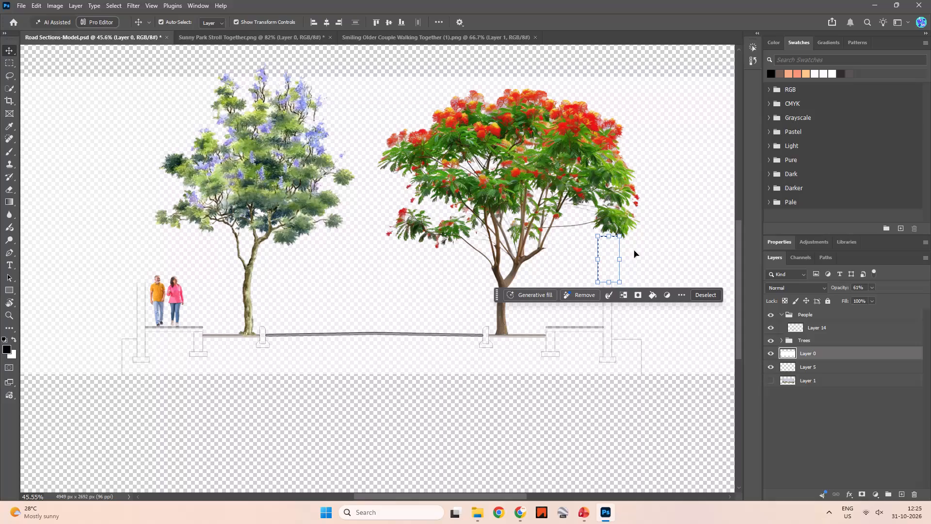
Clear the rectangular selection beneath the red-flowering tree's canopy.
{"action": "left_click", "coordinate": [652, 236]}
{"action": "left_click", "coordinate": [618, 87]}
{"action": "key", "text": "m"}
{"action": "left_click", "coordinate": [619, 58]}
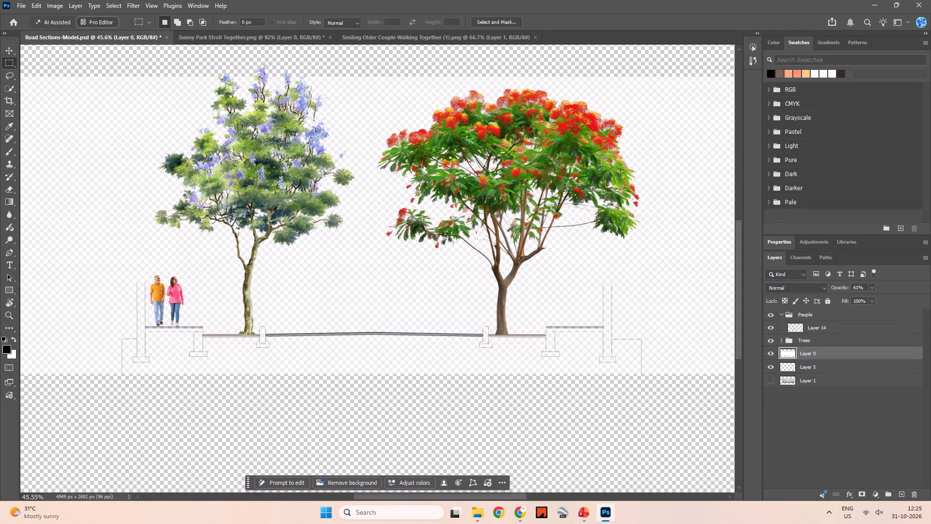
Make Layer 5 the active layer in the road section document.
{"action": "key", "text": "space"}
{"action": "key", "text": "space"}
{"action": "key", "text": "space"}
{"action": "key", "text": "space"}
{"action": "key", "text": "space"}
{"action": "key", "text": "space"}
{"action": "key", "text": "space"}
{"action": "key", "text": "space"}
{"action": "key", "text": "space"}
{"action": "key", "text": "space"}
{"action": "key", "text": "space"}
{"action": "key", "text": "space"}
{"action": "key", "text": "space"}
{"action": "key", "text": "space"}
{"action": "key", "text": "space"}
{"action": "key", "text": "space"}
{"action": "key", "text": "space"}
{"action": "key", "text": "space"}
{"action": "key", "text": "space"}
{"action": "key", "text": "space"}
{"action": "left_click_drag", "start_coordinate": [481, 207], "coordinate": [398, 295]}
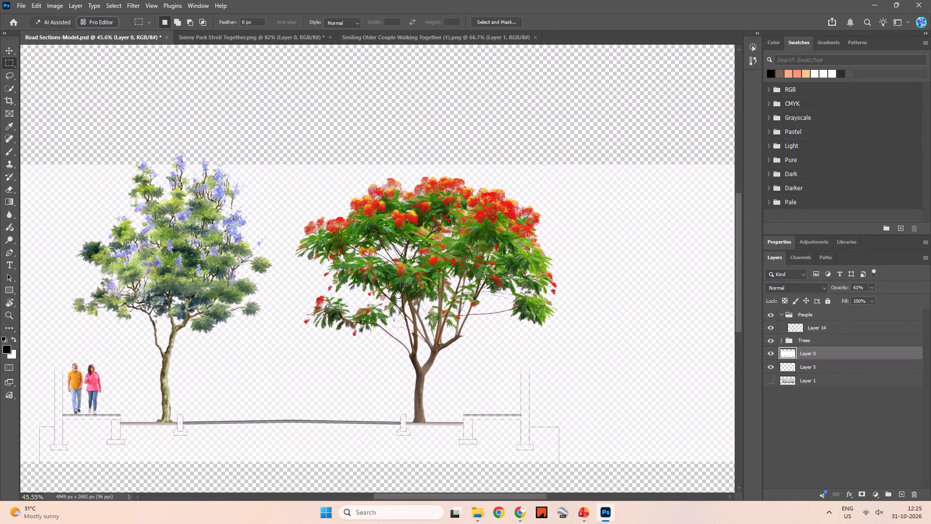
{"action": "left_click_drag", "start_coordinate": [398, 295], "coordinate": [476, 255]}
{"action": "scroll", "coordinate": [438, 280], "scroll_direction": "down", "scroll_amount": 2, "text": "alt"}
{"action": "key", "text": "space"}
{"action": "key", "text": "space"}
{"action": "key", "text": "space"}
{"action": "key", "text": "space"}
{"action": "key", "text": "space"}
{"action": "key", "text": "space"}
{"action": "key", "text": "space"}
{"action": "key", "text": "space"}
{"action": "key", "text": "space"}
{"action": "key", "text": "space"}
{"action": "key", "text": "space"}
{"action": "key", "text": "space"}
{"action": "key", "text": "space"}
{"action": "key", "text": "space"}
{"action": "left_click_drag", "start_coordinate": [378, 197], "coordinate": [407, 260]}
{"action": "left_click", "coordinate": [813, 378]}
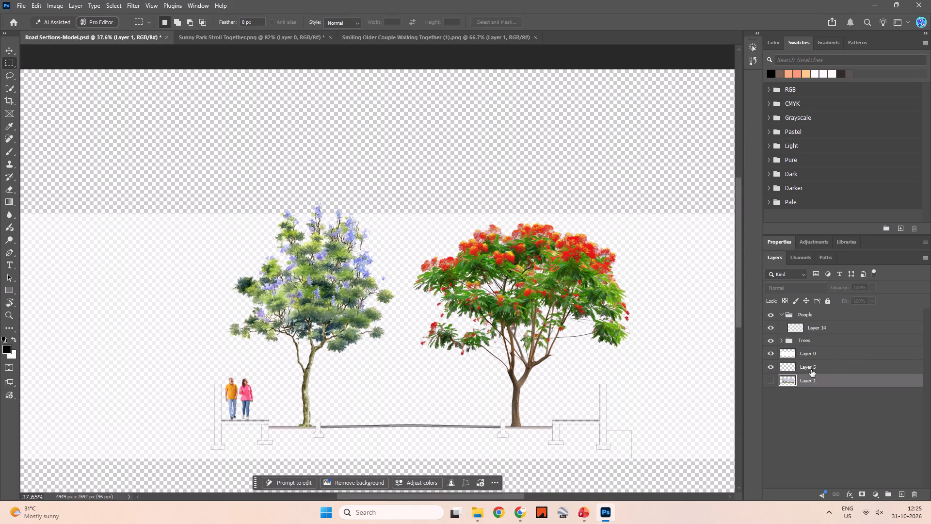
{"action": "left_click", "coordinate": [815, 363]}
{"action": "key", "text": "c"}
{"action": "key", "text": "Escape"}
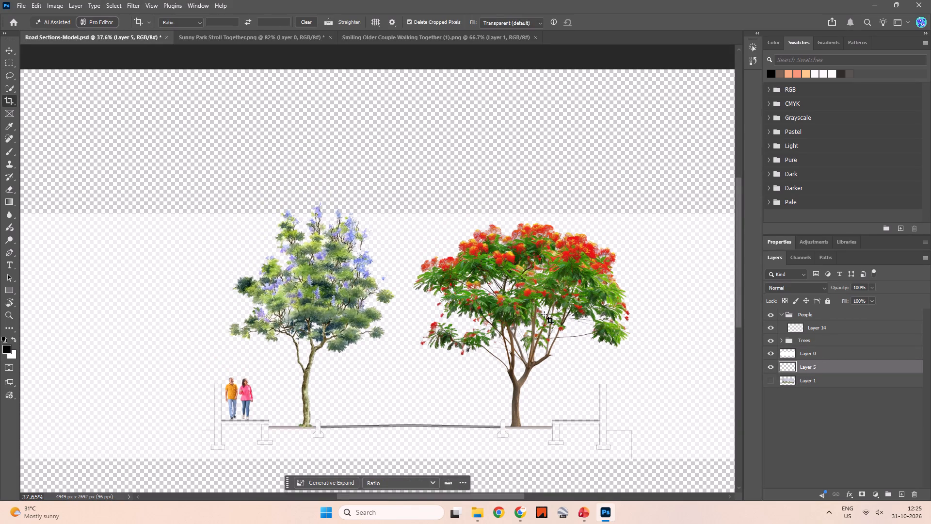
Examine the road section drawing around the walking couple, the tree trunks and the carriageway.
{"action": "key", "text": "space"}
{"action": "key", "text": "space"}
{"action": "key", "text": "space"}
{"action": "key", "text": "space"}
{"action": "key", "text": "space"}
{"action": "key", "text": "space"}
{"action": "key", "text": "space"}
{"action": "key", "text": "space"}
{"action": "key", "text": "space"}
{"action": "key", "text": "space"}
{"action": "key", "text": "space"}
{"action": "key", "text": "space"}
{"action": "key", "text": "space"}
{"action": "key", "text": "space"}
{"action": "key", "text": "space"}
{"action": "key", "text": "space"}
{"action": "key", "text": "space"}
{"action": "key", "text": "space"}
{"action": "key", "text": "space"}
{"action": "left_click_drag", "start_coordinate": [579, 337], "coordinate": [549, 254]}
{"action": "scroll", "coordinate": [231, 337], "scroll_direction": "up", "scroll_amount": 2, "text": "alt"}
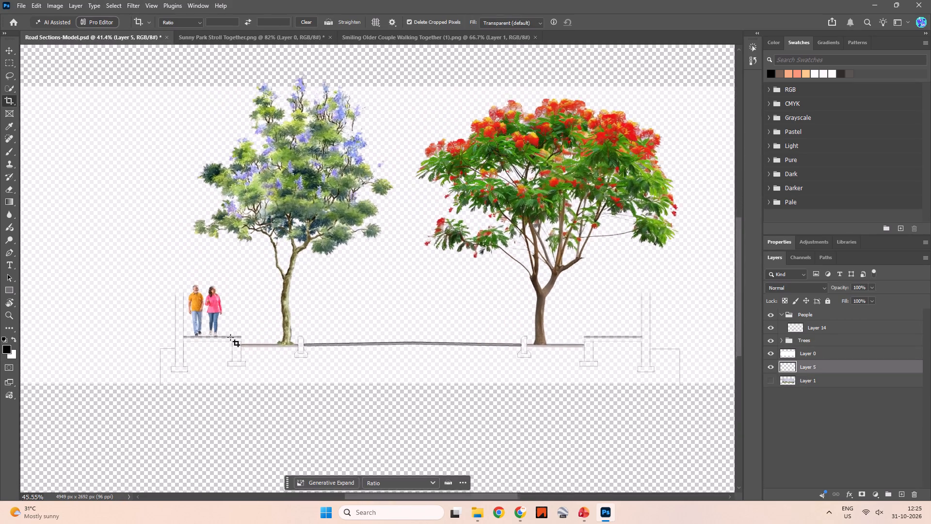
{"action": "scroll", "coordinate": [230, 337], "scroll_direction": "up", "scroll_amount": 3, "text": "alt"}
{"action": "key", "text": "space"}
{"action": "key", "text": "space"}
{"action": "key", "text": "space"}
{"action": "key", "text": "space"}
{"action": "key", "text": "space"}
{"action": "key", "text": "space"}
{"action": "key", "text": "space"}
{"action": "key", "text": "space"}
{"action": "key", "text": "space"}
{"action": "key", "text": "space"}
{"action": "key", "text": "space"}
{"action": "key", "text": "space"}
{"action": "key", "text": "space"}
{"action": "key", "text": "space"}
{"action": "key", "text": "space"}
{"action": "key", "text": "space"}
{"action": "key", "text": "space"}
{"action": "key", "text": "space"}
{"action": "key", "text": "space"}
{"action": "left_click_drag", "start_coordinate": [351, 309], "coordinate": [236, 319]}
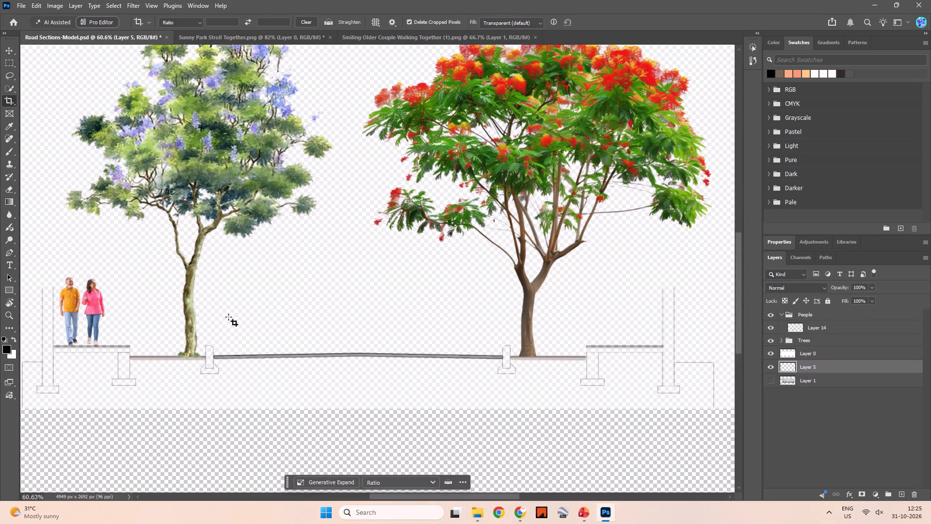
{"action": "key", "text": "alt+Tab"}
{"action": "key", "text": "alt+Tab"}
{"action": "scroll", "coordinate": [302, 306], "scroll_direction": "down", "scroll_amount": 3, "text": "alt"}
{"action": "key", "text": "space"}
{"action": "key", "text": "space"}
{"action": "key", "text": "space"}
{"action": "key", "text": "space"}
{"action": "key", "text": "space"}
{"action": "key", "text": "space"}
{"action": "key", "text": "space"}
{"action": "key", "text": "space"}
{"action": "key", "text": "space"}
{"action": "key", "text": "space"}
{"action": "key", "text": "space"}
{"action": "key", "text": "space"}
{"action": "key", "text": "space"}
{"action": "key", "text": "space"}
{"action": "key", "text": "space"}
{"action": "key", "text": "space"}
{"action": "key", "text": "space"}
{"action": "key", "text": "space"}
{"action": "left_click_drag", "start_coordinate": [256, 255], "coordinate": [290, 307]}
Switch to the Roads.pptx presentation in PowerPoint, review the first slide, and return to the road section in Photoshop.
{"action": "key", "text": "alt+Tab"}
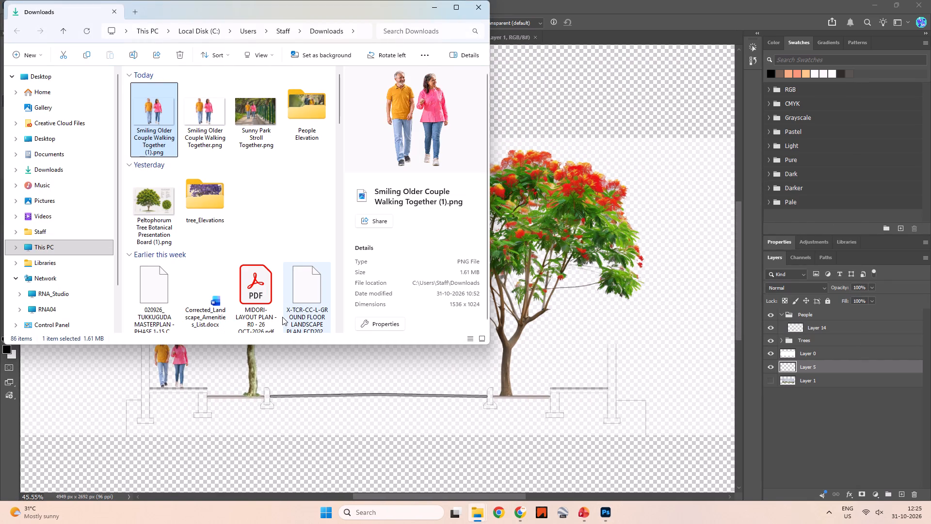
{"action": "key", "text": "alt+Tab"}
{"action": "key", "text": "alt+Tab"}
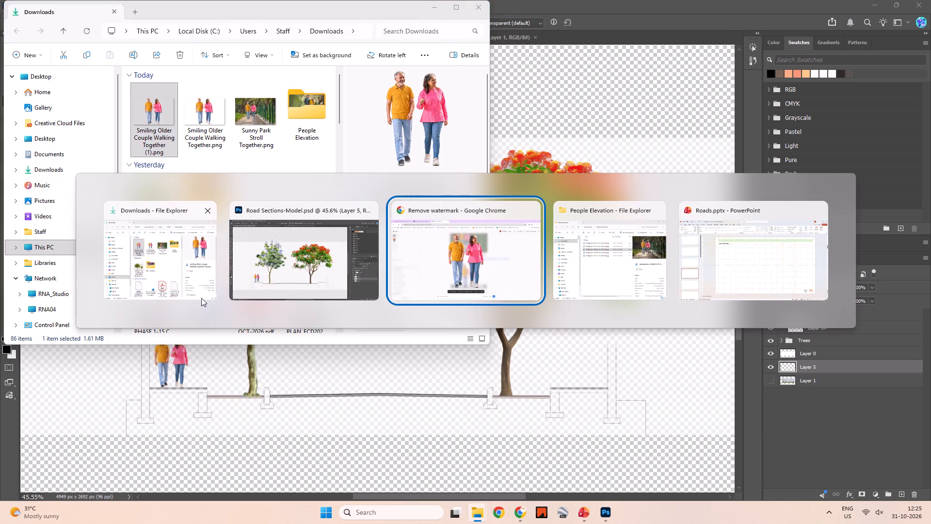
{"action": "left_click", "coordinate": [796, 279], "text": "alt"}
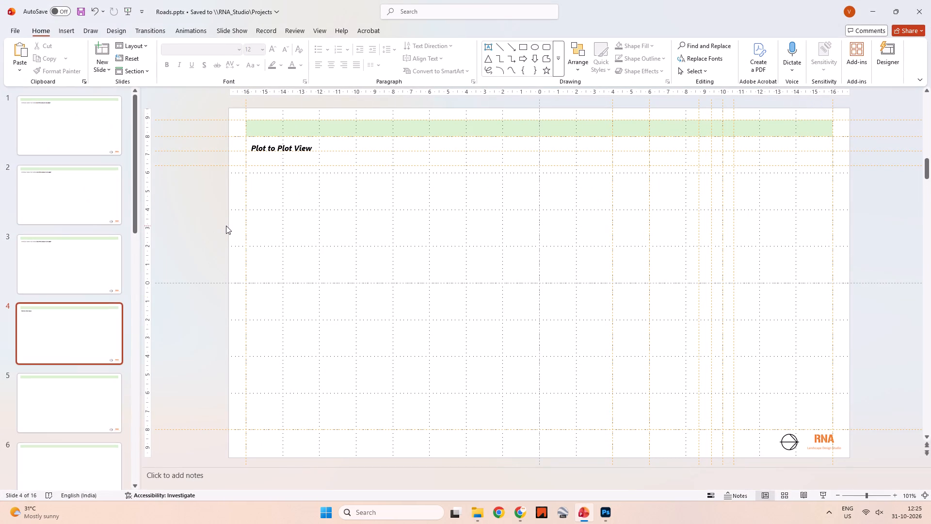
{"action": "left_click", "coordinate": [40, 128]}
{"action": "scroll", "coordinate": [75, 187], "scroll_direction": "up", "scroll_amount": 4}
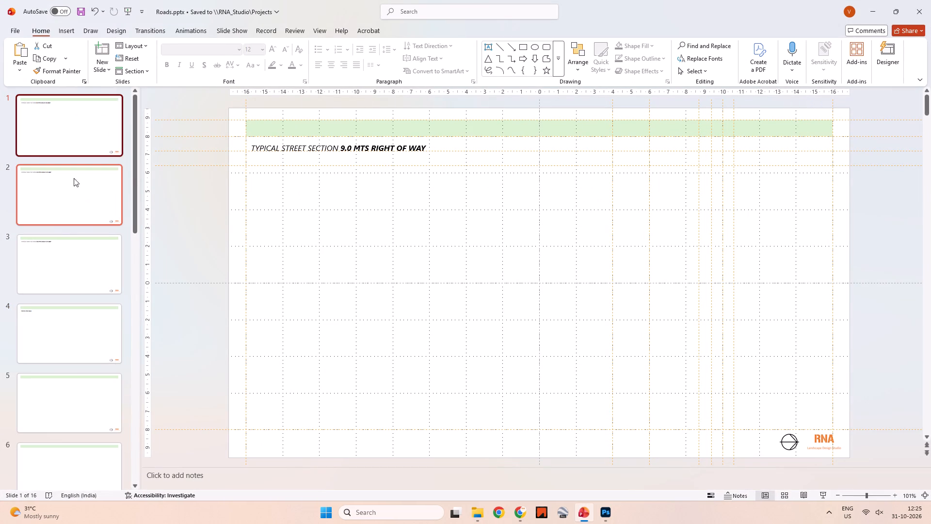
{"action": "left_click", "coordinate": [71, 135]}
{"action": "key", "text": "alt+Tab"}
{"action": "left_click", "coordinate": [200, 365]}
{"action": "left_click", "coordinate": [867, 16]}
{"action": "left_click", "coordinate": [433, 12]}
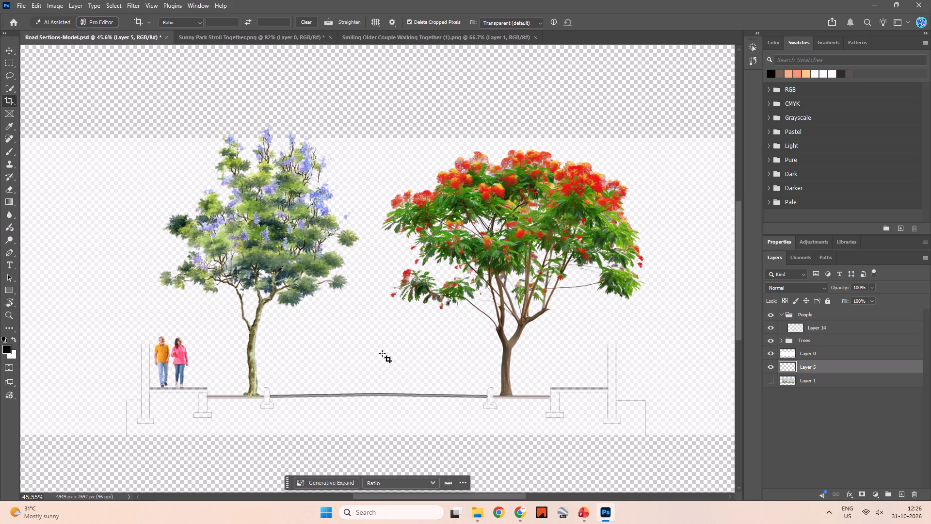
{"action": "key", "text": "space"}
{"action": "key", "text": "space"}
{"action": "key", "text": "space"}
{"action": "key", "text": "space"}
Switch to File Explorer, open the People Elevation folder in Downloads and show its photos as large thumbnails.
{"action": "key", "text": "alt+Tab"}
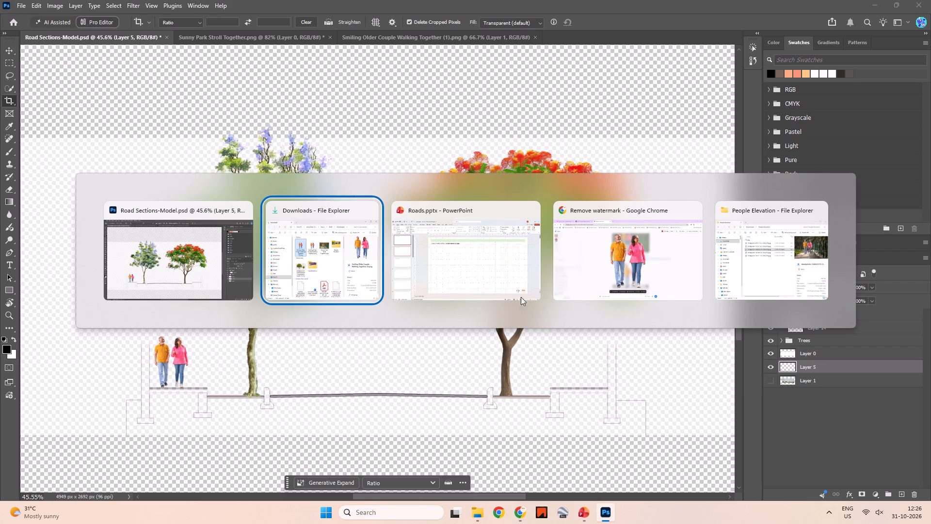
{"action": "double_click", "coordinate": [306, 110]}
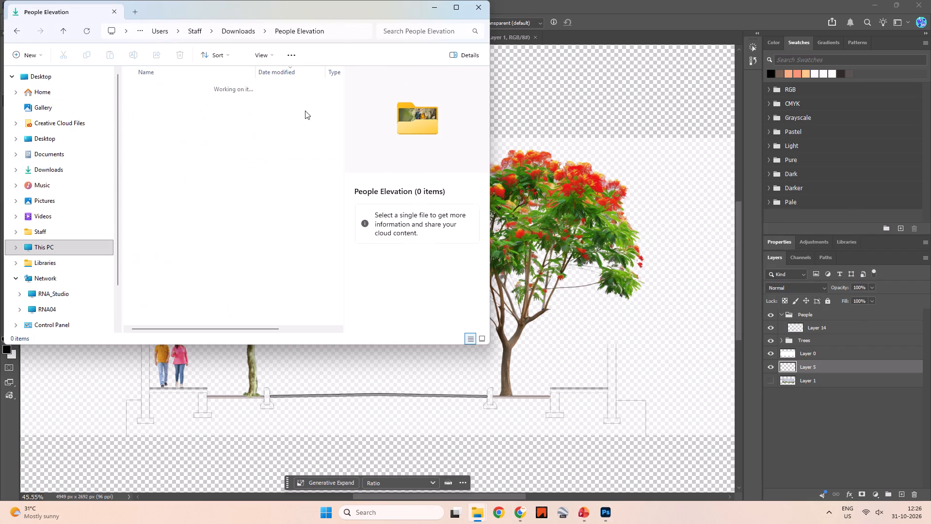
{"action": "left_click", "coordinate": [198, 201]}
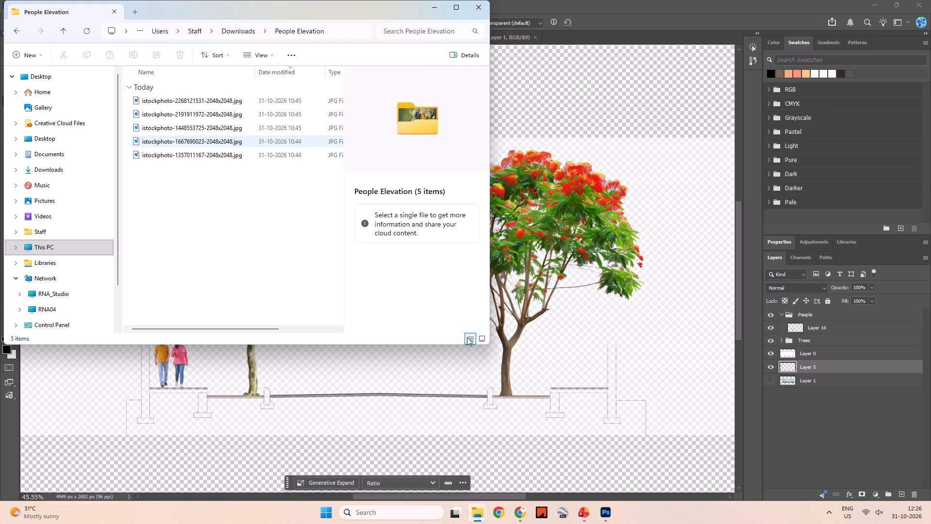
{"action": "left_click", "coordinate": [476, 340]}
{"action": "left_click", "coordinate": [203, 213]}
{"action": "left_click", "coordinate": [223, 103]}
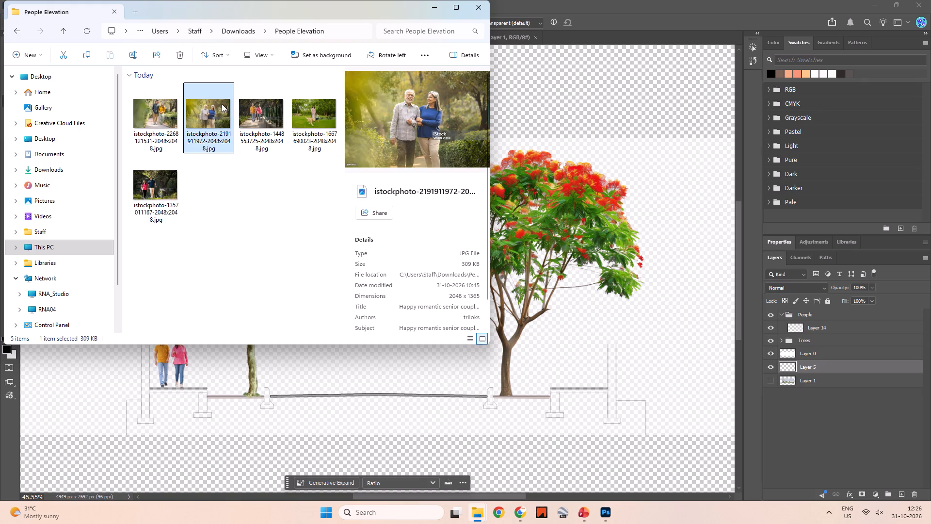
{"action": "left_click", "coordinate": [145, 116]}
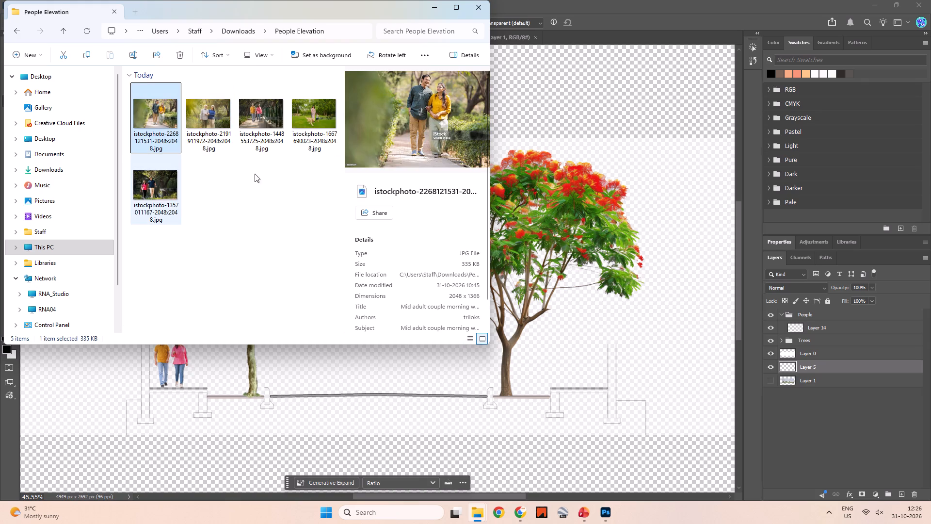
{"action": "left_click", "coordinate": [328, 115]}
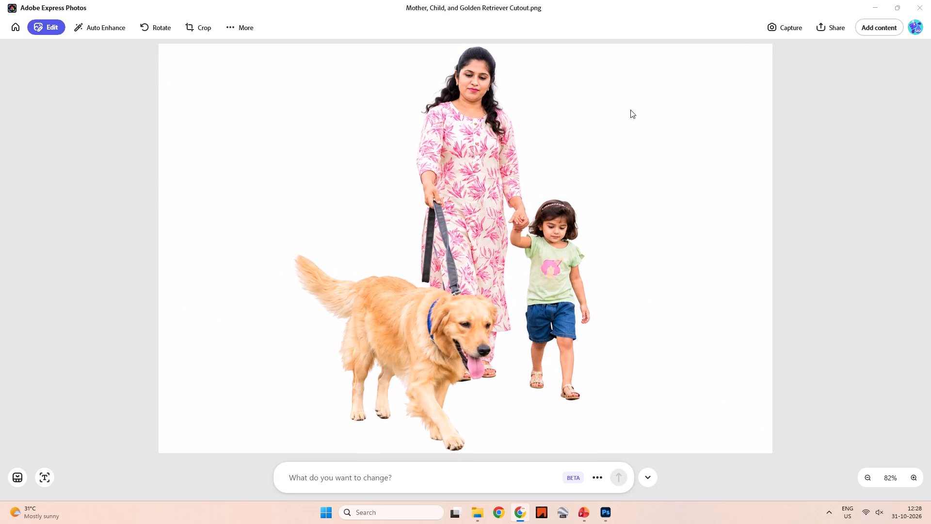
{"action": "key", "text": "Escape"}
{"action": "left_click", "coordinate": [876, 5]}
Find the downloaded Mother, Child, and Golden Retriever Cutout.png in its folder, preview it, and open it in Adobe Photoshop 2026.
{"action": "left_click", "coordinate": [887, 25]}
{"action": "left_click", "coordinate": [849, 71]}
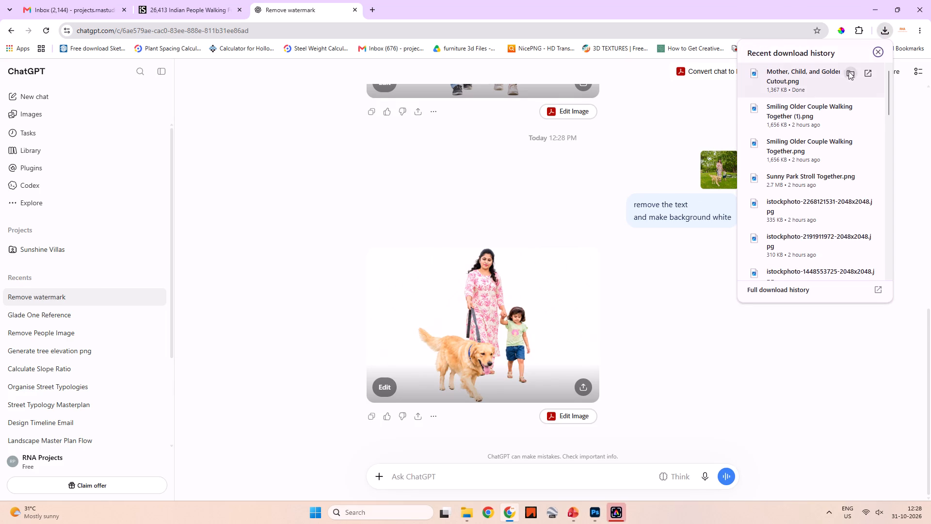
{"action": "double_click", "coordinate": [162, 127]}
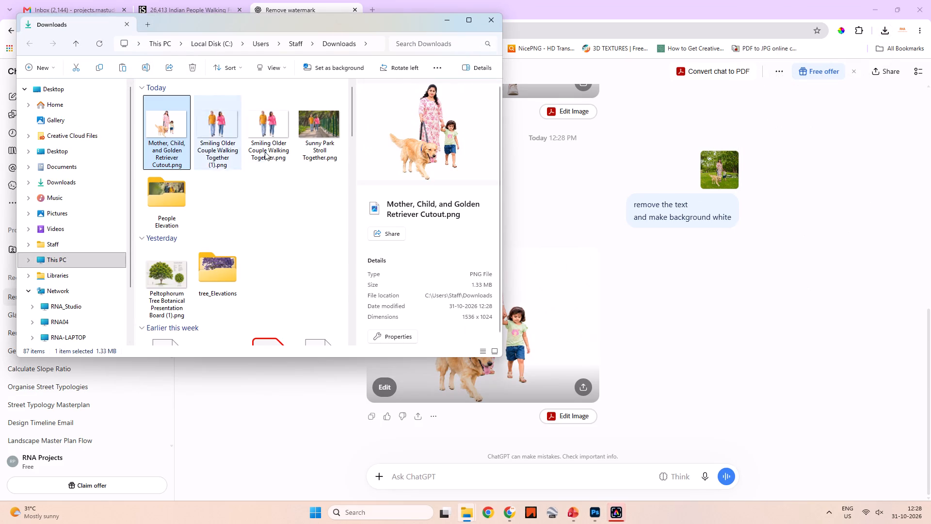
{"action": "left_click", "coordinate": [793, 126]}
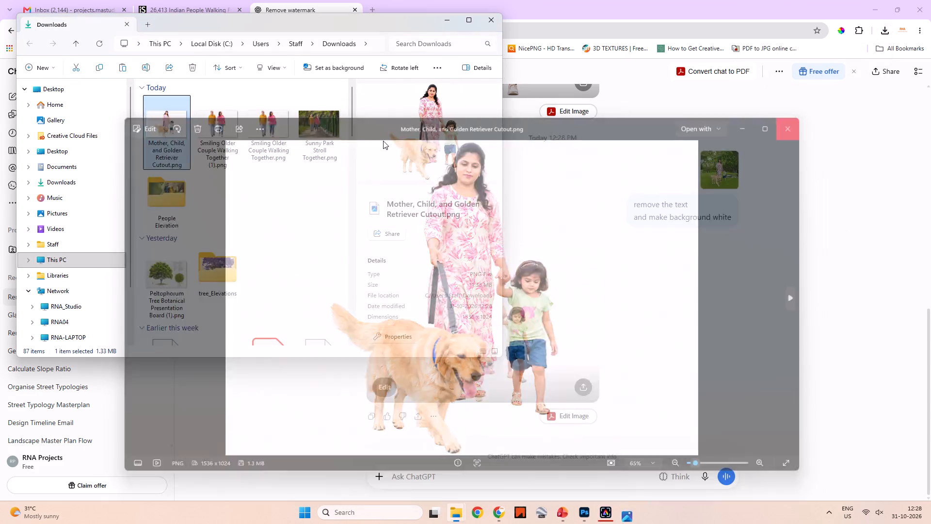
{"action": "right_click", "coordinate": [153, 121]}
{"action": "left_click", "coordinate": [220, 114]}
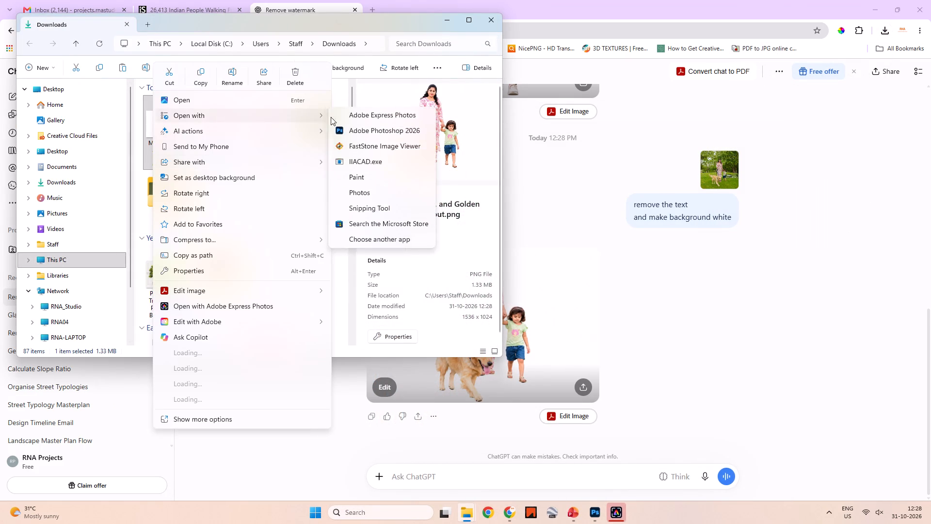
{"action": "left_click", "coordinate": [246, 112]}
{"action": "left_click", "coordinate": [355, 133]}
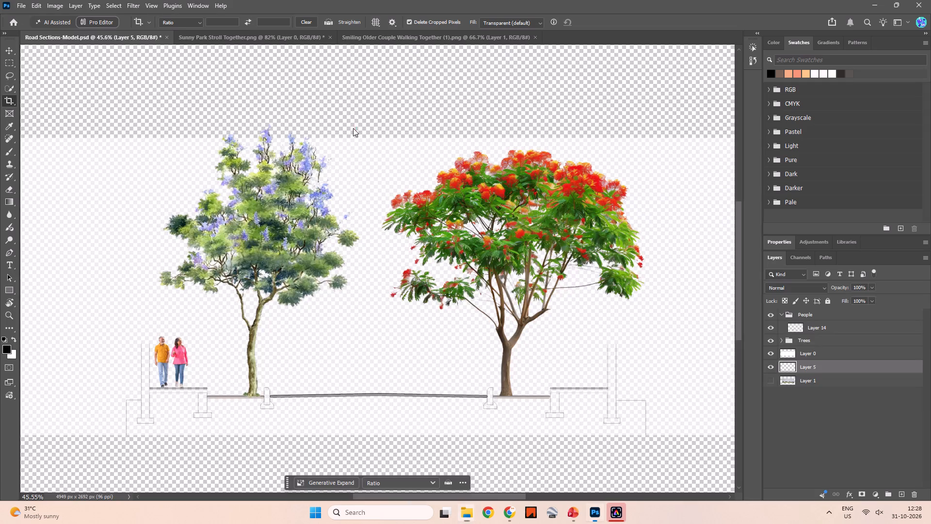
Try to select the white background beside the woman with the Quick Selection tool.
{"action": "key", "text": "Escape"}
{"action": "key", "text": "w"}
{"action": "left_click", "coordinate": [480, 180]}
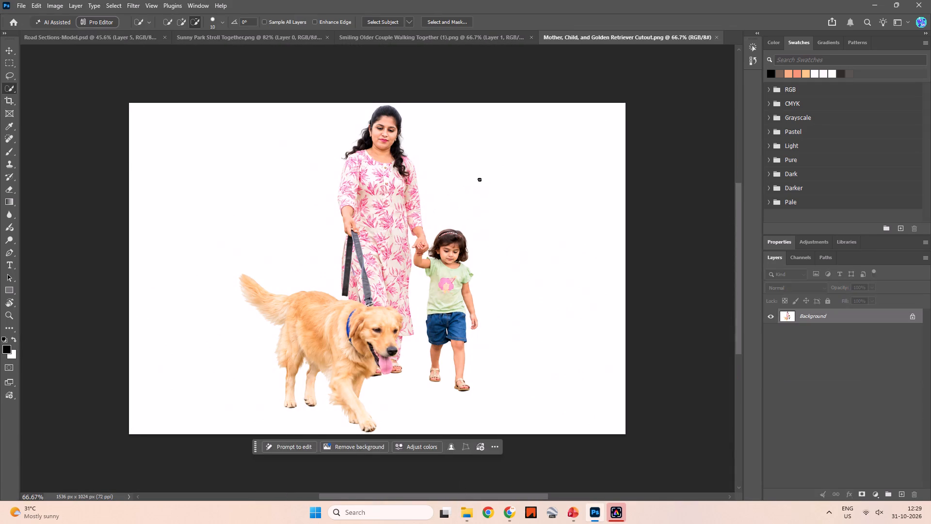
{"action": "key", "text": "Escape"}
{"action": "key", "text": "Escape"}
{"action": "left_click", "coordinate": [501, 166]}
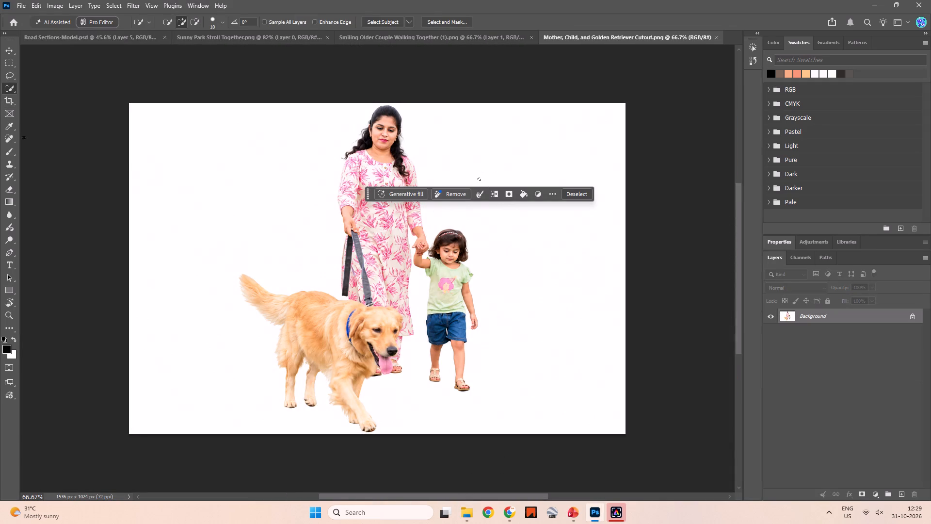
Select the white background around the woman, child and dog with the Magic Wand at a tolerance of 5.
{"action": "right_click", "coordinate": [11, 92]}
{"action": "left_click", "coordinate": [52, 107]}
{"action": "left_click", "coordinate": [308, 160]}
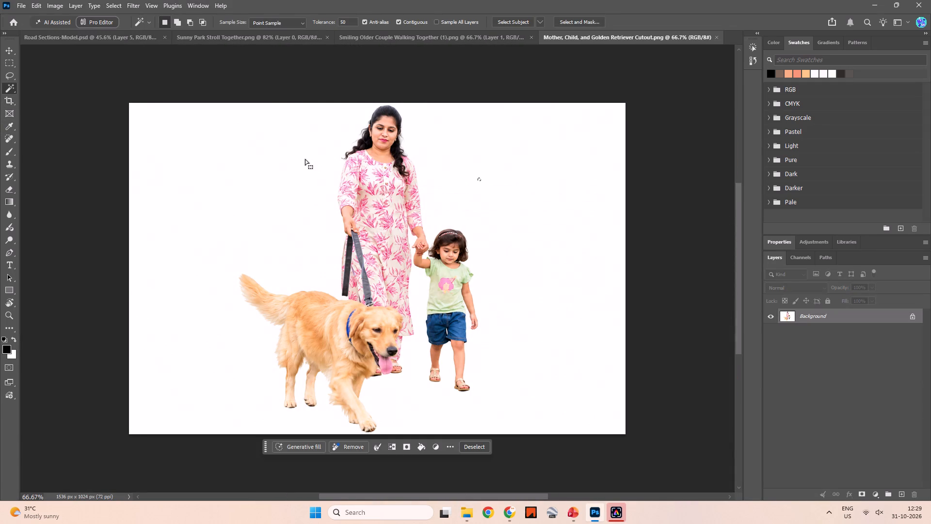
{"action": "left_click", "coordinate": [297, 161]}
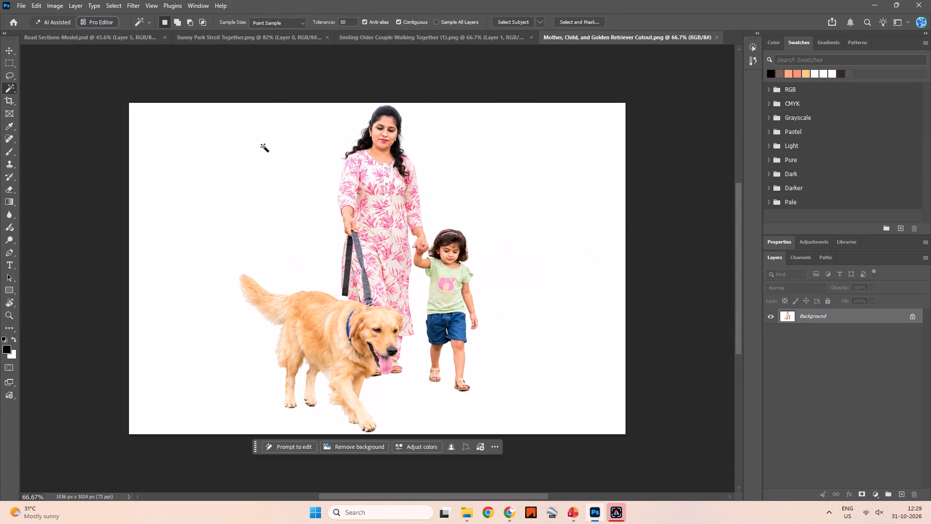
{"action": "key", "text": "w"}
{"action": "left_click", "coordinate": [249, 130]}
{"action": "left_click", "coordinate": [247, 133]}
{"action": "left_click_drag", "start_coordinate": [349, 22], "coordinate": [292, 24]}
{"action": "key", "text": "5"}
{"action": "key", "text": "Return"}
{"action": "left_click", "coordinate": [250, 166]}
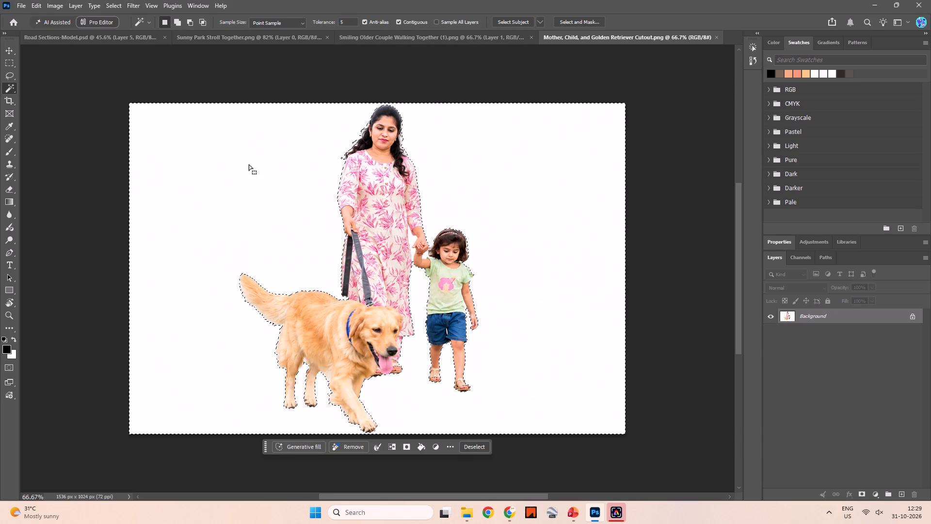
Unlock the Background layer, delete the selected white area around the figures, and clear the selection.
{"action": "key", "text": "Delete"}
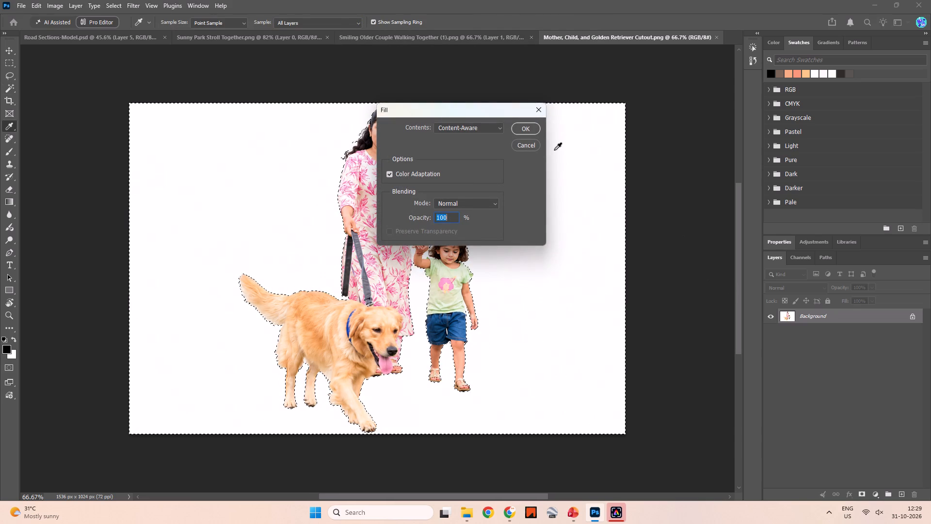
{"action": "key", "text": "Escape"}
{"action": "left_click", "coordinate": [915, 317]}
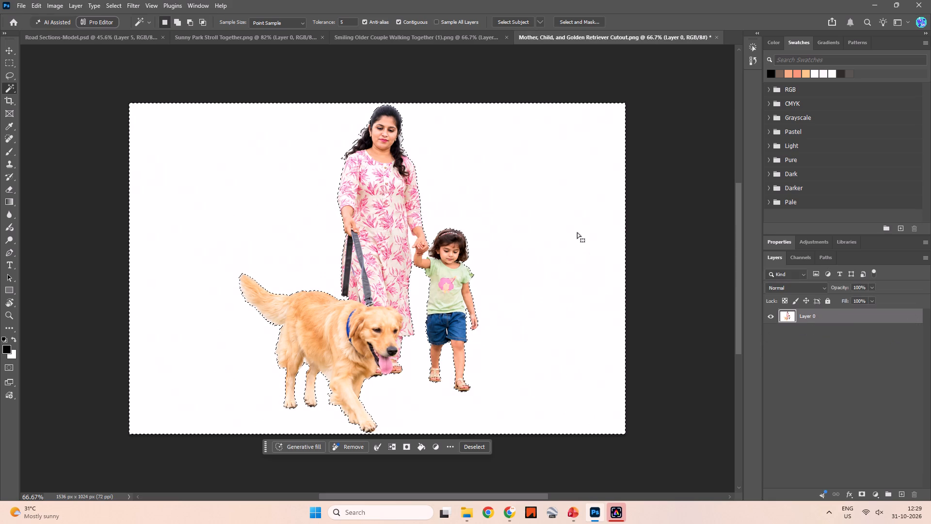
{"action": "key", "text": "Delete"}
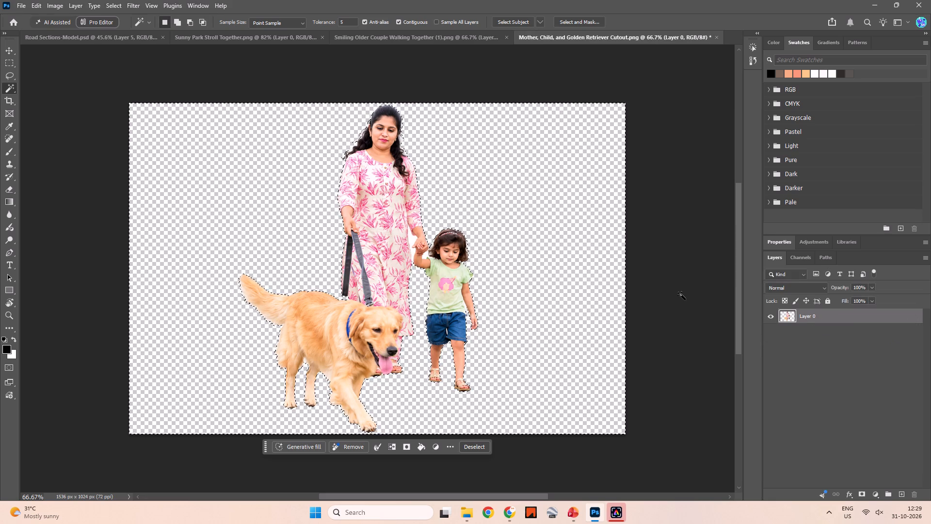
{"action": "key", "text": "Escape"}
{"action": "left_click", "coordinate": [681, 295]}
Move the woman, child and dog cut-out into Road Sections-Model.psd and place its layer directly above Layer 0.
{"action": "key", "text": "m"}
{"action": "key", "text": "v"}
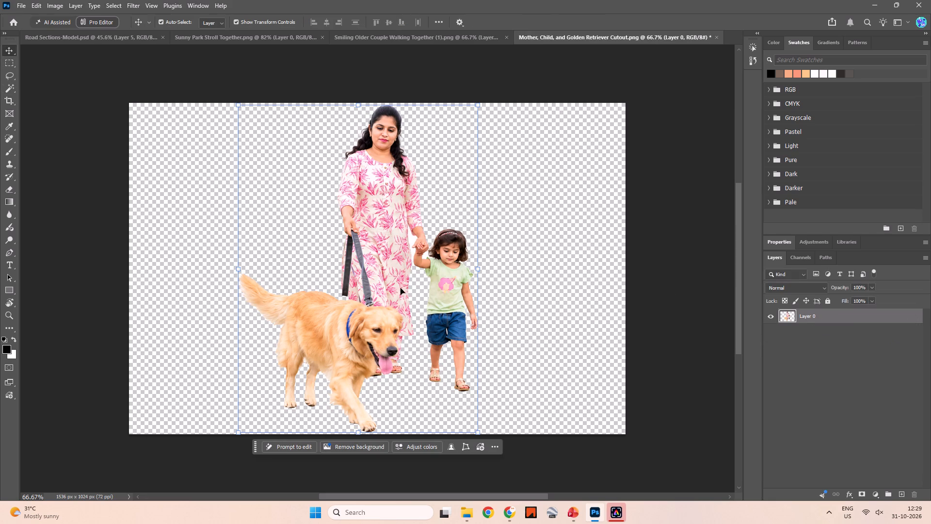
{"action": "left_click_drag", "start_coordinate": [384, 259], "coordinate": [80, 42], "text": "alt"}
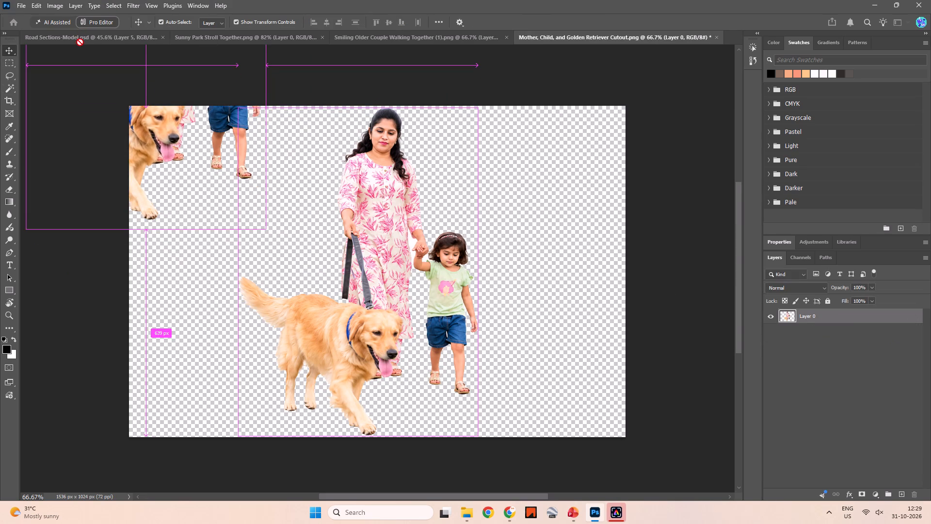
{"action": "left_click_drag", "start_coordinate": [80, 42], "coordinate": [563, 360], "text": "alt"}
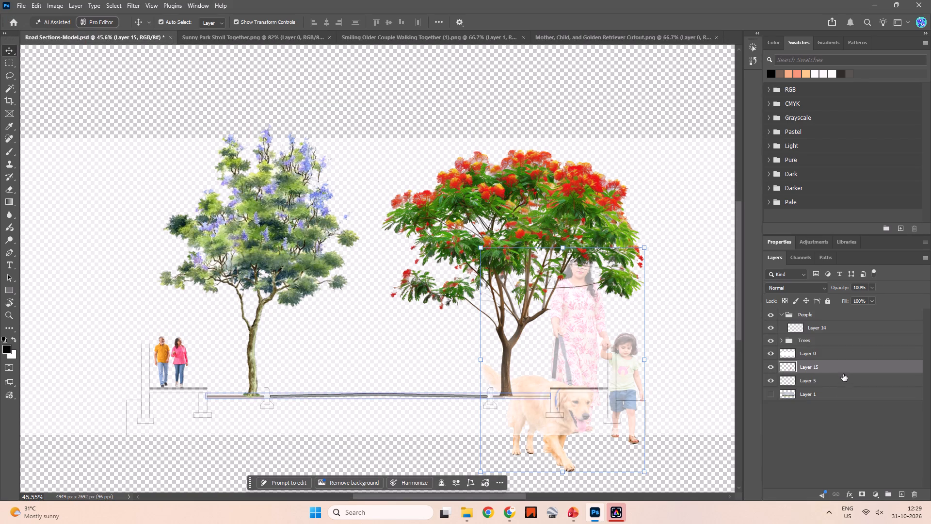
{"action": "left_click_drag", "start_coordinate": [818, 364], "coordinate": [816, 348]}
Scale the woman, child and dog cut-out to about 22% and place it on the raised footpath beside the red-flowering tree.
{"action": "left_click_drag", "start_coordinate": [645, 250], "coordinate": [557, 395], "text": "shift"}
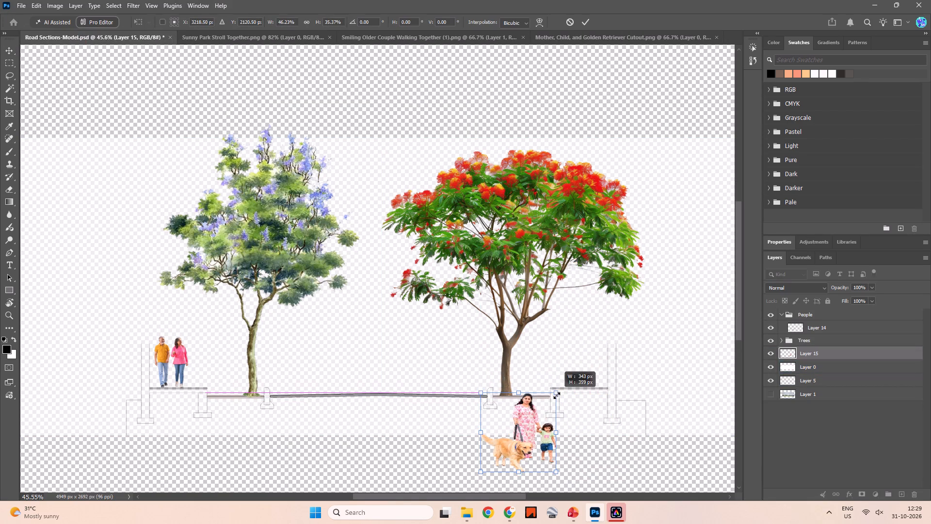
{"action": "left_click_drag", "start_coordinate": [557, 395], "coordinate": [536, 406], "text": "shift"}
{"action": "left_click_drag", "start_coordinate": [510, 434], "coordinate": [561, 362]}
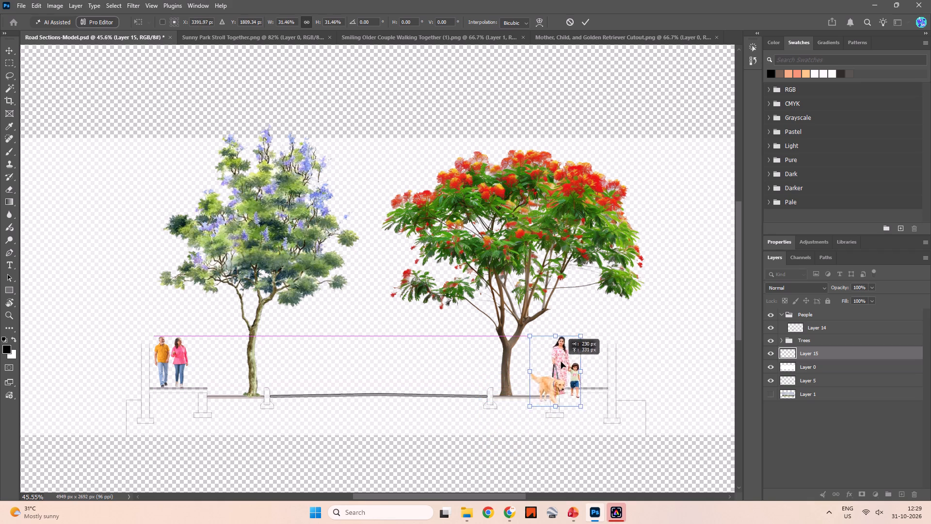
{"action": "left_click_drag", "start_coordinate": [561, 362], "coordinate": [550, 360]}
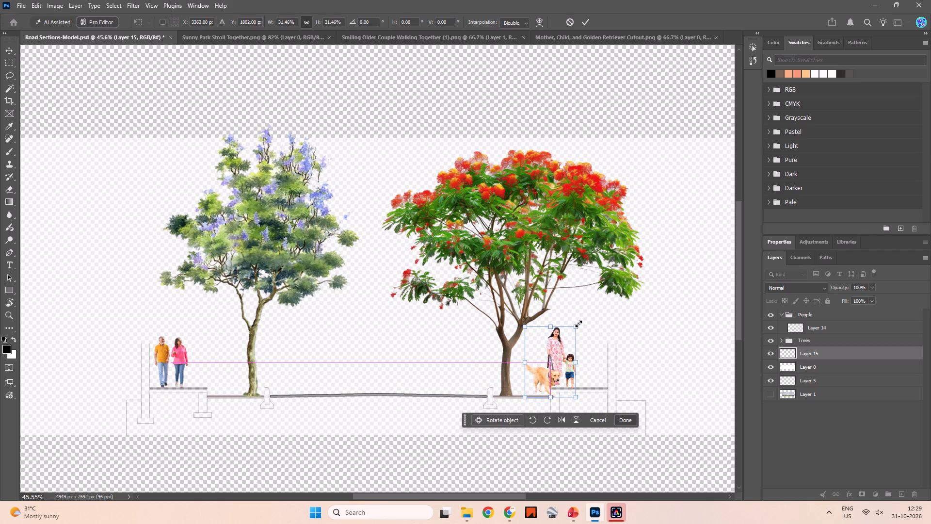
{"action": "left_click_drag", "start_coordinate": [578, 324], "coordinate": [566, 349], "text": "shift"}
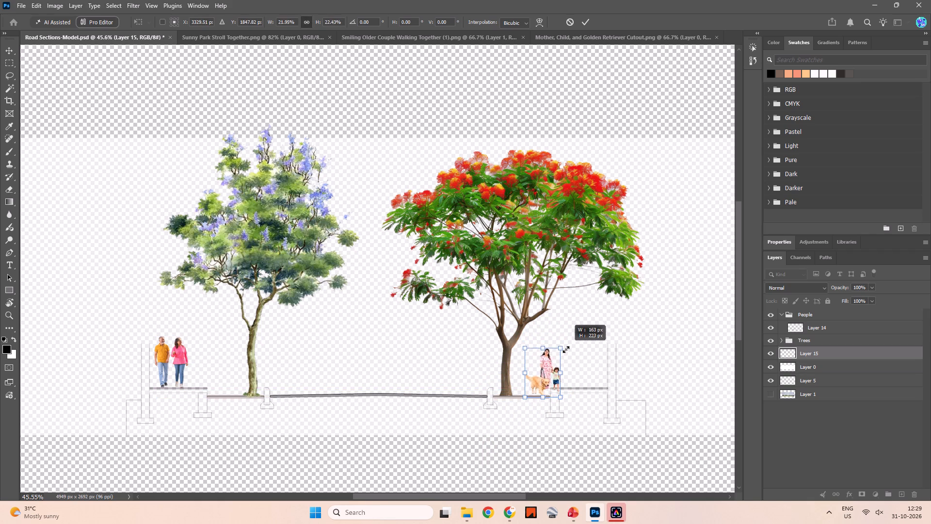
{"action": "left_click_drag", "start_coordinate": [566, 349], "coordinate": [568, 349], "text": "shift"}
{"action": "left_click_drag", "start_coordinate": [543, 379], "coordinate": [564, 369]}
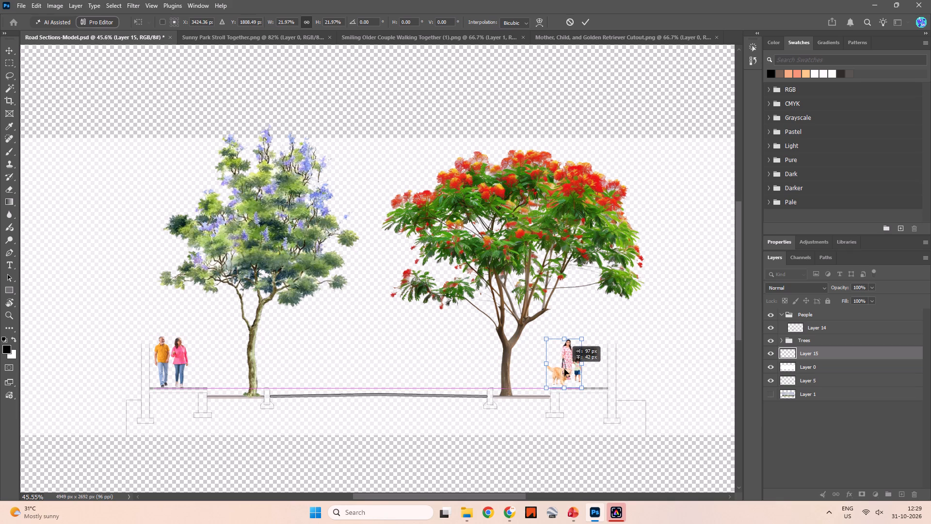
{"action": "left_click_drag", "start_coordinate": [564, 369], "coordinate": [564, 373]}
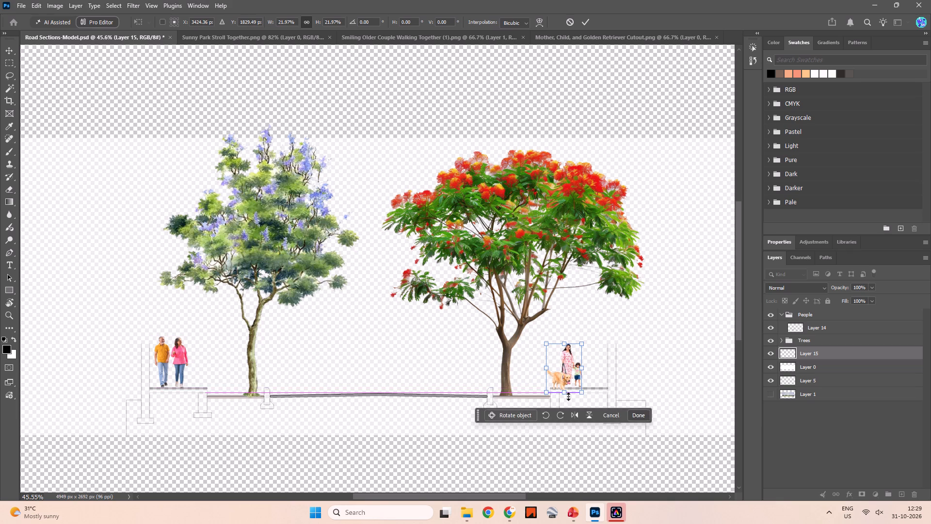
Apply the scaling and fine-tune the cut-out's position so the figures stand over the footpath slab.
{"action": "scroll", "coordinate": [585, 389], "scroll_direction": "up", "scroll_amount": 17, "text": "alt"}
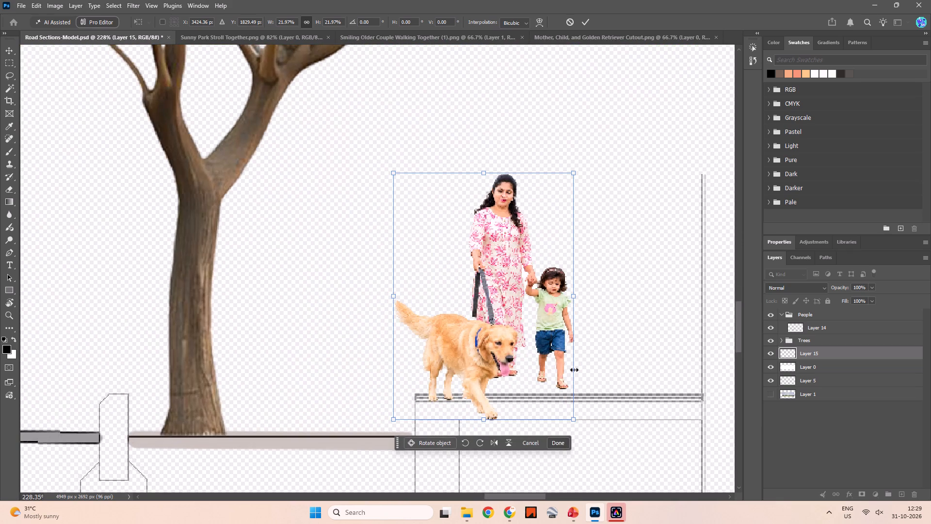
{"action": "left_click", "coordinate": [510, 318]}
{"action": "left_click_drag", "start_coordinate": [510, 318], "coordinate": [542, 314]}
{"action": "left_click_drag", "start_coordinate": [490, 300], "coordinate": [534, 293]}
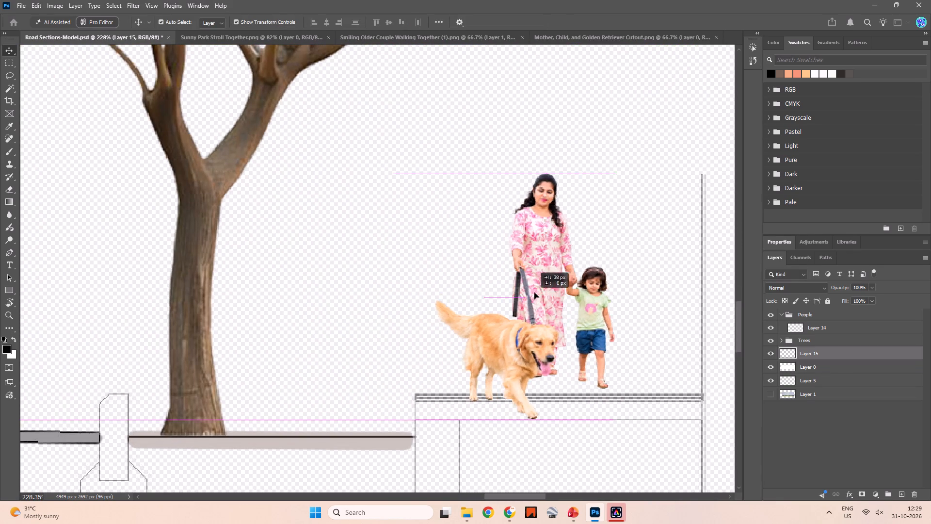
{"action": "left_click_drag", "start_coordinate": [534, 293], "coordinate": [515, 312]}
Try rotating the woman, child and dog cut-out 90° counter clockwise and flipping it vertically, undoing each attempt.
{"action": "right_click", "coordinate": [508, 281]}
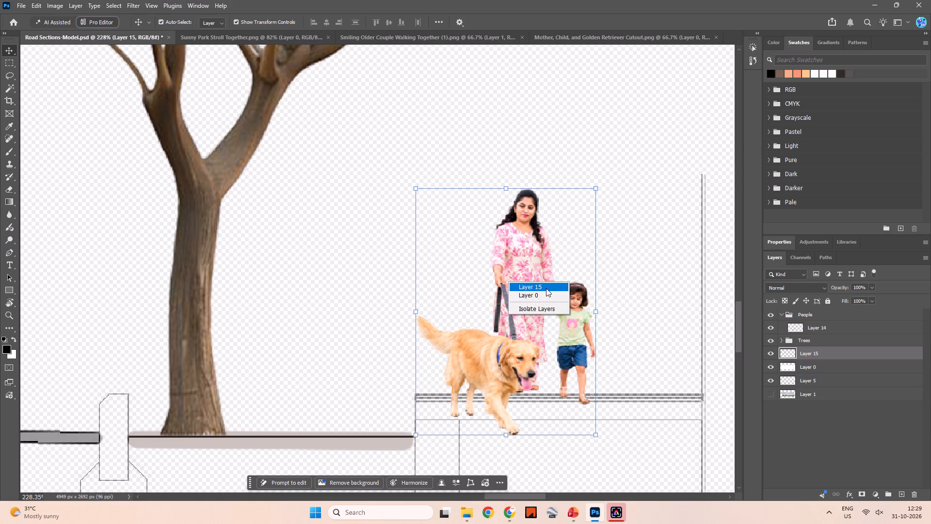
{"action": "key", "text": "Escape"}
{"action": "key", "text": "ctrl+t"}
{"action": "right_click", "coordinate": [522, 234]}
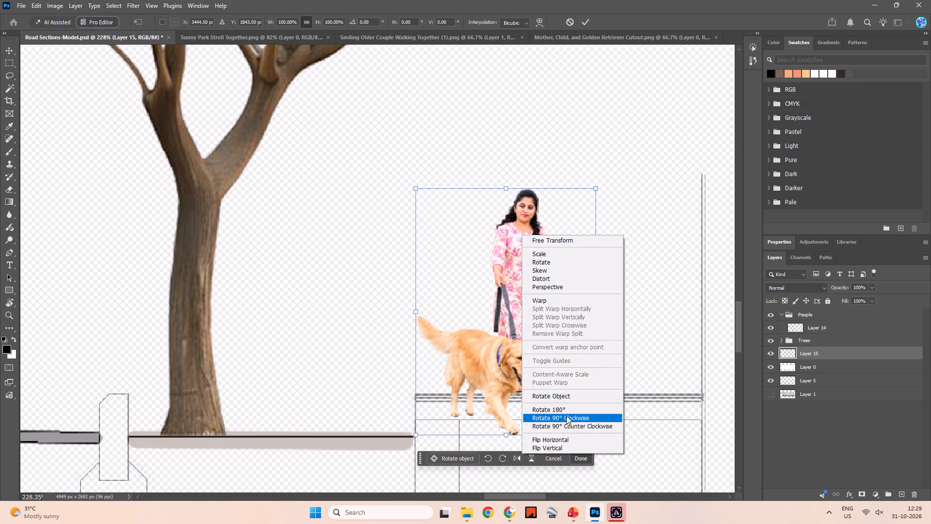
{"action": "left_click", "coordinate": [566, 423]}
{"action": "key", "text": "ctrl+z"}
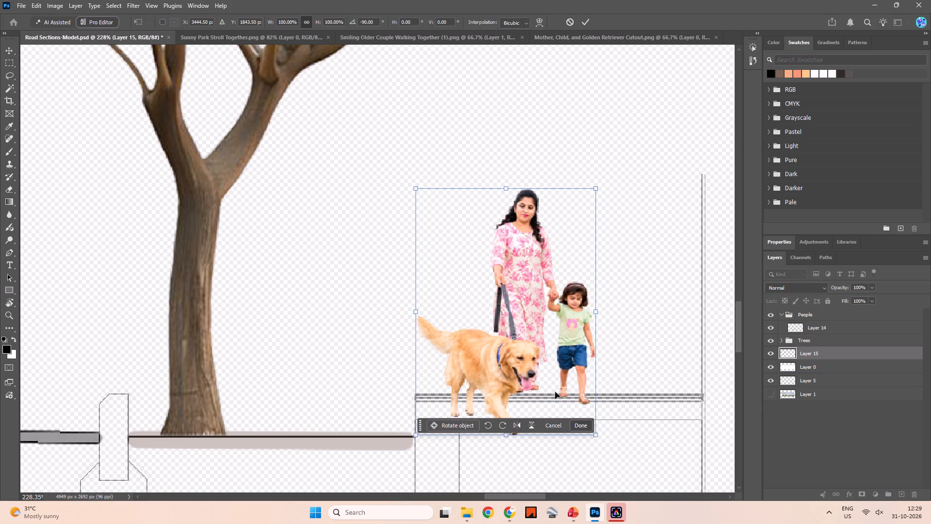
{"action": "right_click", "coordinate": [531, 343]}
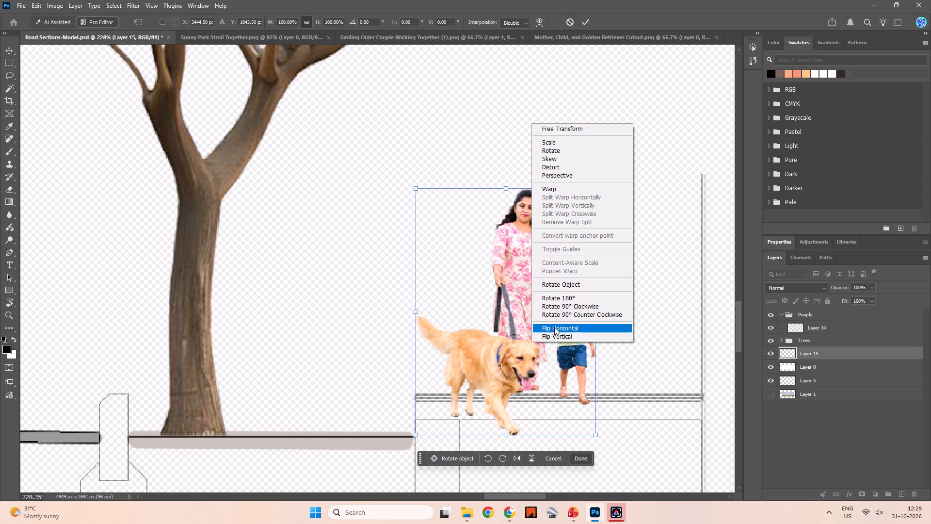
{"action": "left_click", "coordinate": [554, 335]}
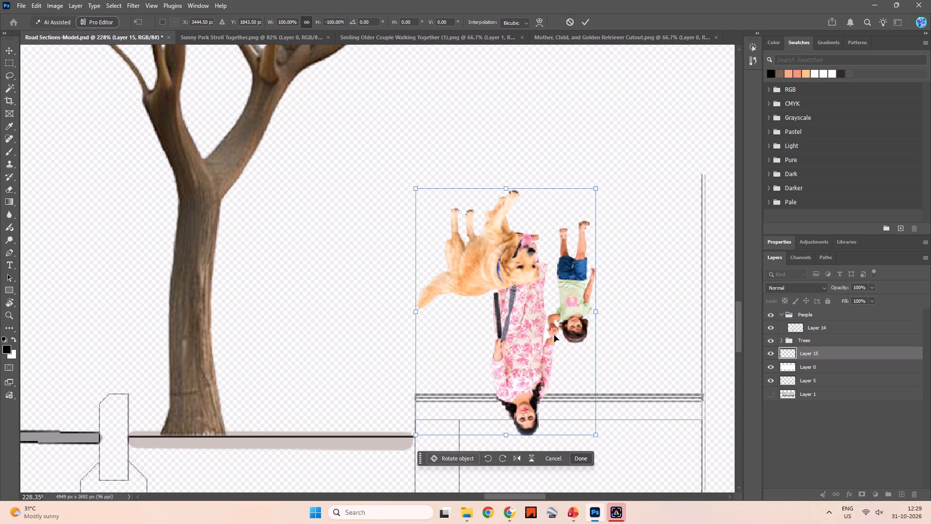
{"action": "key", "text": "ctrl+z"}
Flip the woman, child and dog cut-out horizontally, reposition it on the footpath slab, and apply the transformation.
{"action": "right_click", "coordinate": [518, 325]}
{"action": "left_click", "coordinate": [550, 310]}
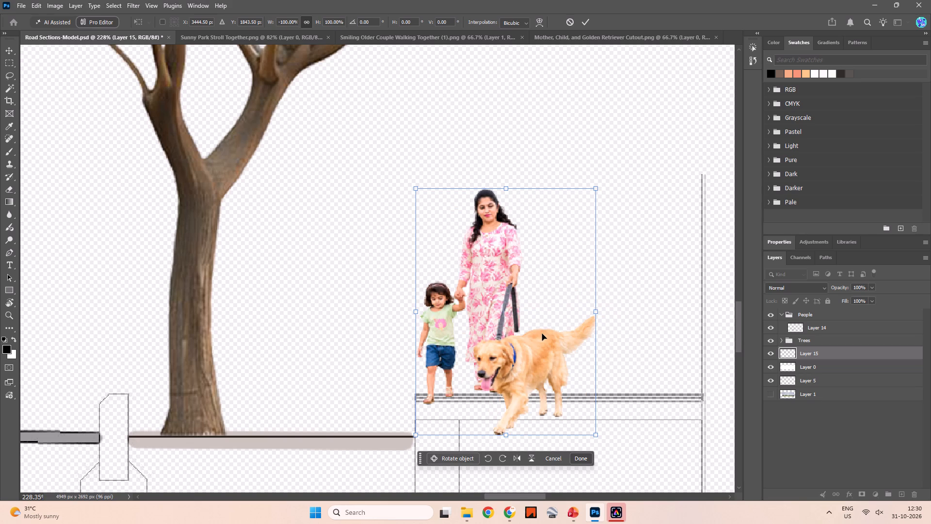
{"action": "left_click", "coordinate": [649, 281]}
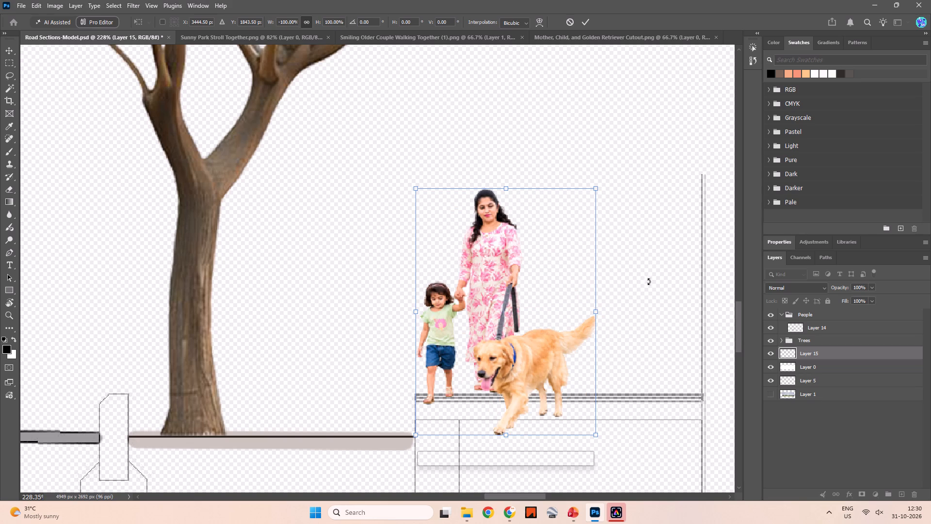
{"action": "left_click_drag", "start_coordinate": [503, 283], "coordinate": [509, 259]}
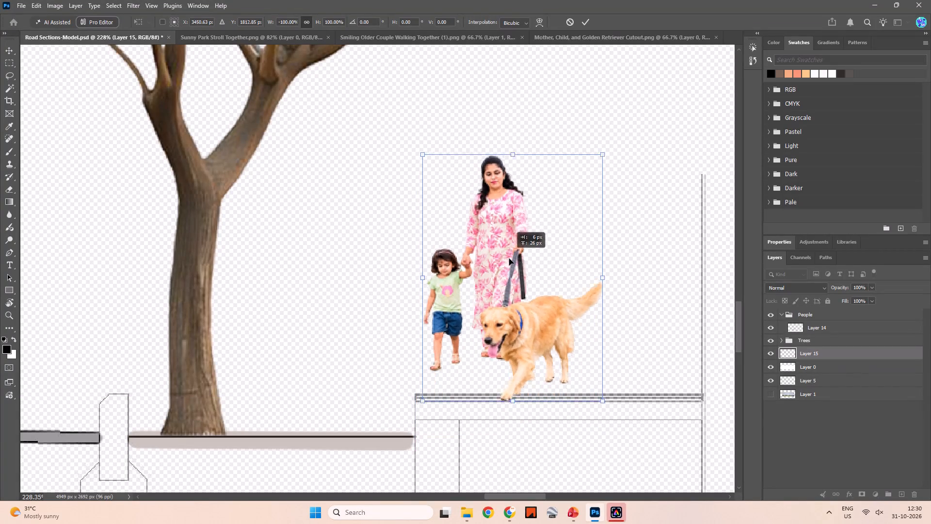
{"action": "left_click_drag", "start_coordinate": [509, 259], "coordinate": [509, 276]}
{"action": "left_click", "coordinate": [585, 25]}
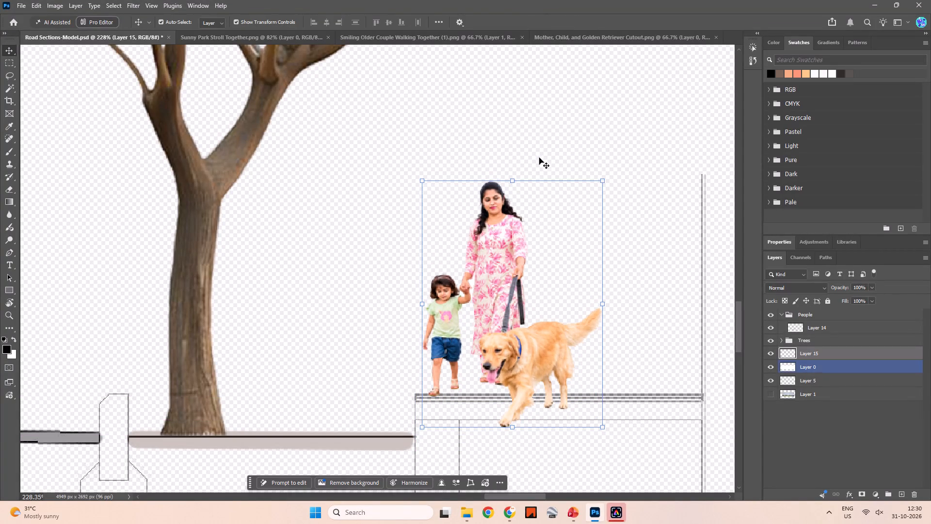
Nudge the woman, child and dog cut-out vertically to align their feet with the footpath surface.
{"action": "scroll", "coordinate": [505, 287], "scroll_direction": "down", "scroll_amount": 3, "text": "alt"}
{"action": "left_click", "coordinate": [406, 229]}
{"action": "scroll", "coordinate": [405, 278], "scroll_direction": "down", "scroll_amount": 10, "text": "alt"}
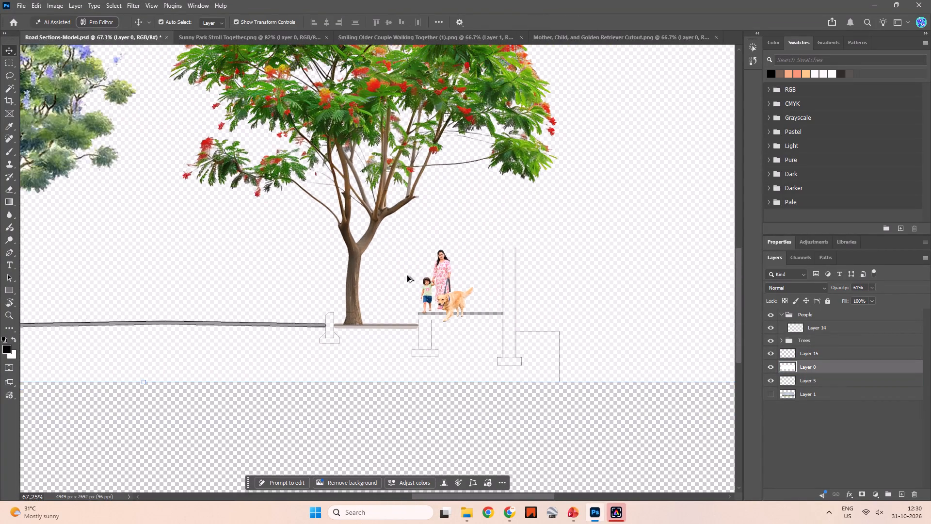
{"action": "scroll", "coordinate": [407, 277], "scroll_direction": "down", "scroll_amount": 3, "text": "alt"}
{"action": "left_click", "coordinate": [436, 290]}
{"action": "key", "text": "Up"}
{"action": "key", "text": "Up"}
{"action": "key", "text": "Up"}
{"action": "key", "text": "Up"}
{"action": "key", "text": "Up"}
{"action": "key", "text": "Up"}
{"action": "key", "text": "Up"}
{"action": "key", "text": "Up"}
{"action": "key", "text": "Up"}
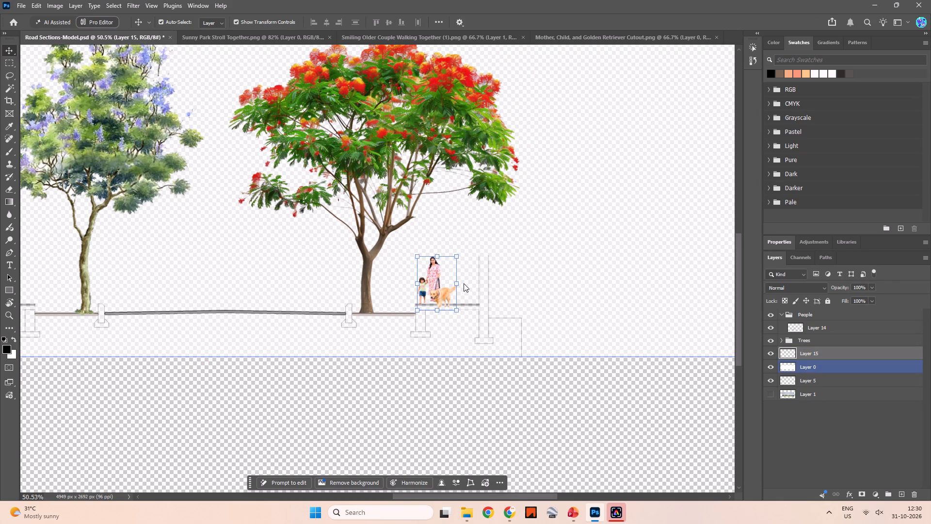
{"action": "key", "text": "Up"}
{"action": "key", "text": "Up"}
{"action": "key", "text": "Up"}
{"action": "key", "text": "Up"}
{"action": "key", "text": "Up"}
{"action": "key", "text": "Up"}
{"action": "key", "text": "Up"}
{"action": "key", "text": "Up"}
{"action": "key", "text": "Down"}
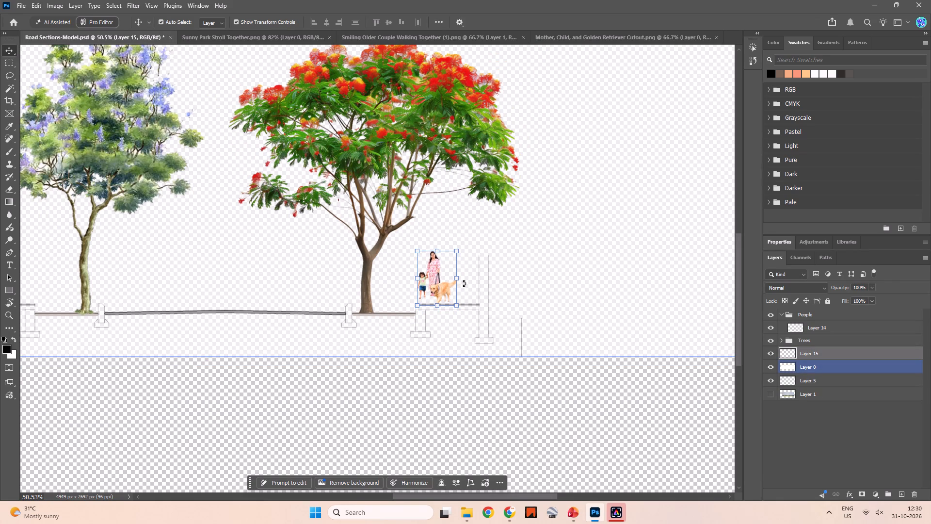
{"action": "key", "text": "Down"}
{"action": "key", "text": "Down"}
{"action": "key", "text": "Down"}
{"action": "key", "text": "Down"}
{"action": "key", "text": "Down"}
{"action": "key", "text": "Down"}
{"action": "key", "text": "Down"}
{"action": "key", "text": "Down"}
{"action": "key", "text": "Down"}
{"action": "key", "text": "Down"}
{"action": "key", "text": "Down"}
{"action": "key", "text": "Down"}
{"action": "key", "text": "Down"}
{"action": "key", "text": "Down"}
{"action": "key", "text": "Down"}
{"action": "key", "text": "Down"}
{"action": "key", "text": "Down"}
{"action": "key", "text": "Down"}
{"action": "key", "text": "Down"}
{"action": "key", "text": "Down"}
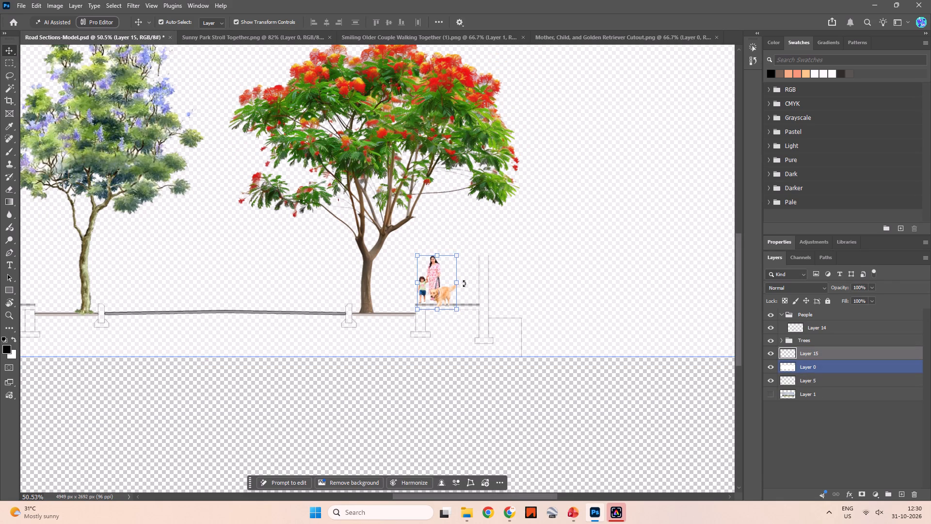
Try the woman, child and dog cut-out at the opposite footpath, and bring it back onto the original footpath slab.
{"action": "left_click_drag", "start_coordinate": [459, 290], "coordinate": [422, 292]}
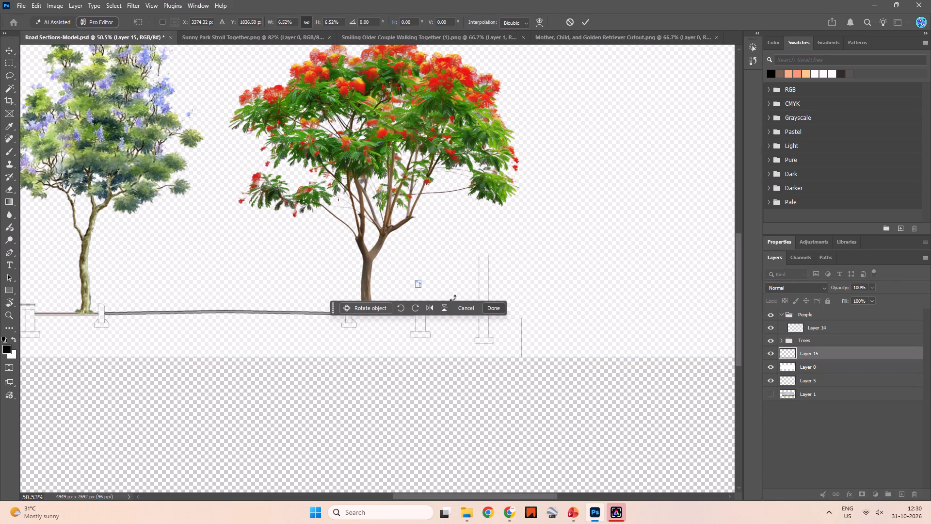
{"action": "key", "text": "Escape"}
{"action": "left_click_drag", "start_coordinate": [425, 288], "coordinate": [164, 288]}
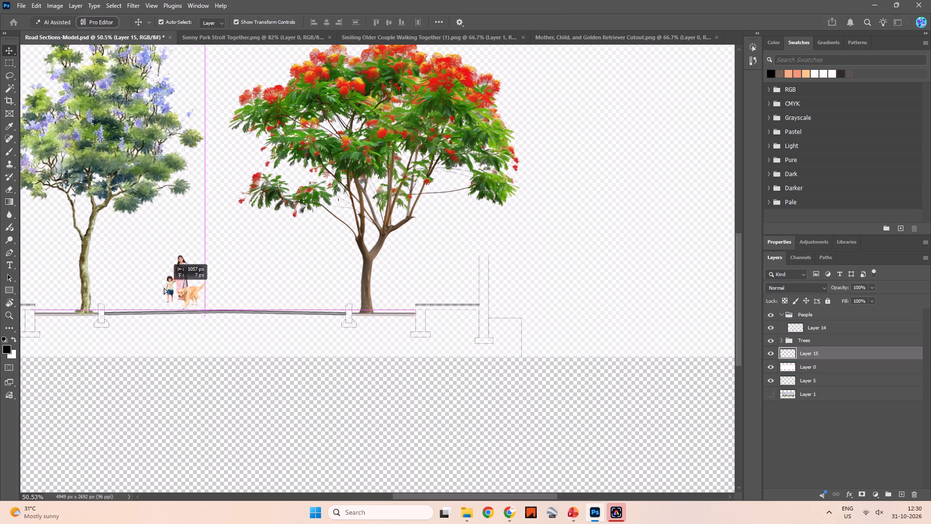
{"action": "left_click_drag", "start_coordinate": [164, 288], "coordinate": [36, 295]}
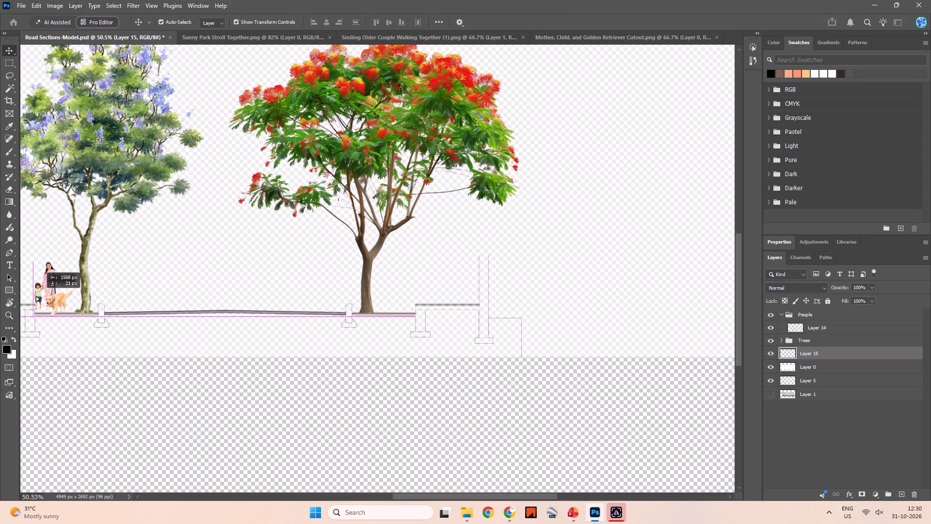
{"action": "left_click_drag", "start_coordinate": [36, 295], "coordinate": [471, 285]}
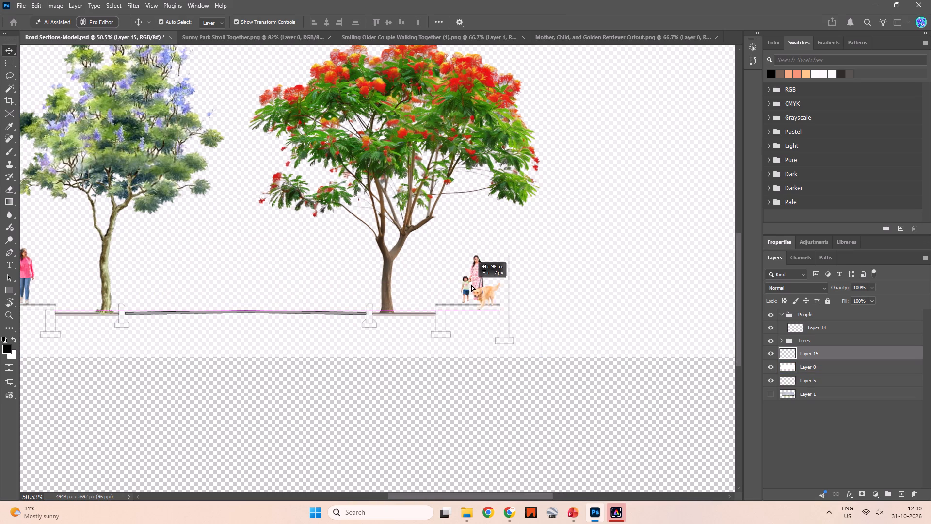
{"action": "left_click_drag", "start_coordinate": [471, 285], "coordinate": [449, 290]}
Examine how the figures' feet and the dog's paws sit against the footpath slab lines.
{"action": "left_click", "coordinate": [353, 267]}
{"action": "scroll", "coordinate": [463, 290], "scroll_direction": "up", "scroll_amount": 11, "text": "alt"}
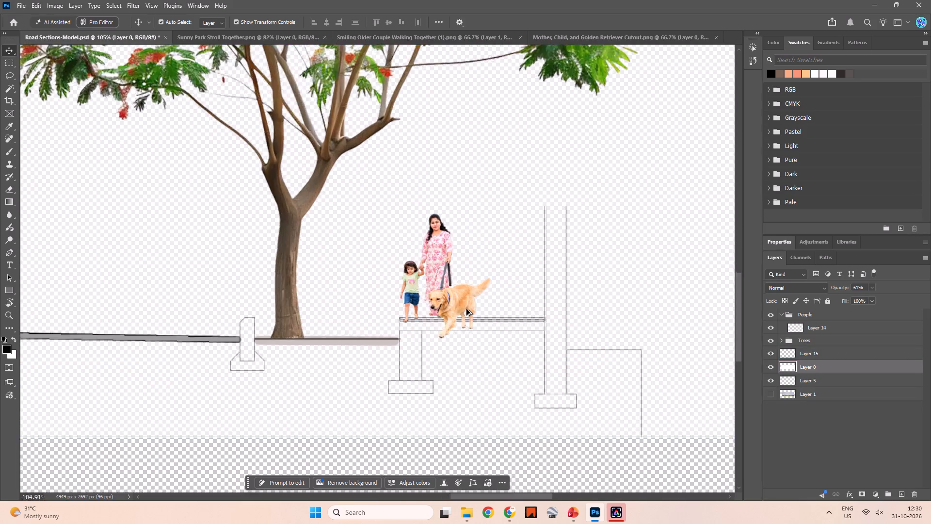
{"action": "scroll", "coordinate": [466, 309], "scroll_direction": "up", "scroll_amount": 13, "text": "alt"}
{"action": "left_click", "coordinate": [426, 239]}
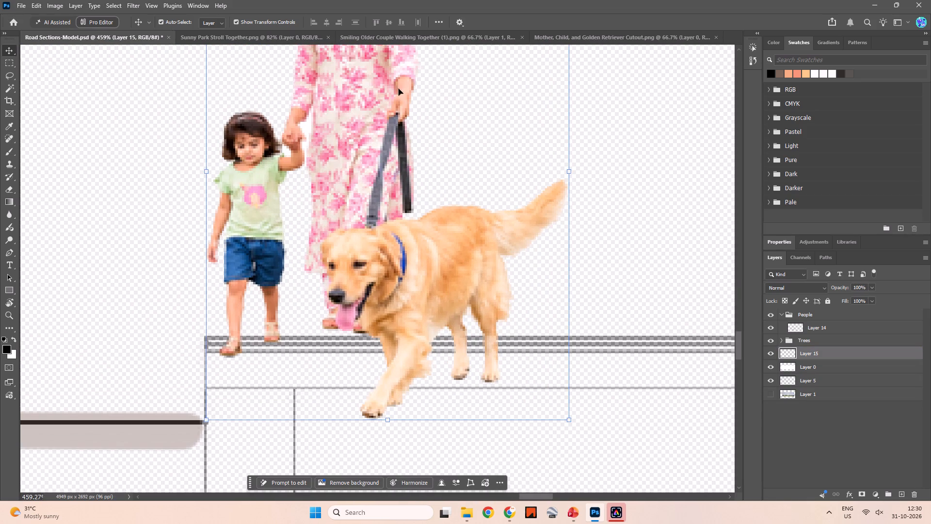
Switch to the Mother, Child, and Golden Retriever Cutout image, undoing any shift of its layer.
{"action": "key", "text": "alt+Tab"}
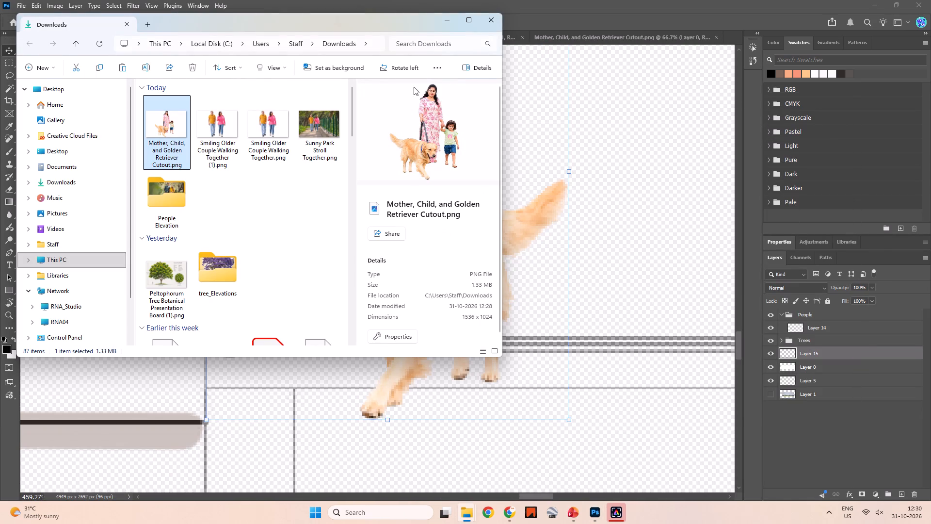
{"action": "key", "text": "Escape"}
{"action": "key", "text": "Escape"}
{"action": "left_click", "coordinate": [500, 24]}
{"action": "left_click", "coordinate": [658, 46]}
{"action": "left_click", "coordinate": [655, 41]}
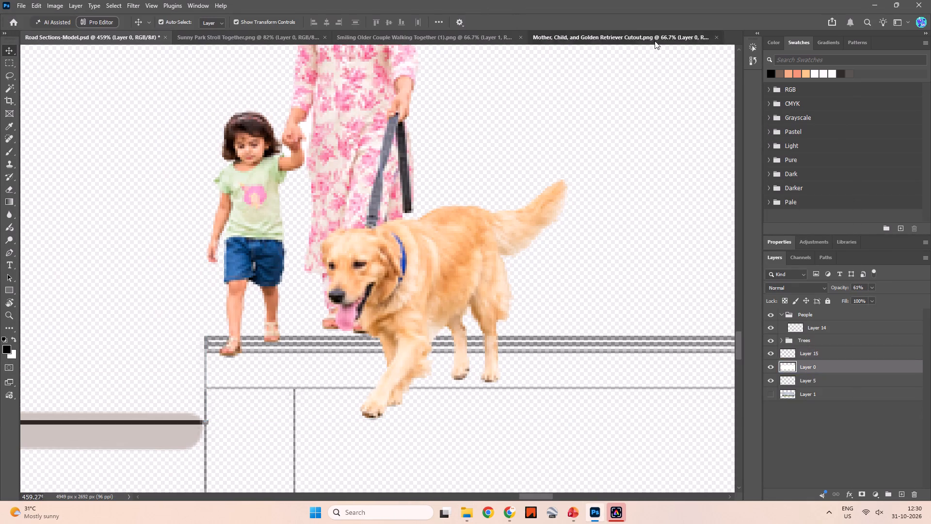
{"action": "left_click", "coordinate": [189, 264]}
{"action": "left_click_drag", "start_coordinate": [244, 282], "coordinate": [256, 236]}
{"action": "key", "text": "ctrl+z"}
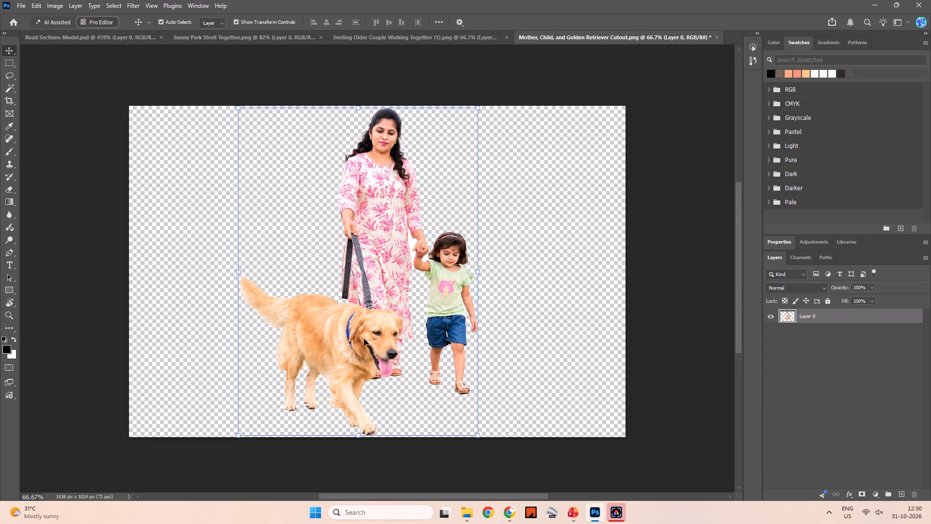
Select the golden retriever from its tail to all four paws with the Quick Selection tool.
{"action": "left_click", "coordinate": [364, 340]}
{"action": "key", "text": "w"}
{"action": "left_click", "coordinate": [259, 304]}
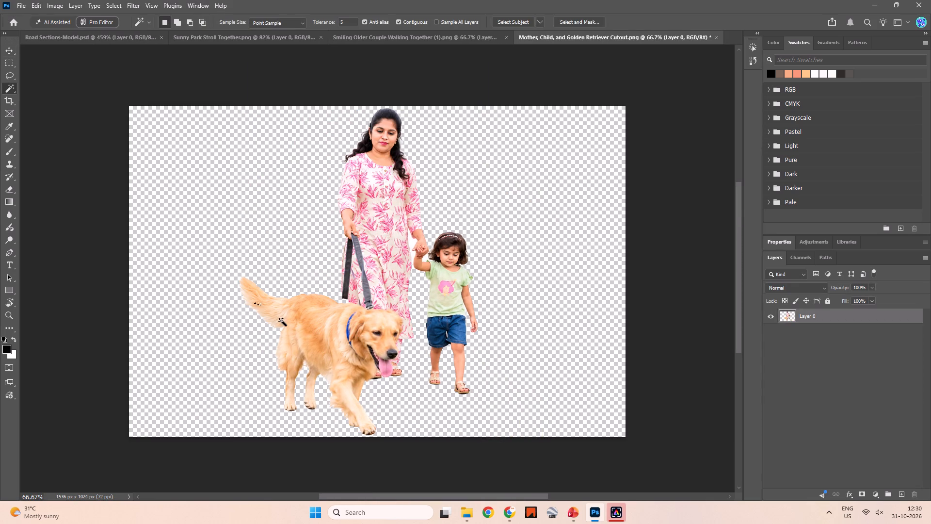
{"action": "left_click", "coordinate": [282, 320]}
{"action": "right_click", "coordinate": [14, 83]}
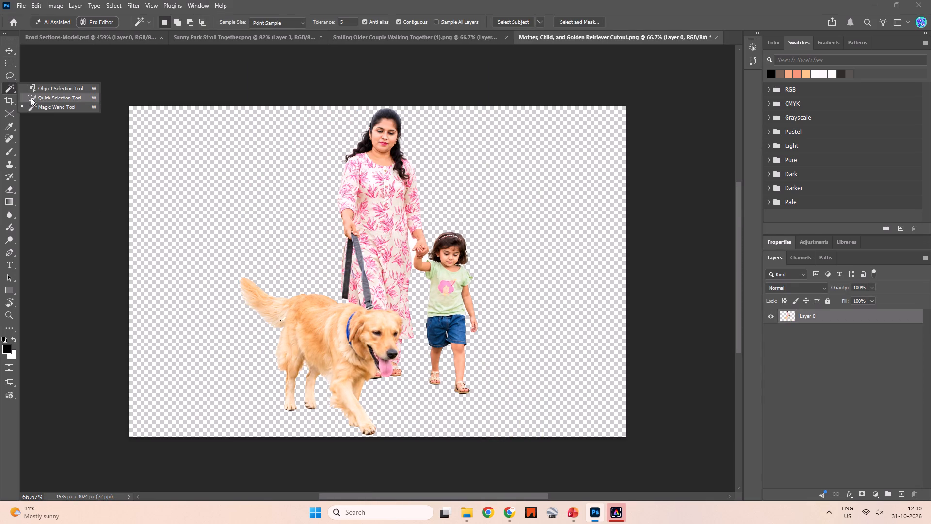
{"action": "left_click", "coordinate": [40, 98]}
{"action": "left_click_drag", "start_coordinate": [248, 294], "coordinate": [274, 312]}
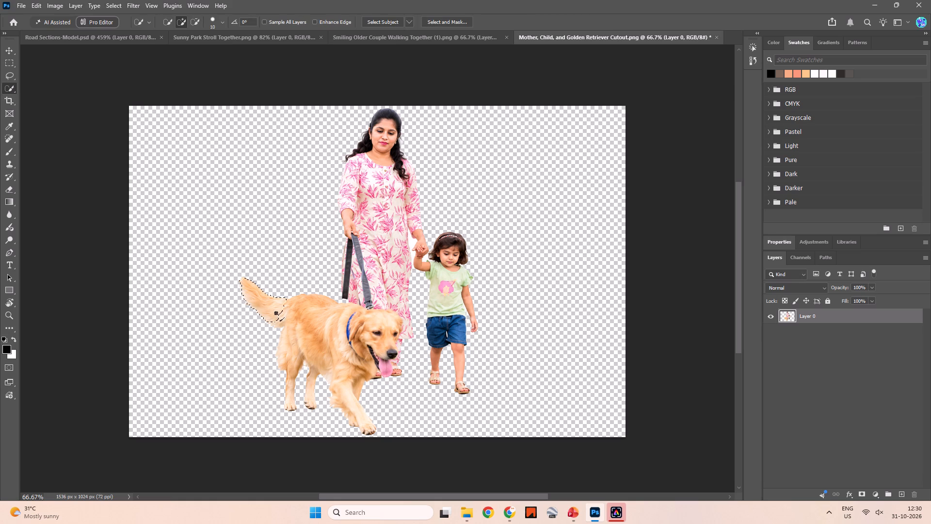
{"action": "left_click_drag", "start_coordinate": [287, 316], "coordinate": [337, 323]}
{"action": "left_click_drag", "start_coordinate": [339, 322], "coordinate": [383, 339]}
{"action": "left_click_drag", "start_coordinate": [357, 347], "coordinate": [343, 384]}
{"action": "left_click_drag", "start_coordinate": [341, 373], "coordinate": [350, 413]}
{"action": "left_click_drag", "start_coordinate": [351, 412], "coordinate": [370, 433]}
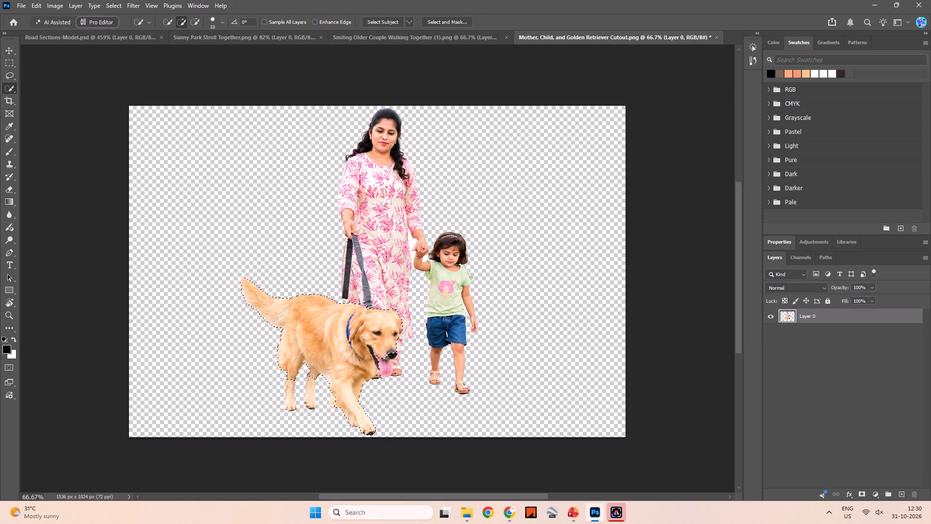
{"action": "left_click_drag", "start_coordinate": [291, 376], "coordinate": [297, 427]}
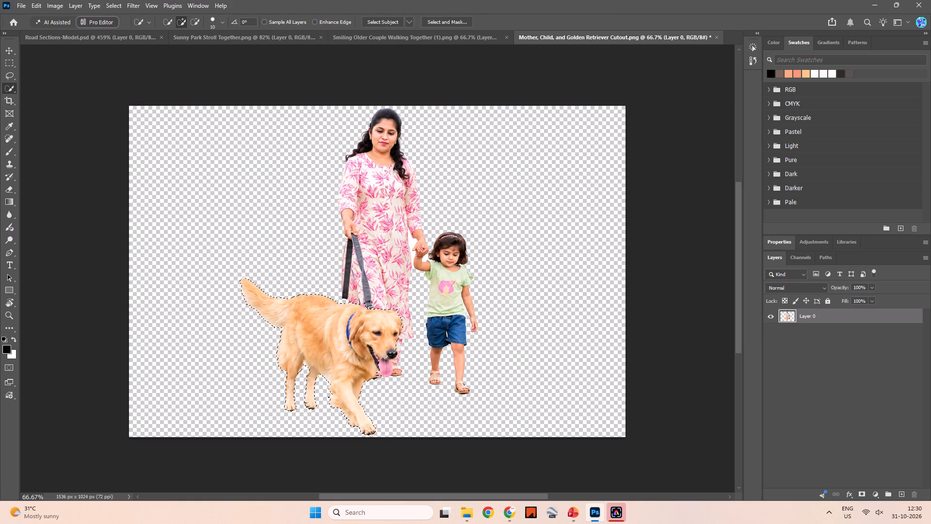
Refine the dog selection around the mouth, including the tongue and subtracting the woman's leg and sandal.
{"action": "left_click", "coordinate": [382, 368]}
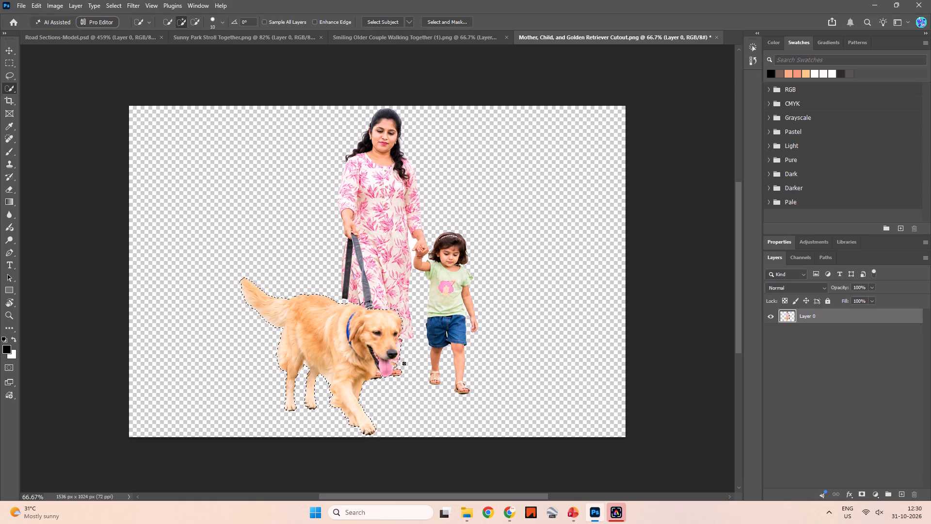
{"action": "left_click", "coordinate": [400, 344], "text": "alt"}
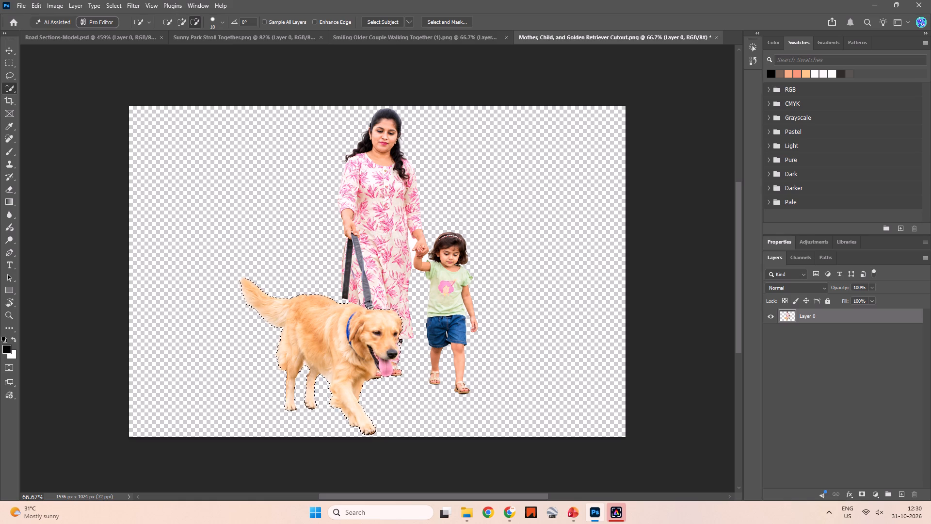
{"action": "left_click", "coordinate": [401, 340], "text": "alt"}
{"action": "left_click_drag", "start_coordinate": [401, 347], "coordinate": [399, 361], "text": "alt"}
{"action": "left_click_drag", "start_coordinate": [399, 361], "coordinate": [401, 368], "text": "alt"}
{"action": "left_click_drag", "start_coordinate": [401, 366], "coordinate": [396, 377], "text": "alt"}
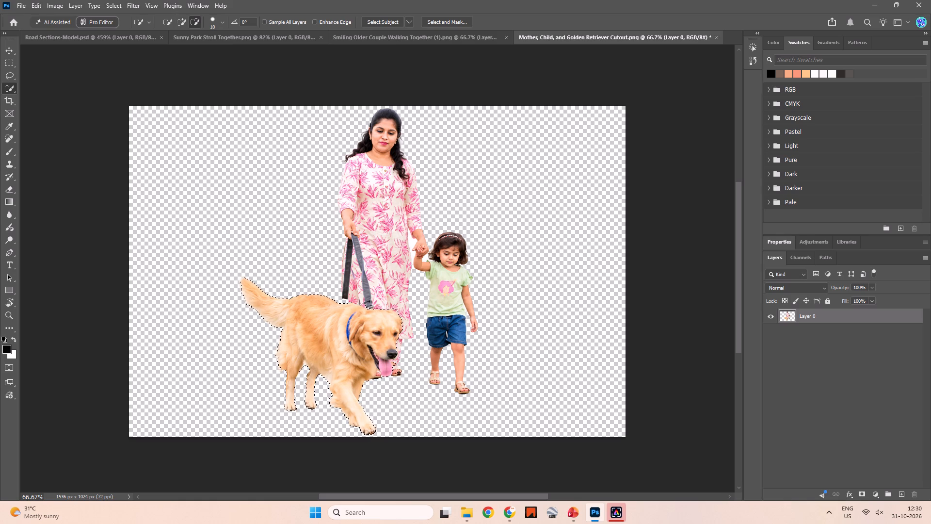
{"action": "left_click", "coordinate": [396, 364], "text": "alt"}
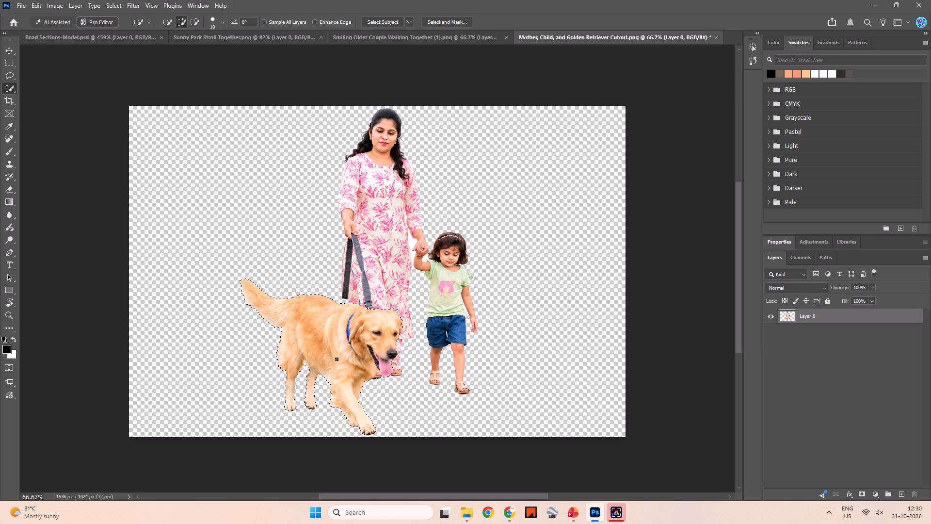
Move the selected dog about 120 px up and 120 px right to align its paws with the people's feet, and deselect it.
{"action": "key", "text": "v"}
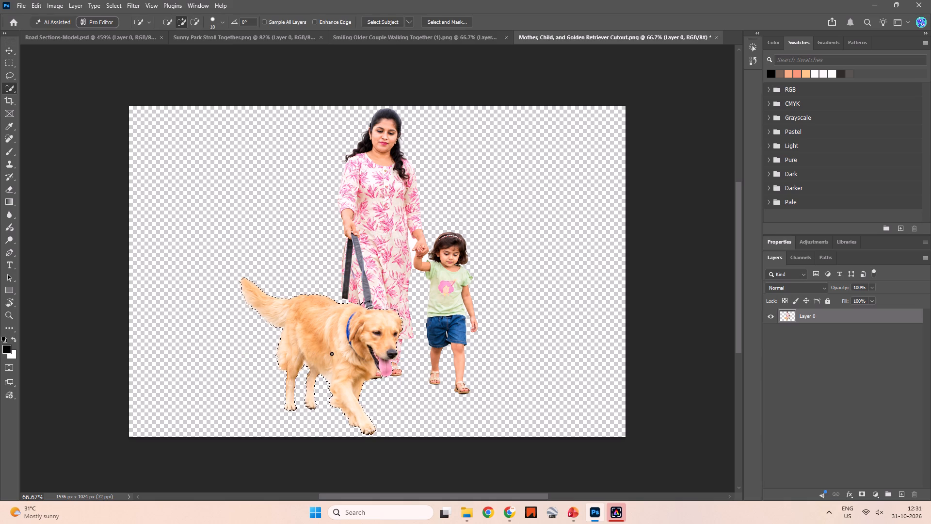
{"action": "key", "text": "v"}
{"action": "left_click_drag", "start_coordinate": [336, 352], "coordinate": [335, 325]}
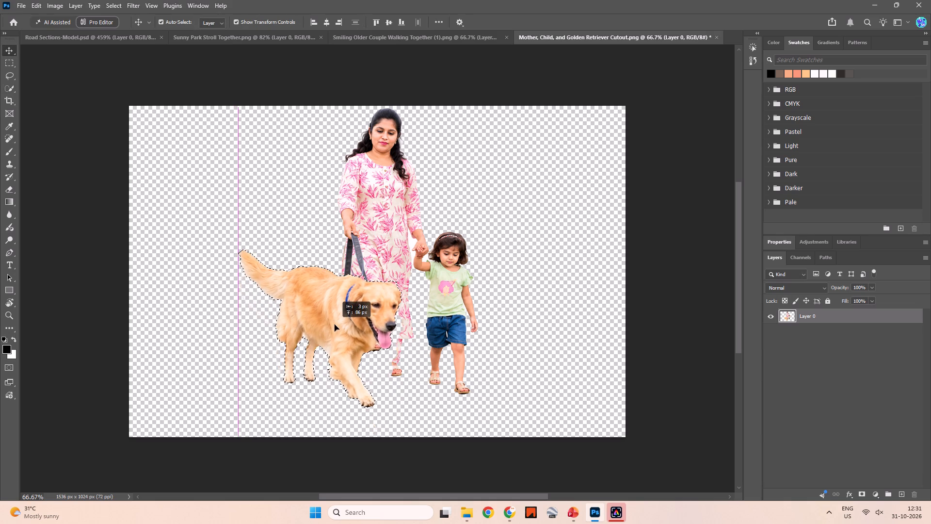
{"action": "left_click_drag", "start_coordinate": [335, 325], "coordinate": [344, 314]}
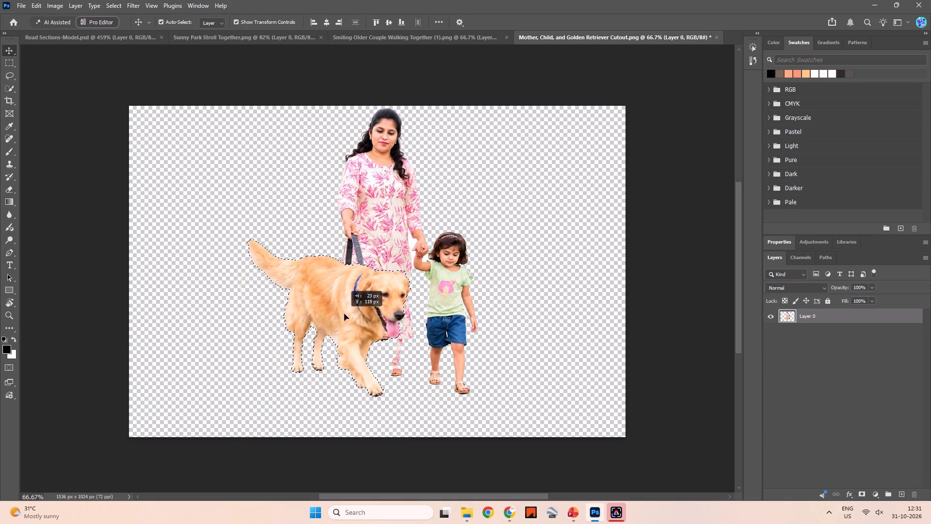
{"action": "left_click_drag", "start_coordinate": [344, 314], "coordinate": [371, 314]}
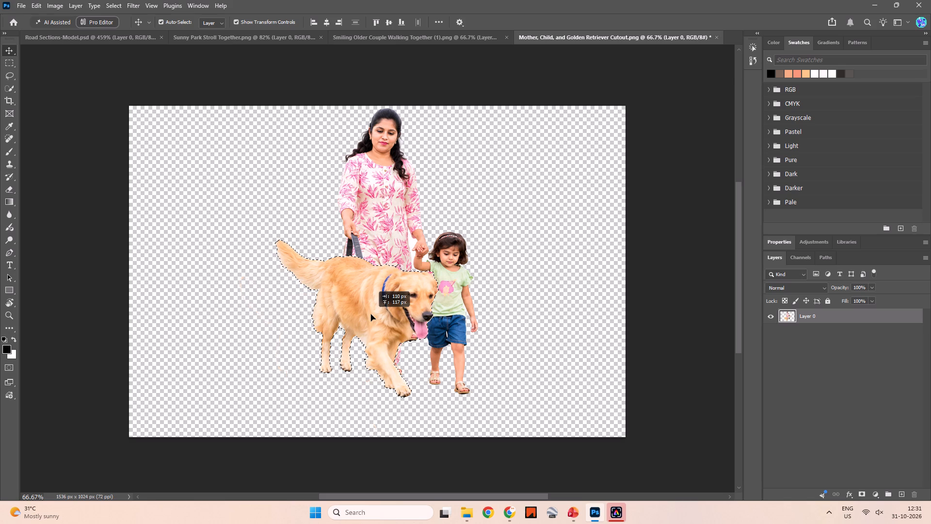
{"action": "left_click_drag", "start_coordinate": [371, 314], "coordinate": [374, 314]}
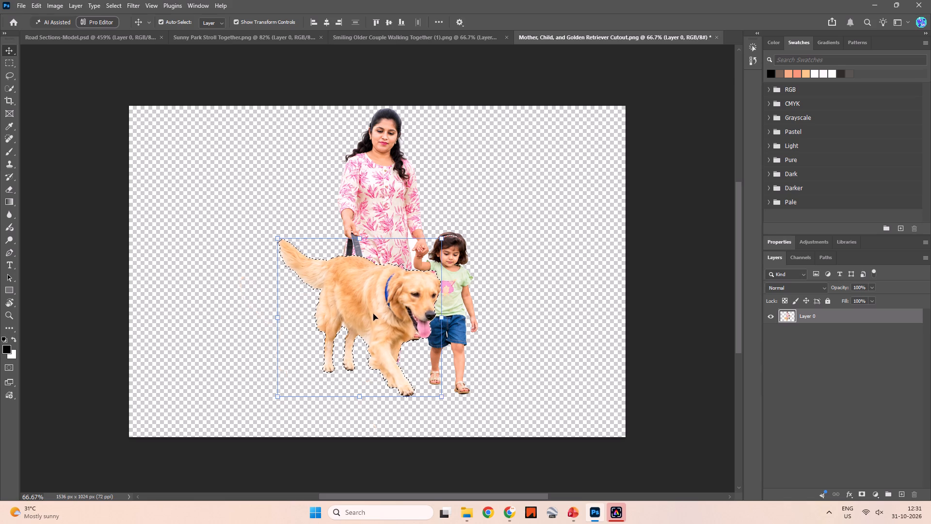
{"action": "left_click", "coordinate": [660, 182]}
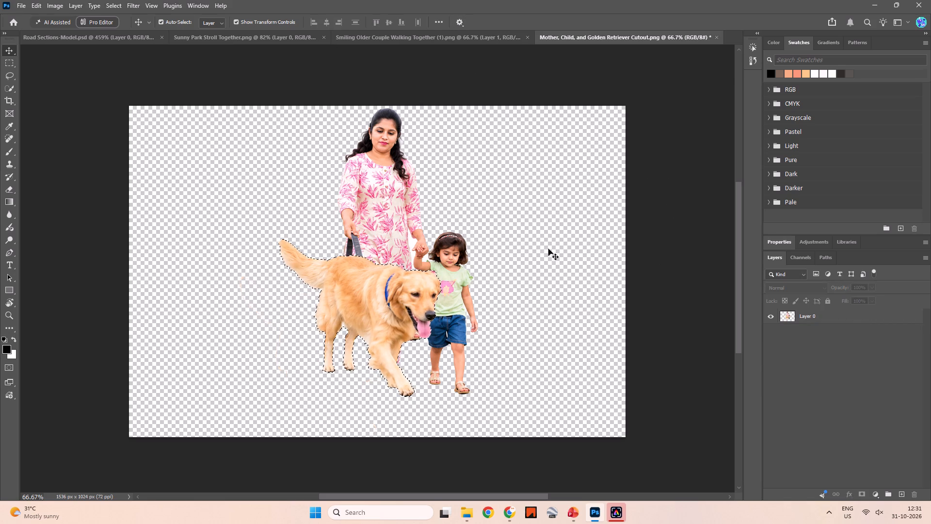
{"action": "key", "text": "m"}
{"action": "left_click", "coordinate": [546, 241]}
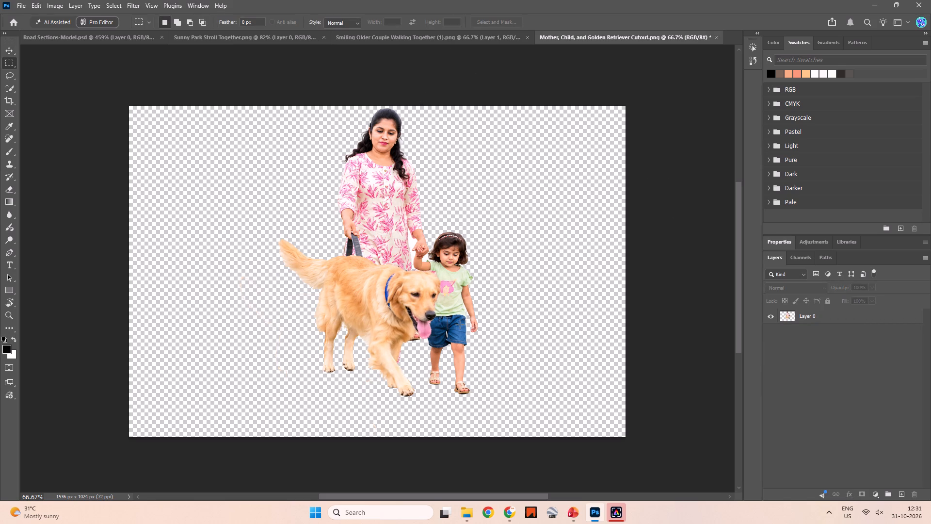
{"action": "key", "text": "Escape"}
Copy the corrected woman, child and dog cut-out into the Road Sections-Model.psd document.
{"action": "key", "text": "v"}
{"action": "left_click_drag", "start_coordinate": [398, 297], "coordinate": [165, 170], "text": "alt"}
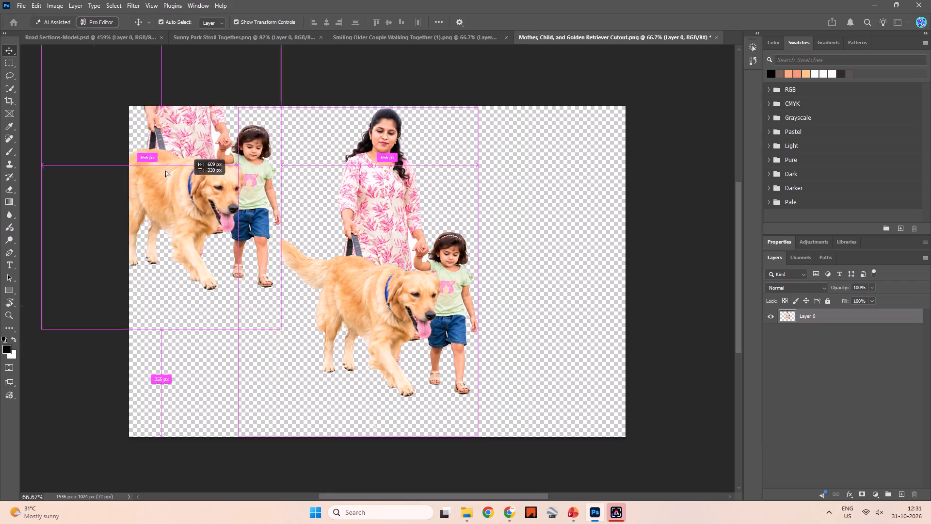
{"action": "left_click_drag", "start_coordinate": [165, 170], "coordinate": [524, 221], "text": "alt"}
{"action": "scroll", "coordinate": [518, 220], "scroll_direction": "down", "scroll_amount": 20, "text": "alt"}
{"action": "scroll", "coordinate": [518, 220], "scroll_direction": "down", "scroll_amount": 3, "text": "alt"}
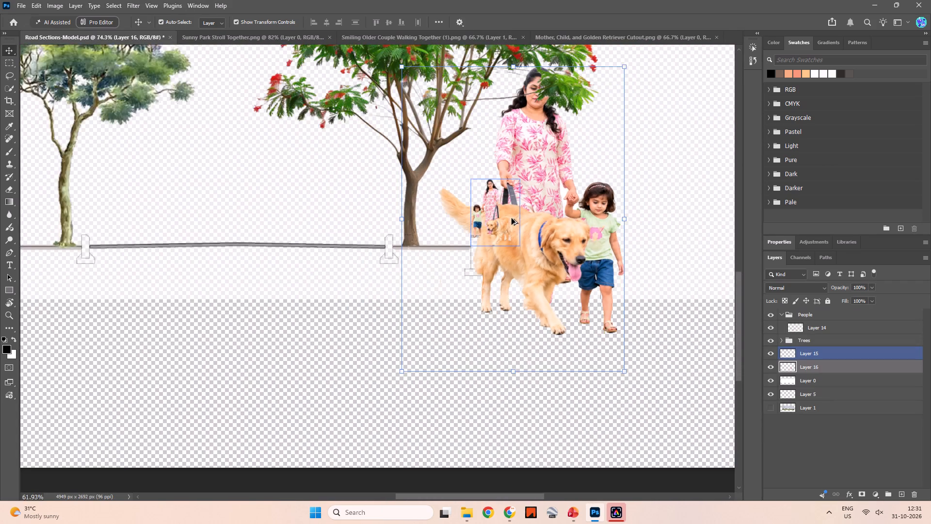
Delete the earlier small woman, child and dog cut-out on Layer 15.
{"action": "left_click", "coordinate": [491, 193]}
{"action": "key", "text": "Delete"}
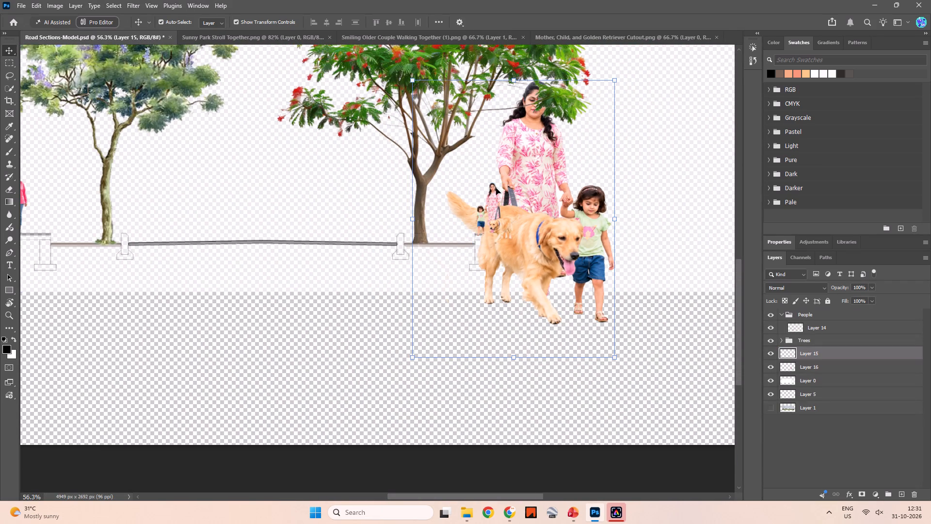
Scale the new woman, child and dog cut-out down to about 18.65%, undoing any accidental flip.
{"action": "left_click_drag", "start_coordinate": [410, 76], "coordinate": [520, 197], "text": "shift"}
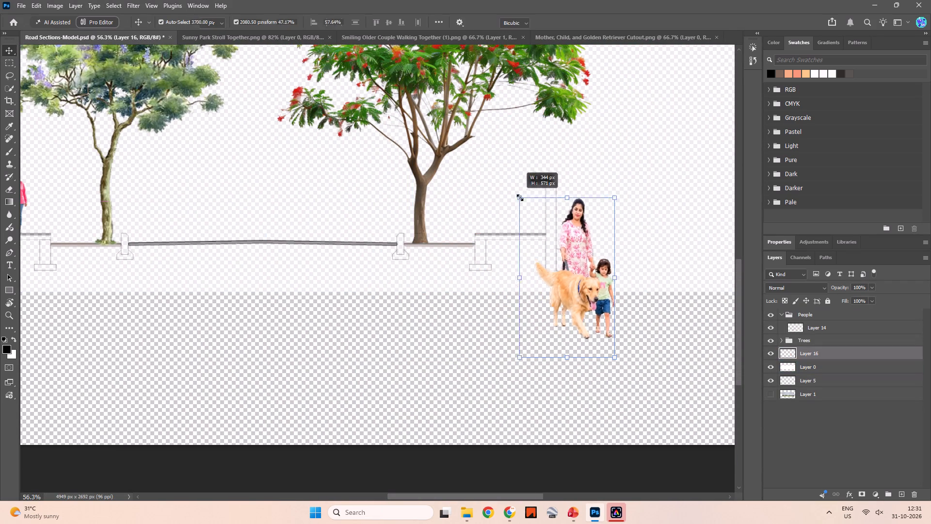
{"action": "left_click_drag", "start_coordinate": [520, 197], "coordinate": [570, 306], "text": "shift"}
{"action": "left_click_drag", "start_coordinate": [617, 330], "coordinate": [511, 224]}
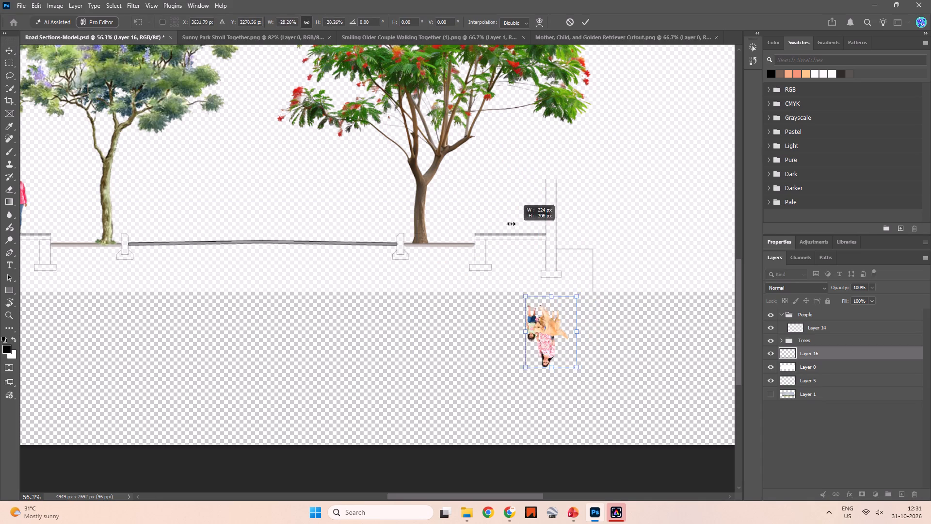
{"action": "left_click_drag", "start_coordinate": [511, 224], "coordinate": [495, 213]}
{"action": "key", "text": "ctrl+z"}
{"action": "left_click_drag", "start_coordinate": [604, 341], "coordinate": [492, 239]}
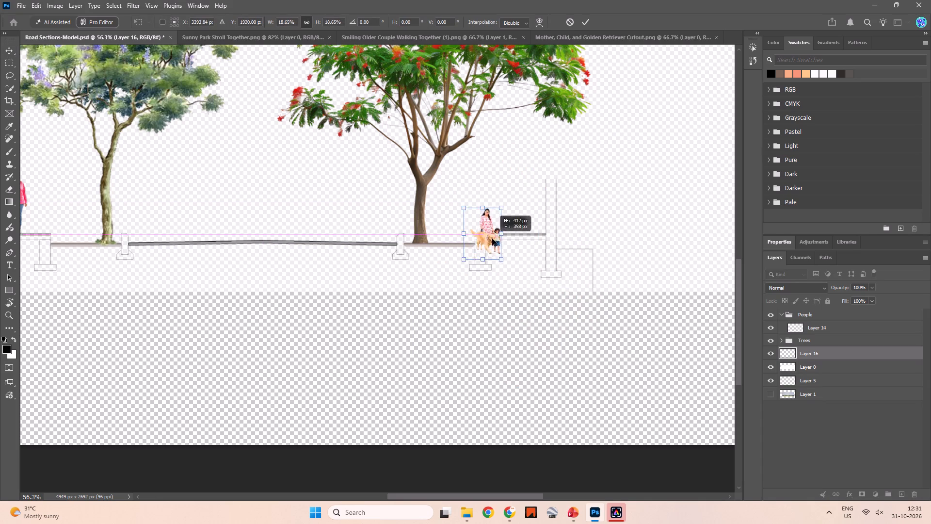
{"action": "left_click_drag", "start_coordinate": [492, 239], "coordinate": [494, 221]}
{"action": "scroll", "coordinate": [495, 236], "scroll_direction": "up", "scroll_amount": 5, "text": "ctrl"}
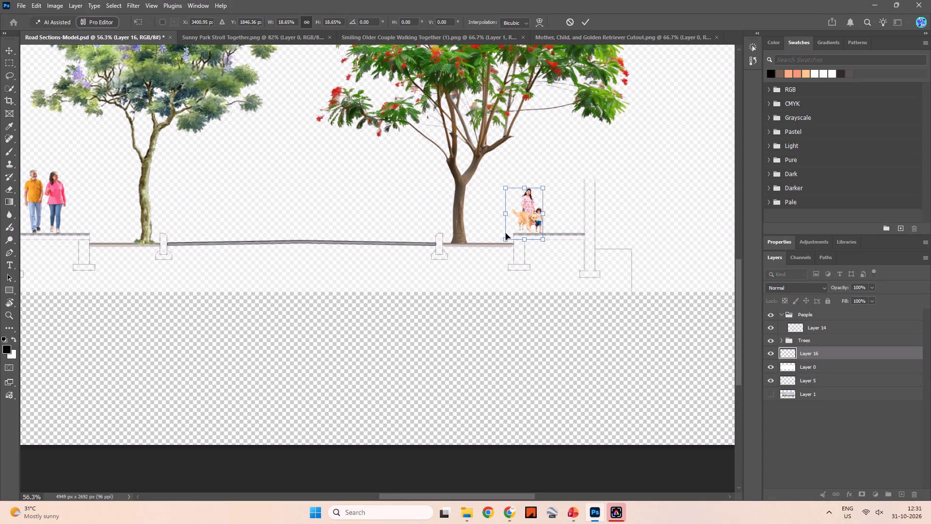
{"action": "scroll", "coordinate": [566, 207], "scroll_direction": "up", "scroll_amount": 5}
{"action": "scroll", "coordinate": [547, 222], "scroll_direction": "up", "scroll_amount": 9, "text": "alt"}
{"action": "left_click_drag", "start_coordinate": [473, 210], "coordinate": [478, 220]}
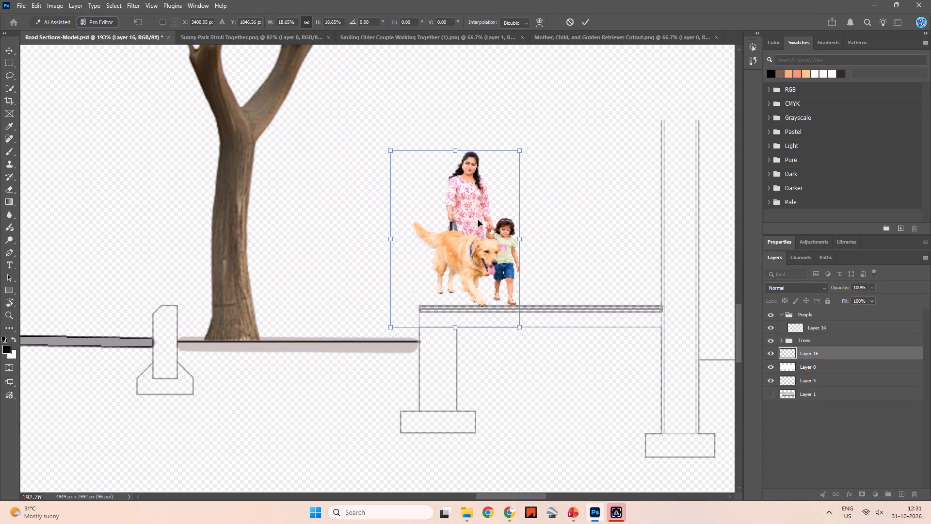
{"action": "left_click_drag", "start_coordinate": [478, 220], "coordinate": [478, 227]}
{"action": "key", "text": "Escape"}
Scale the woman, child and dog cut-out down to about 39% and move it to the footpath beside the red-flowering tree.
{"action": "scroll", "coordinate": [522, 199], "scroll_direction": "down", "scroll_amount": 9}
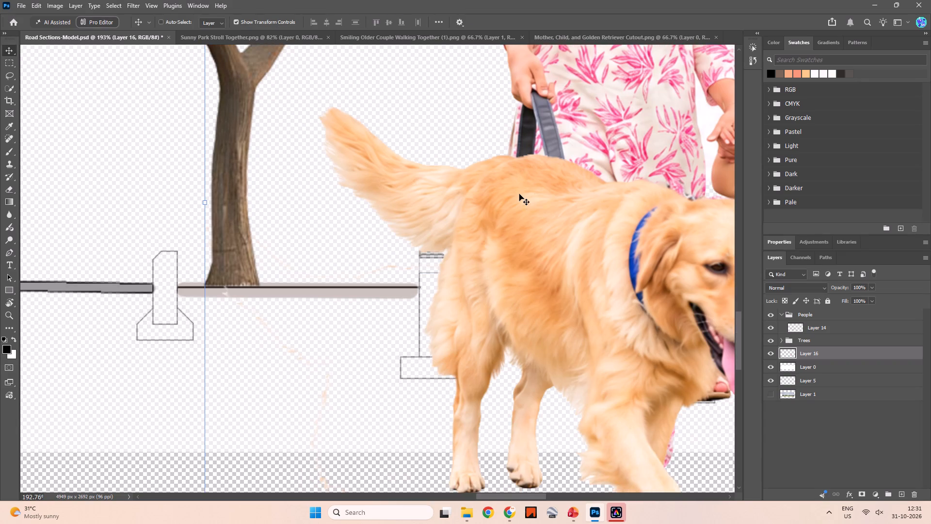
{"action": "scroll", "coordinate": [519, 194], "scroll_direction": "down", "scroll_amount": 20}
{"action": "scroll", "coordinate": [519, 194], "scroll_direction": "down", "scroll_amount": 1}
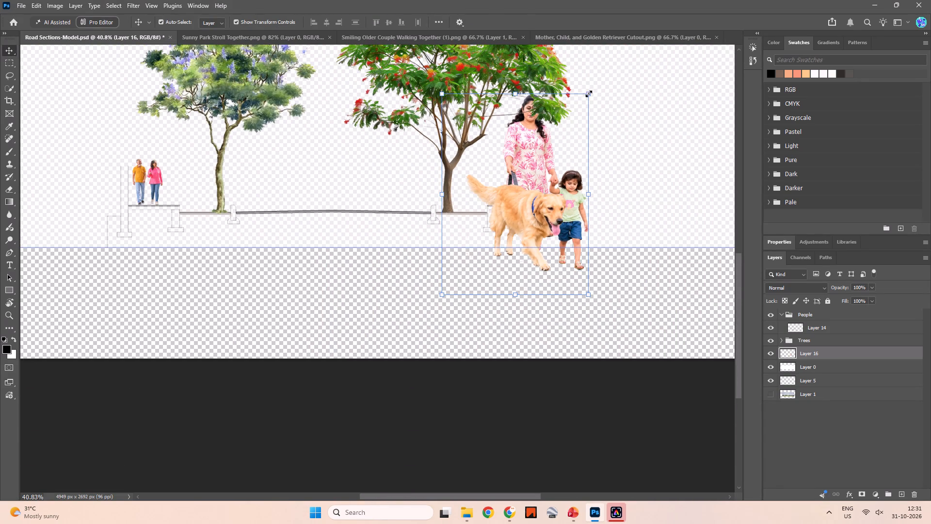
{"action": "left_click_drag", "start_coordinate": [589, 94], "coordinate": [519, 231], "text": "shift"}
{"action": "left_click_drag", "start_coordinate": [478, 255], "coordinate": [485, 239]}
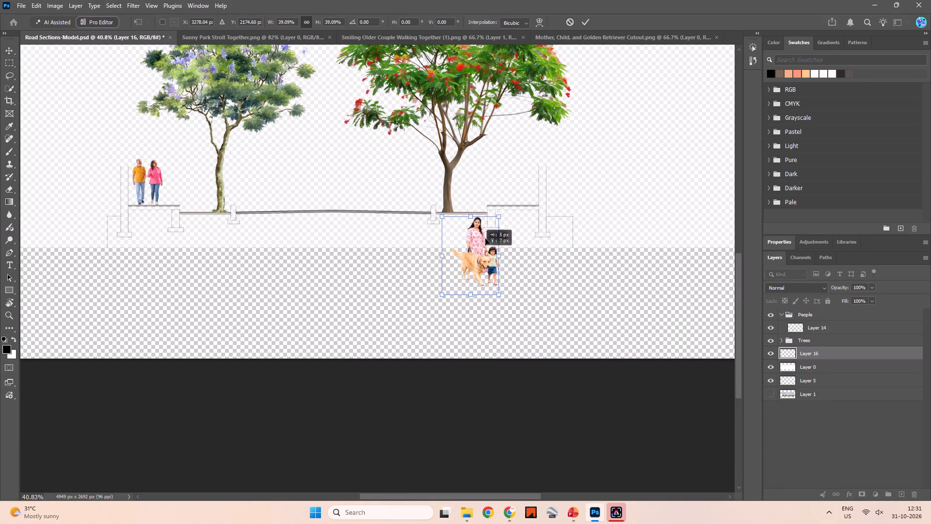
{"action": "left_click_drag", "start_coordinate": [485, 239], "coordinate": [503, 184]}
{"action": "scroll", "coordinate": [498, 164], "scroll_direction": "up", "scroll_amount": 7, "text": "alt"}
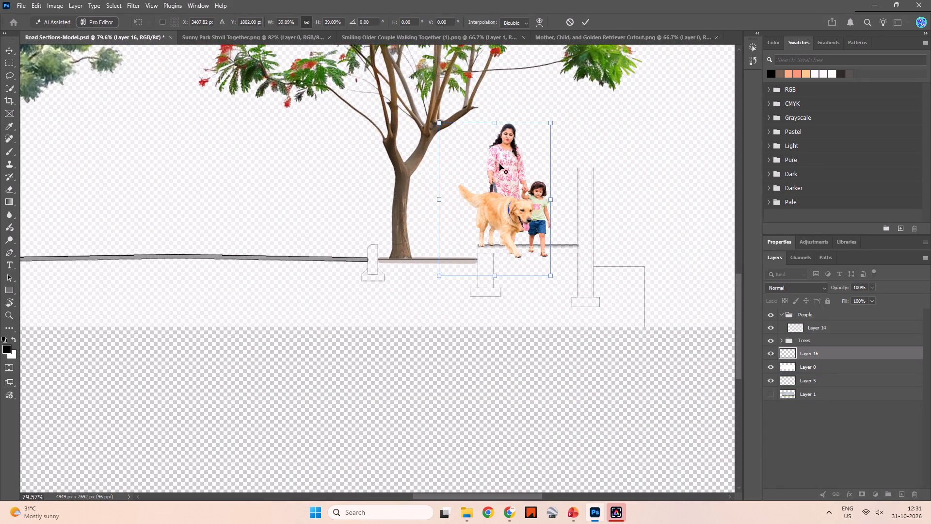
{"action": "scroll", "coordinate": [502, 167], "scroll_direction": "up", "scroll_amount": 5, "text": "alt"}
Scale the woman, child and dog cut-out further to about 16.69%, stand it on the footpath, and apply the transform.
{"action": "left_click", "coordinate": [582, 96]}
{"action": "left_click_drag", "start_coordinate": [582, 96], "coordinate": [528, 196]}
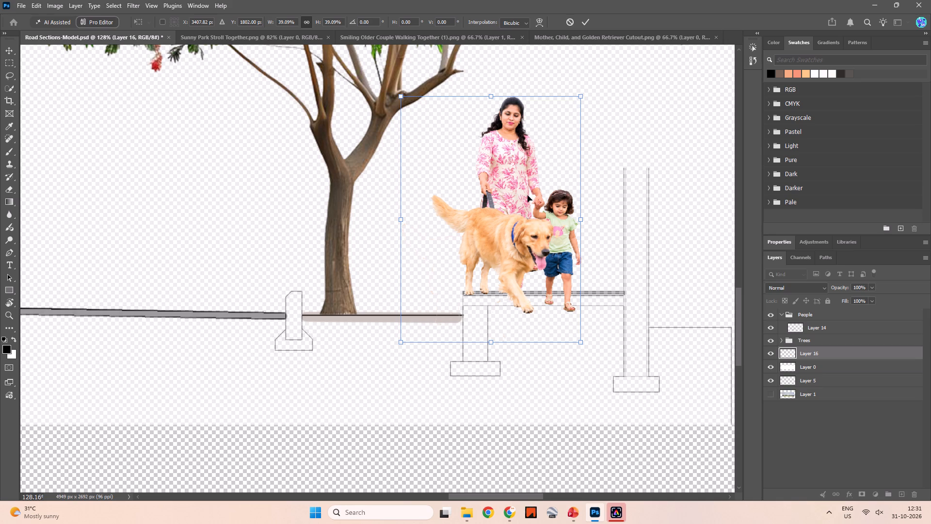
{"action": "left_click_drag", "start_coordinate": [528, 196], "coordinate": [528, 193]}
{"action": "left_click_drag", "start_coordinate": [582, 95], "coordinate": [500, 227]}
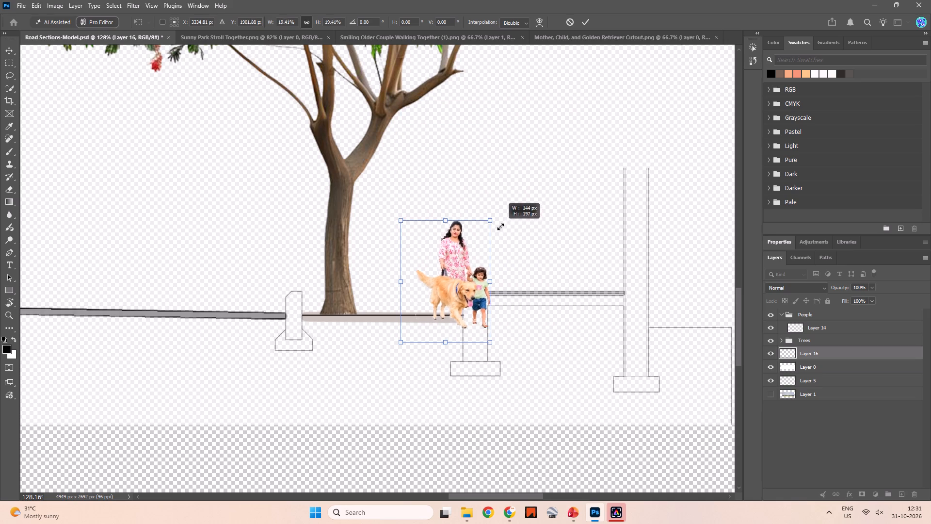
{"action": "left_click_drag", "start_coordinate": [500, 227], "coordinate": [500, 227]}
{"action": "left_click_drag", "start_coordinate": [452, 267], "coordinate": [490, 240]}
{"action": "left_click", "coordinate": [559, 266]}
{"action": "left_click_drag", "start_coordinate": [488, 275], "coordinate": [492, 271]}
{"action": "left_click", "coordinate": [578, 276]}
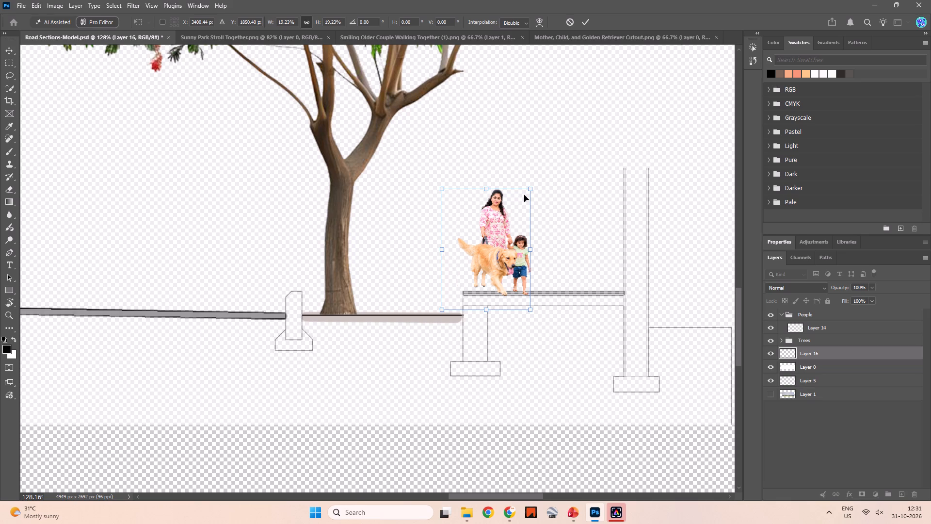
{"action": "left_click_drag", "start_coordinate": [530, 189], "coordinate": [520, 206]}
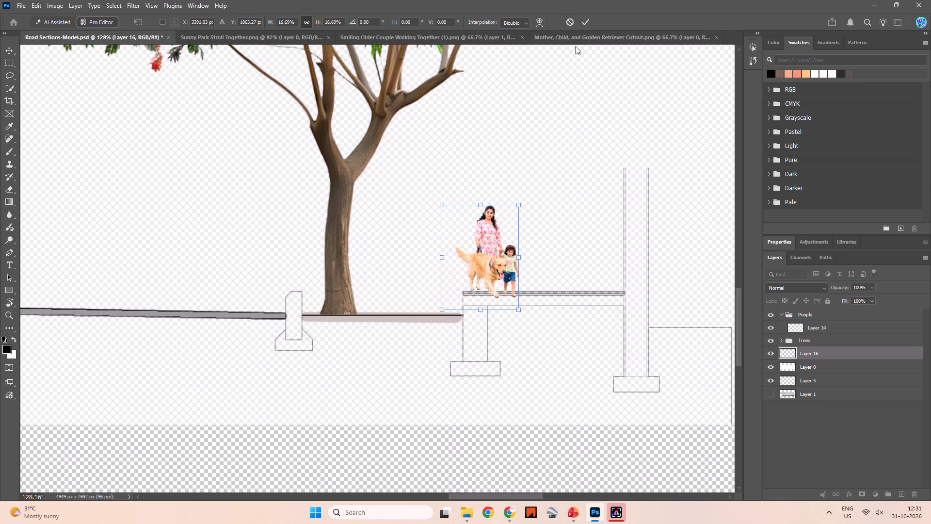
{"action": "left_click", "coordinate": [585, 25]}
{"action": "key", "text": "Escape"}
{"action": "left_click", "coordinate": [546, 276]}
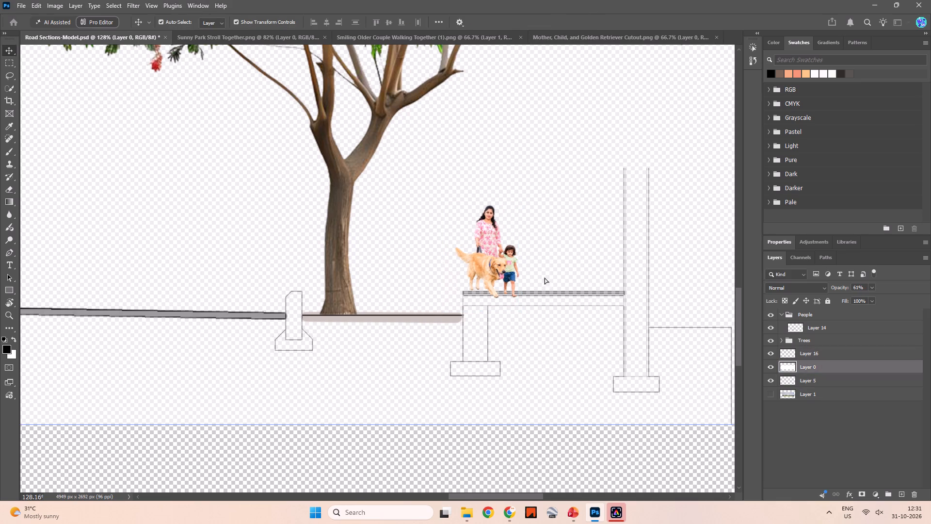
{"action": "key", "text": "Escape"}
Close the Adobe Express Photos window.
{"action": "key", "text": "alt+Tab"}
{"action": "key", "text": "alt+Tab"}
{"action": "key", "text": "alt+Tab"}
{"action": "key", "text": "alt+Tab"}
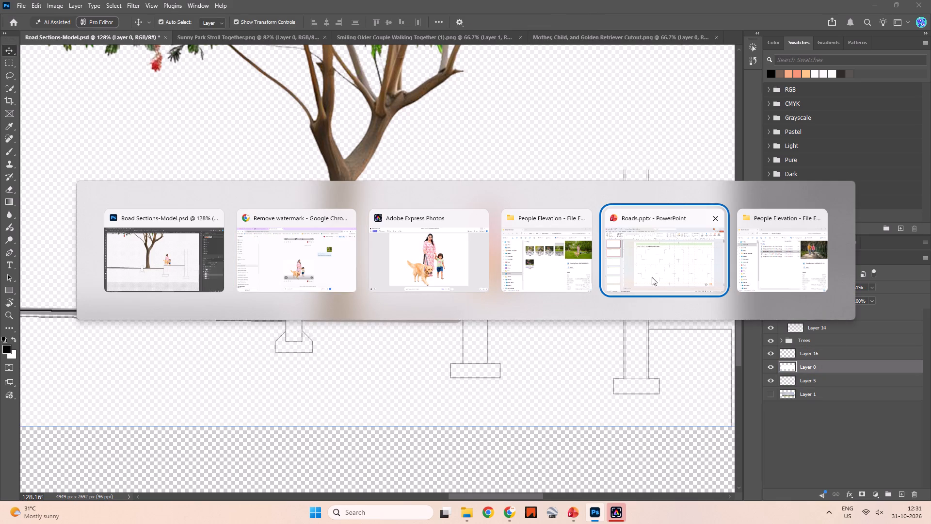
{"action": "left_click", "coordinate": [476, 218], "text": "alt"}
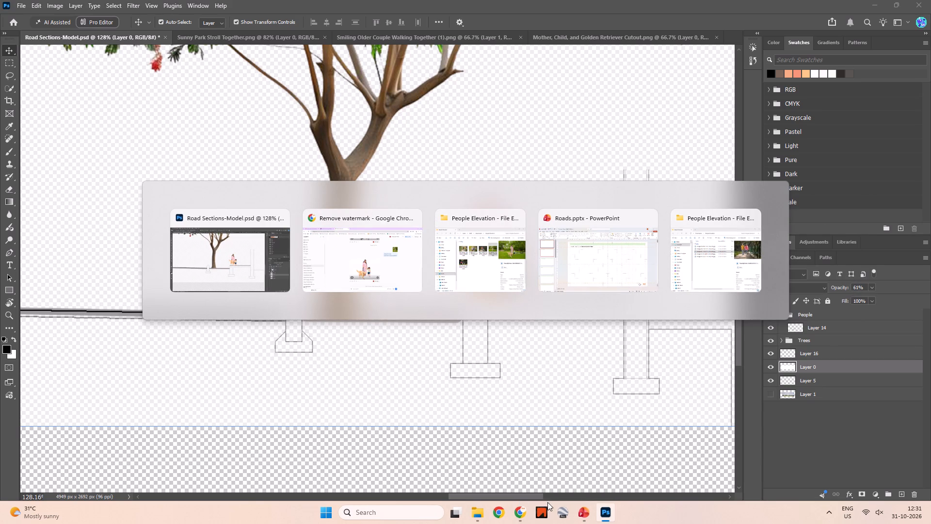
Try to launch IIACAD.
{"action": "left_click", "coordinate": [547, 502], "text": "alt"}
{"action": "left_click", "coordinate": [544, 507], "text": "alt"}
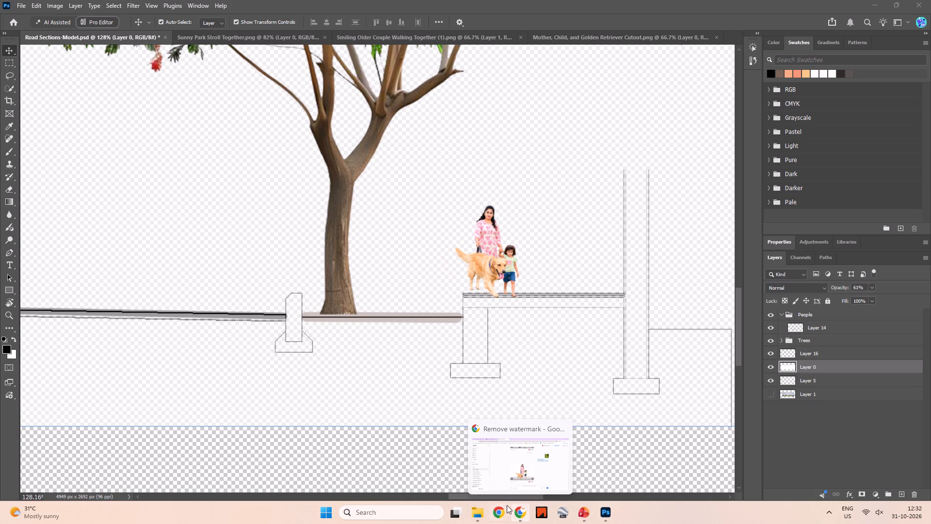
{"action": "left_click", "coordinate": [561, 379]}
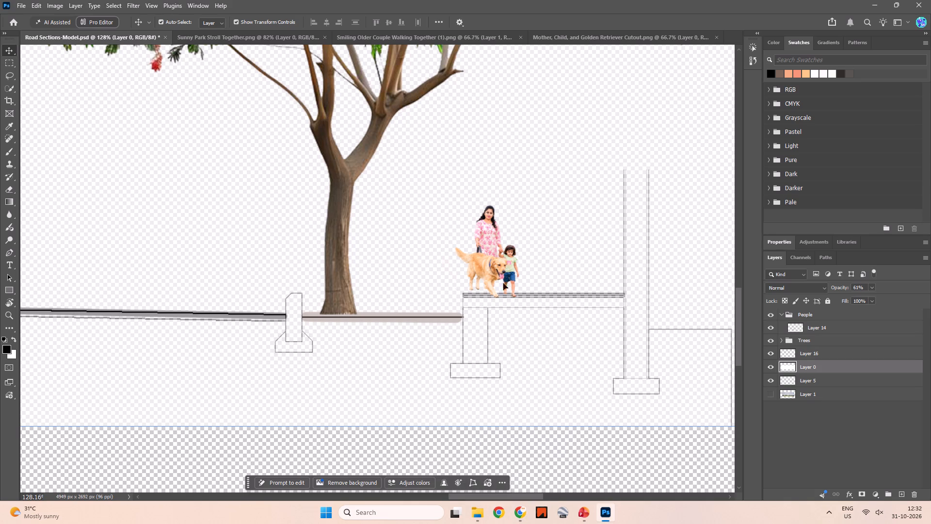
Nudge the woman, child and dog cut-out on Layer 16 slightly down so their feet overlap the footpath surface.
{"action": "left_click", "coordinate": [481, 259]}
{"action": "key", "text": "Up"}
{"action": "key", "text": "Up"}
{"action": "key", "text": "Up"}
{"action": "key", "text": "Up"}
{"action": "key", "text": "Up"}
{"action": "key", "text": "Up"}
{"action": "key", "text": "Up"}
{"action": "key", "text": "Up"}
{"action": "key", "text": "Up"}
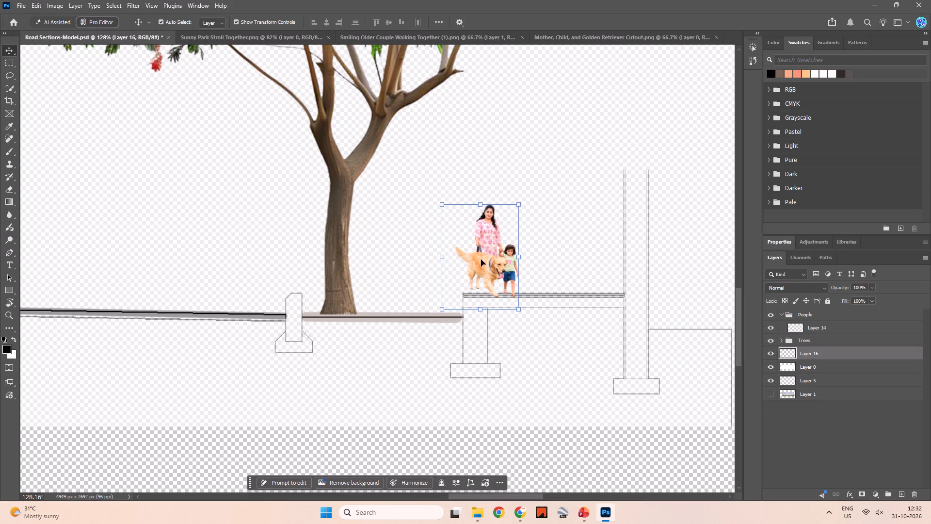
{"action": "key", "text": "Down"}
{"action": "key", "text": "Down"}
{"action": "key", "text": "Down"}
{"action": "key", "text": "Down"}
{"action": "key", "text": "Down"}
{"action": "key", "text": "Down"}
{"action": "key", "text": "Down"}
{"action": "key", "text": "Down"}
{"action": "key", "text": "Down"}
{"action": "key", "text": "Down"}
{"action": "key", "text": "Down"}
{"action": "key", "text": "Down"}
{"action": "key", "text": "Down"}
{"action": "key", "text": "Down"}
{"action": "key", "text": "Down"}
{"action": "key", "text": "Down"}
{"action": "key", "text": "Down"}
{"action": "key", "text": "Down"}
{"action": "key", "text": "Down"}
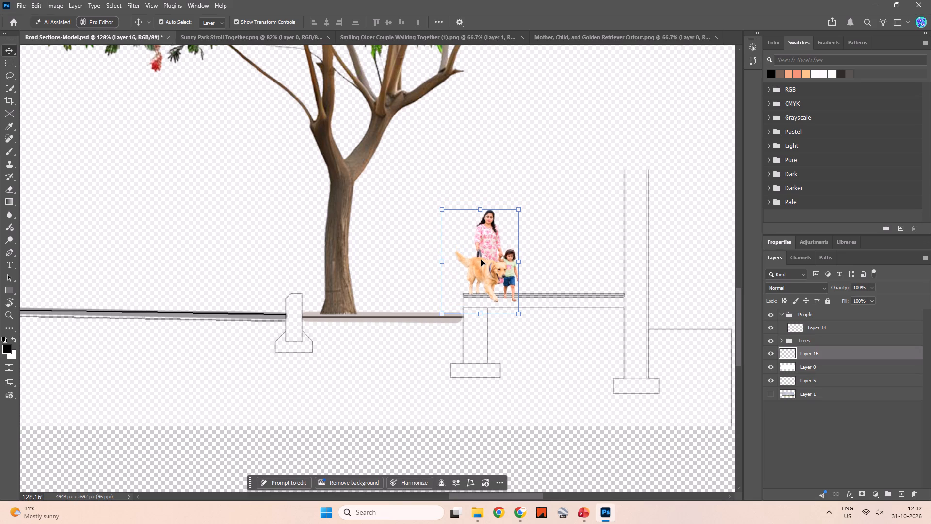
Switch to IIACAD and open the recent drawing Landscape_Layout20261030.dwg.
{"action": "left_click", "coordinate": [545, 511]}
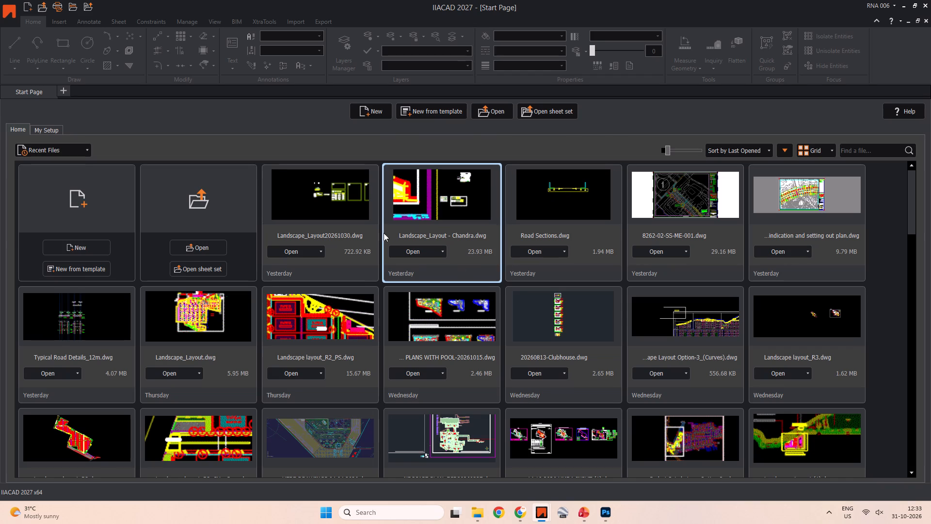
{"action": "left_click", "coordinate": [331, 234]}
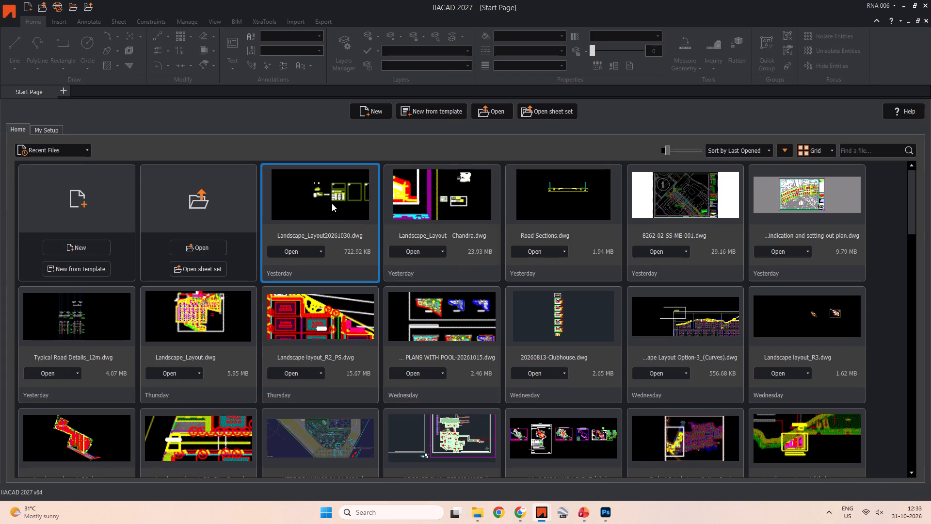
{"action": "left_click", "coordinate": [332, 203]}
{"action": "left_click", "coordinate": [308, 252]}
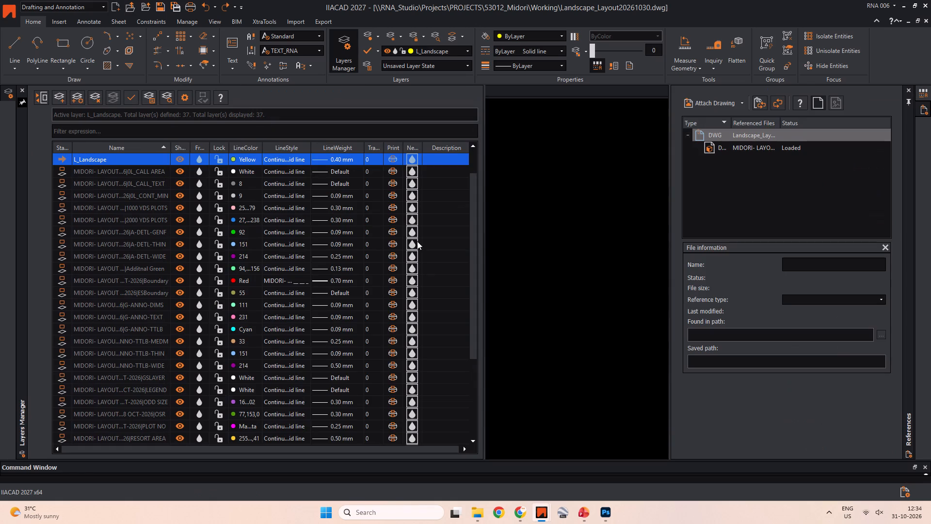
Examine the street section drawings and their width dimensions in the landscape layout.
{"action": "scroll", "coordinate": [517, 286], "scroll_direction": "down", "scroll_amount": 2}
{"action": "middle_click_drag", "start_coordinate": [517, 286], "coordinate": [385, 286]}
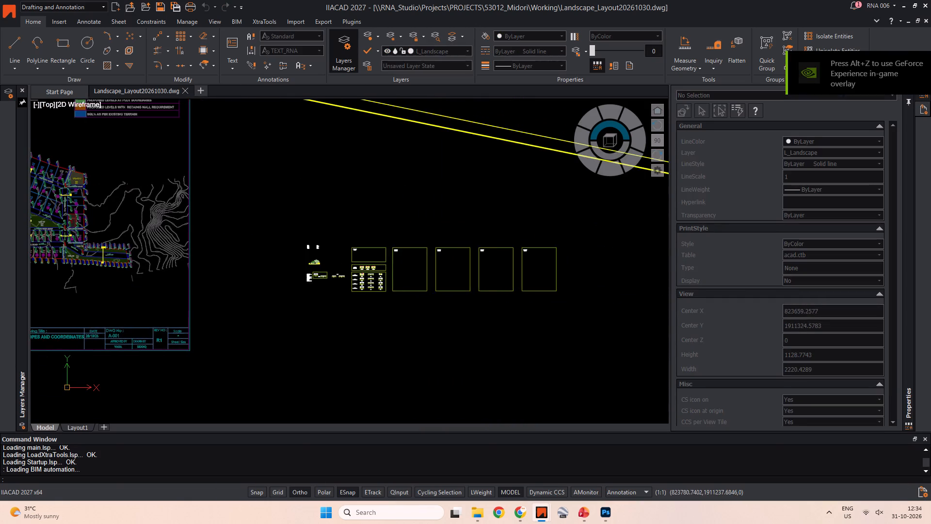
{"action": "scroll", "coordinate": [348, 274], "scroll_direction": "up", "scroll_amount": 4}
{"action": "middle_click_drag", "start_coordinate": [475, 298], "coordinate": [271, 311]}
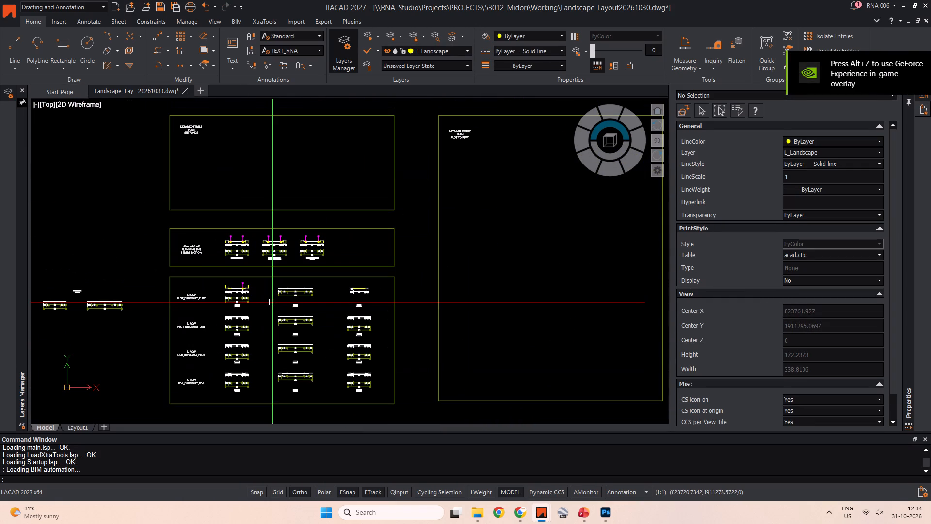
{"action": "scroll", "coordinate": [234, 260], "scroll_direction": "up", "scroll_amount": 6}
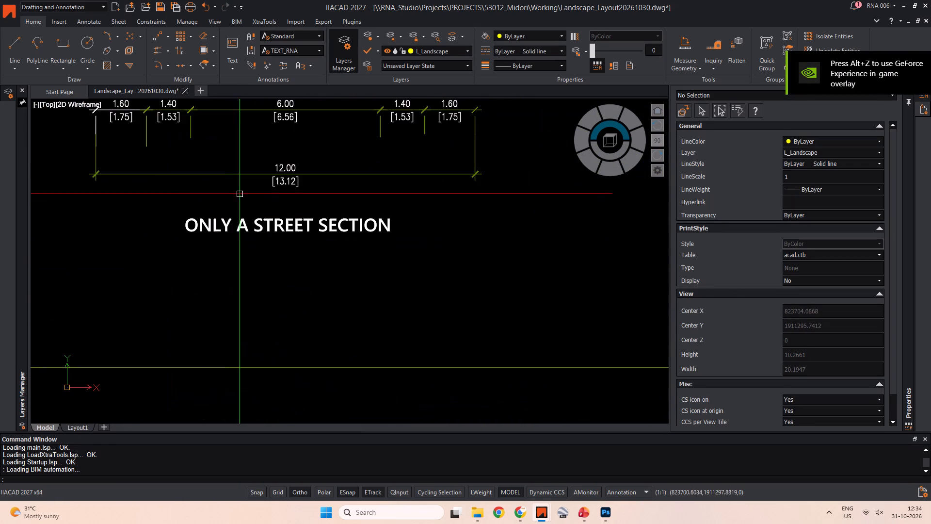
{"action": "middle_click_drag", "start_coordinate": [240, 194], "coordinate": [246, 310]}
{"action": "scroll", "coordinate": [287, 258], "scroll_direction": "down", "scroll_amount": 2}
{"action": "scroll", "coordinate": [276, 235], "scroll_direction": "up", "scroll_amount": 4}
{"action": "scroll", "coordinate": [276, 217], "scroll_direction": "down", "scroll_amount": 3}
{"action": "middle_click_drag", "start_coordinate": [279, 213], "coordinate": [279, 225]}
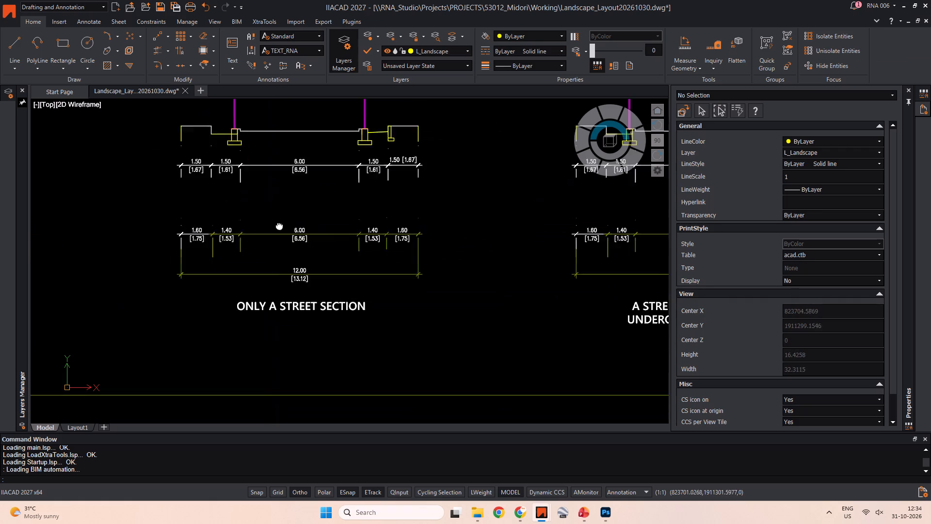
{"action": "middle_click_drag", "start_coordinate": [279, 225], "coordinate": [283, 267]}
Read the notes on footpath, bioswale and carriageway widths between plot boundaries, and return to Photoshop.
{"action": "scroll", "coordinate": [260, 266], "scroll_direction": "down", "scroll_amount": 4}
{"action": "middle_click_drag", "start_coordinate": [259, 266], "coordinate": [473, 223]}
{"action": "middle_click_drag", "start_coordinate": [214, 310], "coordinate": [567, 262]}
{"action": "scroll", "coordinate": [320, 271], "scroll_direction": "down", "scroll_amount": 2}
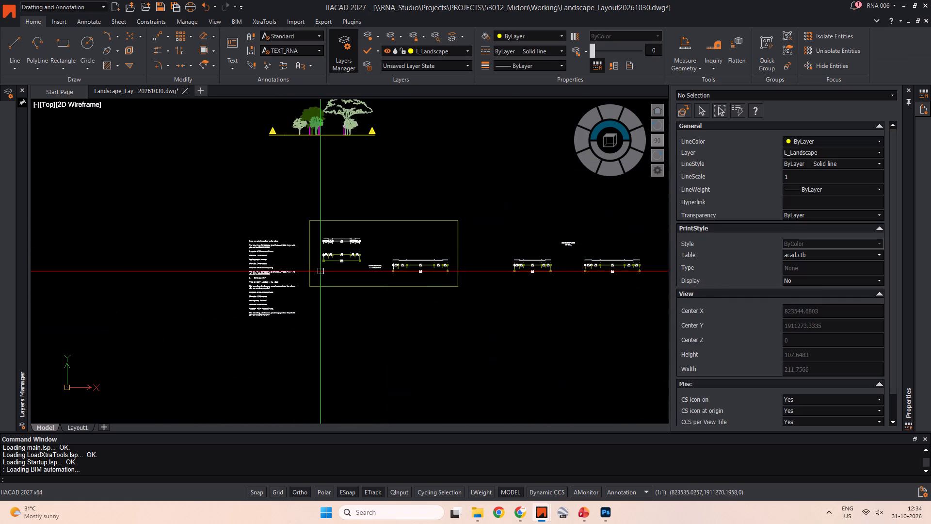
{"action": "middle_click", "coordinate": [320, 271]}
{"action": "scroll", "coordinate": [298, 262], "scroll_direction": "up", "scroll_amount": 5}
{"action": "scroll", "coordinate": [260, 273], "scroll_direction": "up", "scroll_amount": 2}
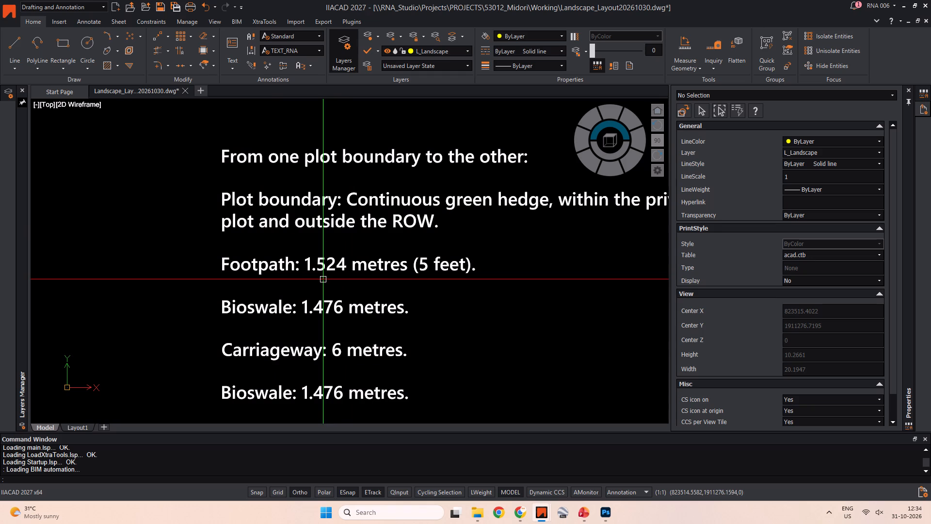
{"action": "key", "text": "alt+grave"}
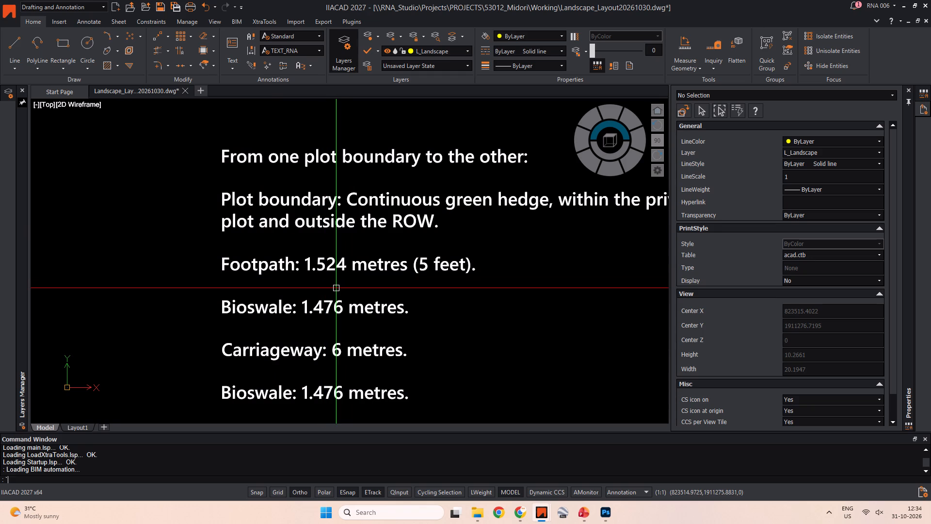
{"action": "key", "text": "alt+Tab"}
{"action": "key", "text": "alt+Tab"}
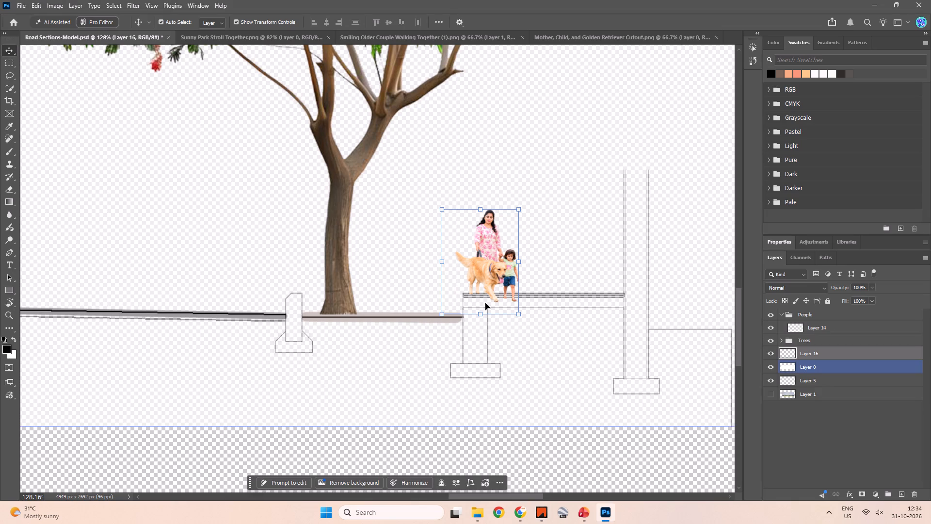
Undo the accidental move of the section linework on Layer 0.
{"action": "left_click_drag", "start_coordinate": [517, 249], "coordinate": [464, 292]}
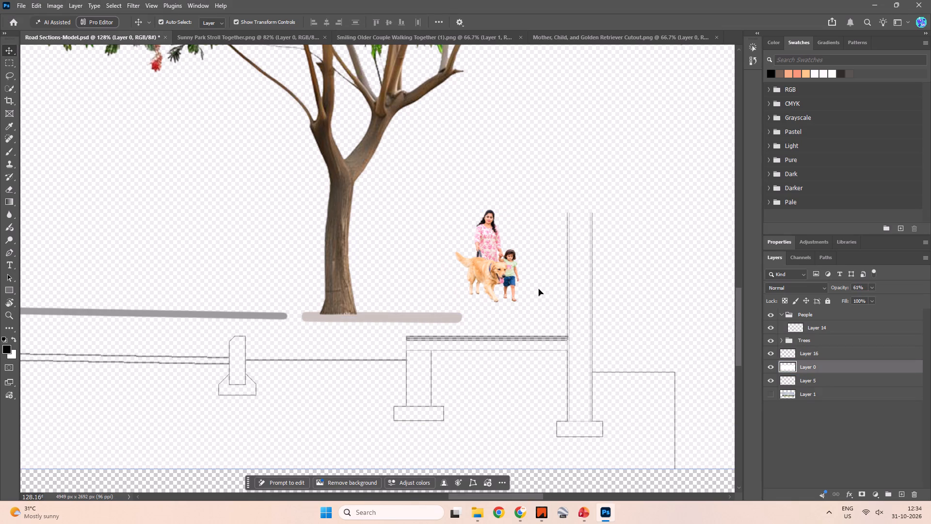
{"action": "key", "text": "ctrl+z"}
Select Layer 5 and Layer 1 together and apply the full layer lock to them.
{"action": "right_click", "coordinate": [815, 370]}
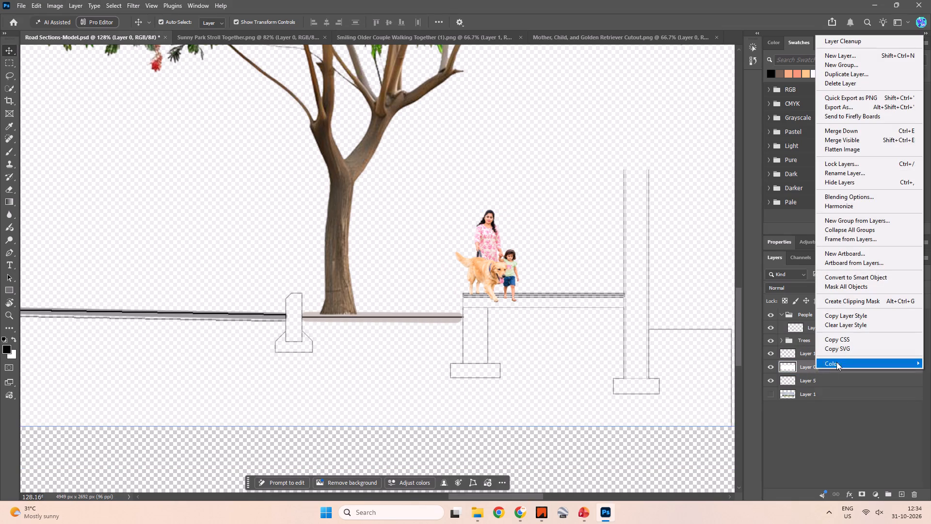
{"action": "left_click", "coordinate": [848, 458]}
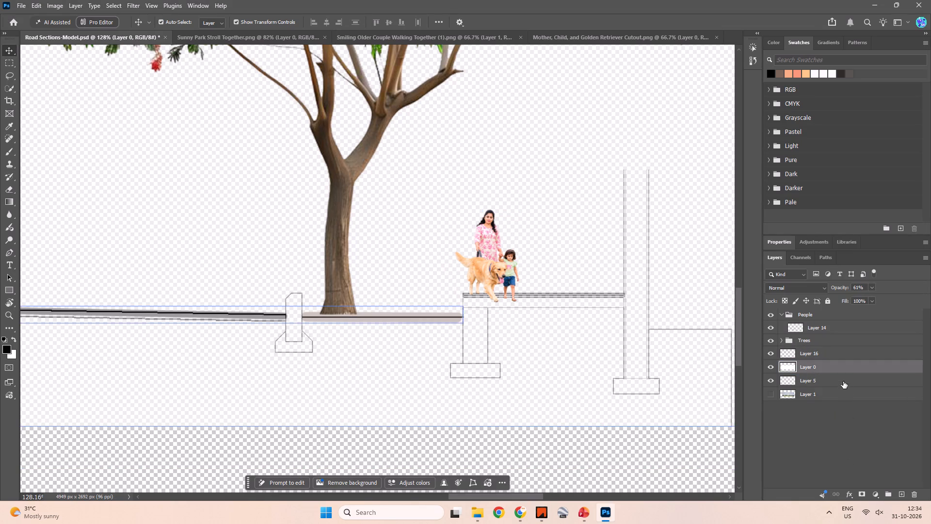
{"action": "left_click", "coordinate": [843, 381]}
{"action": "left_click", "coordinate": [844, 367], "text": "shift"}
{"action": "left_click", "coordinate": [836, 394], "text": "shift"}
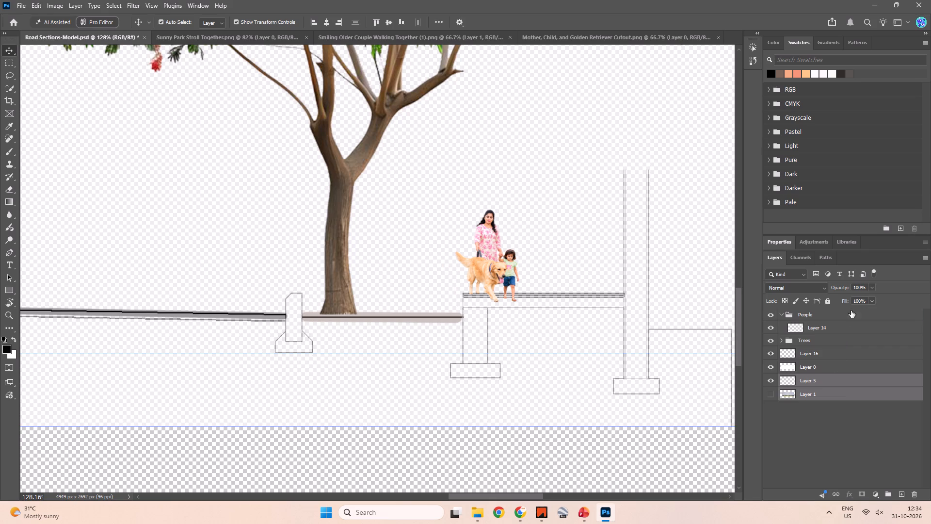
{"action": "left_click", "coordinate": [874, 273]}
{"action": "left_click", "coordinate": [874, 274]}
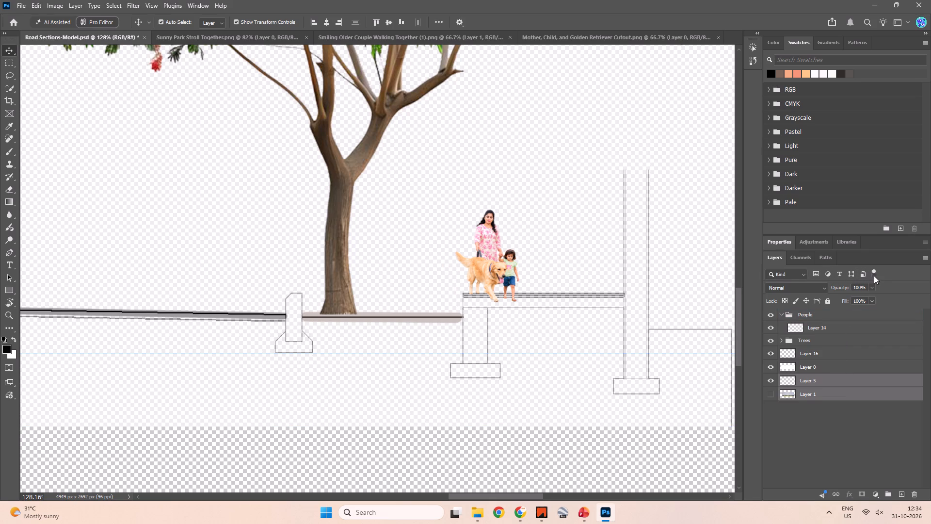
{"action": "left_click", "coordinate": [828, 305]}
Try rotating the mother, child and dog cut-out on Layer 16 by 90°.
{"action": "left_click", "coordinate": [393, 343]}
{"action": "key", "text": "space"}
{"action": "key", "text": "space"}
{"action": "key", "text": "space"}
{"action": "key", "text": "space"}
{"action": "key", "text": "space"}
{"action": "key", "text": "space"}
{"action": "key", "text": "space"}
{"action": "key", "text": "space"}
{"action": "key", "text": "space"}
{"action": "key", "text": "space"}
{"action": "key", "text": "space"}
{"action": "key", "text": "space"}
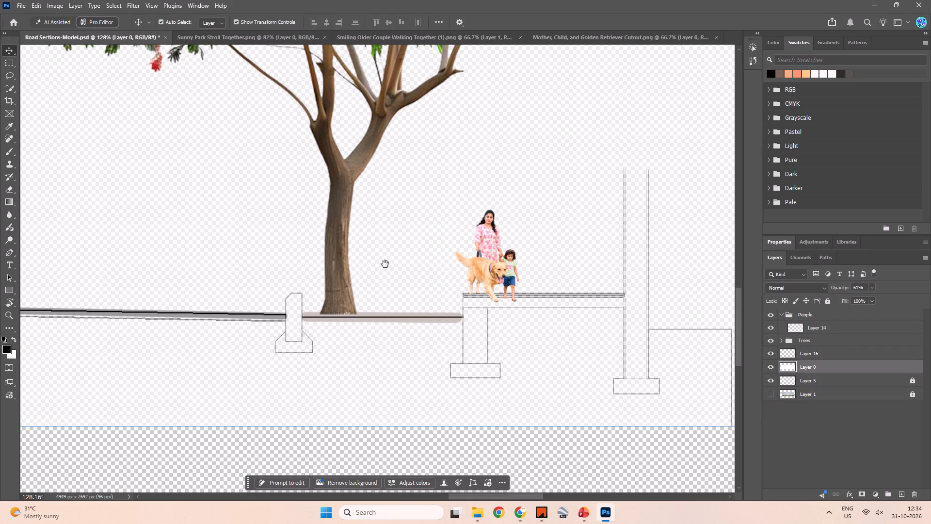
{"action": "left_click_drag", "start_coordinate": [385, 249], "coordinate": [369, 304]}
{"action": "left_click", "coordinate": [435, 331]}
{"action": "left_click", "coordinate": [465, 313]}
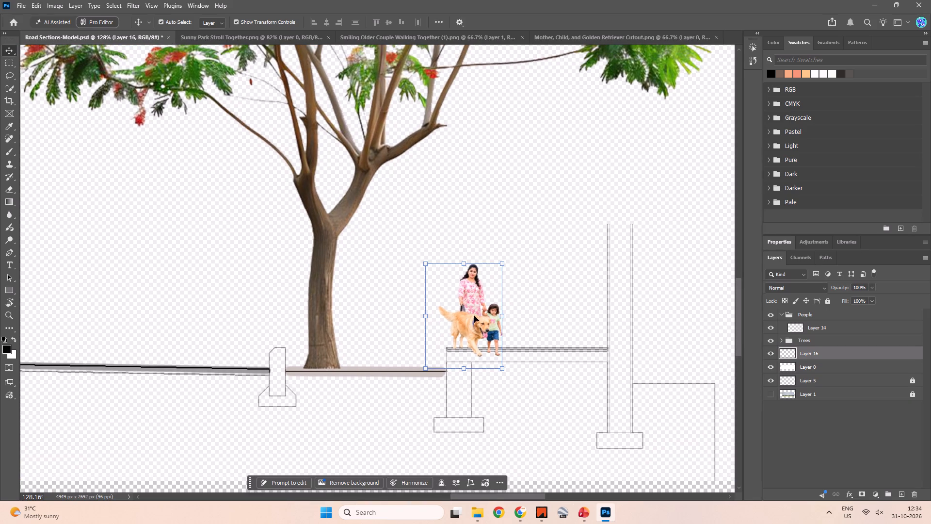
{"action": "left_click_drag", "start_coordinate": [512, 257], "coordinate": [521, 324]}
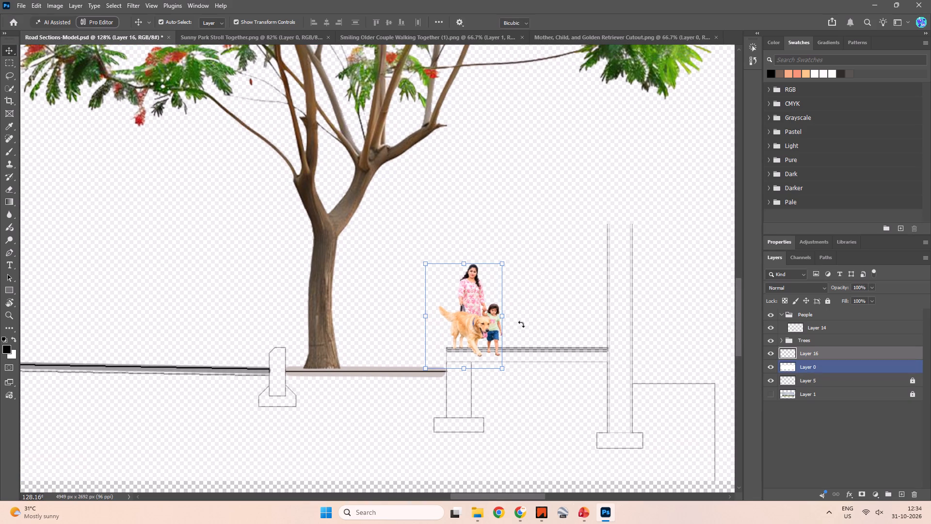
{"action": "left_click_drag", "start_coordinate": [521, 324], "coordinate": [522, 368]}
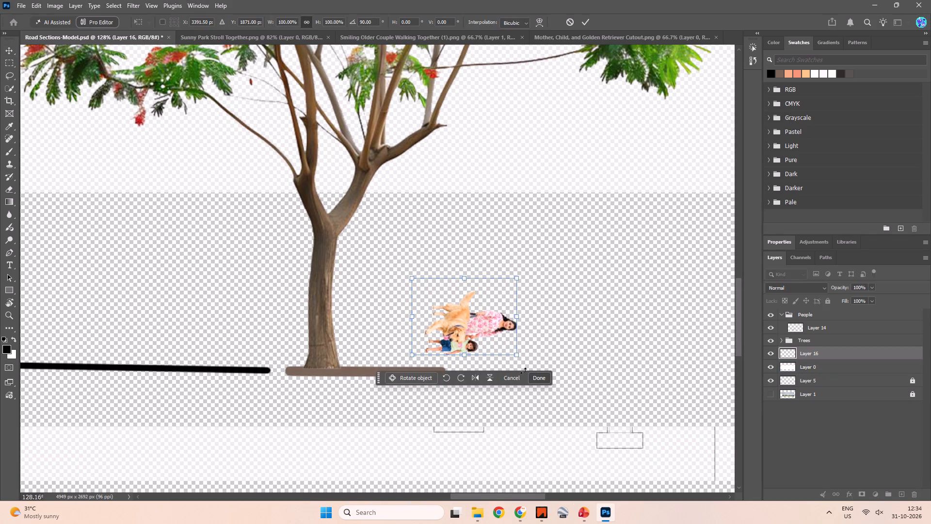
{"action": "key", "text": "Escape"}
Undo the recent edits, including the full lock on Layer 5 and Layer 1.
{"action": "key", "text": "ctrl+z"}
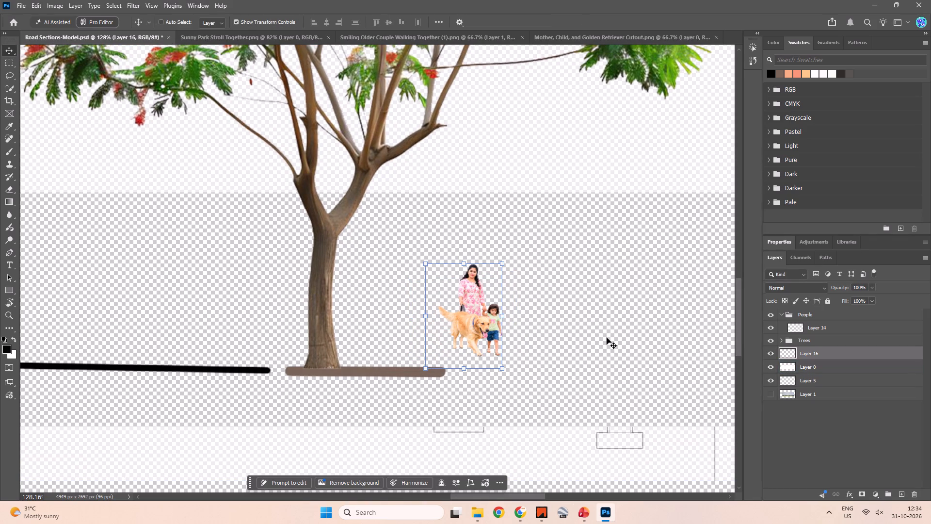
{"action": "key", "text": "ctrl+z"}
{"action": "key", "text": "ctrl+z"}
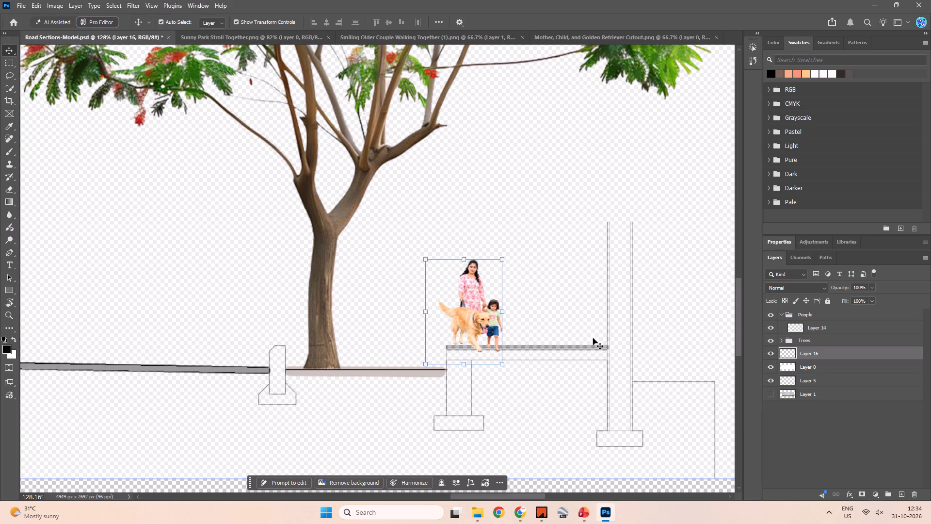
{"action": "key", "text": "Escape"}
{"action": "key", "text": "Escape"}
{"action": "left_click", "coordinate": [682, 296]}
{"action": "key", "text": "Escape"}
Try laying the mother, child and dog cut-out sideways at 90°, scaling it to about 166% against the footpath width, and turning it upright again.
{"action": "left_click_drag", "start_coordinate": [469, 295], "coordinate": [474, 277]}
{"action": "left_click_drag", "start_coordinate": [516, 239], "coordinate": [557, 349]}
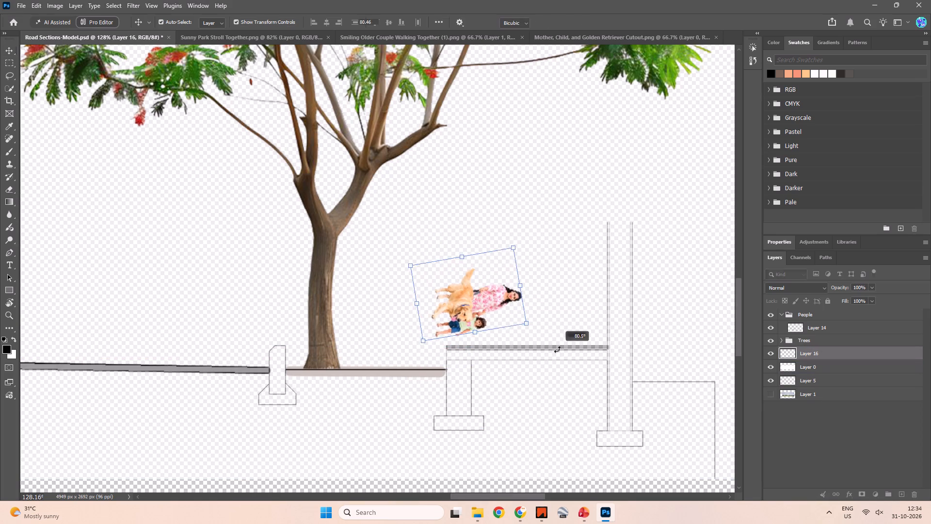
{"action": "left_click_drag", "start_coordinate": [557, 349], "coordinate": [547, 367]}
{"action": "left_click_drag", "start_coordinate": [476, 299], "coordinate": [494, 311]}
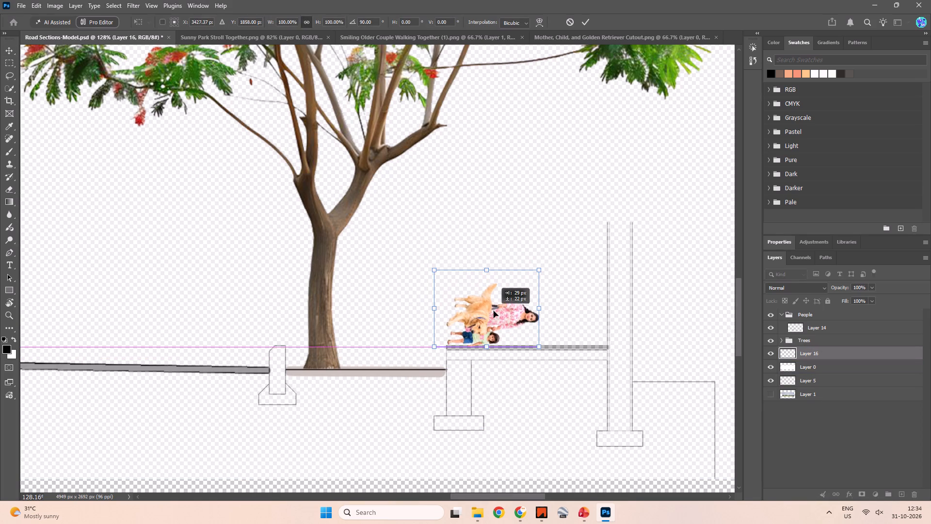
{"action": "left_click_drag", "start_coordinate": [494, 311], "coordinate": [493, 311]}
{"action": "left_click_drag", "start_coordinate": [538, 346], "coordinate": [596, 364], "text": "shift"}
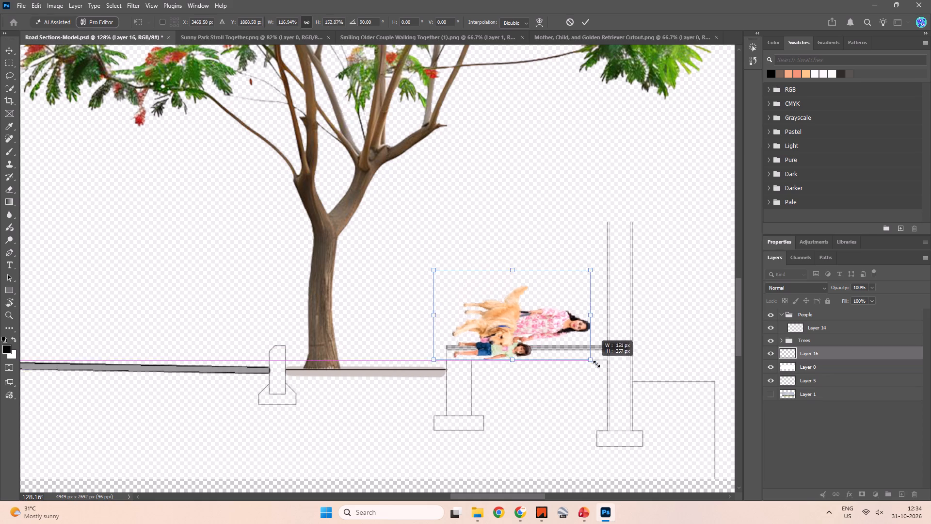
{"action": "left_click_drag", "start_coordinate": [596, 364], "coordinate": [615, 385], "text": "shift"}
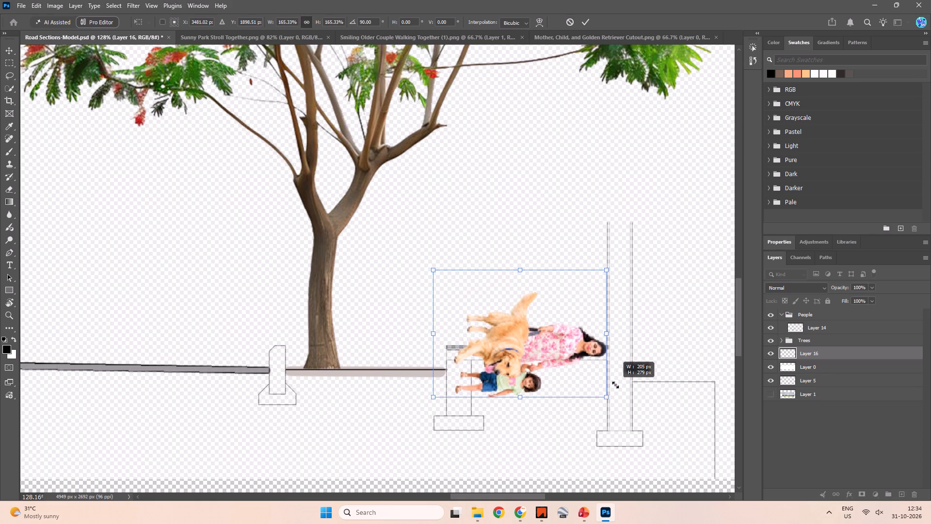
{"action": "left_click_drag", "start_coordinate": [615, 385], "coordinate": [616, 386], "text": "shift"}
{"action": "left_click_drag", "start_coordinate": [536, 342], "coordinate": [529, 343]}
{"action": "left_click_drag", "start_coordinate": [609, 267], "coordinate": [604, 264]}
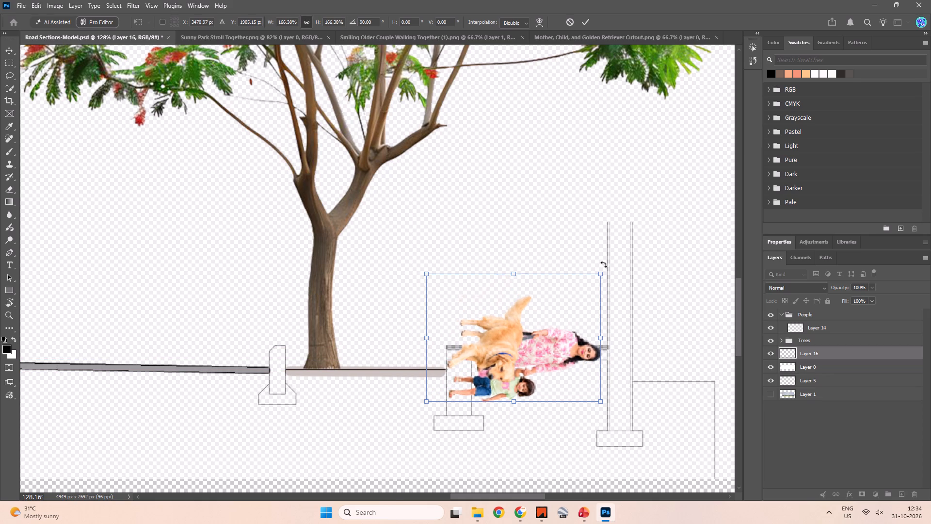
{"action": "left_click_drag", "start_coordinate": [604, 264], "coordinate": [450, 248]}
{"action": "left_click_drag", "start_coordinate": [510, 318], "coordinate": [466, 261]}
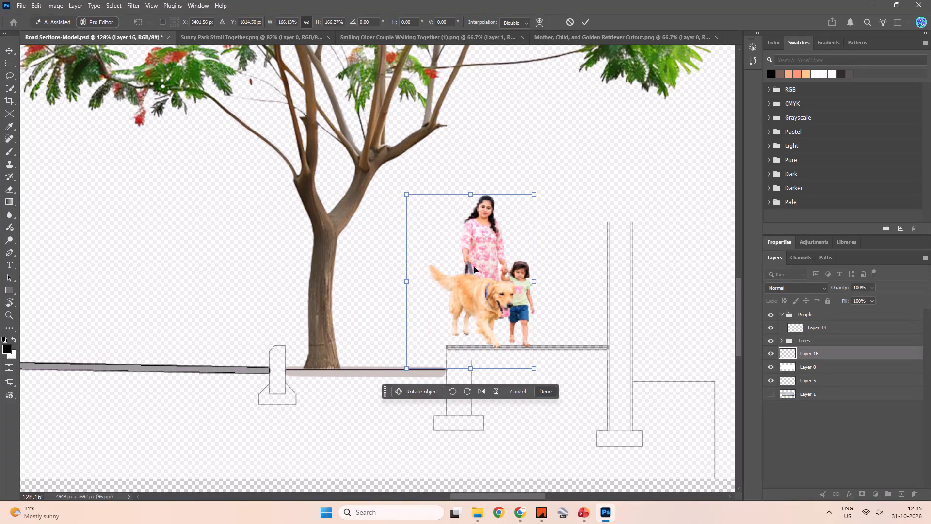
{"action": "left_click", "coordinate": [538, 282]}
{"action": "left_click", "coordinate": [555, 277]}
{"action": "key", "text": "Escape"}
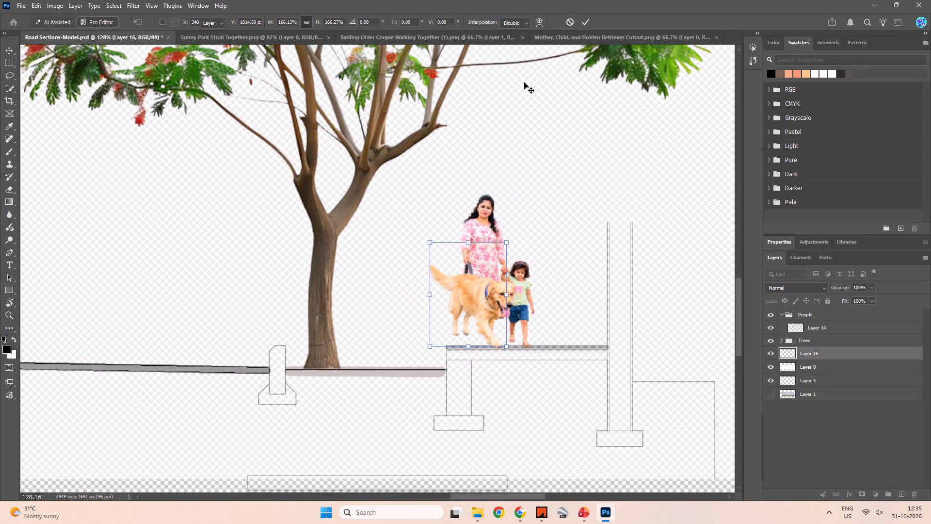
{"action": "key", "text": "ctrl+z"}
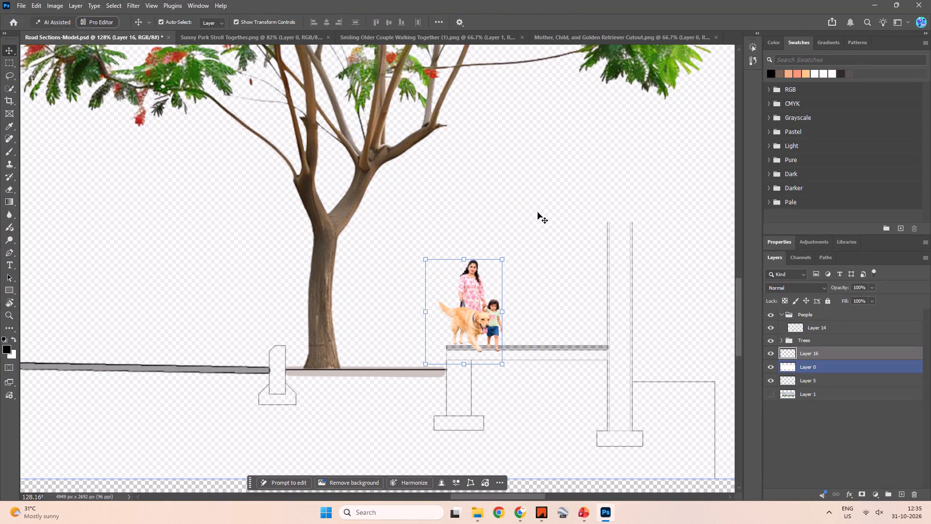
Enlarge the mother, child and dog cut-out proportionally to about one and a half times its size and stand it on the footpath surface.
{"action": "left_click_drag", "start_coordinate": [506, 260], "coordinate": [517, 244], "text": "shift"}
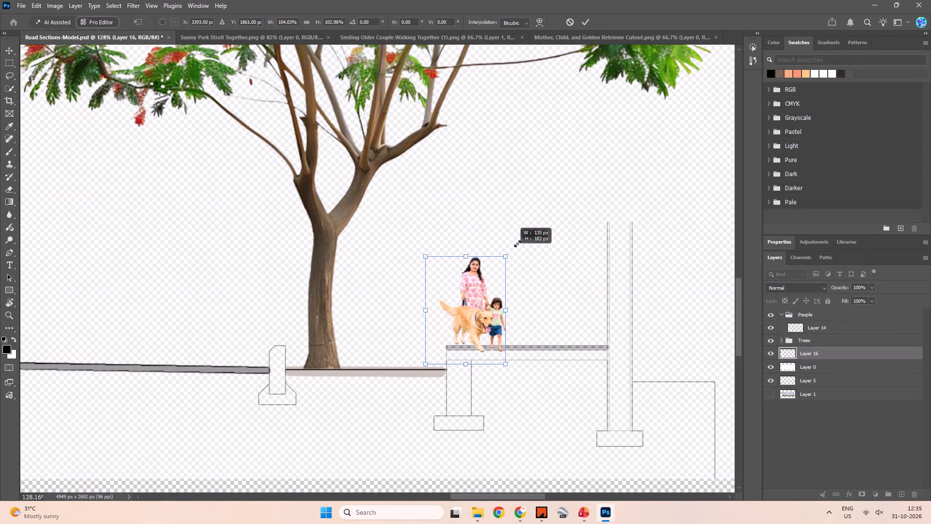
{"action": "left_click_drag", "start_coordinate": [517, 244], "coordinate": [553, 209], "text": "shift"}
{"action": "left_click", "coordinate": [583, 22]}
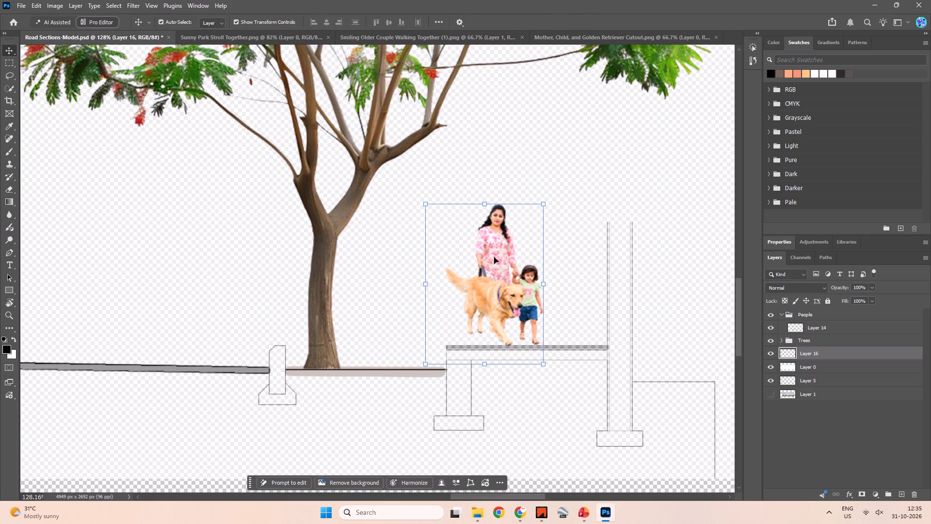
{"action": "left_click_drag", "start_coordinate": [498, 264], "coordinate": [491, 270]}
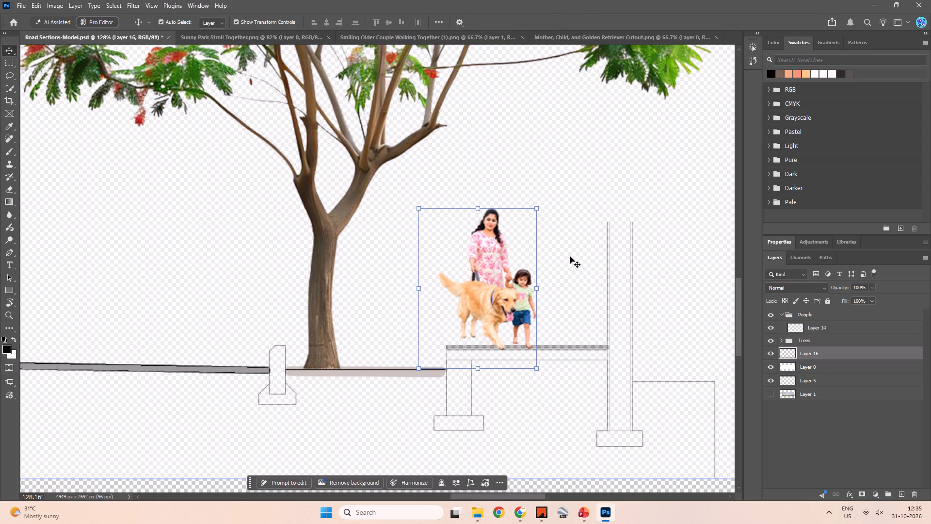
Examine the whole road section, comparing the scale of the people on both footpaths with the trees.
{"action": "left_click", "coordinate": [570, 257]}
{"action": "scroll", "coordinate": [552, 239], "scroll_direction": "down", "scroll_amount": 5, "text": "ctrl"}
{"action": "scroll", "coordinate": [552, 241], "scroll_direction": "down", "scroll_amount": 2, "text": "alt"}
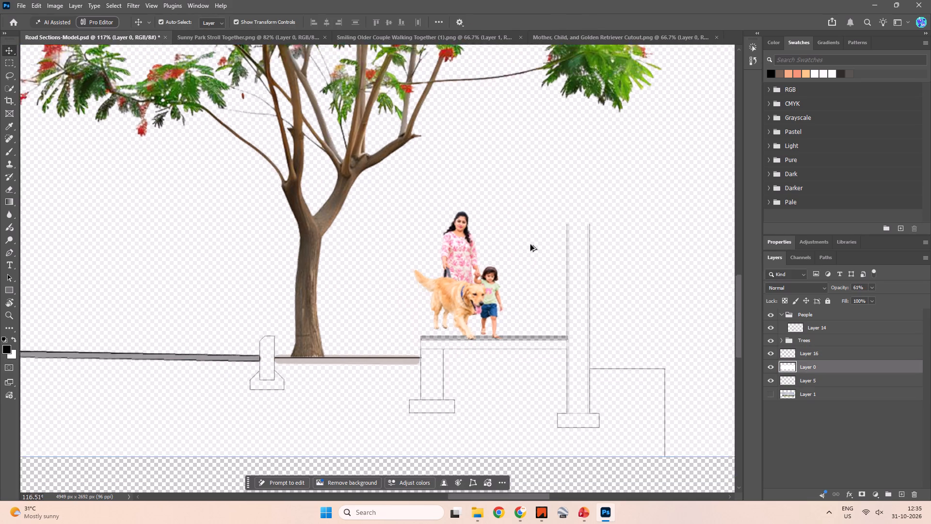
{"action": "scroll", "coordinate": [530, 245], "scroll_direction": "down", "scroll_amount": 8, "text": "alt"}
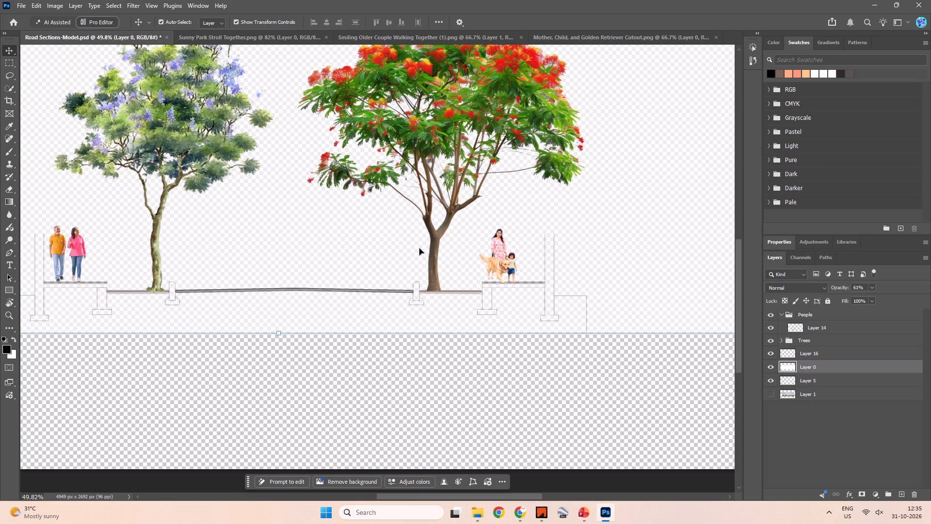
{"action": "key", "text": "space"}
{"action": "key", "text": "space"}
{"action": "key", "text": "space"}
{"action": "key", "text": "space"}
{"action": "key", "text": "space"}
{"action": "key", "text": "space"}
{"action": "key", "text": "space"}
{"action": "key", "text": "space"}
{"action": "key", "text": "space"}
{"action": "key", "text": "space"}
{"action": "key", "text": "space"}
{"action": "key", "text": "space"}
{"action": "key", "text": "space"}
{"action": "key", "text": "space"}
{"action": "key", "text": "space"}
{"action": "key", "text": "space"}
{"action": "left_click_drag", "start_coordinate": [356, 246], "coordinate": [428, 302]}
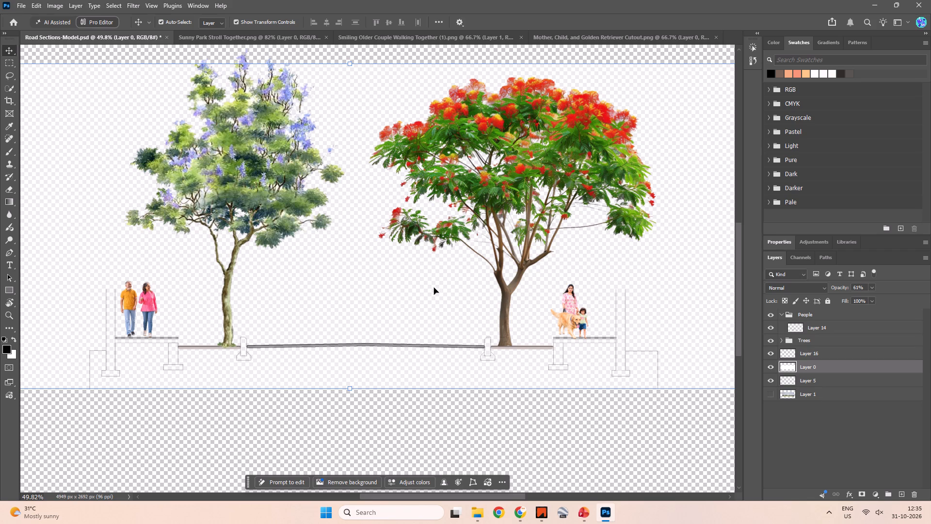
Switch to the landscape layout drawing in IIACAD to consult the notes on footpath, bioswale and carriageway widths.
{"action": "key", "text": "alt+Tab"}
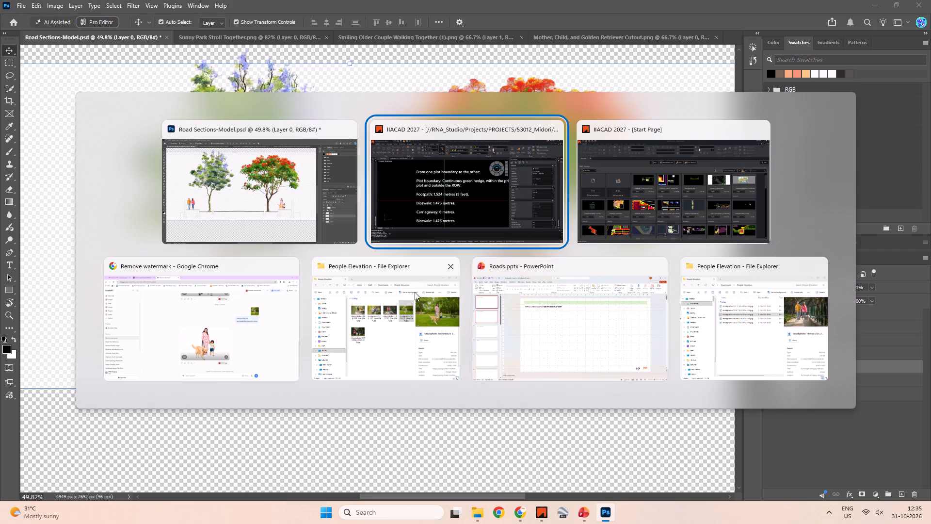
{"action": "left_click", "coordinate": [272, 203], "text": "alt"}
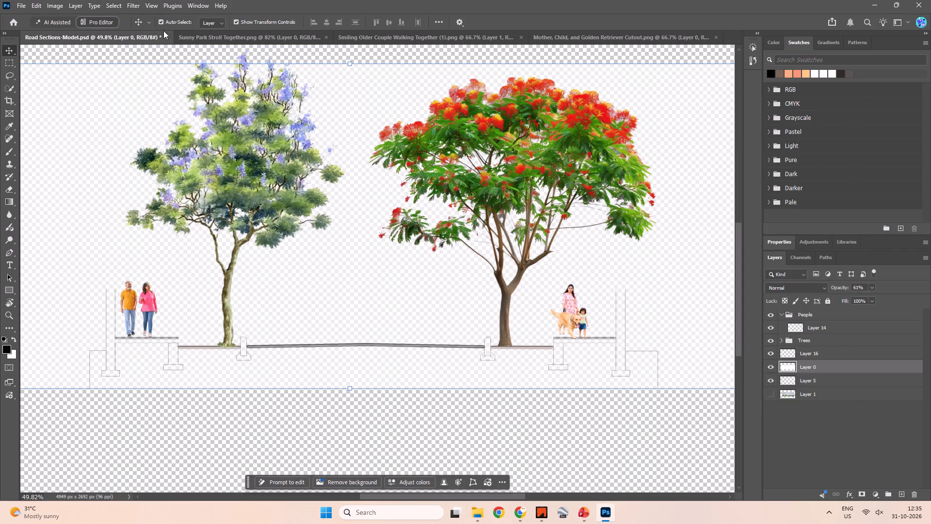
{"action": "left_click", "coordinate": [400, 39]}
{"action": "key", "text": "alt+Tab"}
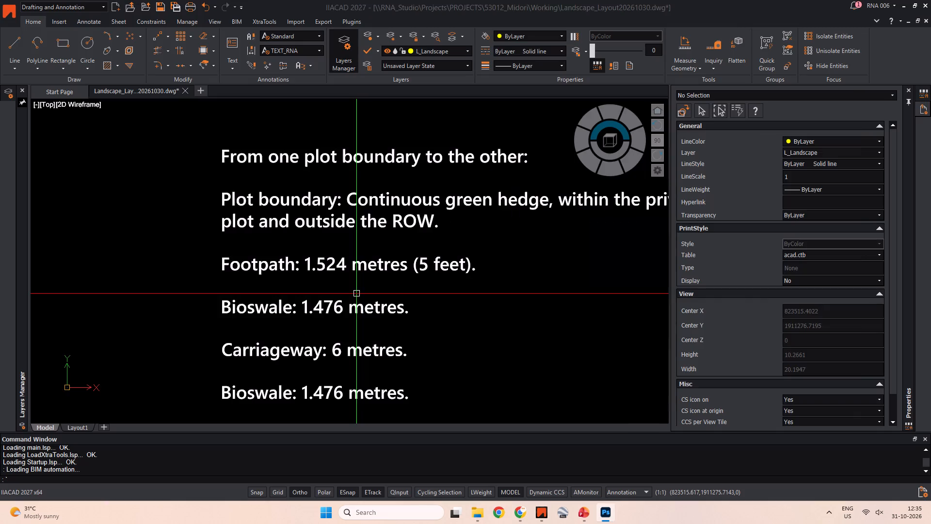
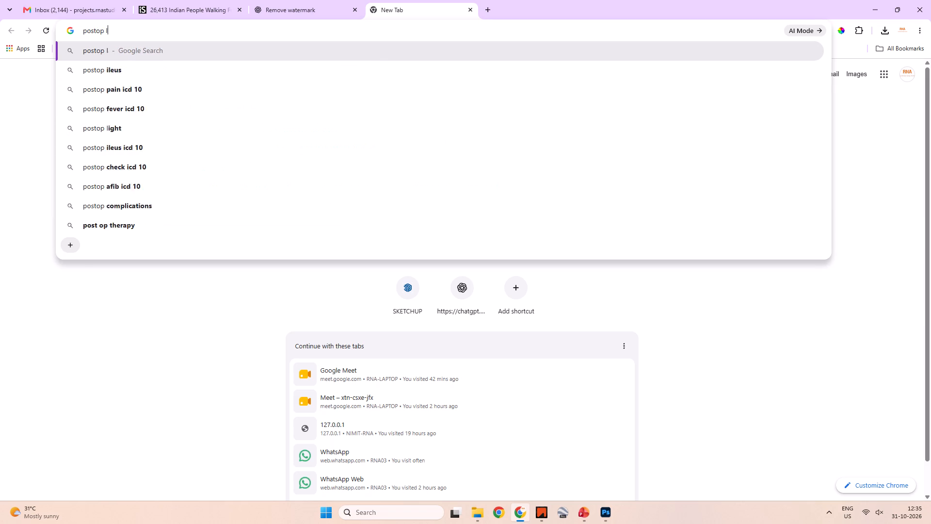
Search Google for "postop lamp" and refine the query to "postop lamp elevation" to find an elevation view of a street lamp.
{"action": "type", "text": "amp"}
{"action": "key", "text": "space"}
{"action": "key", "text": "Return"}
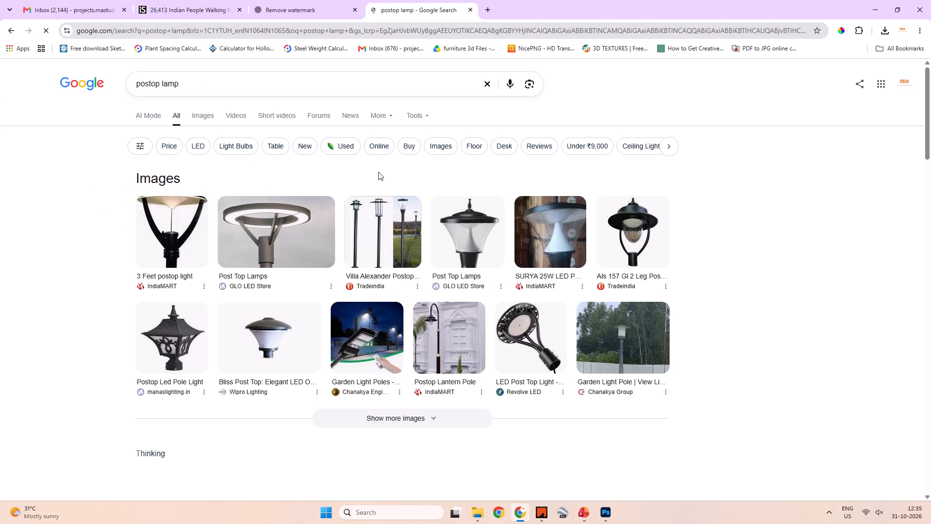
{"action": "left_click", "coordinate": [186, 90]}
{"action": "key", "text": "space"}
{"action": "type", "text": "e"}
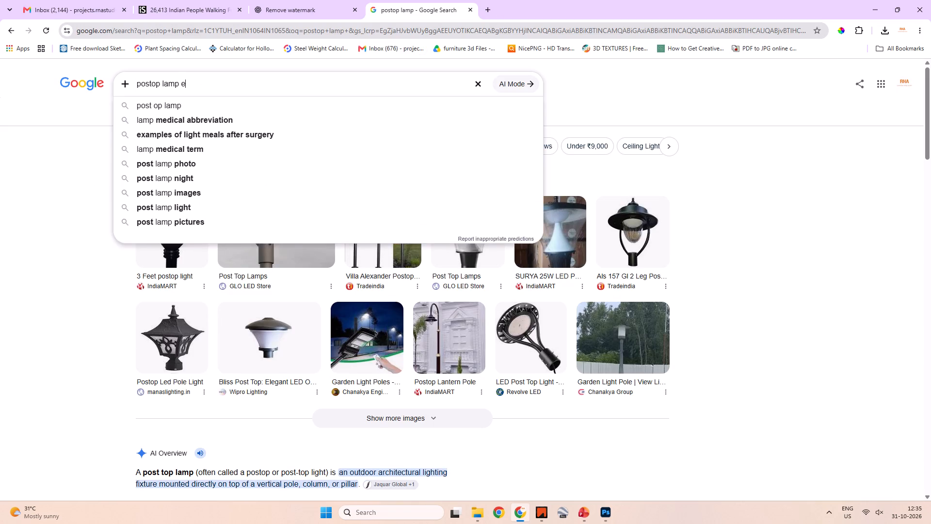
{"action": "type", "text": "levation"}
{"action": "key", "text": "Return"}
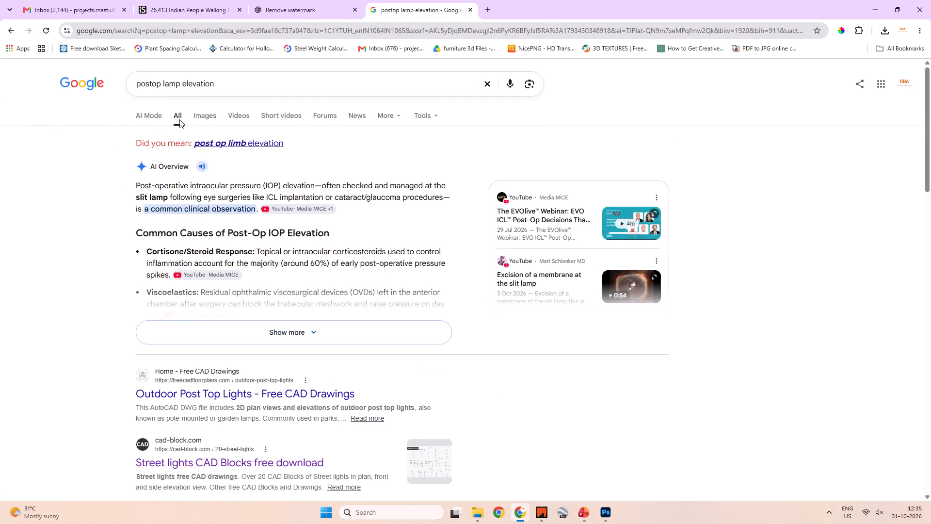
Look through the image results for "postop lamp elevation" and close that search.
{"action": "left_click", "coordinate": [204, 119]}
{"action": "scroll", "coordinate": [295, 198], "scroll_direction": "down", "scroll_amount": 5}
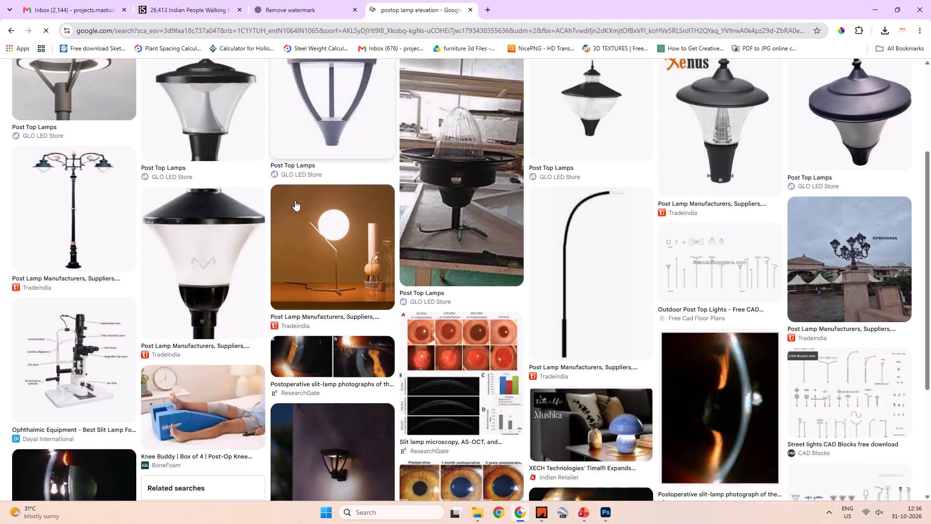
{"action": "scroll", "coordinate": [291, 201], "scroll_direction": "up", "scroll_amount": 3}
{"action": "scroll", "coordinate": [283, 202], "scroll_direction": "down", "scroll_amount": 5}
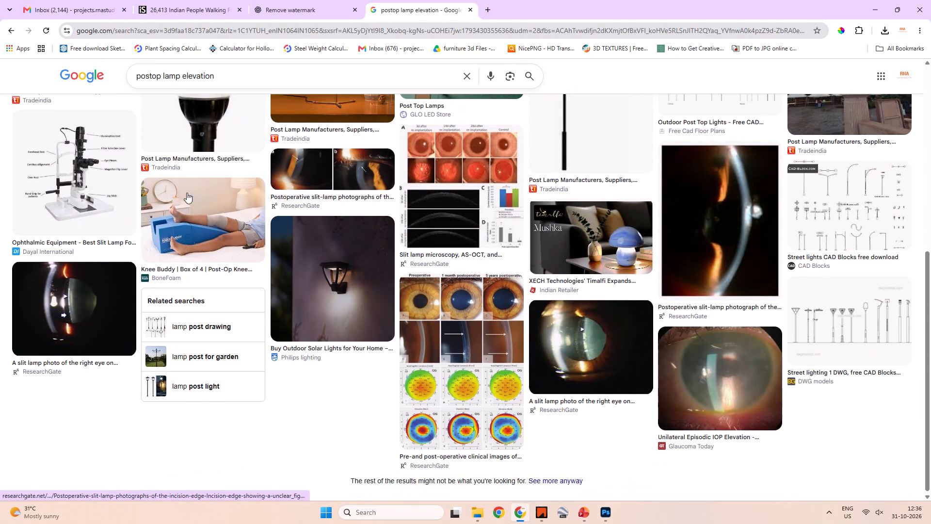
{"action": "left_click", "coordinate": [468, 10]}
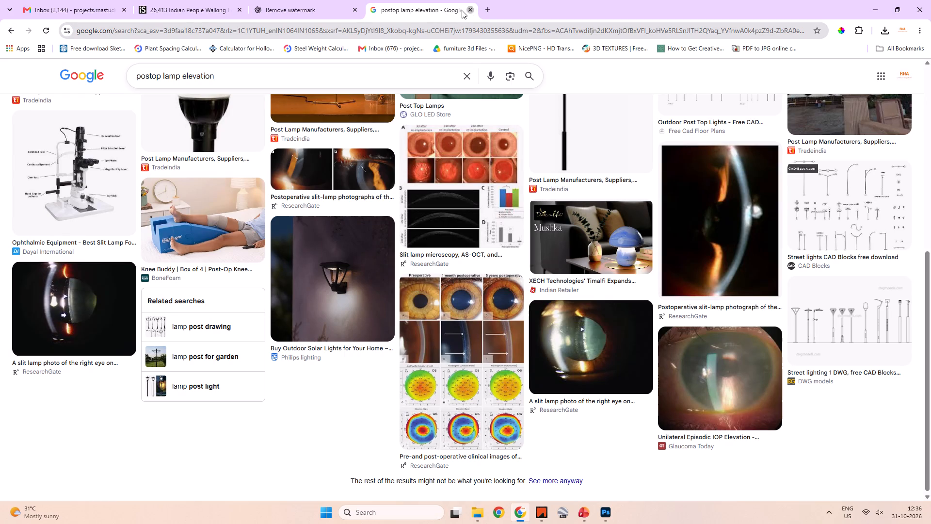
Open Pinterest in a new browser tab and search it for "post top light".
{"action": "left_click", "coordinate": [369, 9]}
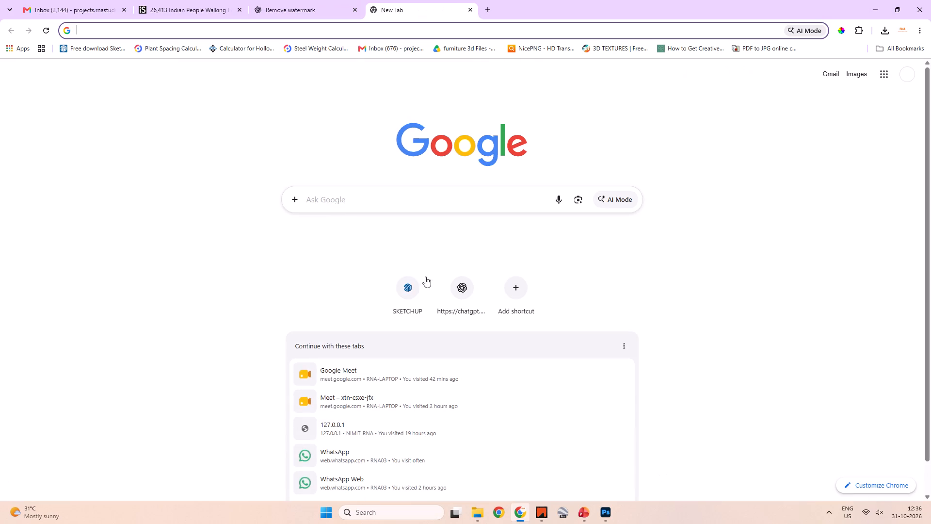
{"action": "scroll", "coordinate": [252, 207], "scroll_direction": "down", "scroll_amount": 5}
{"action": "scroll", "coordinate": [337, 309], "scroll_direction": "up", "scroll_amount": 5}
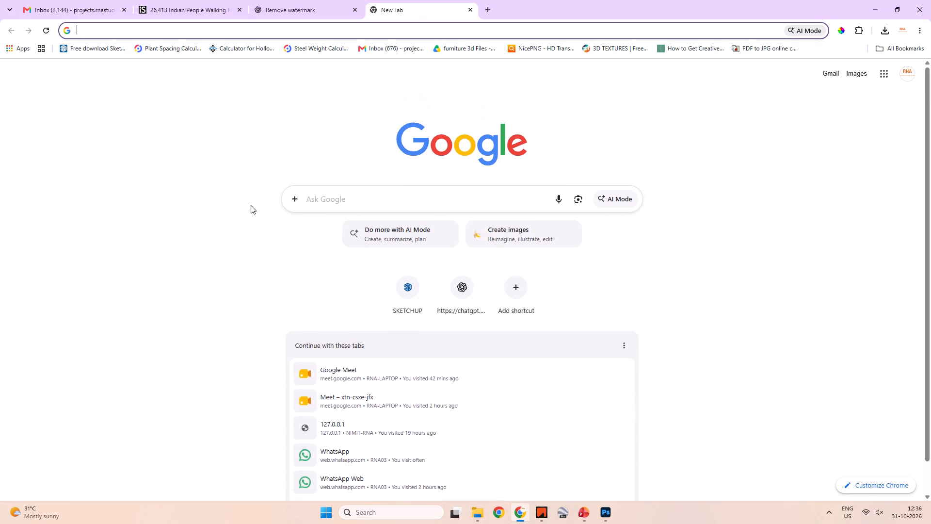
{"action": "key", "text": "p"}
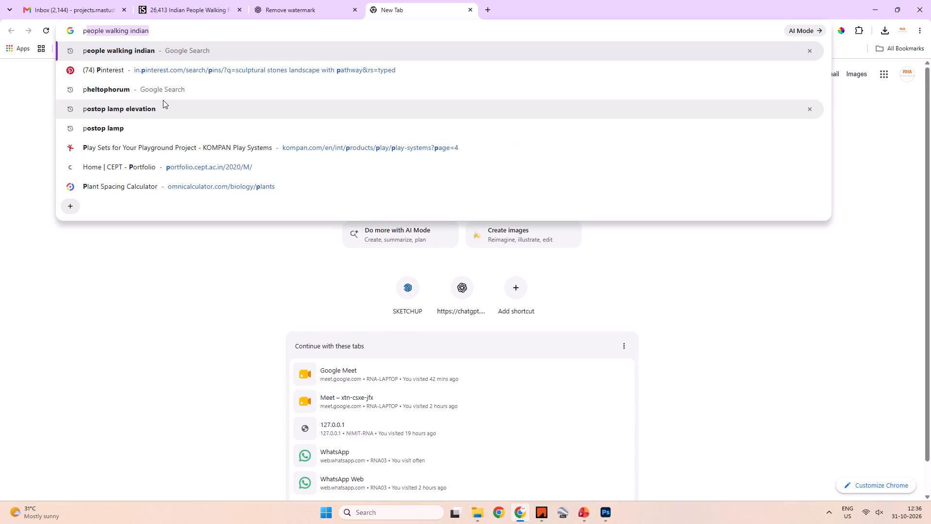
{"action": "left_click", "coordinate": [142, 77]}
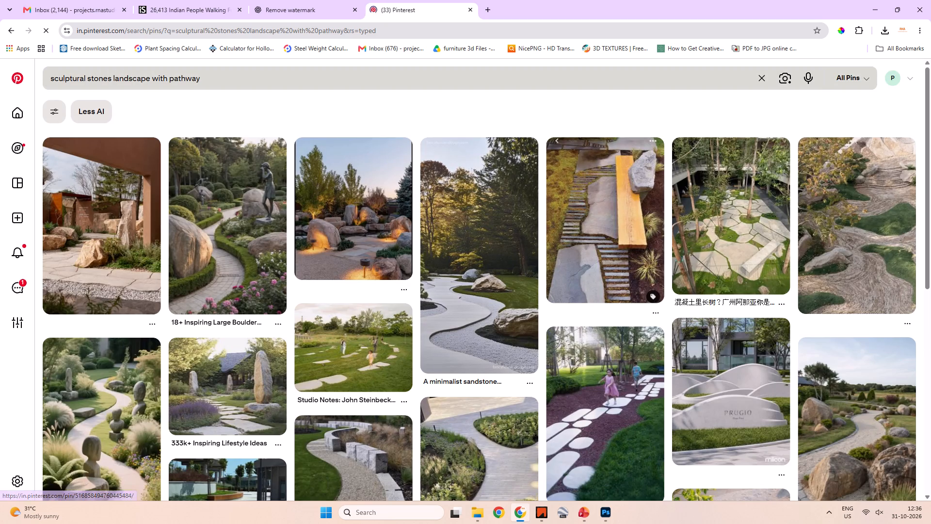
{"action": "left_click", "coordinate": [228, 77]}
{"action": "key", "text": "ctrl+a"}
{"action": "type", "text": "post"}
{"action": "key", "text": "space"}
{"action": "type", "text": "top"}
{"action": "key", "text": "space"}
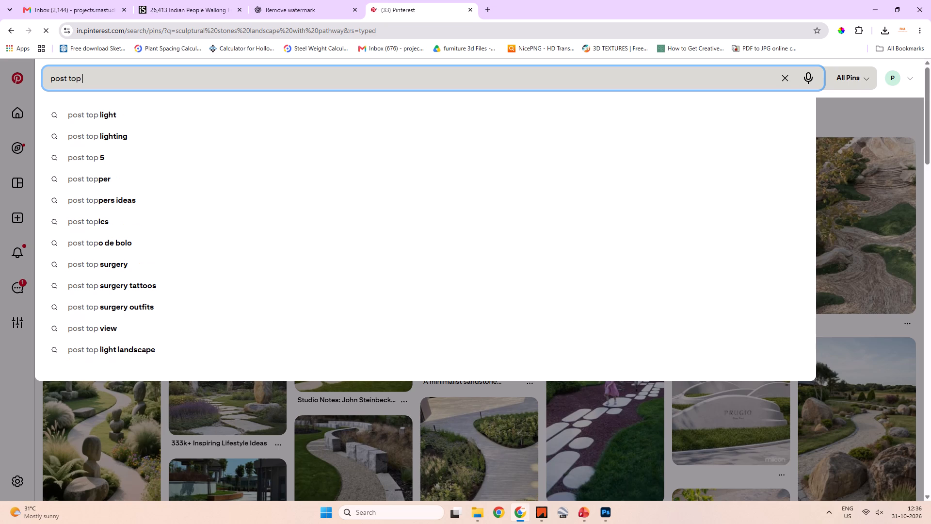
{"action": "key", "text": "Down"}
{"action": "key", "text": "space"}
{"action": "key", "text": "Return"}
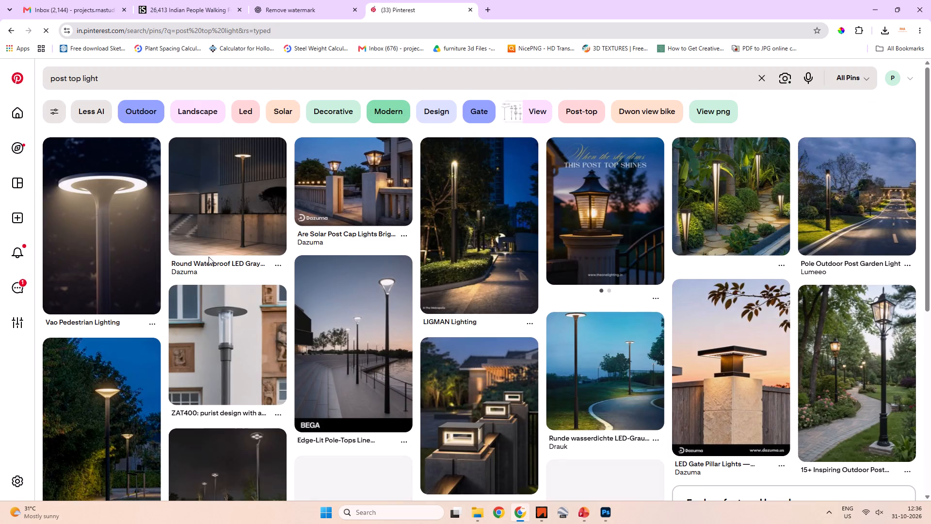
Refine the Pinterest search to "post top light isolated".
{"action": "left_click", "coordinate": [161, 81]}
{"action": "key", "text": "space"}
{"action": "type", "text": "s"}
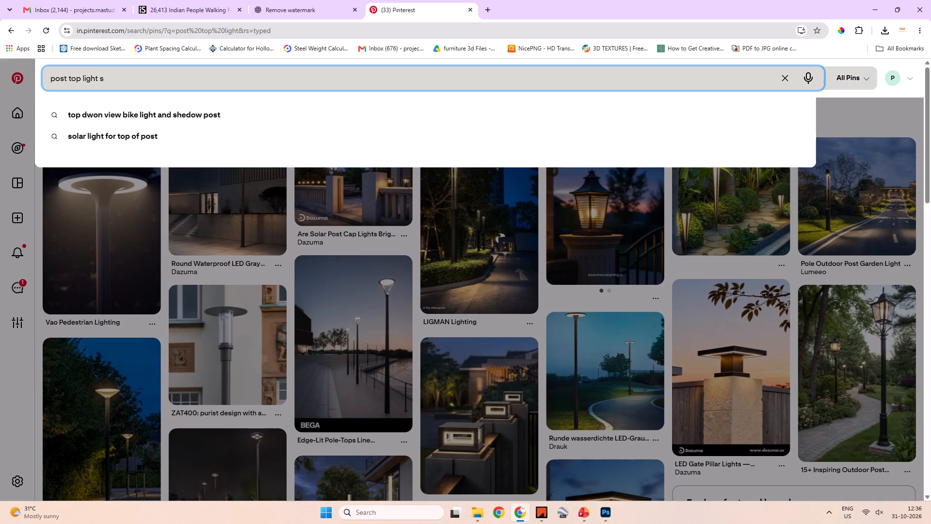
{"action": "key", "text": "BackSpace"}
{"action": "type", "text": "iso"}
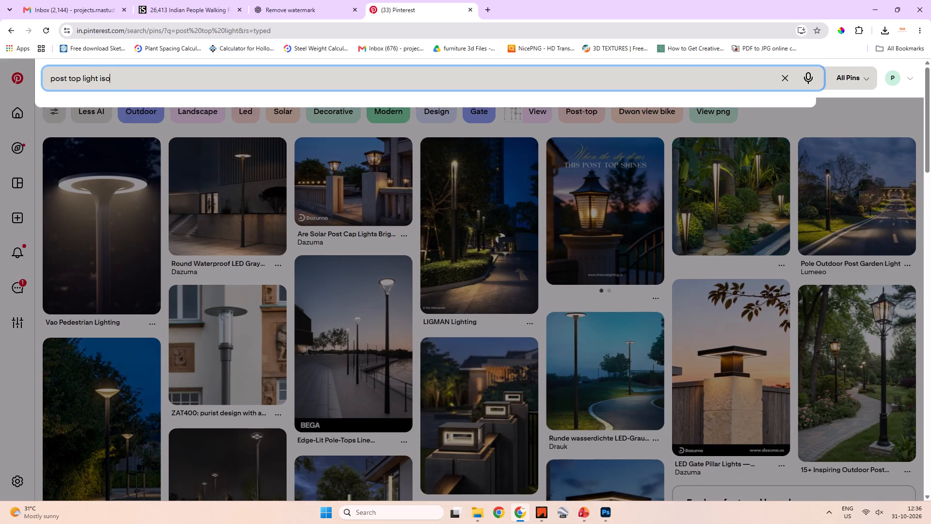
{"action": "type", "text": "lat"}
{"action": "type", "text": "ed"}
{"action": "key", "text": "Return"}
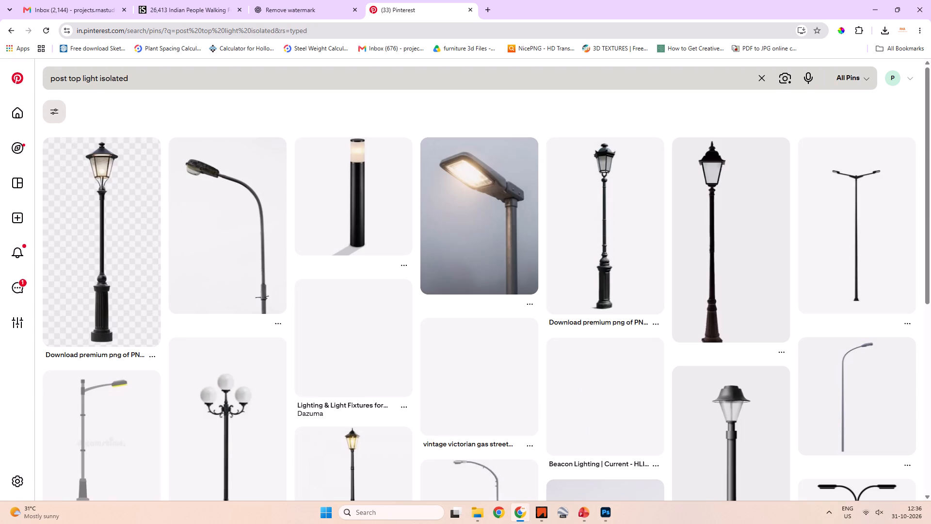
Browse the isolated post-top light results and open the LUNA lamp pin showing a full pole beside its enlarged head.
{"action": "scroll", "coordinate": [530, 226], "scroll_direction": "down", "scroll_amount": 4}
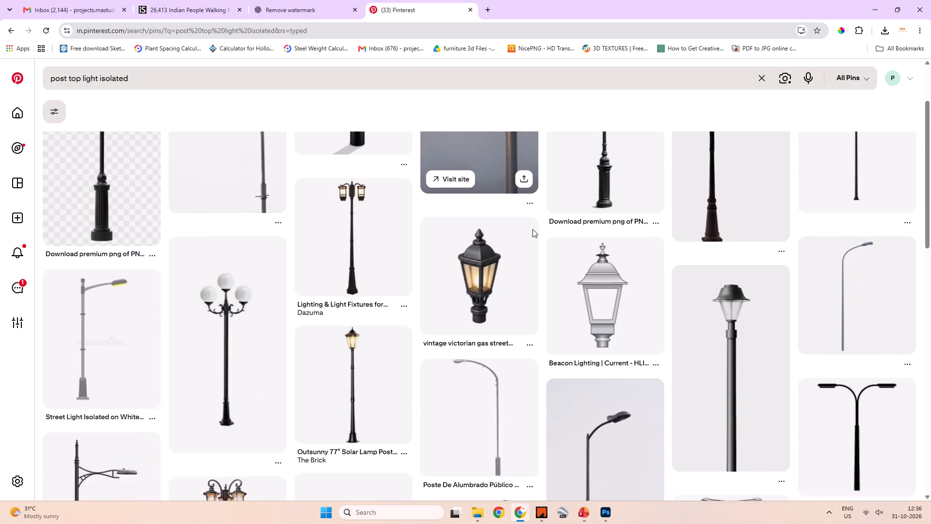
{"action": "scroll", "coordinate": [532, 229], "scroll_direction": "down", "scroll_amount": 7}
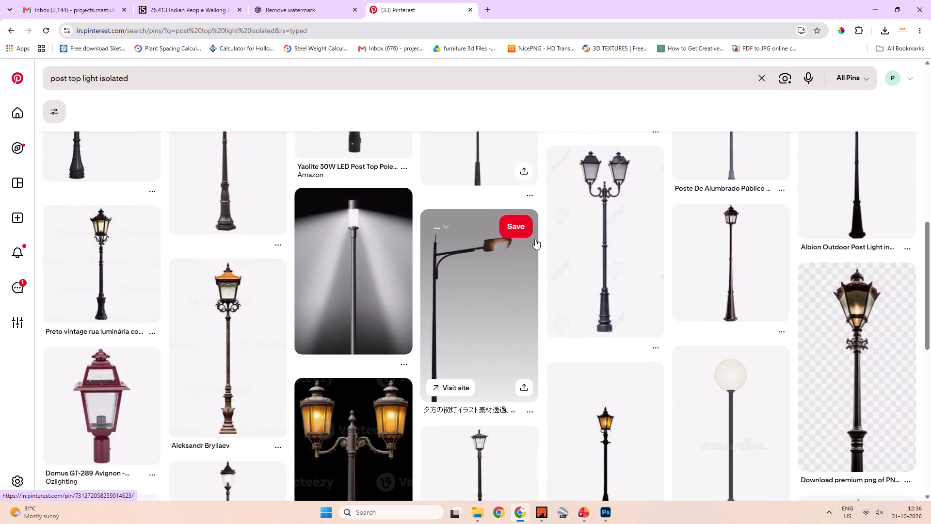
{"action": "scroll", "coordinate": [535, 239], "scroll_direction": "down", "scroll_amount": 9}
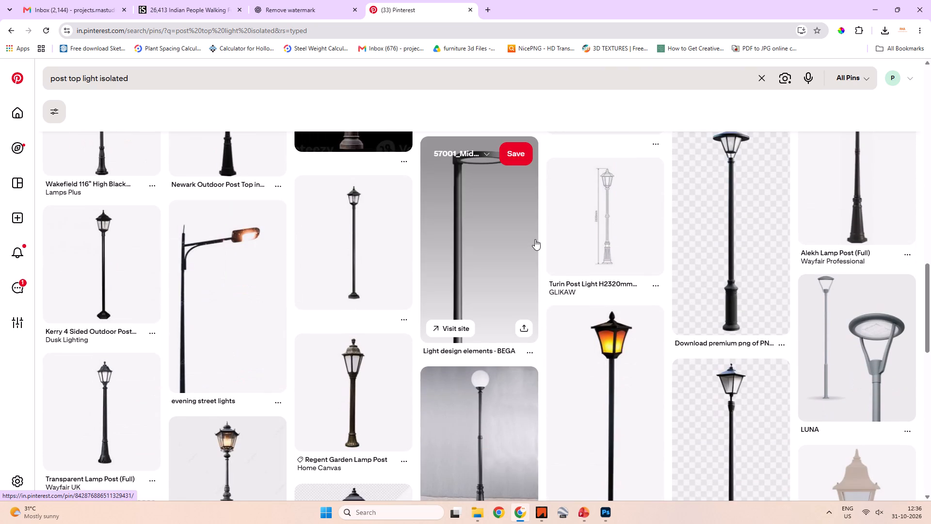
{"action": "scroll", "coordinate": [535, 239], "scroll_direction": "down", "scroll_amount": 2}
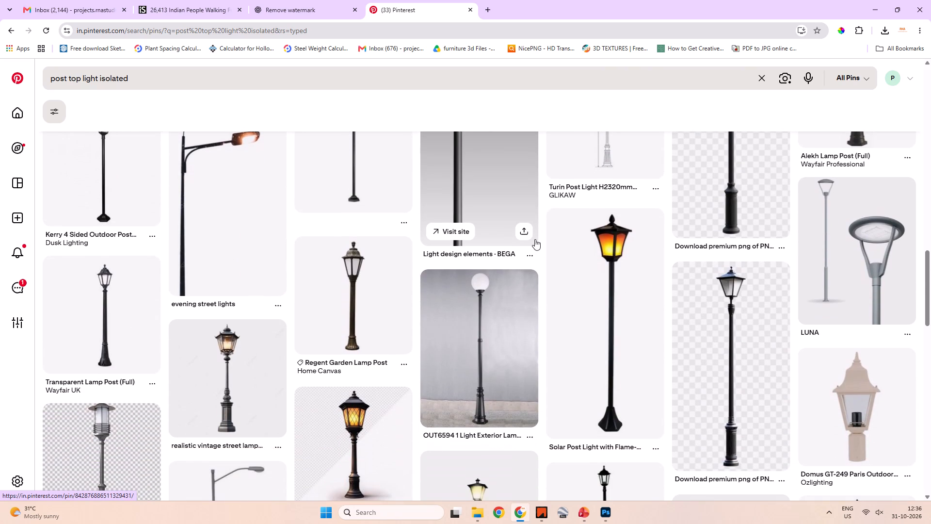
{"action": "left_click", "coordinate": [830, 255]}
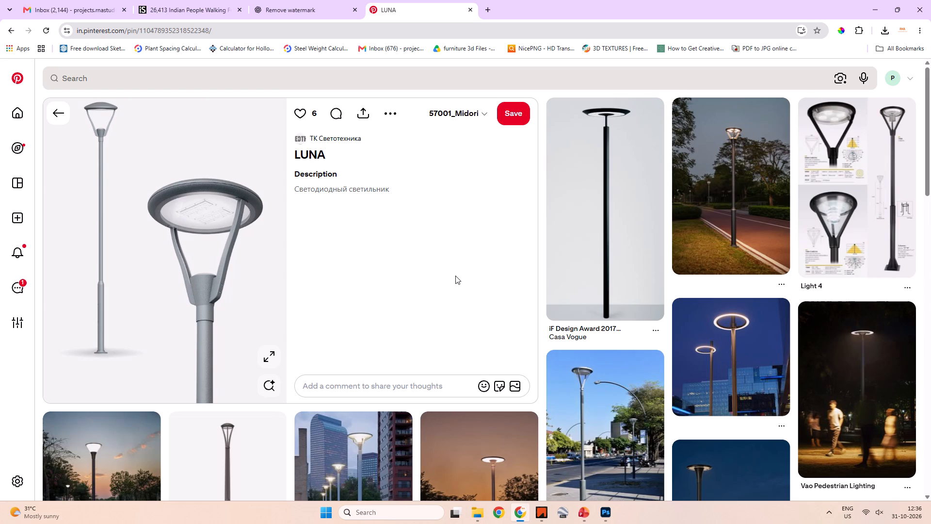
Examine the LUNA lamp pin and the related lights beneath it for a full-height post-top lamp suited to the section.
{"action": "scroll", "coordinate": [451, 273], "scroll_direction": "down", "scroll_amount": 5}
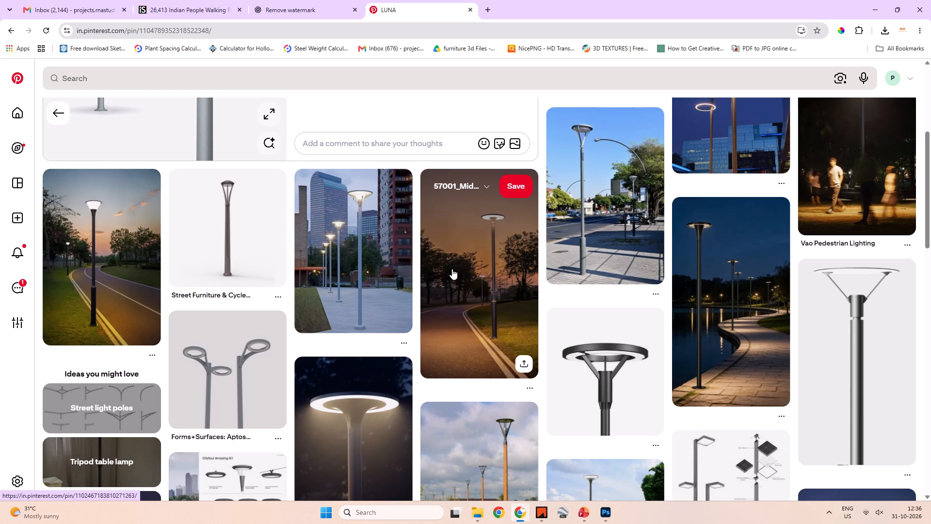
{"action": "scroll", "coordinate": [450, 266], "scroll_direction": "up", "scroll_amount": 3}
{"action": "scroll", "coordinate": [342, 281], "scroll_direction": "up", "scroll_amount": 4}
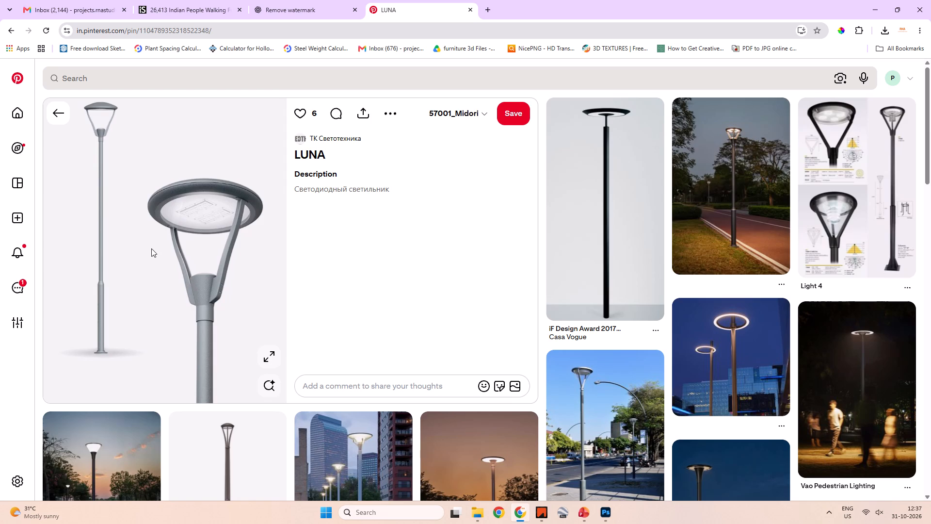
{"action": "scroll", "coordinate": [150, 249], "scroll_direction": "down", "scroll_amount": 13}
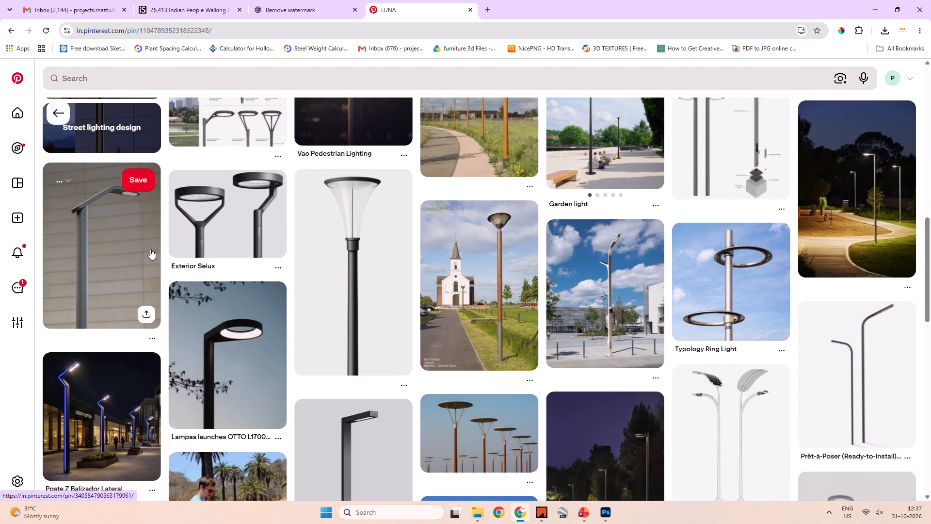
{"action": "scroll", "coordinate": [150, 249], "scroll_direction": "down", "scroll_amount": 4}
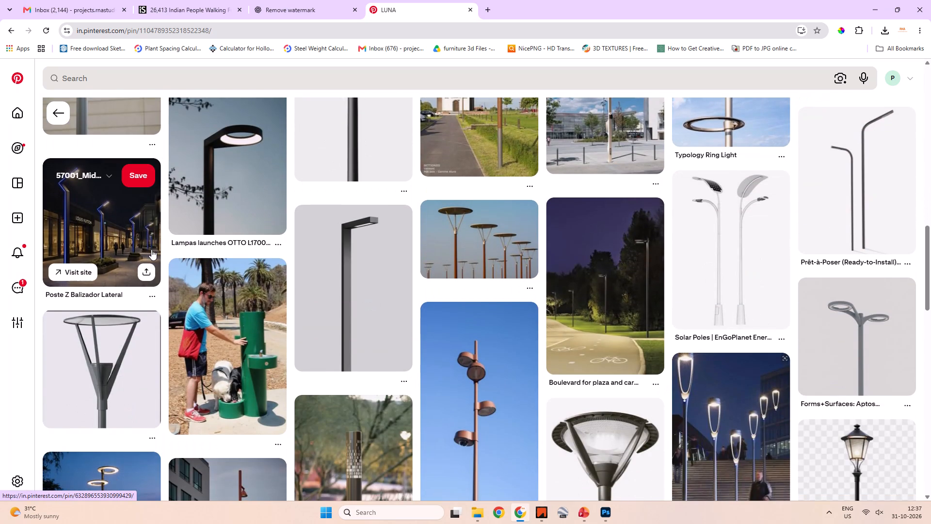
{"action": "scroll", "coordinate": [154, 249], "scroll_direction": "down", "scroll_amount": 4}
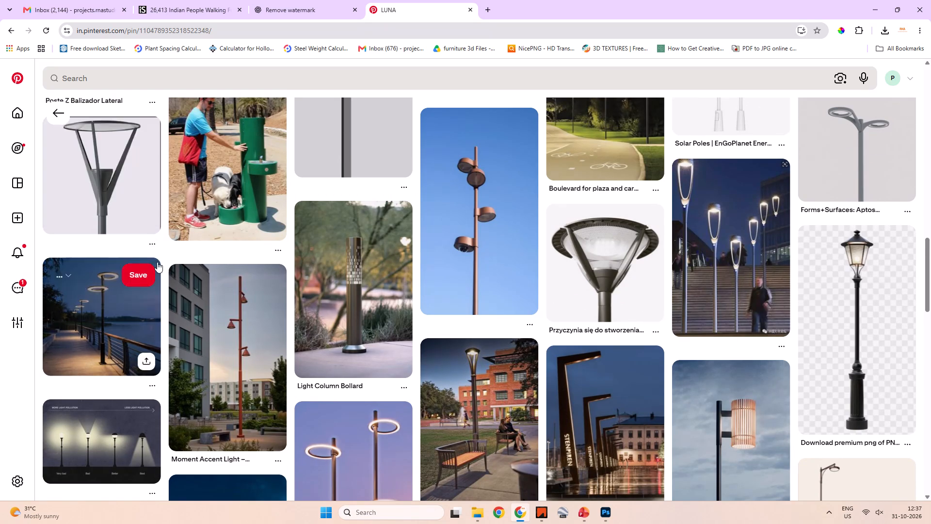
{"action": "scroll", "coordinate": [168, 282], "scroll_direction": "down", "scroll_amount": 10}
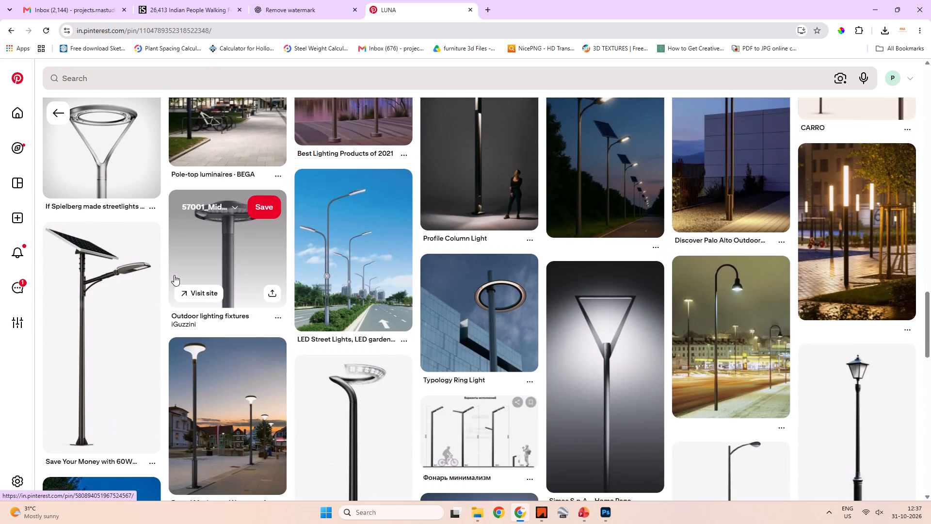
{"action": "scroll", "coordinate": [165, 302], "scroll_direction": "up", "scroll_amount": 2}
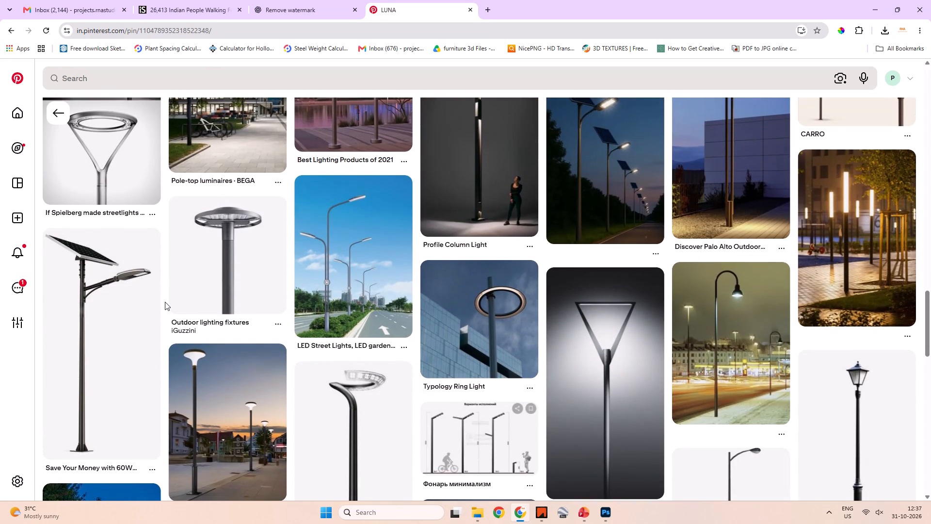
{"action": "scroll", "coordinate": [165, 302], "scroll_direction": "up", "scroll_amount": 8}
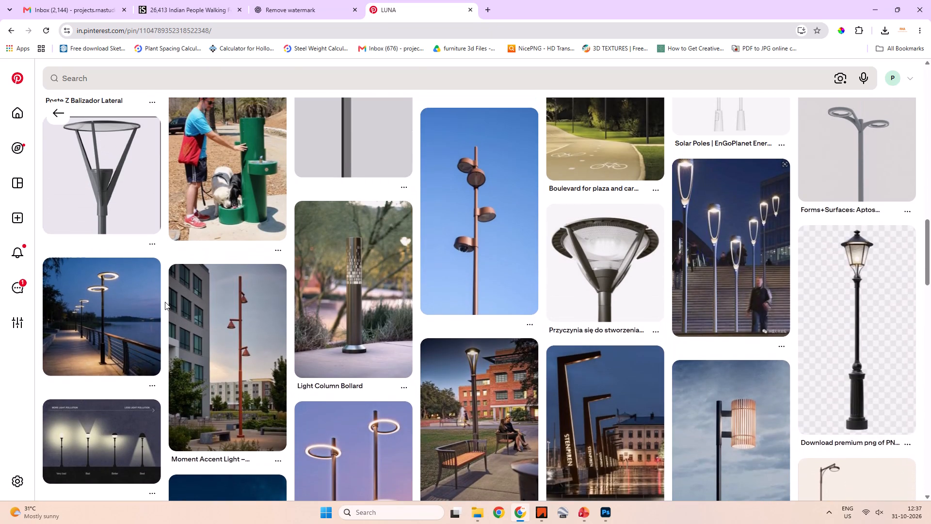
{"action": "scroll", "coordinate": [165, 302], "scroll_direction": "up", "scroll_amount": 5}
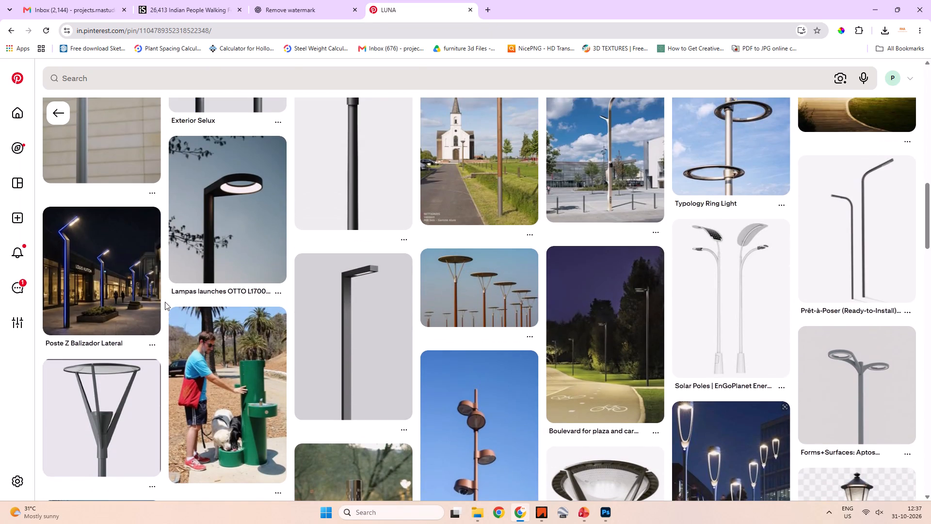
{"action": "scroll", "coordinate": [165, 302], "scroll_direction": "up", "scroll_amount": 11}
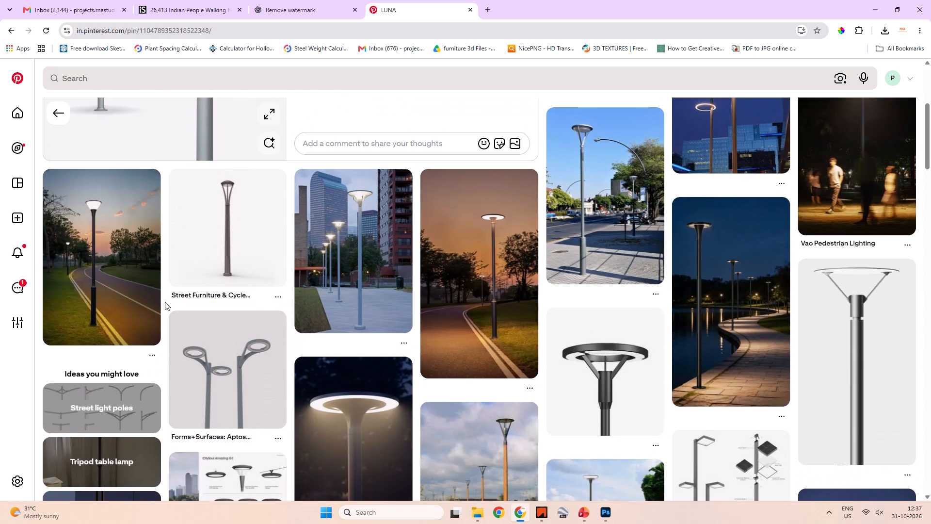
{"action": "scroll", "coordinate": [165, 302], "scroll_direction": "up", "scroll_amount": 5}
{"action": "left_click", "coordinate": [164, 298]}
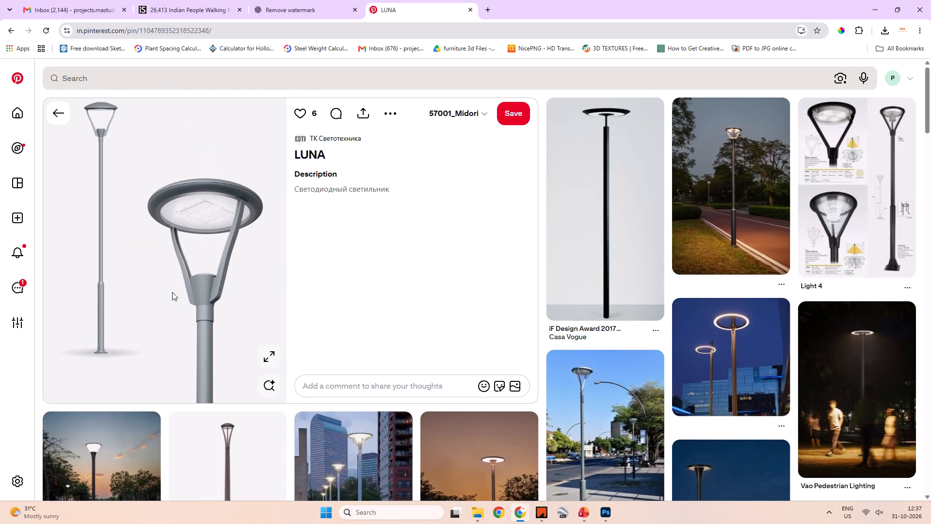
{"action": "scroll", "coordinate": [370, 321], "scroll_direction": "down", "scroll_amount": 12}
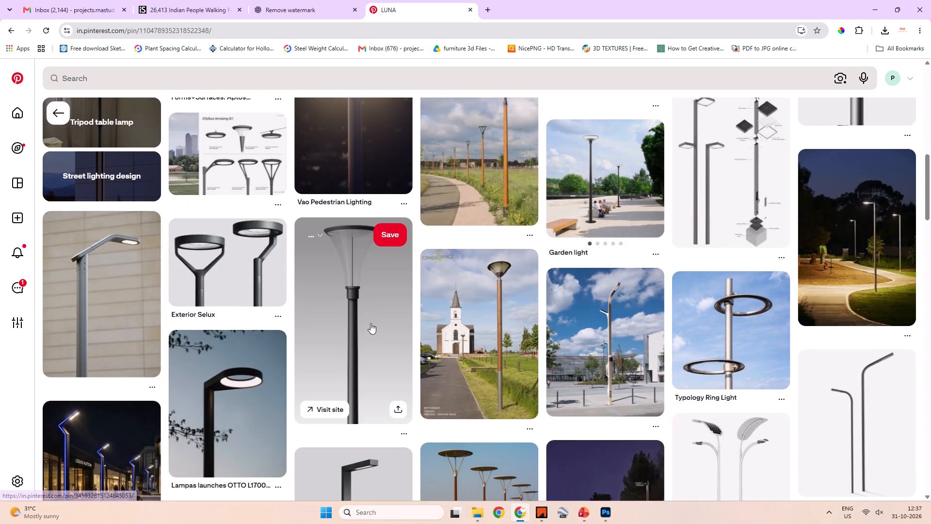
{"action": "scroll", "coordinate": [370, 323], "scroll_direction": "down", "scroll_amount": 12}
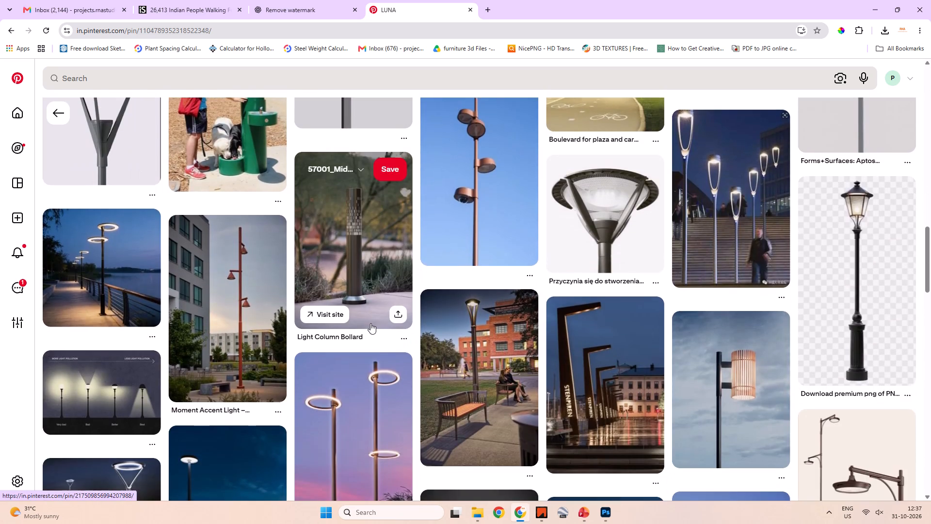
{"action": "scroll", "coordinate": [370, 323], "scroll_direction": "down", "scroll_amount": 9}
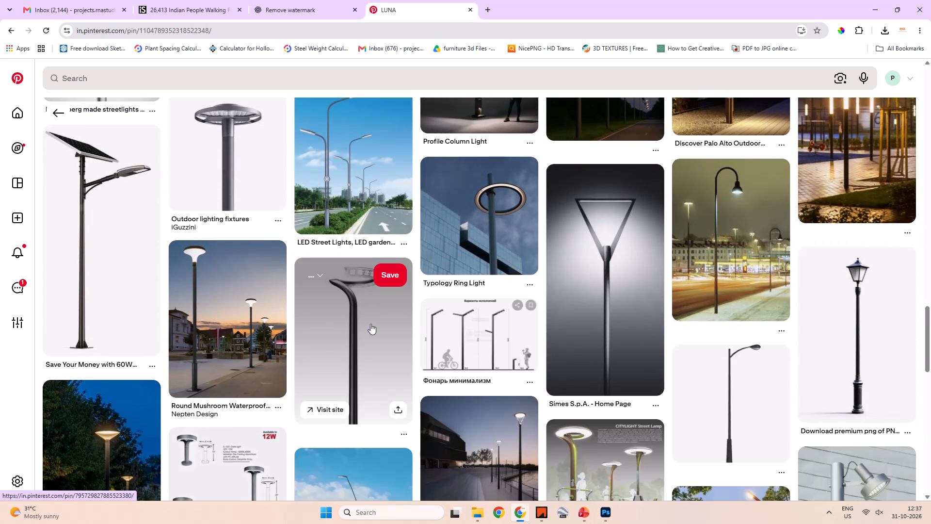
{"action": "scroll", "coordinate": [373, 310], "scroll_direction": "down", "scroll_amount": 5}
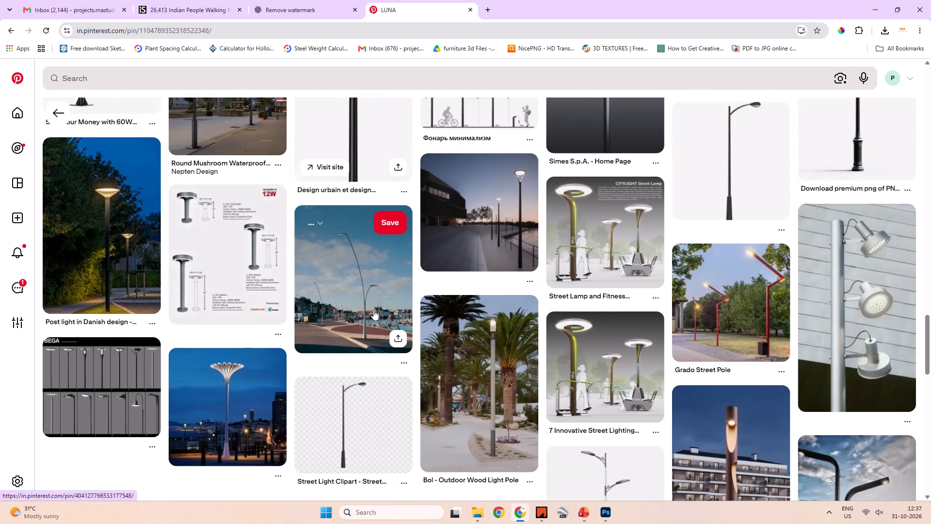
{"action": "scroll", "coordinate": [100, 87], "scroll_direction": "up", "scroll_amount": 20}
{"action": "scroll", "coordinate": [100, 87], "scroll_direction": "up", "scroll_amount": 1}
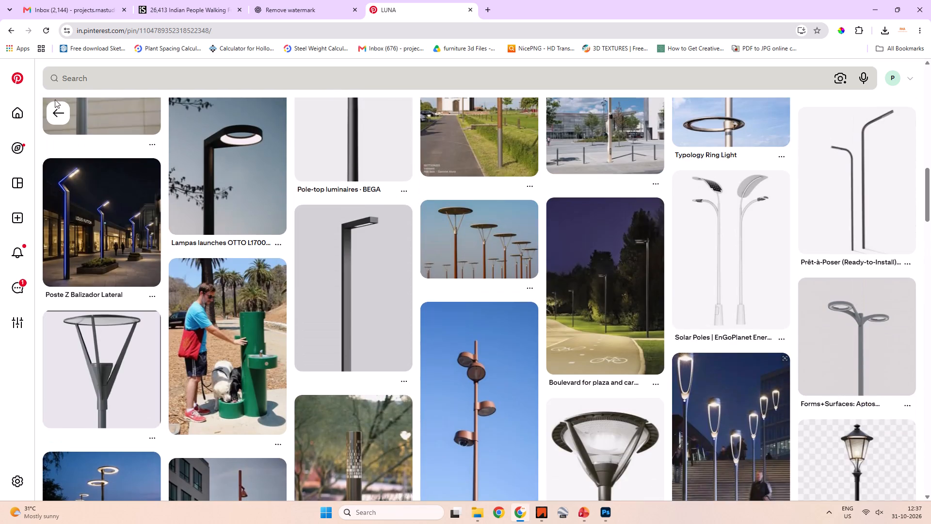
Return to the search results and extend the Pinterest search to "post top light isolated elevation".
{"action": "left_click", "coordinate": [55, 112]}
{"action": "left_click", "coordinate": [147, 76]}
{"action": "key", "text": "space"}
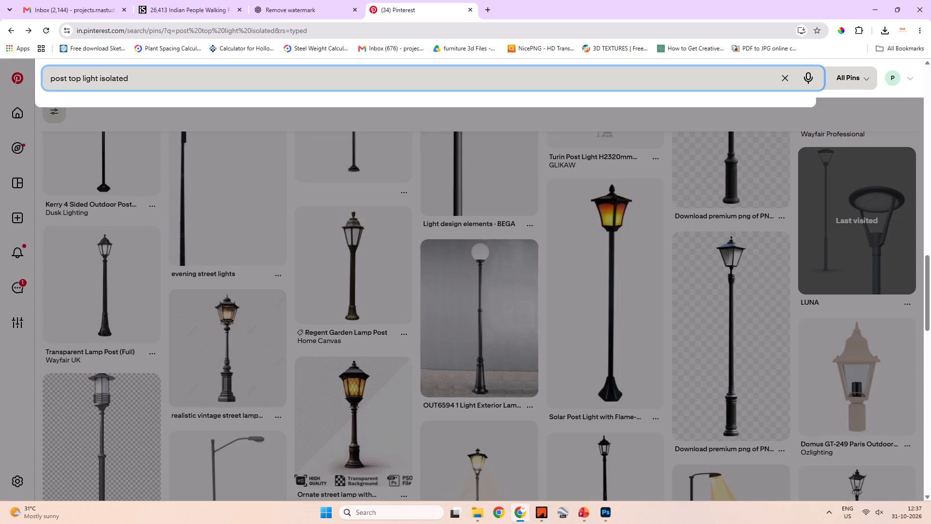
{"action": "type", "text": "elevation"}
{"action": "key", "text": "space"}
{"action": "key", "text": "Return"}
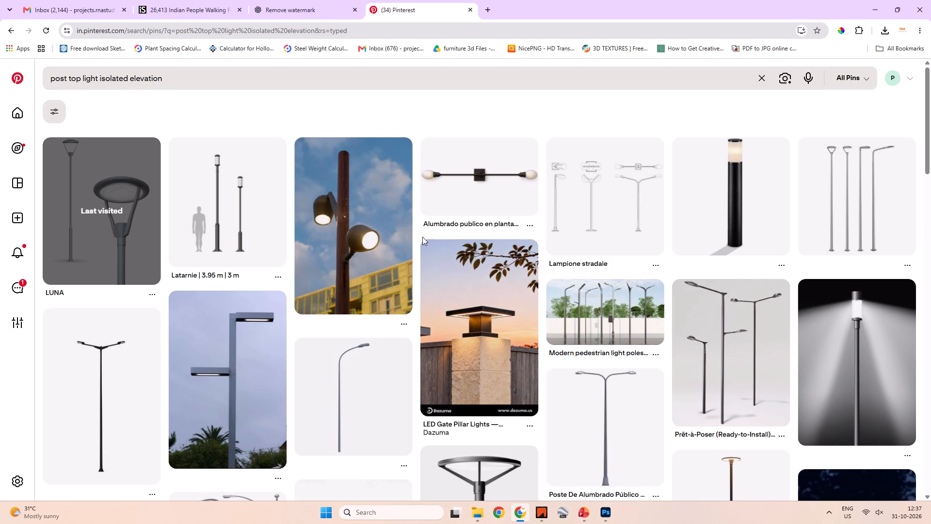
Browse the isolated post-top light elevation results, including the street-lamp silhouette set pin, for a full-height lamp suited to the section.
{"action": "scroll", "coordinate": [422, 237], "scroll_direction": "down", "scroll_amount": 5}
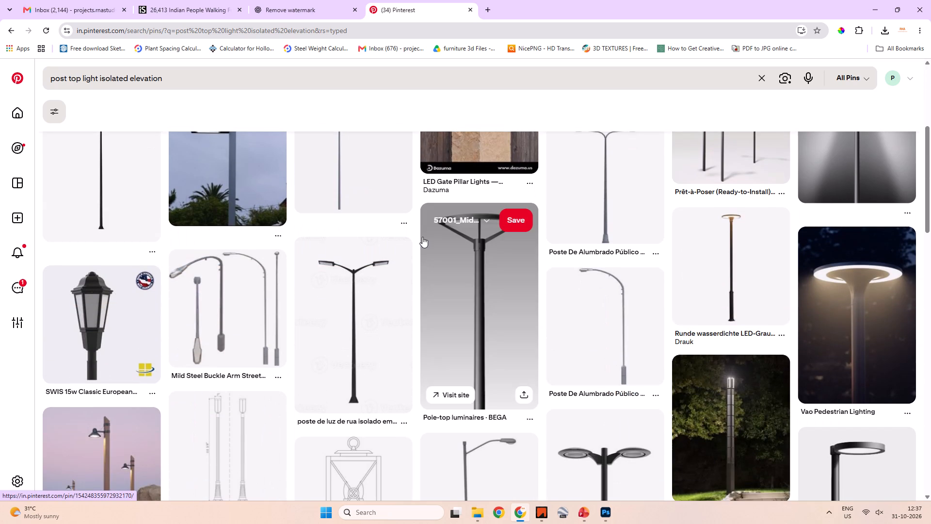
{"action": "scroll", "coordinate": [422, 237], "scroll_direction": "down", "scroll_amount": 9}
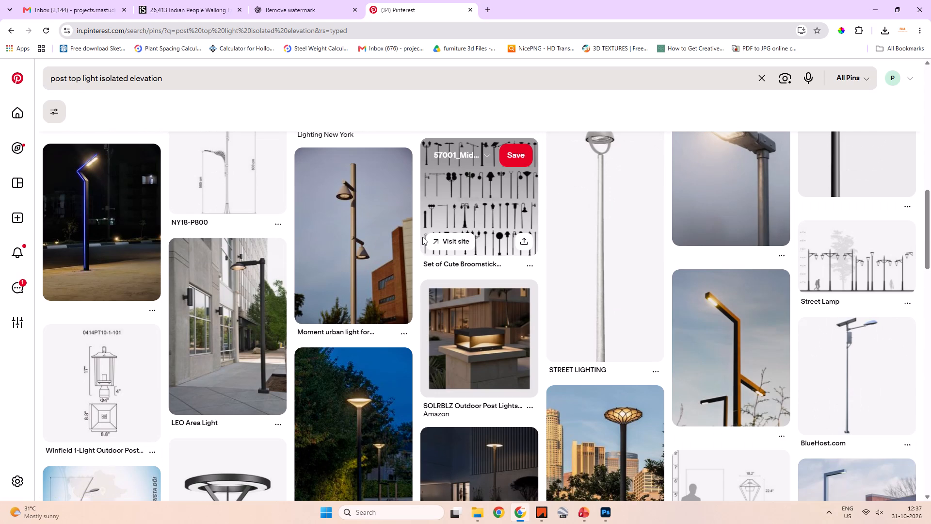
{"action": "left_click", "coordinate": [480, 210]}
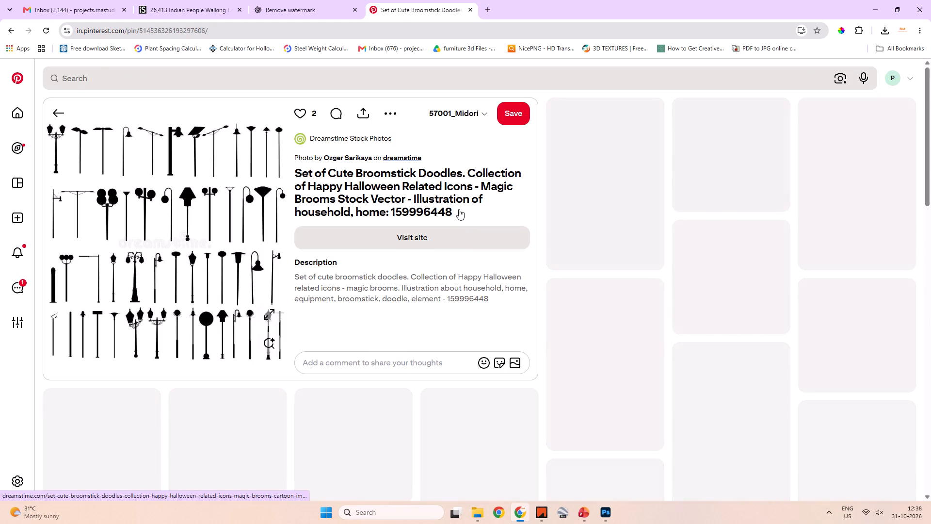
{"action": "left_click", "coordinate": [54, 106]}
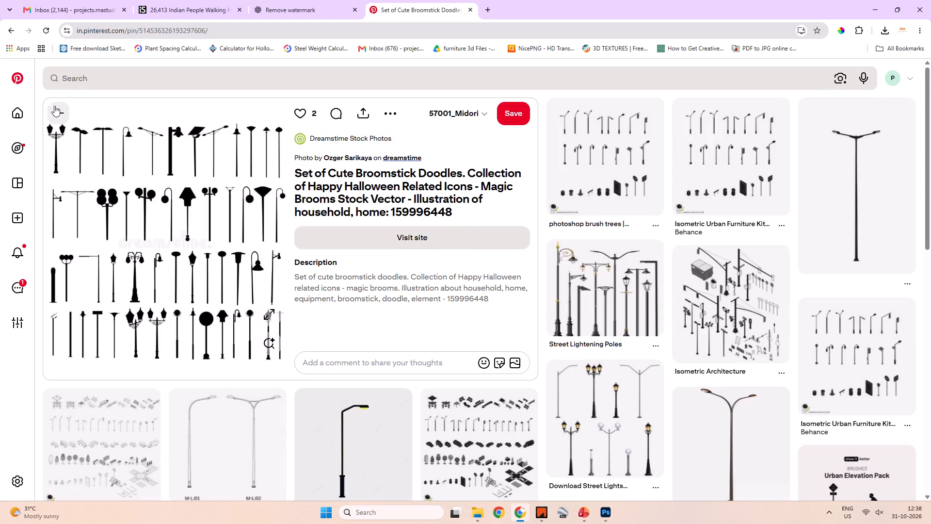
{"action": "scroll", "coordinate": [419, 265], "scroll_direction": "down", "scroll_amount": 5}
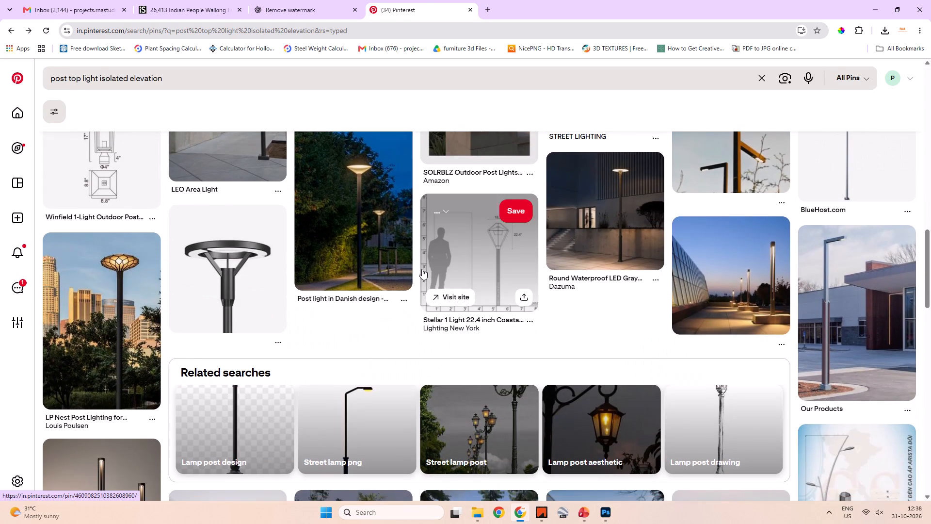
{"action": "scroll", "coordinate": [422, 269], "scroll_direction": "down", "scroll_amount": 9}
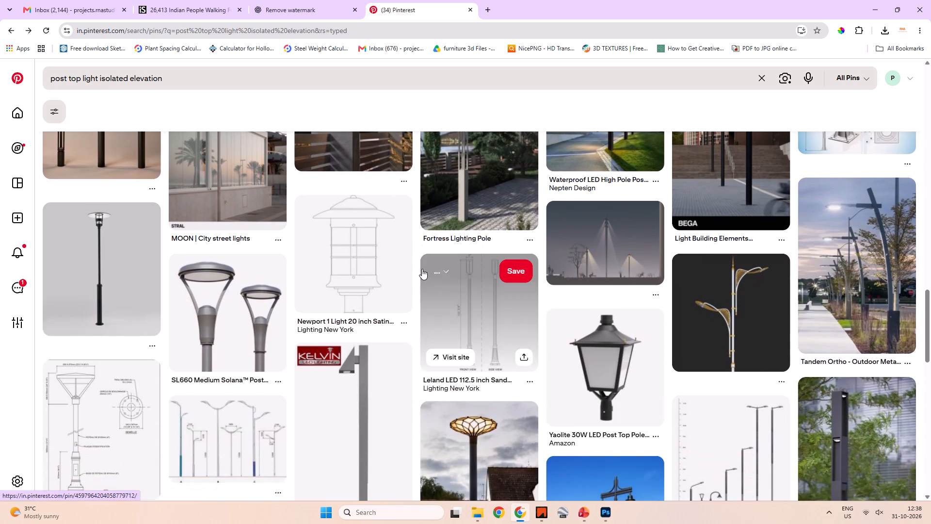
{"action": "scroll", "coordinate": [344, 258], "scroll_direction": "down", "scroll_amount": 5}
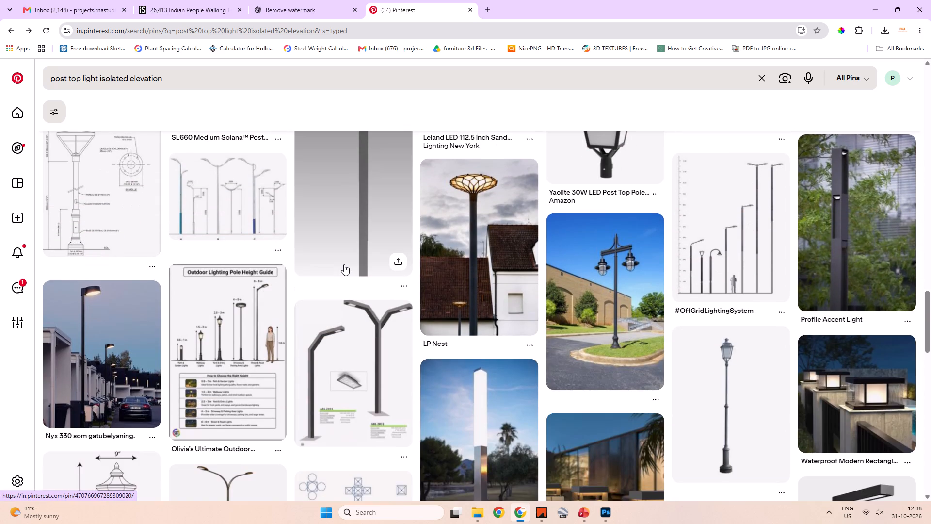
{"action": "scroll", "coordinate": [344, 264], "scroll_direction": "down", "scroll_amount": 5}
{"action": "scroll", "coordinate": [344, 264], "scroll_direction": "up", "scroll_amount": 15}
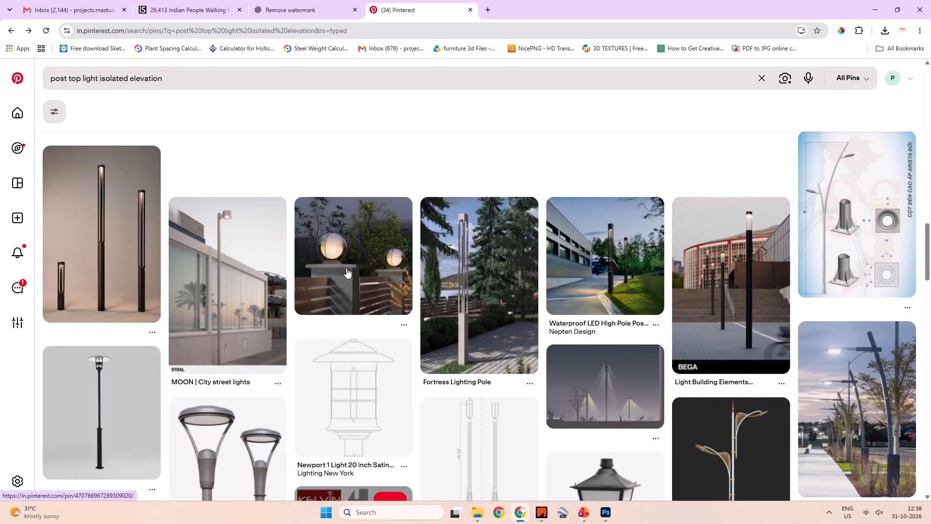
{"action": "scroll", "coordinate": [346, 268], "scroll_direction": "up", "scroll_amount": 17}
{"action": "scroll", "coordinate": [346, 268], "scroll_direction": "up", "scroll_amount": 13}
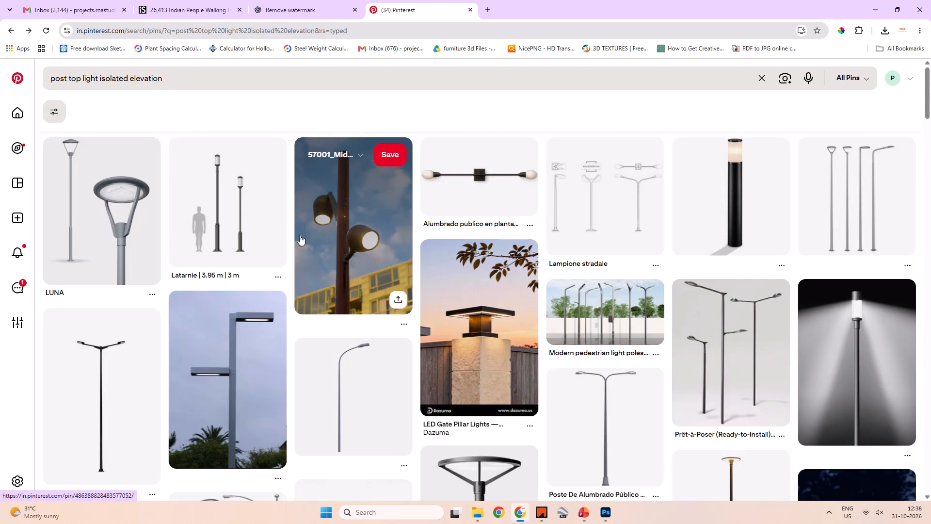
Reopen the LUNA lamp pin and save its image as a JPEG in the People Elevation downloads folder.
{"action": "left_click", "coordinate": [115, 219]}
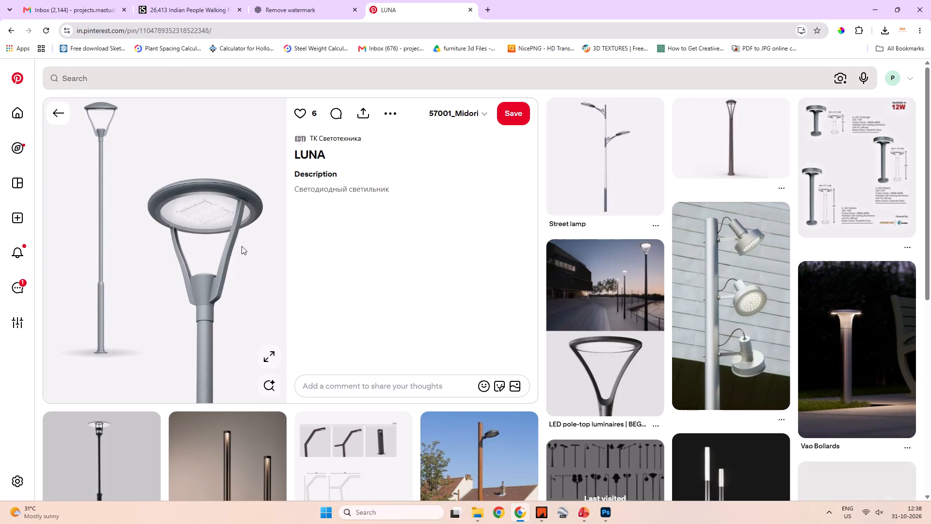
{"action": "right_click", "coordinate": [170, 209]}
{"action": "left_click", "coordinate": [205, 235]}
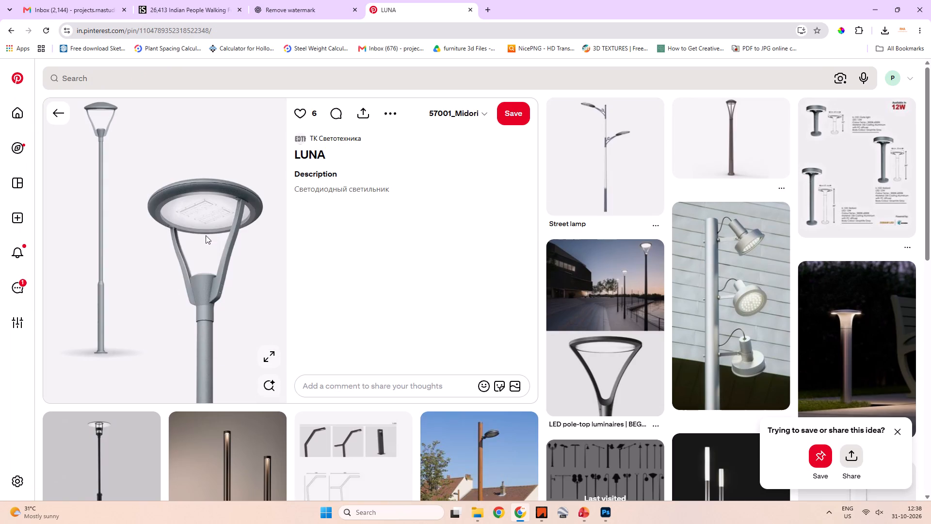
{"action": "left_click", "coordinate": [376, 242]}
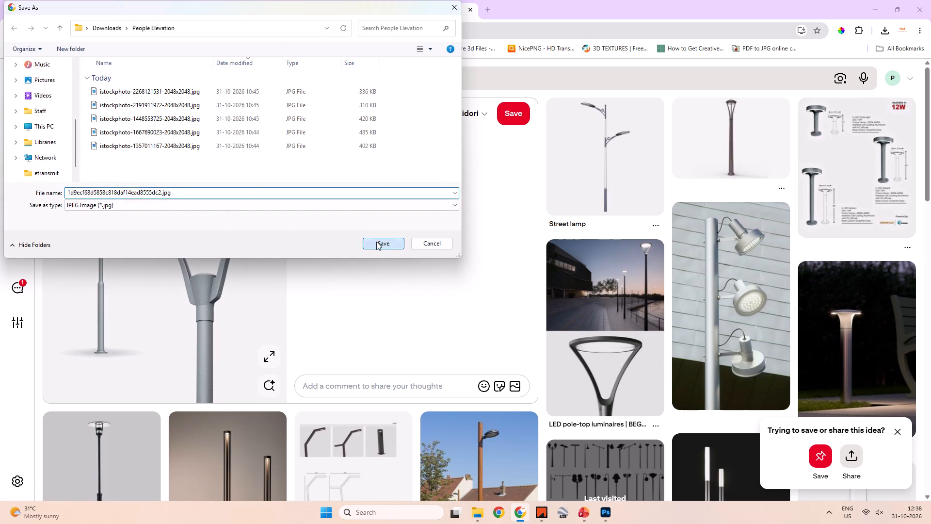
Locate the downloaded LUNA lamp image in its folder and open it in Adobe Photoshop 2026.
{"action": "key", "text": "alt+Tab"}
{"action": "left_click", "coordinate": [863, 53], "text": "alt"}
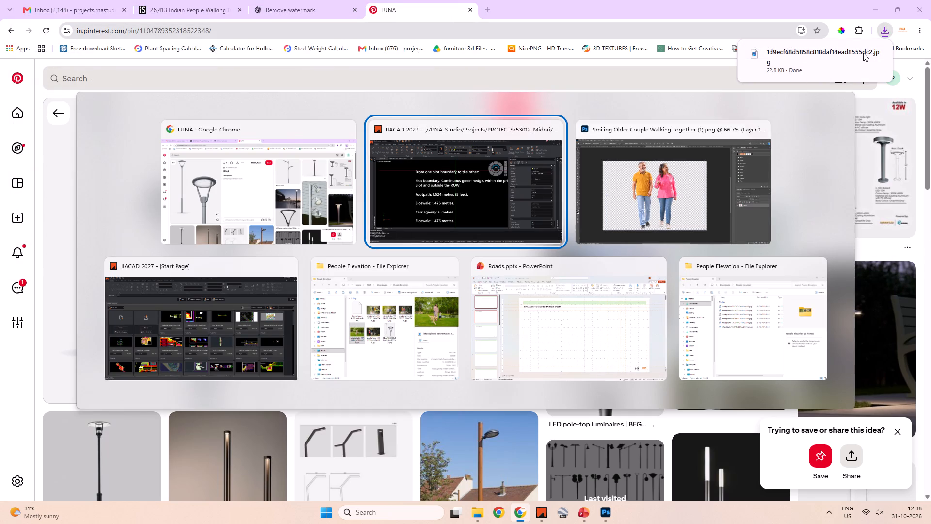
{"action": "left_click", "coordinate": [859, 55], "text": "alt"}
{"action": "right_click", "coordinate": [265, 179]}
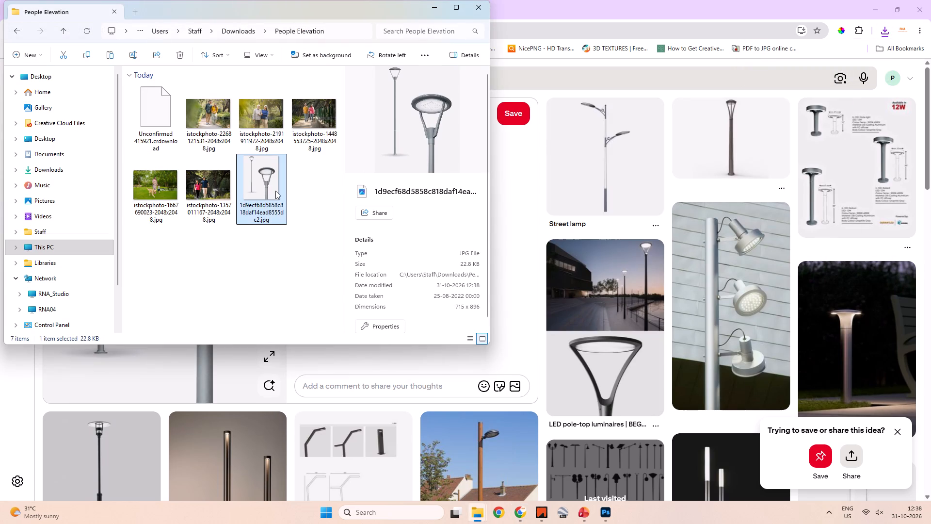
{"action": "left_click", "coordinate": [320, 116]}
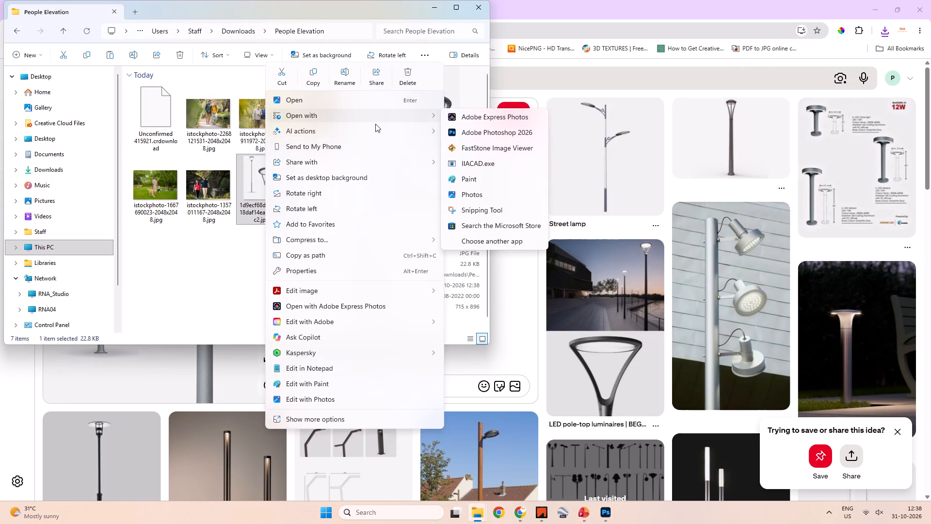
{"action": "key", "text": "Escape"}
{"action": "left_click", "coordinate": [485, 131]}
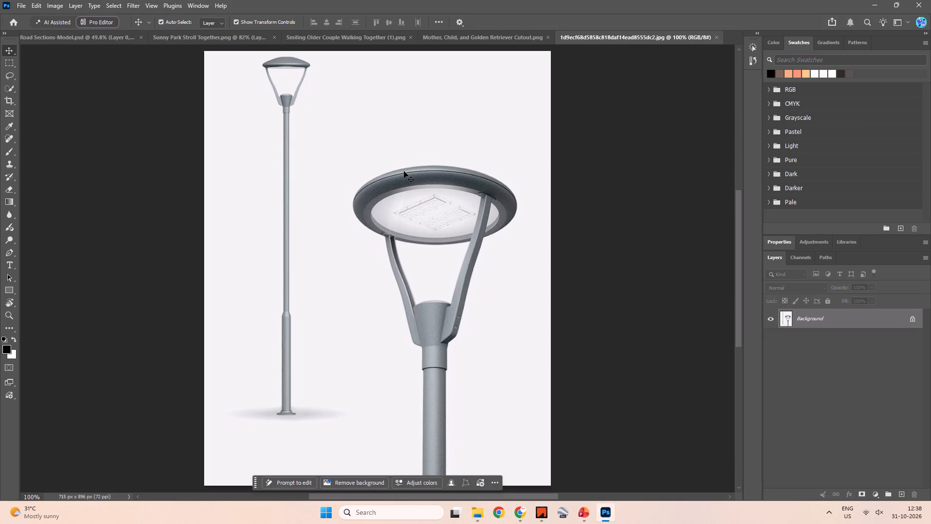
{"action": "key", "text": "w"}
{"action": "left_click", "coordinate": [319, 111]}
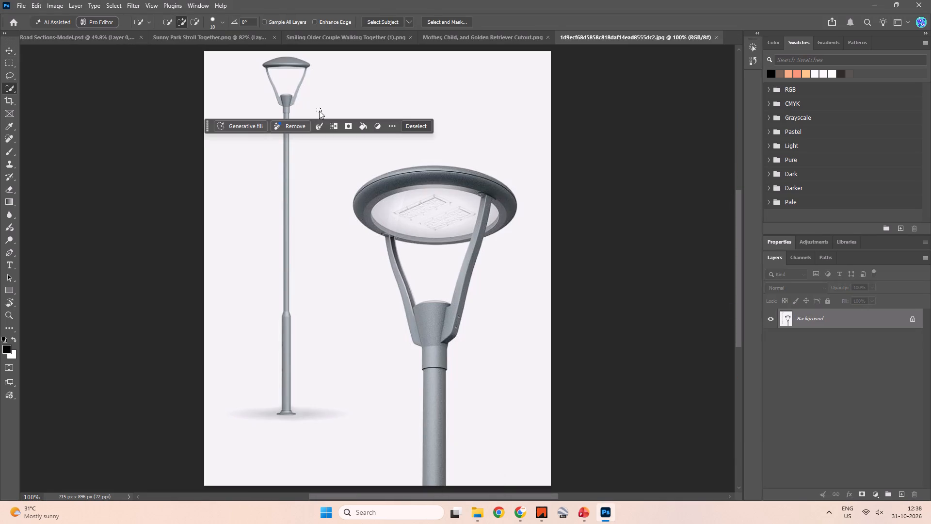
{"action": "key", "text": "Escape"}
Unlock the lamp image's background layer and delete the pale backdrop around both lamps using the Magic Wand.
{"action": "right_click", "coordinate": [10, 93]}
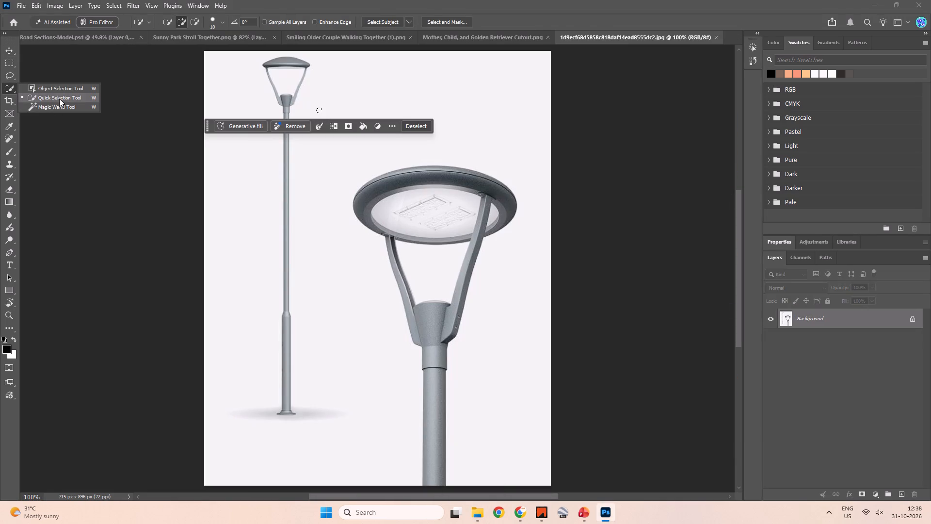
{"action": "left_click", "coordinate": [64, 106]}
{"action": "left_click", "coordinate": [383, 98]}
{"action": "key", "text": "Delete"}
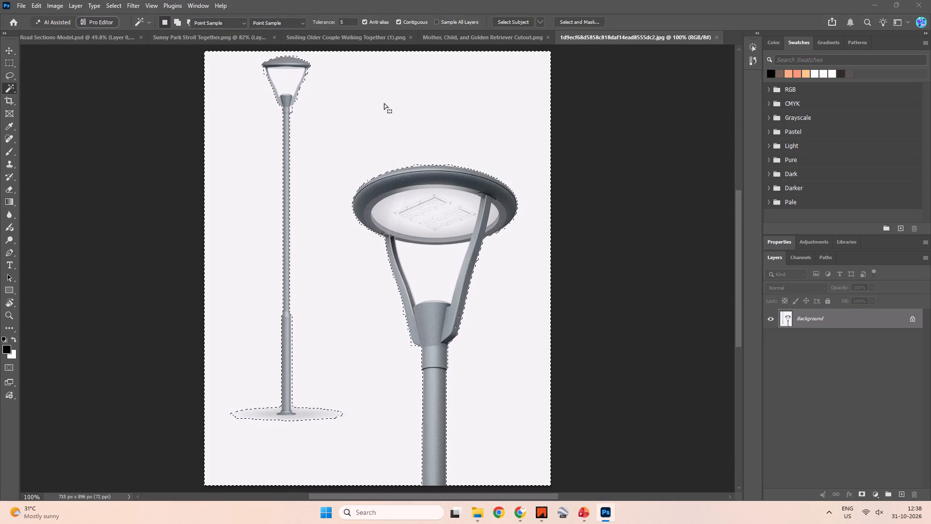
{"action": "key", "text": "Escape"}
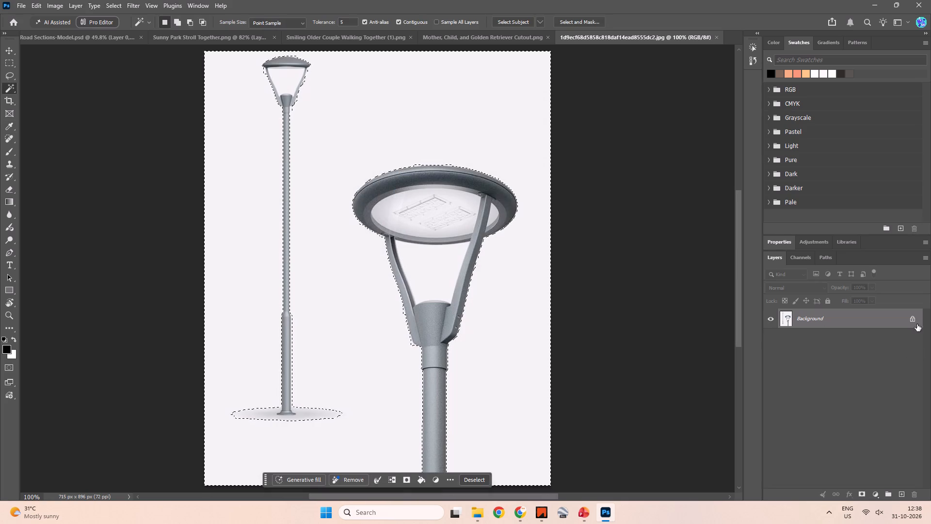
{"action": "left_click", "coordinate": [915, 321]}
{"action": "key", "text": "Delete"}
{"action": "left_click", "coordinate": [375, 115]}
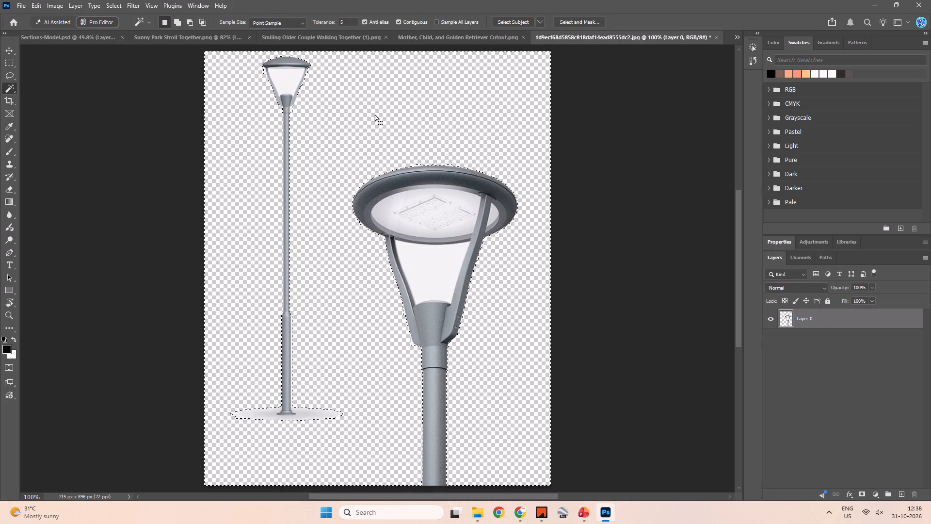
Delete the pale backdrop enclosed inside the full-height pole's lamp head, and clear the selection.
{"action": "left_click", "coordinate": [281, 74]}
{"action": "key", "text": "Delete"}
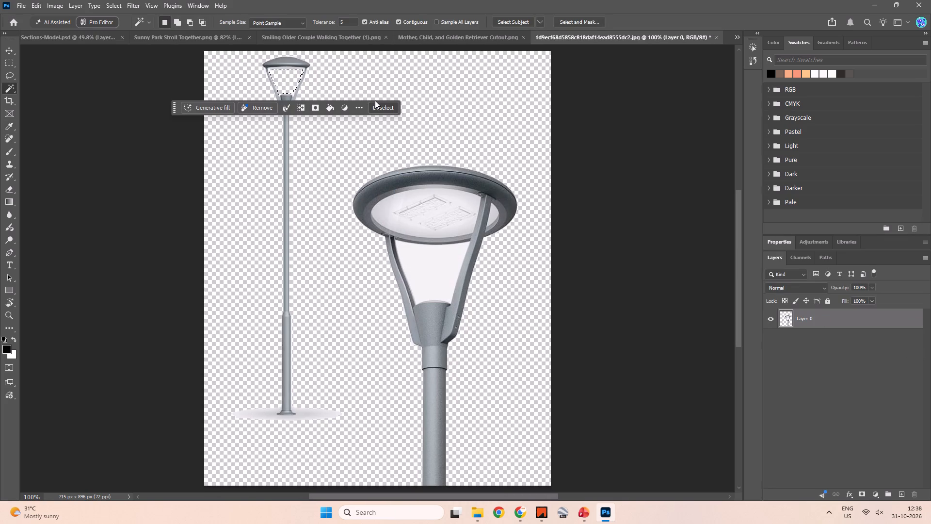
{"action": "left_click", "coordinate": [375, 100]}
{"action": "left_click", "coordinate": [367, 136]}
{"action": "left_click", "coordinate": [383, 148]}
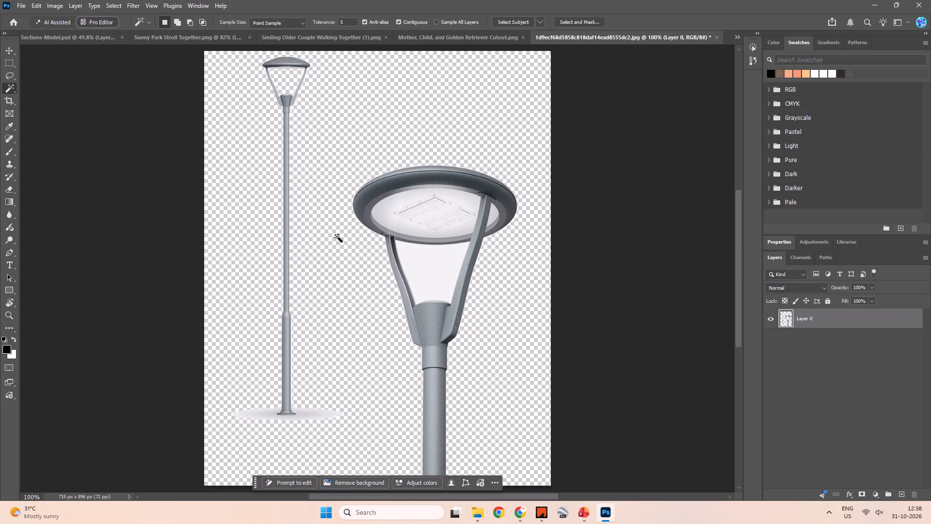
Select and delete the grey ground shadow around the base of the full-height pole with the Magic Wand.
{"action": "left_click", "coordinate": [314, 415]}
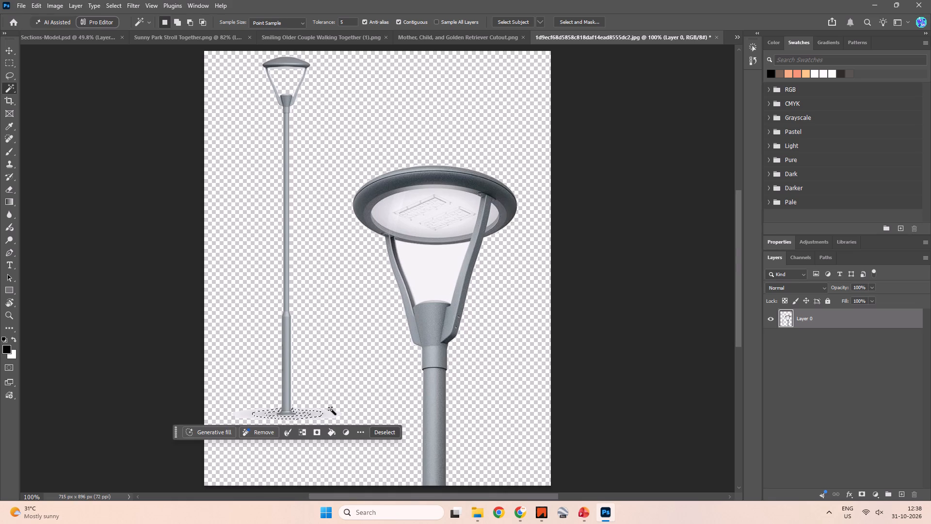
{"action": "key", "text": "Delete"}
{"action": "left_click", "coordinate": [337, 383]}
{"action": "left_click", "coordinate": [324, 419]}
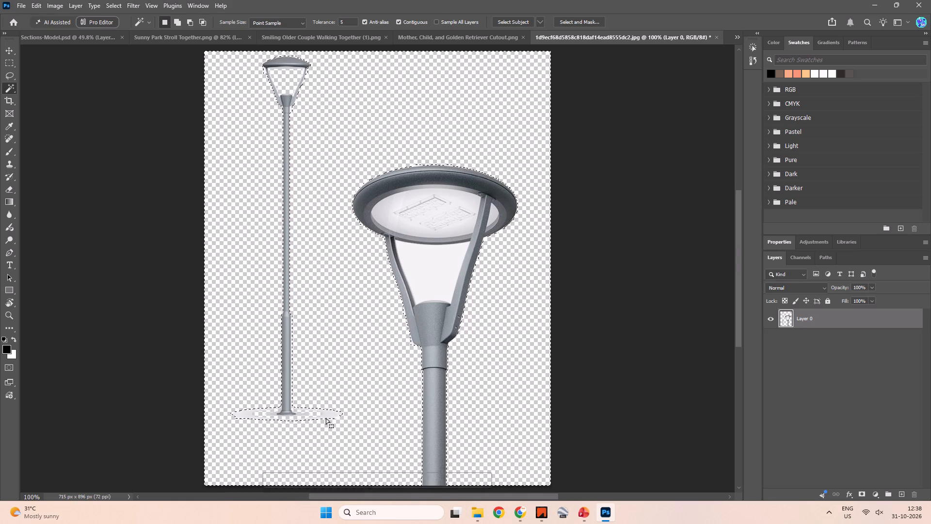
{"action": "left_click", "coordinate": [336, 414]}
{"action": "key", "text": "Delete"}
{"action": "left_click", "coordinate": [351, 381]}
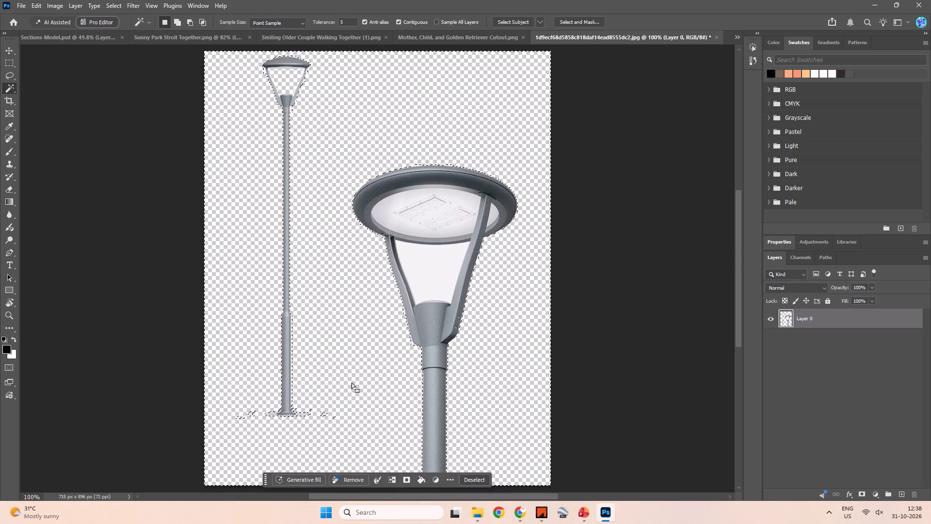
{"action": "left_click", "coordinate": [352, 383]}
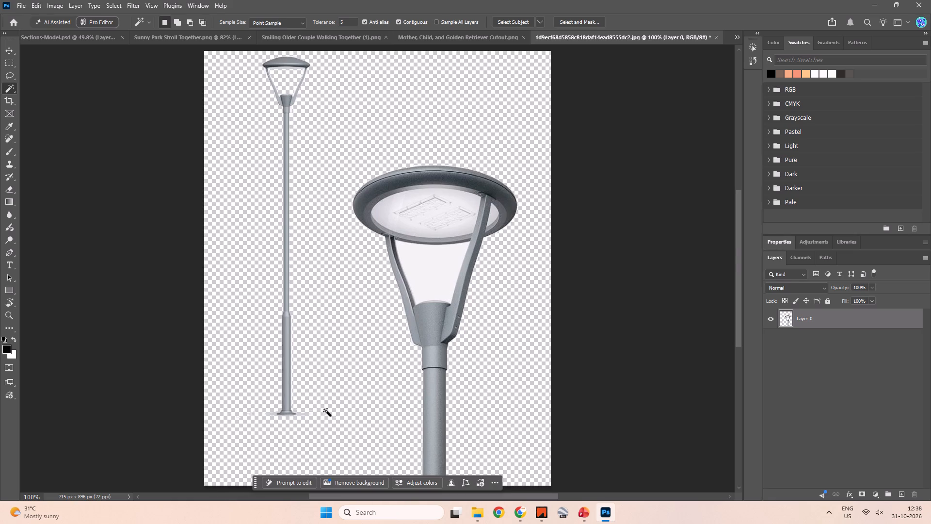
Erase the leftover shadow traces on both sides of the full-height pole's base.
{"action": "key", "text": "e"}
{"action": "left_click_drag", "start_coordinate": [331, 399], "coordinate": [328, 435]}
{"action": "left_click_drag", "start_coordinate": [320, 404], "coordinate": [315, 425]}
{"action": "left_click_drag", "start_coordinate": [312, 410], "coordinate": [270, 418]}
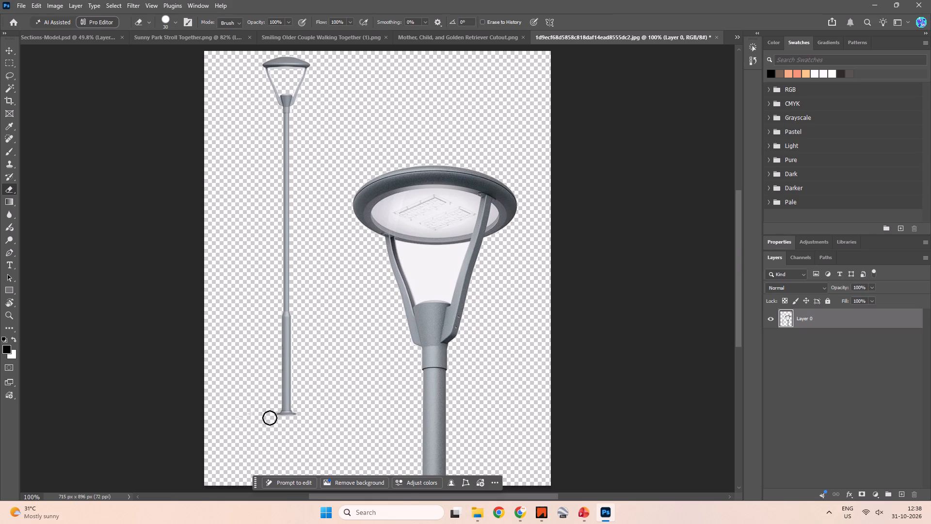
{"action": "left_click_drag", "start_coordinate": [270, 418], "coordinate": [266, 421]}
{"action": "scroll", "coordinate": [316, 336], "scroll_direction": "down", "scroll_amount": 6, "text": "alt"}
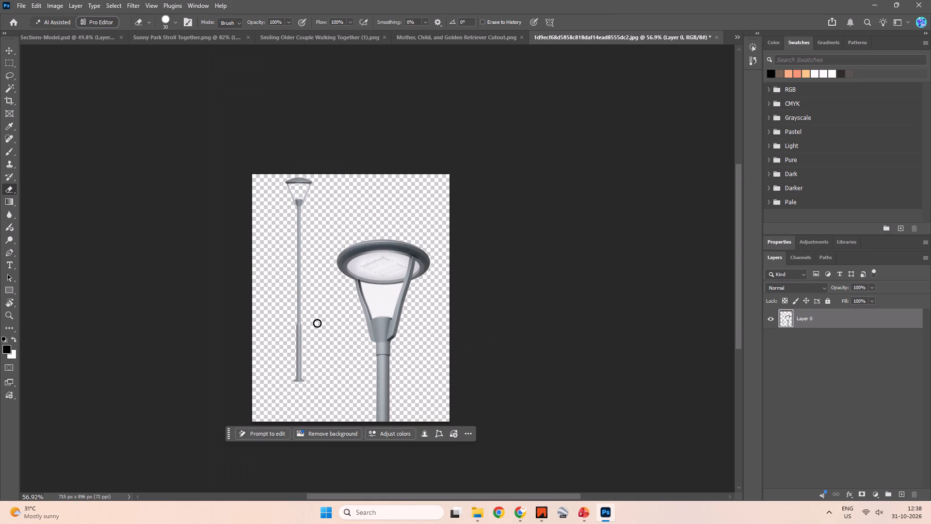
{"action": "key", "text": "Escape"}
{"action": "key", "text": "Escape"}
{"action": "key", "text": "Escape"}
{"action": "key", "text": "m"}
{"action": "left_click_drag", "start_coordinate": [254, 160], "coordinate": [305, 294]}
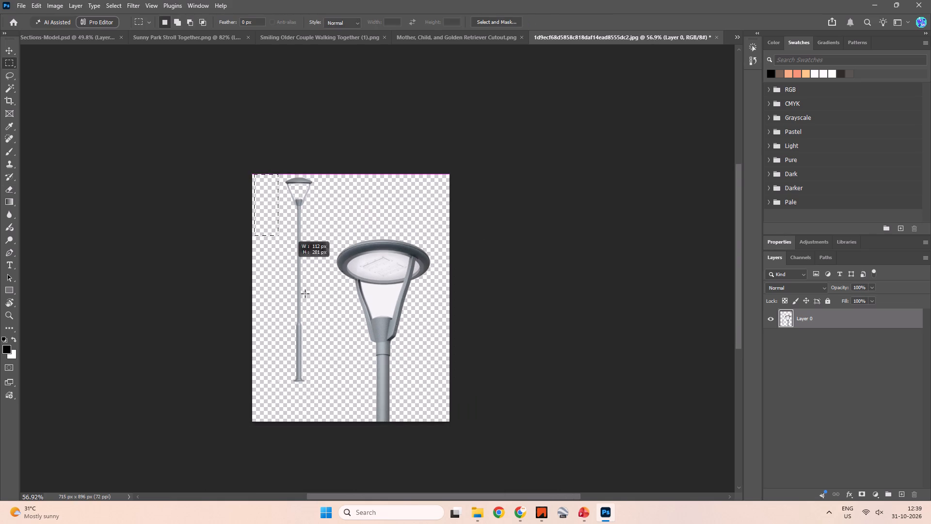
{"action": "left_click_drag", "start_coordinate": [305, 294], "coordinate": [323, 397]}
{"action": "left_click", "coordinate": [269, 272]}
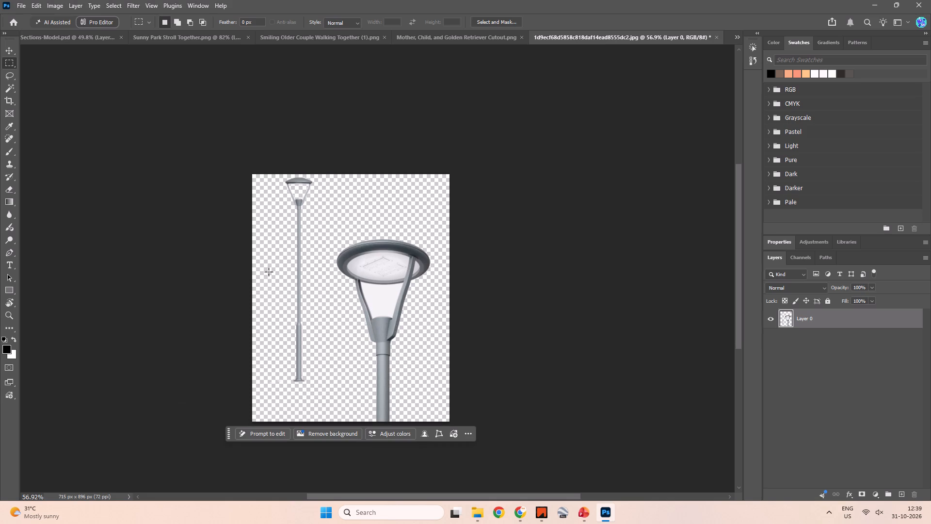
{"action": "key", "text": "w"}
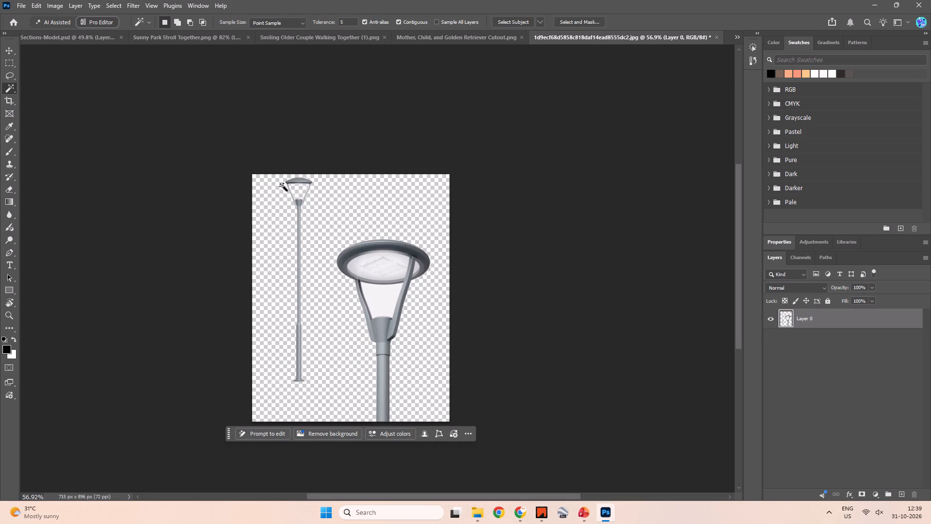
Select the full-height lamp pole with a rectangular marquee and move it into the Road Sections-Model.psd document.
{"action": "key", "text": "m"}
{"action": "left_click_drag", "start_coordinate": [274, 154], "coordinate": [322, 388]}
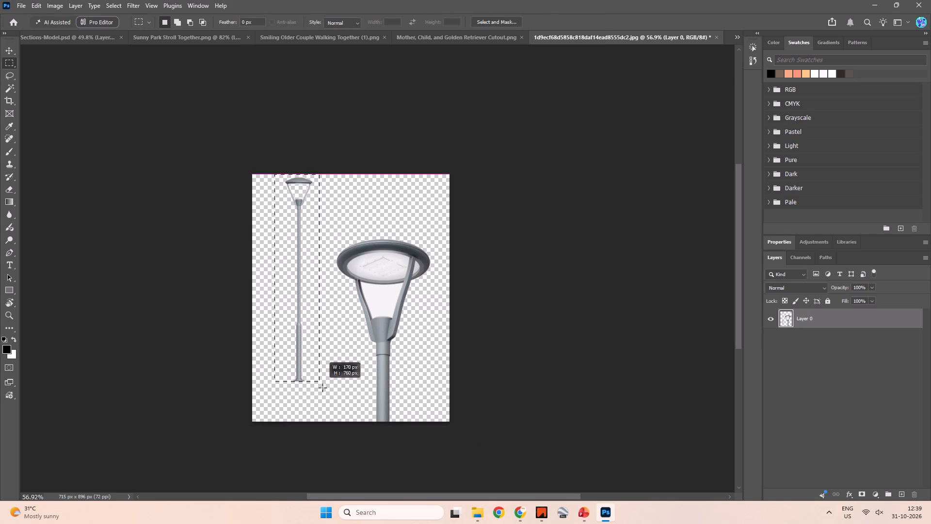
{"action": "left_click_drag", "start_coordinate": [322, 388], "coordinate": [325, 397]}
{"action": "key", "text": "v"}
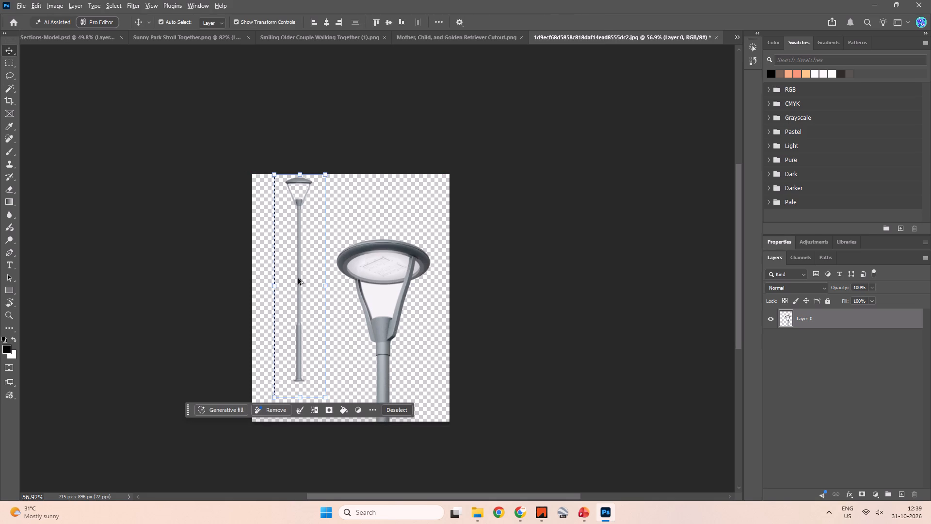
{"action": "left_click_drag", "start_coordinate": [300, 275], "coordinate": [109, 58], "text": "alt"}
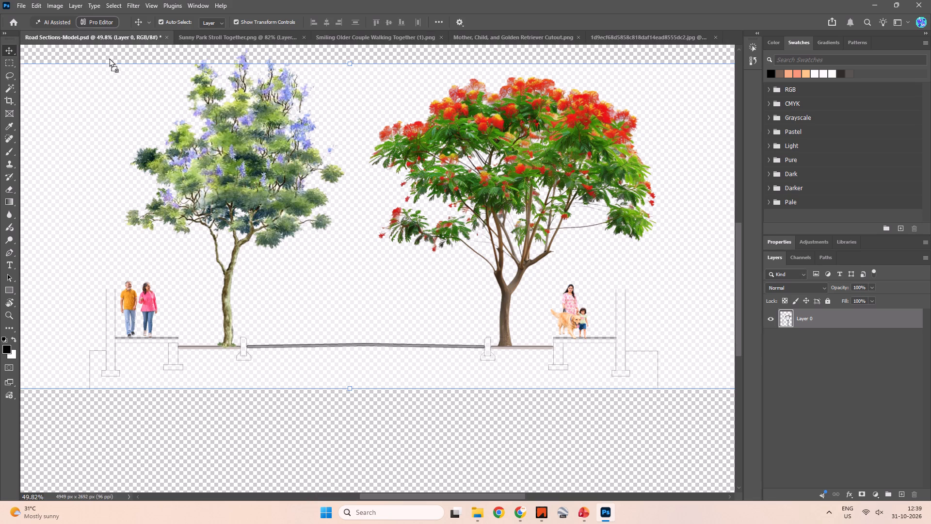
{"action": "left_click_drag", "start_coordinate": [109, 58], "coordinate": [187, 300], "text": "alt"}
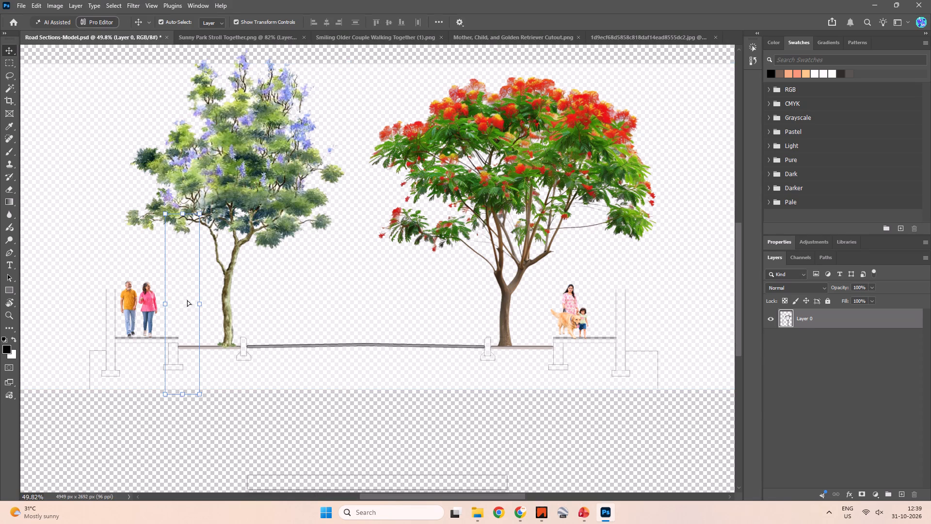
Position the lamp pole beside the purple-flowering tree and move its layer to the top of the layer stack.
{"action": "left_click_drag", "start_coordinate": [186, 285], "coordinate": [187, 234]}
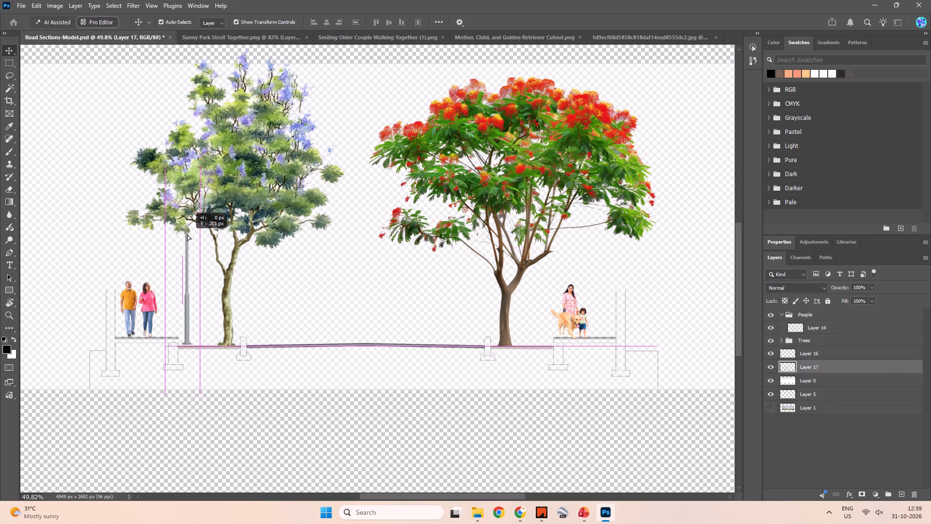
{"action": "left_click_drag", "start_coordinate": [187, 234], "coordinate": [184, 232]}
{"action": "left_click_drag", "start_coordinate": [815, 367], "coordinate": [817, 294]}
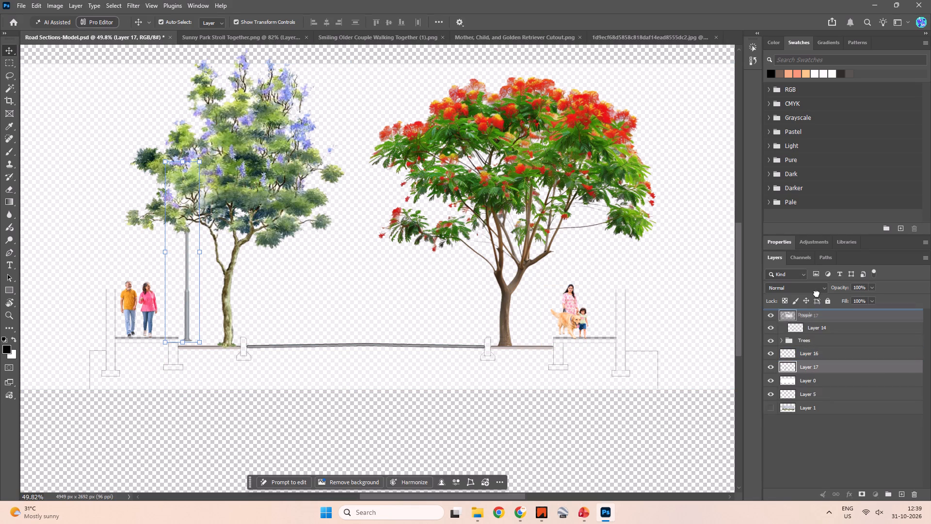
{"action": "left_click_drag", "start_coordinate": [817, 294], "coordinate": [816, 289]}
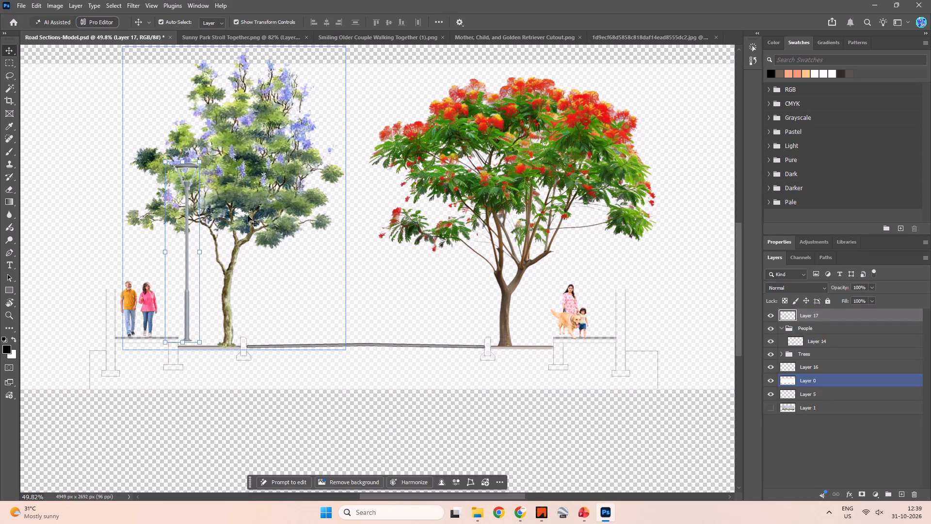
Scale the lamp pole proportionally to about 59% and set its base on the footpath beside the older couple.
{"action": "left_click_drag", "start_coordinate": [198, 163], "coordinate": [195, 181]}
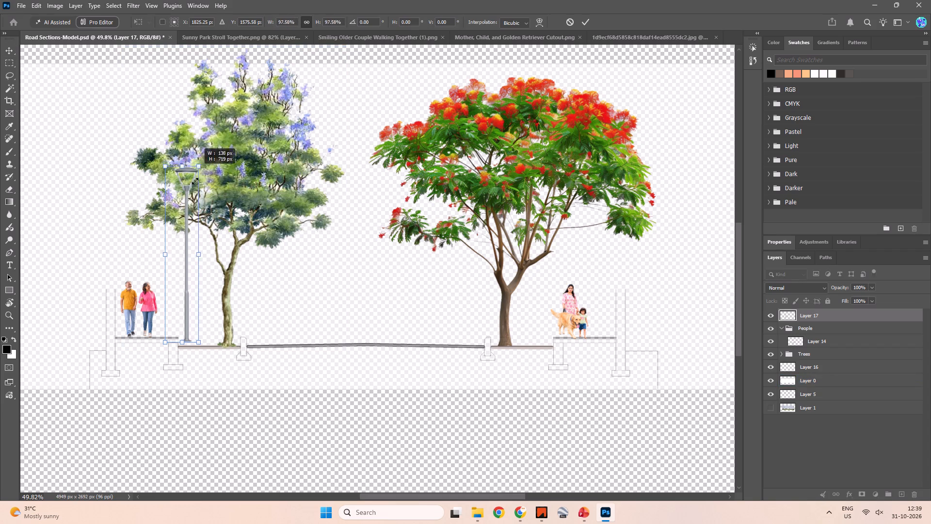
{"action": "left_click_drag", "start_coordinate": [195, 181], "coordinate": [187, 243]}
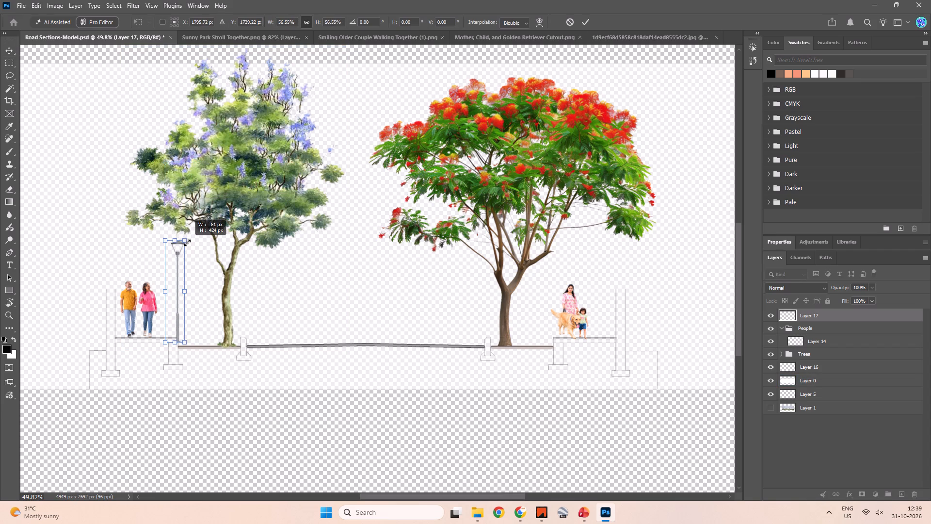
{"action": "left_click_drag", "start_coordinate": [187, 243], "coordinate": [190, 238]}
{"action": "left_click_drag", "start_coordinate": [178, 272], "coordinate": [179, 260]}
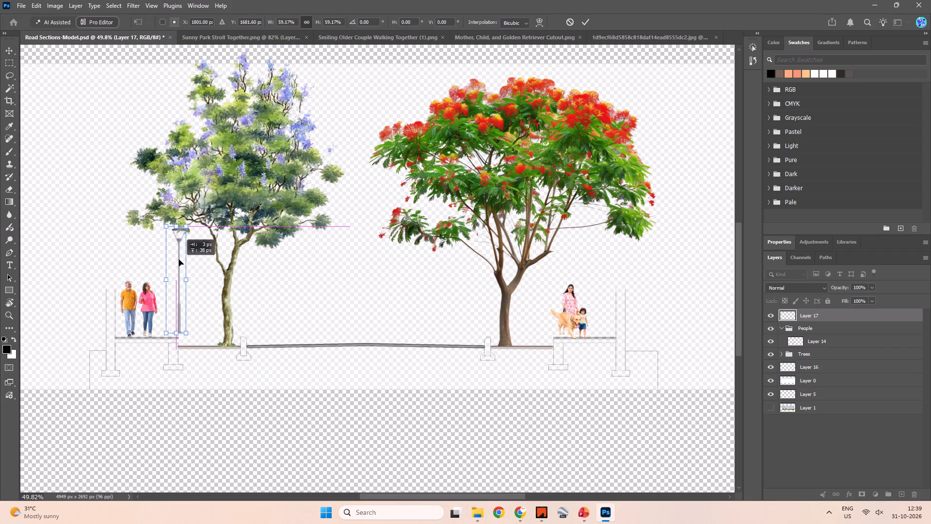
{"action": "left_click_drag", "start_coordinate": [179, 260], "coordinate": [177, 263]}
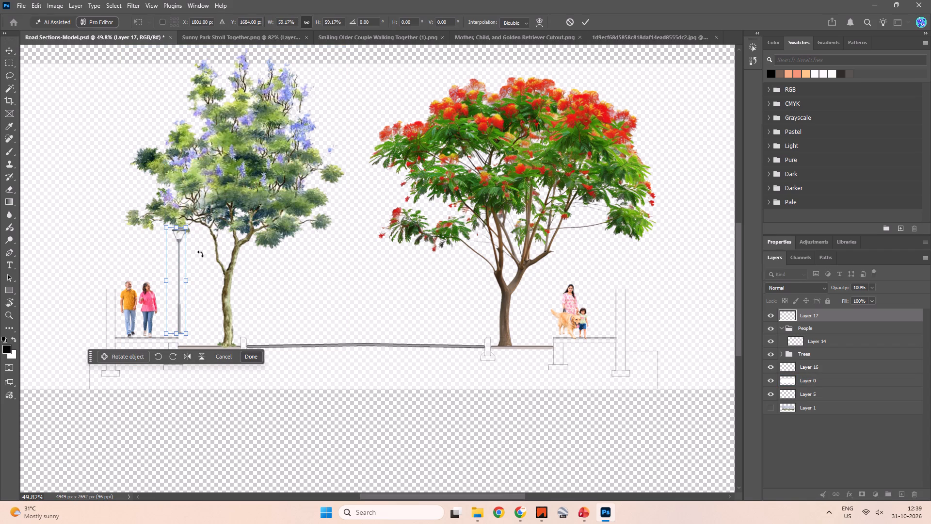
{"action": "key", "text": "Down"}
{"action": "key", "text": "Down"}
{"action": "key", "text": "Down"}
{"action": "key", "text": "Down"}
{"action": "key", "text": "Down"}
{"action": "key", "text": "Down"}
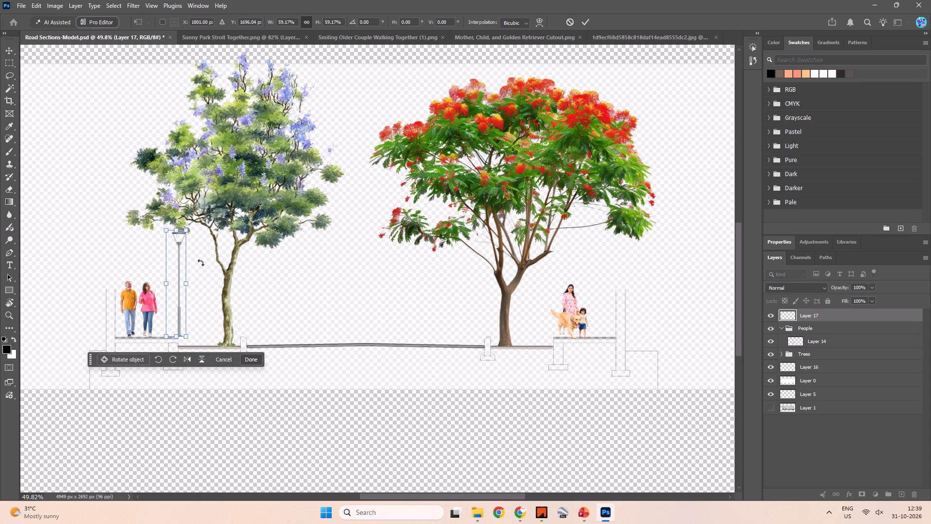
Move the lamp pole between the purple-flowering tree's trunk and the road kerb, and enlarge it to about 65%.
{"action": "left_click_drag", "start_coordinate": [179, 289], "coordinate": [235, 288]}
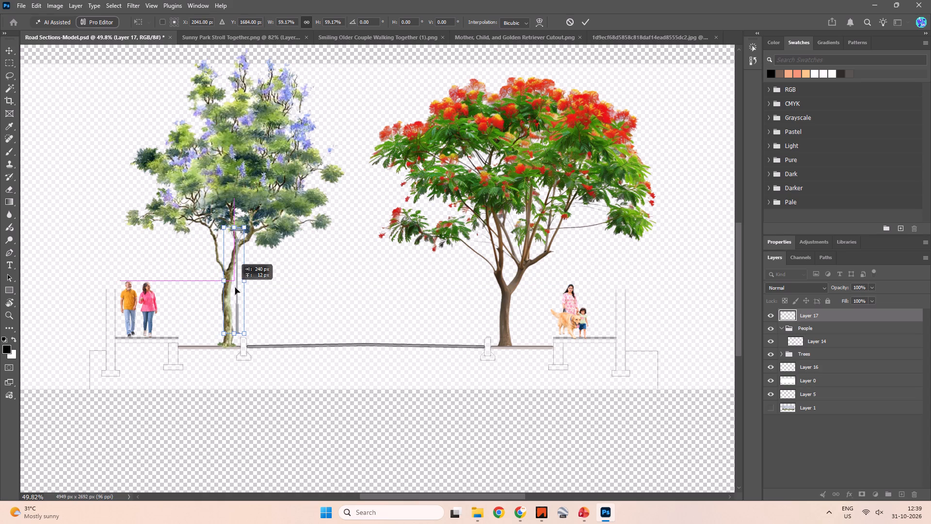
{"action": "left_click_drag", "start_coordinate": [235, 288], "coordinate": [234, 291]}
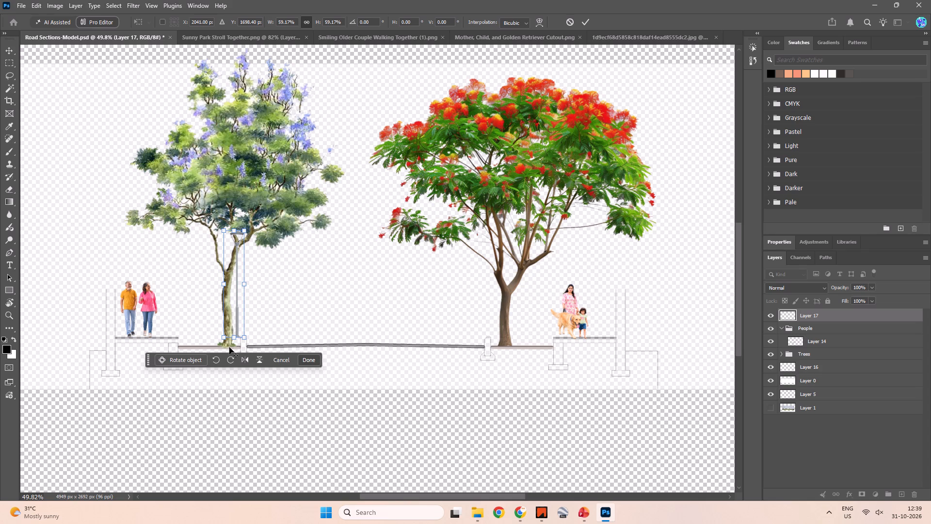
{"action": "scroll", "coordinate": [238, 350], "scroll_direction": "up", "scroll_amount": 6, "text": "alt"}
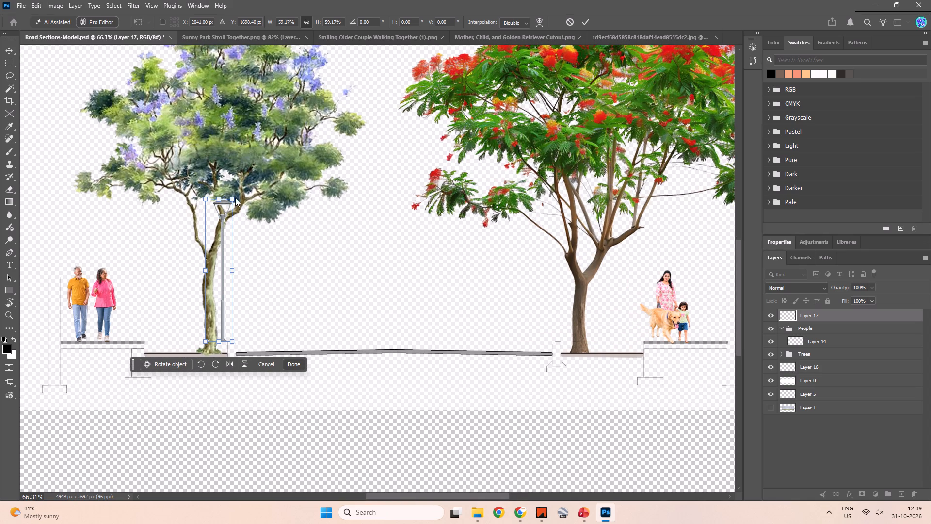
{"action": "left_click", "coordinate": [233, 199]}
{"action": "left_click_drag", "start_coordinate": [233, 200], "coordinate": [239, 193]}
{"action": "left_click_drag", "start_coordinate": [233, 201], "coordinate": [244, 191]}
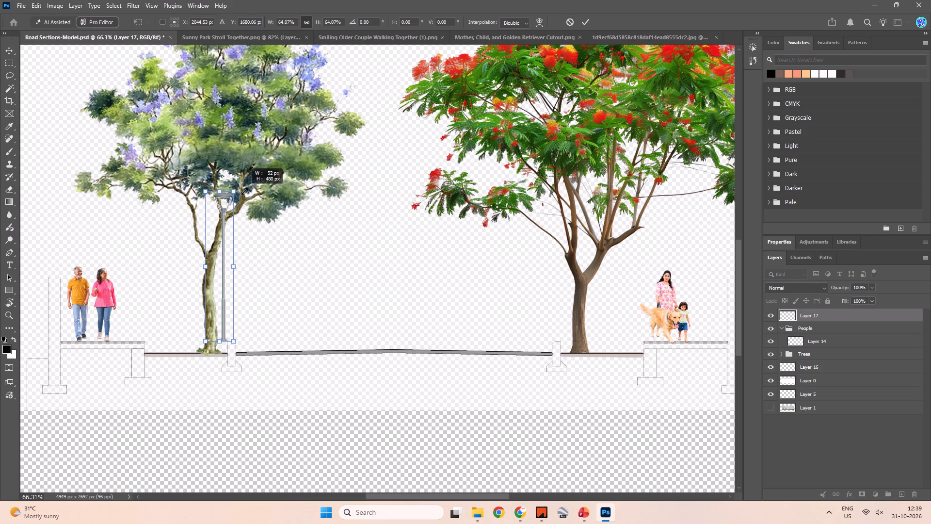
{"action": "left_click_drag", "start_coordinate": [244, 191], "coordinate": [248, 189]}
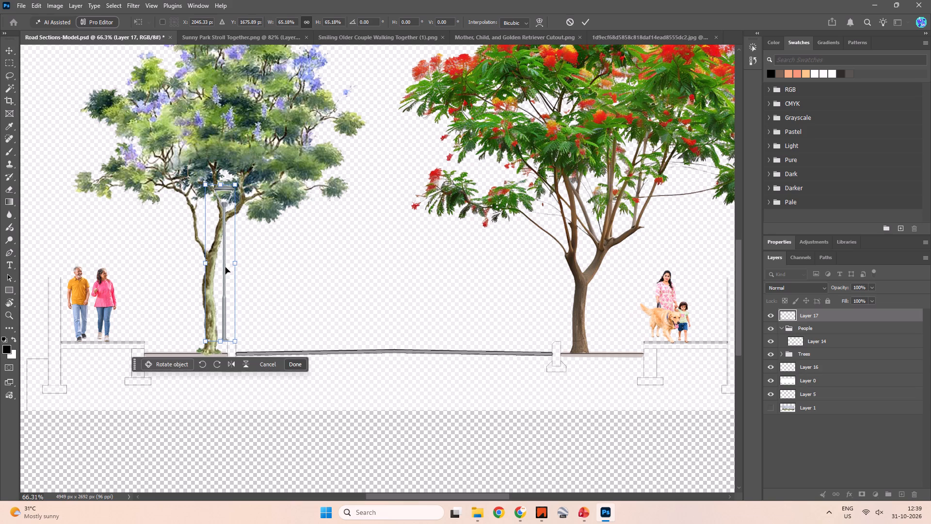
Enlarge the lamp pole to about 70%, lower its base to the planting strip's ground line, and apply the transform.
{"action": "left_click", "coordinate": [224, 268]}
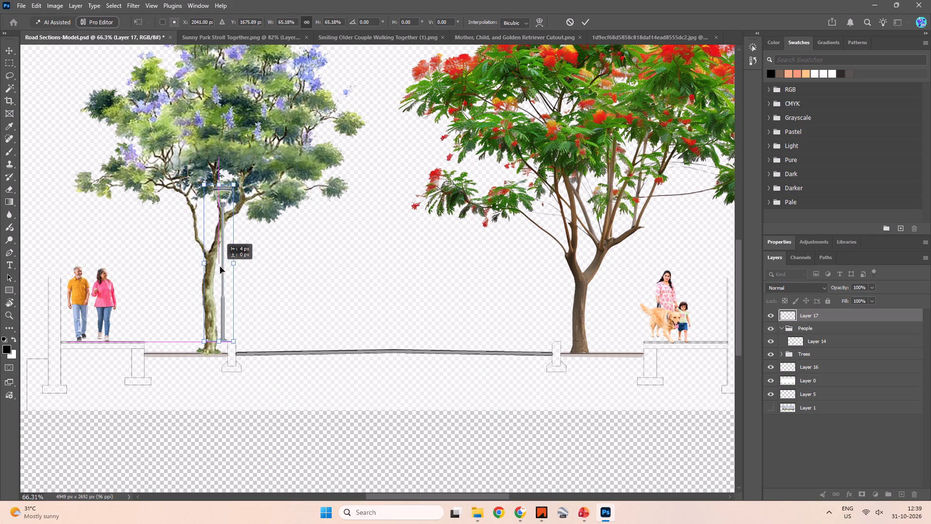
{"action": "left_click", "coordinate": [264, 301]}
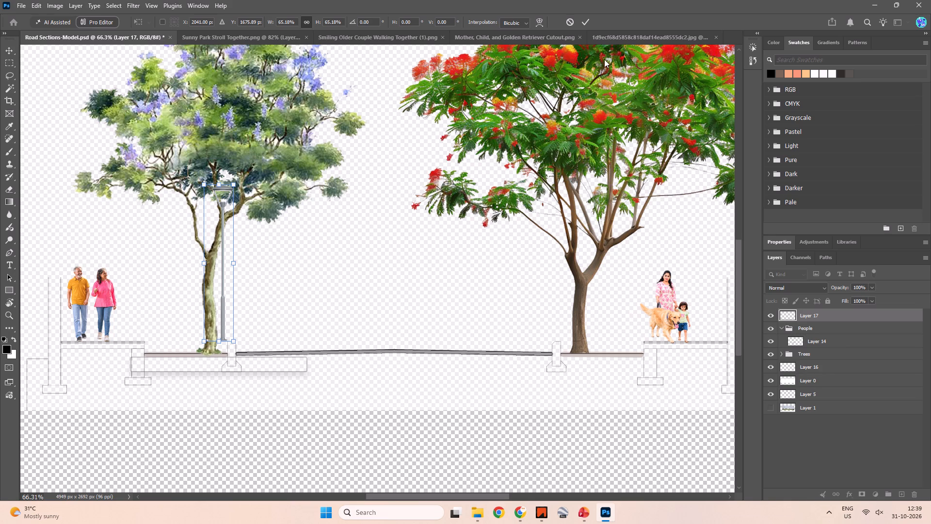
{"action": "left_click_drag", "start_coordinate": [233, 184], "coordinate": [246, 174]}
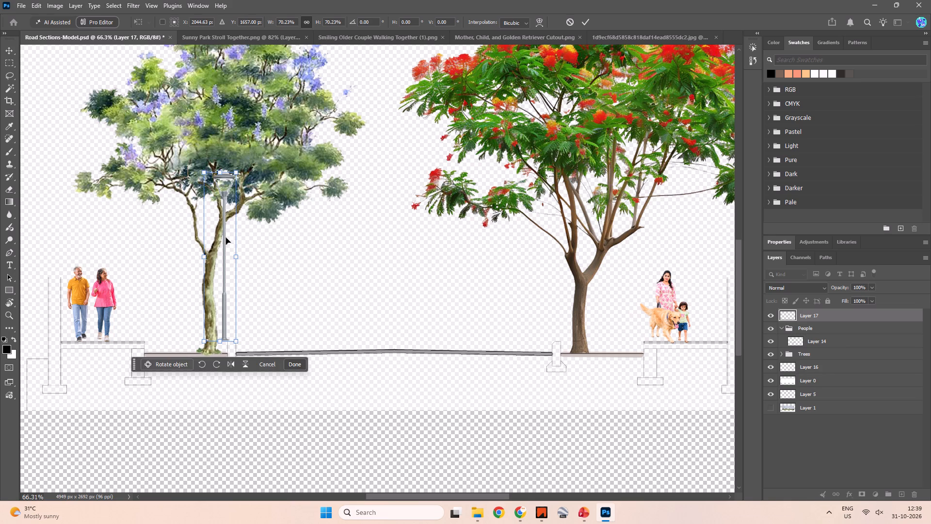
{"action": "left_click_drag", "start_coordinate": [226, 238], "coordinate": [222, 252]}
{"action": "left_click", "coordinate": [356, 278]}
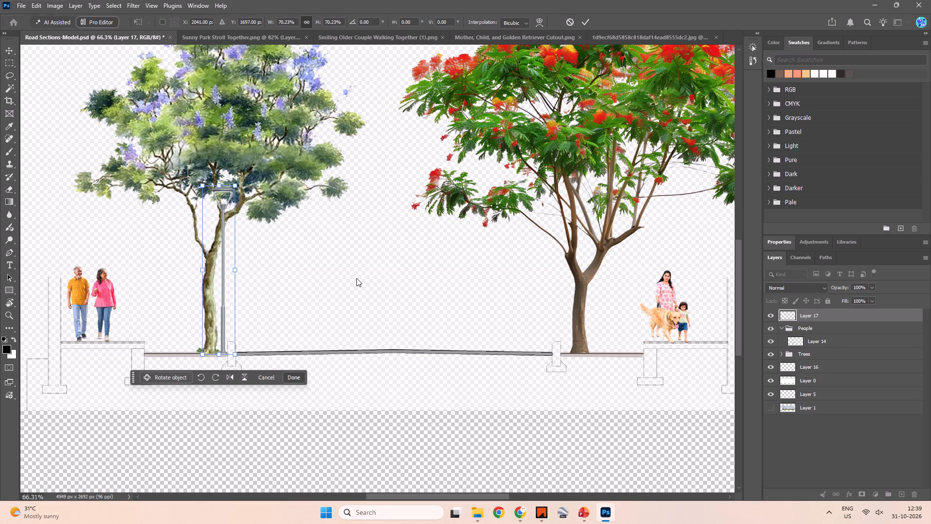
{"action": "left_click", "coordinate": [222, 234]}
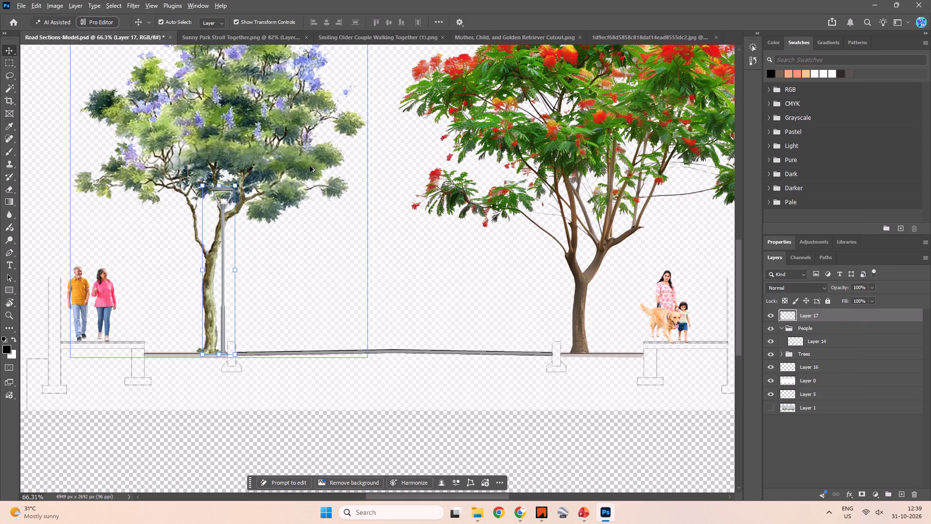
Return to the lamp image document and examine the full-height pole cut-out up close.
{"action": "key", "text": "alt+Tab"}
{"action": "key", "text": "alt+Tab"}
{"action": "key", "text": "alt+Tab"}
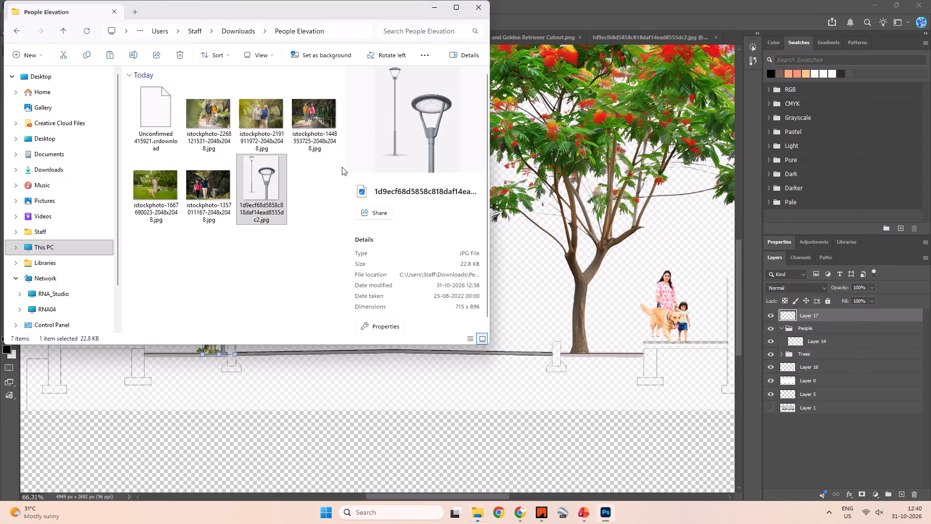
{"action": "key", "text": "alt+Tab"}
{"action": "key", "text": "alt+Tab"}
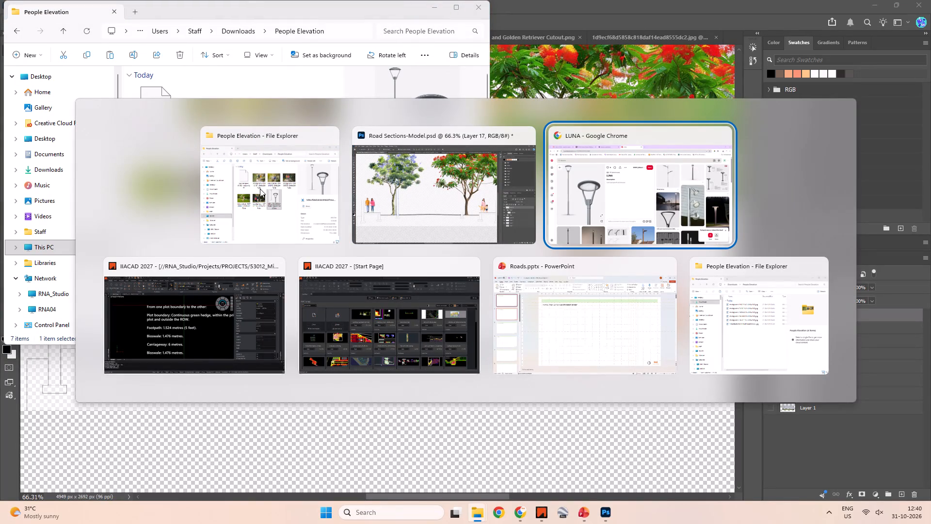
{"action": "left_click", "coordinate": [391, 187], "text": "alt"}
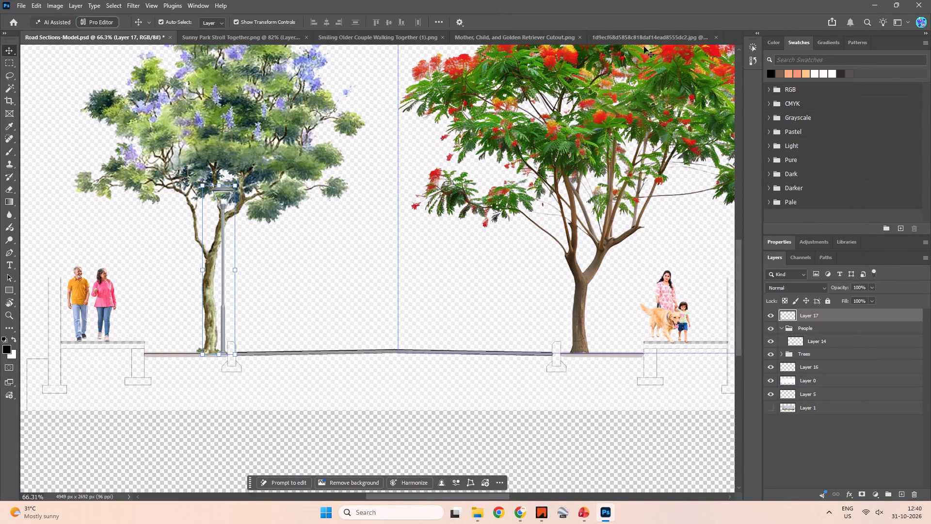
{"action": "left_click", "coordinate": [663, 36]}
{"action": "left_click", "coordinate": [382, 218]}
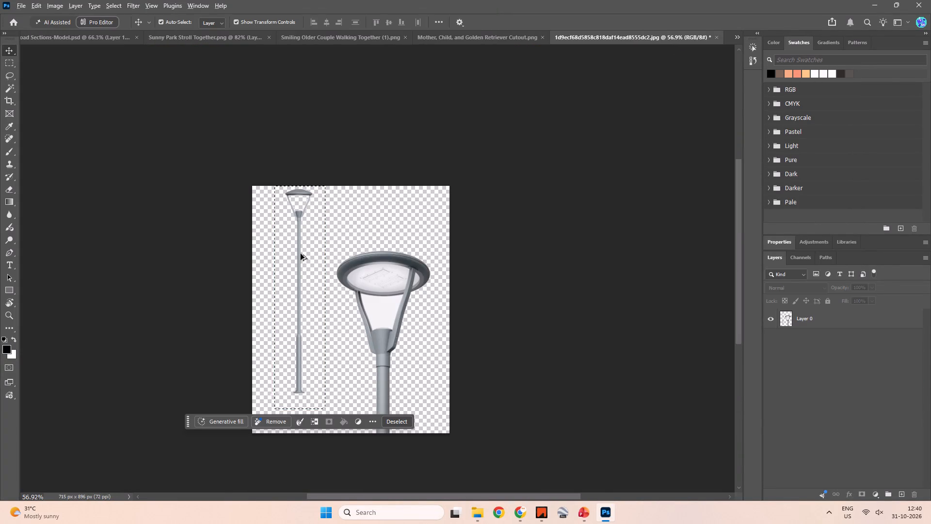
{"action": "scroll", "coordinate": [302, 254], "scroll_direction": "up", "scroll_amount": 7, "text": "alt"}
{"action": "left_click", "coordinate": [350, 172]}
{"action": "scroll", "coordinate": [253, 135], "scroll_direction": "down", "scroll_amount": 1}
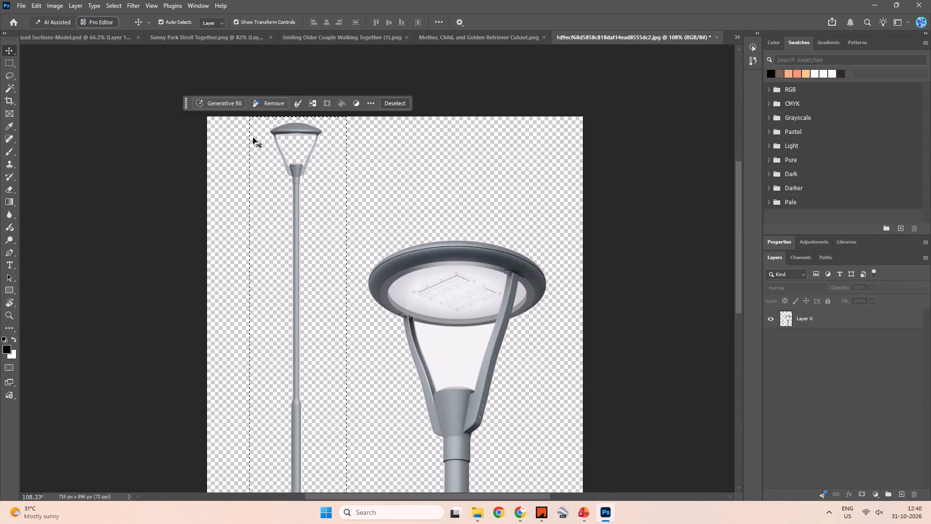
{"action": "scroll", "coordinate": [253, 138], "scroll_direction": "down", "scroll_amount": 7}
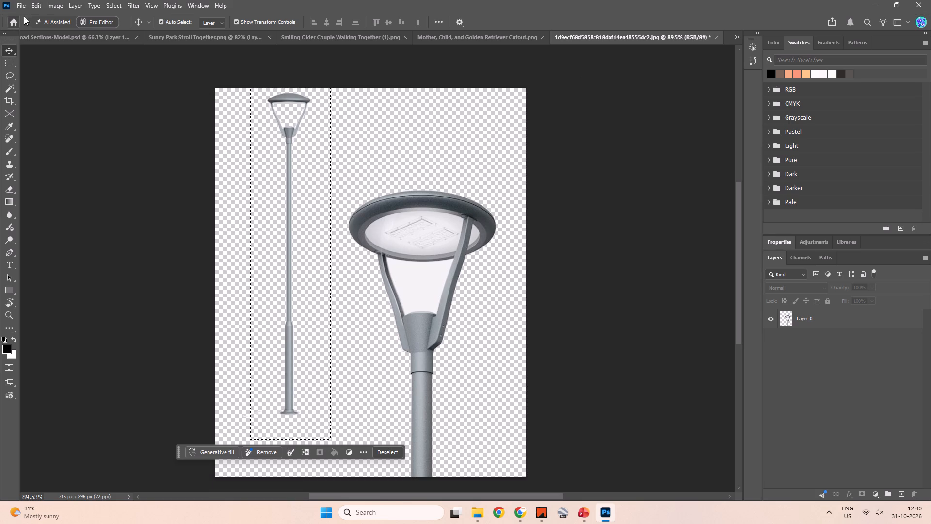
{"action": "left_click", "coordinate": [54, 6]}
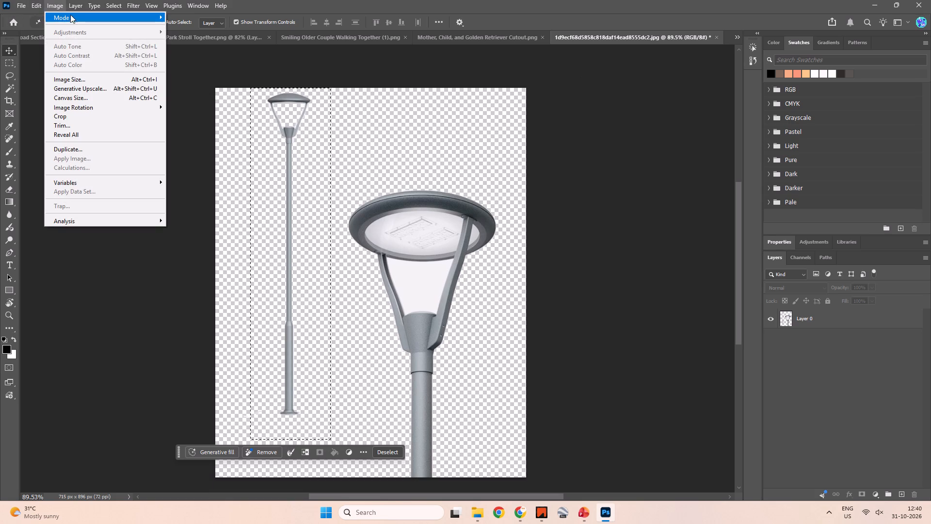
{"action": "key", "text": "Escape"}
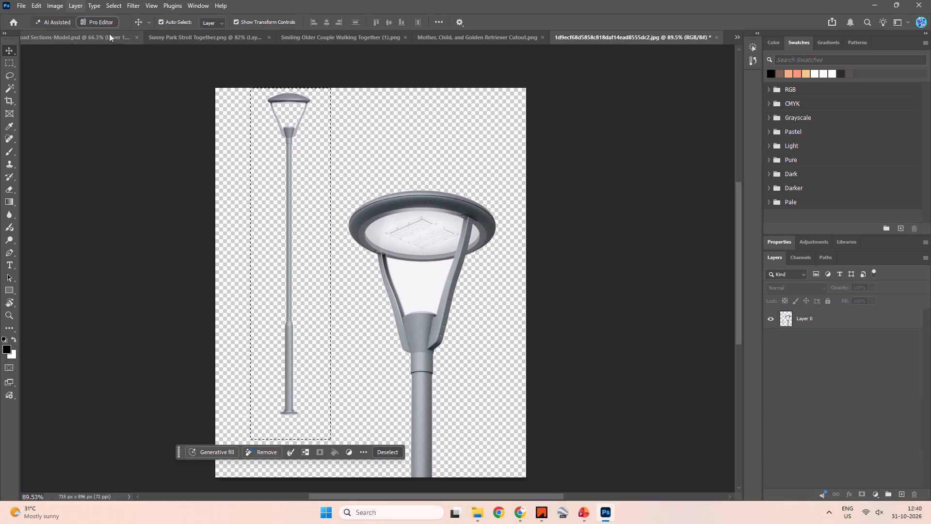
Return to the road section and examine the placed lamp pole beside the purple-flowering tree up close.
{"action": "left_click", "coordinate": [74, 33]}
{"action": "key", "text": "space"}
{"action": "key", "text": "space"}
{"action": "key", "text": "space"}
{"action": "key", "text": "space"}
{"action": "key", "text": "space"}
{"action": "key", "text": "space"}
{"action": "key", "text": "space"}
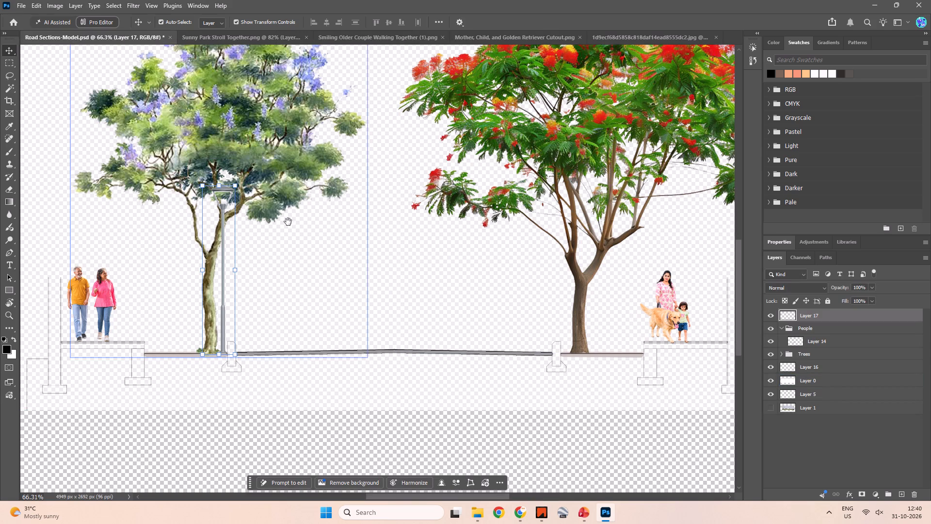
{"action": "left_click_drag", "start_coordinate": [290, 222], "coordinate": [394, 215]}
{"action": "key", "text": "space"}
{"action": "key", "text": "space"}
{"action": "key", "text": "space"}
{"action": "key", "text": "space"}
{"action": "scroll", "coordinate": [337, 236], "scroll_direction": "up", "scroll_amount": 6}
{"action": "scroll", "coordinate": [378, 291], "scroll_direction": "up", "scroll_amount": 5, "text": "alt"}
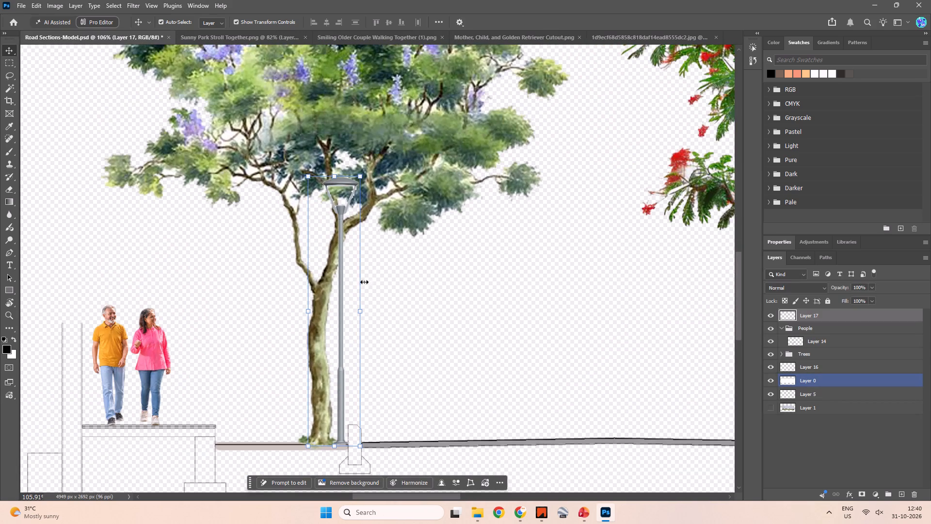
{"action": "key", "text": "space"}
{"action": "key", "text": "space"}
{"action": "key", "text": "space"}
{"action": "key", "text": "space"}
{"action": "key", "text": "space"}
{"action": "key", "text": "space"}
{"action": "key", "text": "space"}
{"action": "key", "text": "space"}
{"action": "key", "text": "space"}
{"action": "key", "text": "space"}
{"action": "key", "text": "space"}
{"action": "key", "text": "space"}
{"action": "key", "text": "space"}
{"action": "key", "text": "space"}
{"action": "key", "text": "space"}
{"action": "key", "text": "space"}
{"action": "key", "text": "space"}
{"action": "key", "text": "space"}
{"action": "key", "text": "space"}
{"action": "key", "text": "space"}
{"action": "left_click_drag", "start_coordinate": [513, 295], "coordinate": [493, 226]}
{"action": "left_click", "coordinate": [489, 226]}
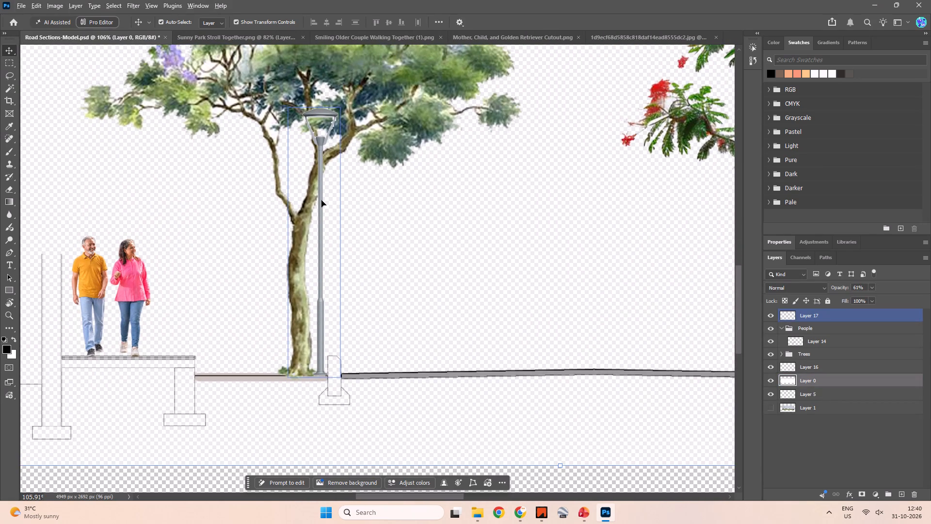
Open the lamp image from the People Elevation folder in the photo viewer and look through its crop and light adjustment options.
{"action": "key", "text": "alt+Tab"}
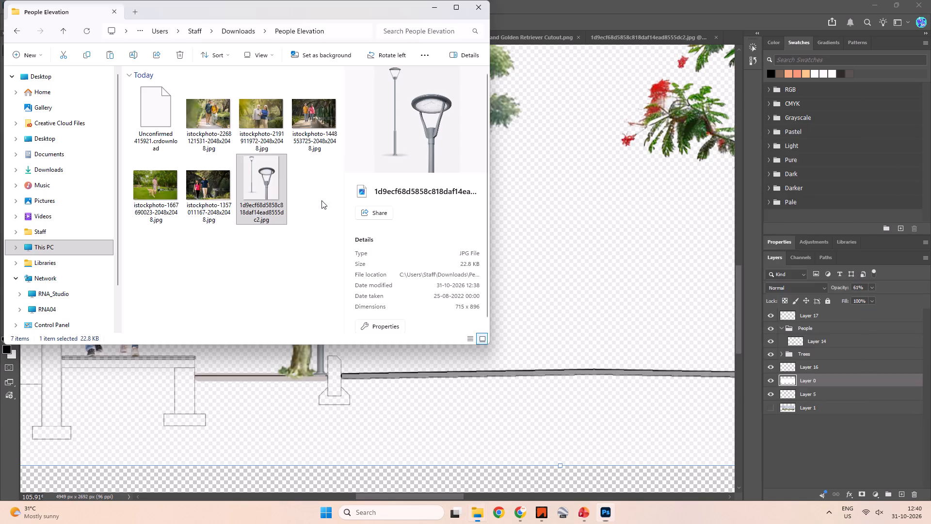
{"action": "key", "text": "alt+Tab"}
{"action": "left_click", "coordinate": [291, 196], "text": "alt"}
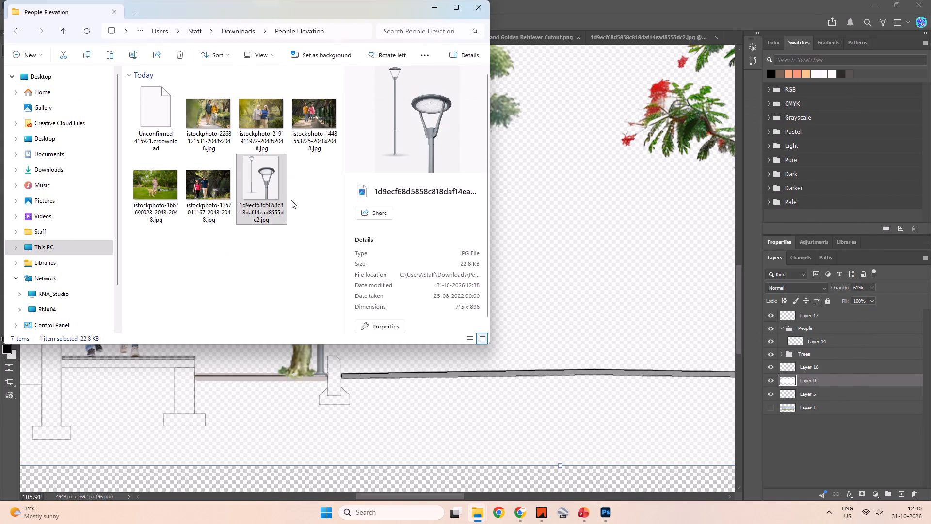
{"action": "double_click", "coordinate": [242, 183]}
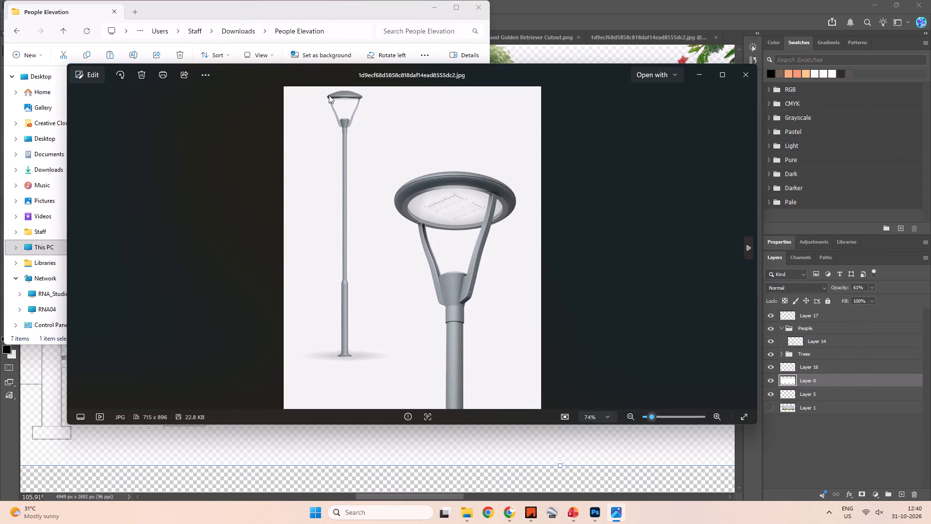
{"action": "left_click", "coordinate": [86, 76]}
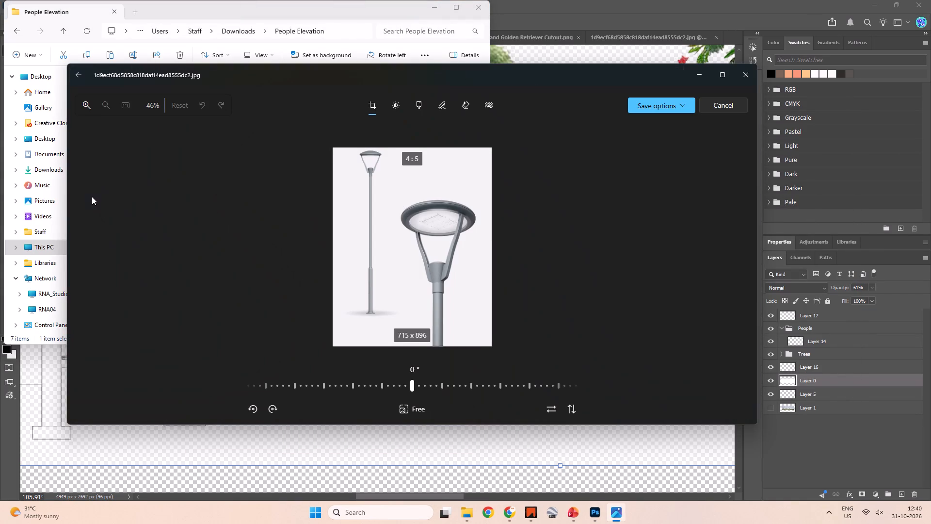
{"action": "left_click", "coordinate": [389, 110]}
{"action": "key", "text": "Escape"}
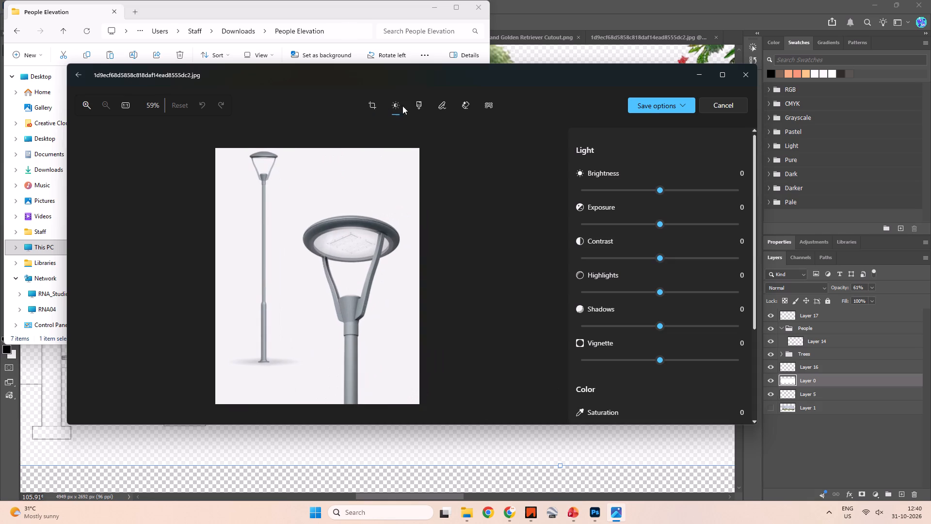
{"action": "left_click", "coordinate": [697, 77]}
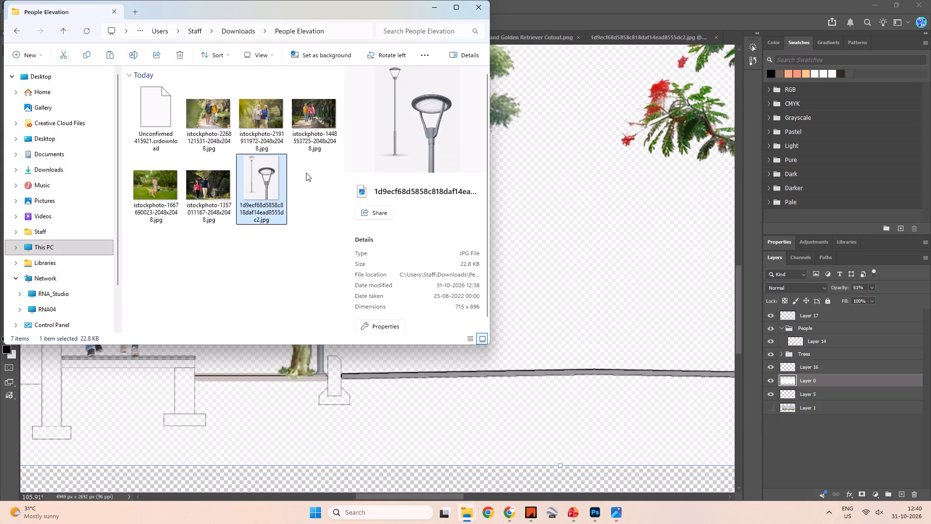
{"action": "key", "text": "alt+Tab"}
{"action": "key", "text": "alt+Tab"}
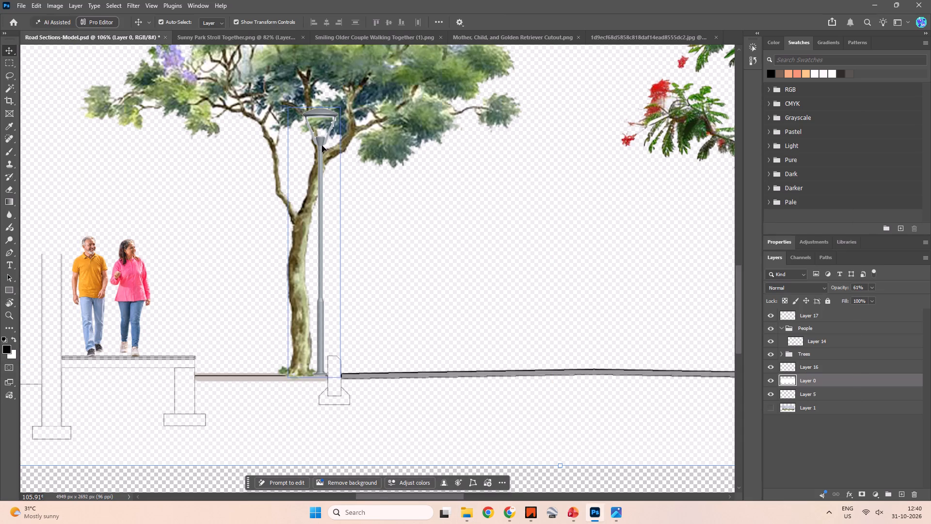
{"action": "key", "text": "ctrl+c"}
{"action": "key", "text": "alt+Tab"}
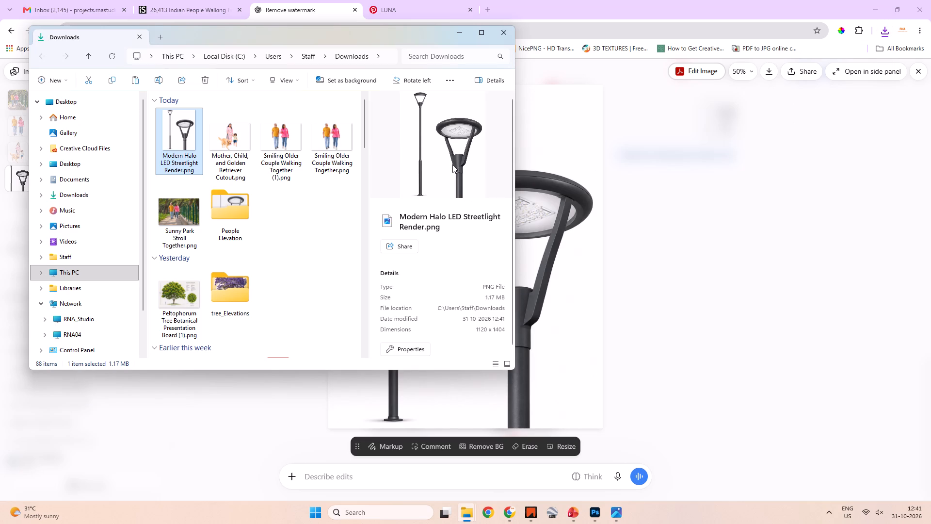
{"action": "double_click", "coordinate": [174, 128]}
{"action": "right_click", "coordinate": [477, 246]}
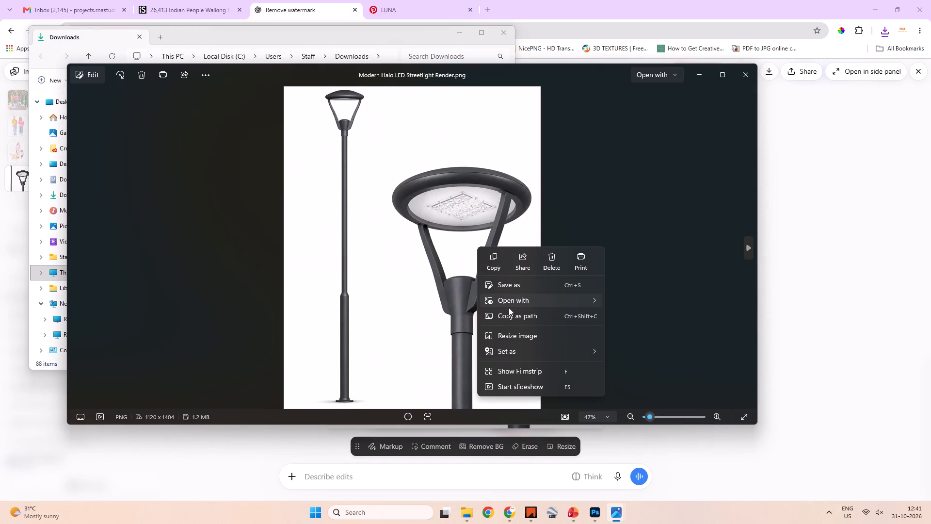
{"action": "left_click", "coordinate": [511, 303]}
{"action": "left_click", "coordinate": [642, 344]}
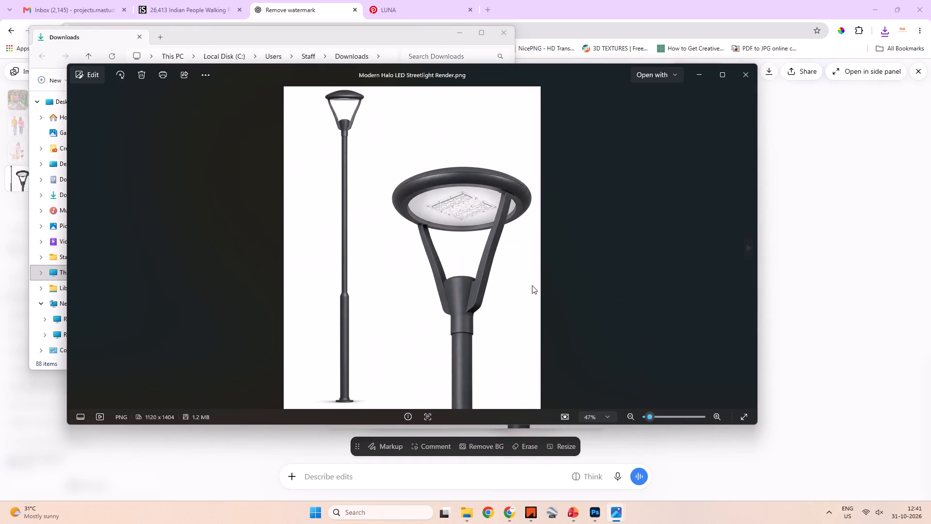
{"action": "left_click", "coordinate": [442, 243]}
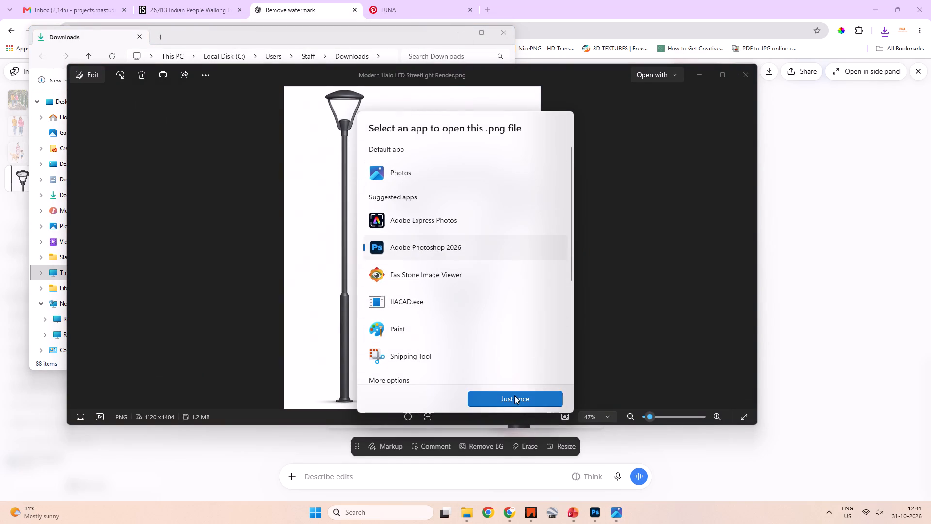
{"action": "left_click", "coordinate": [514, 400]}
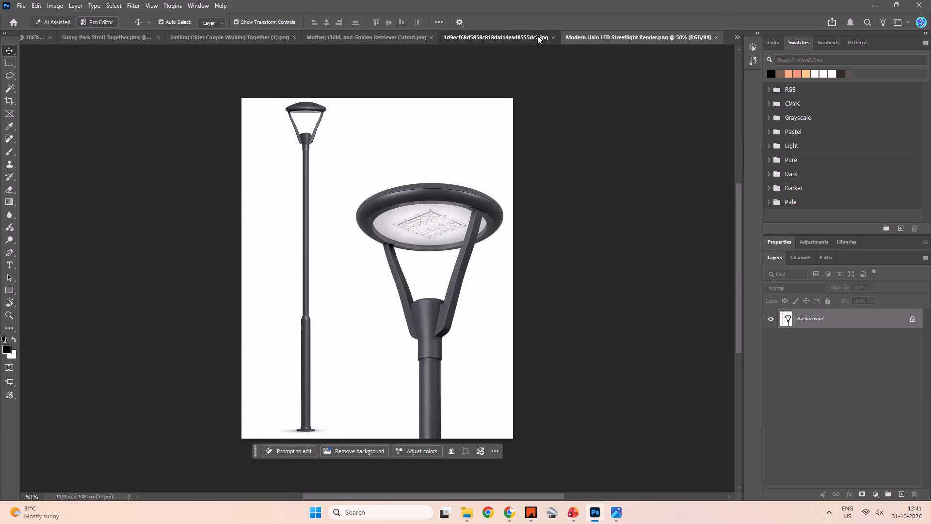
Close the old lamp image and the three people cut-out documents without saving, keeping the road section and new streetlight render open.
{"action": "left_click", "coordinate": [537, 35]}
{"action": "left_click", "coordinate": [550, 37]}
{"action": "left_click", "coordinate": [675, 35]}
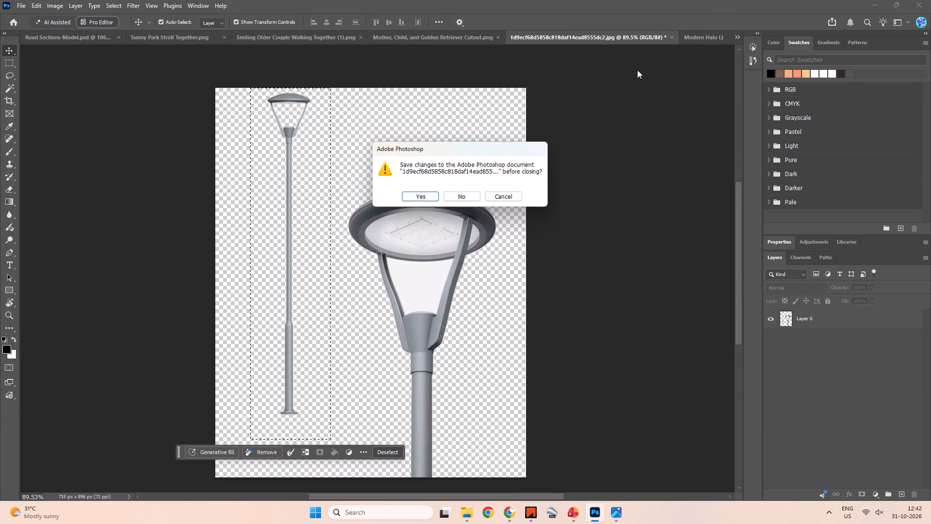
{"action": "left_click", "coordinate": [465, 197]}
{"action": "left_click", "coordinate": [513, 36]}
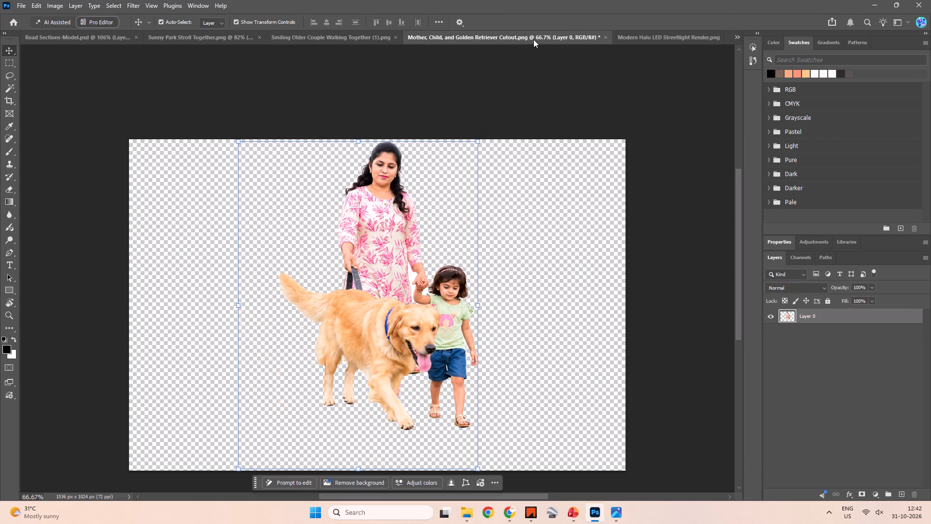
{"action": "left_click", "coordinate": [603, 36]}
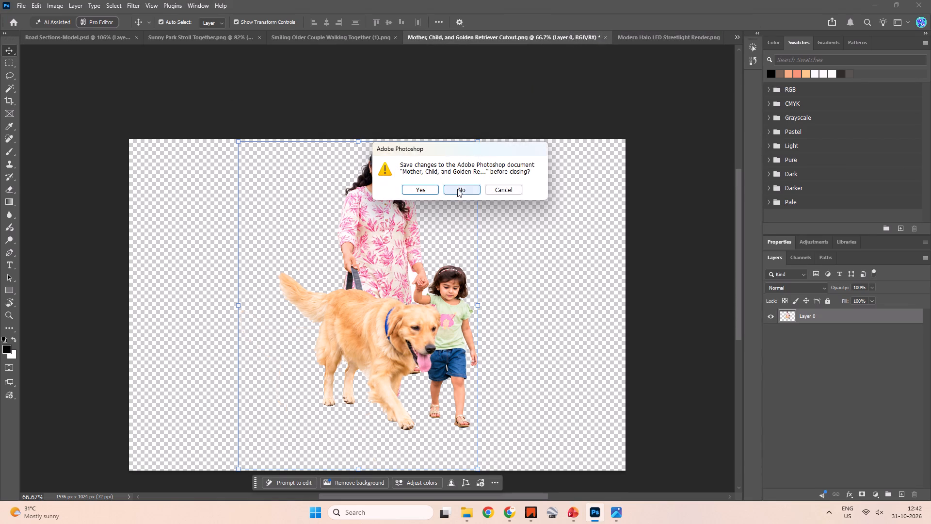
{"action": "left_click", "coordinate": [457, 189]}
{"action": "left_click", "coordinate": [395, 35]}
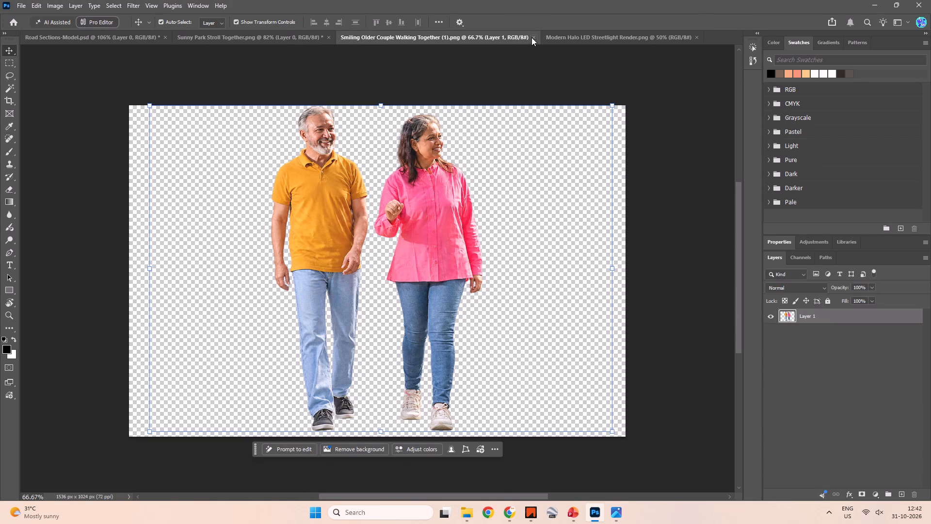
{"action": "left_click", "coordinate": [531, 37]}
{"action": "left_click", "coordinate": [268, 35]}
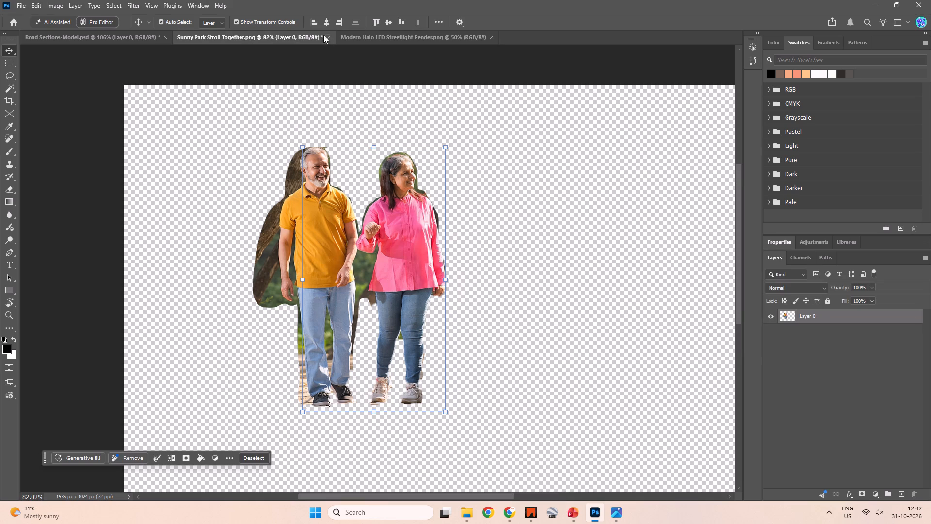
{"action": "left_click", "coordinate": [328, 36]}
{"action": "left_click", "coordinate": [455, 186]}
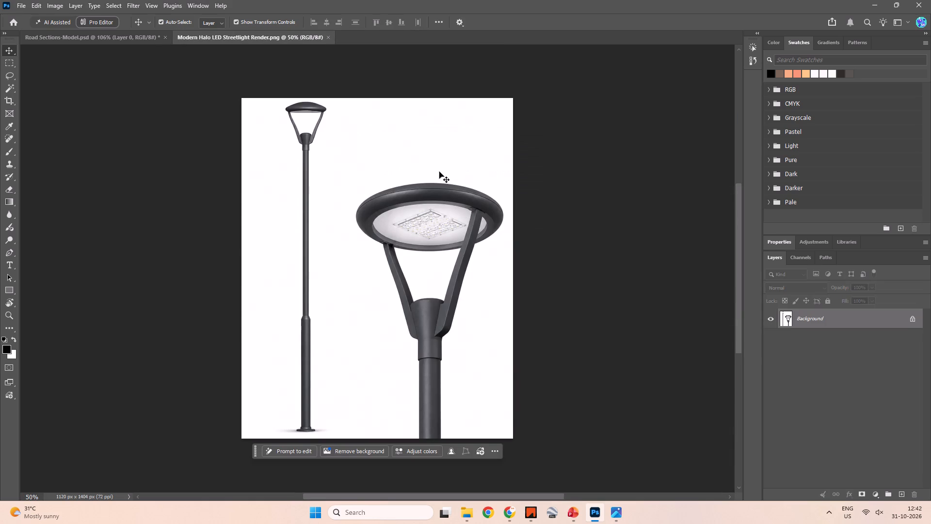
Unlock the streetlight render's Background layer and delete the white background around both lamps using the Magic Wand.
{"action": "key", "text": "w"}
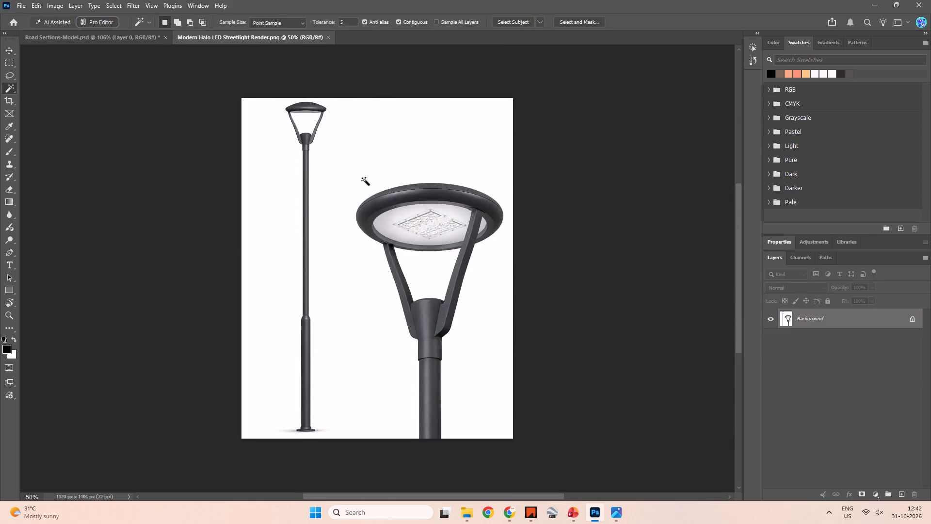
{"action": "left_click", "coordinate": [365, 180]}
{"action": "key", "text": "Delete"}
{"action": "key", "text": "Escape"}
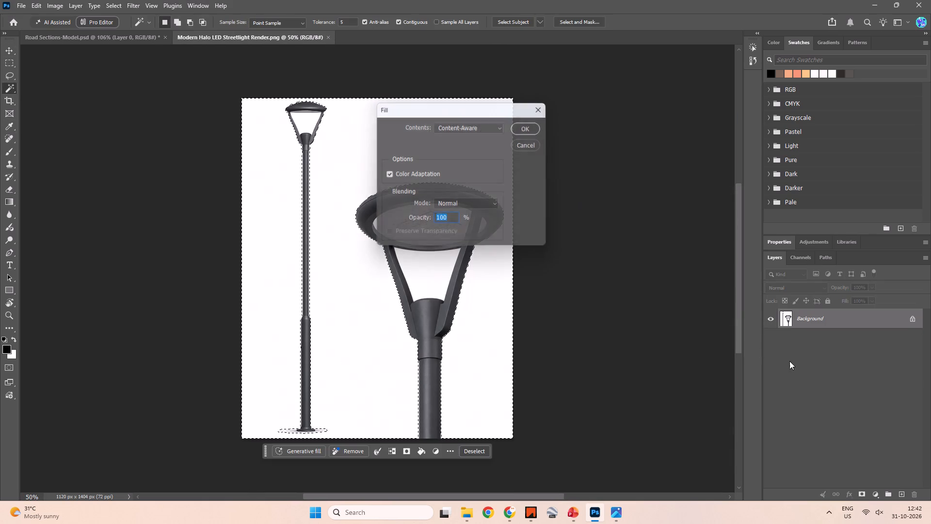
{"action": "left_click", "coordinate": [911, 322]}
{"action": "key", "text": "Delete"}
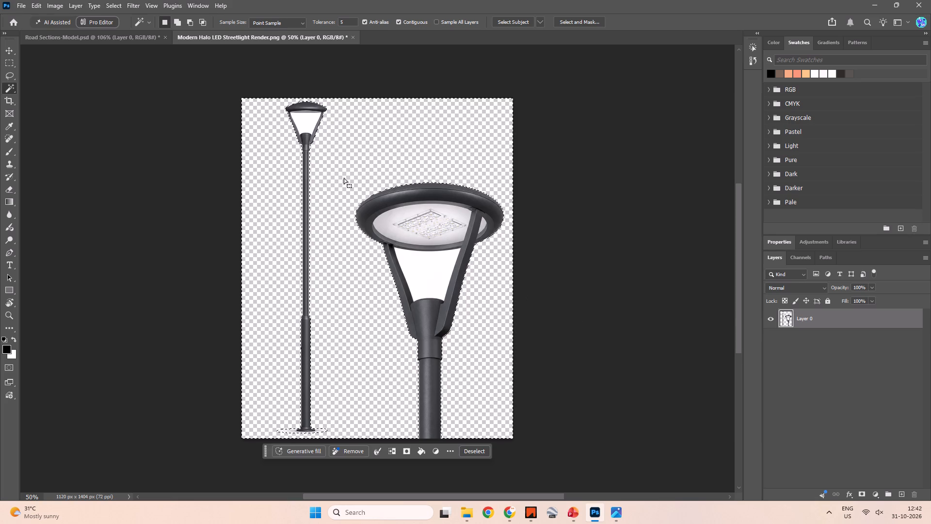
{"action": "left_click", "coordinate": [339, 169]}
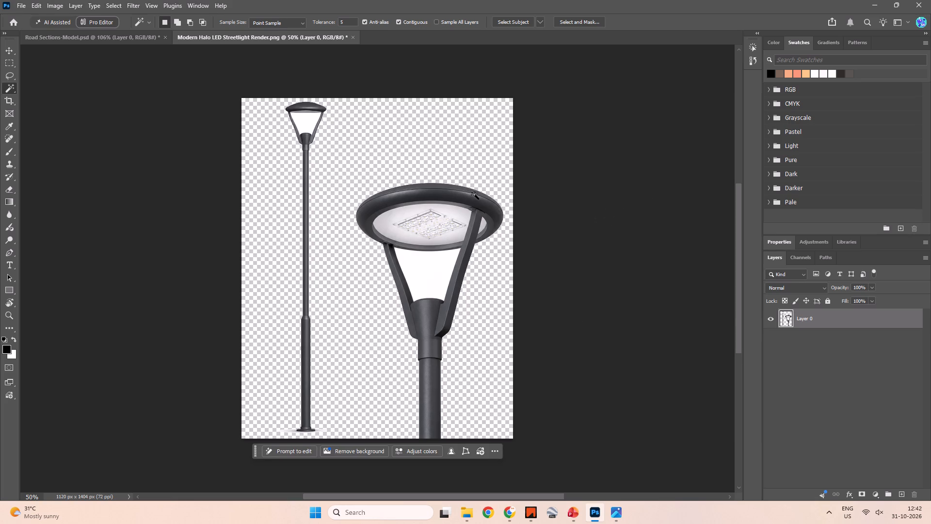
Delete the white area enclosed by the full-height pole's lamp head and clear the selection.
{"action": "left_click", "coordinate": [300, 117]}
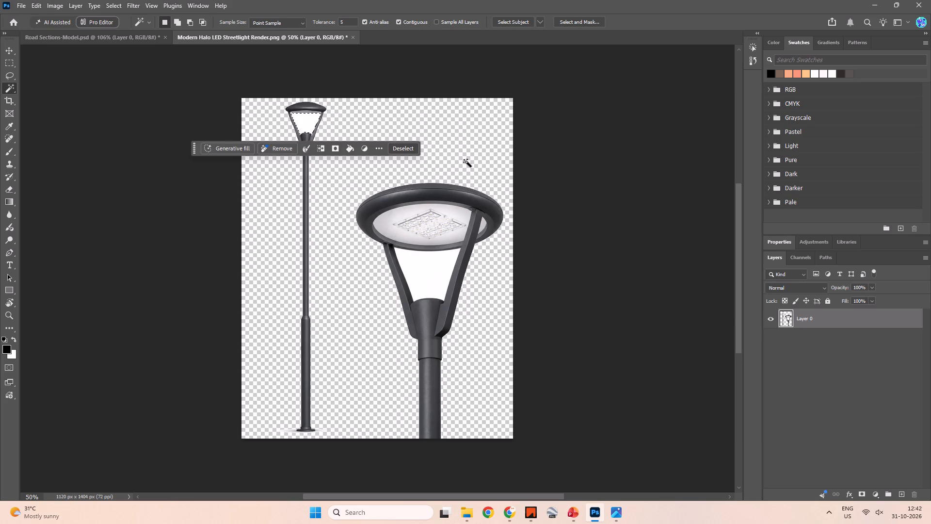
{"action": "key", "text": "Delete"}
{"action": "left_click", "coordinate": [257, 100]}
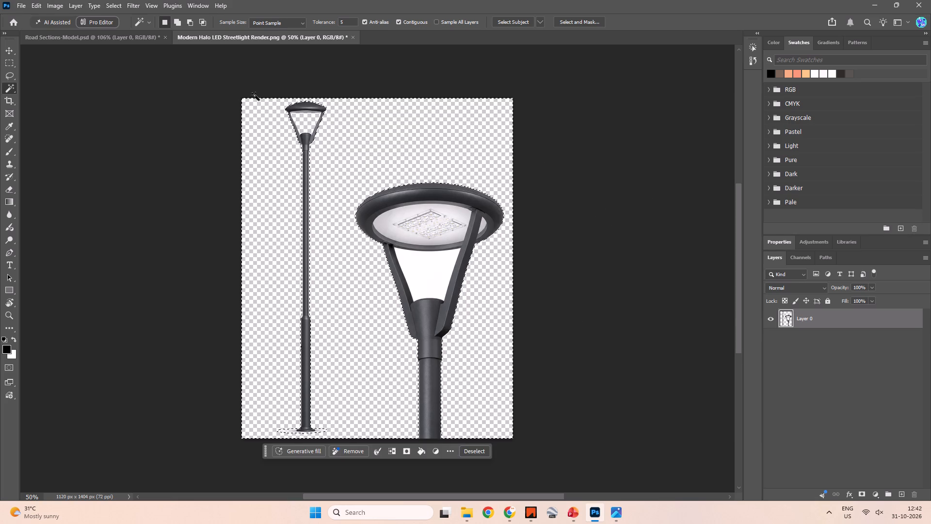
{"action": "left_click", "coordinate": [253, 72]}
Select the full-height dark lamp pole with a rectangular marquee and move it into the Road Sections-Model document.
{"action": "key", "text": "m"}
{"action": "left_click_drag", "start_coordinate": [249, 79], "coordinate": [340, 270]}
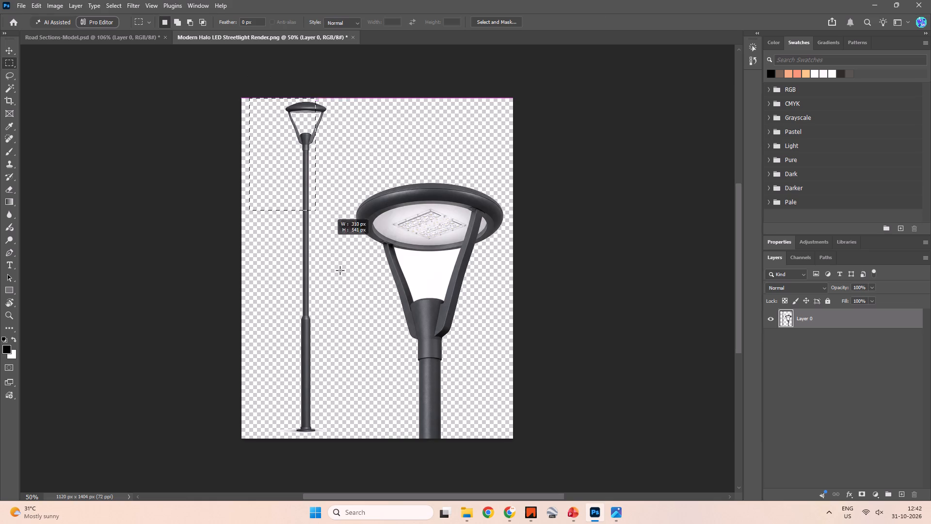
{"action": "left_click_drag", "start_coordinate": [340, 270], "coordinate": [348, 441]}
{"action": "key", "text": "v"}
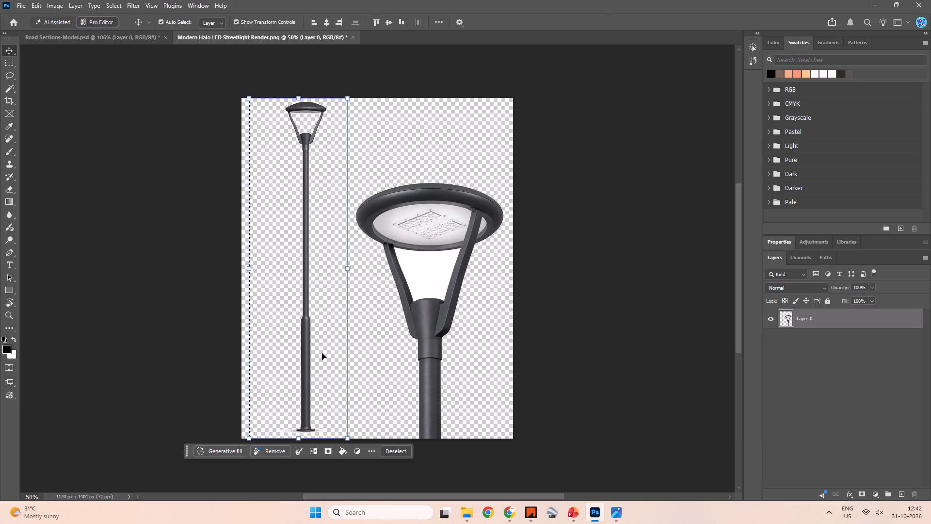
{"action": "left_click_drag", "start_coordinate": [308, 330], "coordinate": [103, 37], "text": "alt"}
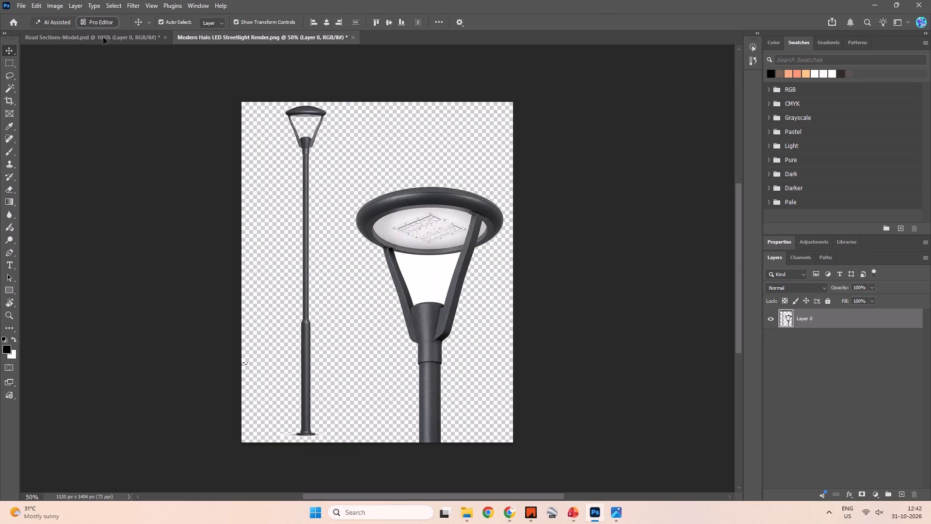
{"action": "left_click_drag", "start_coordinate": [103, 37], "coordinate": [349, 330], "text": "alt"}
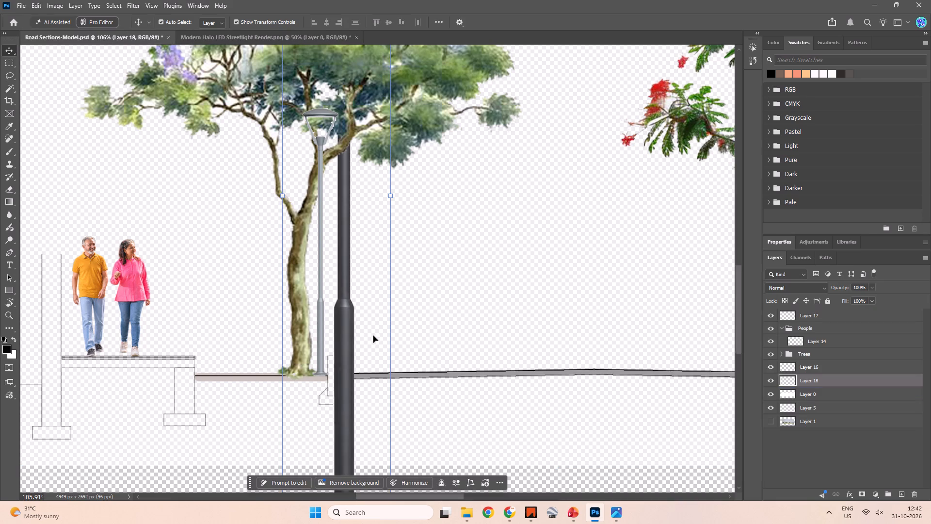
Move the dark lamp pole beside the purple-flowering tree so its base sits on the road's ground line near the kerb.
{"action": "scroll", "coordinate": [344, 316], "scroll_direction": "down", "scroll_amount": 5, "text": "alt"}
{"action": "left_click_drag", "start_coordinate": [343, 339], "coordinate": [358, 248]}
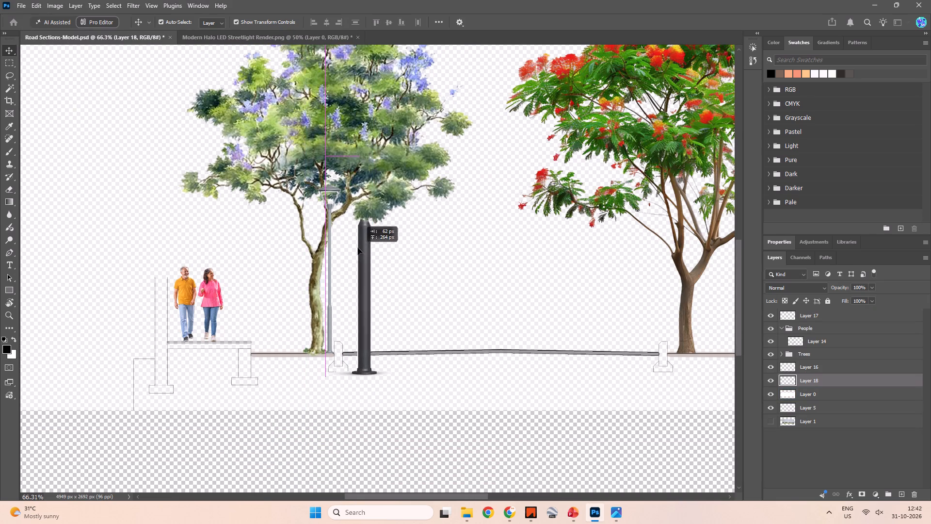
{"action": "left_click_drag", "start_coordinate": [358, 248], "coordinate": [356, 232]}
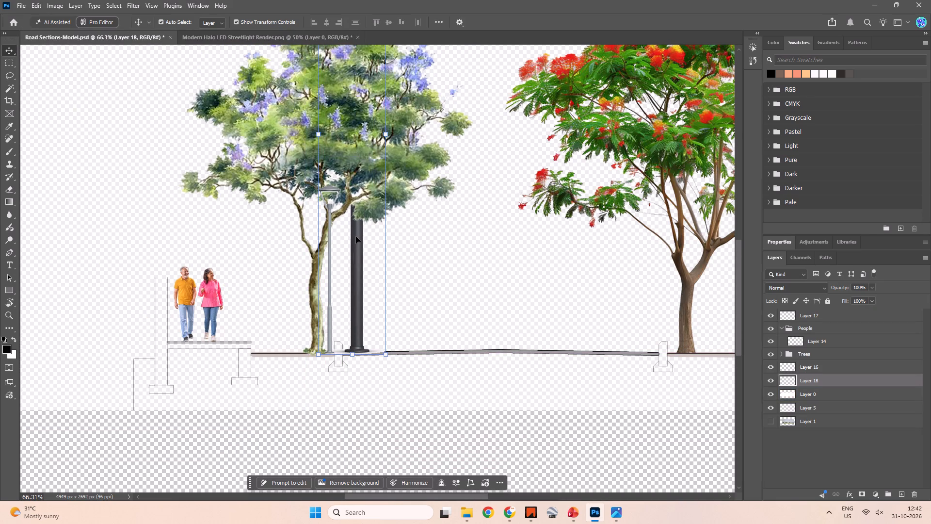
Undo the transfer and placement of the dark lamp pole in the road section.
{"action": "key", "text": "ctrl+z"}
{"action": "key", "text": "ctrl+z"}
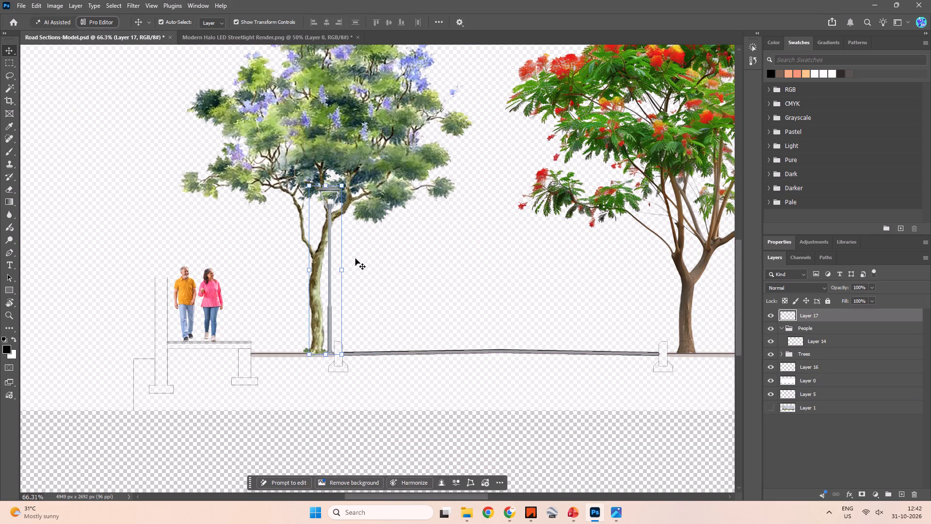
In the streetlight render, clear the selection and erase the leftover white glow around the full-height pole's base.
{"action": "left_click", "coordinate": [320, 36]}
{"action": "scroll", "coordinate": [296, 404], "scroll_direction": "up", "scroll_amount": 6, "text": "alt"}
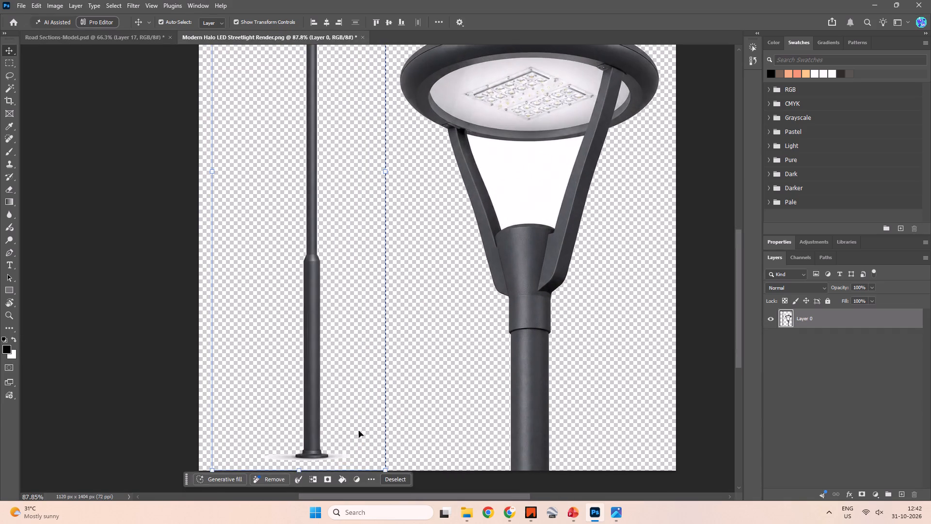
{"action": "key", "text": "space"}
{"action": "left_click_drag", "start_coordinate": [358, 425], "coordinate": [347, 299]}
{"action": "scroll", "coordinate": [325, 337], "scroll_direction": "up", "scroll_amount": 12, "text": "alt"}
{"action": "key", "text": "e"}
{"action": "scroll", "coordinate": [282, 303], "scroll_direction": "up", "scroll_amount": 1}
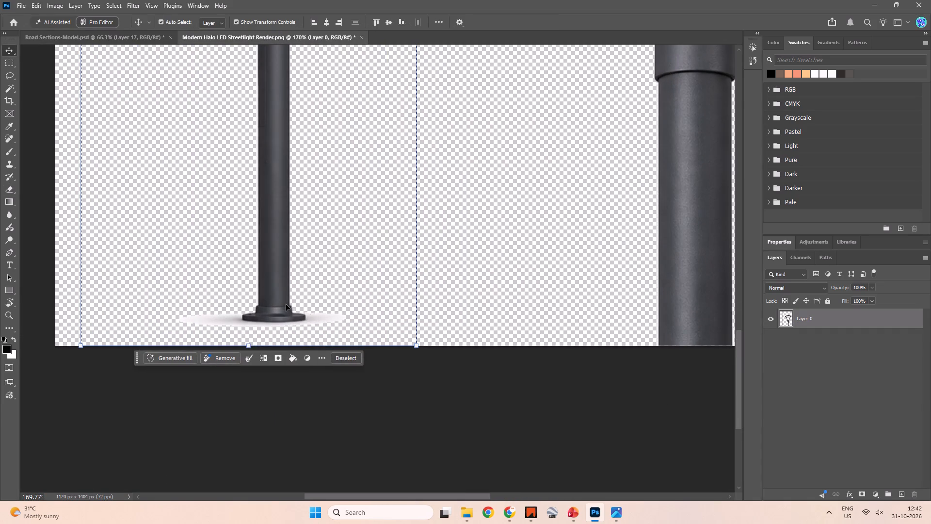
{"action": "left_click", "coordinate": [316, 324]}
{"action": "left_click", "coordinate": [406, 303]}
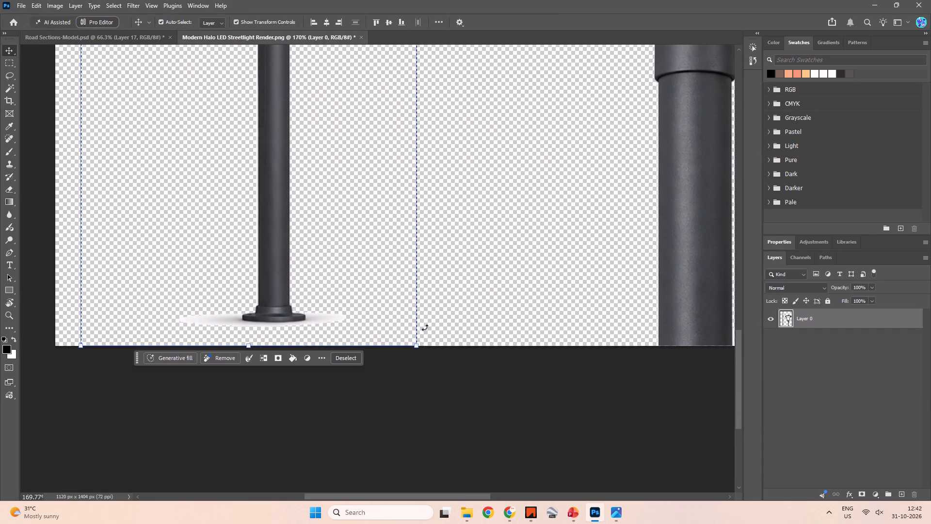
{"action": "key", "text": "m"}
{"action": "left_click", "coordinate": [451, 308]}
{"action": "key", "text": "e"}
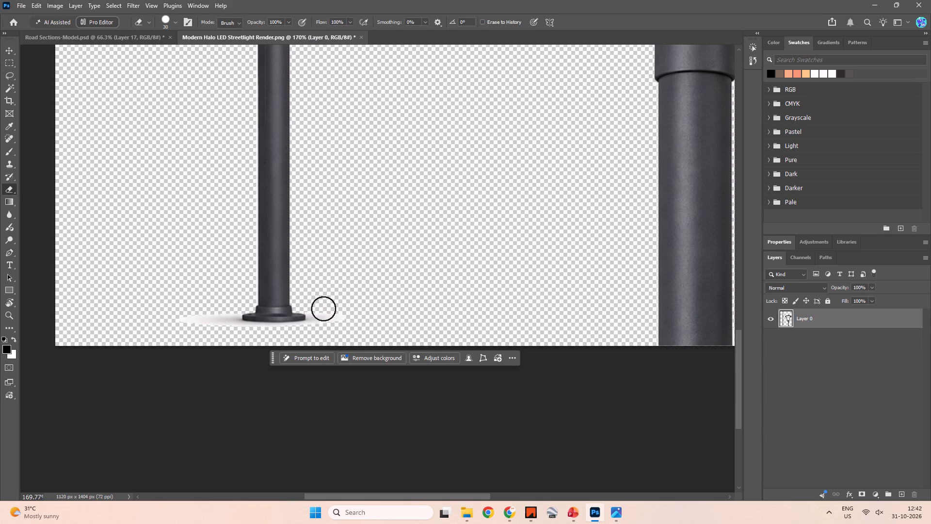
{"action": "left_click_drag", "start_coordinate": [323, 309], "coordinate": [318, 328]}
{"action": "left_click", "coordinate": [318, 317]}
{"action": "left_click_drag", "start_coordinate": [338, 317], "coordinate": [351, 324]}
{"action": "left_click_drag", "start_coordinate": [311, 333], "coordinate": [228, 319]}
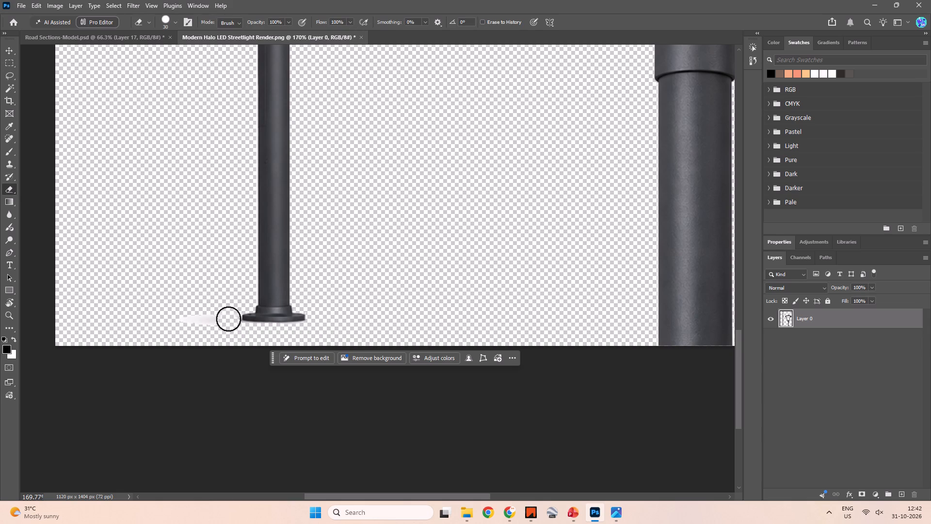
{"action": "left_click_drag", "start_coordinate": [228, 319], "coordinate": [168, 320]}
Select the cleaned full-height pole with a rectangular marquee and move it into Road Sections-Model, with its base on the road line near the kerb.
{"action": "scroll", "coordinate": [363, 318], "scroll_direction": "down", "scroll_amount": 20, "text": "alt"}
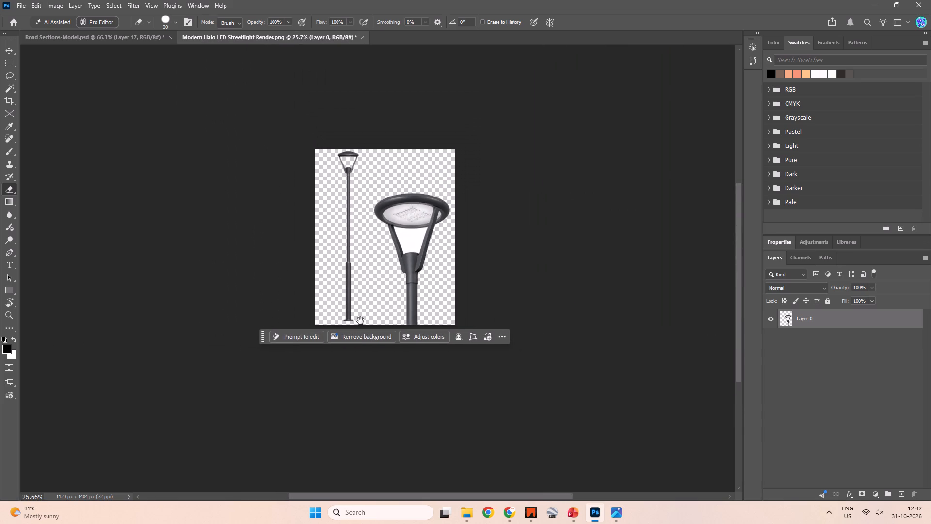
{"action": "key", "text": "space"}
{"action": "key", "text": "space"}
{"action": "key", "text": "space"}
{"action": "key", "text": "space"}
{"action": "key", "text": "space"}
{"action": "key", "text": "space"}
{"action": "key", "text": "space"}
{"action": "key", "text": "space"}
{"action": "key", "text": "space"}
{"action": "key", "text": "space"}
{"action": "left_click_drag", "start_coordinate": [366, 248], "coordinate": [370, 224]}
{"action": "scroll", "coordinate": [360, 203], "scroll_direction": "up", "scroll_amount": 7, "text": "alt"}
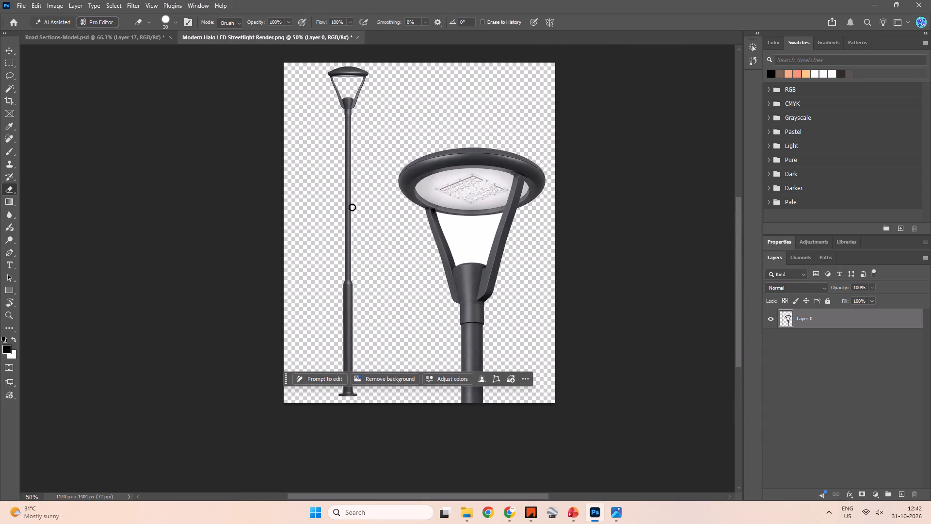
{"action": "key", "text": "m"}
{"action": "left_click_drag", "start_coordinate": [312, 59], "coordinate": [375, 420]}
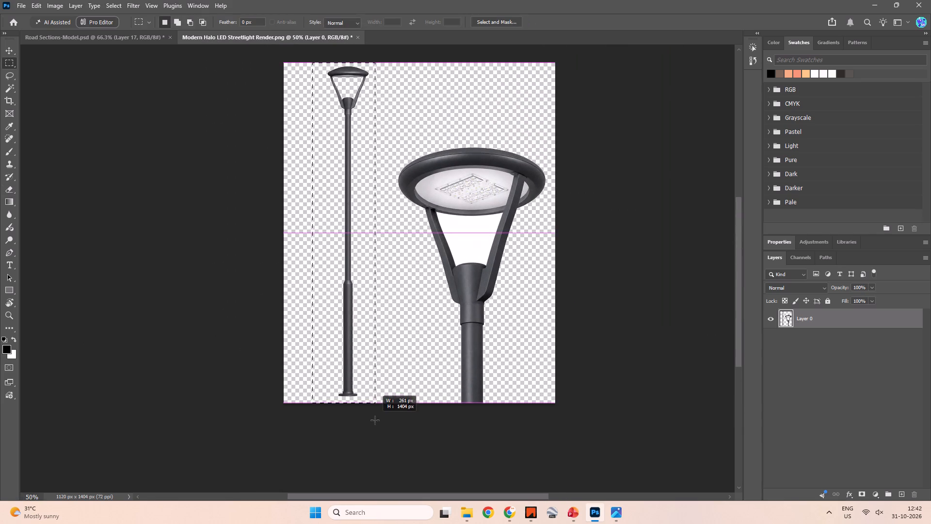
{"action": "left_click_drag", "start_coordinate": [375, 420], "coordinate": [375, 415]}
{"action": "key", "text": "v"}
{"action": "left_click_drag", "start_coordinate": [344, 328], "coordinate": [257, 193], "text": "alt"}
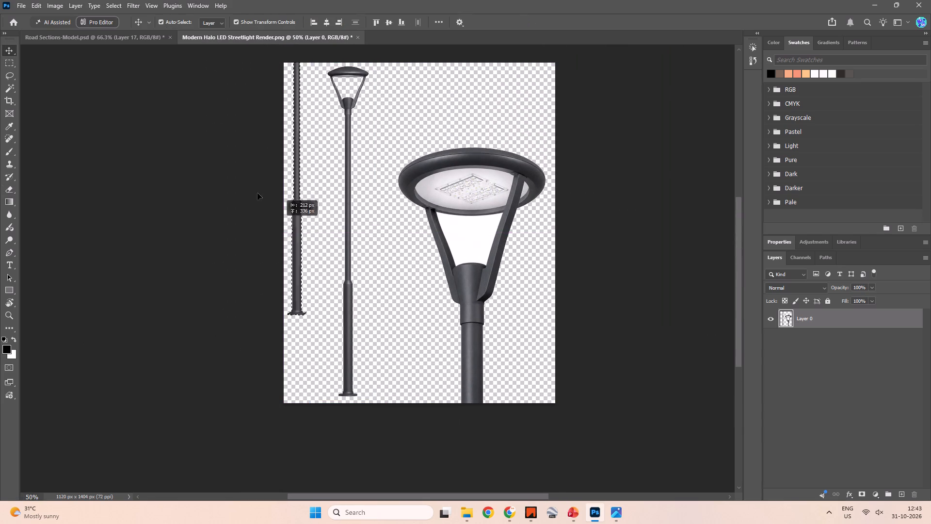
{"action": "left_click_drag", "start_coordinate": [257, 193], "coordinate": [349, 313], "text": "alt"}
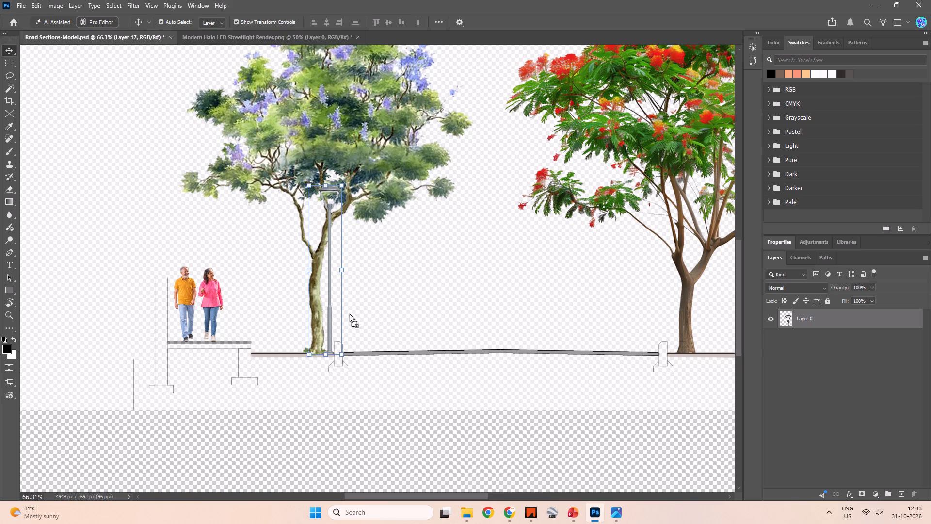
{"action": "left_click_drag", "start_coordinate": [349, 313], "coordinate": [366, 316], "text": "alt"}
{"action": "left_click_drag", "start_coordinate": [369, 315], "coordinate": [371, 260]}
Scale the dark lamp pole proportionally to about 38% so its height matches the grey lamp, keeping its base on the road.
{"action": "scroll", "coordinate": [360, 274], "scroll_direction": "down", "scroll_amount": 5, "text": "ctrl"}
{"action": "scroll", "coordinate": [358, 274], "scroll_direction": "down", "scroll_amount": 3, "text": "alt"}
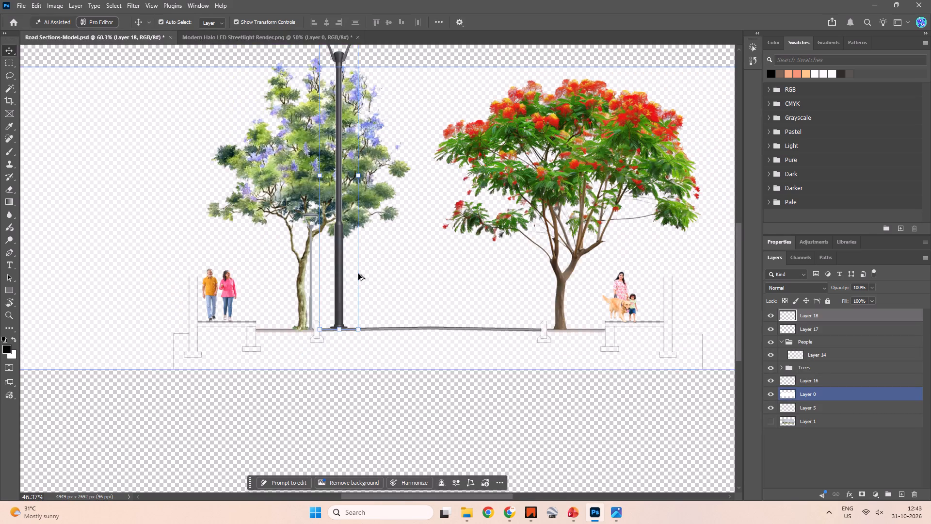
{"action": "scroll", "coordinate": [358, 274], "scroll_direction": "down", "scroll_amount": 3, "text": "alt"}
{"action": "left_click_drag", "start_coordinate": [357, 65], "coordinate": [342, 203]}
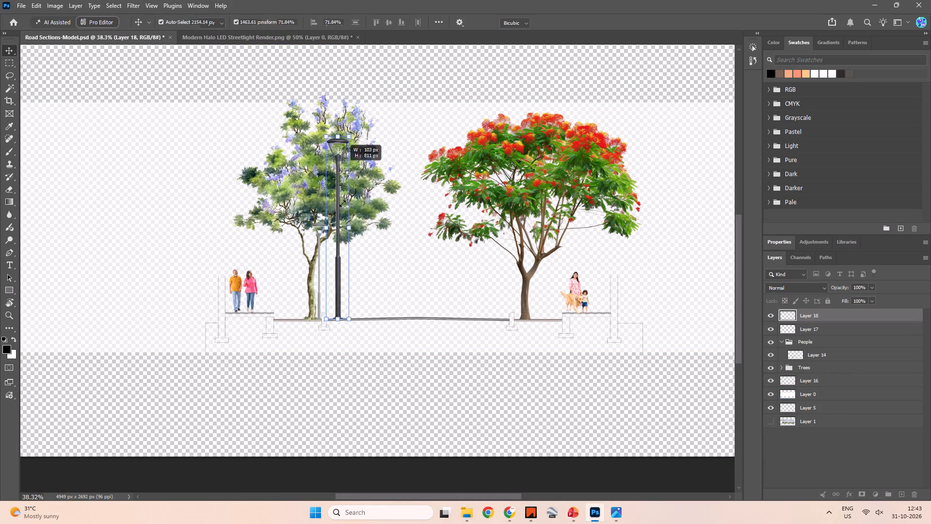
{"action": "left_click_drag", "start_coordinate": [342, 203], "coordinate": [353, 224]}
{"action": "scroll", "coordinate": [341, 293], "scroll_direction": "up", "scroll_amount": 9, "text": "alt"}
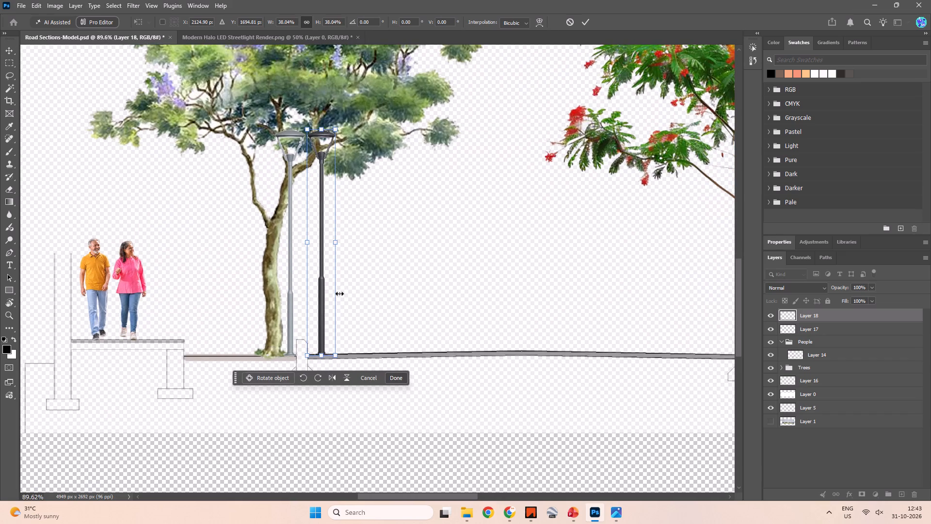
{"action": "left_click", "coordinate": [286, 138]}
{"action": "left_click", "coordinate": [584, 23]}
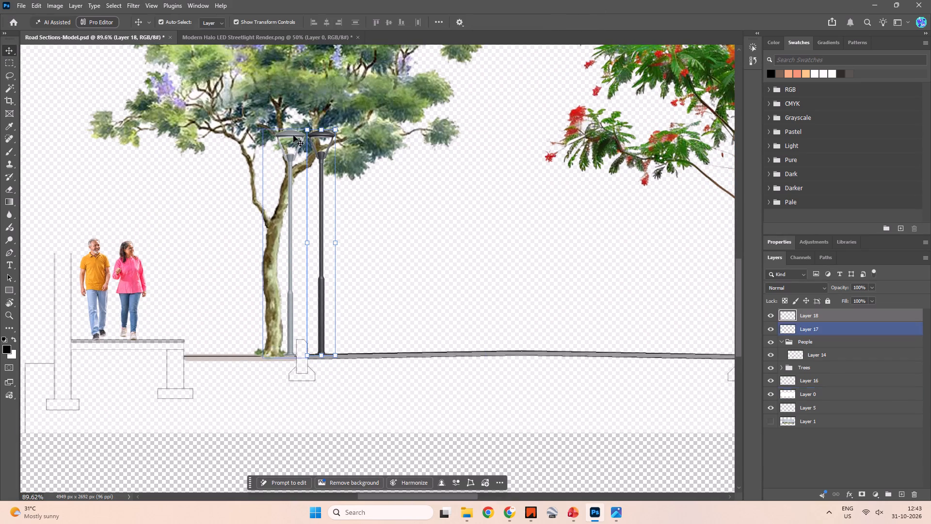
Delete the old grey lamp (Layer 17) beside the purple-flowering tree.
{"action": "left_click", "coordinate": [293, 135]}
{"action": "key", "text": "Delete"}
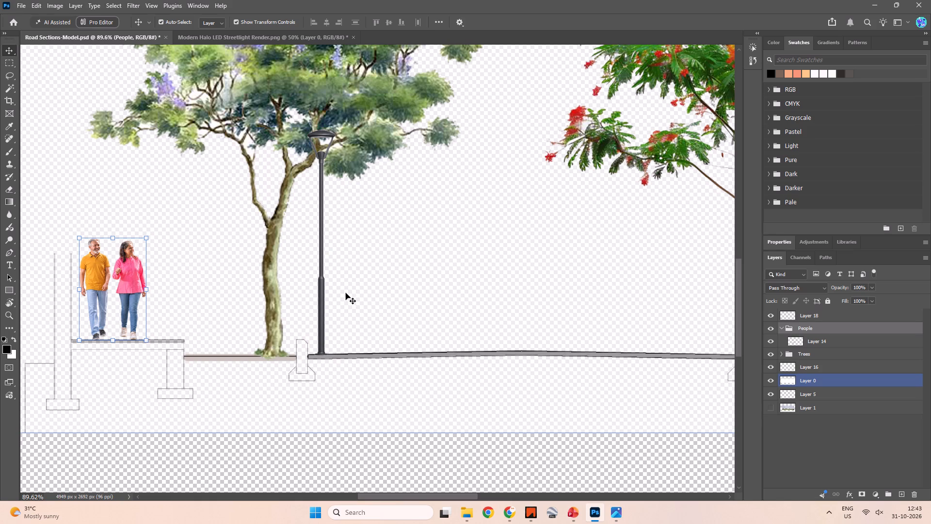
Nudge the dark lamp pole horizontally towards the purple-flowering tree's trunk so it stands between the trunk and the kerb.
{"action": "left_click", "coordinate": [324, 297]}
{"action": "key", "text": "Left"}
{"action": "key", "text": "Left"}
{"action": "key", "text": "Left"}
{"action": "key", "text": "Left"}
{"action": "key", "text": "Left"}
{"action": "key", "text": "Left"}
{"action": "key", "text": "Left"}
{"action": "key", "text": "Left"}
{"action": "key", "text": "Left"}
{"action": "key", "text": "Left"}
{"action": "key", "text": "Left"}
{"action": "key", "text": "Left"}
{"action": "key", "text": "Left"}
{"action": "key", "text": "Left"}
{"action": "key", "text": "Left"}
{"action": "key", "text": "Left"}
{"action": "key", "text": "Left"}
{"action": "key", "text": "Left"}
{"action": "key", "text": "Left"}
{"action": "key", "text": "Left"}
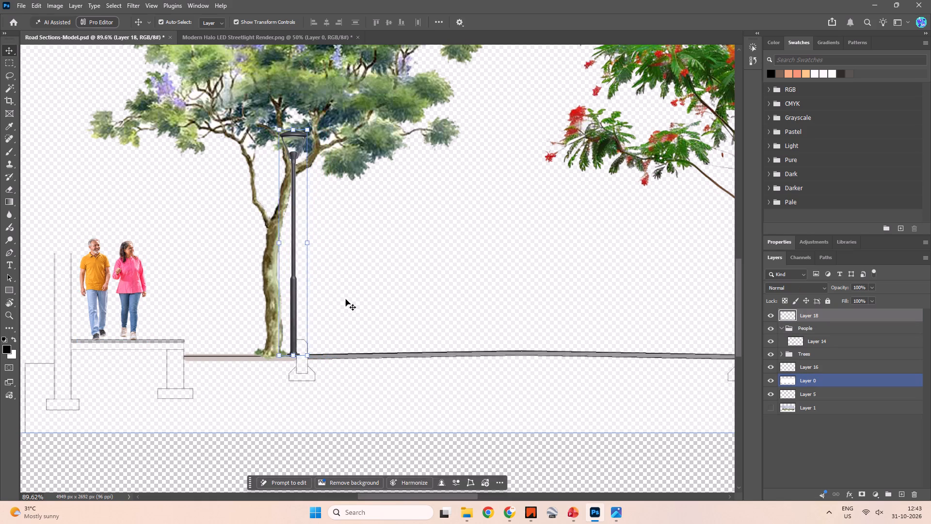
{"action": "key", "text": "Left"}
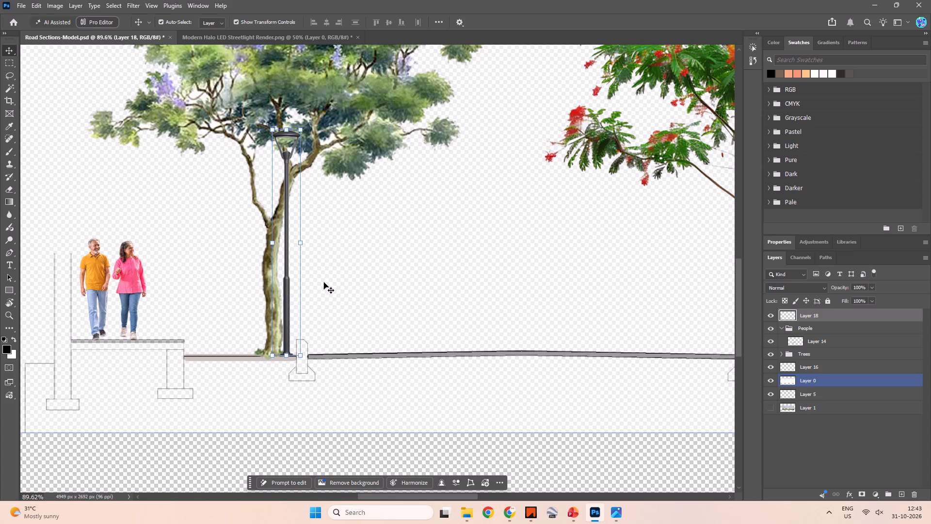
Duplicate the dark lamp pole across the road, placing the copy between the far kerb and the red-flowering tree's trunk.
{"action": "scroll", "coordinate": [341, 264], "scroll_direction": "down", "scroll_amount": 6, "text": "alt"}
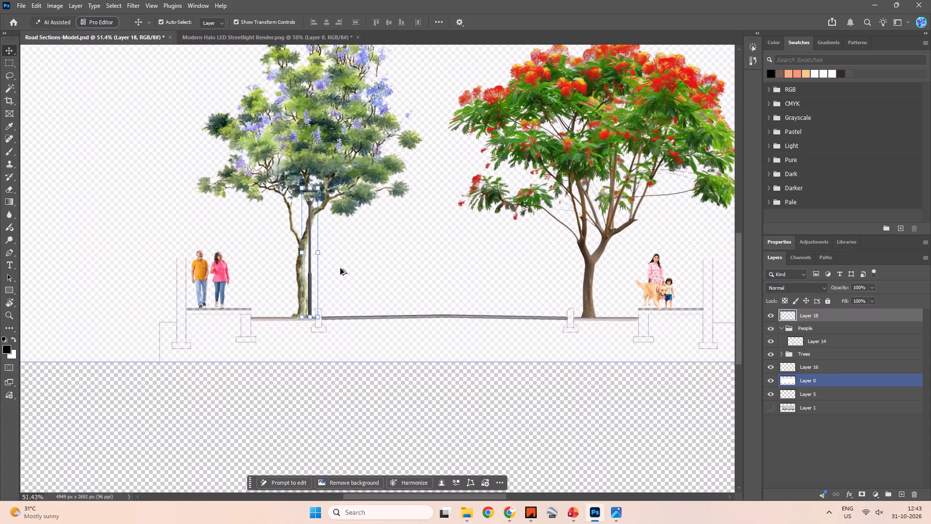
{"action": "scroll", "coordinate": [340, 268], "scroll_direction": "down", "scroll_amount": 2, "text": "alt"}
{"action": "key", "text": "space"}
{"action": "key", "text": "space"}
{"action": "key", "text": "space"}
{"action": "key", "text": "space"}
{"action": "key", "text": "space"}
{"action": "key", "text": "space"}
{"action": "key", "text": "space"}
{"action": "key", "text": "space"}
{"action": "key", "text": "space"}
{"action": "key", "text": "space"}
{"action": "key", "text": "space"}
{"action": "key", "text": "space"}
{"action": "left_click_drag", "start_coordinate": [396, 248], "coordinate": [328, 286]}
{"action": "left_click_drag", "start_coordinate": [247, 306], "coordinate": [248, 306], "text": "alt"}
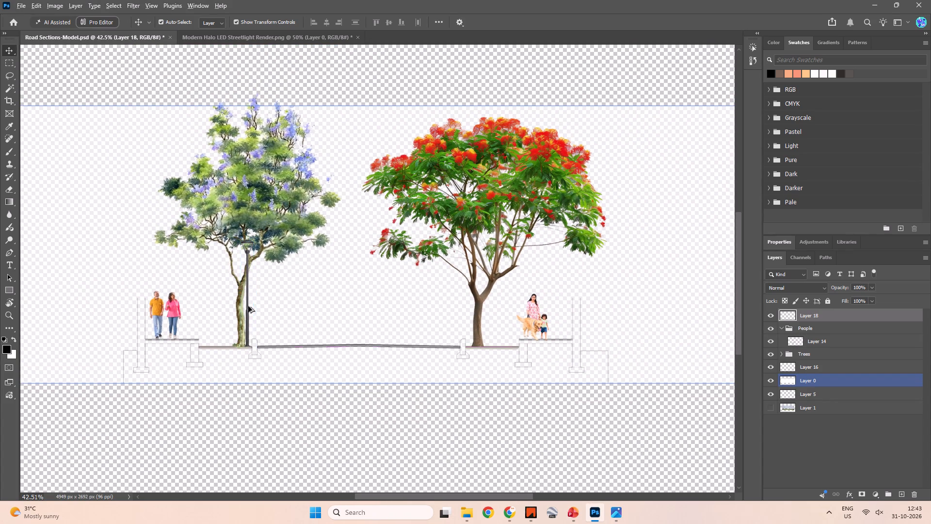
{"action": "left_click_drag", "start_coordinate": [248, 306], "coordinate": [470, 310], "text": "alt"}
{"action": "left_click", "coordinate": [489, 426]}
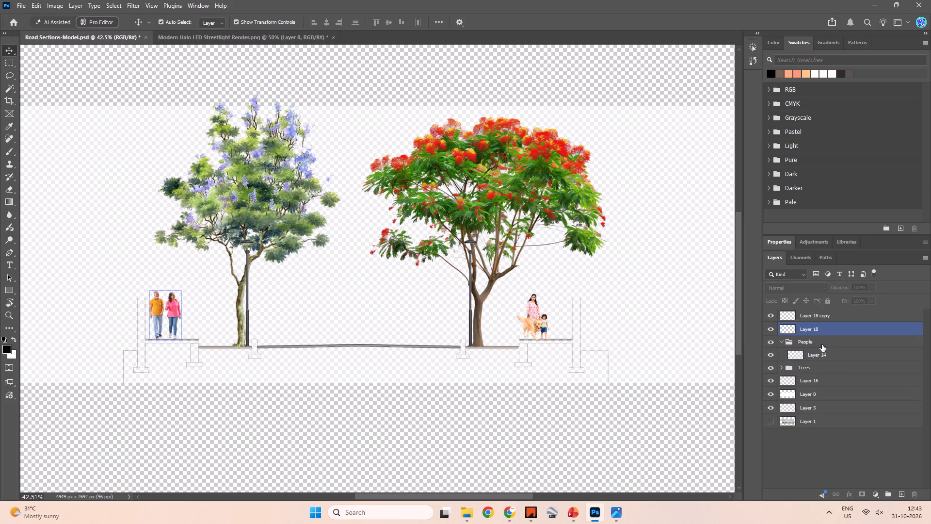
Set the Trees group's opacity to 60%.
{"action": "left_click", "coordinate": [820, 368]}
{"action": "left_click", "coordinate": [870, 288]}
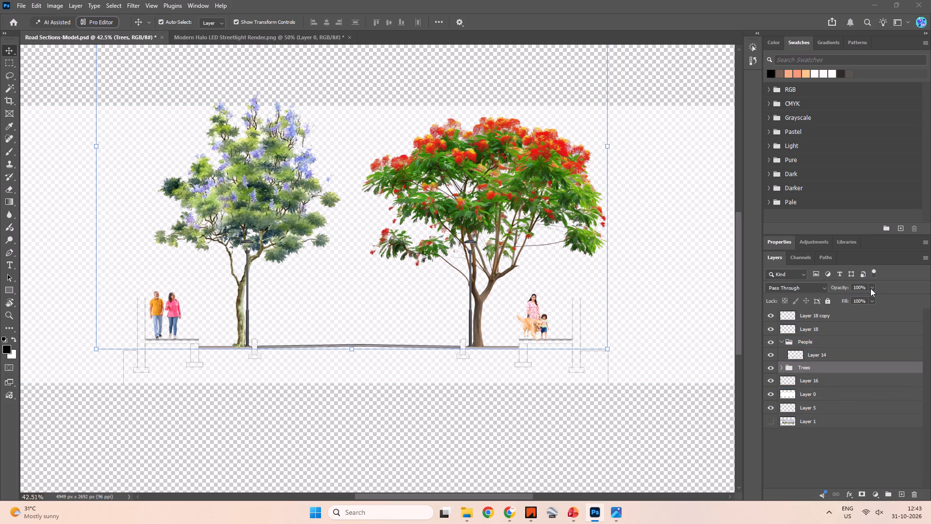
{"action": "left_click_drag", "start_coordinate": [866, 296], "coordinate": [855, 297]}
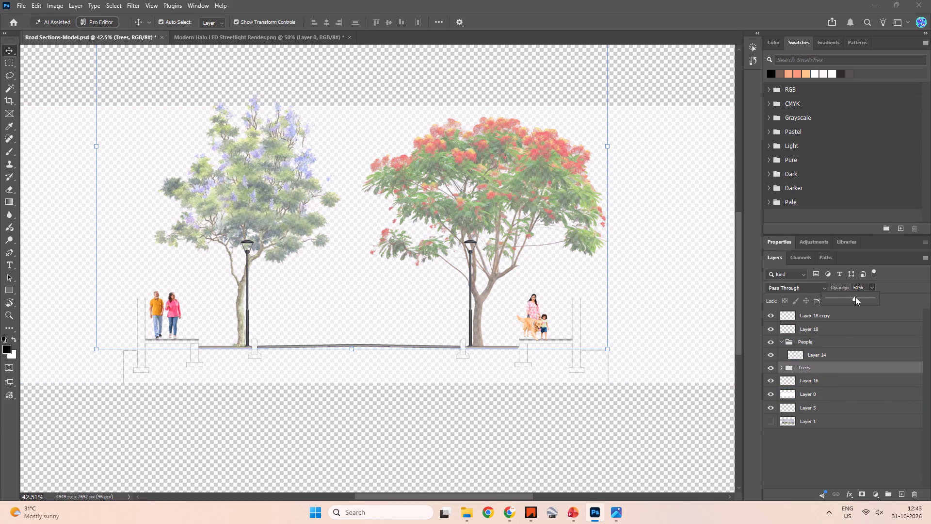
{"action": "left_click_drag", "start_coordinate": [855, 297], "coordinate": [852, 297]}
{"action": "left_click_drag", "start_coordinate": [863, 287], "coordinate": [823, 289]}
{"action": "type", "text": "60"}
{"action": "left_click", "coordinate": [595, 435]}
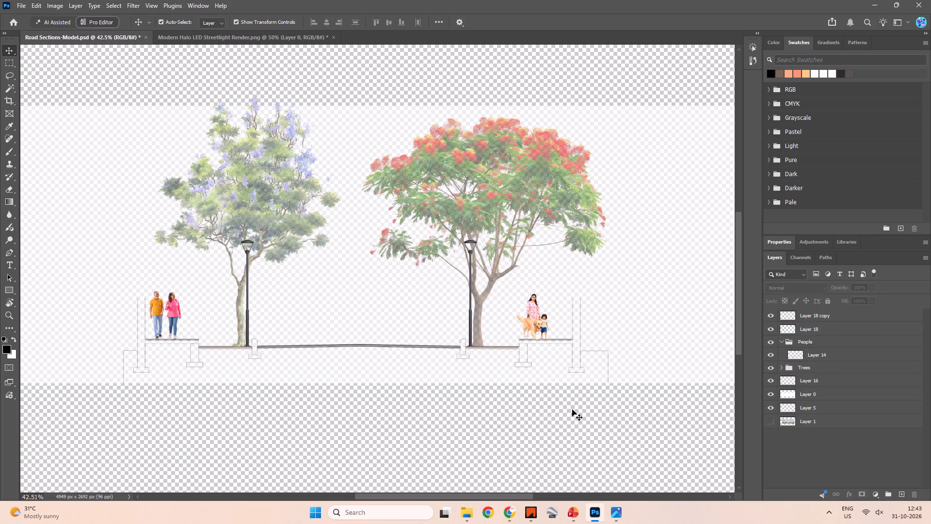
Move Layer 16 into the People group below Layer 14 and collapse the group.
{"action": "left_click", "coordinate": [530, 314]}
{"action": "left_click", "coordinate": [176, 312], "text": "shift"}
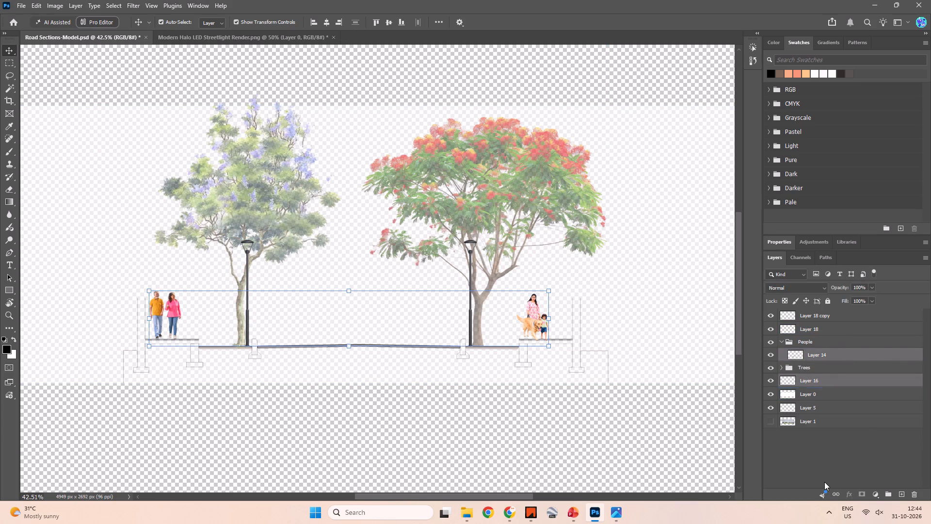
{"action": "left_click_drag", "start_coordinate": [818, 380], "coordinate": [820, 360]}
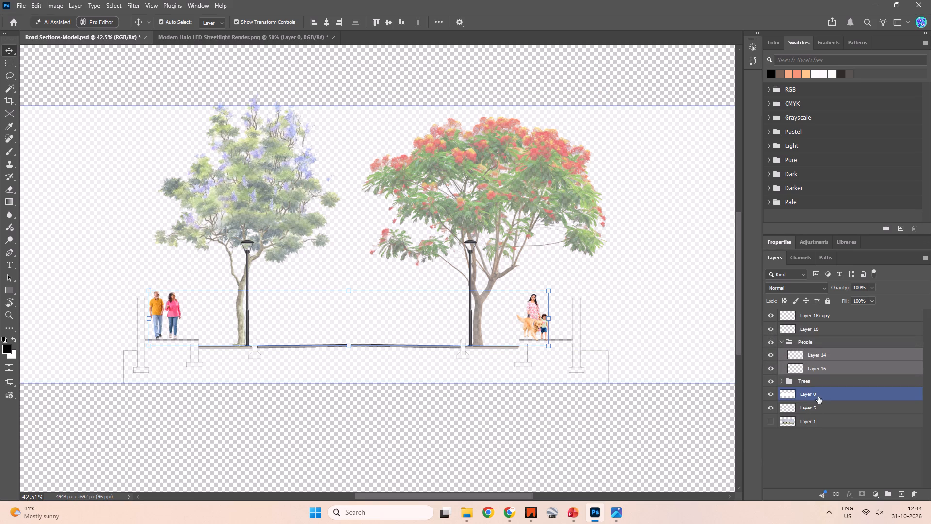
{"action": "left_click", "coordinate": [784, 344]}
Try fill values of 40% and 80% on the People group, and set its fill to 70%.
{"action": "left_click", "coordinate": [812, 342]}
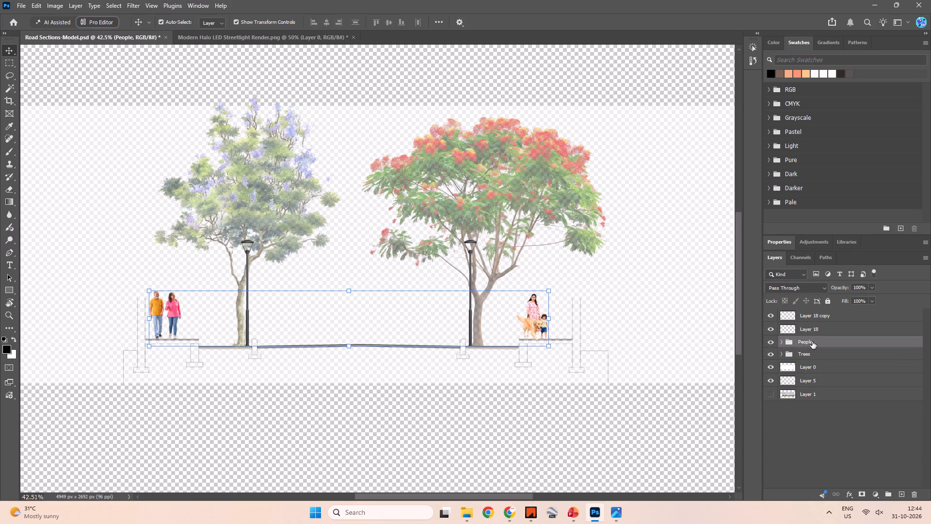
{"action": "left_click_drag", "start_coordinate": [865, 299], "coordinate": [821, 303]}
{"action": "type", "text": "40"}
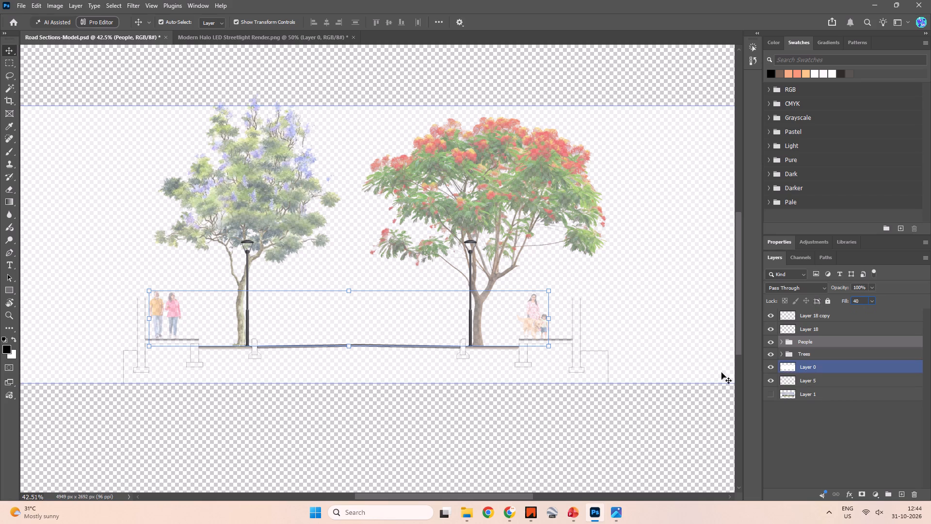
{"action": "key", "text": "BackSpace"}
{"action": "key", "text": "BackSpace"}
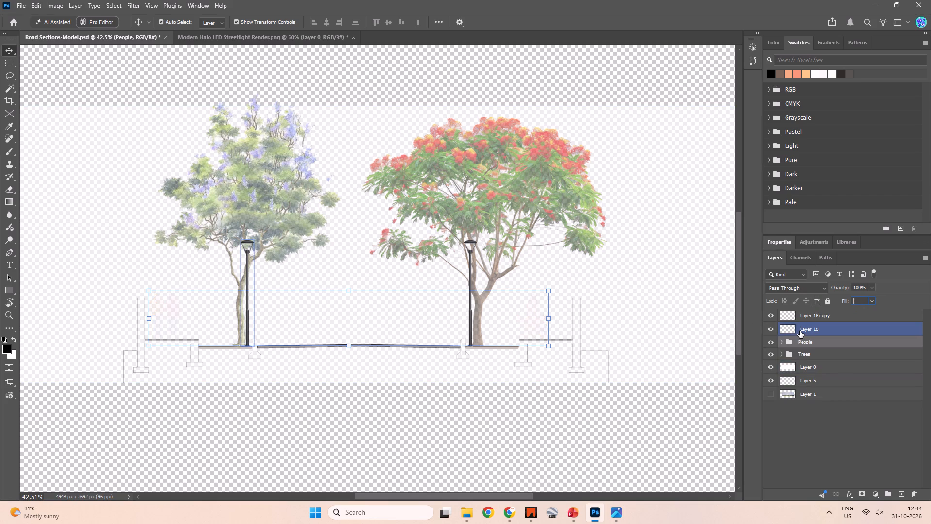
{"action": "key", "text": "BackSpace"}
{"action": "type", "text": "80"}
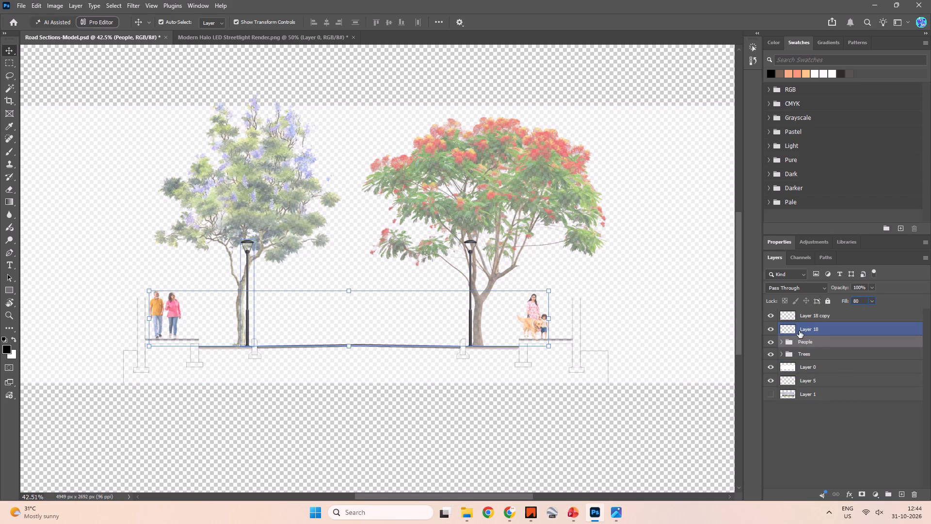
{"action": "key", "text": "BackSpace"}
{"action": "key", "text": "BackSpace"}
{"action": "type", "text": "70"}
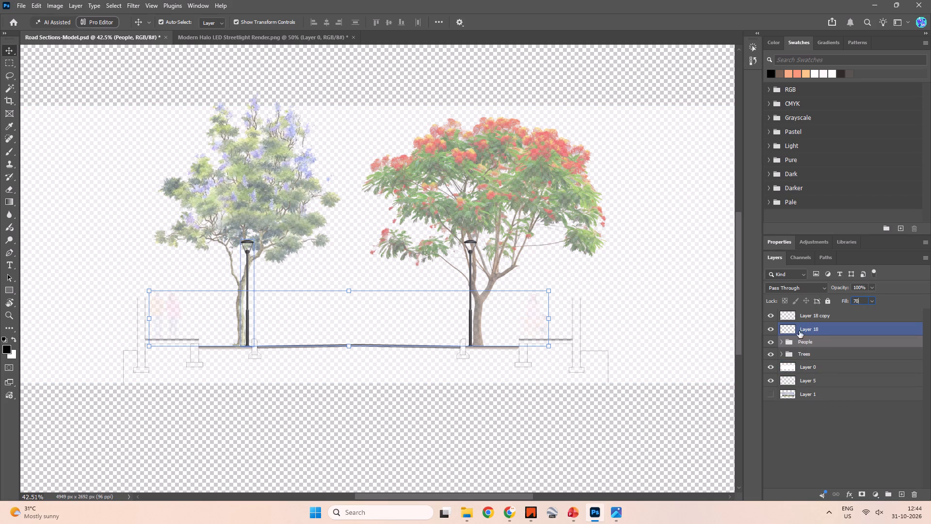
Apply the 70% fill to the People group.
{"action": "key", "text": "Return"}
{"action": "left_click", "coordinate": [653, 269]}
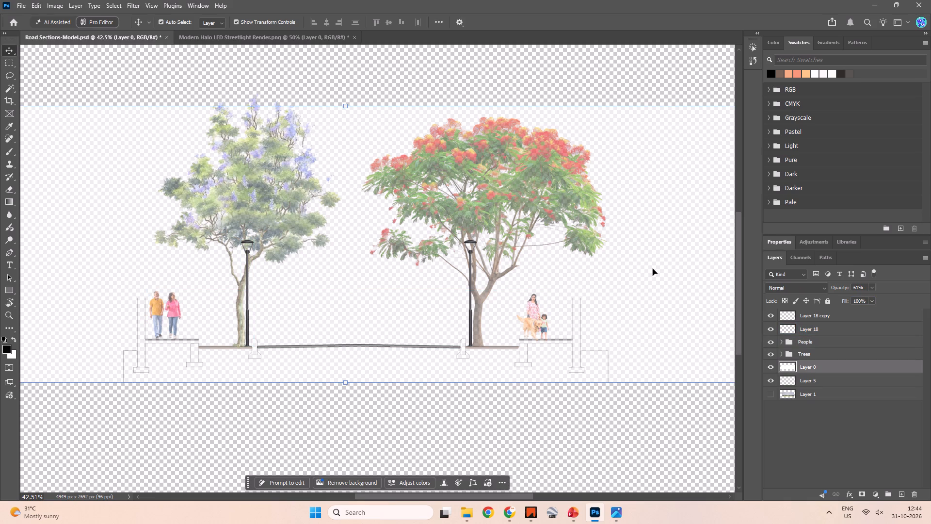
Check which layer holds the white backdrop, and raise Layer 0 to full opacity.
{"action": "left_click", "coordinate": [816, 401]}
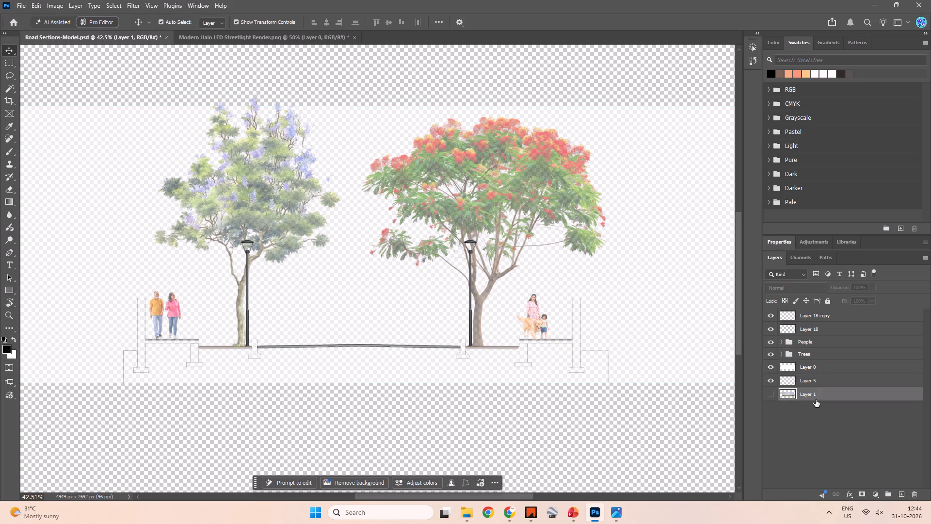
{"action": "left_click", "coordinate": [770, 380]}
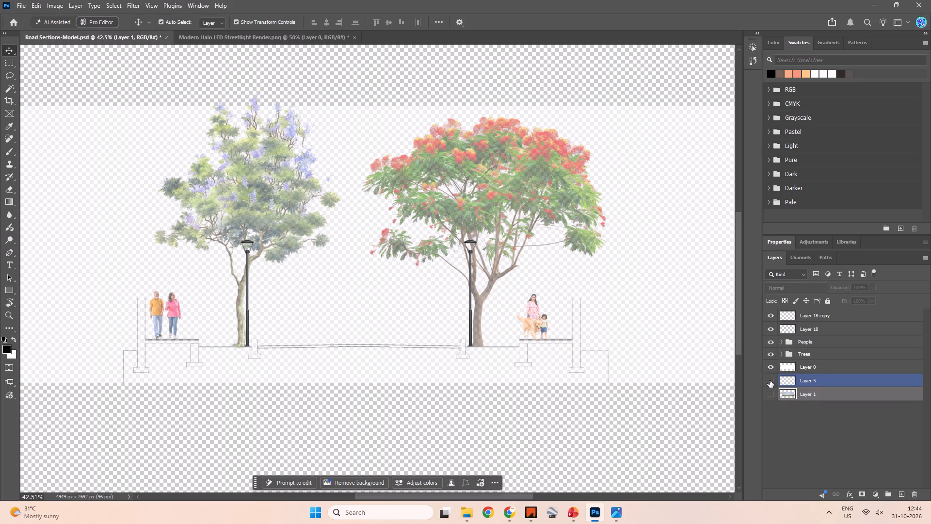
{"action": "left_click", "coordinate": [770, 380]}
{"action": "left_click", "coordinate": [771, 364]}
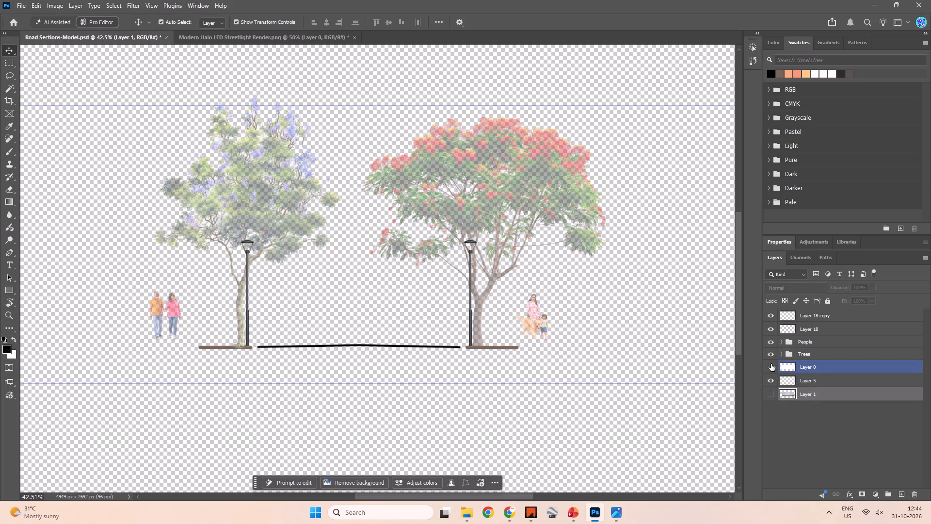
{"action": "left_click", "coordinate": [771, 364]}
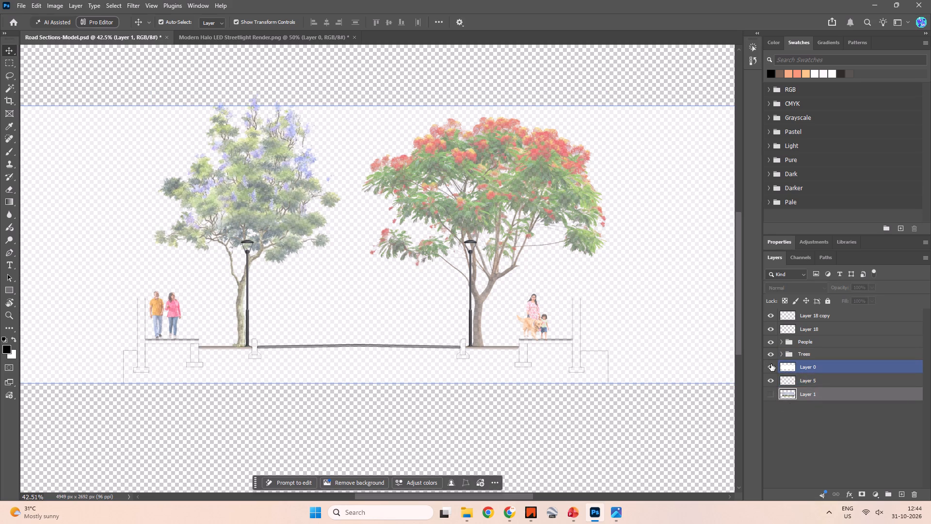
{"action": "left_click", "coordinate": [804, 365]}
{"action": "left_click", "coordinate": [869, 288]}
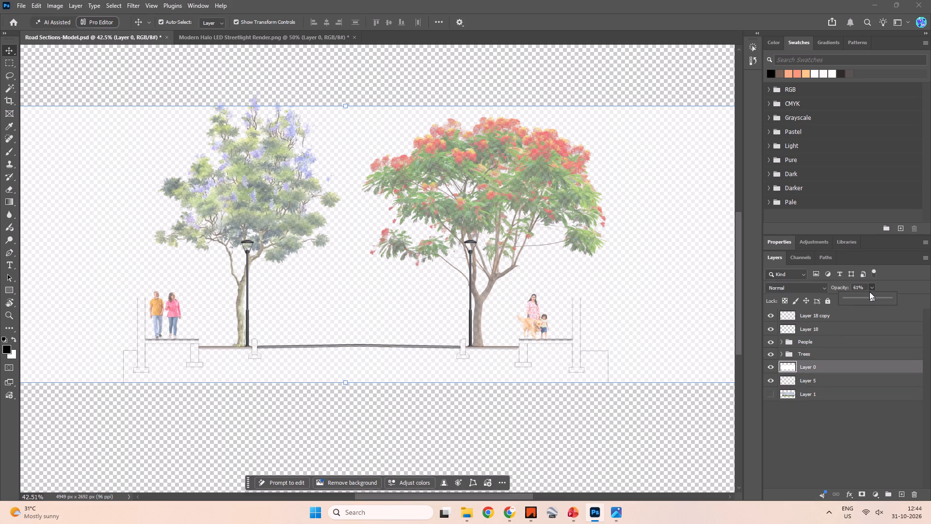
{"action": "left_click_drag", "start_coordinate": [873, 298], "coordinate": [903, 299]}
{"action": "left_click", "coordinate": [711, 407]}
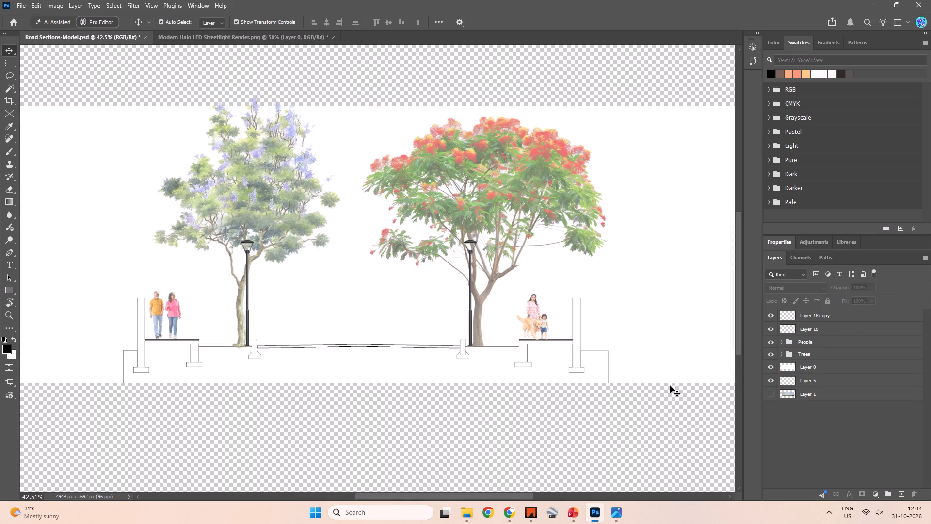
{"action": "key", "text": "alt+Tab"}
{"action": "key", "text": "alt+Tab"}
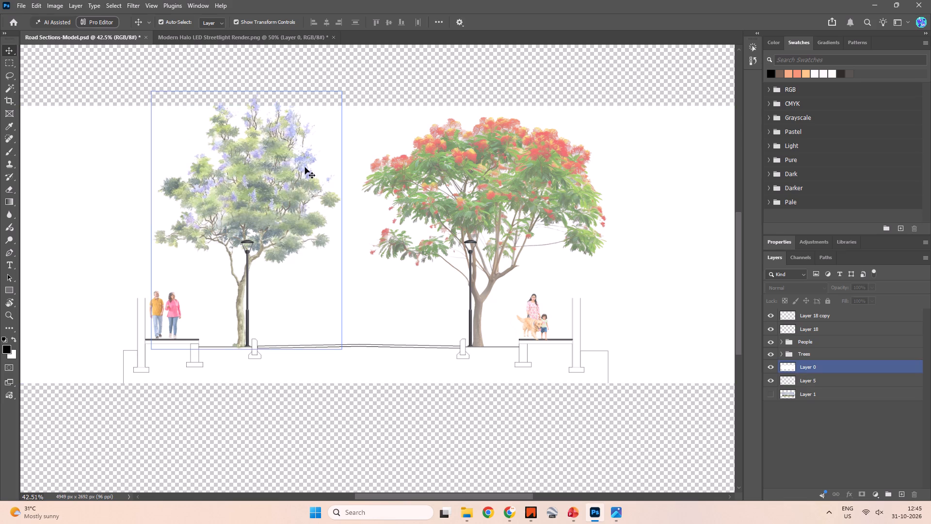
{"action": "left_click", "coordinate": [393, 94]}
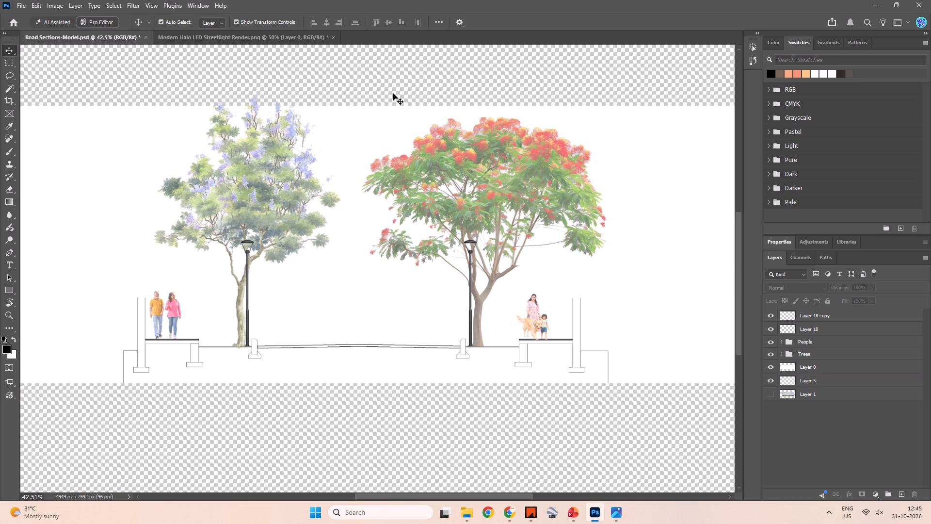
Nudge the purple-flowering tree on Layer 7 about 4 px to the left.
{"action": "left_click", "coordinate": [256, 172]}
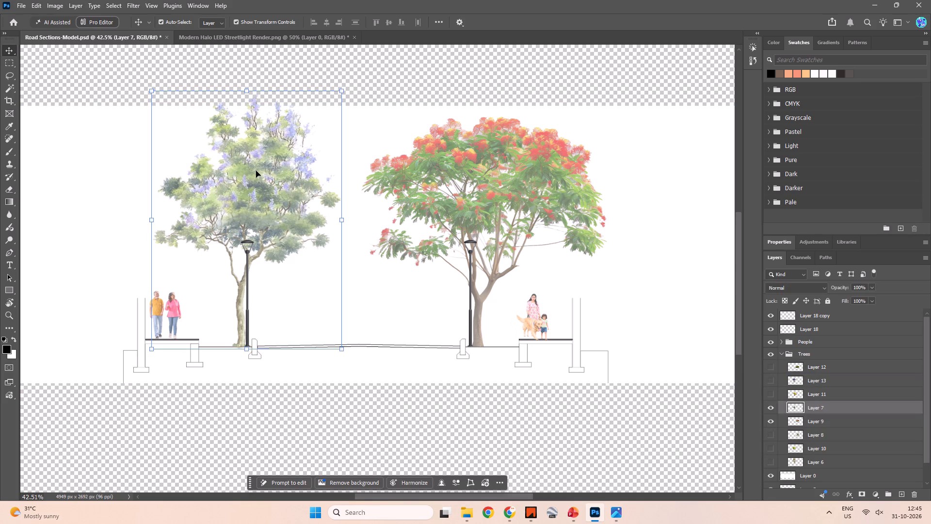
{"action": "key", "text": "Left"}
{"action": "key", "text": "Left"}
{"action": "key", "text": "Left"}
{"action": "key", "text": "Left"}
{"action": "key", "text": "Left"}
{"action": "key", "text": "Left"}
{"action": "key", "text": "Left"}
{"action": "key", "text": "Right"}
{"action": "key", "text": "Right"}
{"action": "key", "text": "Right"}
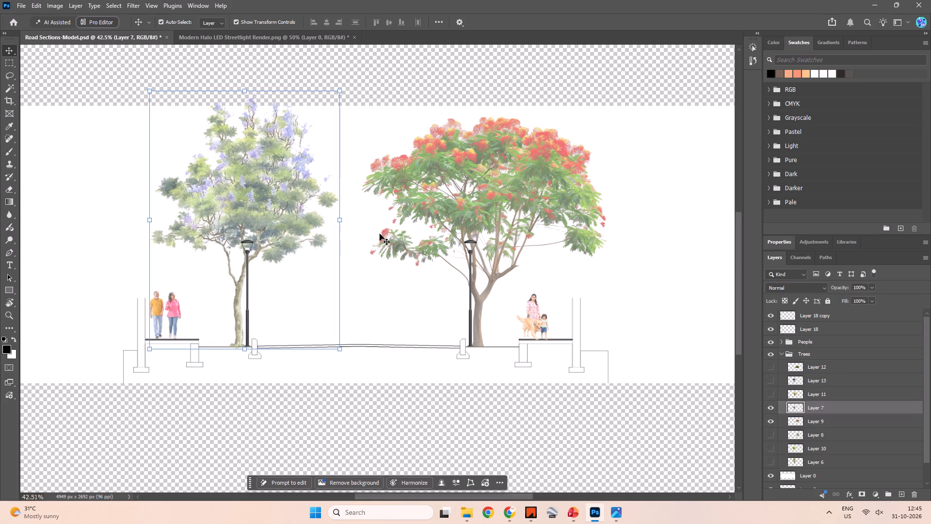
Fine-tune the red-flowering tree's horizontal position on Layer 9, shifting it about 2 px left overall.
{"action": "left_click", "coordinate": [385, 233]}
{"action": "key", "text": "Right"}
{"action": "key", "text": "Right"}
{"action": "key", "text": "Right"}
{"action": "key", "text": "Right"}
{"action": "key", "text": "Right"}
{"action": "key", "text": "Right"}
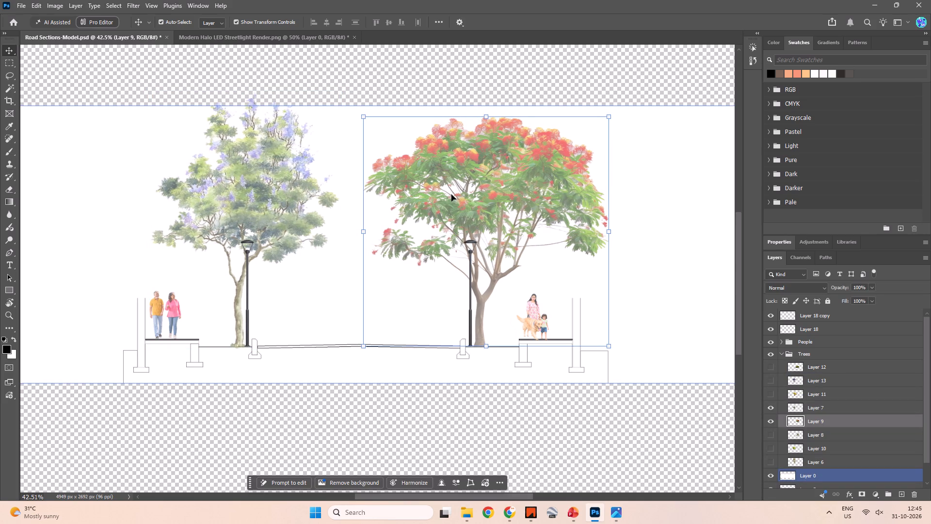
{"action": "key", "text": "Left"}
{"action": "key", "text": "Left"}
{"action": "key", "text": "Left"}
{"action": "key", "text": "Left"}
{"action": "key", "text": "Left"}
{"action": "key", "text": "Left"}
{"action": "key", "text": "Left"}
{"action": "key", "text": "Left"}
{"action": "key", "text": "Left"}
{"action": "key", "text": "Left"}
{"action": "key", "text": "Left"}
{"action": "key", "text": "Right"}
{"action": "key", "text": "Right"}
{"action": "key", "text": "Right"}
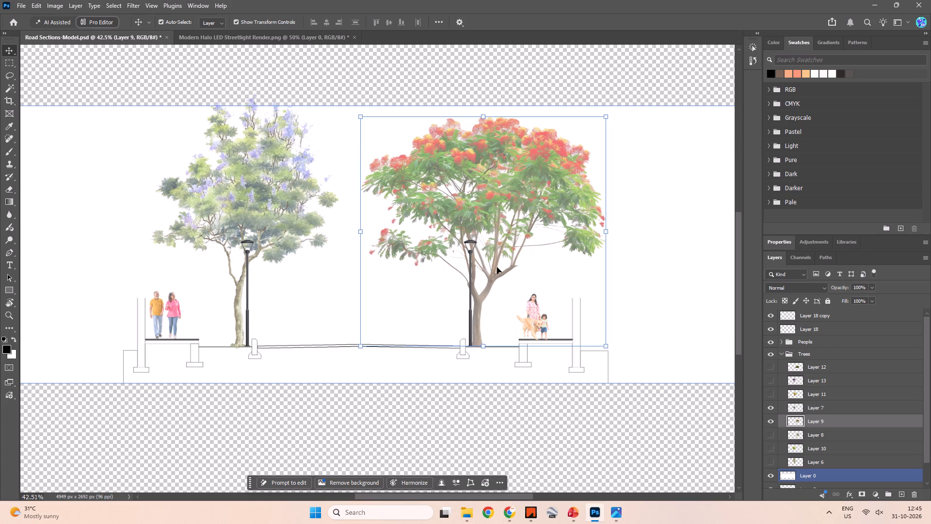
Nudge the lamp pole beside the red-flowering tree about 3 px left and 3 px down.
{"action": "left_click", "coordinate": [469, 265]}
{"action": "left_click", "coordinate": [470, 271]}
{"action": "key", "text": "Left"}
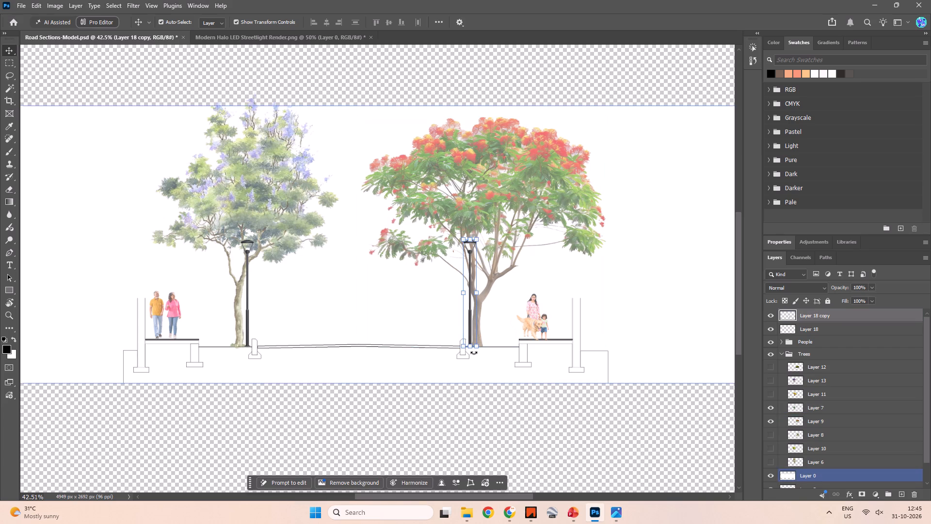
{"action": "key", "text": "Left"}
{"action": "key", "text": "Left"}
{"action": "key", "text": "Up"}
{"action": "left_click", "coordinate": [482, 408]}
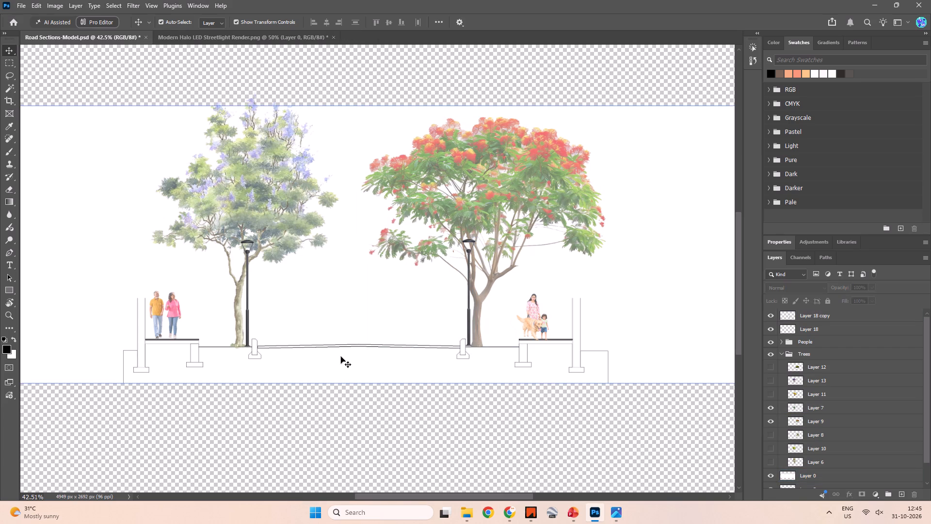
{"action": "left_click", "coordinate": [470, 331]}
{"action": "key", "text": "Down"}
{"action": "key", "text": "Down"}
{"action": "key", "text": "Down"}
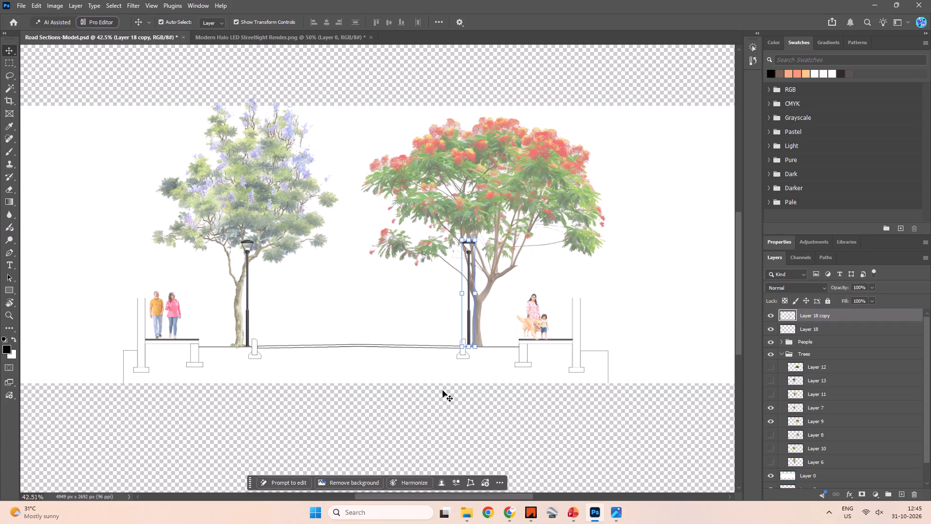
{"action": "key", "text": "Down"}
{"action": "left_click", "coordinate": [448, 395]}
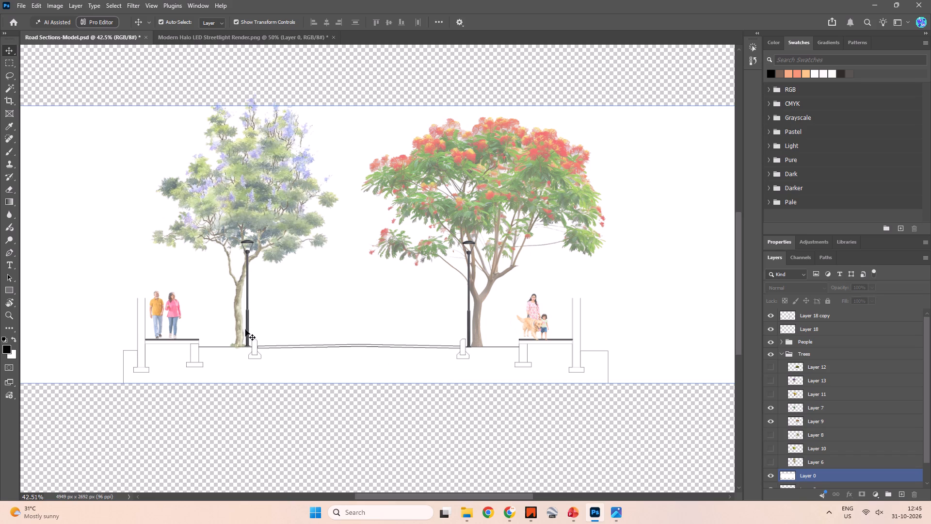
Nudge the lamp pole beside the purple-flowering tree down 2 px.
{"action": "left_click", "coordinate": [248, 314]}
{"action": "key", "text": "Down"}
{"action": "key", "text": "Down"}
{"action": "left_click", "coordinate": [258, 399]}
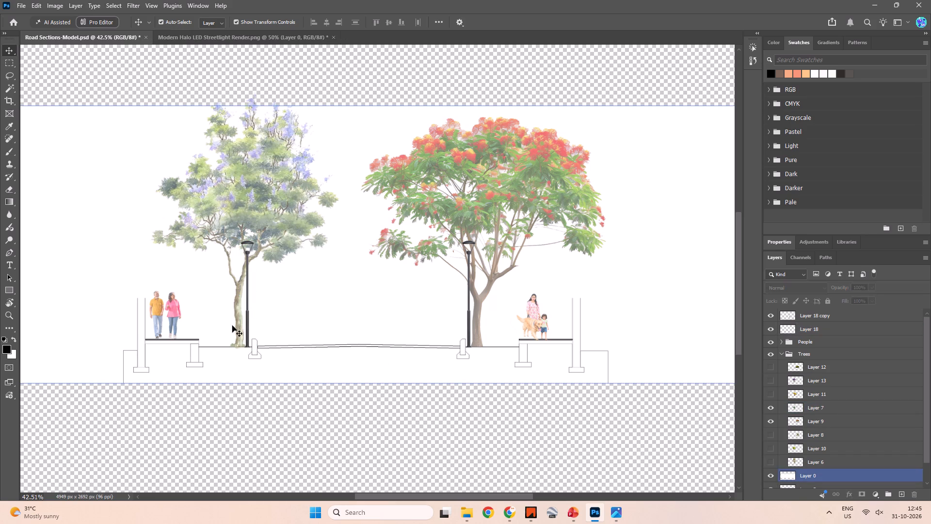
Nudge the purple-flowering tree down 3 px so its trunk base meets the ground line.
{"action": "left_click", "coordinate": [240, 319]}
{"action": "key", "text": "Down"}
{"action": "key", "text": "Down"}
{"action": "key", "text": "Down"}
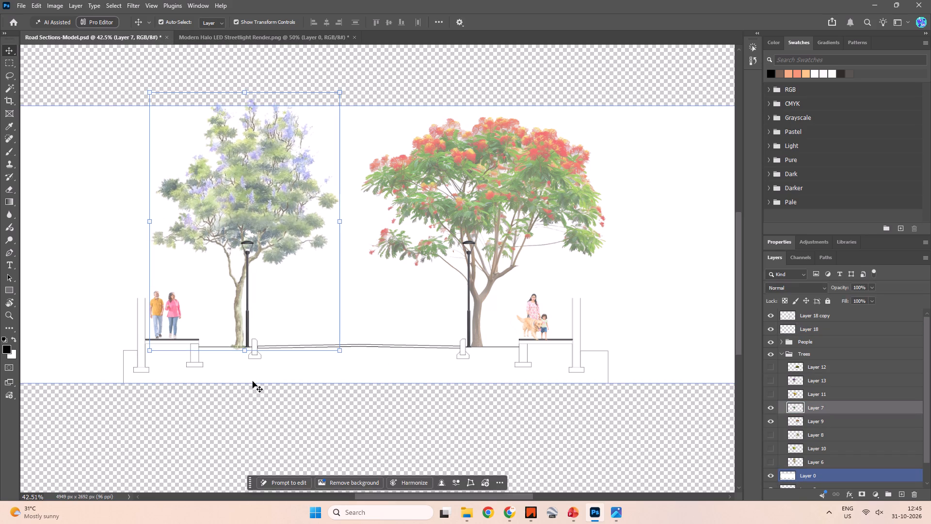
{"action": "left_click", "coordinate": [253, 381]}
{"action": "left_click", "coordinate": [267, 406]}
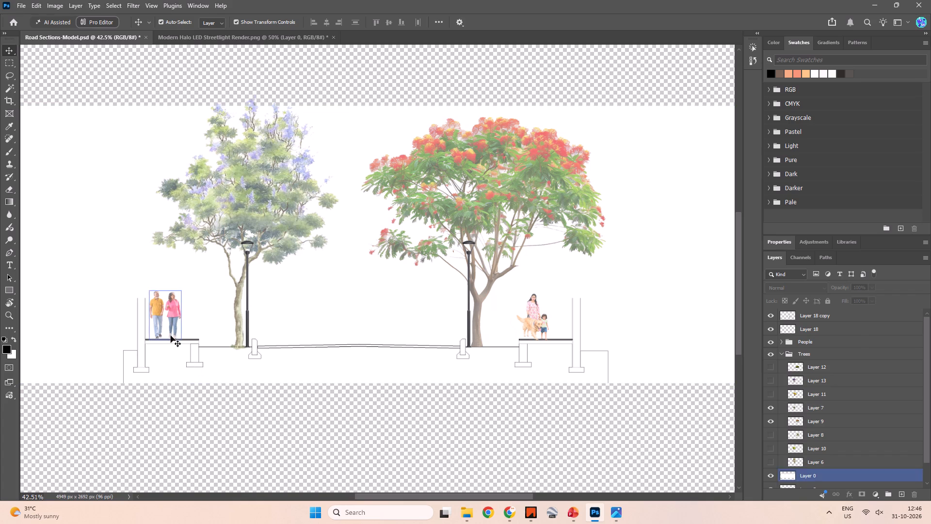
Close the Modern Halo LED Streetlight Render document, keeping the road section document open.
{"action": "key", "text": "alt+Tab"}
{"action": "key", "text": "alt+Tab"}
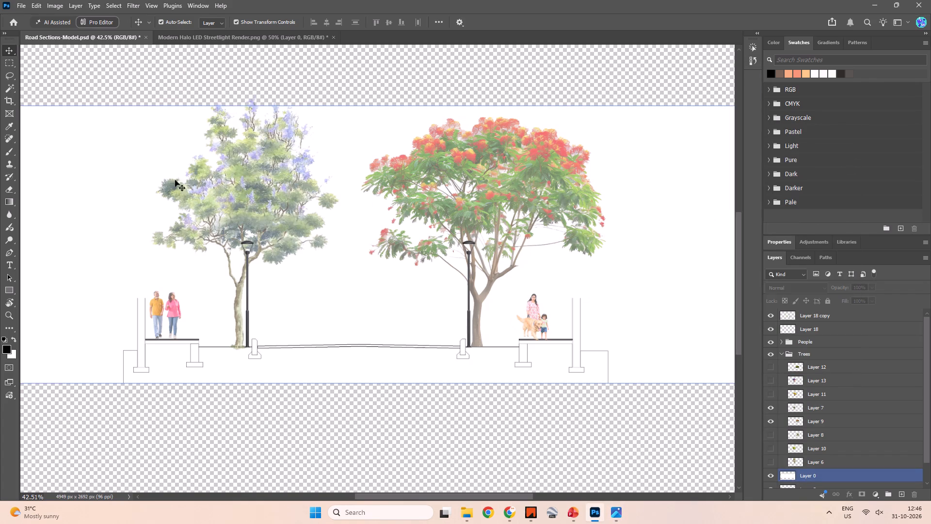
{"action": "left_click", "coordinate": [222, 34]}
{"action": "left_click", "coordinate": [226, 32]}
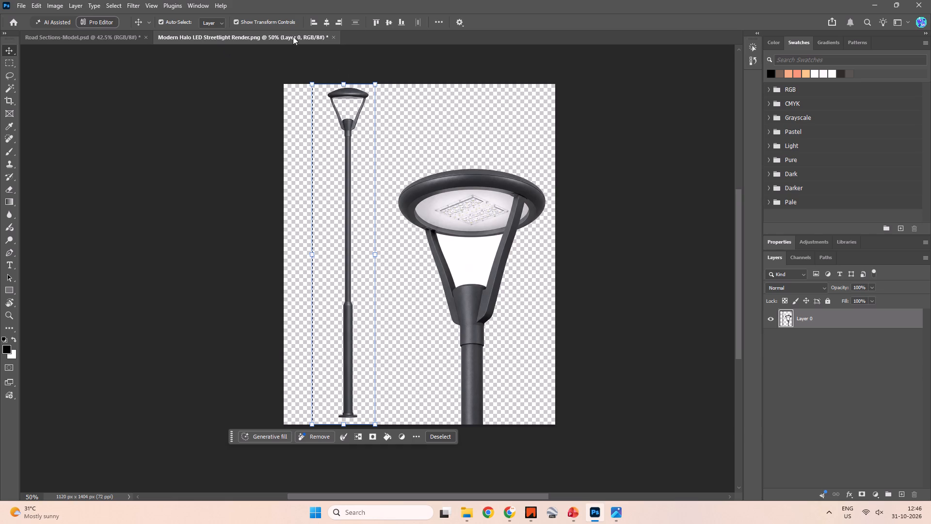
{"action": "left_click", "coordinate": [333, 38]}
{"action": "left_click", "coordinate": [451, 187]}
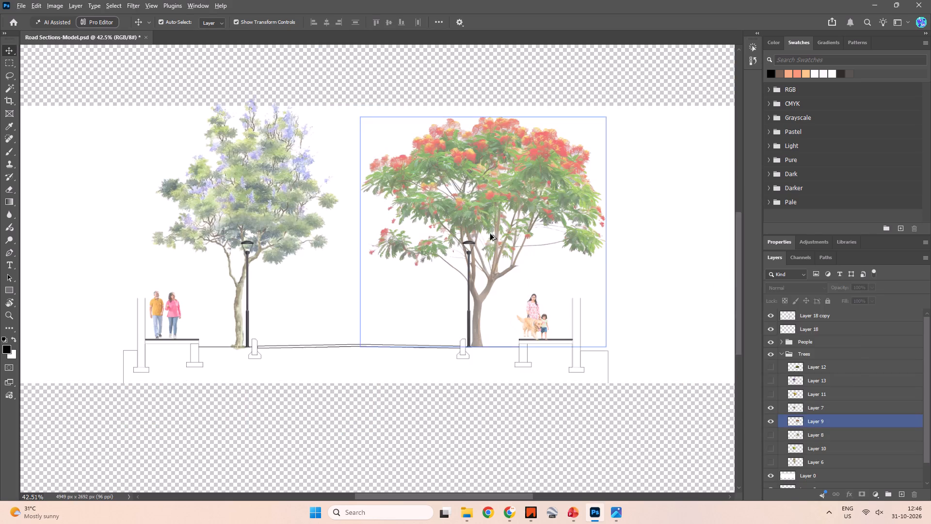
{"action": "key", "text": "alt+Tab"}
{"action": "key", "text": "alt+Tab"}
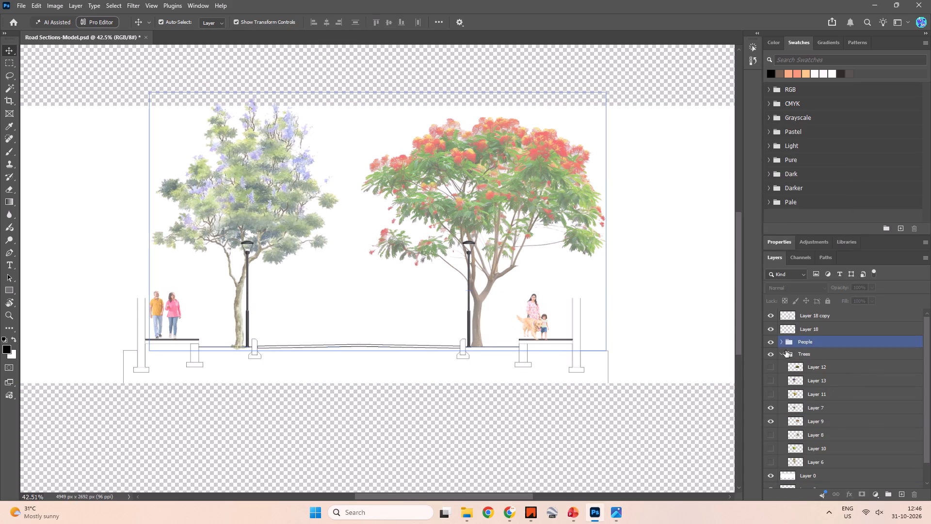
Collapse the Trees group, and group Layer 18 and Layer 18 copy under the name "lighiting".
{"action": "left_click", "coordinate": [783, 356]}
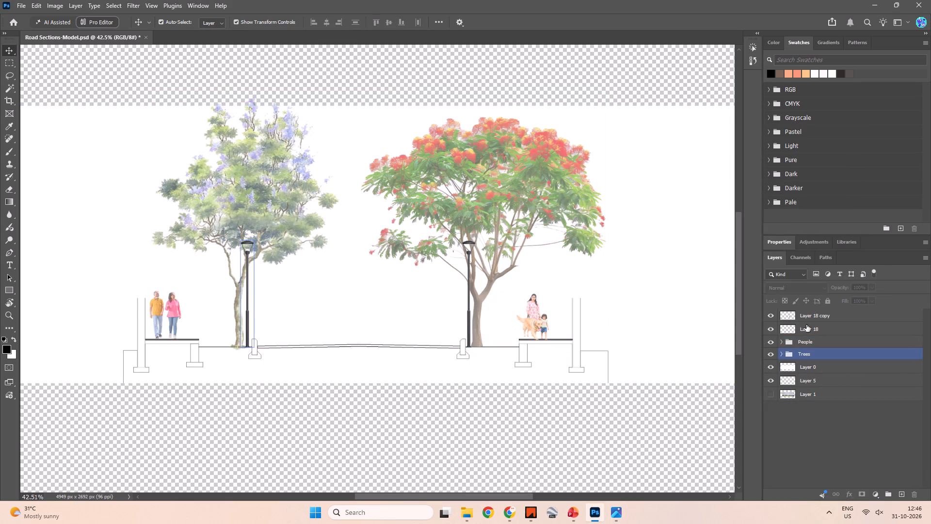
{"action": "left_click", "coordinate": [772, 330]}
{"action": "left_click", "coordinate": [772, 330]}
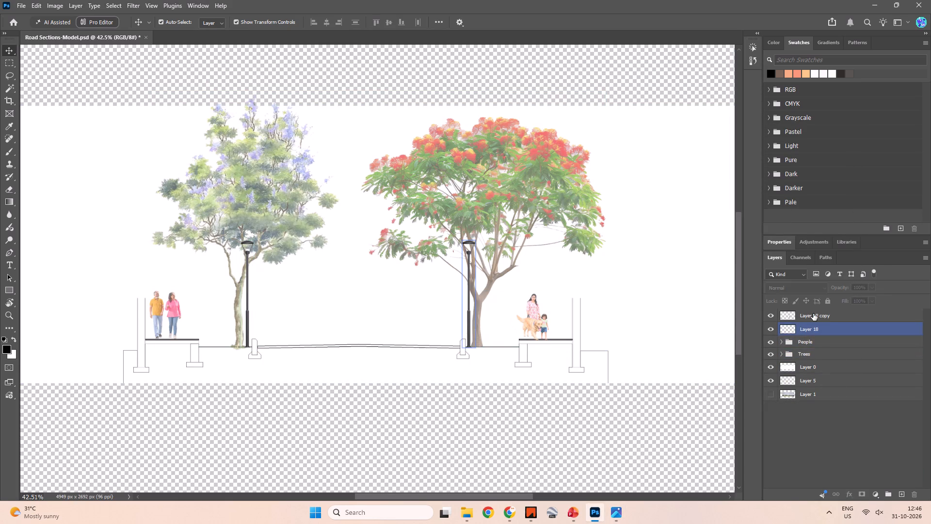
{"action": "left_click", "coordinate": [813, 313]}
{"action": "left_click", "coordinate": [819, 326], "text": "shift"}
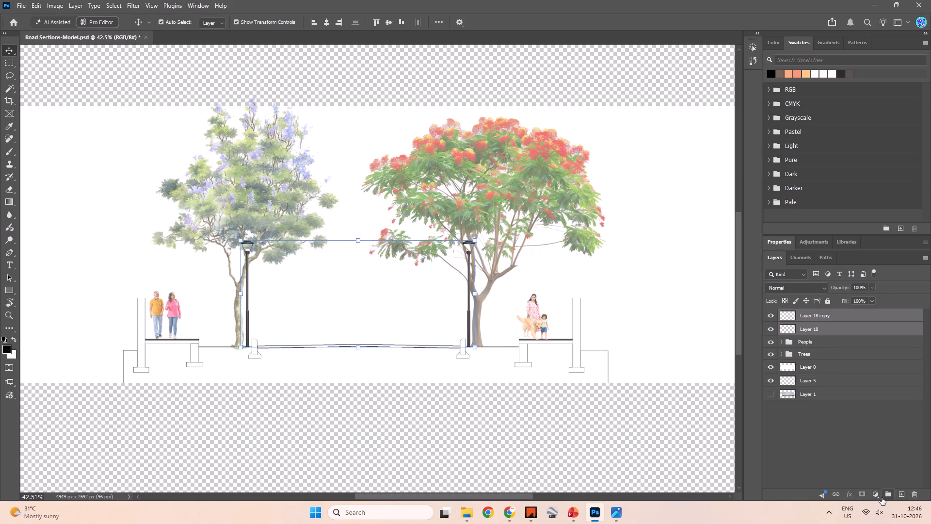
{"action": "left_click", "coordinate": [888, 494]}
{"action": "double_click", "coordinate": [806, 314]}
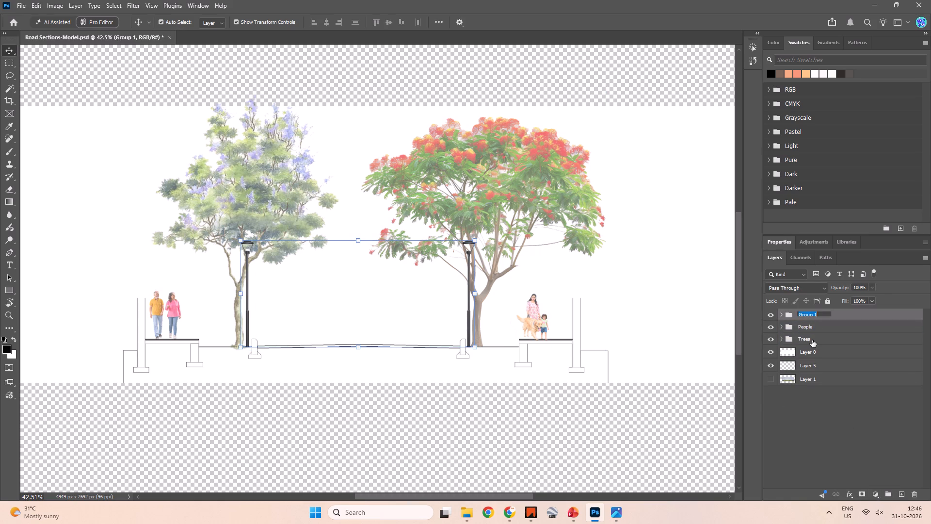
{"action": "type", "text": "lighiting"}
{"action": "key", "text": "Return"}
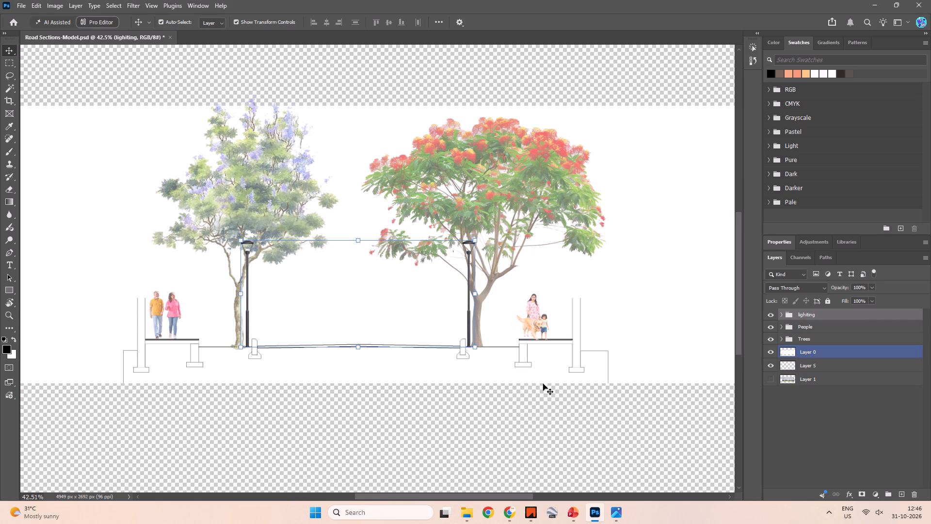
Close the Modern Halo LED Streetlight Render image open in Photos.
{"action": "key", "text": "alt+Tab"}
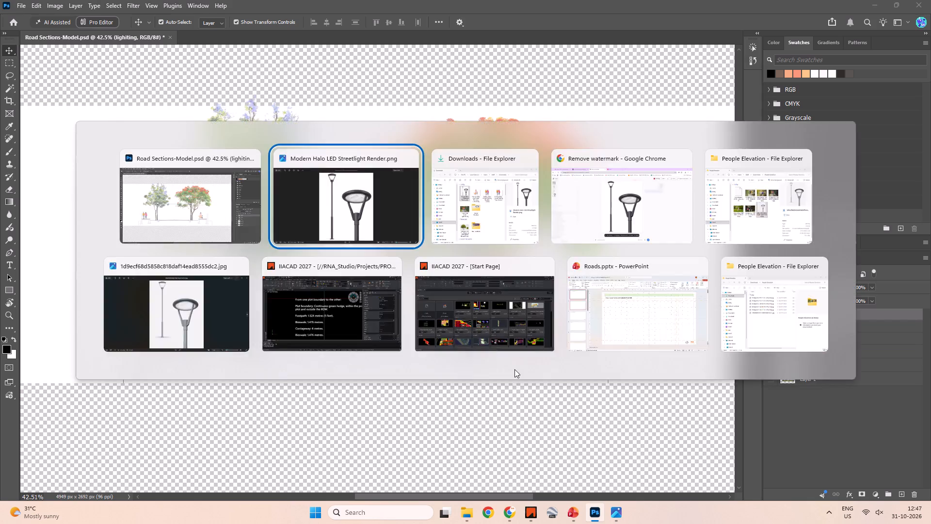
{"action": "key", "text": "Escape"}
{"action": "key", "text": "alt+Tab"}
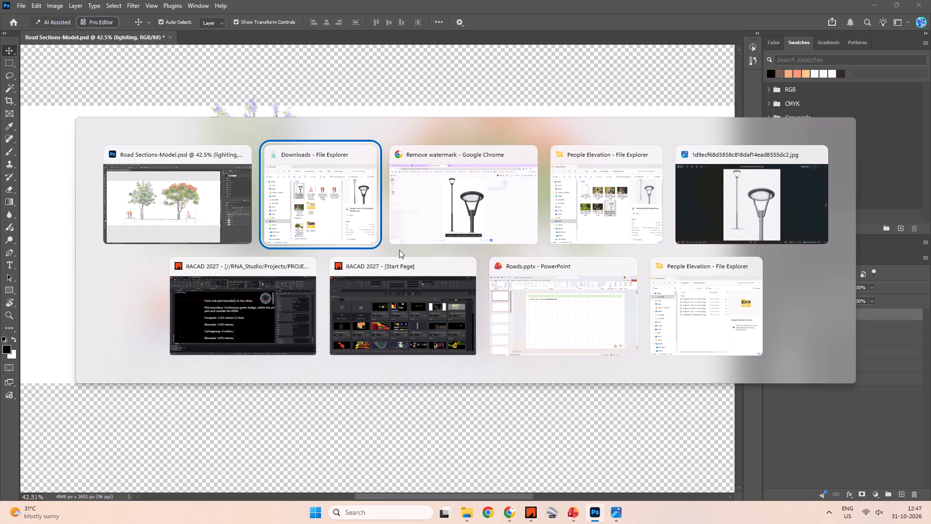
{"action": "key", "text": "alt+Tab"}
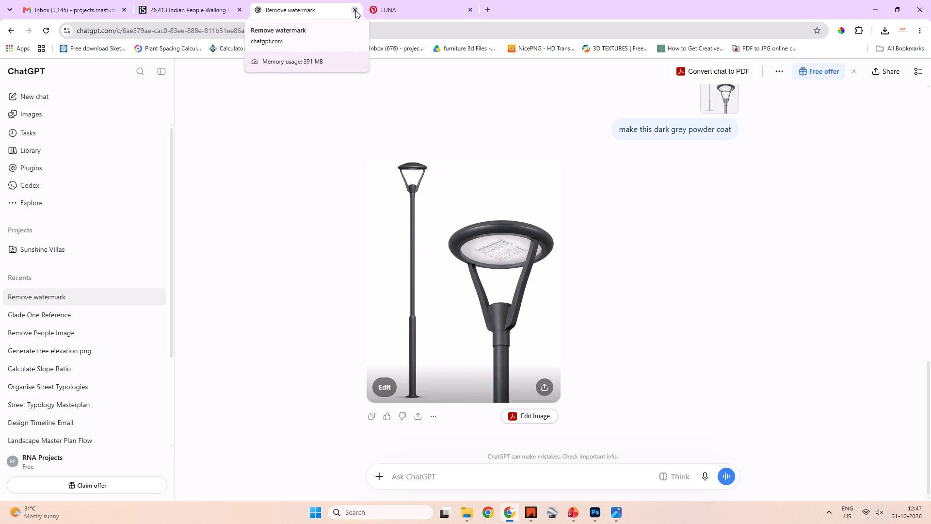
Go to the open Pinterest page and enter a search starting with "cars in se".
{"action": "left_click", "coordinate": [457, 9]}
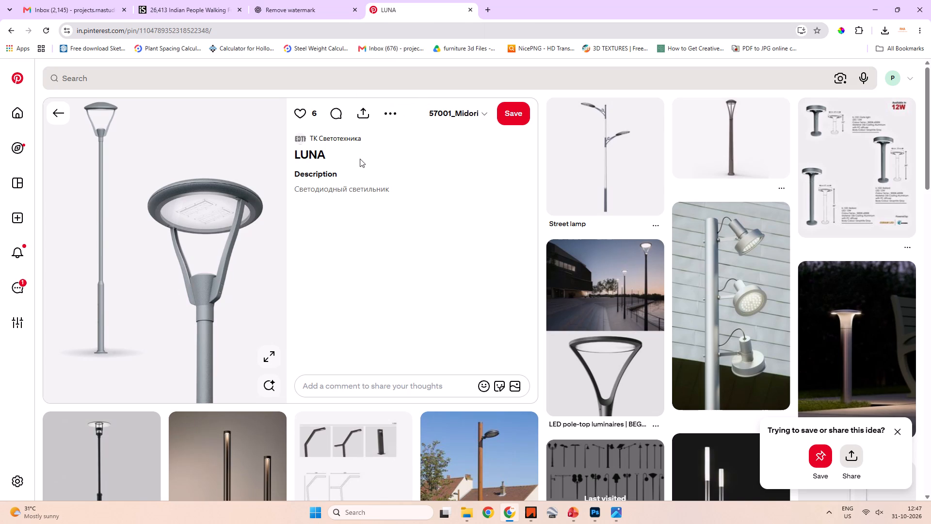
{"action": "left_click", "coordinate": [81, 72]}
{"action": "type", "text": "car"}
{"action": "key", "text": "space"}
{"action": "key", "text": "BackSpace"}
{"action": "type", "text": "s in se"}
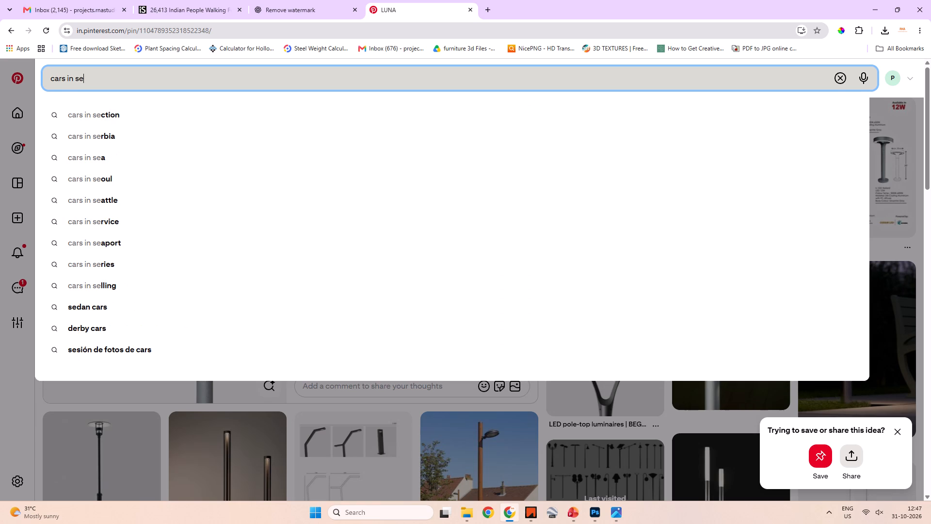
Complete the Pinterest search with the suggested phrase "cars in section".
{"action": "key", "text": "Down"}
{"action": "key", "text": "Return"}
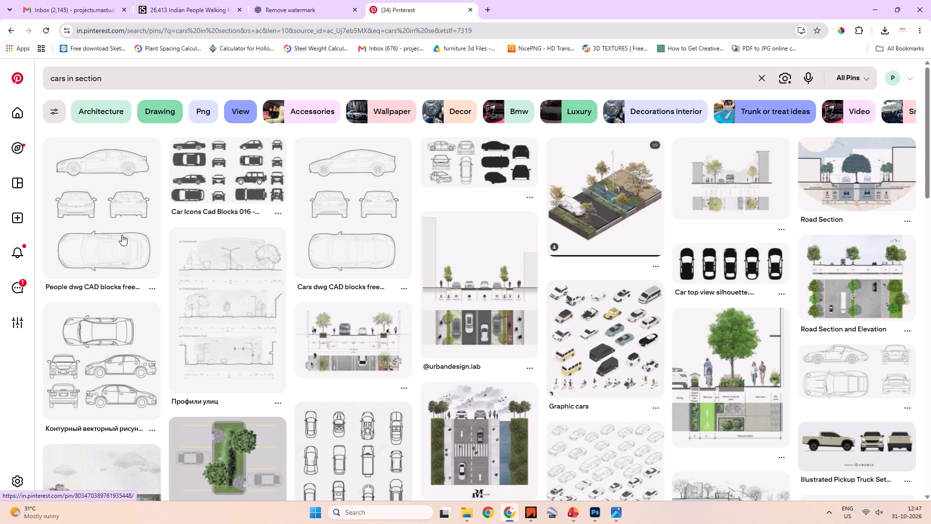
Open the street section pin with the bus and two trees, examine it enlarged, and close the enlarged view.
{"action": "left_click", "coordinate": [737, 172]}
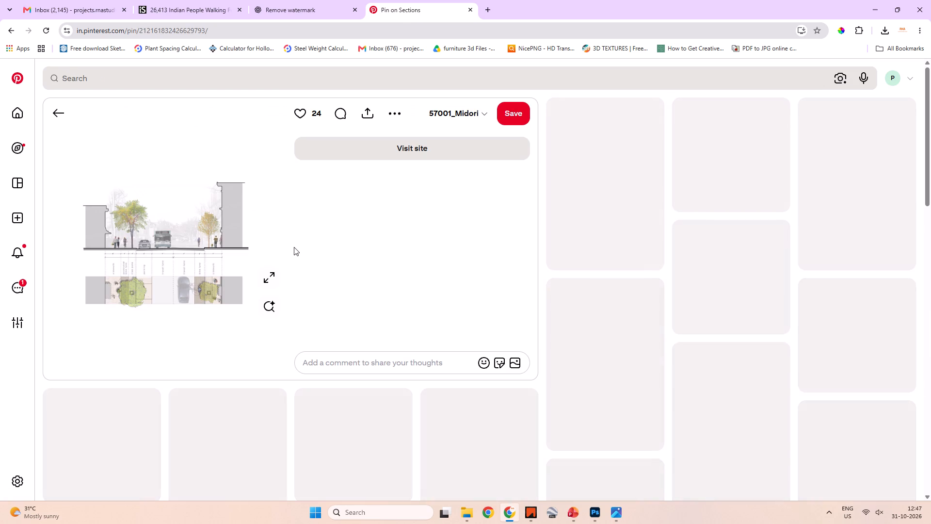
{"action": "left_click", "coordinate": [264, 280]}
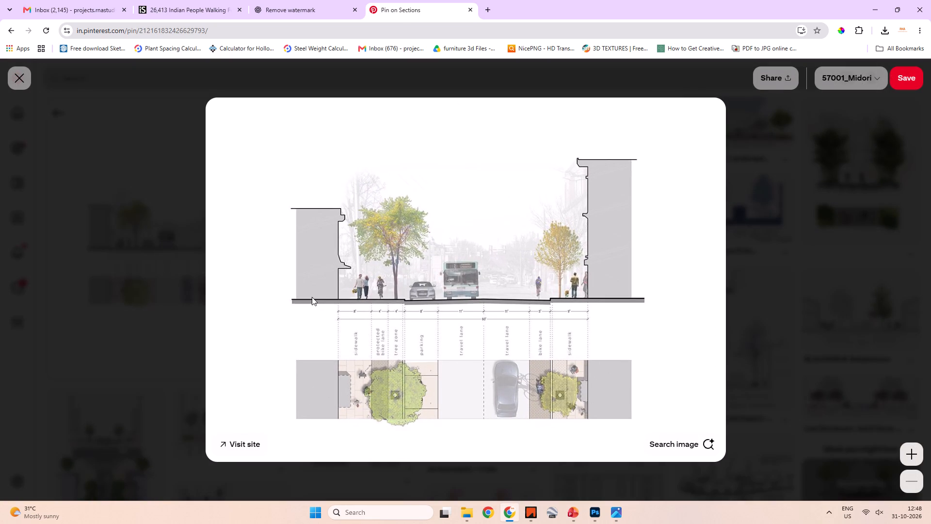
{"action": "key", "text": "Escape"}
{"action": "left_click", "coordinate": [488, 266]}
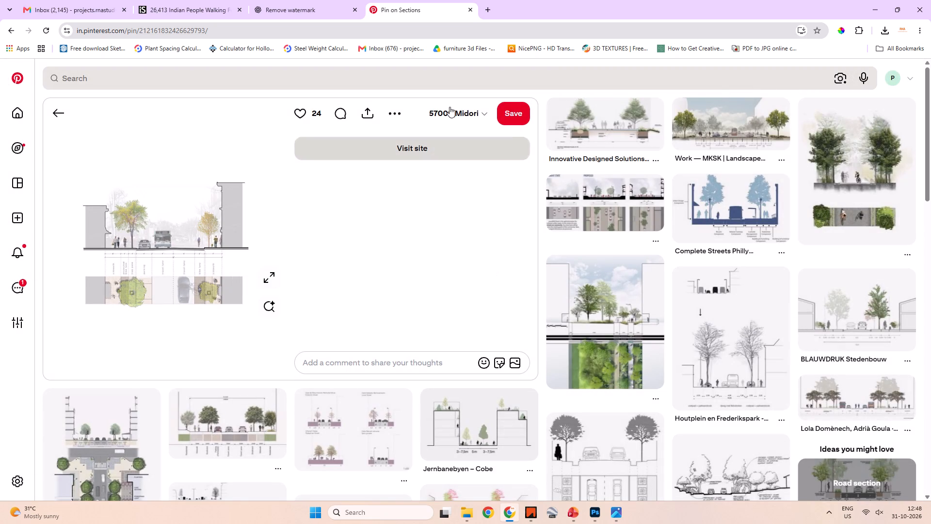
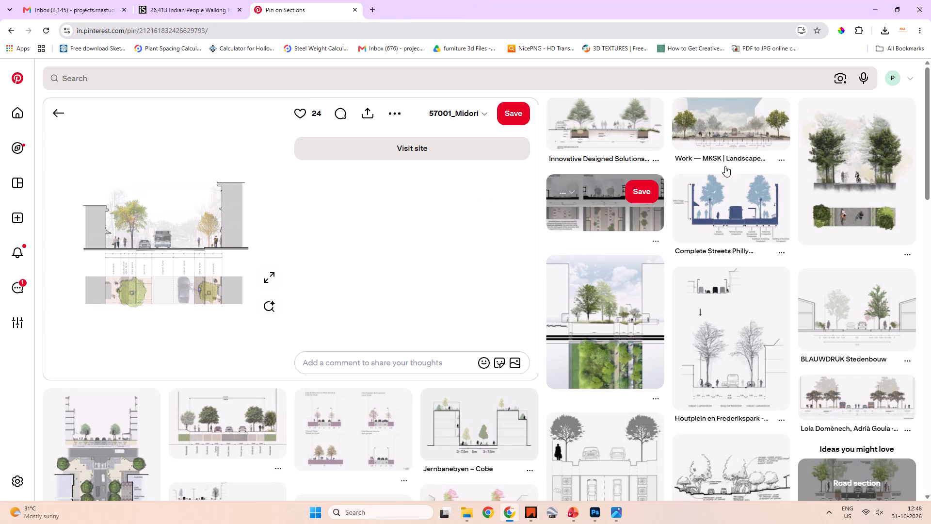
Open the "Work — MKSK | Landscape Architecture" street section pin and examine its cars and trees in the enlarged image.
{"action": "left_click", "coordinate": [735, 138]}
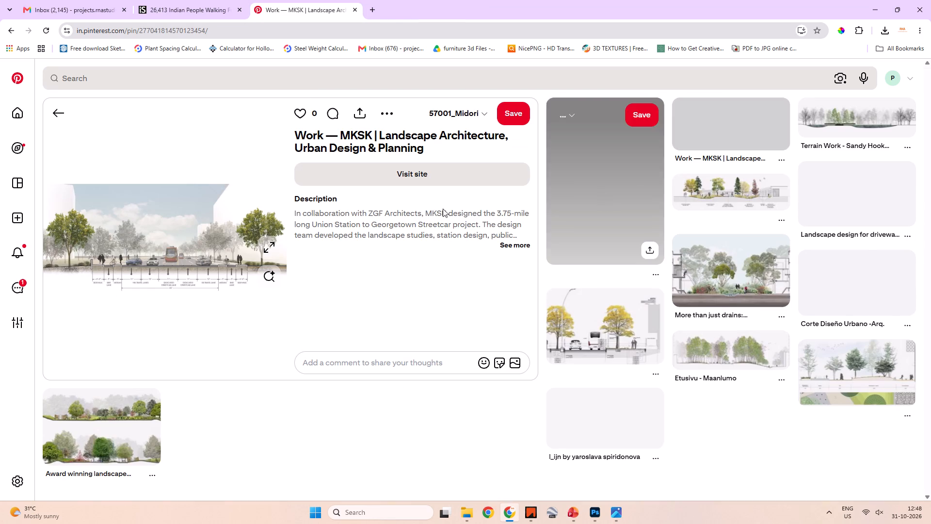
{"action": "left_click", "coordinate": [267, 247]}
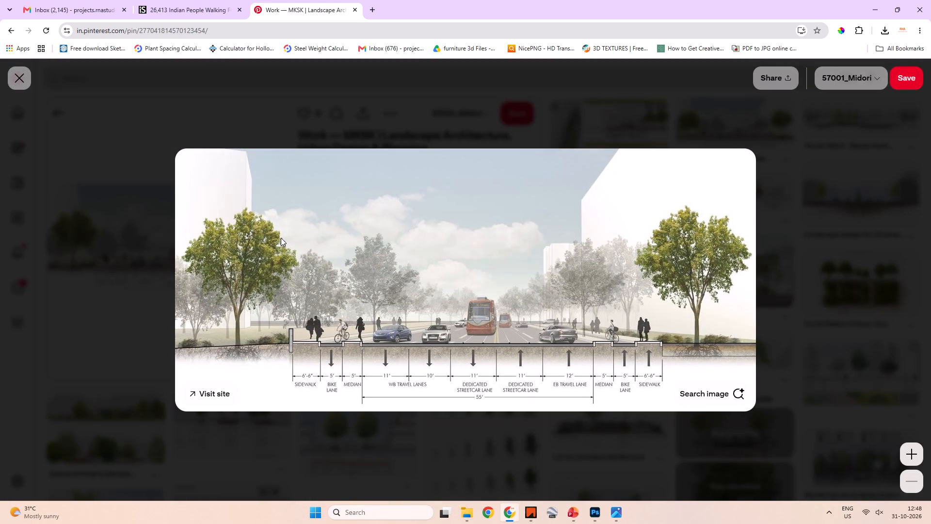
{"action": "left_click", "coordinate": [125, 228]}
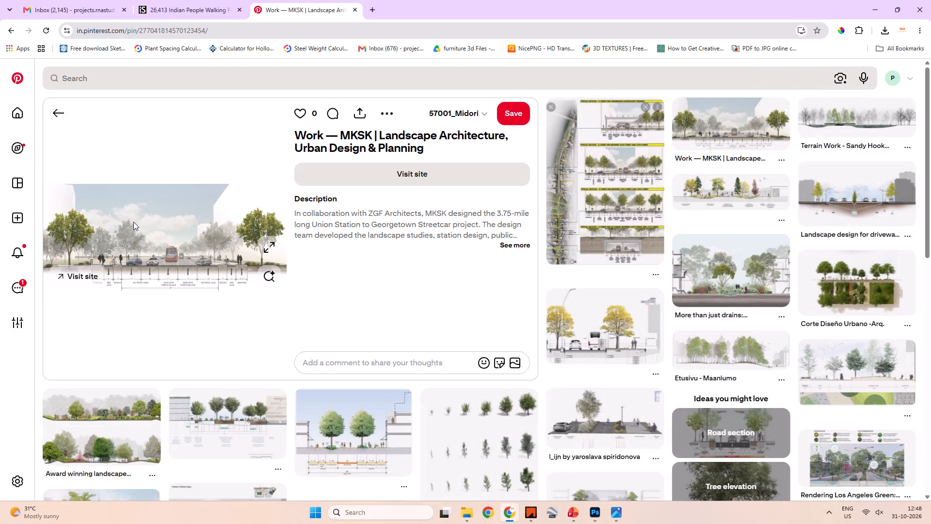
{"action": "scroll", "coordinate": [133, 229], "scroll_direction": "down", "scroll_amount": 3}
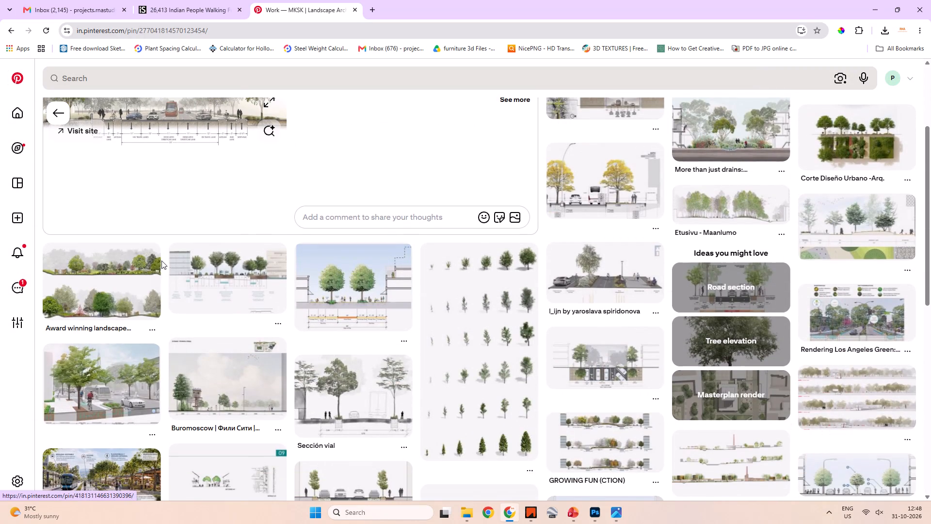
{"action": "scroll", "coordinate": [161, 262], "scroll_direction": "down", "scroll_amount": 2}
{"action": "scroll", "coordinate": [161, 262], "scroll_direction": "up", "scroll_amount": 6}
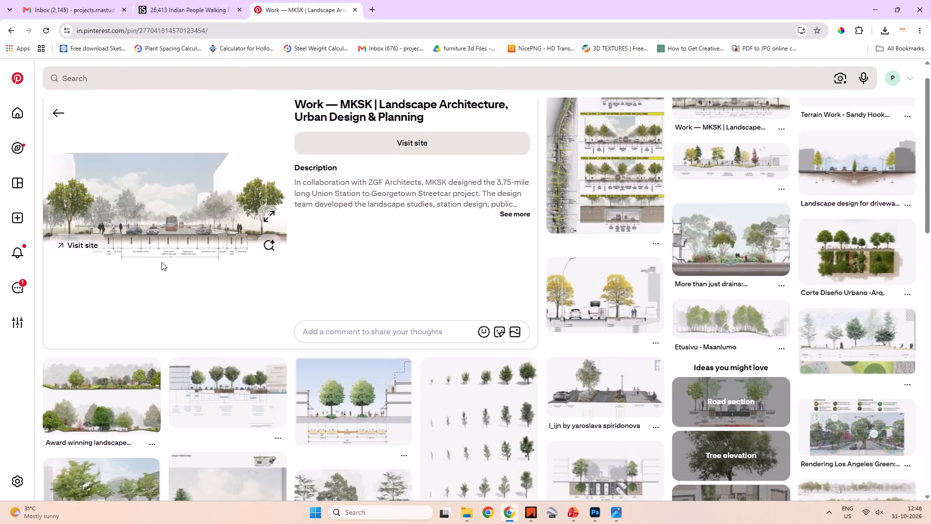
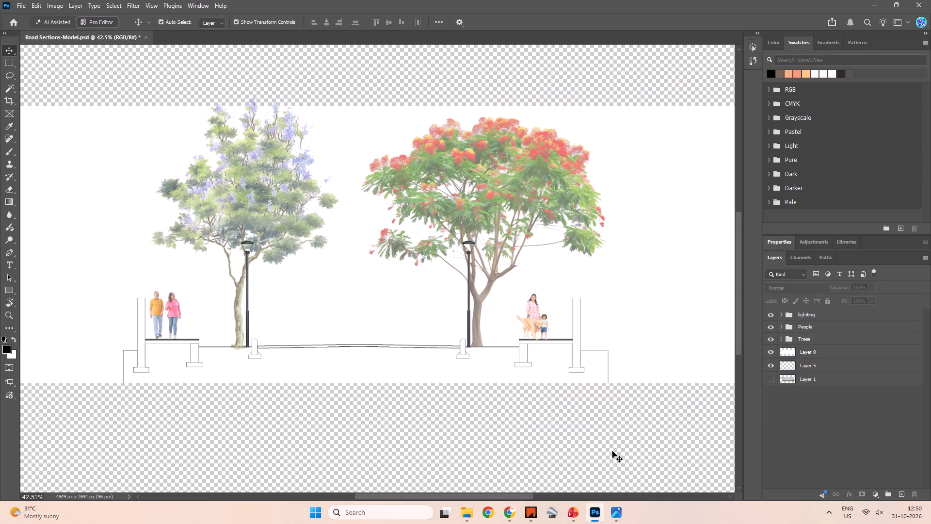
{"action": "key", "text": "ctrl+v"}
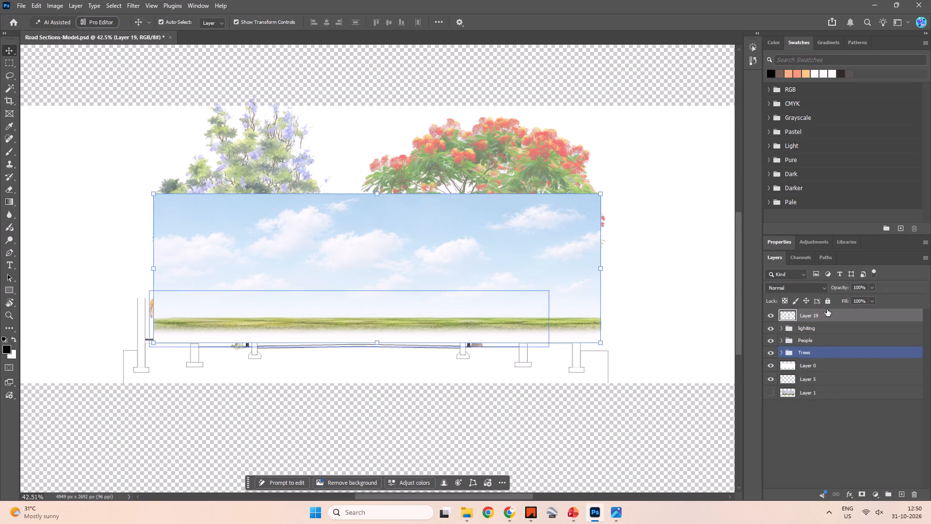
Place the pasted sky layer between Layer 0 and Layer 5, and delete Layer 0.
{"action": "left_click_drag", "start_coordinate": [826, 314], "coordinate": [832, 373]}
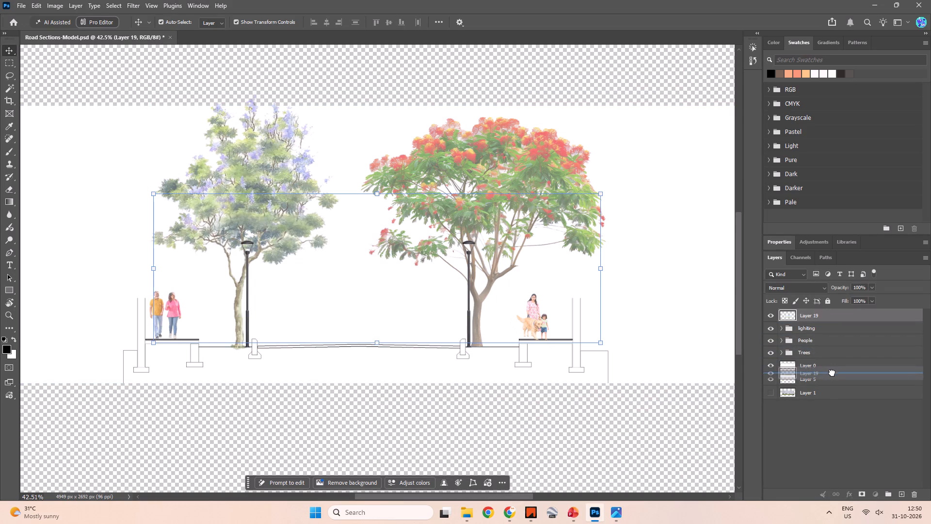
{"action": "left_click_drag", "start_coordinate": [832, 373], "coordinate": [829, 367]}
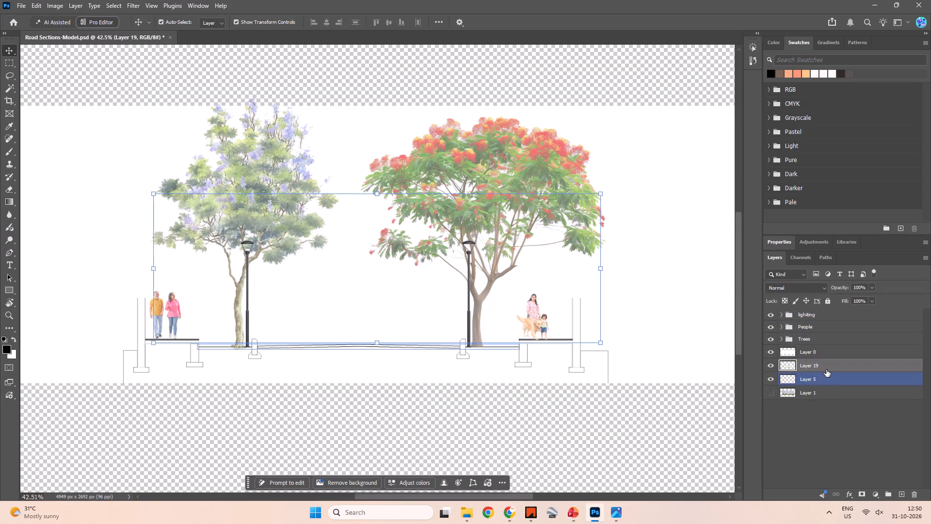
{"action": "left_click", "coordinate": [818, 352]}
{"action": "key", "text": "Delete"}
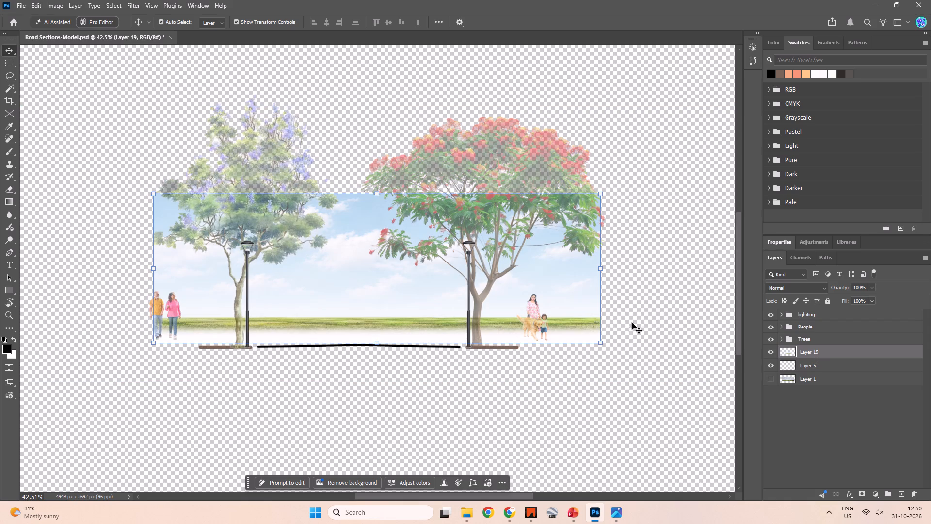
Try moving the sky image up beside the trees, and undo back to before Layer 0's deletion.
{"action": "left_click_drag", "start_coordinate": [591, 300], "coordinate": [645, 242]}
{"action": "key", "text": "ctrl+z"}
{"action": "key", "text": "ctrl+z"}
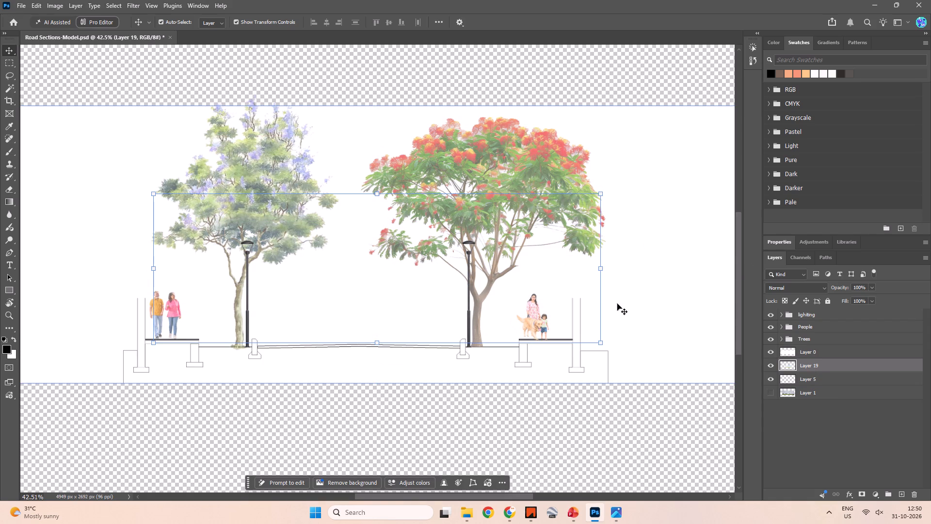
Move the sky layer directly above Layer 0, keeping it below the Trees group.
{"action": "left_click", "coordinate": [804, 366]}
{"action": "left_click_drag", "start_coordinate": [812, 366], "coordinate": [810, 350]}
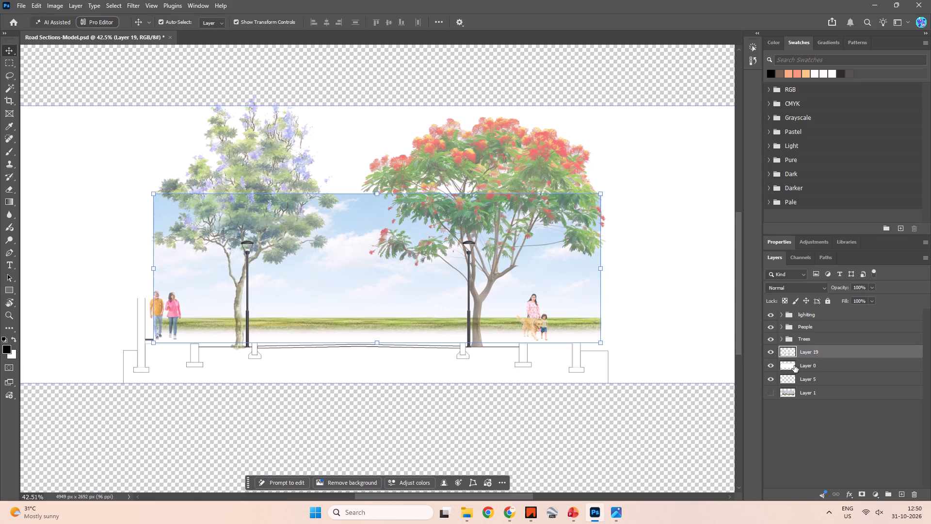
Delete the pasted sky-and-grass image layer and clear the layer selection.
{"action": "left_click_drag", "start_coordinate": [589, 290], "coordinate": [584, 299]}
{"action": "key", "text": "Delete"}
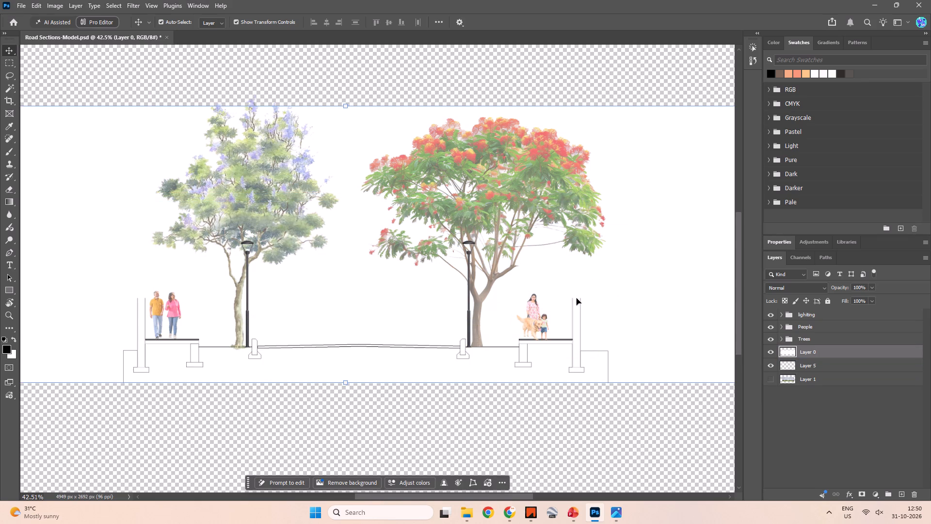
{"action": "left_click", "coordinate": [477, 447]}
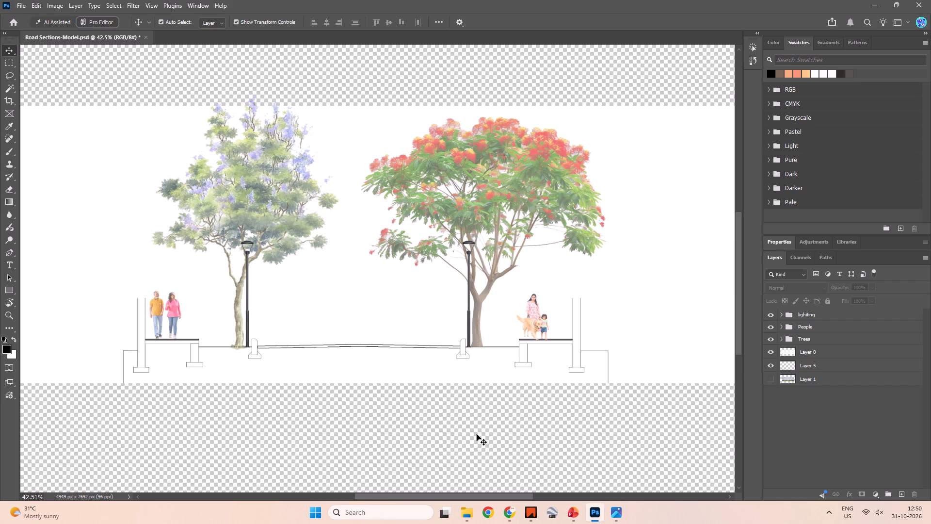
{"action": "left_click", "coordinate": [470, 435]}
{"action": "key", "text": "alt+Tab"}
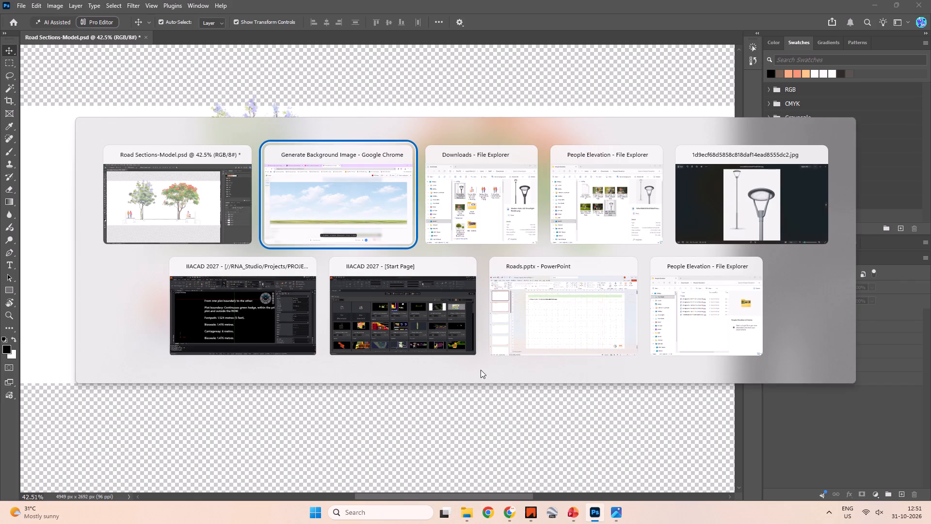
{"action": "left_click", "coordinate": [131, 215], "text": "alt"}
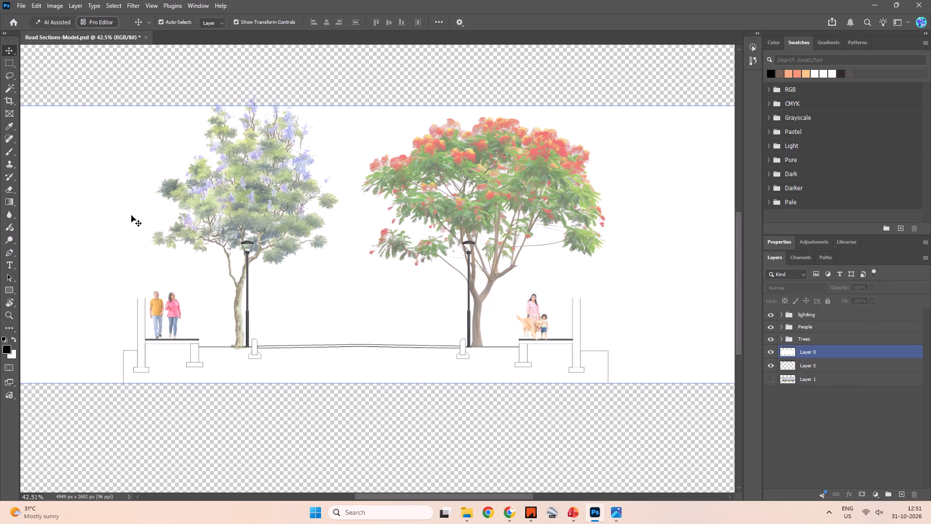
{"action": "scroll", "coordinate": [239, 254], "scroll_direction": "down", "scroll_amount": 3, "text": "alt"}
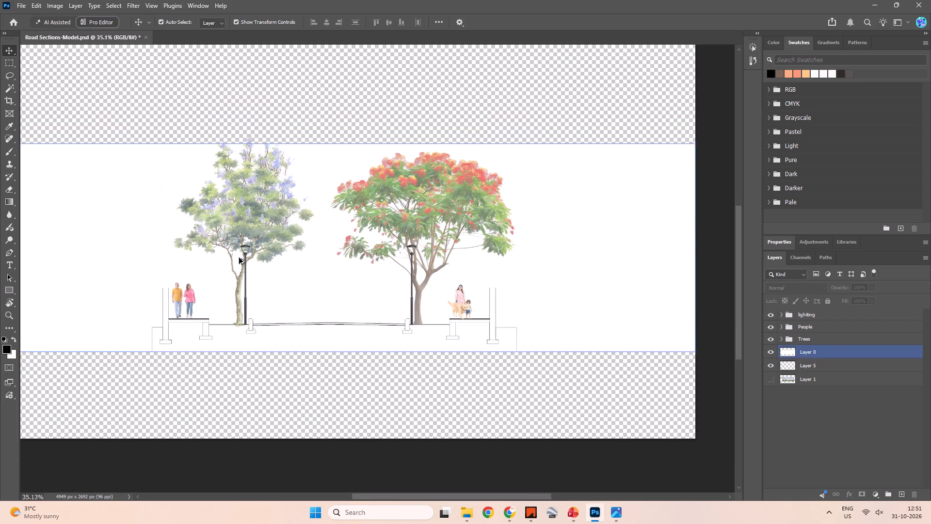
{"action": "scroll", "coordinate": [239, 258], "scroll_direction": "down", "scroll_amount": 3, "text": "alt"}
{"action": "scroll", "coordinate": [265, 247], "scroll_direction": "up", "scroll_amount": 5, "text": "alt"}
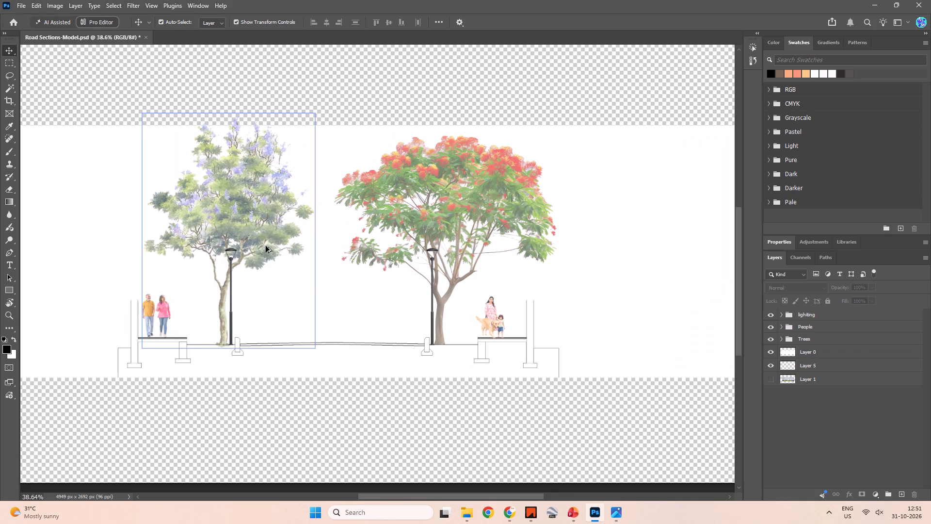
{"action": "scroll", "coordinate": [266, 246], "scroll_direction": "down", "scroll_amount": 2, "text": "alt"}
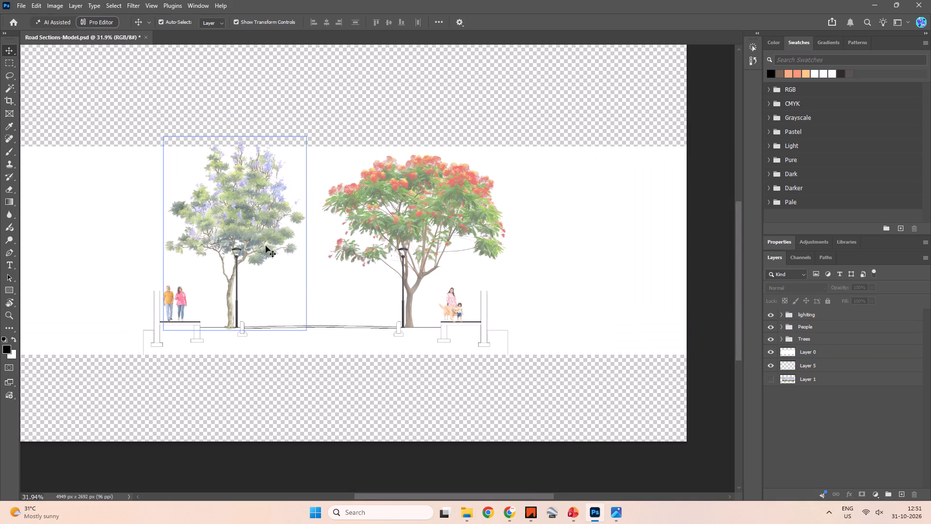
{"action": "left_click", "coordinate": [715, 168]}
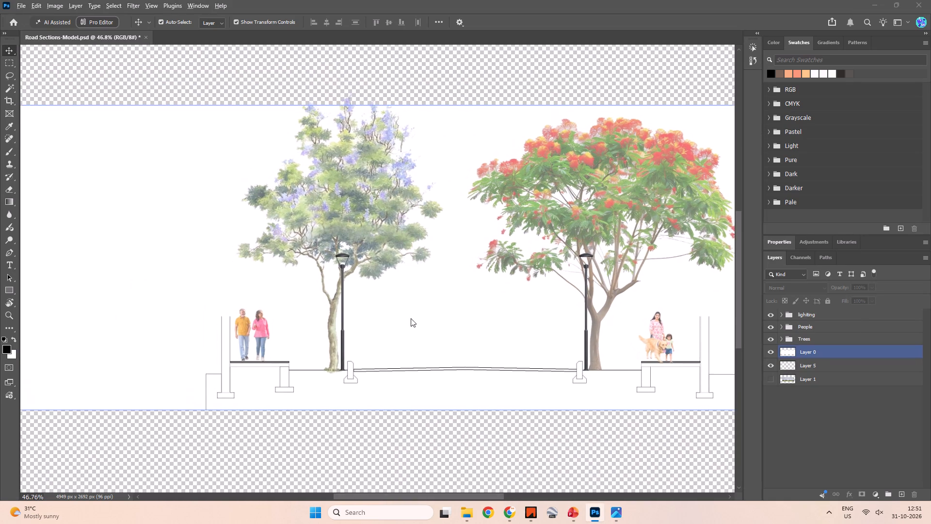
{"action": "left_click", "coordinate": [314, 9]}
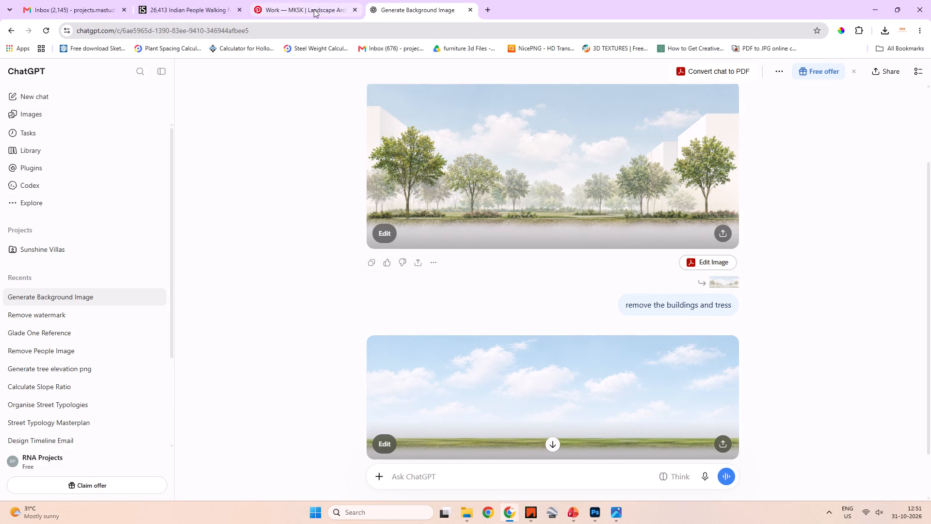
{"action": "scroll", "coordinate": [275, 147], "scroll_direction": "up", "scroll_amount": 6}
{"action": "left_click", "coordinate": [202, 70]}
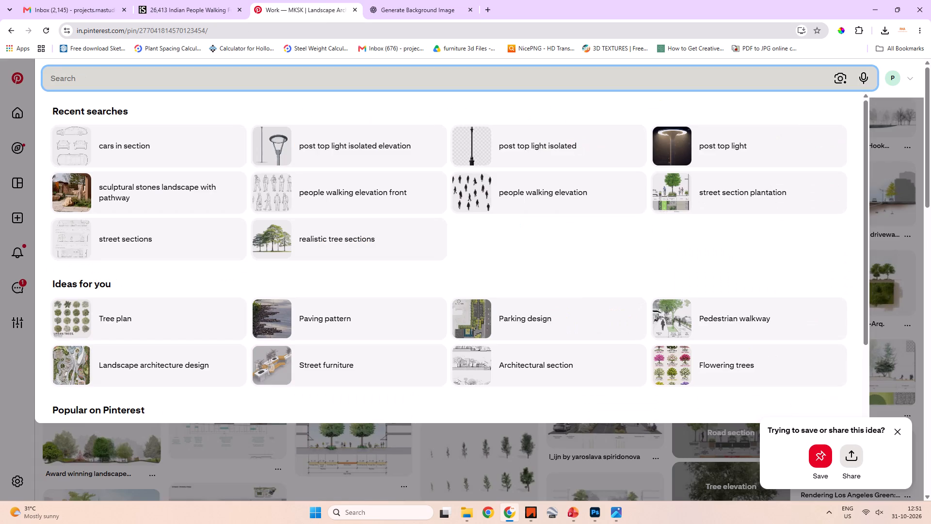
{"action": "type", "text": "plants b"}
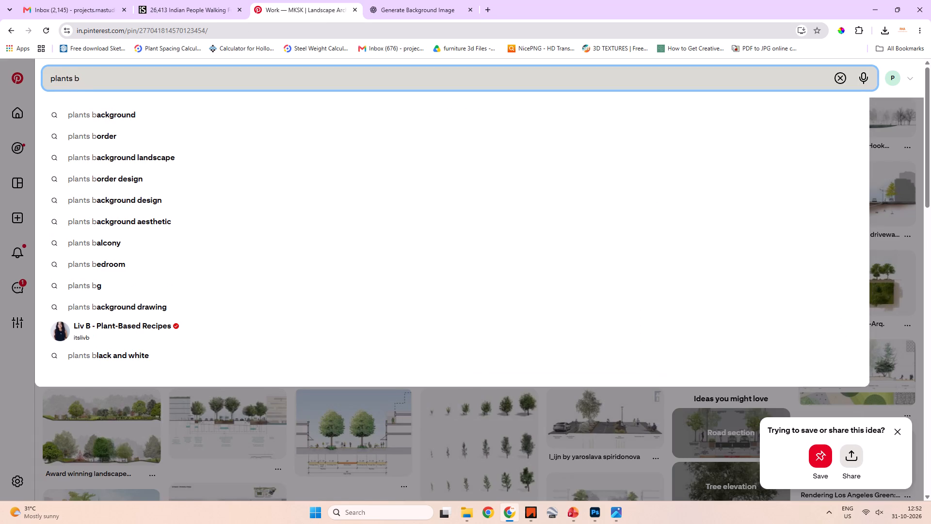
{"action": "type", "text": "ushes elevation"}
{"action": "key", "text": "space"}
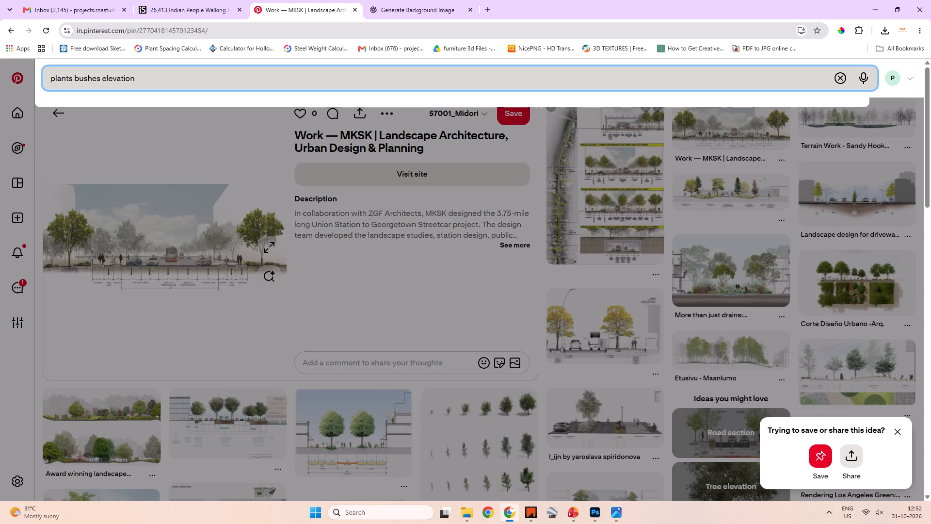
{"action": "key", "text": "Return"}
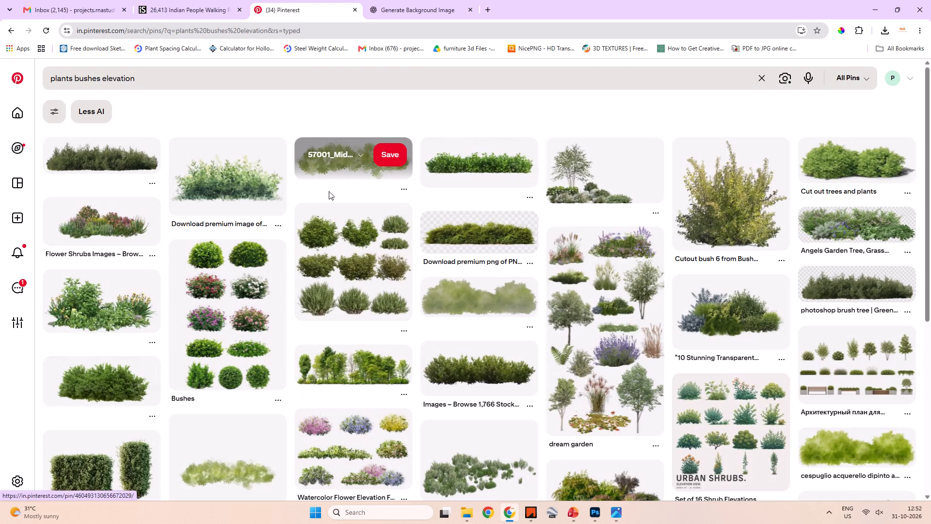
Browse the bush elevation results and open the pin showing four seasonal planting elevations from early spring to winter.
{"action": "scroll", "coordinate": [374, 213], "scroll_direction": "down", "scroll_amount": 3}
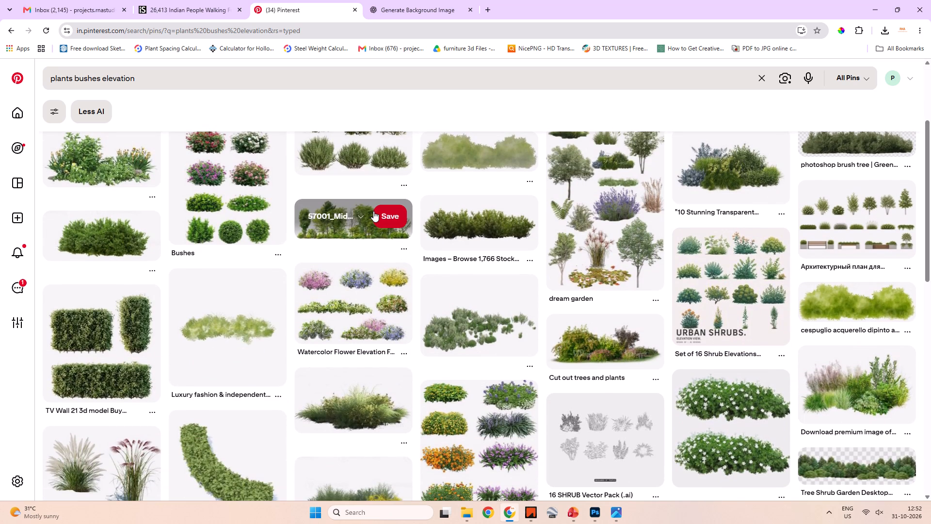
{"action": "scroll", "coordinate": [373, 211], "scroll_direction": "down", "scroll_amount": 6}
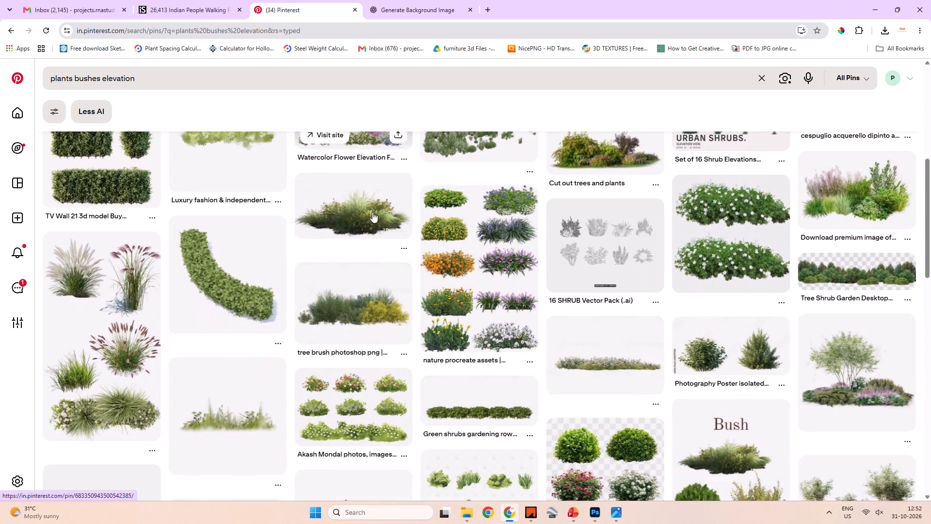
{"action": "scroll", "coordinate": [372, 212], "scroll_direction": "down", "scroll_amount": 8}
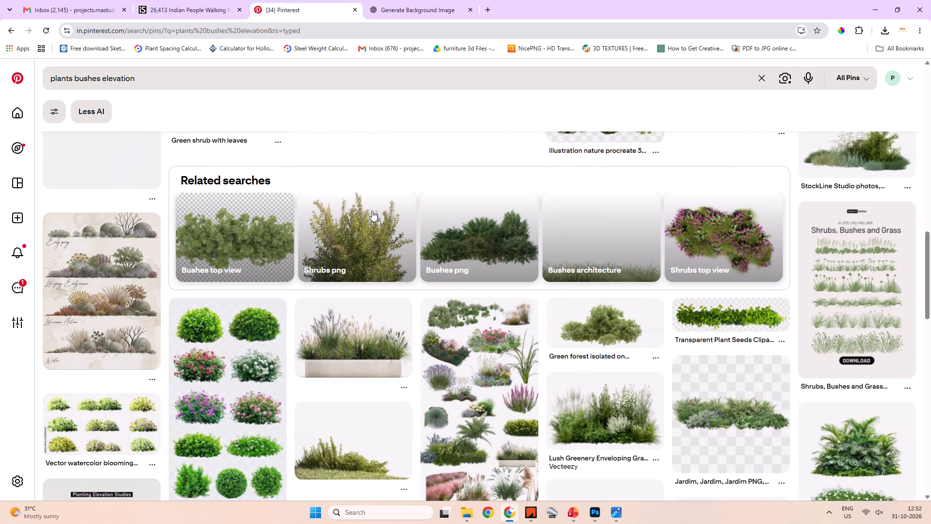
{"action": "left_click", "coordinate": [107, 292]}
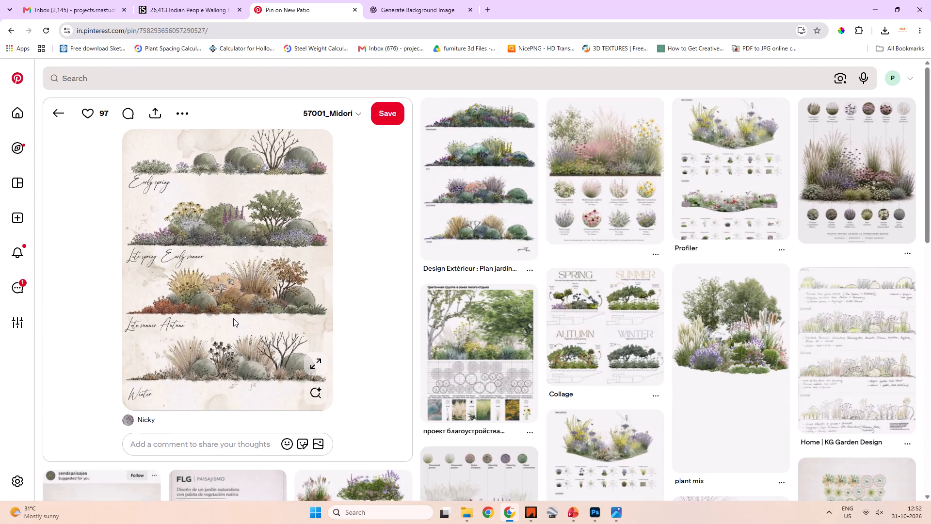
Enlarge the seasonal planting image, save it as a JPG in the Downloads tree_Elevations folder, and close the enlarged view.
{"action": "left_click", "coordinate": [231, 298]}
{"action": "left_click", "coordinate": [317, 370]}
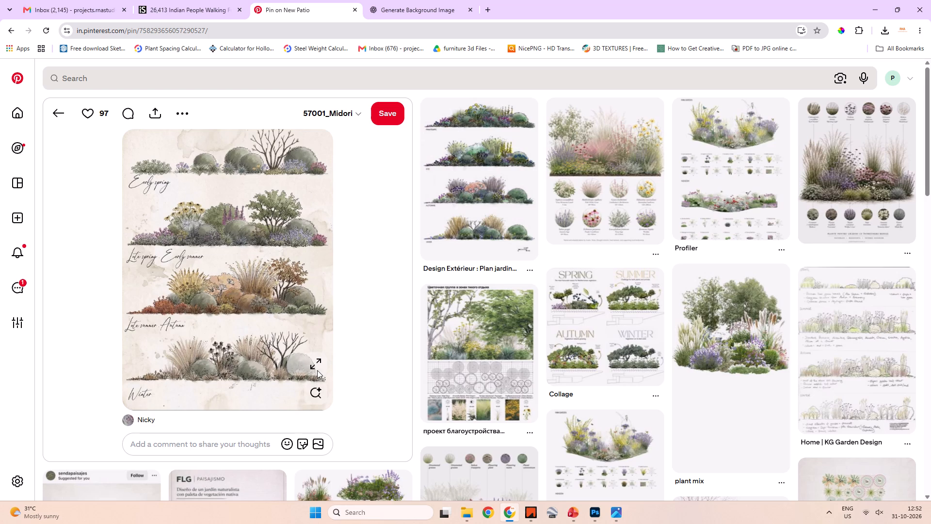
{"action": "right_click", "coordinate": [445, 269]}
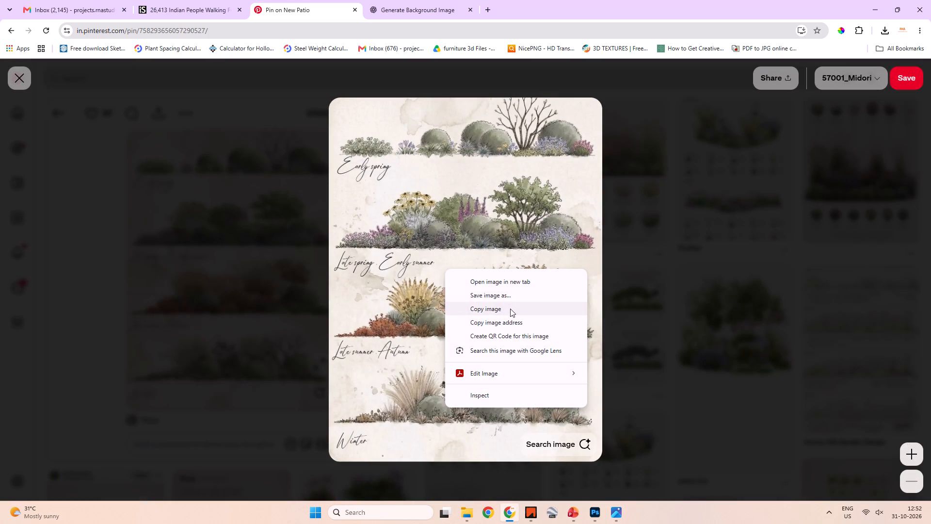
{"action": "left_click", "coordinate": [507, 301]}
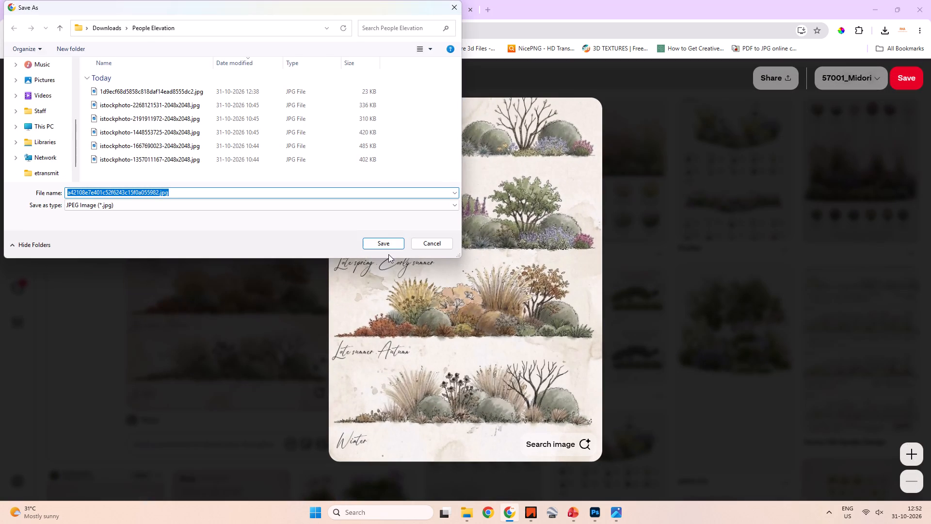
{"action": "left_click", "coordinate": [62, 22]}
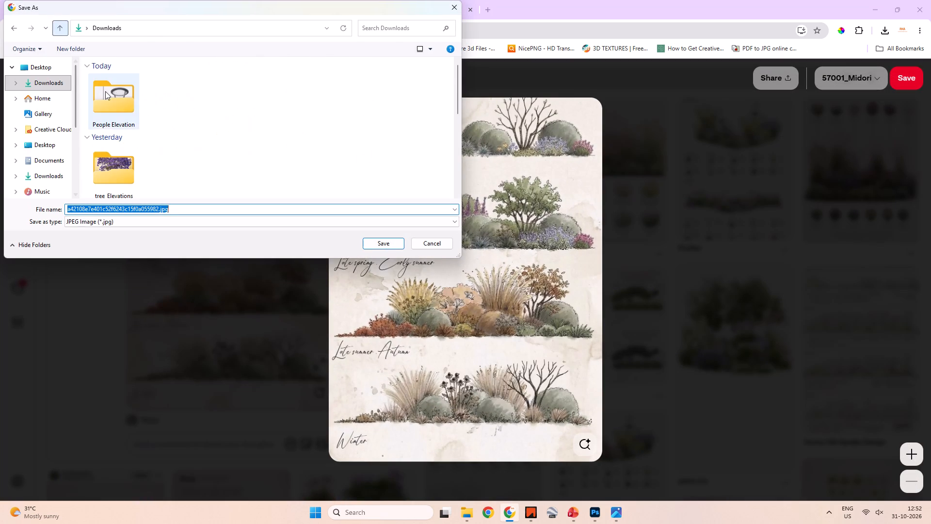
{"action": "double_click", "coordinate": [128, 159]}
{"action": "left_click", "coordinate": [384, 237]}
{"action": "left_click", "coordinate": [383, 242]}
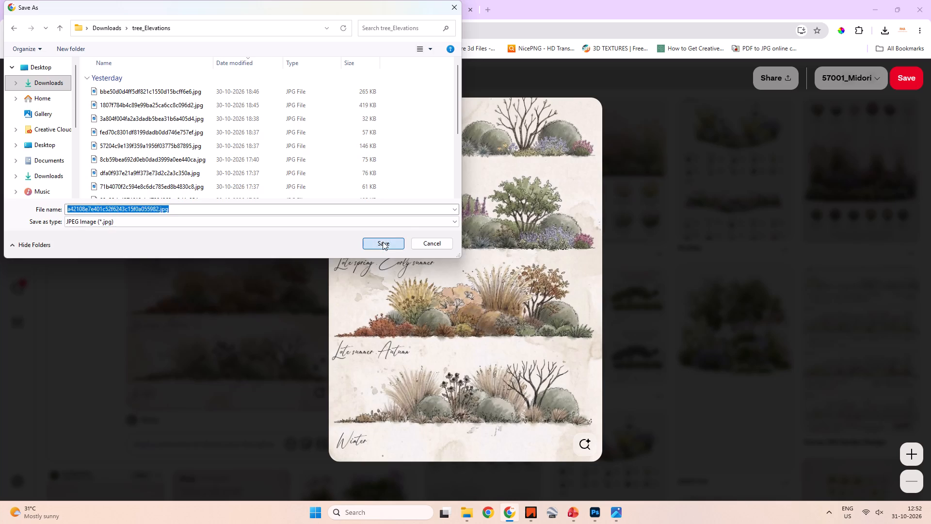
{"action": "left_click", "coordinate": [598, 227]}
{"action": "left_click", "coordinate": [630, 234]}
Open the "plant mix" collage pin with trees, pampas grass and lavender from the related pins.
{"action": "scroll", "coordinate": [627, 226], "scroll_direction": "down", "scroll_amount": 2}
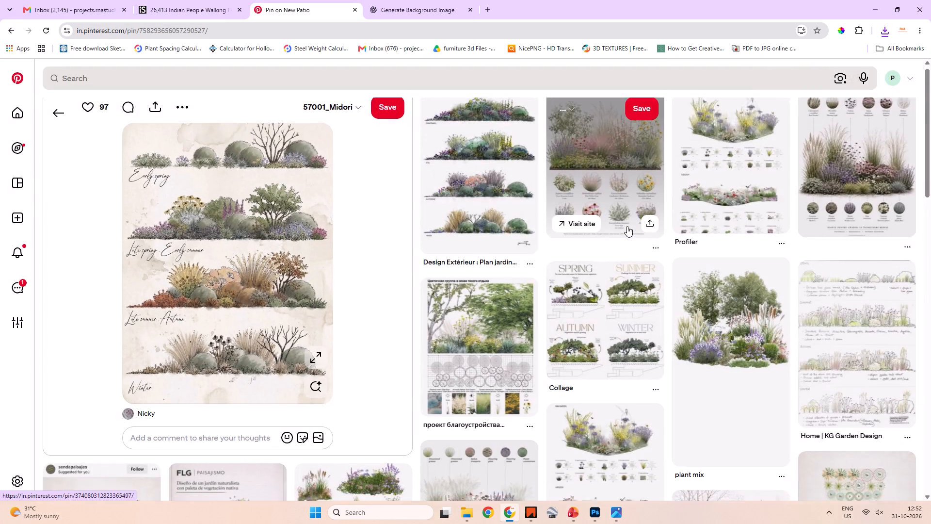
{"action": "scroll", "coordinate": [627, 226], "scroll_direction": "down", "scroll_amount": 1}
{"action": "left_click", "coordinate": [753, 193]}
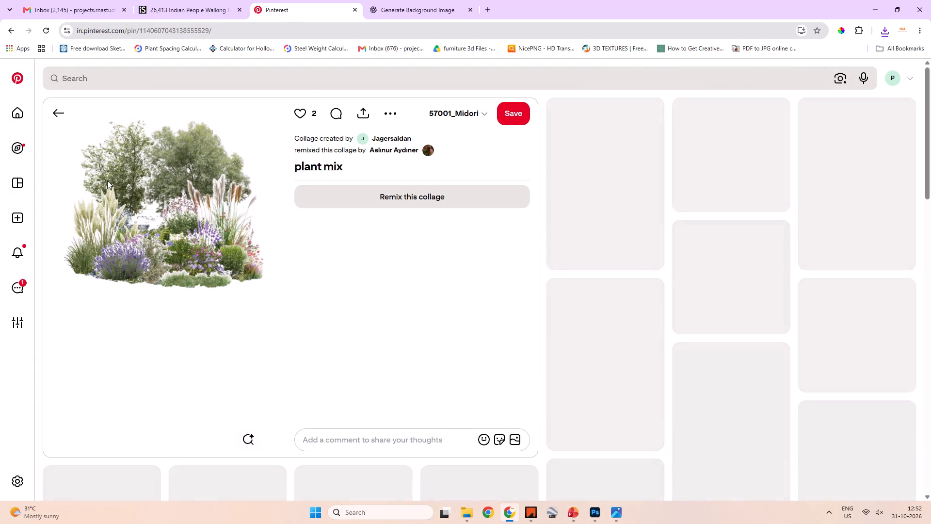
Isolate the low purple-and-pink flower bed cut-out in the collage and save it as a PNG in tree_Elevations.
{"action": "left_click", "coordinate": [206, 239]}
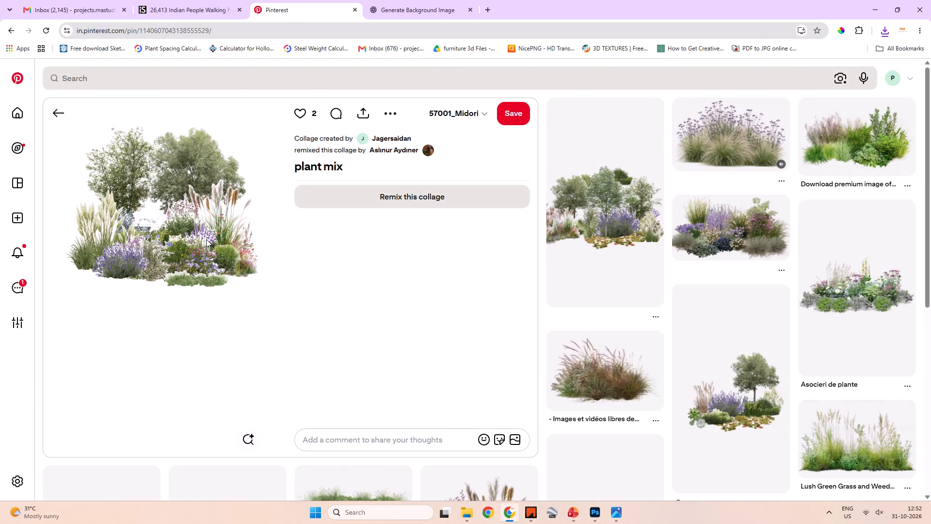
{"action": "left_click_drag", "start_coordinate": [191, 238], "coordinate": [193, 265]}
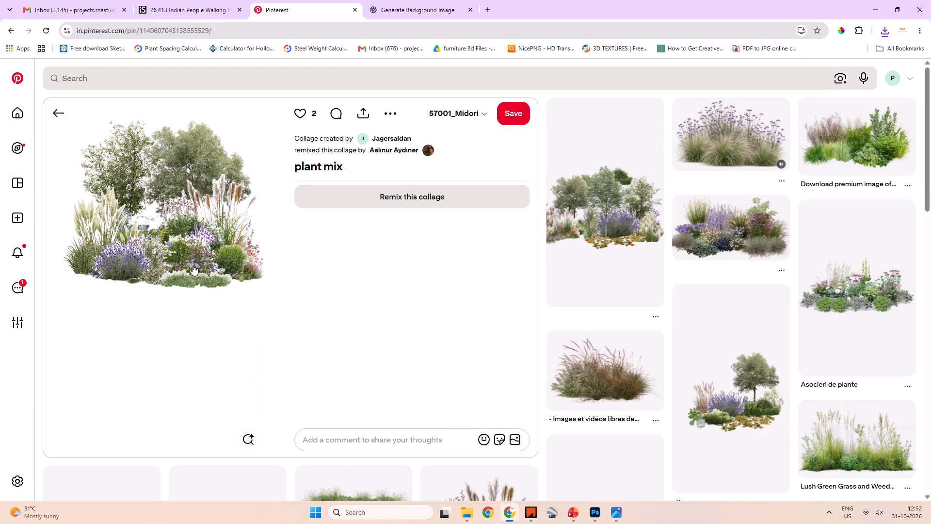
{"action": "left_click_drag", "start_coordinate": [193, 265], "coordinate": [192, 250]}
{"action": "left_click_drag", "start_coordinate": [192, 250], "coordinate": [194, 245]}
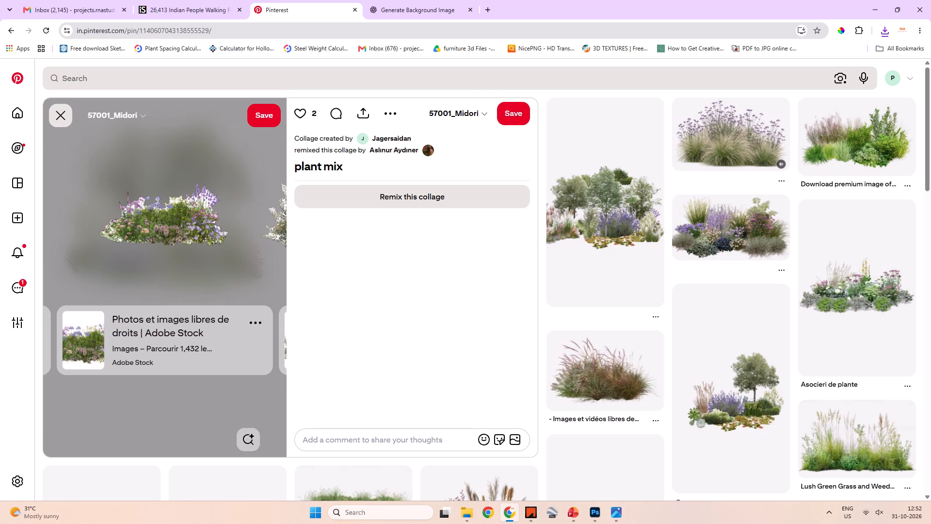
{"action": "right_click", "coordinate": [180, 227]}
{"action": "left_click", "coordinate": [214, 252]}
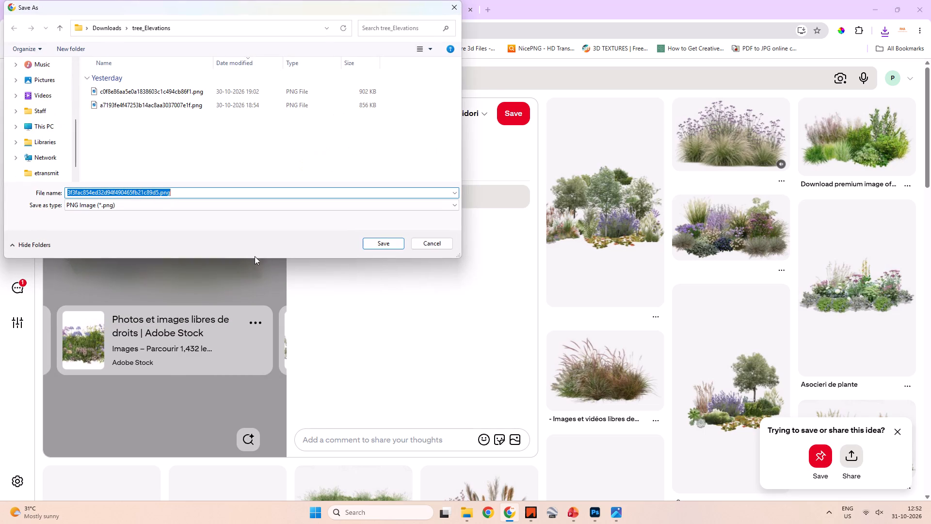
{"action": "left_click", "coordinate": [372, 244]}
Bring up the collage's tall leafy shrub cut-out and save it as a PNG in tree_Elevations.
{"action": "left_click_drag", "start_coordinate": [189, 238], "coordinate": [92, 226]}
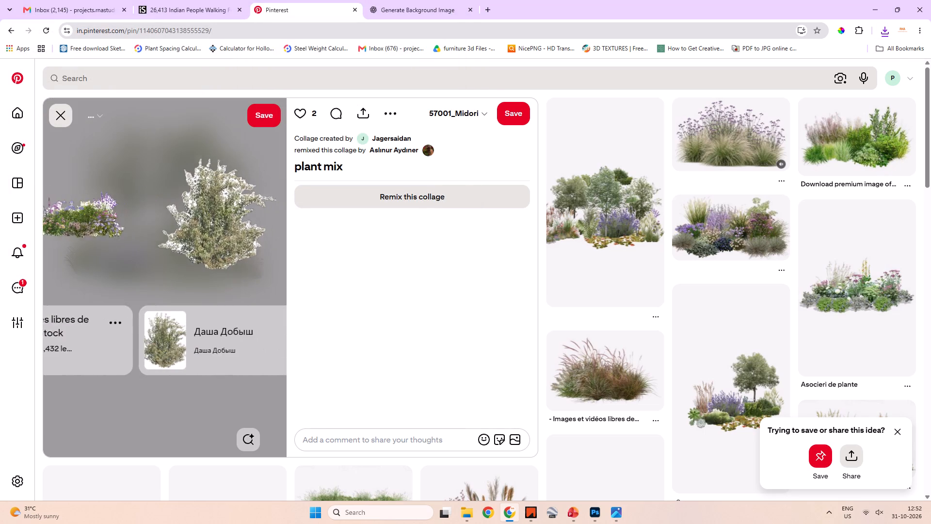
{"action": "left_click_drag", "start_coordinate": [92, 226], "coordinate": [69, 225]}
{"action": "right_click", "coordinate": [166, 225]}
{"action": "left_click", "coordinate": [203, 264]}
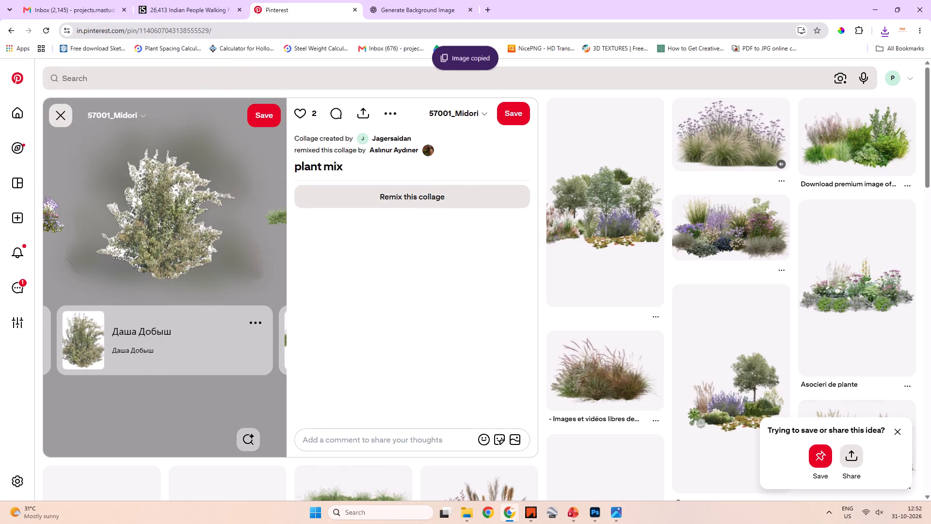
{"action": "right_click", "coordinate": [193, 232]}
{"action": "left_click", "coordinate": [232, 258]}
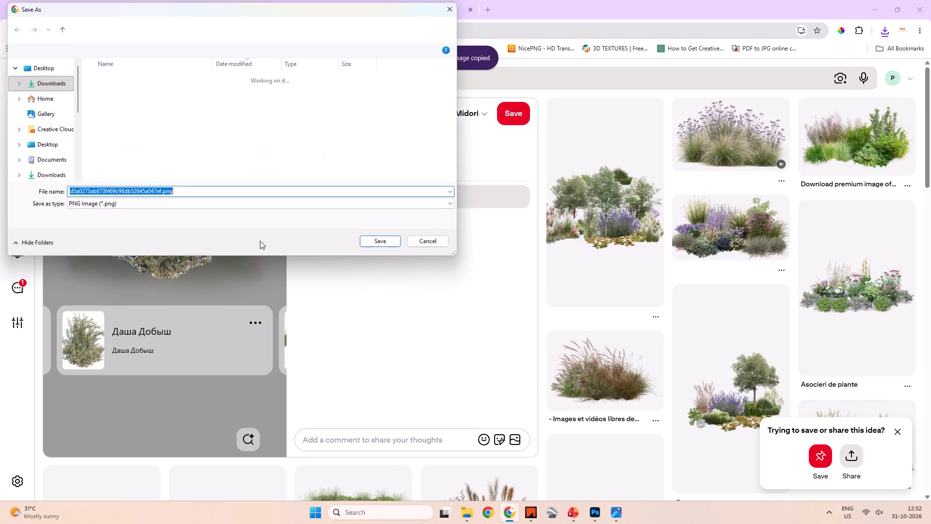
{"action": "left_click", "coordinate": [373, 244]}
Bring up the collage's low green foliage strip and save it as a PNG in tree_Elevations.
{"action": "left_click_drag", "start_coordinate": [168, 256], "coordinate": [79, 245]}
{"action": "left_click_drag", "start_coordinate": [161, 242], "coordinate": [134, 239]}
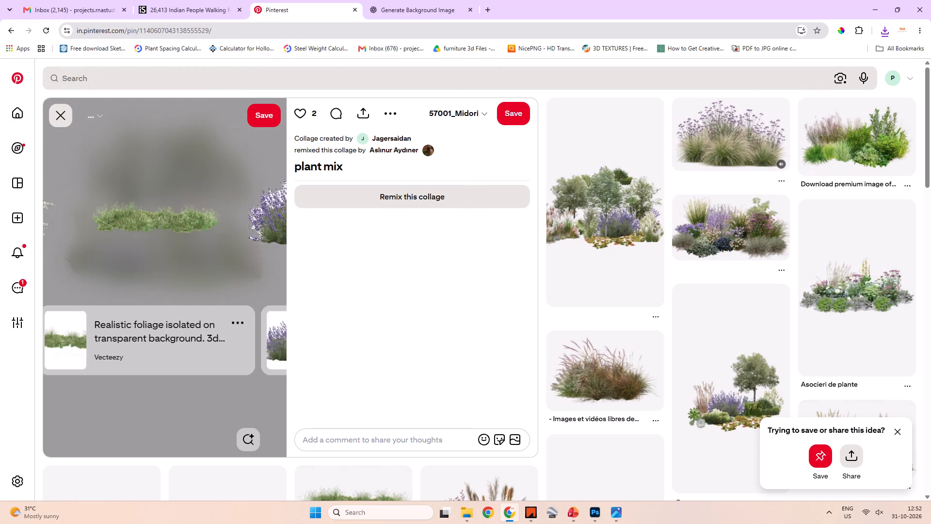
{"action": "left_click_drag", "start_coordinate": [134, 239], "coordinate": [60, 232]}
{"action": "left_click_drag", "start_coordinate": [129, 238], "coordinate": [182, 239]}
{"action": "right_click", "coordinate": [169, 224]}
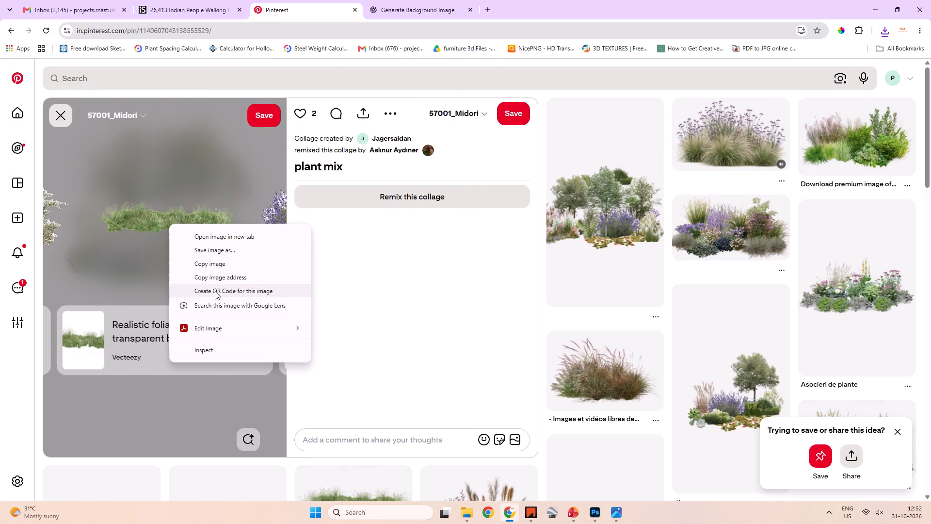
{"action": "left_click", "coordinate": [213, 255]}
{"action": "left_click", "coordinate": [369, 247]}
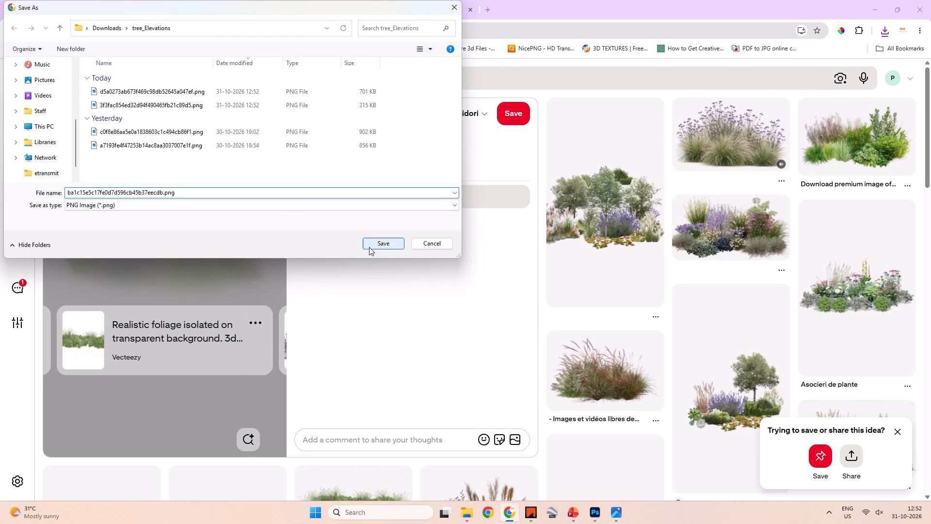
Bring up the collage's lavender cut-out and save it as a PNG in tree_Elevations.
{"action": "left_click_drag", "start_coordinate": [151, 246], "coordinate": [84, 241]}
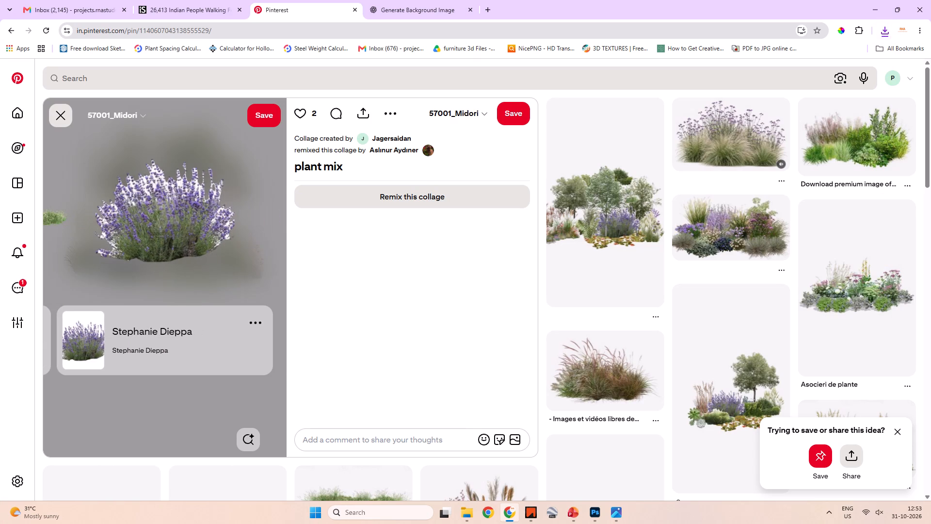
{"action": "right_click", "coordinate": [172, 236]}
{"action": "left_click", "coordinate": [212, 268]}
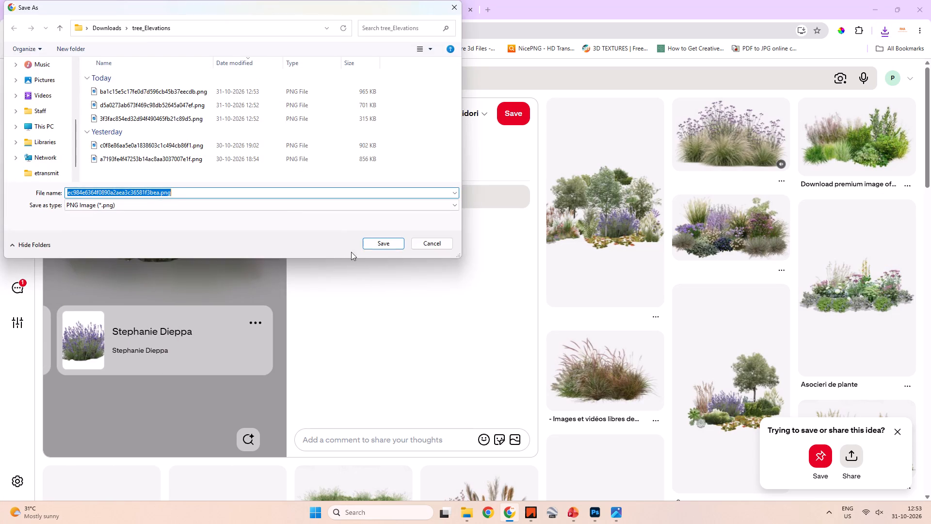
{"action": "left_click", "coordinate": [372, 245]}
Go through the collage's other cut-outs to the mixed prairie grass bed and save it as a PNG in tree_Elevations.
{"action": "left_click_drag", "start_coordinate": [161, 243], "coordinate": [64, 231]}
{"action": "left_click_drag", "start_coordinate": [237, 246], "coordinate": [120, 237]}
{"action": "left_click_drag", "start_coordinate": [141, 240], "coordinate": [316, 253]}
{"action": "left_click_drag", "start_coordinate": [202, 240], "coordinate": [219, 240]}
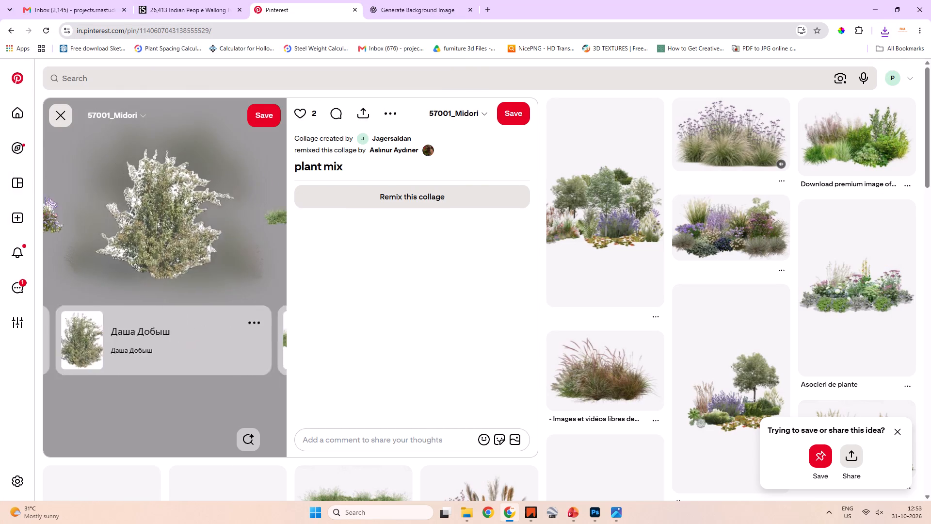
{"action": "left_click_drag", "start_coordinate": [219, 240], "coordinate": [244, 240]}
{"action": "left_click_drag", "start_coordinate": [141, 234], "coordinate": [209, 236]}
{"action": "left_click_drag", "start_coordinate": [153, 235], "coordinate": [199, 237]}
{"action": "left_click_drag", "start_coordinate": [167, 238], "coordinate": [199, 241]}
{"action": "left_click_drag", "start_coordinate": [204, 241], "coordinate": [187, 242]}
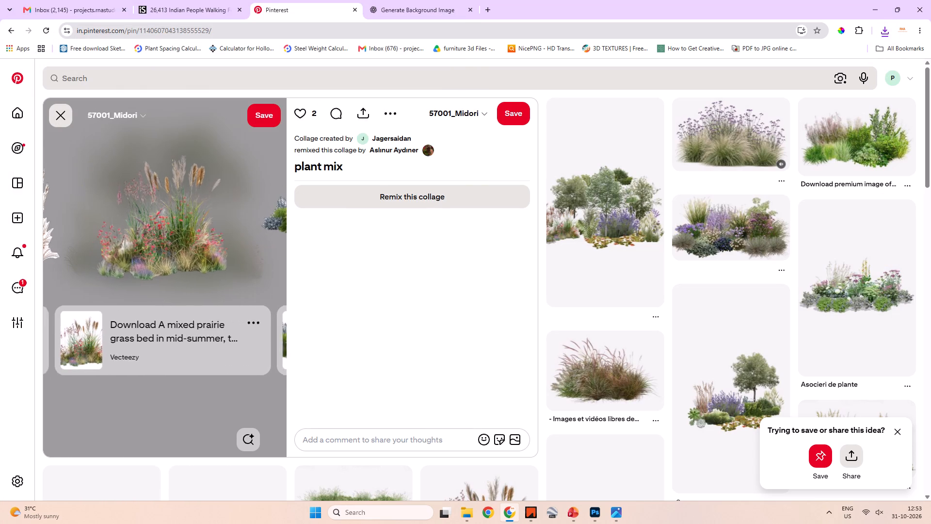
{"action": "right_click", "coordinate": [140, 233]}
{"action": "left_click", "coordinate": [184, 261]}
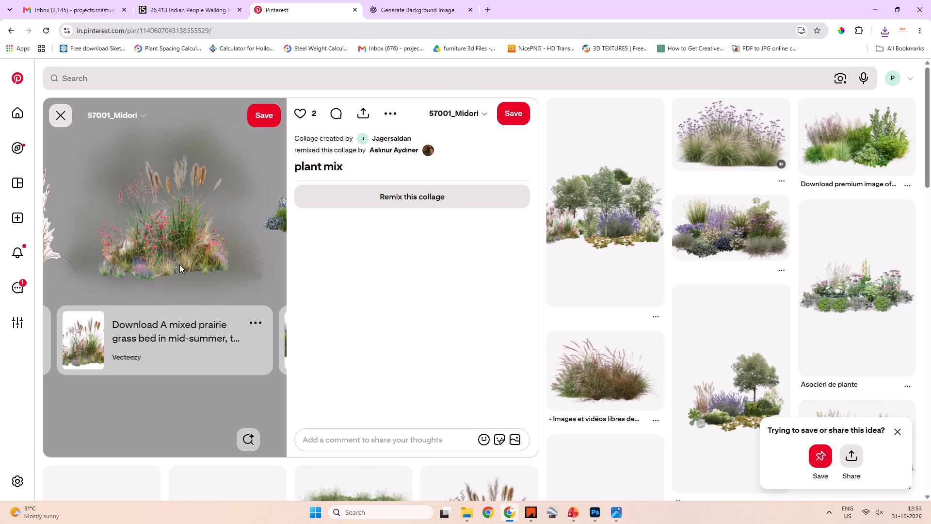
{"action": "left_click", "coordinate": [367, 241]}
Browse back through the collage's cut-outs to the dry brown ornamental grass and save it as a PNG in tree_Elevations.
{"action": "left_click_drag", "start_coordinate": [123, 242], "coordinate": [209, 246]}
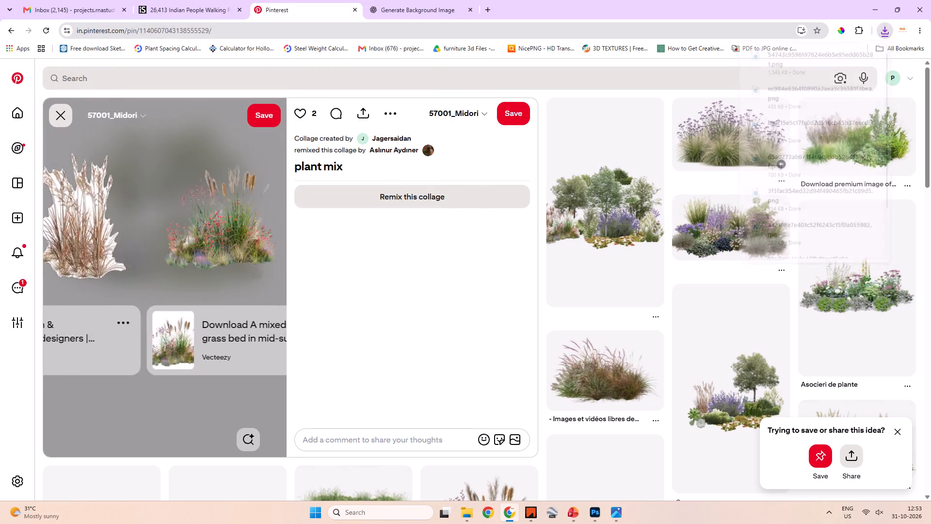
{"action": "left_click_drag", "start_coordinate": [168, 245], "coordinate": [219, 245]}
{"action": "left_click_drag", "start_coordinate": [216, 246], "coordinate": [117, 244]}
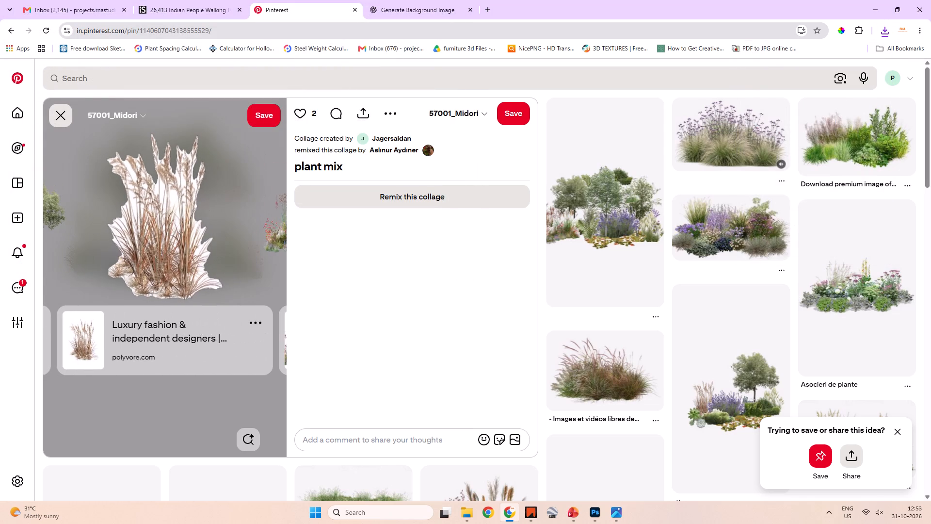
{"action": "left_click_drag", "start_coordinate": [168, 248], "coordinate": [231, 246]}
{"action": "left_click_drag", "start_coordinate": [170, 245], "coordinate": [238, 246]}
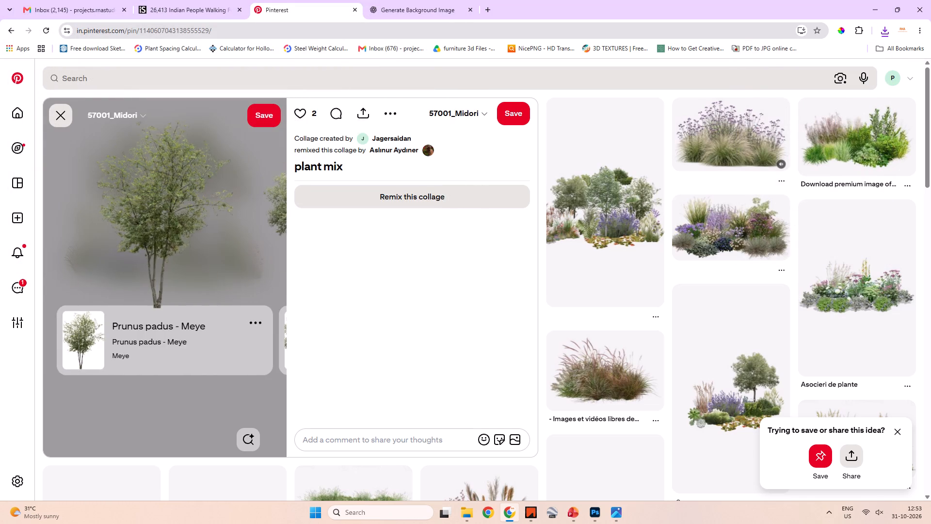
{"action": "left_click_drag", "start_coordinate": [207, 246], "coordinate": [273, 246]}
{"action": "left_click_drag", "start_coordinate": [257, 245], "coordinate": [128, 233]}
{"action": "left_click_drag", "start_coordinate": [172, 237], "coordinate": [122, 237]}
{"action": "right_click", "coordinate": [162, 235]}
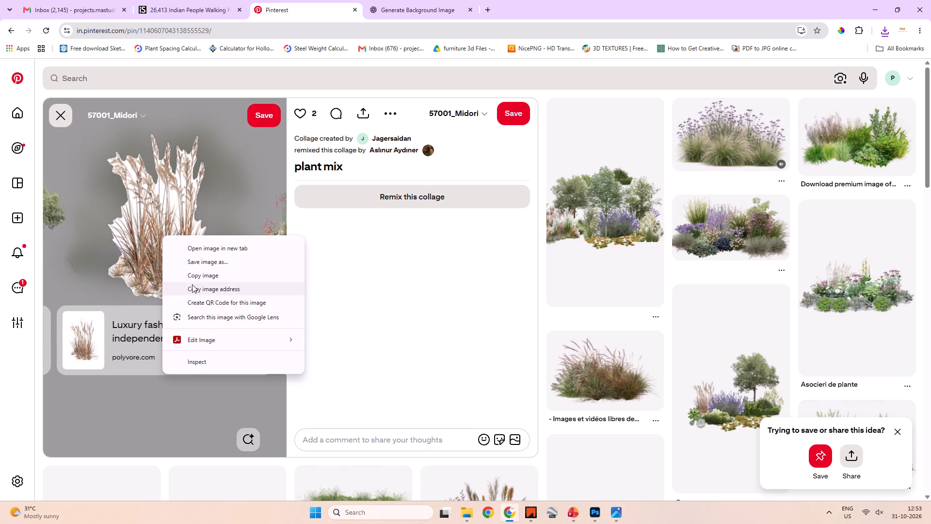
{"action": "left_click", "coordinate": [208, 262]}
{"action": "left_click", "coordinate": [376, 249]}
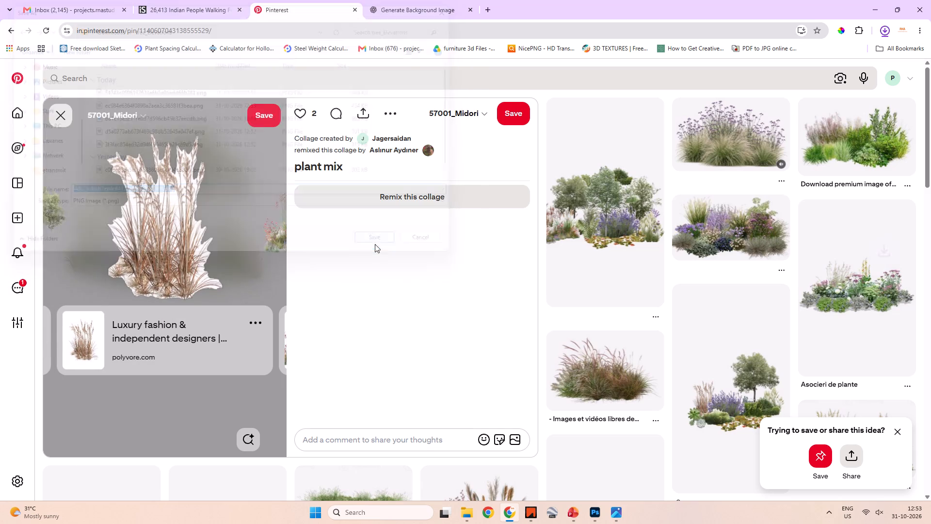
Look through the related pins below the plant mix collage for more shrub, grass and flower-bed cut-outs.
{"action": "scroll", "coordinate": [673, 227], "scroll_direction": "down", "scroll_amount": 6}
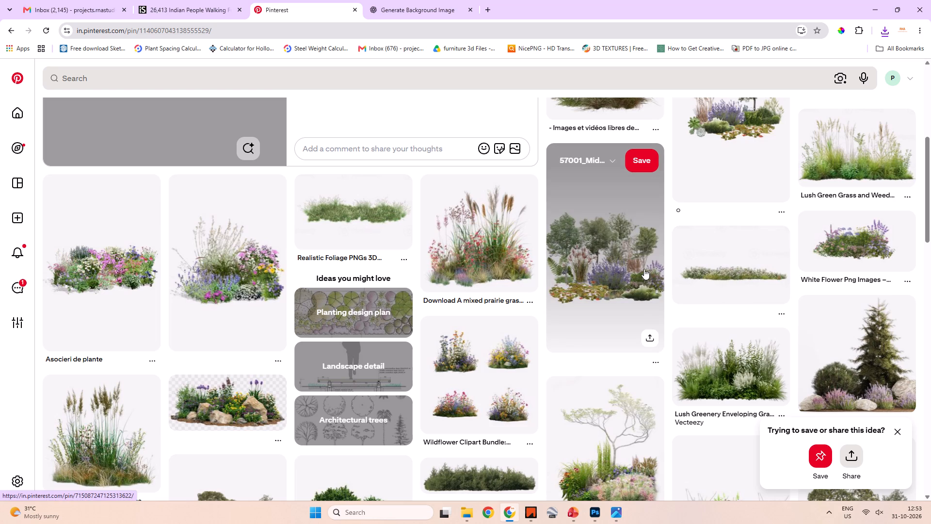
{"action": "left_click", "coordinate": [898, 431]}
{"action": "scroll", "coordinate": [366, 229], "scroll_direction": "down", "scroll_amount": 6}
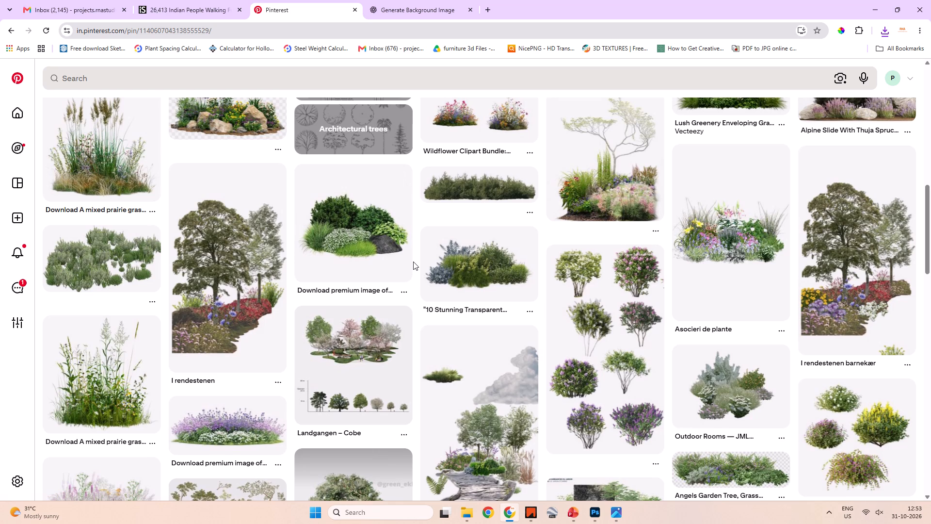
{"action": "scroll", "coordinate": [413, 262], "scroll_direction": "down", "scroll_amount": 4}
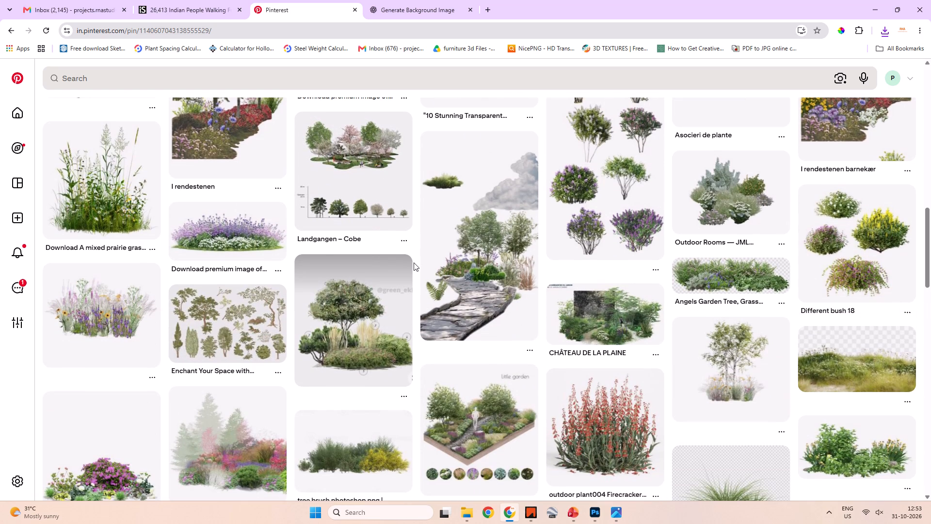
{"action": "scroll", "coordinate": [414, 262], "scroll_direction": "down", "scroll_amount": 4}
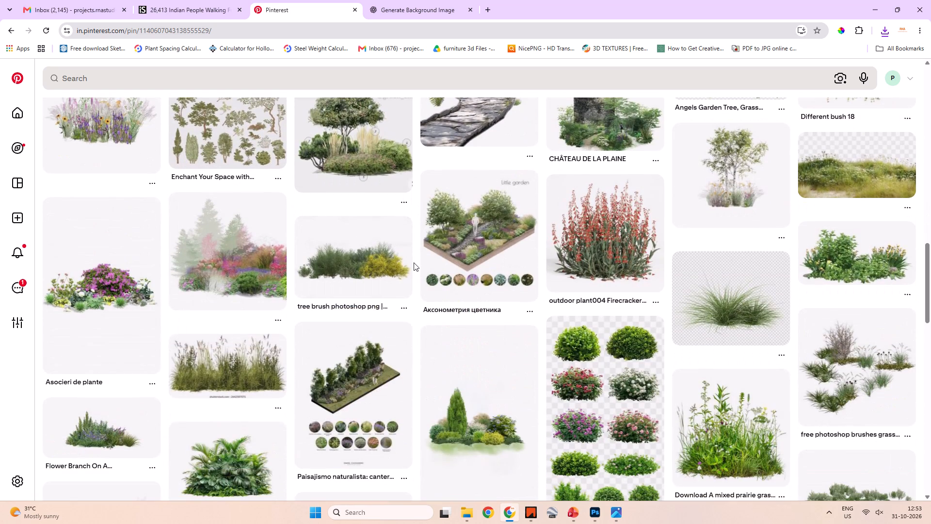
{"action": "scroll", "coordinate": [414, 262], "scroll_direction": "down", "scroll_amount": 4}
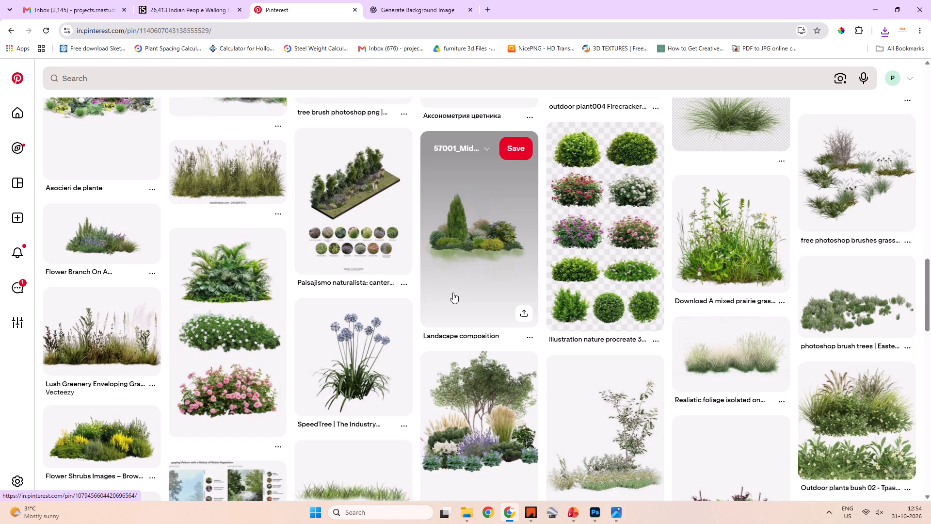
{"action": "scroll", "coordinate": [453, 293], "scroll_direction": "down", "scroll_amount": 4}
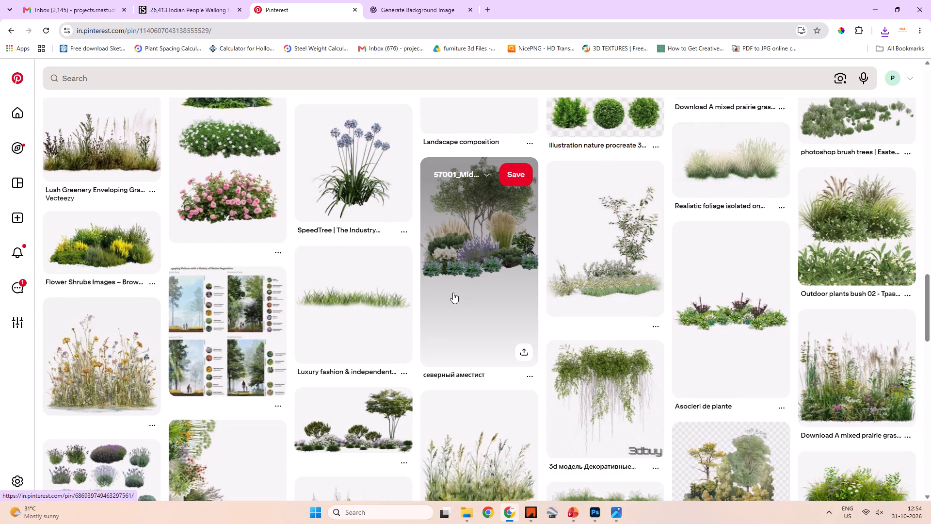
Open the pin of four native vegetation trail sections and examine its trees, ground planting and people up close.
{"action": "left_click", "coordinate": [230, 332]}
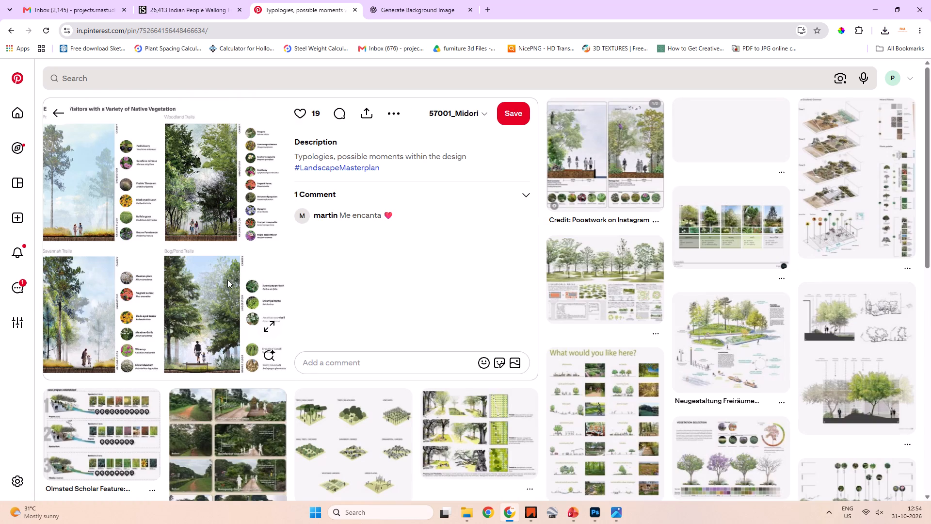
{"action": "left_click", "coordinate": [213, 280]}
{"action": "left_click", "coordinate": [273, 322]}
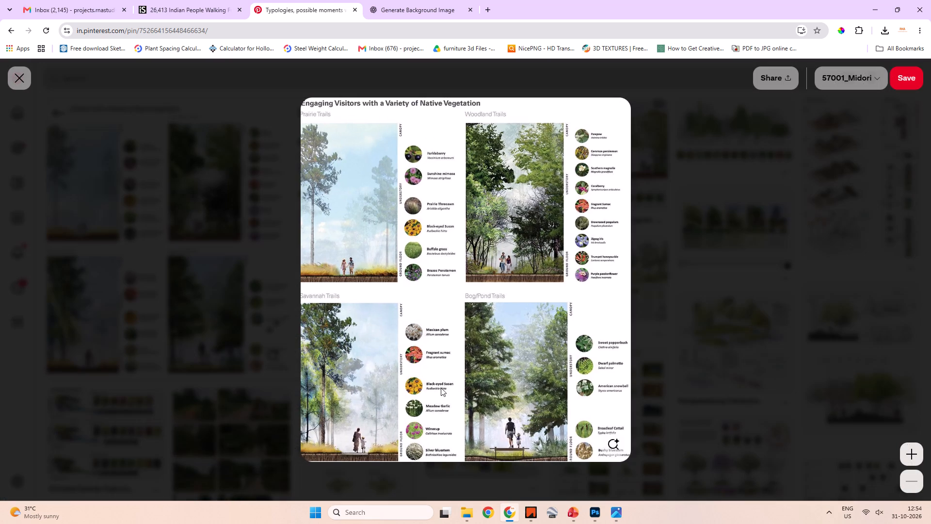
{"action": "left_click", "coordinate": [926, 452]}
{"action": "left_click", "coordinate": [916, 453]}
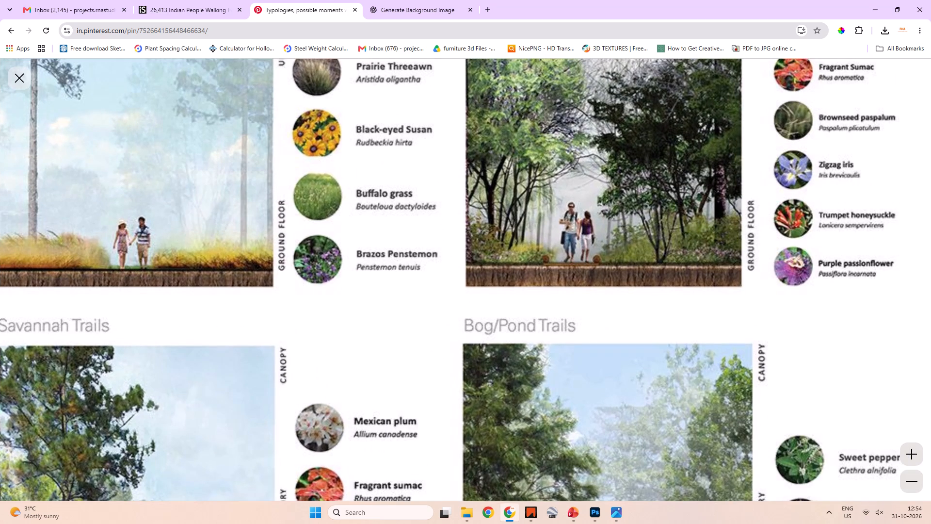
{"action": "left_click_drag", "start_coordinate": [542, 291], "coordinate": [671, 458]}
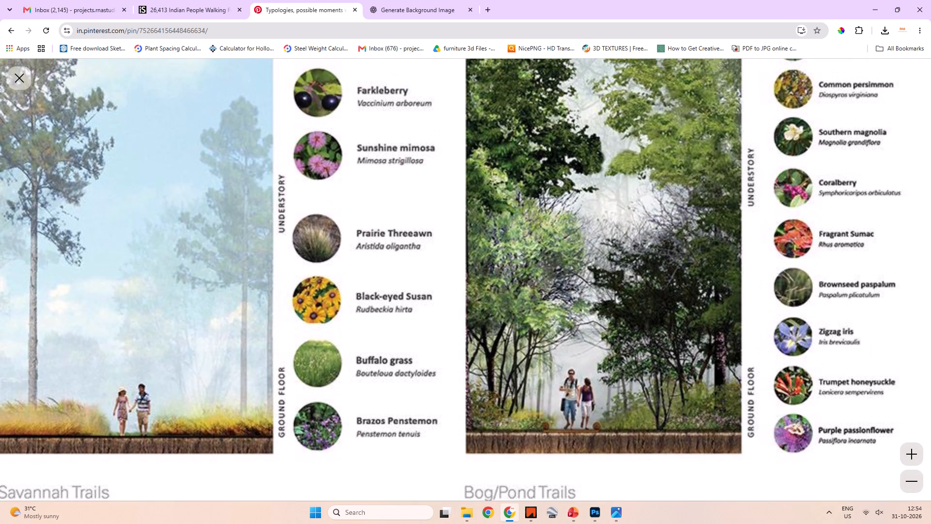
{"action": "left_click_drag", "start_coordinate": [671, 458], "coordinate": [646, 373]}
{"action": "scroll", "coordinate": [598, 328], "scroll_direction": "down", "scroll_amount": 11}
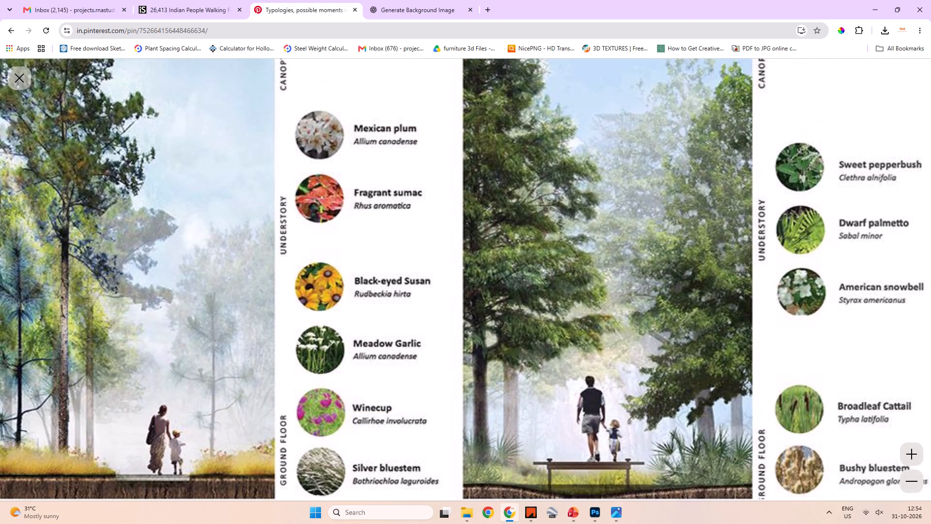
{"action": "left_click", "coordinate": [596, 326]}
{"action": "left_click", "coordinate": [902, 477]}
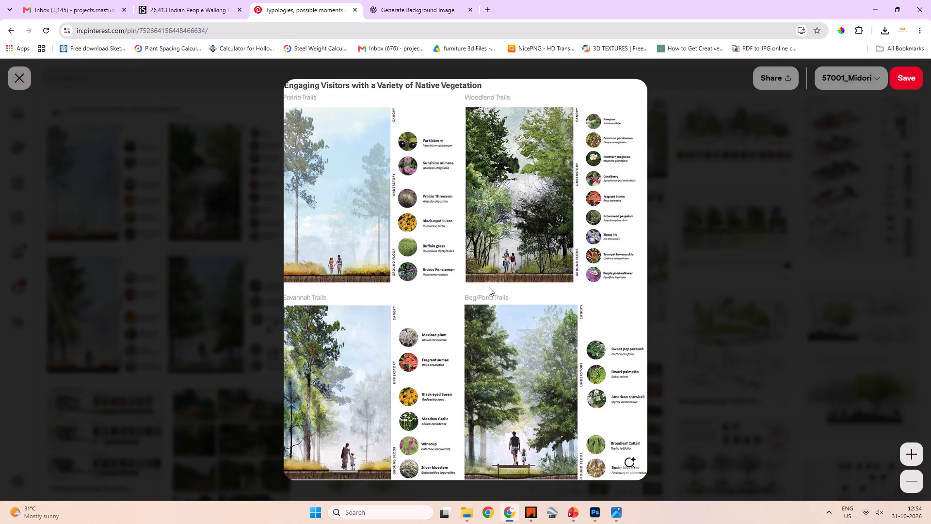
{"action": "left_click", "coordinate": [656, 295]}
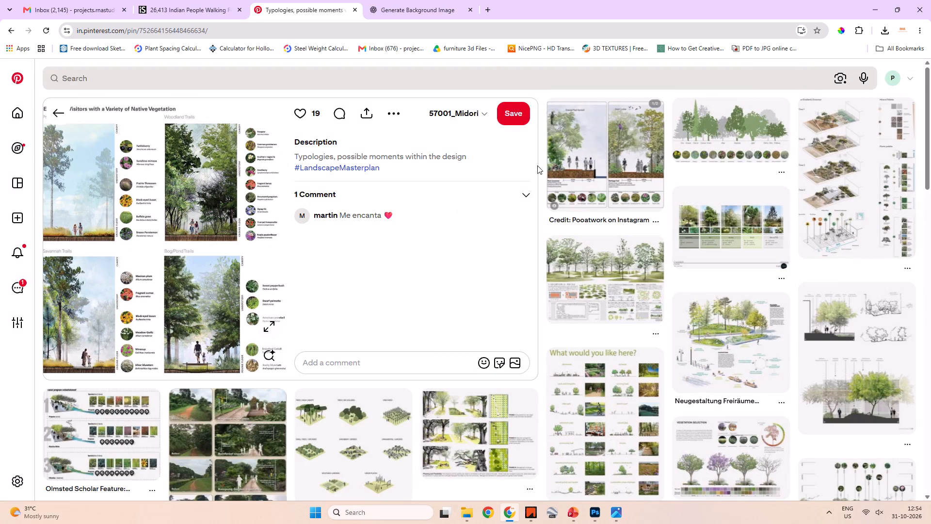
Browse related landscape section pins, from the Pooatwork trail sections to Studio Highlights 2015-2016, for rendering references.
{"action": "left_click", "coordinate": [599, 166]}
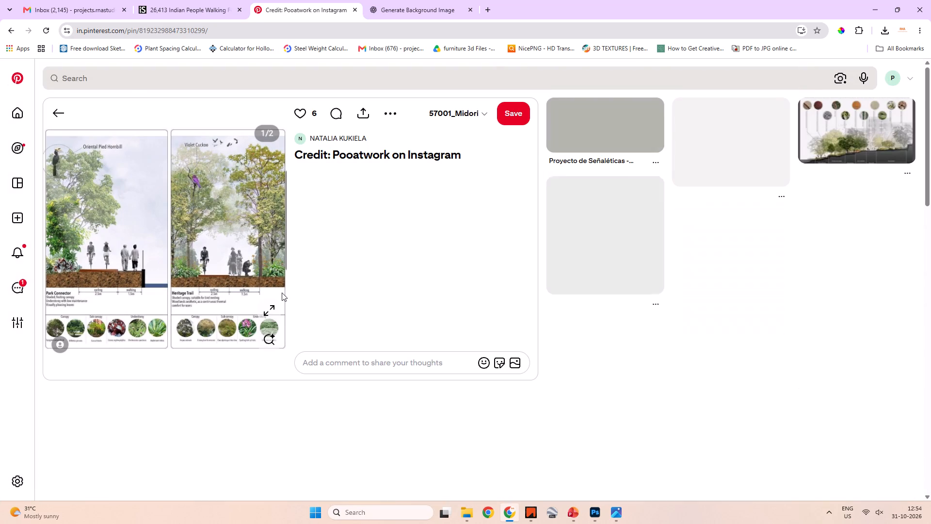
{"action": "scroll", "coordinate": [273, 303], "scroll_direction": "down", "scroll_amount": 2}
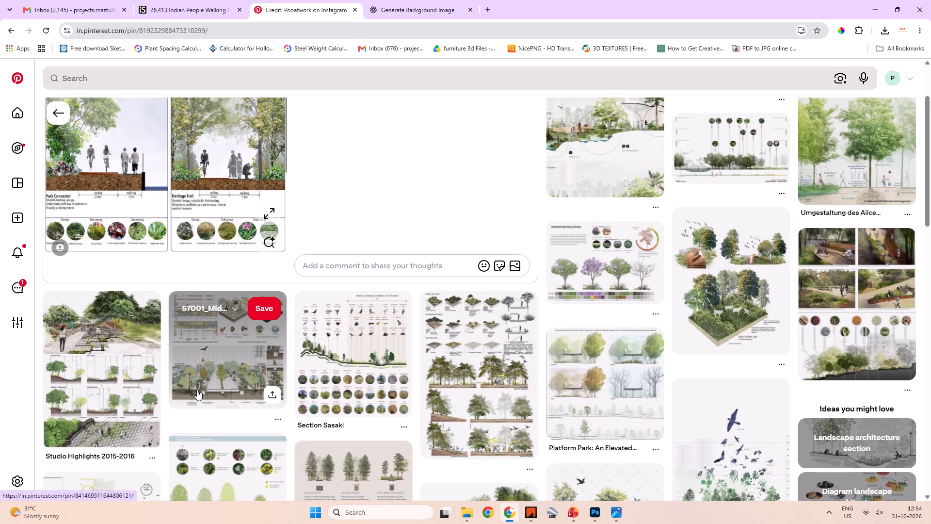
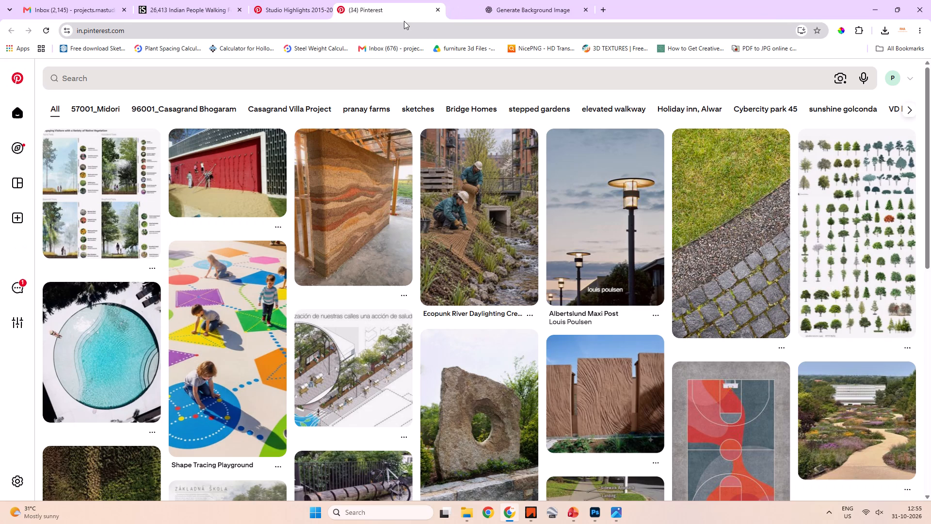
Search Pinterest for "driveway section" reference images.
{"action": "left_click_drag", "start_coordinate": [404, 21], "coordinate": [415, 21]}
{"action": "left_click", "coordinate": [211, 74]}
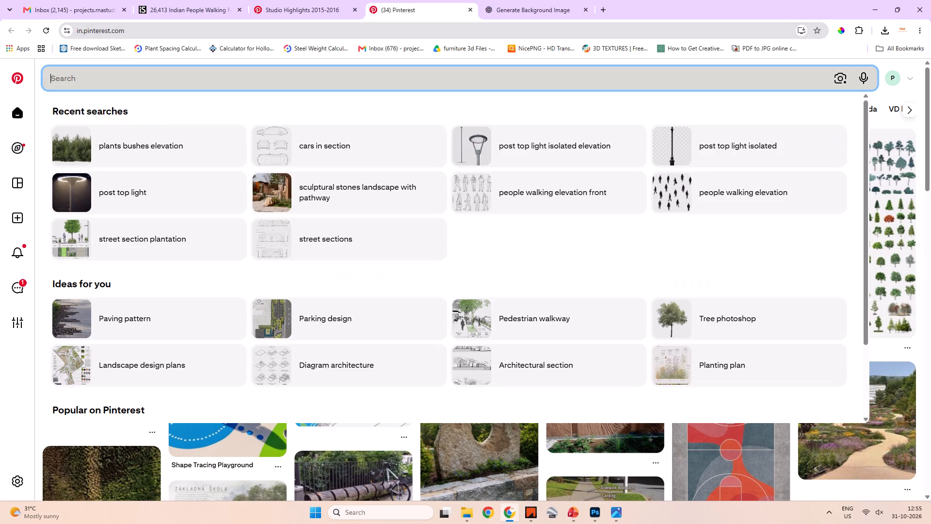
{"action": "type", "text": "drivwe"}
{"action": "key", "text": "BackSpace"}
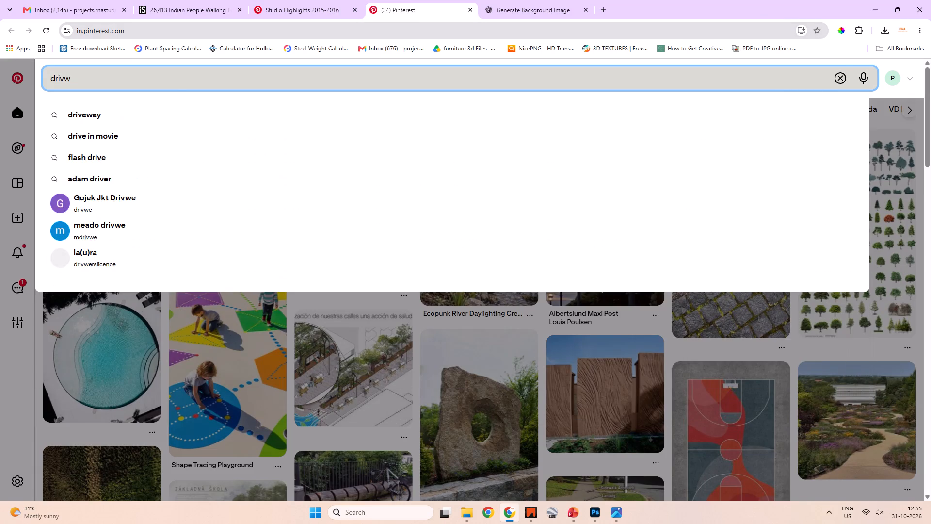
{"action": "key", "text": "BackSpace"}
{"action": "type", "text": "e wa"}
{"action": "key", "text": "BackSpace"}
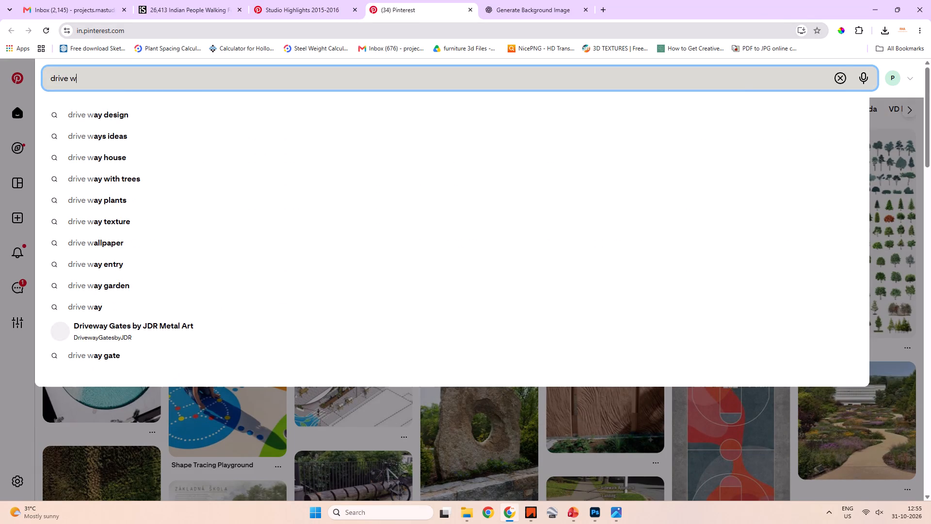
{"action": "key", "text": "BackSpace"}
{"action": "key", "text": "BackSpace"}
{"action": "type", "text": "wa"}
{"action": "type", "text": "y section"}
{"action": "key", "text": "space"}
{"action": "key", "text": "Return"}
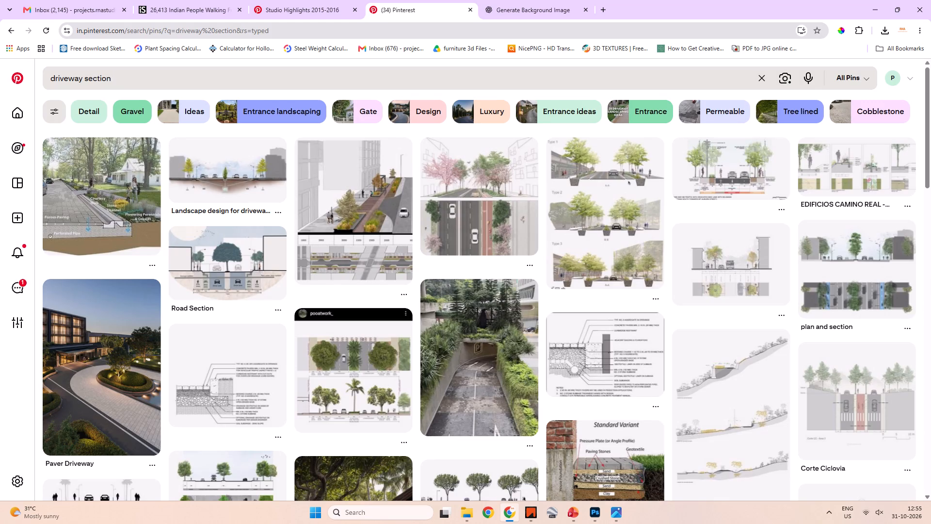
Examine the street section pin with the dedicated bike lane and bio-basin at enlarged size.
{"action": "left_click", "coordinate": [729, 178]}
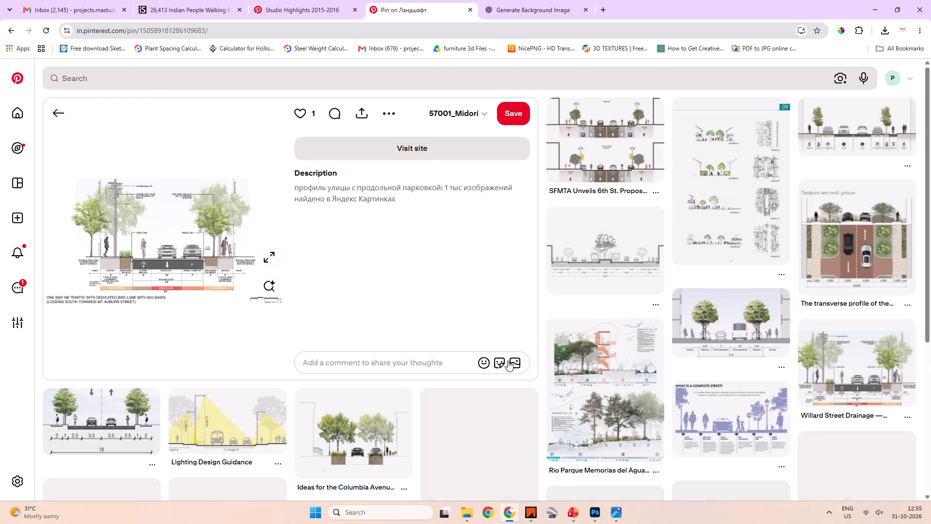
{"action": "left_click", "coordinate": [273, 255]}
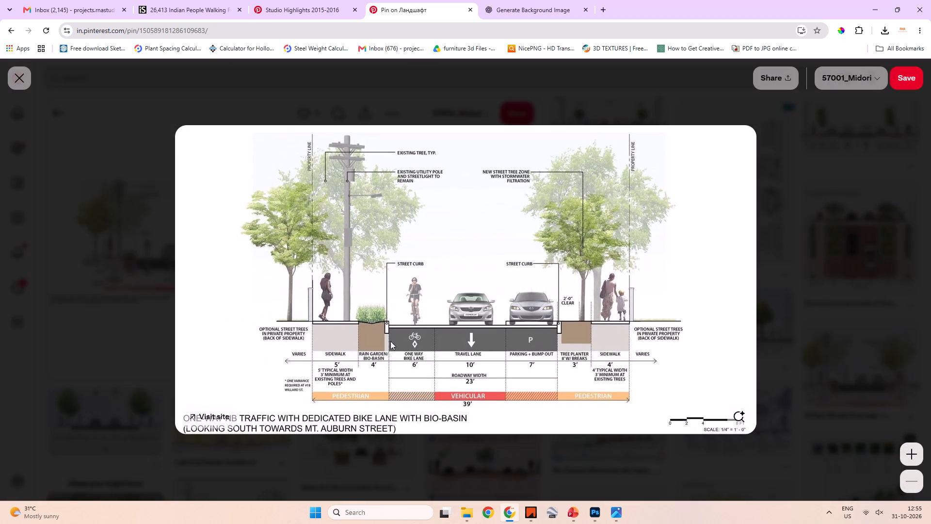
{"action": "left_click", "coordinate": [115, 252]}
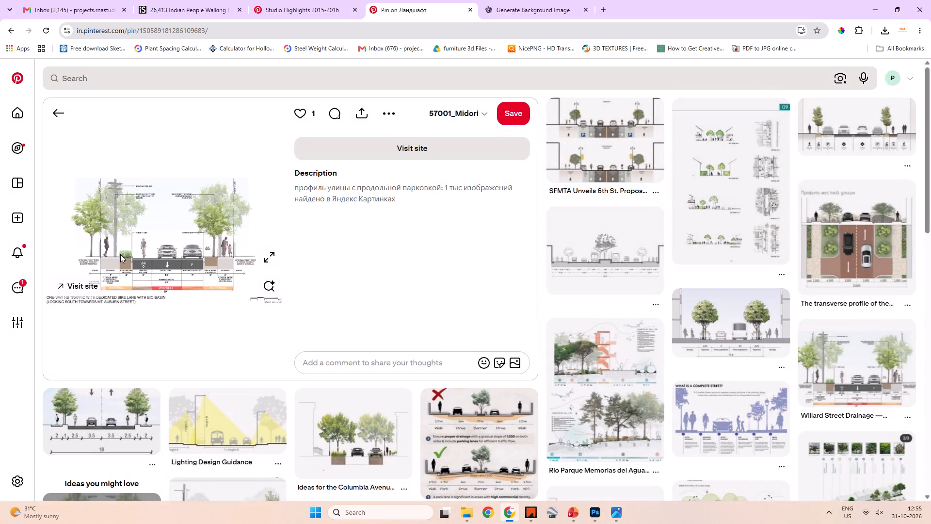
{"action": "scroll", "coordinate": [120, 255], "scroll_direction": "down", "scroll_amount": 4}
{"action": "scroll", "coordinate": [125, 259], "scroll_direction": "up", "scroll_amount": 6}
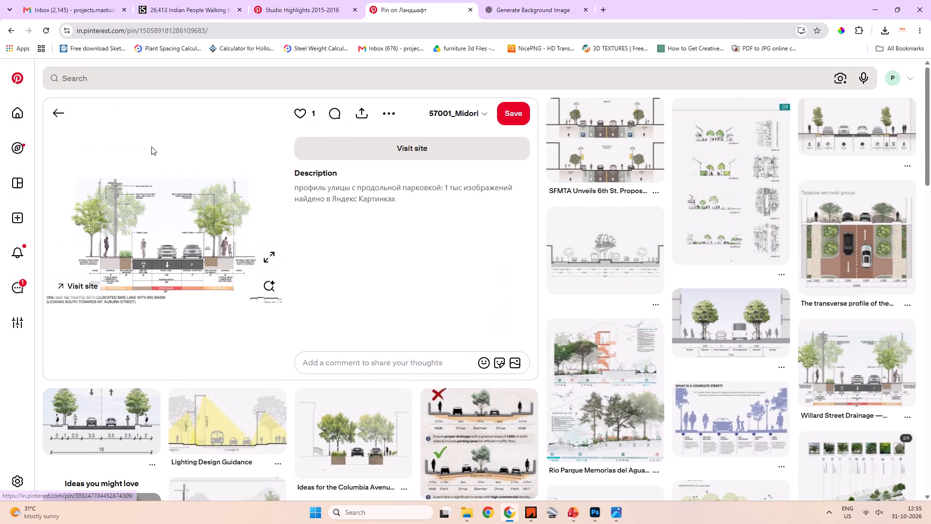
Search Pinterest for "driveway section with landscape" and look through the resulting section drawings.
{"action": "left_click", "coordinate": [137, 77]}
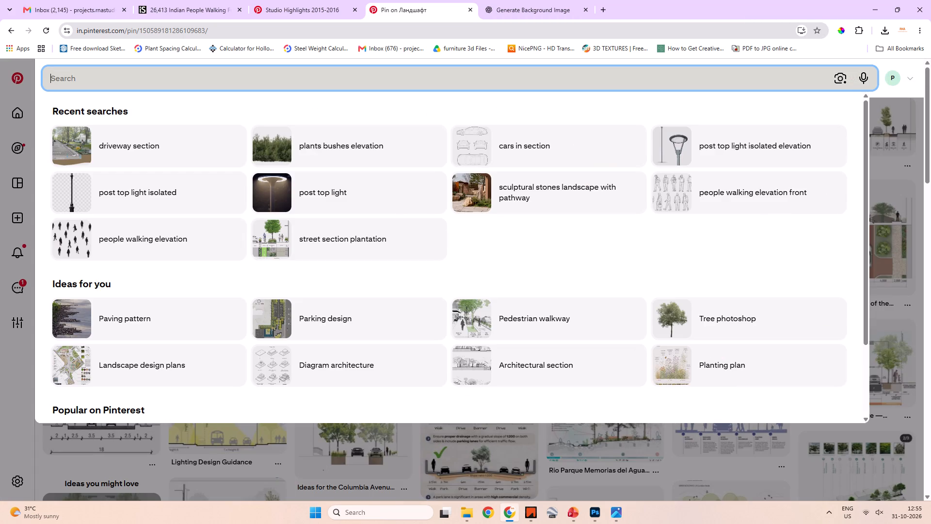
{"action": "left_click", "coordinate": [130, 130]}
{"action": "left_click", "coordinate": [133, 77]}
{"action": "key", "text": "space"}
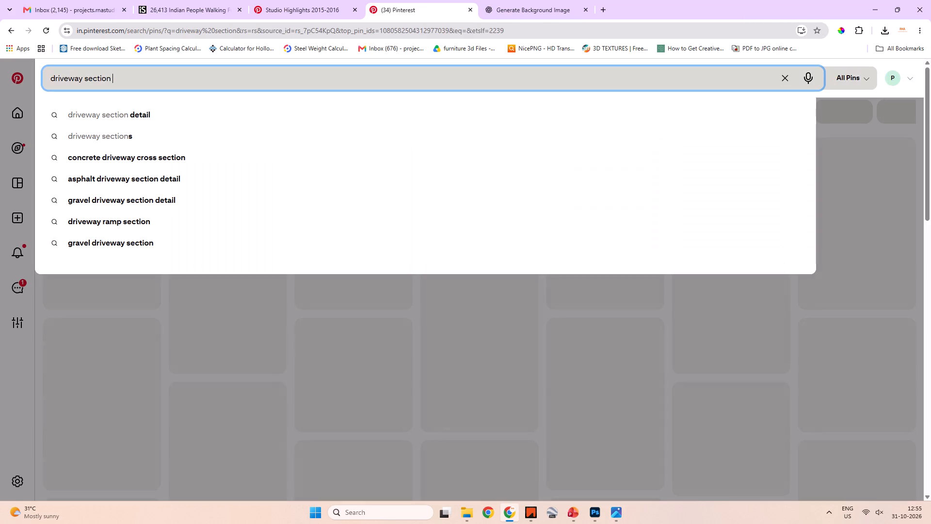
{"action": "type", "text": "with landscape"}
{"action": "key", "text": "space"}
{"action": "key", "text": "Return"}
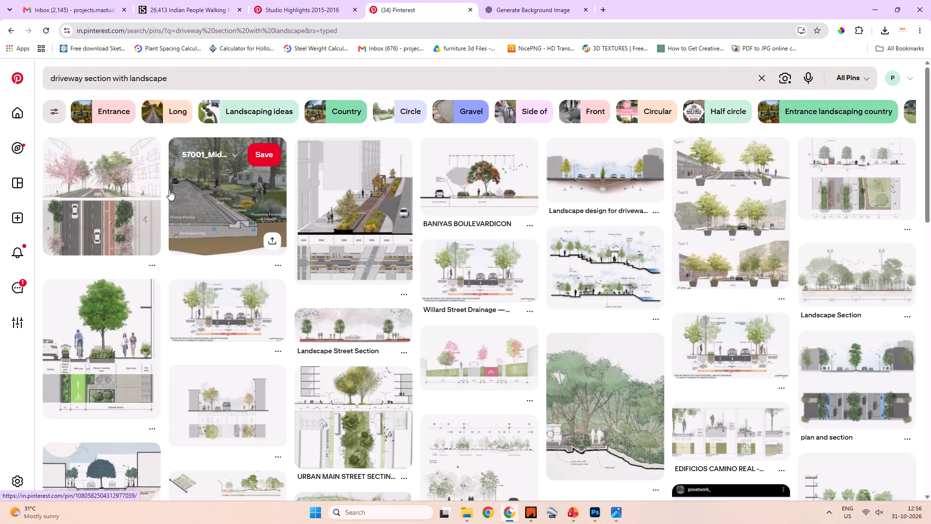
{"action": "scroll", "coordinate": [165, 203], "scroll_direction": "down", "scroll_amount": 1}
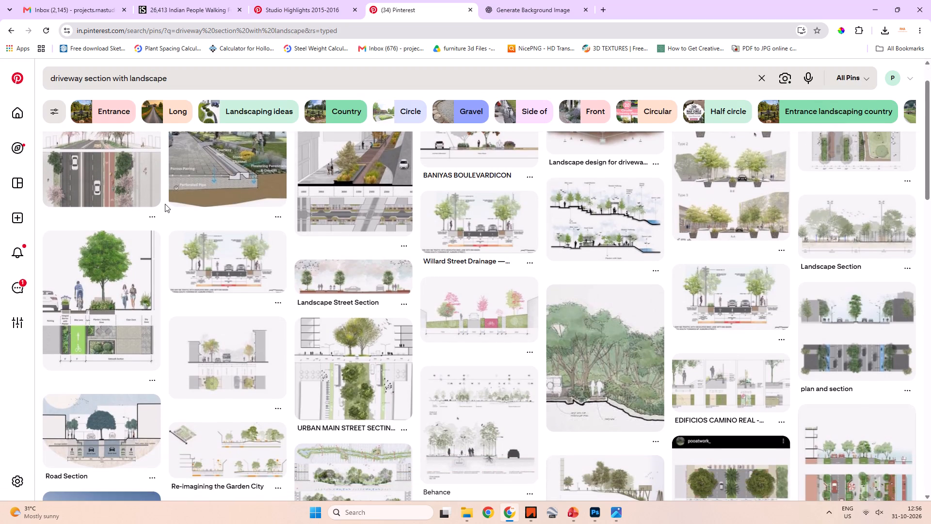
{"action": "scroll", "coordinate": [165, 204], "scroll_direction": "down", "scroll_amount": 2}
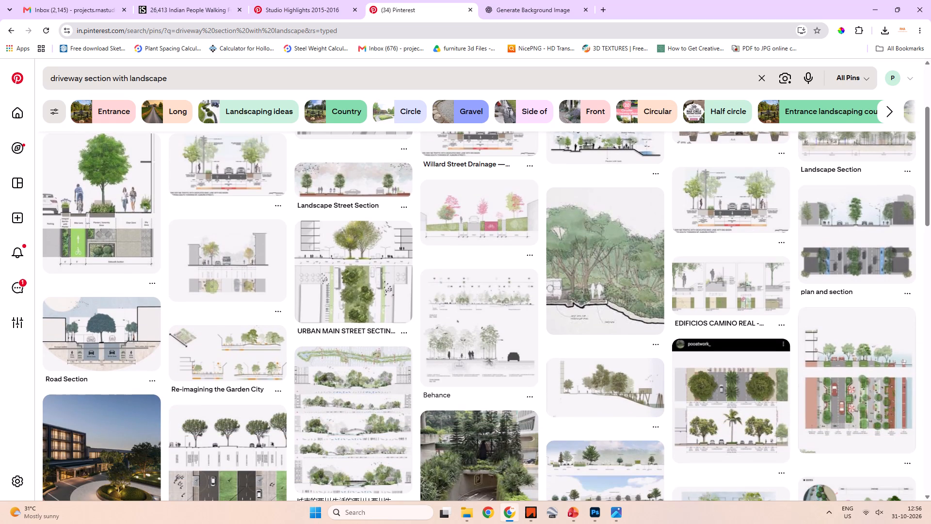
Refine the Pinterest search to "driveway cross section with landscape".
{"action": "left_click", "coordinate": [86, 77]}
{"action": "key", "text": "Left"}
{"action": "type", "text": "cross"}
{"action": "key", "text": "space"}
{"action": "key", "text": "Return"}
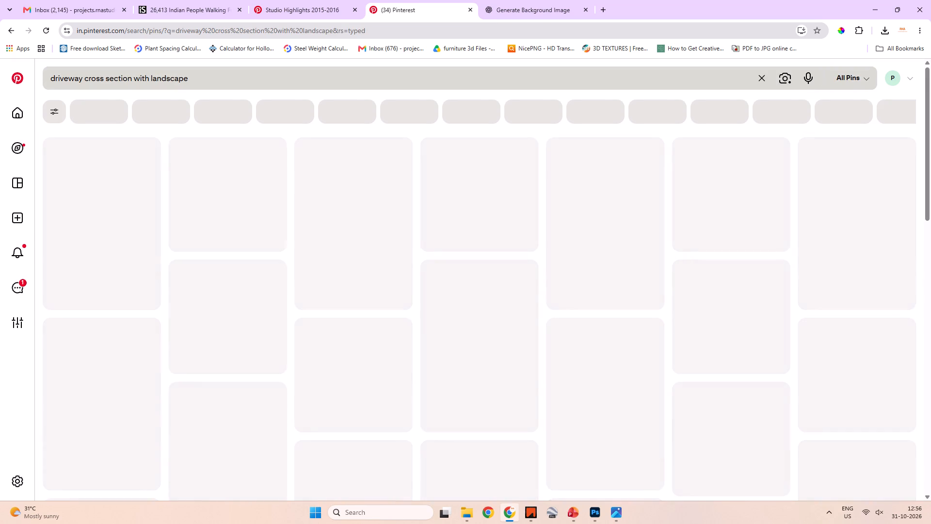
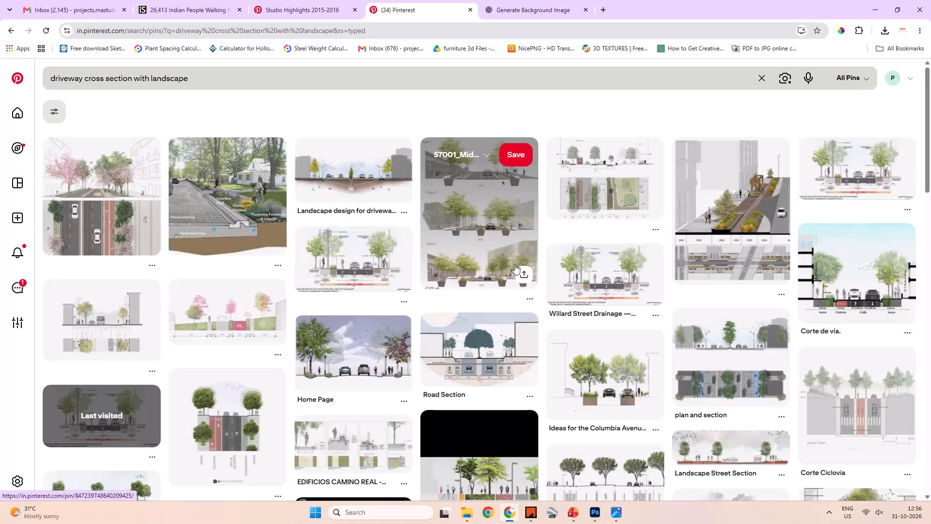
Examine the street section-and-plan pin with the red tram and planted medians at enlarged size.
{"action": "left_click", "coordinate": [617, 174]}
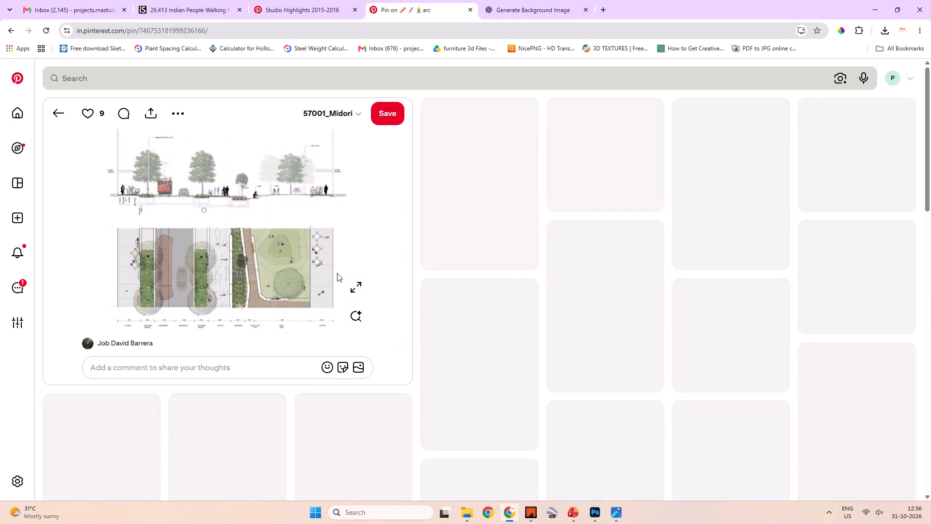
{"action": "left_click", "coordinate": [358, 287]}
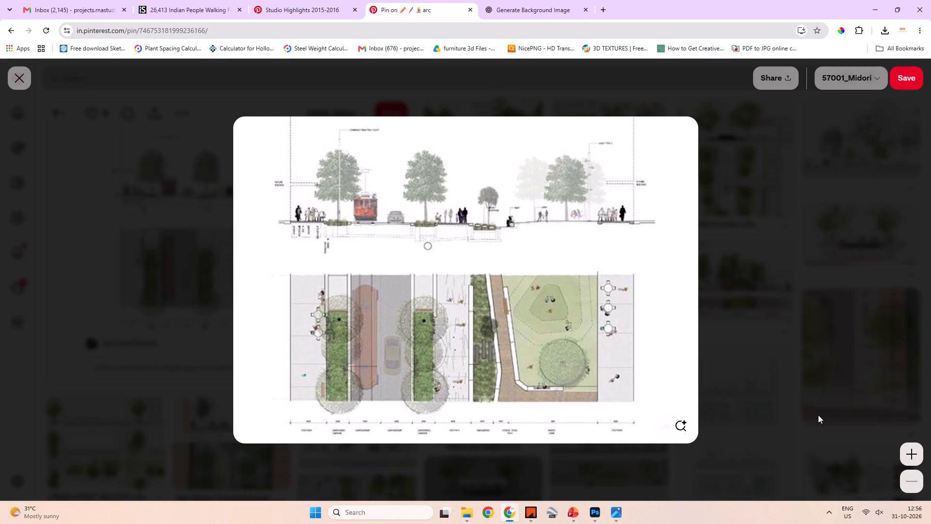
{"action": "left_click", "coordinate": [917, 454]}
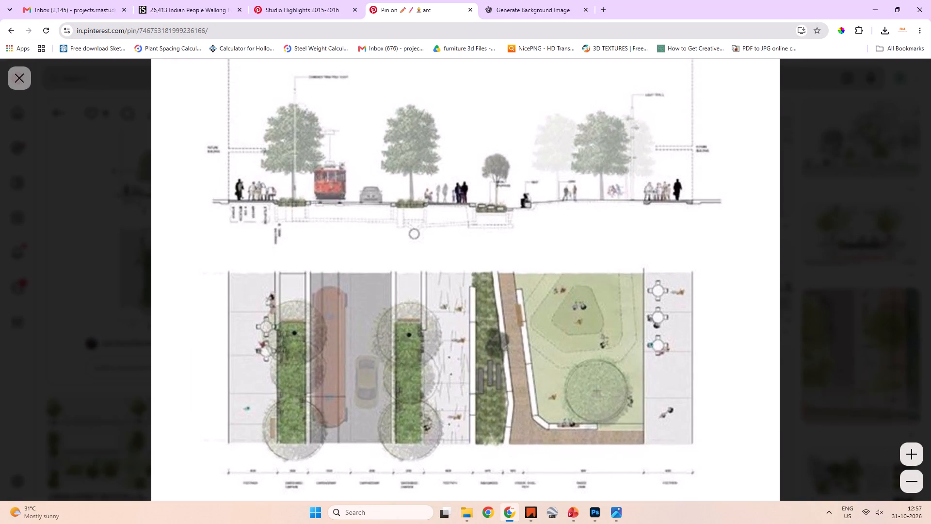
{"action": "scroll", "coordinate": [419, 144], "scroll_direction": "up", "scroll_amount": 3}
{"action": "left_click", "coordinate": [86, 211]}
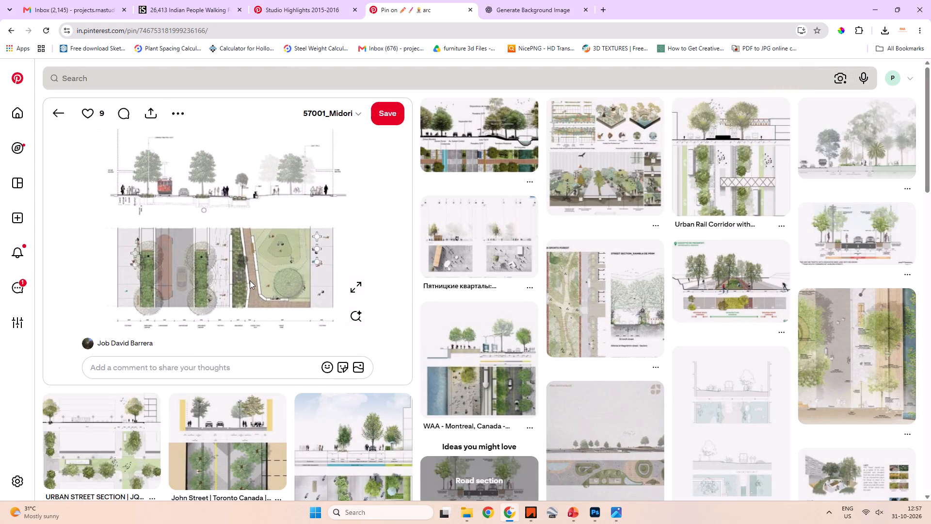
Examine the related street section pin with Spanish labels such as "Separador Vial" and "Zonas Blandas" at enlarged size.
{"action": "left_click", "coordinate": [482, 145]}
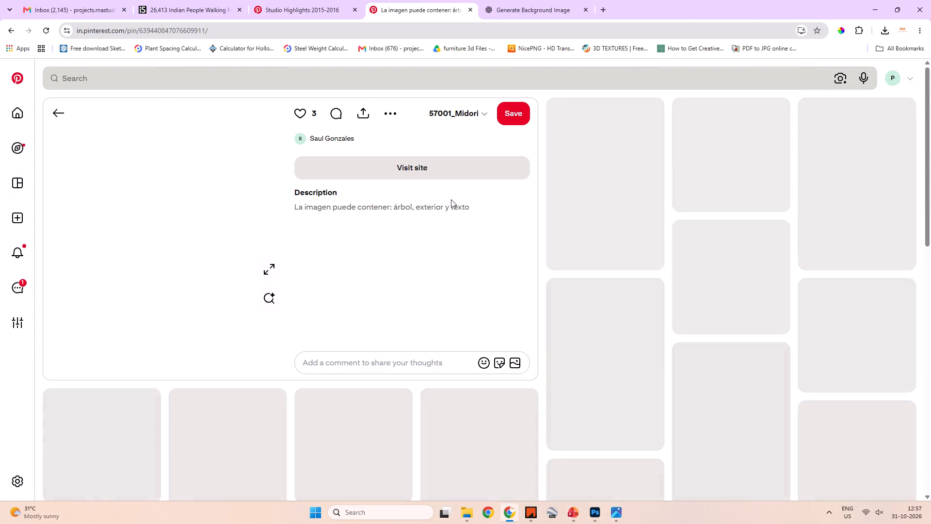
{"action": "left_click", "coordinate": [271, 269]}
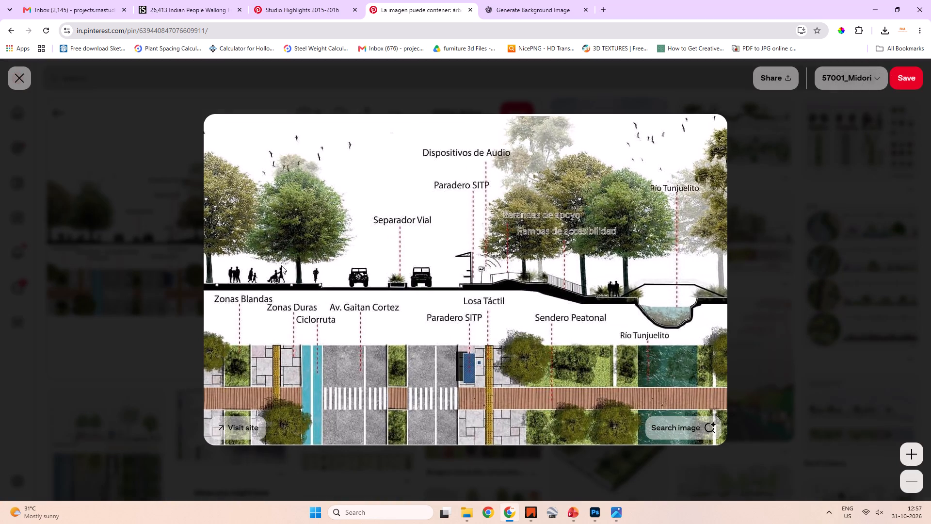
{"action": "left_click", "coordinate": [134, 263]}
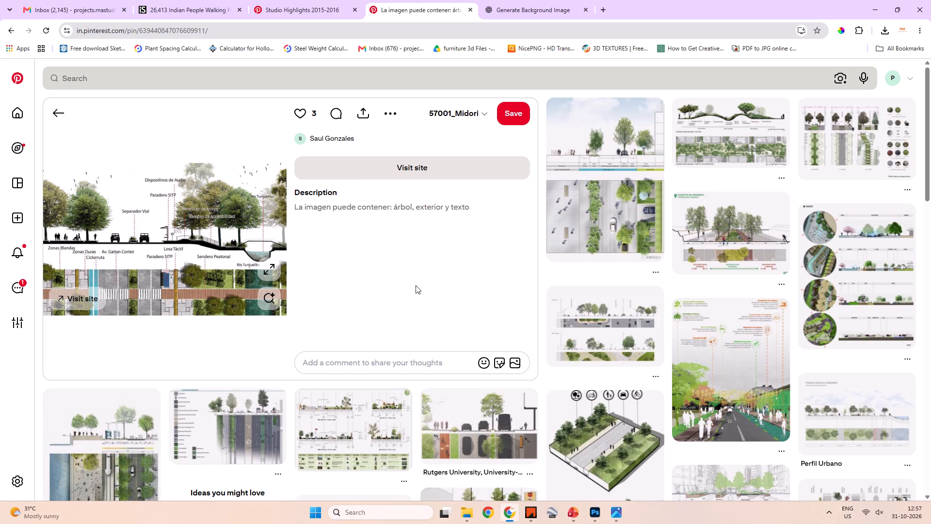
View the "WAA - Montreal, Canada" section pin among the related pins and return to the Spanish-labelled street section pin.
{"action": "scroll", "coordinate": [538, 272], "scroll_direction": "down", "scroll_amount": 5}
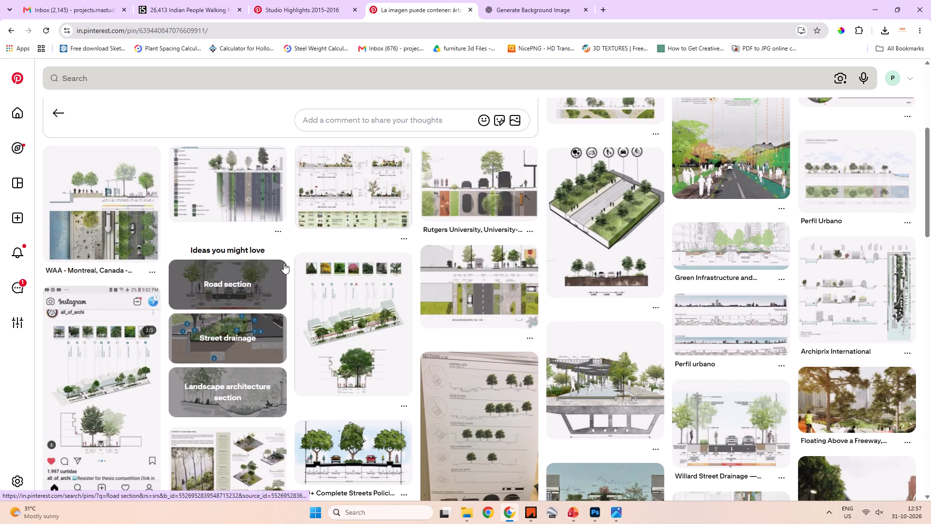
{"action": "left_click", "coordinate": [117, 217]}
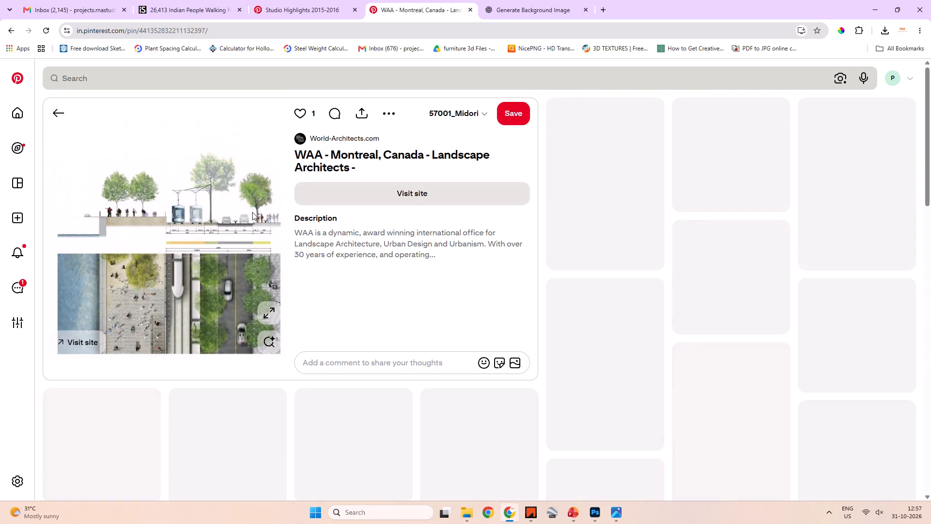
{"action": "left_click", "coordinate": [64, 115]}
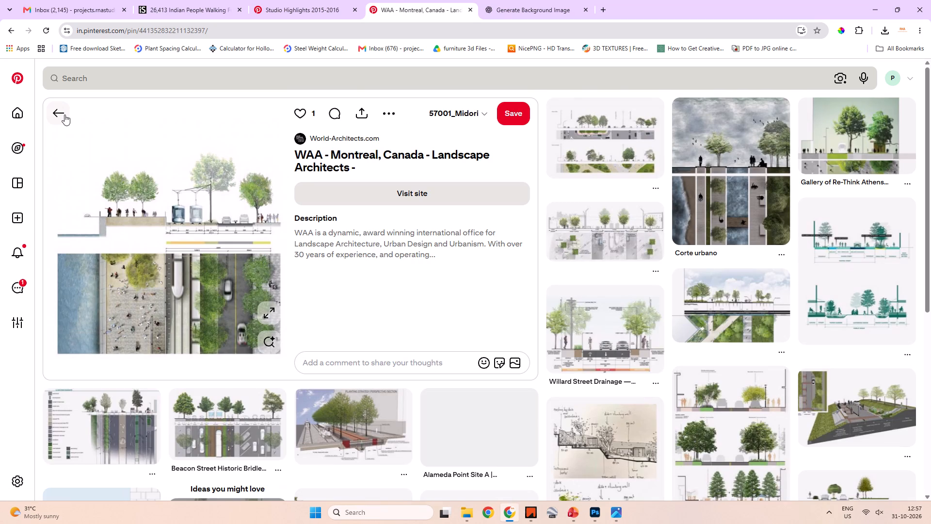
{"action": "scroll", "coordinate": [302, 193], "scroll_direction": "up", "scroll_amount": 5}
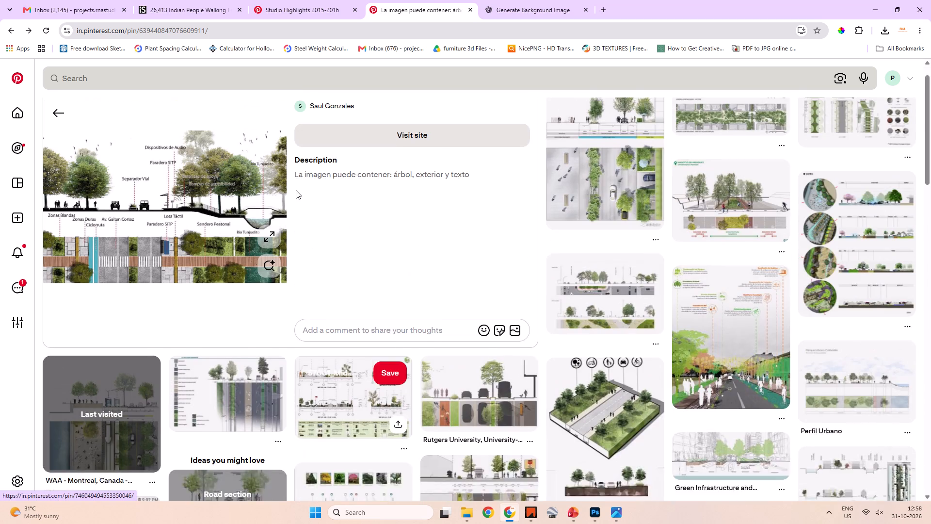
{"action": "scroll", "coordinate": [296, 190], "scroll_direction": "up", "scroll_amount": 8}
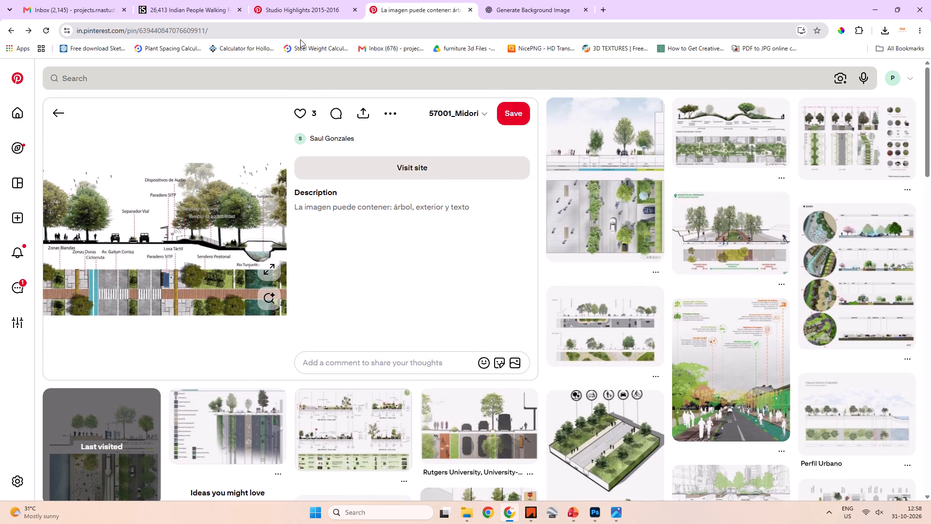
Examine the "Studio Highlights 2015-2016" pin enlarged, from the soil mound sections down to the paving plan.
{"action": "left_click", "coordinate": [291, 9]}
{"action": "left_click", "coordinate": [413, 13]}
{"action": "left_click", "coordinate": [562, 13]}
{"action": "left_click", "coordinate": [423, 6]}
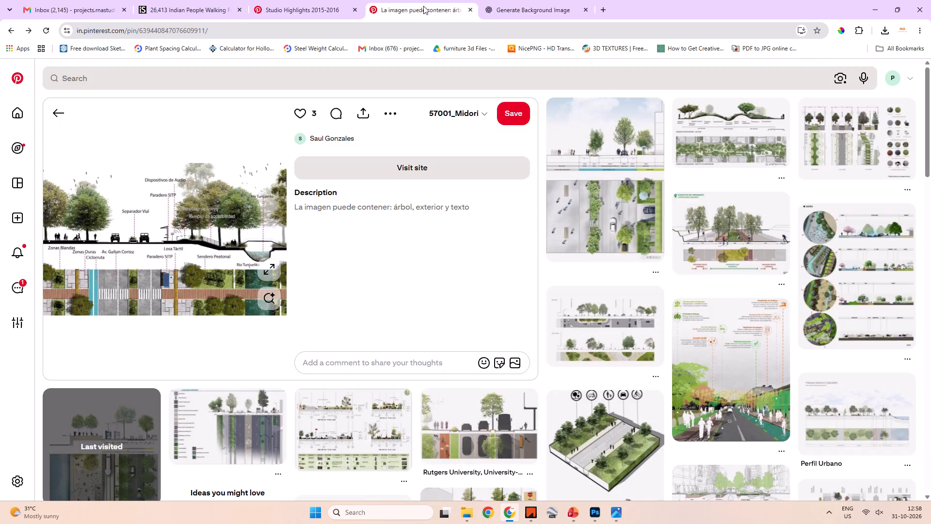
{"action": "left_click", "coordinate": [291, 6]}
{"action": "scroll", "coordinate": [308, 192], "scroll_direction": "up", "scroll_amount": 6}
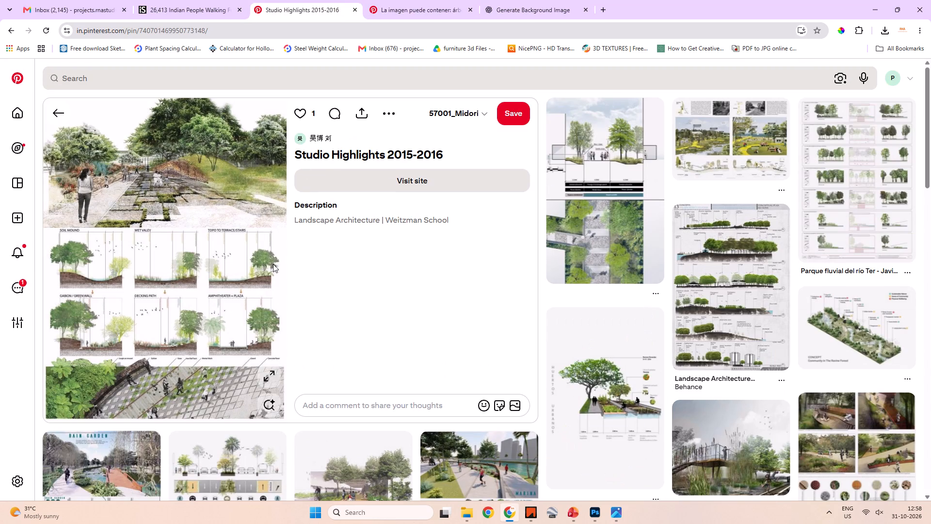
{"action": "left_click", "coordinate": [203, 329]}
{"action": "left_click", "coordinate": [275, 380]}
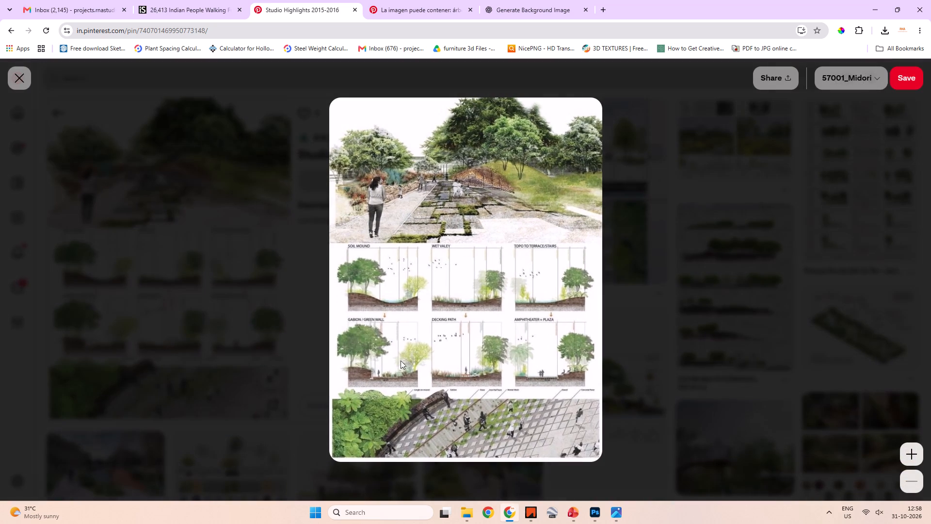
{"action": "left_click", "coordinate": [903, 457]}
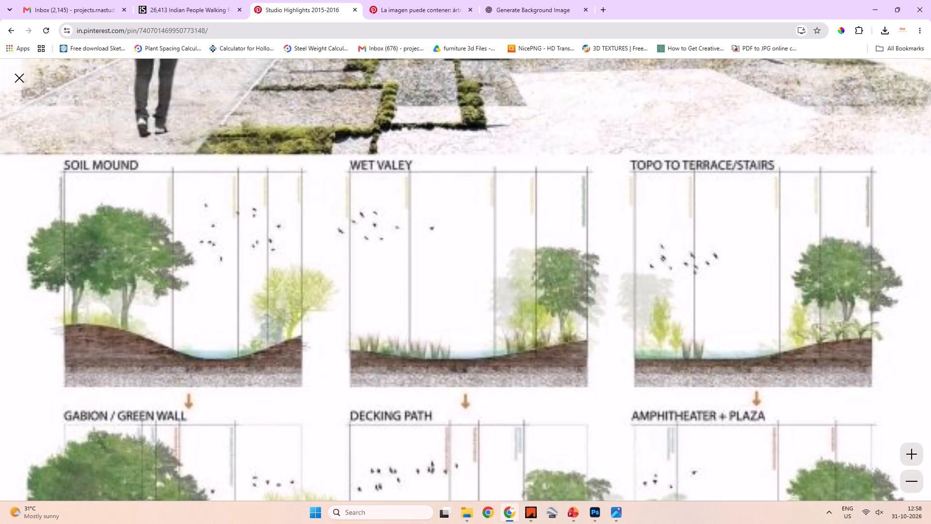
{"action": "scroll", "coordinate": [549, 332], "scroll_direction": "down", "scroll_amount": 6}
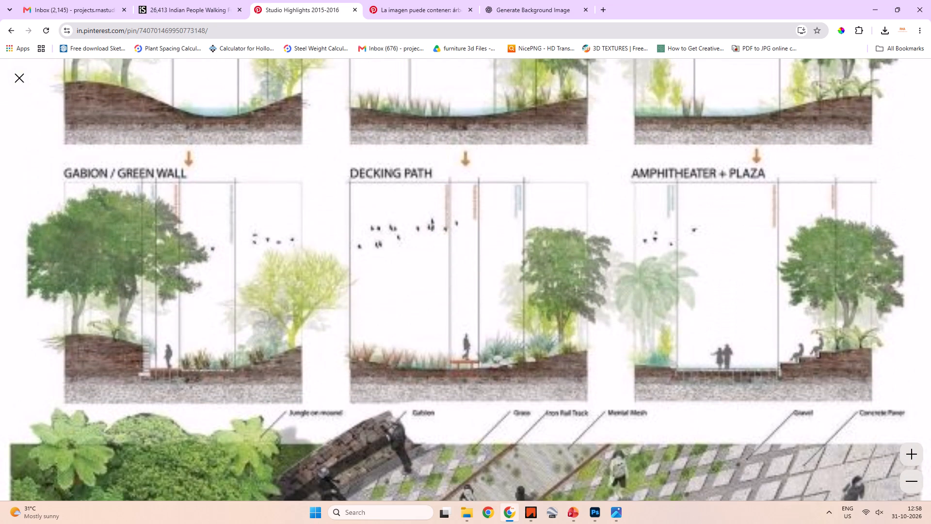
{"action": "left_click_drag", "start_coordinate": [605, 302], "coordinate": [496, 308]}
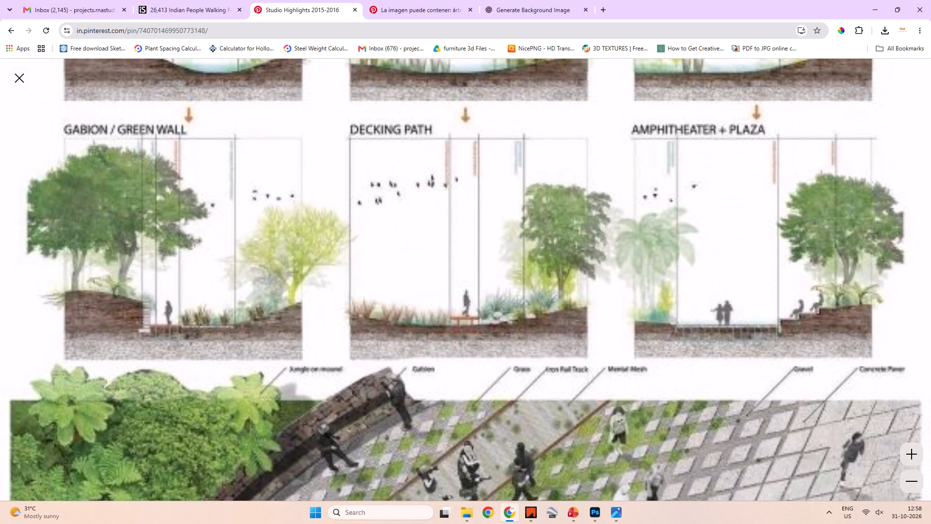
{"action": "scroll", "coordinate": [496, 307], "scroll_direction": "down", "scroll_amount": 4}
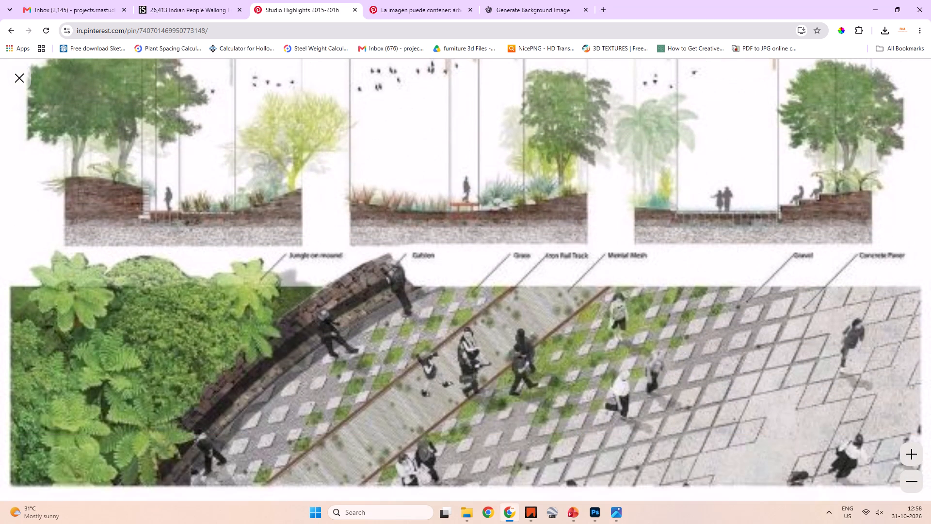
{"action": "left_click", "coordinate": [496, 307]}
{"action": "left_click", "coordinate": [906, 483]}
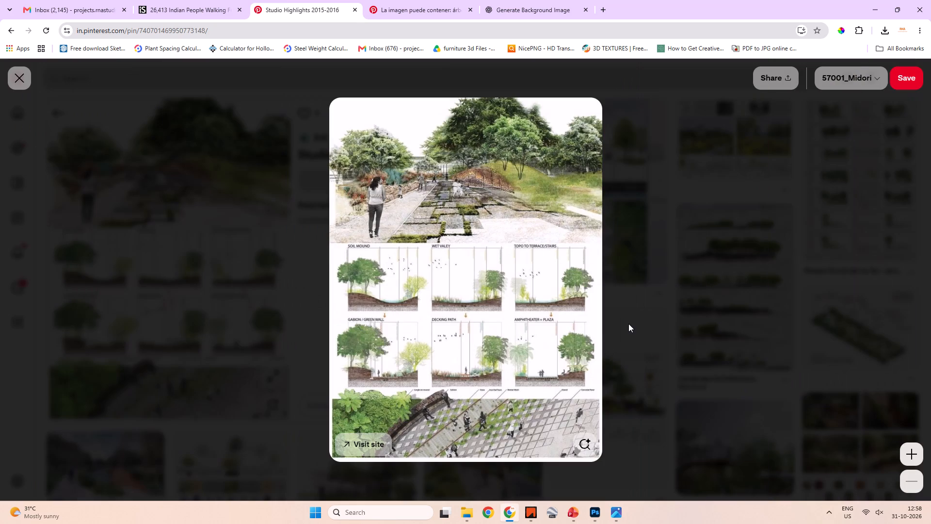
{"action": "left_click", "coordinate": [634, 314]}
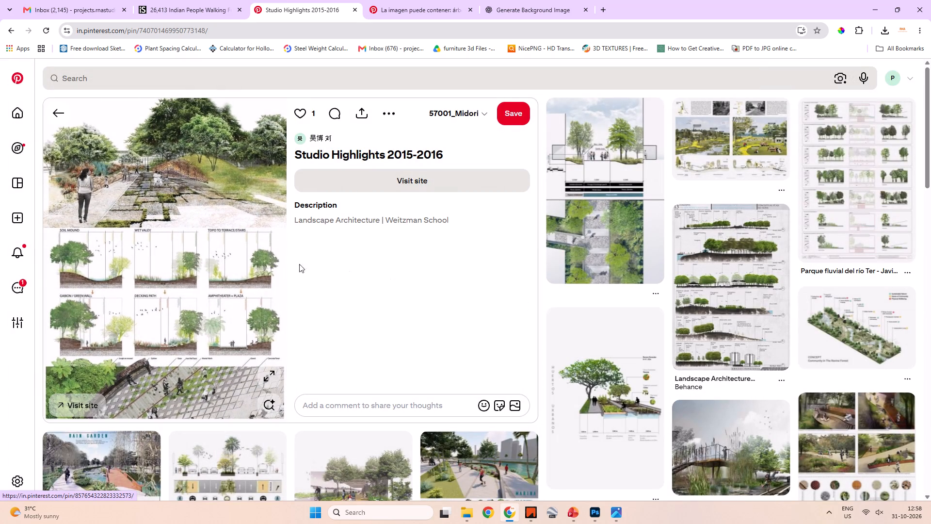
{"action": "left_click", "coordinate": [218, 263]}
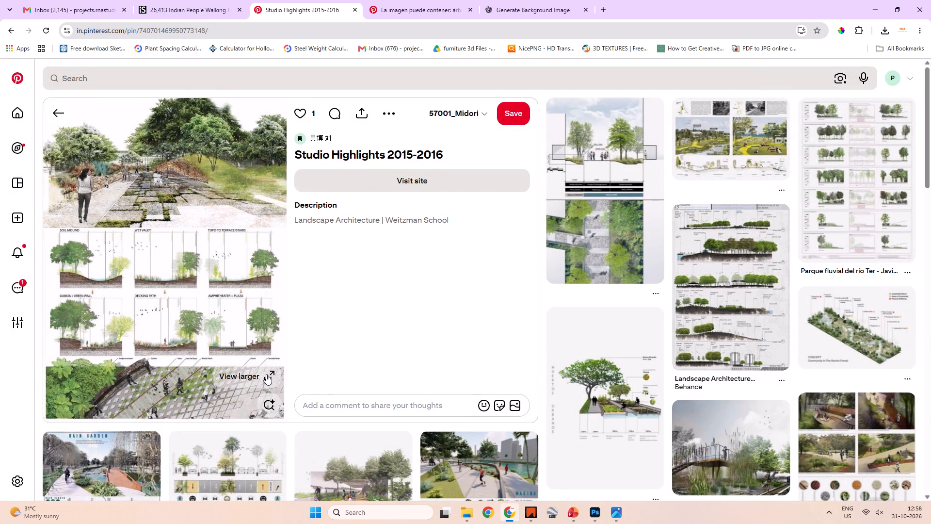
Browse the related landscape pins and search Pinterest for "earth section hd".
{"action": "scroll", "coordinate": [194, 325], "scroll_direction": "down", "scroll_amount": 5}
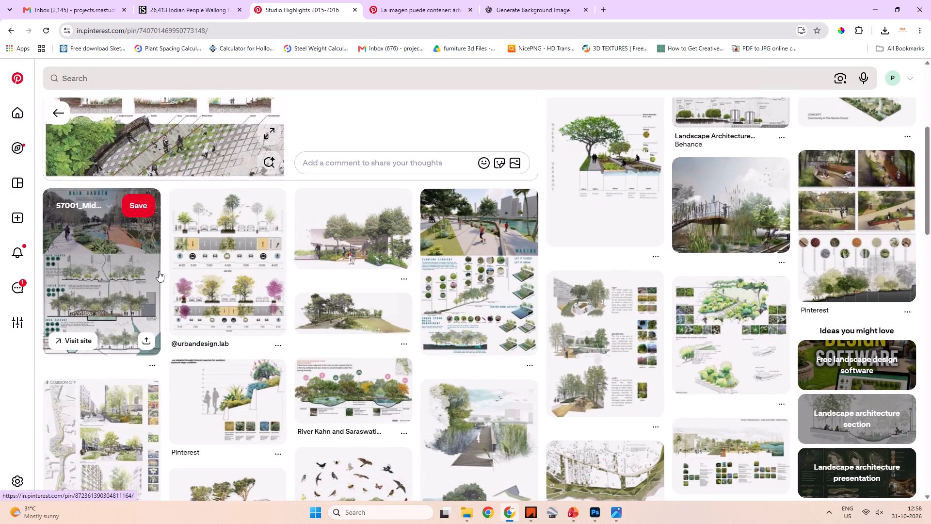
{"action": "scroll", "coordinate": [159, 271], "scroll_direction": "down", "scroll_amount": 3}
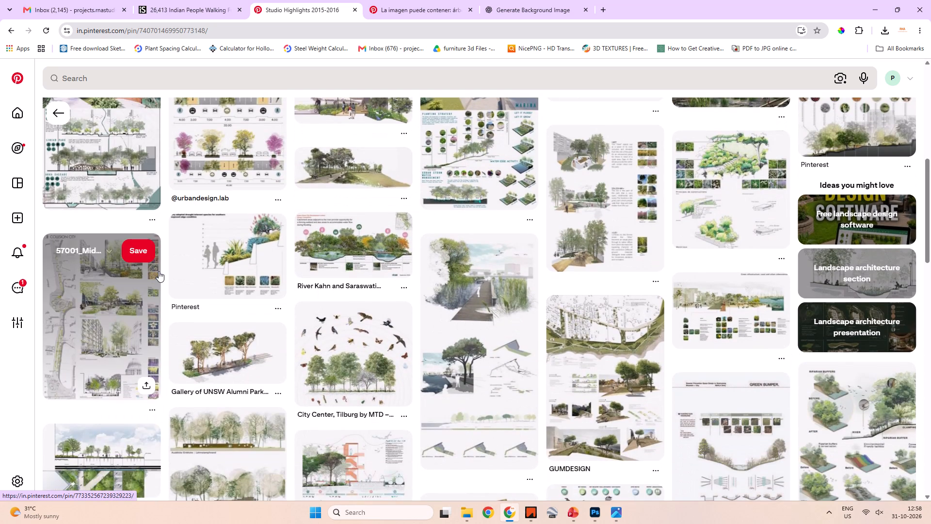
{"action": "left_click", "coordinate": [229, 84]}
{"action": "type", "text": "earth section hd"}
{"action": "key", "text": "space"}
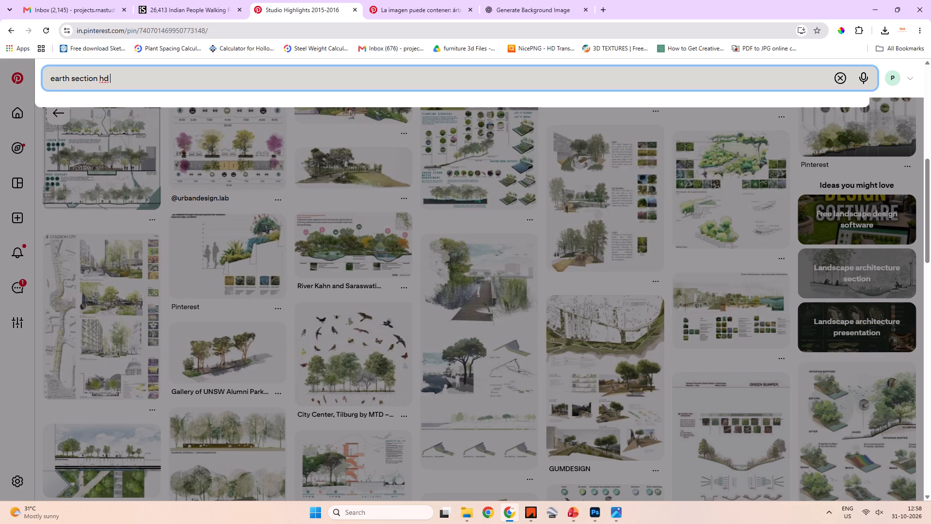
{"action": "key", "text": "Return"}
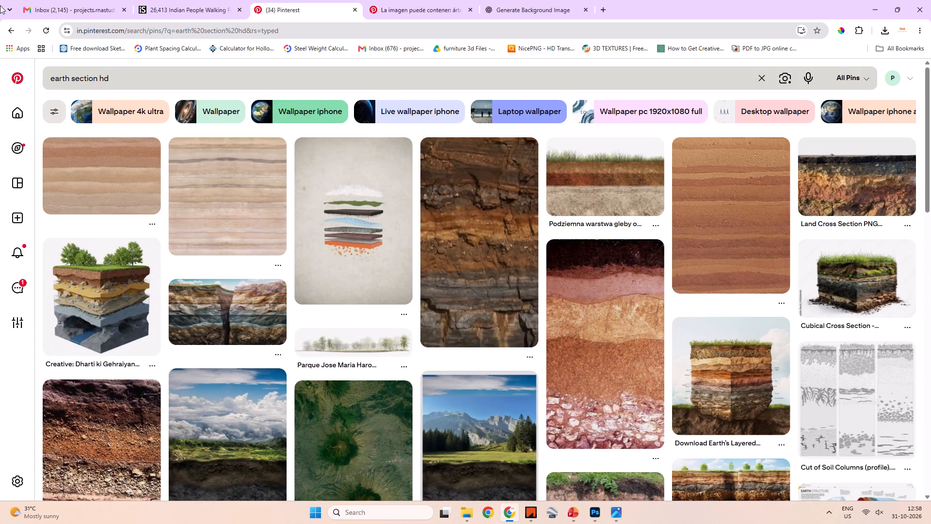
Return to the "Studio Highlights 2015-2016" pin and look over its section drawings.
{"action": "left_click", "coordinate": [8, 33]}
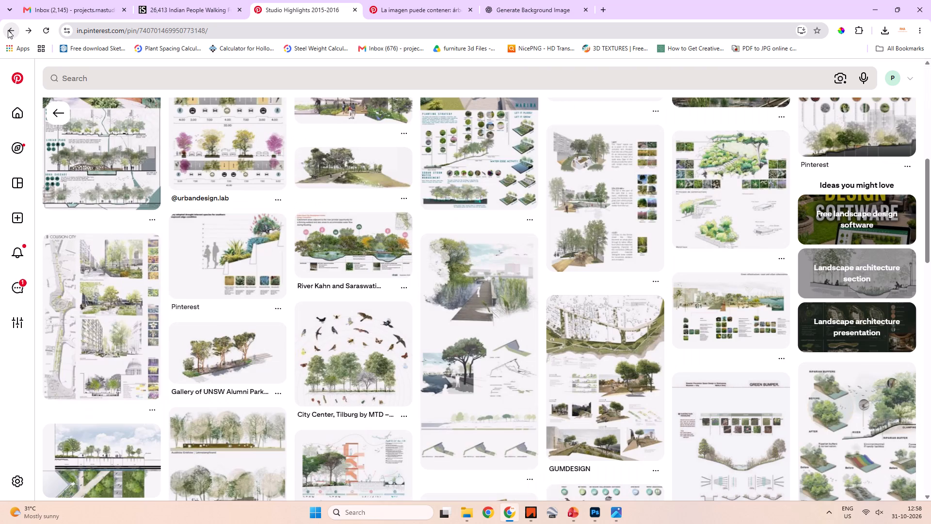
{"action": "scroll", "coordinate": [193, 158], "scroll_direction": "up", "scroll_amount": 3}
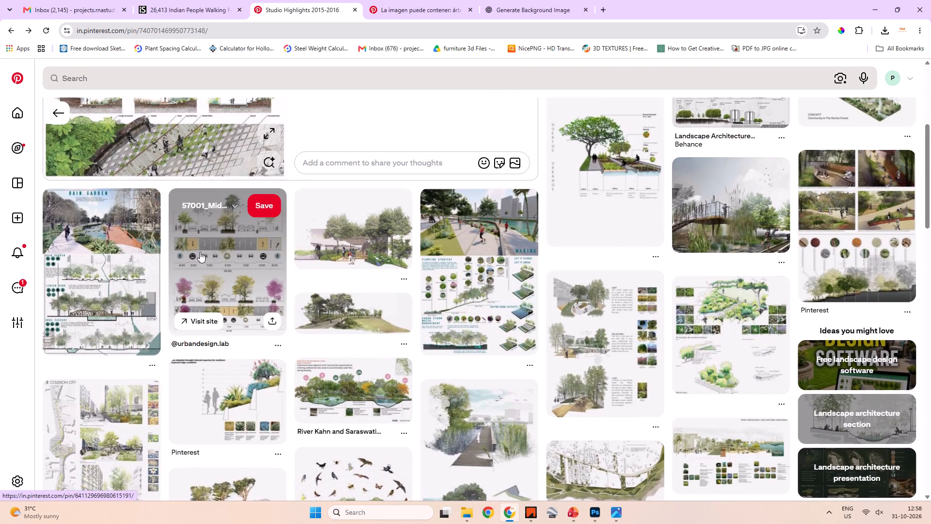
{"action": "scroll", "coordinate": [200, 252], "scroll_direction": "up", "scroll_amount": 7}
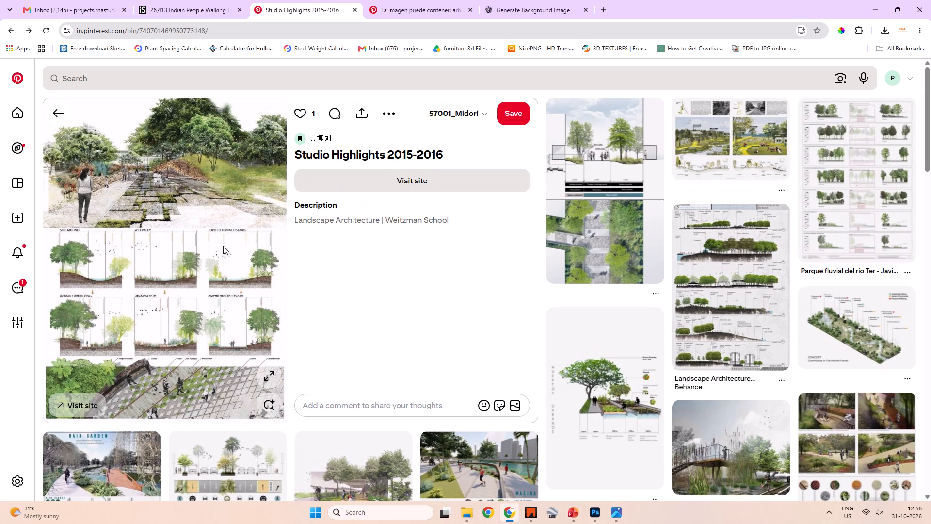
Switch to Photoshop and review the whole road section with its trees, people and street lights.
{"action": "key", "text": "alt+Tab"}
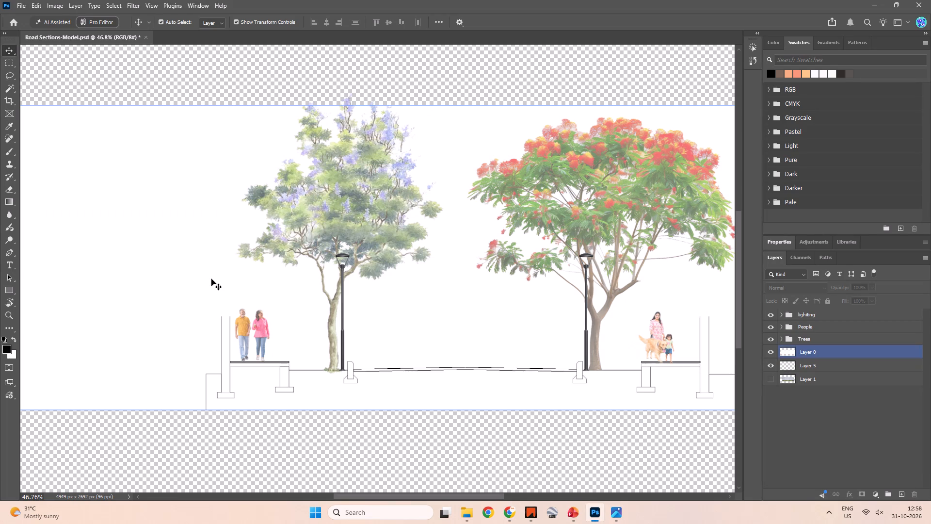
{"action": "key", "text": "space"}
{"action": "key", "text": "space"}
{"action": "key", "text": "space"}
{"action": "key", "text": "space"}
{"action": "key", "text": "space"}
{"action": "key", "text": "space"}
{"action": "key", "text": "space"}
{"action": "key", "text": "space"}
{"action": "key", "text": "space"}
{"action": "key", "text": "space"}
{"action": "key", "text": "space"}
{"action": "key", "text": "space"}
{"action": "key", "text": "space"}
{"action": "key", "text": "space"}
{"action": "key", "text": "space"}
{"action": "key", "text": "space"}
{"action": "key", "text": "space"}
{"action": "key", "text": "space"}
{"action": "key", "text": "space"}
{"action": "key", "text": "space"}
{"action": "left_click_drag", "start_coordinate": [468, 325], "coordinate": [449, 309]}
{"action": "left_click_drag", "start_coordinate": [449, 309], "coordinate": [393, 320]}
{"action": "key", "text": "alt+Tab"}
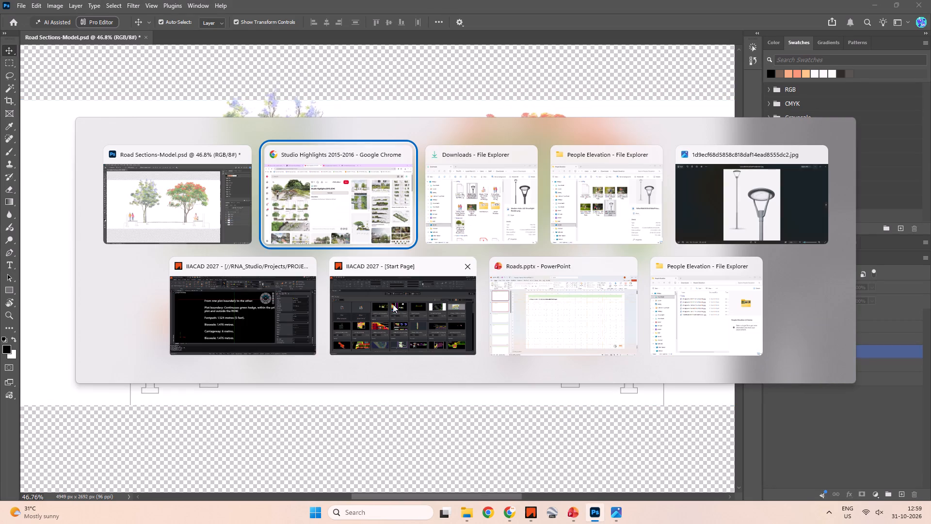
{"action": "left_click", "coordinate": [149, 234], "text": "alt"}
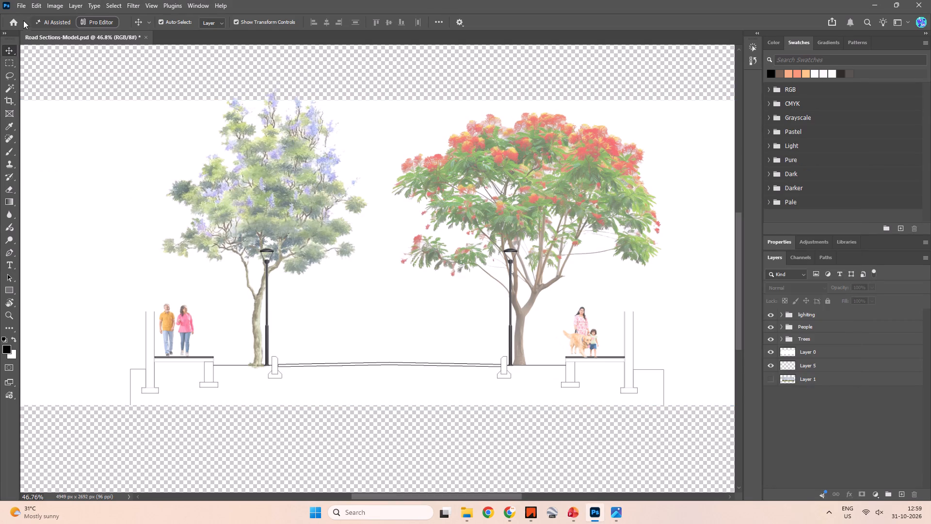
Browse in File Explorer to the Projects folder on RNA_Studio and check the images in its MATERIALS folder.
{"action": "left_click", "coordinate": [474, 508]}
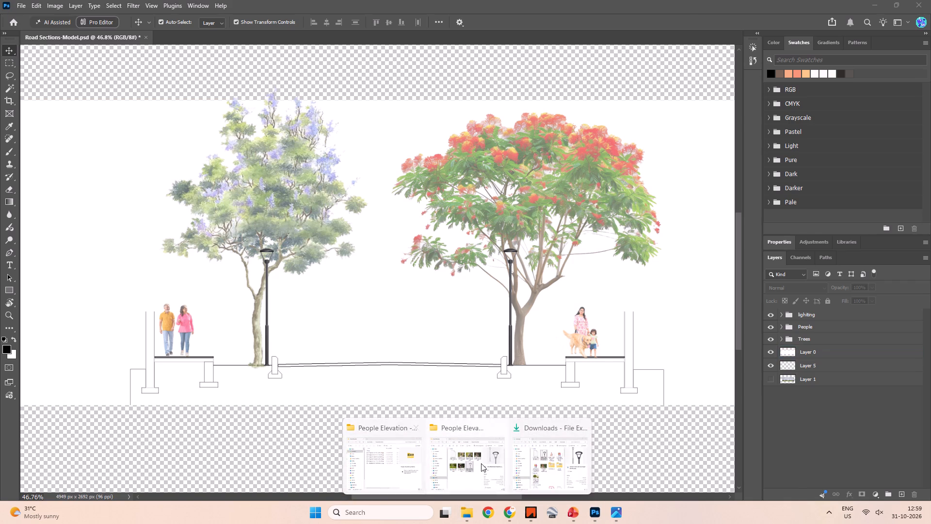
{"action": "left_click", "coordinate": [401, 457]}
{"action": "left_click_drag", "start_coordinate": [169, 97], "coordinate": [450, 105]}
{"action": "left_click", "coordinate": [221, 192]}
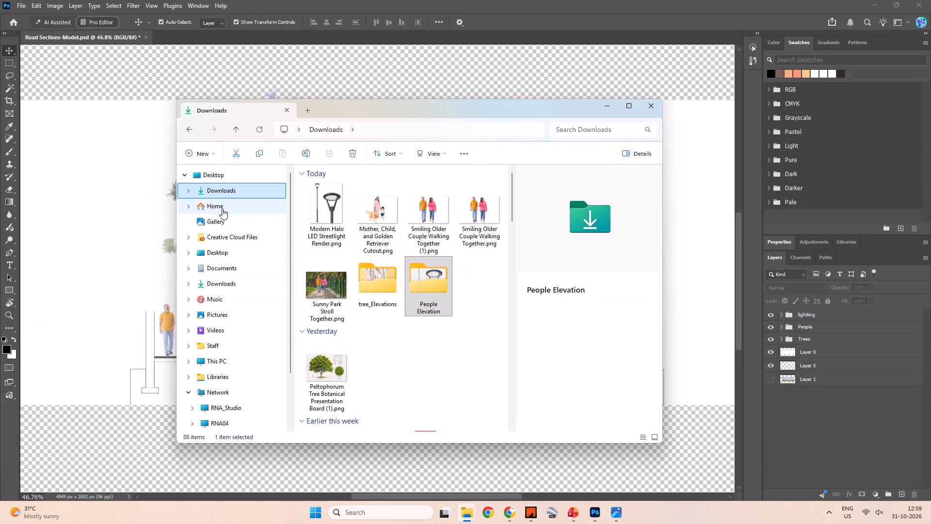
{"action": "left_click", "coordinate": [231, 409]}
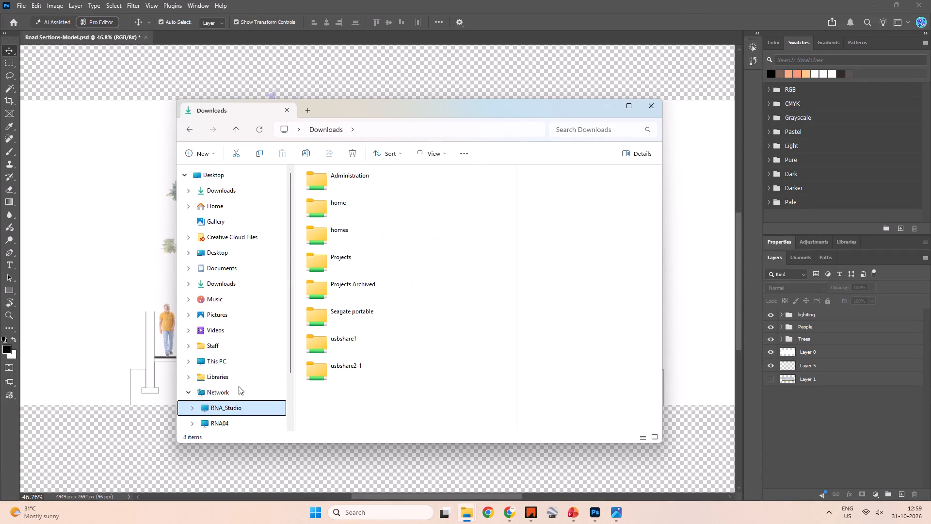
{"action": "left_click", "coordinate": [333, 347]}
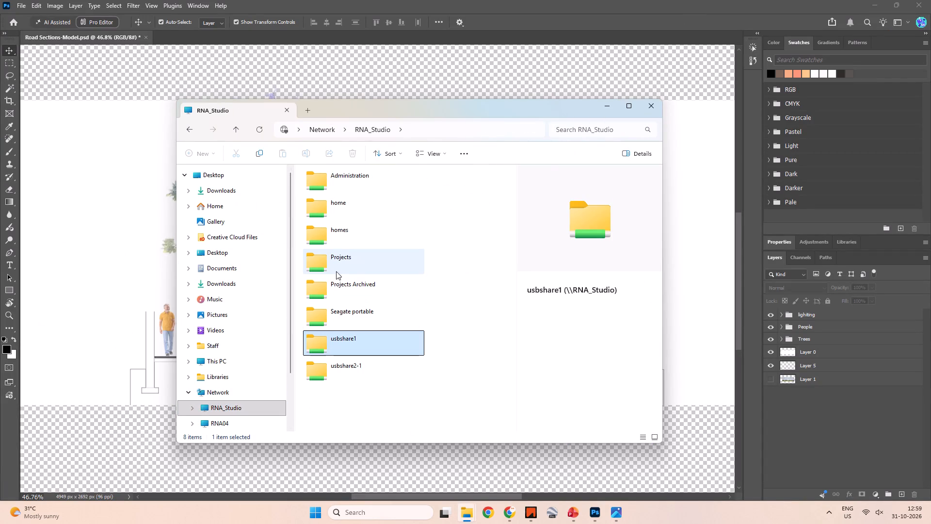
{"action": "double_click", "coordinate": [340, 261]}
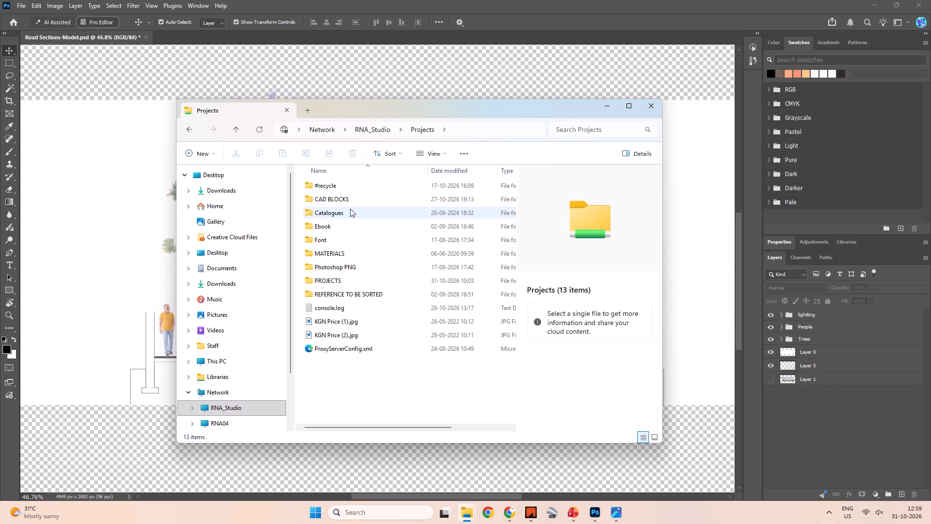
{"action": "double_click", "coordinate": [351, 253]}
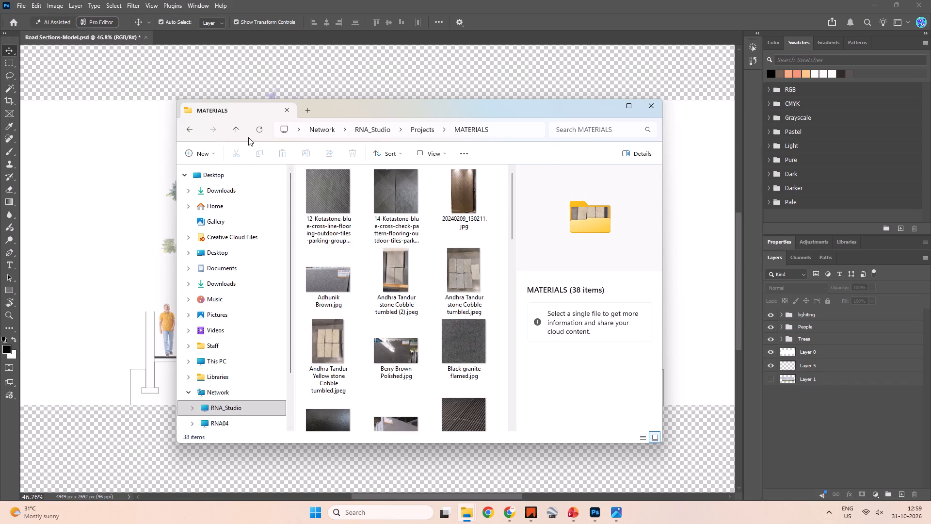
{"action": "left_click", "coordinate": [233, 124]}
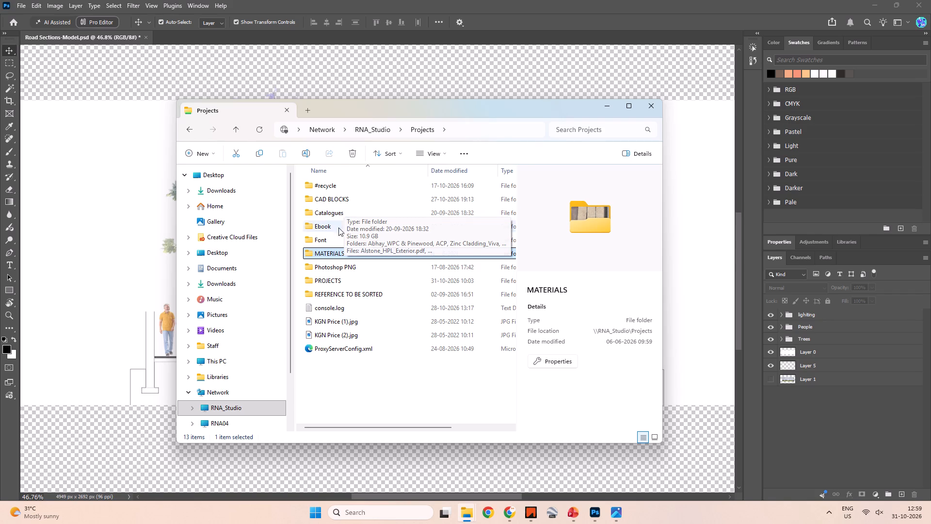
Look through the subfolders of the Photoshop PNG folder in Projects, and return to the road section in Photoshop.
{"action": "left_click", "coordinate": [376, 373]}
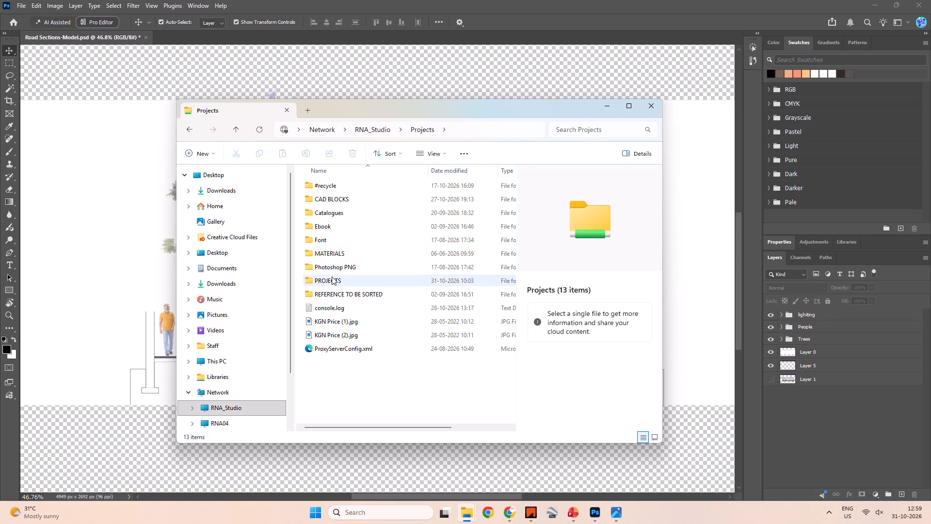
{"action": "double_click", "coordinate": [338, 269]}
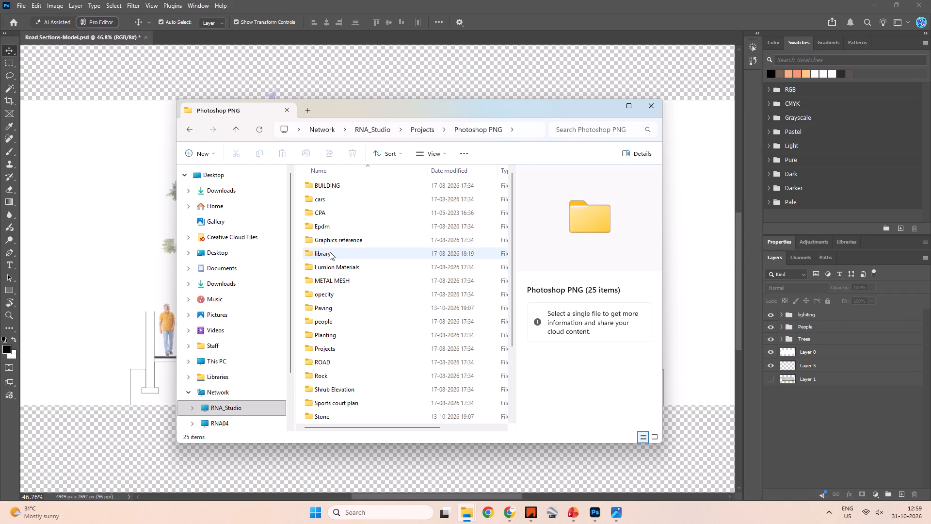
{"action": "scroll", "coordinate": [330, 256], "scroll_direction": "down", "scroll_amount": 10}
{"action": "scroll", "coordinate": [330, 260], "scroll_direction": "up", "scroll_amount": 6}
{"action": "left_click", "coordinate": [12, 22]}
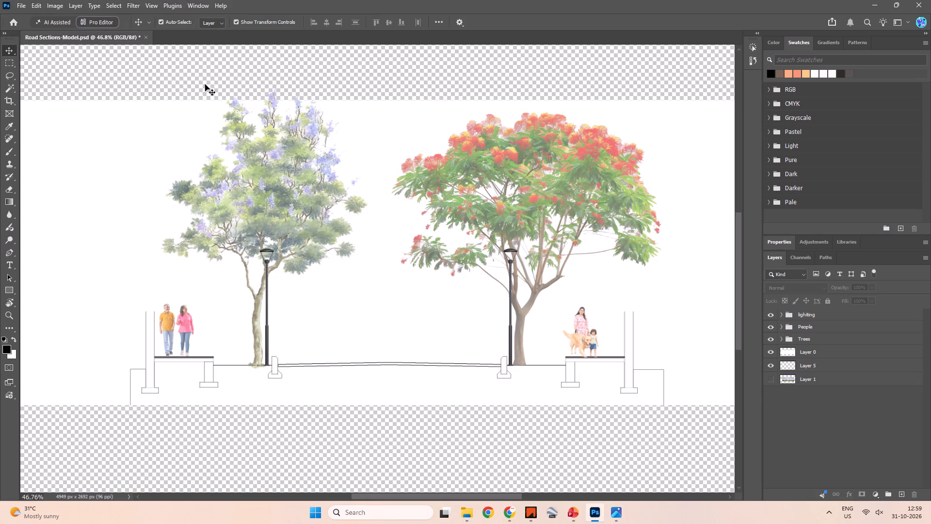
Switch to Pinterest in Chrome and search for "mercedes g wagon wagon elevation".
{"action": "key", "text": "alt+Tab"}
{"action": "key", "text": "alt+Tab"}
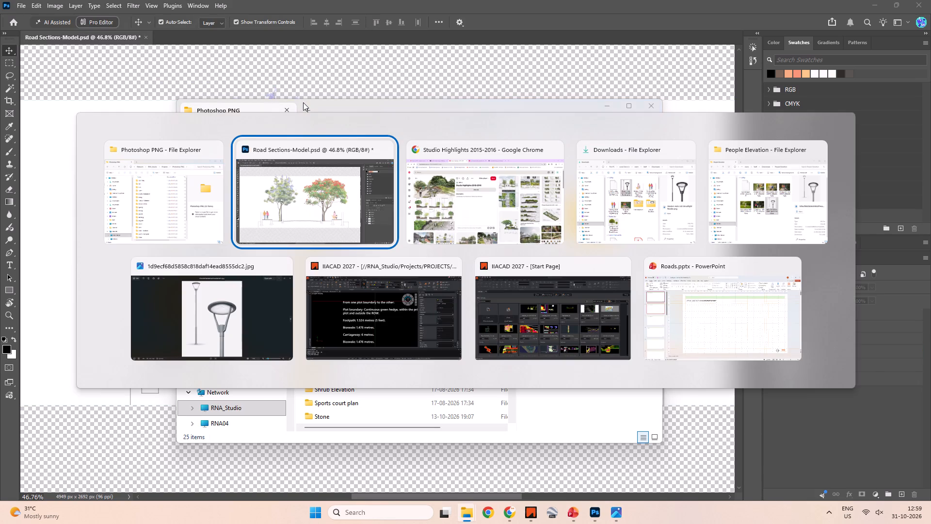
{"action": "key", "text": "alt+Tab"}
{"action": "left_click", "coordinate": [134, 72]}
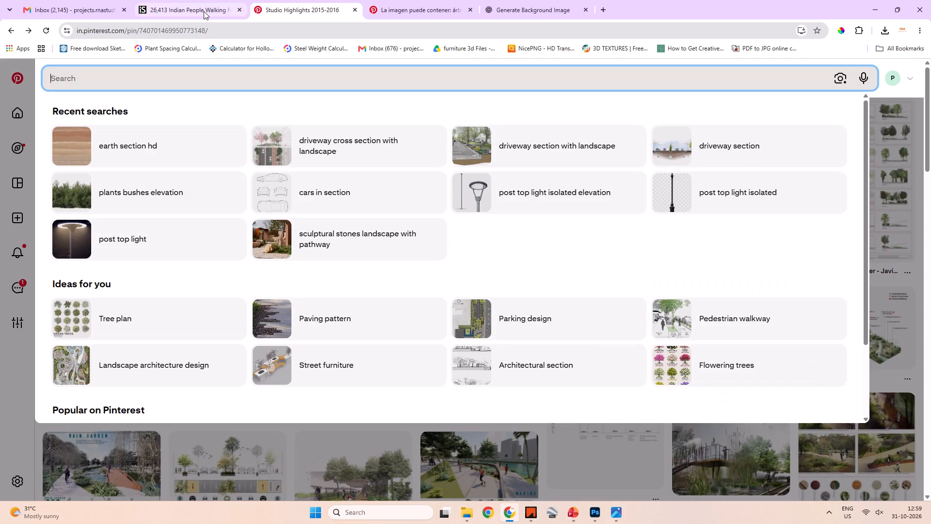
{"action": "key", "text": "g"}
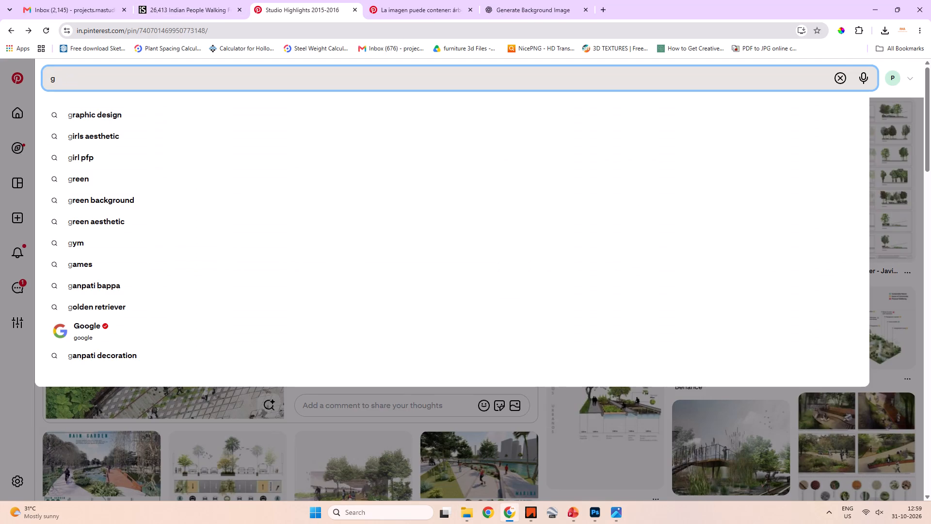
{"action": "key", "text": "space"}
{"action": "type", "text": "wagon ele"}
{"action": "type", "text": "va"}
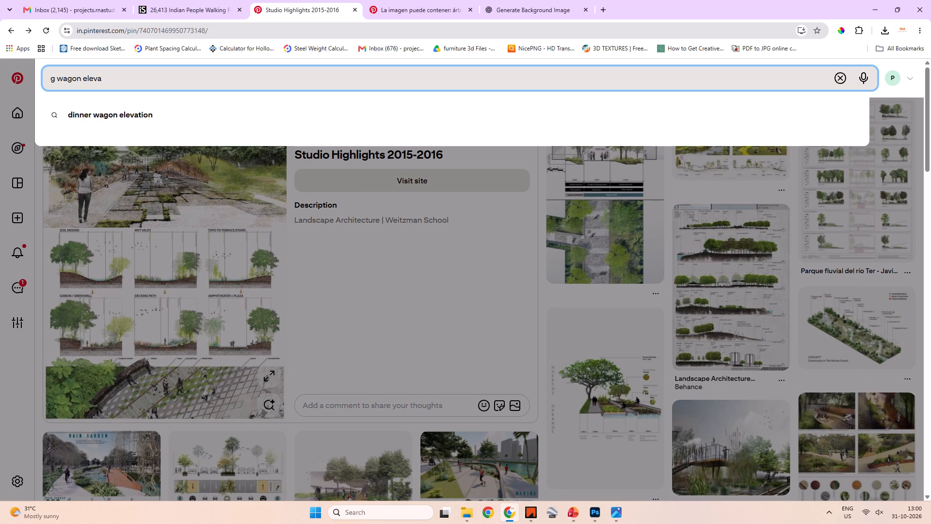
{"action": "key", "text": "Right"}
{"action": "key", "text": "Down"}
{"action": "key", "text": "Left"}
{"action": "key", "text": "Left"}
{"action": "key", "text": "Left"}
{"action": "key", "text": "Left"}
{"action": "key", "text": "Left"}
{"action": "key", "text": "Left"}
{"action": "key", "text": "Left"}
{"action": "key", "text": "Left"}
{"action": "key", "text": "Left"}
{"action": "key", "text": "Left"}
{"action": "key", "text": "Left"}
{"action": "key", "text": "Left"}
{"action": "key", "text": "Left"}
{"action": "key", "text": "Left"}
{"action": "key", "text": "Left"}
{"action": "key", "text": "Left"}
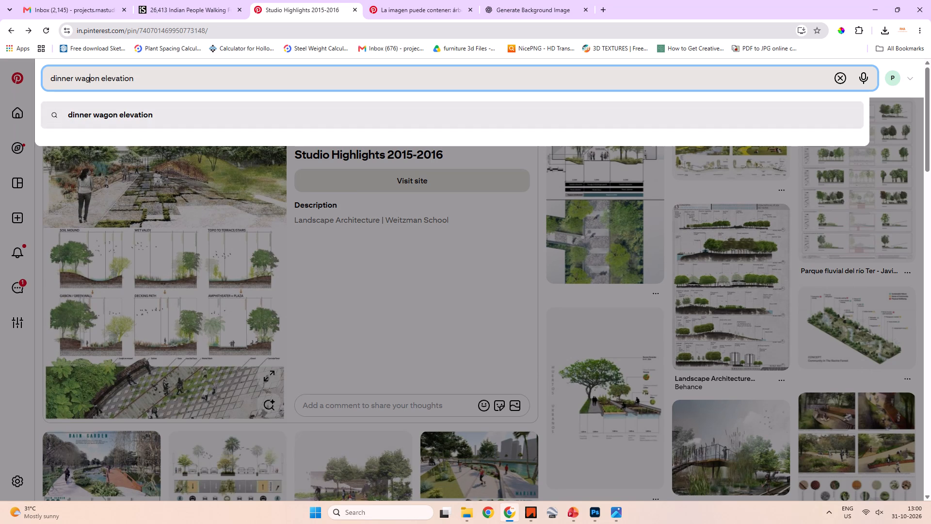
{"action": "key", "text": "BackSpace"}
{"action": "key", "text": "BackSpace"}
{"action": "key", "text": "BackSpace"}
{"action": "key", "text": "BackSpace"}
{"action": "key", "text": "BackSpace"}
{"action": "key", "text": "BackSpace"}
{"action": "key", "text": "BackSpace"}
{"action": "key", "text": "BackSpace"}
{"action": "key", "text": "BackSpace"}
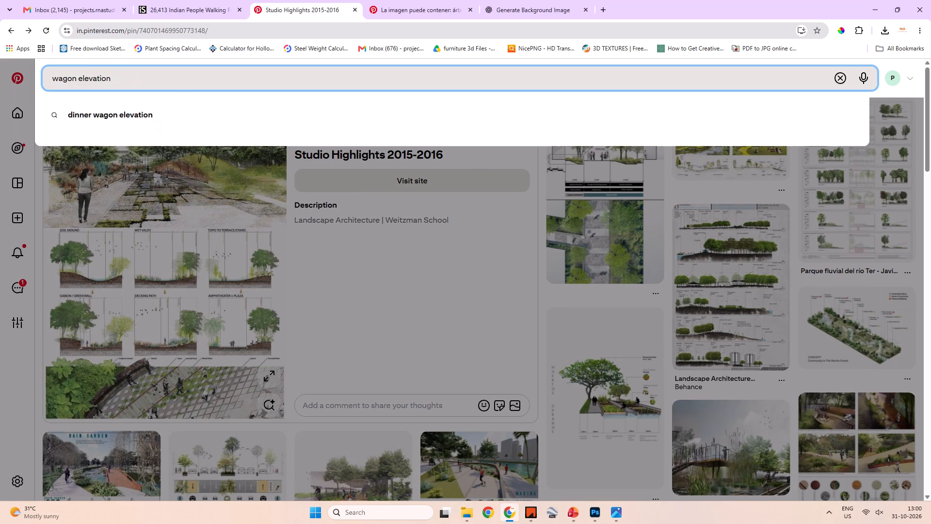
{"action": "type", "text": "mercedes"}
{"action": "key", "text": "space"}
{"action": "type", "text": "g wagon"}
{"action": "key", "text": "Return"}
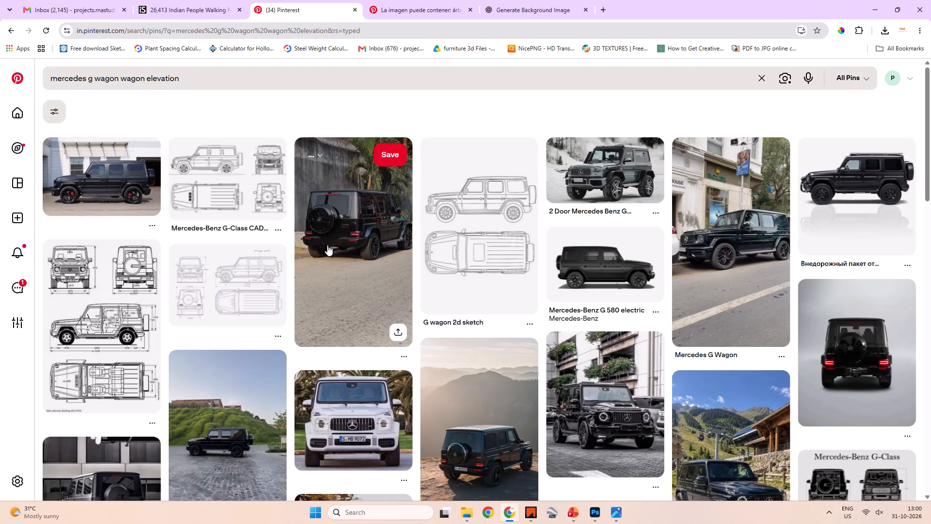
Look through the Mercedes G wagon results and open the pin showing the black car from behind.
{"action": "scroll", "coordinate": [444, 212], "scroll_direction": "down", "scroll_amount": 2}
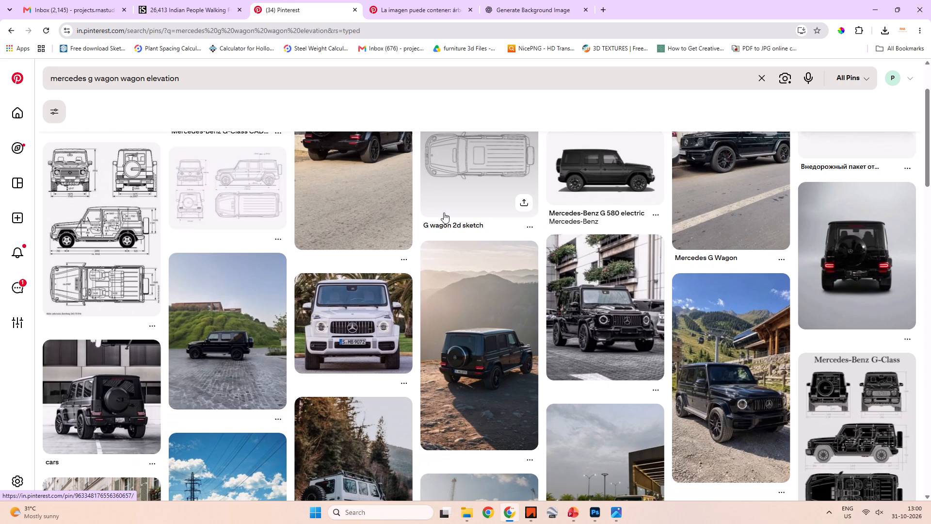
{"action": "left_click", "coordinate": [832, 246]}
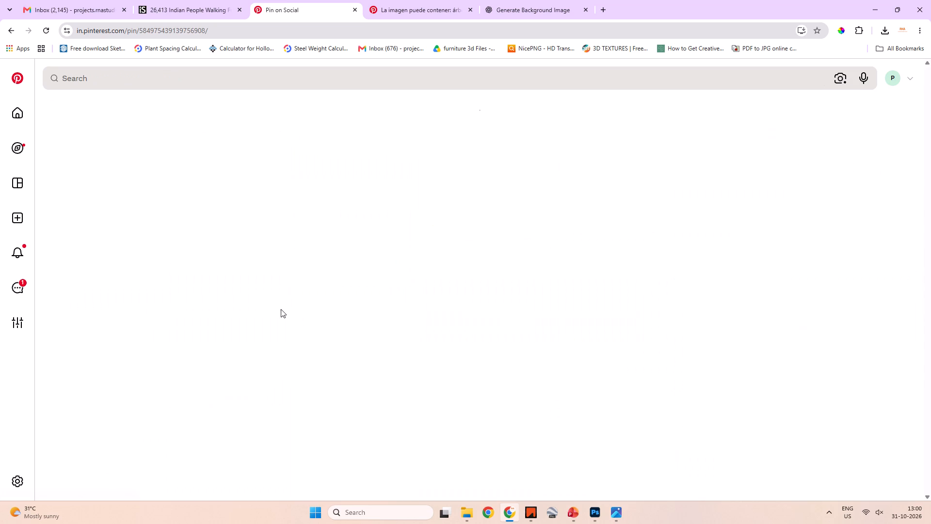
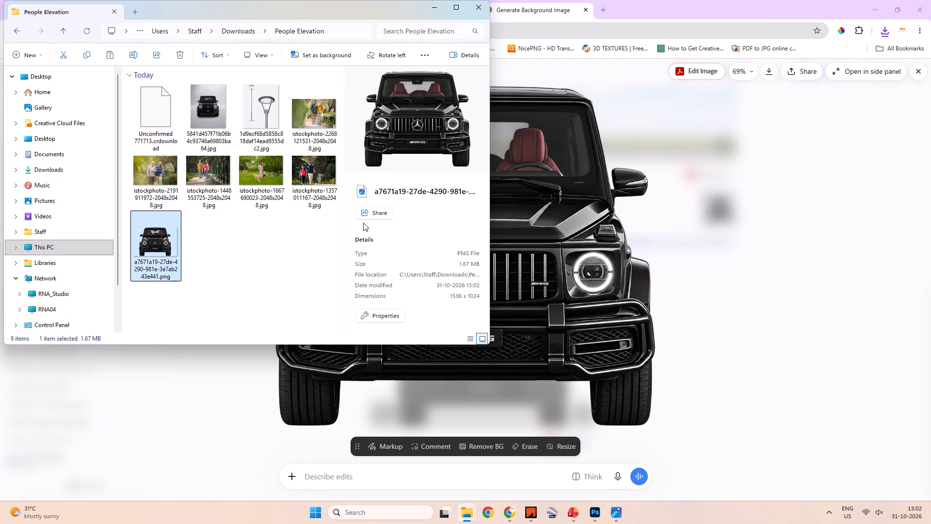
Switch to Photoshop and close the original grey-background car JPG without saving its changes.
{"action": "key", "text": "alt+Tab"}
{"action": "key", "text": "alt+Tab"}
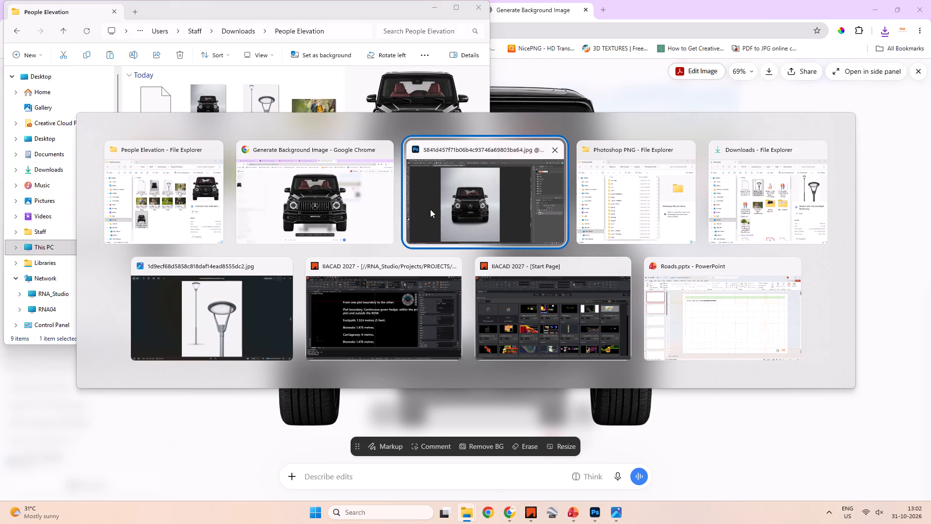
{"action": "left_click", "coordinate": [349, 33]}
{"action": "left_click", "coordinate": [344, 37]}
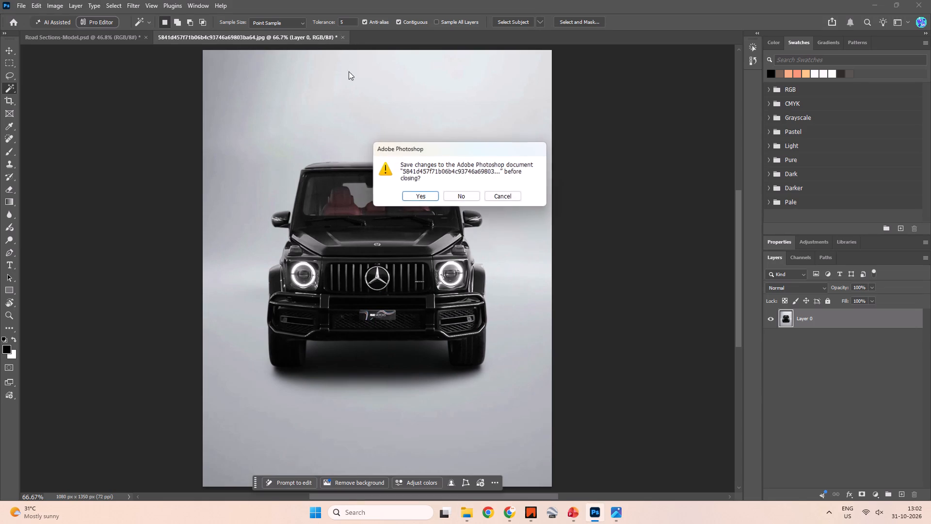
{"action": "left_click", "coordinate": [462, 194]}
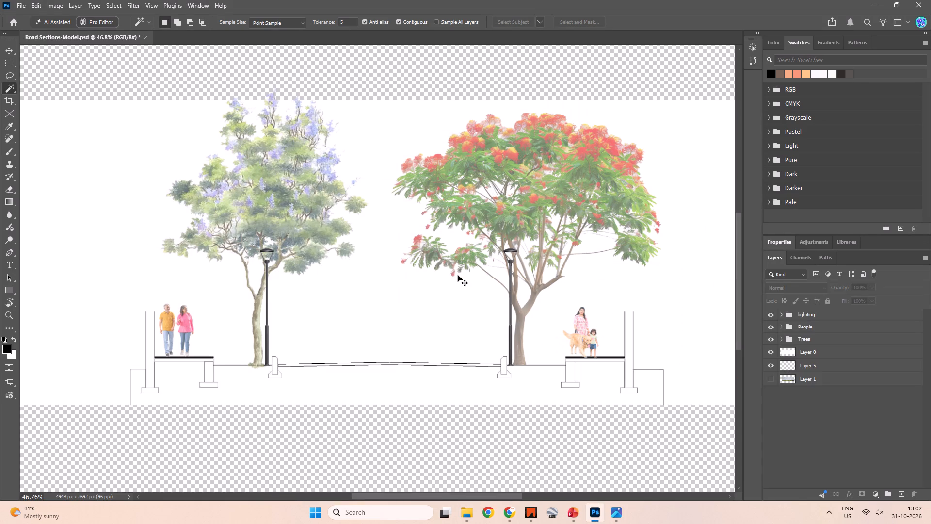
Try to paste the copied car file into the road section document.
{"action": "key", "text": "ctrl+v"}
Return to the People Elevation folder in File Explorer and open the car PNG with Adobe Photoshop 2026.
{"action": "key", "text": "alt+Tab"}
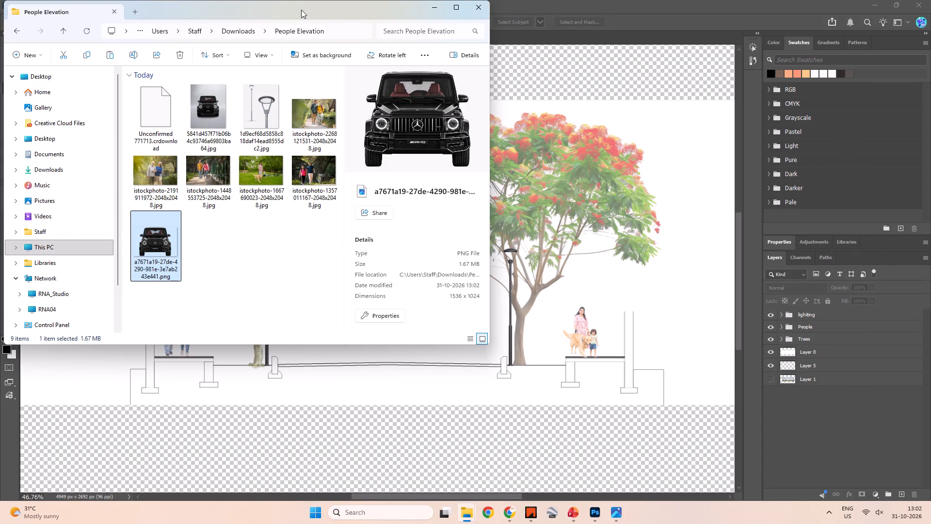
{"action": "right_click", "coordinate": [157, 248]}
{"action": "left_click", "coordinate": [211, 119]}
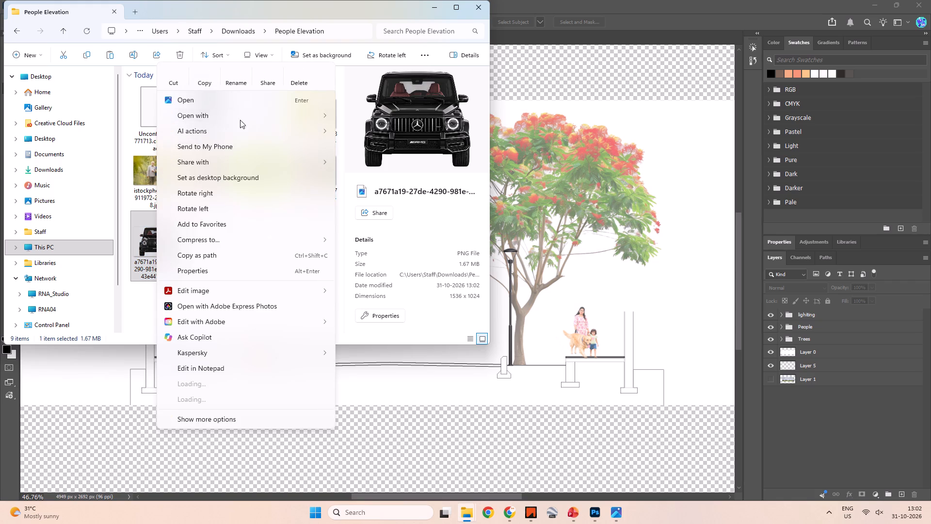
{"action": "left_click", "coordinate": [296, 125]}
{"action": "left_click", "coordinate": [320, 114]}
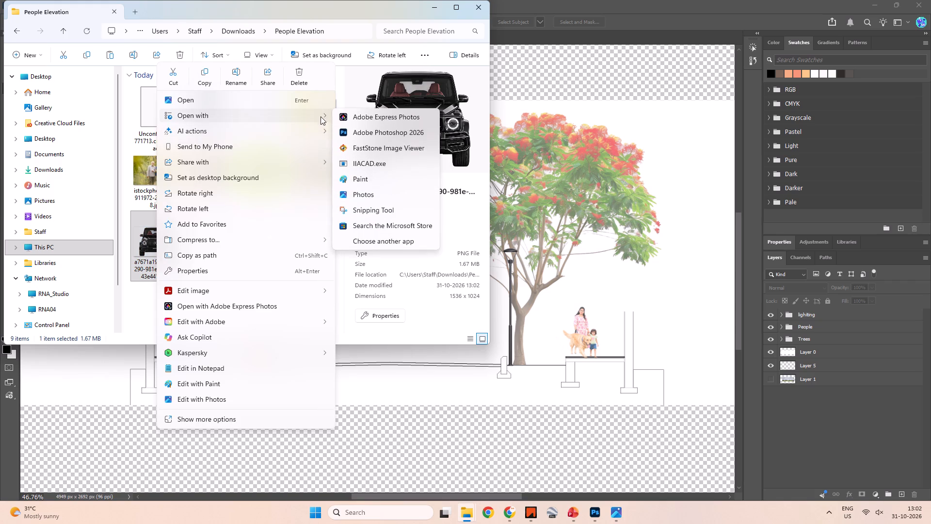
{"action": "left_click", "coordinate": [381, 138]}
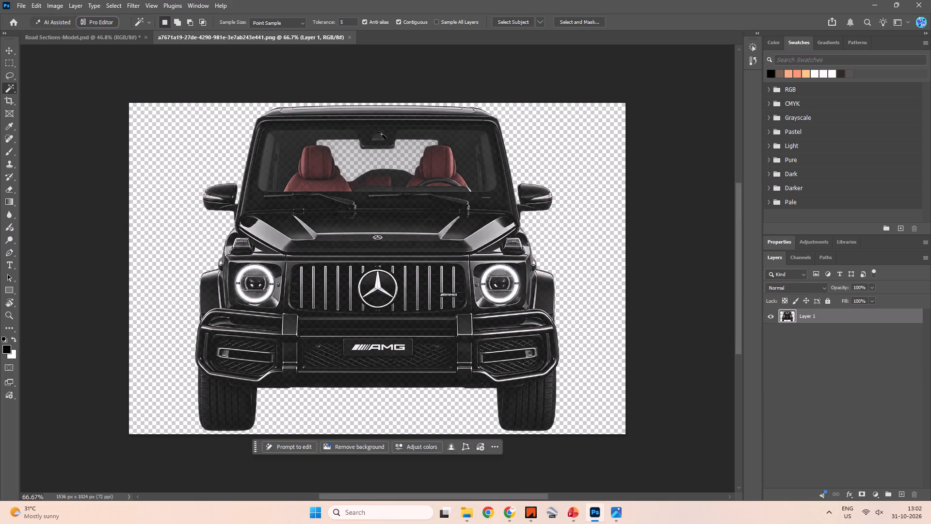
{"action": "key", "text": "Escape"}
{"action": "left_click", "coordinate": [684, 307]}
Bring the car layer from the PNG into Road Sections-Model.psd with the Move tool and stand it over the carriageway.
{"action": "key", "text": "v"}
{"action": "left_click_drag", "start_coordinate": [419, 289], "coordinate": [416, 279]}
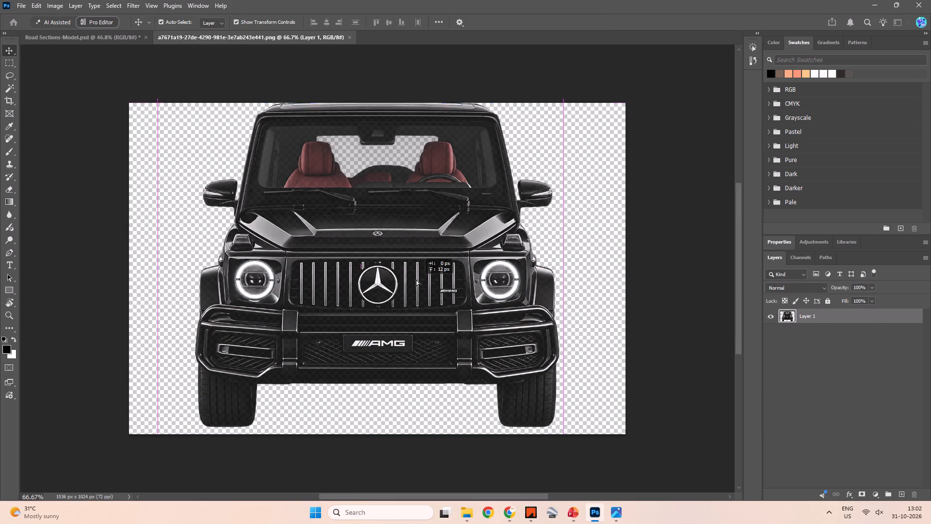
{"action": "left_click_drag", "start_coordinate": [416, 279], "coordinate": [358, 306]}
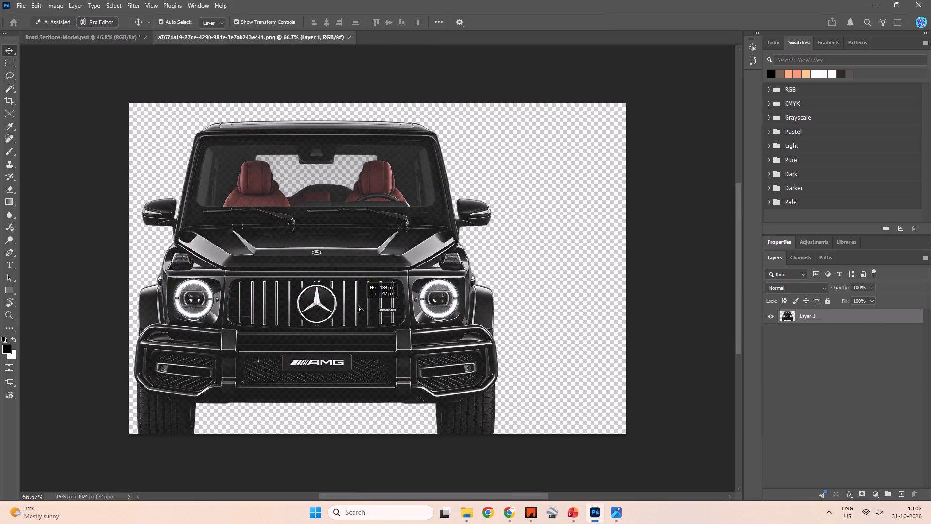
{"action": "left_click_drag", "start_coordinate": [358, 306], "coordinate": [364, 308]}
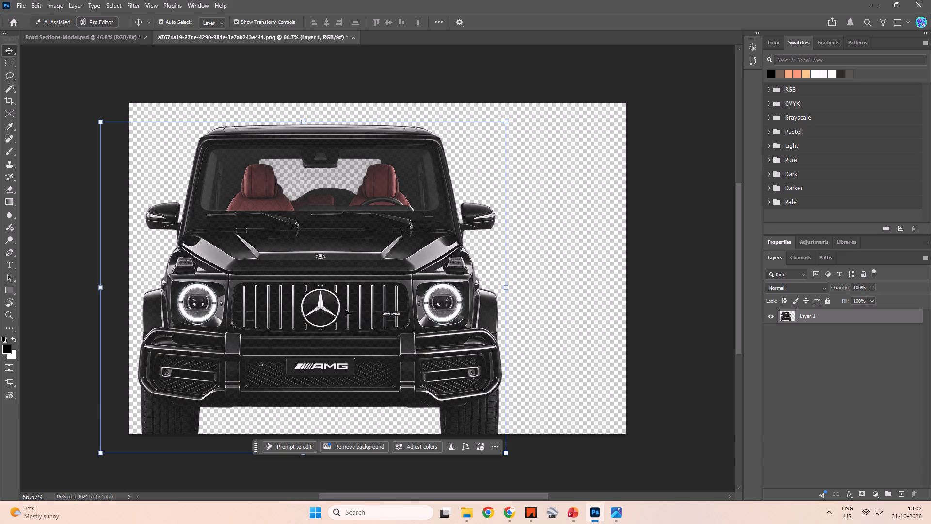
{"action": "left_click_drag", "start_coordinate": [348, 313], "coordinate": [114, 35]}
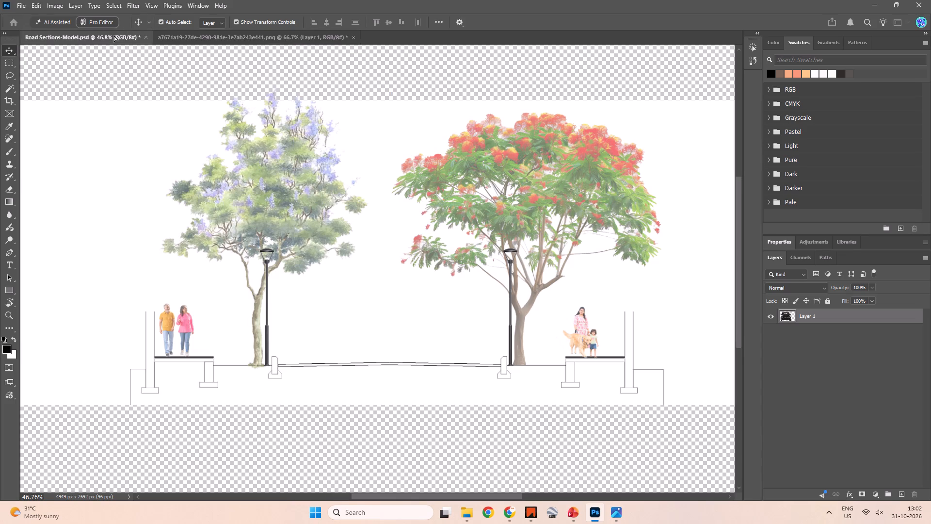
{"action": "left_click_drag", "start_coordinate": [114, 35], "coordinate": [359, 337]}
{"action": "left_click_drag", "start_coordinate": [370, 331], "coordinate": [412, 246]}
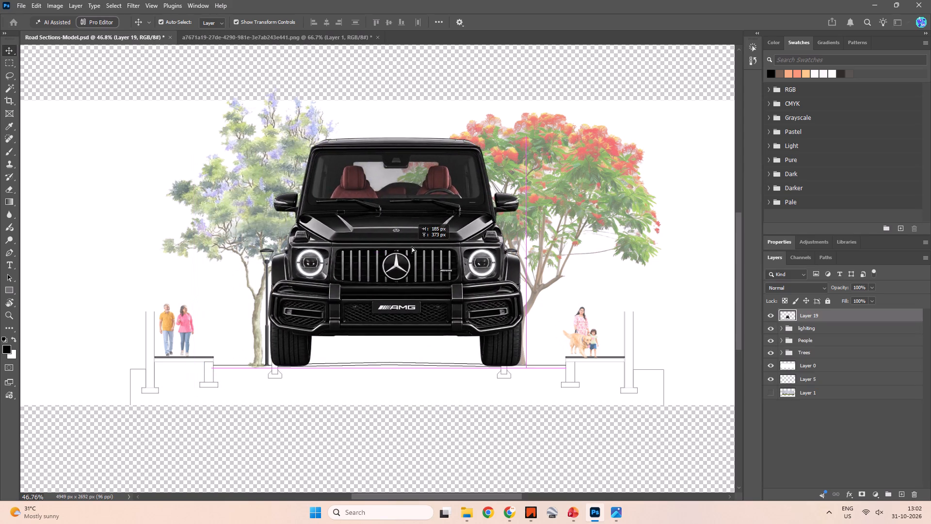
{"action": "left_click_drag", "start_coordinate": [412, 246], "coordinate": [419, 246]}
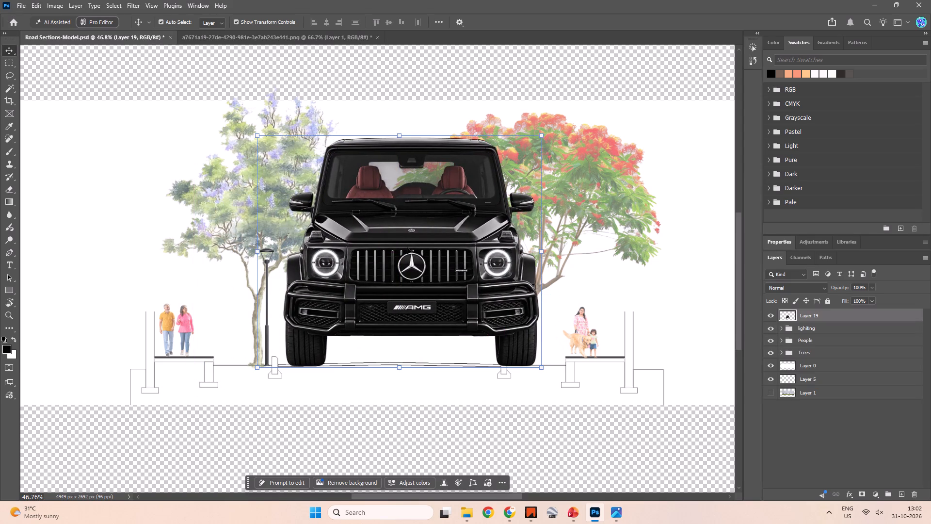
Scale the car down proportionally to about 34% and move it onto the carriageway's right half, beside the flame-red tree's street light.
{"action": "left_click_drag", "start_coordinate": [542, 135], "coordinate": [453, 197], "text": "shift"}
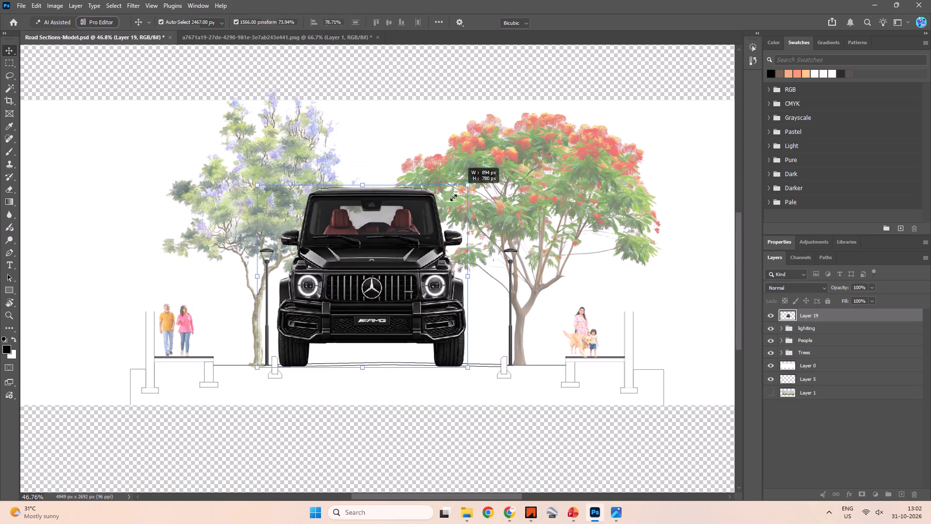
{"action": "left_click_drag", "start_coordinate": [453, 197], "coordinate": [339, 313], "text": "shift"}
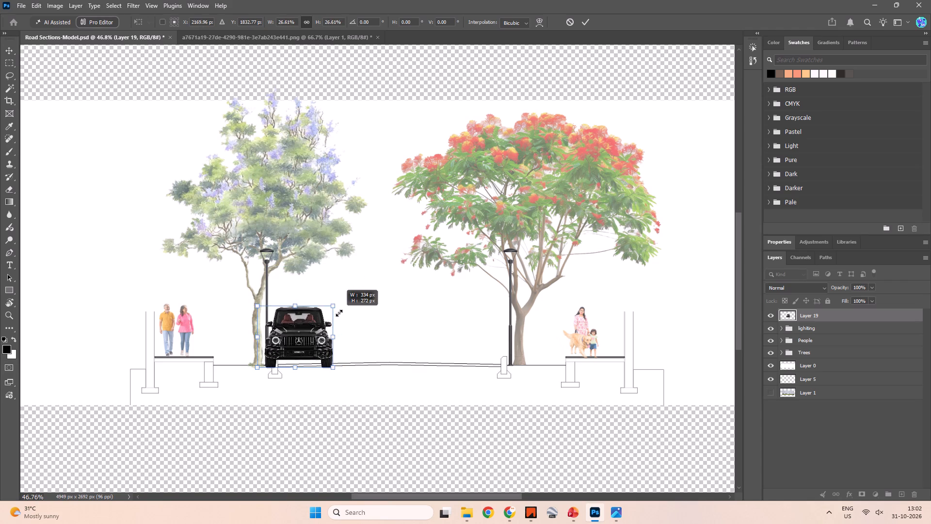
{"action": "left_click_drag", "start_coordinate": [339, 313], "coordinate": [363, 299], "text": "shift"}
{"action": "left_click_drag", "start_coordinate": [326, 327], "coordinate": [351, 321]}
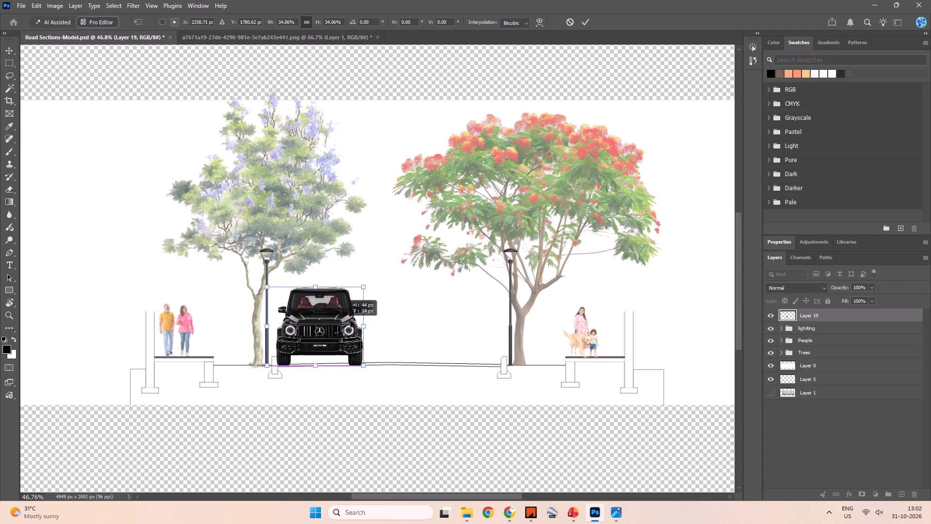
{"action": "left_click_drag", "start_coordinate": [351, 321], "coordinate": [377, 319]}
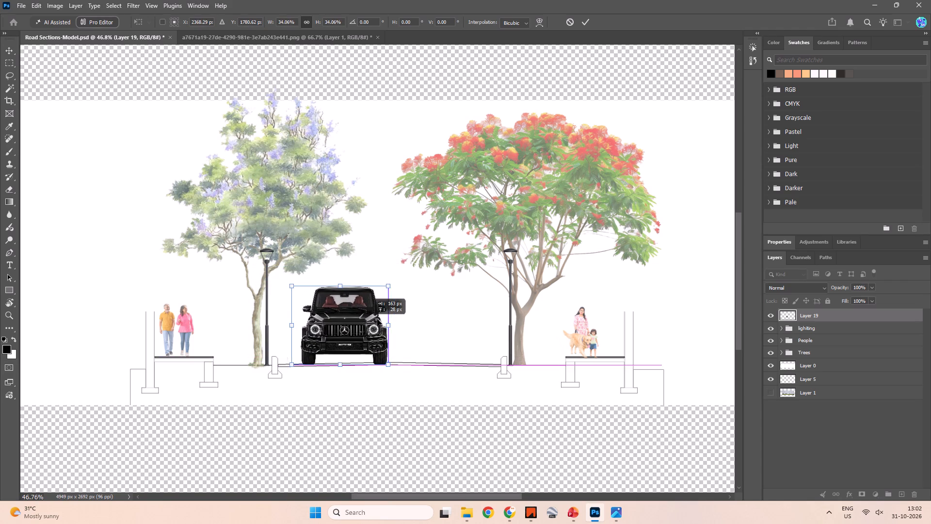
{"action": "left_click_drag", "start_coordinate": [377, 319], "coordinate": [448, 319]}
Rotate the car about 1.14° to follow the road's cross slope, rest its wheels on the carriageway line and apply the transform.
{"action": "scroll", "coordinate": [462, 368], "scroll_direction": "up", "scroll_amount": 5, "text": "alt"}
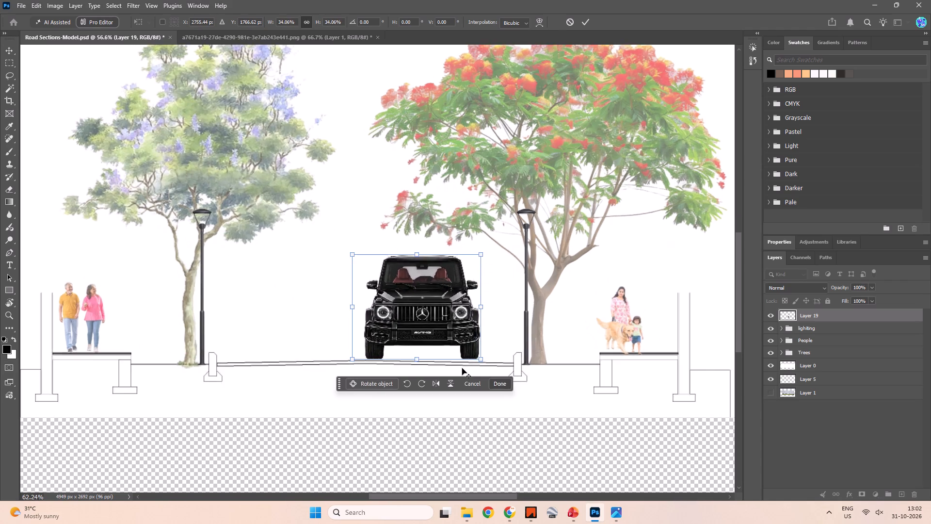
{"action": "scroll", "coordinate": [462, 368], "scroll_direction": "up", "scroll_amount": 10, "text": "alt"}
{"action": "scroll", "coordinate": [473, 336], "scroll_direction": "down", "scroll_amount": 3, "text": "alt"}
{"action": "key", "text": "space"}
{"action": "key", "text": "space"}
{"action": "key", "text": "space"}
{"action": "key", "text": "space"}
{"action": "key", "text": "space"}
{"action": "key", "text": "space"}
{"action": "key", "text": "space"}
{"action": "key", "text": "space"}
{"action": "left_click_drag", "start_coordinate": [442, 225], "coordinate": [447, 269]}
{"action": "key", "text": "space"}
{"action": "key", "text": "space"}
{"action": "key", "text": "space"}
{"action": "key", "text": "space"}
{"action": "key", "text": "space"}
{"action": "key", "text": "space"}
{"action": "key", "text": "space"}
{"action": "left_click_drag", "start_coordinate": [468, 186], "coordinate": [504, 227]}
{"action": "left_click_drag", "start_coordinate": [552, 164], "coordinate": [557, 167]}
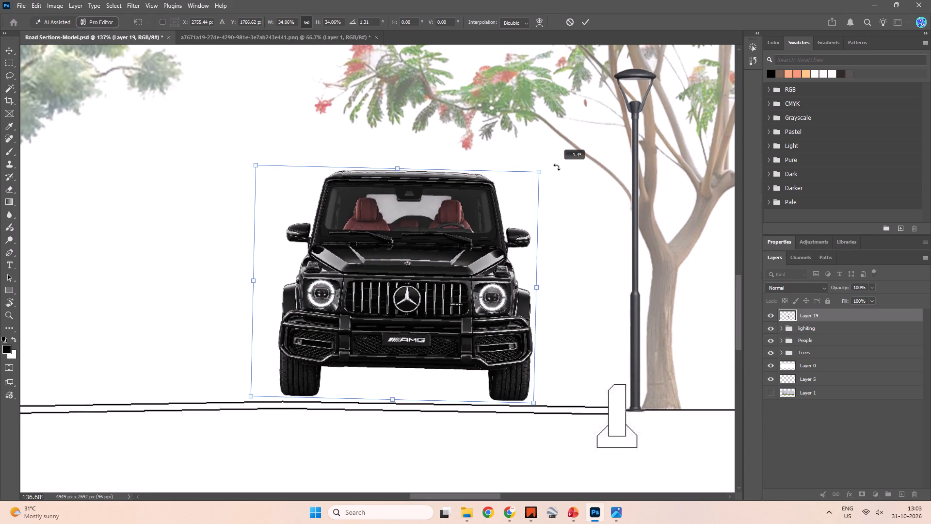
{"action": "left_click_drag", "start_coordinate": [557, 167], "coordinate": [558, 167]}
{"action": "left_click_drag", "start_coordinate": [465, 243], "coordinate": [478, 244]}
{"action": "left_click", "coordinate": [256, 155]}
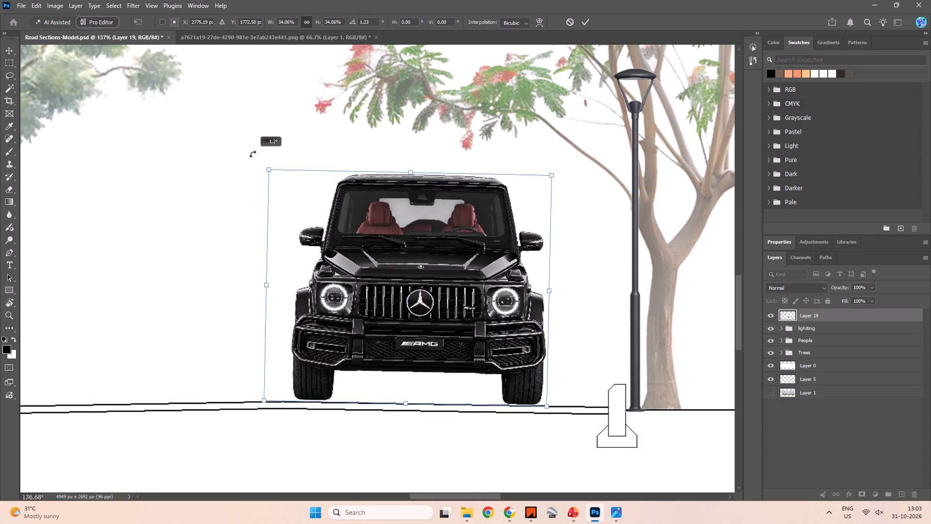
{"action": "left_click", "coordinate": [380, 241]}
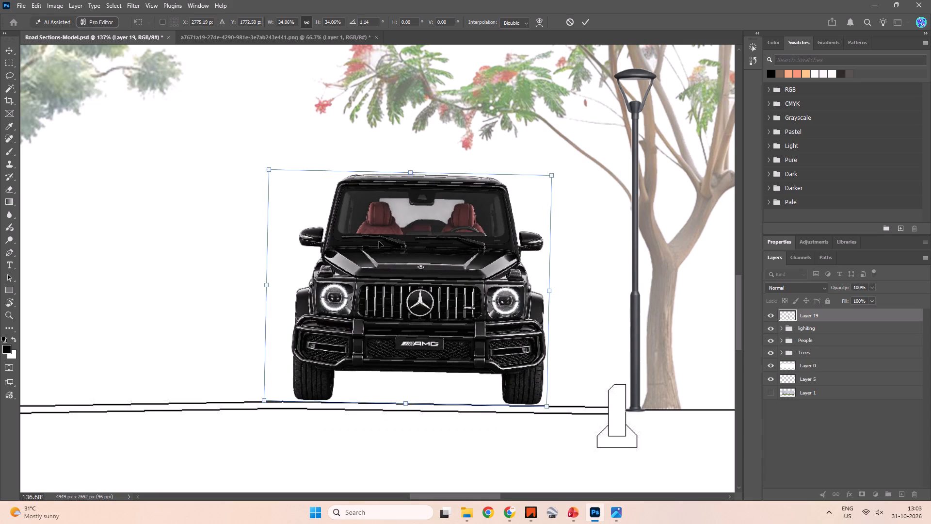
{"action": "left_click", "coordinate": [587, 239]}
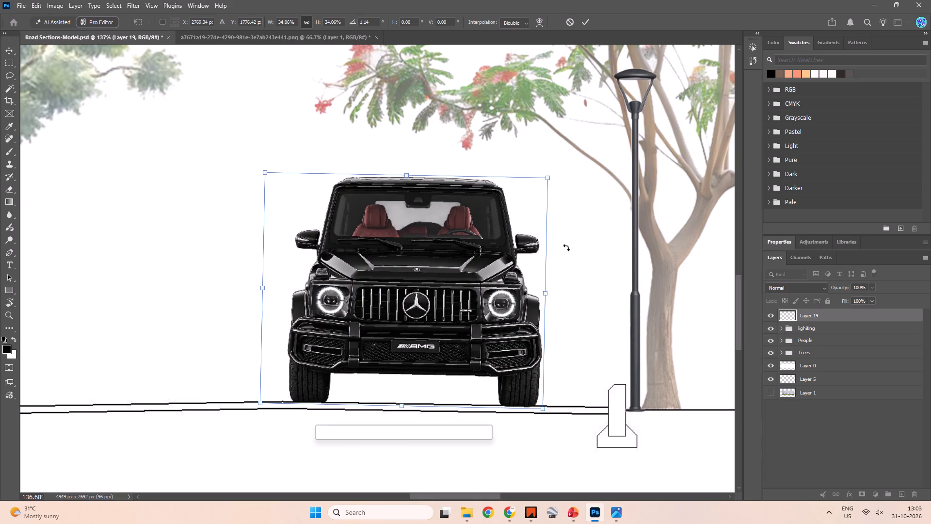
{"action": "left_click", "coordinate": [588, 20]}
{"action": "left_click", "coordinate": [584, 268]}
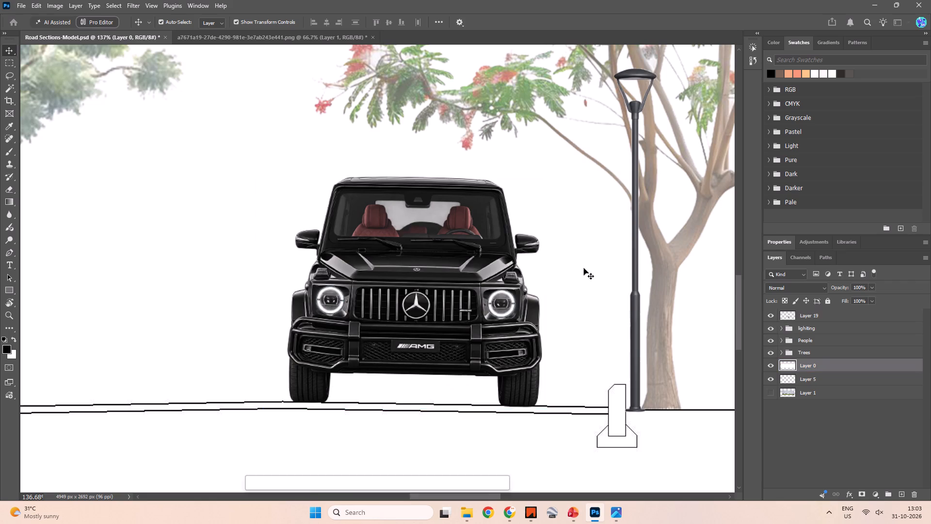
Select the car layer again and scale it down proportionally to about 90%, keeping its wheels on the road.
{"action": "scroll", "coordinate": [568, 274], "scroll_direction": "down", "scroll_amount": 13, "text": "alt"}
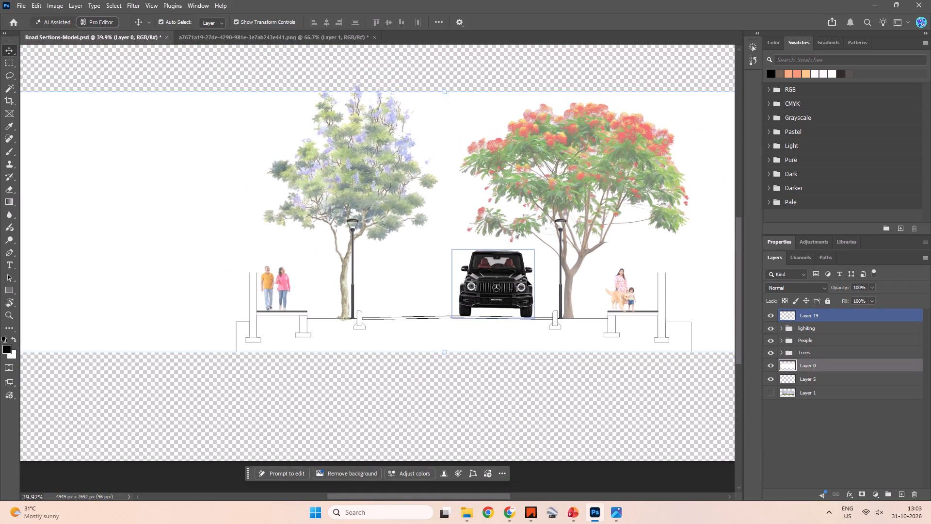
{"action": "scroll", "coordinate": [507, 294], "scroll_direction": "up", "scroll_amount": 9, "text": "alt"}
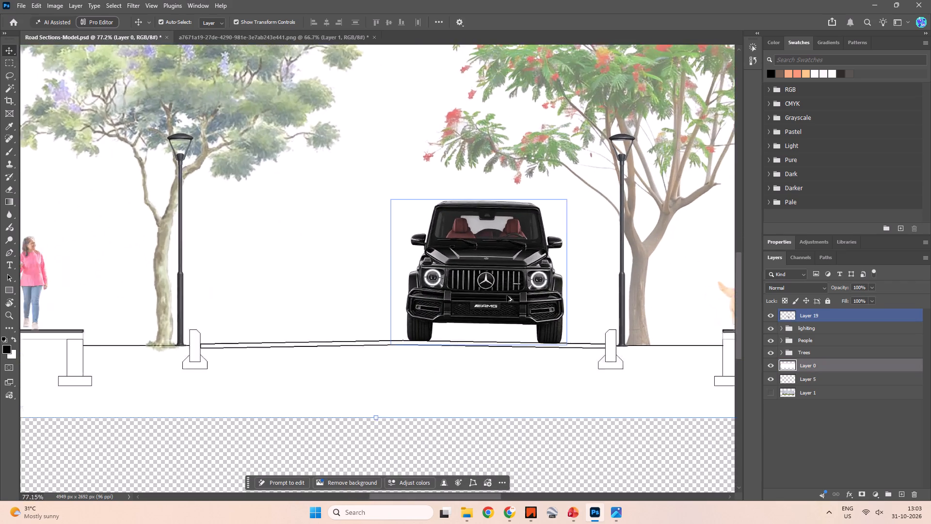
{"action": "scroll", "coordinate": [507, 295], "scroll_direction": "up", "scroll_amount": 2, "text": "alt"}
{"action": "left_click", "coordinate": [490, 275]}
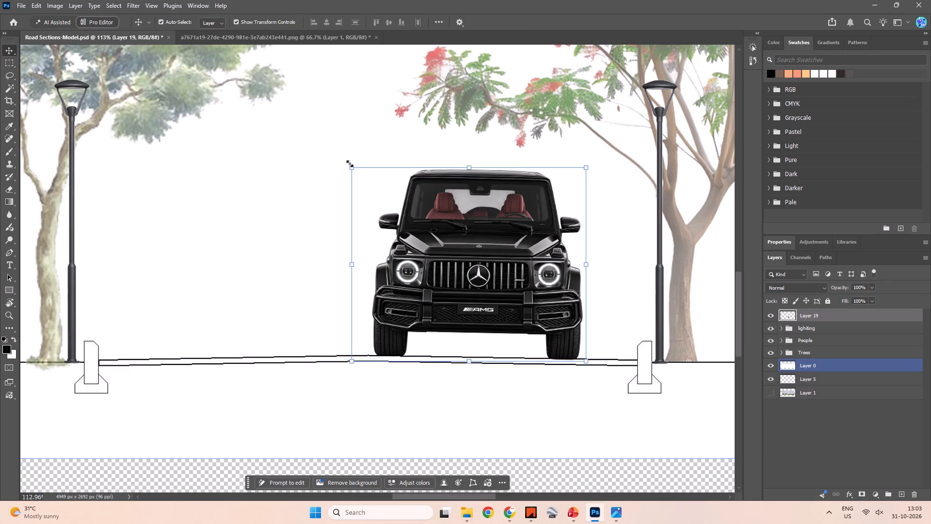
{"action": "left_click_drag", "start_coordinate": [350, 164], "coordinate": [377, 183], "text": "shift"}
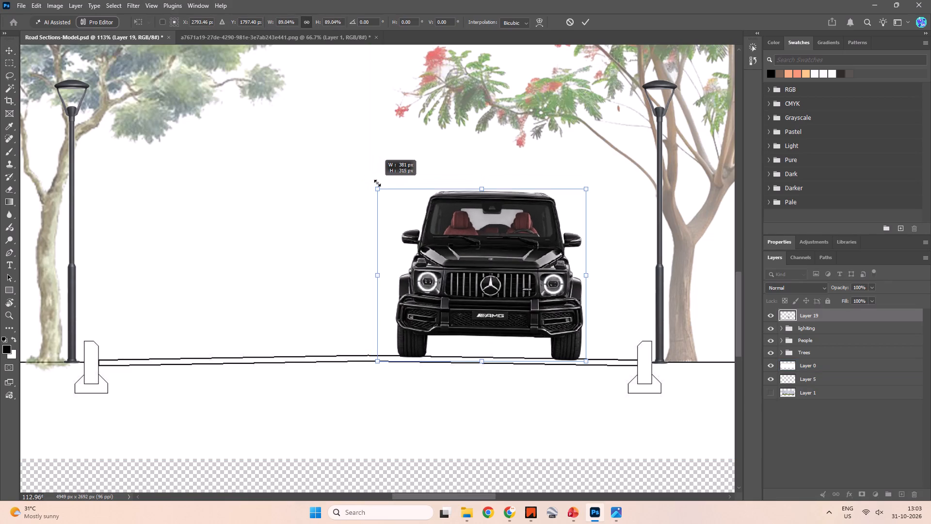
{"action": "left_click_drag", "start_coordinate": [377, 183], "coordinate": [374, 180], "text": "shift"}
{"action": "left_click", "coordinate": [323, 158]}
{"action": "key", "text": "alt+Tab"}
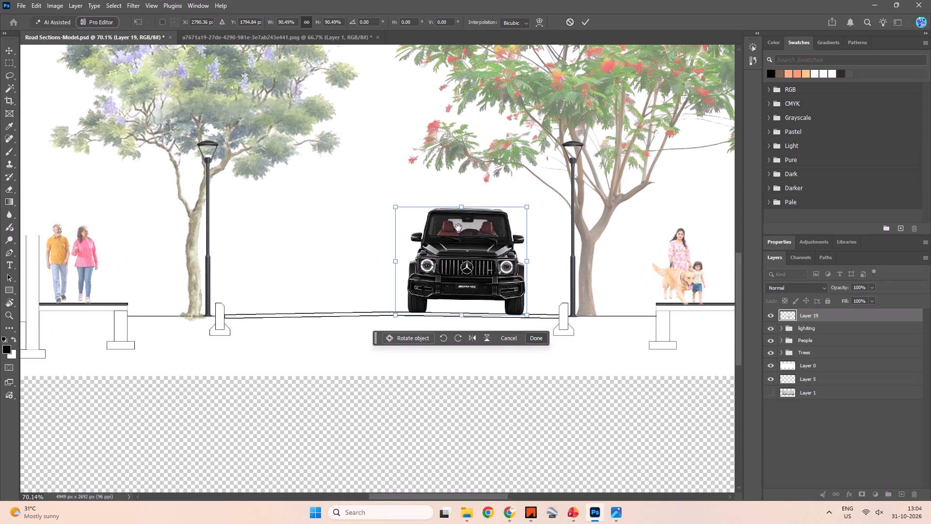
{"action": "left_click_drag", "start_coordinate": [458, 227], "coordinate": [326, 256]}
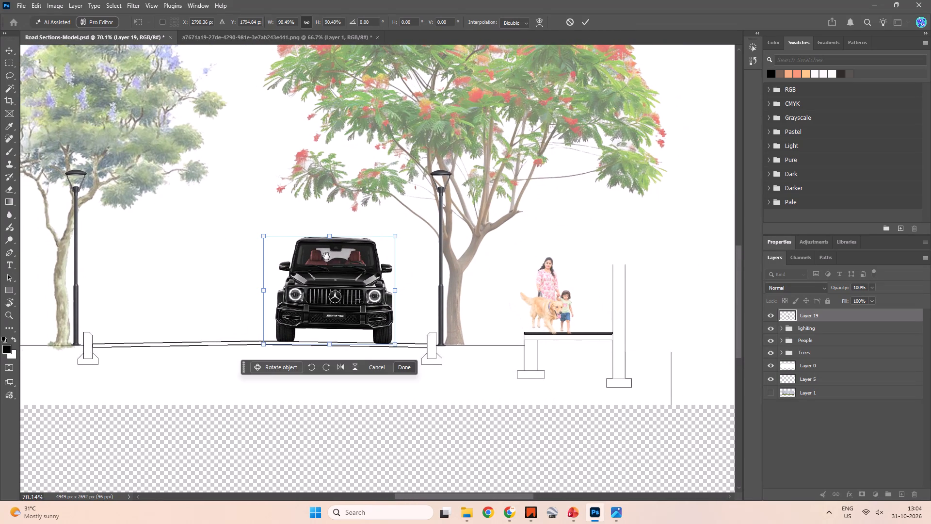
{"action": "left_click_drag", "start_coordinate": [263, 235], "coordinate": [273, 246], "text": "shift"}
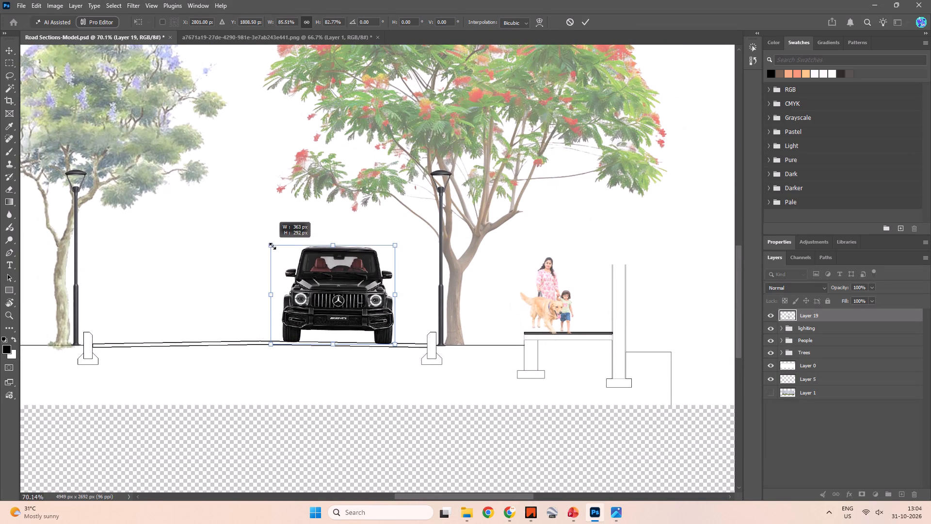
{"action": "left_click_drag", "start_coordinate": [273, 246], "coordinate": [284, 238], "text": "shift"}
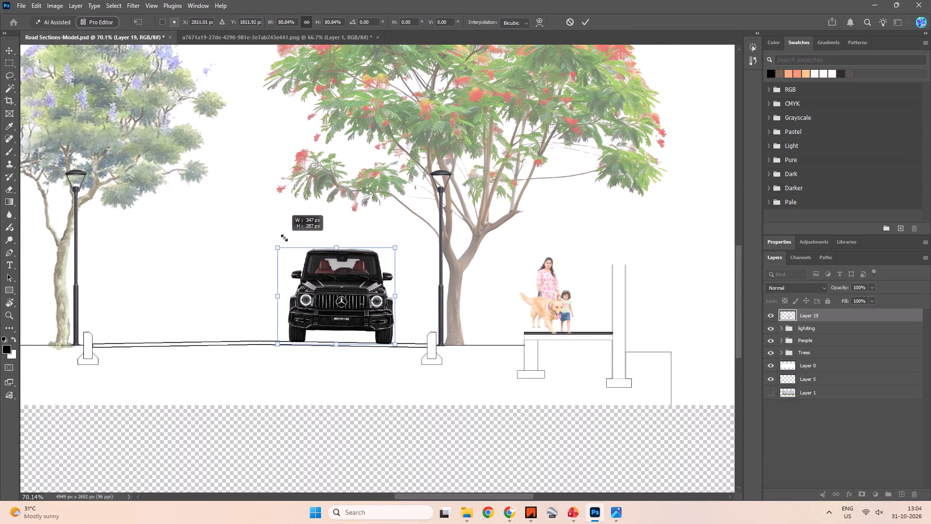
{"action": "left_click_drag", "start_coordinate": [284, 238], "coordinate": [282, 234], "text": "shift"}
{"action": "left_click", "coordinate": [425, 233]}
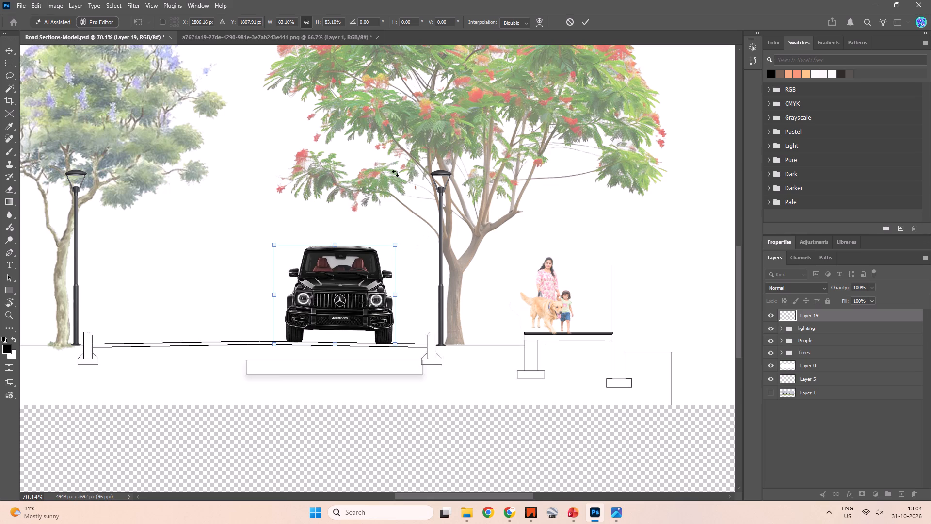
{"action": "left_click", "coordinate": [586, 20]}
Shift the car slightly along the carriageway toward the right-hand kerb and deselect it.
{"action": "left_click_drag", "start_coordinate": [353, 274], "coordinate": [355, 274]}
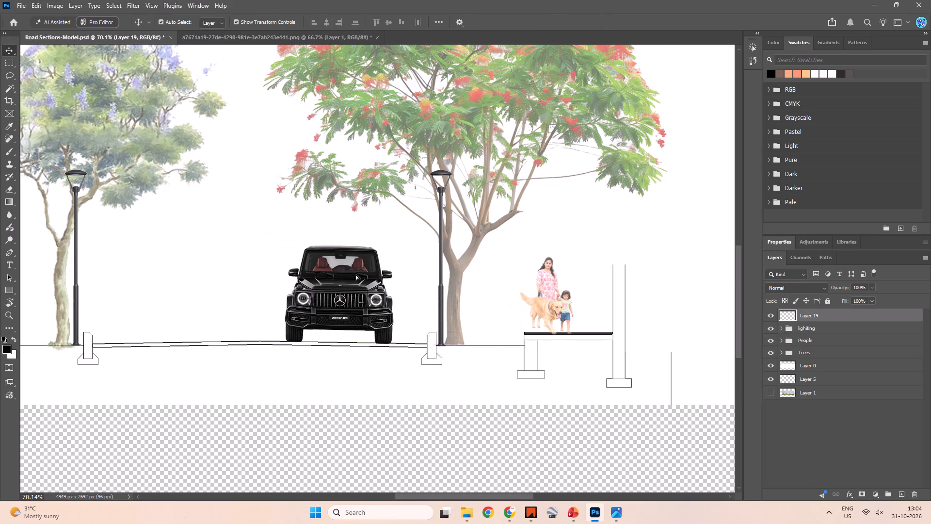
{"action": "left_click_drag", "start_coordinate": [355, 274], "coordinate": [376, 273]}
{"action": "left_click", "coordinate": [648, 464]}
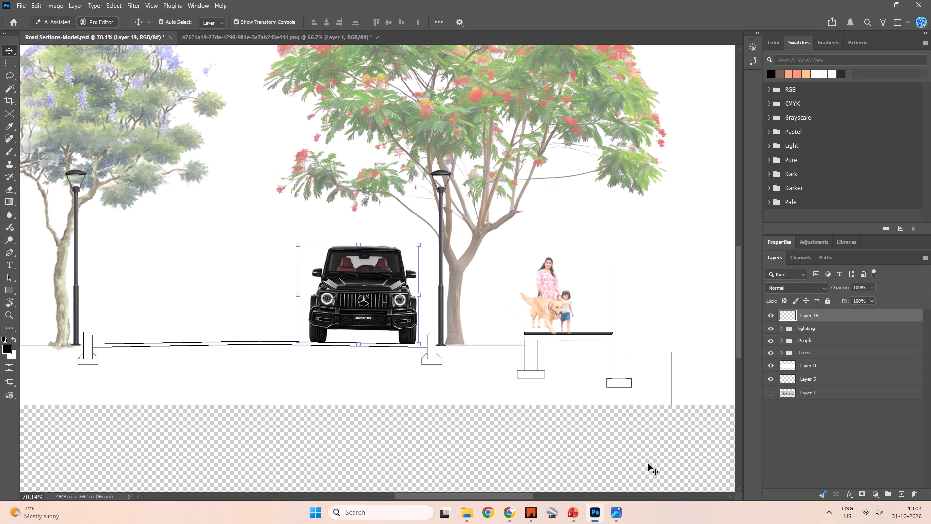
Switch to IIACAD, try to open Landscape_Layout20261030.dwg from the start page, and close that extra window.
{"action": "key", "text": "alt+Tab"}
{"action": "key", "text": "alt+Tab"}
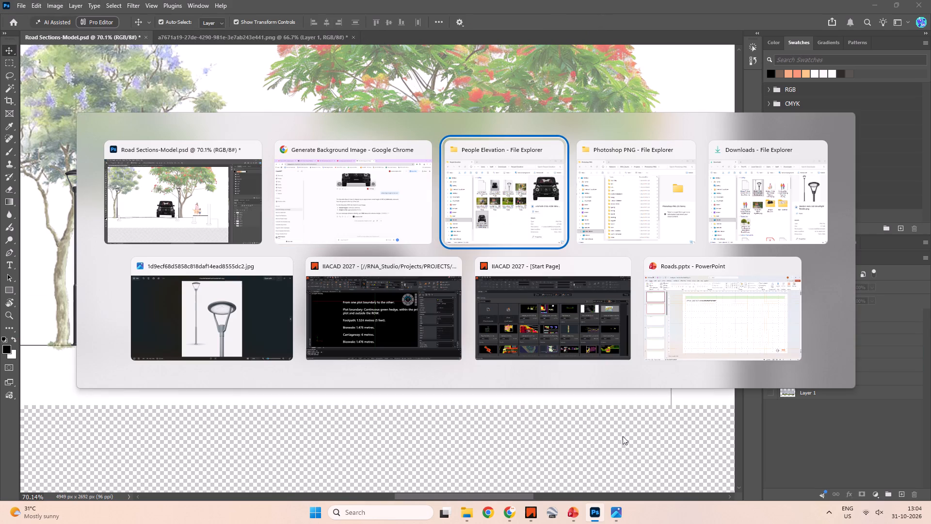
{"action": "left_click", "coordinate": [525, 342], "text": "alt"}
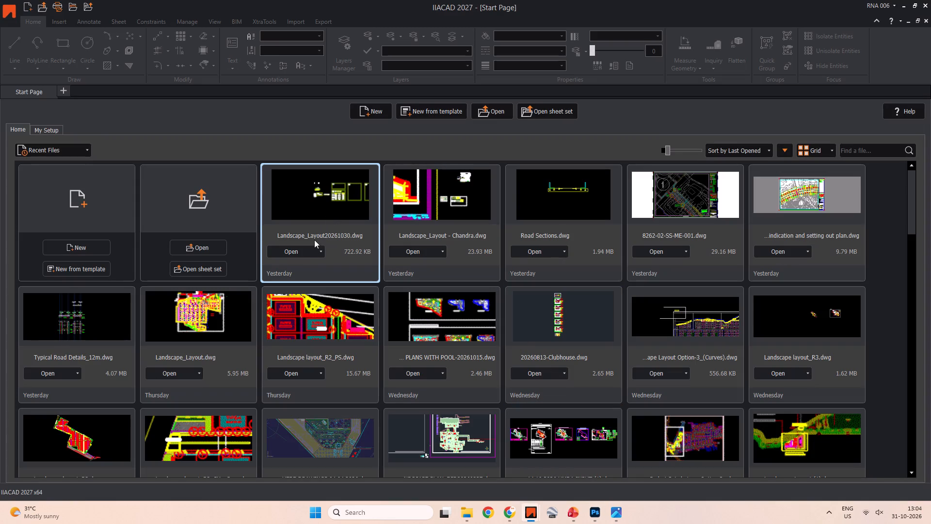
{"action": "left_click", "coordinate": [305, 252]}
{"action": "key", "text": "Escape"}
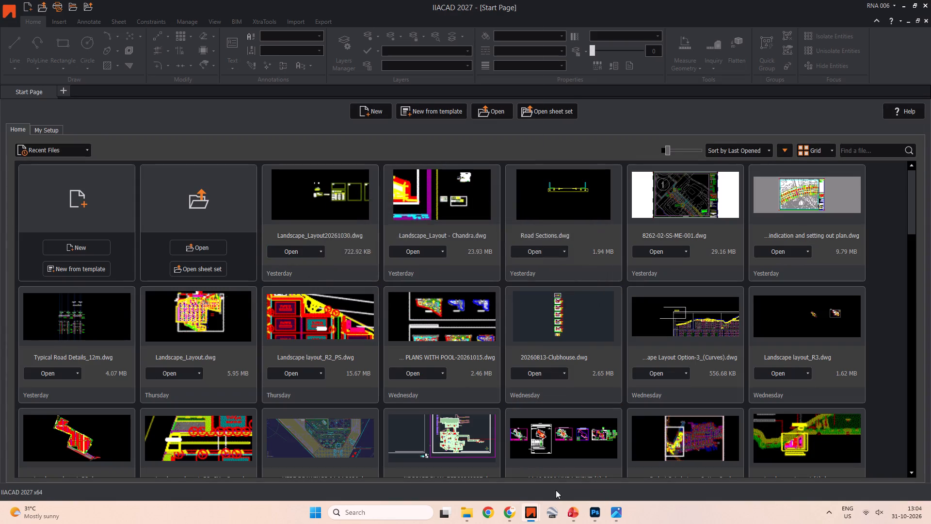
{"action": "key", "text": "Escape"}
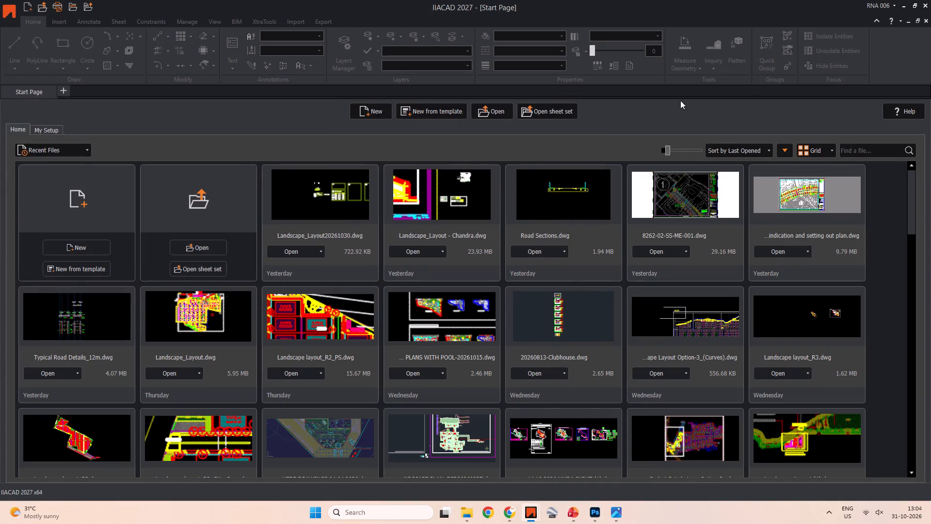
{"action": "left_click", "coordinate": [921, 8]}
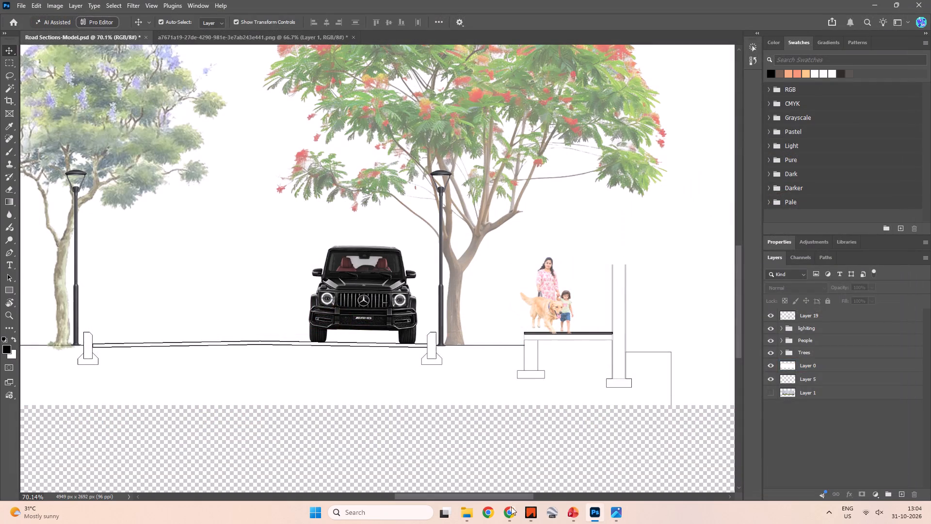
Switch to IIACAD and look through the Landscape_Layout20261030.dwg drawing for the road section that matches the Photoshop artwork.
{"action": "left_click", "coordinate": [532, 513]}
{"action": "scroll", "coordinate": [349, 214], "scroll_direction": "down", "scroll_amount": 7}
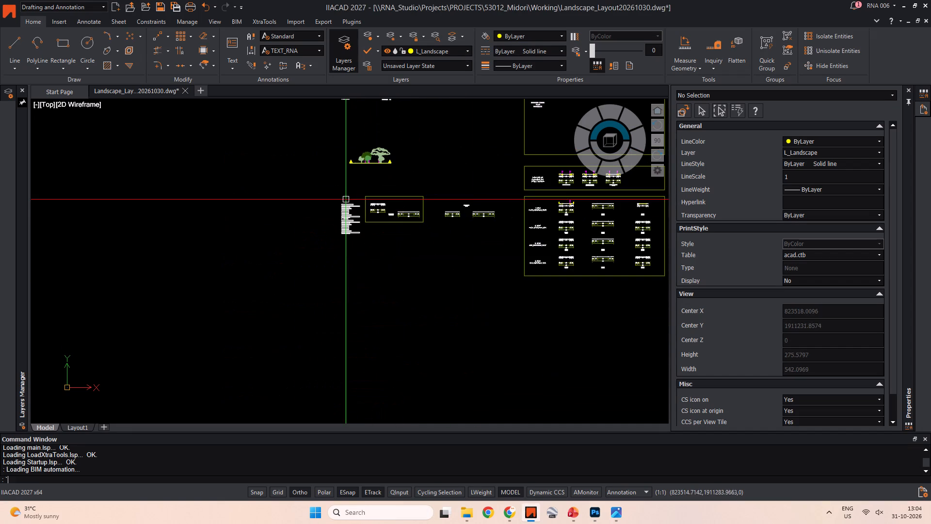
{"action": "middle_click_drag", "start_coordinate": [437, 174], "coordinate": [396, 241]}
{"action": "scroll", "coordinate": [428, 277], "scroll_direction": "up", "scroll_amount": 5}
{"action": "scroll", "coordinate": [393, 258], "scroll_direction": "down", "scroll_amount": 4}
{"action": "middle_click_drag", "start_coordinate": [404, 253], "coordinate": [309, 294]}
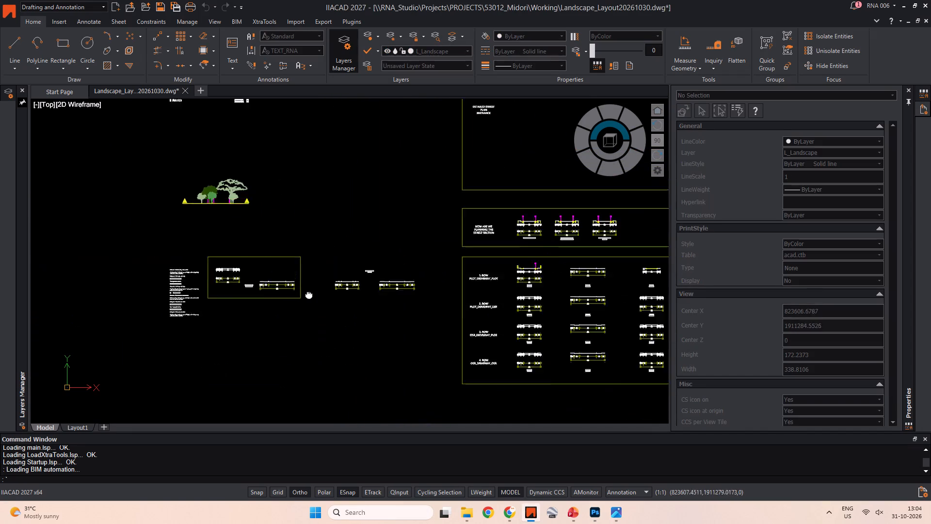
{"action": "middle_click_drag", "start_coordinate": [309, 294], "coordinate": [287, 310]}
{"action": "middle_click_drag", "start_coordinate": [437, 266], "coordinate": [421, 296]}
{"action": "scroll", "coordinate": [433, 295], "scroll_direction": "up", "scroll_amount": 5}
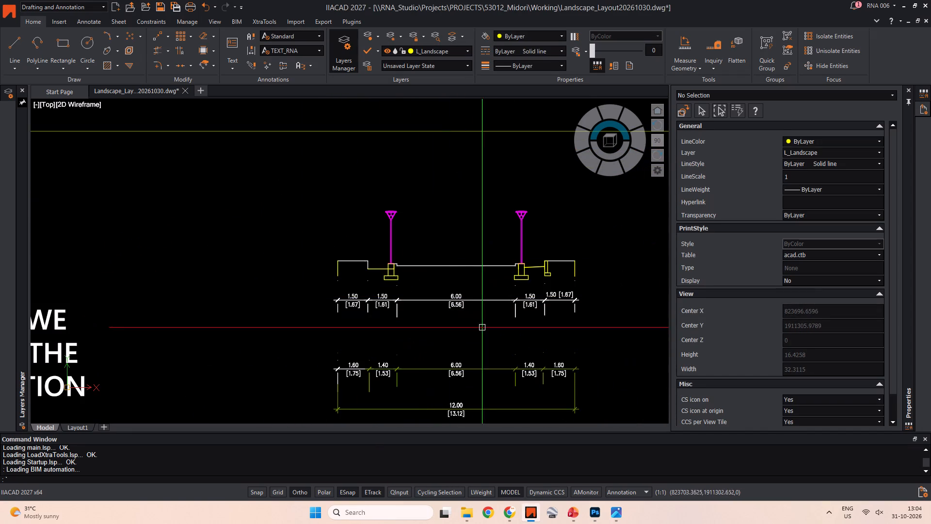
{"action": "scroll", "coordinate": [371, 264], "scroll_direction": "down", "scroll_amount": 9}
{"action": "middle_click_drag", "start_coordinate": [367, 258], "coordinate": [391, 246]}
{"action": "scroll", "coordinate": [387, 237], "scroll_direction": "up", "scroll_amount": 4}
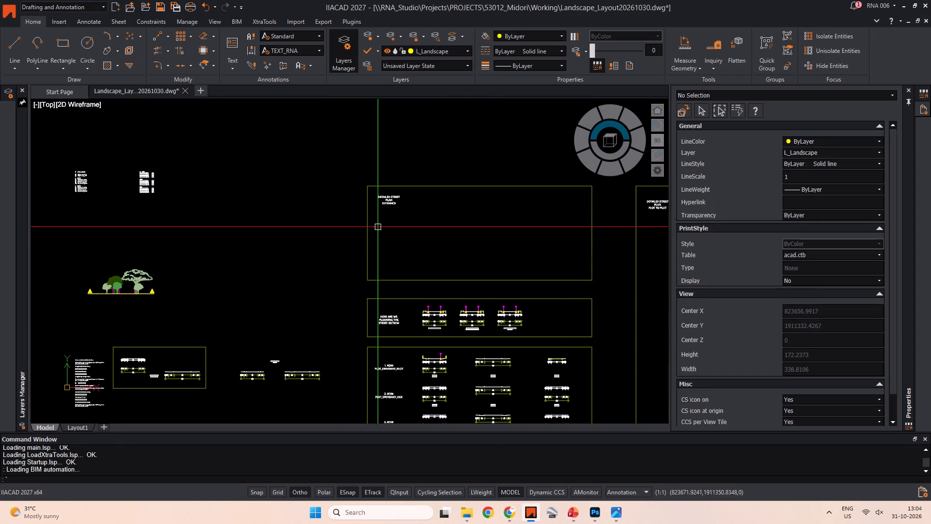
{"action": "scroll", "coordinate": [371, 181], "scroll_direction": "up", "scroll_amount": 3}
{"action": "scroll", "coordinate": [340, 245], "scroll_direction": "down", "scroll_amount": 4}
{"action": "middle_click_drag", "start_coordinate": [339, 246], "coordinate": [412, 193]}
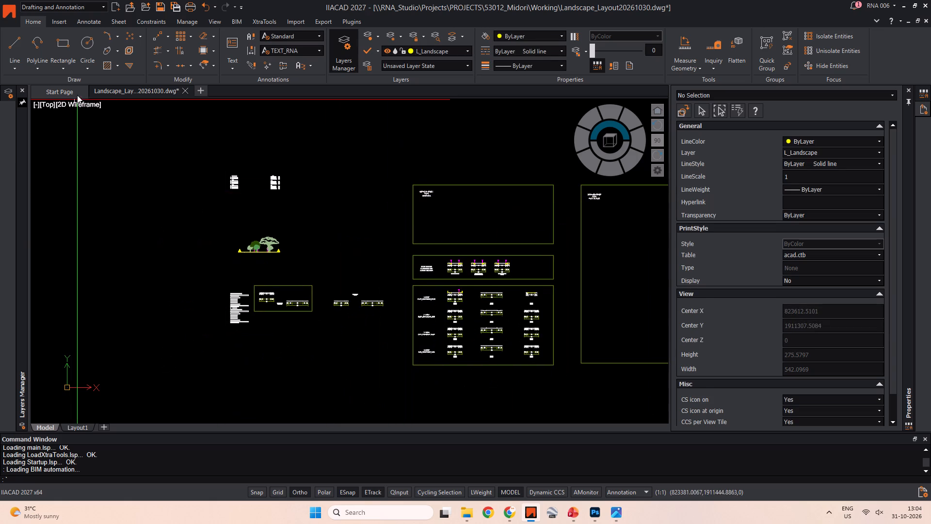
Open Road Sections.dwg from the recent files on the start page.
{"action": "left_click", "coordinate": [77, 92]}
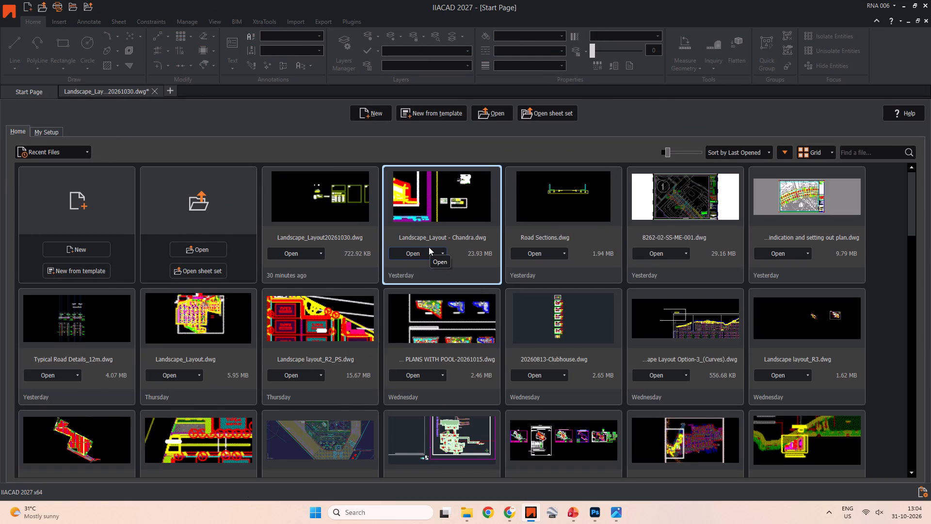
{"action": "left_click", "coordinate": [541, 256]}
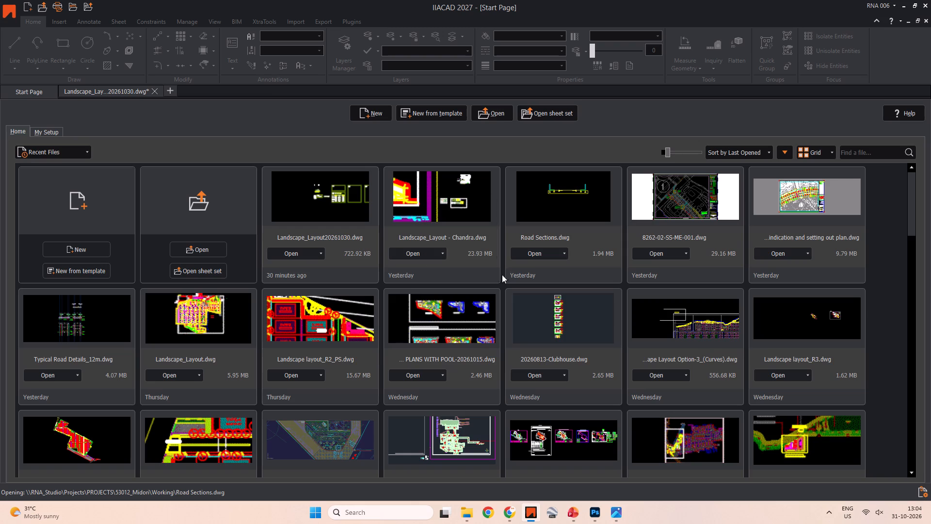
{"action": "key", "text": "Escape"}
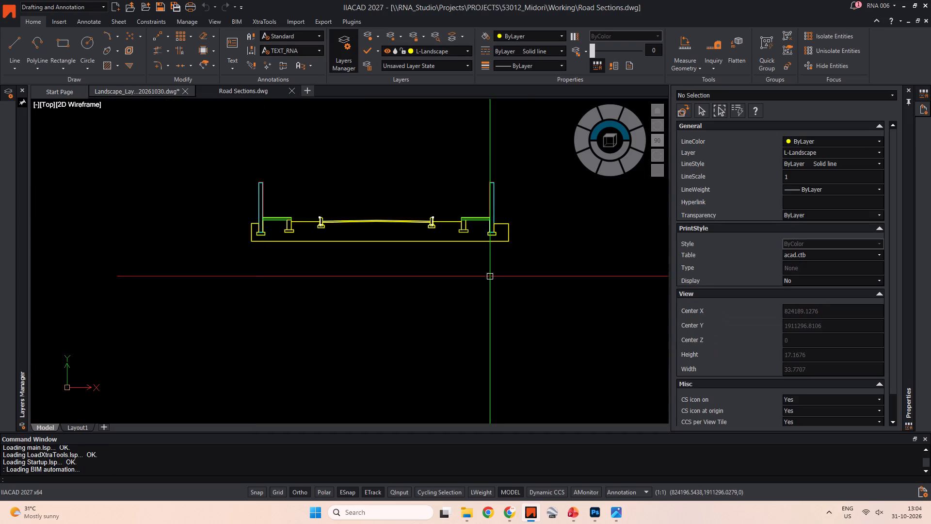
Add a vertical linear dimension from the footpath surface to the top of the left boundary wall.
{"action": "scroll", "coordinate": [536, 257], "scroll_direction": "down", "scroll_amount": 3}
{"action": "middle_click_drag", "start_coordinate": [530, 259], "coordinate": [514, 288]}
{"action": "scroll", "coordinate": [441, 251], "scroll_direction": "up", "scroll_amount": 5}
{"action": "middle_click_drag", "start_coordinate": [555, 312], "coordinate": [311, 129]}
{"action": "key", "text": "Escape"}
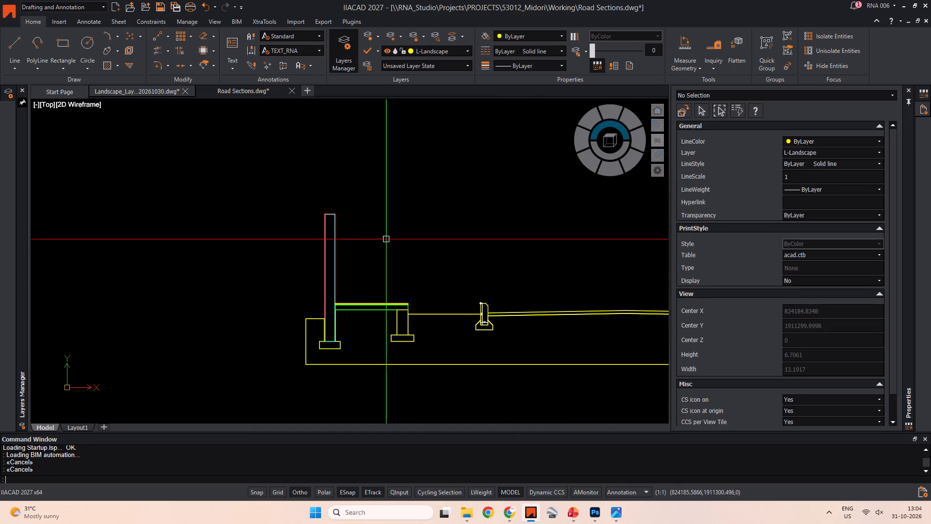
{"action": "key", "text": "Escape"}
{"action": "type", "text": "dl"}
{"action": "key", "text": "i"}
{"action": "key", "text": "space"}
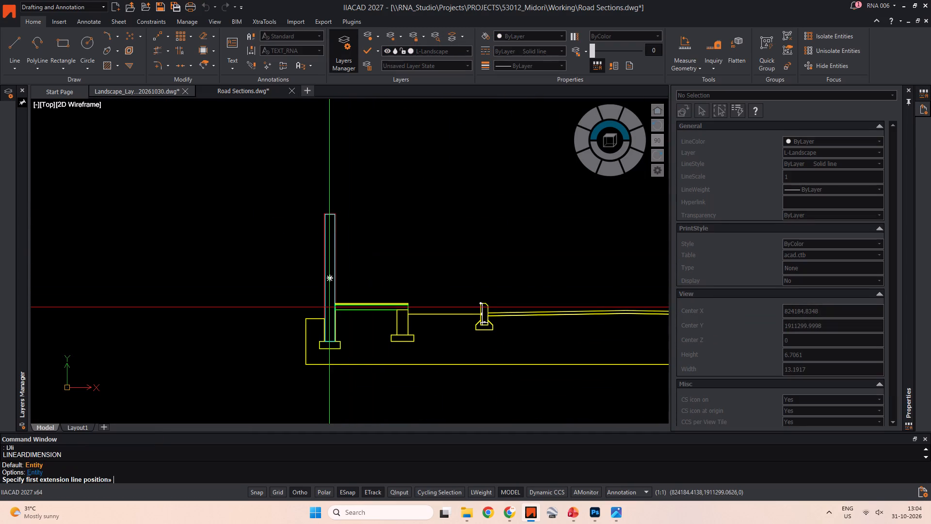
{"action": "left_click", "coordinate": [334, 301]}
{"action": "left_click", "coordinate": [335, 215]}
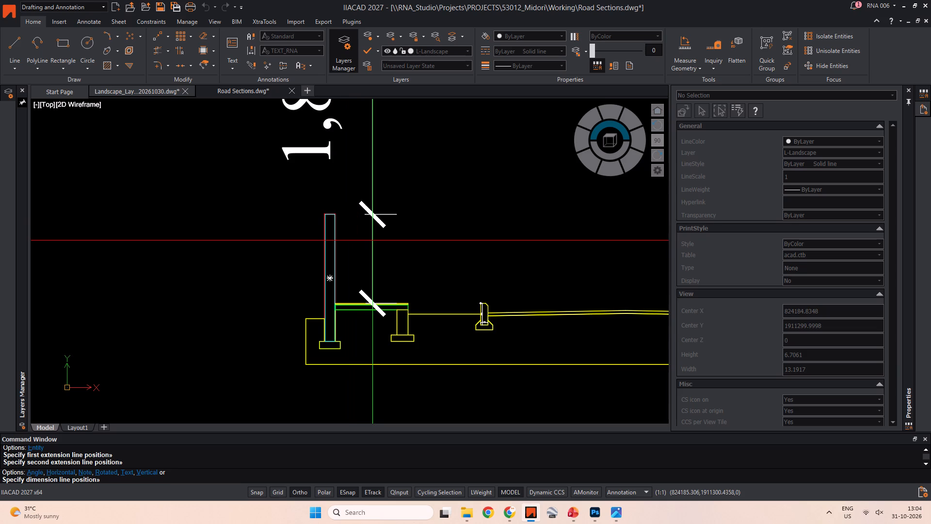
{"action": "scroll", "coordinate": [373, 244], "scroll_direction": "down", "scroll_amount": 3}
{"action": "left_click", "coordinate": [375, 245]}
{"action": "key", "text": "Escape"}
{"action": "key", "text": "Escape"}
{"action": "scroll", "coordinate": [358, 254], "scroll_direction": "up", "scroll_amount": 4}
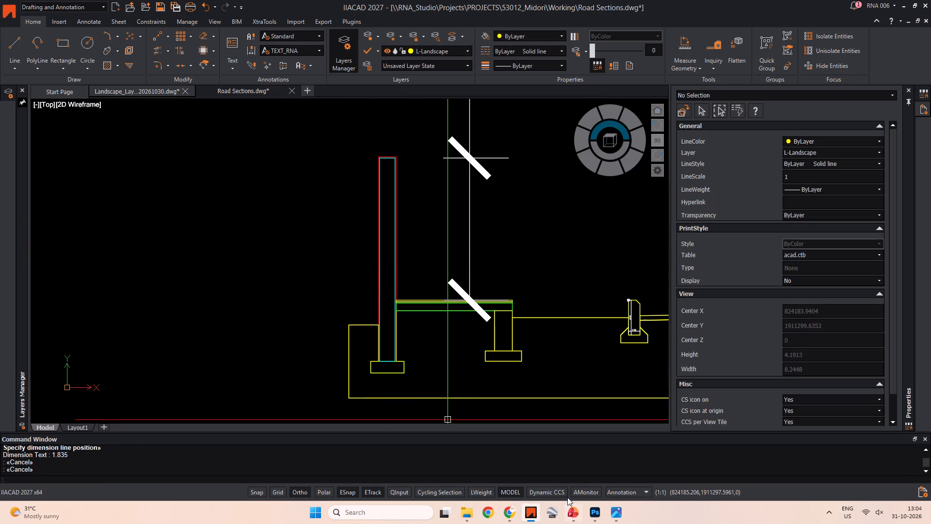
{"action": "scroll", "coordinate": [396, 277], "scroll_direction": "down", "scroll_amount": 1}
{"action": "middle_click_drag", "start_coordinate": [395, 280], "coordinate": [397, 361]}
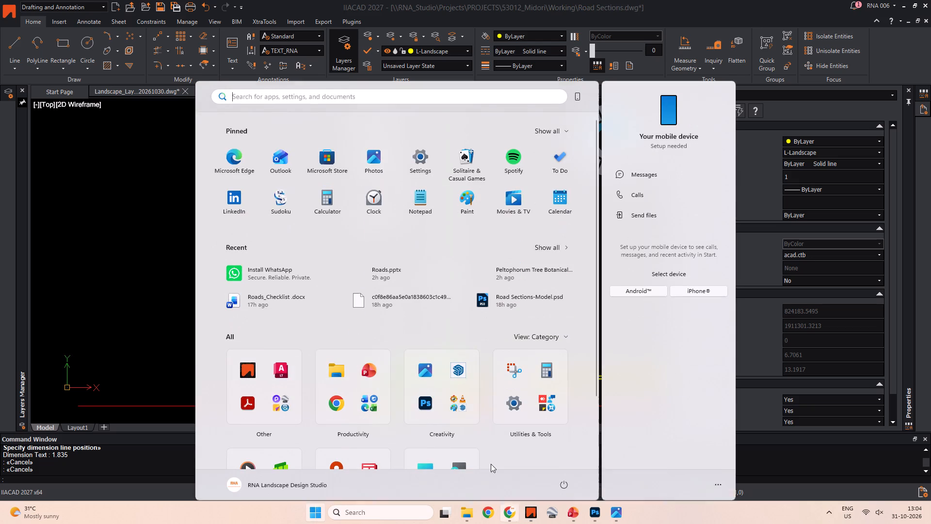
Open Calculator and convert 6 feet to centimetres with the Length converter, comparing it against the wall dimension in the CAD drawing.
{"action": "type", "text": "le"}
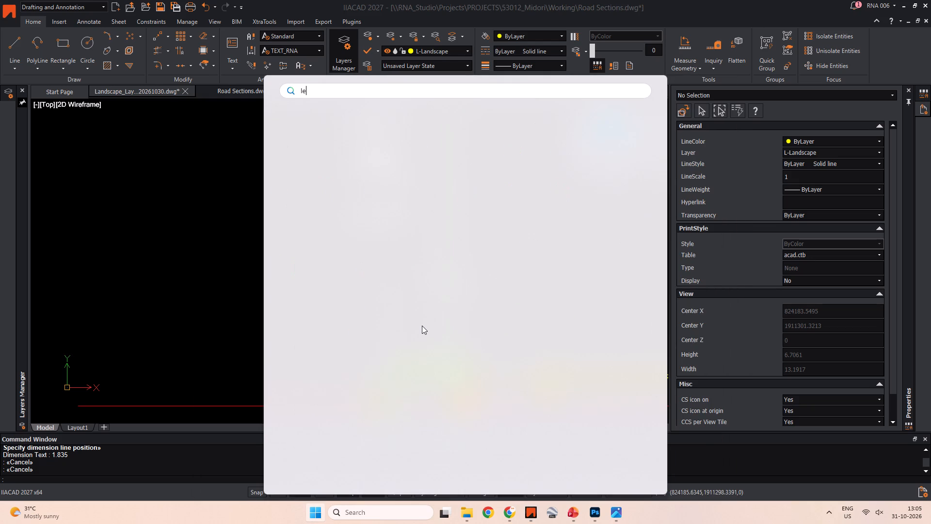
{"action": "key", "text": "BackSpace"}
{"action": "key", "text": "BackSpace"}
{"action": "key", "text": "BackSpace"}
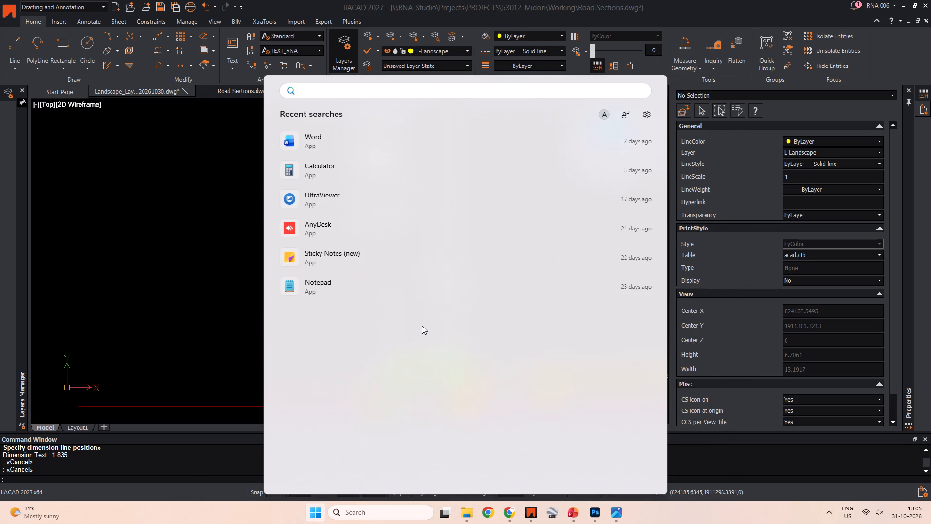
{"action": "type", "text": "ca"}
{"action": "key", "text": "Return"}
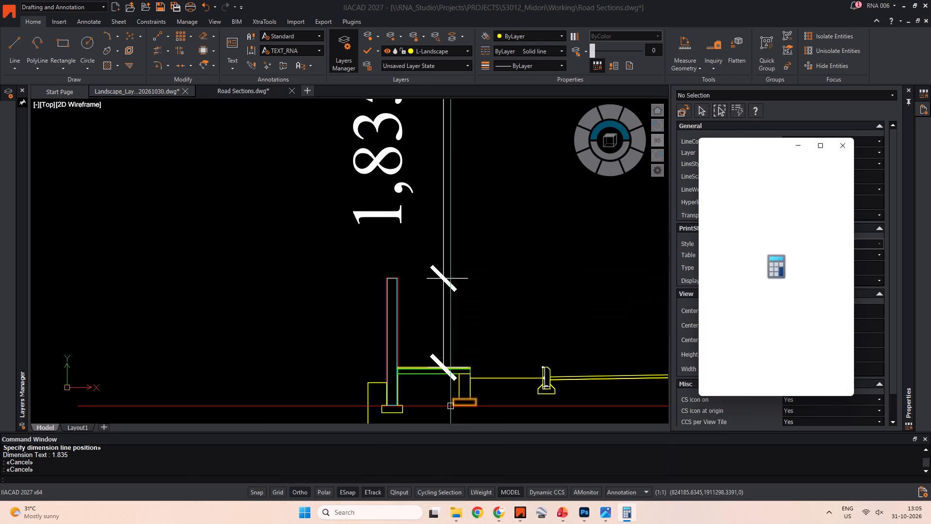
{"action": "left_click", "coordinate": [712, 169]}
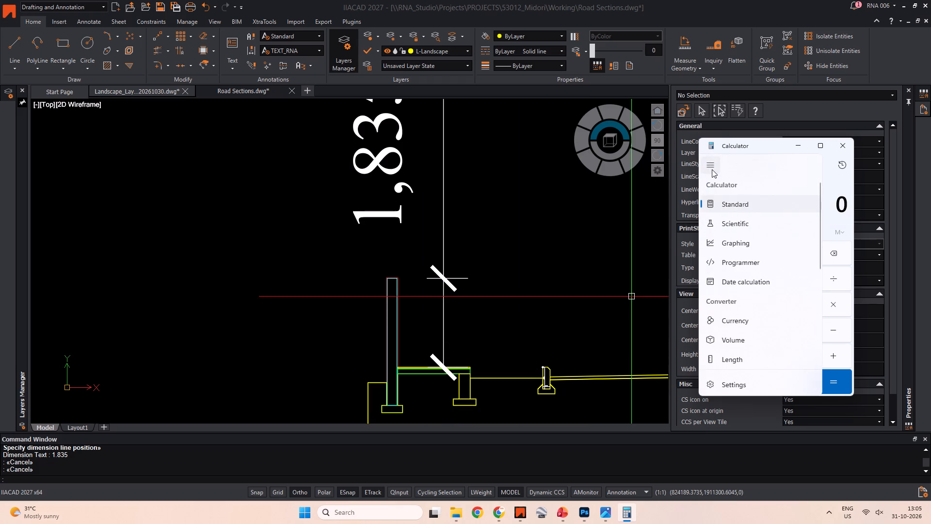
{"action": "left_click", "coordinate": [726, 356]}
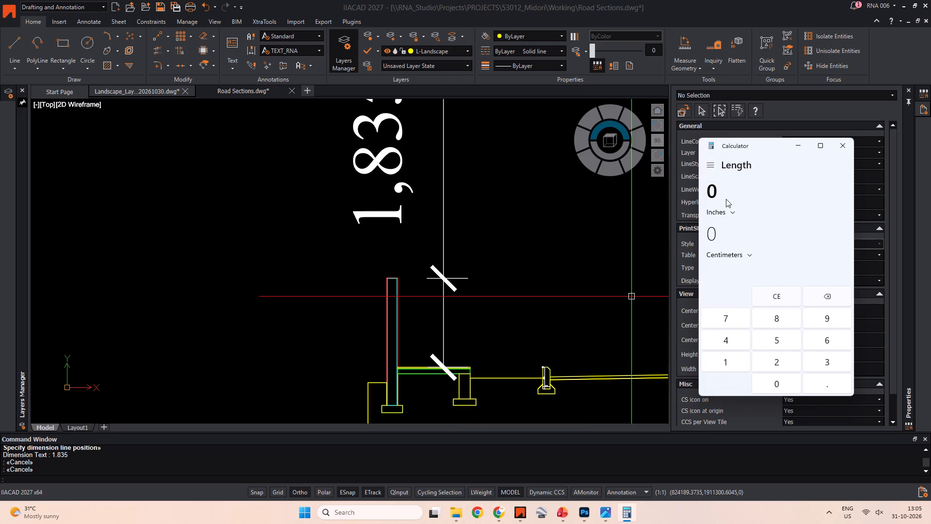
{"action": "left_click", "coordinate": [711, 189]}
{"action": "left_click", "coordinate": [726, 209]}
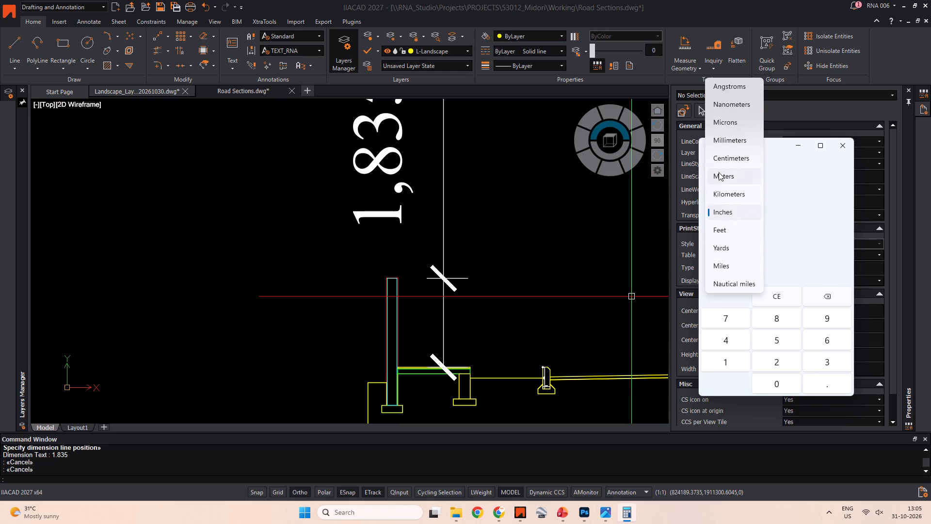
{"action": "left_click", "coordinate": [725, 232]}
{"action": "key", "text": "6"}
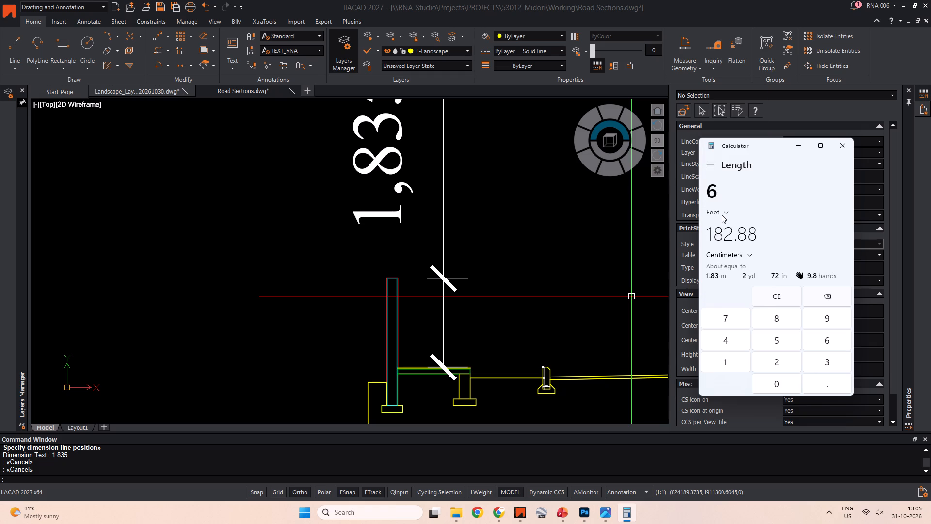
{"action": "scroll", "coordinate": [460, 168], "scroll_direction": "down", "scroll_amount": 3}
{"action": "middle_click_drag", "start_coordinate": [460, 168], "coordinate": [444, 205]}
{"action": "scroll", "coordinate": [457, 205], "scroll_direction": "up", "scroll_amount": 2}
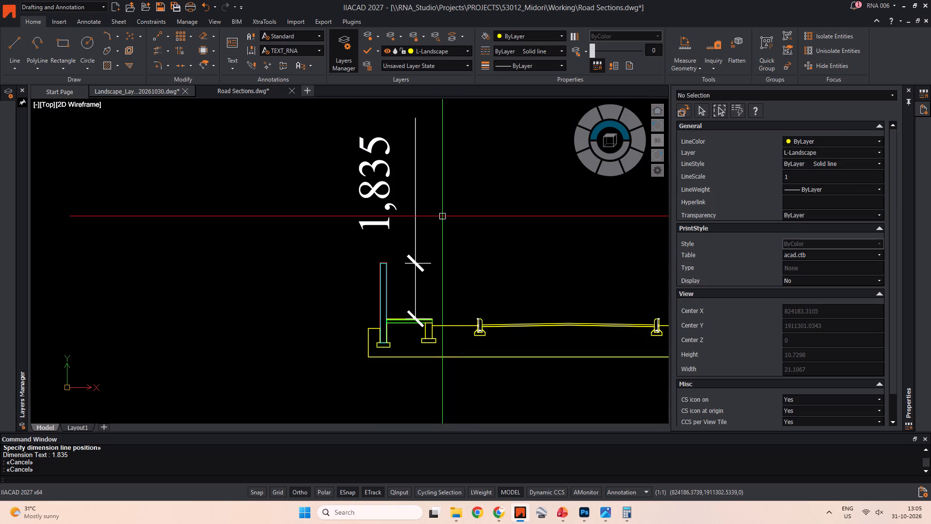
{"action": "key", "text": "Escape"}
{"action": "key", "text": "Escape"}
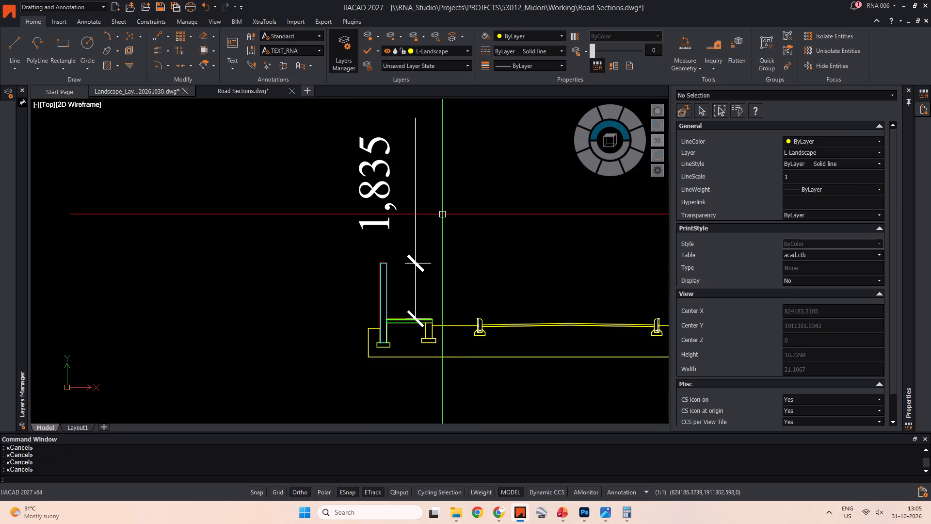
{"action": "key", "text": "alt+Tab"}
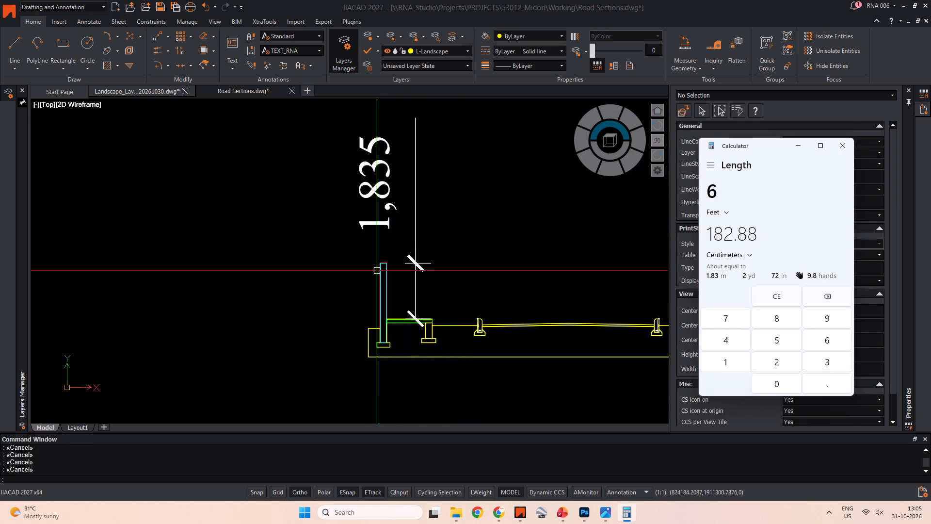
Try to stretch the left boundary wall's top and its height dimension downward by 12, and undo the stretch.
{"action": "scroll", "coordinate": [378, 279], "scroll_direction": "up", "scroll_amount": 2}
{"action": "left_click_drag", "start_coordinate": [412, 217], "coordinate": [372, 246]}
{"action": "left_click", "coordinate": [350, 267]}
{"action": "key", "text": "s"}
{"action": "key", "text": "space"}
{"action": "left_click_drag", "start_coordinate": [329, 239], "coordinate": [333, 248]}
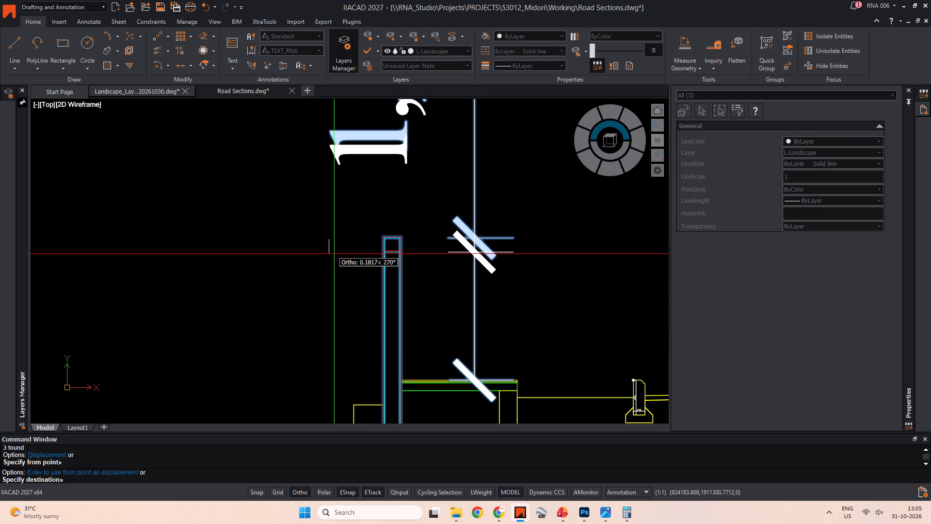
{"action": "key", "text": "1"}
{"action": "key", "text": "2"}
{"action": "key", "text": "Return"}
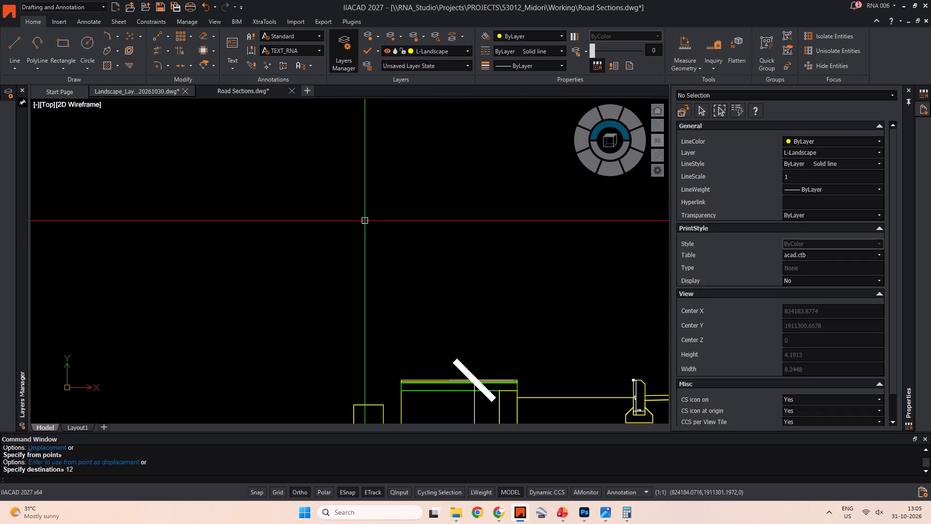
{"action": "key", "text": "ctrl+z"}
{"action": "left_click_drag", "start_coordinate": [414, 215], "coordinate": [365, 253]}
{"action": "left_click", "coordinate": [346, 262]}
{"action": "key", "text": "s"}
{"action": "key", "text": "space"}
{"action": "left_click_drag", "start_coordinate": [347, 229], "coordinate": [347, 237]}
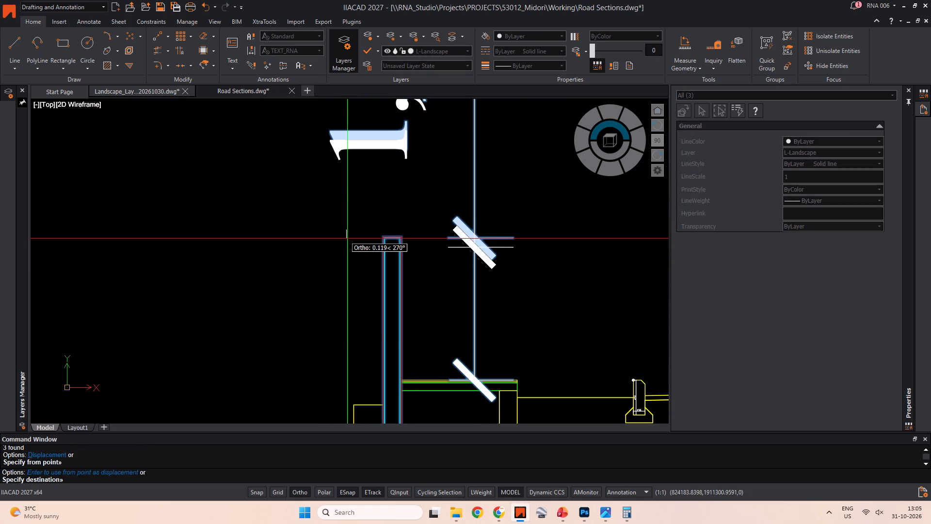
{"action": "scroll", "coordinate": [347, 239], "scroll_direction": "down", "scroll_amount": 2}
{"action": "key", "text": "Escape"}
Return to Photoshop and examine Layer 0, the Trees group and Layer 1 to identify the layer holding the boundary wall linework.
{"action": "key", "text": "alt+Tab"}
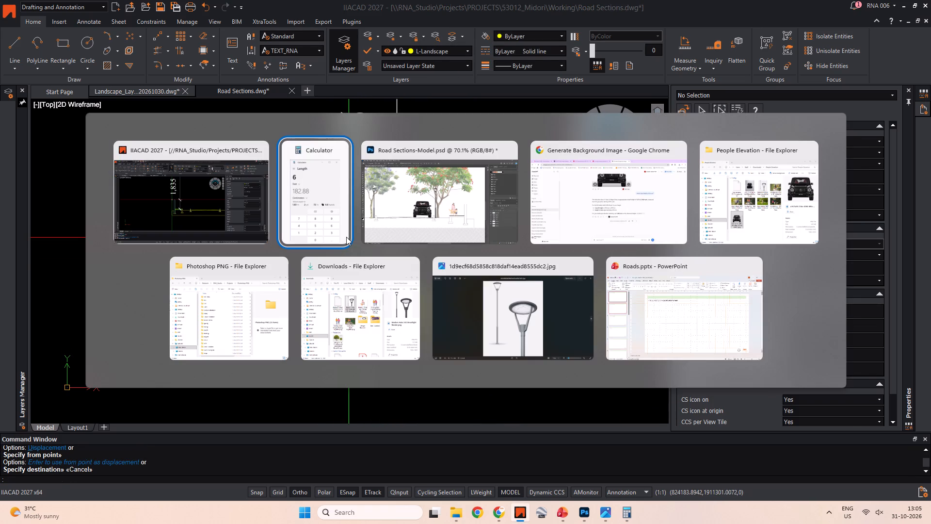
{"action": "key", "text": "alt+Tab"}
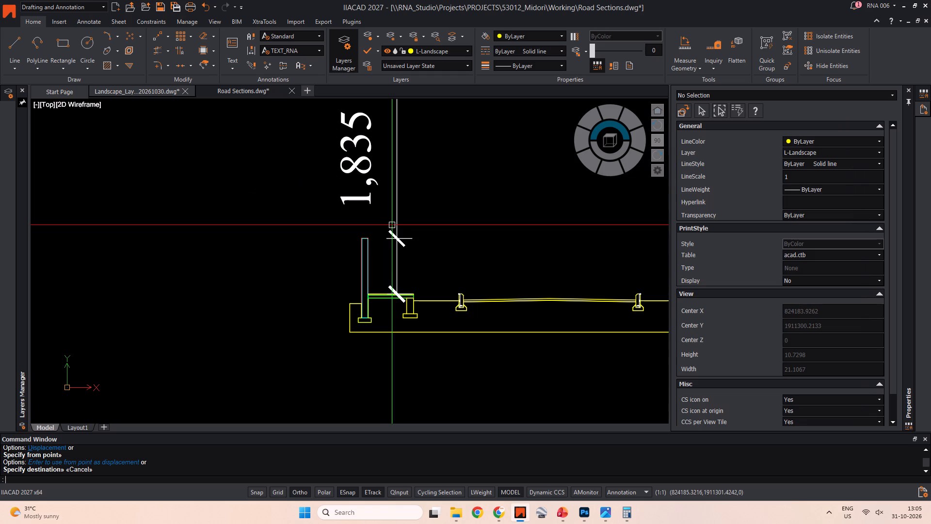
{"action": "scroll", "coordinate": [393, 223], "scroll_direction": "down", "scroll_amount": 2}
{"action": "key", "text": "alt+Tab"}
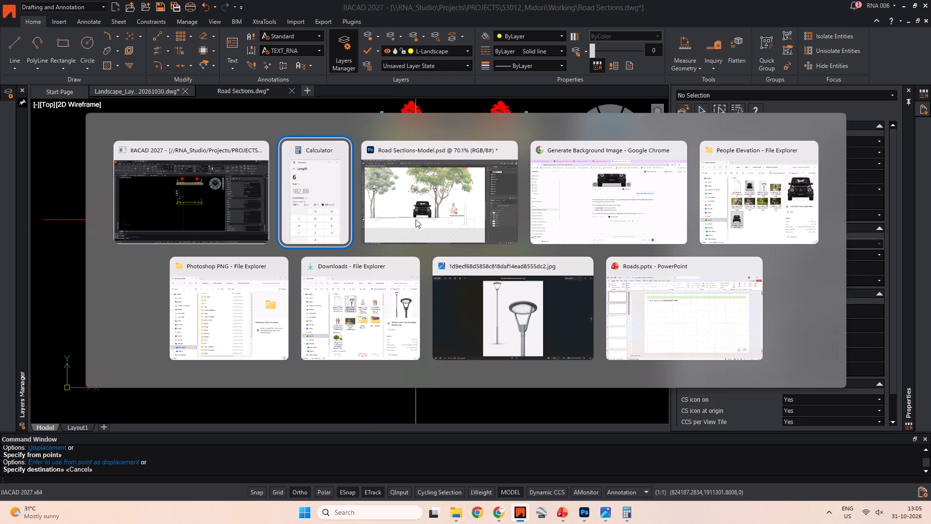
{"action": "key", "text": "alt+Tab"}
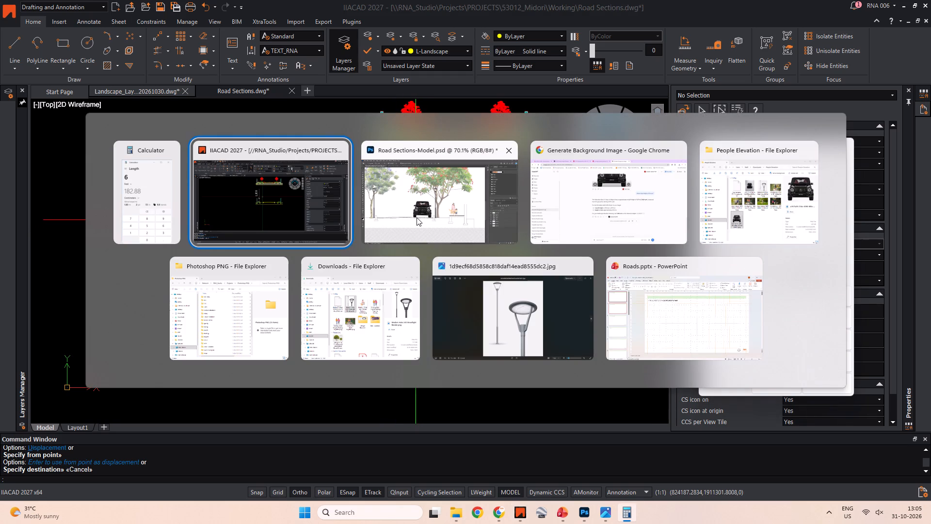
{"action": "key", "text": "alt+Tab"}
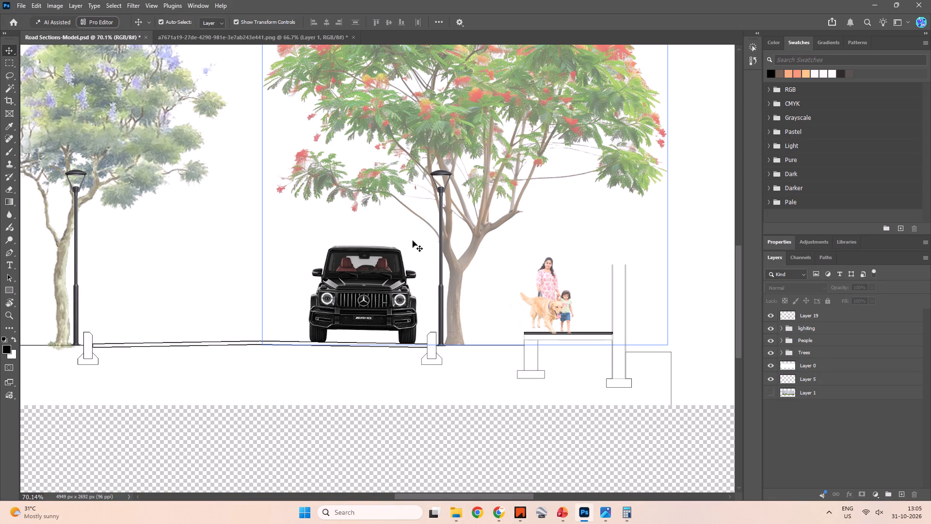
{"action": "left_click", "coordinate": [610, 221]}
{"action": "left_click", "coordinate": [620, 240]}
{"action": "left_click", "coordinate": [622, 236]}
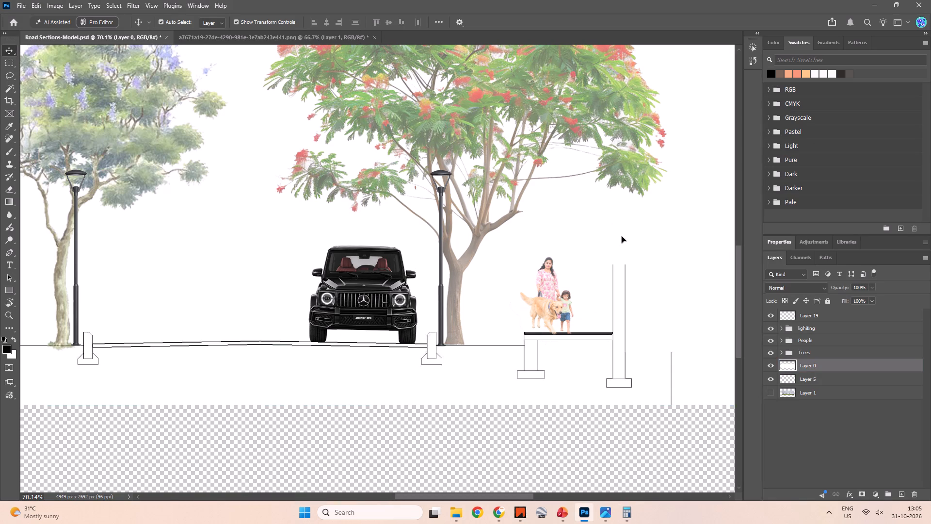
{"action": "left_click", "coordinate": [780, 353]}
{"action": "left_click", "coordinate": [780, 353]}
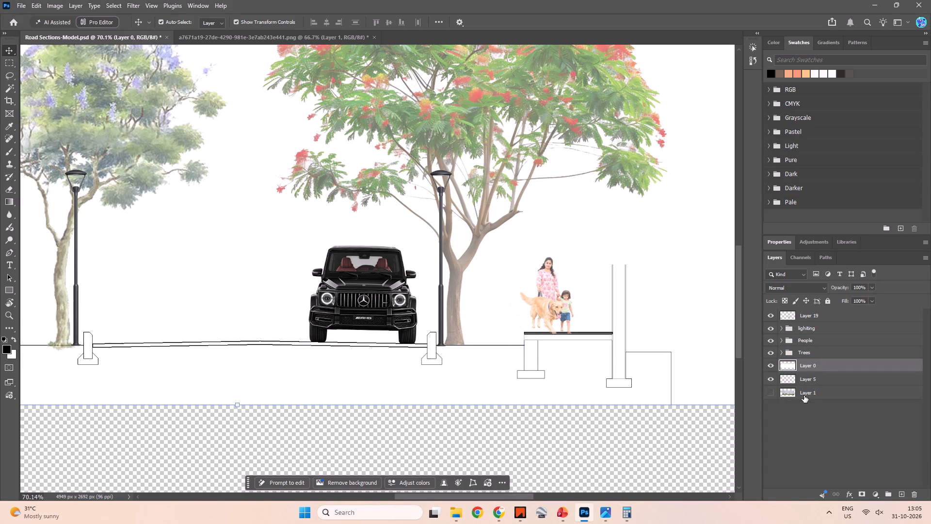
{"action": "left_click", "coordinate": [808, 393]}
{"action": "left_click", "coordinate": [771, 391]}
{"action": "left_click", "coordinate": [770, 393]}
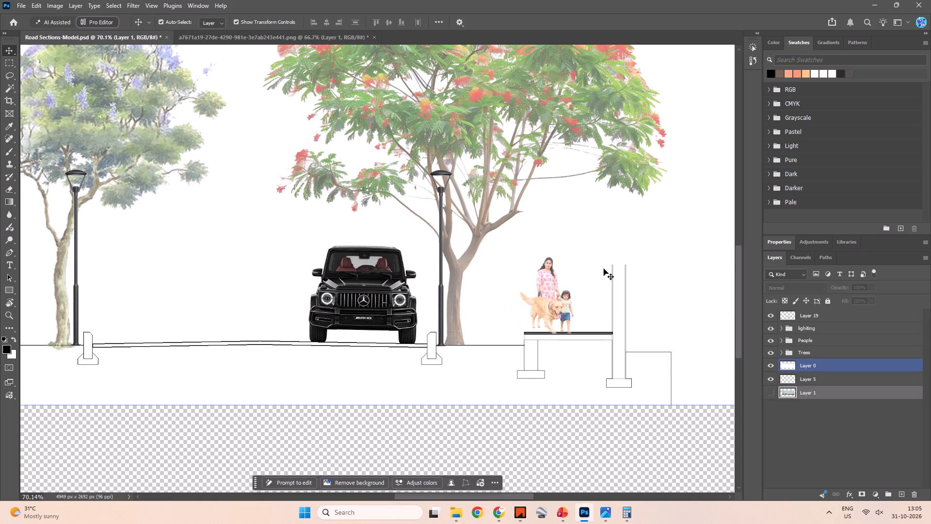
{"action": "scroll", "coordinate": [604, 268], "scroll_direction": "down", "scroll_amount": 4, "text": "alt"}
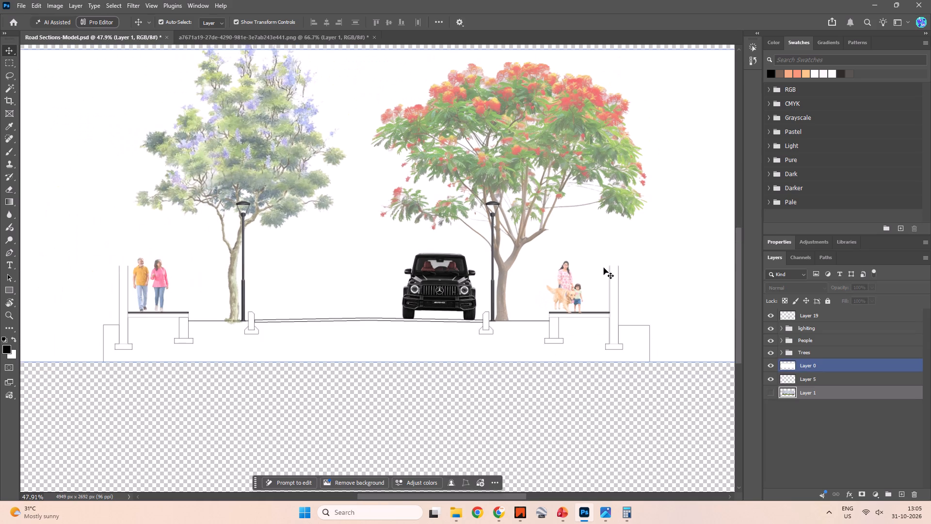
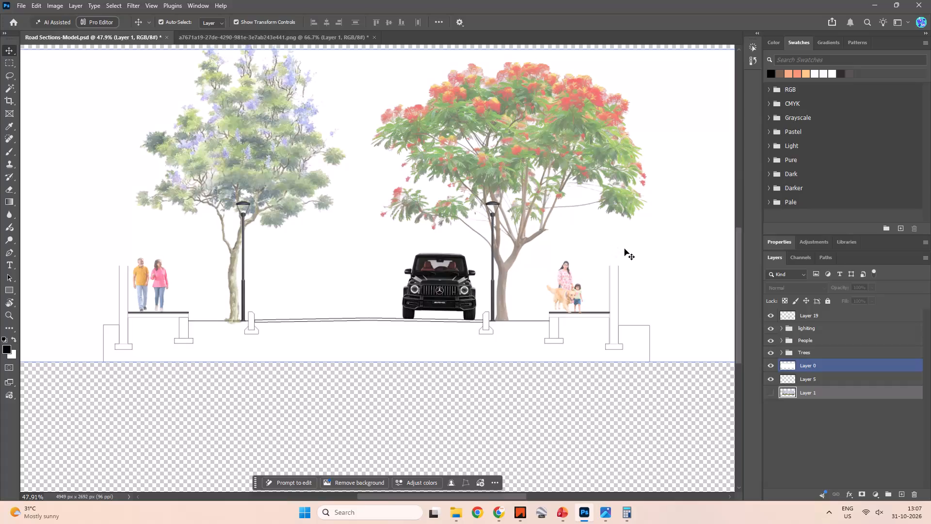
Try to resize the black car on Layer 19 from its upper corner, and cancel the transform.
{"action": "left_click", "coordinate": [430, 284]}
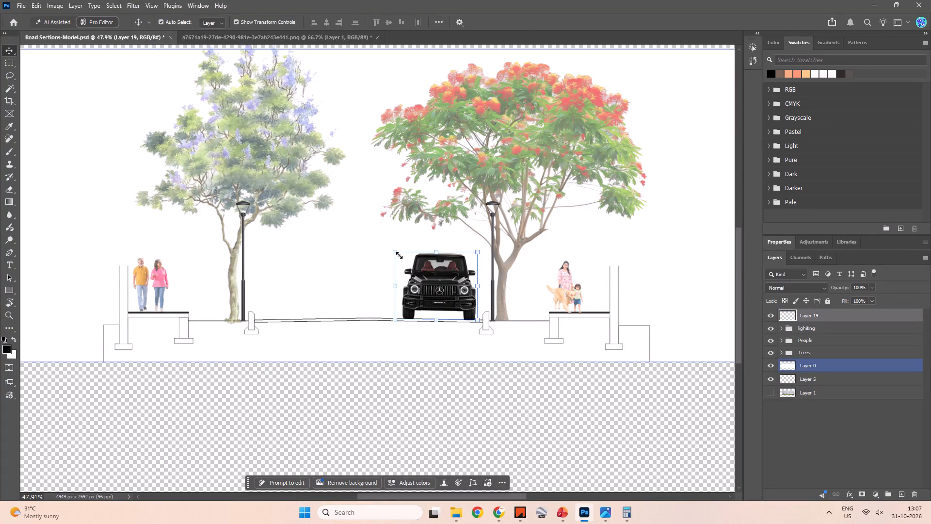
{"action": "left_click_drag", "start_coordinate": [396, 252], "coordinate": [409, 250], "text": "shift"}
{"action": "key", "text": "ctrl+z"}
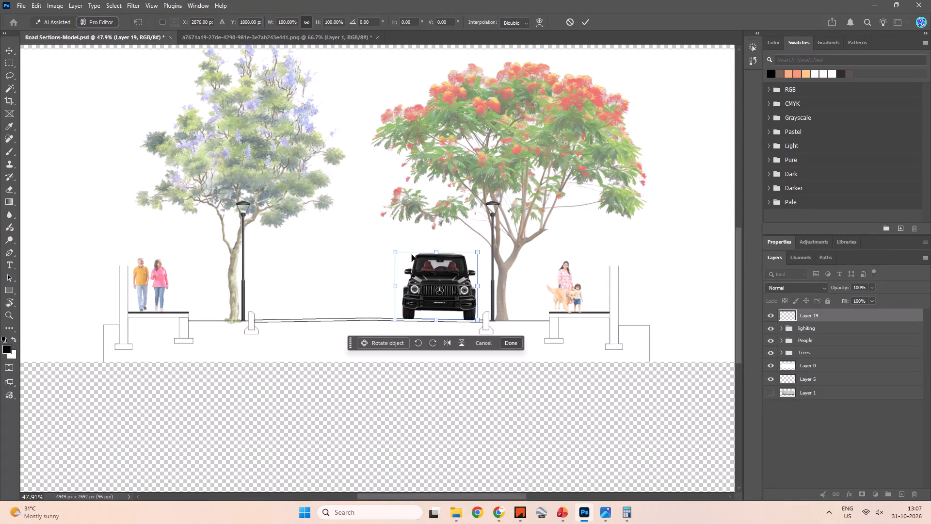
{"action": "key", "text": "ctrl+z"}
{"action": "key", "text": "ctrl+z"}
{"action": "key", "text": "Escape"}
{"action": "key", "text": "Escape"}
Undo the black car's last sideways move along the road.
{"action": "key", "text": "ctrl+z"}
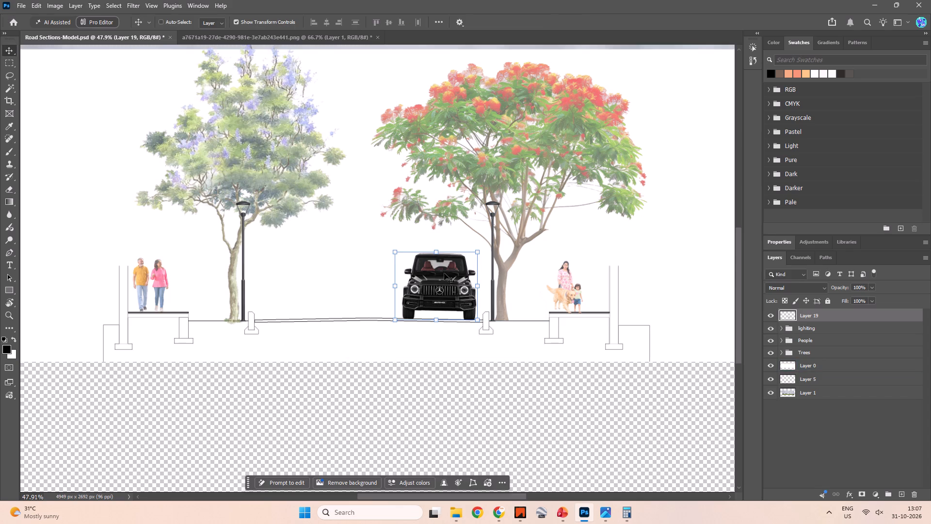
{"action": "key", "text": "ctrl+z"}
{"action": "key", "text": "ctrl+z"}
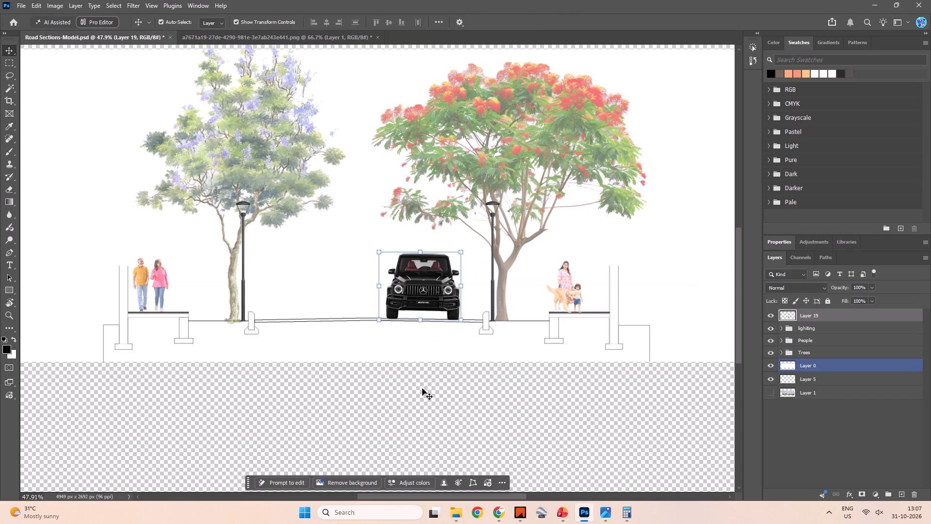
{"action": "left_click", "coordinate": [422, 389]}
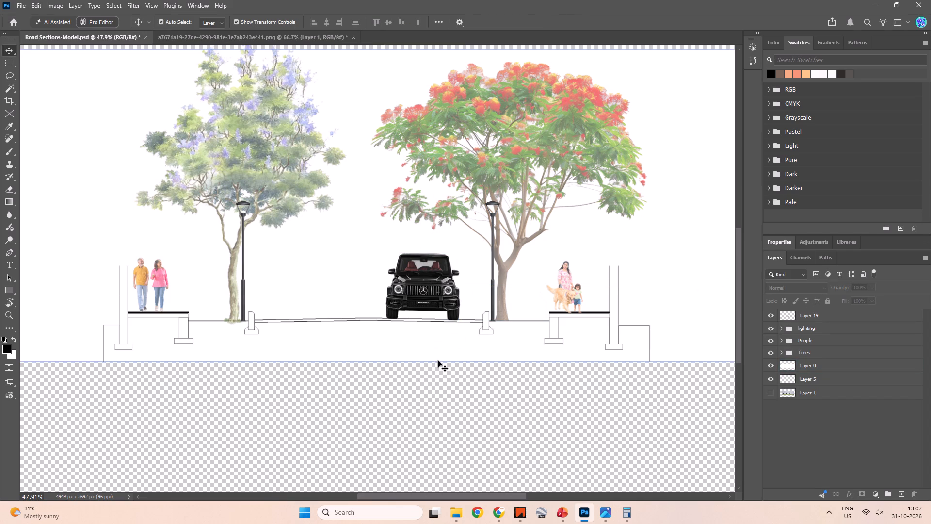
Set the fill of the black car's layer, Layer 19, to 60%.
{"action": "left_click", "coordinate": [422, 279]}
{"action": "left_click", "coordinate": [870, 286]}
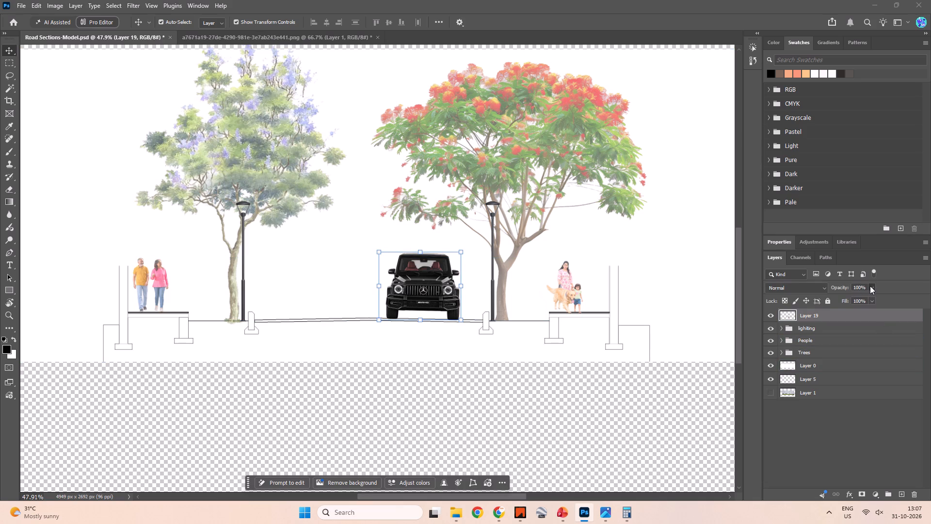
{"action": "left_click", "coordinate": [870, 286]}
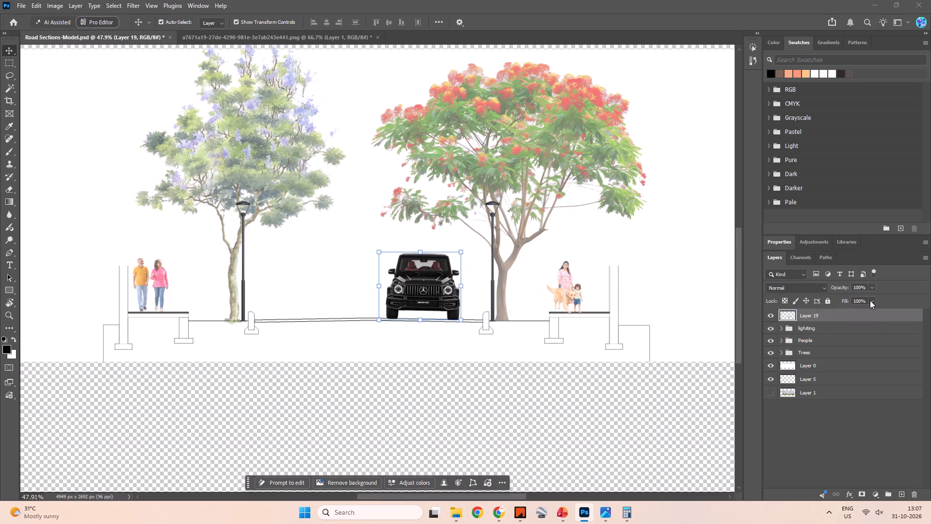
{"action": "left_click", "coordinate": [870, 300]}
{"action": "left_click_drag", "start_coordinate": [861, 309], "coordinate": [851, 309]}
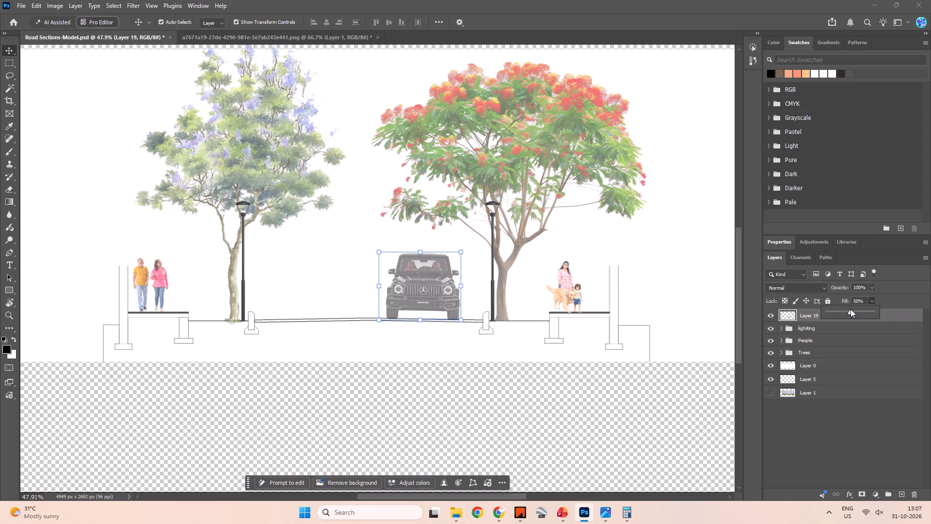
{"action": "left_click_drag", "start_coordinate": [851, 309], "coordinate": [854, 309]}
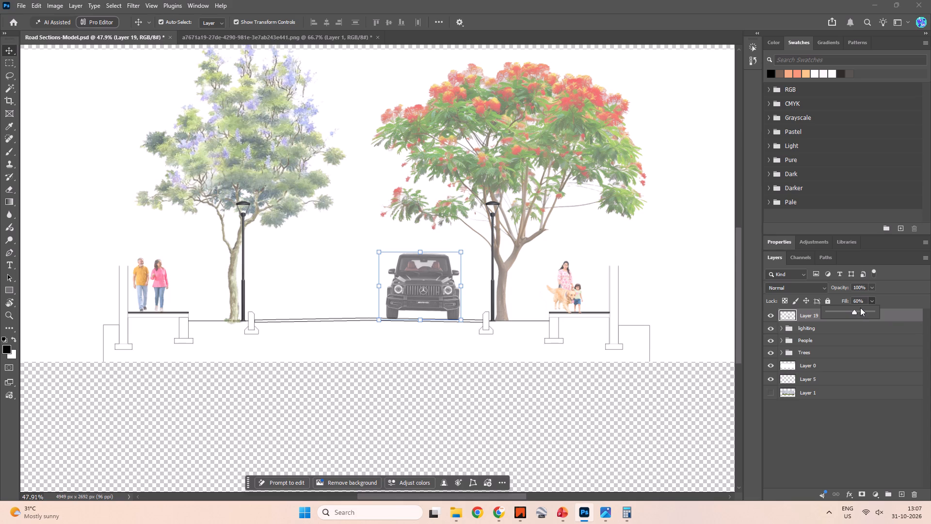
{"action": "left_click", "coordinate": [705, 462]}
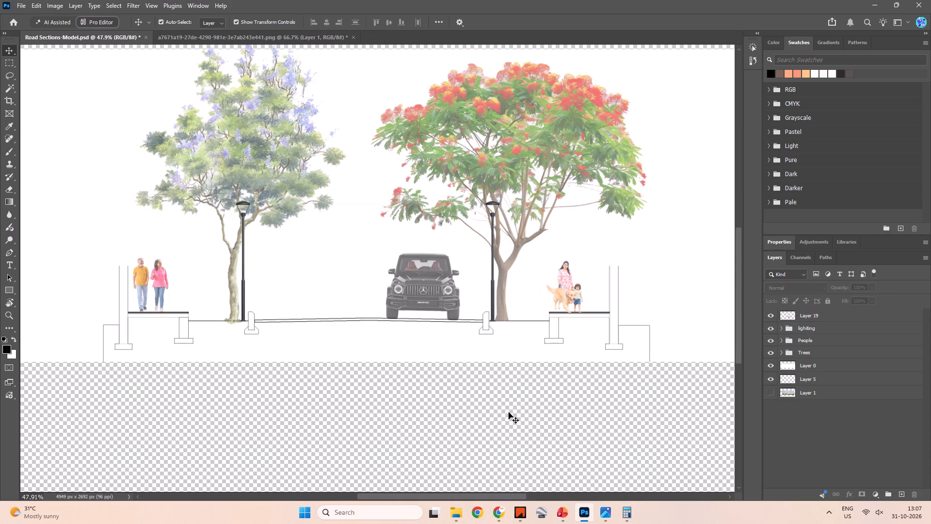
Move the black car slightly to the right along the road, closer to the right-hand lamp post and kerb.
{"action": "key", "text": "space"}
{"action": "scroll", "coordinate": [482, 399], "scroll_direction": "down", "scroll_amount": 3, "text": "alt"}
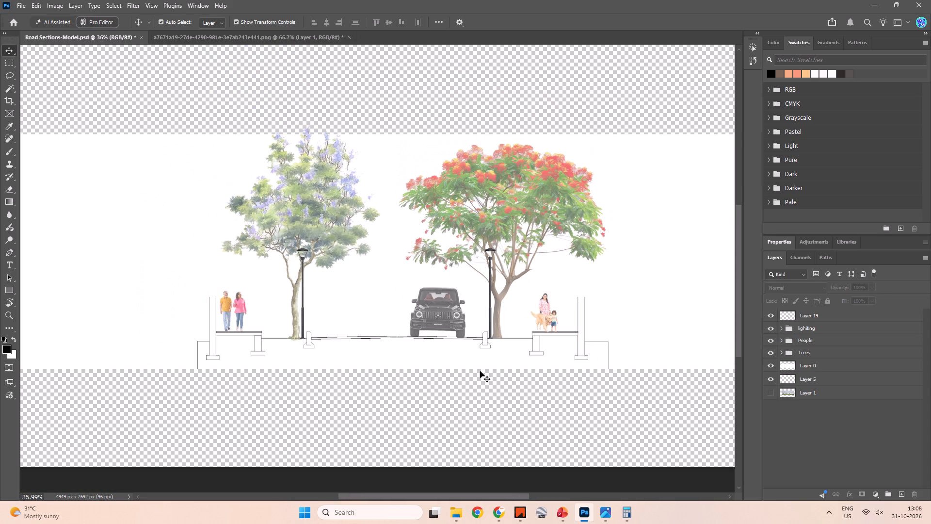
{"action": "left_click_drag", "start_coordinate": [433, 311], "coordinate": [442, 311]}
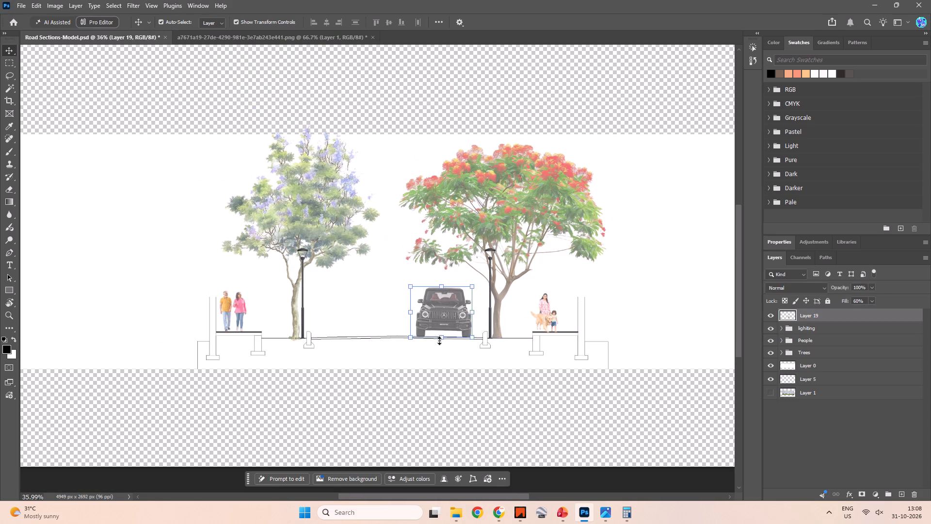
{"action": "left_click", "coordinate": [440, 407]}
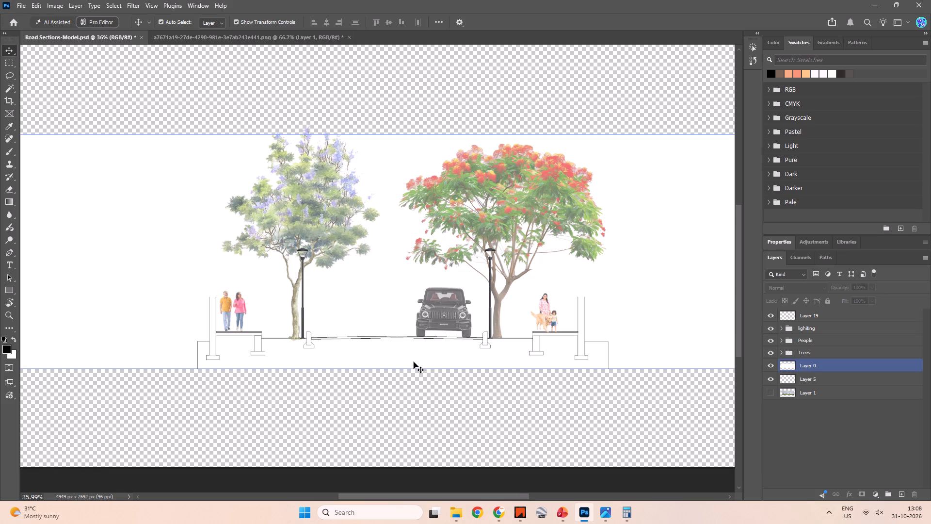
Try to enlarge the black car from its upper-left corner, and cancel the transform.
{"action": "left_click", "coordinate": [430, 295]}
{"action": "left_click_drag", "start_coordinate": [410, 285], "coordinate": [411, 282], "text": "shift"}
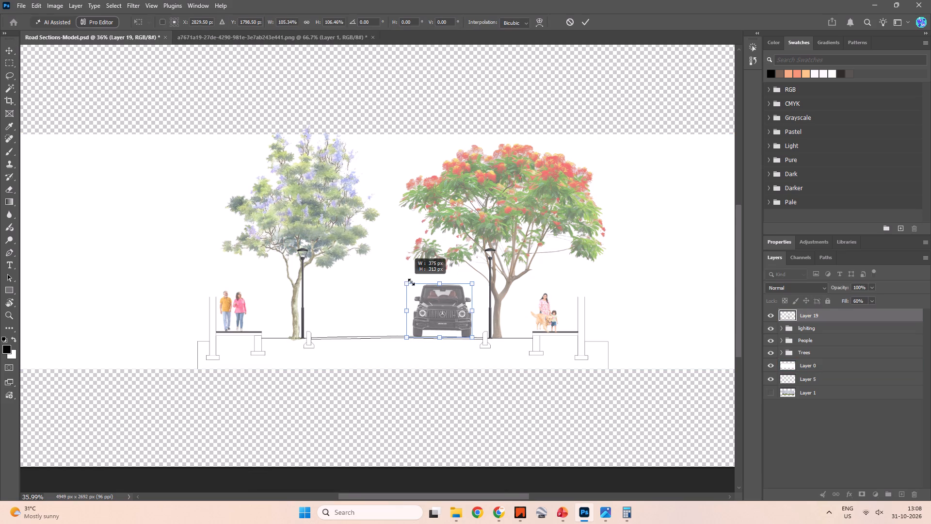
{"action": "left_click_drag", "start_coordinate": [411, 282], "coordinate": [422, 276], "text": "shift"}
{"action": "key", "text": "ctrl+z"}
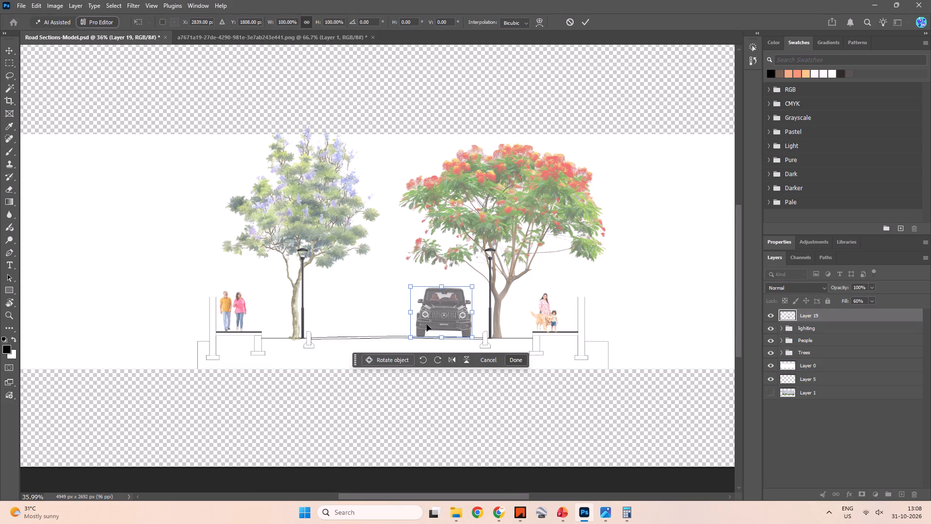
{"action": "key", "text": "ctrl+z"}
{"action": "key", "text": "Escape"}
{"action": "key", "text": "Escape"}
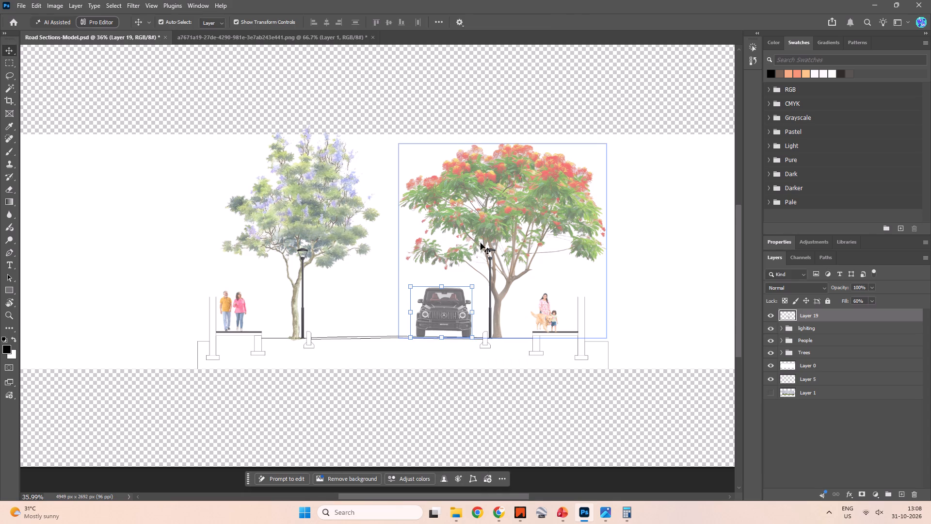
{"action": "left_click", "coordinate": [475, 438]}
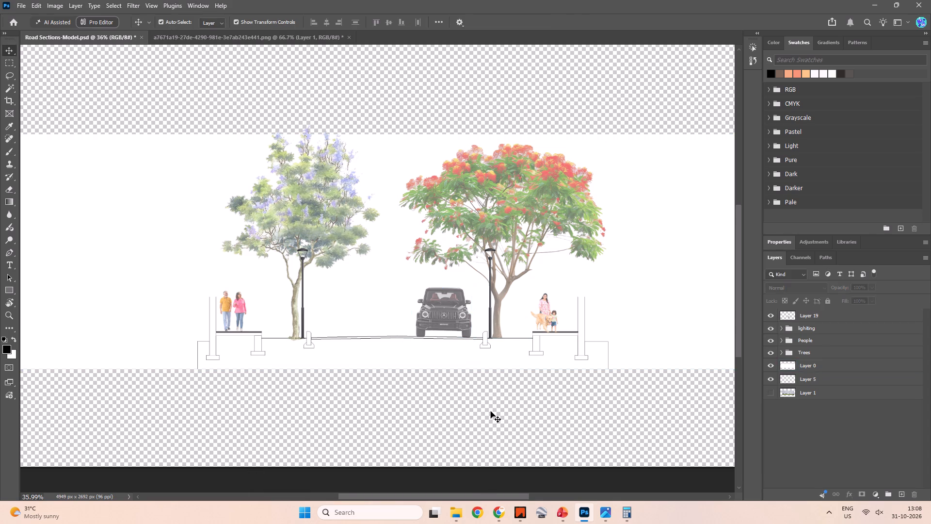
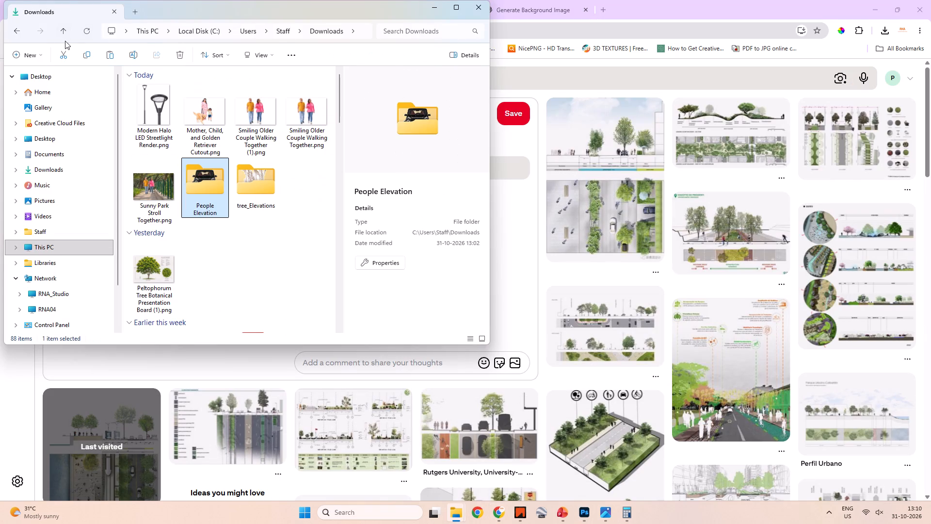
{"action": "double_click", "coordinate": [270, 191]}
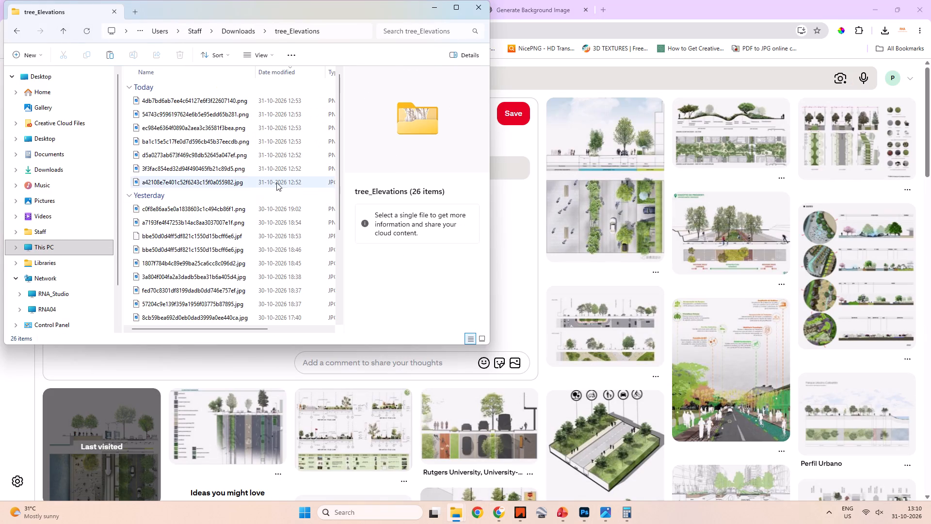
{"action": "left_click_drag", "start_coordinate": [344, 139], "coordinate": [433, 153]}
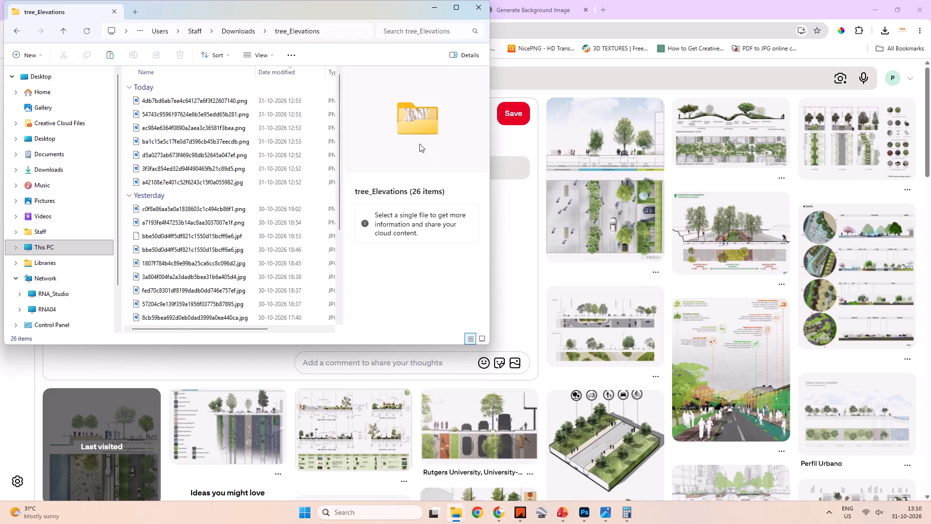
{"action": "left_click", "coordinate": [452, 13]}
Open the dry ornamental grass image 4db7bd6ab7ee4c64127e6f3f22607140.png in Photoshop.
{"action": "left_click", "coordinate": [161, 103]}
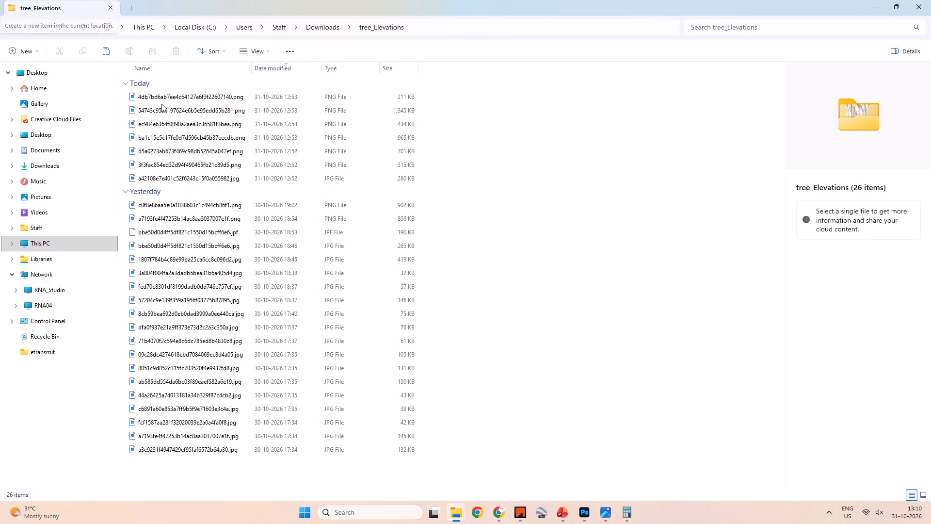
{"action": "left_click", "coordinate": [167, 98]}
{"action": "right_click", "coordinate": [167, 98]}
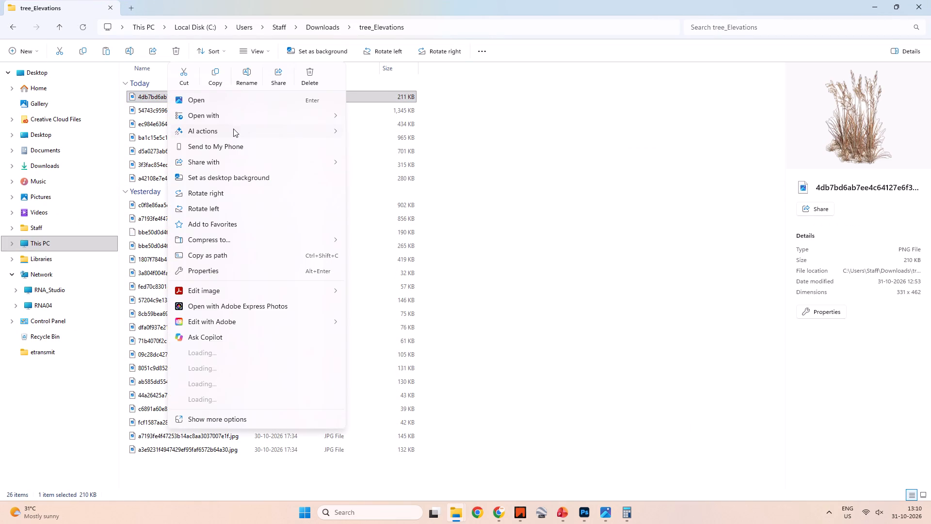
{"action": "left_click", "coordinate": [226, 113]}
{"action": "left_click", "coordinate": [375, 131]}
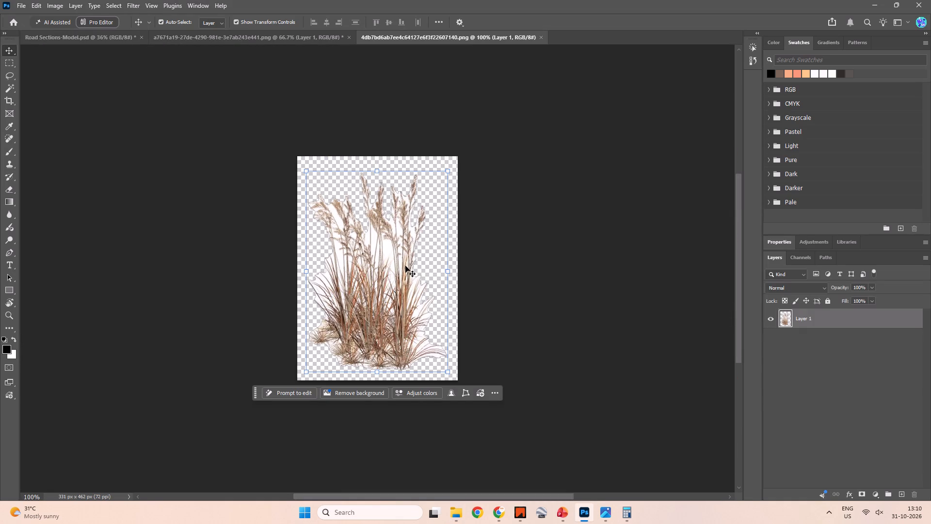
Copy the dry grass into Road Sections-Model.psd and raise it to ground level beside the purple-flowering tree's trunk.
{"action": "key", "text": "ctrl+c"}
{"action": "left_click_drag", "start_coordinate": [389, 282], "coordinate": [116, 111]}
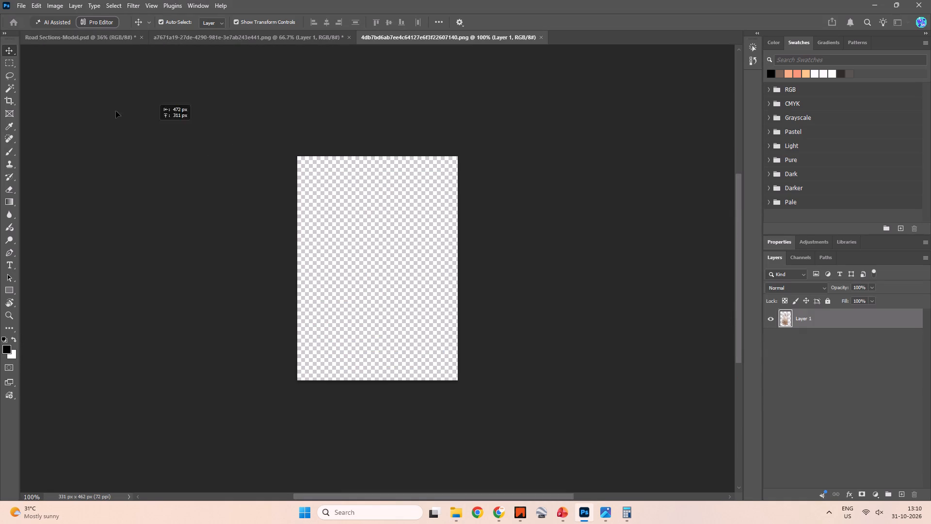
{"action": "left_click_drag", "start_coordinate": [116, 111], "coordinate": [296, 363]}
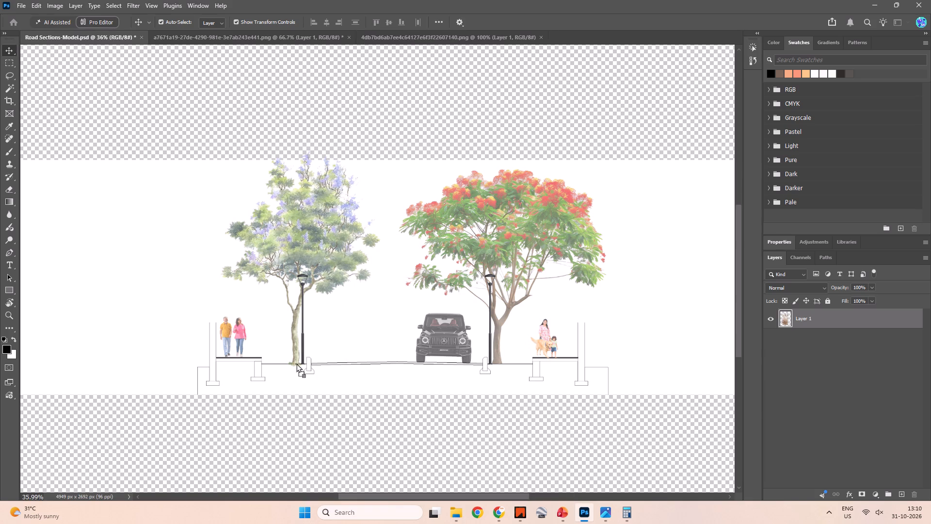
{"action": "left_click_drag", "start_coordinate": [296, 363], "coordinate": [277, 350]}
{"action": "scroll", "coordinate": [278, 366], "scroll_direction": "up", "scroll_amount": 5, "text": "alt"}
{"action": "left_click_drag", "start_coordinate": [278, 372], "coordinate": [280, 322], "text": "alt"}
{"action": "key", "text": "ctrl+z"}
{"action": "left_click_drag", "start_coordinate": [282, 347], "coordinate": [284, 312]}
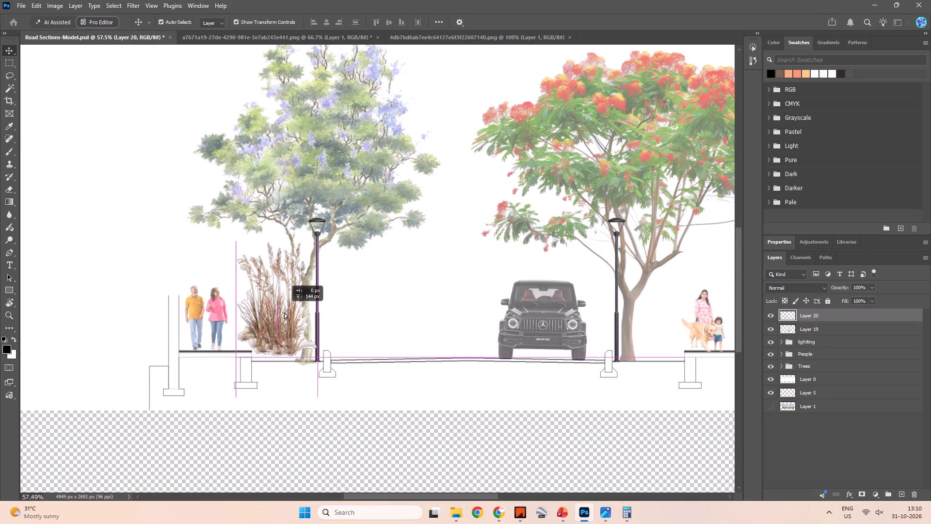
{"action": "left_click_drag", "start_coordinate": [284, 312], "coordinate": [284, 314]}
Scale the dry grass down to about 36.5%, standing between the purple tree's trunk and the lamp post.
{"action": "left_click_drag", "start_coordinate": [236, 250], "coordinate": [278, 309]}
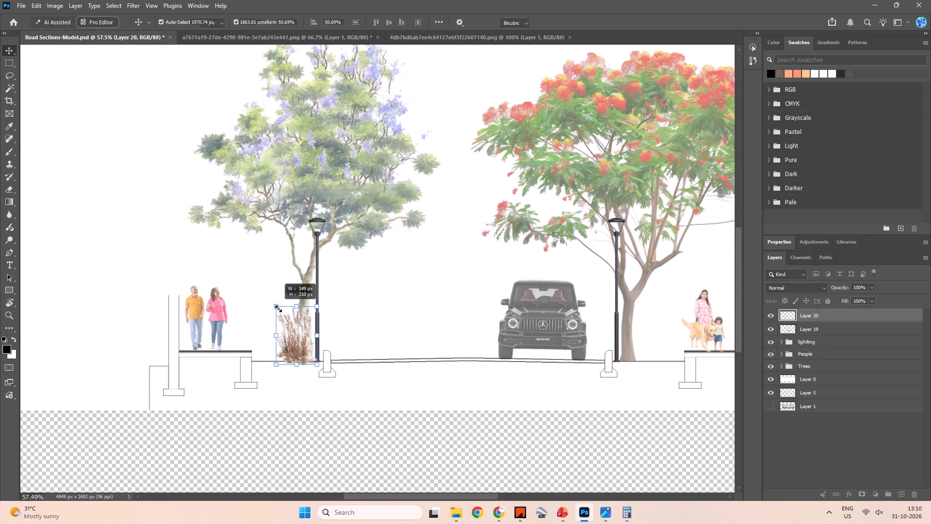
{"action": "left_click_drag", "start_coordinate": [278, 309], "coordinate": [289, 323]}
{"action": "left_click", "coordinate": [305, 348]}
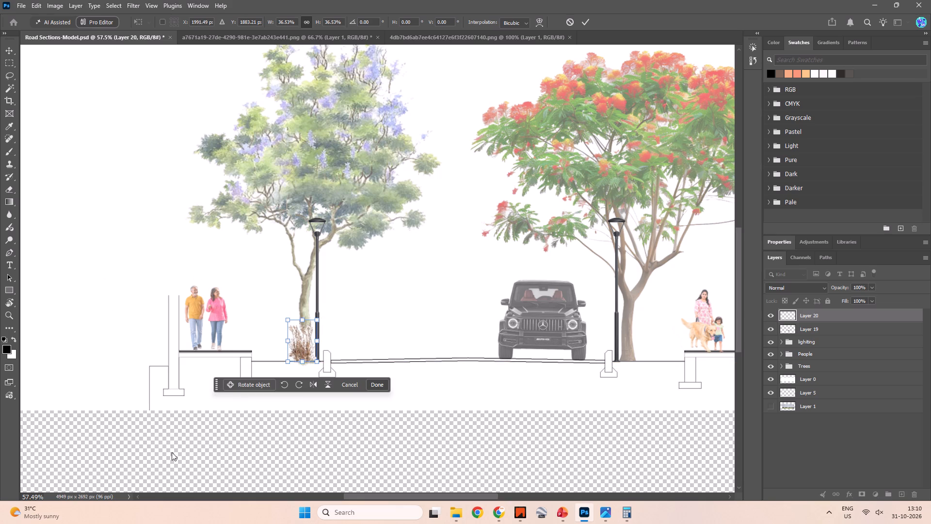
{"action": "left_click", "coordinate": [191, 466]}
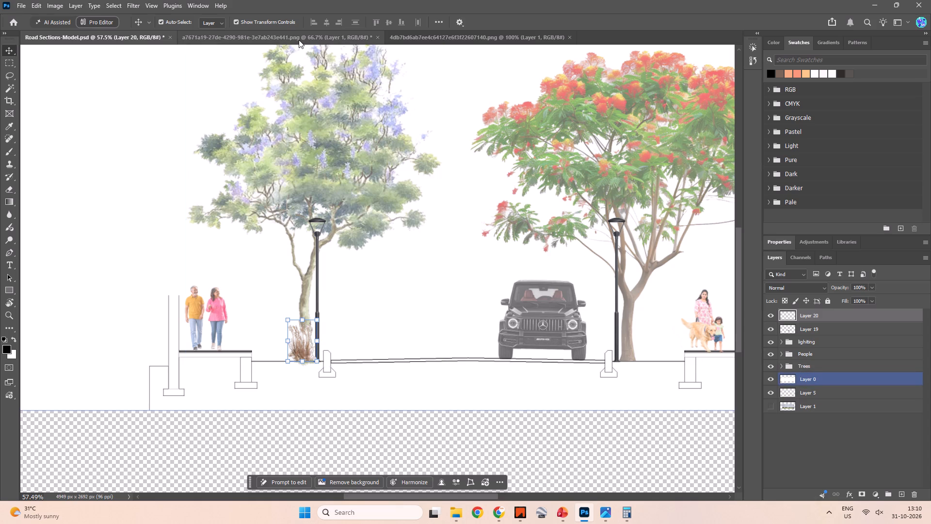
Close the dry grass source image.
{"action": "left_click", "coordinate": [420, 38]}
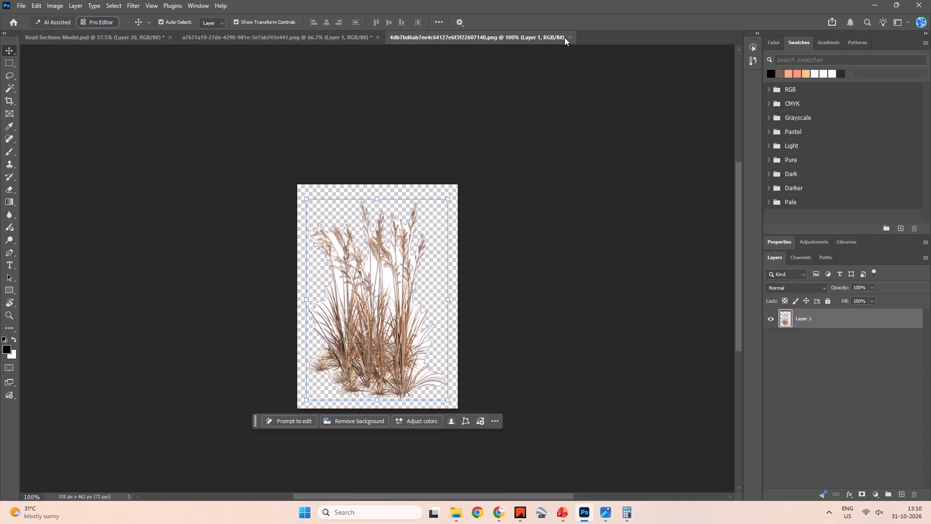
{"action": "left_click", "coordinate": [564, 37]}
{"action": "double_click", "coordinate": [567, 41]}
{"action": "key", "text": "alt+Tab"}
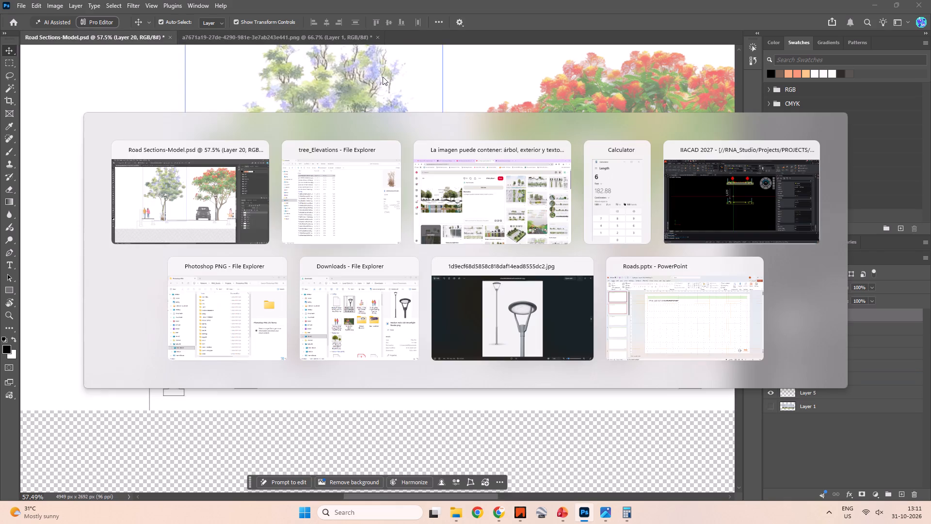
{"action": "left_click", "coordinate": [204, 107]}
{"action": "right_click", "coordinate": [205, 107]}
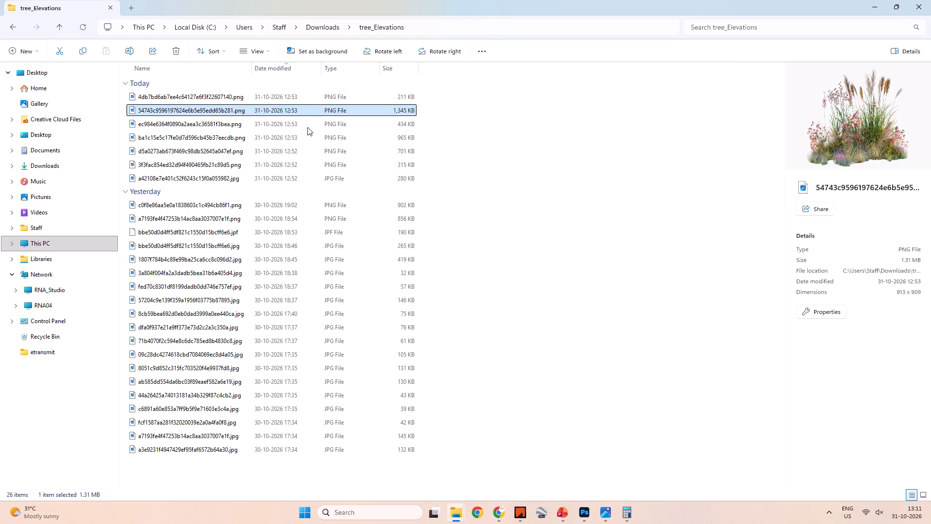
{"action": "left_click", "coordinate": [303, 117]}
{"action": "left_click", "coordinate": [445, 131]}
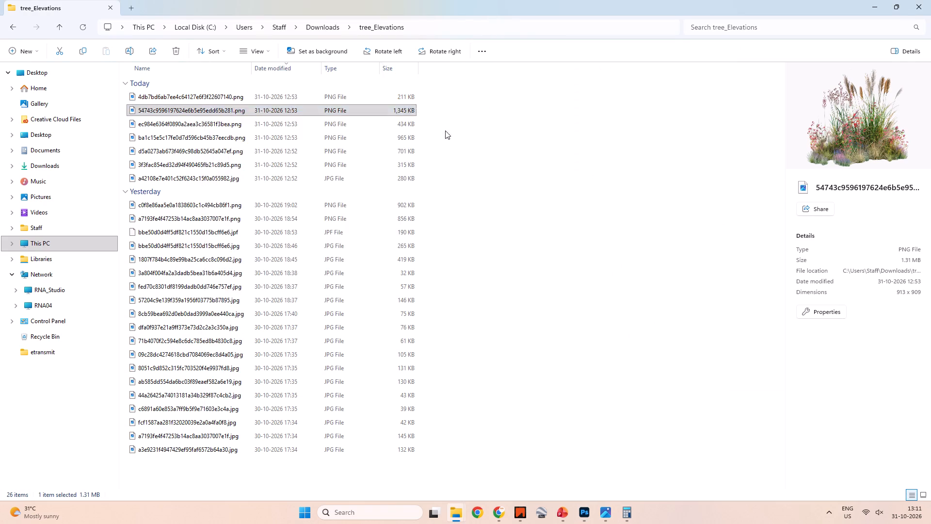
Copy the mixed flowering grasses into Road Sections-Model.psd near the older couple's footpath.
{"action": "left_click", "coordinate": [361, 362]}
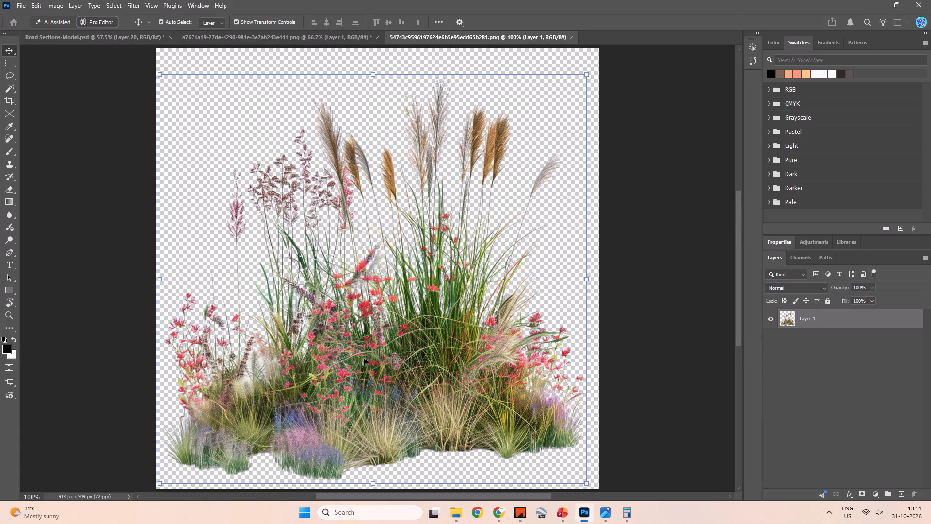
{"action": "left_click_drag", "start_coordinate": [372, 361], "coordinate": [124, 37]}
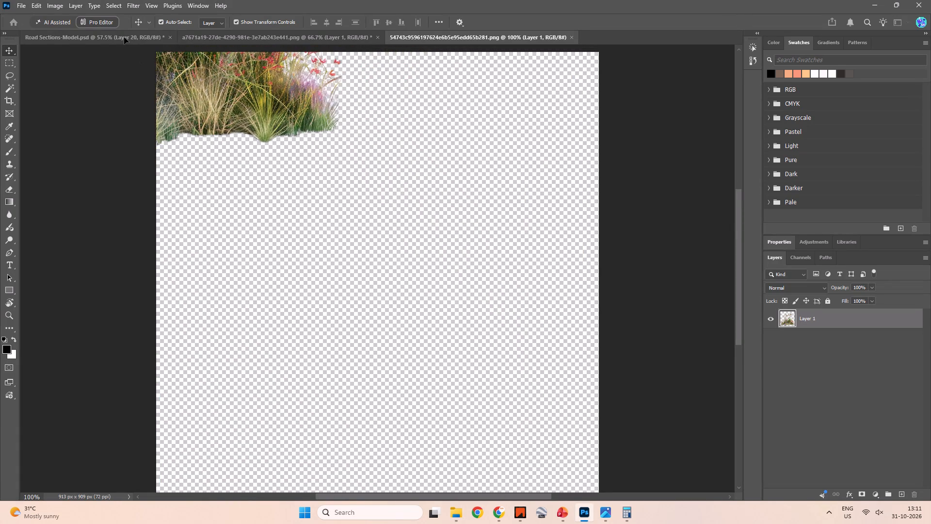
{"action": "left_click_drag", "start_coordinate": [124, 37], "coordinate": [274, 339]}
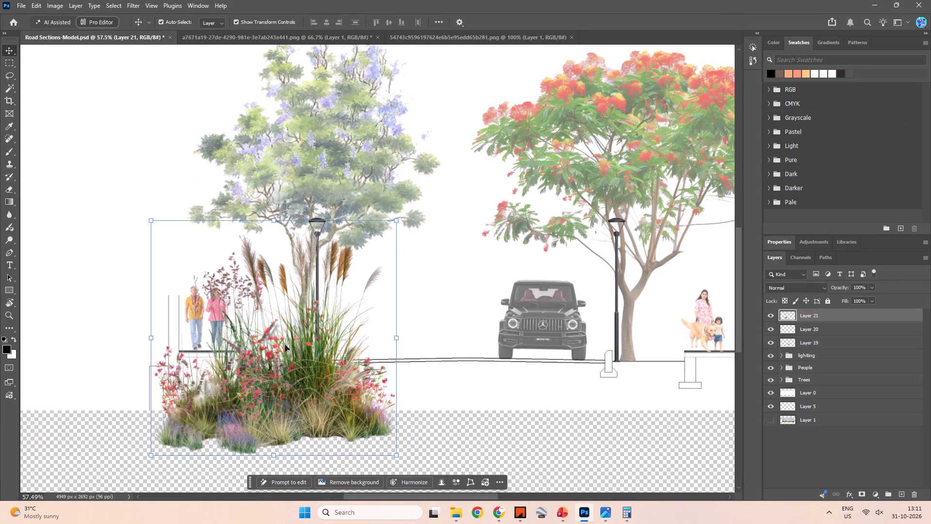
Raise the flowering grasses to ground level and scale them down to about 22% beside the dry grass.
{"action": "left_click_drag", "start_coordinate": [278, 381], "coordinate": [369, 299]}
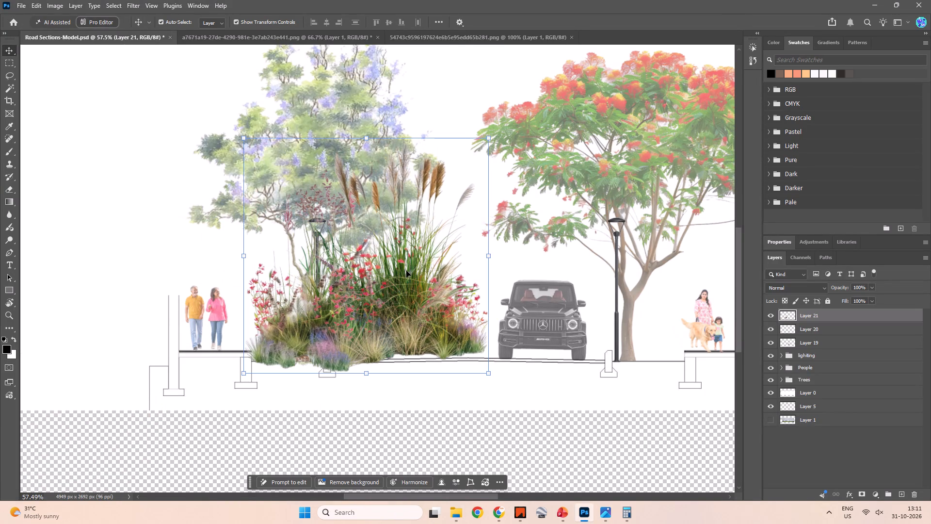
{"action": "left_click_drag", "start_coordinate": [493, 138], "coordinate": [309, 331]}
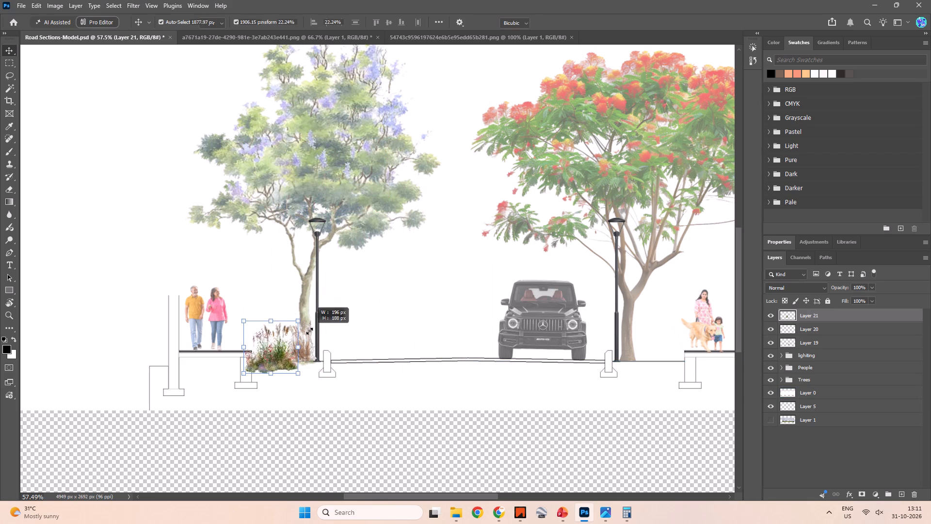
{"action": "left_click_drag", "start_coordinate": [309, 331], "coordinate": [313, 333]}
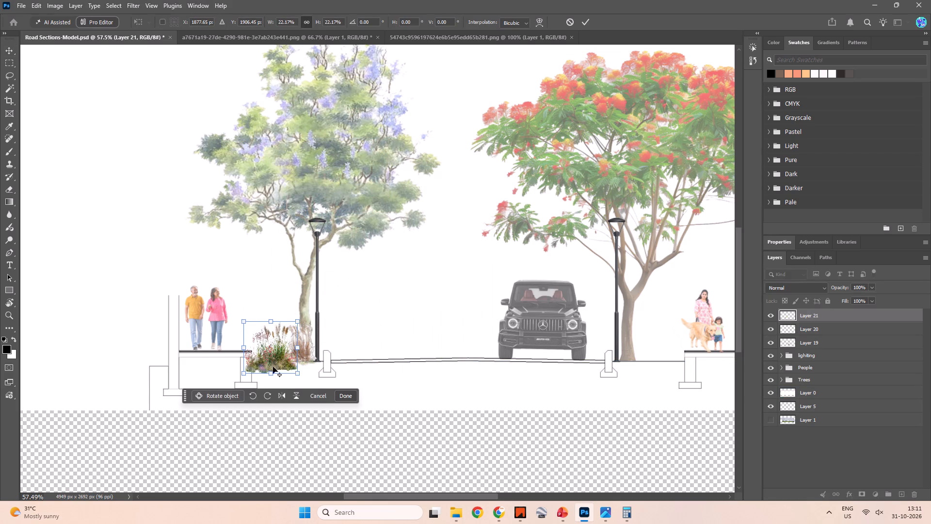
Position the flowering grasses on the ground line between the older couple's footpath edge and the dry grass, and apply the transform.
{"action": "scroll", "coordinate": [271, 365], "scroll_direction": "up", "scroll_amount": 13, "text": "alt"}
{"action": "left_click_drag", "start_coordinate": [276, 364], "coordinate": [305, 314]}
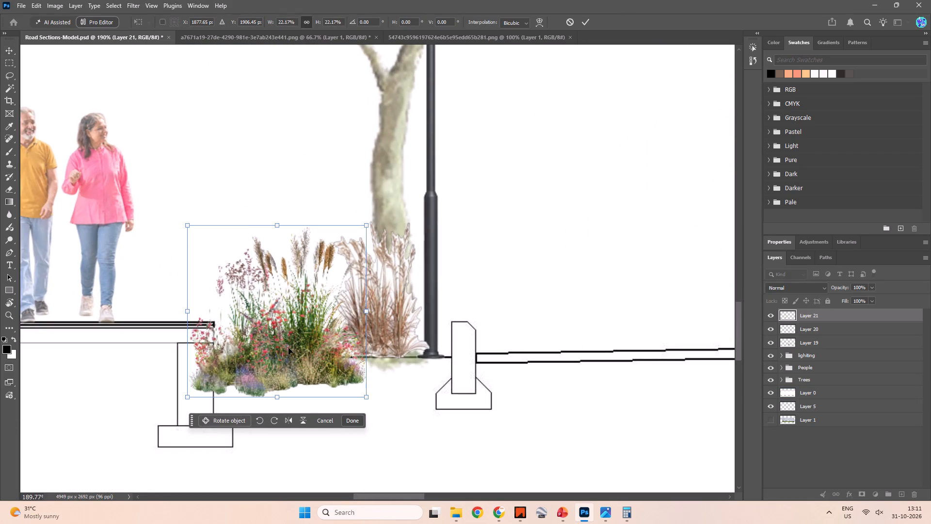
{"action": "left_click_drag", "start_coordinate": [285, 356], "coordinate": [314, 303]}
{"action": "left_click", "coordinate": [331, 305]}
{"action": "left_click_drag", "start_coordinate": [295, 321], "coordinate": [352, 275]}
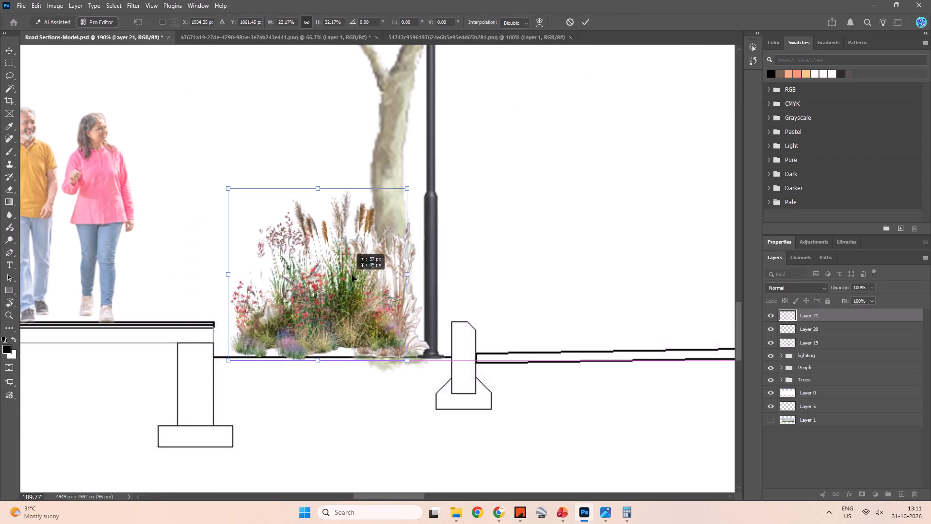
{"action": "left_click_drag", "start_coordinate": [352, 275], "coordinate": [319, 290]}
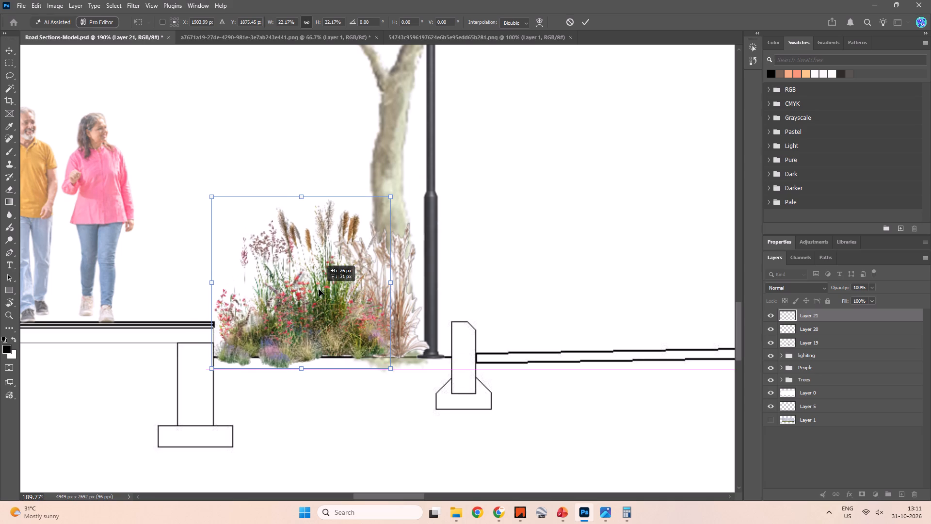
{"action": "left_click_drag", "start_coordinate": [319, 290], "coordinate": [317, 290]}
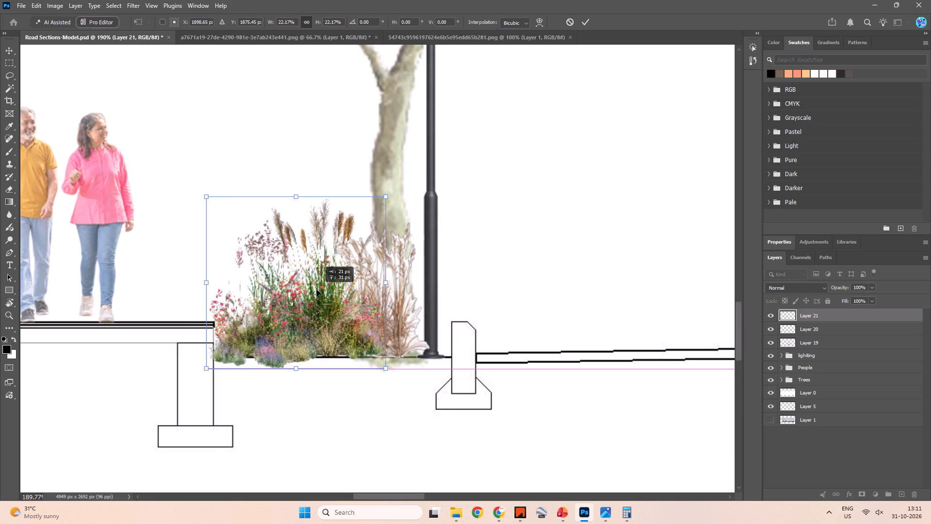
{"action": "left_click_drag", "start_coordinate": [317, 290], "coordinate": [313, 290]}
{"action": "key", "text": "Left"}
{"action": "key", "text": "Left"}
{"action": "key", "text": "Left"}
{"action": "key", "text": "Left"}
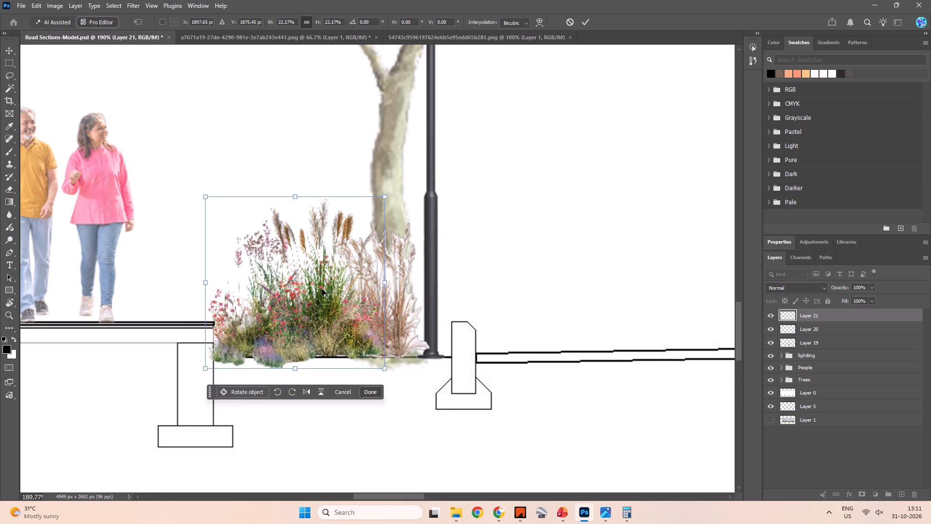
{"action": "left_click", "coordinate": [410, 287]}
{"action": "key", "text": "ctrl+z"}
{"action": "left_click", "coordinate": [398, 311]}
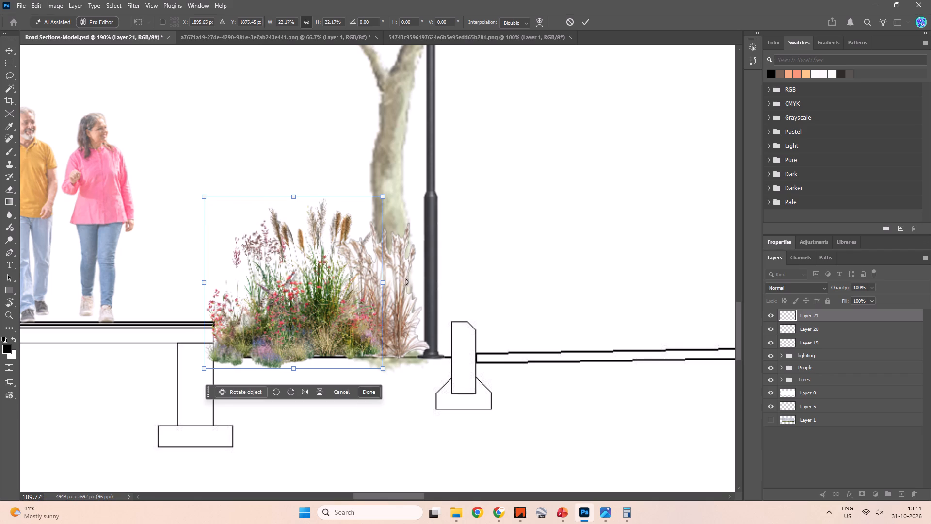
{"action": "left_click", "coordinate": [579, 22]}
{"action": "left_click", "coordinate": [584, 21]}
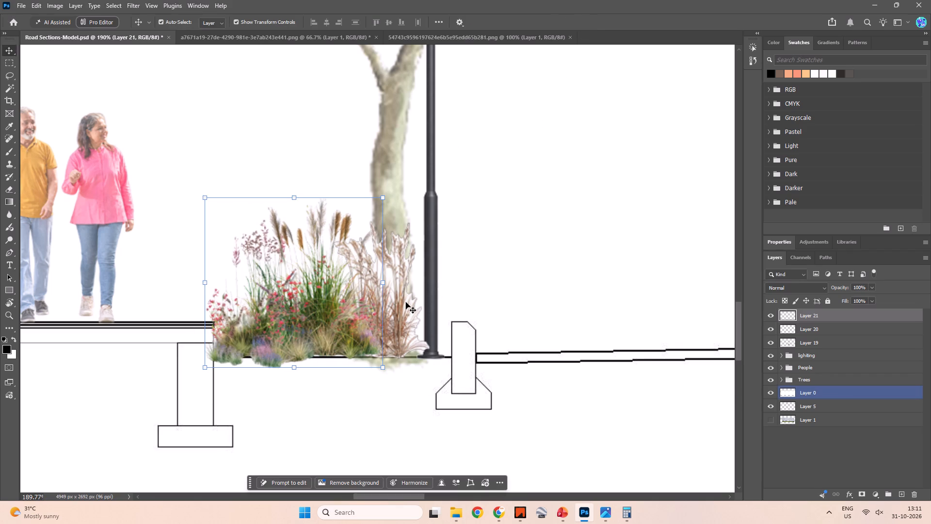
Nudge the dry grass clump sideways toward the road so it stands in front of the lamp post base, beside the kerb.
{"action": "left_click", "coordinate": [406, 302]}
{"action": "key", "text": "Right"}
{"action": "key", "text": "Right"}
{"action": "key", "text": "Right"}
{"action": "key", "text": "Right"}
{"action": "key", "text": "Right"}
{"action": "key", "text": "Right"}
{"action": "key", "text": "Right"}
{"action": "key", "text": "Right"}
{"action": "key", "text": "Right"}
{"action": "key", "text": "Right"}
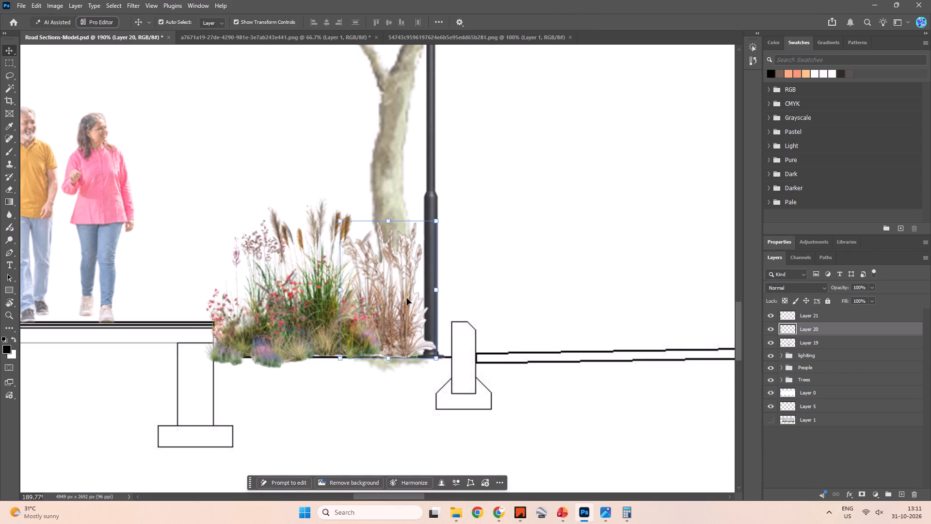
{"action": "key", "text": "Right"}
{"action": "key", "text": "Right"}
{"action": "key", "text": "Right"}
{"action": "key", "text": "Right"}
{"action": "key", "text": "Right"}
{"action": "key", "text": "Right"}
{"action": "key", "text": "Right"}
{"action": "key", "text": "Right"}
{"action": "key", "text": "Right"}
{"action": "key", "text": "Right"}
{"action": "key", "text": "Right"}
{"action": "key", "text": "Right"}
{"action": "key", "text": "Right"}
{"action": "key", "text": "Right"}
{"action": "key", "text": "Right"}
{"action": "key", "text": "Right"}
{"action": "key", "text": "Right"}
{"action": "key", "text": "Right"}
{"action": "key", "text": "Right"}
{"action": "key", "text": "Right"}
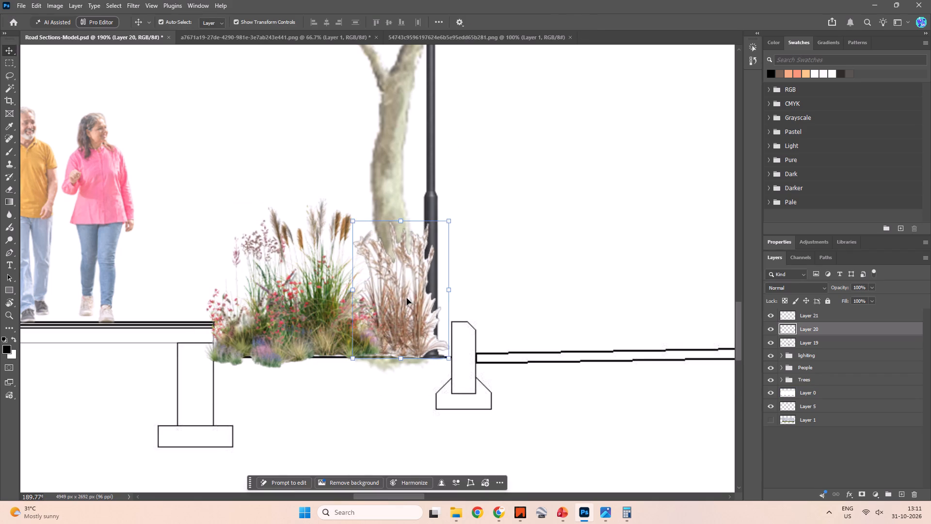
{"action": "key", "text": "Left"}
{"action": "key", "text": "Left"}
{"action": "key", "text": "Left"}
{"action": "key", "text": "Left"}
{"action": "key", "text": "Left"}
{"action": "key", "text": "Left"}
{"action": "key", "text": "Left"}
{"action": "key", "text": "Left"}
{"action": "key", "text": "Left"}
{"action": "key", "text": "Left"}
{"action": "key", "text": "Left"}
{"action": "key", "text": "Left"}
{"action": "key", "text": "Left"}
{"action": "key", "text": "Left"}
{"action": "key", "text": "Left"}
{"action": "key", "text": "Left"}
{"action": "key", "text": "Left"}
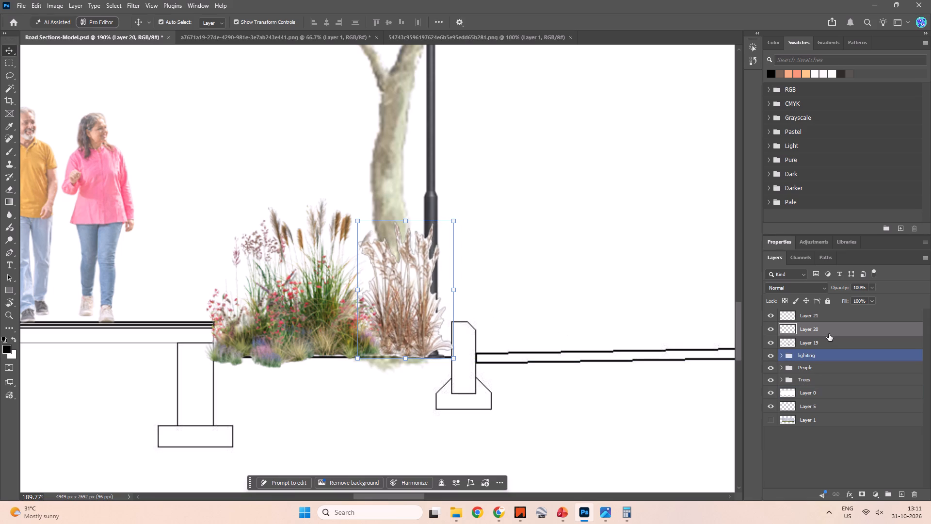
Bring the lighting group in front of the plant layers and shift the dry grass slightly toward the kerb behind the lamp post.
{"action": "left_click_drag", "start_coordinate": [830, 351], "coordinate": [826, 304]}
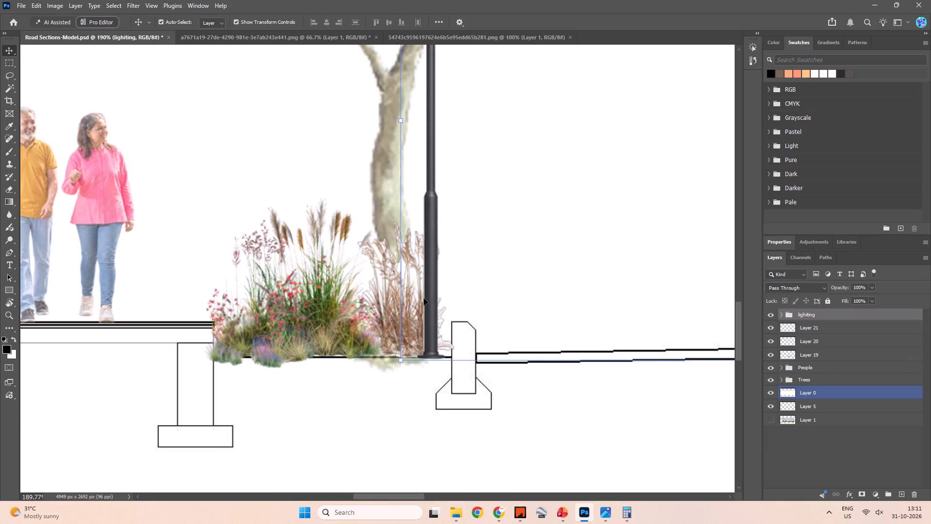
{"action": "left_click_drag", "start_coordinate": [402, 290], "coordinate": [413, 289]}
{"action": "left_click", "coordinate": [579, 305]}
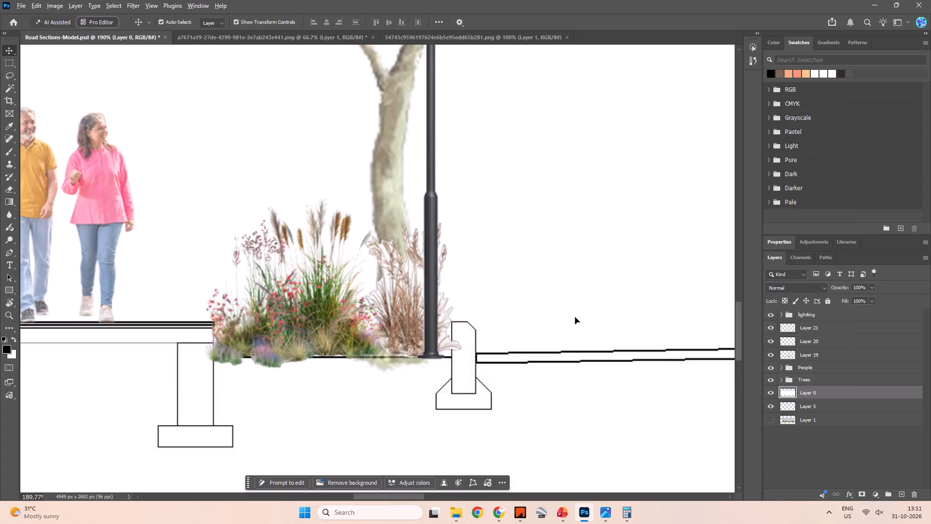
From File Explorer's tree_Elevations folder, open the low green grass image ba1c15e5c17fe0d7d596cb45b37eecdb.png in Photoshop.
{"action": "key", "text": "alt+Tab"}
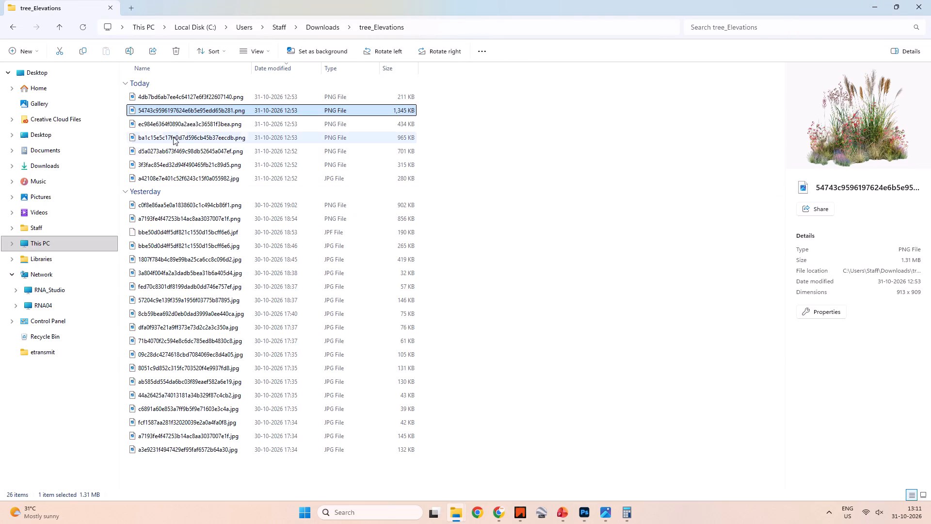
{"action": "left_click", "coordinate": [195, 121]}
{"action": "left_click", "coordinate": [201, 134]}
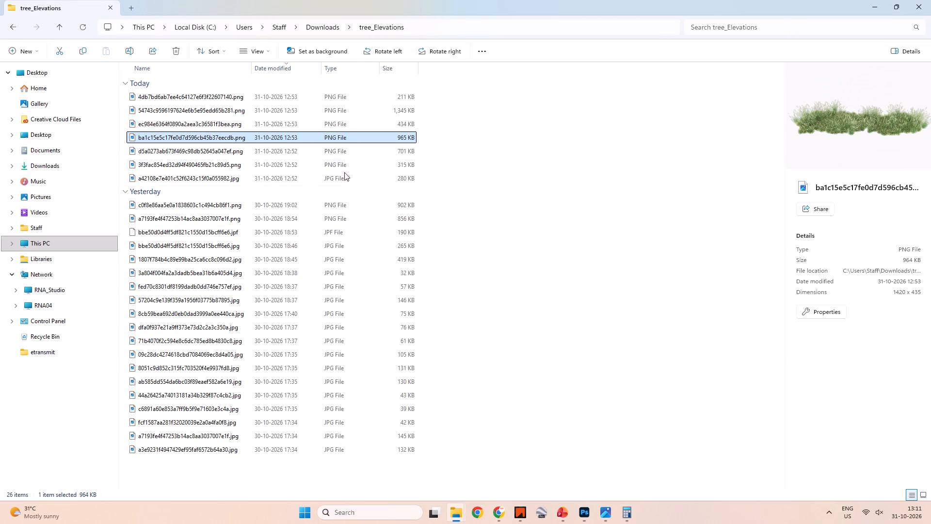
{"action": "right_click", "coordinate": [218, 136]}
{"action": "left_click", "coordinate": [264, 121]}
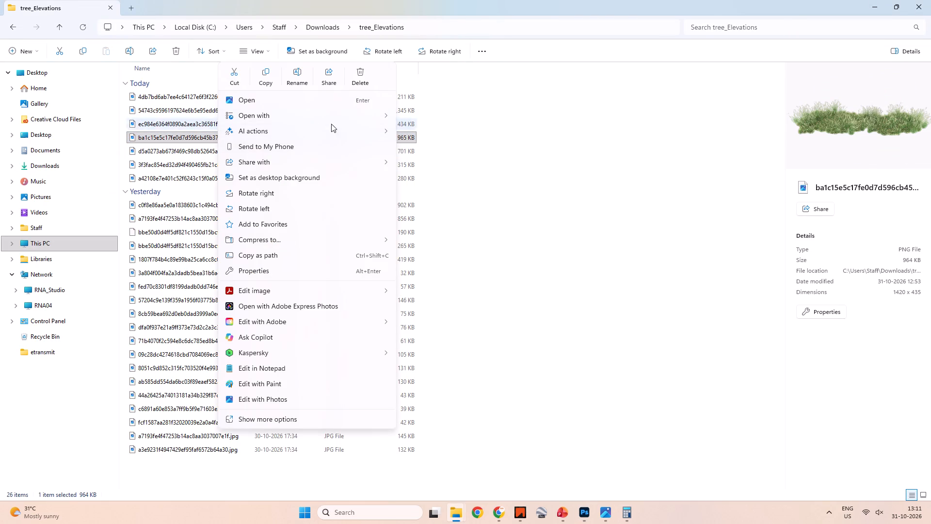
{"action": "left_click", "coordinate": [310, 120]}
{"action": "left_click", "coordinate": [448, 130]}
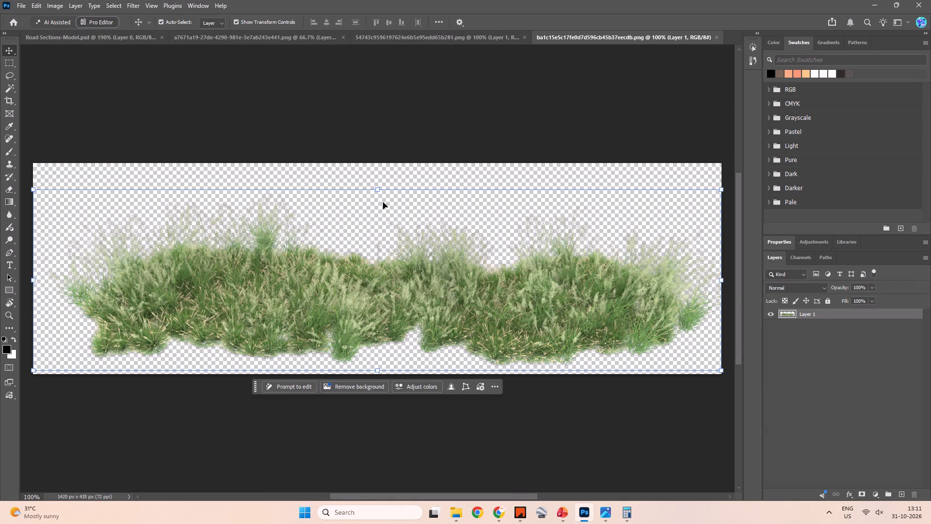
Copy the low green grass strip into Road Sections-Model.psd over the planting strip beside the older couple.
{"action": "left_click_drag", "start_coordinate": [378, 291], "coordinate": [129, 34]}
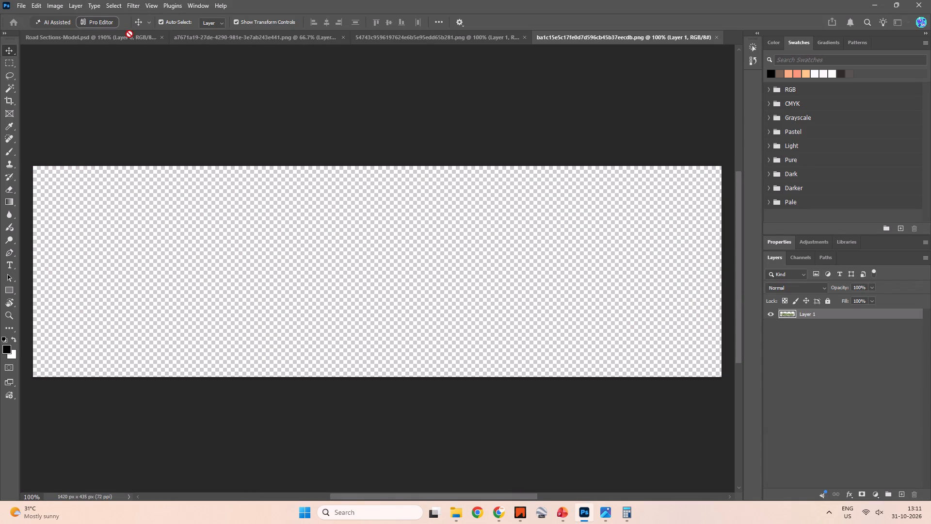
{"action": "left_click_drag", "start_coordinate": [129, 34], "coordinate": [328, 289]}
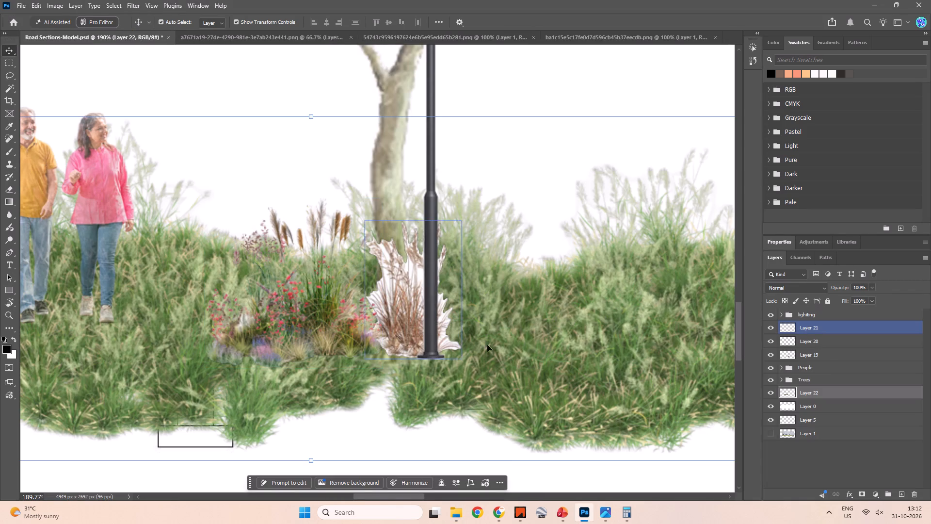
Scale the green grass strip down to about 18.87% and apply the transform.
{"action": "scroll", "coordinate": [443, 289], "scroll_direction": "down", "scroll_amount": 13, "text": "alt"}
{"action": "left_click_drag", "start_coordinate": [596, 236], "coordinate": [276, 327]}
{"action": "scroll", "coordinate": [259, 322], "scroll_direction": "up", "scroll_amount": 6, "text": "alt"}
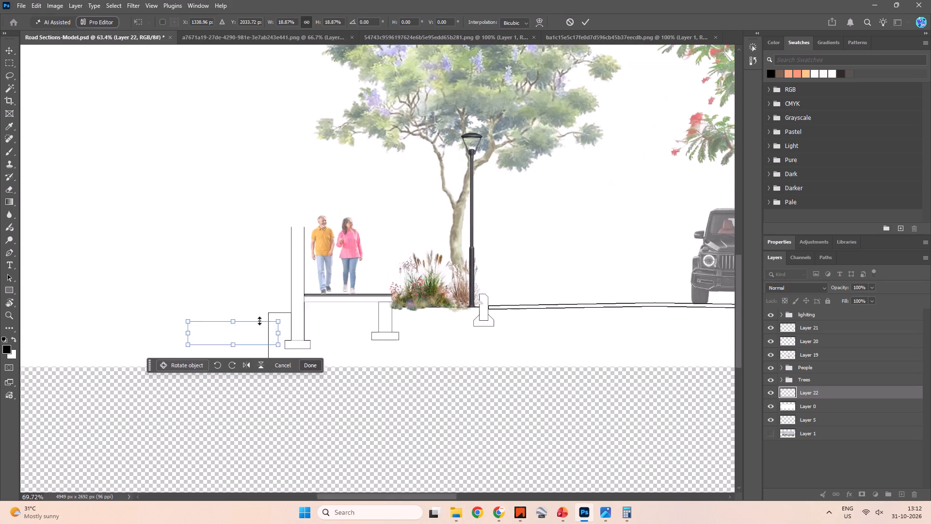
{"action": "scroll", "coordinate": [250, 344], "scroll_direction": "up", "scroll_amount": 4, "text": "alt"}
{"action": "left_click_drag", "start_coordinate": [230, 342], "coordinate": [608, 301]}
{"action": "left_click_drag", "start_coordinate": [208, 339], "coordinate": [339, 321]}
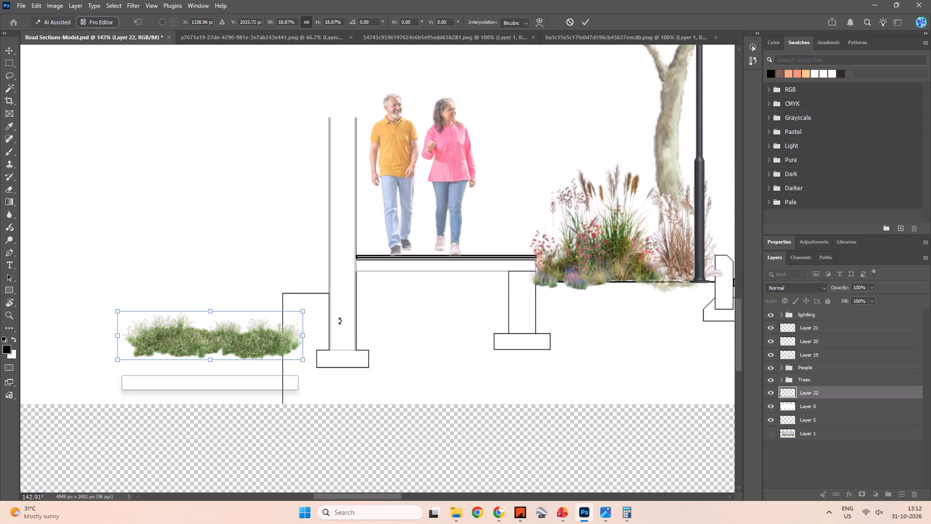
{"action": "left_click_drag", "start_coordinate": [339, 321], "coordinate": [415, 307]}
{"action": "left_click", "coordinate": [208, 260]}
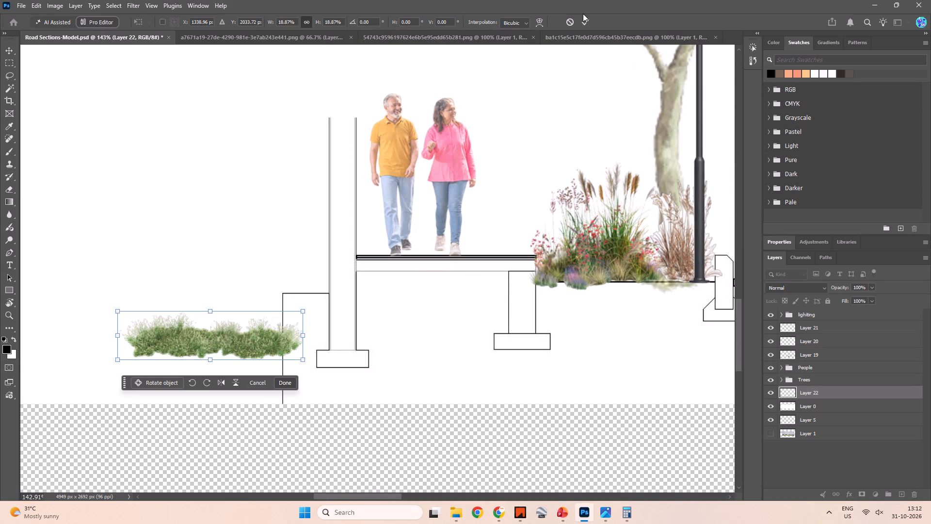
{"action": "left_click", "coordinate": [585, 14]}
{"action": "left_click", "coordinate": [585, 27]}
Move the green grass layer to the top of the layer stack, above the lighting group.
{"action": "left_click_drag", "start_coordinate": [213, 336], "coordinate": [630, 261]}
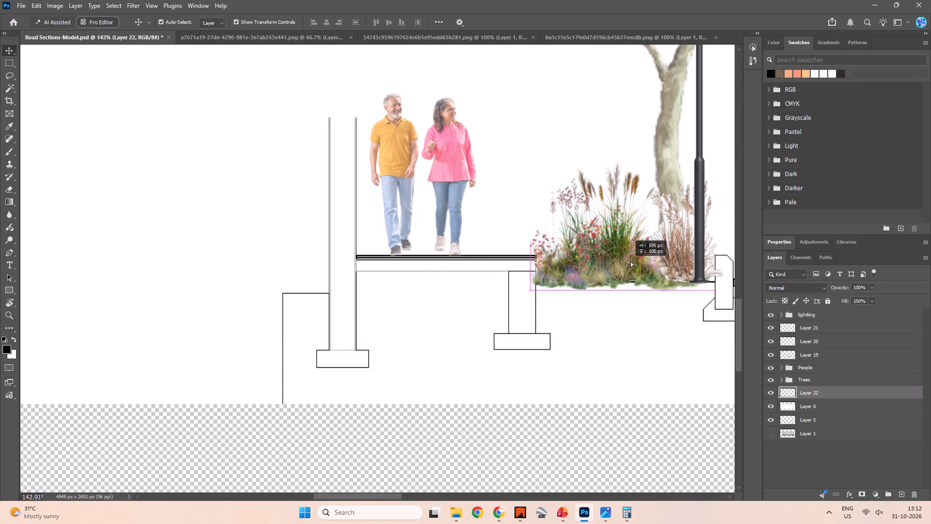
{"action": "left_click_drag", "start_coordinate": [630, 261], "coordinate": [490, 324]}
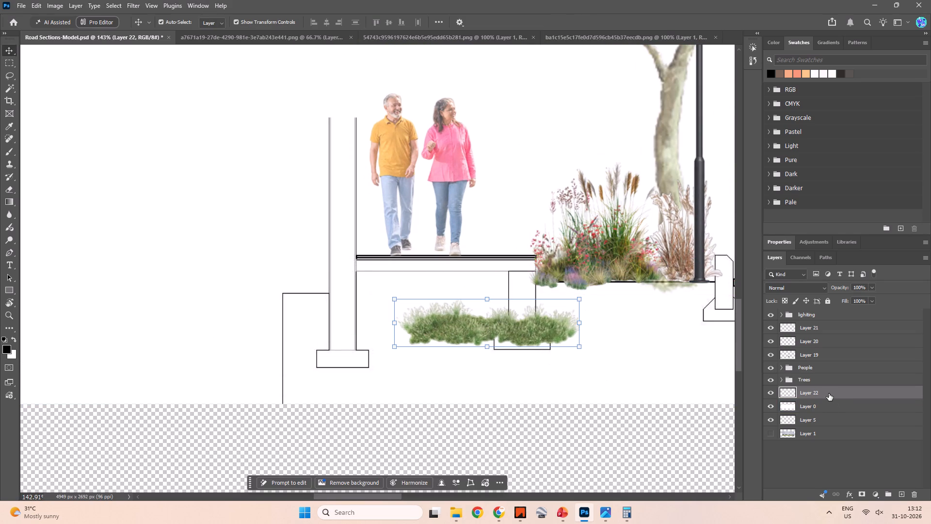
{"action": "left_click_drag", "start_coordinate": [829, 393], "coordinate": [827, 374]}
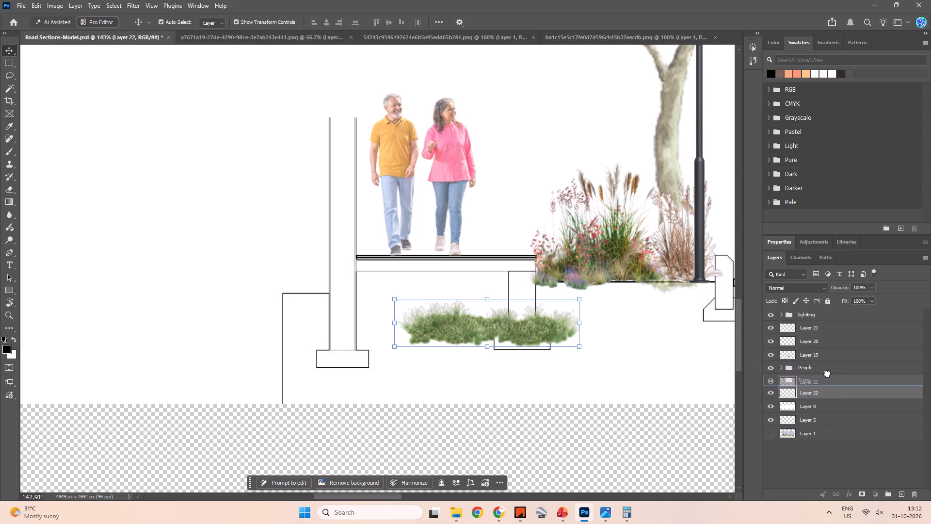
{"action": "left_click_drag", "start_coordinate": [827, 374], "coordinate": [826, 301]}
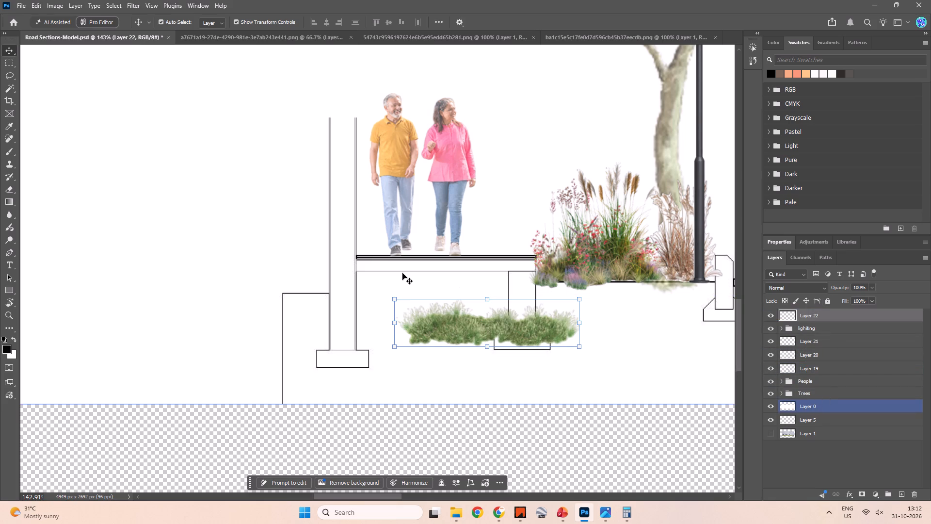
Position the green grass strip along the base of the flowering and dry grasses, between the footpath edge and the kerb.
{"action": "left_click_drag", "start_coordinate": [480, 316], "coordinate": [614, 256]}
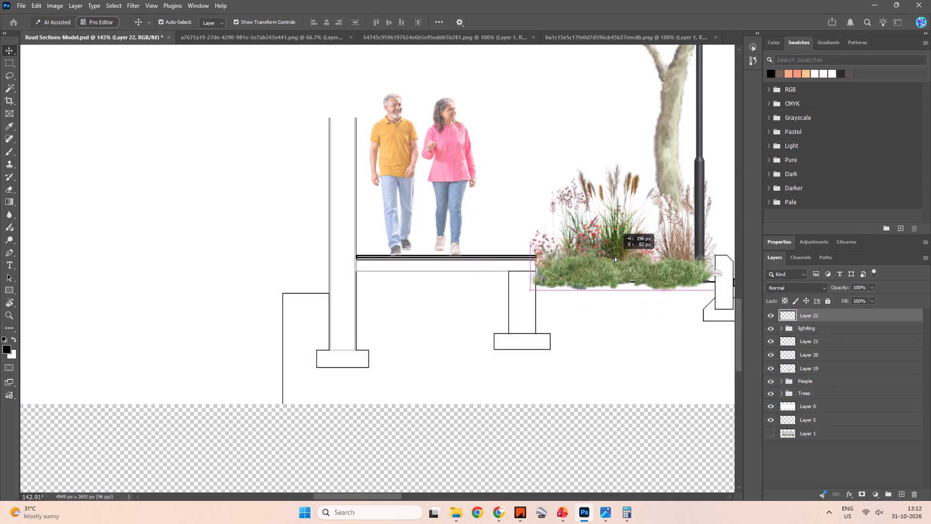
{"action": "left_click_drag", "start_coordinate": [614, 256], "coordinate": [612, 264]}
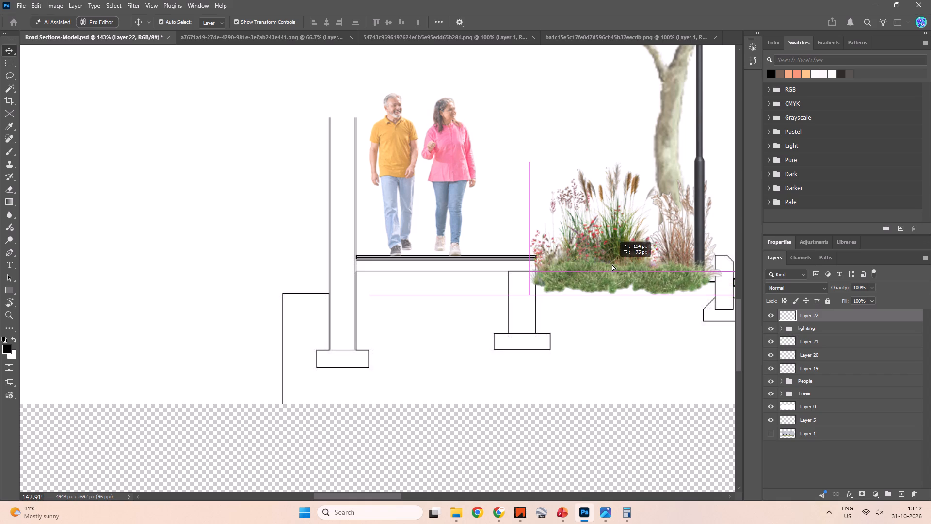
{"action": "left_click_drag", "start_coordinate": [612, 264], "coordinate": [612, 270]}
{"action": "left_click", "coordinate": [574, 366]}
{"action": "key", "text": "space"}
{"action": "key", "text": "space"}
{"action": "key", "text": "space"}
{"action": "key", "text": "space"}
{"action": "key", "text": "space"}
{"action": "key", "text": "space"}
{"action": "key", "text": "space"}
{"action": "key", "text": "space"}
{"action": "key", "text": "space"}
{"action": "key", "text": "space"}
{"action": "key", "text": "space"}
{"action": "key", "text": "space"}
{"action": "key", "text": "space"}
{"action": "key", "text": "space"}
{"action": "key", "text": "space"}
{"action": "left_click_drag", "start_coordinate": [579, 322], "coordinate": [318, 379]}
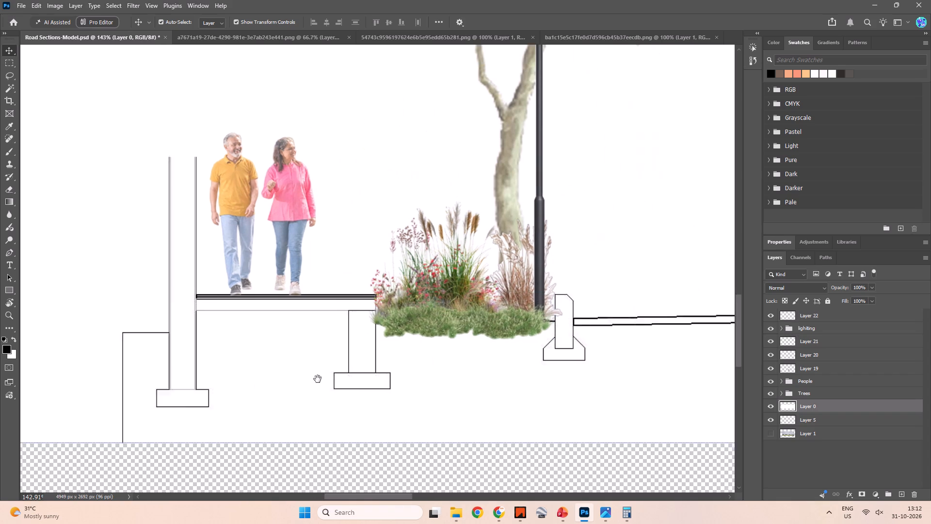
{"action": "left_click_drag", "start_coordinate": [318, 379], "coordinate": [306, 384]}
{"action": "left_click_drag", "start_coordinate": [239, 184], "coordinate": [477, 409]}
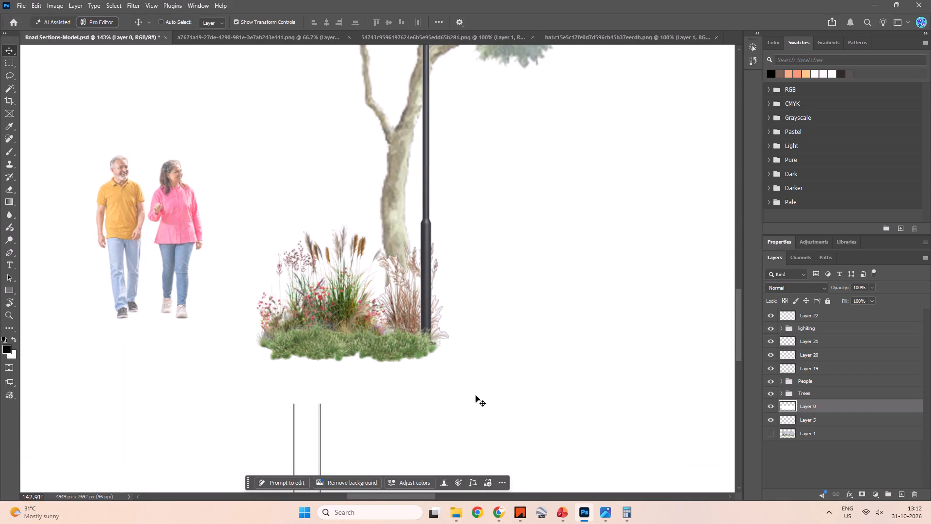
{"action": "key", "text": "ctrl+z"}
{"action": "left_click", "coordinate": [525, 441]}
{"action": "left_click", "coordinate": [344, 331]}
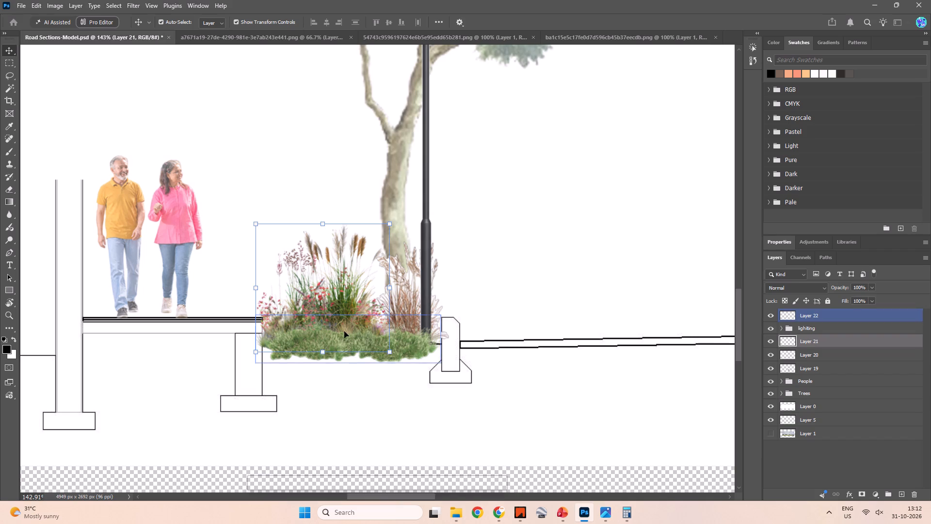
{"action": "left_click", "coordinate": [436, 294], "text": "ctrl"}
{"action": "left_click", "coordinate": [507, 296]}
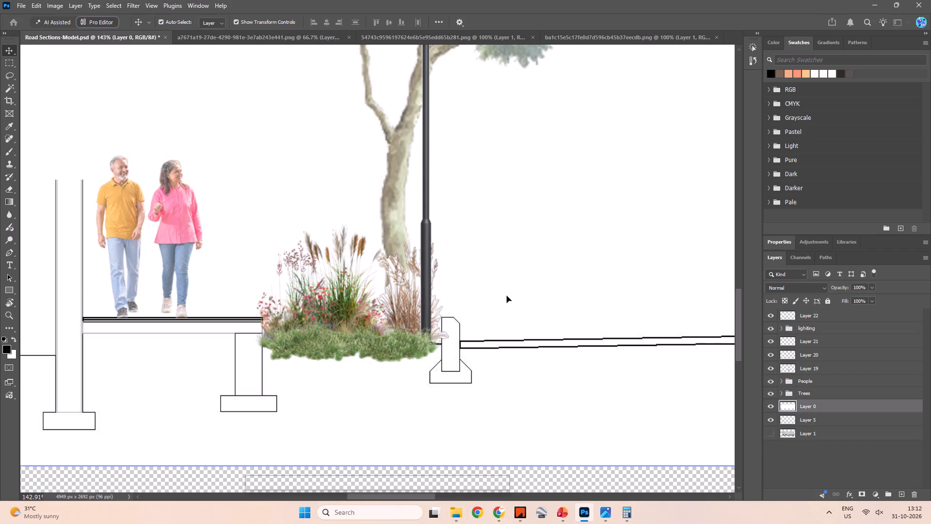
Raise the flowering grasses and dry grass together by about 18 px, shift them about 2 px toward the road, and apply the transform.
{"action": "left_click", "coordinate": [334, 279]}
{"action": "left_click", "coordinate": [416, 290], "text": "shift"}
{"action": "left_click", "coordinate": [369, 355], "text": "shift"}
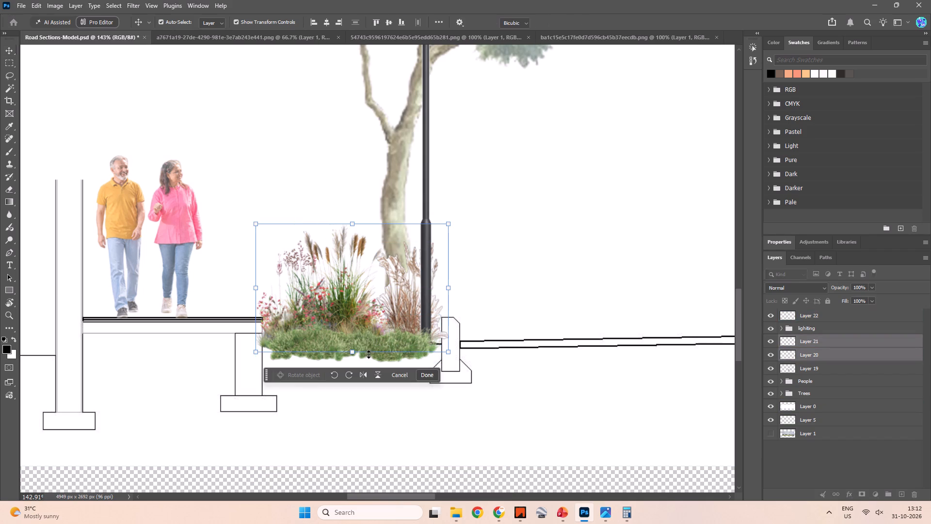
{"action": "left_click_drag", "start_coordinate": [371, 337], "coordinate": [373, 312]}
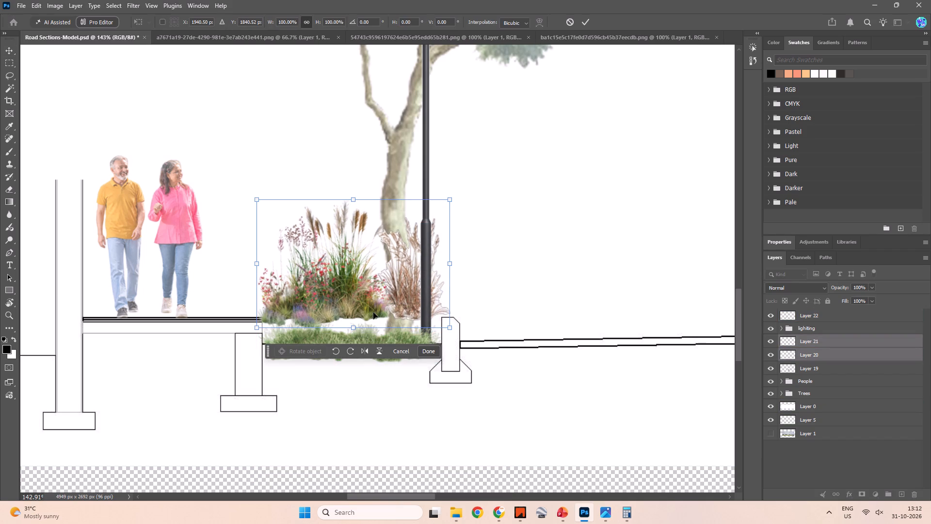
{"action": "left_click", "coordinate": [377, 347]}
{"action": "key", "text": "ctrl+z"}
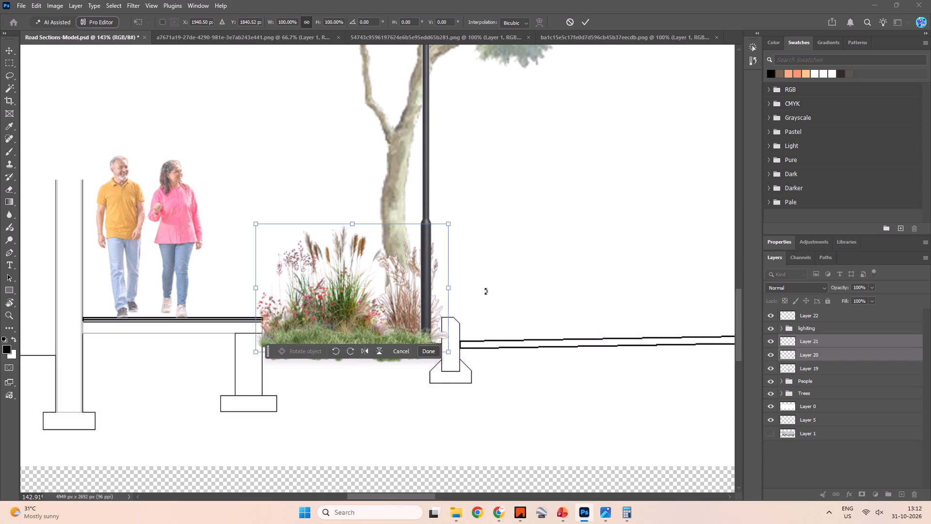
{"action": "left_click", "coordinate": [485, 291]}
{"action": "left_click", "coordinate": [515, 292]}
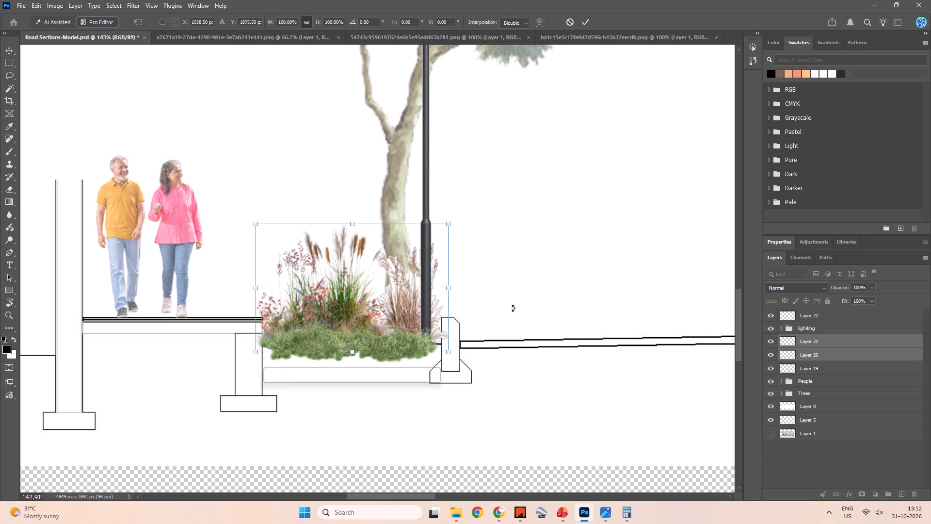
{"action": "left_click", "coordinate": [403, 357], "text": "ctrl"}
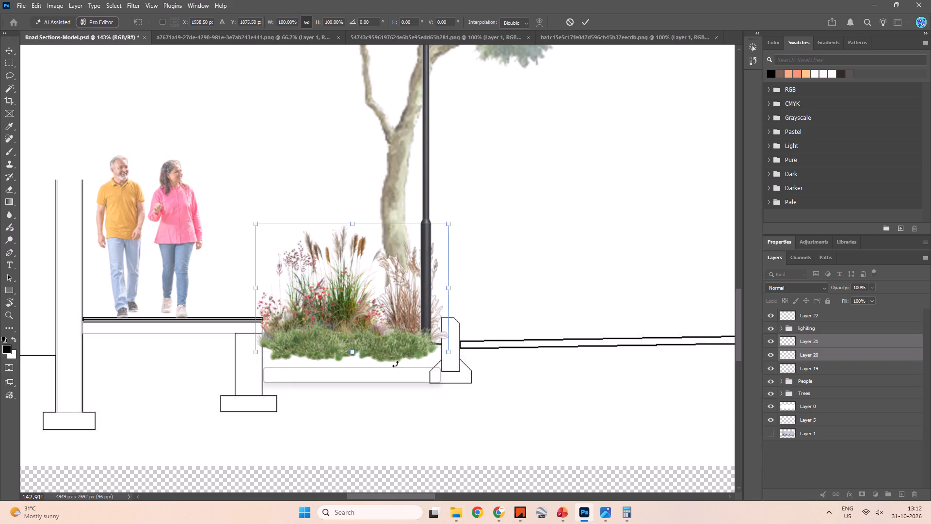
{"action": "left_click", "coordinate": [401, 375], "text": "ctrl"}
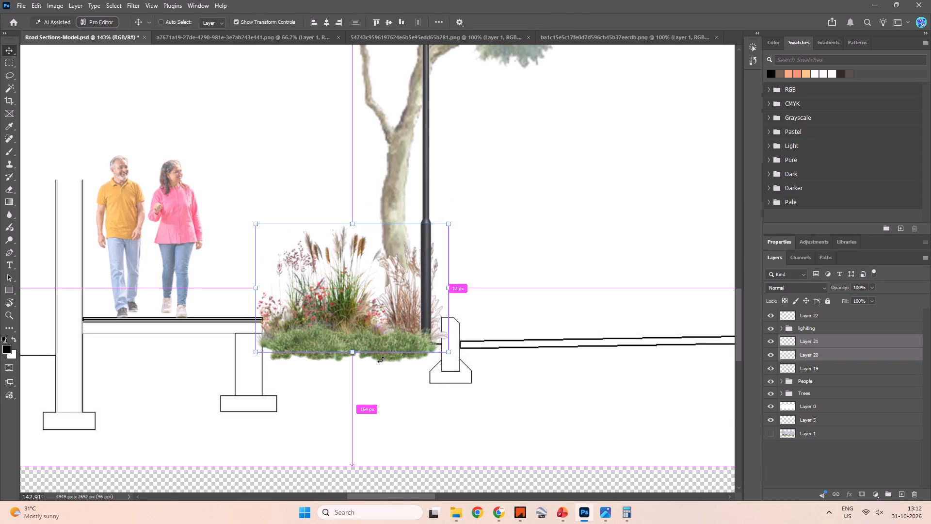
{"action": "left_click", "coordinate": [381, 360], "text": "ctrl"}
{"action": "left_click", "coordinate": [387, 358], "text": "ctrl"}
{"action": "left_click", "coordinate": [388, 357], "text": "ctrl"}
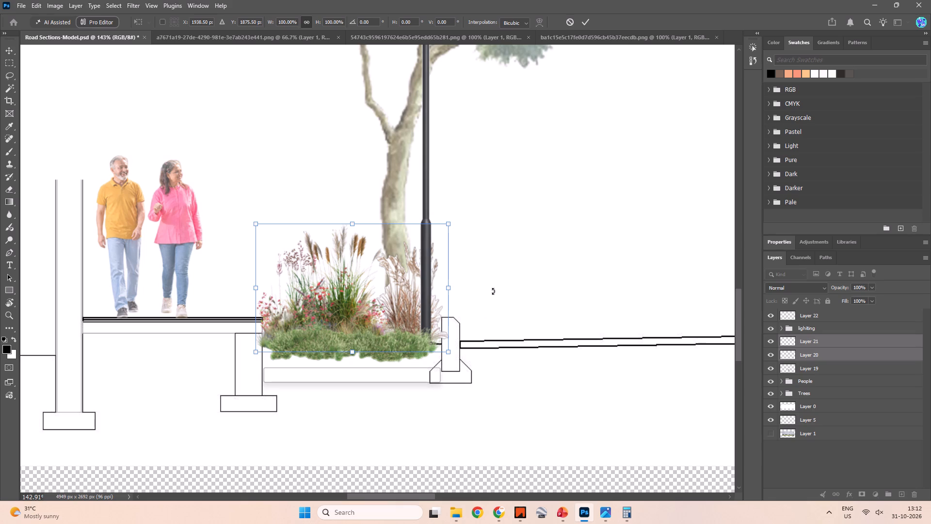
{"action": "key", "text": "Up"}
{"action": "key", "text": "Up"}
{"action": "key", "text": "Up"}
{"action": "key", "text": "Up"}
{"action": "key", "text": "Up"}
{"action": "key", "text": "Up"}
{"action": "key", "text": "Up"}
{"action": "key", "text": "Up"}
{"action": "key", "text": "Up"}
{"action": "key", "text": "Up"}
{"action": "key", "text": "Up"}
{"action": "key", "text": "Up"}
{"action": "key", "text": "Up"}
{"action": "key", "text": "Up"}
{"action": "key", "text": "Up"}
{"action": "key", "text": "Up"}
{"action": "key", "text": "Up"}
{"action": "key", "text": "Up"}
{"action": "key", "text": "Up"}
{"action": "key", "text": "Up"}
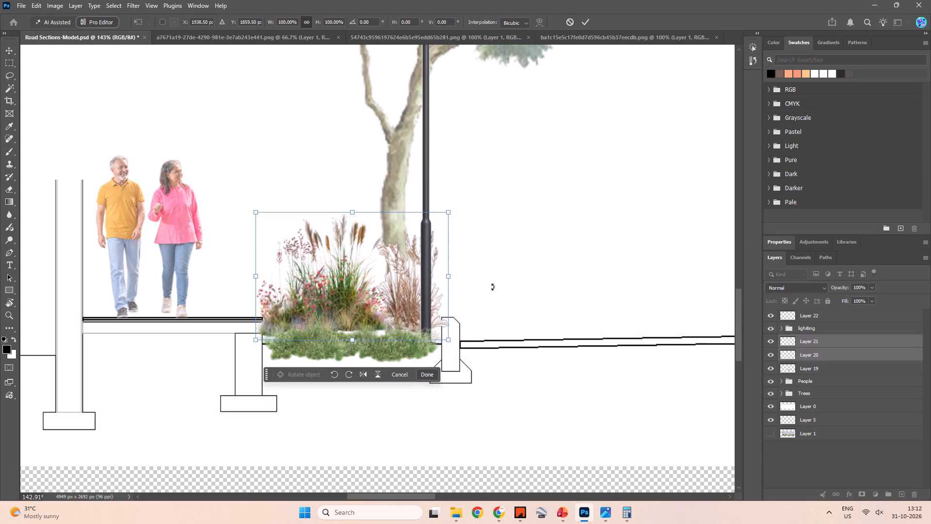
{"action": "key", "text": "Right"}
{"action": "key", "text": "Right"}
{"action": "key", "text": "Right"}
{"action": "key", "text": "Right"}
{"action": "key", "text": "Right"}
{"action": "key", "text": "Right"}
{"action": "key", "text": "Right"}
{"action": "key", "text": "Right"}
{"action": "key", "text": "Left"}
{"action": "key", "text": "Left"}
{"action": "key", "text": "Left"}
{"action": "key", "text": "Left"}
{"action": "key", "text": "Left"}
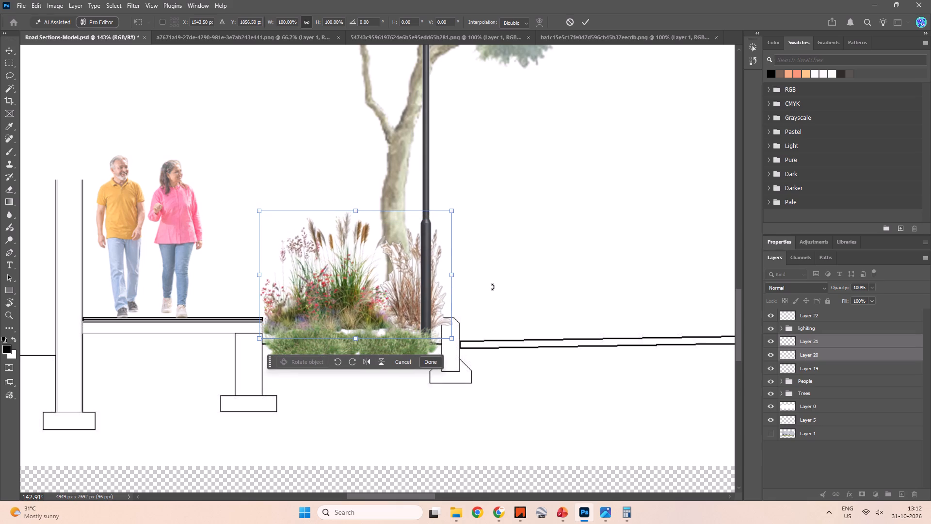
{"action": "key", "text": "Down"}
{"action": "left_click", "coordinate": [517, 292]}
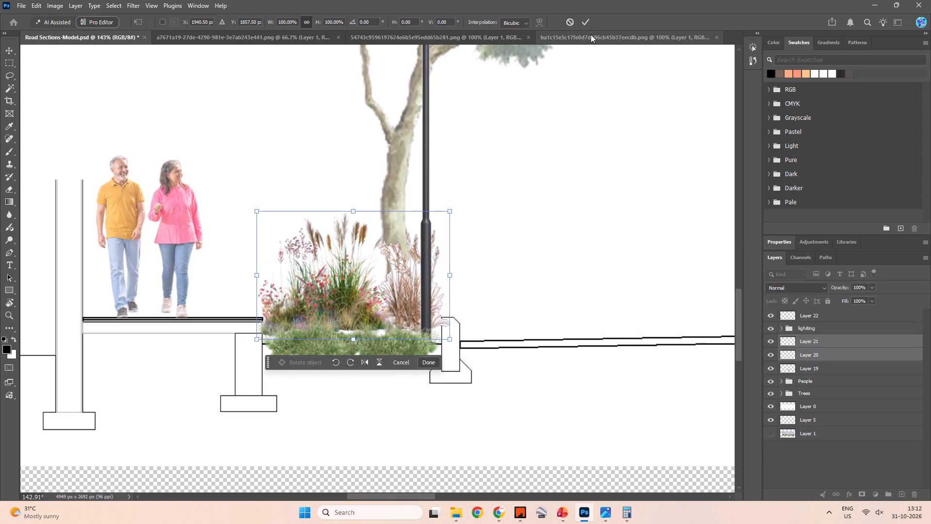
{"action": "left_click", "coordinate": [588, 20]}
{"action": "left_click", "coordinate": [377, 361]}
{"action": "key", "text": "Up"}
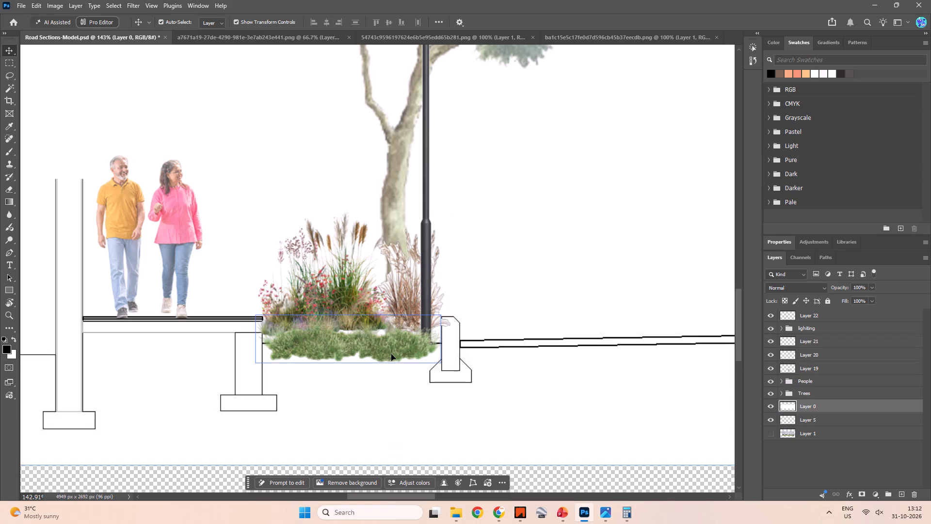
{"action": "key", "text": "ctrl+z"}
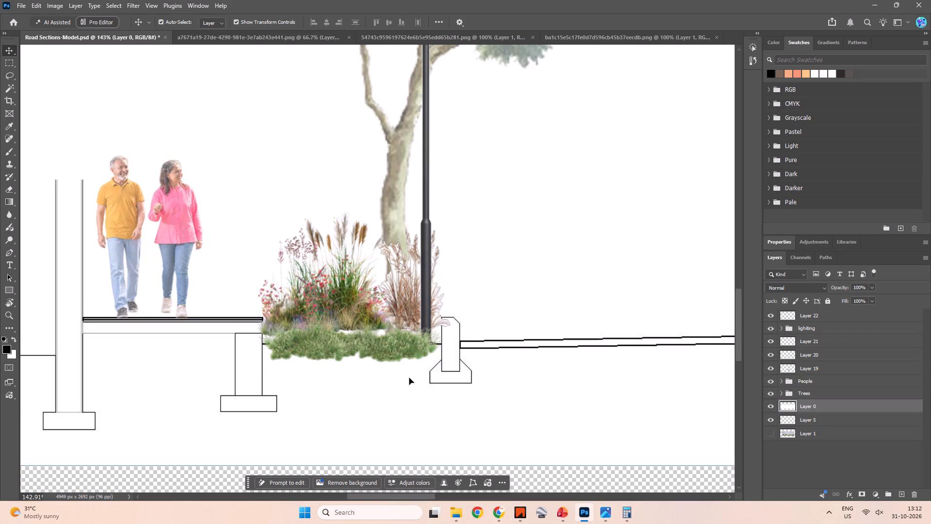
Nudge the green grass strip on Layer 22 upward to close the gap beneath the flowering and dry grasses.
{"action": "left_click", "coordinate": [833, 311]}
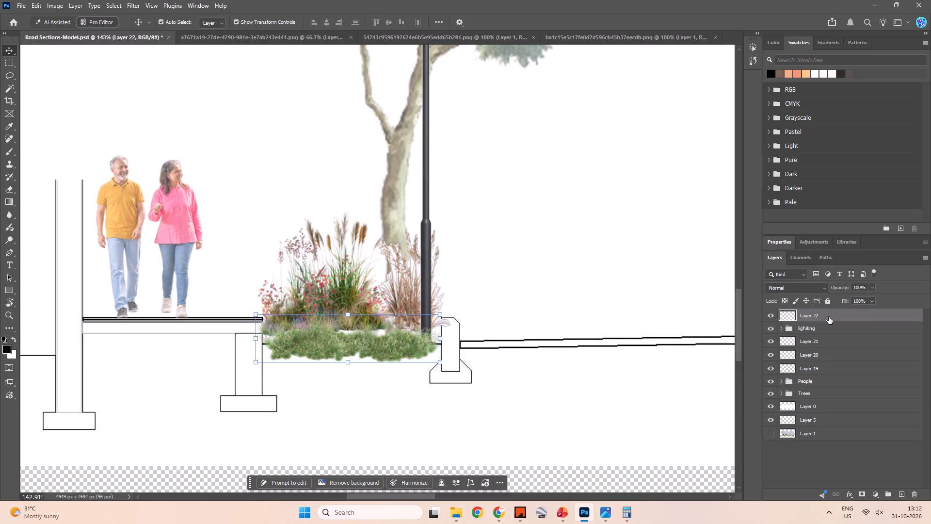
{"action": "key", "text": "Up"}
{"action": "key", "text": "Up"}
{"action": "key", "text": "Up"}
{"action": "key", "text": "Up"}
{"action": "key", "text": "Up"}
{"action": "key", "text": "Up"}
{"action": "key", "text": "Up"}
{"action": "key", "text": "Up"}
{"action": "key", "text": "Up"}
{"action": "key", "text": "Up"}
{"action": "key", "text": "Up"}
{"action": "key", "text": "Up"}
{"action": "key", "text": "Up"}
{"action": "key", "text": "Up"}
{"action": "key", "text": "Up"}
{"action": "key", "text": "Up"}
{"action": "key", "text": "Up"}
{"action": "key", "text": "Up"}
{"action": "key", "text": "Up"}
{"action": "key", "text": "Up"}
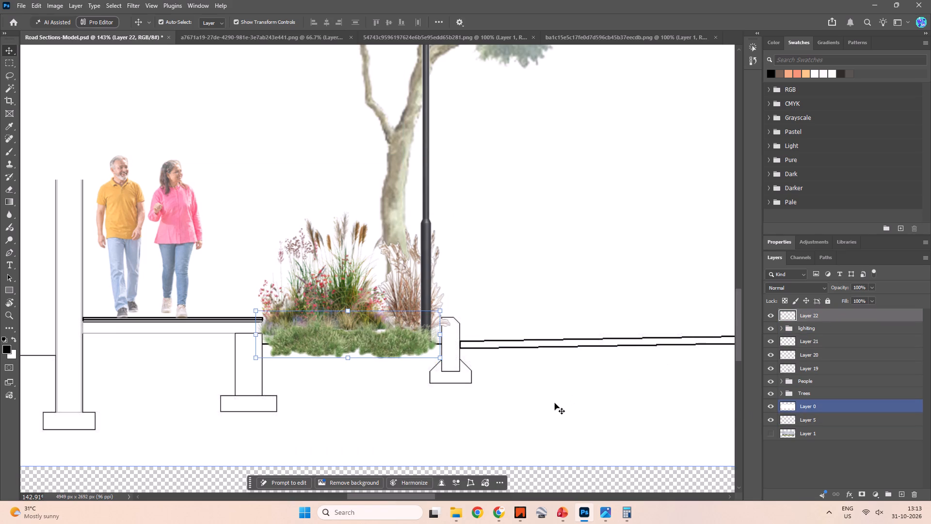
Fine-tune the vertical position of the green grass strip on Layer 22 beneath the flowering and dry grasses.
{"action": "key", "text": "Down"}
{"action": "key", "text": "Down"}
{"action": "key", "text": "Down"}
{"action": "key", "text": "Down"}
{"action": "key", "text": "Down"}
{"action": "key", "text": "Down"}
{"action": "key", "text": "Down"}
{"action": "key", "text": "Down"}
{"action": "key", "text": "Down"}
{"action": "key", "text": "Down"}
{"action": "key", "text": "Down"}
{"action": "key", "text": "Down"}
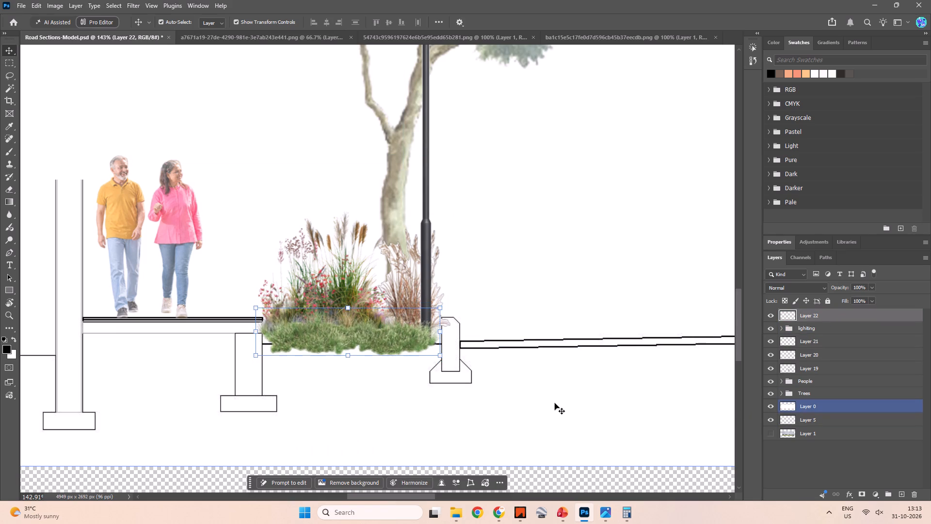
{"action": "key", "text": "Down"}
{"action": "left_click", "coordinate": [550, 405]}
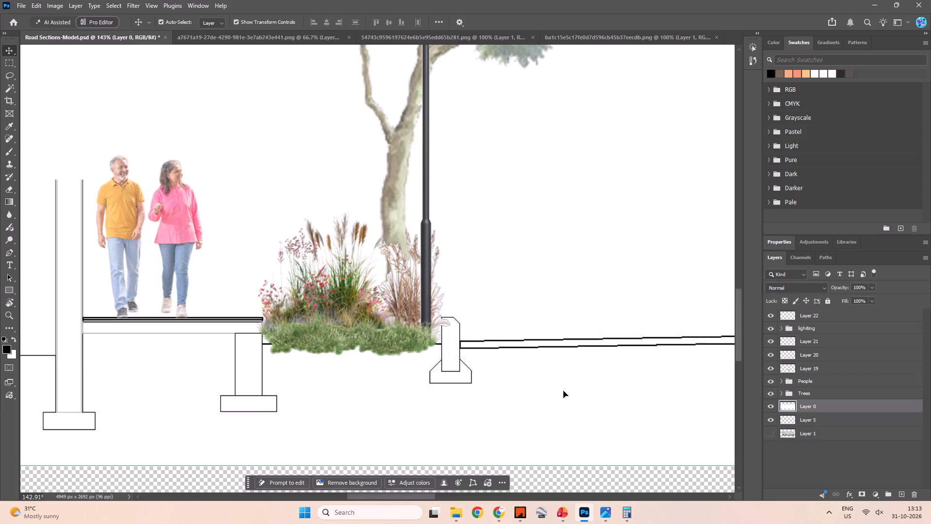
{"action": "left_click", "coordinate": [568, 387]}
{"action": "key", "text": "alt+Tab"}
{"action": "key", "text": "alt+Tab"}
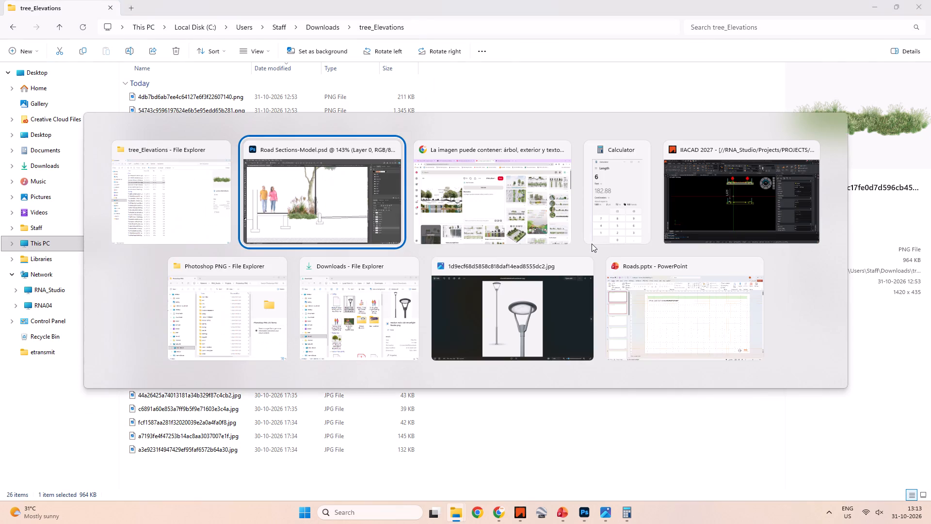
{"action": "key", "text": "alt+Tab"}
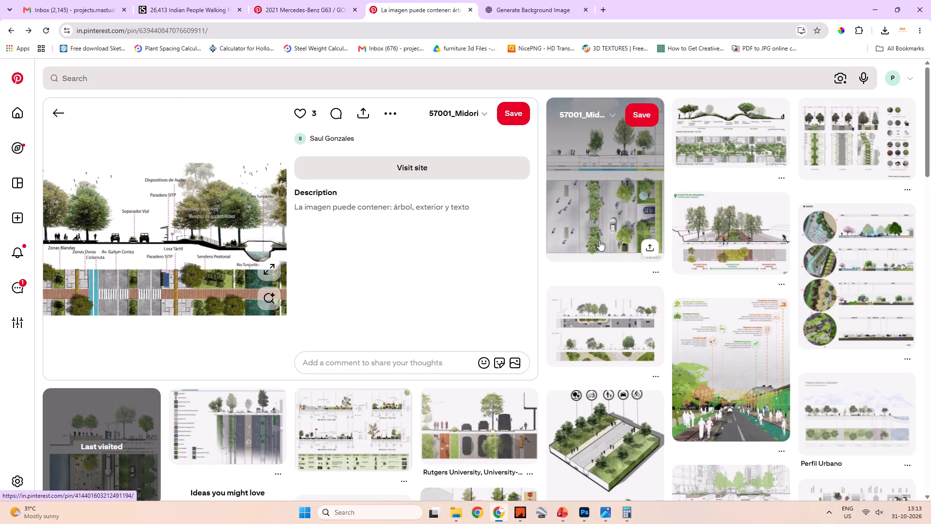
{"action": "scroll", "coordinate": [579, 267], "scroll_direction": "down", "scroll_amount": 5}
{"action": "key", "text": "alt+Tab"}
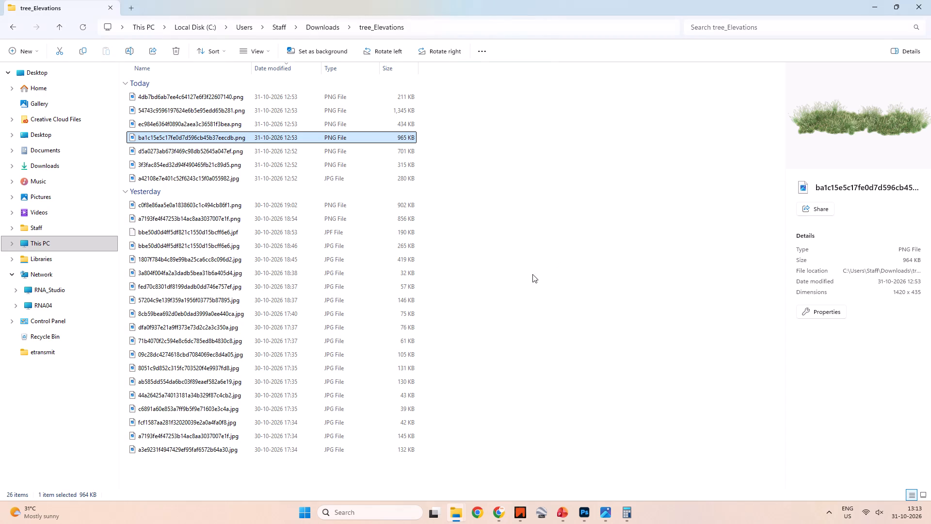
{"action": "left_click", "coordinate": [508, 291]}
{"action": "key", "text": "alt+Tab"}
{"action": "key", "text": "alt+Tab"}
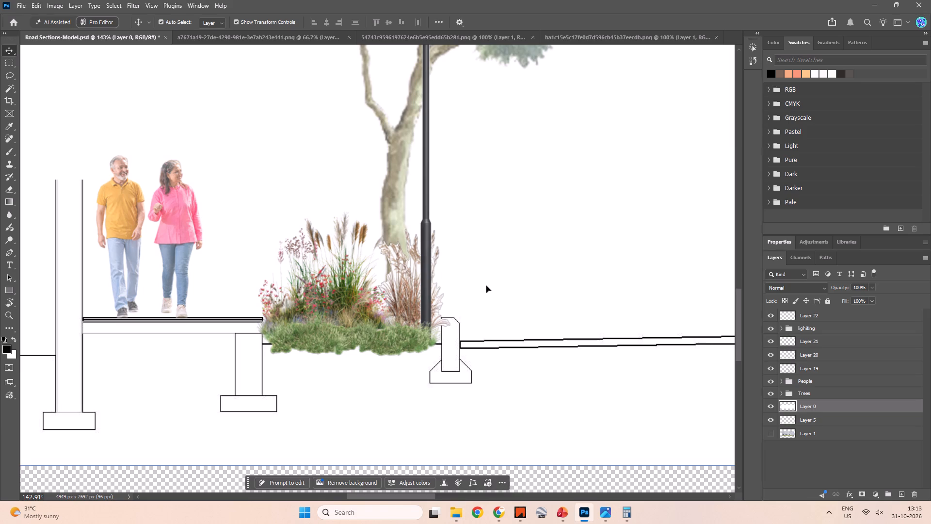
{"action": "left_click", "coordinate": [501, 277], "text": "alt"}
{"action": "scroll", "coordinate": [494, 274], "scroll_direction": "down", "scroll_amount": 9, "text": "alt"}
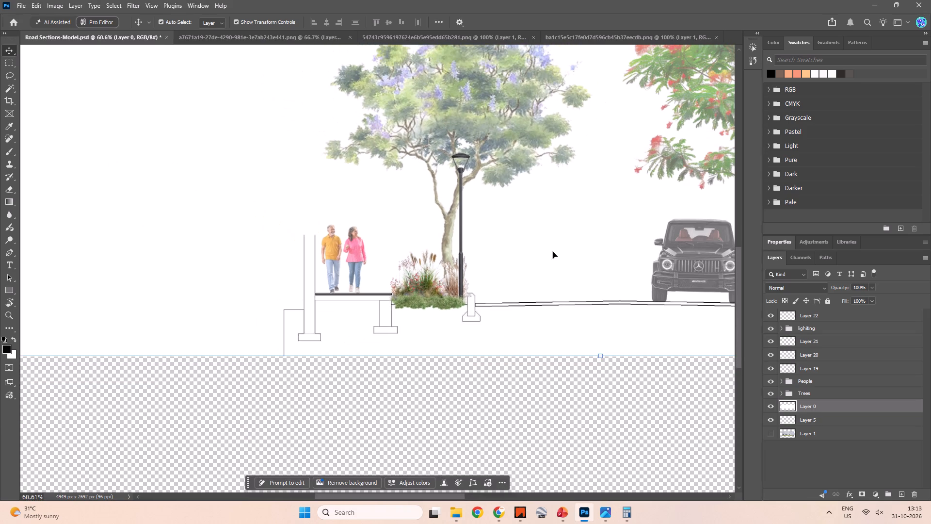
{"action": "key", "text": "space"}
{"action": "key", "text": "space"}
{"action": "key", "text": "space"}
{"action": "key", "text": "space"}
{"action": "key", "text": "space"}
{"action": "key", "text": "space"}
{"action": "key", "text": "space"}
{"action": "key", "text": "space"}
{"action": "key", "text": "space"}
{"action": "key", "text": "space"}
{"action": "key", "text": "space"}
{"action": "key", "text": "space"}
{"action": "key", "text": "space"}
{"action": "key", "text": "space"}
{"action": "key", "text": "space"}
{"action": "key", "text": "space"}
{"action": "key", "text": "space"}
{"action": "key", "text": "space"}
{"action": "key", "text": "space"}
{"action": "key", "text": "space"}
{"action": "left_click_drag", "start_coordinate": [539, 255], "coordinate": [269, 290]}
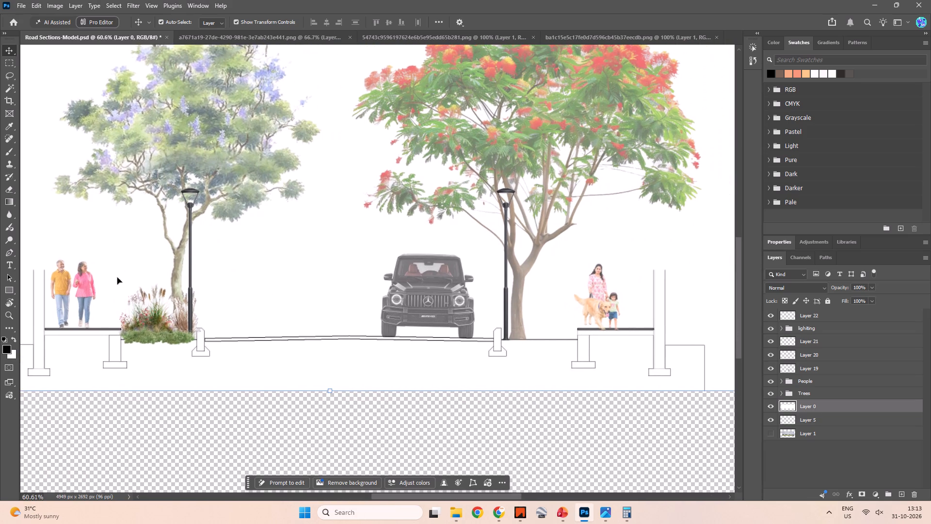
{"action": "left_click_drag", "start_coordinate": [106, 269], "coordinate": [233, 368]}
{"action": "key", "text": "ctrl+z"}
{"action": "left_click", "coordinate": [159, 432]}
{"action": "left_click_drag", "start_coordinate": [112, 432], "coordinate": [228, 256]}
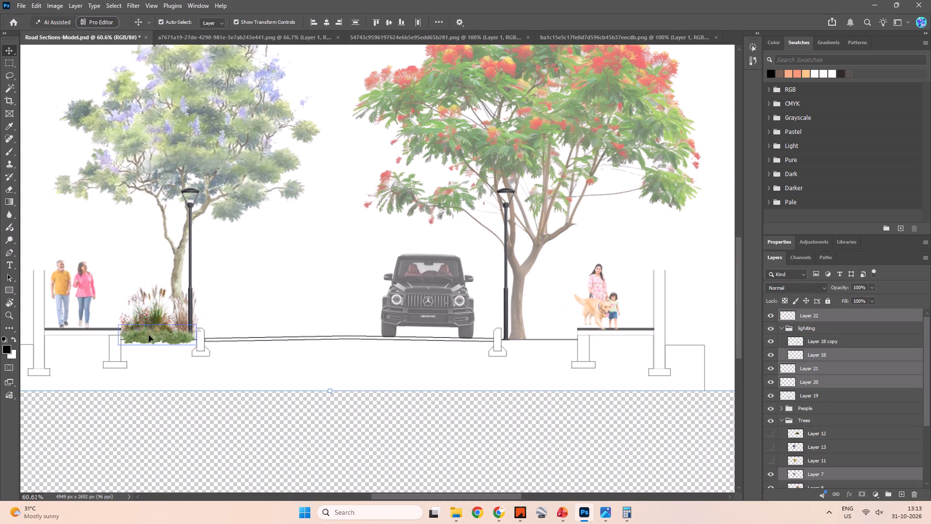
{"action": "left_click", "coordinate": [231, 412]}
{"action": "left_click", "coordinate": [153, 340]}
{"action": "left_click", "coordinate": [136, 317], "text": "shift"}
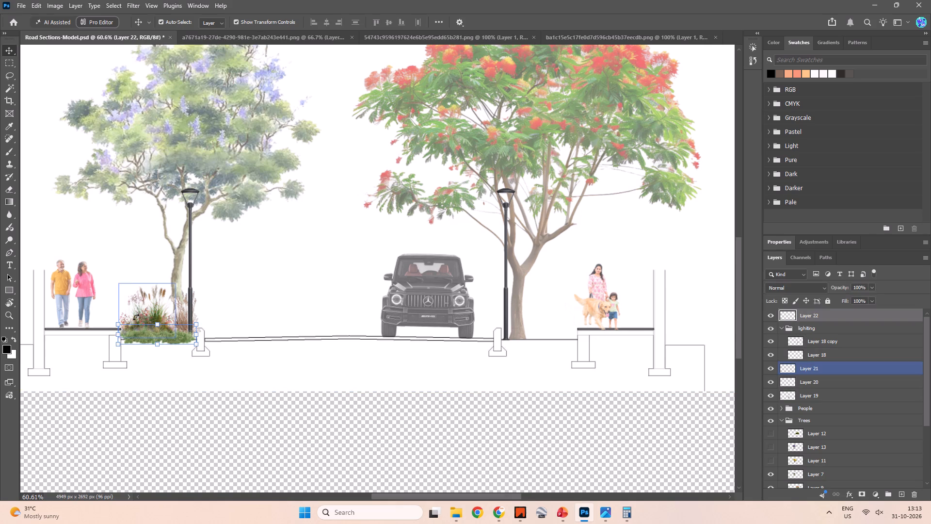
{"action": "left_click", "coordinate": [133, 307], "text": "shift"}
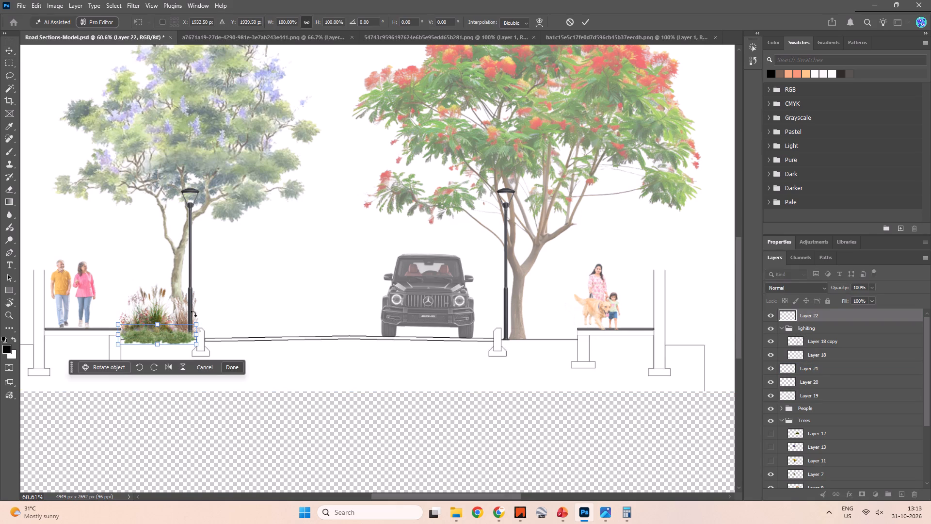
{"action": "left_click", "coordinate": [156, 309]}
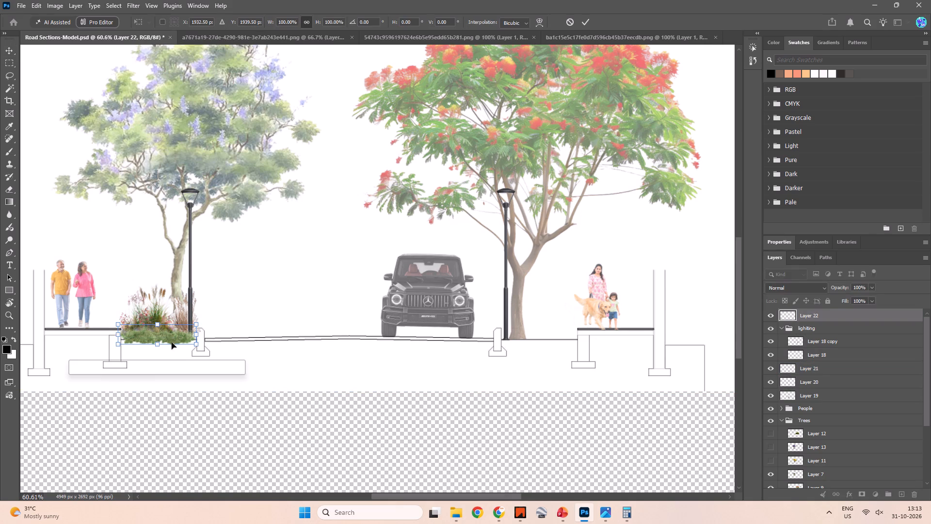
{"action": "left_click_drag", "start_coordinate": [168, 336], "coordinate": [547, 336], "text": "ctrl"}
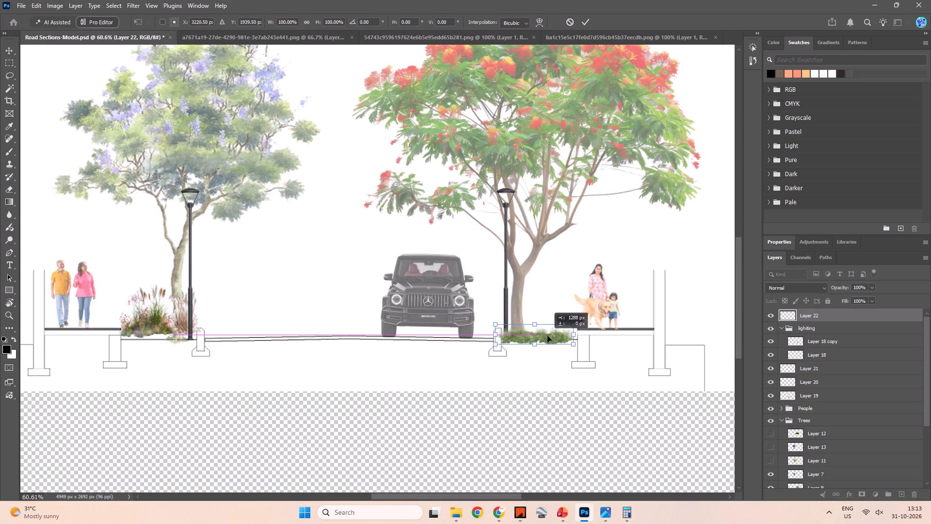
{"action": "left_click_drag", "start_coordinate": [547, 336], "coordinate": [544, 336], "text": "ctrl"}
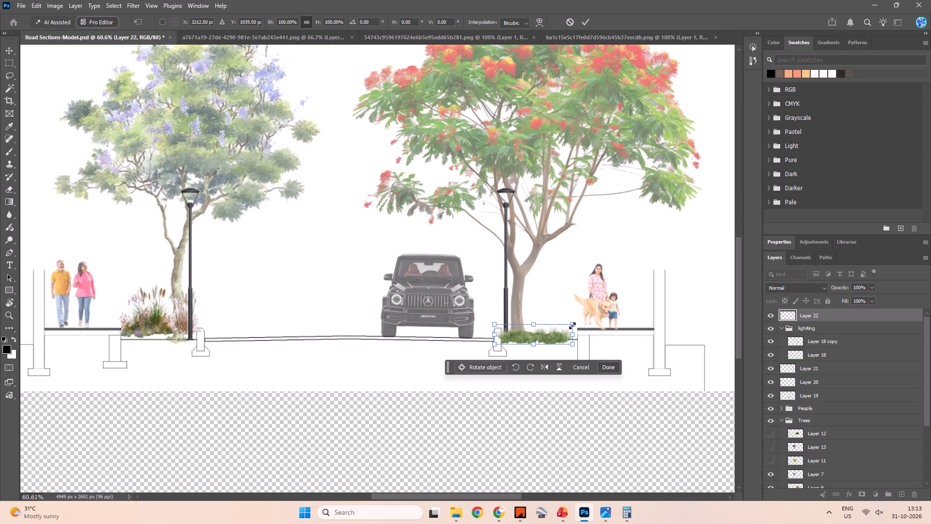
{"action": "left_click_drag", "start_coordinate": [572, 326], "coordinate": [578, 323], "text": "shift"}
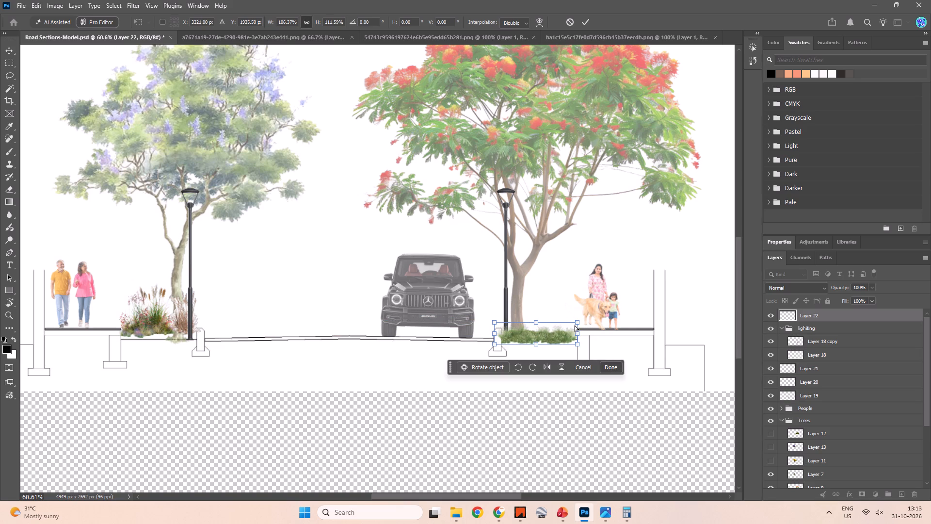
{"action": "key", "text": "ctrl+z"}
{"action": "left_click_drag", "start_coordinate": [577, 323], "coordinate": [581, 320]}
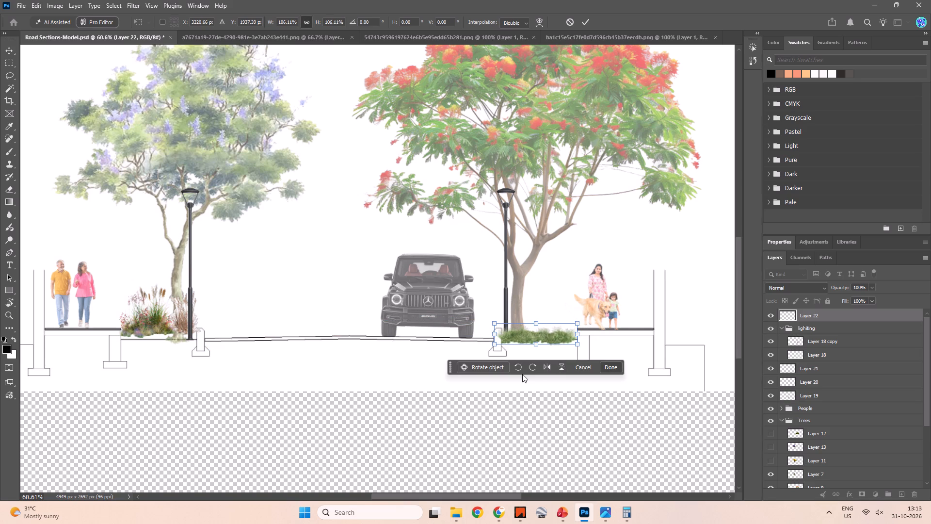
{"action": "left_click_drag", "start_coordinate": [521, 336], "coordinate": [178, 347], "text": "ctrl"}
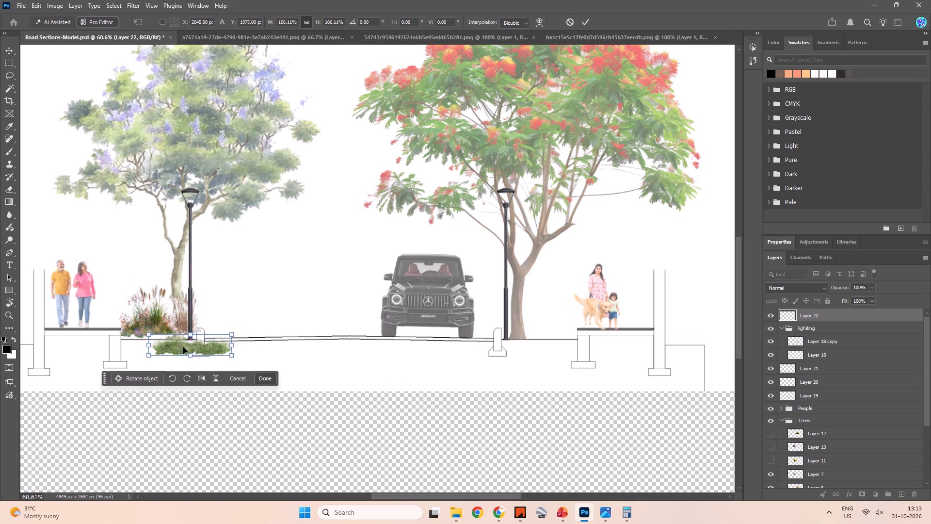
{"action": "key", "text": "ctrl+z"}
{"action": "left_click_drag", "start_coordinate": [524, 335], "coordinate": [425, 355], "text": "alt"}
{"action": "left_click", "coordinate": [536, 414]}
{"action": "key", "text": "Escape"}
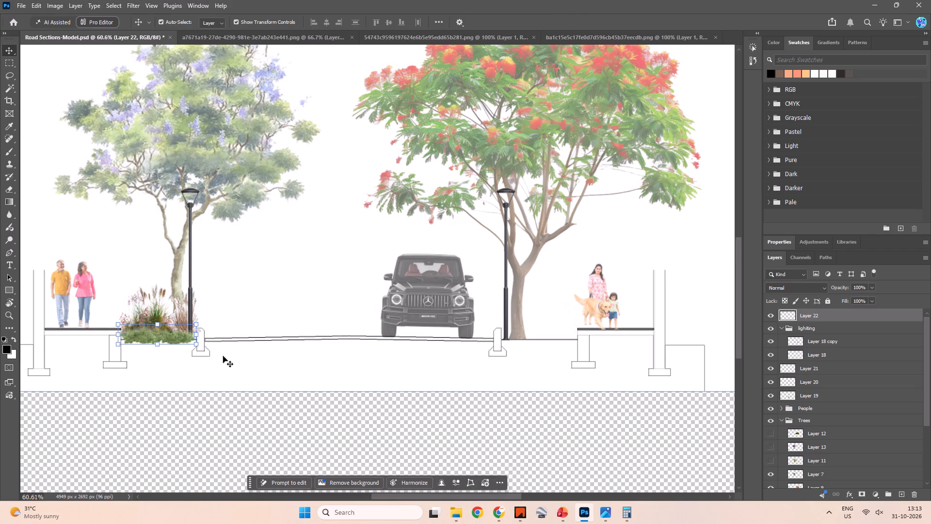
Duplicate the green grass strip into the planting strip under the red-flowering tree, between the kerb and the footpath.
{"action": "left_click_drag", "start_coordinate": [168, 337], "coordinate": [587, 332], "text": "alt"}
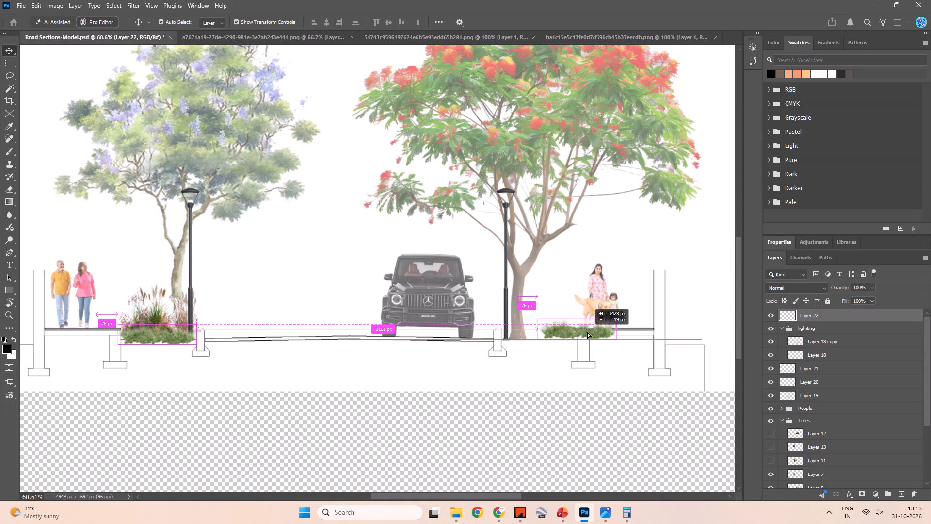
{"action": "left_click_drag", "start_coordinate": [587, 332], "coordinate": [546, 336], "text": "alt"}
{"action": "left_click", "coordinate": [534, 413]}
Enlarge the duplicated green grass strip proportionally so it spans from the kerb to the edge of the footpath.
{"action": "scroll", "coordinate": [563, 333], "scroll_direction": "up", "scroll_amount": 5, "text": "alt"}
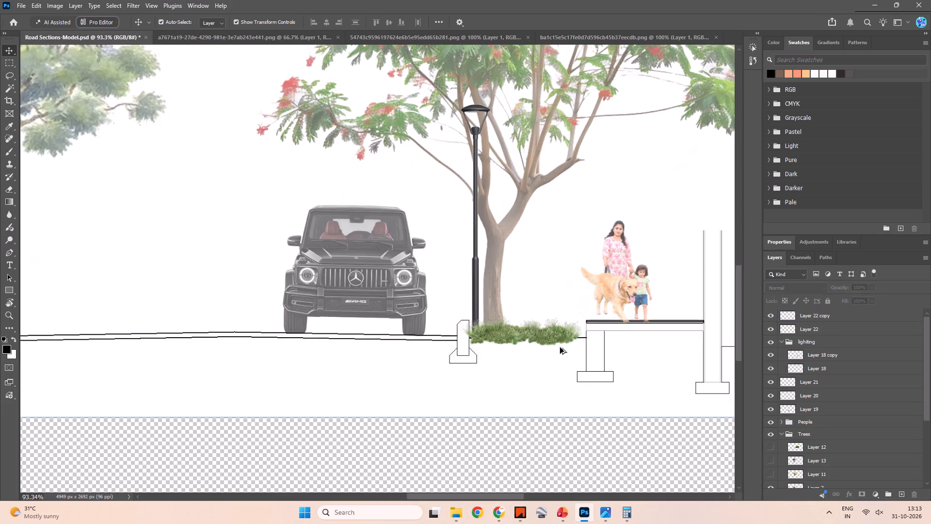
{"action": "scroll", "coordinate": [560, 347], "scroll_direction": "up", "scroll_amount": 4, "text": "alt"}
{"action": "left_click", "coordinate": [541, 327]}
{"action": "left_click_drag", "start_coordinate": [594, 299], "coordinate": [601, 294]}
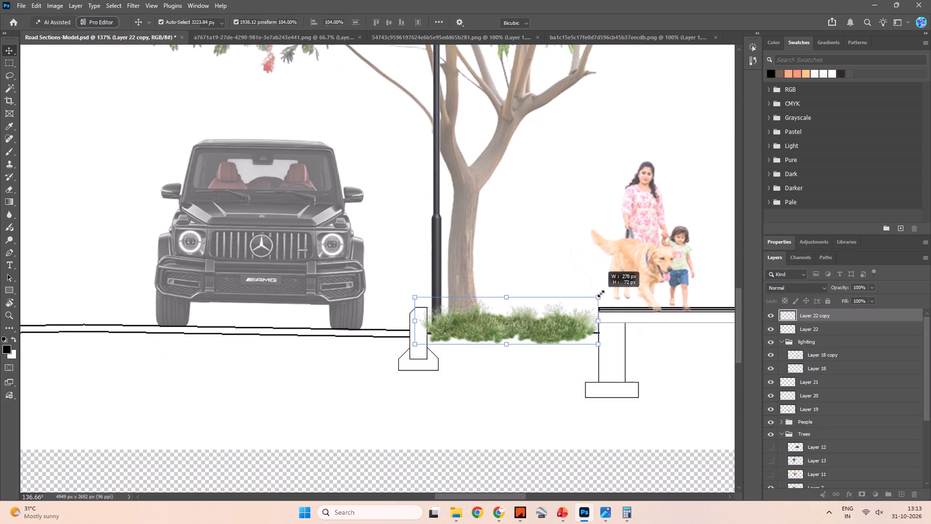
{"action": "left_click_drag", "start_coordinate": [601, 294], "coordinate": [608, 288]}
{"action": "left_click", "coordinate": [549, 447]}
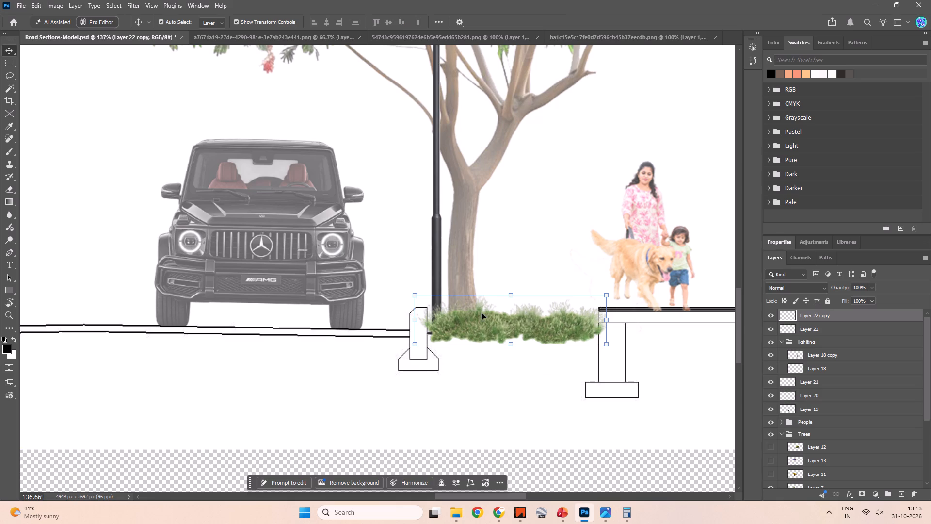
{"action": "left_click", "coordinate": [482, 313]}
{"action": "left_click", "coordinate": [486, 467]}
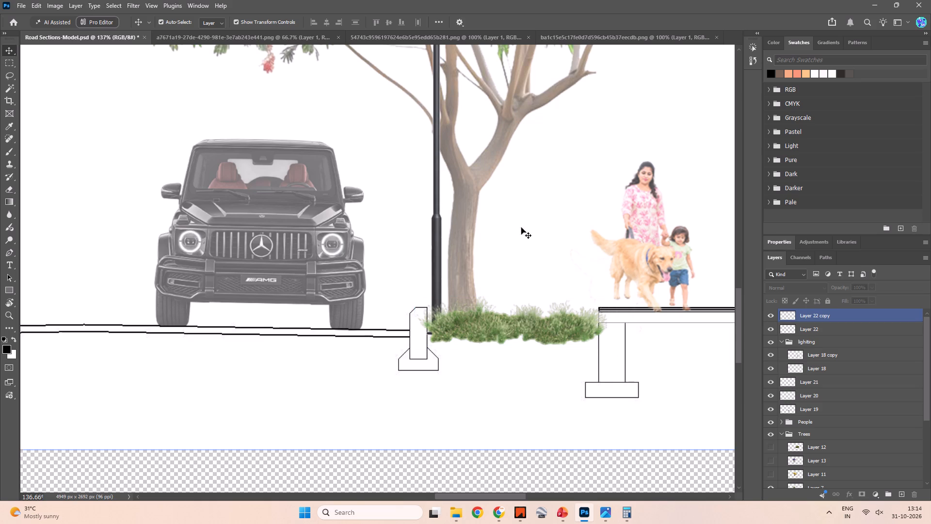
Examine the planting strips, trees and people on both sides of the road section.
{"action": "key", "text": "space"}
{"action": "key", "text": "space"}
{"action": "key", "text": "space"}
{"action": "key", "text": "space"}
{"action": "key", "text": "space"}
{"action": "key", "text": "space"}
{"action": "key", "text": "space"}
{"action": "key", "text": "space"}
{"action": "key", "text": "space"}
{"action": "key", "text": "space"}
{"action": "key", "text": "space"}
{"action": "key", "text": "space"}
{"action": "left_click_drag", "start_coordinate": [432, 206], "coordinate": [487, 295]}
{"action": "scroll", "coordinate": [492, 241], "scroll_direction": "down", "scroll_amount": 5, "text": "alt"}
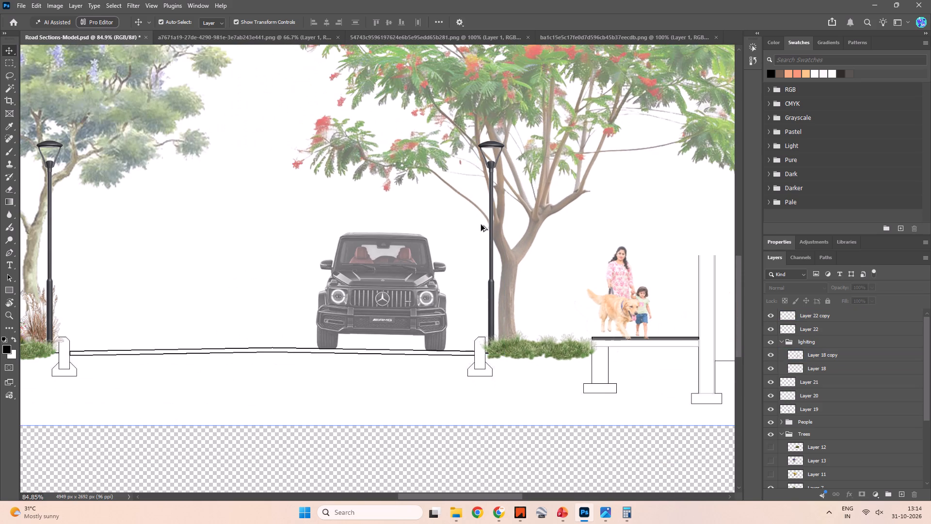
{"action": "key", "text": "space"}
{"action": "key", "text": "space"}
{"action": "key", "text": "space"}
{"action": "key", "text": "space"}
{"action": "key", "text": "space"}
{"action": "key", "text": "space"}
{"action": "key", "text": "space"}
{"action": "key", "text": "space"}
{"action": "key", "text": "space"}
{"action": "key", "text": "space"}
{"action": "key", "text": "space"}
{"action": "key", "text": "space"}
{"action": "key", "text": "space"}
{"action": "key", "text": "space"}
{"action": "key", "text": "space"}
{"action": "key", "text": "space"}
{"action": "key", "text": "space"}
{"action": "key", "text": "space"}
{"action": "key", "text": "space"}
{"action": "key", "text": "space"}
{"action": "left_click_drag", "start_coordinate": [488, 291], "coordinate": [281, 267]}
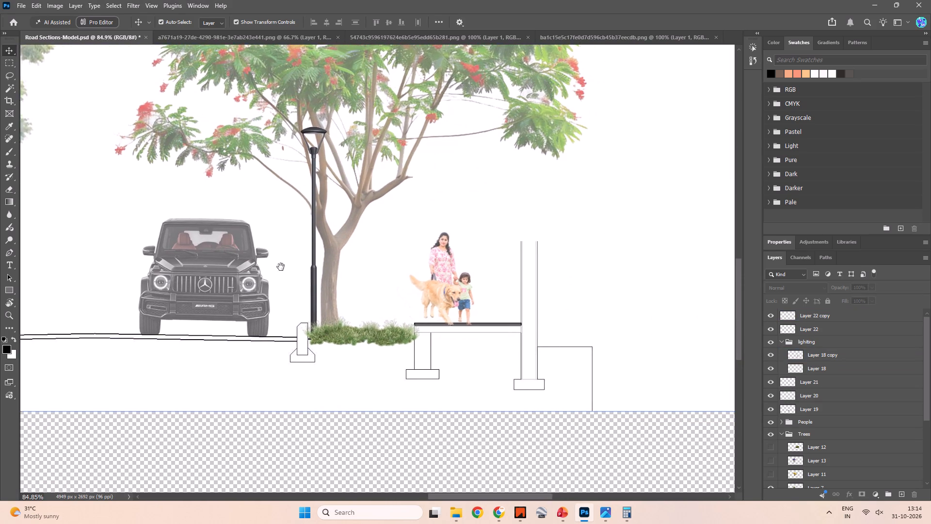
{"action": "left_click_drag", "start_coordinate": [281, 267], "coordinate": [617, 287]}
{"action": "left_click_drag", "start_coordinate": [276, 295], "coordinate": [295, 229]}
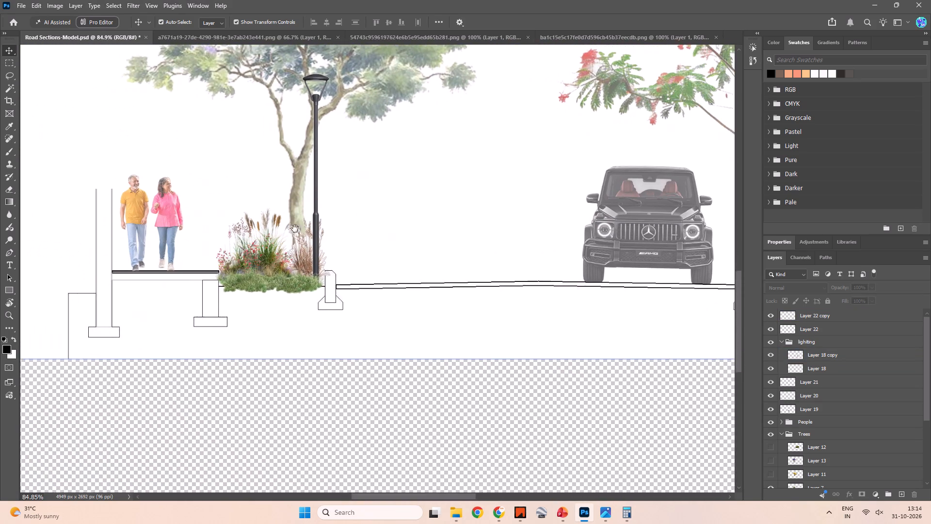
{"action": "left_click_drag", "start_coordinate": [295, 229], "coordinate": [265, 267]}
{"action": "key", "text": "space"}
{"action": "key", "text": "space"}
{"action": "key", "text": "space"}
{"action": "key", "text": "space"}
{"action": "key", "text": "space"}
{"action": "key", "text": "space"}
{"action": "key", "text": "space"}
{"action": "key", "text": "space"}
{"action": "key", "text": "space"}
{"action": "key", "text": "space"}
{"action": "key", "text": "space"}
{"action": "key", "text": "space"}
{"action": "left_click_drag", "start_coordinate": [459, 263], "coordinate": [241, 277]}
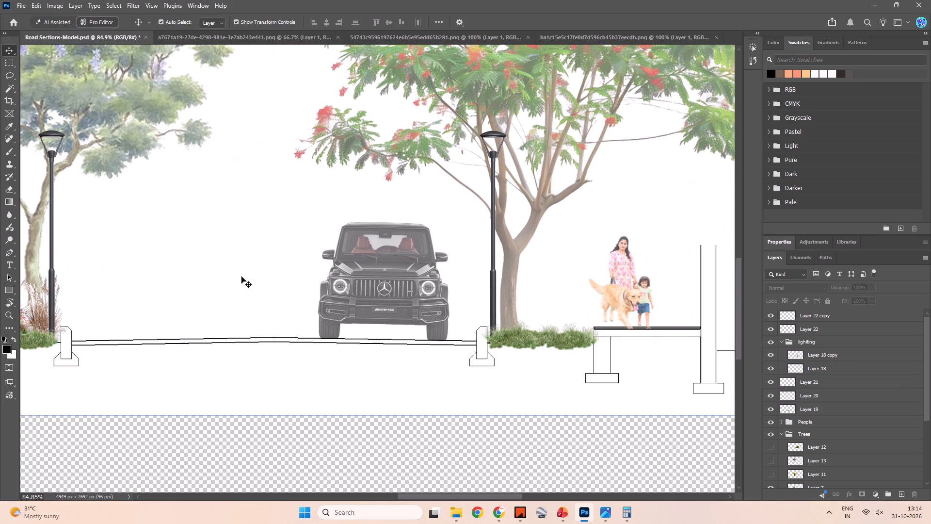
Preview planting images in the tree_Elevations folder and open the seasonal planting sheet a42108e7e401c52f6243c15f0a055982.jpg in Photoshop.
{"action": "key", "text": "alt+Tab"}
{"action": "left_click", "coordinate": [181, 151]}
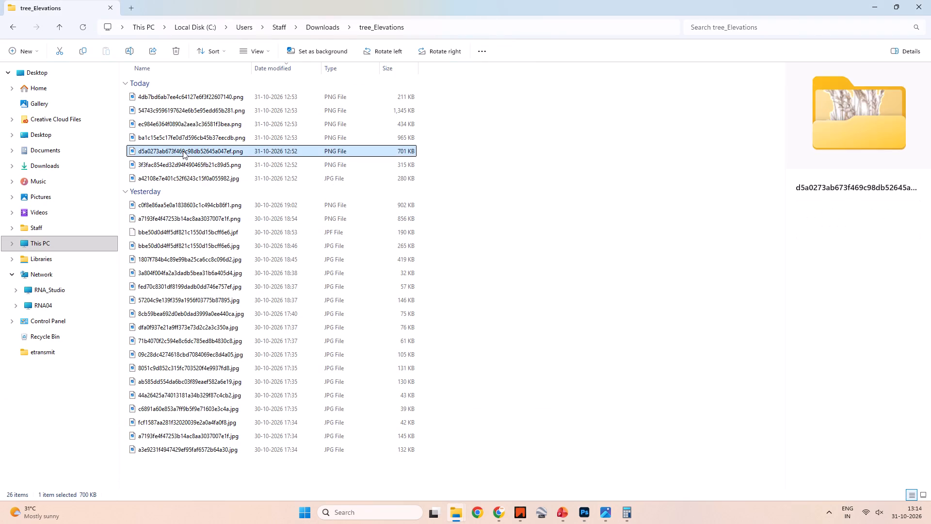
{"action": "left_click", "coordinate": [180, 164]}
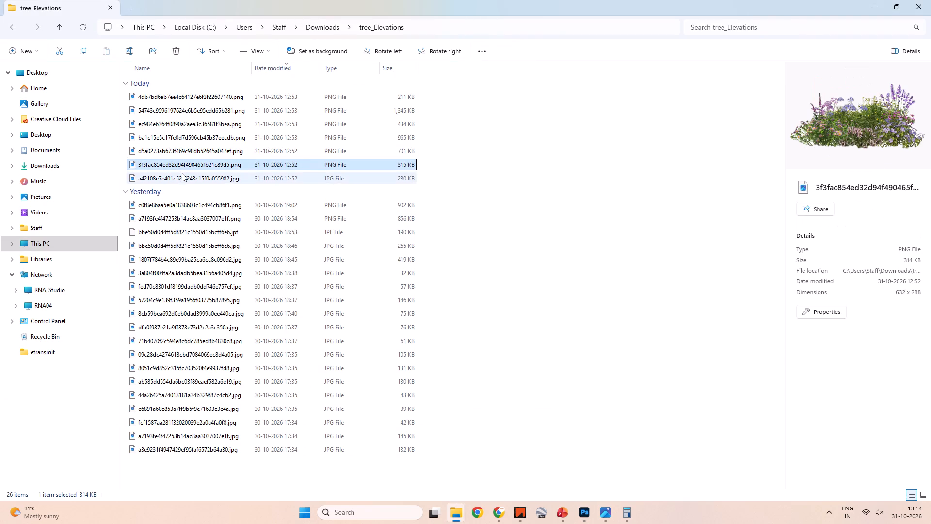
{"action": "left_click", "coordinate": [182, 173]}
{"action": "right_click", "coordinate": [182, 173]}
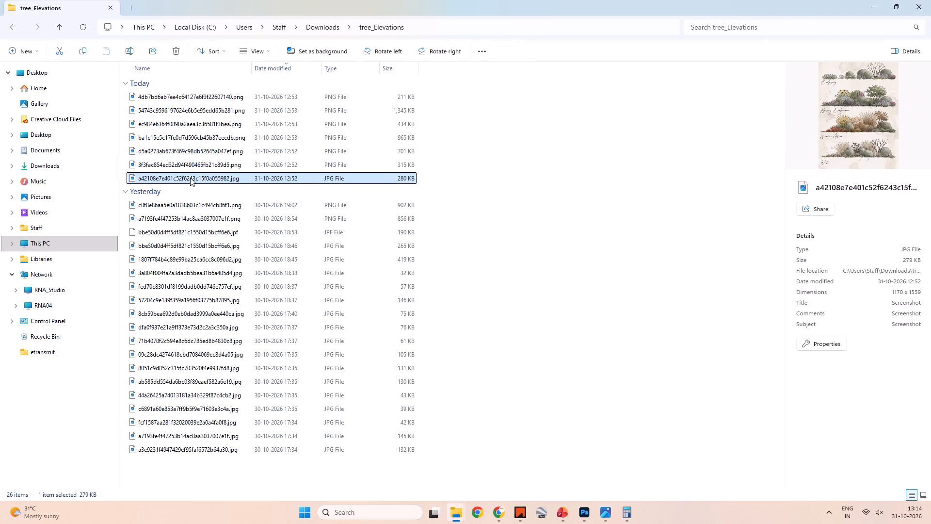
{"action": "left_click", "coordinate": [250, 116]}
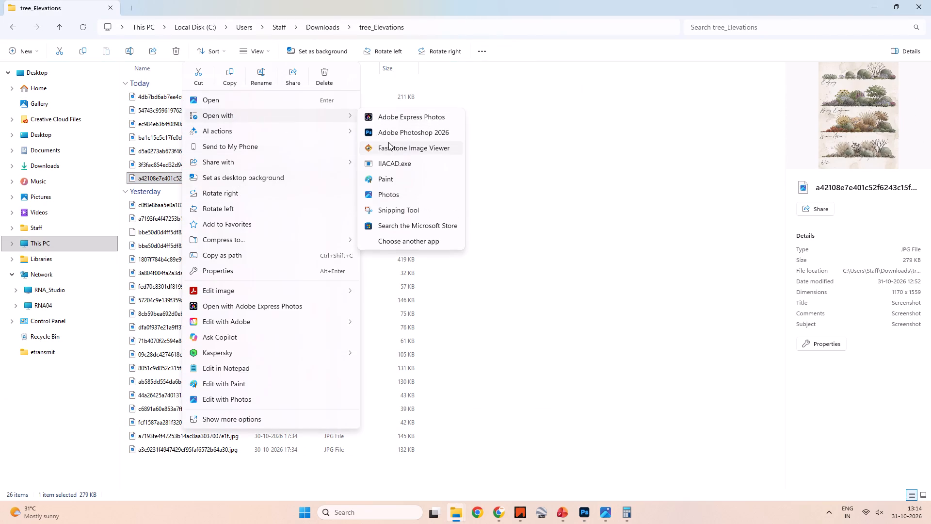
{"action": "left_click", "coordinate": [389, 126]}
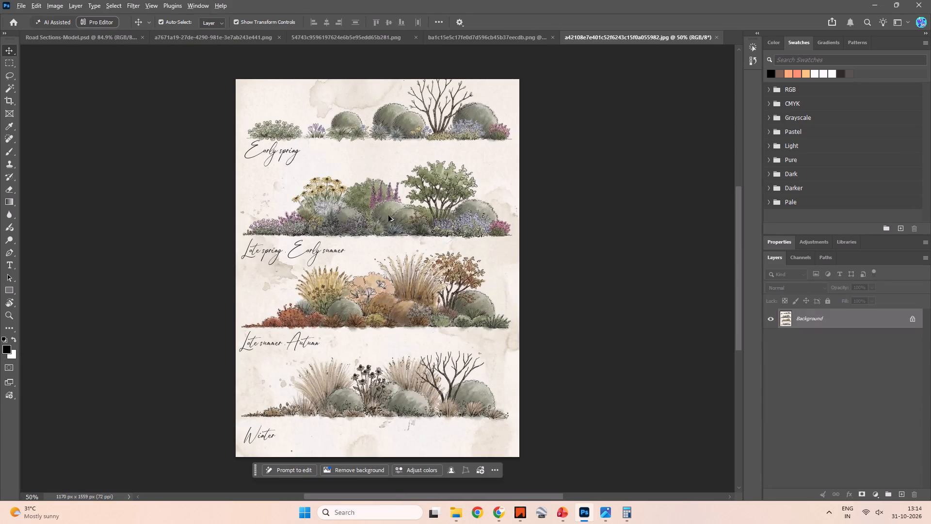
{"action": "scroll", "coordinate": [394, 224], "scroll_direction": "up", "scroll_amount": 6, "text": "alt"}
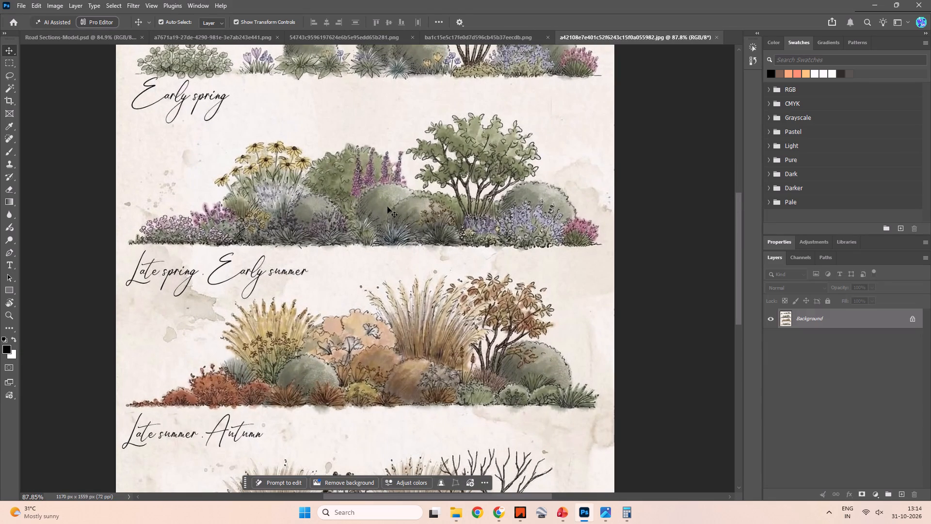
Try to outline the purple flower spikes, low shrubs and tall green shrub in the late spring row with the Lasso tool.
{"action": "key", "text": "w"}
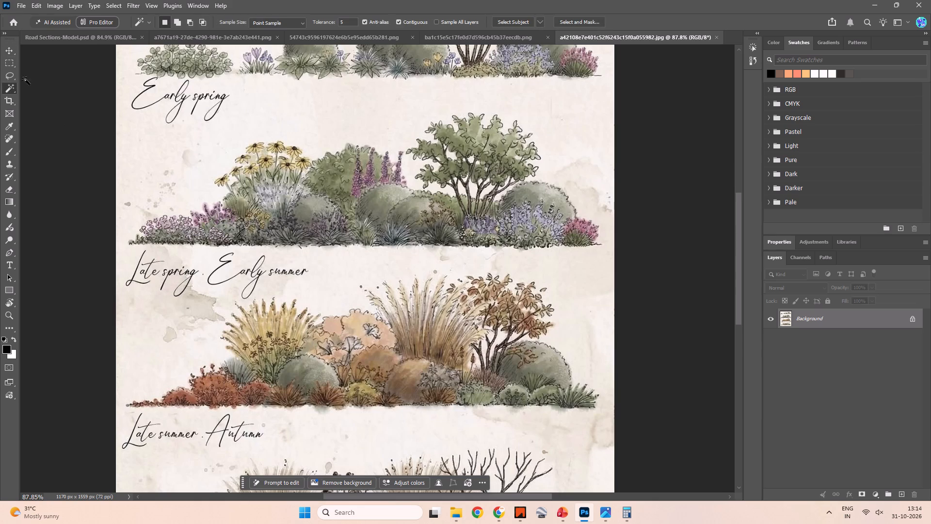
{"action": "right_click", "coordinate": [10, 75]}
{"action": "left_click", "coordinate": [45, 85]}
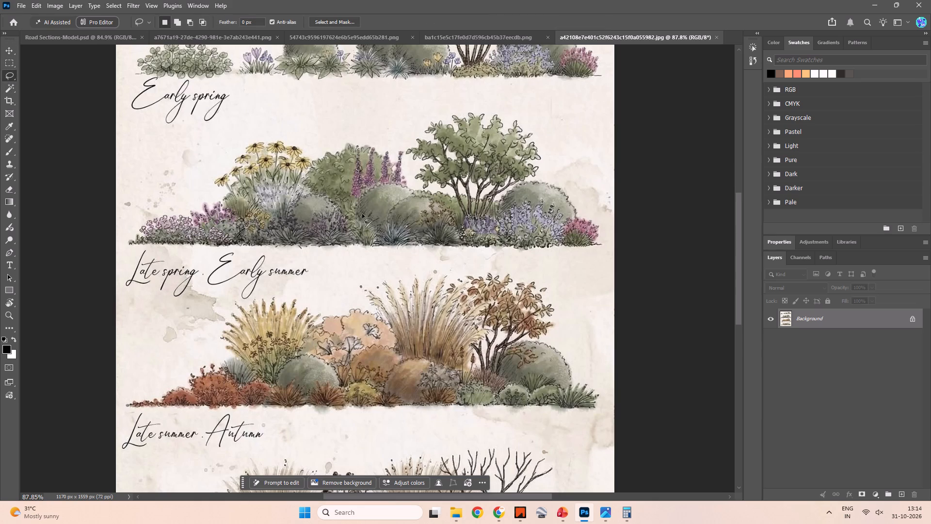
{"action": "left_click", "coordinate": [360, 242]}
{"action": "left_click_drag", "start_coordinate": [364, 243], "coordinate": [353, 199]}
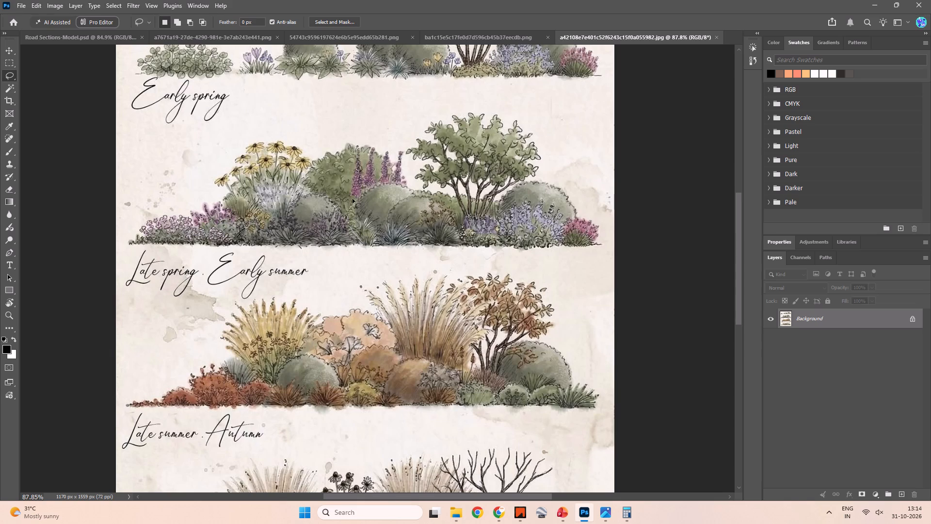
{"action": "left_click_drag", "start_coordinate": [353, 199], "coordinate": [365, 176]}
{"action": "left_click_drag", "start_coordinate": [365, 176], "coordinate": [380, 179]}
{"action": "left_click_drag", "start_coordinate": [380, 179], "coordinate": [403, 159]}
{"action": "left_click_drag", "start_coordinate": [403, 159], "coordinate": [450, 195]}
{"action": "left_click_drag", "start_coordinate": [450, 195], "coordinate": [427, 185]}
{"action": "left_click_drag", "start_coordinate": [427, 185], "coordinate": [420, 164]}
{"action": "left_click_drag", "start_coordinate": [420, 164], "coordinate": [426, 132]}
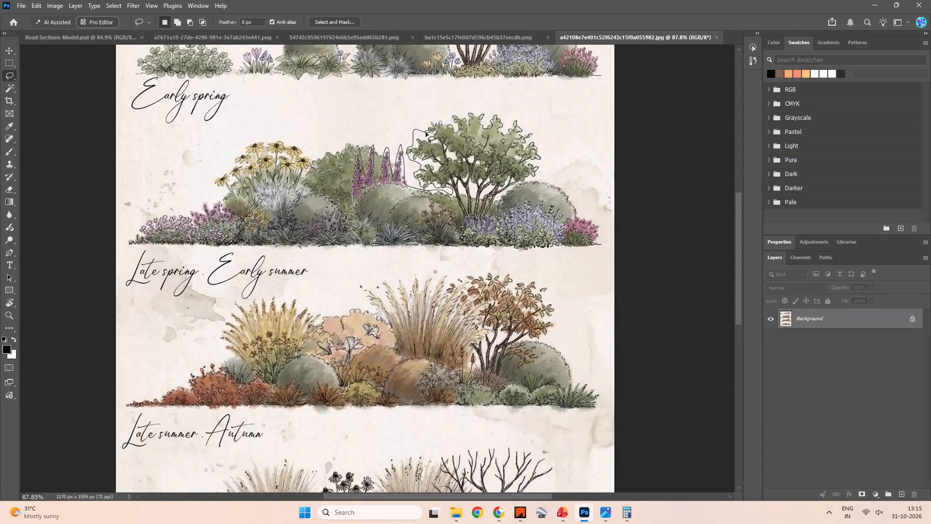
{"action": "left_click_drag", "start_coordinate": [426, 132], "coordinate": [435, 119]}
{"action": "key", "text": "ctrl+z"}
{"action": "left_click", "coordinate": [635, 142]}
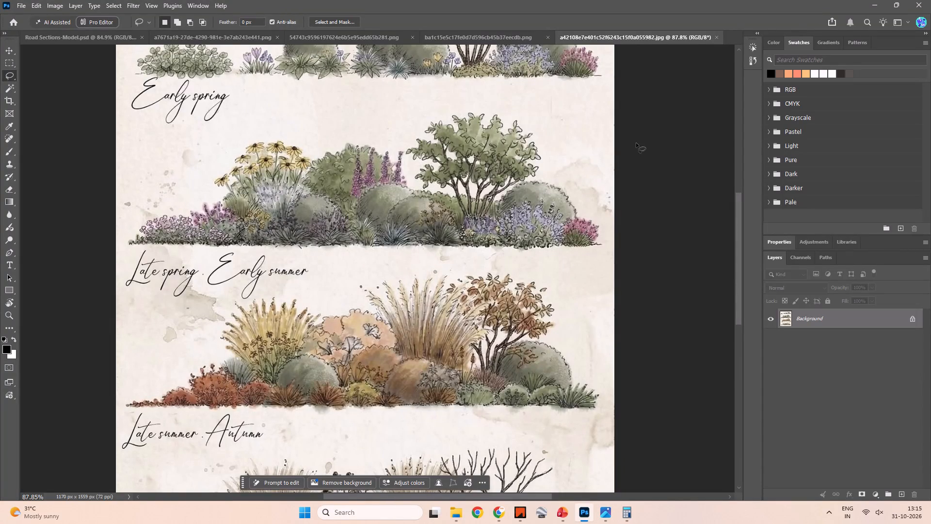
Select the paper background above the late spring planting row with the Magic Wand.
{"action": "scroll", "coordinate": [597, 167], "scroll_direction": "down", "scroll_amount": 4, "text": "alt"}
{"action": "key", "text": "space"}
{"action": "key", "text": "space"}
{"action": "key", "text": "space"}
{"action": "key", "text": "space"}
{"action": "key", "text": "space"}
{"action": "key", "text": "space"}
{"action": "key", "text": "space"}
{"action": "key", "text": "space"}
{"action": "key", "text": "space"}
{"action": "key", "text": "space"}
{"action": "key", "text": "space"}
{"action": "left_click_drag", "start_coordinate": [642, 185], "coordinate": [618, 234]}
{"action": "left_click", "coordinate": [618, 234]}
{"action": "key", "text": "w"}
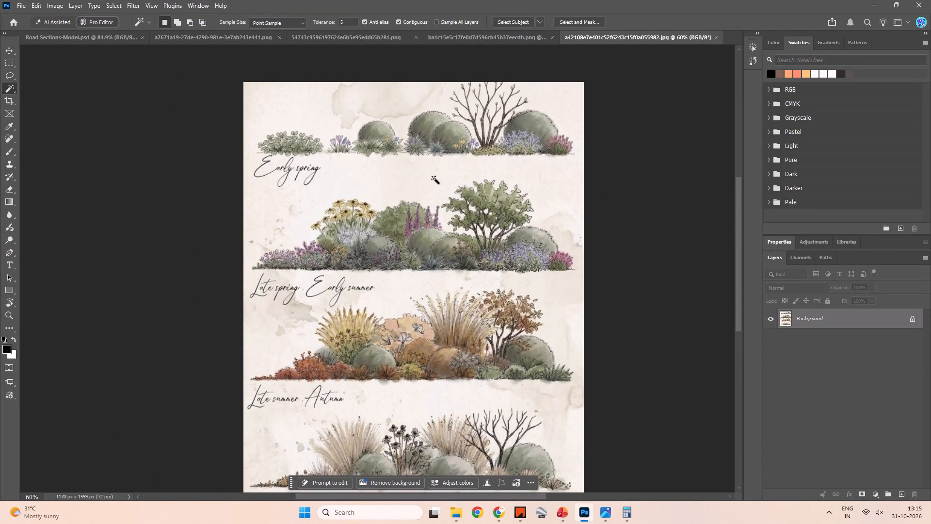
{"action": "left_click", "coordinate": [433, 177]}
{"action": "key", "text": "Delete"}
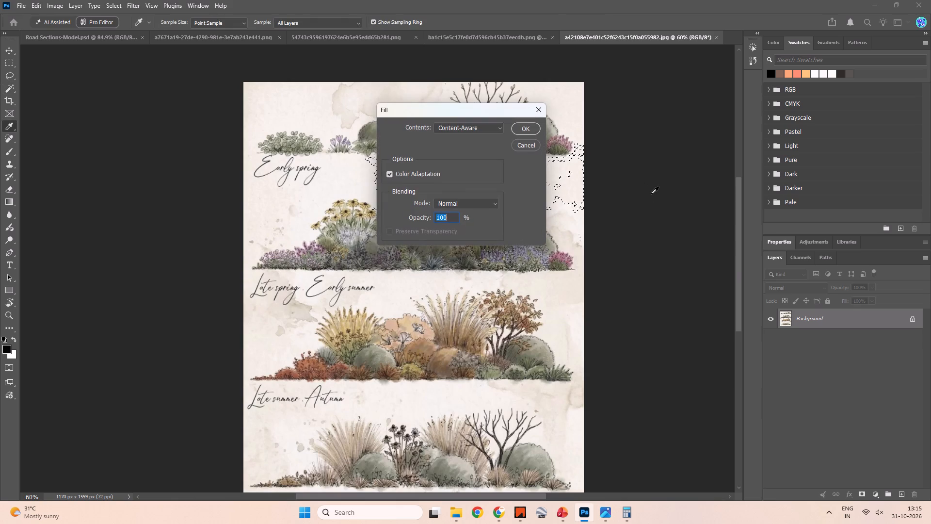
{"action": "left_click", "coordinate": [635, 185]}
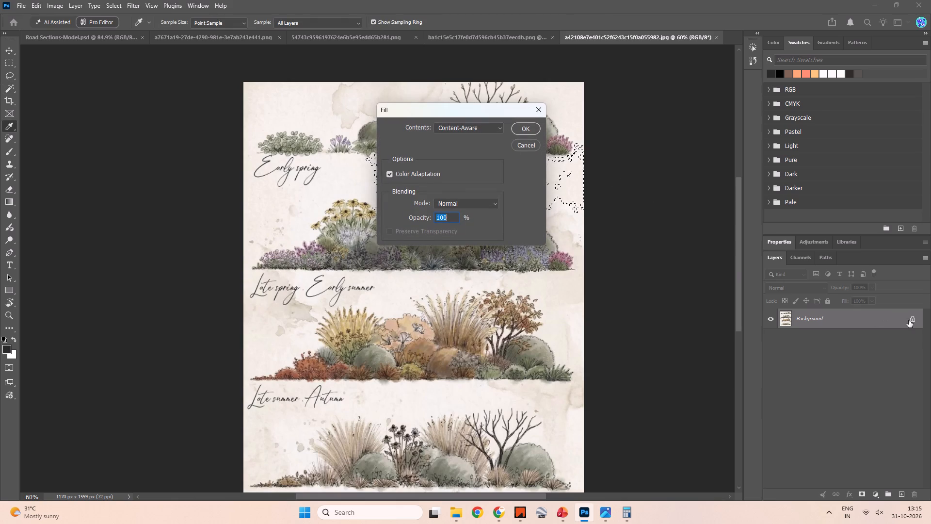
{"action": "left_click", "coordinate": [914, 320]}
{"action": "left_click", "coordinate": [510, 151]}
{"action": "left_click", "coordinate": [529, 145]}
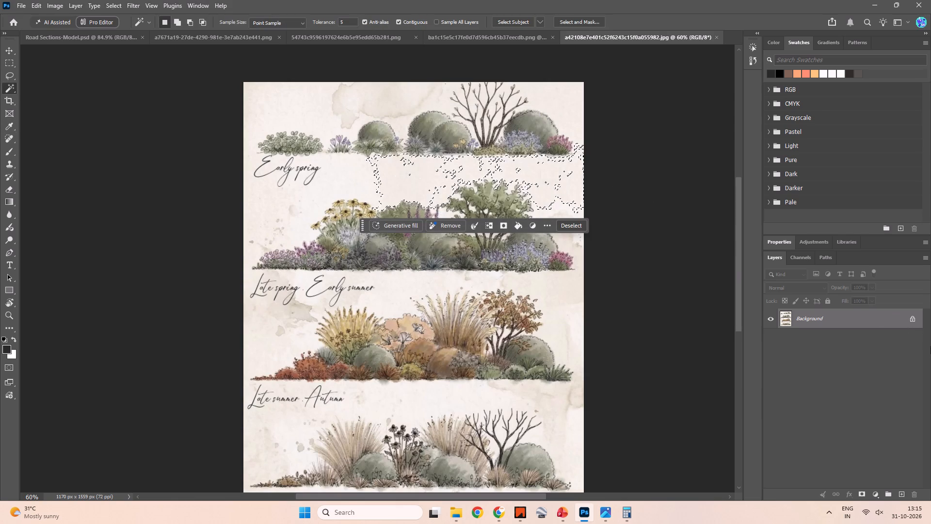
Unlock the Background layer, delete the selected paper area above the late spring row and clear the selection.
{"action": "left_click", "coordinate": [916, 321]}
{"action": "key", "text": "Delete"}
{"action": "left_click", "coordinate": [616, 280]}
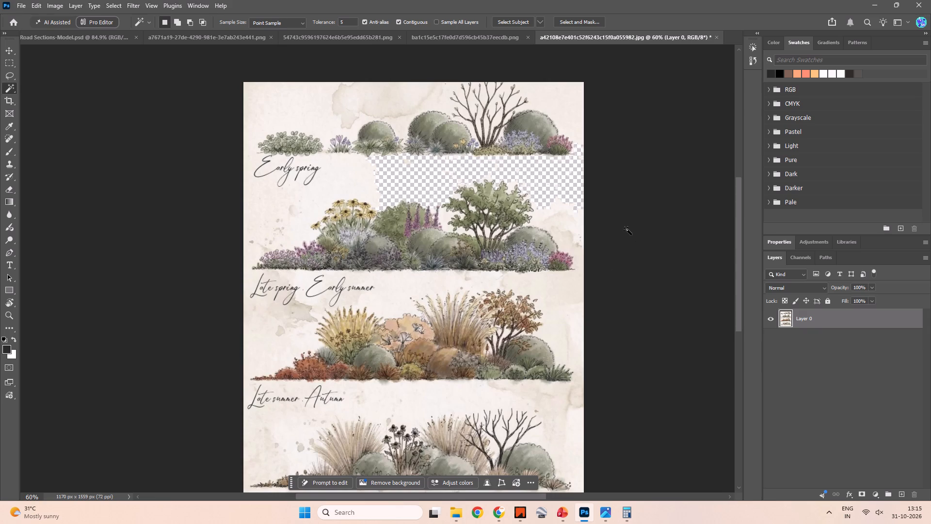
Erase the paper above the low plants of the early spring row with the Eraser enlarged to 175 px.
{"action": "key", "text": "e"}
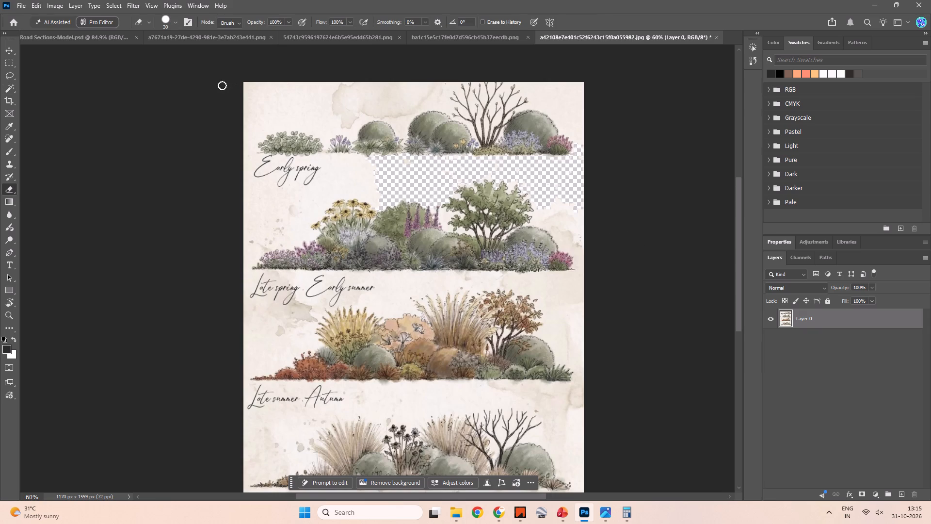
{"action": "left_click_drag", "start_coordinate": [230, 84], "coordinate": [384, 92]}
{"action": "key", "text": "bracketright"}
{"action": "key", "text": "bracketright"}
{"action": "key", "text": "bracketright"}
{"action": "key", "text": "bracketright"}
{"action": "key", "text": "bracketright"}
{"action": "key", "text": "bracketright"}
{"action": "key", "text": "bracketright"}
{"action": "key", "text": "bracketright"}
{"action": "key", "text": "bracketright"}
{"action": "key", "text": "bracketright"}
{"action": "key", "text": "bracketright"}
{"action": "key", "text": "bracketright"}
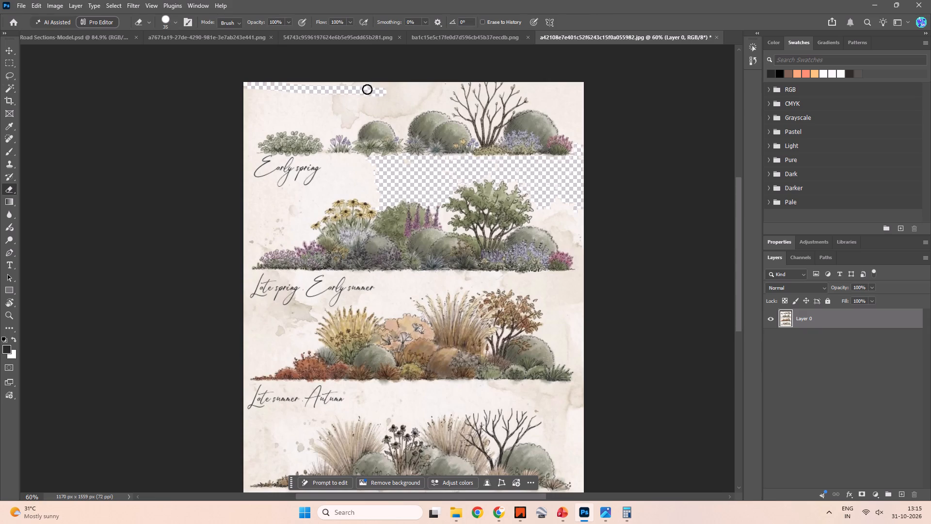
{"action": "left_click_drag", "start_coordinate": [241, 123], "coordinate": [242, 121]}
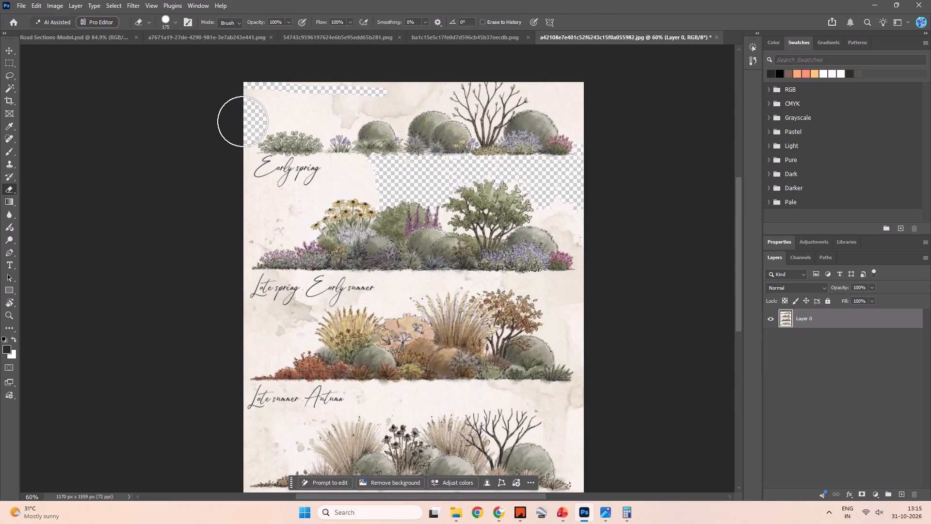
{"action": "left_click_drag", "start_coordinate": [242, 121], "coordinate": [394, 90]}
{"action": "left_click", "coordinate": [394, 91]}
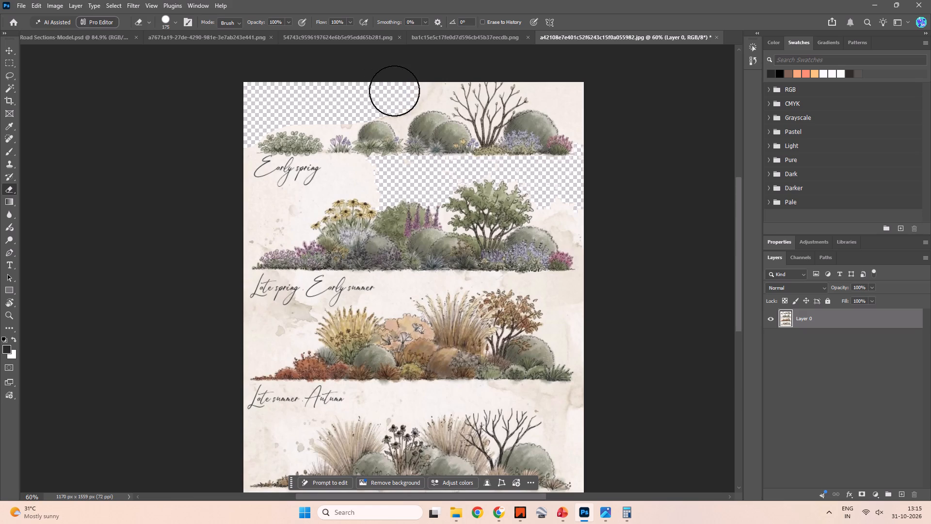
{"action": "left_click", "coordinate": [408, 88]}
{"action": "left_click", "coordinate": [422, 86]}
{"action": "left_click", "coordinate": [426, 82]}
Erase the paper above and beside the last dome shrub and pink flowers of the early spring row with an 80 px Eraser.
{"action": "key", "text": "bracketleft"}
{"action": "key", "text": "bracketleft"}
{"action": "key", "text": "bracketleft"}
{"action": "key", "text": "bracketleft"}
{"action": "key", "text": "bracketleft"}
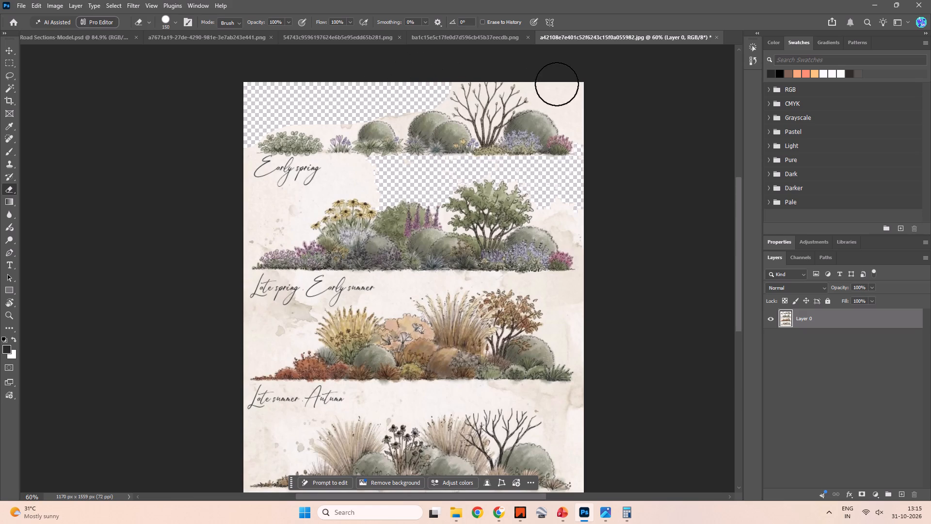
{"action": "left_click_drag", "start_coordinate": [535, 88], "coordinate": [594, 95]}
{"action": "left_click_drag", "start_coordinate": [561, 95], "coordinate": [561, 100]}
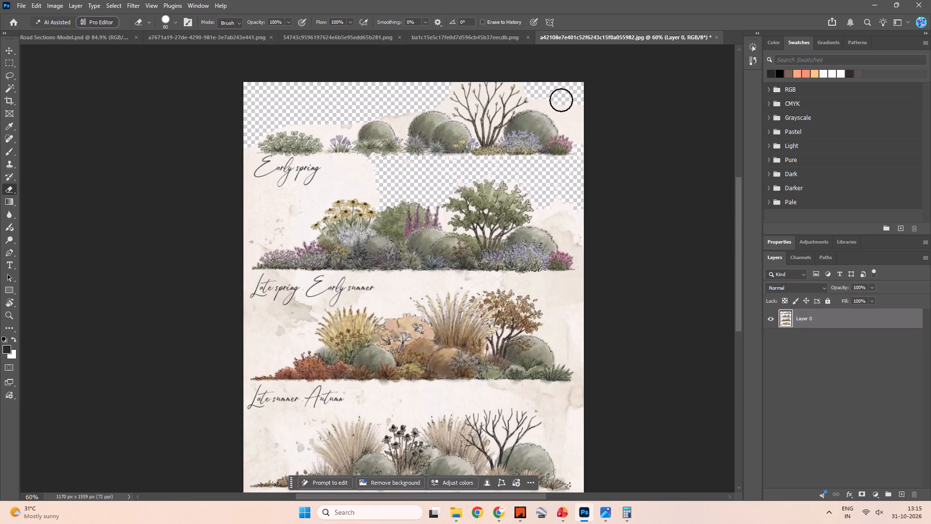
{"action": "left_click_drag", "start_coordinate": [561, 100], "coordinate": [584, 130]}
{"action": "left_click_drag", "start_coordinate": [562, 101], "coordinate": [579, 158]}
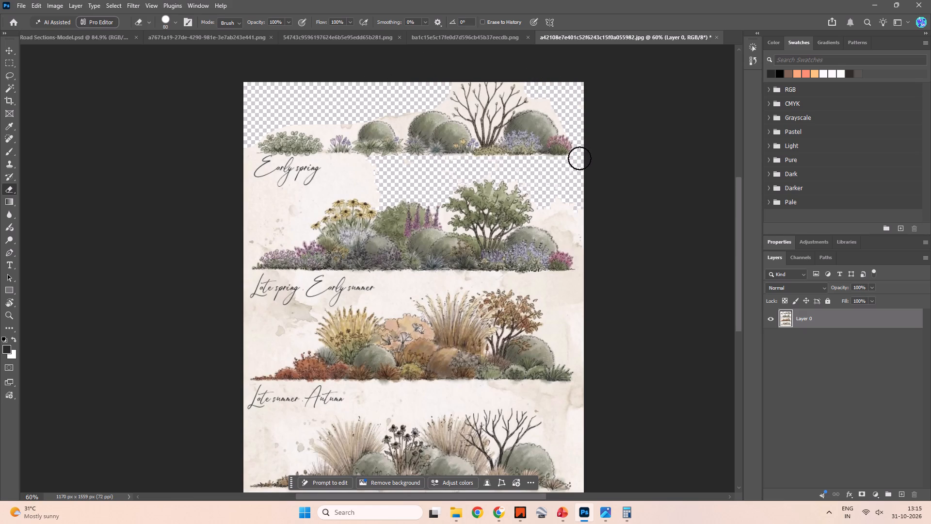
{"action": "left_click_drag", "start_coordinate": [579, 158], "coordinate": [578, 162]}
Erase the leftover paper specks between the early and late spring rows and beside the tall green shrub.
{"action": "left_click_drag", "start_coordinate": [391, 171], "coordinate": [412, 170]}
{"action": "left_click_drag", "start_coordinate": [412, 170], "coordinate": [619, 192]}
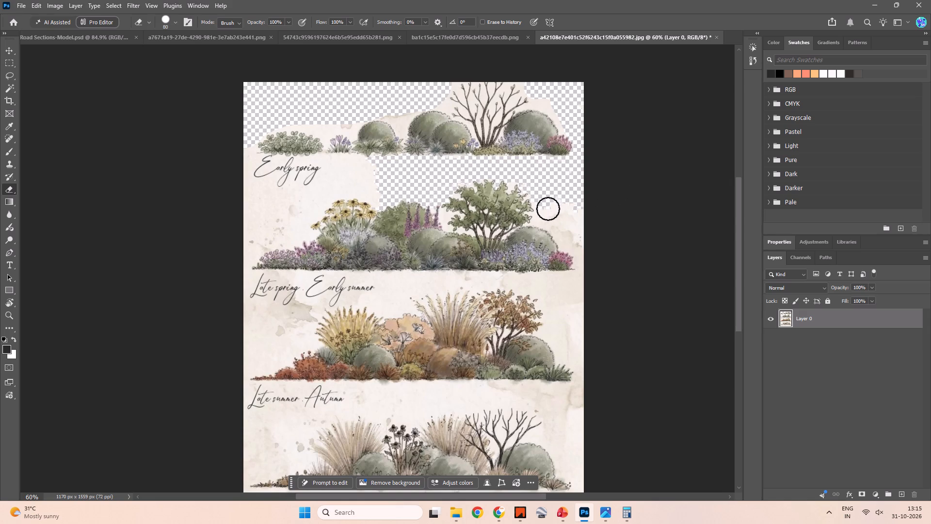
{"action": "left_click_drag", "start_coordinate": [548, 209], "coordinate": [622, 241]}
Erase the paper along the outer side of the dome shrub and pink flowers ending the late spring row.
{"action": "scroll", "coordinate": [556, 235], "scroll_direction": "up", "scroll_amount": 7, "text": "ctrl"}
{"action": "scroll", "coordinate": [628, 246], "scroll_direction": "up", "scroll_amount": 6}
{"action": "key", "text": "Menu"}
{"action": "scroll", "coordinate": [626, 250], "scroll_direction": "down", "scroll_amount": 6}
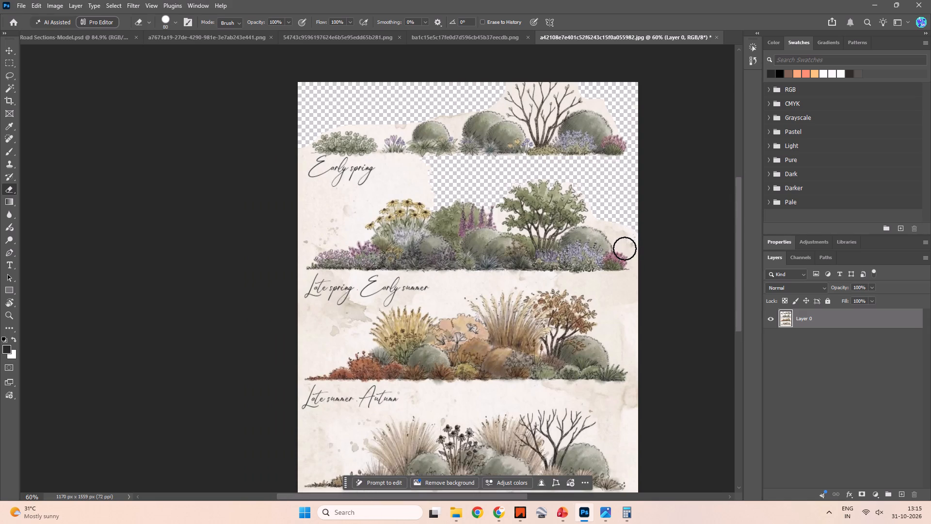
{"action": "scroll", "coordinate": [630, 253], "scroll_direction": "up", "scroll_amount": 9, "text": "ctrl+alt"}
{"action": "key", "text": "Menu"}
{"action": "key", "text": "Menu"}
{"action": "key", "text": "Menu"}
{"action": "key", "text": "Menu"}
{"action": "key", "text": "Menu"}
{"action": "key", "text": "Menu"}
{"action": "key", "text": "Menu"}
{"action": "key", "text": "Menu"}
{"action": "key", "text": "Menu"}
{"action": "key", "text": "Menu"}
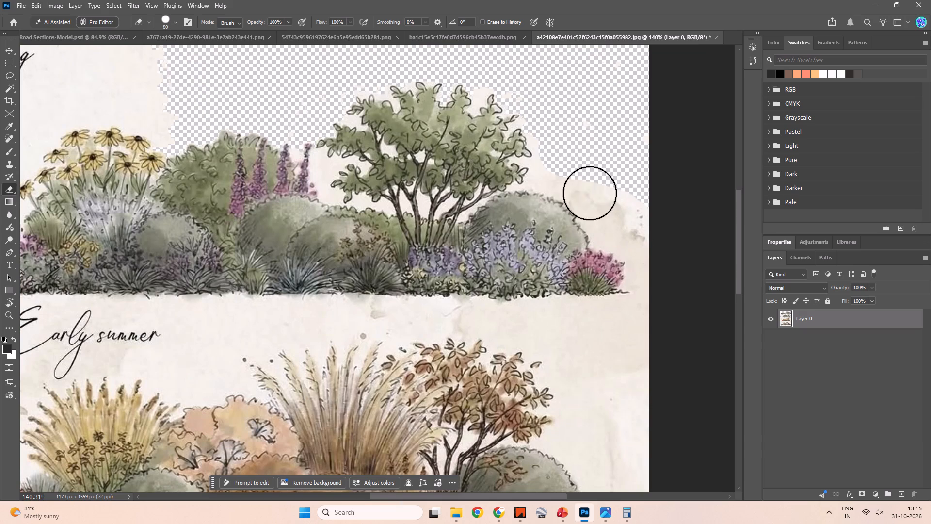
{"action": "left_click_drag", "start_coordinate": [589, 194], "coordinate": [578, 208]}
{"action": "key", "text": "ctrl+z"}
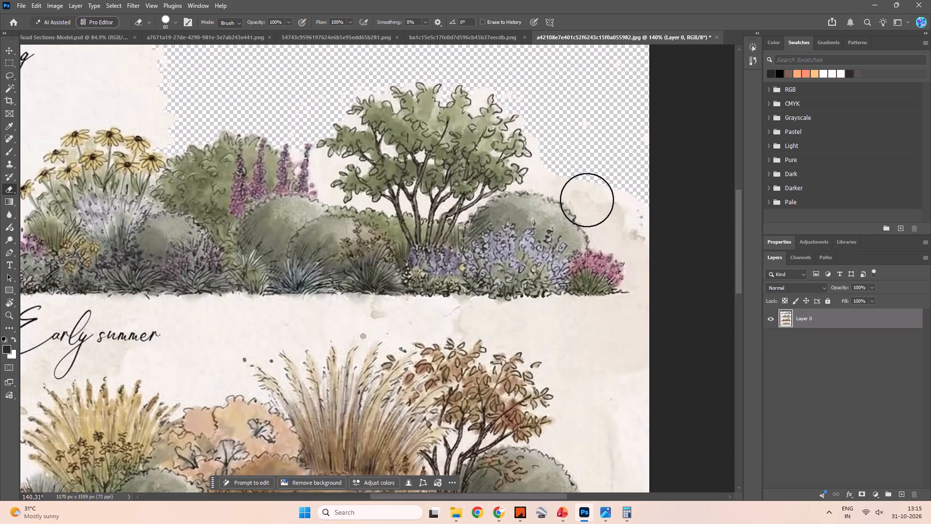
{"action": "left_click_drag", "start_coordinate": [585, 187], "coordinate": [612, 226]}
{"action": "left_click_drag", "start_coordinate": [617, 222], "coordinate": [644, 219]}
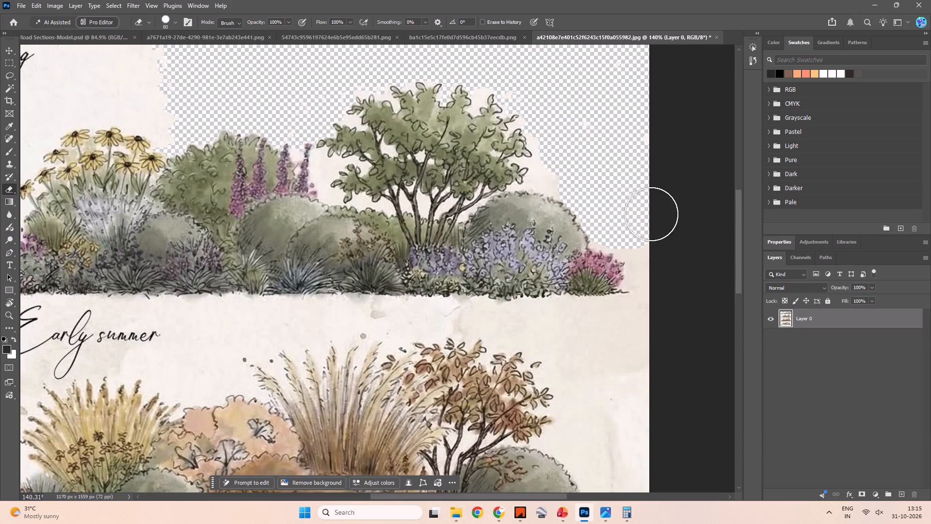
{"action": "left_click_drag", "start_coordinate": [650, 220], "coordinate": [652, 272]}
{"action": "left_click_drag", "start_coordinate": [642, 249], "coordinate": [652, 284]}
{"action": "left_click", "coordinate": [649, 290]}
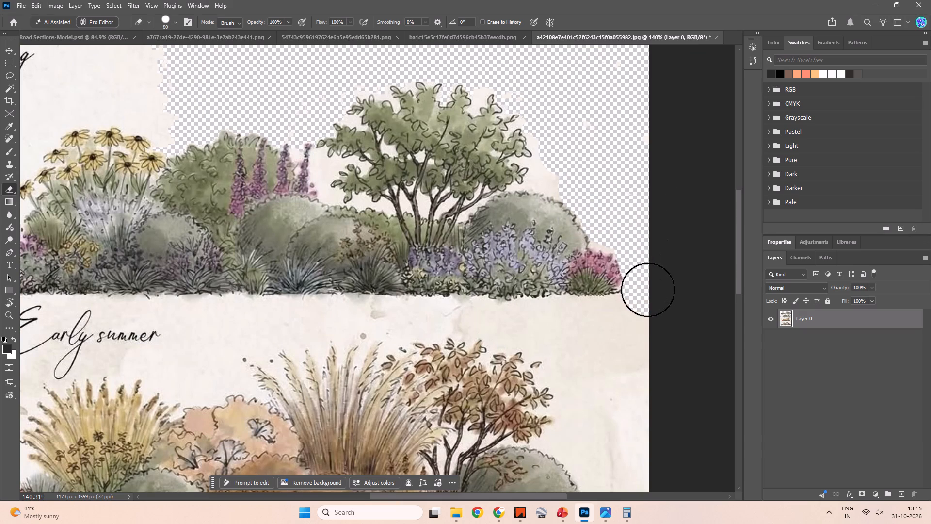
{"action": "left_click", "coordinate": [610, 227]}
Erase the paper along the outer side of the green tree's crown, above the dome shrub, with the Eraser reduced to 40 px.
{"action": "key", "text": "space"}
{"action": "key", "text": "space"}
{"action": "key", "text": "space"}
{"action": "key", "text": "space"}
{"action": "key", "text": "space"}
{"action": "key", "text": "space"}
{"action": "key", "text": "space"}
{"action": "key", "text": "space"}
{"action": "left_click_drag", "start_coordinate": [591, 189], "coordinate": [620, 245]}
{"action": "key", "text": "bracketleft"}
{"action": "key", "text": "bracketleft"}
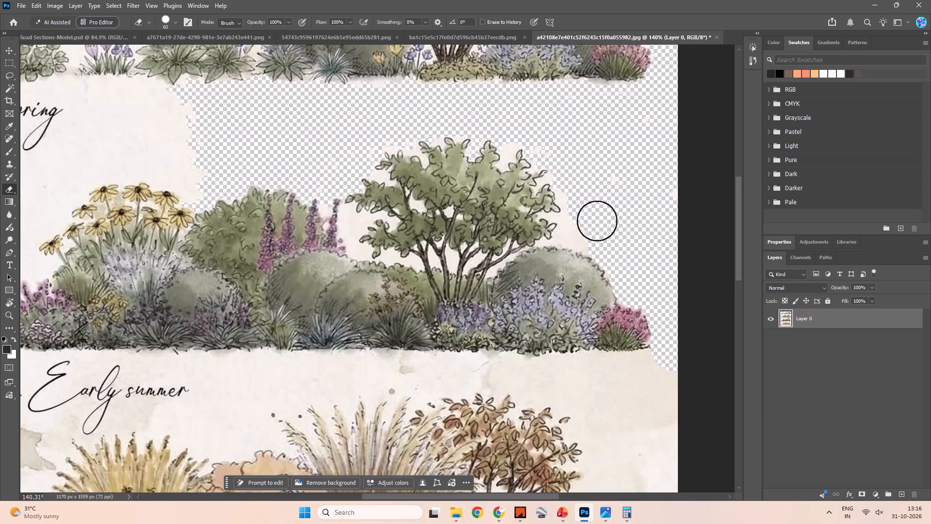
{"action": "key", "text": "bracketleft"}
{"action": "key", "text": "bracketleft"}
{"action": "key", "text": "bracketleft"}
{"action": "left_click", "coordinate": [587, 240]}
{"action": "left_click", "coordinate": [578, 234]}
{"action": "left_click", "coordinate": [573, 236]}
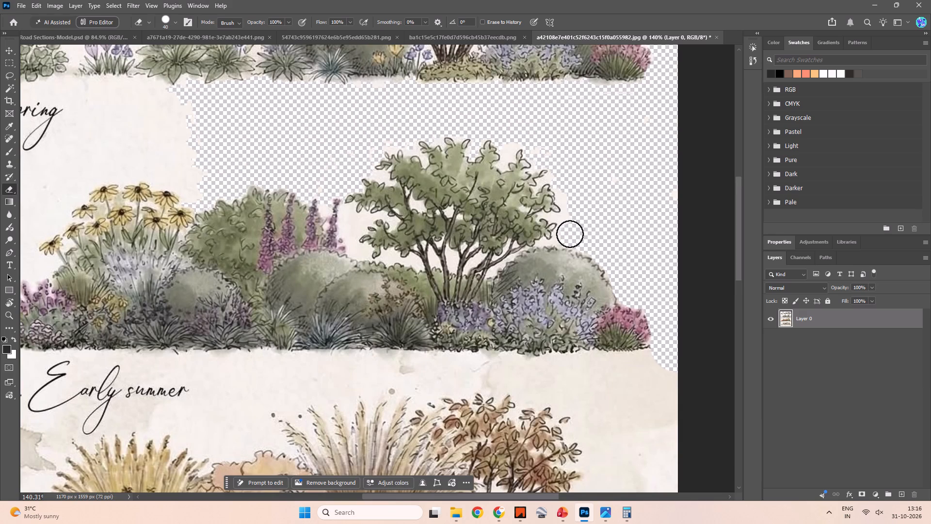
{"action": "left_click", "coordinate": [570, 234]}
{"action": "left_click", "coordinate": [566, 234]}
{"action": "left_click", "coordinate": [569, 227]}
{"action": "left_click", "coordinate": [572, 222]}
{"action": "left_click", "coordinate": [574, 213]}
{"action": "left_click", "coordinate": [573, 202]}
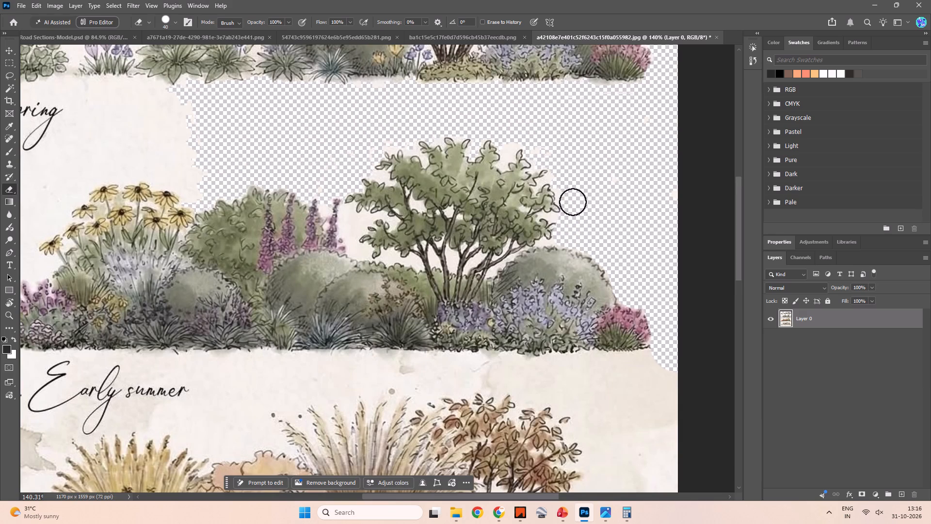
{"action": "left_click", "coordinate": [571, 198]}
{"action": "left_click", "coordinate": [569, 196]}
{"action": "left_click", "coordinate": [569, 188]}
{"action": "left_click", "coordinate": [566, 185]}
{"action": "left_click", "coordinate": [563, 180]}
{"action": "double_click", "coordinate": [562, 176]}
Erase the paper in the notches between the leaves along the top of the tree crown with a 20 px Eraser.
{"action": "key", "text": "bracketleft"}
{"action": "key", "text": "bracketleft"}
{"action": "key", "text": "bracketleft"}
{"action": "key", "text": "bracketleft"}
{"action": "left_click", "coordinate": [508, 150]}
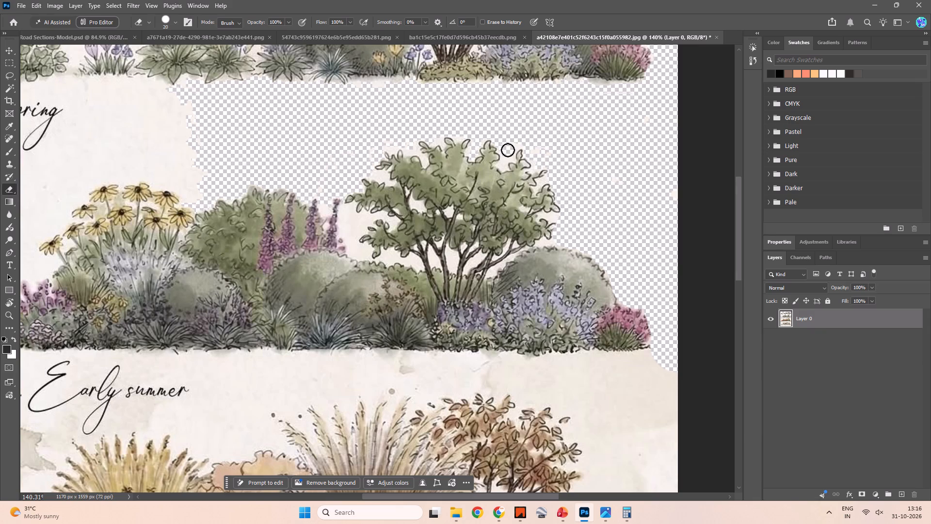
{"action": "left_click", "coordinate": [508, 155]}
{"action": "left_click", "coordinate": [507, 158]}
{"action": "double_click", "coordinate": [505, 161]}
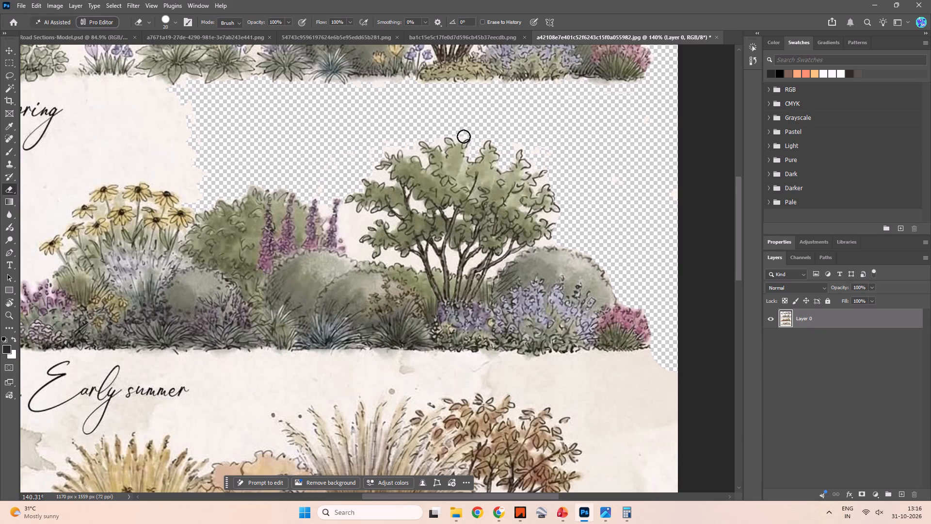
{"action": "left_click", "coordinate": [461, 135]}
{"action": "left_click", "coordinate": [453, 135]}
Erase the paper around the upper leaves on the spike-flower side of the tree crown with a 10 px Eraser.
{"action": "key", "text": "bracketleft"}
{"action": "key", "text": "bracketleft"}
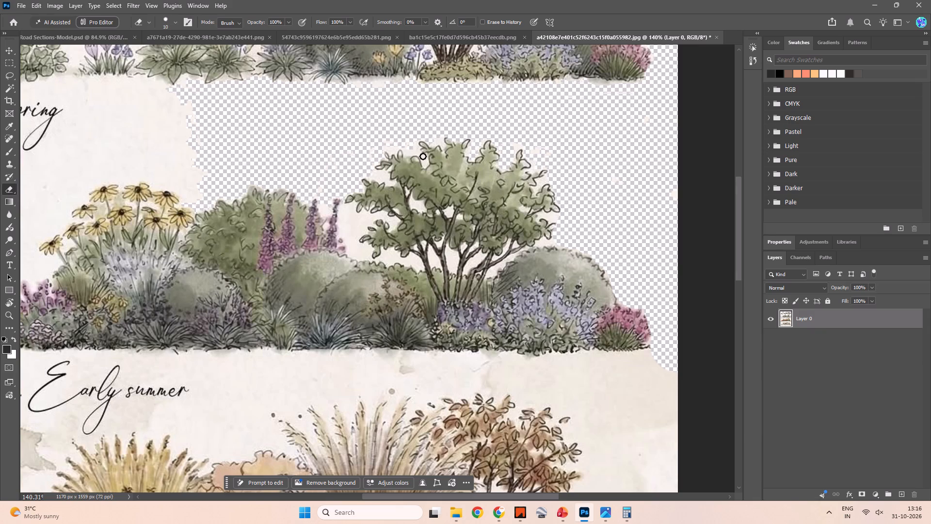
{"action": "double_click", "coordinate": [423, 156]}
{"action": "left_click", "coordinate": [424, 164]}
{"action": "left_click", "coordinate": [416, 147]}
{"action": "double_click", "coordinate": [411, 153]}
{"action": "double_click", "coordinate": [393, 151]}
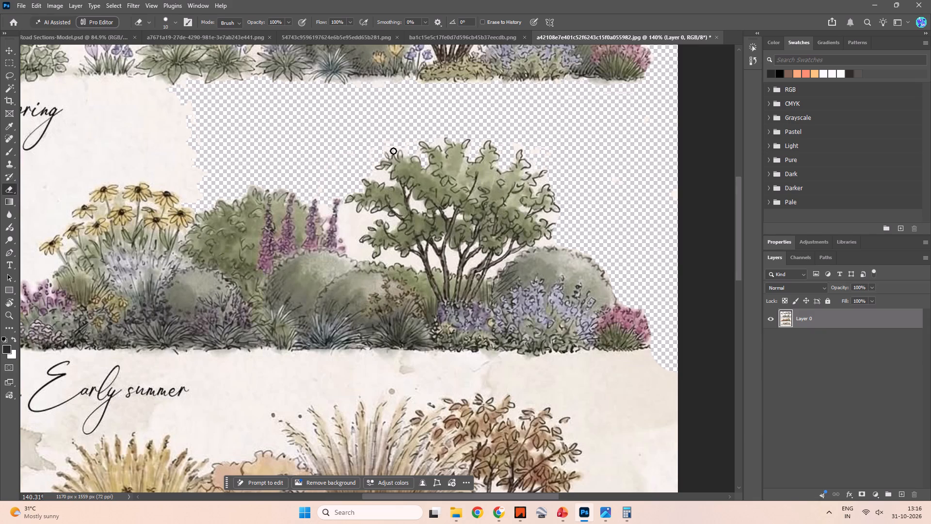
{"action": "left_click", "coordinate": [401, 150]}
{"action": "left_click", "coordinate": [404, 155]}
{"action": "left_click", "coordinate": [409, 159]}
{"action": "left_click", "coordinate": [405, 151]}
{"action": "left_click", "coordinate": [398, 143]}
{"action": "left_click", "coordinate": [388, 148]}
Erase the paper around the crown's side leaves and in the notch below them, facing the purple flower spikes.
{"action": "left_click", "coordinate": [378, 169]}
{"action": "left_click_drag", "start_coordinate": [373, 179], "coordinate": [378, 179]}
{"action": "left_click", "coordinate": [383, 178]}
{"action": "left_click", "coordinate": [387, 180]}
{"action": "double_click", "coordinate": [388, 184]}
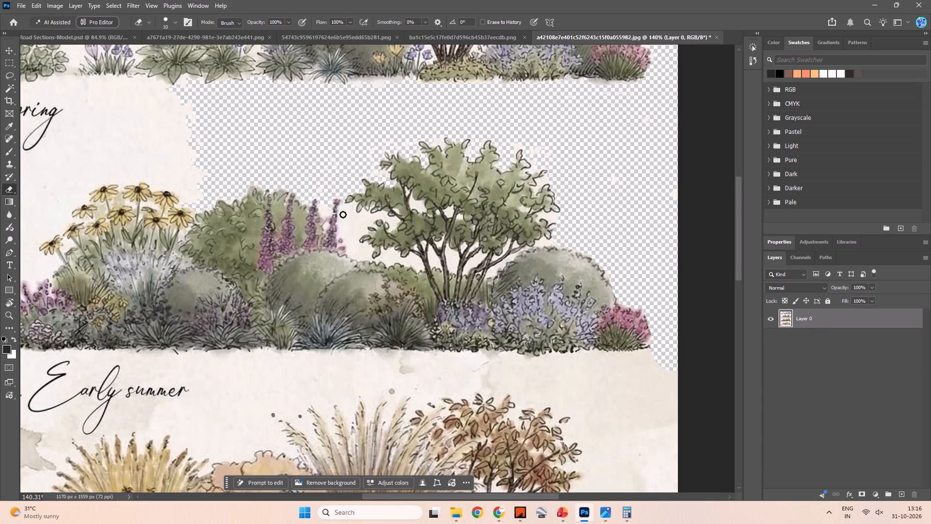
{"action": "left_click_drag", "start_coordinate": [344, 205], "coordinate": [353, 207]}
{"action": "left_click", "coordinate": [351, 206]}
{"action": "left_click", "coordinate": [351, 218]}
{"action": "left_click", "coordinate": [360, 218]}
{"action": "left_click", "coordinate": [363, 215]}
{"action": "left_click", "coordinate": [366, 216]}
{"action": "left_click_drag", "start_coordinate": [369, 219], "coordinate": [376, 216]}
{"action": "left_click", "coordinate": [383, 217]}
{"action": "left_click", "coordinate": [387, 221]}
{"action": "left_click", "coordinate": [393, 220]}
{"action": "left_click", "coordinate": [395, 224]}
{"action": "left_click", "coordinate": [393, 228]}
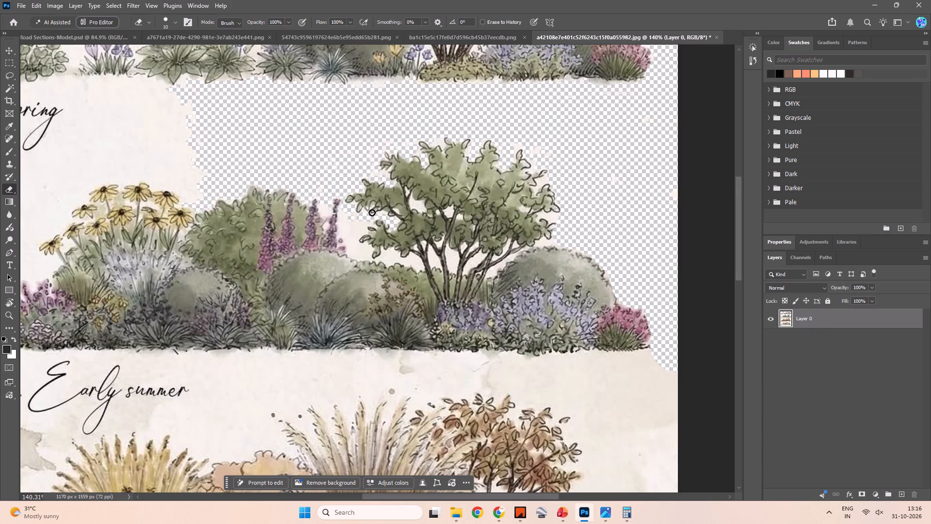
Erase the paper filling the gap between the last purple flower spike and the tree's lower foliage.
{"action": "left_click", "coordinate": [371, 213]}
{"action": "left_click", "coordinate": [368, 221]}
{"action": "left_click", "coordinate": [365, 224]}
{"action": "left_click", "coordinate": [359, 228]}
{"action": "left_click", "coordinate": [361, 231]}
{"action": "left_click", "coordinate": [358, 236]}
{"action": "left_click", "coordinate": [356, 243]}
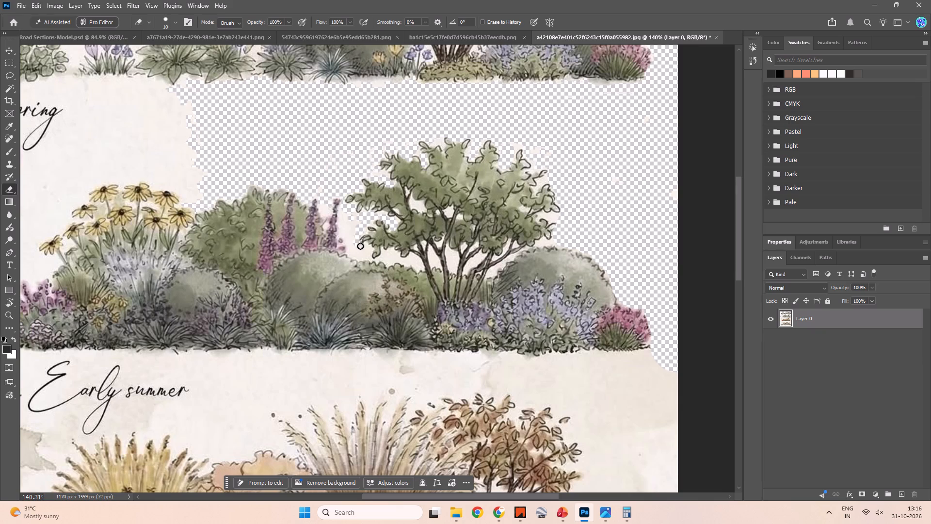
{"action": "left_click", "coordinate": [361, 246]}
{"action": "left_click", "coordinate": [367, 246]}
{"action": "left_click", "coordinate": [367, 250]}
{"action": "left_click_drag", "start_coordinate": [368, 254], "coordinate": [356, 250]}
{"action": "left_click", "coordinate": [352, 244]}
{"action": "left_click_drag", "start_coordinate": [359, 218], "coordinate": [360, 233]}
{"action": "left_click_drag", "start_coordinate": [351, 216], "coordinate": [344, 238]}
{"action": "left_click_drag", "start_coordinate": [344, 212], "coordinate": [369, 260]}
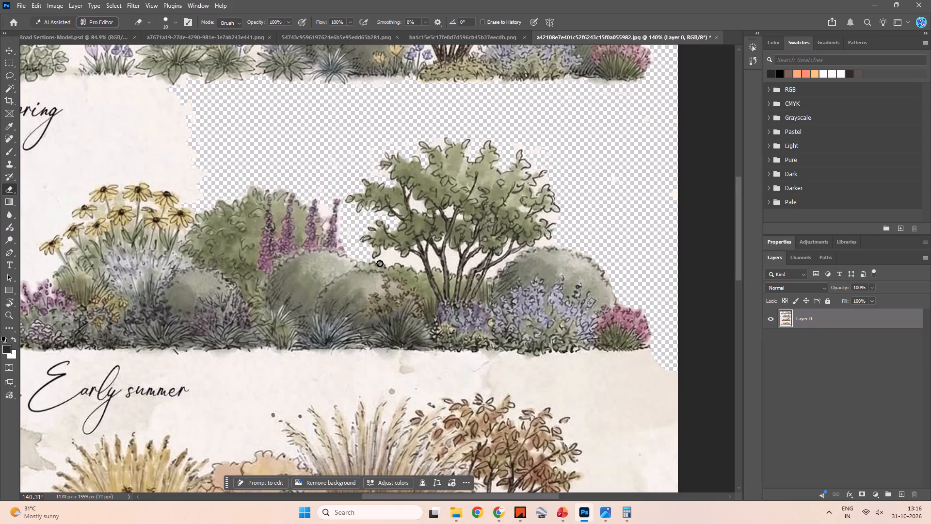
Erase the paper between the tree's lowest leaves and the shrubs beneath, up to the first trunk.
{"action": "left_click", "coordinate": [379, 260]}
{"action": "left_click", "coordinate": [387, 257]}
{"action": "left_click", "coordinate": [387, 250]}
{"action": "left_click", "coordinate": [399, 253]}
{"action": "double_click", "coordinate": [395, 252]}
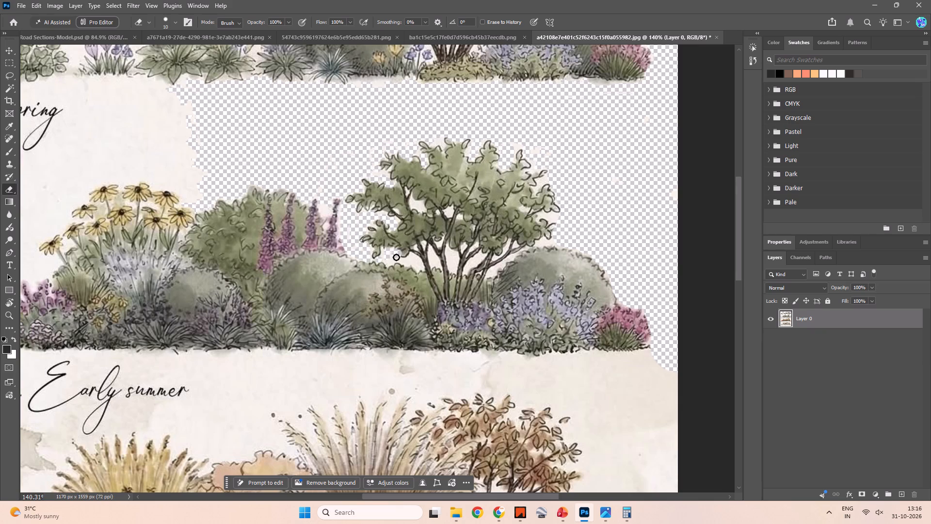
{"action": "left_click", "coordinate": [396, 257]}
{"action": "left_click_drag", "start_coordinate": [389, 250], "coordinate": [393, 259]}
{"action": "left_click_drag", "start_coordinate": [398, 259], "coordinate": [403, 259]}
{"action": "left_click", "coordinate": [408, 262]}
{"action": "left_click", "coordinate": [410, 256]}
{"action": "left_click_drag", "start_coordinate": [411, 256], "coordinate": [417, 259]}
{"action": "left_click", "coordinate": [418, 262]}
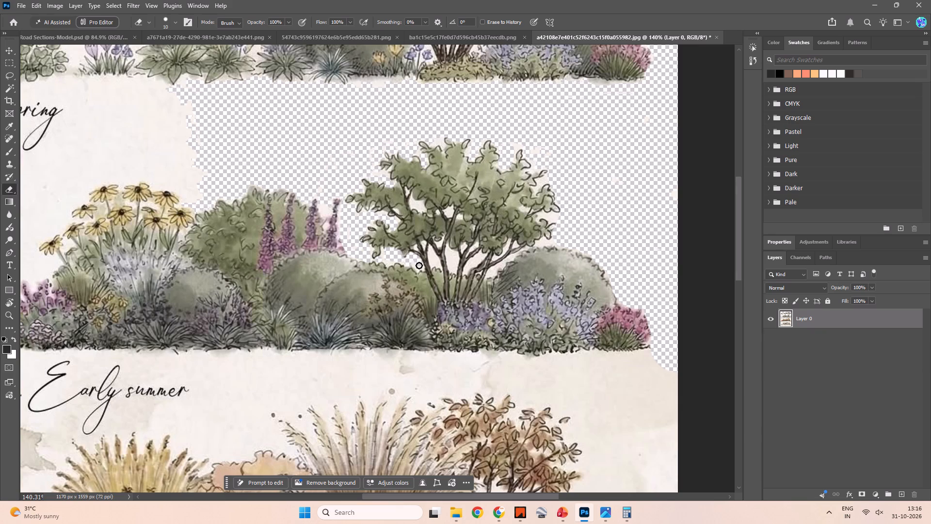
{"action": "left_click", "coordinate": [419, 265]}
{"action": "left_click_drag", "start_coordinate": [412, 264], "coordinate": [415, 269]}
{"action": "double_click", "coordinate": [419, 270]}
Erase the paper between the last two purple flower spikes beside the tree.
{"action": "left_click", "coordinate": [326, 218]}
{"action": "left_click", "coordinate": [325, 215]}
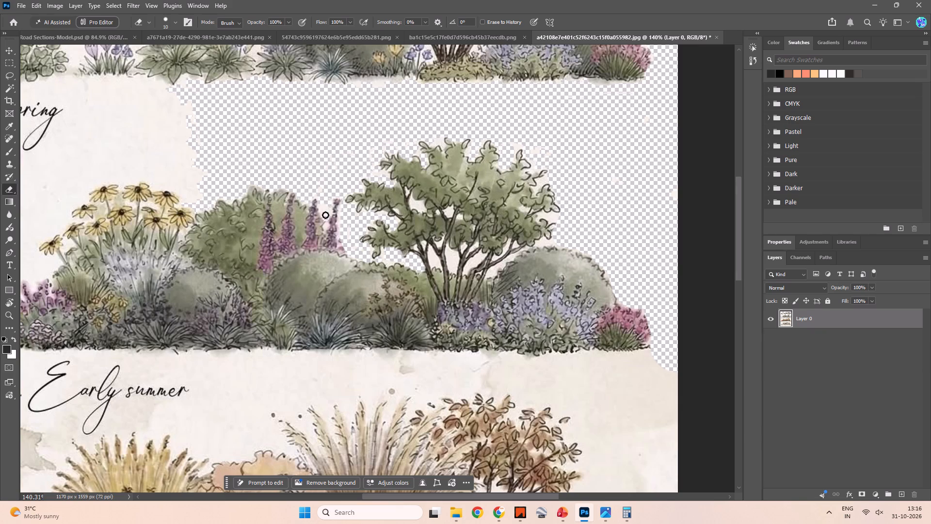
{"action": "left_click", "coordinate": [321, 209]}
{"action": "left_click_drag", "start_coordinate": [319, 206], "coordinate": [325, 206]}
{"action": "left_click", "coordinate": [327, 206]}
{"action": "left_click", "coordinate": [329, 212]}
{"action": "left_click", "coordinate": [327, 217]}
{"action": "left_click", "coordinate": [325, 227]}
{"action": "left_click", "coordinate": [325, 231]}
Select the paper patches between the tree's trunks with the Magic Wand and delete them.
{"action": "key", "text": "w"}
{"action": "left_click", "coordinate": [433, 263]}
{"action": "key", "text": "Delete"}
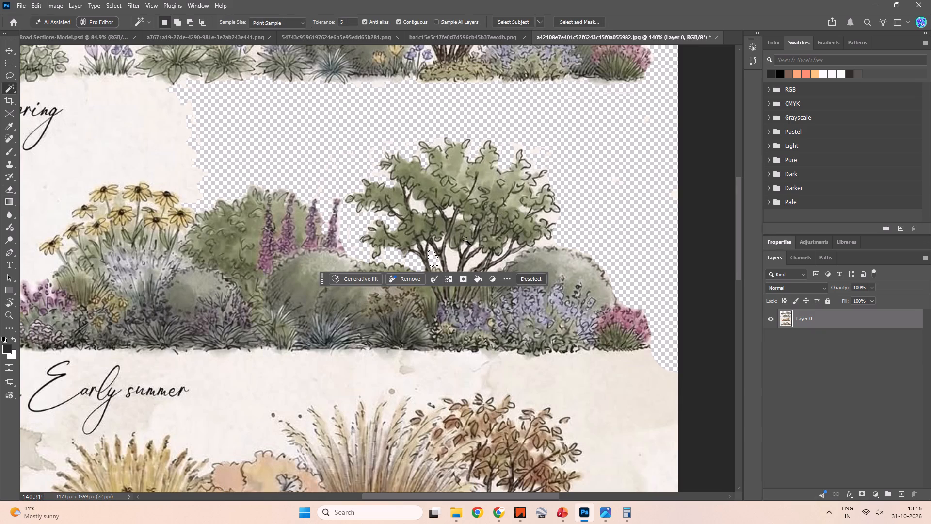
{"action": "left_click", "coordinate": [453, 258]}
{"action": "key", "text": "Delete"}
{"action": "left_click", "coordinate": [476, 260]}
{"action": "key", "text": "Delete"}
{"action": "left_click", "coordinate": [471, 251]}
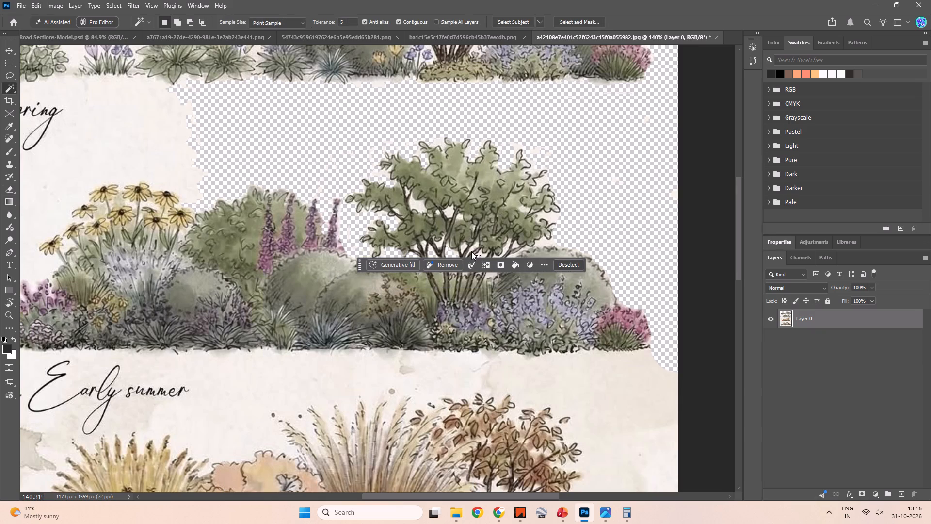
{"action": "key", "text": "Delete"}
{"action": "left_click", "coordinate": [473, 249]}
{"action": "left_click", "coordinate": [475, 246]}
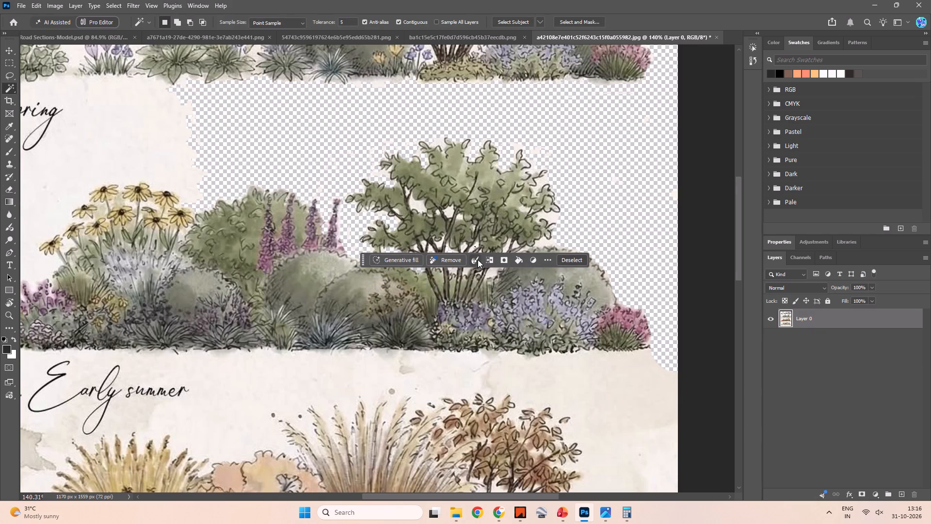
{"action": "key", "text": "Delete"}
Select and delete the paper patches enclosed by the foliage in the middle of the tree crown.
{"action": "left_click", "coordinate": [449, 212]}
{"action": "key", "text": "Delete"}
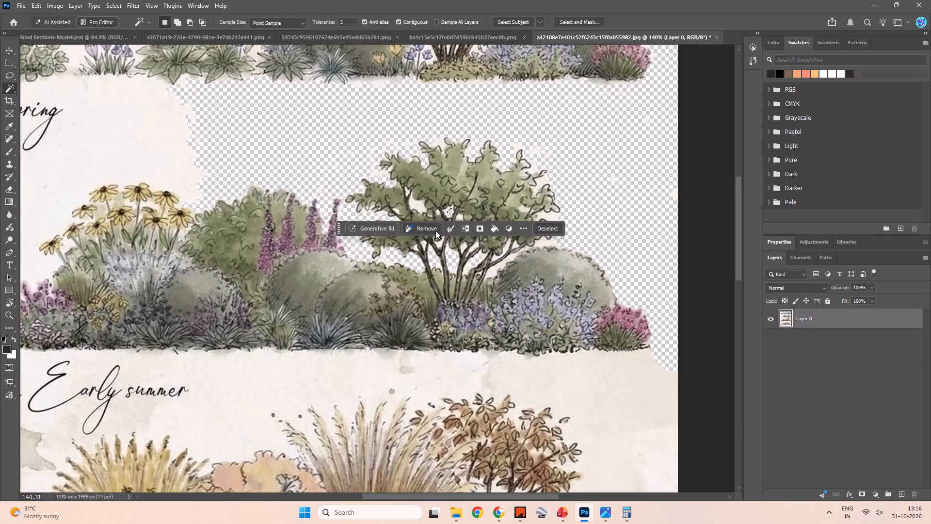
{"action": "left_click", "coordinate": [417, 205]}
{"action": "key", "text": "Delete"}
Set the Magic Wand tolerance to 10 and delete the remaining paper in the crown gap nearest the purple spikes.
{"action": "left_click", "coordinate": [420, 206]}
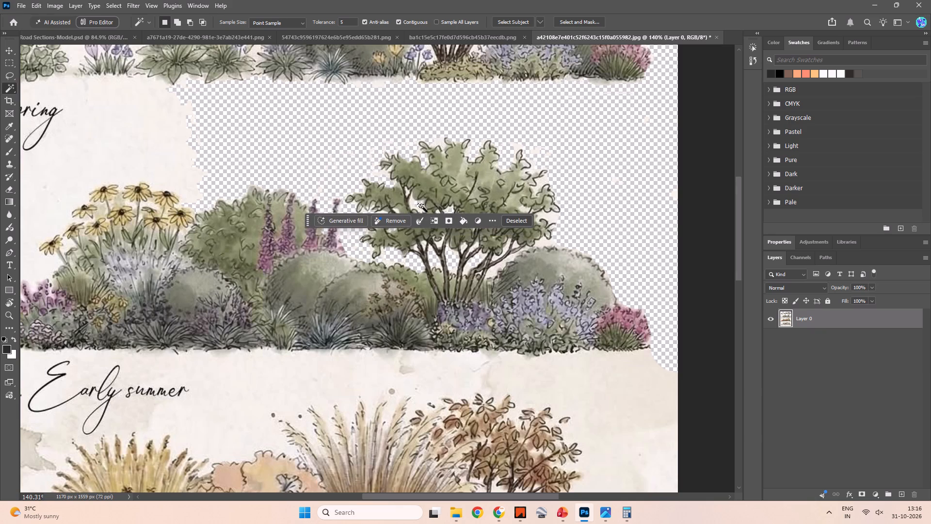
{"action": "triple_click", "coordinate": [422, 207]}
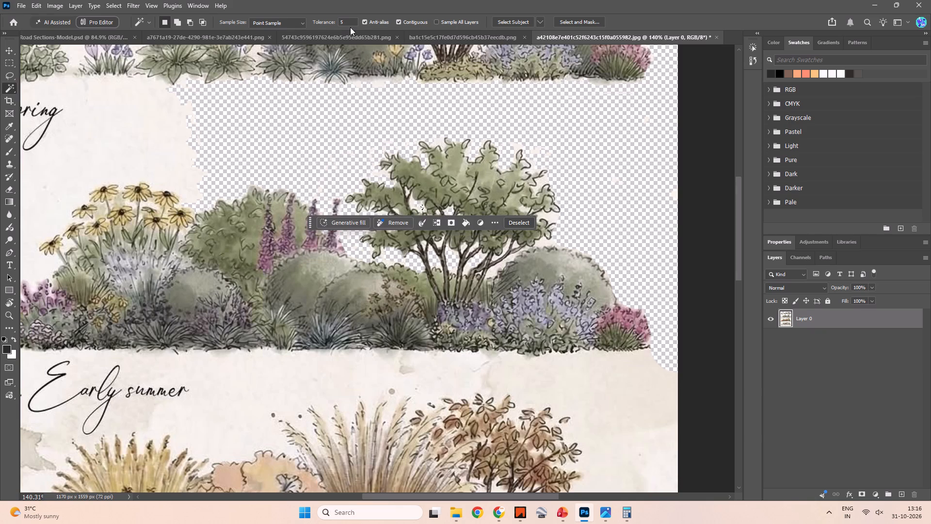
{"action": "left_click_drag", "start_coordinate": [355, 18], "coordinate": [322, 29]}
{"action": "left_click_drag", "start_coordinate": [346, 23], "coordinate": [321, 22]}
{"action": "key", "text": "1"}
{"action": "key", "text": "0"}
{"action": "key", "text": "Return"}
{"action": "left_click", "coordinate": [415, 204]}
{"action": "key", "text": "Delete"}
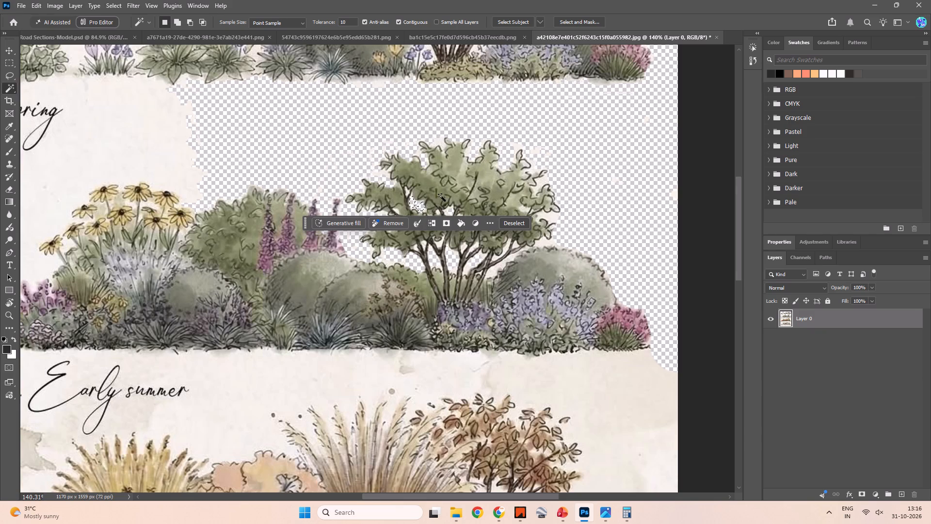
Select and delete the remaining paper patches between the trunks and under the tree's outer branches beside the dome shrub.
{"action": "key", "text": "space"}
{"action": "key", "text": "space"}
{"action": "key", "text": "space"}
{"action": "key", "text": "space"}
{"action": "key", "text": "space"}
{"action": "key", "text": "space"}
{"action": "key", "text": "space"}
{"action": "key", "text": "space"}
{"action": "key", "text": "space"}
{"action": "key", "text": "space"}
{"action": "key", "text": "space"}
{"action": "left_click_drag", "start_coordinate": [468, 192], "coordinate": [453, 166]}
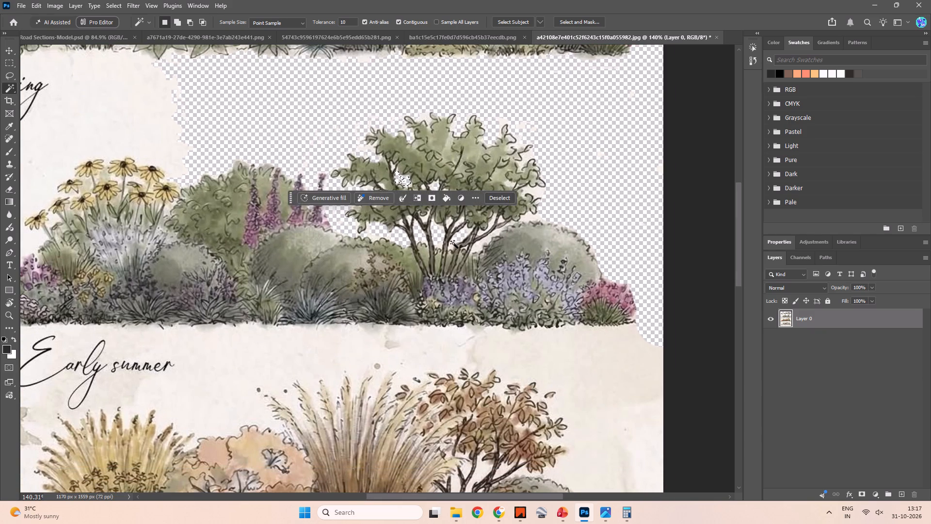
{"action": "left_click", "coordinate": [453, 243]}
{"action": "key", "text": "Delete"}
{"action": "left_click", "coordinate": [478, 248]}
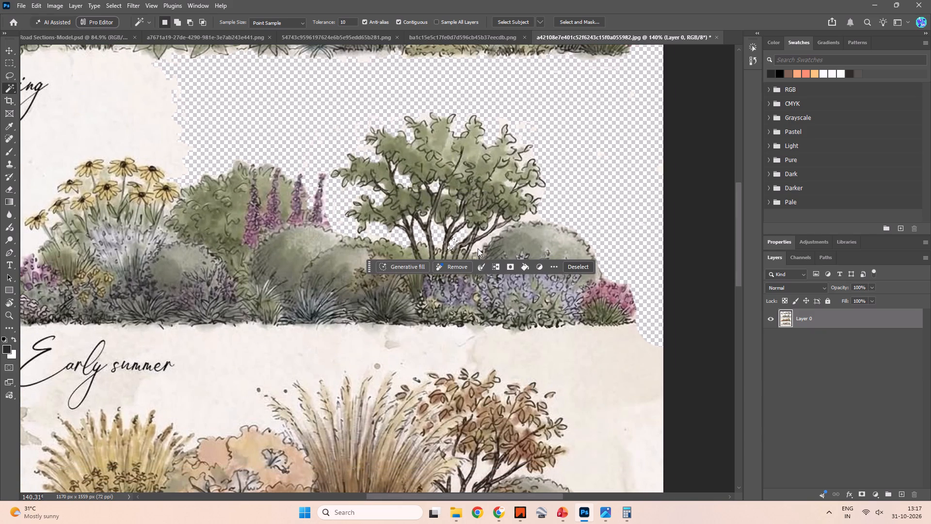
{"action": "key", "text": "Delete"}
{"action": "left_click", "coordinate": [493, 223]}
{"action": "key", "text": "Delete"}
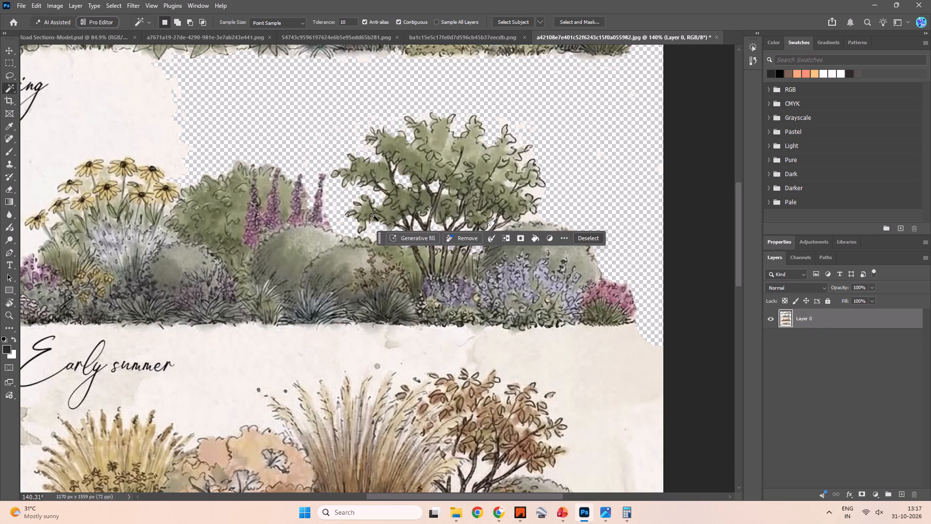
Lasso the tree with its surrounding dome shrubs and flowers, copy it into Road Sections-Model.psd and place it beside the car.
{"action": "key", "text": "space"}
{"action": "key", "text": "space"}
{"action": "key", "text": "space"}
{"action": "key", "text": "space"}
{"action": "key", "text": "space"}
{"action": "key", "text": "space"}
{"action": "key", "text": "space"}
{"action": "key", "text": "space"}
{"action": "key", "text": "space"}
{"action": "key", "text": "space"}
{"action": "key", "text": "space"}
{"action": "key", "text": "space"}
{"action": "key", "text": "space"}
{"action": "key", "text": "space"}
{"action": "key", "text": "space"}
{"action": "key", "text": "space"}
{"action": "key", "text": "space"}
{"action": "key", "text": "space"}
{"action": "key", "text": "space"}
{"action": "key", "text": "space"}
{"action": "left_click_drag", "start_coordinate": [362, 219], "coordinate": [303, 319]}
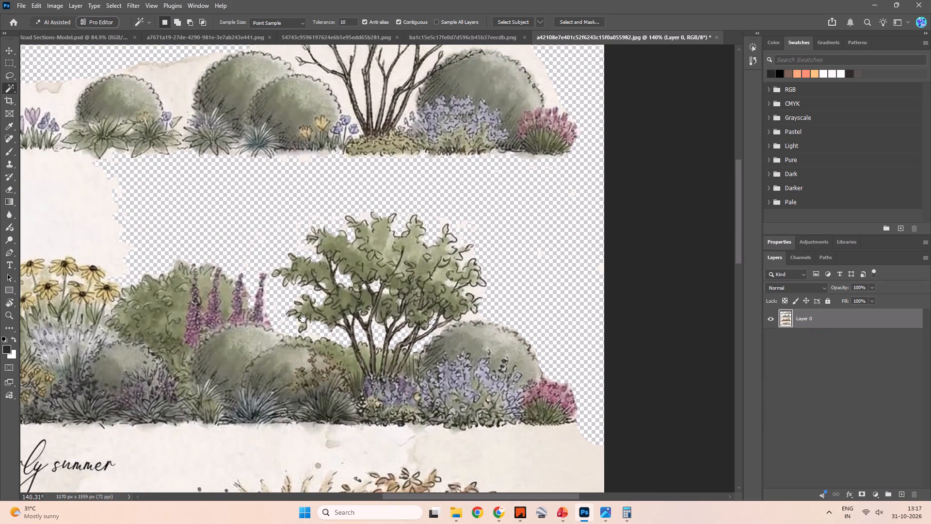
{"action": "left_click_drag", "start_coordinate": [303, 319], "coordinate": [488, 279]}
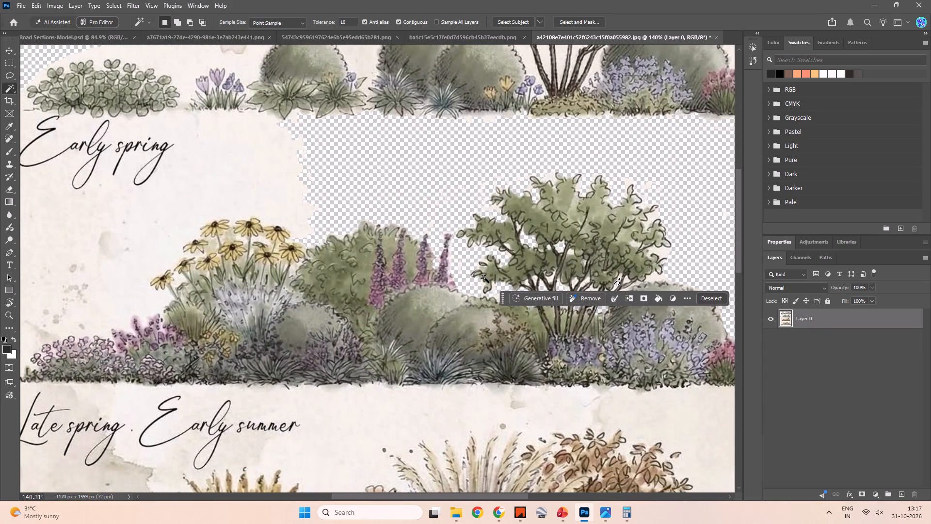
{"action": "key", "text": "space"}
{"action": "key", "text": "space"}
{"action": "key", "text": "space"}
{"action": "key", "text": "space"}
{"action": "key", "text": "space"}
{"action": "key", "text": "space"}
{"action": "key", "text": "space"}
{"action": "key", "text": "space"}
{"action": "key", "text": "space"}
{"action": "key", "text": "space"}
{"action": "key", "text": "space"}
{"action": "left_click_drag", "start_coordinate": [501, 167], "coordinate": [429, 210]}
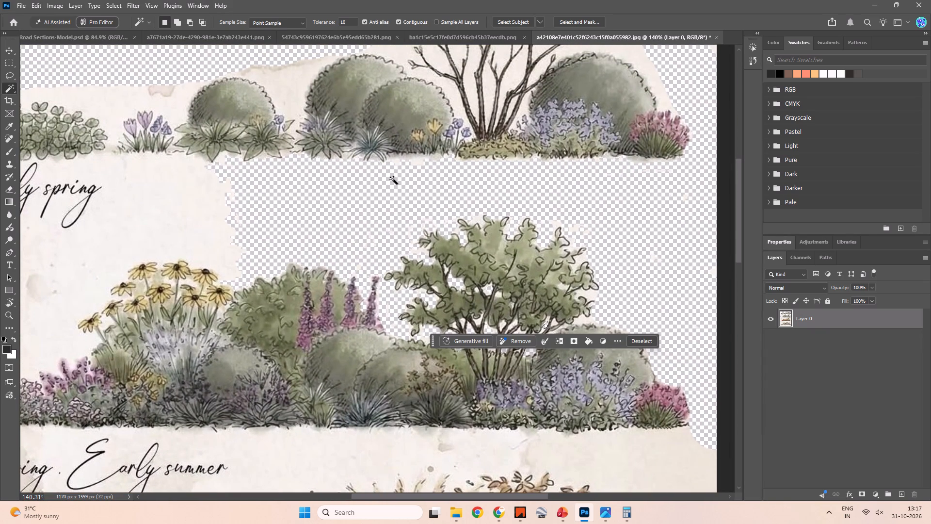
{"action": "key", "text": "l"}
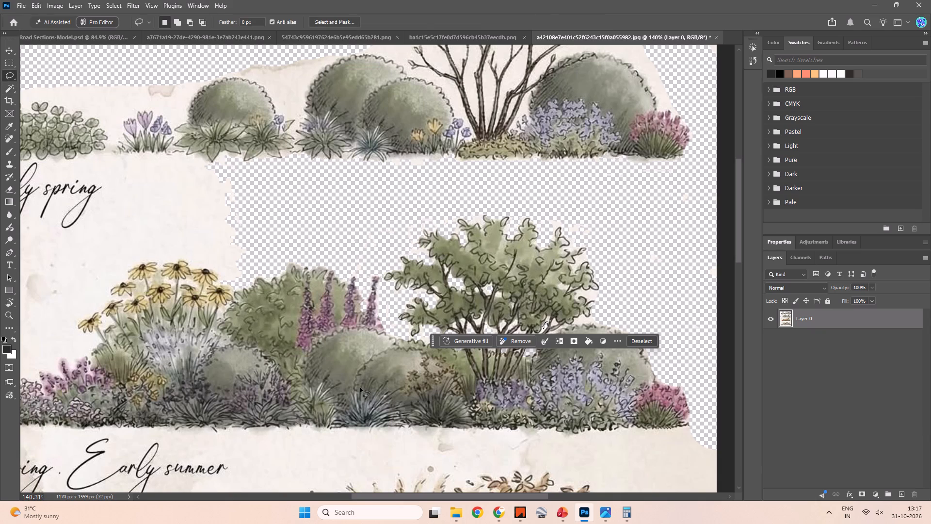
{"action": "left_click", "coordinate": [367, 428]}
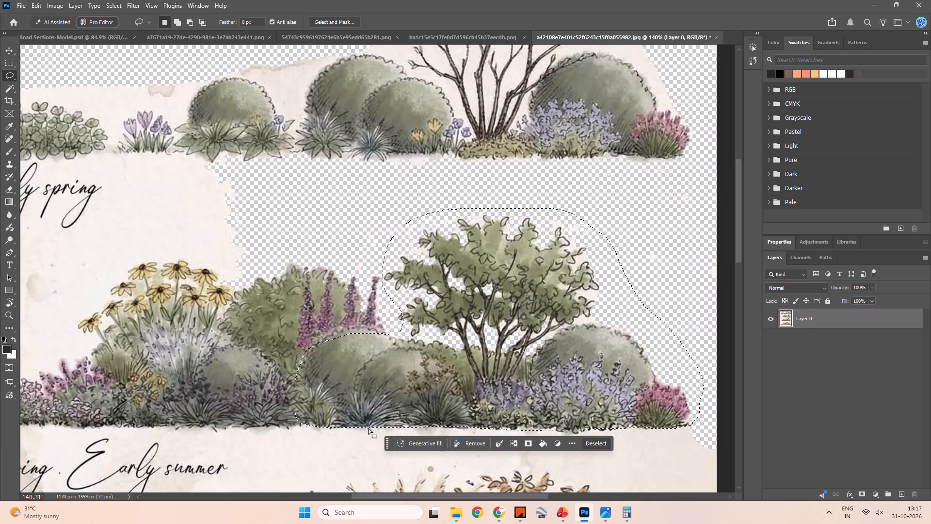
{"action": "key", "text": "v"}
{"action": "left_click_drag", "start_coordinate": [488, 375], "coordinate": [196, 109], "text": "alt"}
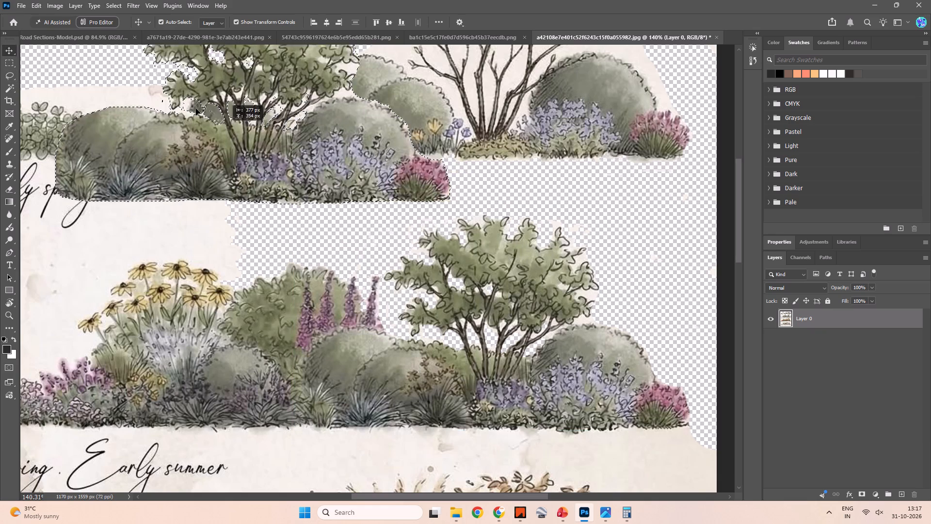
{"action": "left_click_drag", "start_coordinate": [196, 109], "coordinate": [109, 39], "text": "alt"}
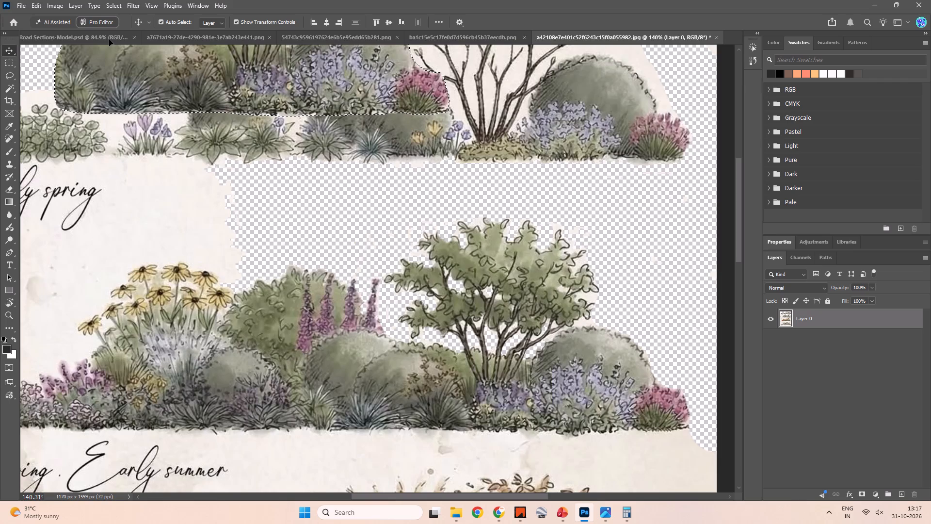
{"action": "left_click_drag", "start_coordinate": [109, 39], "coordinate": [531, 318], "text": "alt"}
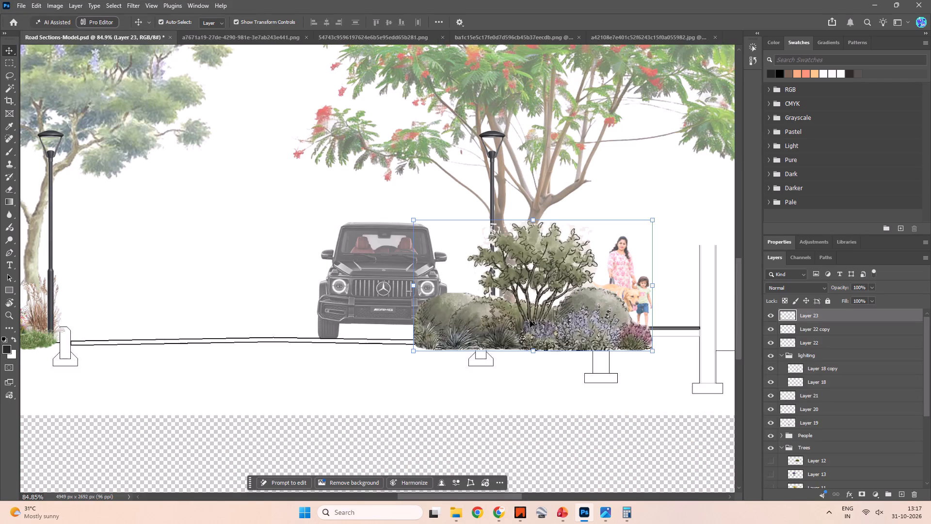
{"action": "left_click_drag", "start_coordinate": [525, 317], "coordinate": [498, 326]}
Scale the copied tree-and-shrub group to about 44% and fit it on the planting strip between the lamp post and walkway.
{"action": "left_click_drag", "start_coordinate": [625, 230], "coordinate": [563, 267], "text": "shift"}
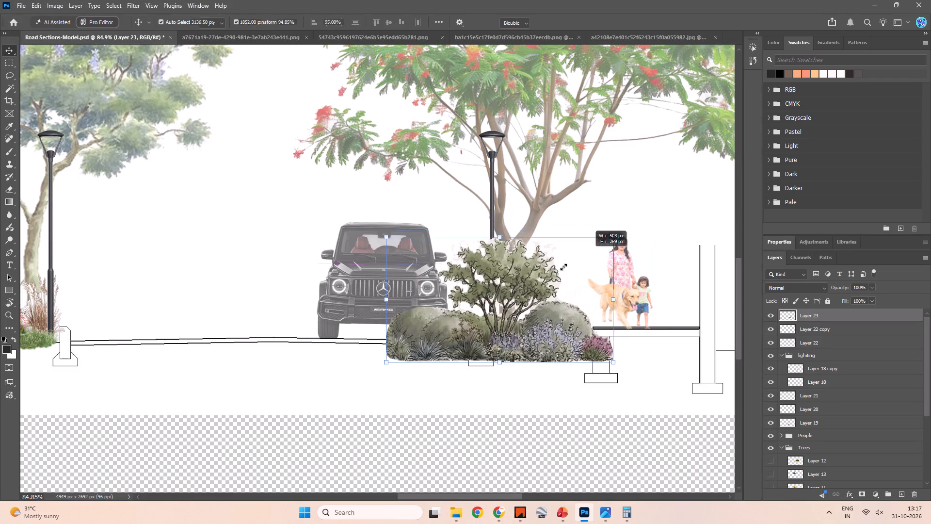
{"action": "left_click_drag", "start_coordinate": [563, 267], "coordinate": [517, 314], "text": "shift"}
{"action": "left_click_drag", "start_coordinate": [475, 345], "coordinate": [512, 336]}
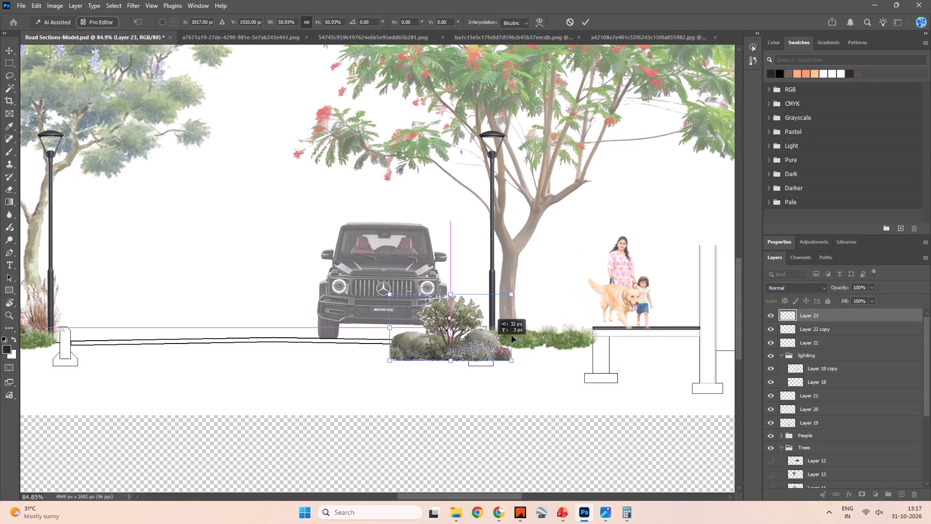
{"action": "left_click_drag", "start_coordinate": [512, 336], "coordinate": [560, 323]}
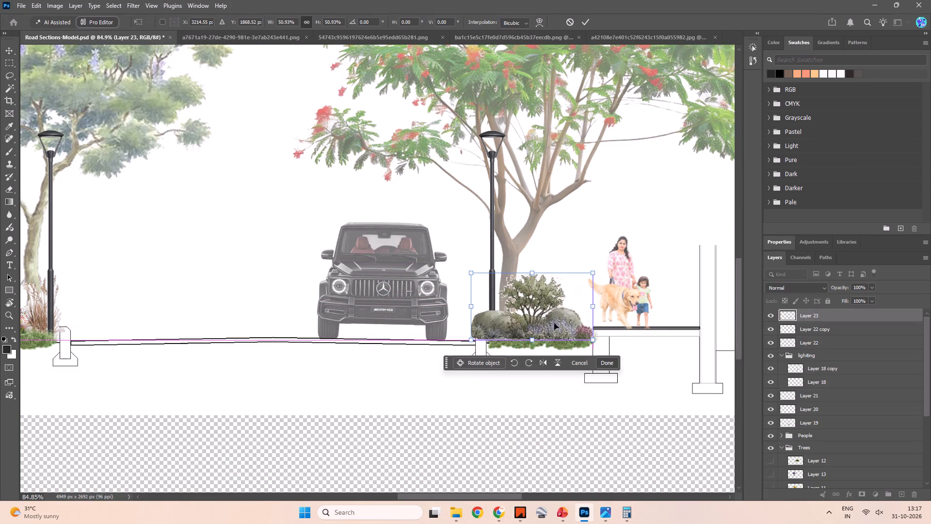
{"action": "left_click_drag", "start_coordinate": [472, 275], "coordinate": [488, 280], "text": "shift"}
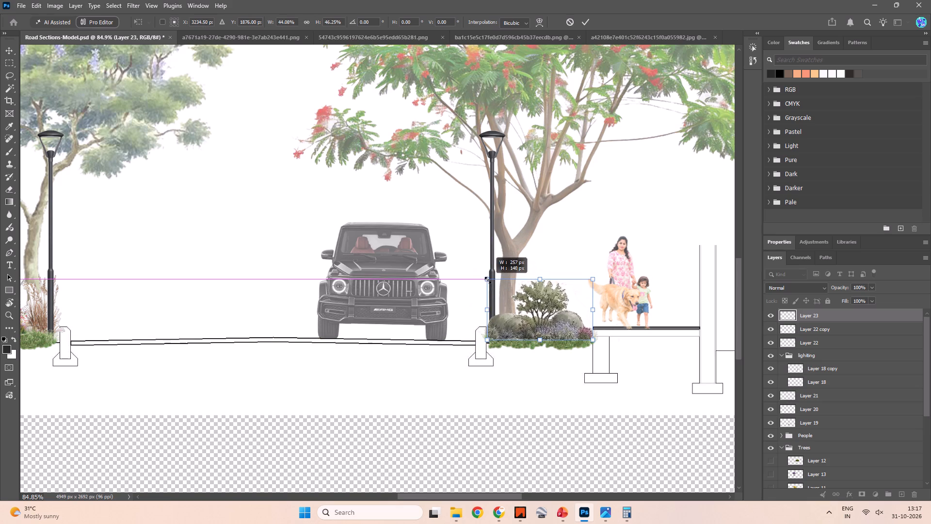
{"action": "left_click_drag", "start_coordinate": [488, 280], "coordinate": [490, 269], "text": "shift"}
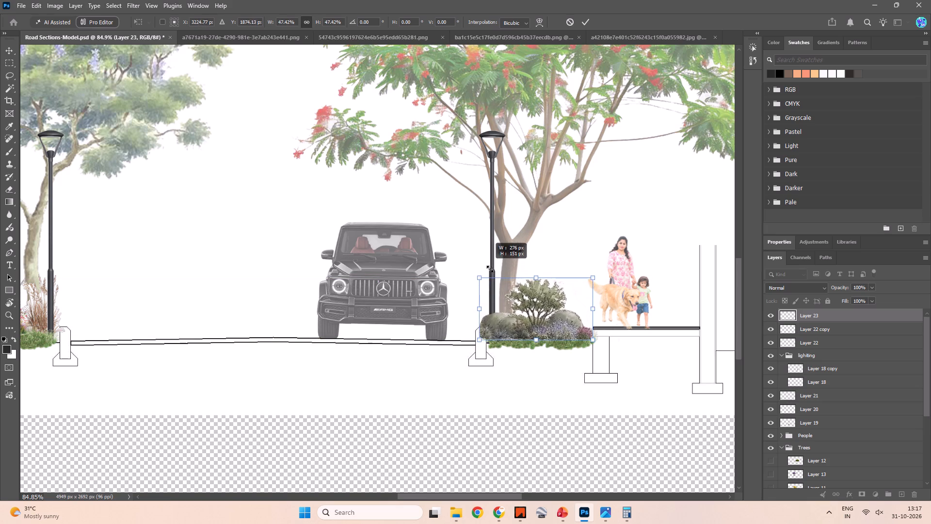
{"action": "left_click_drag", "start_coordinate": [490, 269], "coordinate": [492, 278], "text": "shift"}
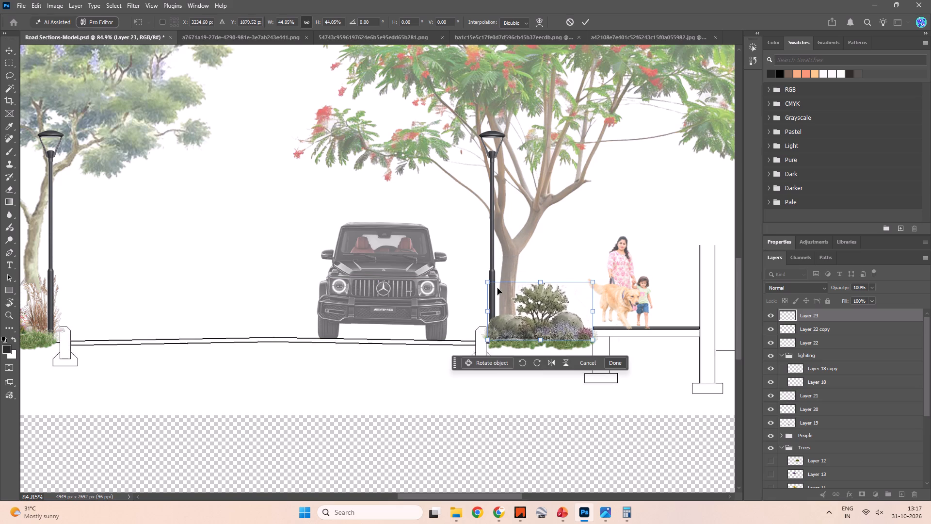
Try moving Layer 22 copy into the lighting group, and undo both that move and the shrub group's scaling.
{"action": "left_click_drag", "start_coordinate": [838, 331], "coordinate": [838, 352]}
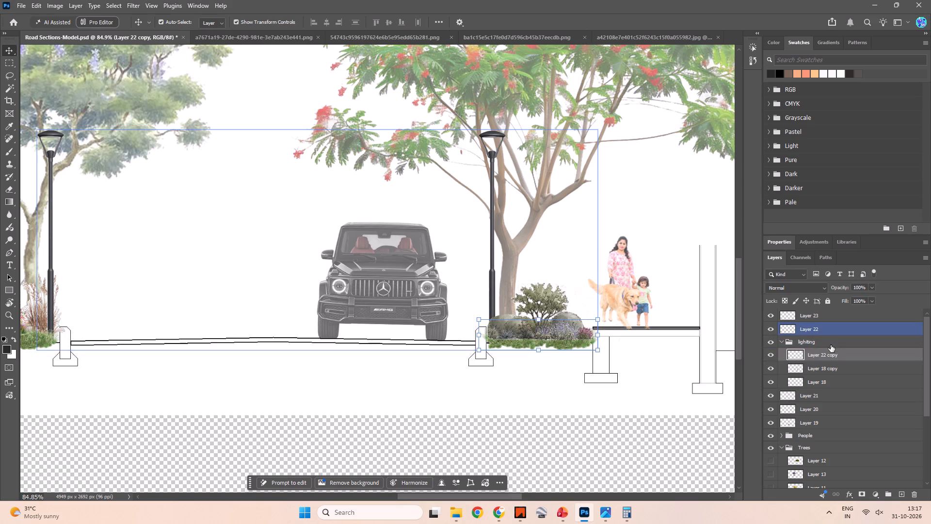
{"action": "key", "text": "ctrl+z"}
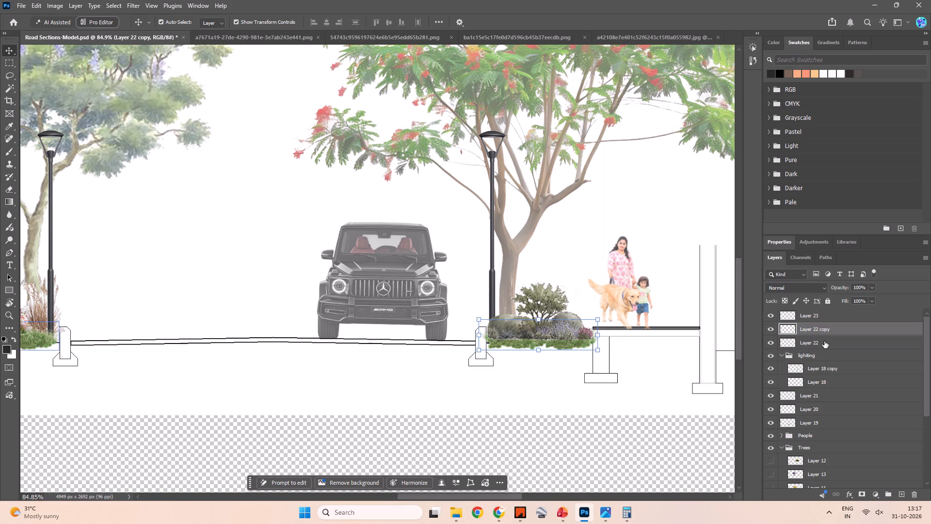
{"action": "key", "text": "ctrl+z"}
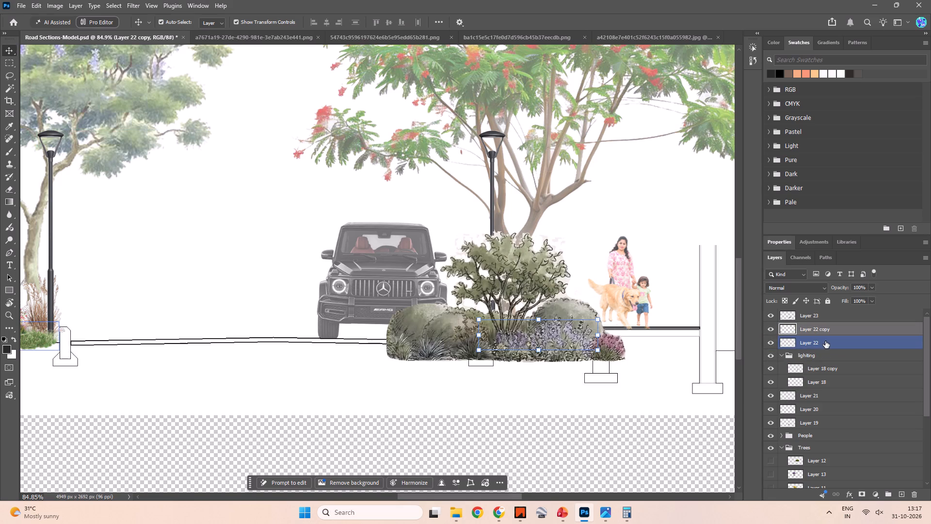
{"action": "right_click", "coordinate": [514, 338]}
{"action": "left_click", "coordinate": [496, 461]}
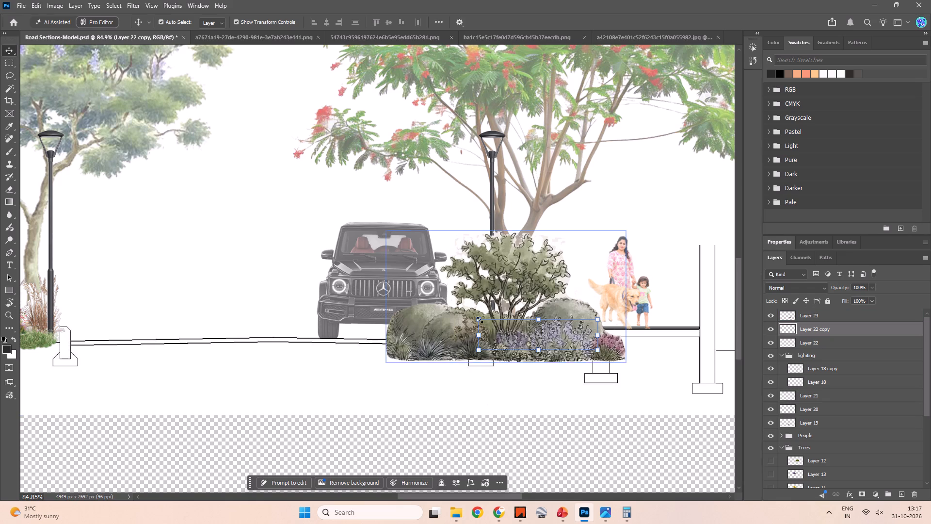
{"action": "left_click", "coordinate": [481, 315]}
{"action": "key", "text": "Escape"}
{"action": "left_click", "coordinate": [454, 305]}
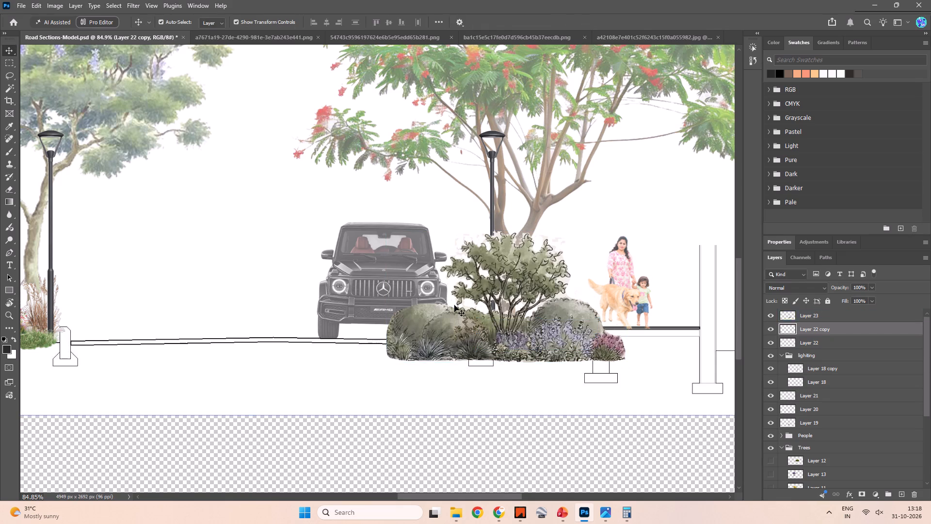
Scale the tree-and-shrub group proportionally to about 43.8% and seat it on the grass strip between the kerb and walkway.
{"action": "left_click", "coordinate": [445, 326]}
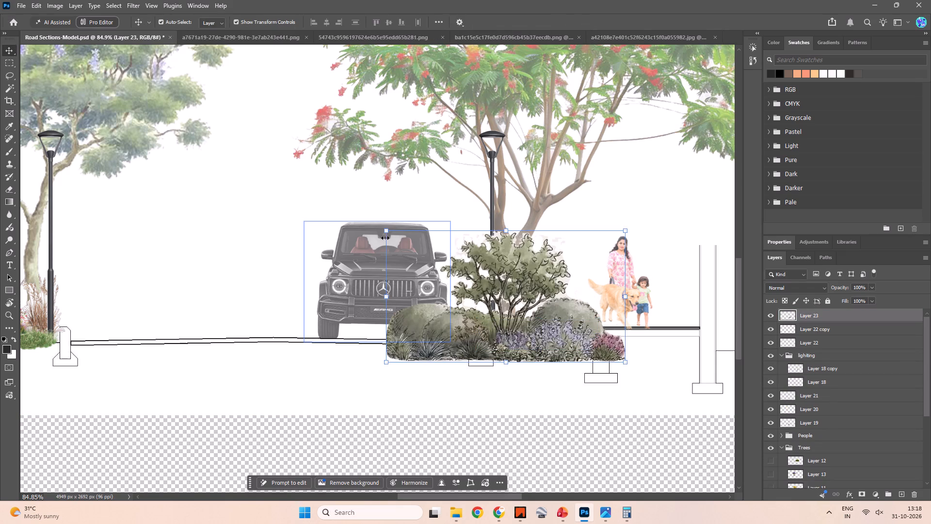
{"action": "left_click_drag", "start_coordinate": [386, 230], "coordinate": [508, 318], "text": "shift"}
{"action": "left_click_drag", "start_coordinate": [569, 324], "coordinate": [536, 304]}
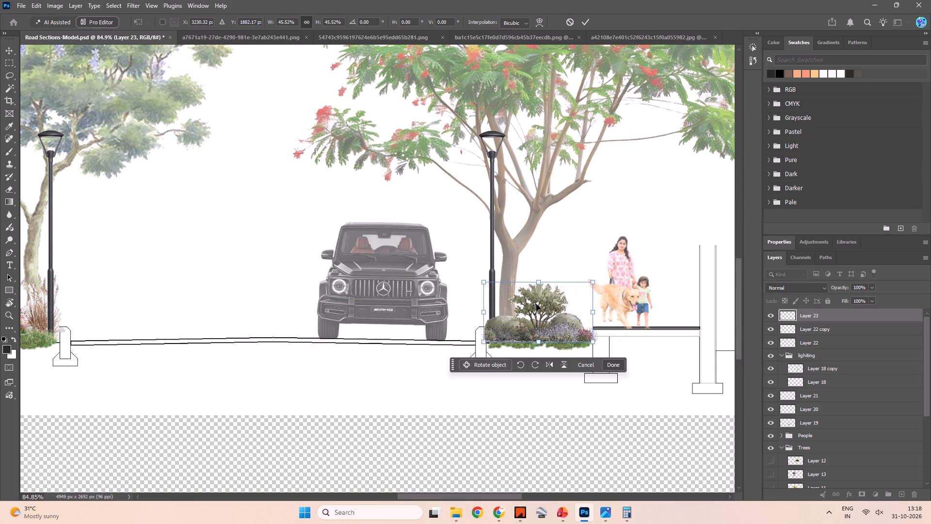
{"action": "left_click_drag", "start_coordinate": [484, 285], "coordinate": [487, 288], "text": "shift"}
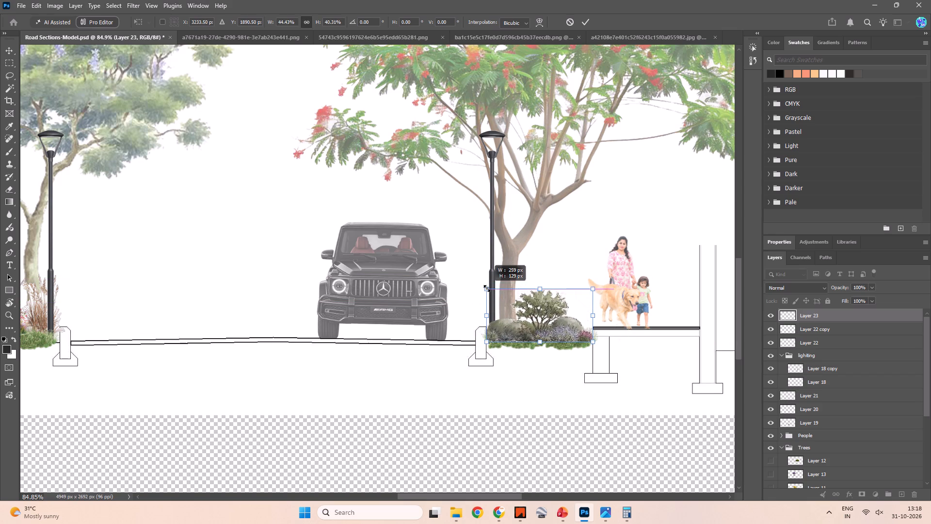
{"action": "left_click_drag", "start_coordinate": [487, 288], "coordinate": [487, 289], "text": "shift"}
{"action": "left_click", "coordinate": [545, 392]}
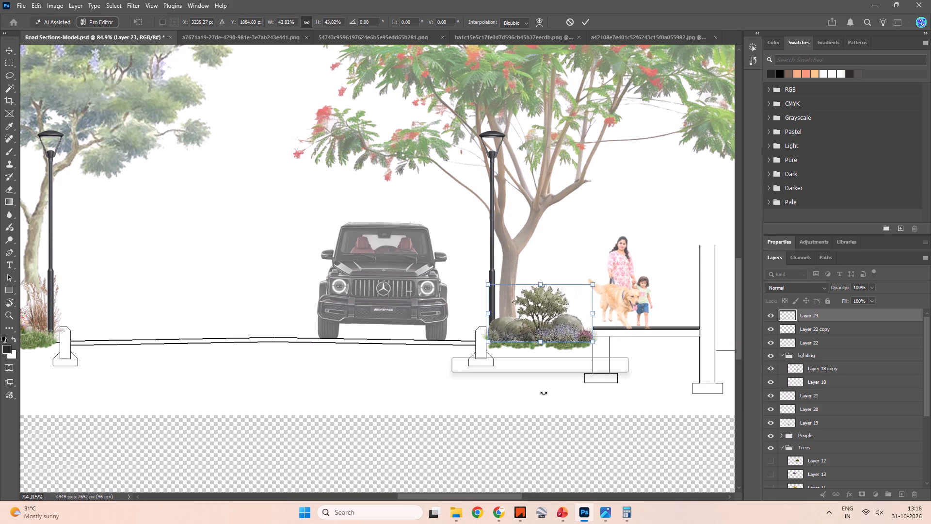
{"action": "left_click", "coordinate": [545, 455]}
{"action": "left_click", "coordinate": [526, 352]}
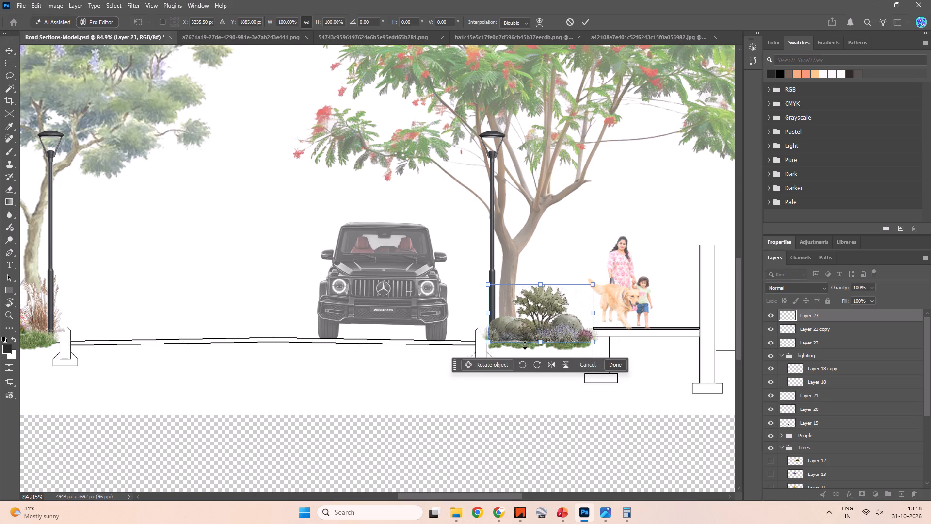
{"action": "left_click", "coordinate": [581, 21]}
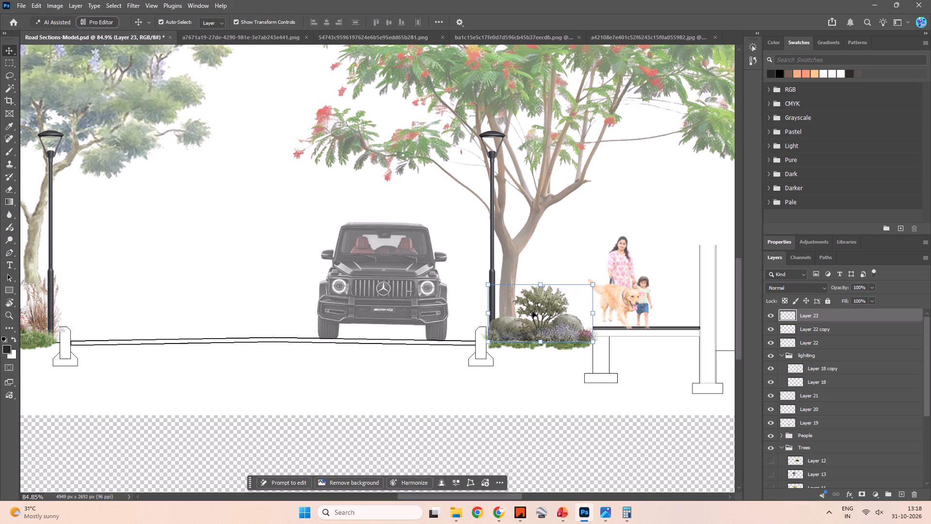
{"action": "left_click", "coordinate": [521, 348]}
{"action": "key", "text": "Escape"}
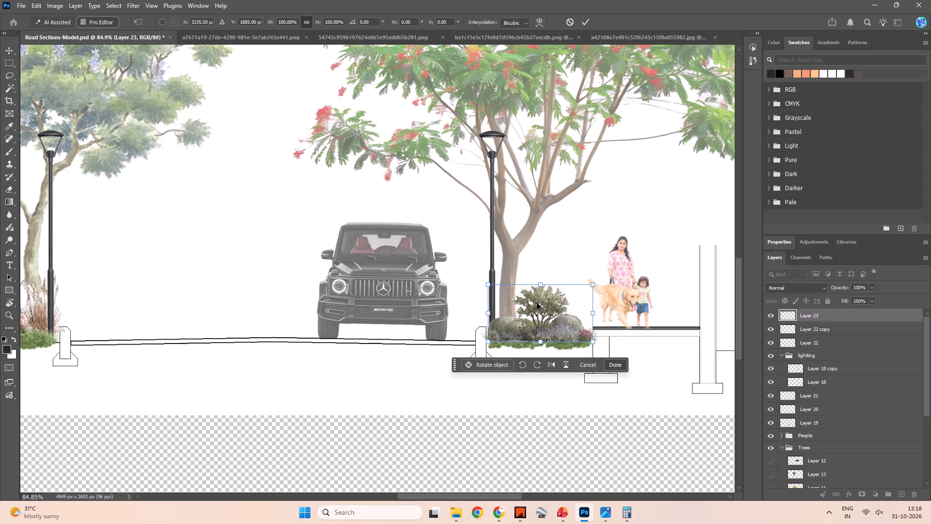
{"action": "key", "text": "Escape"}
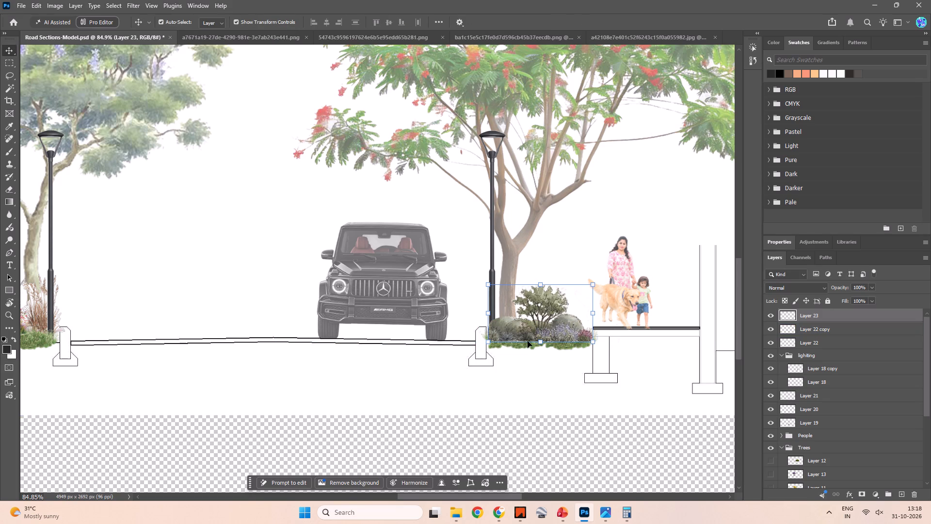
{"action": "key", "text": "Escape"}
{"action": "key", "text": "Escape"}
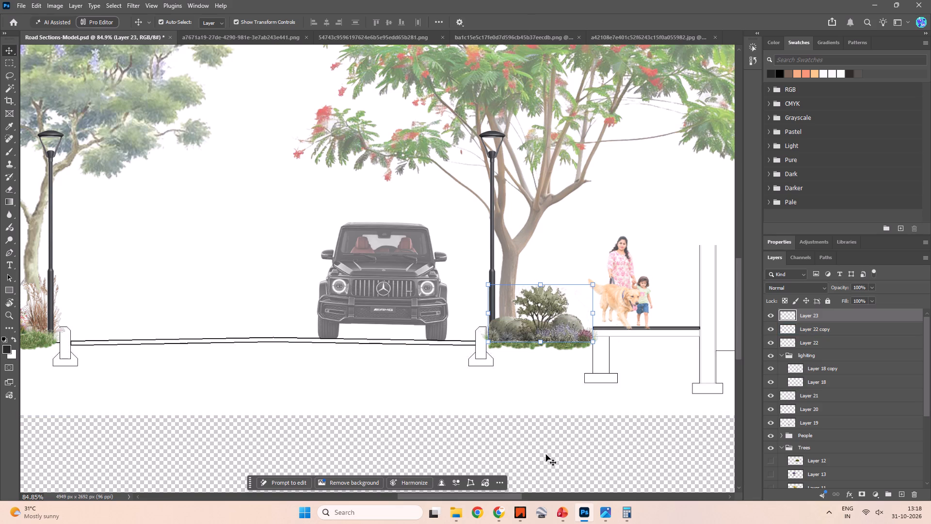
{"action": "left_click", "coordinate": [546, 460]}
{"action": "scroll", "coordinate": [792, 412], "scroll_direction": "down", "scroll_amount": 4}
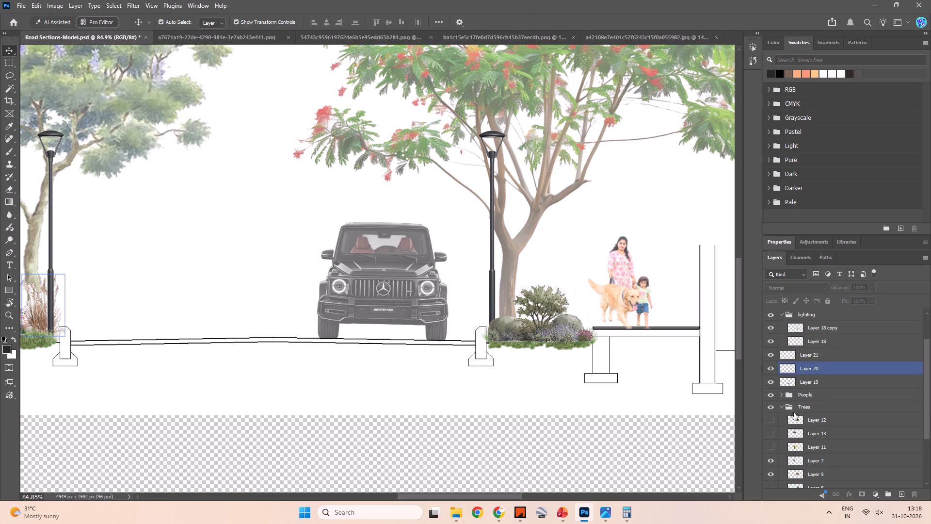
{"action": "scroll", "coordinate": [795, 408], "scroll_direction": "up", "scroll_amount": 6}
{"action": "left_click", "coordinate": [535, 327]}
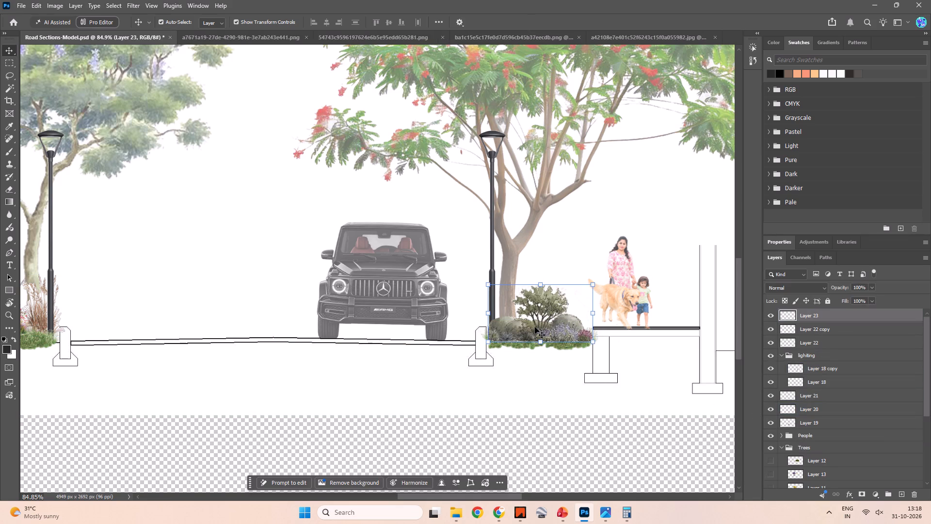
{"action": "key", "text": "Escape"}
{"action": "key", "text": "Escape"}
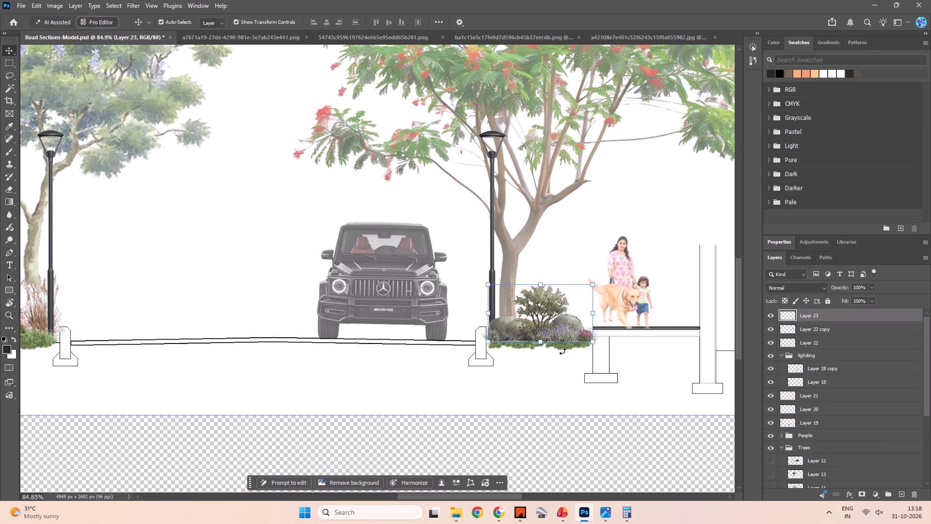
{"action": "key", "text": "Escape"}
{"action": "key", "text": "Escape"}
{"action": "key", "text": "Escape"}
Select the grass under the new shrubs, Layer 22 copy, and move it below Layer 22 in the layer order.
{"action": "key", "text": "v"}
{"action": "left_click", "coordinate": [565, 356]}
{"action": "left_click", "coordinate": [564, 344]}
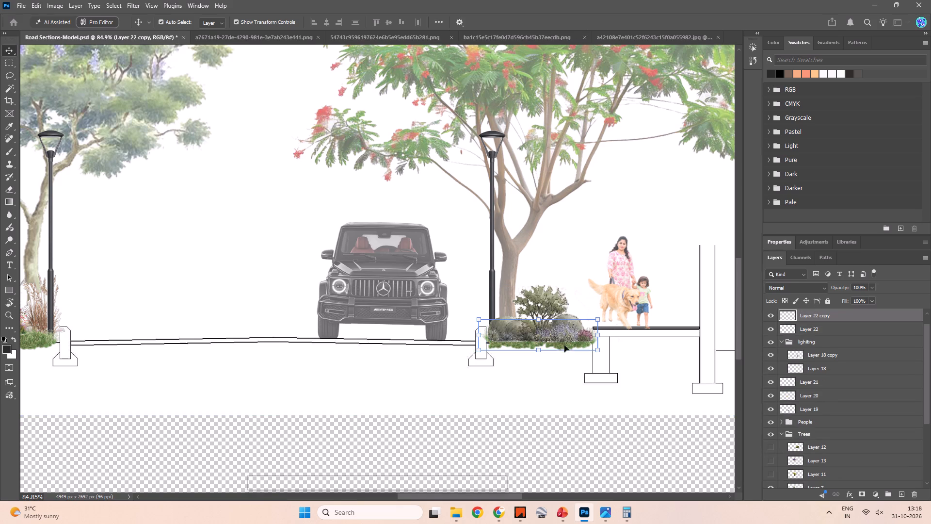
{"action": "left_click_drag", "start_coordinate": [824, 316], "coordinate": [824, 333]}
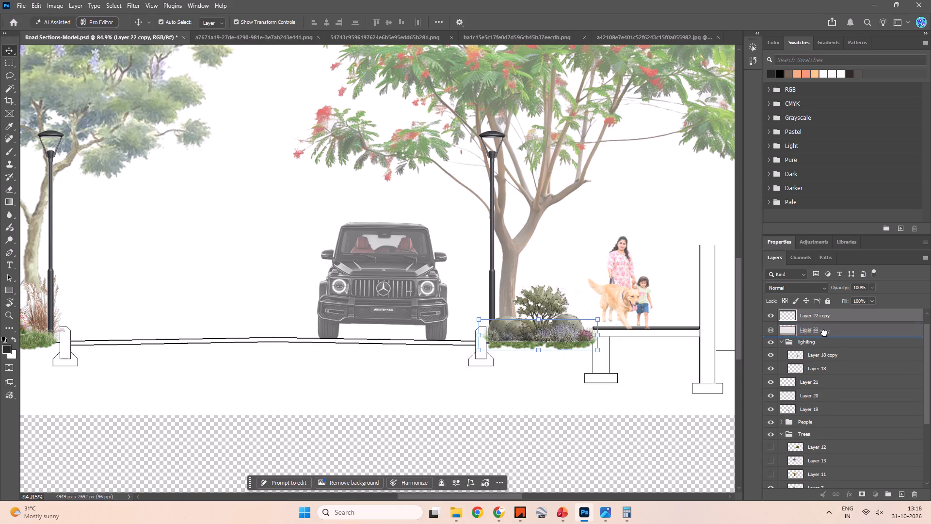
{"action": "left_click_drag", "start_coordinate": [824, 333], "coordinate": [824, 333]}
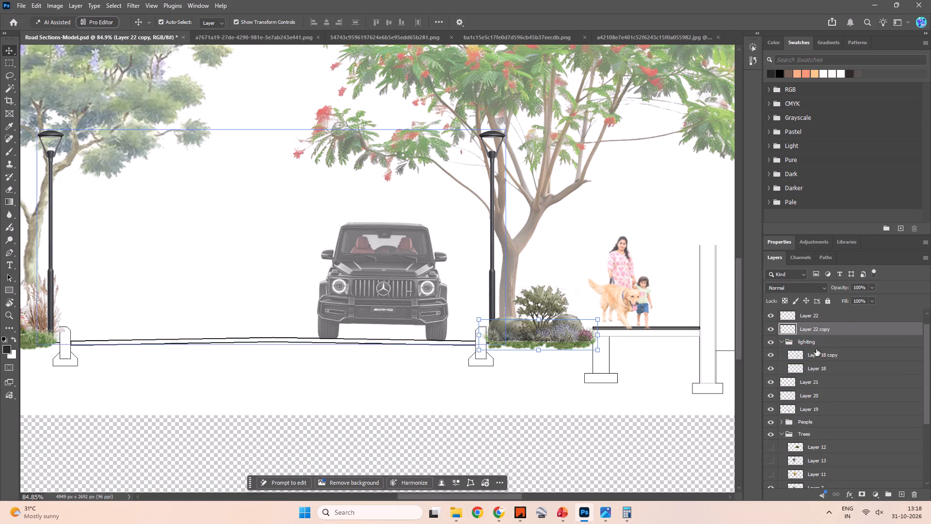
Toggle the visibility of Layer 18 copy in the lighting group to check which lamp post it holds.
{"action": "left_click", "coordinate": [770, 355]}
{"action": "left_click", "coordinate": [770, 355]}
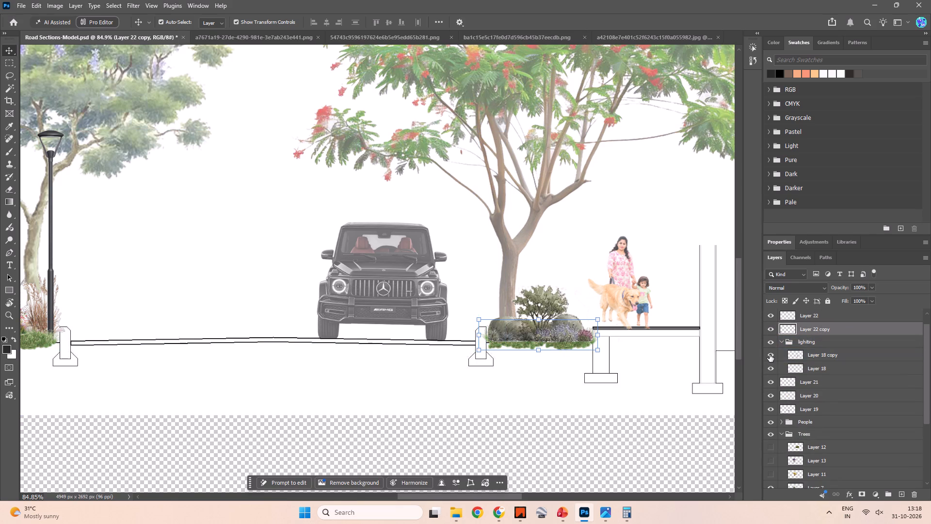
Collapse the lighting and Trees groups, and toggle the visibility of Layers 21, 20 and 19 to check what each holds.
{"action": "left_click", "coordinate": [779, 343]}
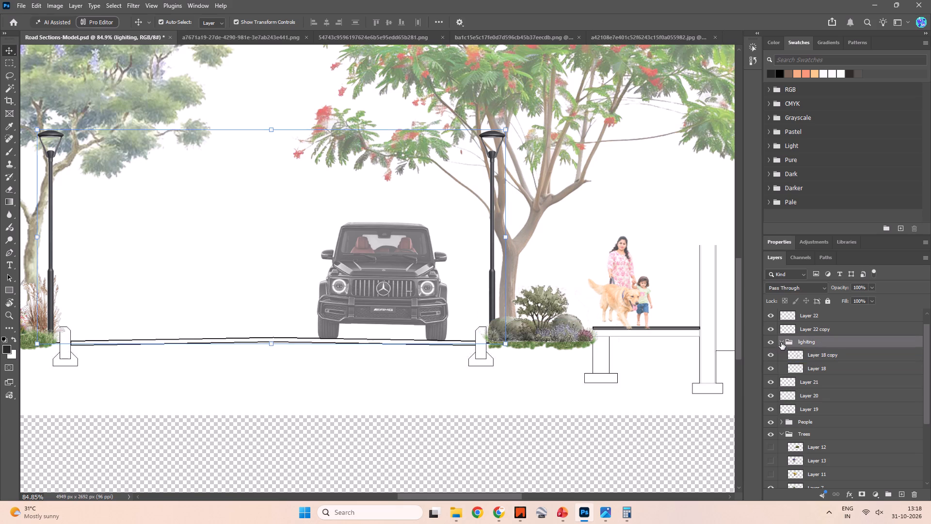
{"action": "left_click", "coordinate": [781, 343]}
{"action": "left_click", "coordinate": [771, 355]}
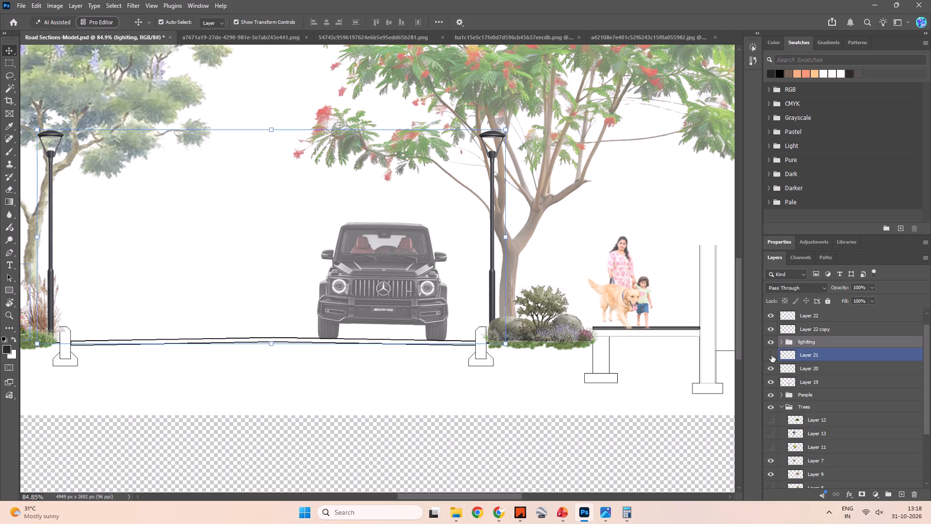
{"action": "left_click", "coordinate": [771, 355]}
{"action": "left_click", "coordinate": [772, 374]}
{"action": "left_click", "coordinate": [771, 371]}
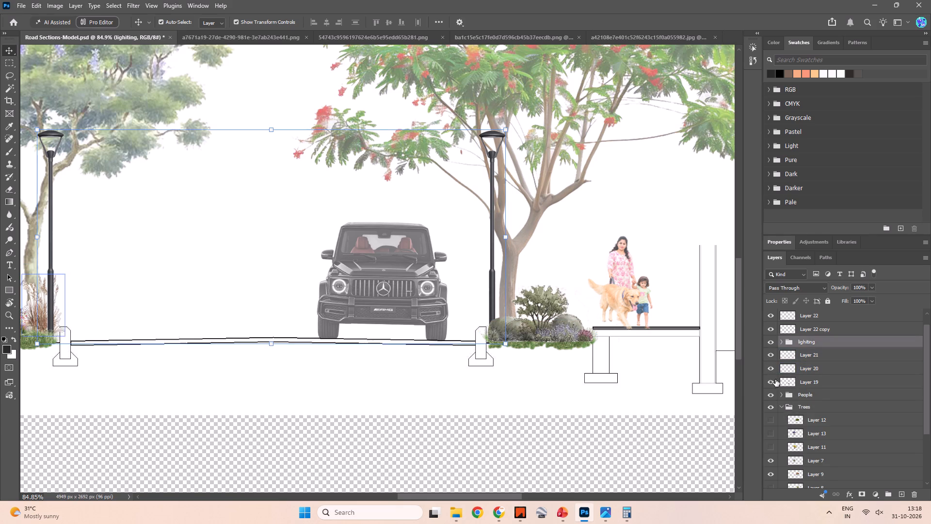
{"action": "left_click", "coordinate": [775, 384]}
{"action": "left_click", "coordinate": [773, 384]}
{"action": "scroll", "coordinate": [825, 395], "scroll_direction": "down", "scroll_amount": 5}
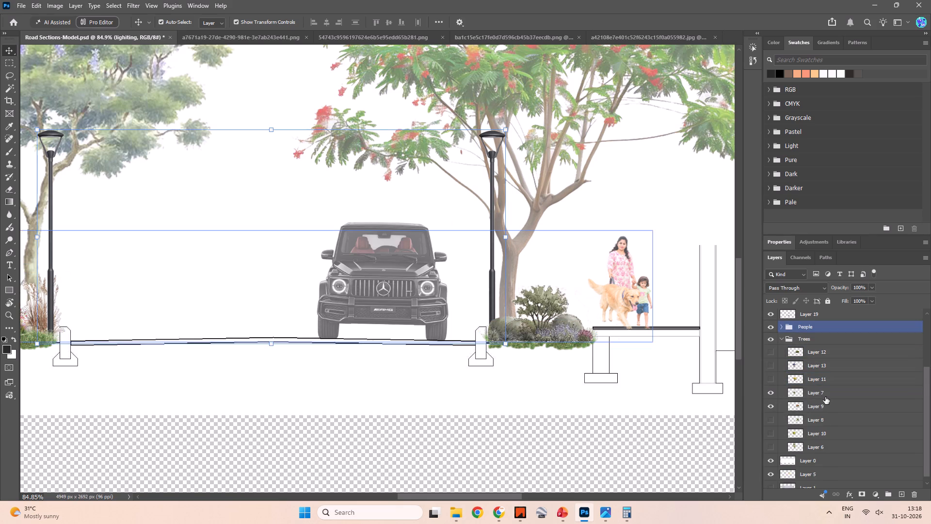
{"action": "scroll", "coordinate": [825, 395], "scroll_direction": "down", "scroll_amount": 3}
{"action": "left_click", "coordinate": [781, 332]}
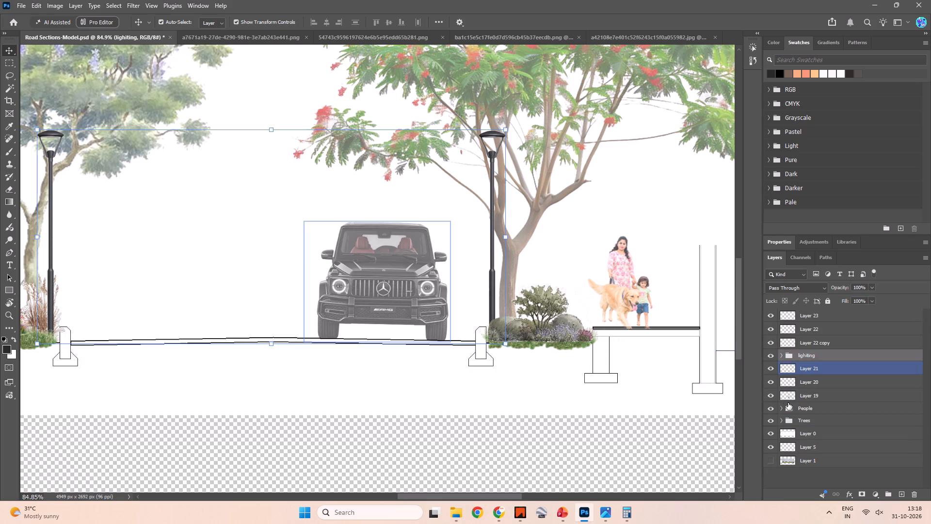
{"action": "scroll", "coordinate": [801, 313], "scroll_direction": "up", "scroll_amount": 6}
{"action": "scroll", "coordinate": [803, 361], "scroll_direction": "up", "scroll_amount": 14}
{"action": "scroll", "coordinate": [806, 337], "scroll_direction": "up", "scroll_amount": 14}
Toggle Layer 23, Layer 22 and Layer 22 copy to identify the grass beside the walkway, and move Layer 22 copy above Layer 23.
{"action": "left_click", "coordinate": [803, 314]}
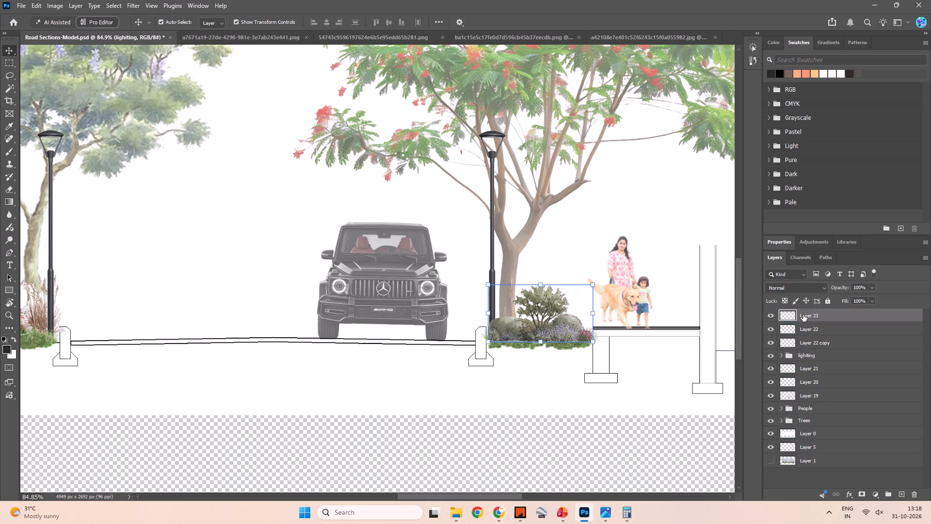
{"action": "left_click", "coordinate": [774, 313]}
{"action": "left_click", "coordinate": [771, 333]}
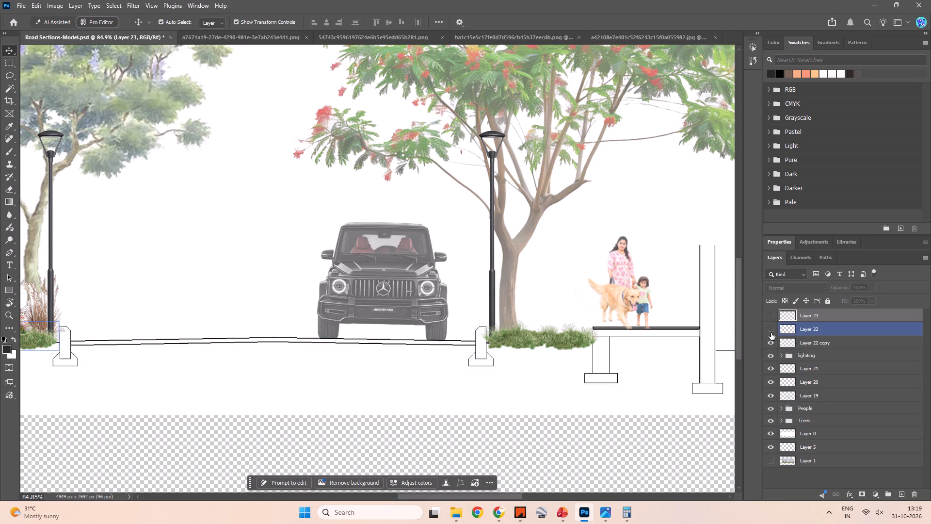
{"action": "left_click", "coordinate": [771, 333]}
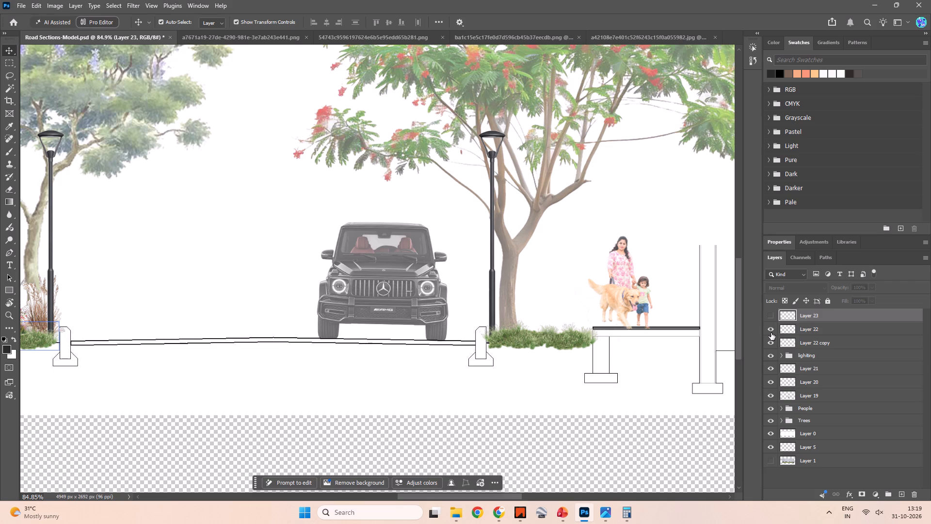
{"action": "left_click", "coordinate": [771, 333]}
{"action": "left_click", "coordinate": [770, 345]}
{"action": "left_click", "coordinate": [770, 345]}
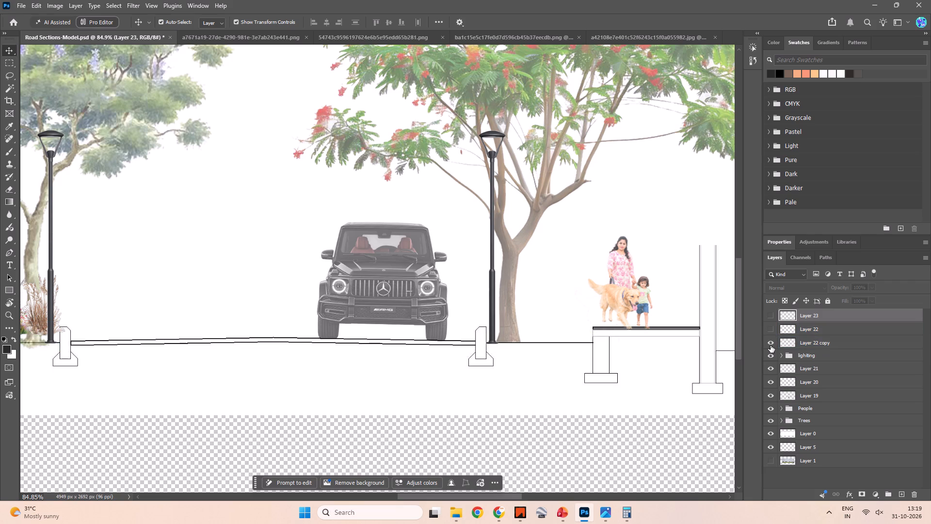
{"action": "left_click", "coordinate": [771, 317]}
{"action": "left_click", "coordinate": [771, 332]}
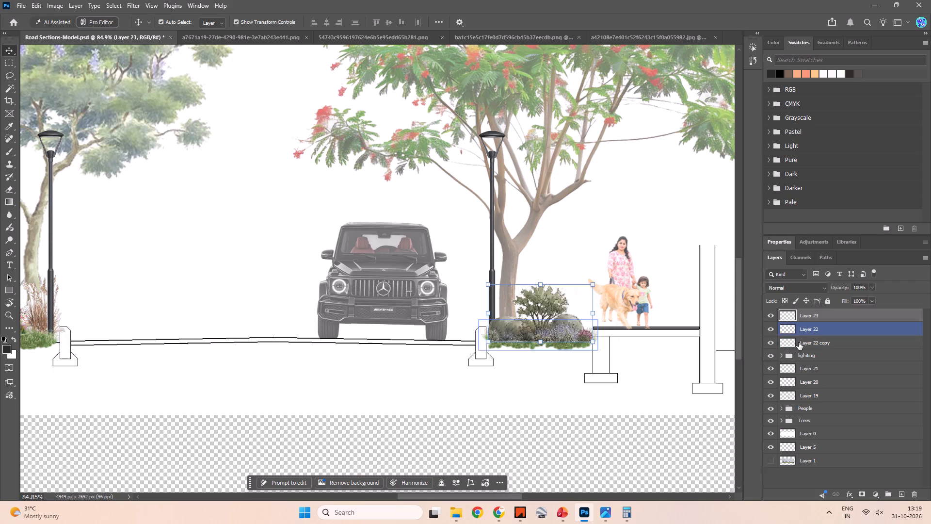
{"action": "left_click_drag", "start_coordinate": [799, 343], "coordinate": [800, 312]}
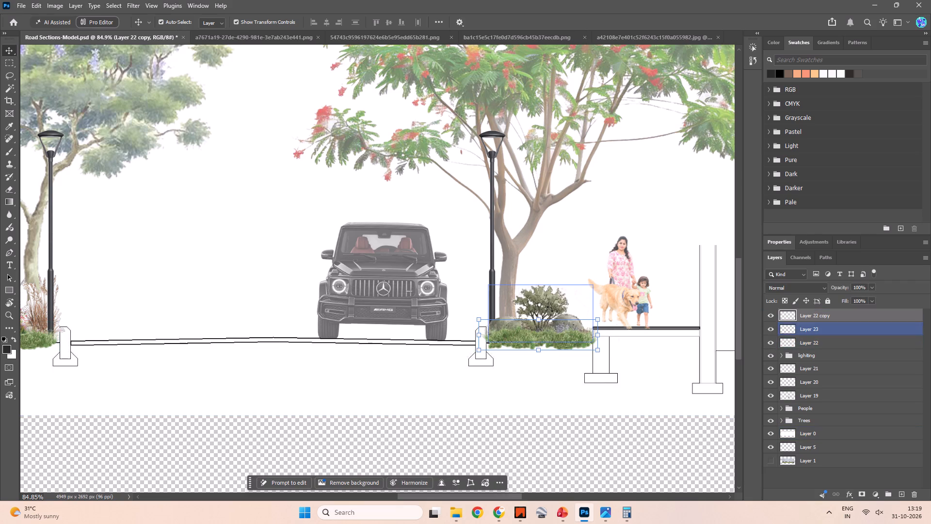
Nudge the tree-and-shrub group, Layer 23, slightly upward so its plants rise out of the grass.
{"action": "left_click", "coordinate": [549, 299]}
{"action": "key", "text": "Up"}
{"action": "key", "text": "Up"}
{"action": "key", "text": "Up"}
{"action": "key", "text": "Up"}
{"action": "key", "text": "Up"}
{"action": "key", "text": "Up"}
{"action": "key", "text": "Up"}
{"action": "key", "text": "Up"}
{"action": "key", "text": "Up"}
{"action": "key", "text": "Up"}
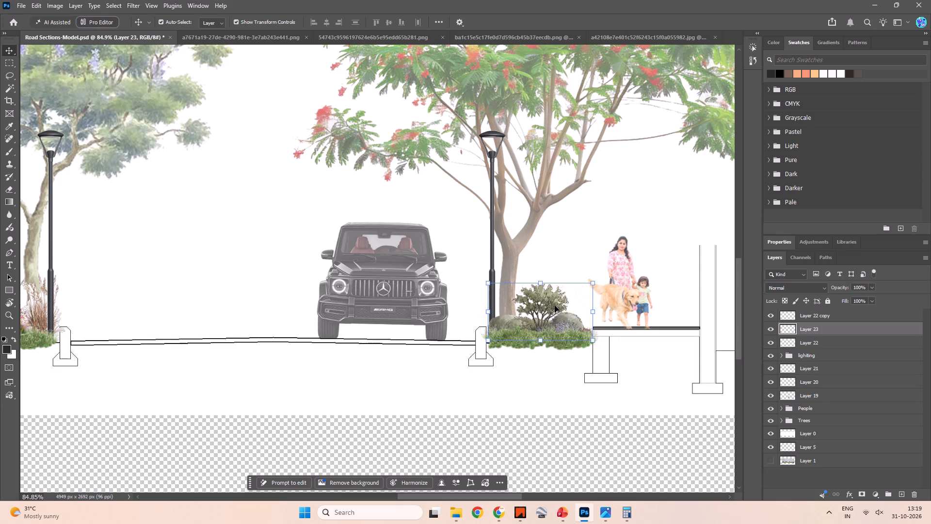
{"action": "key", "text": "Up"}
{"action": "left_click", "coordinate": [571, 344]}
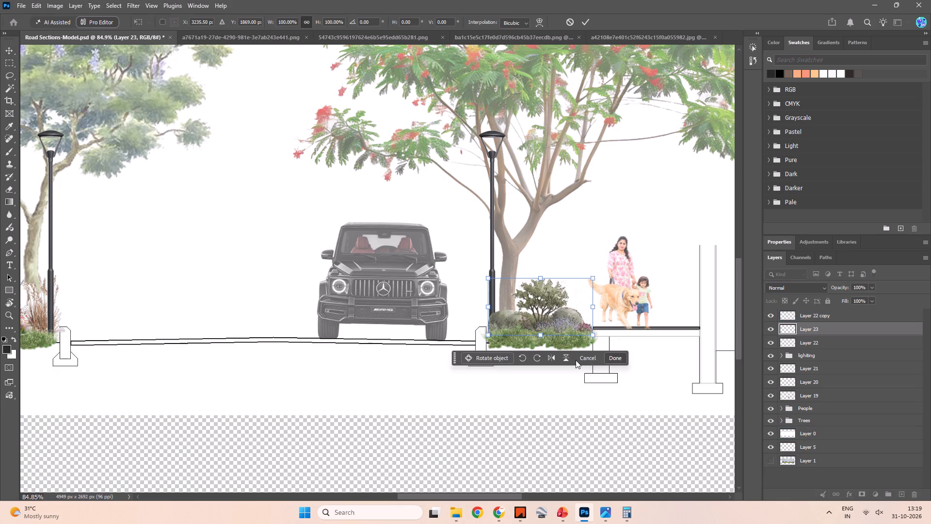
{"action": "left_click", "coordinate": [816, 329]}
{"action": "left_click", "coordinate": [811, 319]}
{"action": "left_click", "coordinate": [809, 329]}
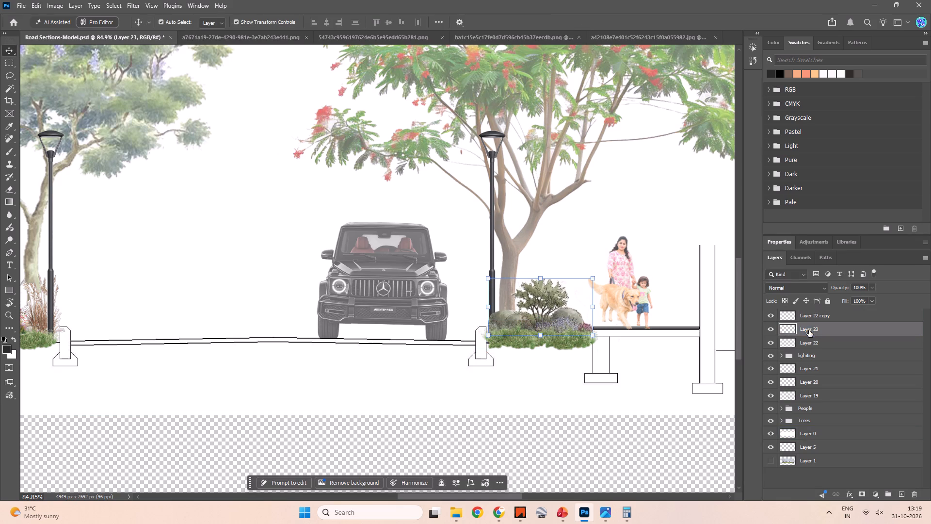
Nudge the grass, Layer 22 copy, up and back down, settling it slightly lower across the base of the shrubs.
{"action": "left_click", "coordinate": [807, 319]}
{"action": "key", "text": "Down"}
{"action": "key", "text": "Up"}
{"action": "key", "text": "Up"}
{"action": "key", "text": "Up"}
{"action": "key", "text": "Up"}
{"action": "key", "text": "Up"}
{"action": "key", "text": "Up"}
{"action": "key", "text": "Up"}
{"action": "key", "text": "Up"}
{"action": "key", "text": "Up"}
{"action": "key", "text": "Up"}
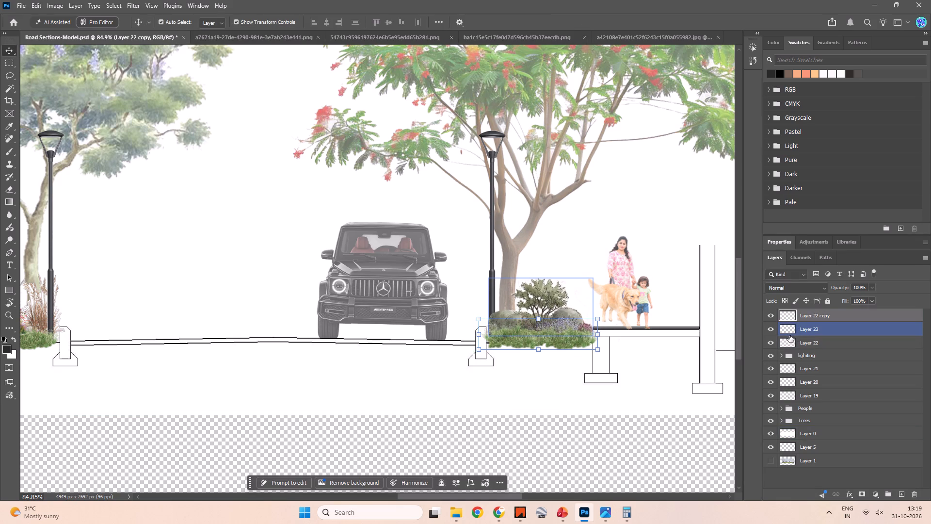
{"action": "key", "text": "Down"}
{"action": "key", "text": "Down"}
{"action": "key", "text": "Down"}
{"action": "key", "text": "Down"}
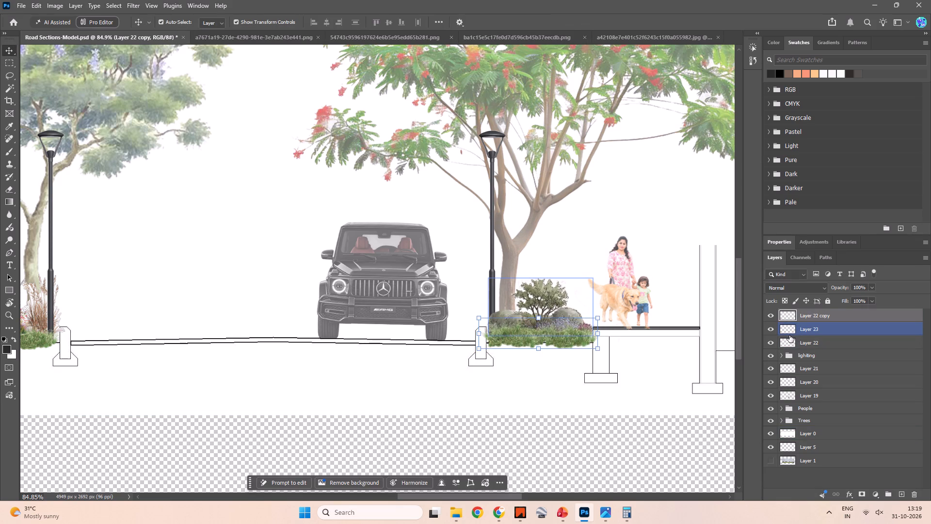
{"action": "key", "text": "Down"}
{"action": "key", "text": "Down"}
{"action": "key", "text": "Down"}
{"action": "key", "text": "Down"}
{"action": "key", "text": "Down"}
{"action": "key", "text": "Down"}
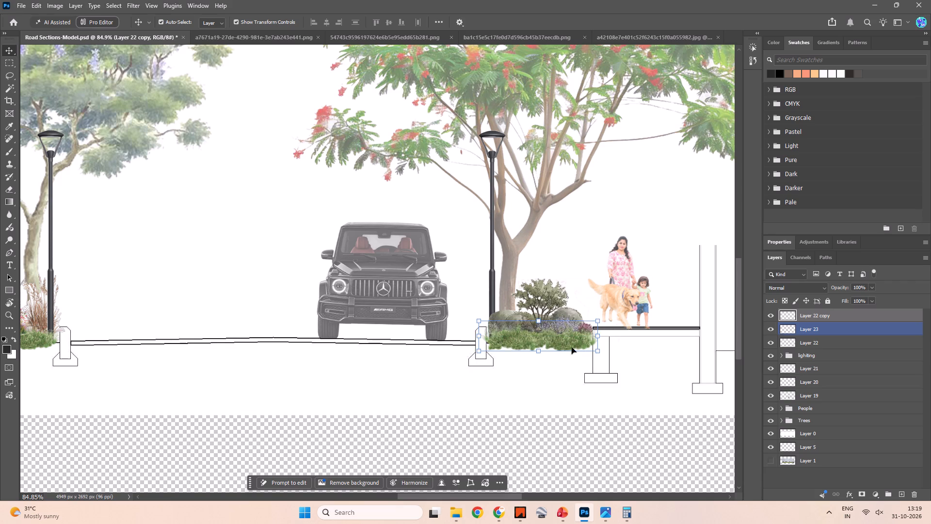
Bring the whole road section into view and save the document.
{"action": "left_click", "coordinate": [528, 392]}
{"action": "scroll", "coordinate": [546, 381], "scroll_direction": "down", "scroll_amount": 7, "text": "alt"}
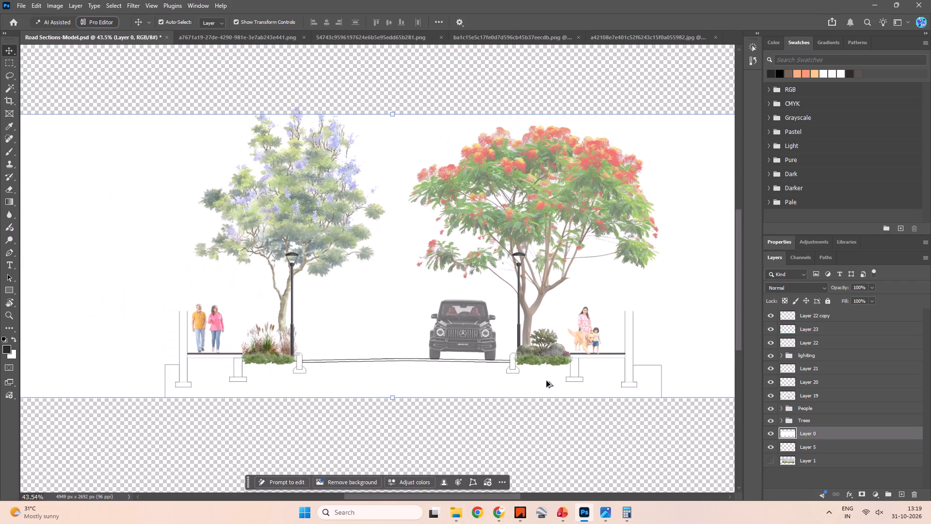
{"action": "key", "text": "space"}
{"action": "key", "text": "space"}
{"action": "key", "text": "space"}
{"action": "key", "text": "space"}
{"action": "key", "text": "space"}
{"action": "key", "text": "space"}
{"action": "key", "text": "space"}
{"action": "key", "text": "space"}
{"action": "key", "text": "space"}
{"action": "key", "text": "space"}
{"action": "key", "text": "space"}
{"action": "key", "text": "space"}
{"action": "key", "text": "space"}
{"action": "key", "text": "space"}
{"action": "key", "text": "space"}
{"action": "key", "text": "space"}
{"action": "key", "text": "space"}
{"action": "key", "text": "space"}
{"action": "left_click_drag", "start_coordinate": [446, 380], "coordinate": [478, 390]}
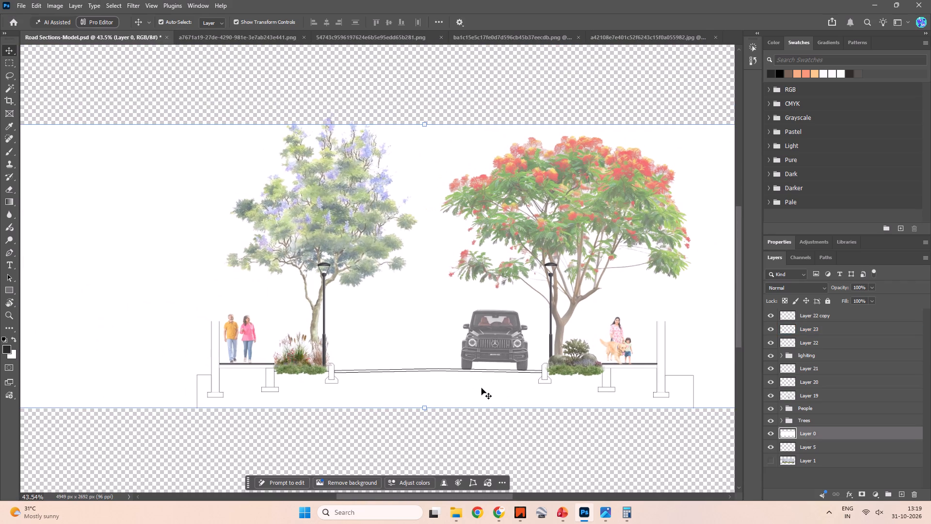
{"action": "key", "text": "ctrl+s"}
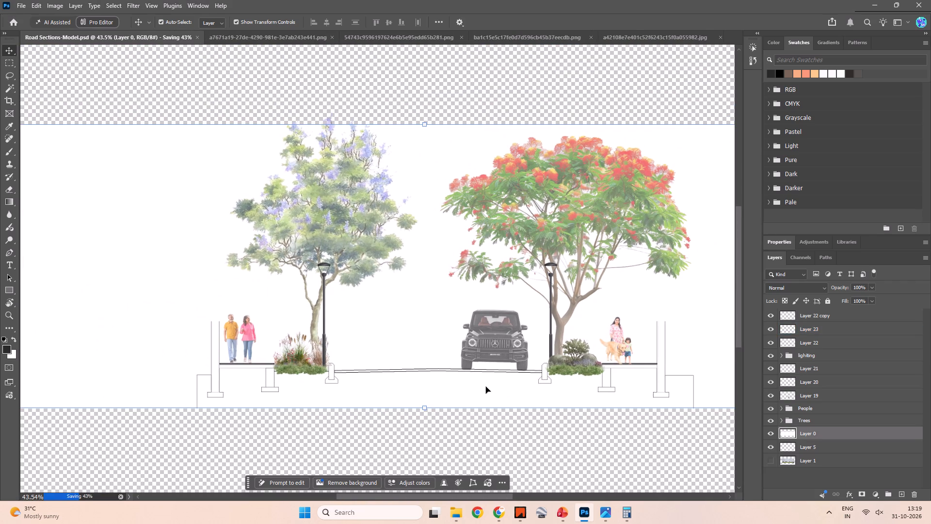
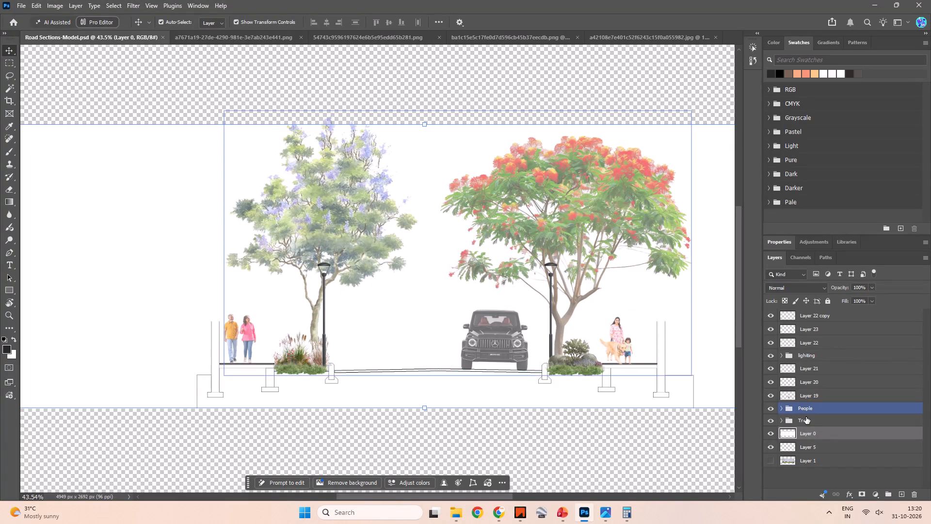
Show Layer 8 in the Trees group and move its pale green tree to the section's left end, beside the outer wall.
{"action": "left_click", "coordinate": [780, 420]}
{"action": "scroll", "coordinate": [796, 410], "scroll_direction": "down", "scroll_amount": 6}
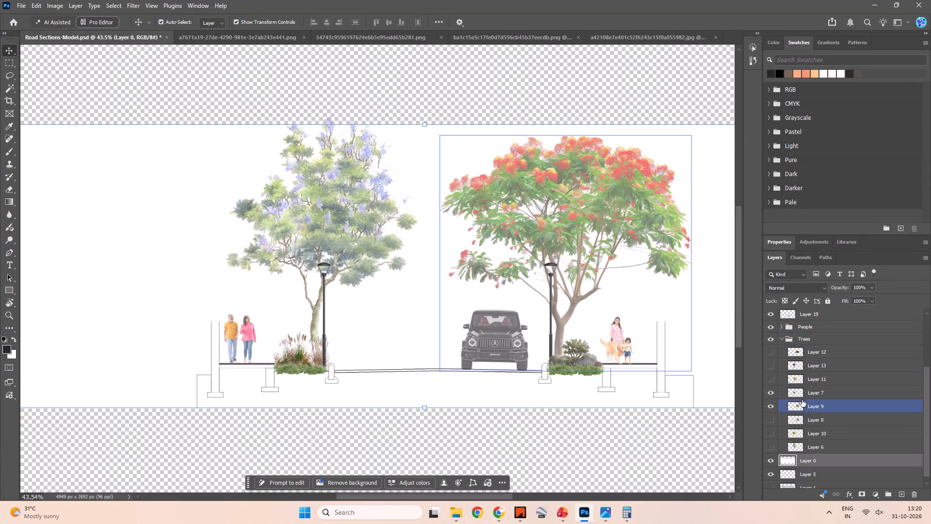
{"action": "left_click", "coordinate": [767, 421]}
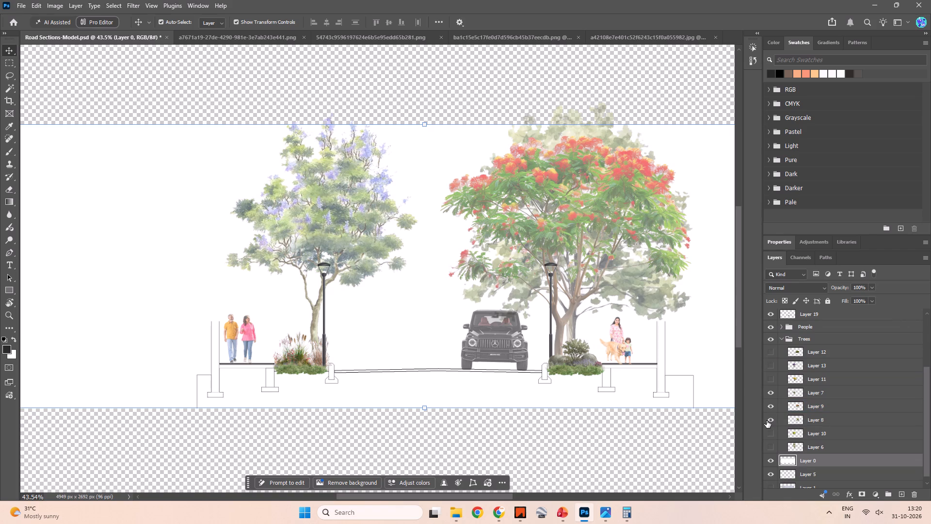
{"action": "left_click", "coordinate": [767, 421]}
{"action": "left_click", "coordinate": [767, 421]}
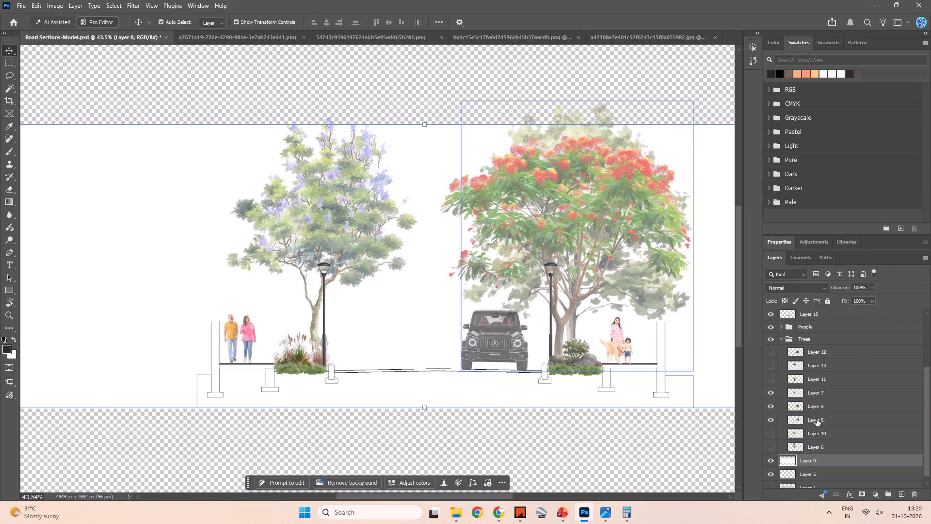
{"action": "left_click", "coordinate": [817, 419]}
{"action": "left_click_drag", "start_coordinate": [578, 127], "coordinate": [395, 119]}
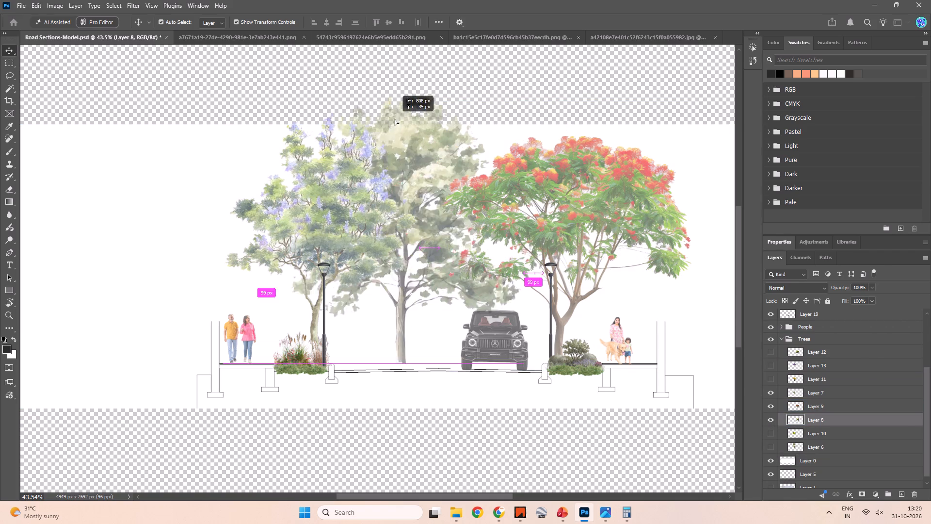
{"action": "left_click_drag", "start_coordinate": [395, 119], "coordinate": [207, 118]}
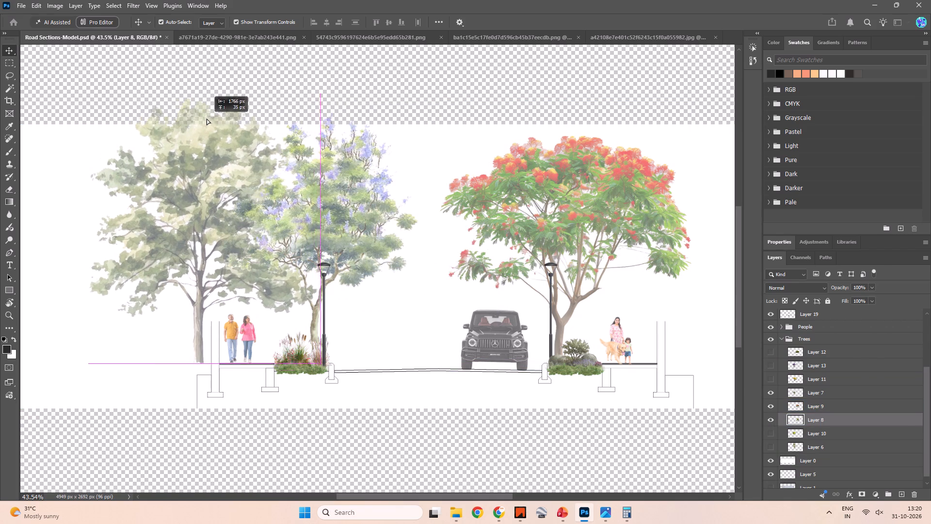
{"action": "left_click_drag", "start_coordinate": [207, 118], "coordinate": [205, 120]}
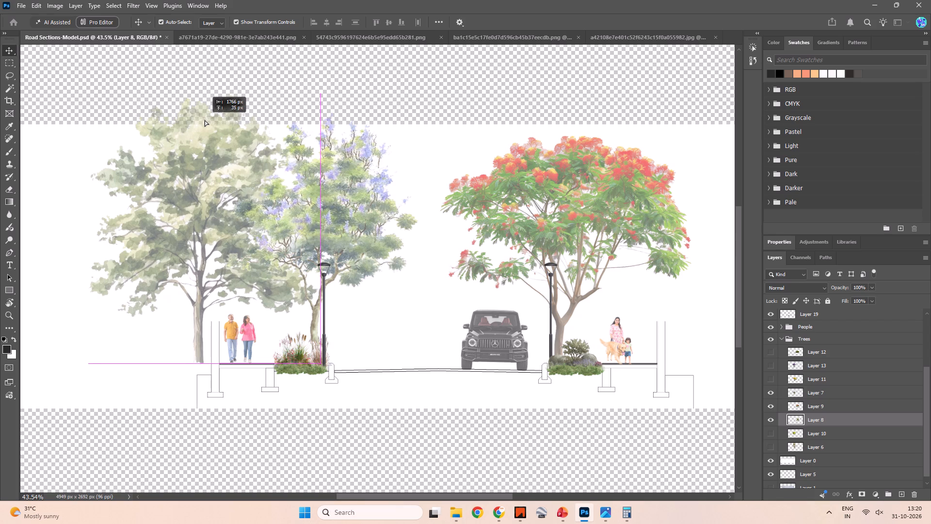
{"action": "left_click_drag", "start_coordinate": [205, 120], "coordinate": [200, 120]}
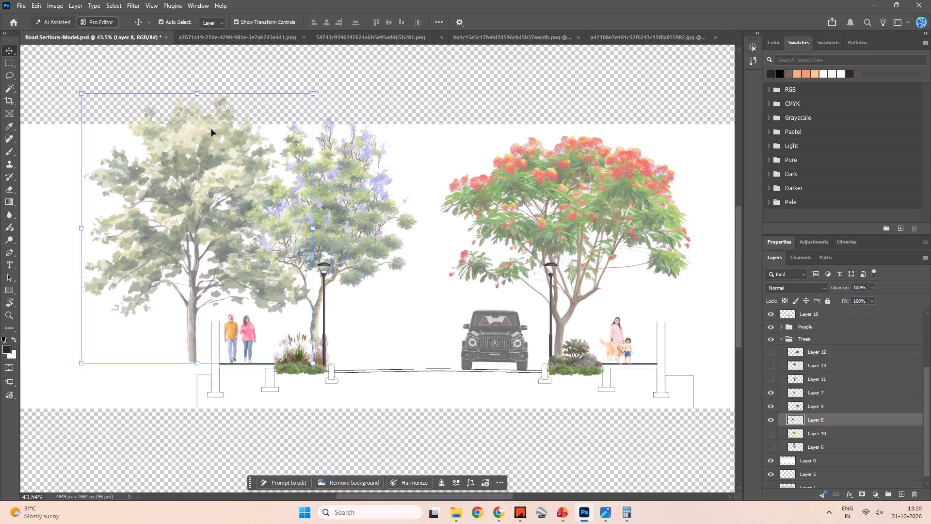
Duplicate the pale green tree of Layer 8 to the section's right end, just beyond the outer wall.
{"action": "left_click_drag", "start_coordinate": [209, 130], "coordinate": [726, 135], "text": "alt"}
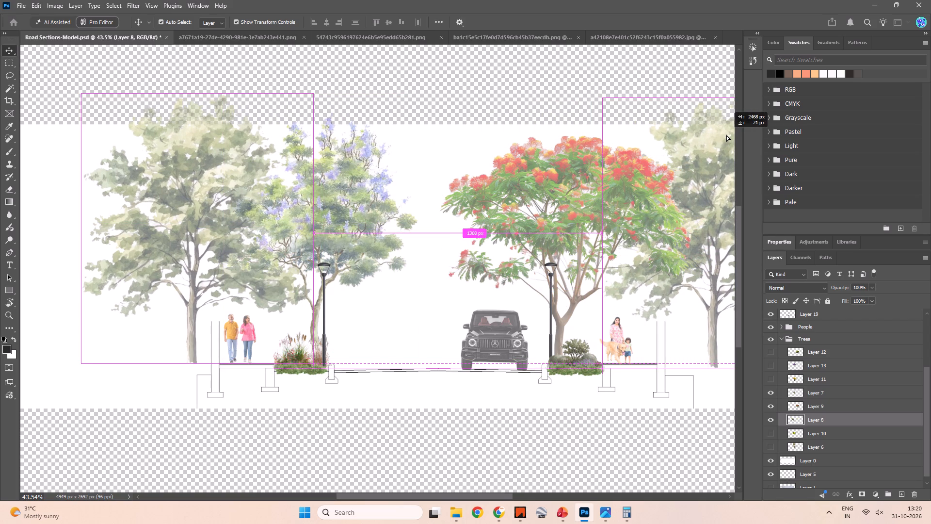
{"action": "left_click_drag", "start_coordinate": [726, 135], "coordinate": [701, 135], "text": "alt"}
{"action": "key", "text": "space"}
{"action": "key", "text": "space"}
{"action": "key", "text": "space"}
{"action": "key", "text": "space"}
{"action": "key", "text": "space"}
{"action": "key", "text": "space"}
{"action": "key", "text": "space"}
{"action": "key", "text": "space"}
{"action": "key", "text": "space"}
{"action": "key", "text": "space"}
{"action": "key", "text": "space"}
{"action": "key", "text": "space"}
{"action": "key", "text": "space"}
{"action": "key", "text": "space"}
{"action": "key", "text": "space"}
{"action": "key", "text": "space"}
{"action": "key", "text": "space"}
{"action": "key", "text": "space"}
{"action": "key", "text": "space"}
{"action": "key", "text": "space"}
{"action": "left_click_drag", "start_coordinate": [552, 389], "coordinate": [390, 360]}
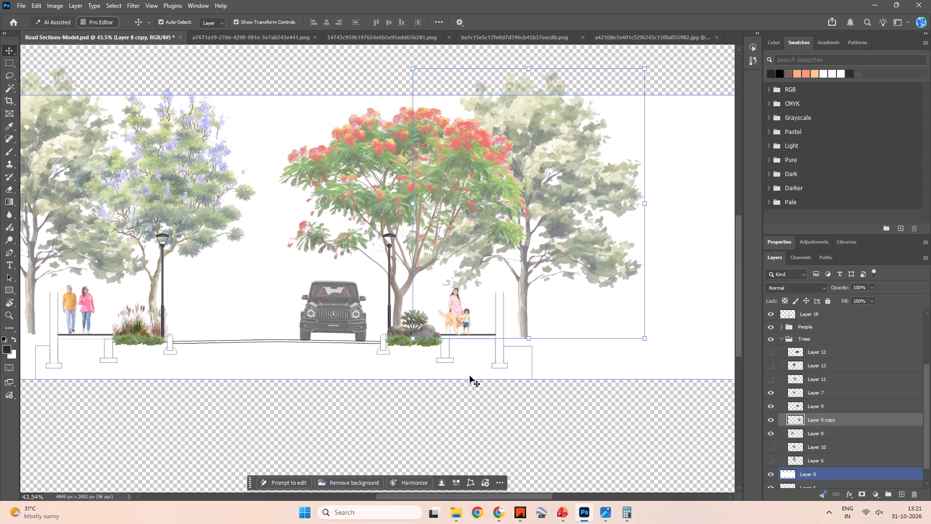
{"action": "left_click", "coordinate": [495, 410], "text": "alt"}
Save the road section document.
{"action": "scroll", "coordinate": [490, 385], "scroll_direction": "down", "scroll_amount": 6, "text": "alt"}
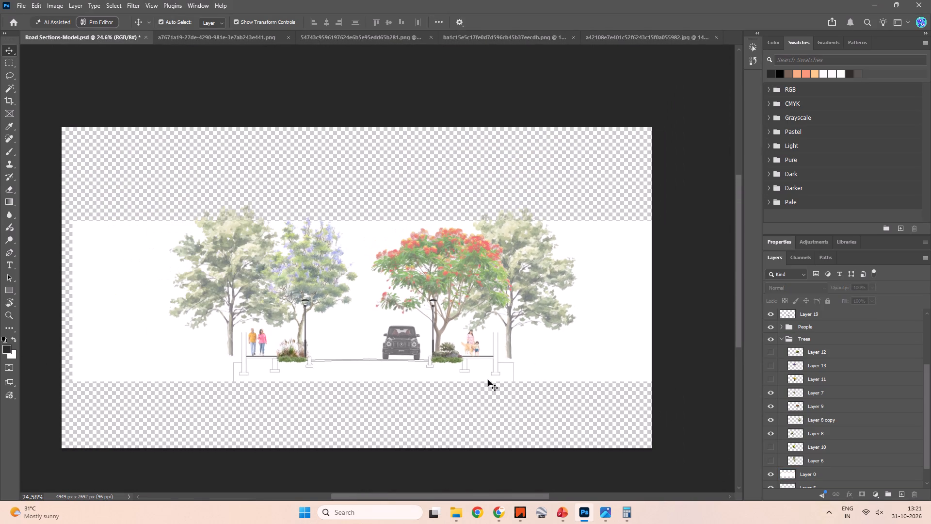
{"action": "scroll", "coordinate": [412, 379], "scroll_direction": "up", "scroll_amount": 3, "text": "alt"}
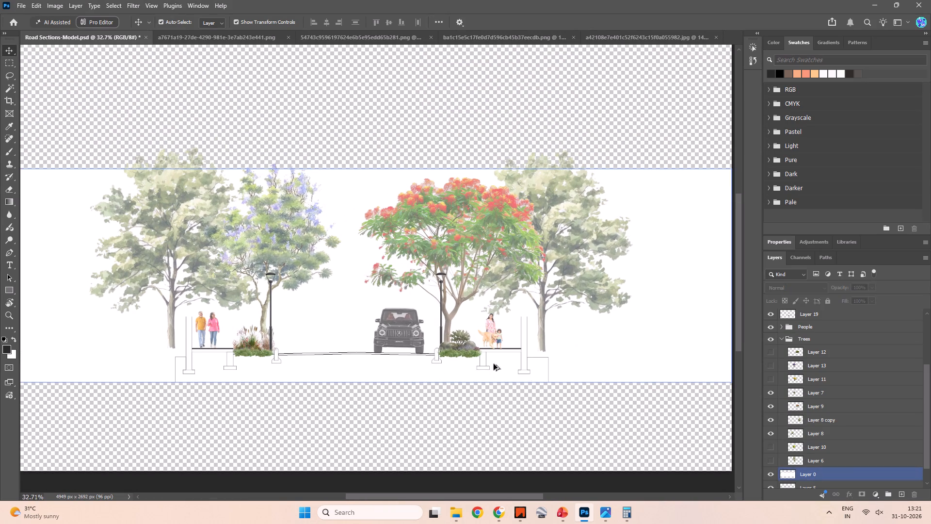
{"action": "scroll", "coordinate": [487, 370], "scroll_direction": "up", "scroll_amount": 2, "text": "alt"}
{"action": "key", "text": "space"}
{"action": "key", "text": "space"}
{"action": "key", "text": "space"}
{"action": "key", "text": "space"}
{"action": "key", "text": "space"}
{"action": "key", "text": "space"}
{"action": "key", "text": "space"}
{"action": "left_click_drag", "start_coordinate": [457, 388], "coordinate": [487, 409]}
{"action": "key", "text": "ctrl+s"}
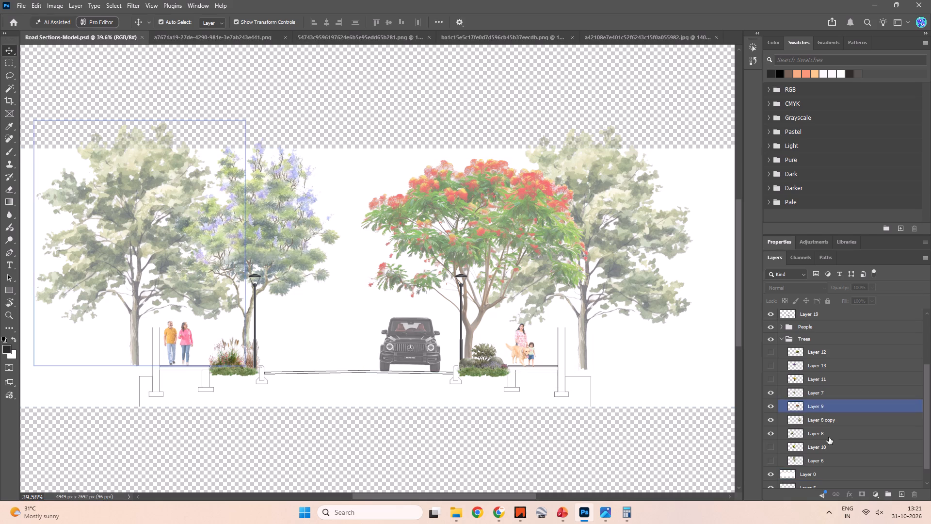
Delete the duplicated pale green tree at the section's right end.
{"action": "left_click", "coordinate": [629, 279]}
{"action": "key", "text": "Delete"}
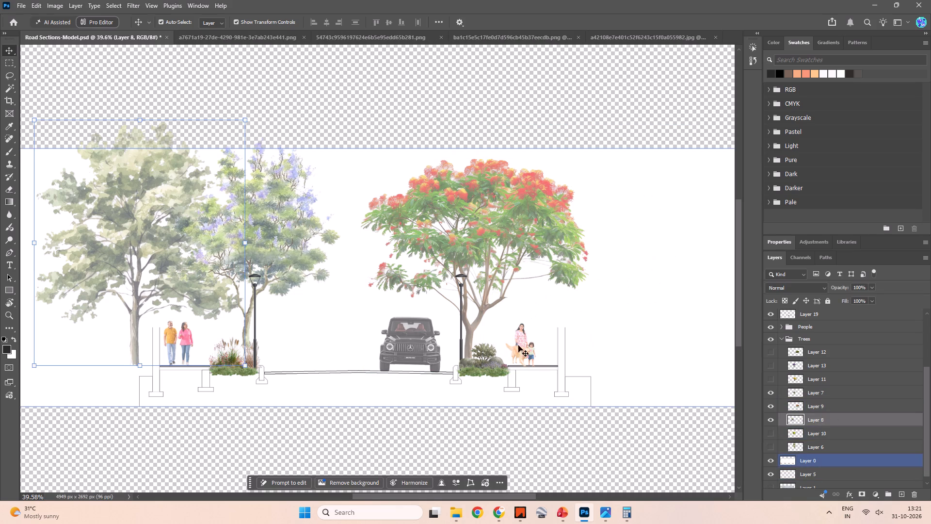
Make the yellow-flowering tree on Layer 10 visible.
{"action": "left_click", "coordinate": [770, 434]}
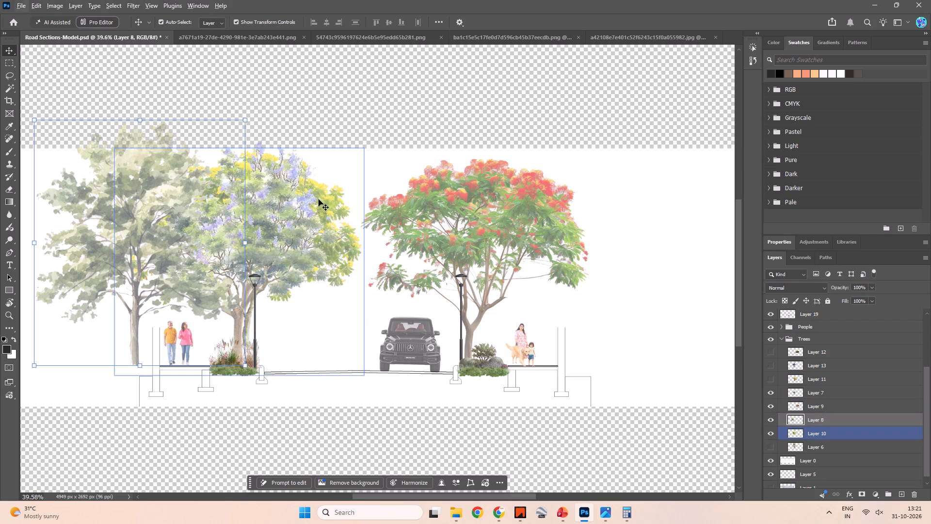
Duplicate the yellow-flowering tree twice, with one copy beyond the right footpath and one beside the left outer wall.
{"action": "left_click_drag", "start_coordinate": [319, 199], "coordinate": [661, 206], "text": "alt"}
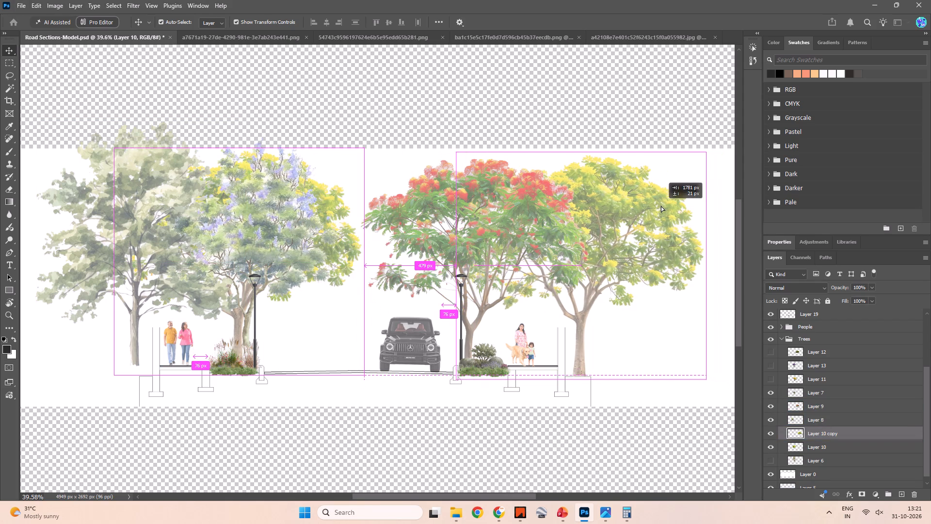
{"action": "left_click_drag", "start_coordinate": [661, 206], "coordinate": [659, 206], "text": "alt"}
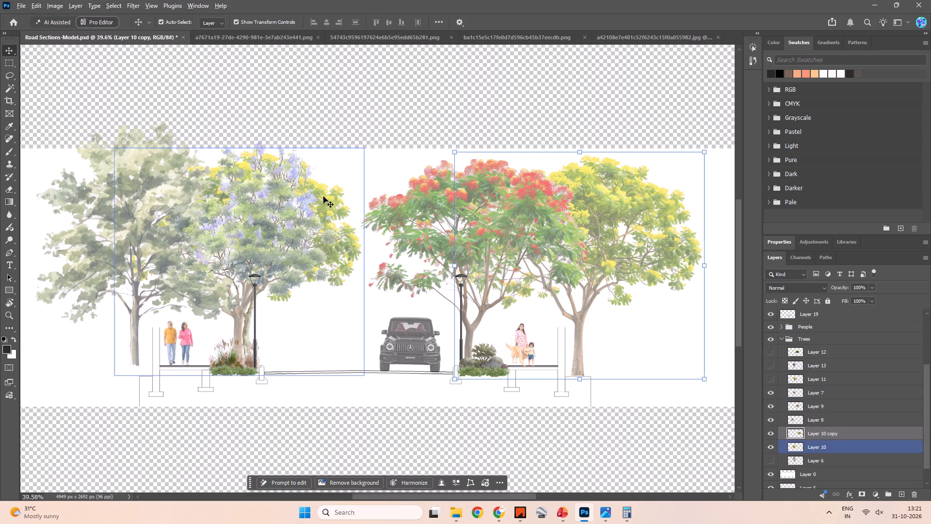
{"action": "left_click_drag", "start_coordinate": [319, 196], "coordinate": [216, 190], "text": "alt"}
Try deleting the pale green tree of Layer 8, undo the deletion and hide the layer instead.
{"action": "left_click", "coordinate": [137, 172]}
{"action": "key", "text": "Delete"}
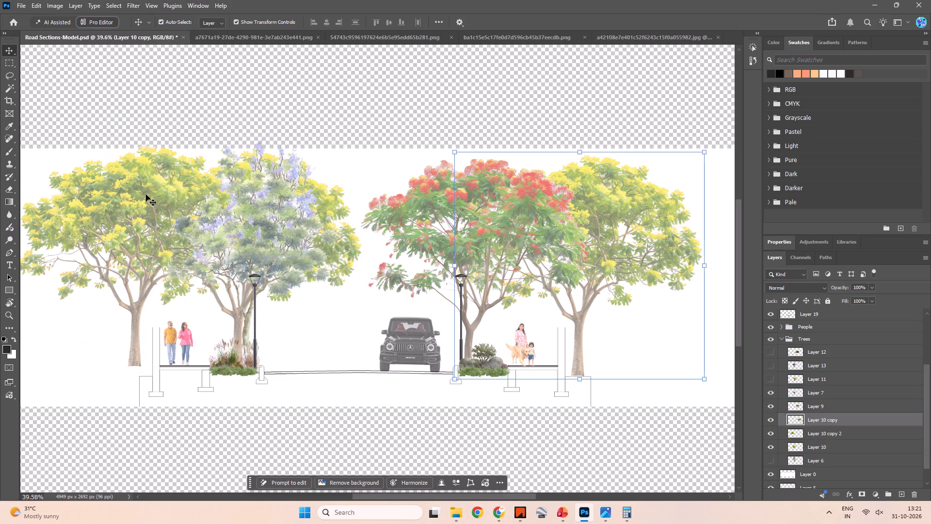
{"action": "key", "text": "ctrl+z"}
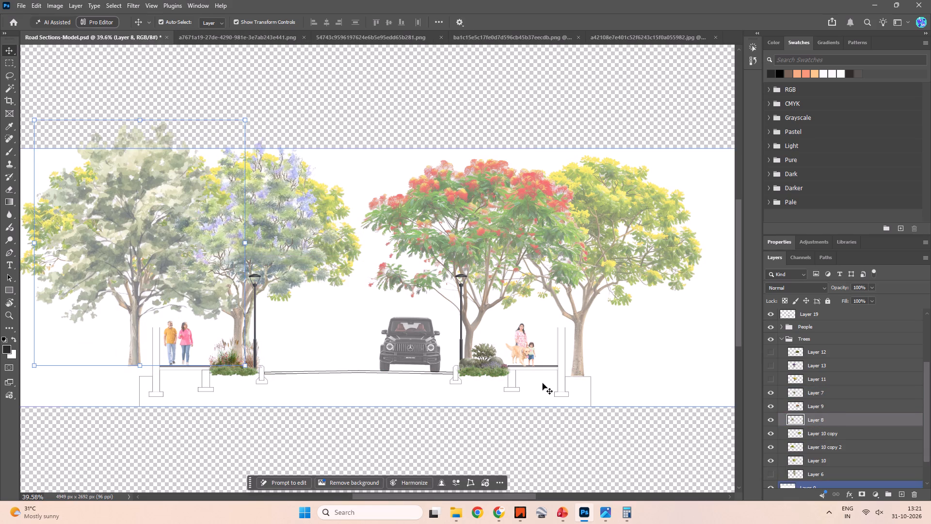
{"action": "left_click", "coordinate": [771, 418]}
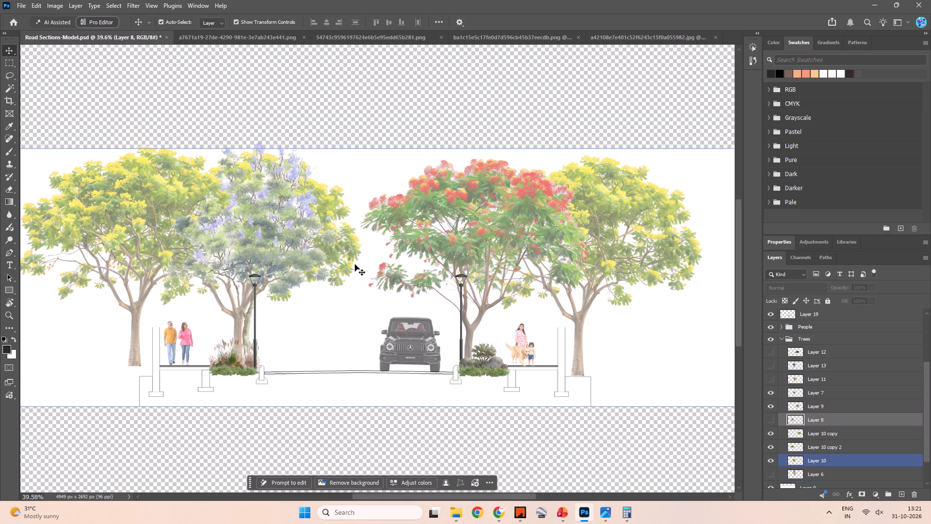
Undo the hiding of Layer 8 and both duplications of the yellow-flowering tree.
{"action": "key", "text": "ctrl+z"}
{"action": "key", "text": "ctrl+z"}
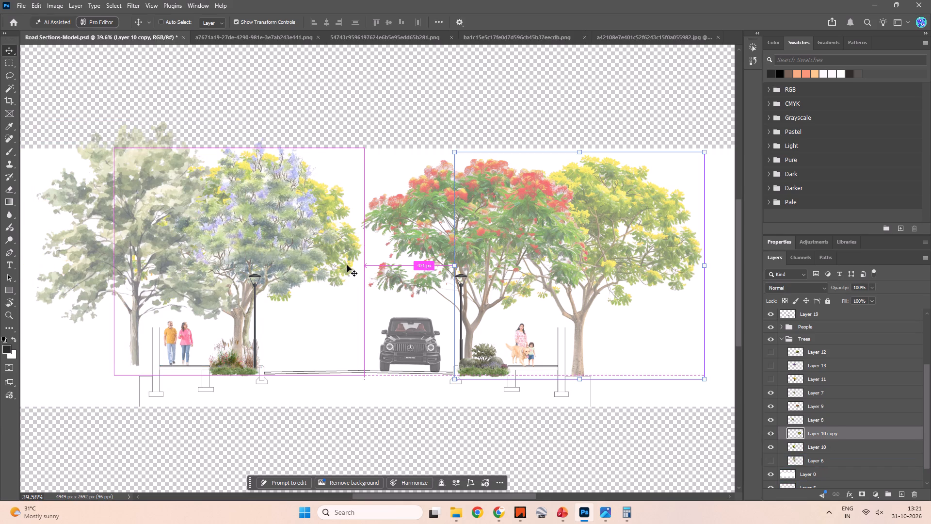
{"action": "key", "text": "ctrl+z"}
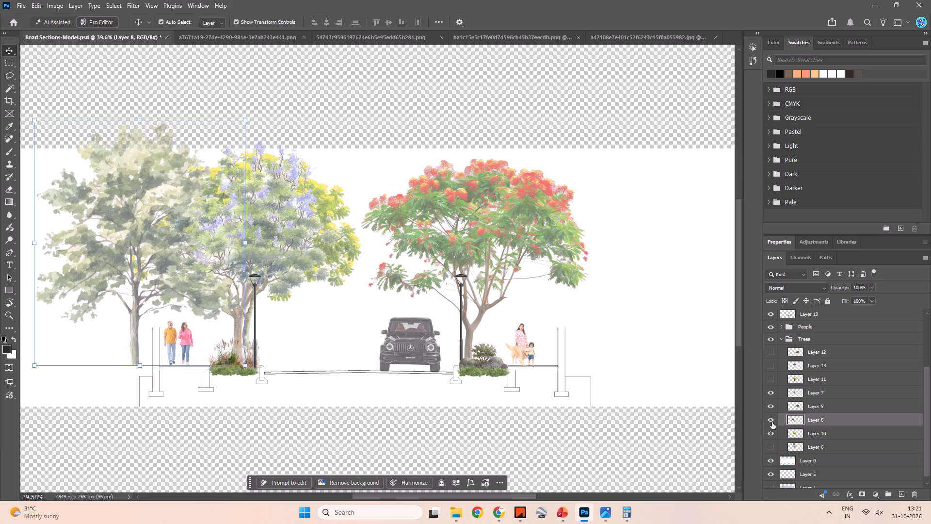
Hide the pale green tree on Layer 8.
{"action": "left_click", "coordinate": [773, 421]}
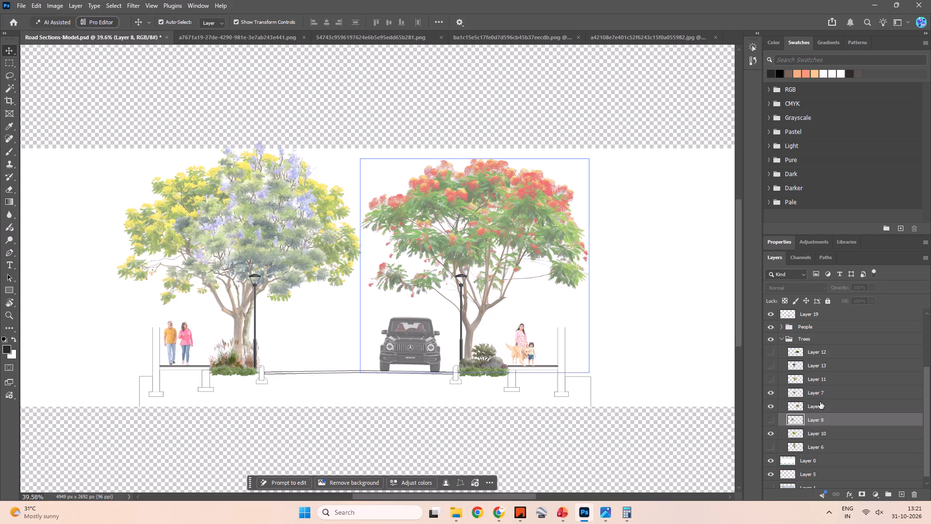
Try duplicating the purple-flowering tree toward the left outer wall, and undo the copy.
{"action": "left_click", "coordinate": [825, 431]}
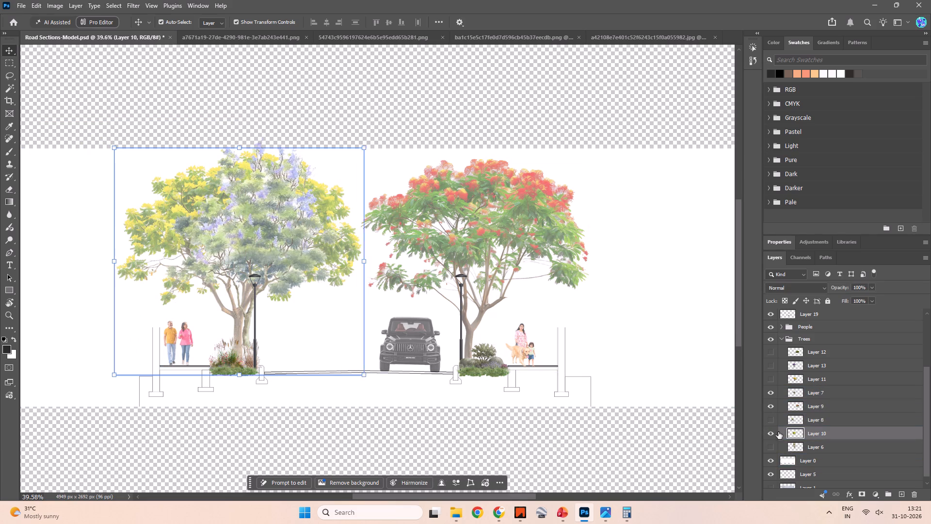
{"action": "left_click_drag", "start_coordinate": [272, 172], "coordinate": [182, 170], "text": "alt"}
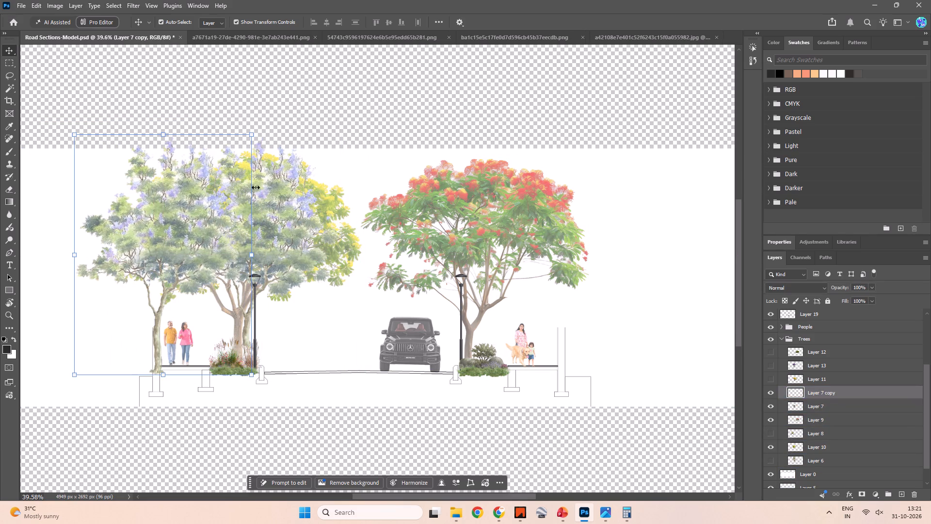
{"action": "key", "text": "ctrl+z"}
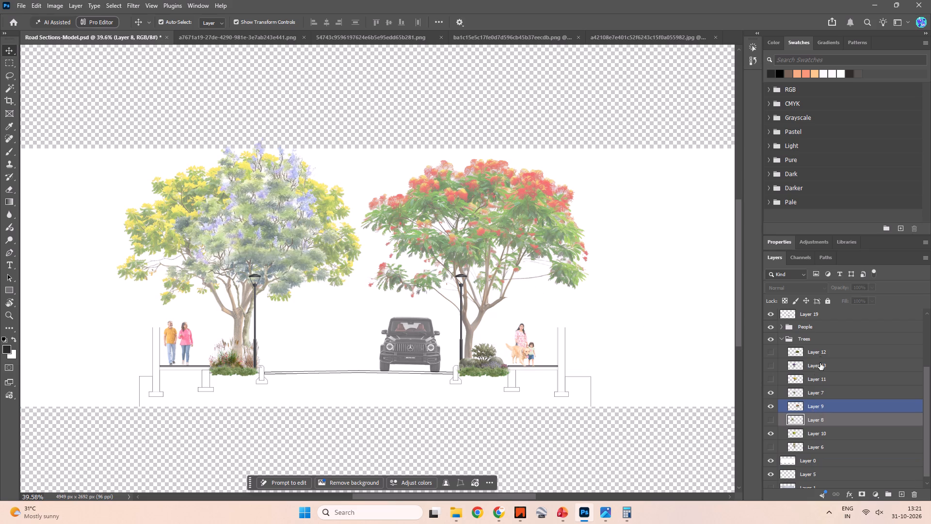
Toggle the visibility of Layers 7, 9 and 10 to identify which tree each one holds.
{"action": "left_click", "coordinate": [769, 393]}
{"action": "left_click", "coordinate": [769, 393]}
{"action": "left_click", "coordinate": [771, 406]}
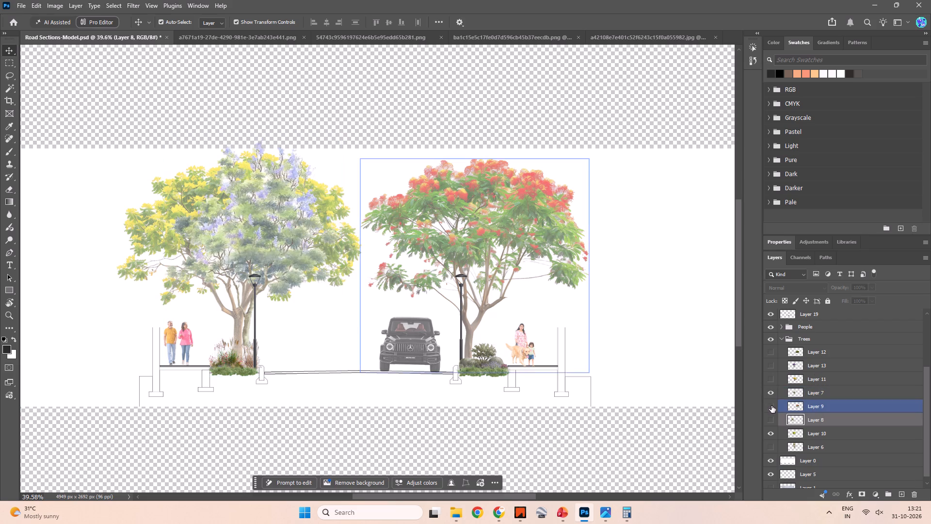
{"action": "left_click", "coordinate": [771, 406]}
{"action": "left_click", "coordinate": [771, 431]}
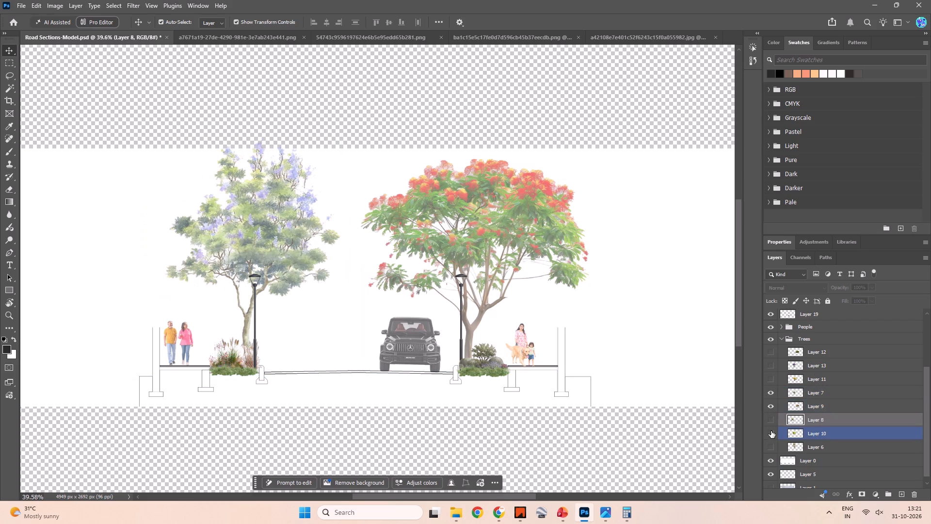
{"action": "left_click", "coordinate": [771, 431]}
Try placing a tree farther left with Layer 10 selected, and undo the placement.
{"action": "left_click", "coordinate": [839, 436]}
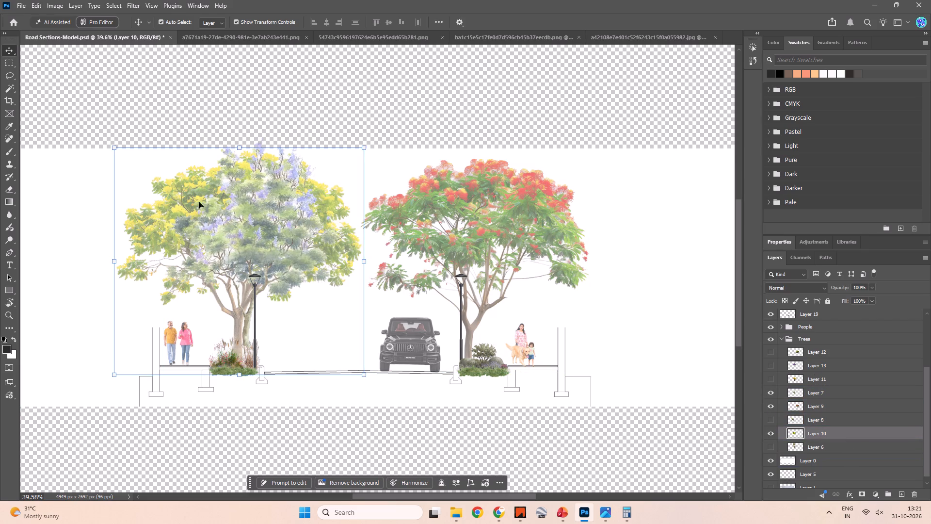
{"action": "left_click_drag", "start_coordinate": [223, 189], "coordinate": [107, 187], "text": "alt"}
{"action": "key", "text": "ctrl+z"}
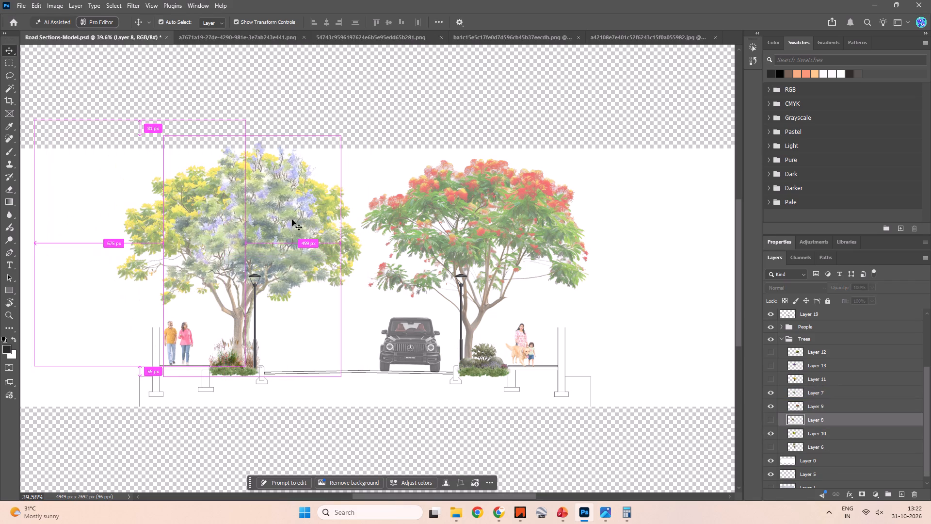
Duplicate the yellow-flowering tree of Layer 10 to the section's left end, with its trunk just outside the outer wall.
{"action": "left_click_drag", "start_coordinate": [136, 227], "coordinate": [51, 227], "text": "alt"}
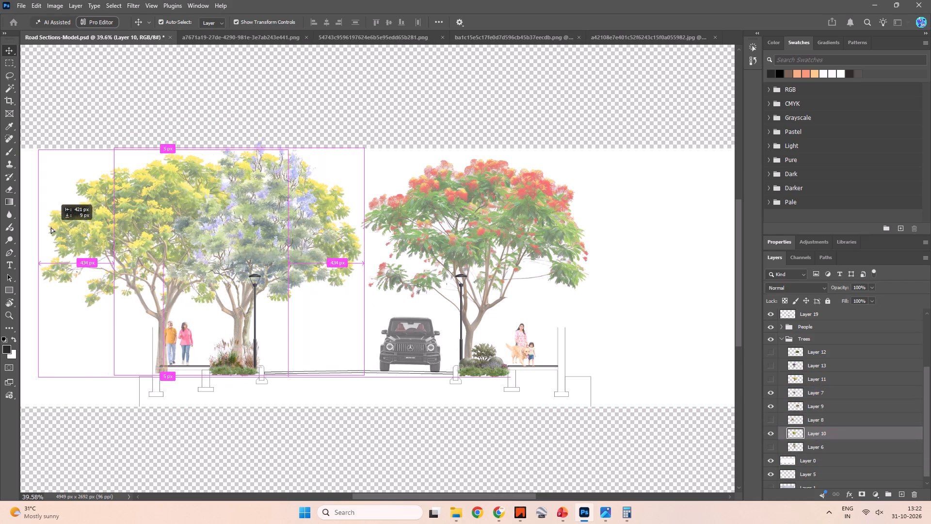
{"action": "left_click_drag", "start_coordinate": [51, 227], "coordinate": [603, 225], "text": "alt"}
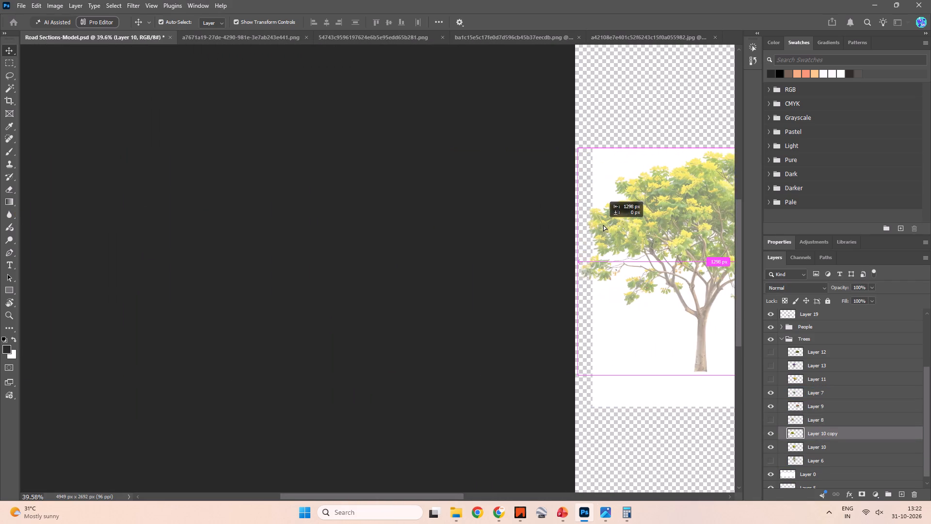
{"action": "left_click_drag", "start_coordinate": [603, 225], "coordinate": [400, 264], "text": "alt"}
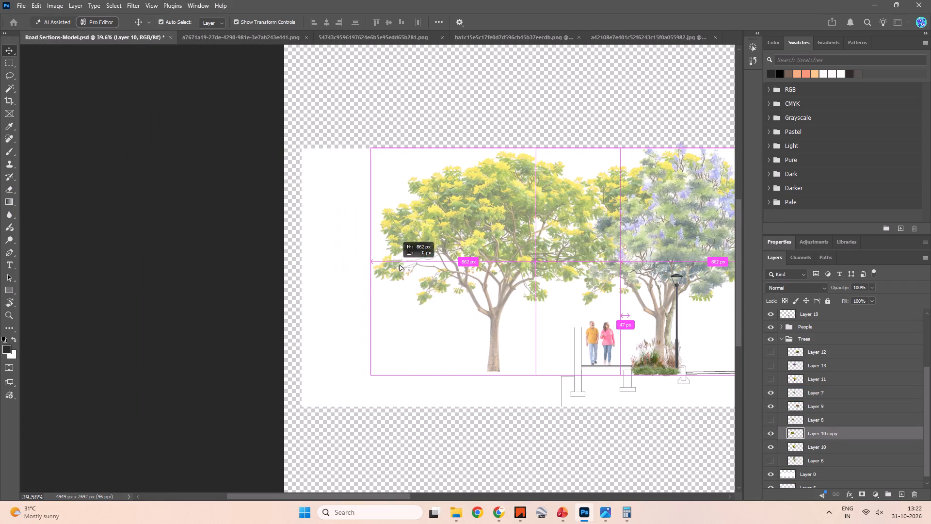
{"action": "left_click_drag", "start_coordinate": [400, 264], "coordinate": [453, 268], "text": "alt"}
{"action": "right_click", "coordinate": [458, 233]}
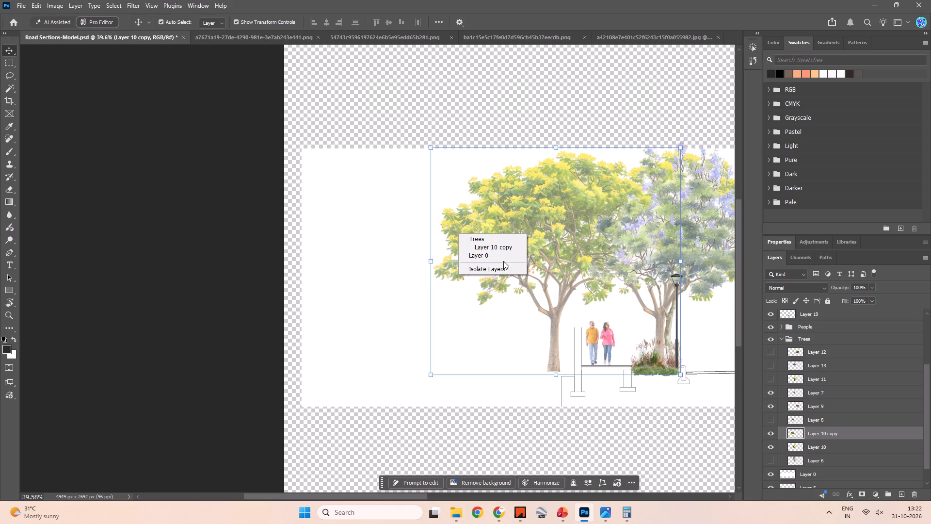
{"action": "key", "text": "space"}
{"action": "key", "text": "space"}
{"action": "key", "text": "space"}
{"action": "key", "text": "space"}
{"action": "key", "text": "space"}
{"action": "key", "text": "space"}
{"action": "key", "text": "space"}
{"action": "key", "text": "space"}
{"action": "key", "text": "space"}
{"action": "key", "text": "space"}
{"action": "key", "text": "space"}
{"action": "key", "text": "space"}
{"action": "key", "text": "space"}
{"action": "key", "text": "space"}
{"action": "key", "text": "space"}
{"action": "left_click_drag", "start_coordinate": [547, 264], "coordinate": [366, 230]}
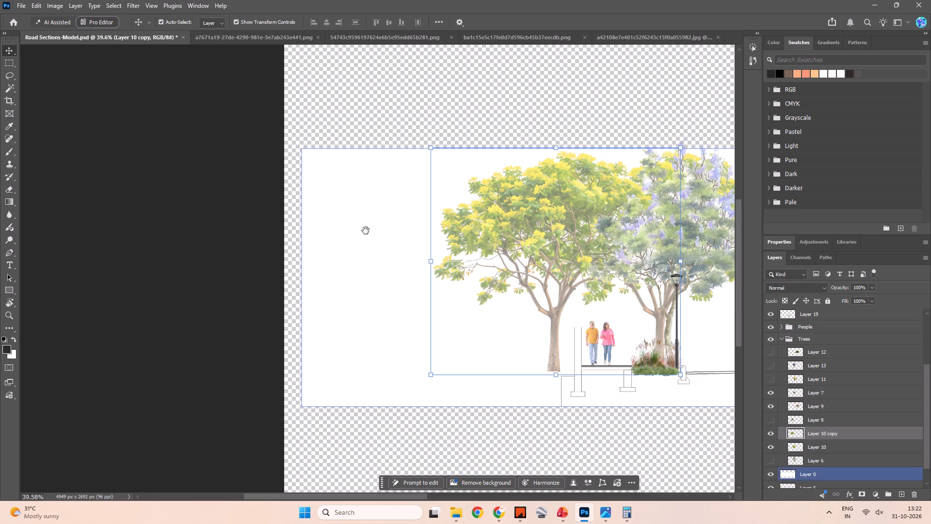
{"action": "left_click_drag", "start_coordinate": [366, 230], "coordinate": [365, 230]}
{"action": "left_click", "coordinate": [438, 110]}
Duplicate the left yellow-flowering tree about 2486 px across to the section's right end, level with the original.
{"action": "key", "text": "space"}
{"action": "key", "text": "space"}
{"action": "key", "text": "space"}
{"action": "key", "text": "space"}
{"action": "key", "text": "space"}
{"action": "key", "text": "space"}
{"action": "key", "text": "space"}
{"action": "key", "text": "space"}
{"action": "key", "text": "space"}
{"action": "key", "text": "space"}
{"action": "key", "text": "space"}
{"action": "key", "text": "space"}
{"action": "key", "text": "space"}
{"action": "key", "text": "space"}
{"action": "key", "text": "space"}
{"action": "key", "text": "space"}
{"action": "key", "text": "space"}
{"action": "key", "text": "space"}
{"action": "key", "text": "space"}
{"action": "key", "text": "space"}
{"action": "left_click_drag", "start_coordinate": [585, 178], "coordinate": [263, 217]}
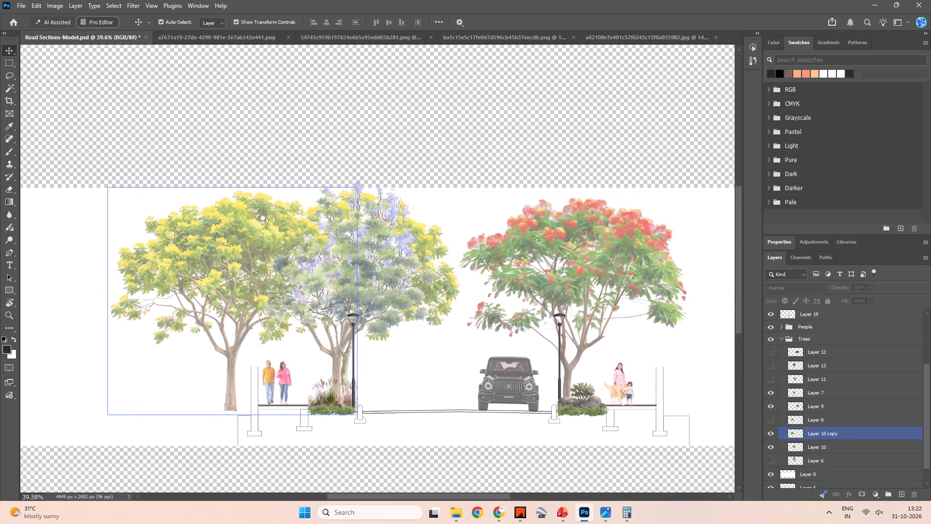
{"action": "left_click_drag", "start_coordinate": [263, 217], "coordinate": [268, 212]}
{"action": "key", "text": "space"}
{"action": "key", "text": "space"}
{"action": "key", "text": "space"}
{"action": "key", "text": "space"}
{"action": "key", "text": "space"}
{"action": "key", "text": "space"}
{"action": "key", "text": "space"}
{"action": "key", "text": "space"}
{"action": "key", "text": "space"}
{"action": "key", "text": "space"}
{"action": "key", "text": "space"}
{"action": "key", "text": "space"}
{"action": "key", "text": "space"}
{"action": "key", "text": "space"}
{"action": "key", "text": "space"}
{"action": "key", "text": "space"}
{"action": "key", "text": "space"}
{"action": "key", "text": "space"}
{"action": "key", "text": "space"}
{"action": "key", "text": "space"}
{"action": "left_click_drag", "start_coordinate": [576, 290], "coordinate": [370, 297]}
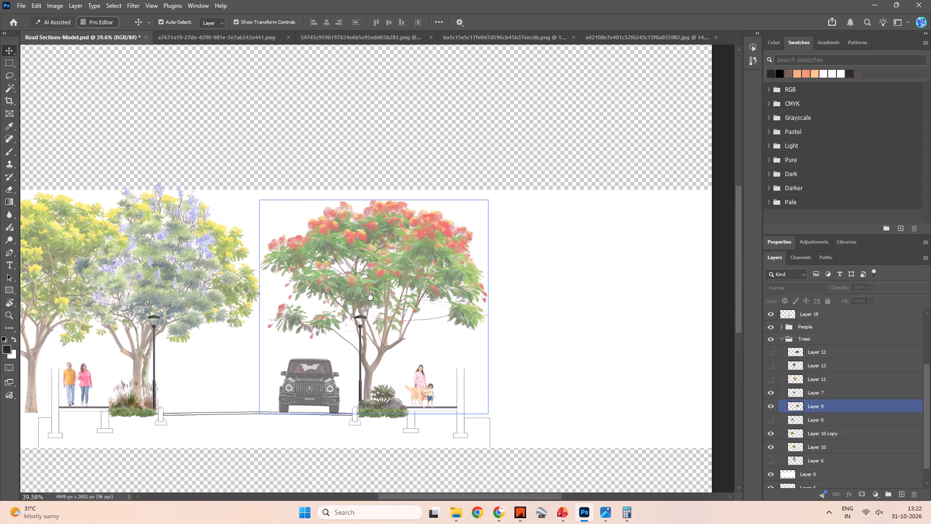
{"action": "left_click_drag", "start_coordinate": [370, 297], "coordinate": [403, 292]}
{"action": "scroll", "coordinate": [487, 324], "scroll_direction": "down", "scroll_amount": 3, "text": "alt"}
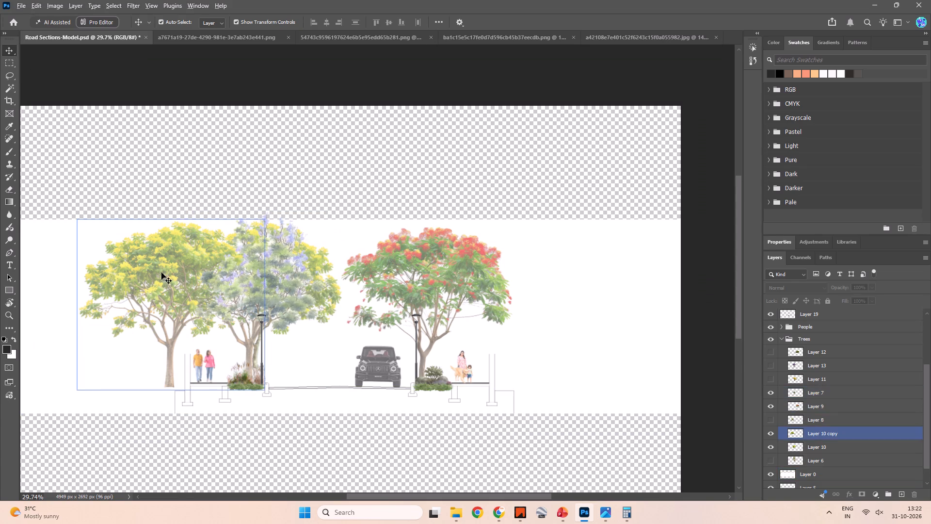
{"action": "left_click_drag", "start_coordinate": [162, 273], "coordinate": [524, 268], "text": "alt"}
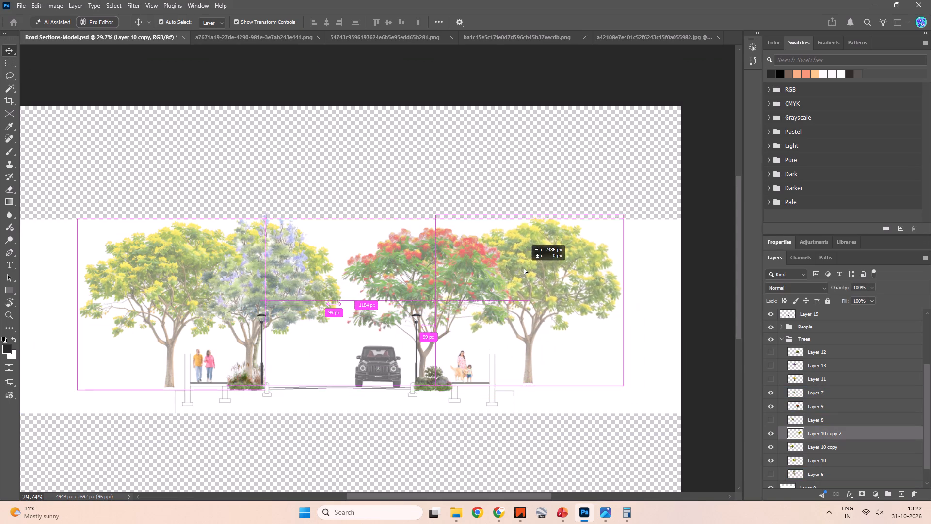
{"action": "left_click_drag", "start_coordinate": [524, 268], "coordinate": [523, 277], "text": "alt"}
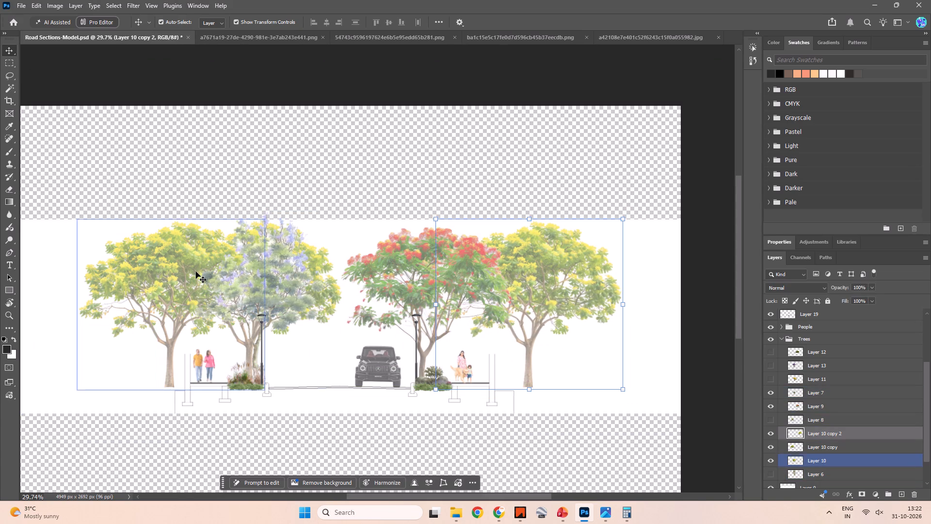
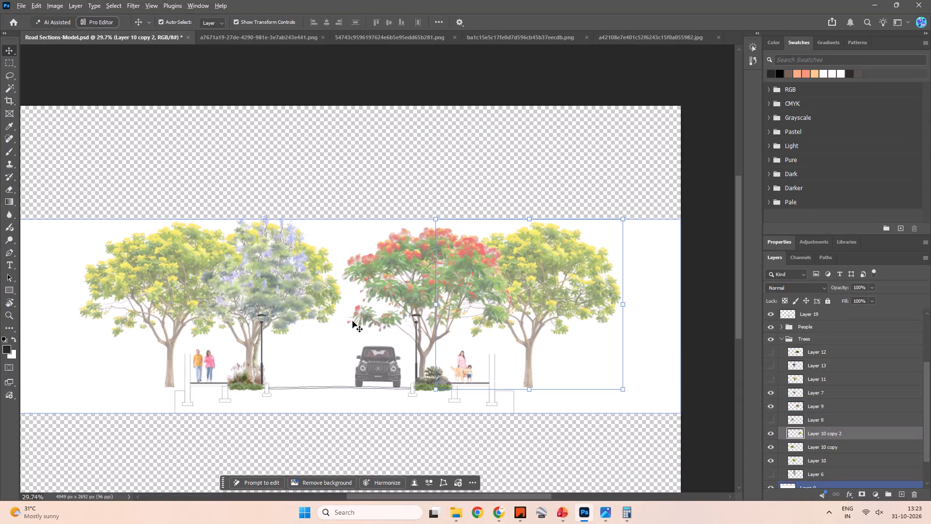
Examine the duplicated yellow-flowering tree at the section's right end, including its trunk base and its overlap with the red-flowering tree.
{"action": "scroll", "coordinate": [326, 368], "scroll_direction": "up", "scroll_amount": 6, "text": "alt"}
{"action": "key", "text": "space"}
{"action": "key", "text": "space"}
{"action": "key", "text": "space"}
{"action": "key", "text": "space"}
{"action": "key", "text": "space"}
{"action": "key", "text": "space"}
{"action": "key", "text": "space"}
{"action": "key", "text": "space"}
{"action": "key", "text": "space"}
{"action": "key", "text": "space"}
{"action": "key", "text": "space"}
{"action": "key", "text": "space"}
{"action": "key", "text": "space"}
{"action": "key", "text": "space"}
{"action": "key", "text": "space"}
{"action": "key", "text": "space"}
{"action": "key", "text": "space"}
{"action": "key", "text": "space"}
{"action": "key", "text": "space"}
{"action": "key", "text": "space"}
{"action": "left_click_drag", "start_coordinate": [387, 276], "coordinate": [179, 318]}
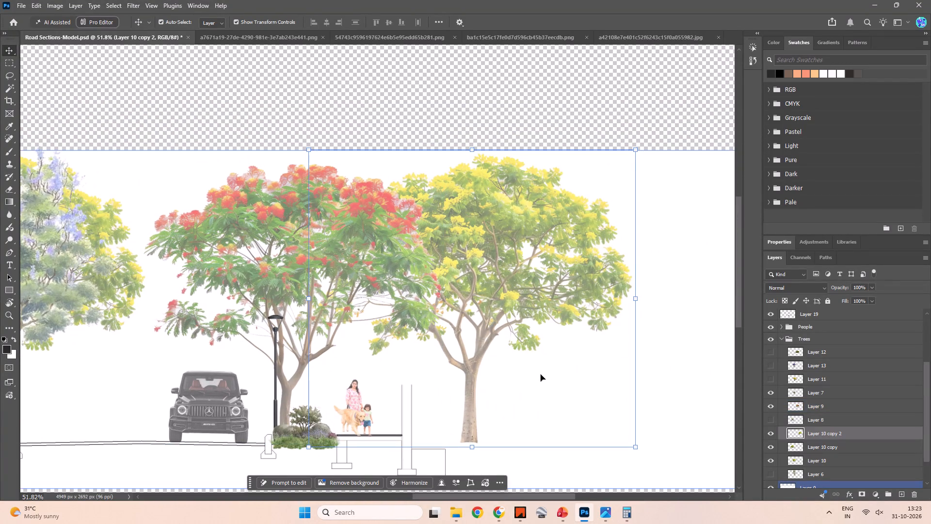
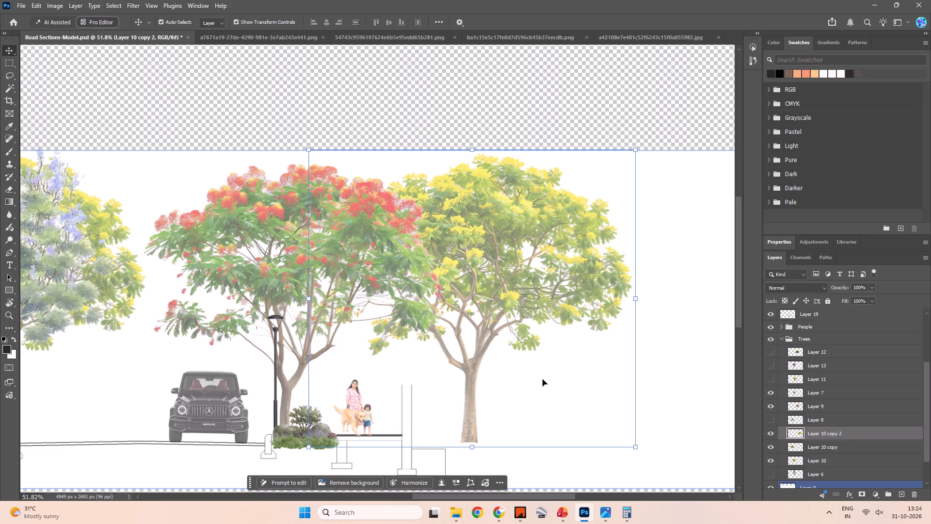
Save the road section document and clear the layer selection.
{"action": "key", "text": "ctrl+s"}
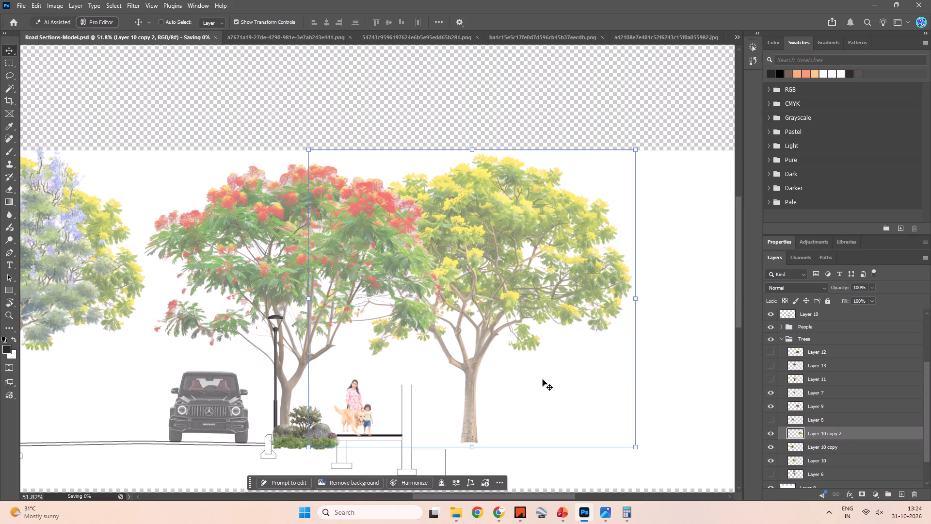
{"action": "left_click", "coordinate": [661, 86]}
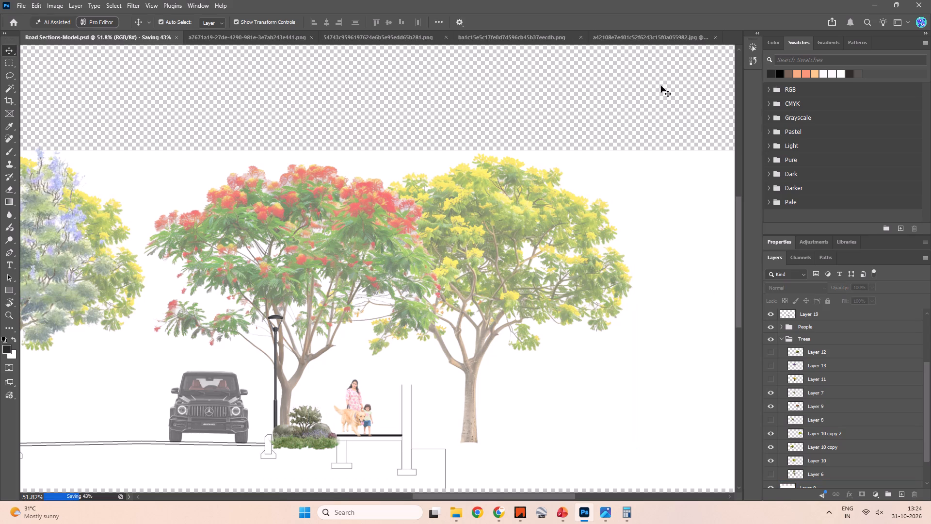
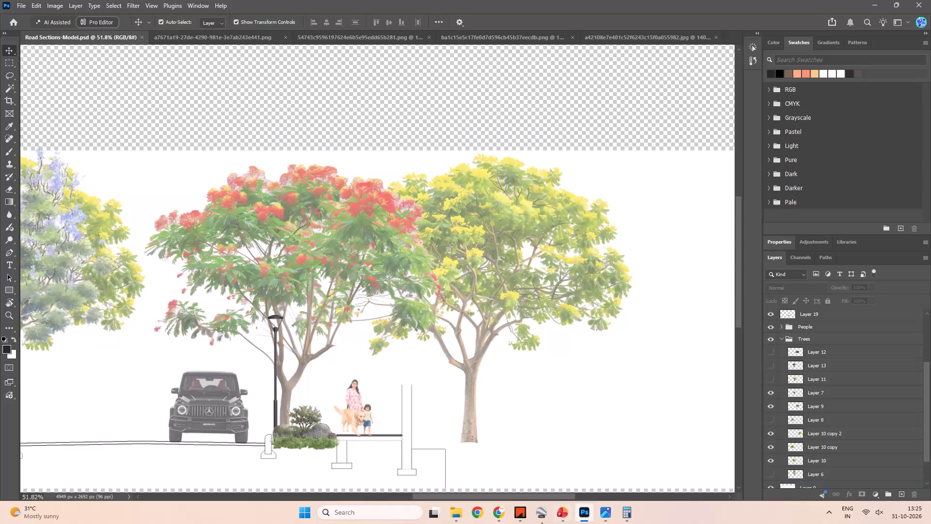
Switch to Chrome, browse the related landscape pins on Pinterest and save the "Galerie — Perspectives paysage & architecture" pin to the 57001_Midori board.
{"action": "left_click", "coordinate": [499, 515]}
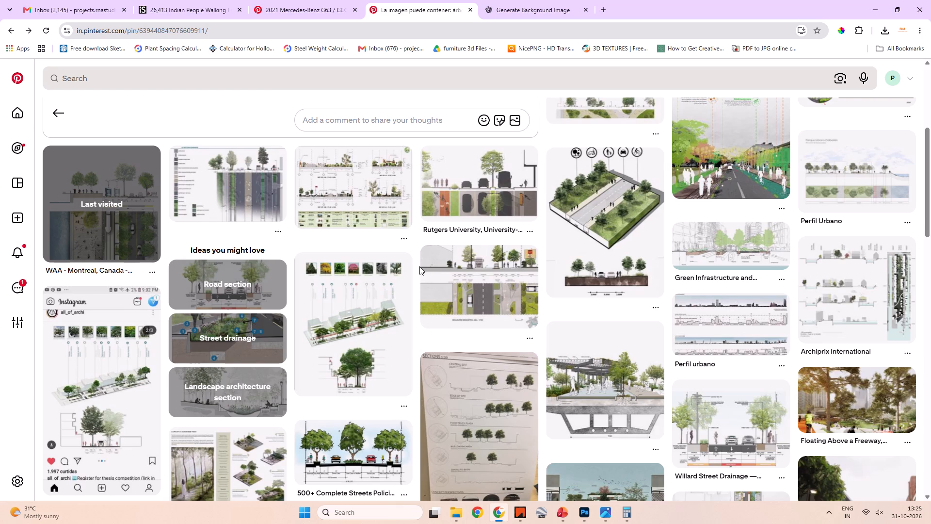
{"action": "scroll", "coordinate": [423, 246], "scroll_direction": "down", "scroll_amount": 4}
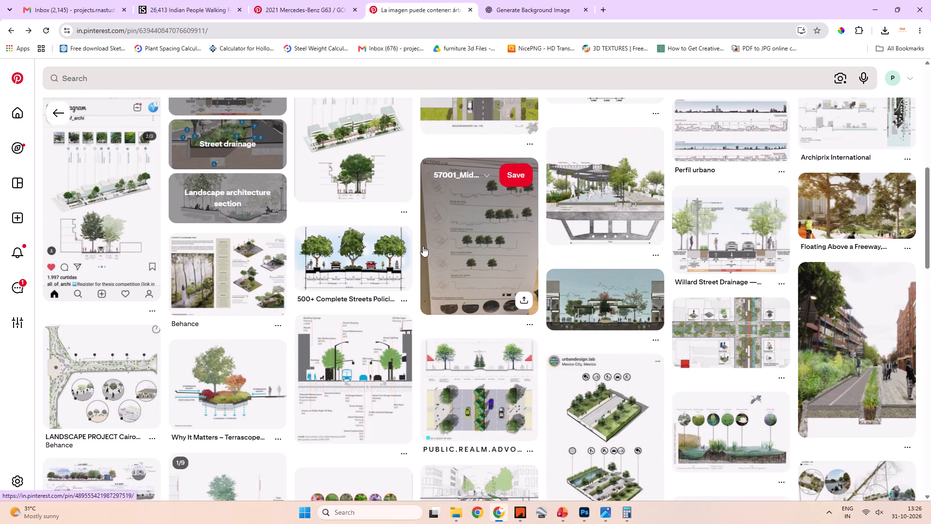
{"action": "scroll", "coordinate": [422, 247], "scroll_direction": "up", "scroll_amount": 10}
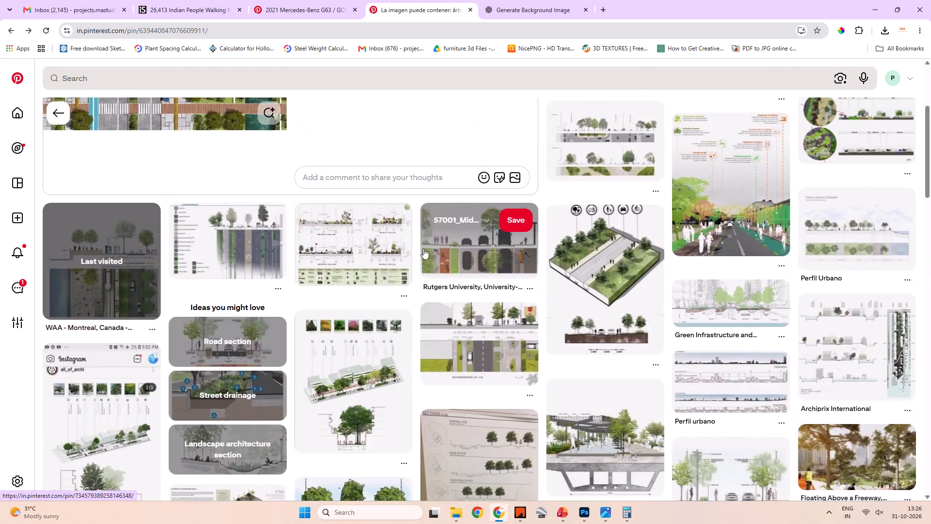
{"action": "scroll", "coordinate": [423, 249], "scroll_direction": "down", "scroll_amount": 6}
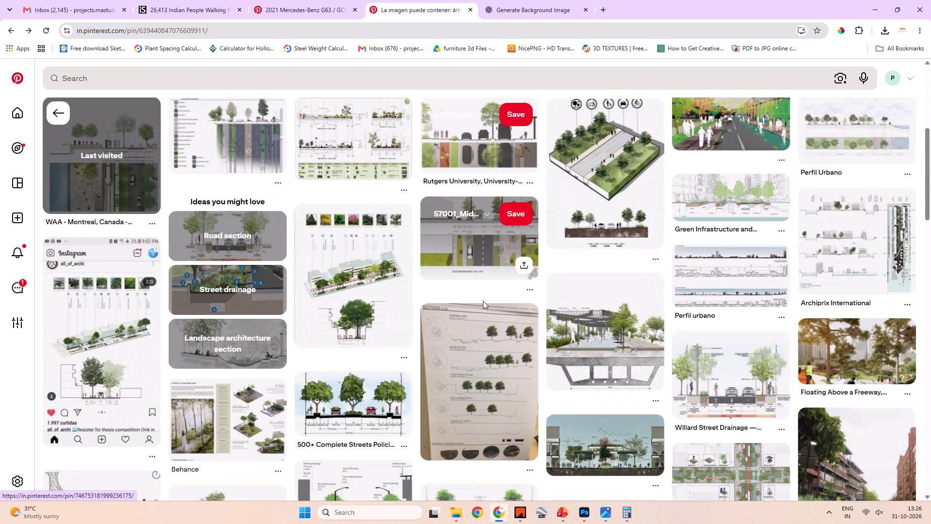
{"action": "left_click", "coordinate": [851, 362]}
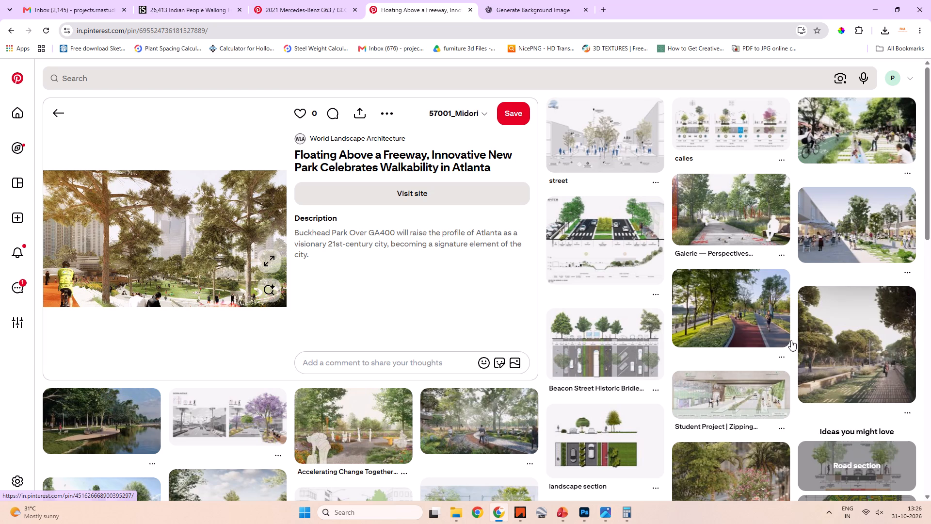
{"action": "left_click", "coordinate": [762, 224]}
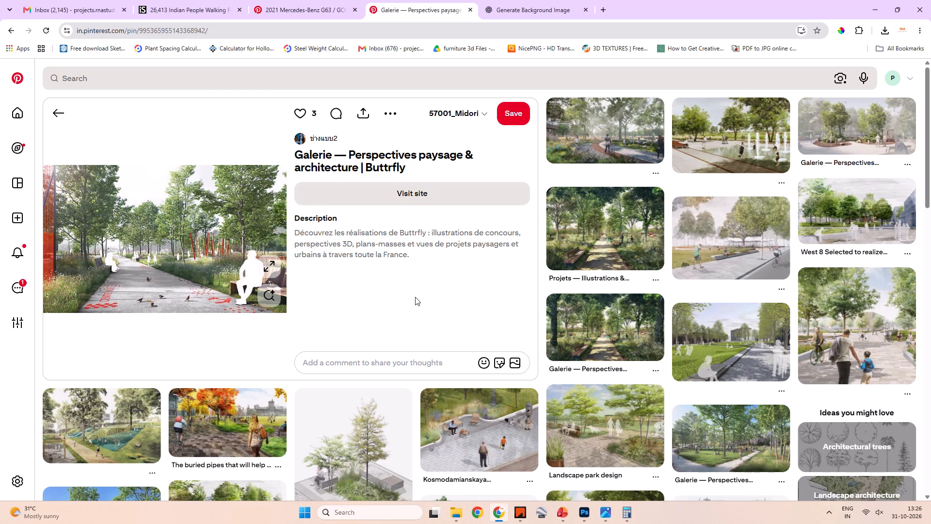
{"action": "left_click", "coordinate": [506, 108]}
Save the misty park rendering with the curved path and cyclist to the 57001_Midori board.
{"action": "left_click", "coordinate": [583, 130]}
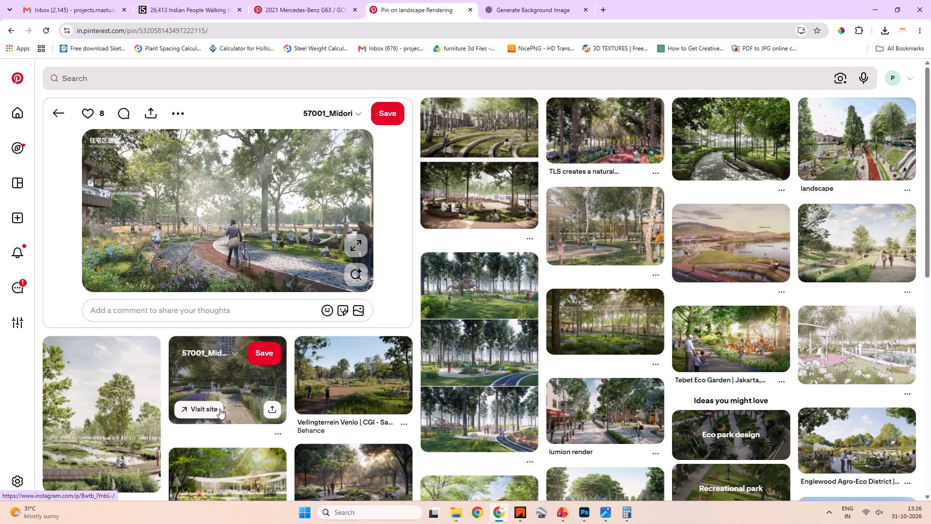
{"action": "left_click", "coordinate": [386, 108]}
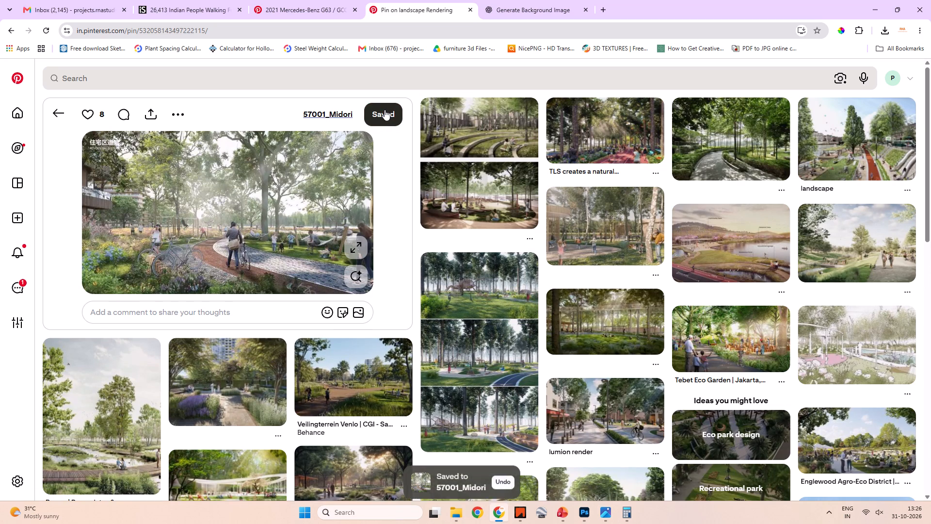
Save the three-image pin of a playground among tall trees to the 57001_Midori board.
{"action": "left_click", "coordinate": [471, 416]}
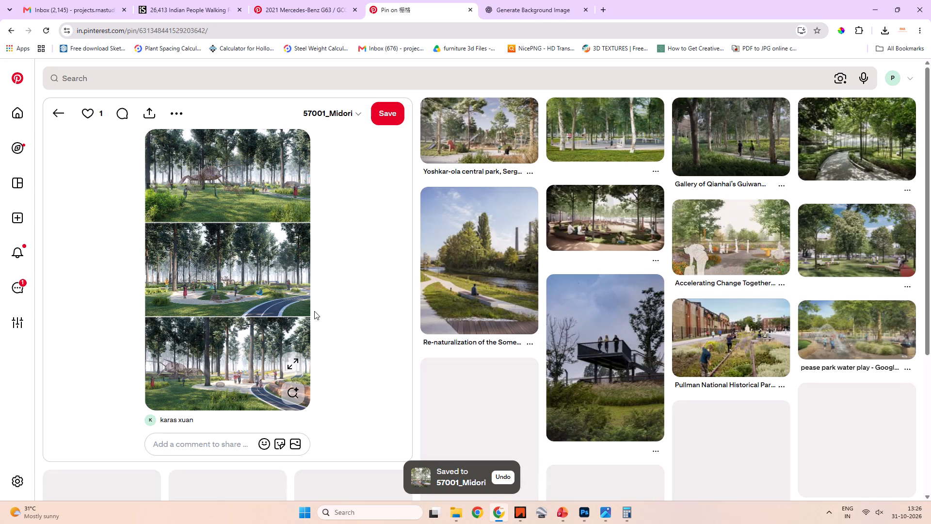
{"action": "left_click", "coordinate": [388, 112]}
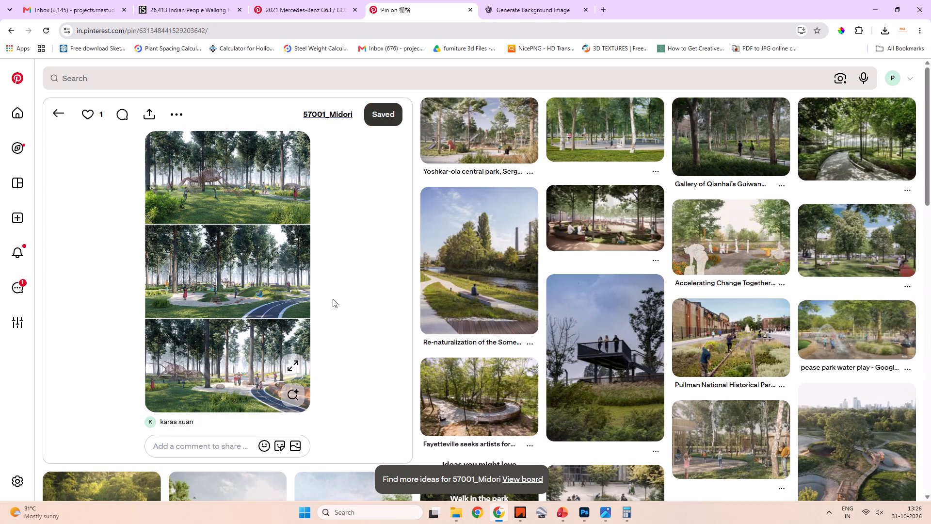
Look through the related park pins below the saved playground pin for more landscape references.
{"action": "scroll", "coordinate": [327, 298], "scroll_direction": "down", "scroll_amount": 4}
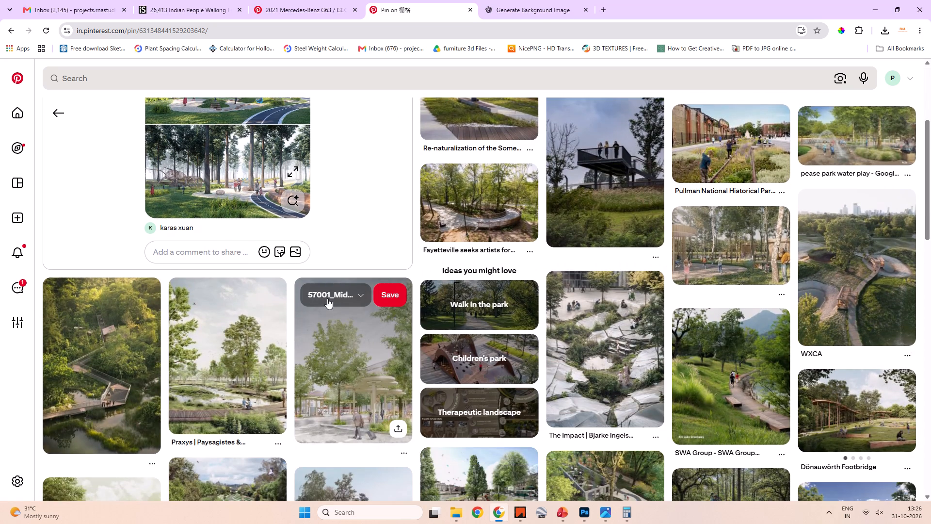
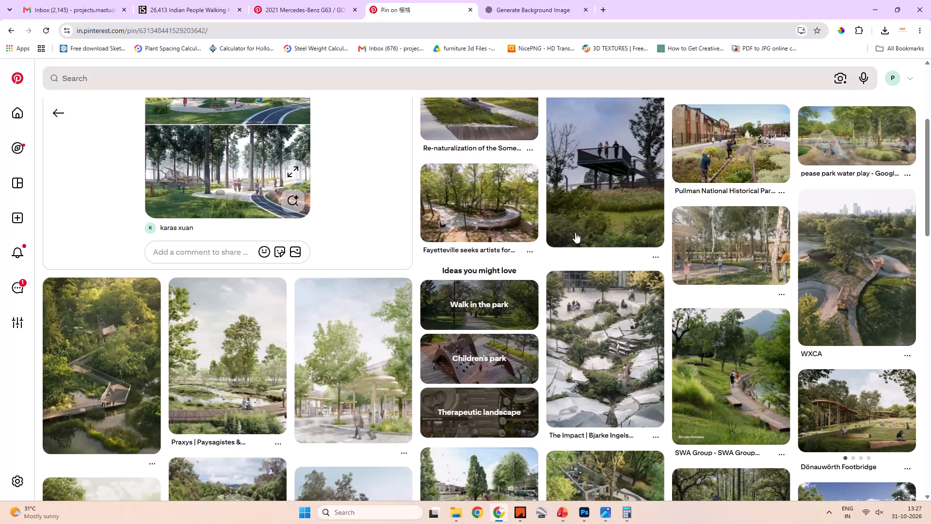
Open the related pin of children playing among birch trees and round timber pavilions, and view its image enlarged.
{"action": "left_click", "coordinate": [706, 230]}
{"action": "left_click", "coordinate": [709, 259]}
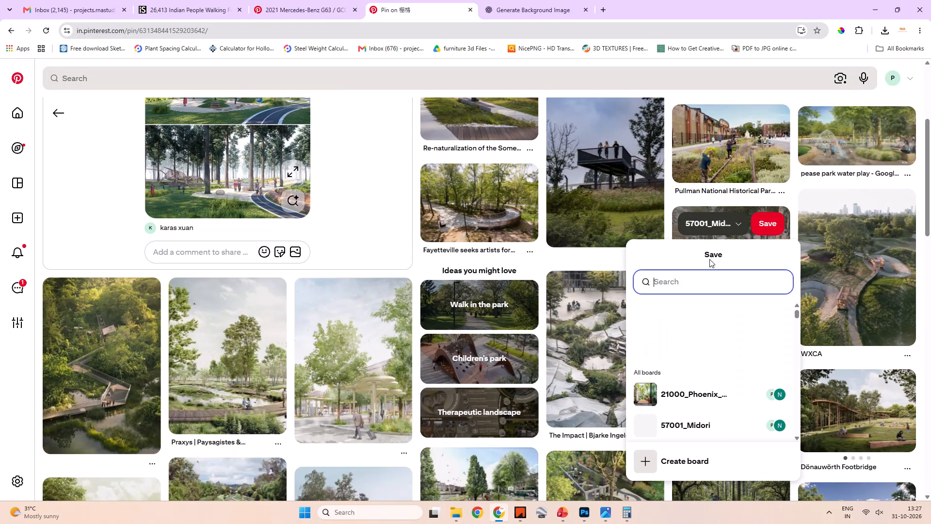
{"action": "left_click", "coordinate": [667, 204]}
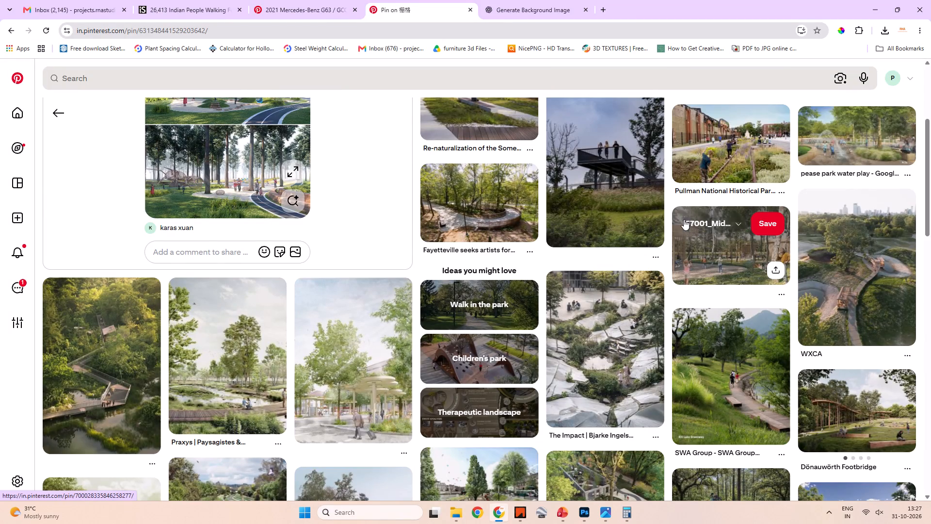
{"action": "left_click", "coordinate": [722, 267]}
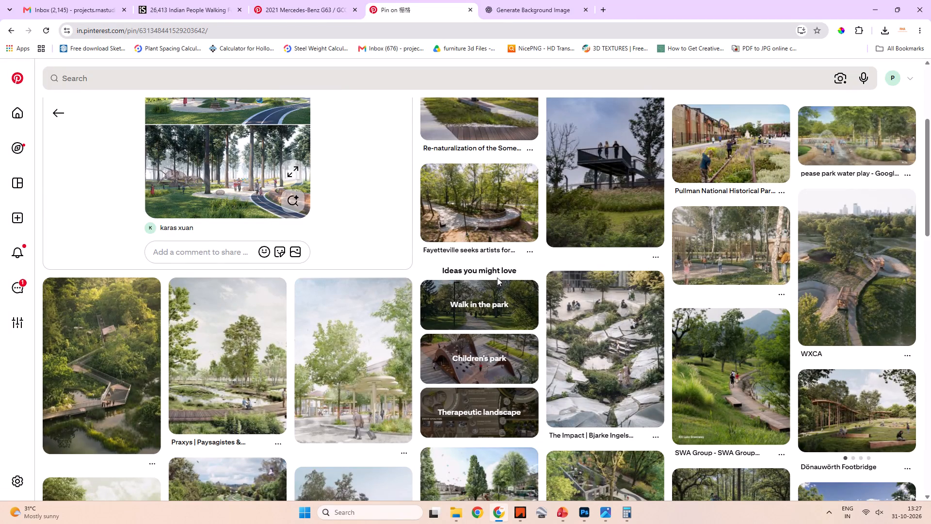
{"action": "left_click", "coordinate": [704, 238]}
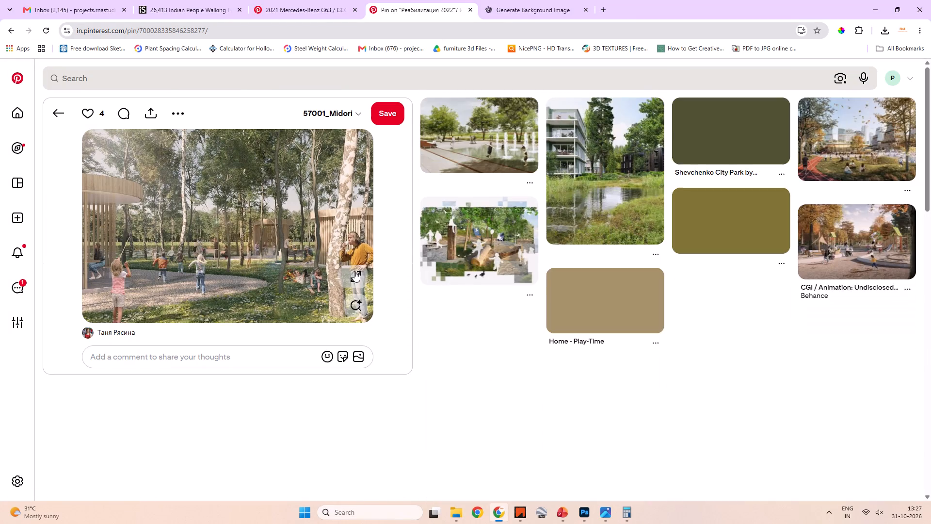
{"action": "left_click", "coordinate": [354, 271]}
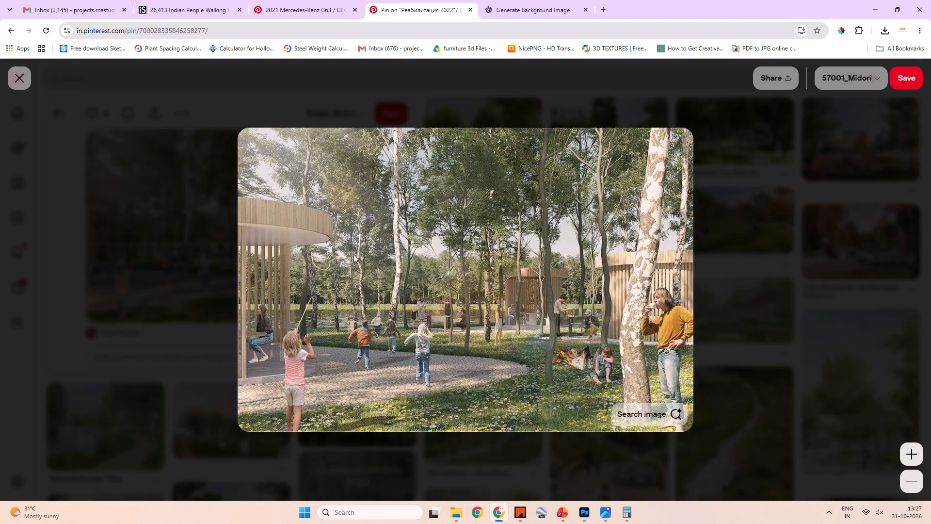
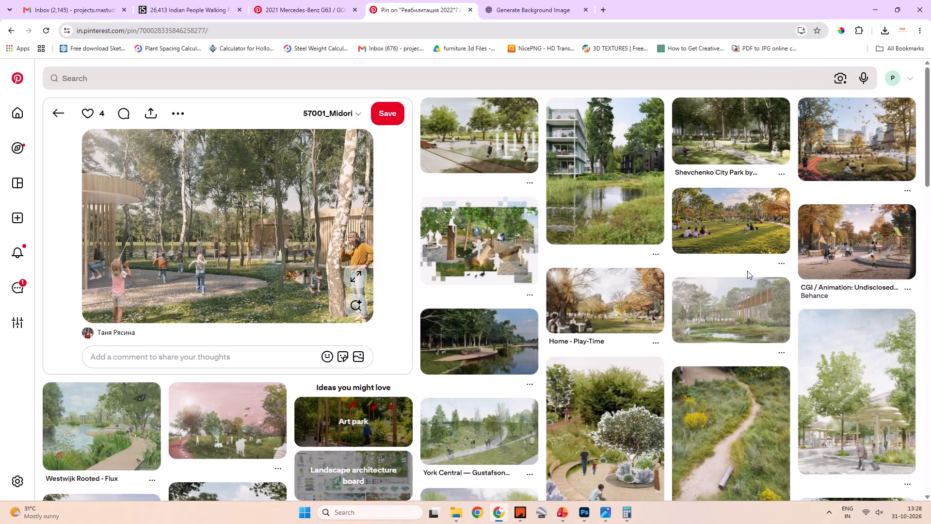
Open the related pin of the umbrella-shaped trees beside a paved promenade and save it to the 57001_Midori board.
{"action": "scroll", "coordinate": [686, 319], "scroll_direction": "down", "scroll_amount": 4}
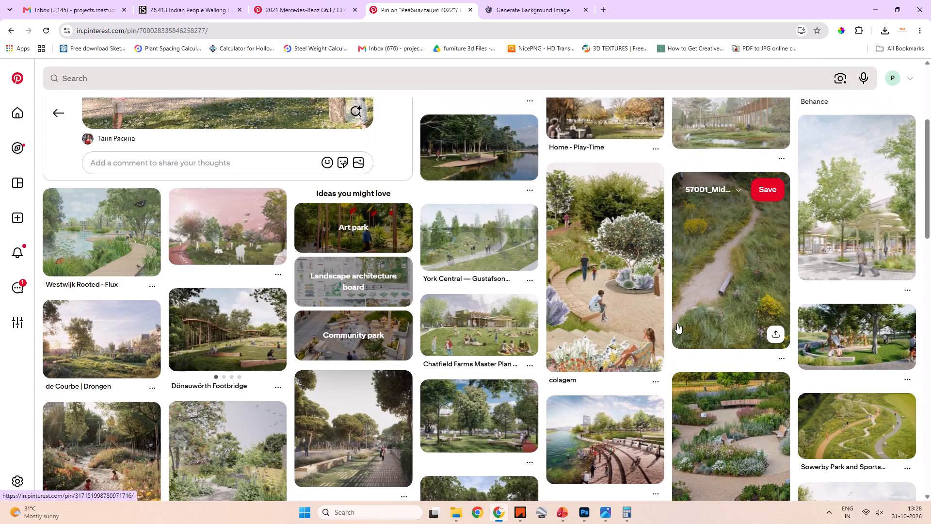
{"action": "scroll", "coordinate": [661, 338], "scroll_direction": "down", "scroll_amount": 4}
{"action": "left_click", "coordinate": [323, 250]}
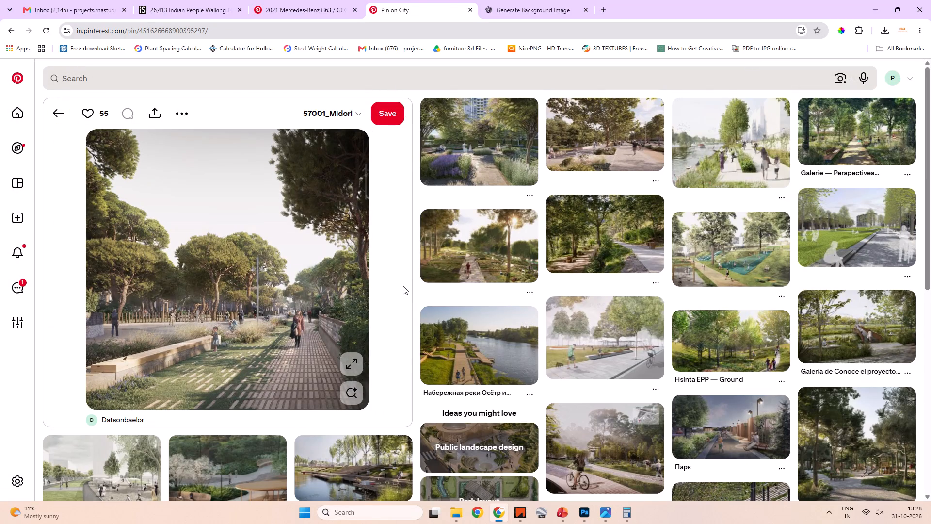
{"action": "left_click", "coordinate": [385, 120]}
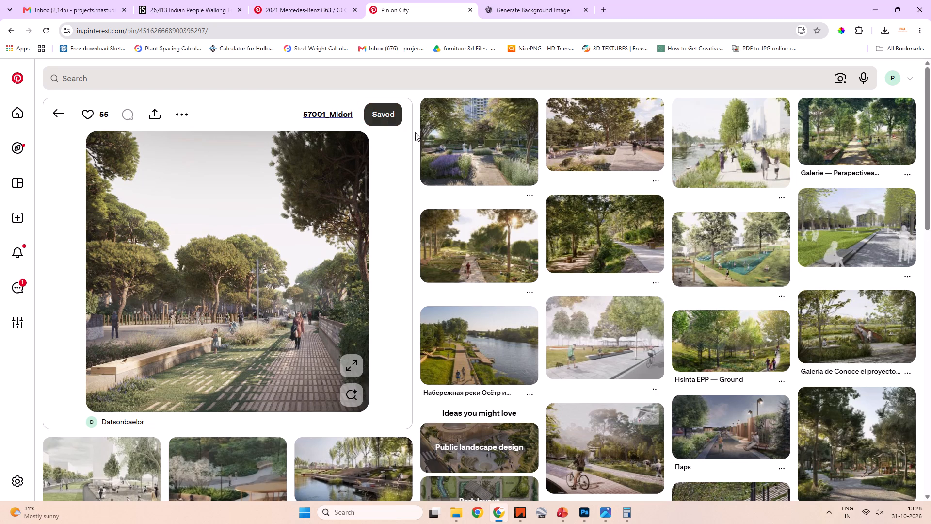
Open the lavender garden pin, follow it to the related Galerie — Perspectives pin, and view its tree-lined path image enlarged.
{"action": "left_click", "coordinate": [485, 143]}
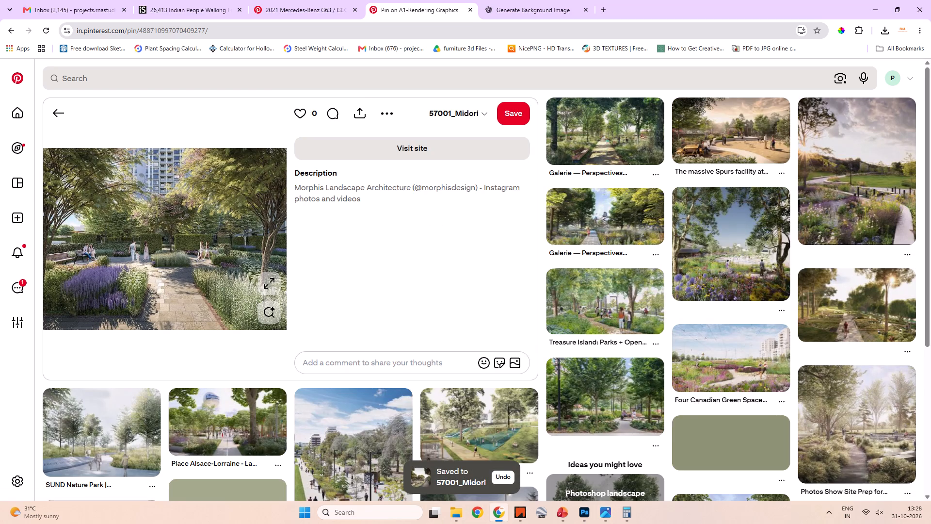
{"action": "left_click", "coordinate": [629, 116]}
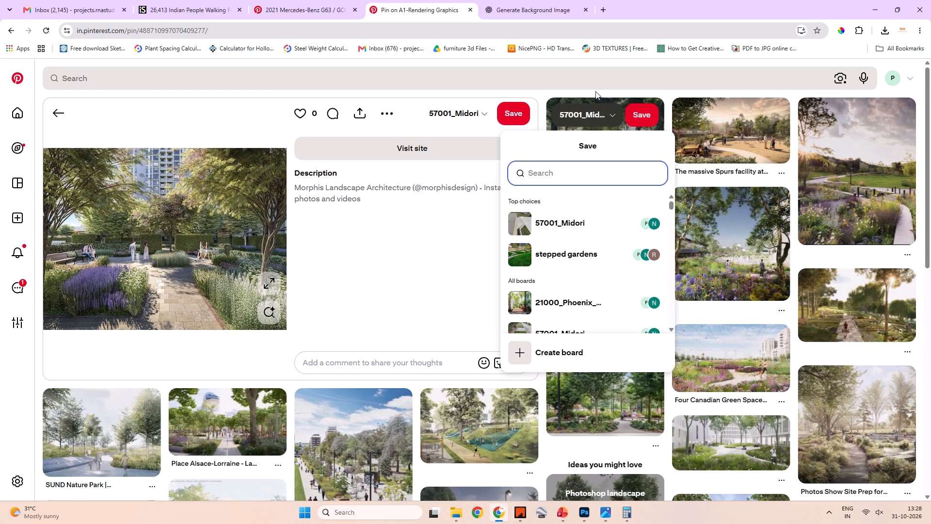
{"action": "left_click", "coordinate": [595, 91]}
{"action": "left_click", "coordinate": [596, 139]}
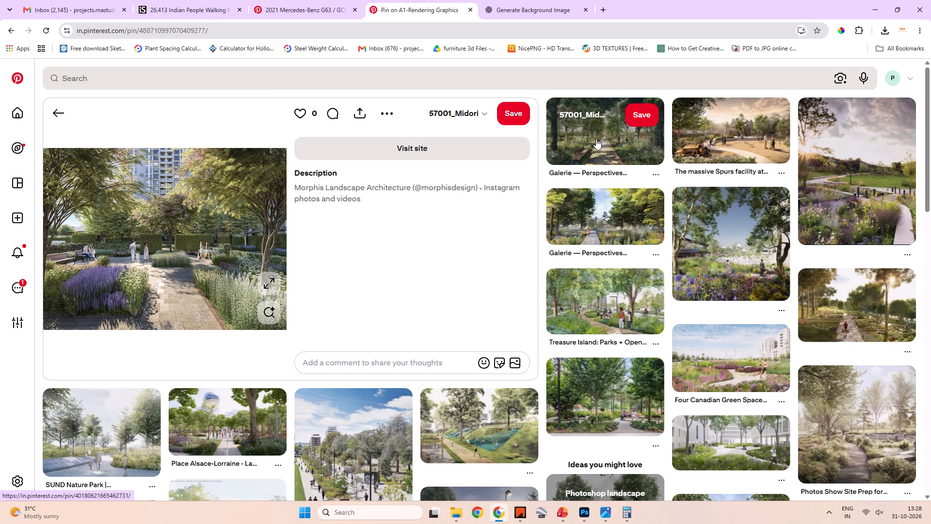
{"action": "left_click", "coordinate": [594, 144]}
{"action": "left_click", "coordinate": [261, 265]}
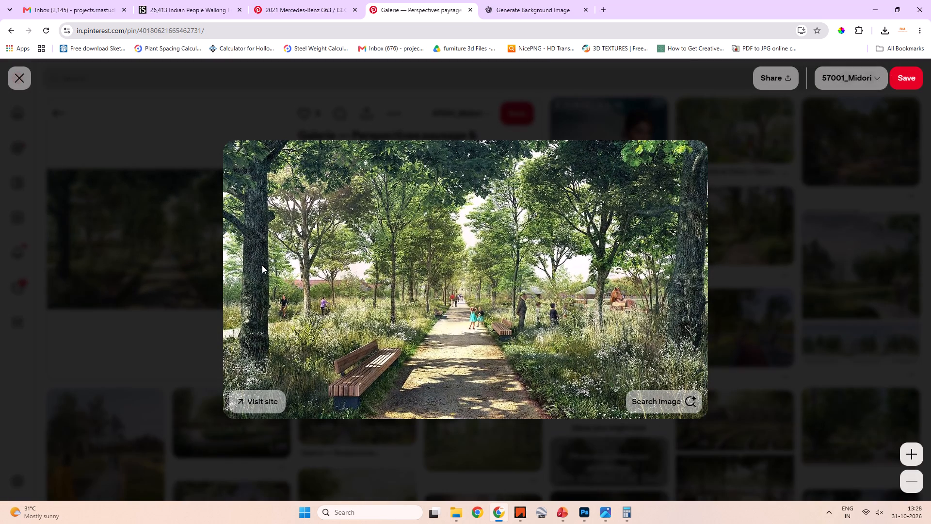
{"action": "left_click", "coordinate": [189, 244]}
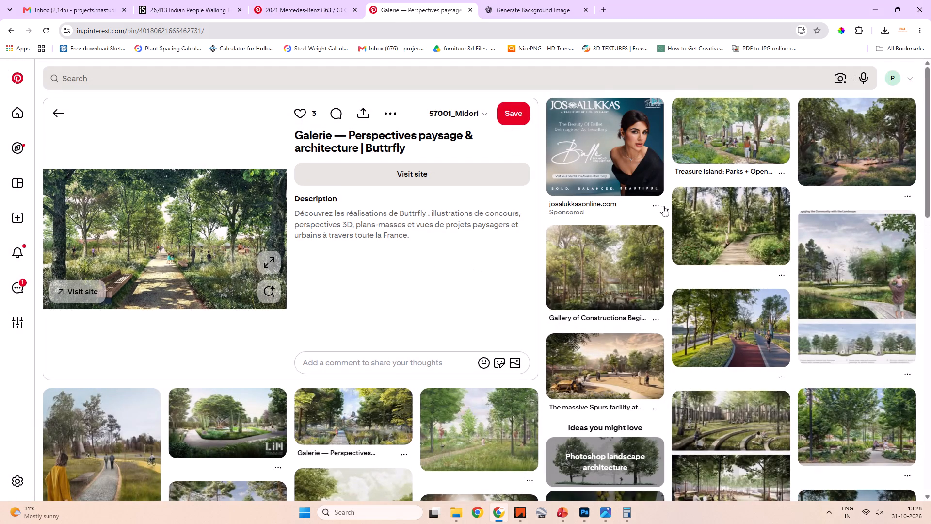
Open the related Treasure Island: Parks + Open Space pin and save it to the 57001_Midori board.
{"action": "left_click", "coordinate": [720, 143]}
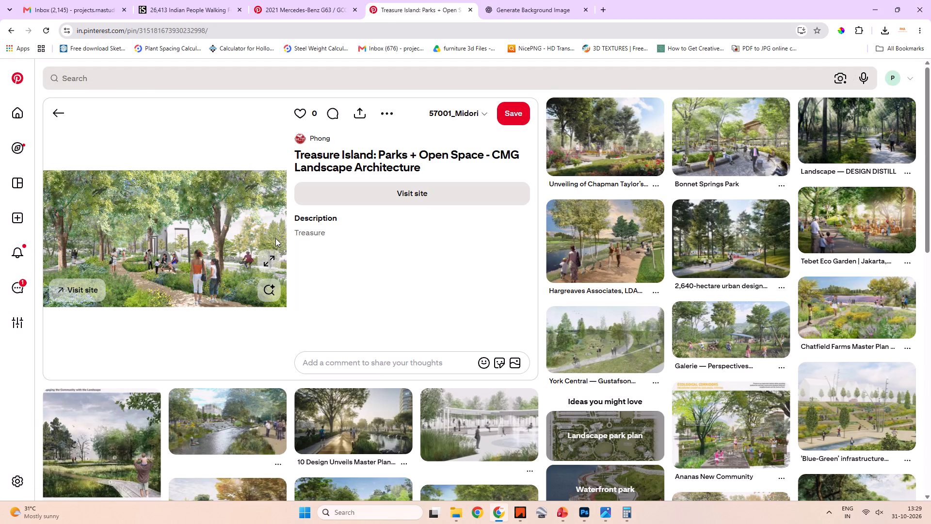
{"action": "left_click", "coordinate": [513, 125]}
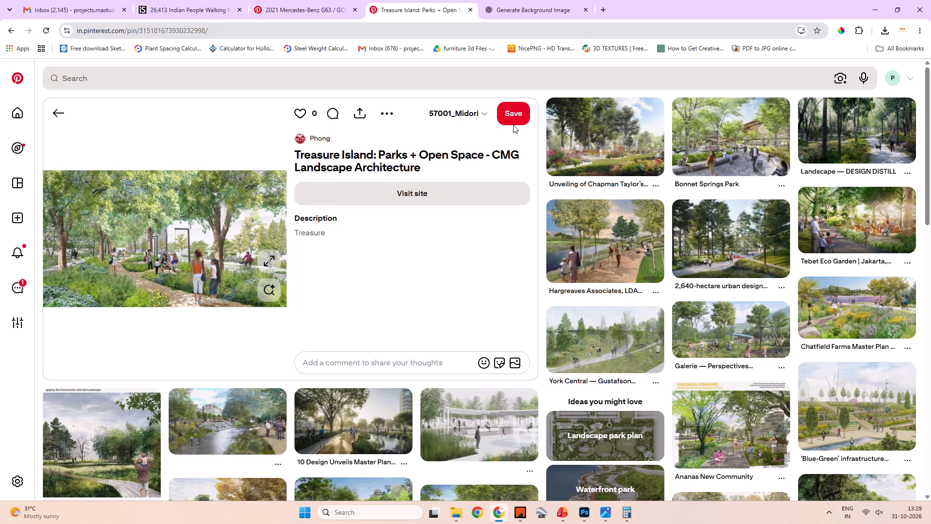
{"action": "left_click", "coordinate": [514, 110]}
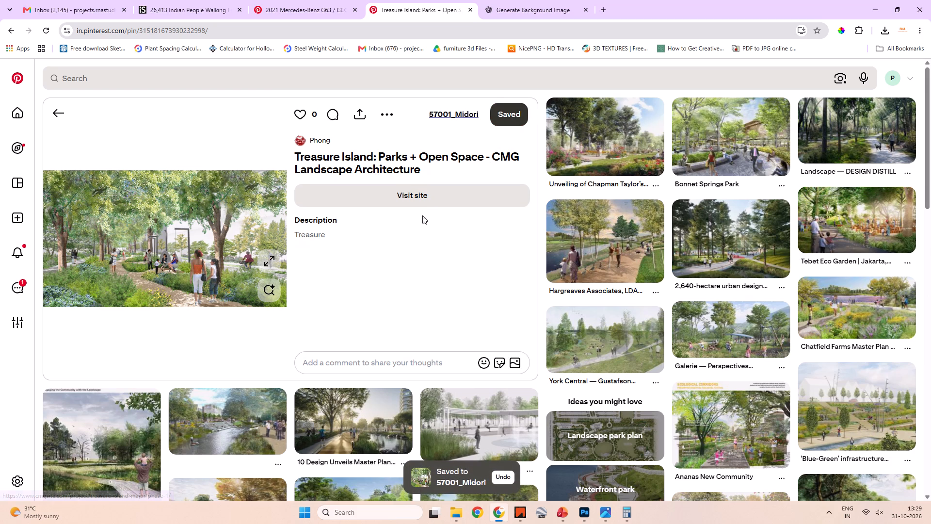
Browse the park renderings related to the Treasure Island pin for further landscape references.
{"action": "scroll", "coordinate": [403, 231], "scroll_direction": "down", "scroll_amount": 4}
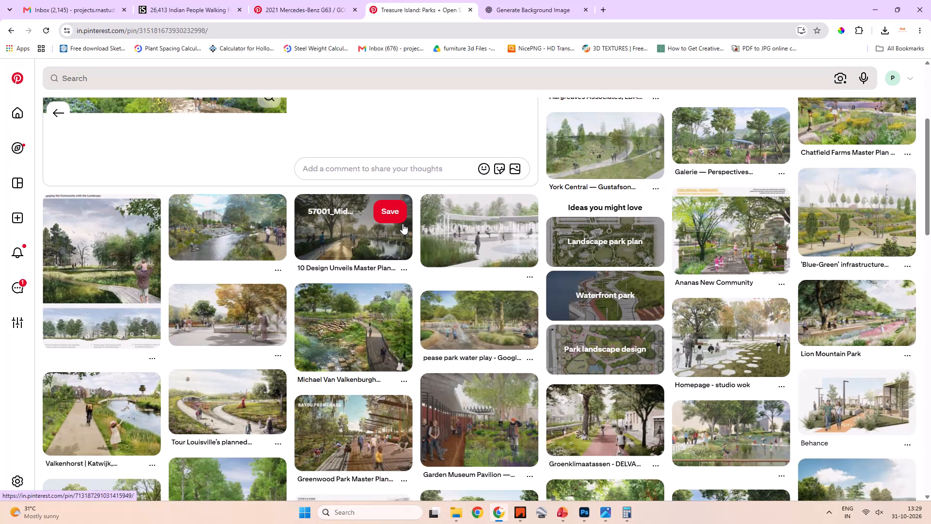
{"action": "scroll", "coordinate": [321, 385], "scroll_direction": "down", "scroll_amount": 3}
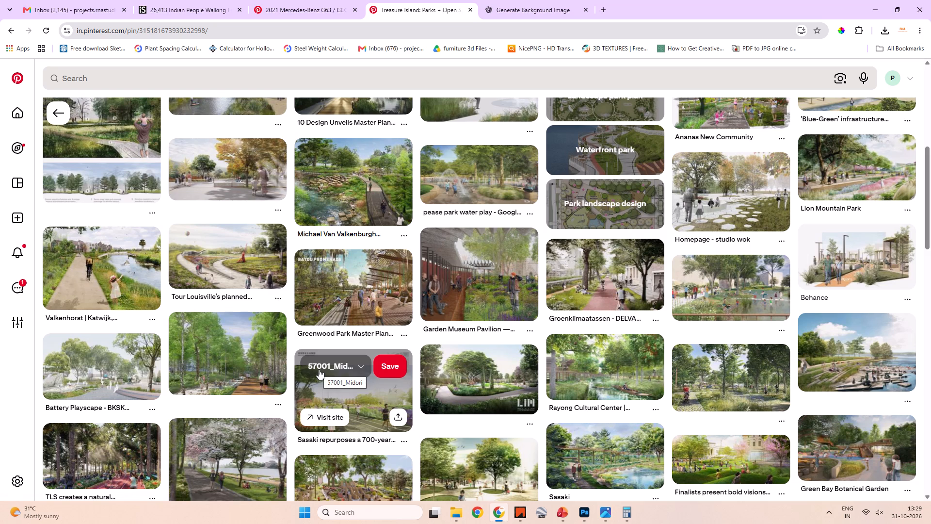
{"action": "scroll", "coordinate": [319, 369], "scroll_direction": "down", "scroll_amount": 6}
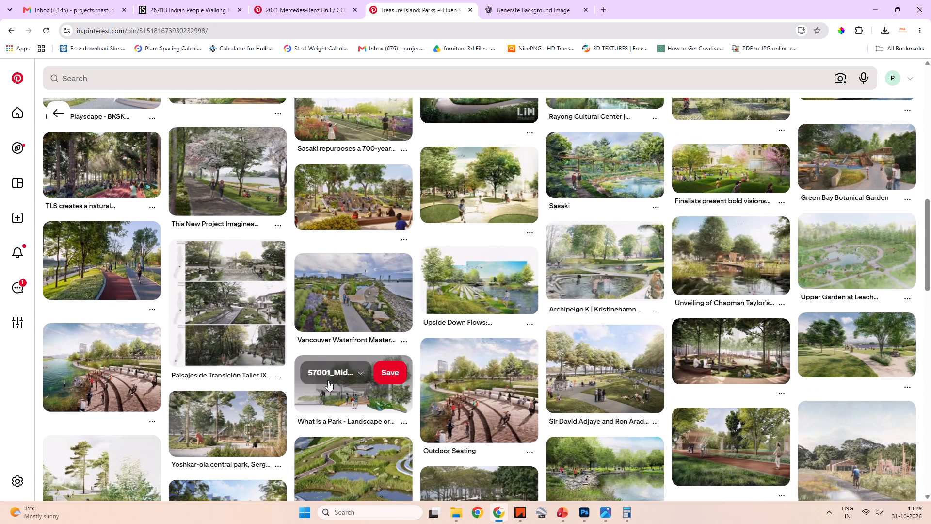
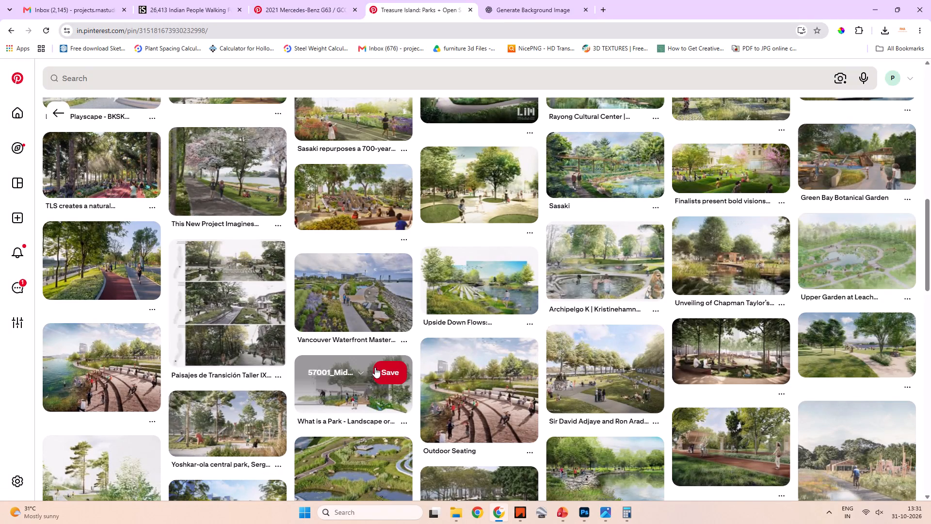
Open the related riverfront pin with the red jogging path beneath trees and view its image enlarged.
{"action": "left_click", "coordinate": [88, 262]}
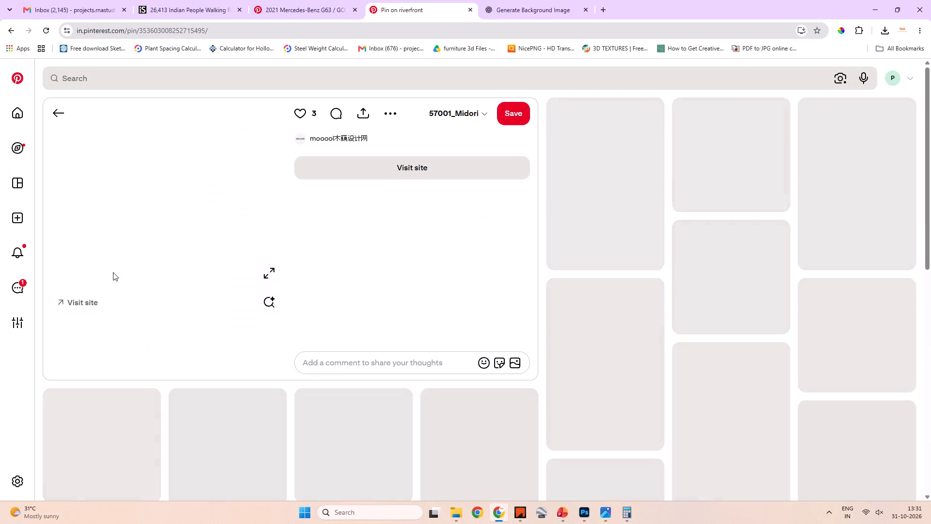
{"action": "left_click", "coordinate": [268, 278]}
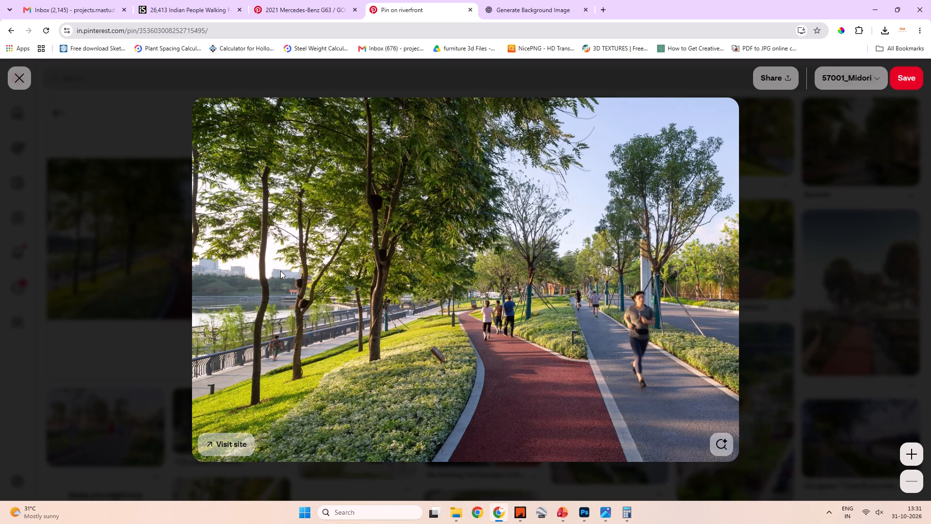
{"action": "left_click", "coordinate": [155, 260]}
Open the suggested Riverfront design idea among the pins related to the riverfront jogging path.
{"action": "scroll", "coordinate": [155, 260], "scroll_direction": "down", "scroll_amount": 3}
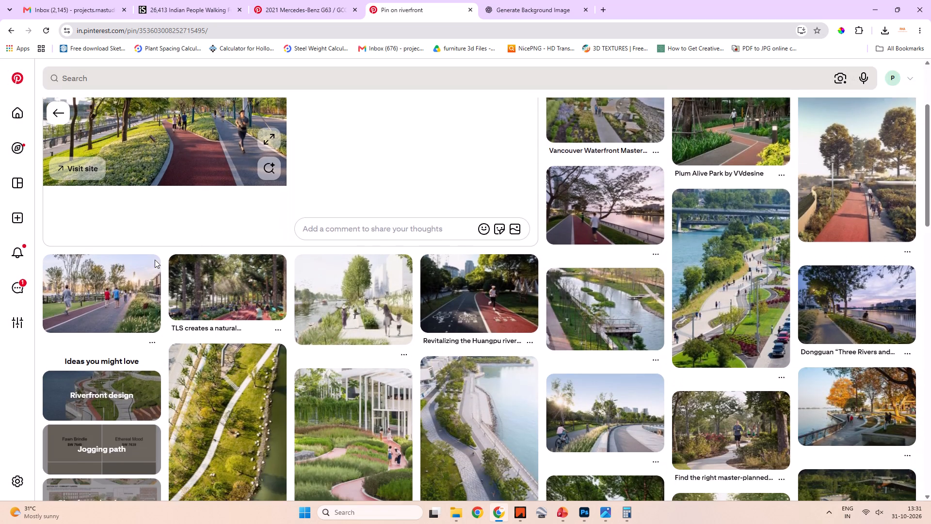
{"action": "scroll", "coordinate": [155, 260], "scroll_direction": "down", "scroll_amount": 4}
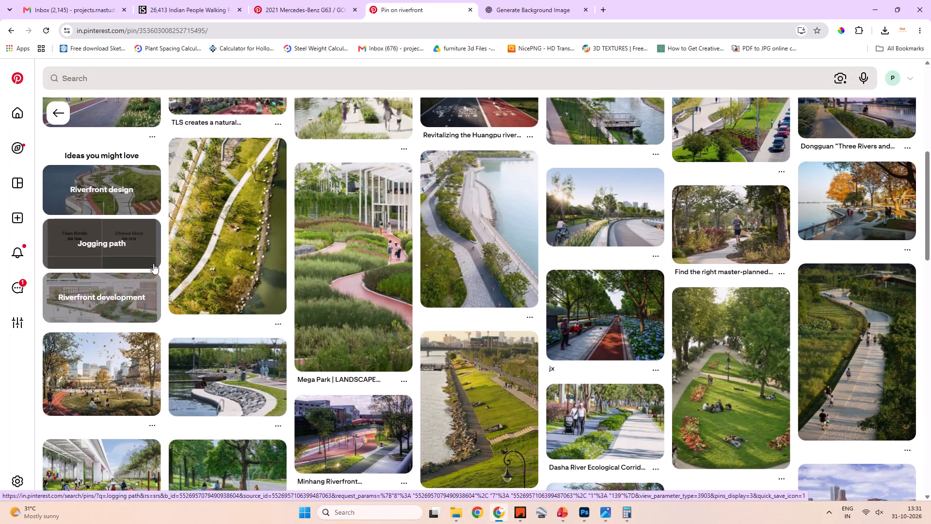
{"action": "left_click", "coordinate": [123, 196]}
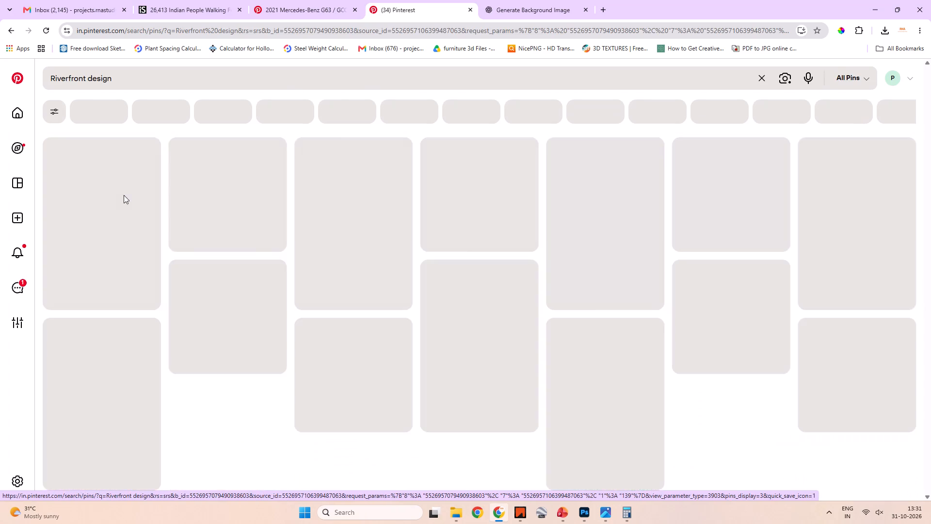
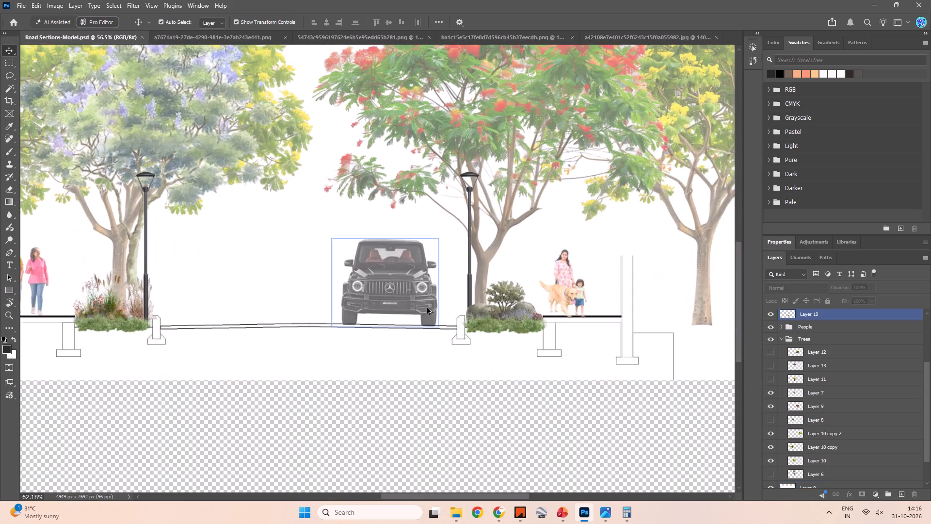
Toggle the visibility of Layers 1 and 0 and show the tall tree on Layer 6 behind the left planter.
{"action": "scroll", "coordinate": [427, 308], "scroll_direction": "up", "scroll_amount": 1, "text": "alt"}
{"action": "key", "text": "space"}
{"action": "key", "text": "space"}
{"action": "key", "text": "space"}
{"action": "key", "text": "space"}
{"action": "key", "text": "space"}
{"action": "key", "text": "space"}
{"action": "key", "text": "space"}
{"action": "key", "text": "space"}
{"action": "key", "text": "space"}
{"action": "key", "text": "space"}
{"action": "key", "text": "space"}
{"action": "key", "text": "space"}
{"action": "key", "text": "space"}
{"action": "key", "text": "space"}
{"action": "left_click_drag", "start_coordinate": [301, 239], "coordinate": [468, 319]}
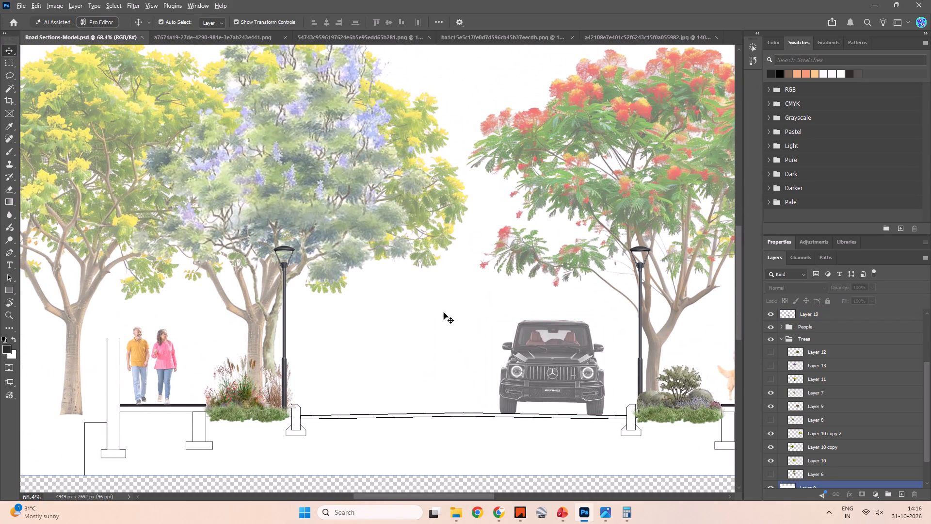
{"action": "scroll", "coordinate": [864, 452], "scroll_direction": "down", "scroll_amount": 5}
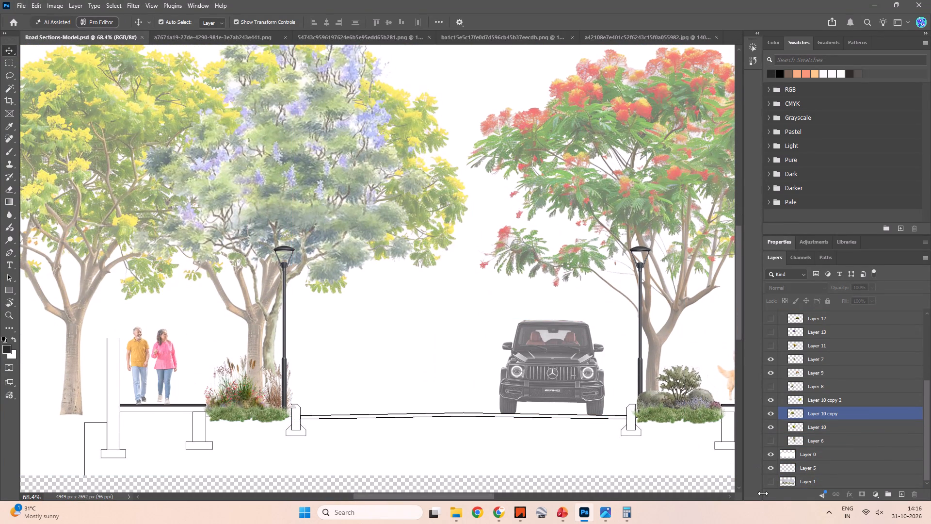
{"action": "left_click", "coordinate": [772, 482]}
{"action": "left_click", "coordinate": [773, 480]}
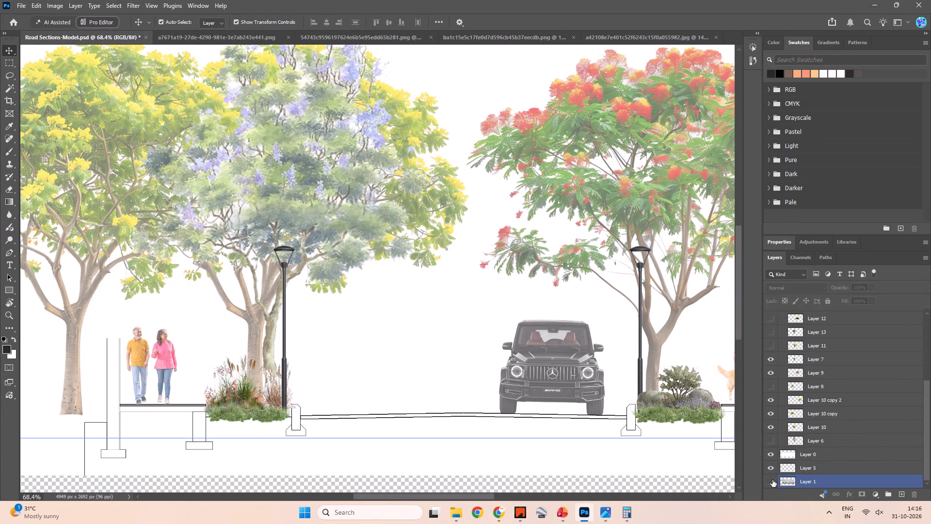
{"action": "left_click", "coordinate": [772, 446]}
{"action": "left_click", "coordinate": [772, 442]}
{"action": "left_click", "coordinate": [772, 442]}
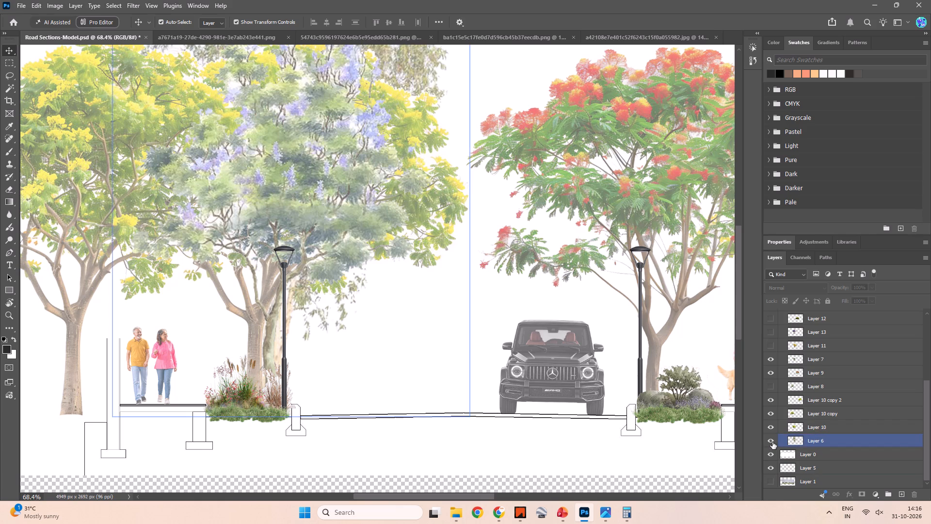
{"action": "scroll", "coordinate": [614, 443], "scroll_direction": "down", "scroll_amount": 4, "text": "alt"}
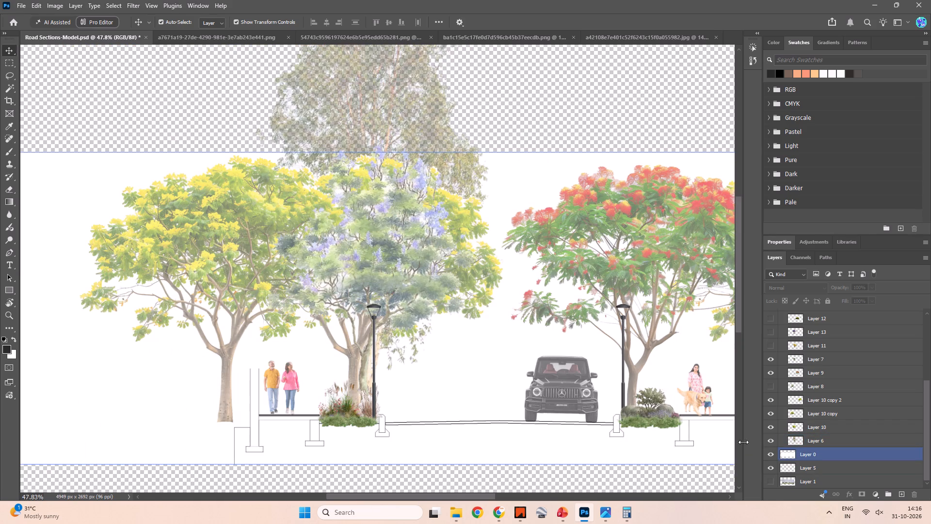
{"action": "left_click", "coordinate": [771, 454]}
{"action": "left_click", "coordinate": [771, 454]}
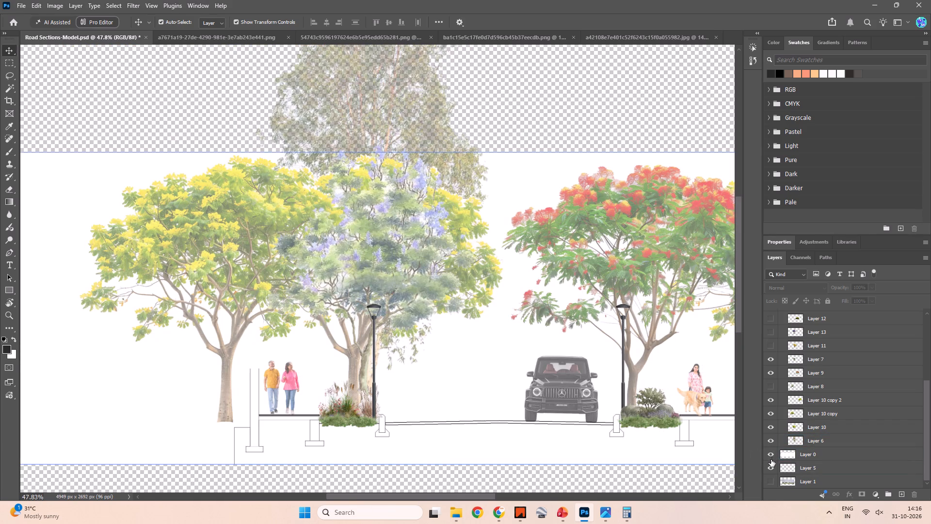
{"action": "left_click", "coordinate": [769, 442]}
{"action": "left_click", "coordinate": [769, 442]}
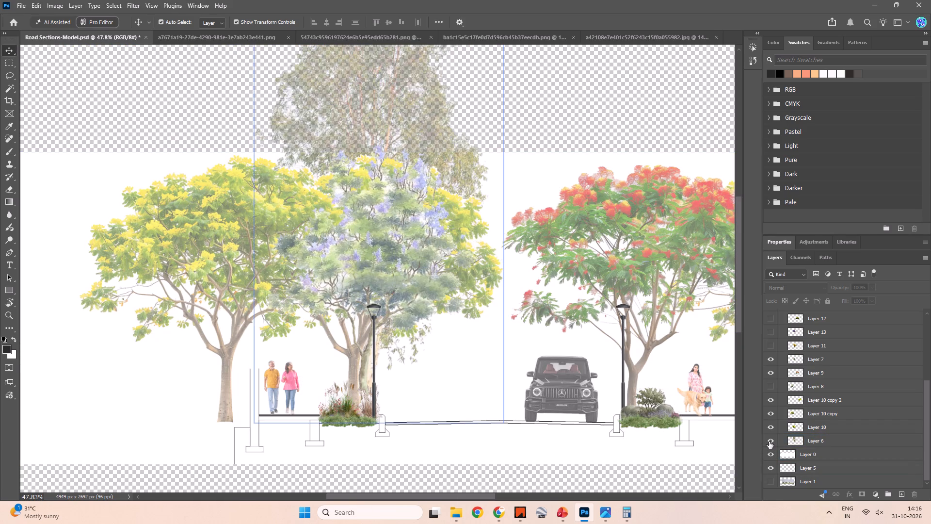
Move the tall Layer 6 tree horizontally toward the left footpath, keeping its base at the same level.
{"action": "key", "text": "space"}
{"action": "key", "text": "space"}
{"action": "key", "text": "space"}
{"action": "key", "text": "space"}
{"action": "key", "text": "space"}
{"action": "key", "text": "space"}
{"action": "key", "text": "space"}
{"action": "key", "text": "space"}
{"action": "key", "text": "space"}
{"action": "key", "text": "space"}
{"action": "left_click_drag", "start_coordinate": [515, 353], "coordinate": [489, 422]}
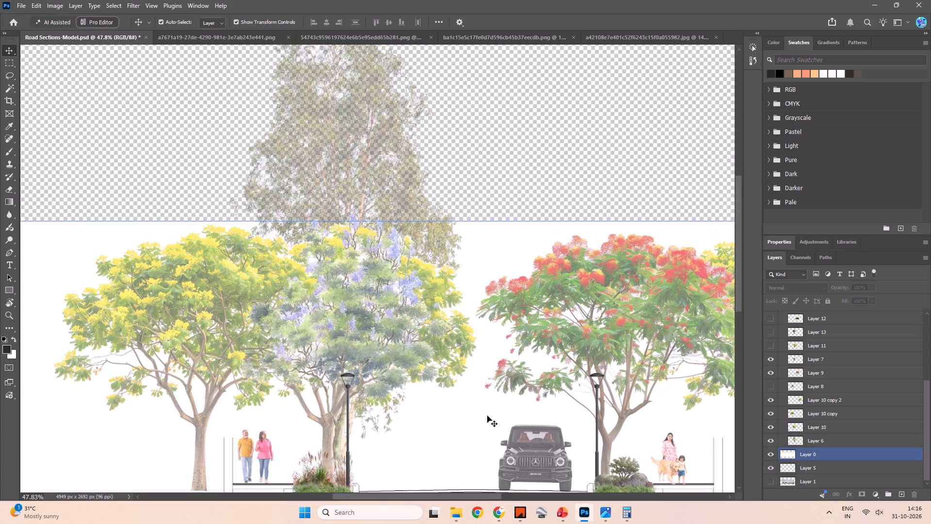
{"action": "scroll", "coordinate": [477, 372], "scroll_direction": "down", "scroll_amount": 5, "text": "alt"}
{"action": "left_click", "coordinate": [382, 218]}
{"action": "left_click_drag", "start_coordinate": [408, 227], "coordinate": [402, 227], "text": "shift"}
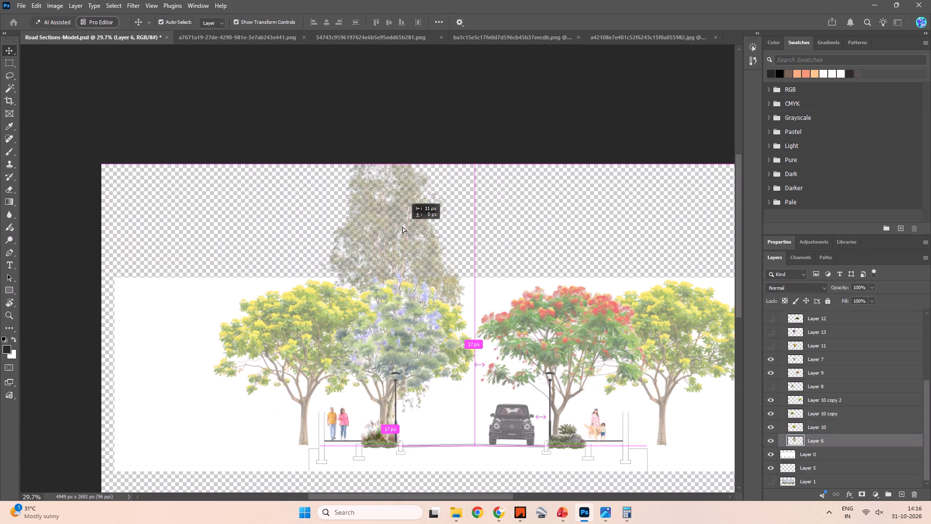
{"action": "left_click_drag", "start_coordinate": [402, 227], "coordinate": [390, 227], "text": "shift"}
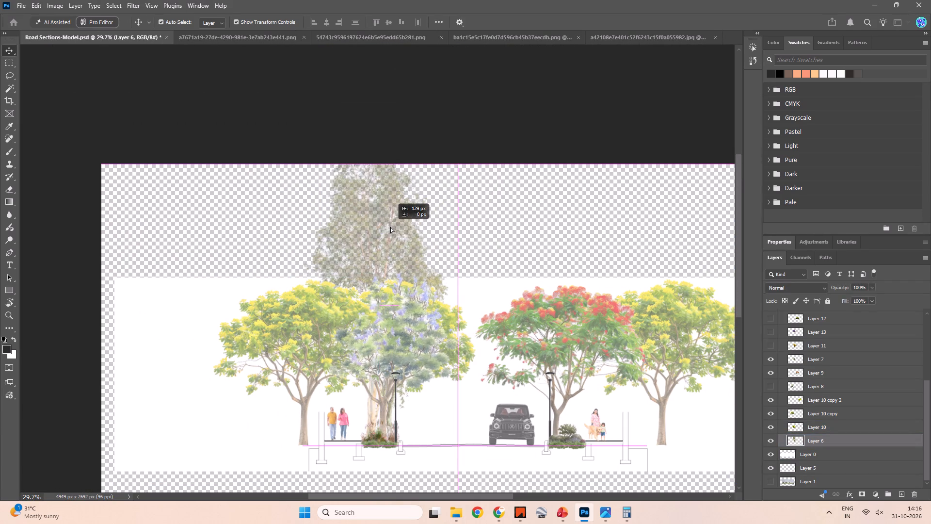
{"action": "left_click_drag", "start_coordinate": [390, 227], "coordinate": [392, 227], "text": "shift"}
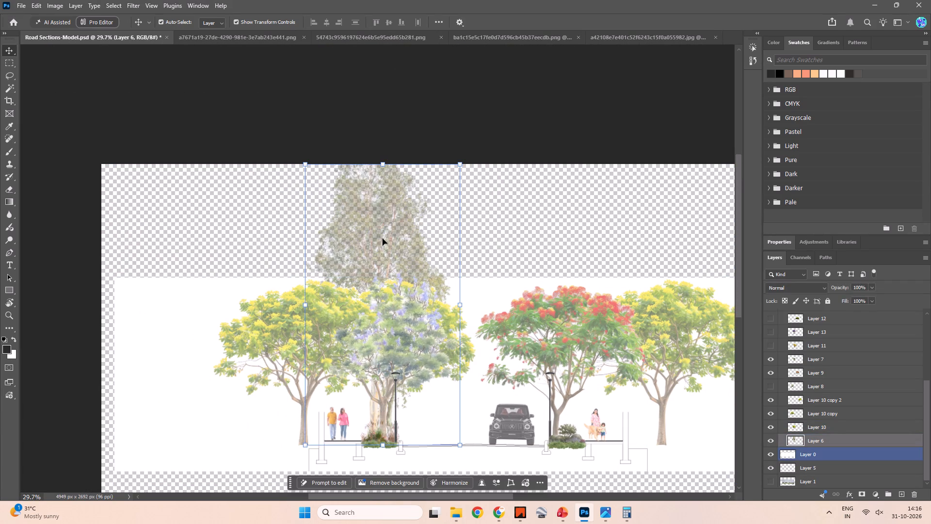
Delete the tall Layer 6 tree behind the purple-flowering tree and clear the selection.
{"action": "key", "text": "Delete"}
{"action": "key", "text": "Escape"}
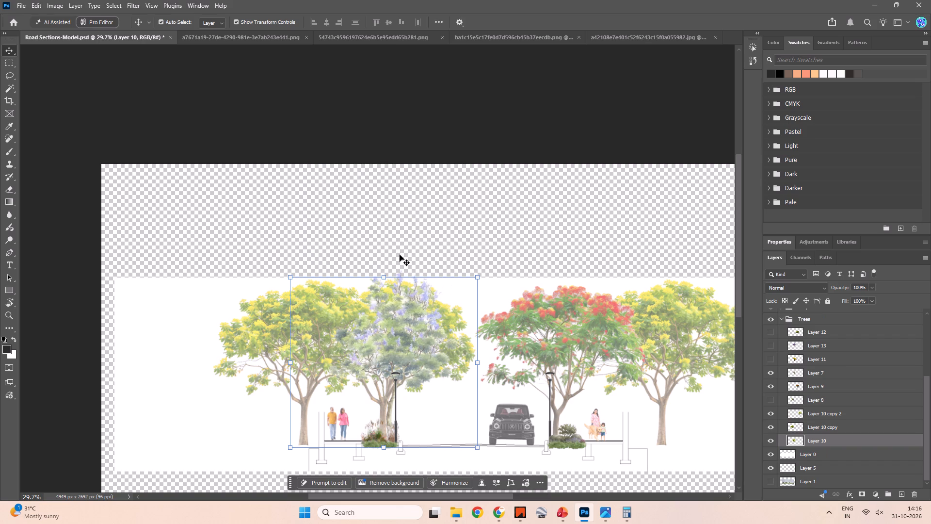
{"action": "key", "text": "Escape"}
{"action": "key", "text": "Escape"}
{"action": "key", "text": "Escape"}
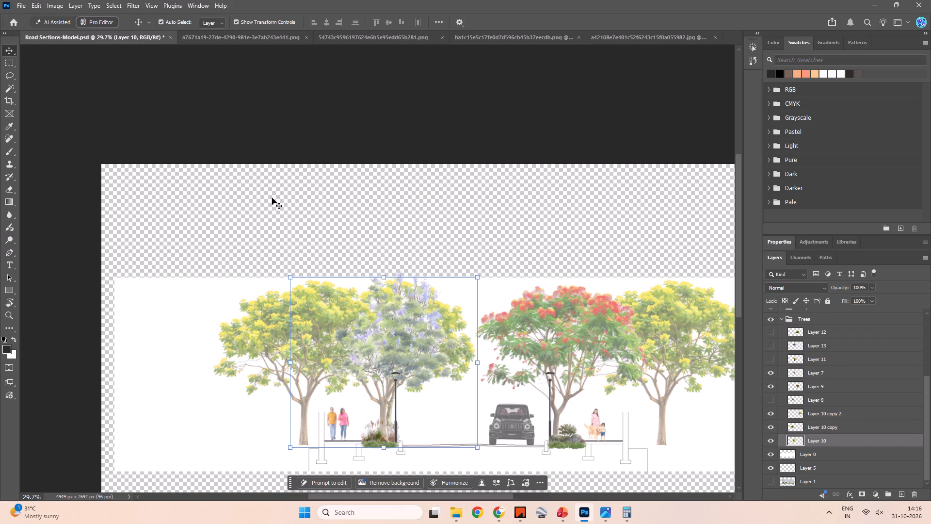
{"action": "left_click", "coordinate": [272, 197]}
Delete the Layer 10 yellow-flowering tree directly behind the purple-flowering tree and clear the selection.
{"action": "scroll", "coordinate": [611, 438], "scroll_direction": "up", "scroll_amount": 6, "text": "alt"}
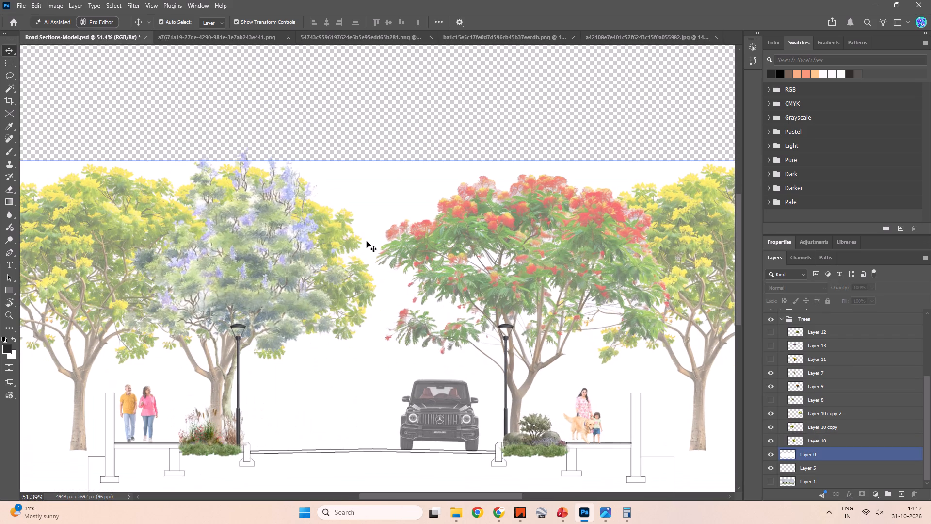
{"action": "left_click", "coordinate": [334, 229]}
{"action": "key", "text": "Delete"}
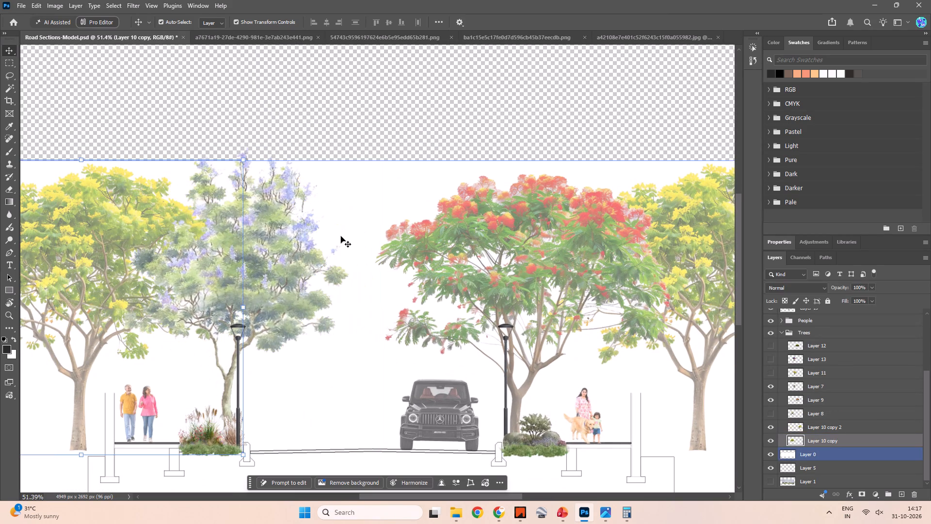
{"action": "key", "text": "space"}
{"action": "key", "text": "space"}
{"action": "key", "text": "space"}
{"action": "key", "text": "space"}
{"action": "key", "text": "space"}
{"action": "key", "text": "space"}
{"action": "key", "text": "space"}
{"action": "key", "text": "space"}
{"action": "key", "text": "space"}
{"action": "key", "text": "space"}
{"action": "key", "text": "space"}
{"action": "key", "text": "space"}
{"action": "key", "text": "space"}
{"action": "key", "text": "space"}
{"action": "key", "text": "space"}
{"action": "key", "text": "space"}
{"action": "key", "text": "space"}
{"action": "key", "text": "space"}
{"action": "key", "text": "space"}
{"action": "key", "text": "space"}
{"action": "left_click_drag", "start_coordinate": [364, 319], "coordinate": [359, 287]}
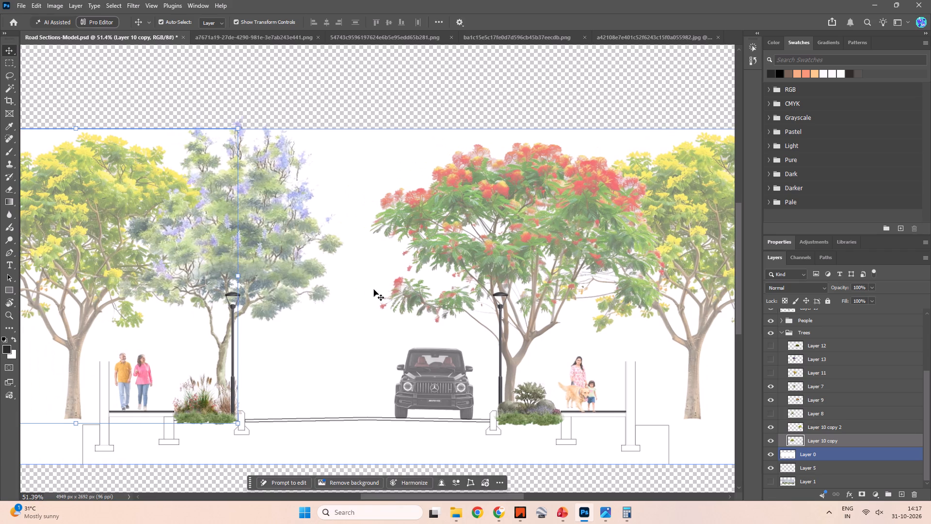
{"action": "scroll", "coordinate": [385, 289], "scroll_direction": "down", "scroll_amount": 2, "text": "alt"}
{"action": "left_click", "coordinate": [357, 147]}
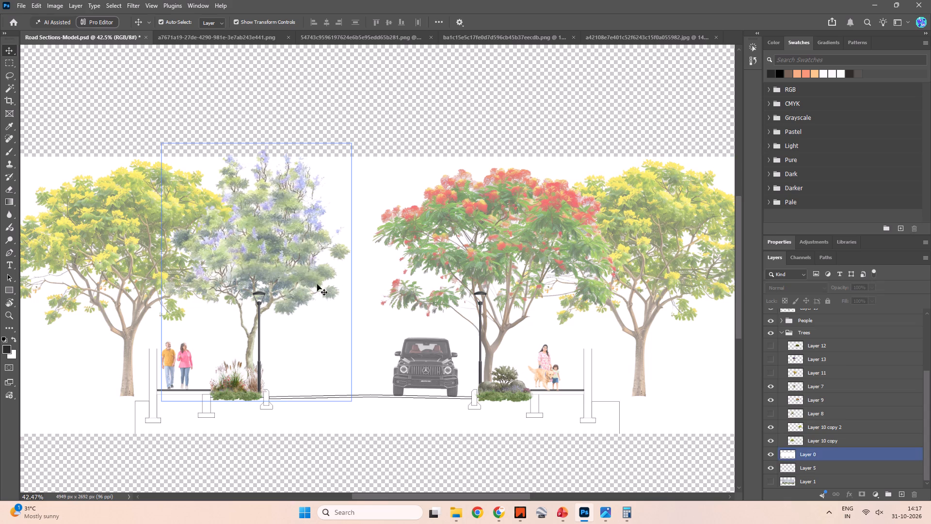
Move the yellow-flowering tree beyond the right footpath inward, closer to the retaining wall, and lower it slightly to ground level.
{"action": "key", "text": "space"}
{"action": "key", "text": "space"}
{"action": "key", "text": "space"}
{"action": "key", "text": "space"}
{"action": "key", "text": "space"}
{"action": "key", "text": "space"}
{"action": "key", "text": "space"}
{"action": "key", "text": "space"}
{"action": "key", "text": "space"}
{"action": "key", "text": "space"}
{"action": "key", "text": "space"}
{"action": "key", "text": "space"}
{"action": "key", "text": "space"}
{"action": "key", "text": "space"}
{"action": "key", "text": "space"}
{"action": "key", "text": "space"}
{"action": "key", "text": "space"}
{"action": "key", "text": "space"}
{"action": "key", "text": "space"}
{"action": "key", "text": "space"}
{"action": "left_click_drag", "start_coordinate": [364, 176], "coordinate": [271, 192]}
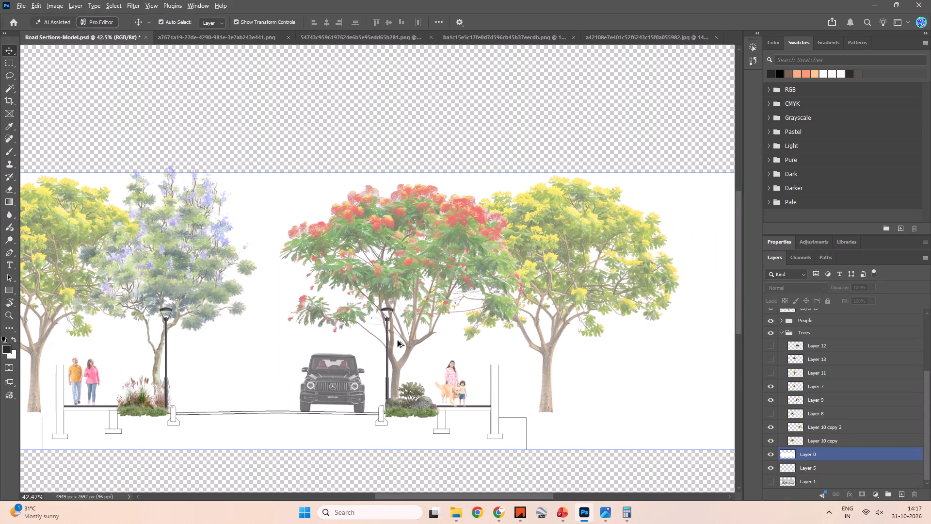
{"action": "scroll", "coordinate": [396, 354], "scroll_direction": "up", "scroll_amount": 4, "text": "alt"}
{"action": "left_click", "coordinate": [610, 349]}
{"action": "left_click_drag", "start_coordinate": [618, 349], "coordinate": [579, 344], "text": "shift"}
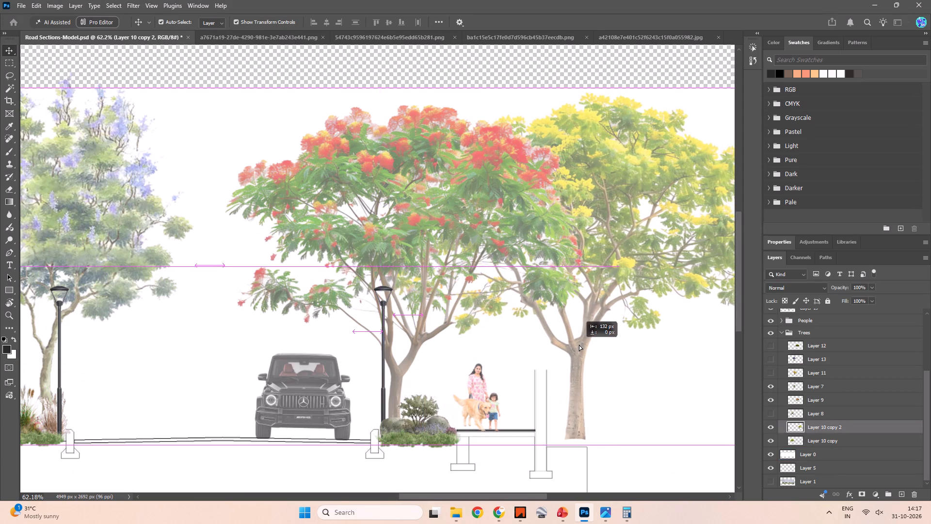
{"action": "left_click_drag", "start_coordinate": [579, 344], "coordinate": [585, 346], "text": "shift"}
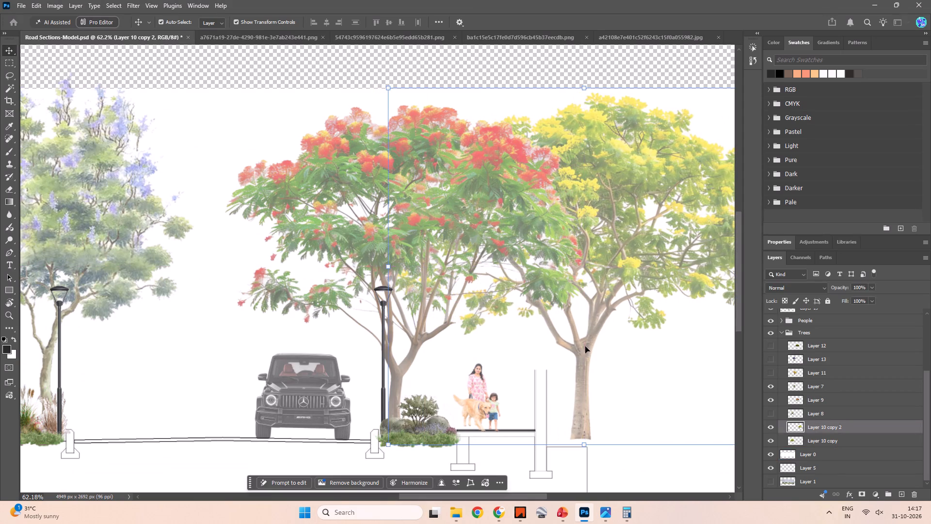
{"action": "left_click_drag", "start_coordinate": [600, 321], "coordinate": [599, 328], "text": "shift"}
{"action": "scroll", "coordinate": [598, 328], "scroll_direction": "down", "scroll_amount": 5, "text": "alt"}
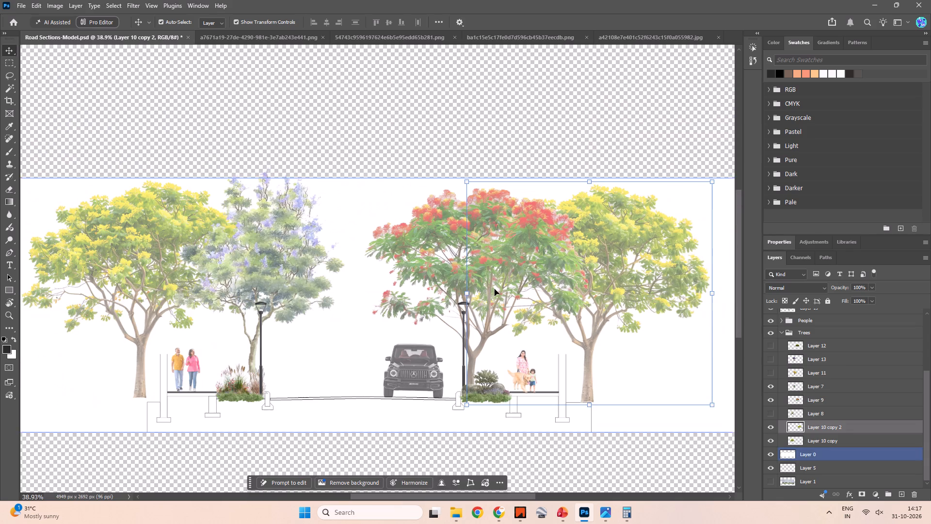
Lower the yellow-flowering tree beyond the left footpath slightly to sit on the ground line, and clear the selection.
{"action": "key", "text": "space"}
{"action": "key", "text": "space"}
{"action": "key", "text": "space"}
{"action": "key", "text": "space"}
{"action": "key", "text": "space"}
{"action": "key", "text": "space"}
{"action": "key", "text": "space"}
{"action": "key", "text": "space"}
{"action": "key", "text": "space"}
{"action": "left_click_drag", "start_coordinate": [488, 287], "coordinate": [604, 284]}
{"action": "left_click", "coordinate": [263, 352]}
{"action": "left_click", "coordinate": [258, 339]}
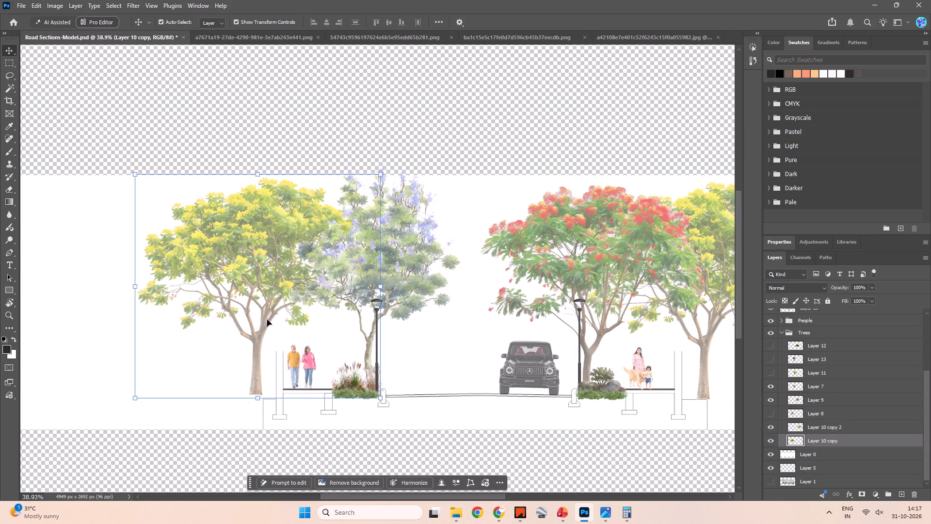
{"action": "left_click_drag", "start_coordinate": [268, 316], "coordinate": [268, 321], "text": "shift"}
{"action": "left_click", "coordinate": [236, 143]}
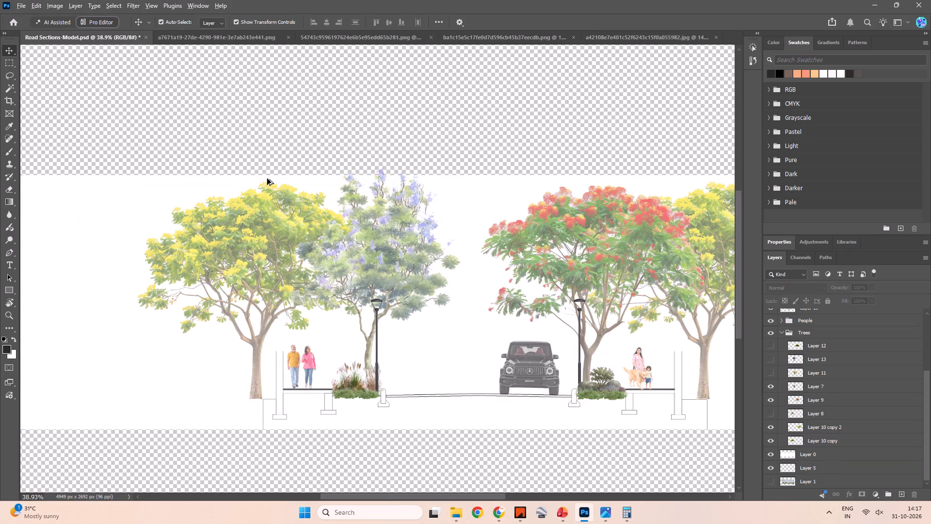
Examine the whole road section composition, including the tree arrangement and the carriageway between the two planters.
{"action": "scroll", "coordinate": [268, 177], "scroll_direction": "down", "scroll_amount": 4, "text": "alt"}
{"action": "key", "text": "space"}
{"action": "key", "text": "space"}
{"action": "key", "text": "space"}
{"action": "key", "text": "space"}
{"action": "key", "text": "space"}
{"action": "key", "text": "space"}
{"action": "key", "text": "space"}
{"action": "key", "text": "space"}
{"action": "key", "text": "space"}
{"action": "left_click_drag", "start_coordinate": [476, 152], "coordinate": [442, 187]}
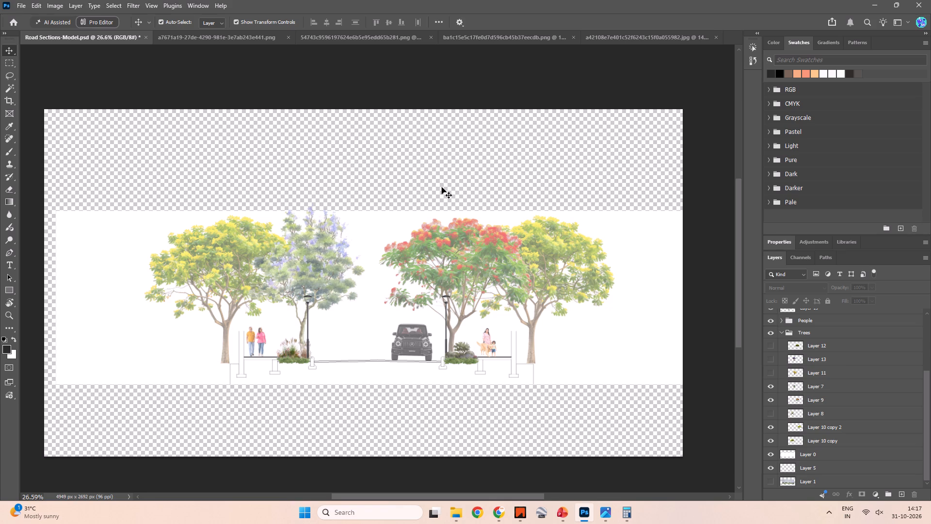
{"action": "scroll", "coordinate": [368, 391], "scroll_direction": "up", "scroll_amount": 5, "text": "alt"}
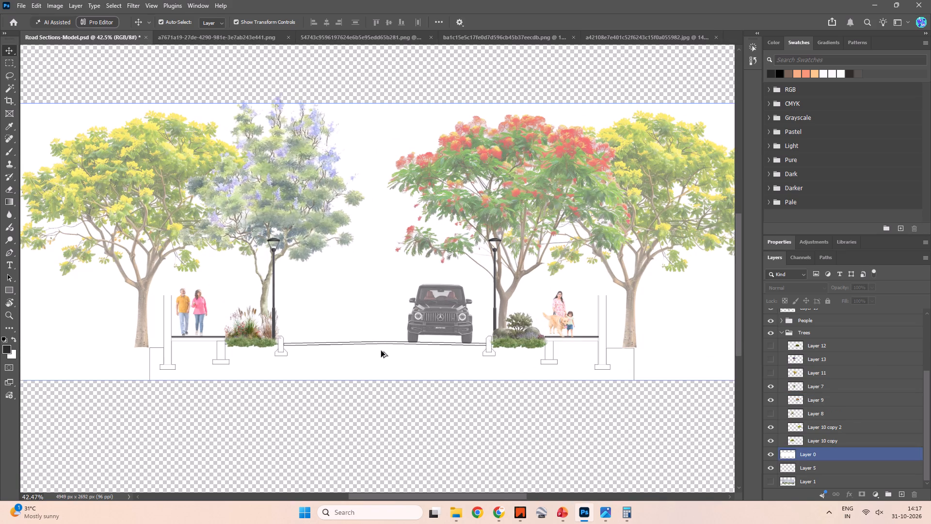
{"action": "scroll", "coordinate": [298, 362], "scroll_direction": "up", "scroll_amount": 6, "text": "alt"}
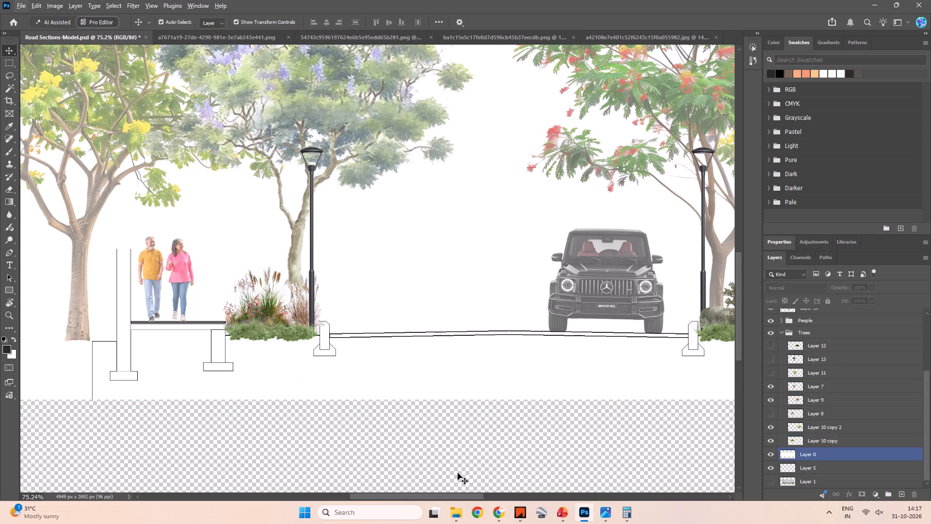
Switch to File Explorer and look through the recently used files on the Home page in a new tab.
{"action": "left_click", "coordinate": [456, 523]}
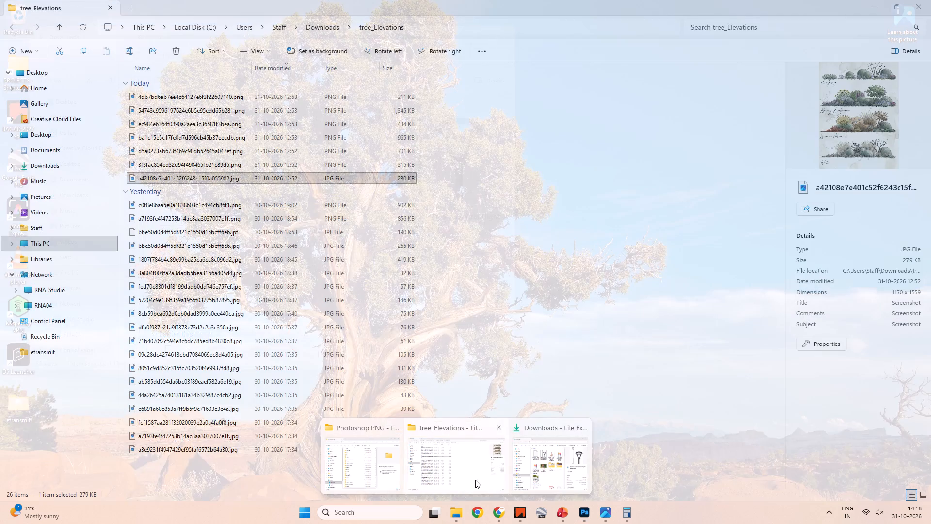
{"action": "left_click", "coordinate": [475, 480]}
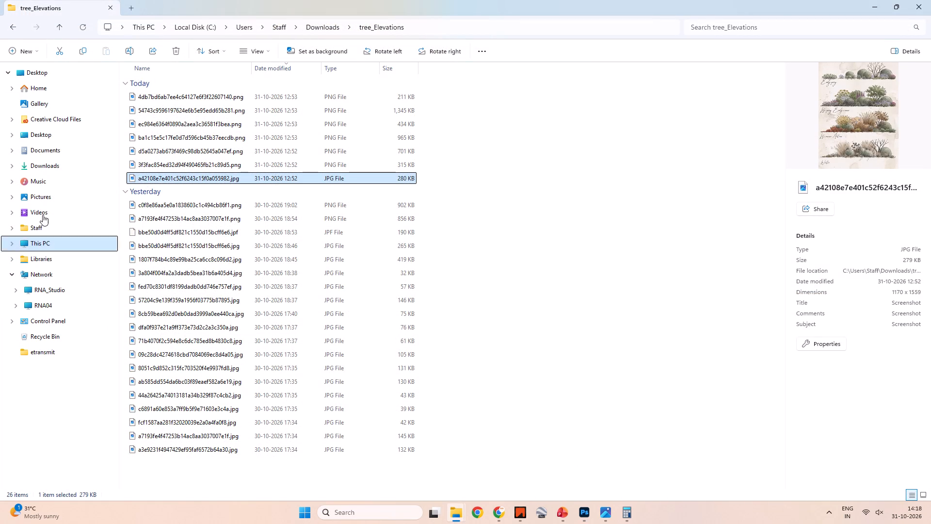
{"action": "left_click", "coordinate": [132, 8]}
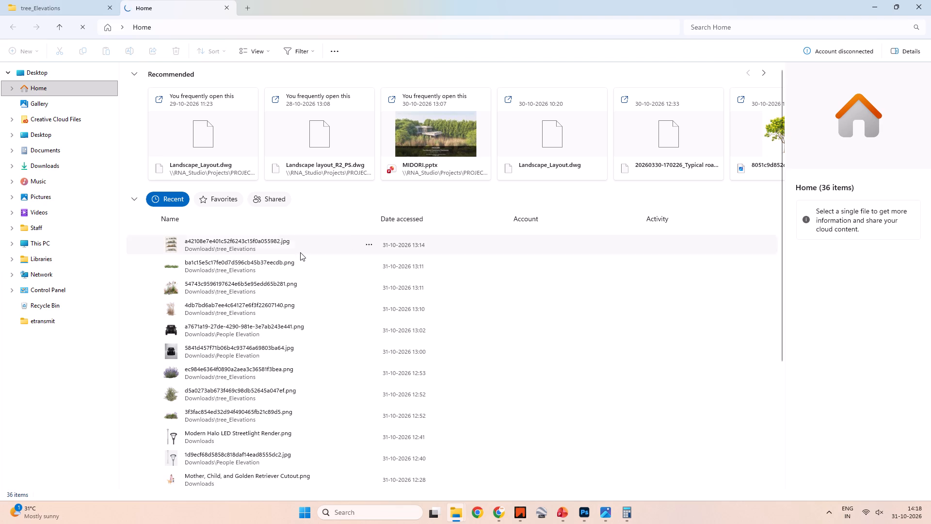
{"action": "scroll", "coordinate": [304, 265], "scroll_direction": "down", "scroll_amount": 9}
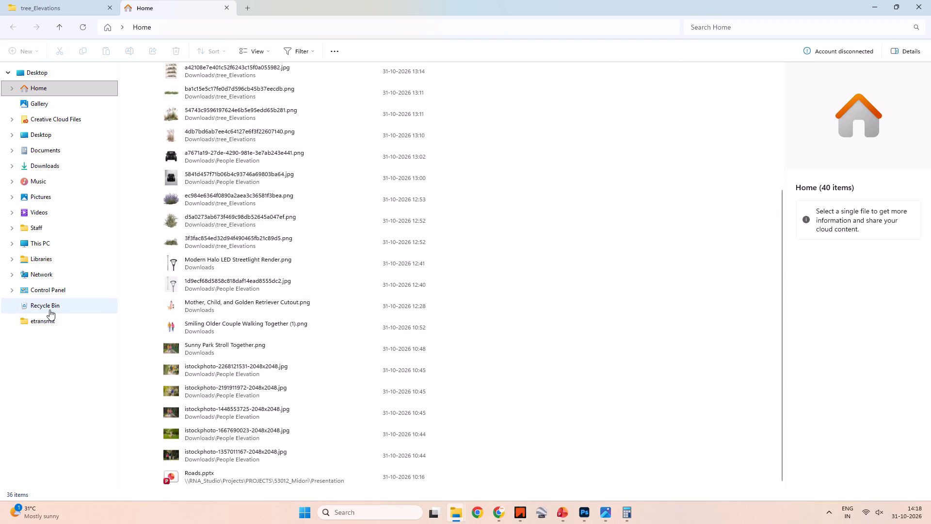
{"action": "left_click", "coordinate": [47, 84]}
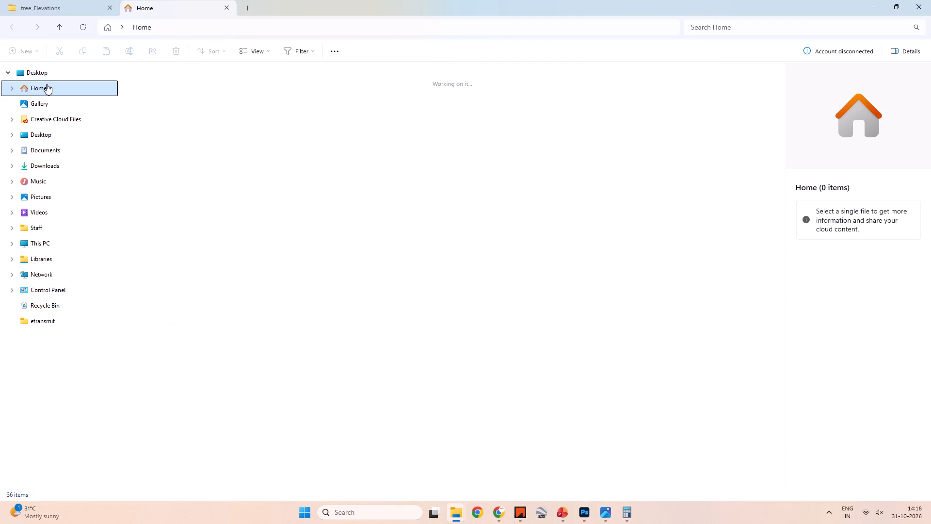
{"action": "scroll", "coordinate": [320, 285], "scroll_direction": "down", "scroll_amount": 6}
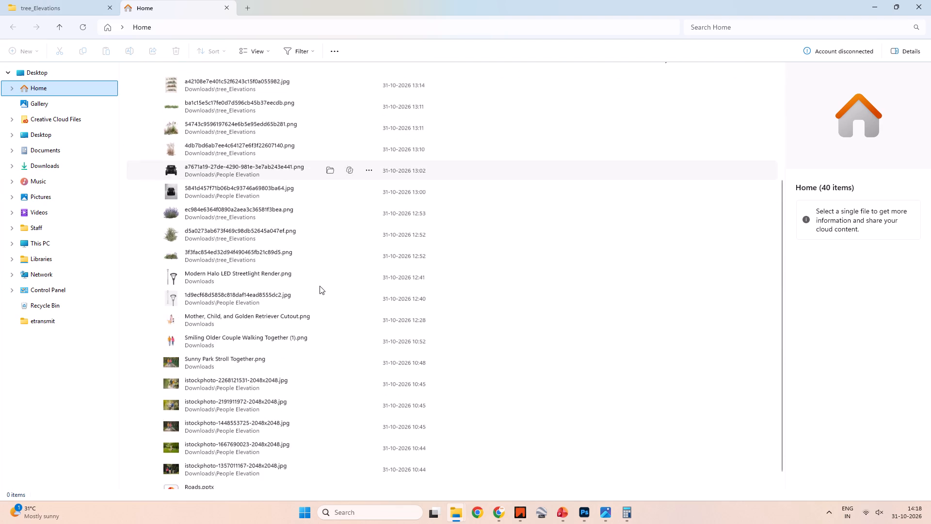
{"action": "scroll", "coordinate": [320, 288], "scroll_direction": "down", "scroll_amount": 6}
{"action": "scroll", "coordinate": [212, 313], "scroll_direction": "down", "scroll_amount": 2}
Browse the RNA_Studio network share to the STANDARD folder inside Projects > PROJECTS.
{"action": "left_click", "coordinate": [48, 278]}
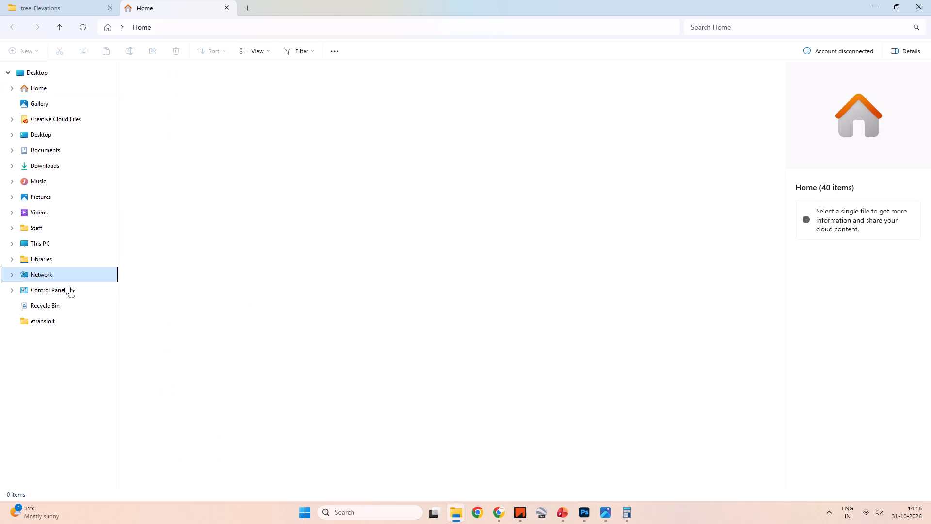
{"action": "left_click", "coordinate": [222, 251]}
{"action": "double_click", "coordinate": [165, 86]}
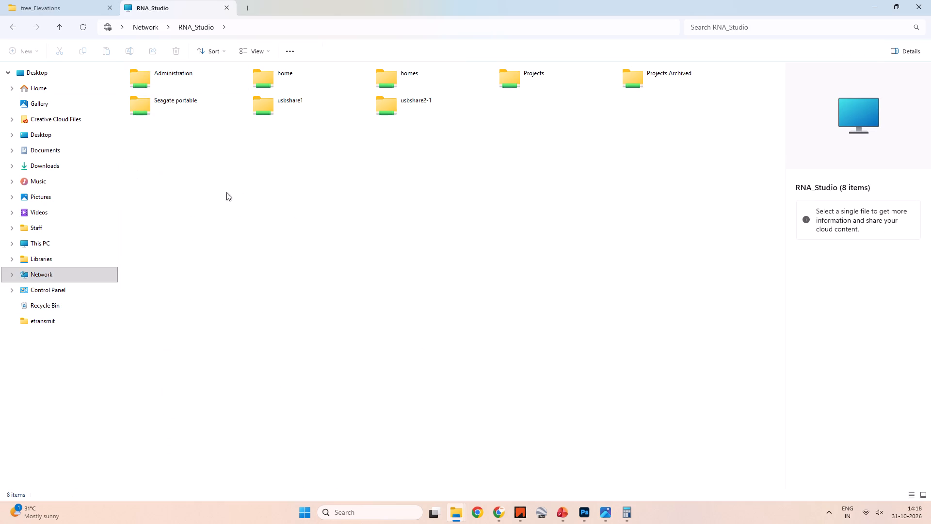
{"action": "double_click", "coordinate": [513, 83]}
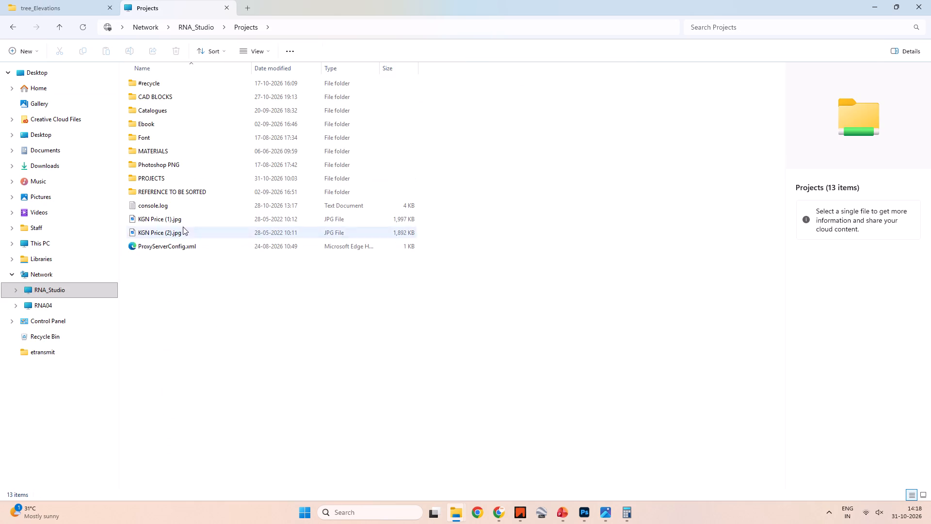
{"action": "double_click", "coordinate": [164, 172]}
{"action": "scroll", "coordinate": [175, 347], "scroll_direction": "down", "scroll_amount": 11}
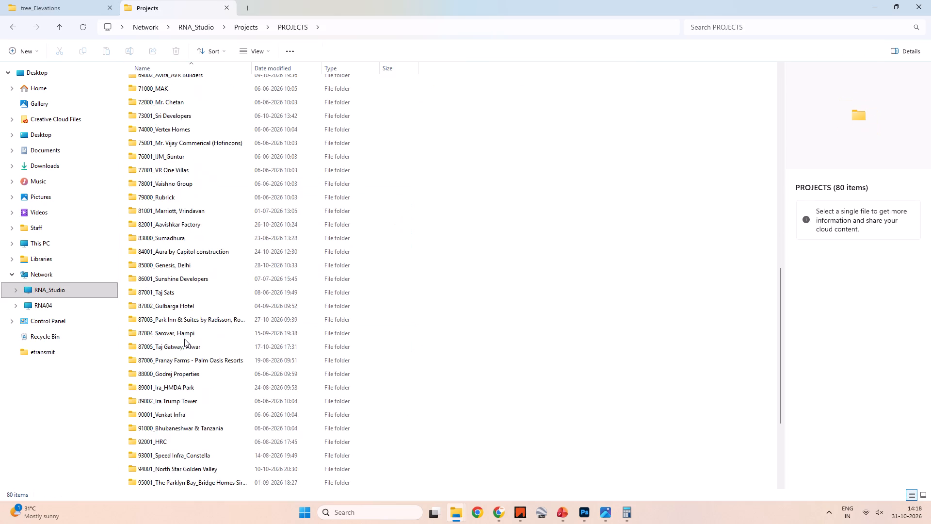
{"action": "scroll", "coordinate": [184, 339], "scroll_direction": "down", "scroll_amount": 17}
{"action": "double_click", "coordinate": [157, 473]}
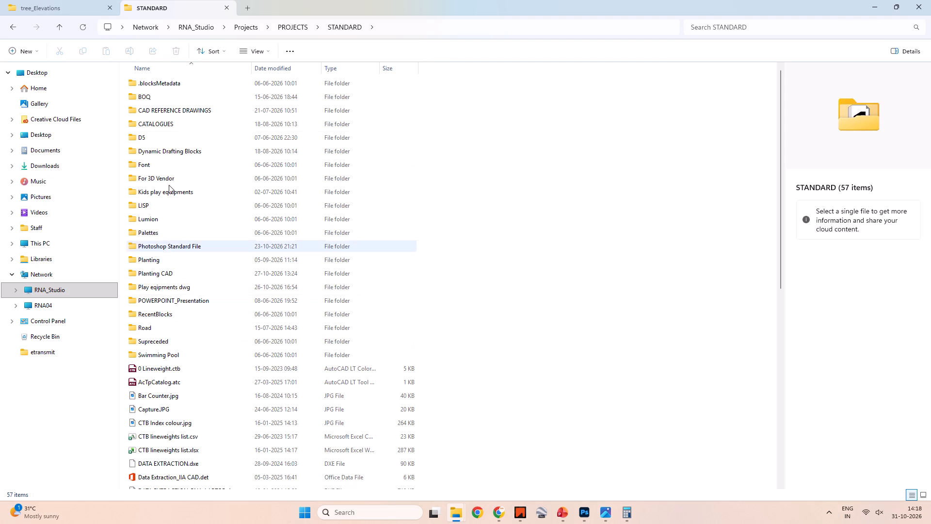
Open Master File.psd from the Photoshop Standard File folder within STANDARD.
{"action": "left_click", "coordinate": [163, 262]}
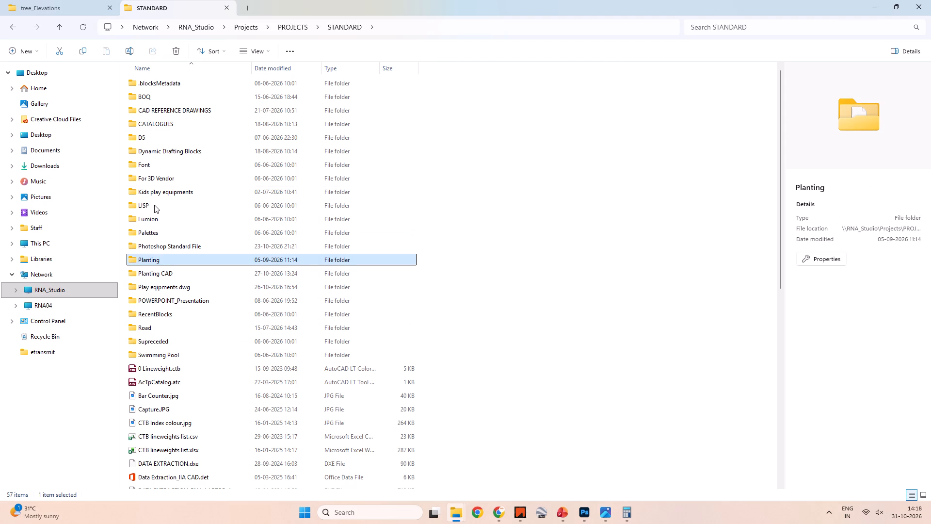
{"action": "scroll", "coordinate": [153, 225], "scroll_direction": "down", "scroll_amount": 10}
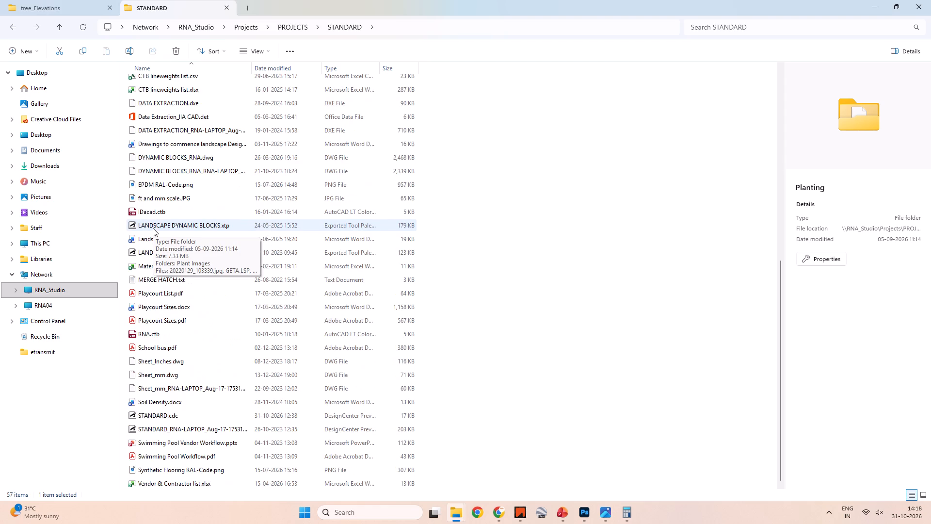
{"action": "scroll", "coordinate": [159, 245], "scroll_direction": "up", "scroll_amount": 11}
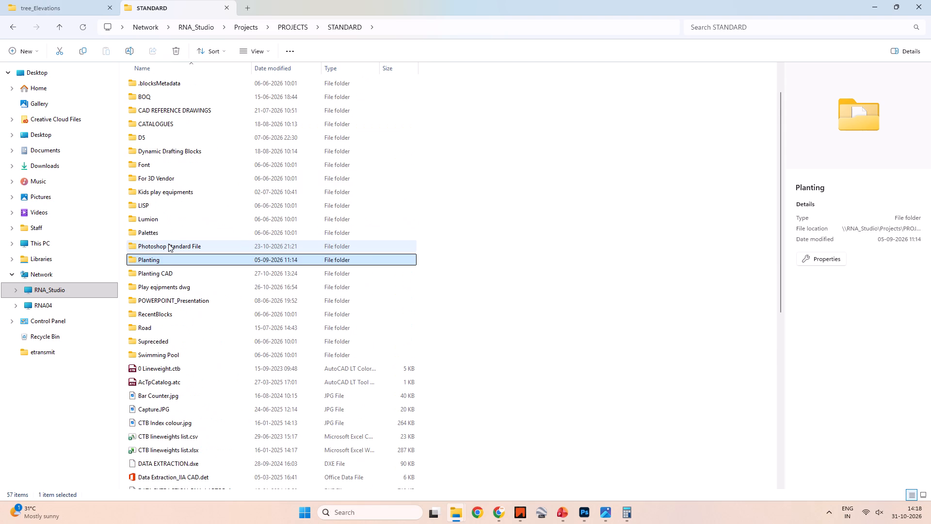
{"action": "double_click", "coordinate": [179, 247]}
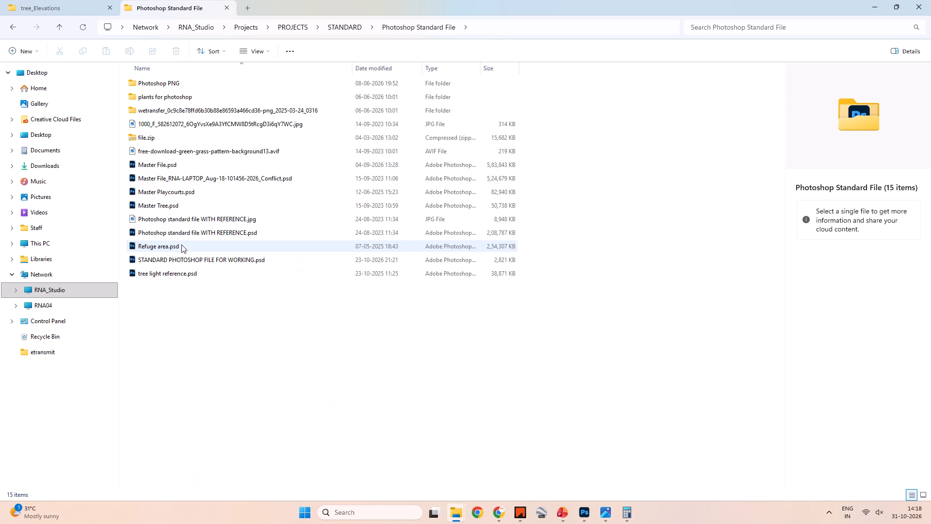
{"action": "left_click", "coordinate": [182, 323]}
{"action": "left_click", "coordinate": [182, 168]}
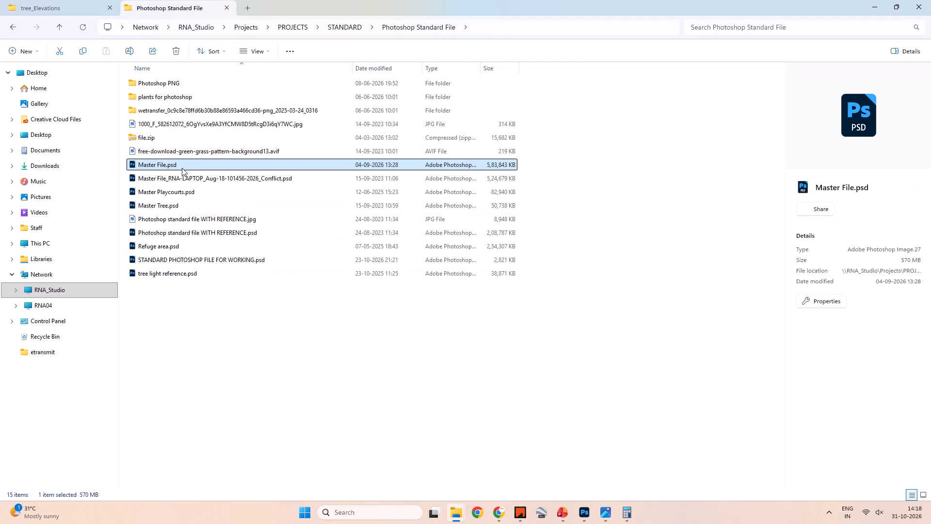
{"action": "double_click", "coordinate": [182, 168]}
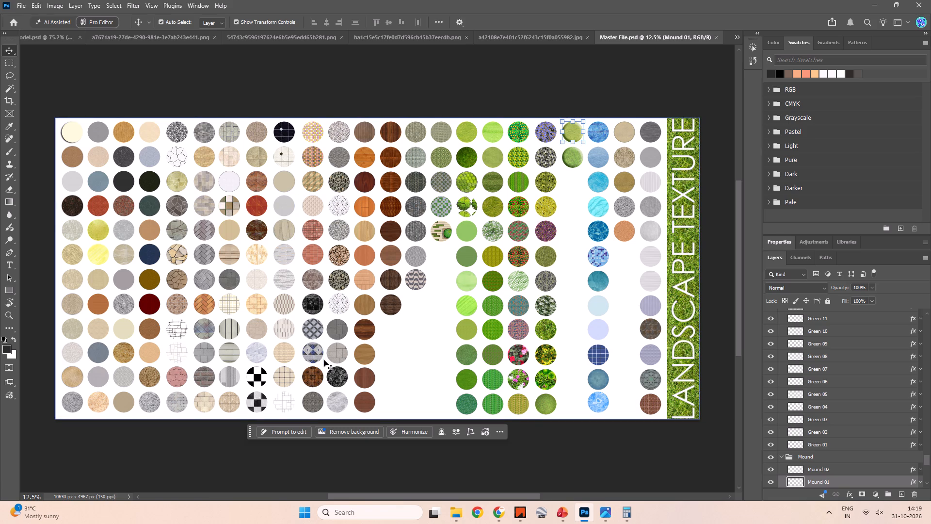
Clear the layer selection and examine the landscape texture swatches in Master File.psd, including paving, stone, wood, greenery and water.
{"action": "scroll", "coordinate": [392, 327], "scroll_direction": "up", "scroll_amount": 6}
{"action": "scroll", "coordinate": [449, 320], "scroll_direction": "down", "scroll_amount": 3}
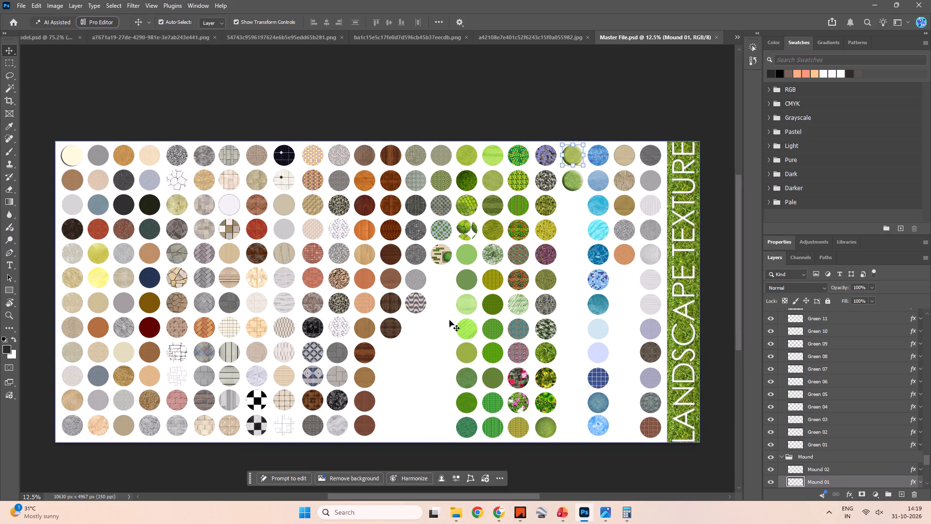
{"action": "scroll", "coordinate": [449, 320], "scroll_direction": "down", "scroll_amount": 3}
{"action": "left_click", "coordinate": [525, 89]}
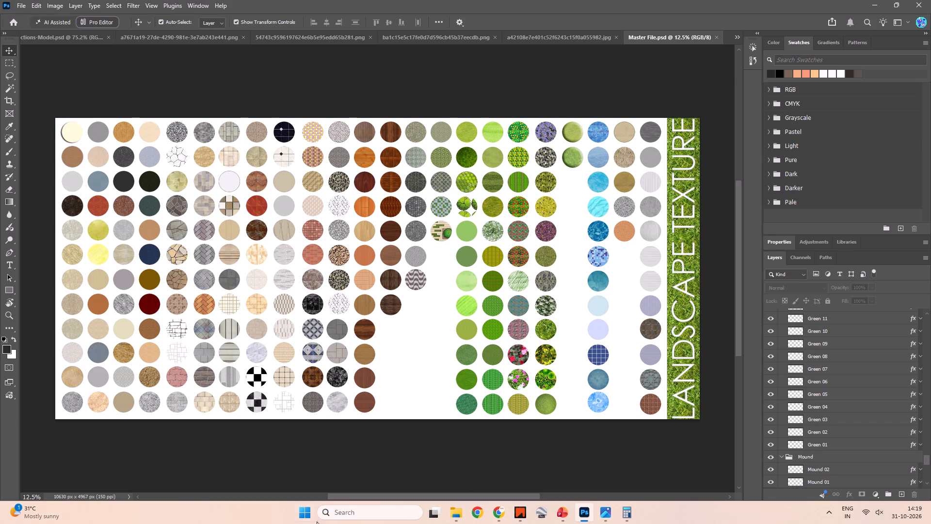
{"action": "key", "text": "space"}
{"action": "key", "text": "space"}
{"action": "key", "text": "space"}
{"action": "key", "text": "space"}
{"action": "key", "text": "space"}
{"action": "key", "text": "space"}
{"action": "key", "text": "space"}
{"action": "key", "text": "space"}
{"action": "key", "text": "space"}
{"action": "key", "text": "space"}
{"action": "key", "text": "space"}
{"action": "key", "text": "space"}
{"action": "key", "text": "space"}
{"action": "key", "text": "space"}
{"action": "key", "text": "space"}
{"action": "key", "text": "space"}
{"action": "key", "text": "space"}
{"action": "key", "text": "space"}
{"action": "key", "text": "space"}
{"action": "key", "text": "space"}
{"action": "left_click_drag", "start_coordinate": [382, 313], "coordinate": [511, 232]}
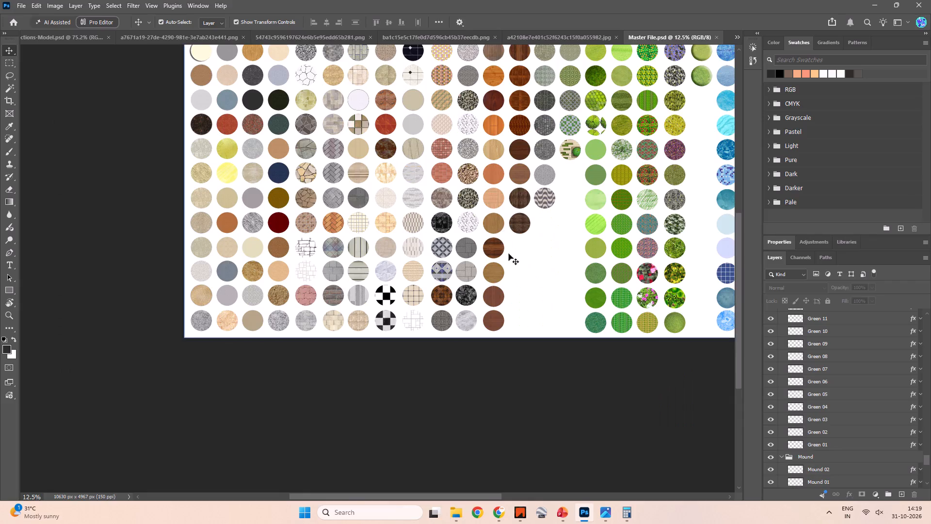
{"action": "scroll", "coordinate": [158, 177], "scroll_direction": "up", "scroll_amount": 6, "text": "alt"}
{"action": "key", "text": "space"}
{"action": "key", "text": "space"}
{"action": "key", "text": "space"}
{"action": "key", "text": "space"}
{"action": "key", "text": "space"}
{"action": "key", "text": "space"}
{"action": "key", "text": "space"}
{"action": "key", "text": "space"}
{"action": "key", "text": "space"}
{"action": "key", "text": "space"}
{"action": "key", "text": "space"}
{"action": "key", "text": "space"}
{"action": "key", "text": "space"}
{"action": "key", "text": "space"}
{"action": "key", "text": "space"}
{"action": "key", "text": "space"}
{"action": "key", "text": "space"}
{"action": "key", "text": "space"}
{"action": "key", "text": "space"}
{"action": "key", "text": "space"}
{"action": "left_click_drag", "start_coordinate": [298, 158], "coordinate": [283, 352]}
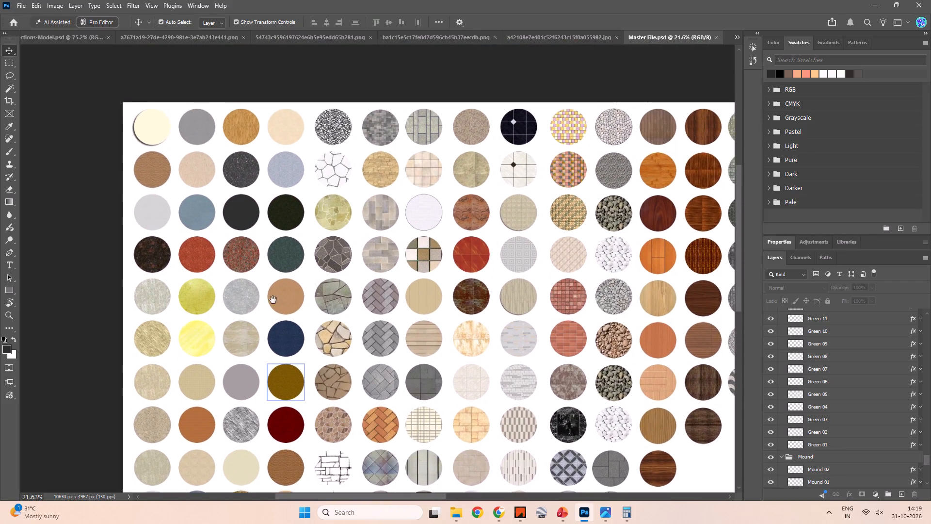
{"action": "left_click_drag", "start_coordinate": [259, 187], "coordinate": [97, 151]}
{"action": "left_click_drag", "start_coordinate": [399, 361], "coordinate": [169, 324]}
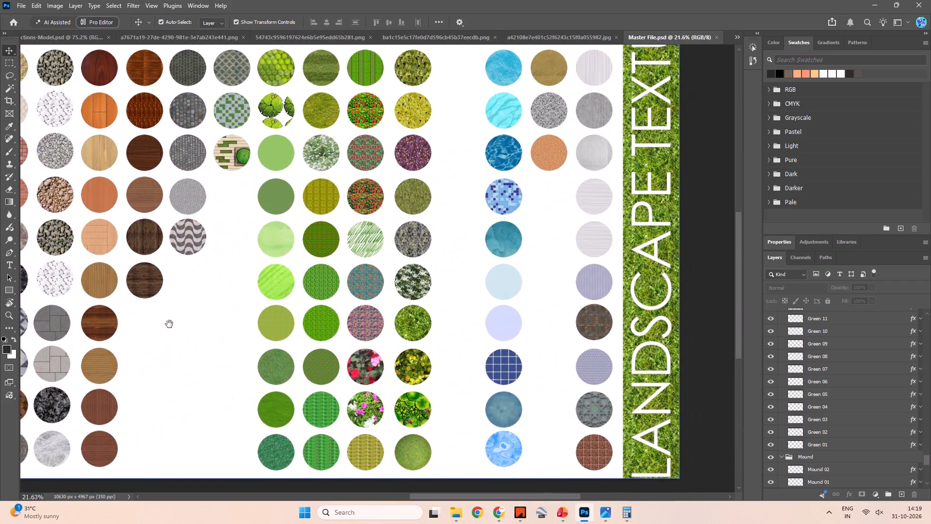
{"action": "left_click_drag", "start_coordinate": [169, 324], "coordinate": [191, 401]}
{"action": "left_click_drag", "start_coordinate": [254, 289], "coordinate": [224, 195]}
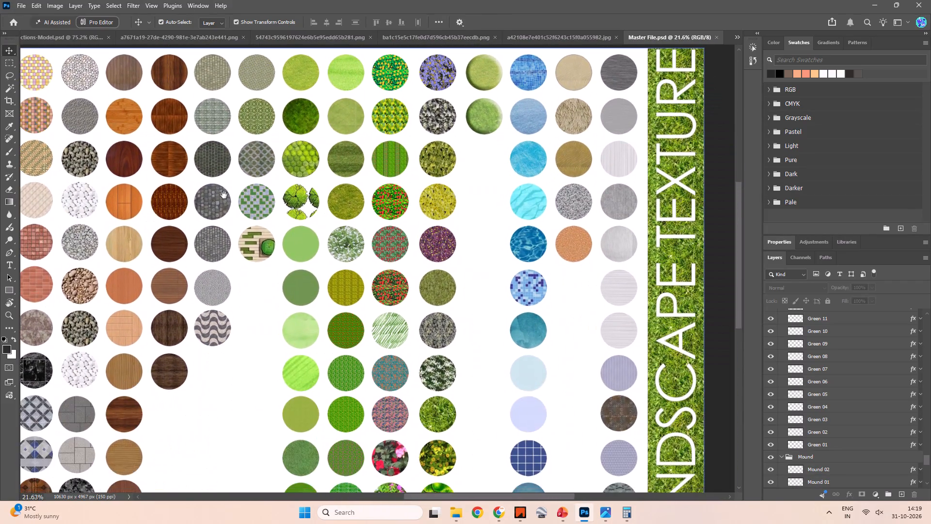
{"action": "left_click_drag", "start_coordinate": [224, 195], "coordinate": [227, 202]}
Switch back to the Photoshop Standard File folder in File Explorer.
{"action": "key", "text": "alt+Tab"}
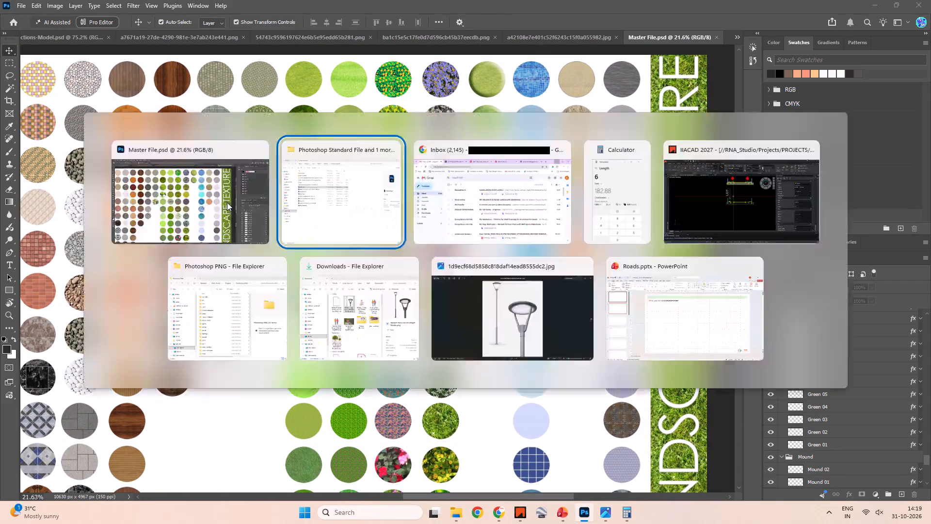
{"action": "left_click", "coordinate": [284, 330]}
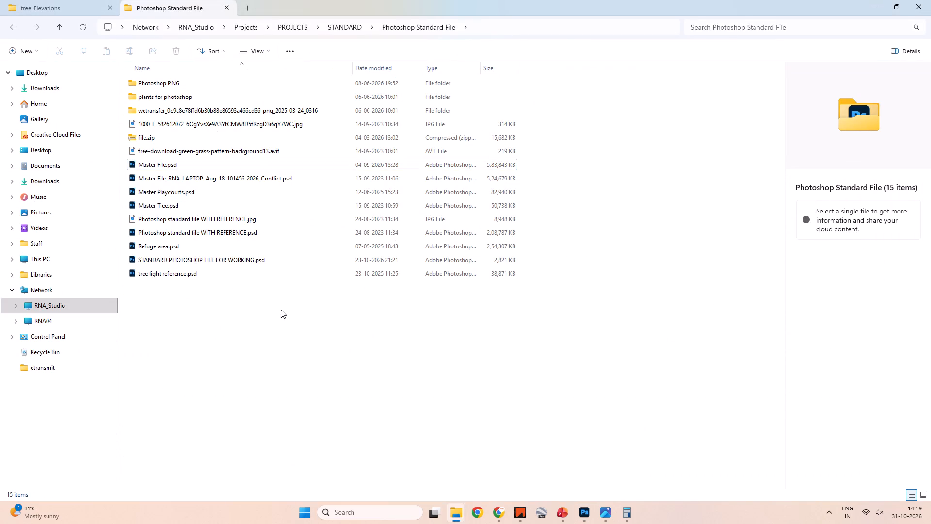
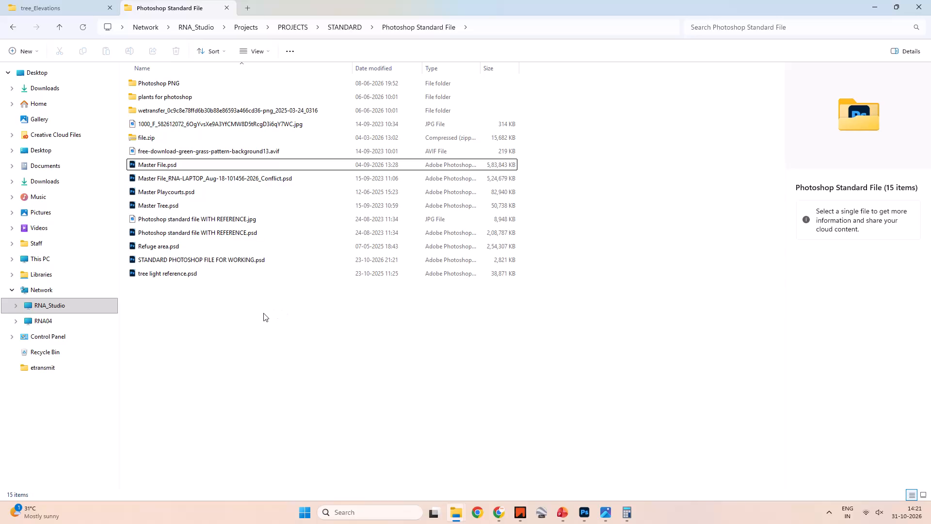
{"action": "left_click", "coordinate": [280, 335]}
{"action": "left_click", "coordinate": [182, 164]}
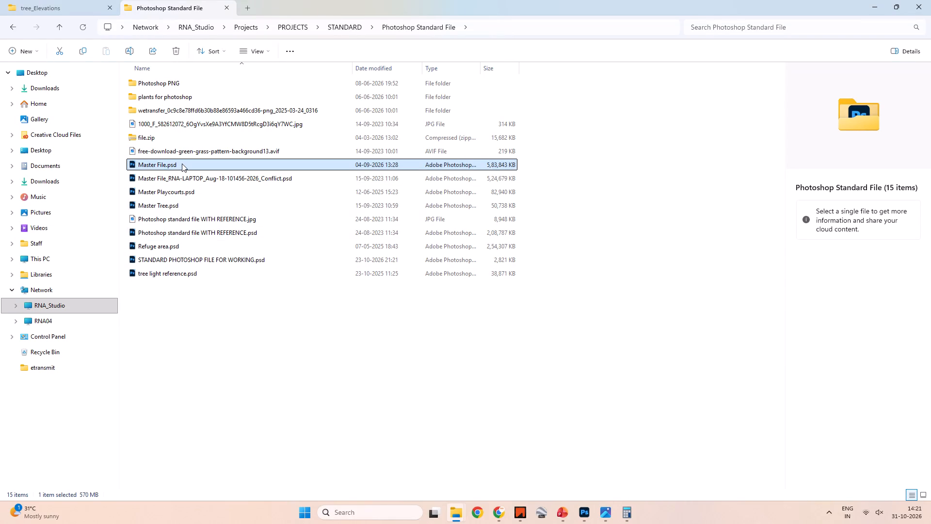
{"action": "left_click", "coordinate": [182, 164]}
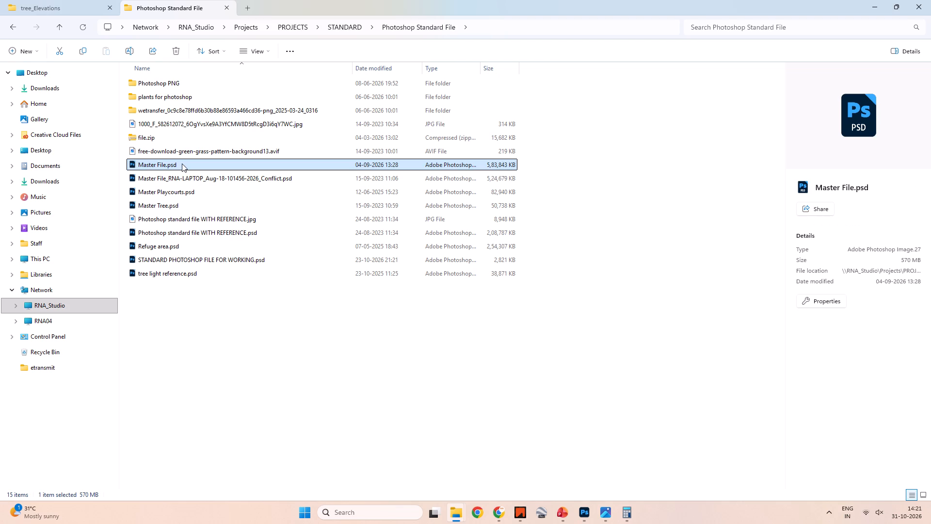
{"action": "left_click", "coordinate": [581, 508]}
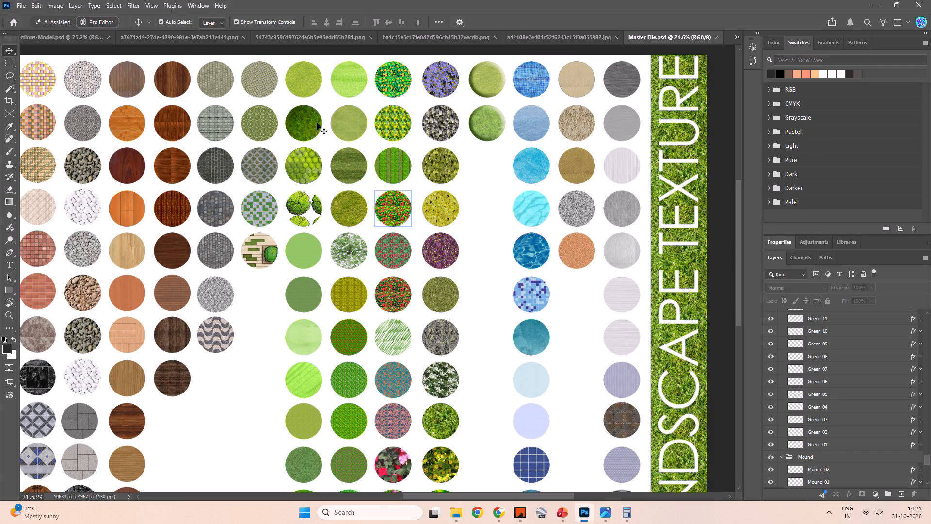
{"action": "key", "text": "alt+Tab"}
{"action": "double_click", "coordinate": [216, 179]}
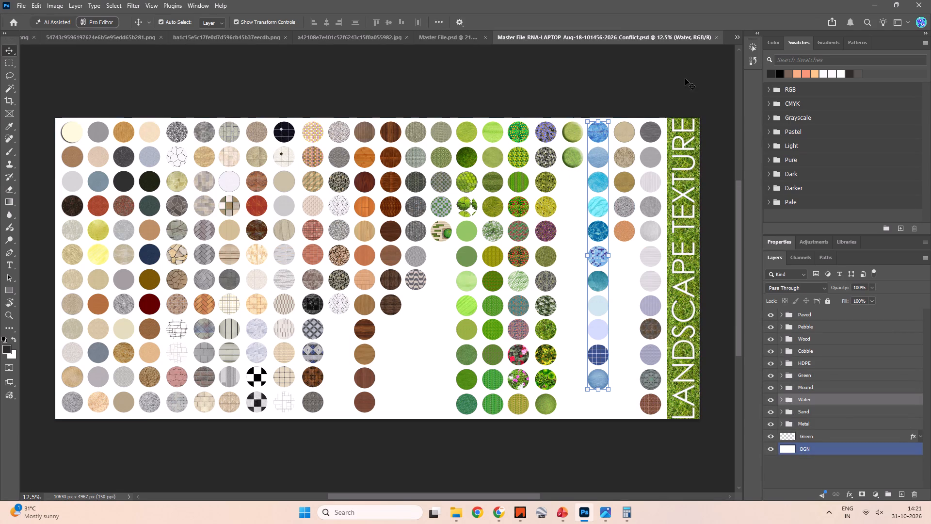
Examine the paving, pebble, wood, cobble and greenery swatches across the conflict copy's landscape texture sheet.
{"action": "left_click", "coordinate": [437, 36]}
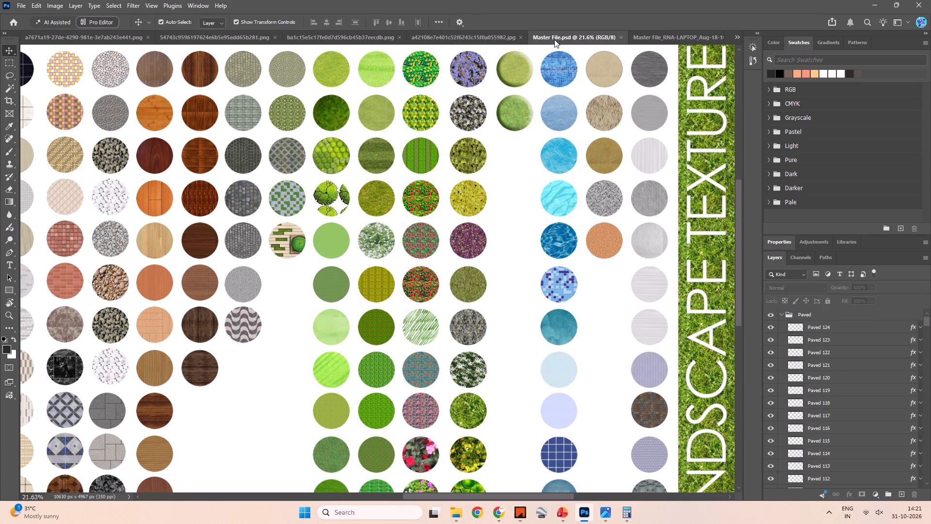
{"action": "left_click", "coordinate": [686, 41]}
{"action": "scroll", "coordinate": [510, 120], "scroll_direction": "down", "scroll_amount": 2, "text": "alt"}
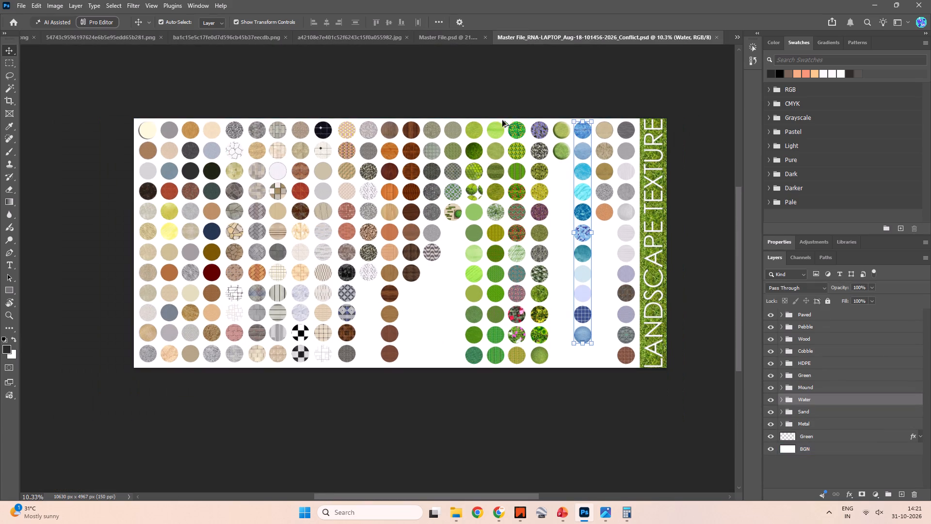
{"action": "scroll", "coordinate": [451, 235], "scroll_direction": "up", "scroll_amount": 5, "text": "alt"}
{"action": "scroll", "coordinate": [300, 244], "scroll_direction": "up", "scroll_amount": 5, "text": "alt"}
{"action": "scroll", "coordinate": [286, 242], "scroll_direction": "down", "scroll_amount": 1, "text": "alt"}
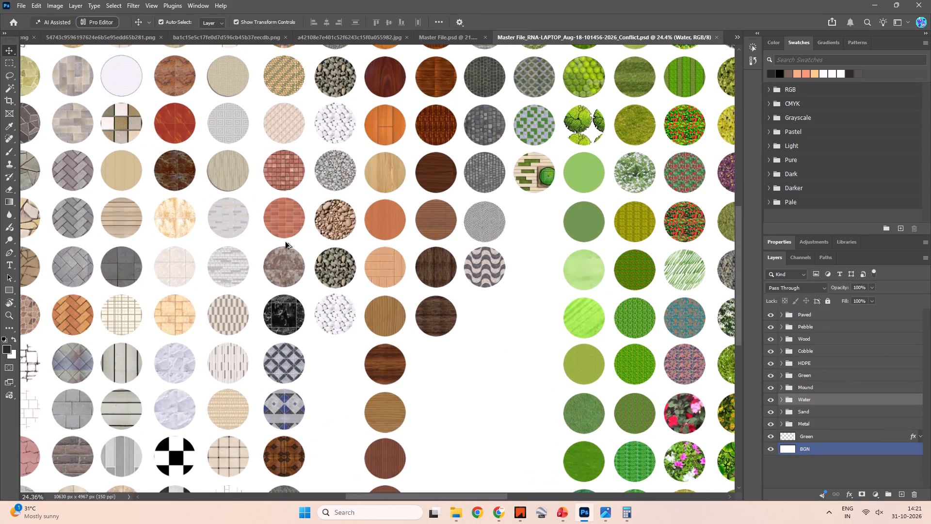
{"action": "scroll", "coordinate": [286, 242], "scroll_direction": "down", "scroll_amount": 2, "text": "alt"}
{"action": "key", "text": "space"}
{"action": "key", "text": "space"}
{"action": "key", "text": "space"}
{"action": "key", "text": "space"}
{"action": "key", "text": "space"}
{"action": "key", "text": "space"}
{"action": "key", "text": "space"}
{"action": "key", "text": "space"}
{"action": "key", "text": "space"}
{"action": "key", "text": "space"}
{"action": "key", "text": "space"}
{"action": "key", "text": "space"}
{"action": "key", "text": "space"}
{"action": "key", "text": "space"}
{"action": "key", "text": "space"}
{"action": "key", "text": "space"}
{"action": "key", "text": "space"}
{"action": "key", "text": "space"}
{"action": "key", "text": "space"}
{"action": "key", "text": "space"}
{"action": "left_click_drag", "start_coordinate": [175, 170], "coordinate": [317, 129]}
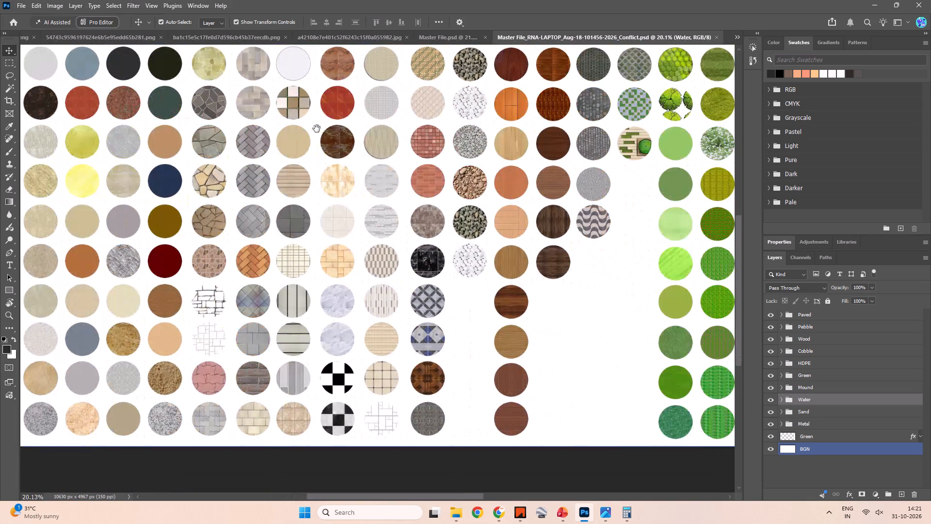
{"action": "left_click_drag", "start_coordinate": [317, 129], "coordinate": [383, 317]}
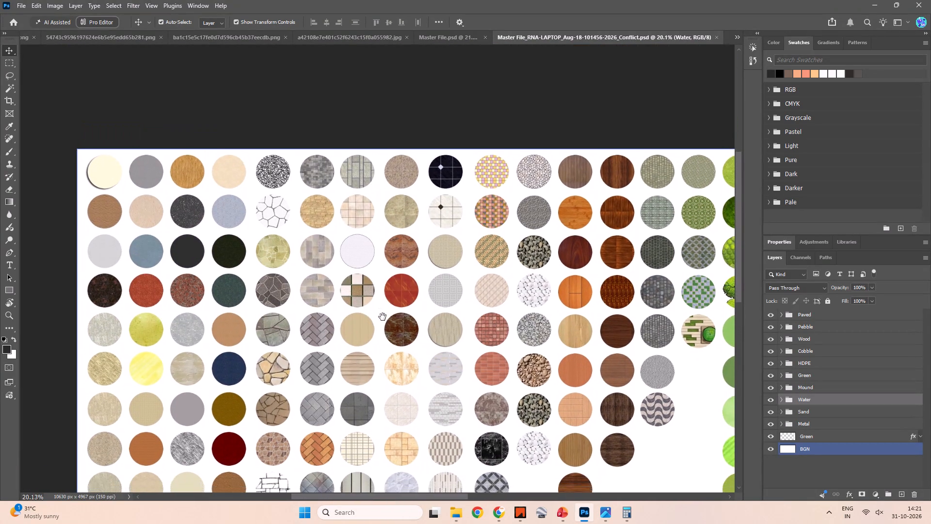
{"action": "left_click_drag", "start_coordinate": [383, 317], "coordinate": [279, 210]}
{"action": "left_click_drag", "start_coordinate": [369, 298], "coordinate": [343, 244]}
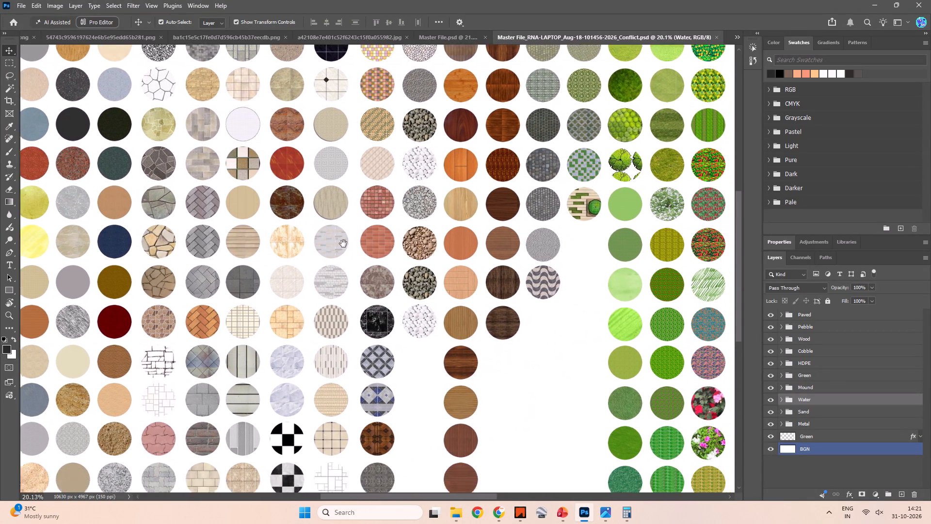
{"action": "left_click_drag", "start_coordinate": [343, 244], "coordinate": [202, 245]}
{"action": "left_click_drag", "start_coordinate": [386, 202], "coordinate": [339, 286]}
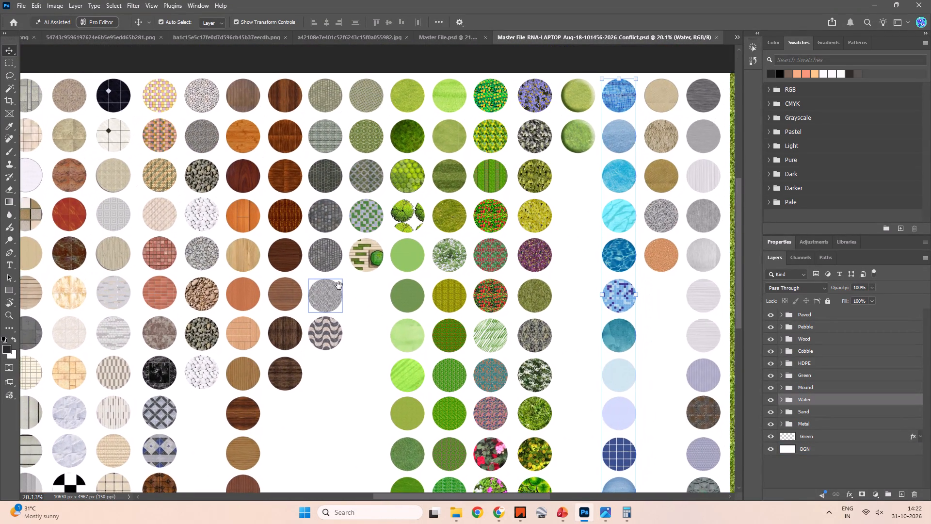
{"action": "left_click_drag", "start_coordinate": [339, 286], "coordinate": [289, 282]}
{"action": "left_click_drag", "start_coordinate": [351, 281], "coordinate": [248, 299]}
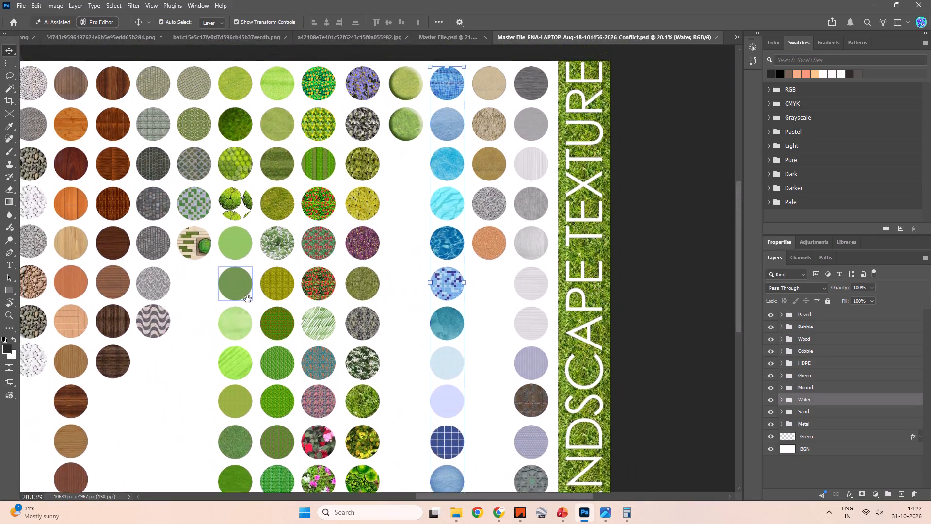
{"action": "left_click_drag", "start_coordinate": [248, 299], "coordinate": [264, 311]}
Examine the water, sand and metal swatches in the conflict copy at closer range.
{"action": "key", "text": "alt+Tab"}
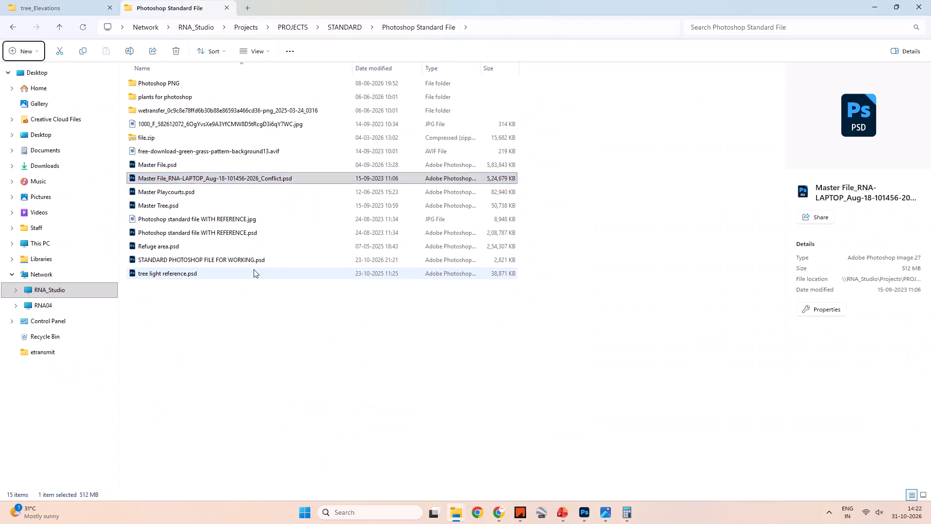
{"action": "key", "text": "alt+Tab"}
{"action": "key", "text": "space"}
{"action": "key", "text": "space"}
{"action": "key", "text": "space"}
{"action": "key", "text": "space"}
{"action": "key", "text": "space"}
{"action": "key", "text": "space"}
{"action": "key", "text": "space"}
{"action": "key", "text": "space"}
{"action": "key", "text": "space"}
{"action": "key", "text": "space"}
{"action": "key", "text": "space"}
{"action": "key", "text": "space"}
{"action": "key", "text": "space"}
{"action": "key", "text": "space"}
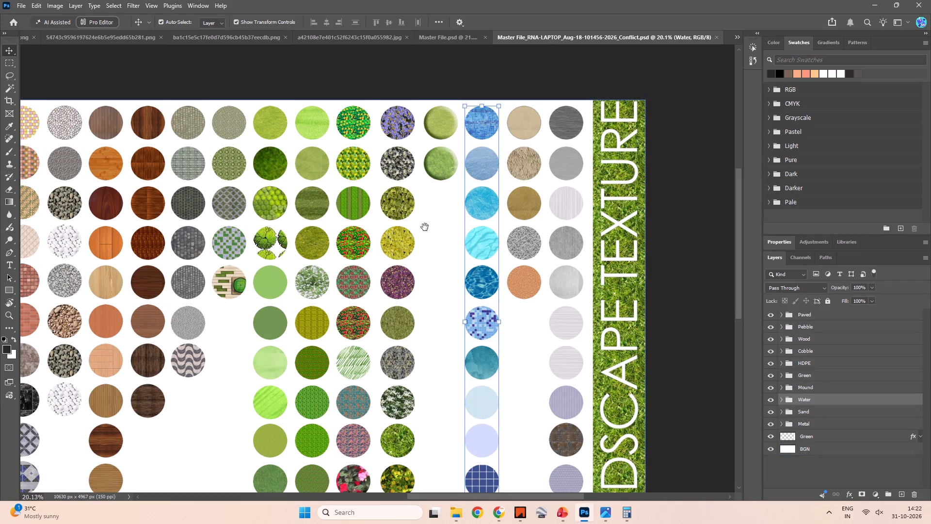
{"action": "left_click_drag", "start_coordinate": [425, 226], "coordinate": [416, 183]}
{"action": "scroll", "coordinate": [528, 237], "scroll_direction": "up", "scroll_amount": 13, "text": "alt"}
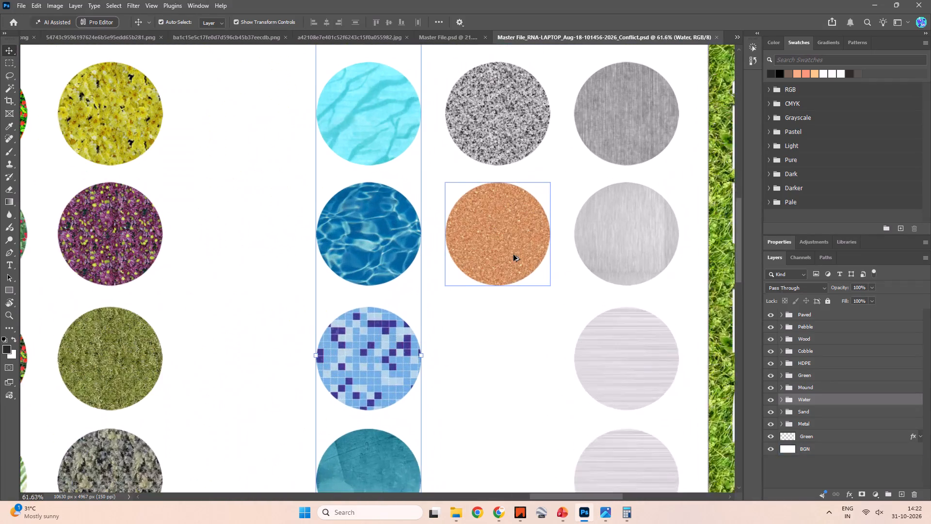
{"action": "key", "text": "alt+Tab"}
{"action": "scroll", "coordinate": [514, 255], "scroll_direction": "down", "scroll_amount": 5, "text": "alt"}
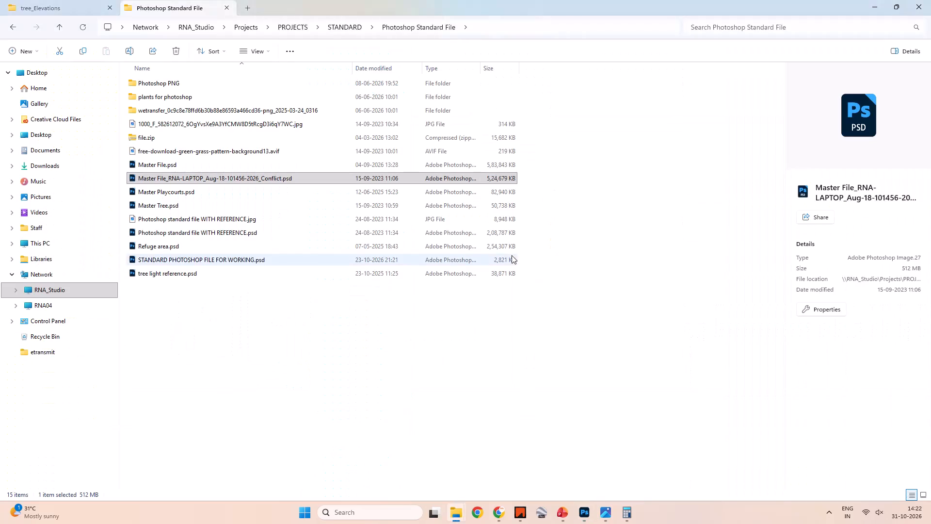
{"action": "key", "text": "alt+Tab"}
{"action": "key", "text": "space"}
{"action": "scroll", "coordinate": [496, 257], "scroll_direction": "down", "scroll_amount": 6}
{"action": "scroll", "coordinate": [496, 257], "scroll_direction": "down", "scroll_amount": 7, "text": "alt"}
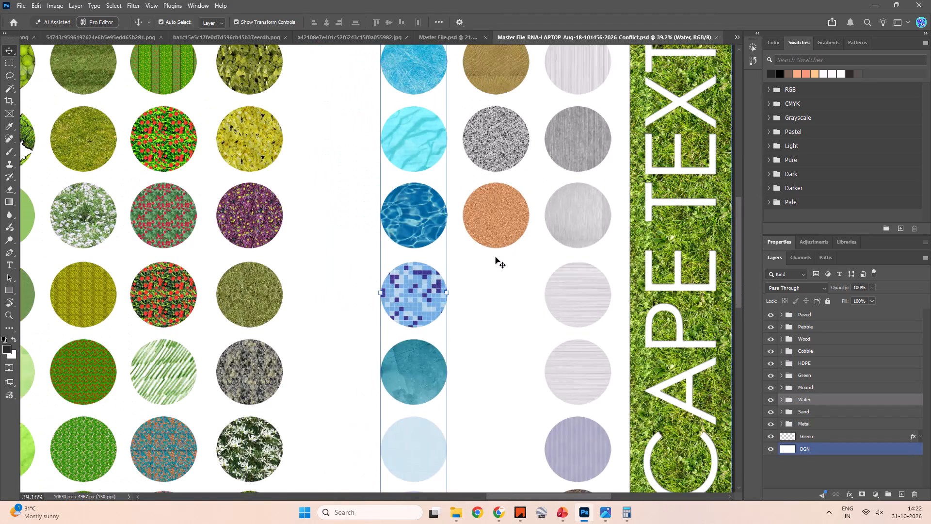
{"action": "scroll", "coordinate": [496, 257], "scroll_direction": "down", "scroll_amount": 8, "text": "alt"}
Review the conflict copy's paving, stone and wood swatches again and compare the sheet with Master File.psd.
{"action": "key", "text": "space"}
{"action": "key", "text": "space"}
{"action": "key", "text": "space"}
{"action": "key", "text": "space"}
{"action": "key", "text": "space"}
{"action": "key", "text": "space"}
{"action": "key", "text": "space"}
{"action": "key", "text": "space"}
{"action": "key", "text": "space"}
{"action": "key", "text": "space"}
{"action": "key", "text": "space"}
{"action": "key", "text": "space"}
{"action": "key", "text": "space"}
{"action": "key", "text": "space"}
{"action": "key", "text": "space"}
{"action": "key", "text": "space"}
{"action": "key", "text": "space"}
{"action": "key", "text": "space"}
{"action": "key", "text": "space"}
{"action": "key", "text": "space"}
{"action": "left_click_drag", "start_coordinate": [276, 300], "coordinate": [695, 260]}
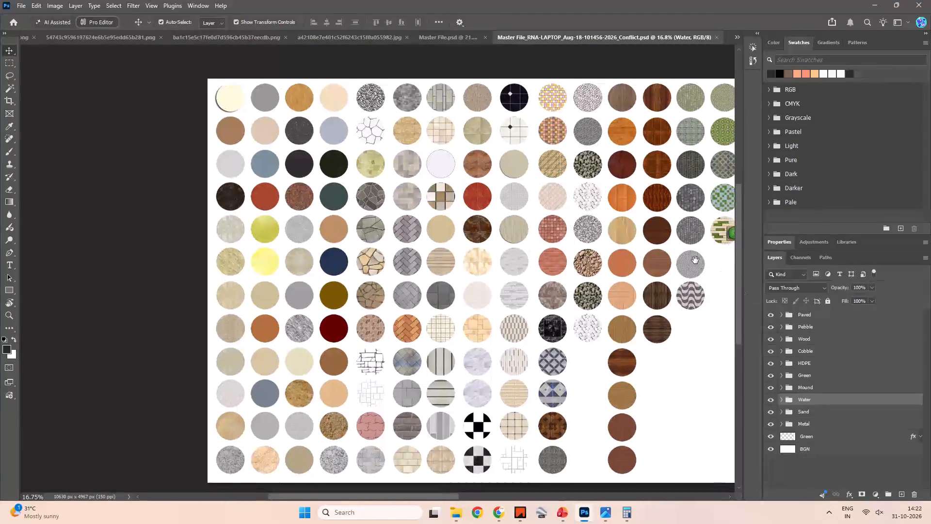
{"action": "left_click_drag", "start_coordinate": [695, 260], "coordinate": [686, 254]}
{"action": "scroll", "coordinate": [526, 246], "scroll_direction": "up", "scroll_amount": 5, "text": "alt"}
{"action": "scroll", "coordinate": [506, 240], "scroll_direction": "down", "scroll_amount": 2, "text": "alt"}
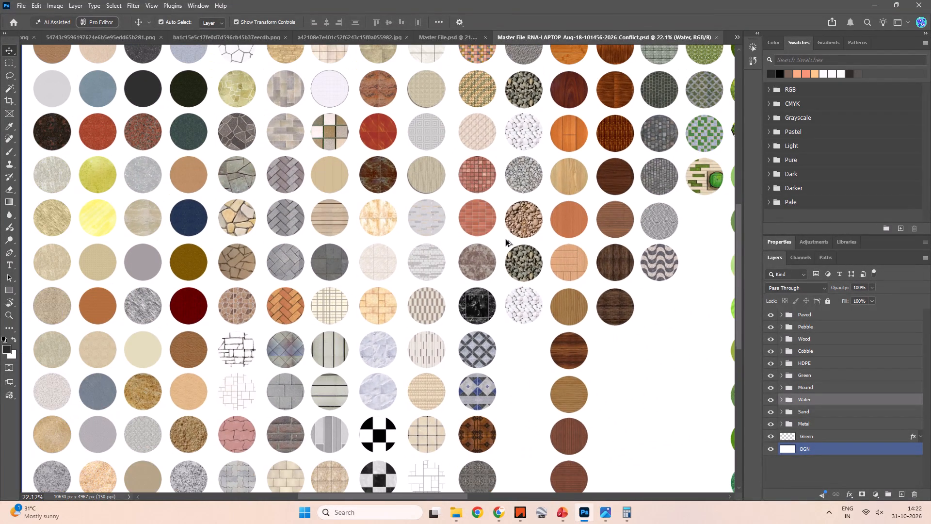
{"action": "key", "text": "space"}
{"action": "key", "text": "space"}
{"action": "key", "text": "space"}
{"action": "key", "text": "space"}
{"action": "key", "text": "space"}
{"action": "key", "text": "space"}
{"action": "key", "text": "space"}
{"action": "key", "text": "space"}
{"action": "key", "text": "space"}
{"action": "key", "text": "space"}
{"action": "key", "text": "space"}
{"action": "key", "text": "space"}
{"action": "key", "text": "space"}
{"action": "key", "text": "space"}
{"action": "key", "text": "space"}
{"action": "key", "text": "space"}
{"action": "key", "text": "space"}
{"action": "key", "text": "space"}
{"action": "key", "text": "space"}
{"action": "key", "text": "space"}
{"action": "left_click_drag", "start_coordinate": [494, 295], "coordinate": [491, 360]}
{"action": "left_click_drag", "start_coordinate": [503, 202], "coordinate": [486, 233]}
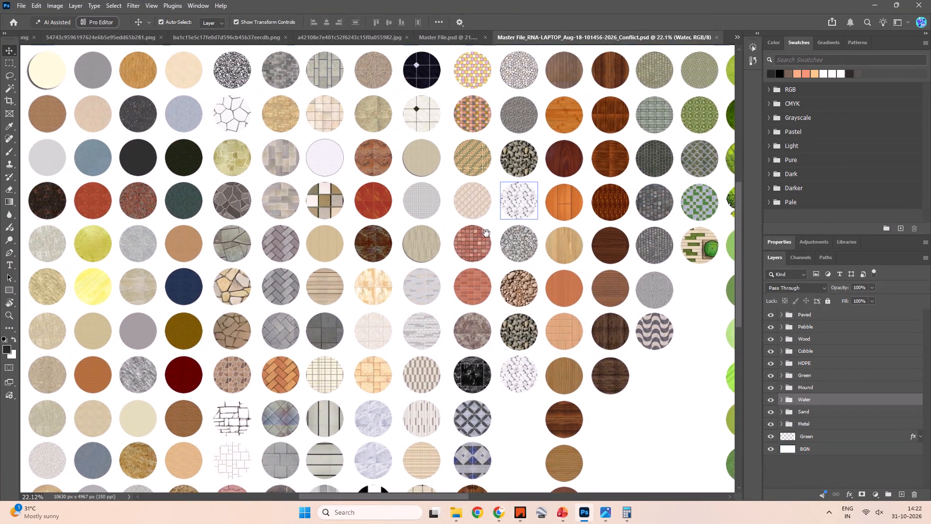
{"action": "left_click_drag", "start_coordinate": [486, 233], "coordinate": [300, 296]}
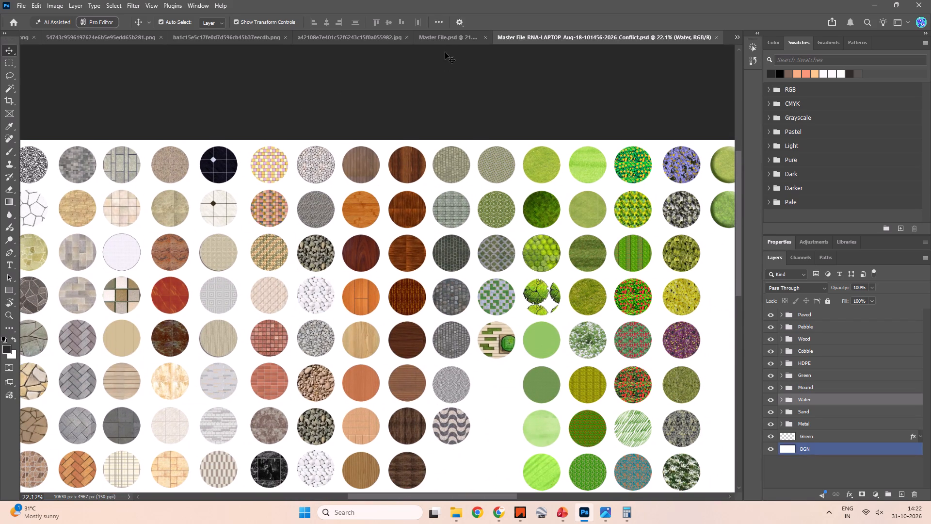
{"action": "left_click", "coordinate": [449, 42]}
{"action": "scroll", "coordinate": [431, 236], "scroll_direction": "down", "scroll_amount": 5, "text": "alt"}
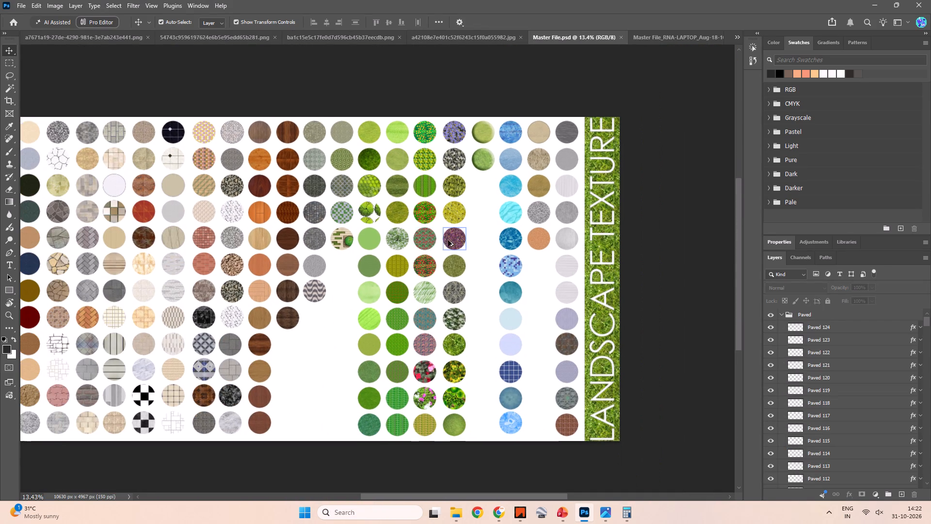
Return to the seasonal planting illustration a42108e7e401c52f6243c15f0a055982.jpg, clear the layer selection and activate the Rectangular Marquee tool.
{"action": "left_click", "coordinate": [470, 40]}
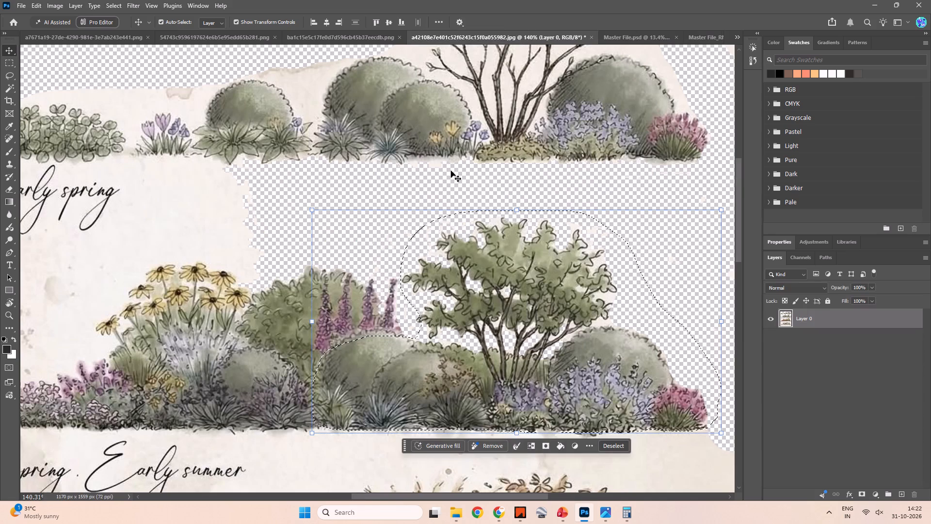
{"action": "scroll", "coordinate": [451, 173], "scroll_direction": "down", "scroll_amount": 9, "text": "alt"}
{"action": "left_click", "coordinate": [593, 176]}
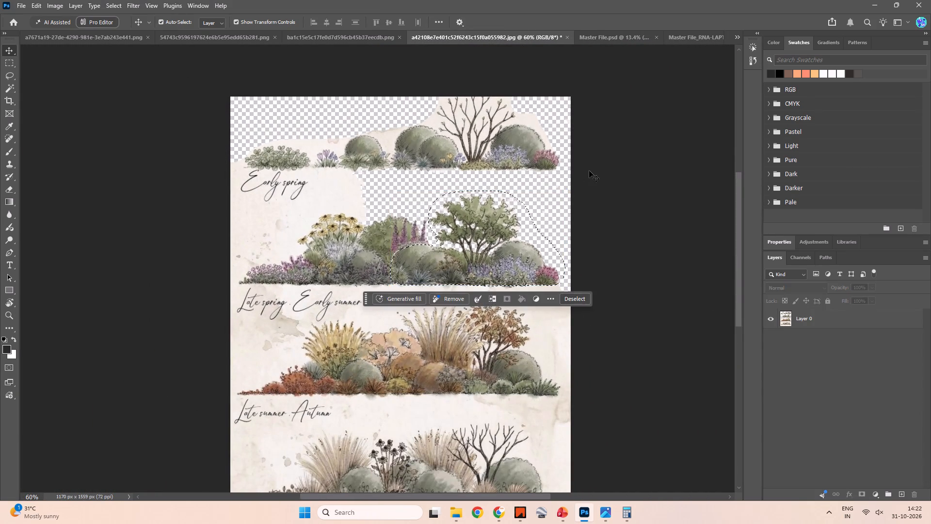
{"action": "left_click", "coordinate": [590, 172]}
{"action": "left_click", "coordinate": [565, 230]}
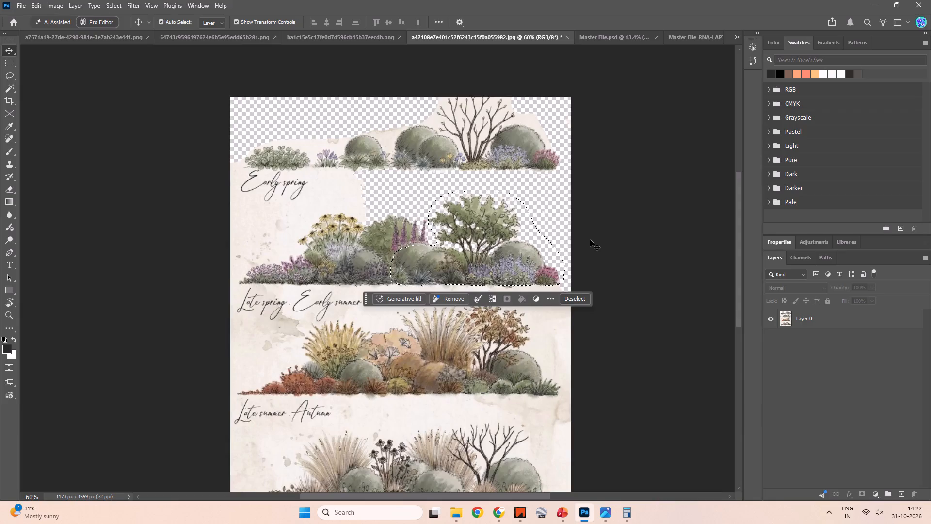
{"action": "left_click", "coordinate": [590, 240]}
{"action": "key", "text": "m"}
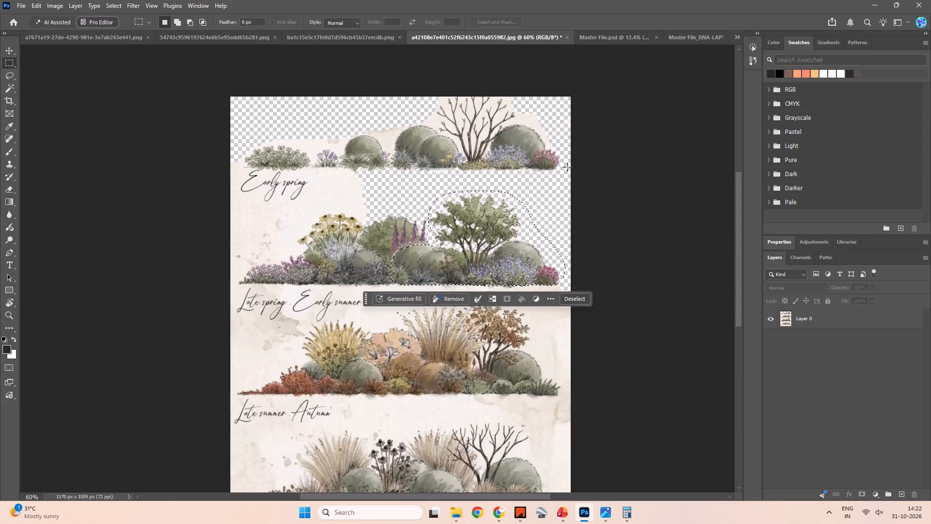
Clear the selection around the tree and shrubs in the late spring and early summer planting row.
{"action": "left_click", "coordinate": [567, 167]}
Examine the late spring and early summer and the late summer and autumn planting rows of the seasonal illustration at closer range.
{"action": "key", "text": "alt+Tab"}
{"action": "scroll", "coordinate": [481, 263], "scroll_direction": "up", "scroll_amount": 5, "text": "alt"}
{"action": "key", "text": "alt+Tab"}
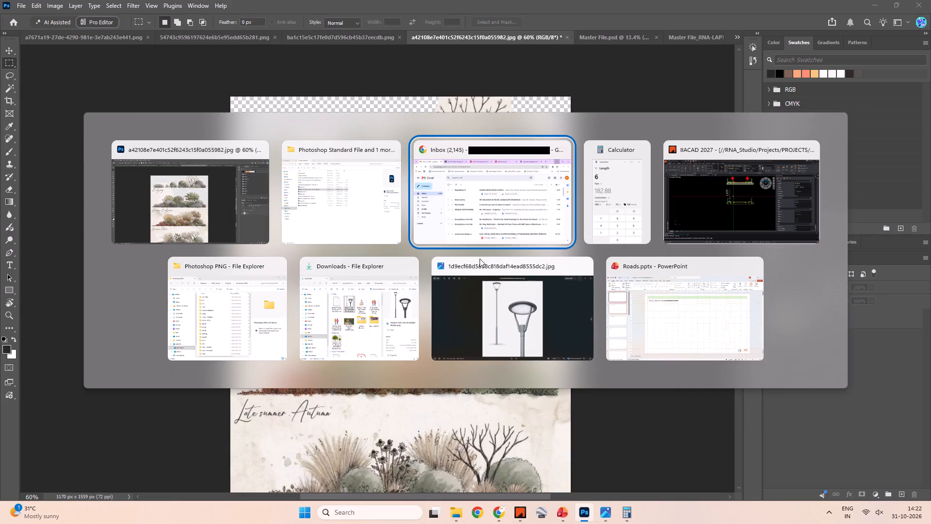
{"action": "left_click", "coordinate": [193, 183], "text": "alt"}
{"action": "scroll", "coordinate": [363, 260], "scroll_direction": "up", "scroll_amount": 5, "text": "alt"}
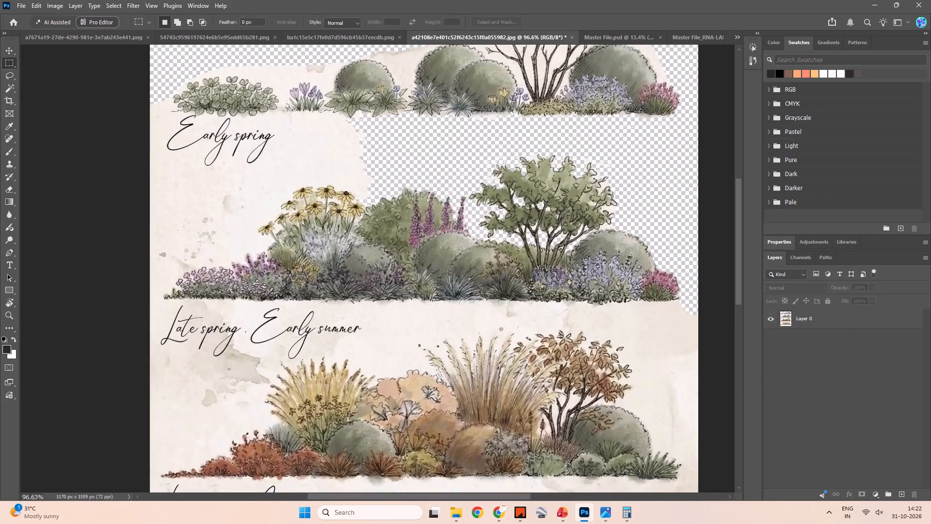
{"action": "scroll", "coordinate": [362, 260], "scroll_direction": "up", "scroll_amount": 3, "text": "alt"}
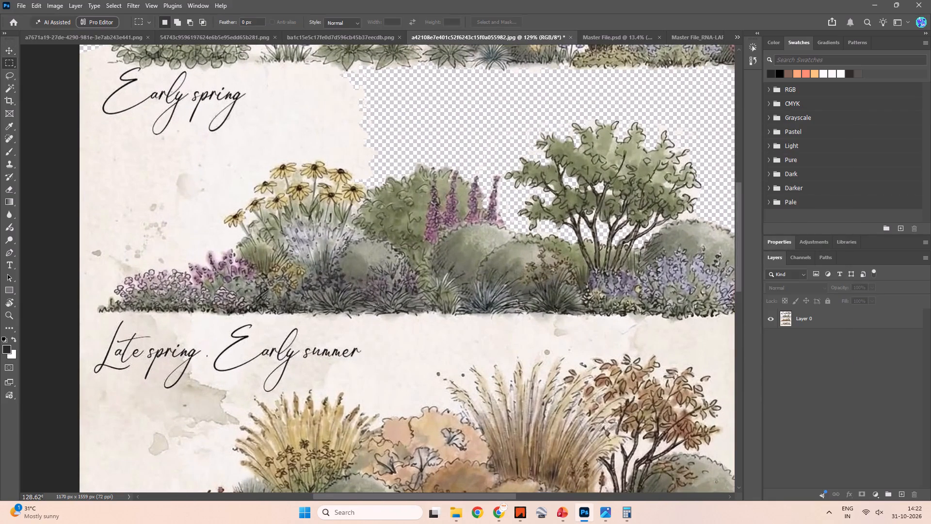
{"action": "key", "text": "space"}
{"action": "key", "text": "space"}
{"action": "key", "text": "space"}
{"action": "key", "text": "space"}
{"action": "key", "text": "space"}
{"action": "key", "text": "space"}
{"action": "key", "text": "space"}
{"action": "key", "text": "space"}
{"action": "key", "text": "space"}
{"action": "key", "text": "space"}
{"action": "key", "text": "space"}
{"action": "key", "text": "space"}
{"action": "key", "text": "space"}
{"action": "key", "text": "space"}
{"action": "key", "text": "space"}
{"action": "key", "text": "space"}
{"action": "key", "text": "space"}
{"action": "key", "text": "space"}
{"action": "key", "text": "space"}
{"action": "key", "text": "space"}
{"action": "left_click_drag", "start_coordinate": [270, 214], "coordinate": [342, 242]}
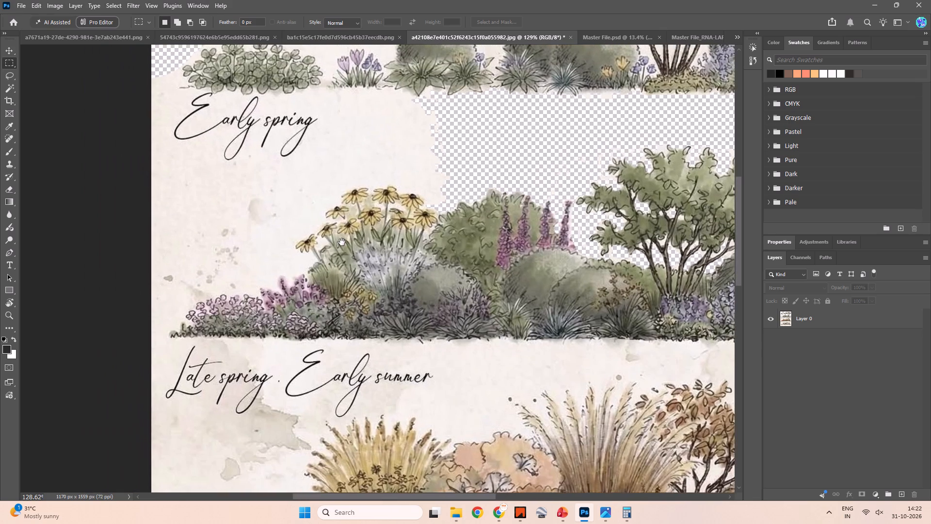
{"action": "left_click_drag", "start_coordinate": [342, 242], "coordinate": [342, 244]}
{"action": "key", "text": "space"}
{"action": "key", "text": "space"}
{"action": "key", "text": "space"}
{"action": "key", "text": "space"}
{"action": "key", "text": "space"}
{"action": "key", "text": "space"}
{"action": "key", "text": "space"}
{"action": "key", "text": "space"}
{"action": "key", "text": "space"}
{"action": "left_click_drag", "start_coordinate": [368, 220], "coordinate": [366, 236]}
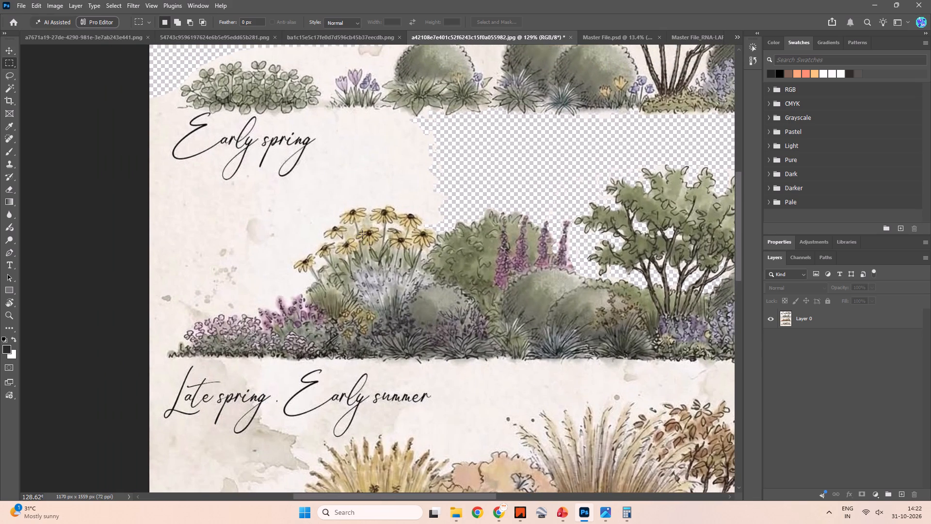
{"action": "scroll", "coordinate": [362, 235], "scroll_direction": "down", "scroll_amount": 4}
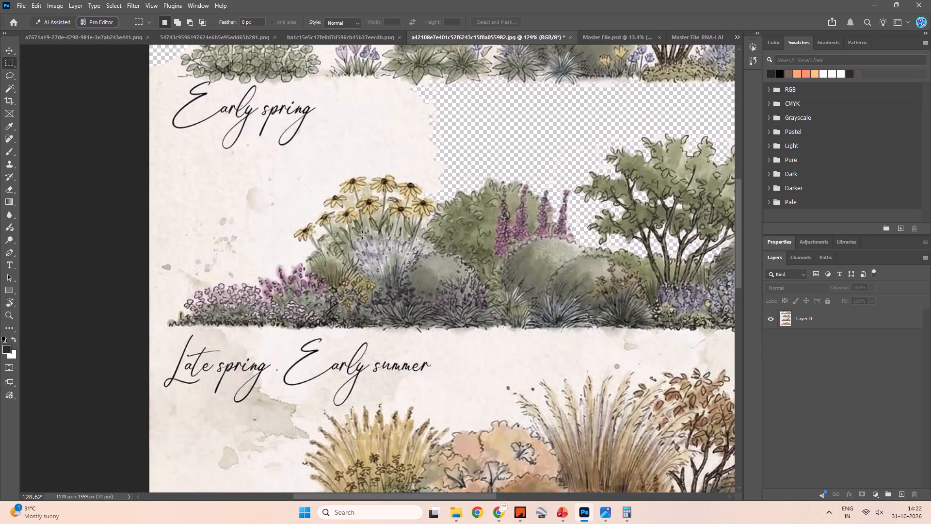
{"action": "scroll", "coordinate": [362, 235], "scroll_direction": "down", "scroll_amount": 16}
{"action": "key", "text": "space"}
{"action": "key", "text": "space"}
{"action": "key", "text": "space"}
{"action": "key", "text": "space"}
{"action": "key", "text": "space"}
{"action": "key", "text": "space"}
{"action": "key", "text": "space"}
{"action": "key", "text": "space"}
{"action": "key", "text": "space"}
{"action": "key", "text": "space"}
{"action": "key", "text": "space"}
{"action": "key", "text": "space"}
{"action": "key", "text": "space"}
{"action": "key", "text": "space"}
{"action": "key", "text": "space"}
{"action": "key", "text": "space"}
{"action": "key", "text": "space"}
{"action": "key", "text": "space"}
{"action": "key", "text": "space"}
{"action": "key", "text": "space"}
{"action": "left_click_drag", "start_coordinate": [590, 304], "coordinate": [395, 252]}
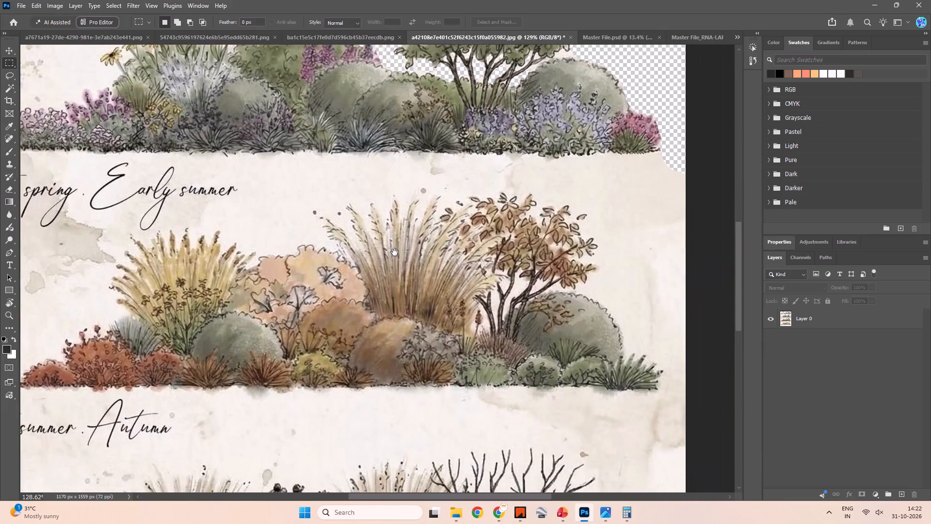
{"action": "left_click_drag", "start_coordinate": [395, 252], "coordinate": [465, 295]}
Switch to the Photoshop Standard File folder in File Explorer.
{"action": "key", "text": "alt+Tab"}
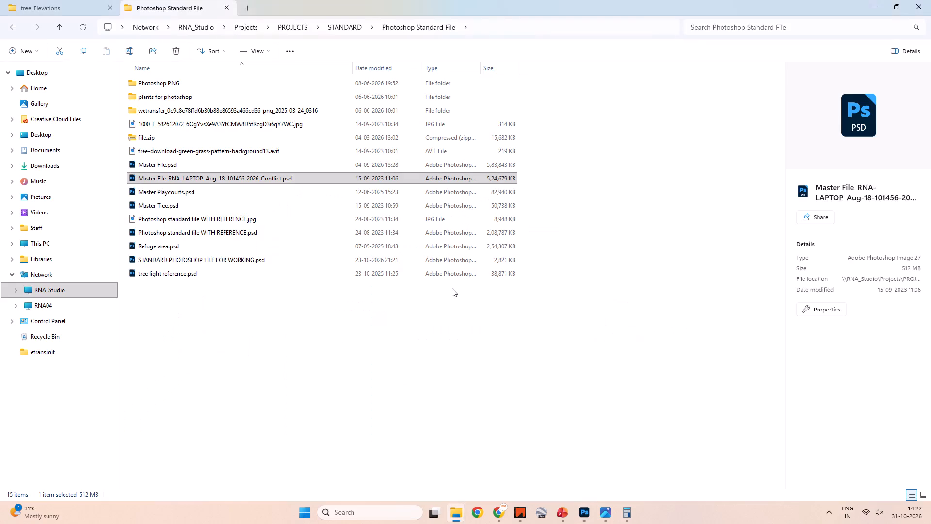
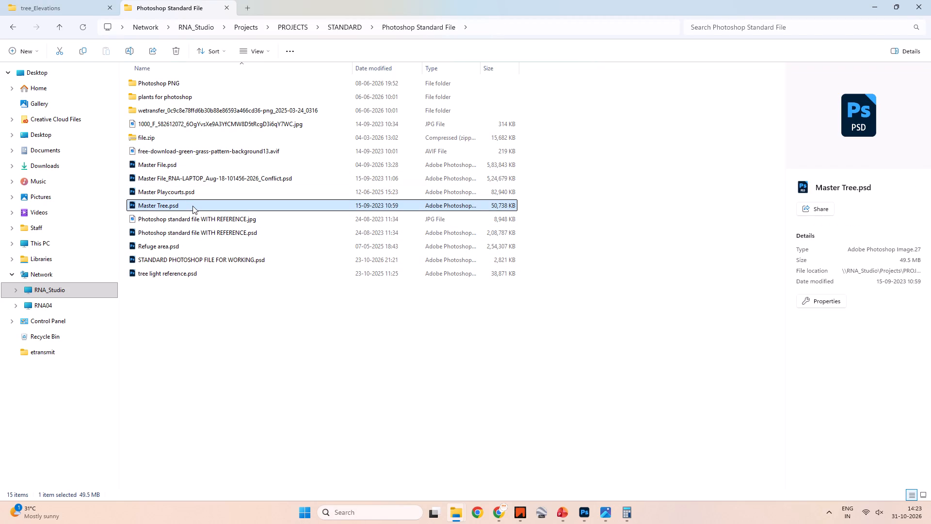
Open Master Tree.psd from the Photoshop Standard File folder.
{"action": "double_click", "coordinate": [193, 206]}
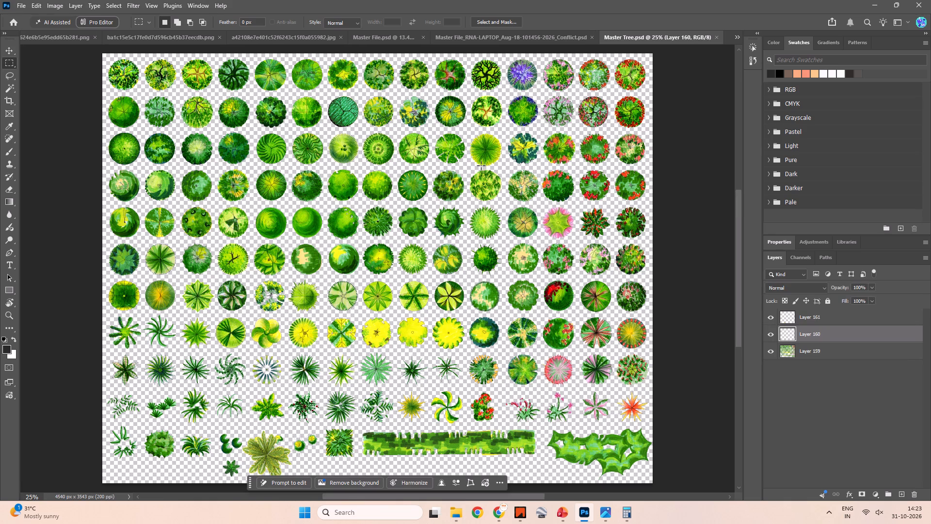
Close the plan-view tree library Master Tree.psd.
{"action": "scroll", "coordinate": [462, 188], "scroll_direction": "down", "scroll_amount": 4}
{"action": "left_click", "coordinate": [715, 36]}
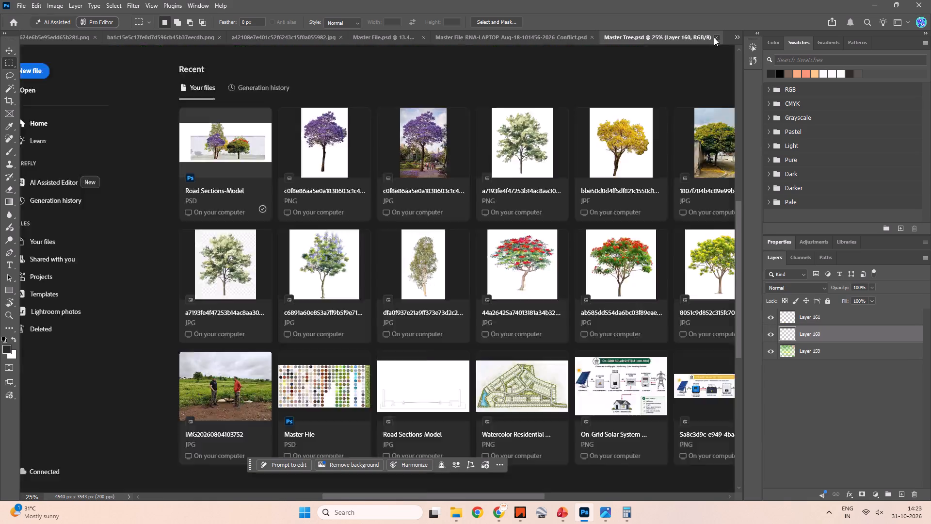
Open Photoshop standard file WITH REFERENCE.psd from the studio's Photoshop Standard File folder.
{"action": "key", "text": "alt+Tab"}
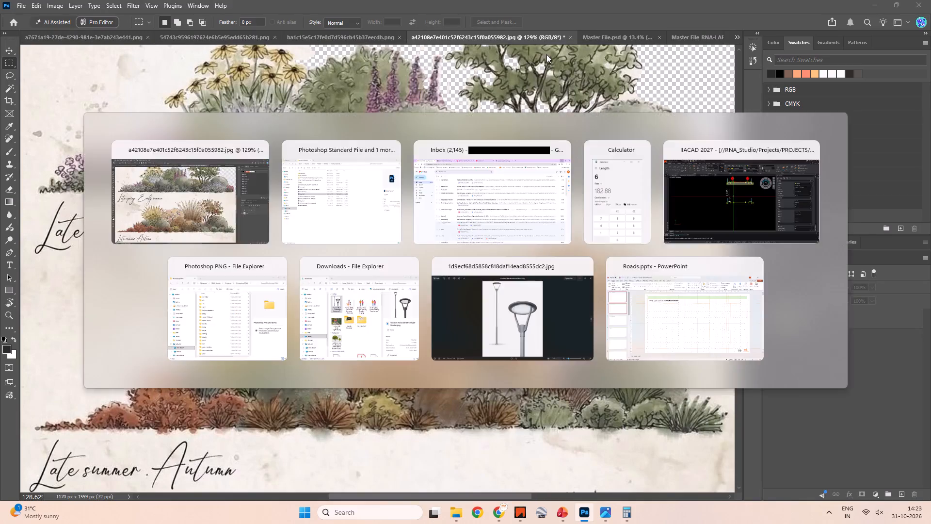
{"action": "left_click", "coordinate": [418, 305]}
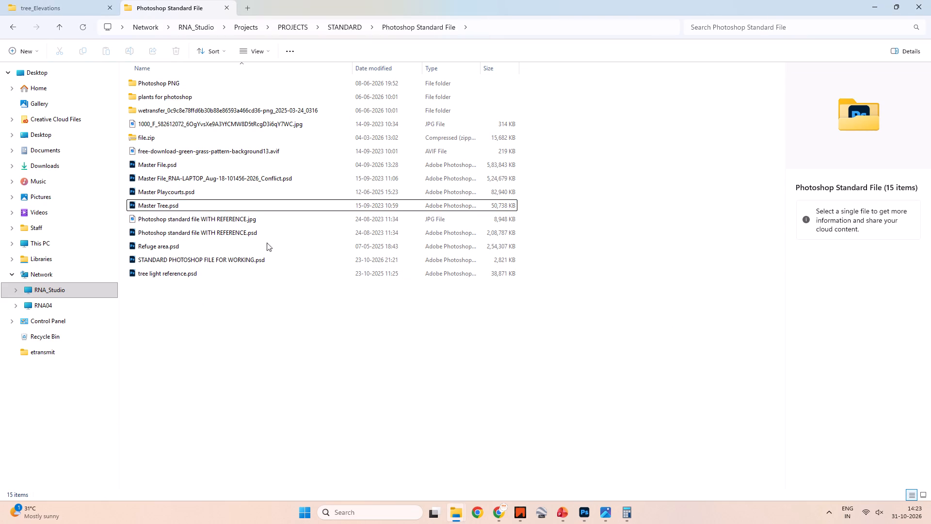
{"action": "double_click", "coordinate": [251, 232]}
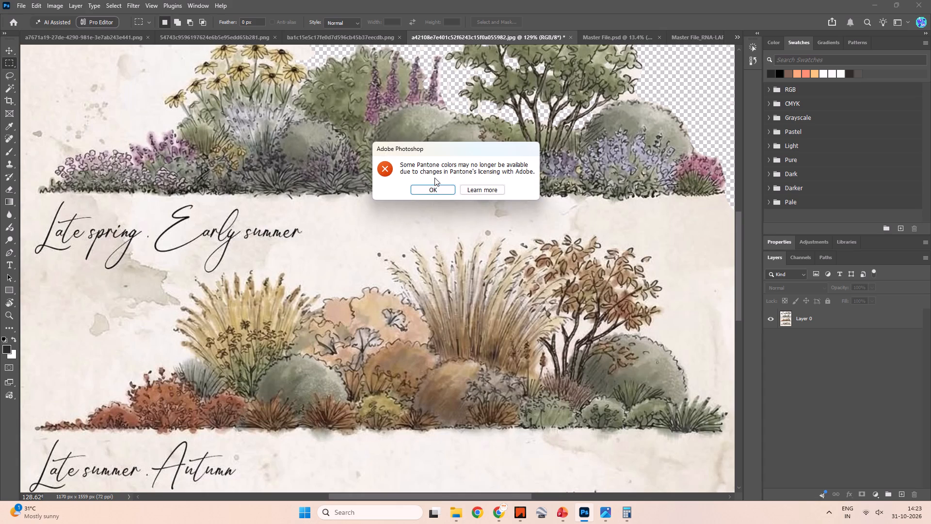
{"action": "left_click", "coordinate": [437, 187]}
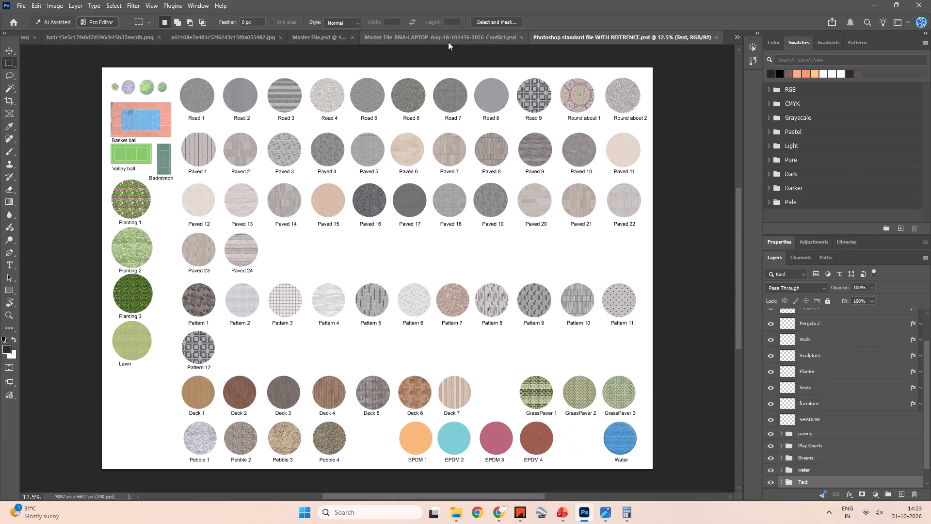
Open Refuge area.psd from the Photoshop Standard File folder to check its contents, and close it again.
{"action": "key", "text": "alt+Tab"}
{"action": "left_click", "coordinate": [321, 359]}
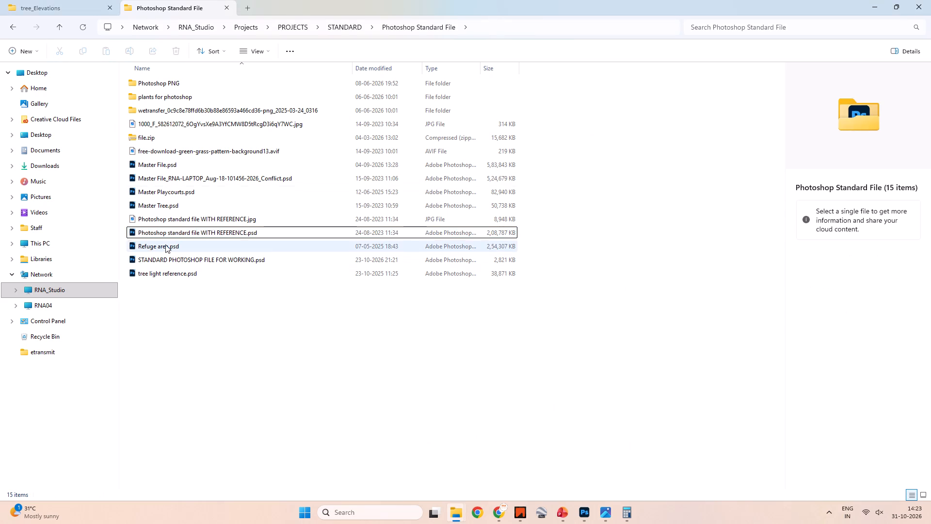
{"action": "double_click", "coordinate": [165, 245]}
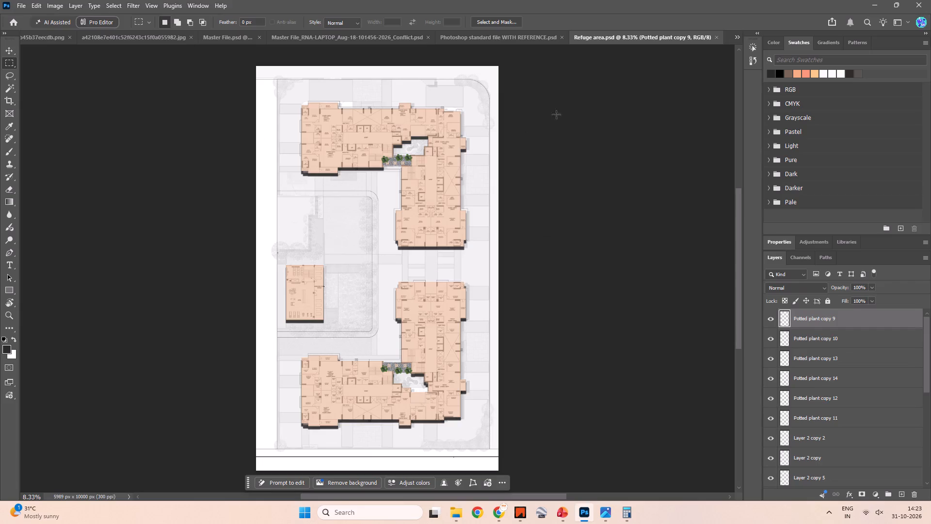
{"action": "left_click", "coordinate": [720, 37]}
Open tree light reference.psd from the Photoshop Standard File folder.
{"action": "key", "text": "alt+Tab"}
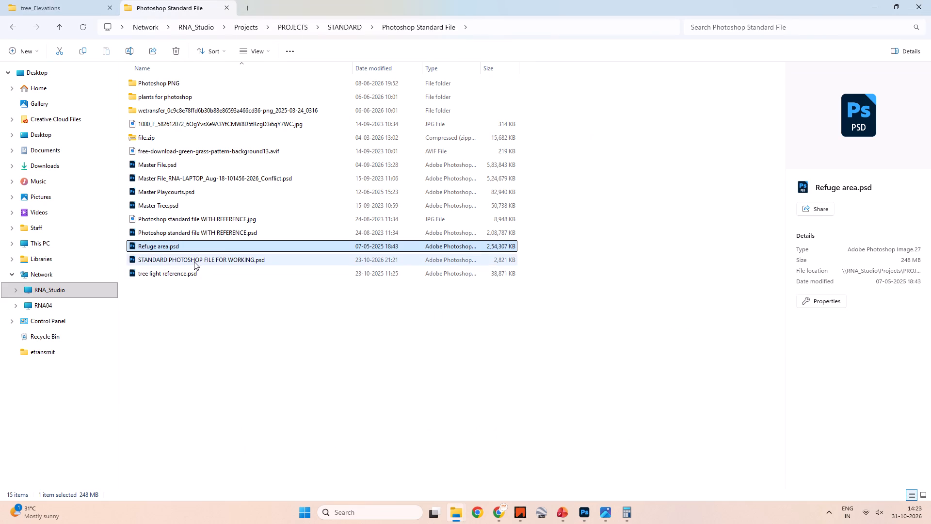
{"action": "left_click", "coordinate": [195, 262]}
{"action": "left_click", "coordinate": [198, 265]}
{"action": "left_click", "coordinate": [217, 274]}
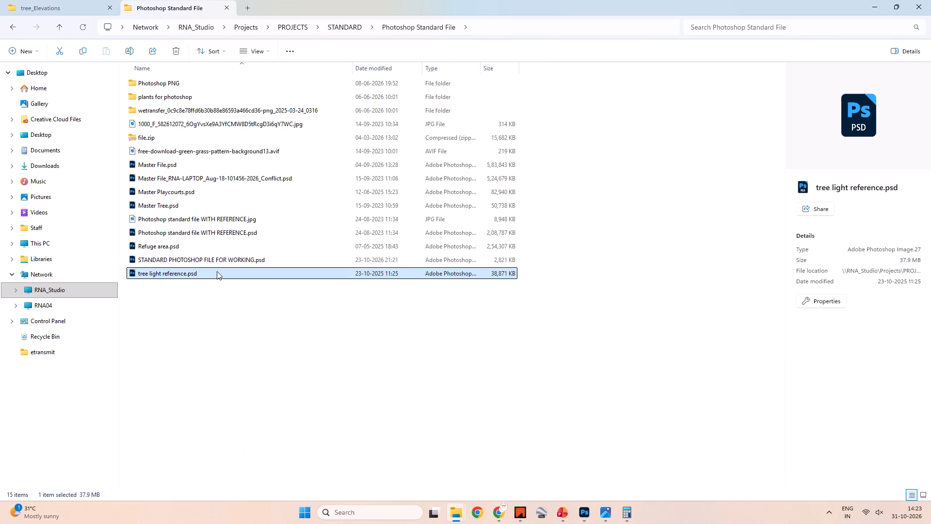
{"action": "double_click", "coordinate": [217, 271]}
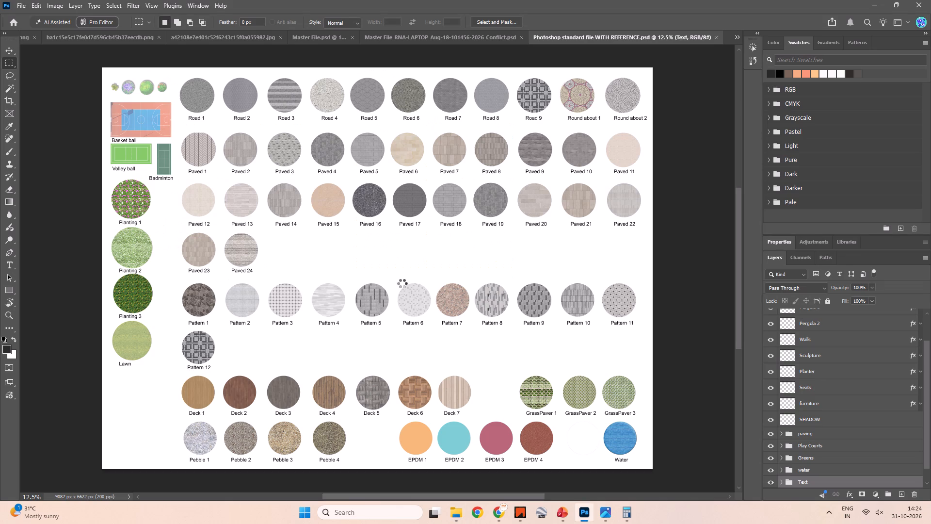
Examine the trees, shrubs, hedges and street lamps across the whole tree light reference sheet.
{"action": "scroll", "coordinate": [313, 272], "scroll_direction": "up", "scroll_amount": 6, "text": "alt"}
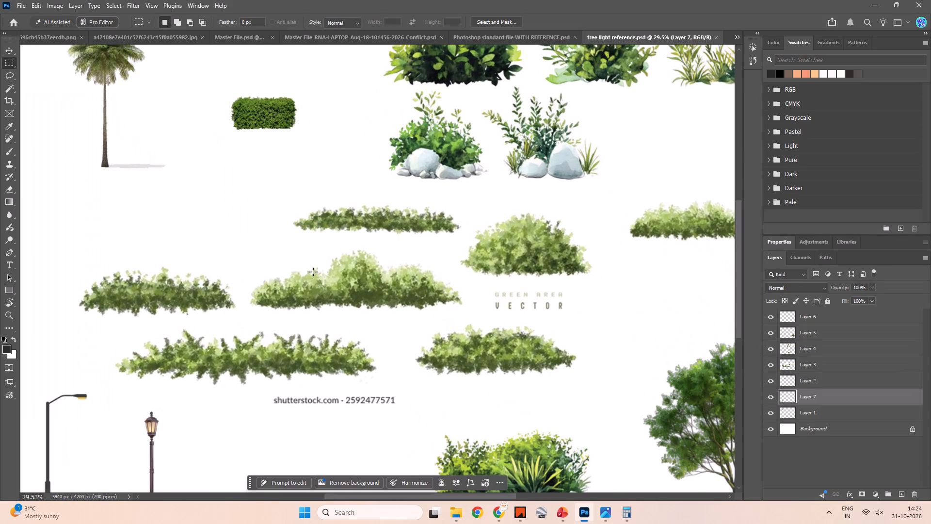
{"action": "scroll", "coordinate": [313, 272], "scroll_direction": "down", "scroll_amount": 5, "text": "alt"}
{"action": "key", "text": "space"}
{"action": "key", "text": "space"}
{"action": "key", "text": "space"}
{"action": "key", "text": "space"}
{"action": "key", "text": "space"}
{"action": "key", "text": "space"}
{"action": "key", "text": "space"}
{"action": "key", "text": "space"}
{"action": "key", "text": "space"}
{"action": "key", "text": "space"}
{"action": "key", "text": "space"}
{"action": "key", "text": "space"}
{"action": "key", "text": "space"}
{"action": "key", "text": "space"}
{"action": "key", "text": "space"}
{"action": "key", "text": "space"}
{"action": "key", "text": "space"}
{"action": "key", "text": "space"}
{"action": "key", "text": "space"}
{"action": "key", "text": "space"}
{"action": "left_click_drag", "start_coordinate": [473, 193], "coordinate": [379, 212]}
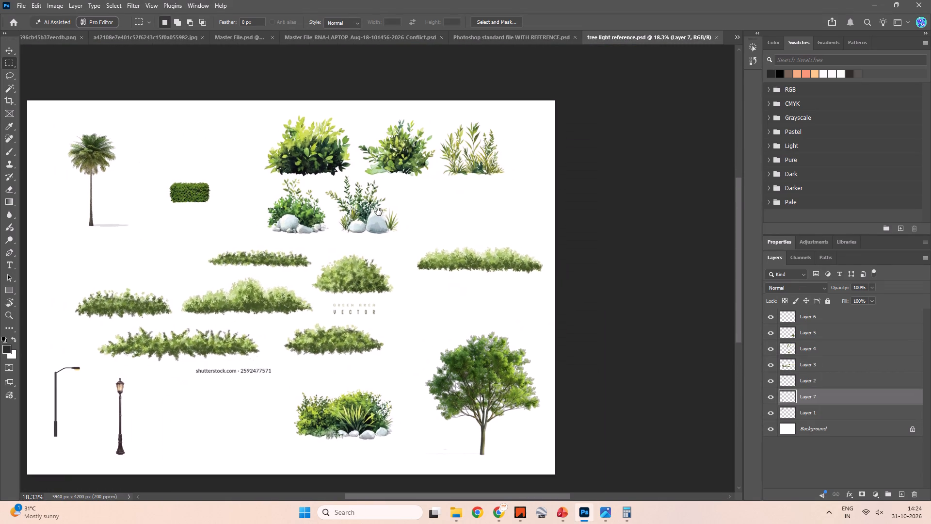
{"action": "left_click_drag", "start_coordinate": [379, 212], "coordinate": [392, 213]}
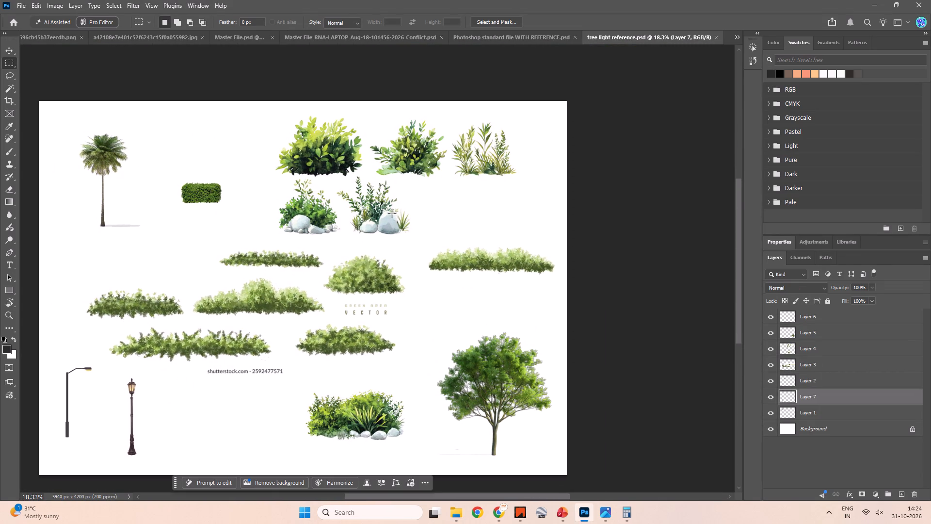
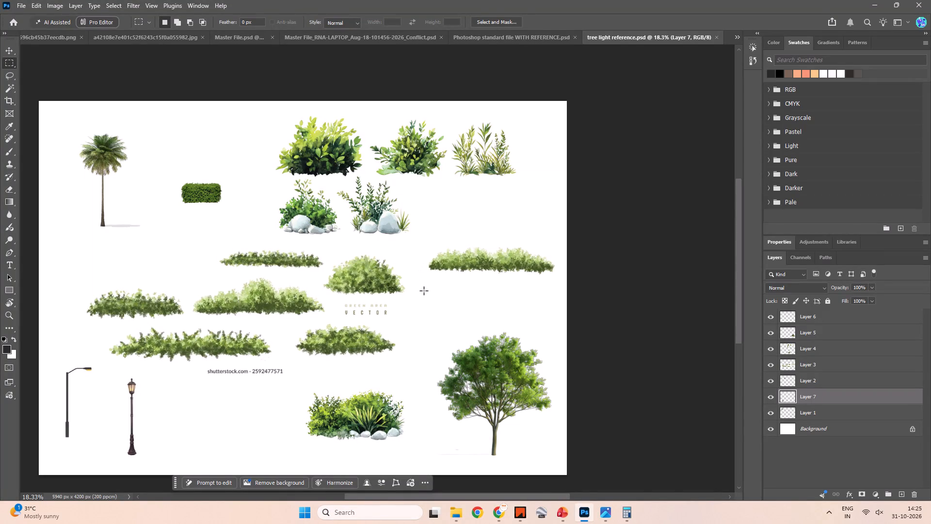
Compare the plants and lamps on the tree light reference sheet with the texture swatches in the master and standard reference files.
{"action": "scroll", "coordinate": [336, 291], "scroll_direction": "up", "scroll_amount": 4, "text": "alt"}
{"action": "scroll", "coordinate": [346, 285], "scroll_direction": "down", "scroll_amount": 1, "text": "alt"}
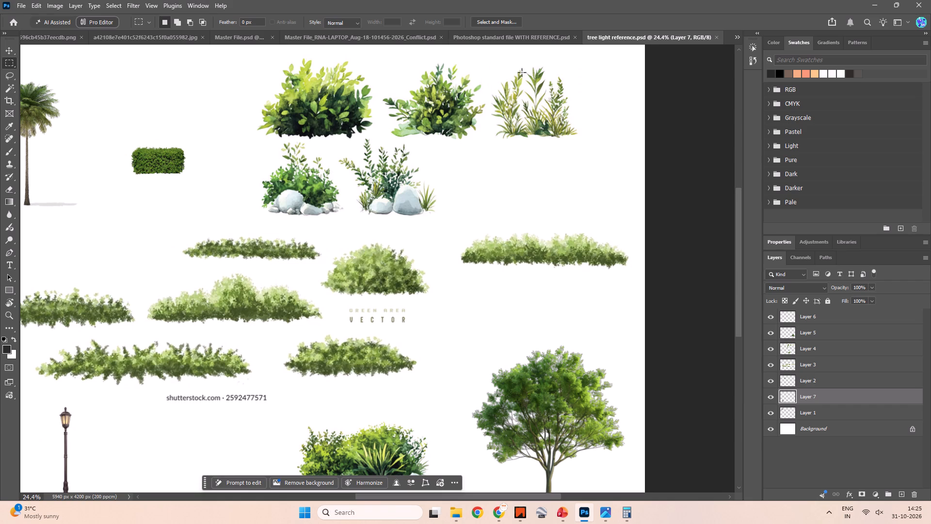
{"action": "left_click", "coordinate": [523, 42]}
{"action": "left_click", "coordinate": [426, 36]}
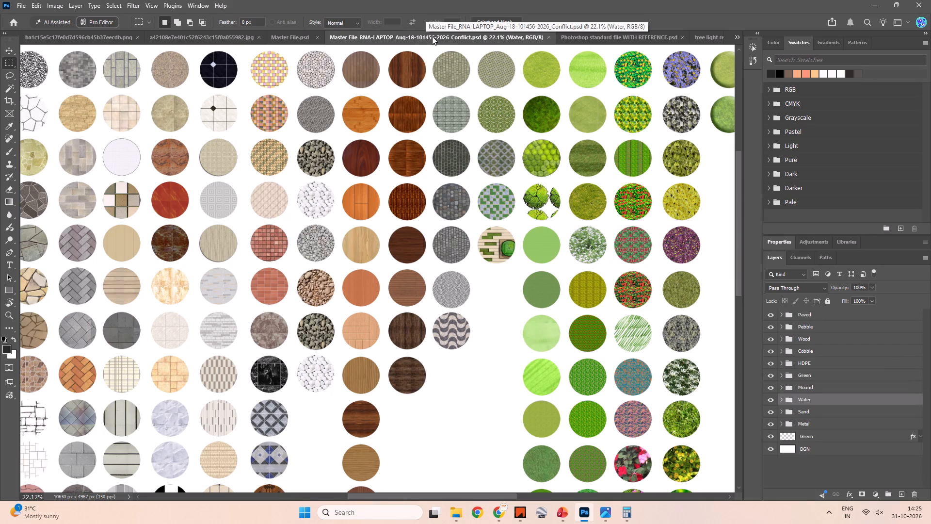
{"action": "left_click", "coordinate": [618, 37]}
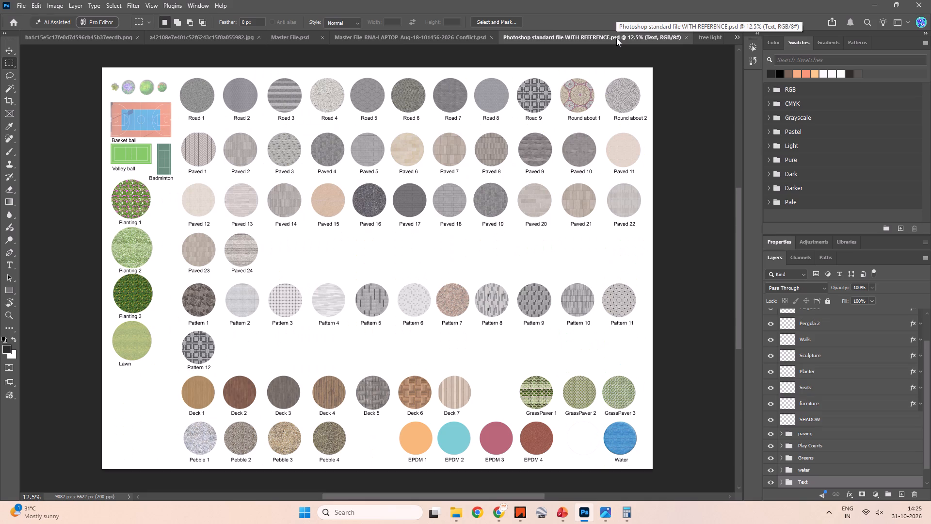
{"action": "left_click", "coordinate": [704, 37]}
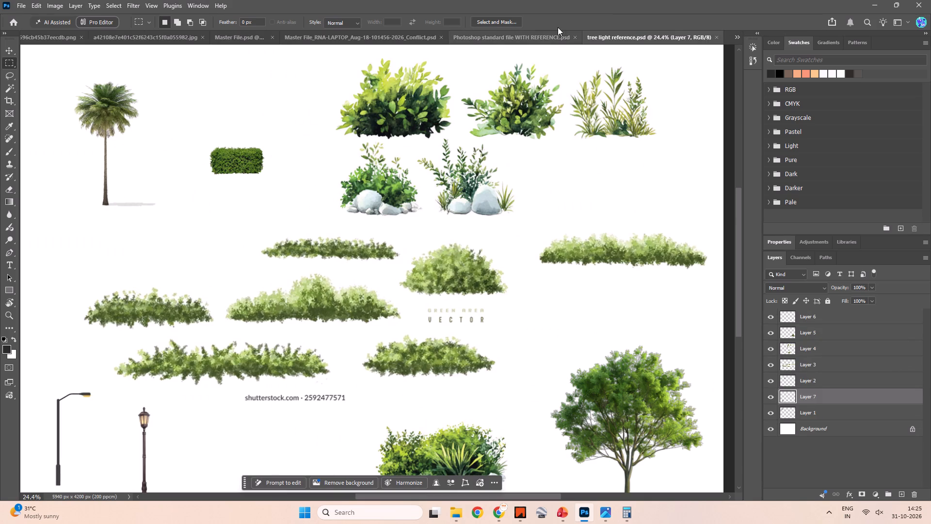
{"action": "left_click", "coordinate": [530, 37]}
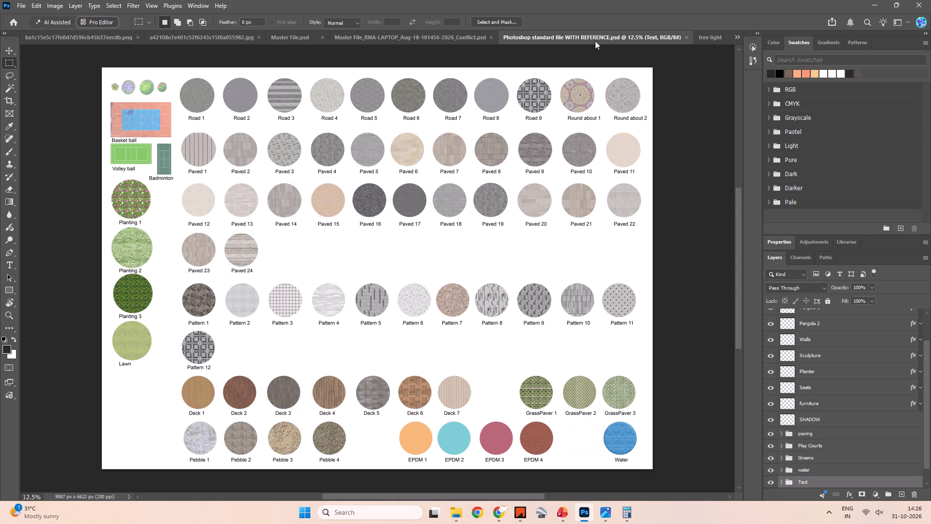
{"action": "left_click", "coordinate": [708, 39]}
{"action": "scroll", "coordinate": [558, 274], "scroll_direction": "down", "scroll_amount": 5}
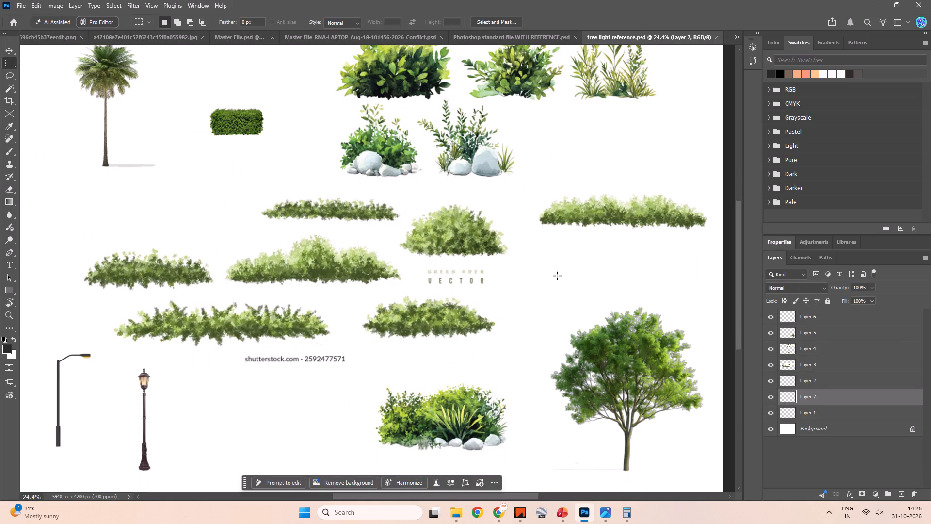
{"action": "scroll", "coordinate": [558, 274], "scroll_direction": "down", "scroll_amount": 3}
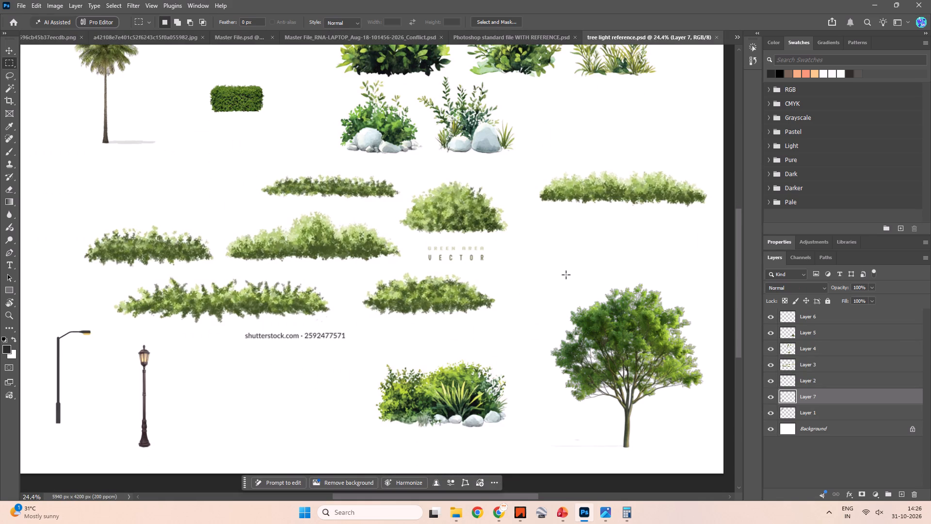
{"action": "scroll", "coordinate": [566, 275], "scroll_direction": "down", "scroll_amount": 5}
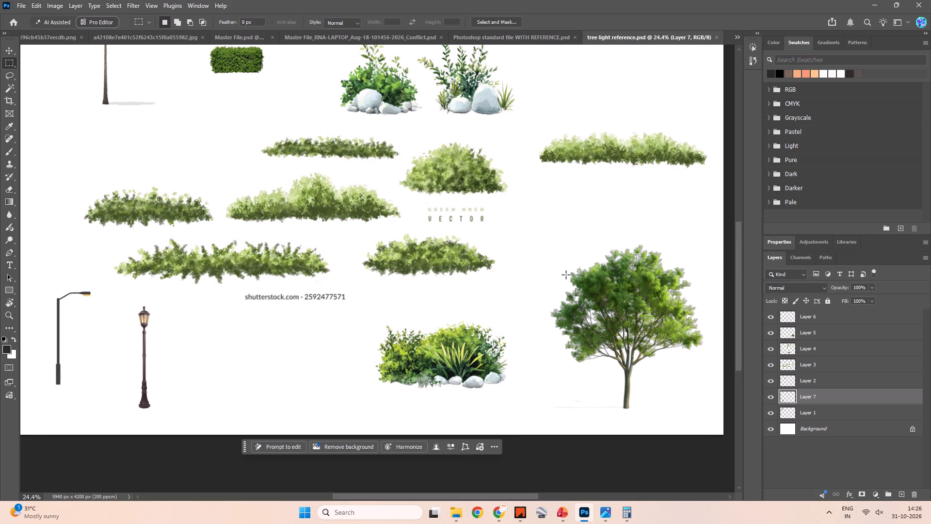
{"action": "scroll", "coordinate": [231, 231], "scroll_direction": "up", "scroll_amount": 7}
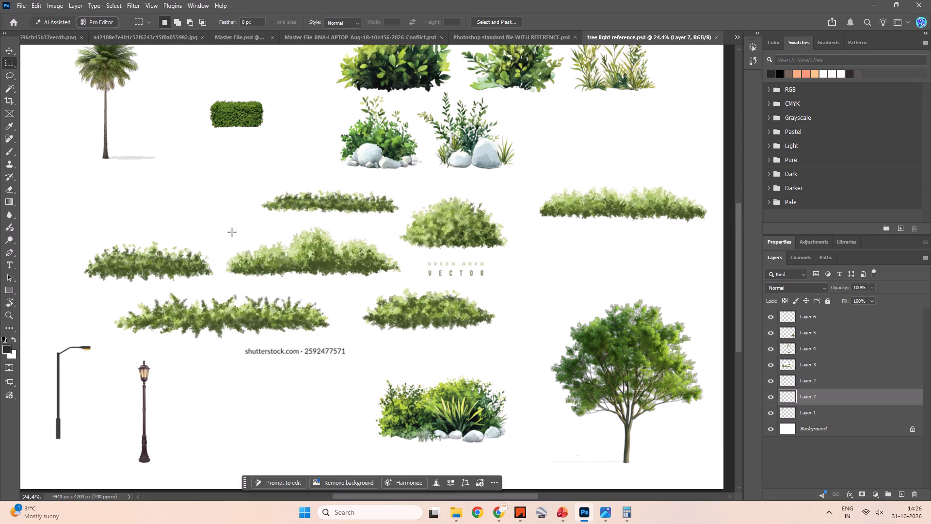
{"action": "scroll", "coordinate": [239, 242], "scroll_direction": "up", "scroll_amount": 4}
{"action": "scroll", "coordinate": [310, 191], "scroll_direction": "down", "scroll_amount": 4, "text": "alt"}
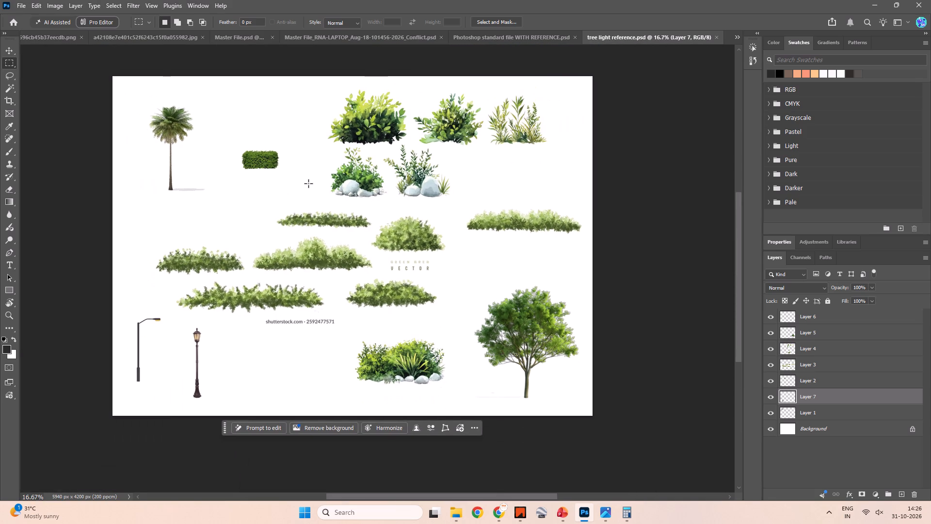
Look through the open planting illustrations and texture sheets, ending on Road Sections-Model.psd.
{"action": "key", "text": "Tab"}
{"action": "left_click", "coordinate": [680, 24]}
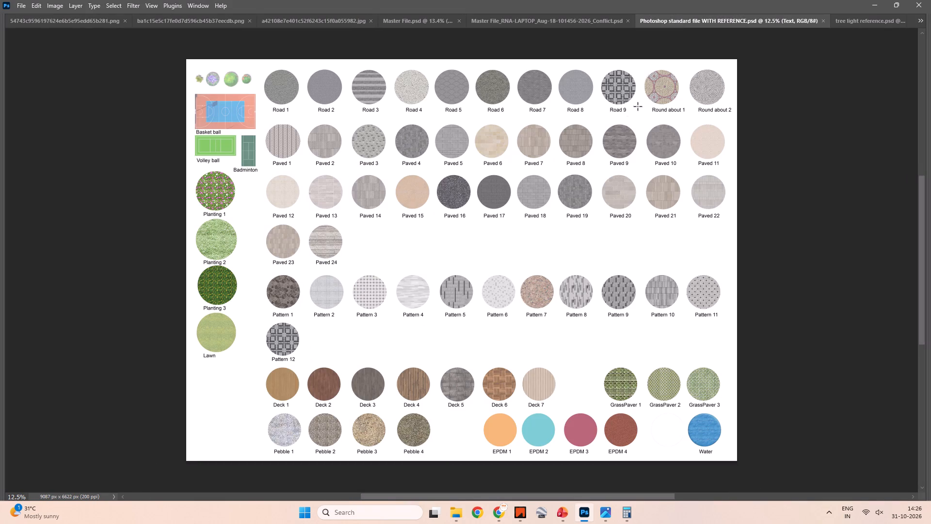
{"action": "left_click", "coordinate": [523, 16]}
{"action": "left_click", "coordinate": [311, 21]}
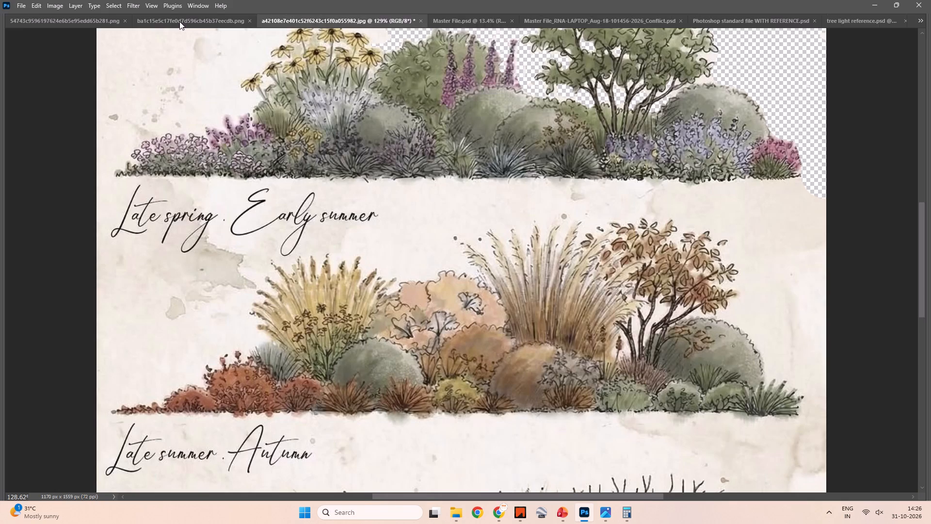
{"action": "left_click", "coordinate": [179, 21]}
{"action": "left_click", "coordinate": [84, 20]}
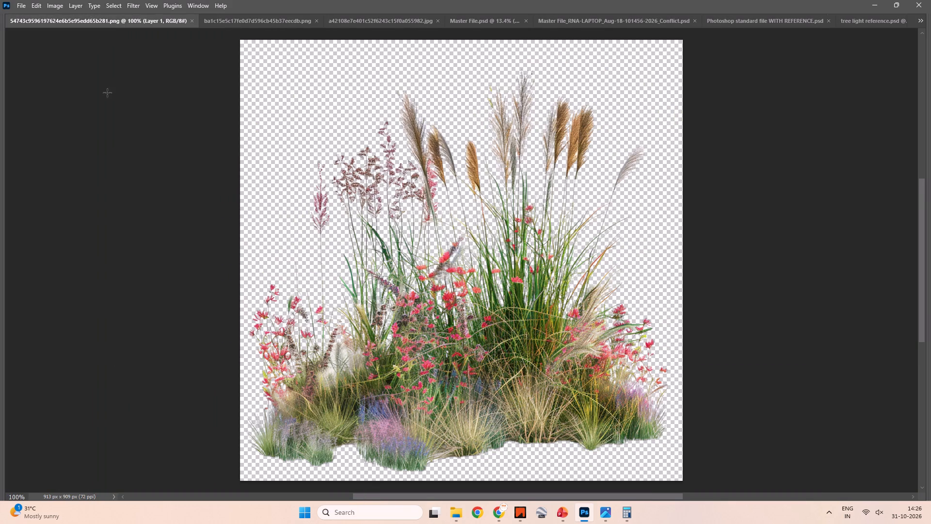
{"action": "left_click", "coordinate": [894, 5]}
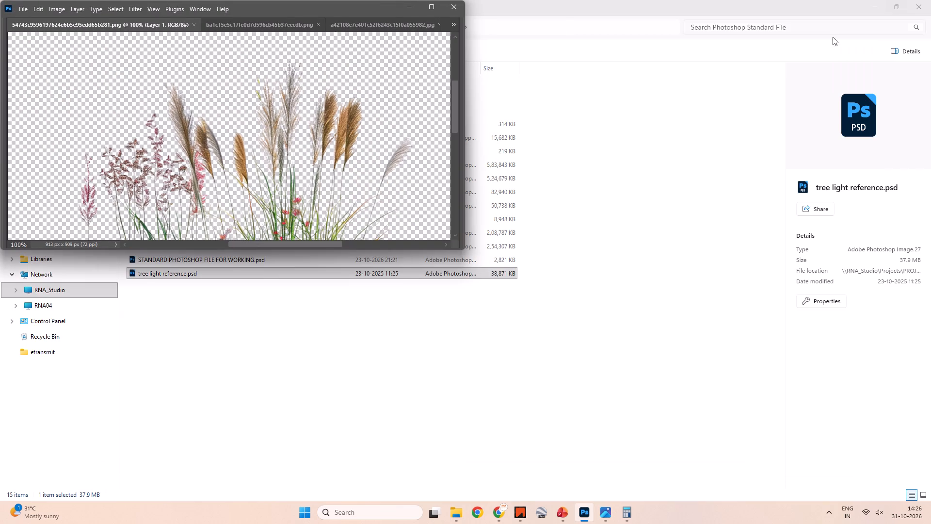
{"action": "left_click", "coordinate": [433, 9]}
{"action": "key", "text": "alt+Tab"}
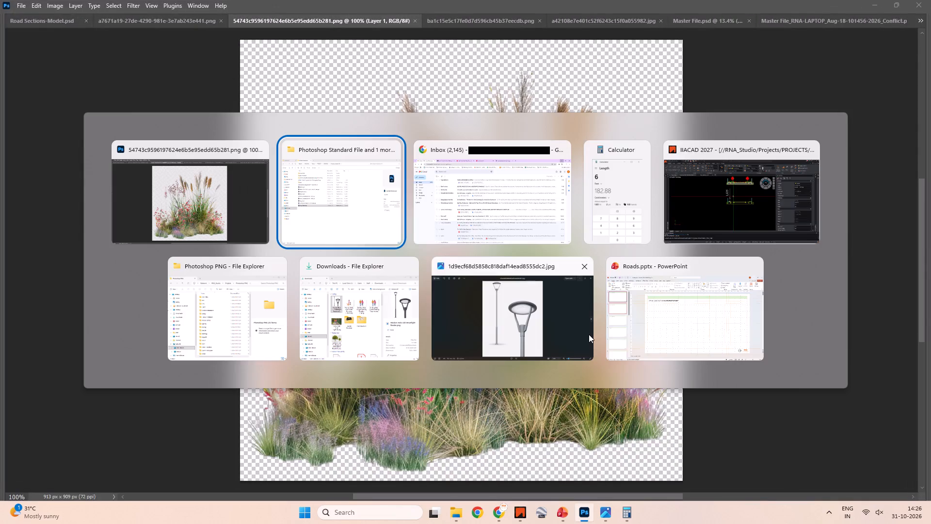
{"action": "key", "text": "alt+Tab"}
{"action": "left_click", "coordinate": [216, 219], "text": "alt"}
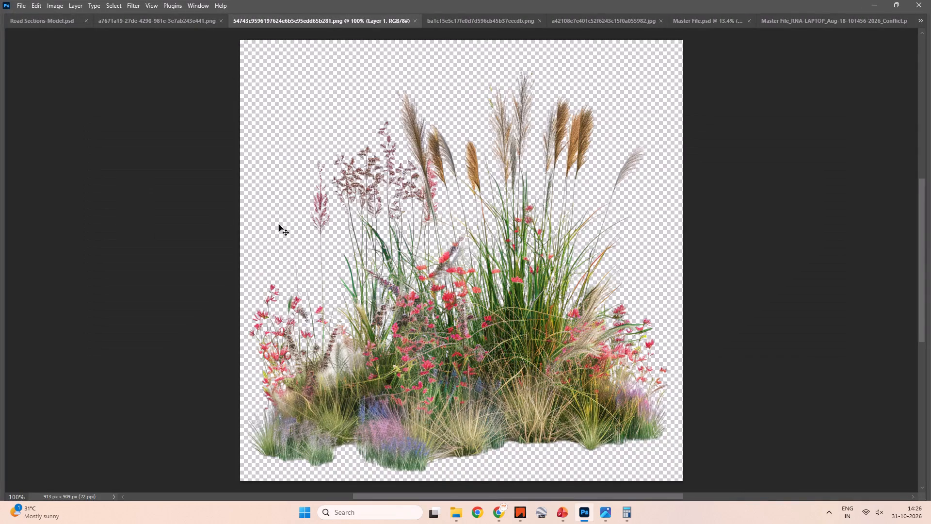
{"action": "key", "text": "ctrl+Tab"}
{"action": "key", "text": "ctrl+Tab"}
{"action": "key", "text": "ctrl+Tab"}
{"action": "key", "text": "ctrl+Tab"}
{"action": "key", "text": "ctrl+Tab"}
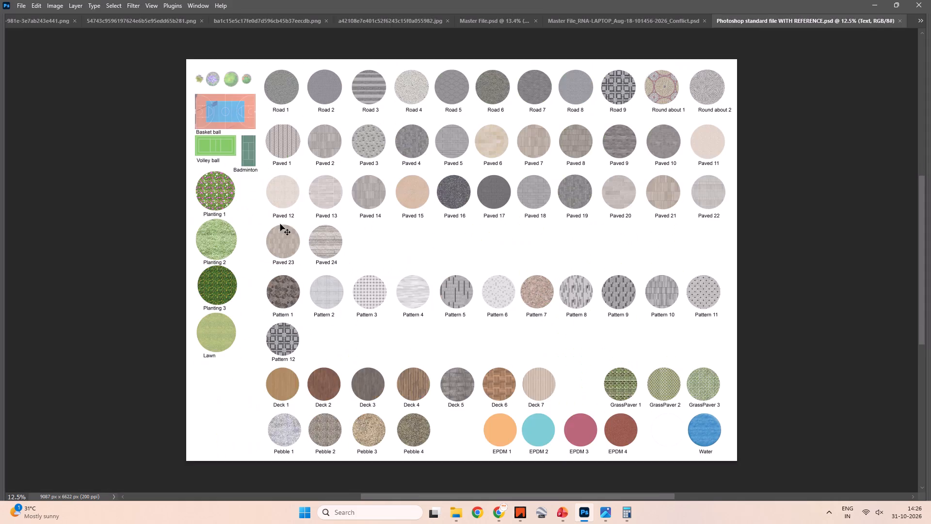
{"action": "key", "text": "ctrl+Tab"}
{"action": "key", "text": "ctrl+Tab"}
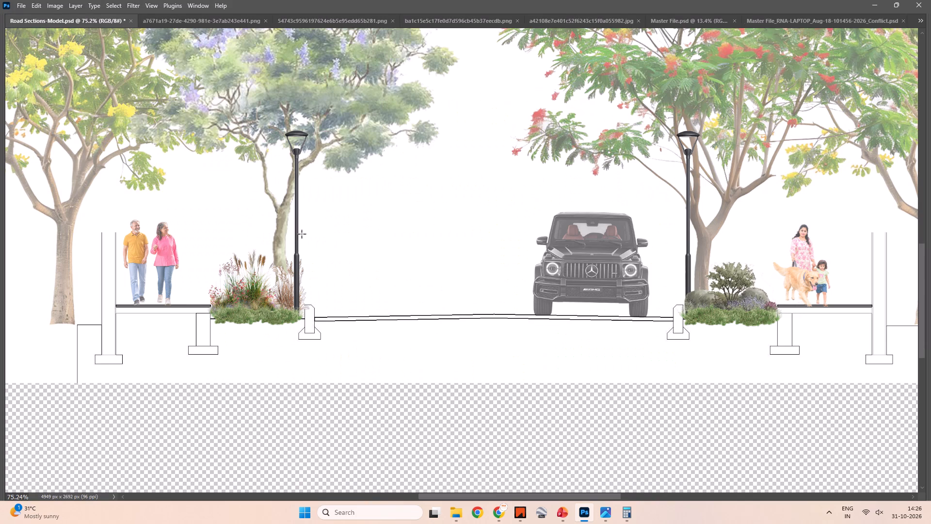
Examine the full rendered road section, including its trees, planting, people, vehicle, street lights and the ground below.
{"action": "scroll", "coordinate": [407, 273], "scroll_direction": "down", "scroll_amount": 6, "text": "alt"}
{"action": "key", "text": "Tab"}
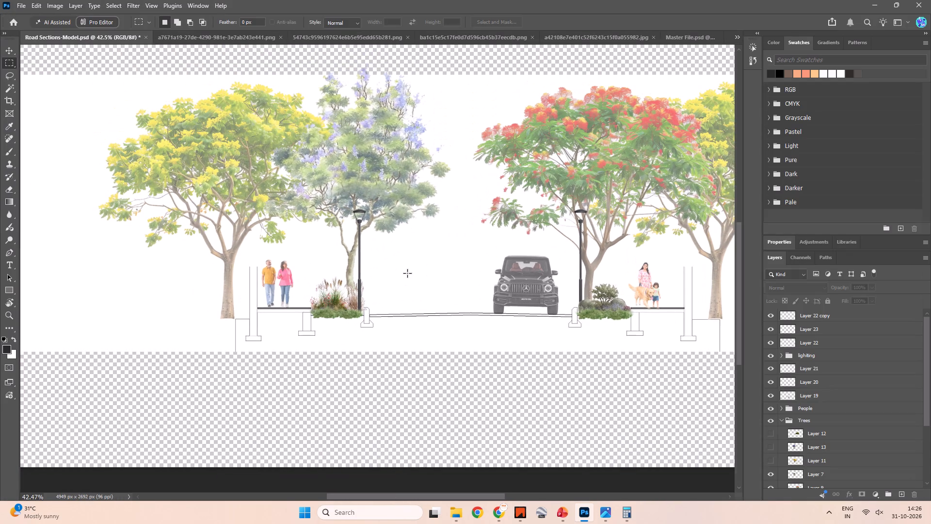
{"action": "key", "text": "space"}
{"action": "key", "text": "space"}
{"action": "key", "text": "space"}
{"action": "key", "text": "space"}
{"action": "key", "text": "space"}
{"action": "key", "text": "space"}
{"action": "key", "text": "space"}
{"action": "key", "text": "space"}
{"action": "key", "text": "space"}
{"action": "key", "text": "space"}
{"action": "key", "text": "space"}
{"action": "key", "text": "space"}
{"action": "key", "text": "space"}
{"action": "key", "text": "space"}
{"action": "key", "text": "space"}
{"action": "key", "text": "space"}
{"action": "key", "text": "space"}
{"action": "key", "text": "space"}
{"action": "key", "text": "space"}
{"action": "key", "text": "space"}
{"action": "left_click_drag", "start_coordinate": [431, 205], "coordinate": [355, 263]}
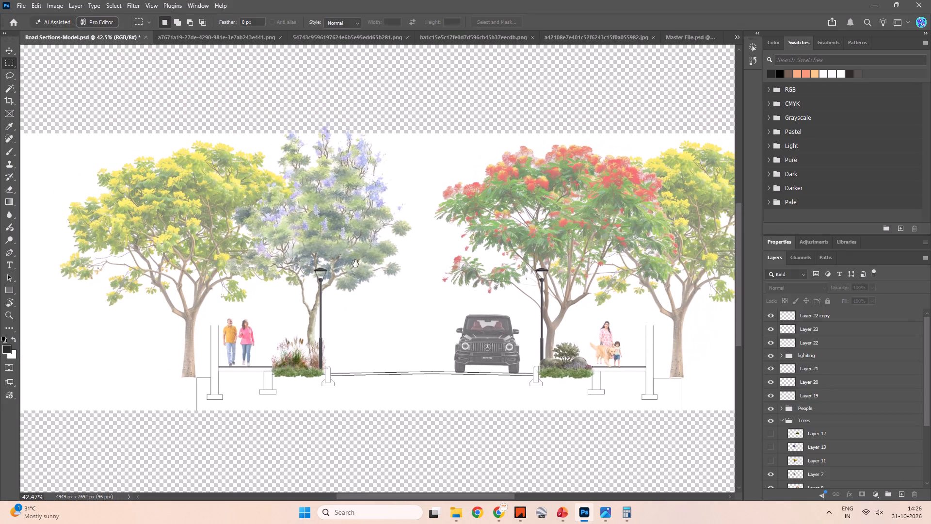
{"action": "left_click_drag", "start_coordinate": [355, 263], "coordinate": [319, 246]}
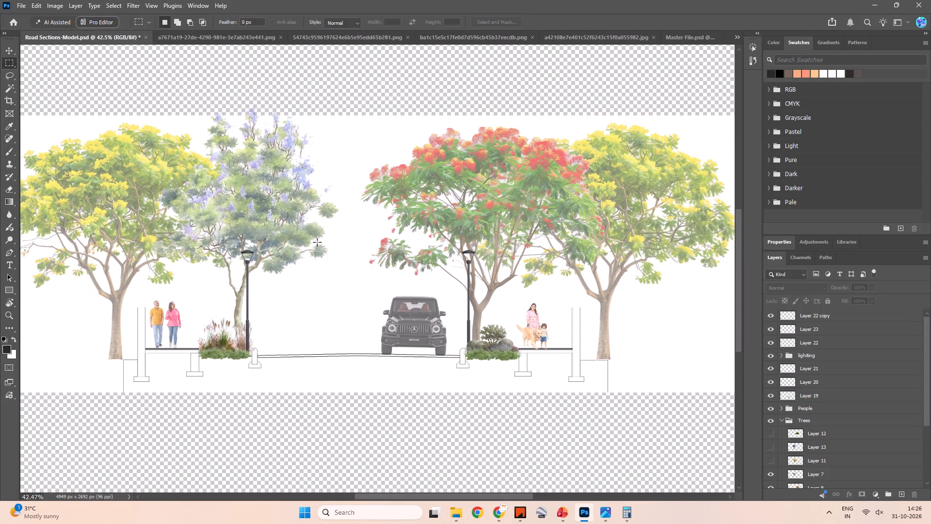
{"action": "scroll", "coordinate": [319, 240], "scroll_direction": "down", "scroll_amount": 3, "text": "alt"}
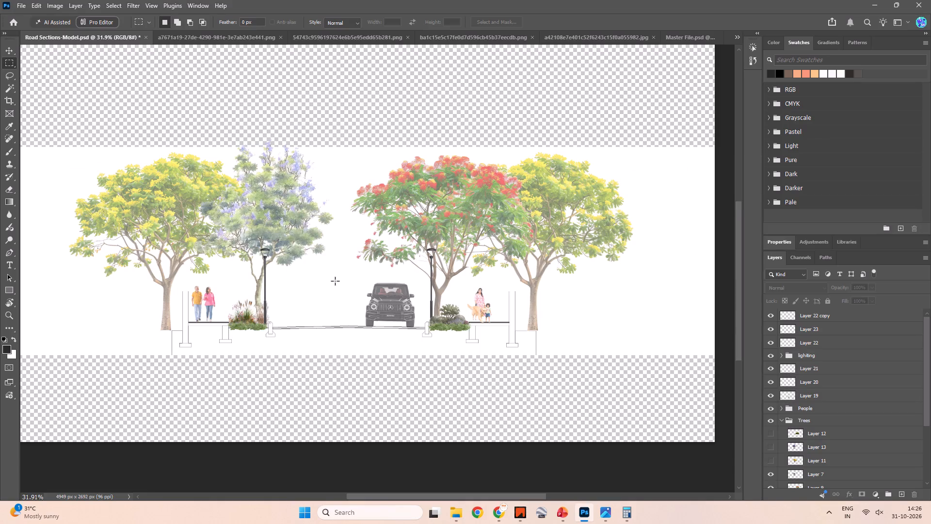
{"action": "scroll", "coordinate": [347, 318], "scroll_direction": "up", "scroll_amount": 3, "text": "alt"}
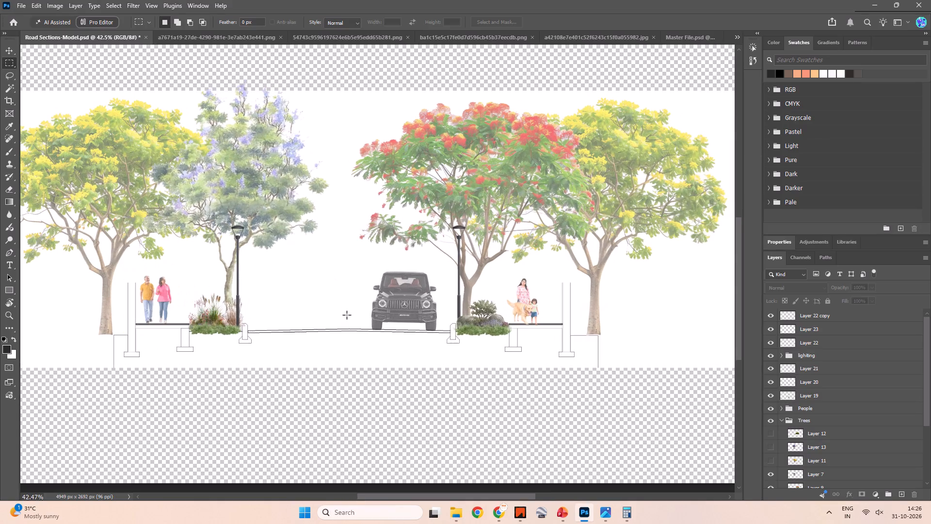
Switch to the Road Sections.dwg drawing in IIACAD.
{"action": "key", "text": "alt+Tab"}
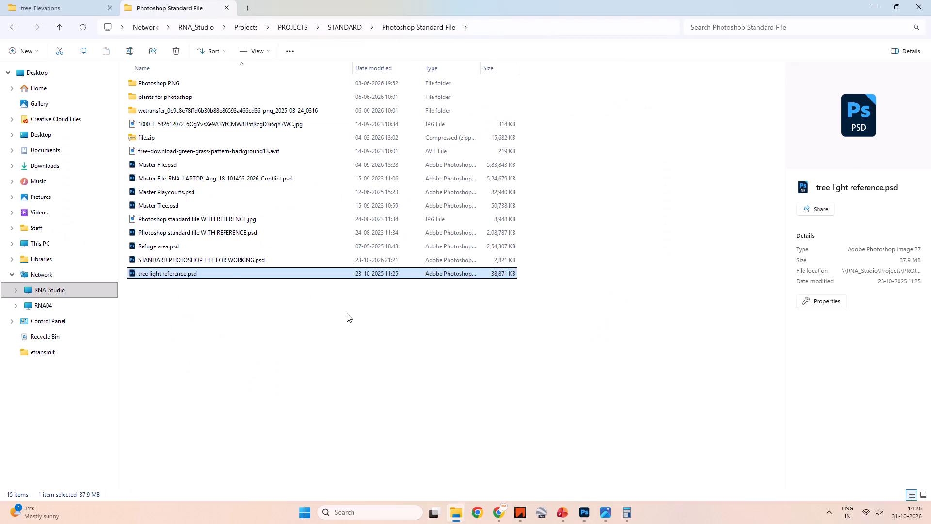
{"action": "key", "text": "alt+Tab"}
{"action": "key", "text": "alt+Tab"}
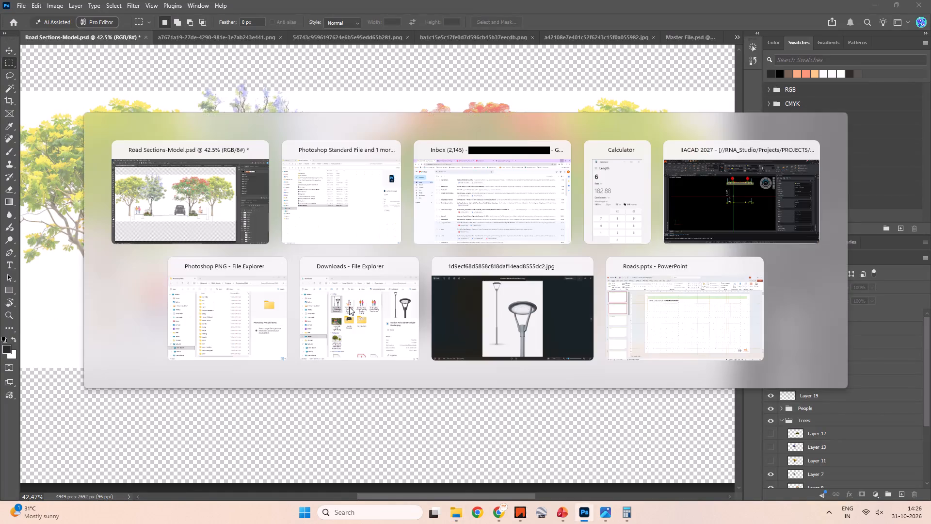
{"action": "key", "text": "alt+Tab"}
{"action": "key", "text": "alt+Tab"}
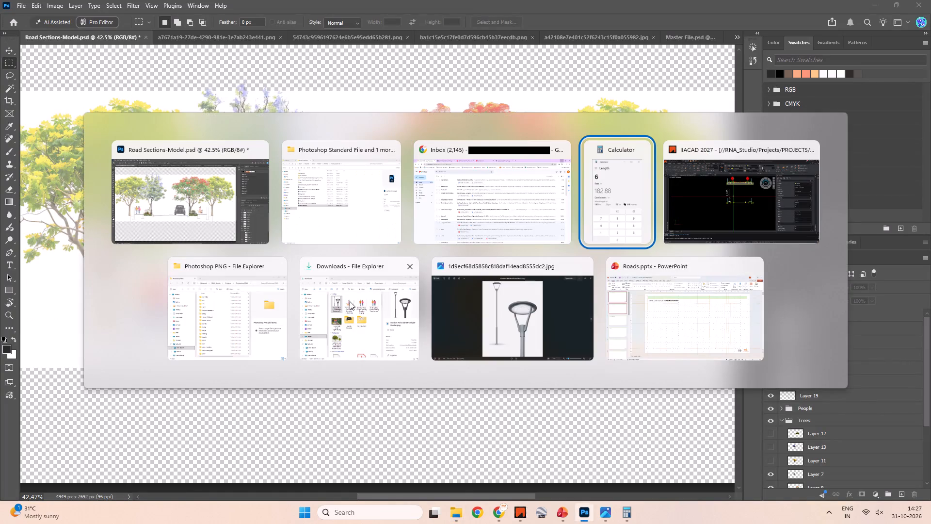
{"action": "left_click", "coordinate": [721, 210], "text": "alt"}
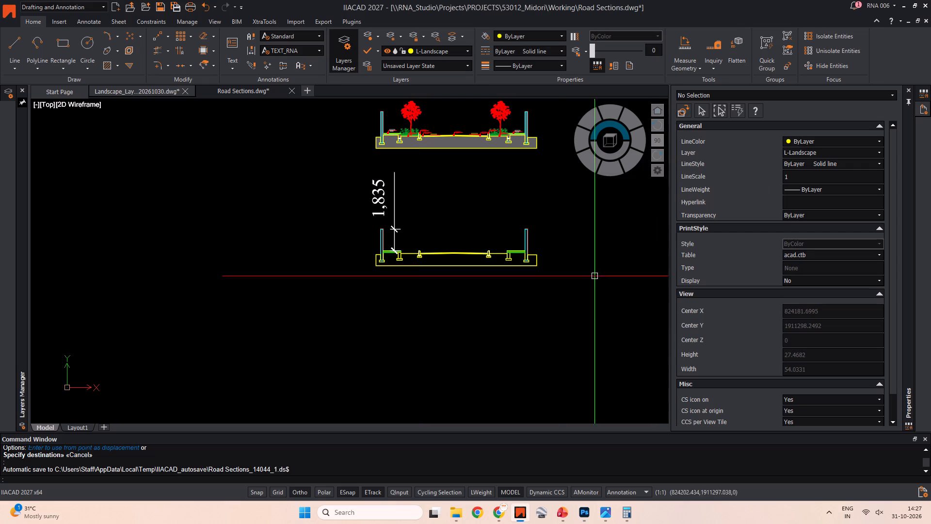
Delete the vertical height dimension beside the boundary wall of the lower, unplanted road section.
{"action": "scroll", "coordinate": [393, 241], "scroll_direction": "up", "scroll_amount": 4}
{"action": "scroll", "coordinate": [429, 231], "scroll_direction": "down", "scroll_amount": 1}
{"action": "middle_click_drag", "start_coordinate": [429, 229], "coordinate": [320, 246]}
{"action": "key", "text": "Escape"}
{"action": "key", "text": "Escape"}
{"action": "middle_click_drag", "start_coordinate": [337, 236], "coordinate": [229, 245]}
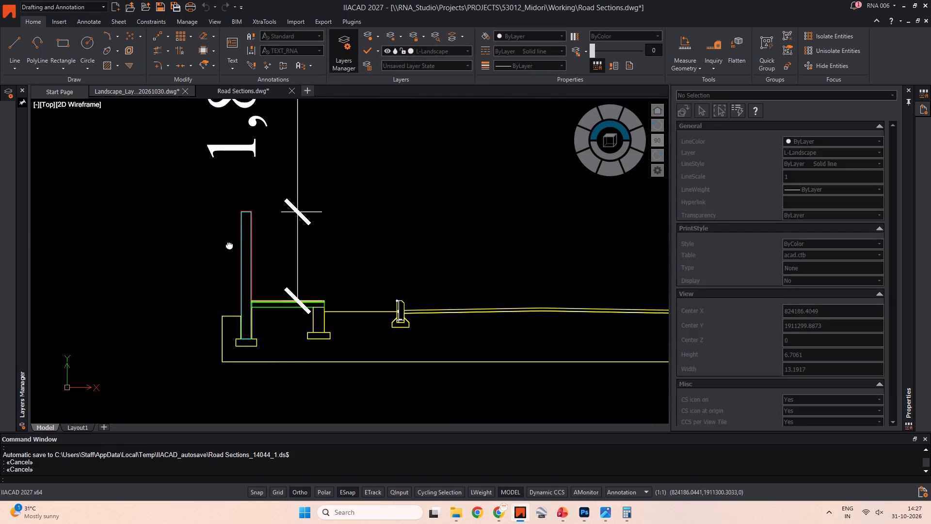
{"action": "middle_click_drag", "start_coordinate": [229, 245], "coordinate": [151, 233]}
{"action": "middle_click_drag", "start_coordinate": [171, 221], "coordinate": [255, 303]}
{"action": "left_click_drag", "start_coordinate": [247, 298], "coordinate": [193, 250]}
{"action": "left_click", "coordinate": [171, 221]}
{"action": "scroll", "coordinate": [245, 214], "scroll_direction": "down", "scroll_amount": 3}
{"action": "middle_click_drag", "start_coordinate": [248, 215], "coordinate": [273, 265]}
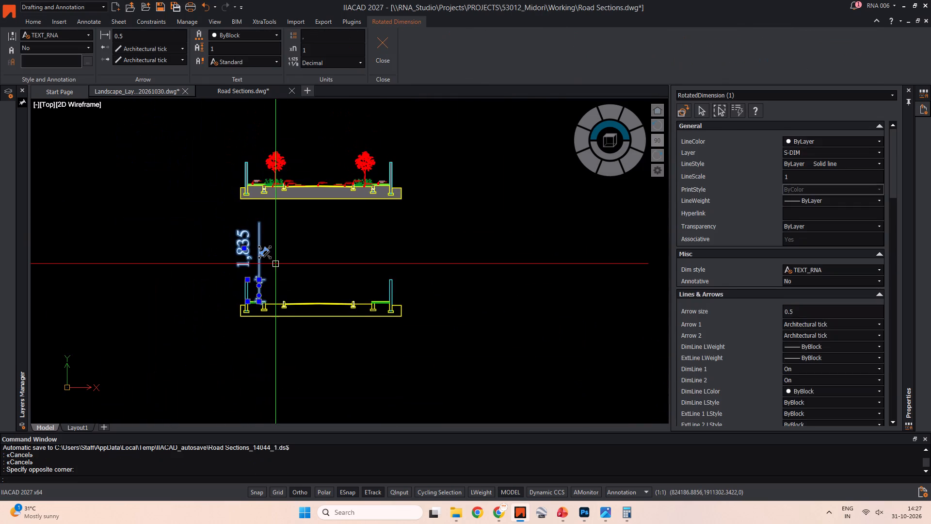
{"action": "key", "text": "Delete"}
Examine the lower road section's ground outline, carriageway, kerbs, footings and planting strips.
{"action": "scroll", "coordinate": [298, 312], "scroll_direction": "up", "scroll_amount": 4}
{"action": "middle_click_drag", "start_coordinate": [245, 310], "coordinate": [278, 271]}
{"action": "key", "text": "Escape"}
{"action": "scroll", "coordinate": [280, 271], "scroll_direction": "down", "scroll_amount": 2}
{"action": "middle_click_drag", "start_coordinate": [281, 271], "coordinate": [268, 284]}
{"action": "key", "text": "Escape"}
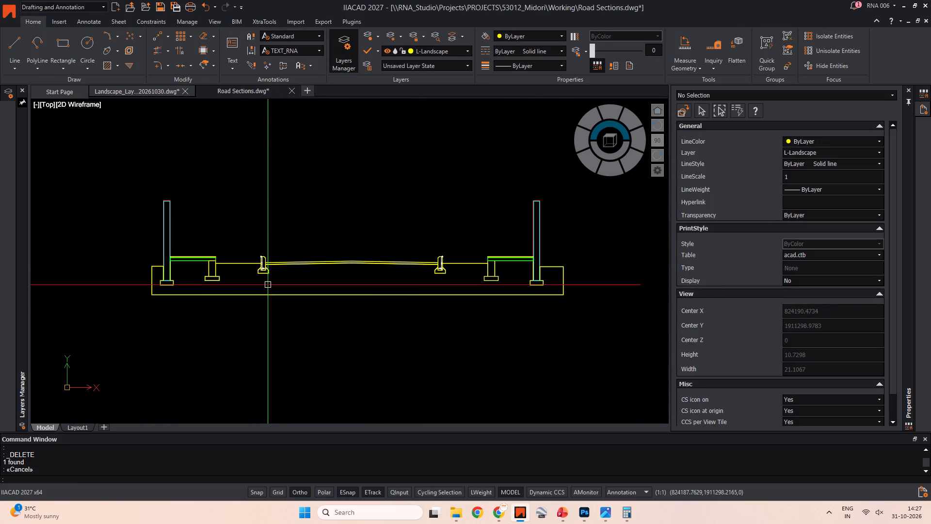
{"action": "key", "text": "Escape"}
{"action": "scroll", "coordinate": [266, 273], "scroll_direction": "up", "scroll_amount": 3}
{"action": "key", "text": "Escape"}
{"action": "key", "text": "Escape"}
{"action": "key", "text": "Escape"}
{"action": "key", "text": "Escape"}
{"action": "scroll", "coordinate": [287, 278], "scroll_direction": "down", "scroll_amount": 2}
{"action": "middle_click_drag", "start_coordinate": [286, 281], "coordinate": [172, 260]}
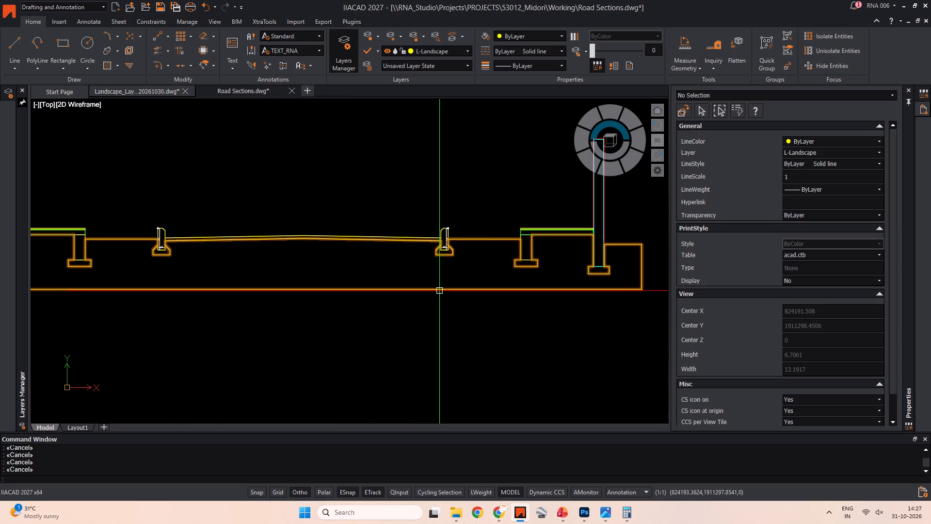
{"action": "scroll", "coordinate": [431, 235], "scroll_direction": "up", "scroll_amount": 2}
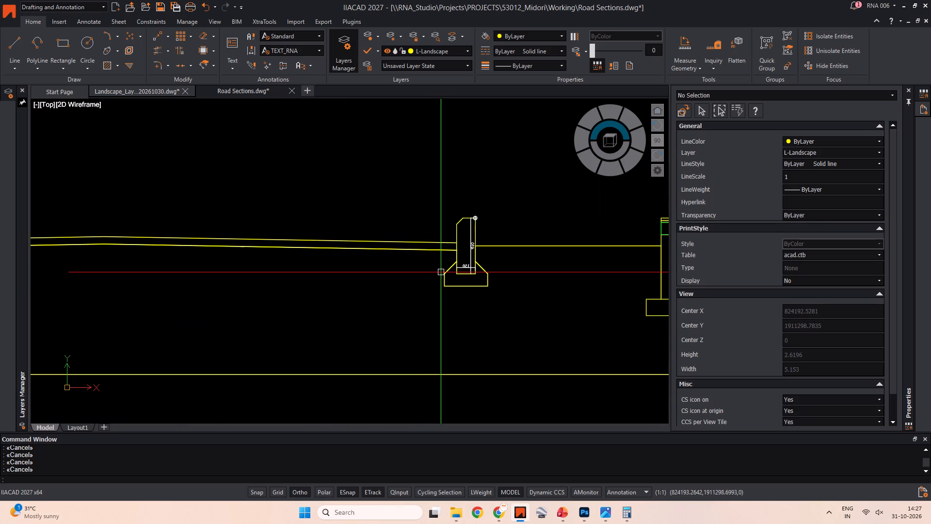
{"action": "scroll", "coordinate": [441, 272], "scroll_direction": "down", "scroll_amount": 3}
{"action": "scroll", "coordinate": [457, 284], "scroll_direction": "up", "scroll_amount": 2}
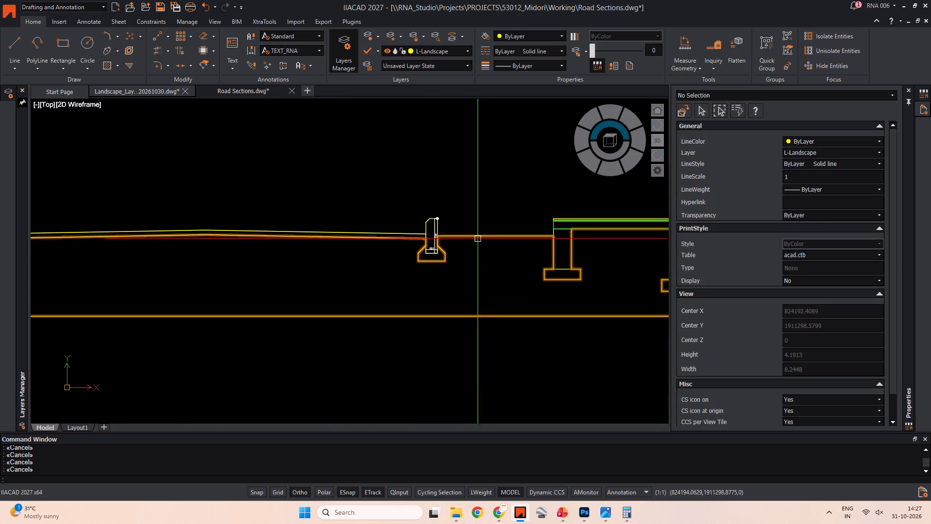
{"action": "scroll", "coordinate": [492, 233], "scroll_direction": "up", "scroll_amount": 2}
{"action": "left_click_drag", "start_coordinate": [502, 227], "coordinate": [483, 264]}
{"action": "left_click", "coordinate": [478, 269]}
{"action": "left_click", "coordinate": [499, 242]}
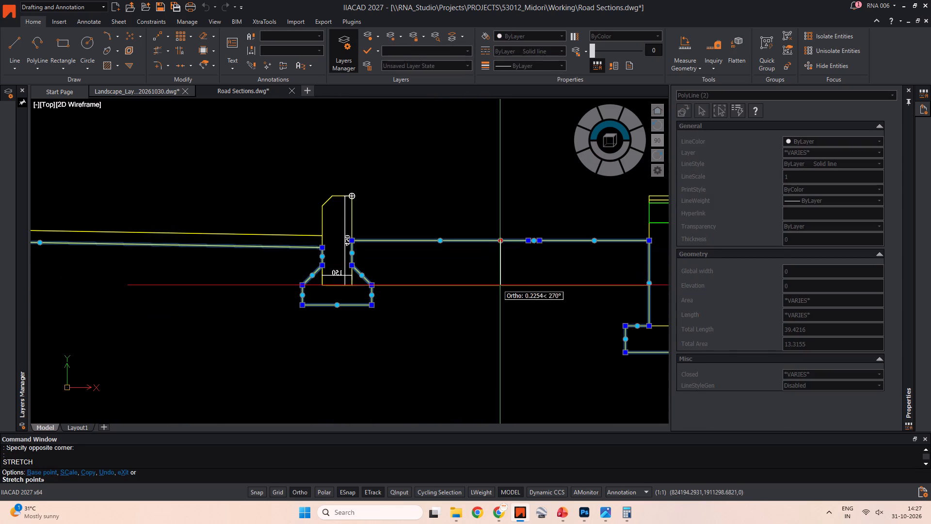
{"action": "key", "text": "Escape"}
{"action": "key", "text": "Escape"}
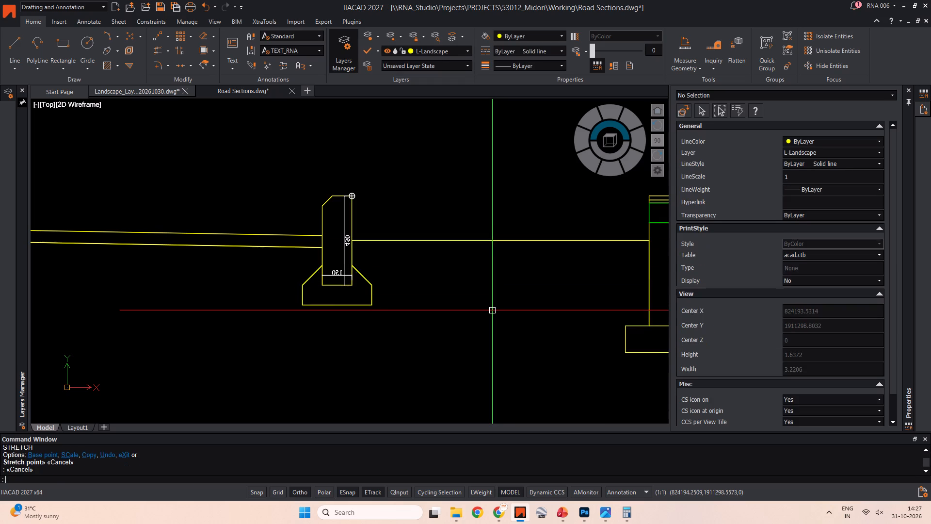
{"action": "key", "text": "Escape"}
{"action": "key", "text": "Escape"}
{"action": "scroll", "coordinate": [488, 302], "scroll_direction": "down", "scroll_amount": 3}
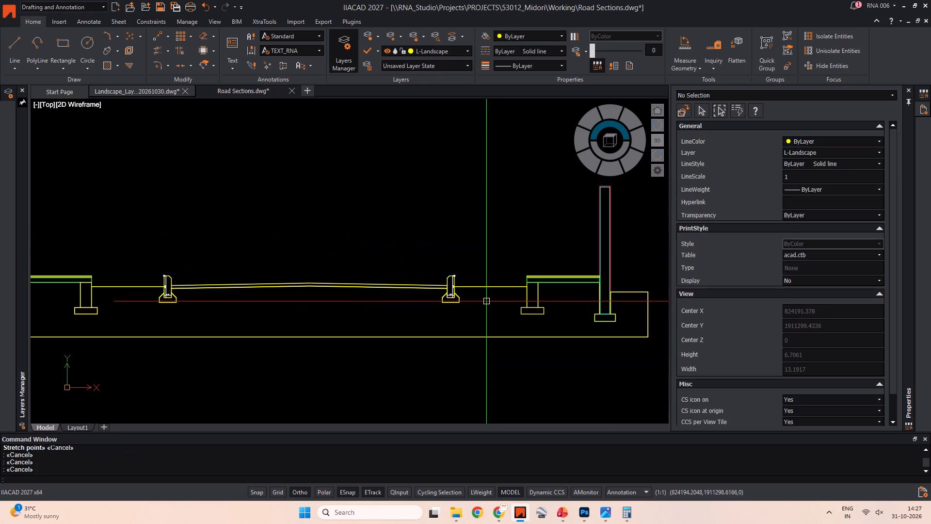
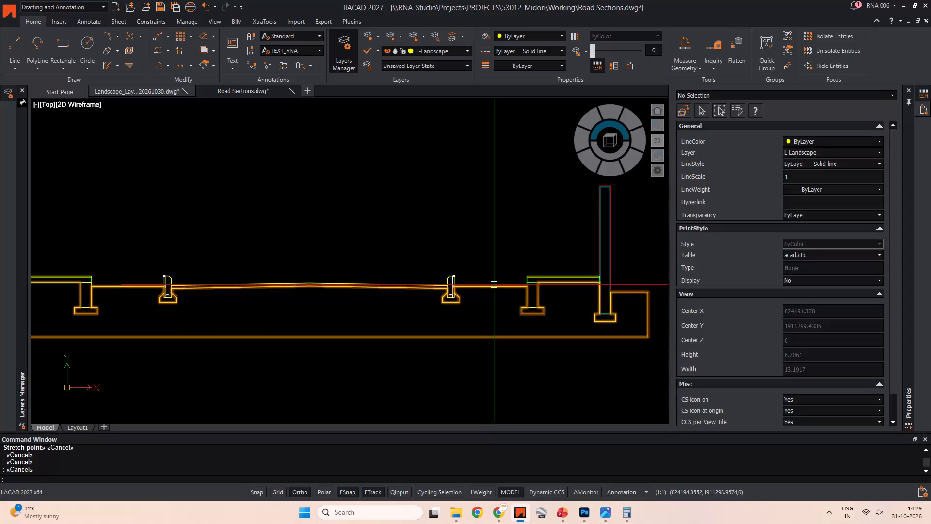
Examine the street sections in the Landscape_Layout20261030.dwg drawing alongside the rendered road section in Photoshop.
{"action": "left_click", "coordinate": [129, 92]}
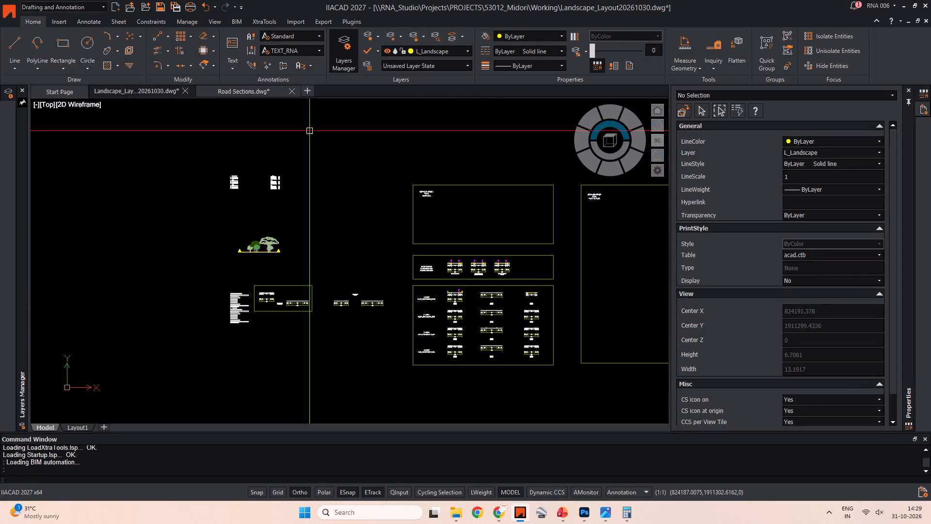
{"action": "scroll", "coordinate": [298, 301], "scroll_direction": "up", "scroll_amount": 3}
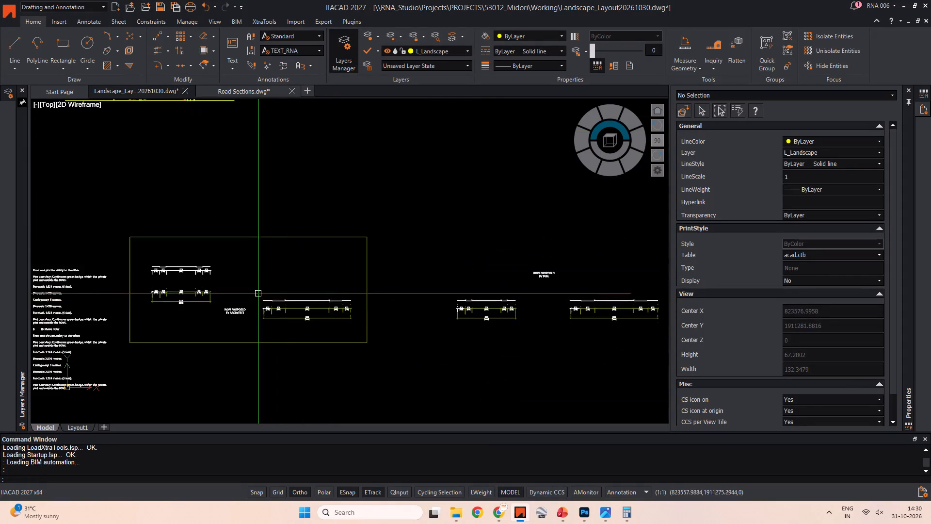
{"action": "middle_click_drag", "start_coordinate": [264, 288], "coordinate": [460, 225]}
{"action": "scroll", "coordinate": [449, 226], "scroll_direction": "down", "scroll_amount": 2}
{"action": "middle_click_drag", "start_coordinate": [447, 226], "coordinate": [292, 323]}
{"action": "key", "text": "alt+Tab"}
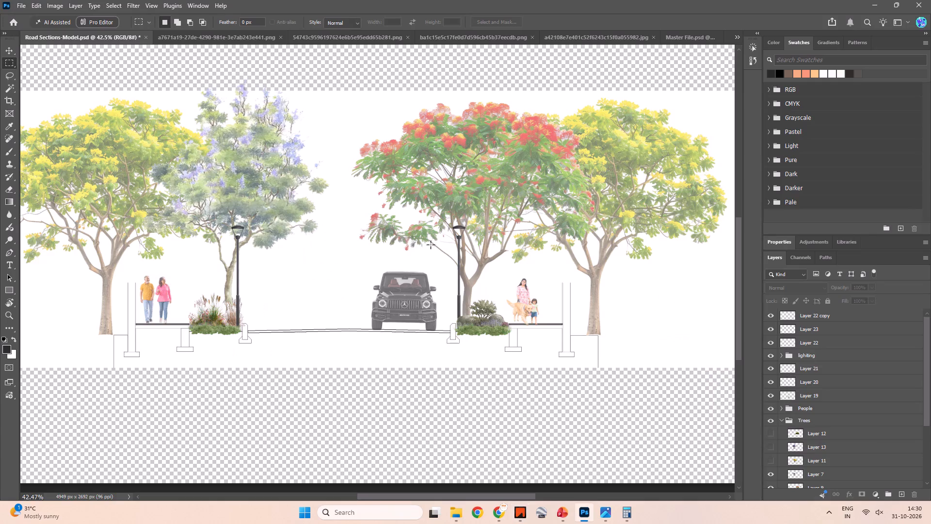
{"action": "scroll", "coordinate": [385, 250], "scroll_direction": "down", "scroll_amount": 3, "text": "alt"}
{"action": "scroll", "coordinate": [232, 297], "scroll_direction": "up", "scroll_amount": 4, "text": "alt"}
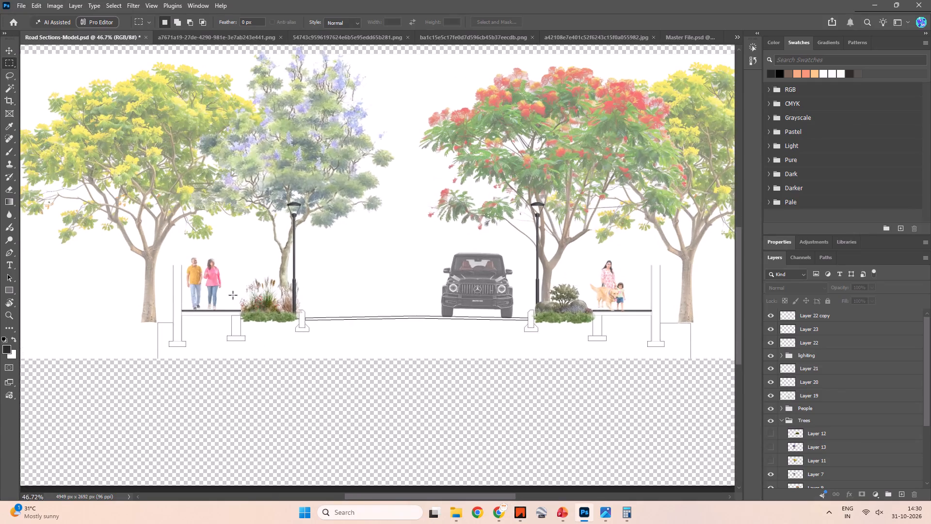
{"action": "key", "text": "alt+Tab"}
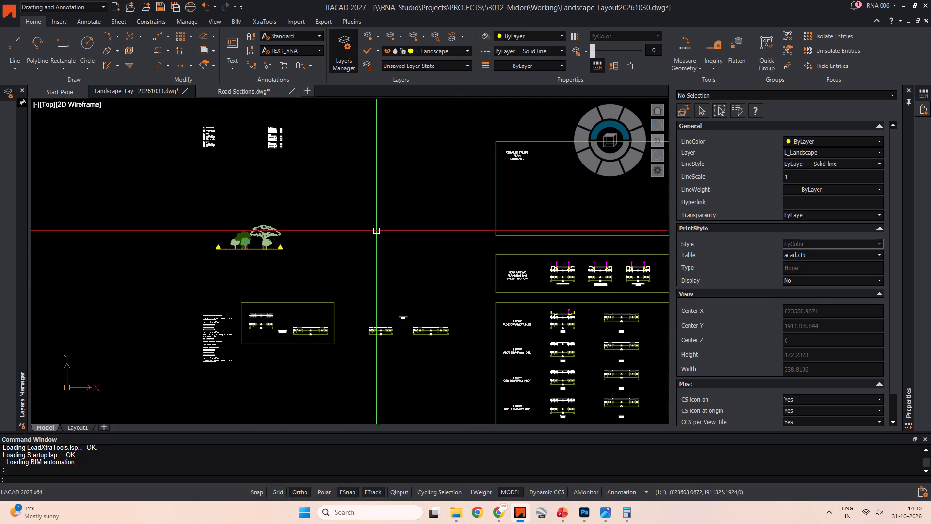
{"action": "scroll", "coordinate": [397, 238], "scroll_direction": "down", "scroll_amount": 2}
{"action": "middle_click_drag", "start_coordinate": [398, 238], "coordinate": [228, 232]}
{"action": "left_click", "coordinate": [103, 92]}
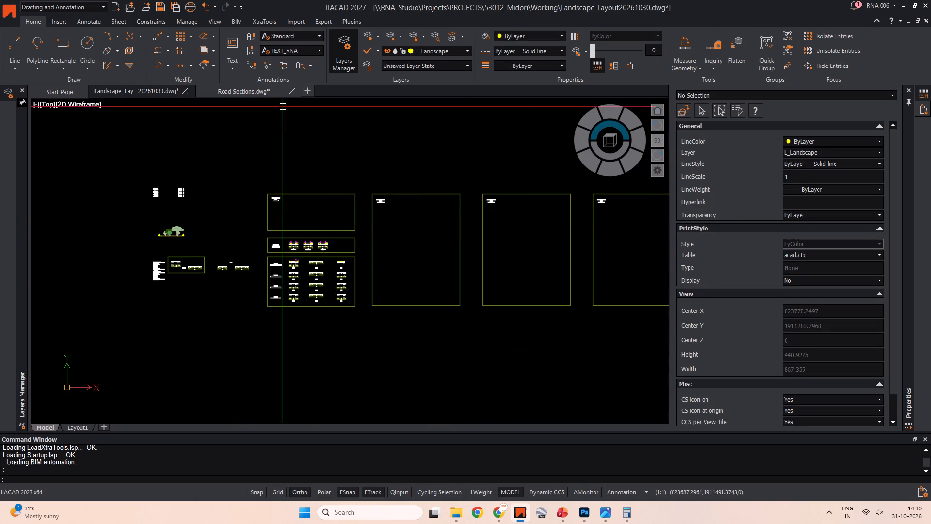
Switch to the Road Sections.dwg drawing and examine the planted upper section and the unplanted lower section.
{"action": "left_click", "coordinate": [278, 87]}
{"action": "scroll", "coordinate": [398, 247], "scroll_direction": "down", "scroll_amount": 3}
{"action": "middle_click_drag", "start_coordinate": [398, 247], "coordinate": [405, 294]}
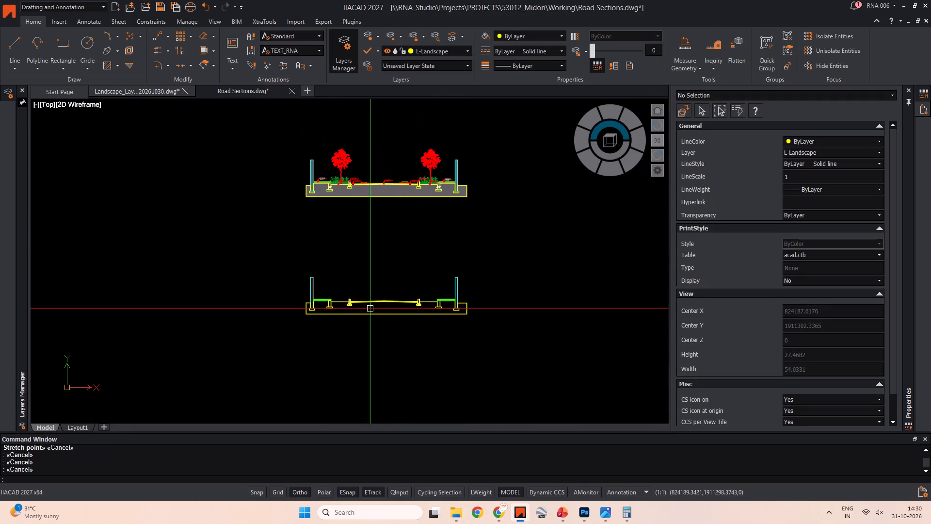
{"action": "scroll", "coordinate": [308, 245], "scroll_direction": "down", "scroll_amount": 4}
{"action": "middle_click_drag", "start_coordinate": [311, 251], "coordinate": [333, 270]}
{"action": "scroll", "coordinate": [336, 242], "scroll_direction": "up", "scroll_amount": 5}
{"action": "scroll", "coordinate": [379, 256], "scroll_direction": "down", "scroll_amount": 2}
{"action": "middle_click_drag", "start_coordinate": [379, 256], "coordinate": [300, 143]}
{"action": "scroll", "coordinate": [265, 237], "scroll_direction": "up", "scroll_amount": 3}
{"action": "middle_click_drag", "start_coordinate": [245, 276], "coordinate": [243, 164]}
{"action": "scroll", "coordinate": [169, 156], "scroll_direction": "down", "scroll_amount": 1}
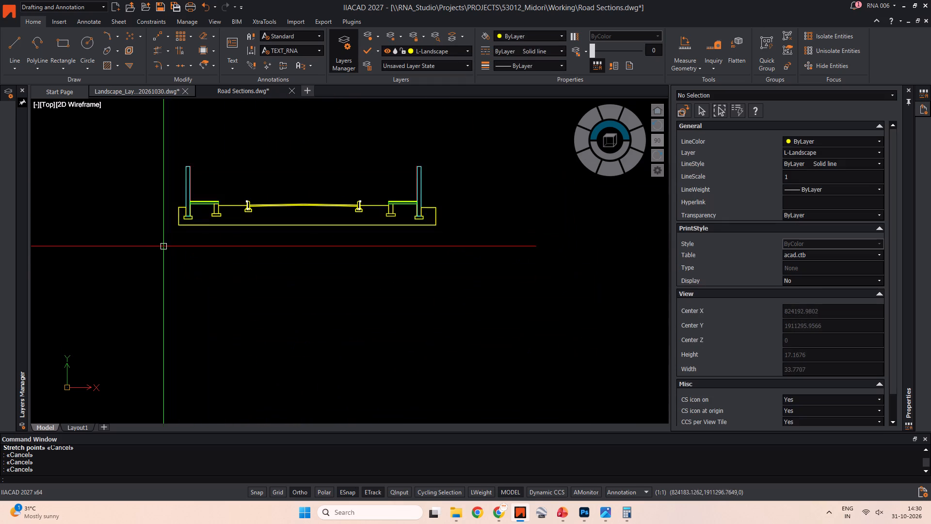
Add an aligned dimension below the lower road section, spanning between the inner faces of the two boundary walls.
{"action": "scroll", "coordinate": [220, 217], "scroll_direction": "up", "scroll_amount": 3}
{"action": "middle_click_drag", "start_coordinate": [221, 218], "coordinate": [210, 268]}
{"action": "key", "text": "d"}
{"action": "key", "text": "a"}
{"action": "key", "text": "l"}
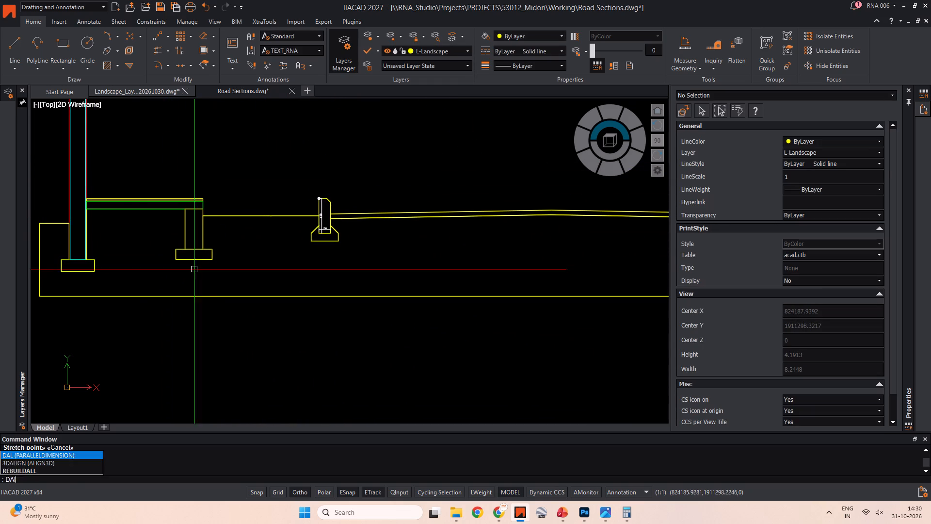
{"action": "key", "text": "space"}
{"action": "left_click", "coordinate": [85, 223]}
{"action": "middle_click_drag", "start_coordinate": [291, 285], "coordinate": [61, 294]}
{"action": "middle_click_drag", "start_coordinate": [385, 284], "coordinate": [112, 283]}
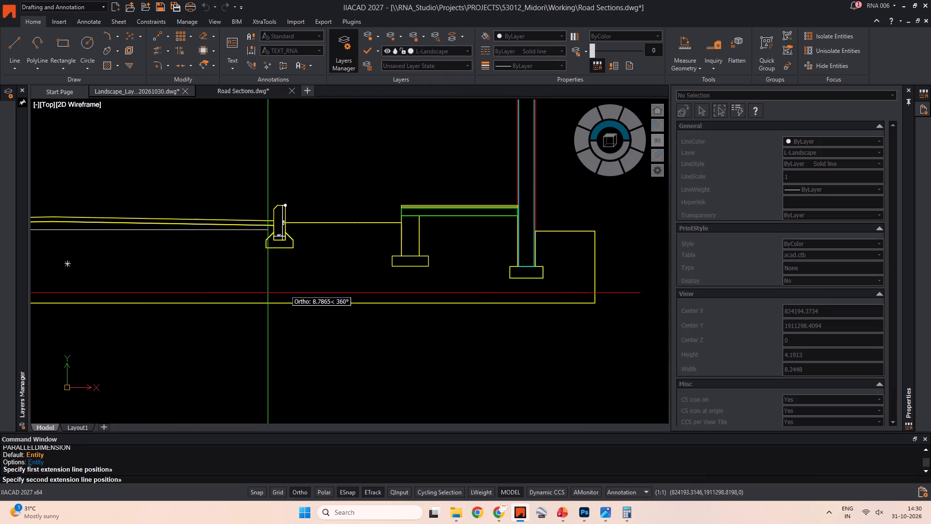
{"action": "left_click", "coordinate": [518, 231]}
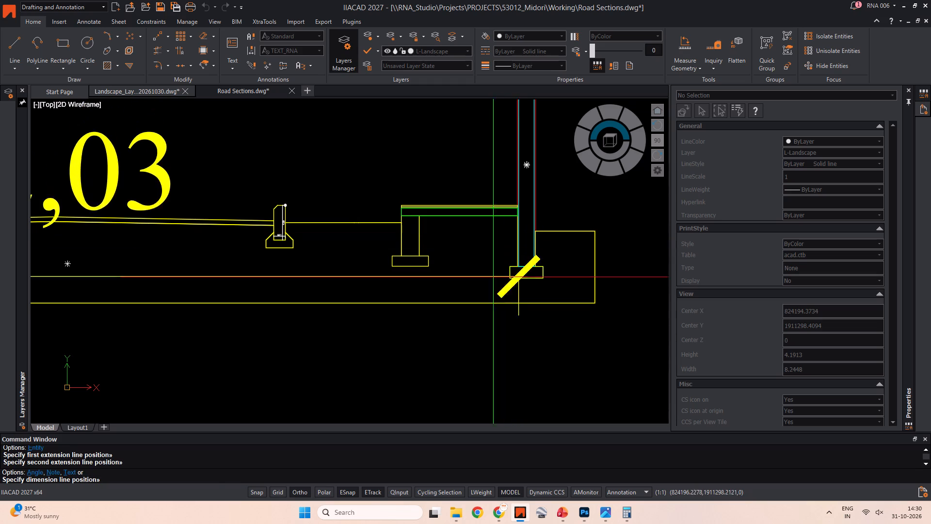
{"action": "scroll", "coordinate": [481, 293], "scroll_direction": "up", "scroll_amount": 1}
{"action": "scroll", "coordinate": [468, 310], "scroll_direction": "down", "scroll_amount": 4}
{"action": "middle_click_drag", "start_coordinate": [466, 308], "coordinate": [526, 269]}
{"action": "left_click", "coordinate": [470, 318]}
{"action": "scroll", "coordinate": [534, 278], "scroll_direction": "up", "scroll_amount": 2}
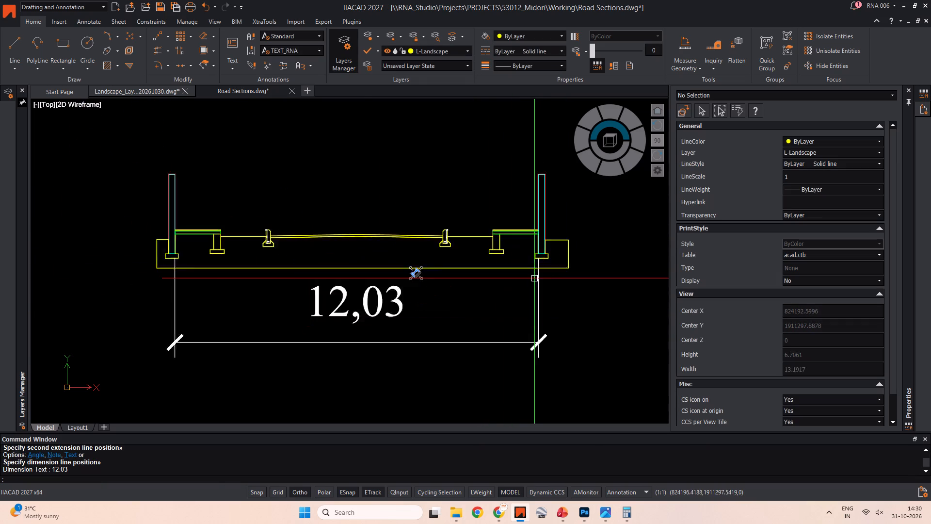
Stretch the dimension's right-hand origin from the boundary wall's cyan line to the adjacent yellow line at the footpath edge.
{"action": "scroll", "coordinate": [534, 278], "scroll_direction": "up", "scroll_amount": 2}
{"action": "left_click_drag", "start_coordinate": [580, 281], "coordinate": [537, 292]}
{"action": "left_click", "coordinate": [530, 293]}
{"action": "scroll", "coordinate": [560, 124], "scroll_direction": "up", "scroll_amount": 1}
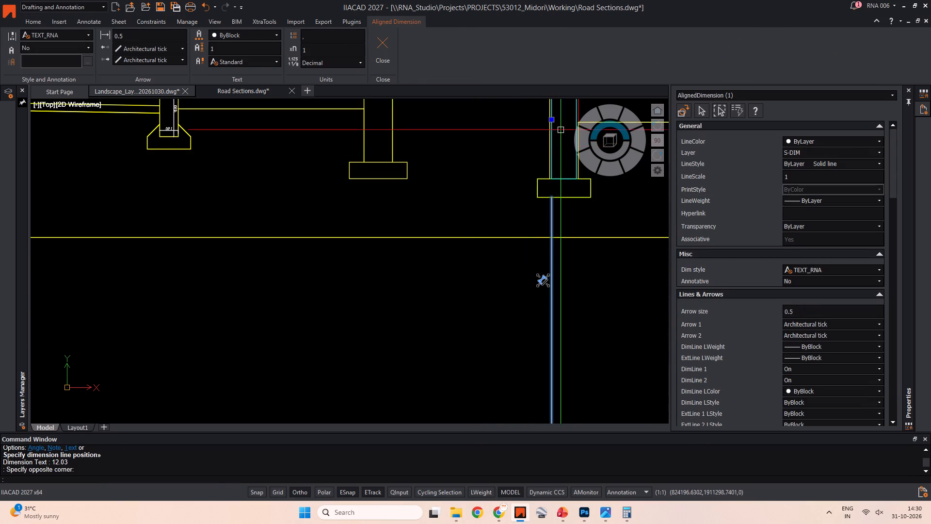
{"action": "scroll", "coordinate": [559, 123], "scroll_direction": "up", "scroll_amount": 1}
{"action": "middle_click_drag", "start_coordinate": [553, 130], "coordinate": [558, 263]}
{"action": "scroll", "coordinate": [538, 232], "scroll_direction": "up", "scroll_amount": 2}
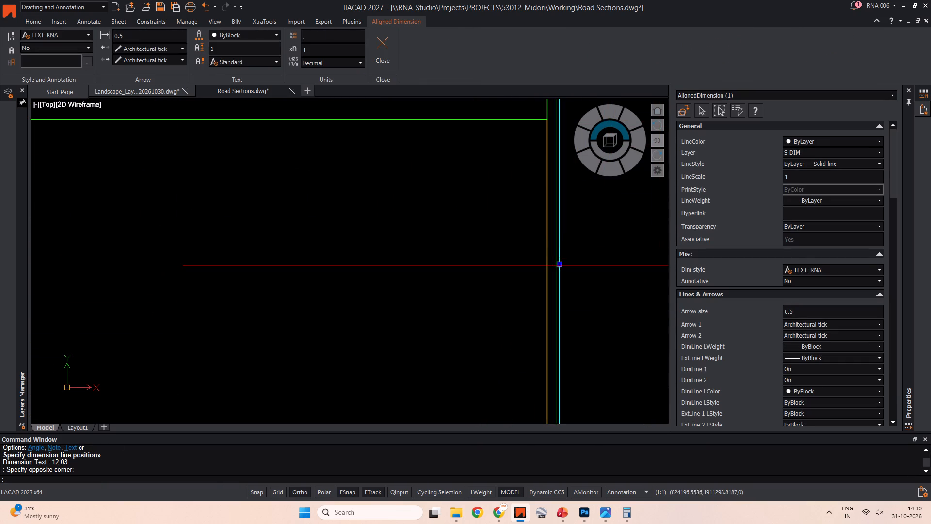
{"action": "left_click", "coordinate": [558, 264]}
{"action": "left_click", "coordinate": [544, 264]}
{"action": "key", "text": "Escape"}
{"action": "scroll", "coordinate": [451, 302], "scroll_direction": "down", "scroll_amount": 8}
{"action": "middle_click_drag", "start_coordinate": [425, 278], "coordinate": [540, 231]}
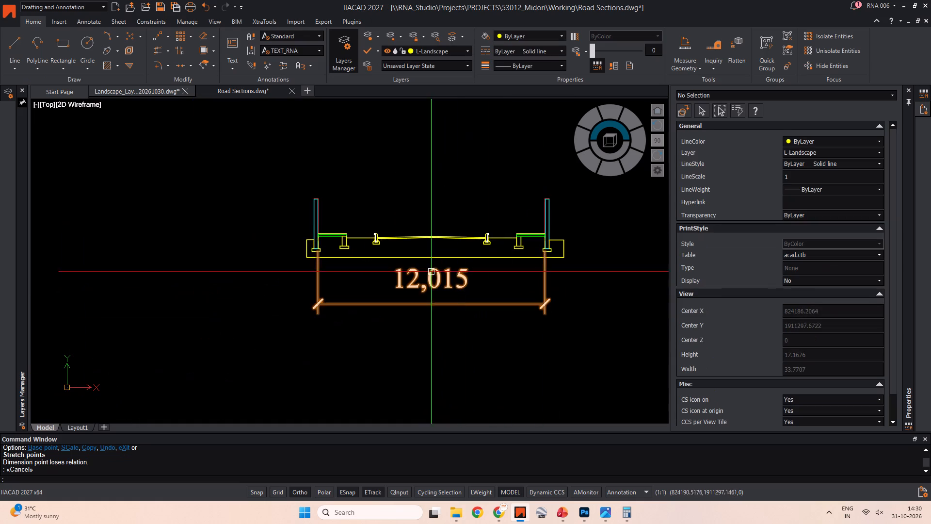
Stretch the dimension's left-hand origin from the boundary wall's cyan line to the adjacent yellow line at the footpath edge.
{"action": "scroll", "coordinate": [313, 262], "scroll_direction": "up", "scroll_amount": 3}
{"action": "left_click_drag", "start_coordinate": [361, 272], "coordinate": [321, 289]}
{"action": "left_click", "coordinate": [311, 294]}
{"action": "scroll", "coordinate": [324, 149], "scroll_direction": "up", "scroll_amount": 4}
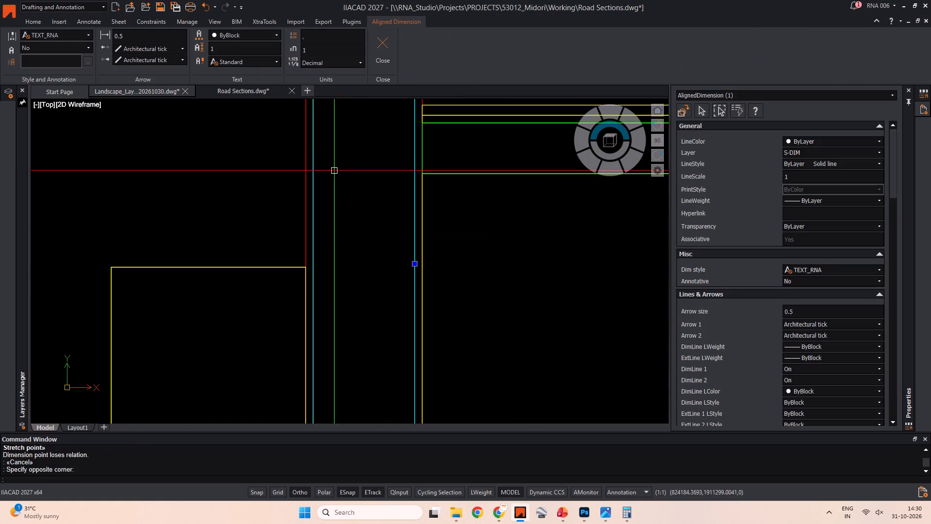
{"action": "left_click", "coordinate": [416, 262]}
{"action": "left_click", "coordinate": [424, 262]}
{"action": "key", "text": "Escape"}
{"action": "scroll", "coordinate": [485, 256], "scroll_direction": "down", "scroll_amount": 4}
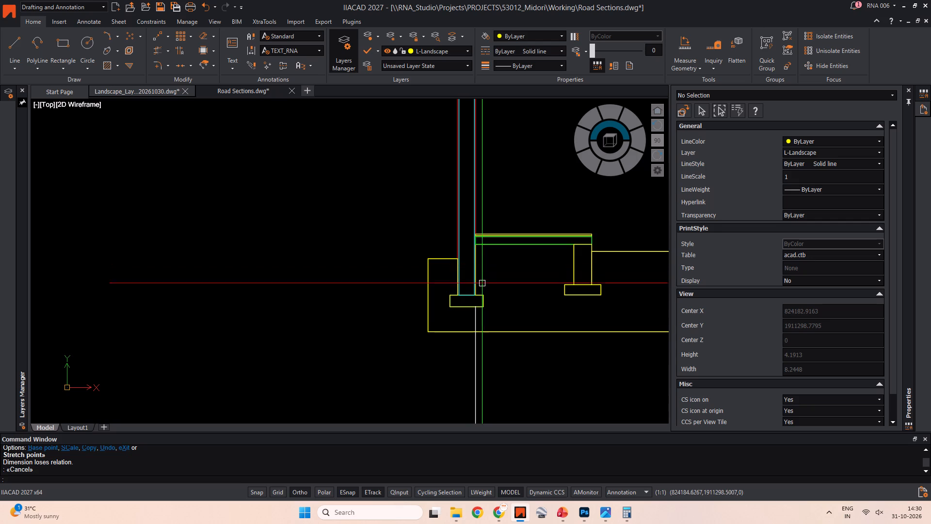
{"action": "scroll", "coordinate": [490, 294], "scroll_direction": "down", "scroll_amount": 2}
{"action": "middle_click_drag", "start_coordinate": [487, 289], "coordinate": [369, 255]}
{"action": "key", "text": "Escape"}
{"action": "key", "text": "Escape"}
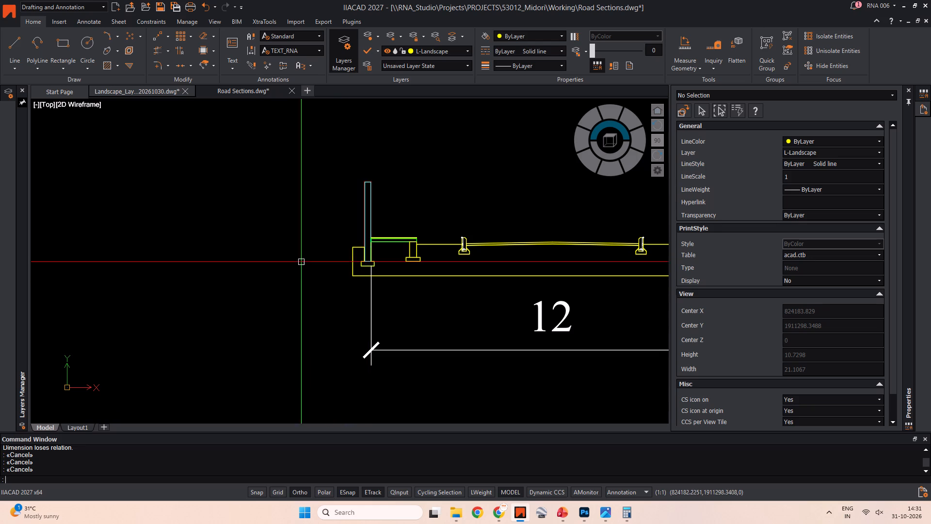
Match the wall-to-wall dimension's properties to those of an existing dimension in the drawing.
{"action": "scroll", "coordinate": [440, 263], "scroll_direction": "down", "scroll_amount": 2}
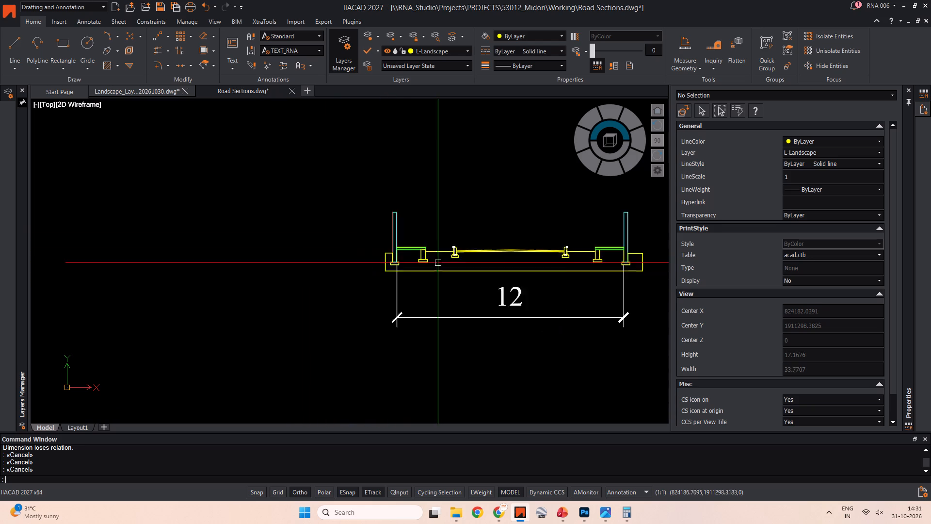
{"action": "scroll", "coordinate": [426, 242], "scroll_direction": "down", "scroll_amount": 2}
{"action": "middle_click_drag", "start_coordinate": [417, 242], "coordinate": [284, 280]}
{"action": "scroll", "coordinate": [317, 169], "scroll_direction": "up", "scroll_amount": 3}
{"action": "type", "text": "ma"}
{"action": "key", "text": "space"}
{"action": "left_click", "coordinate": [332, 223]}
{"action": "scroll", "coordinate": [338, 292], "scroll_direction": "down", "scroll_amount": 1}
{"action": "middle_click_drag", "start_coordinate": [337, 291], "coordinate": [330, 270]}
{"action": "left_click", "coordinate": [326, 258]}
{"action": "middle_click_drag", "start_coordinate": [402, 322], "coordinate": [424, 180]}
{"action": "middle_click_drag", "start_coordinate": [440, 360], "coordinate": [451, 268]}
{"action": "scroll", "coordinate": [402, 321], "scroll_direction": "up", "scroll_amount": 3}
{"action": "left_click_drag", "start_coordinate": [394, 316], "coordinate": [365, 284]}
{"action": "left_click", "coordinate": [310, 226]}
{"action": "scroll", "coordinate": [300, 230], "scroll_direction": "down", "scroll_amount": 1}
{"action": "middle_click_drag", "start_coordinate": [308, 235], "coordinate": [341, 237]}
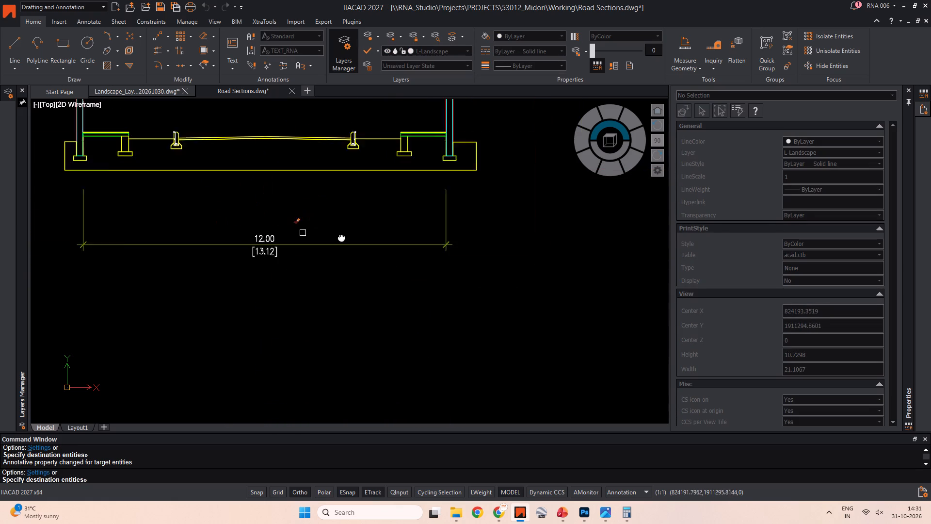
{"action": "middle_click_drag", "start_coordinate": [341, 237], "coordinate": [406, 239]}
{"action": "key", "text": "Escape"}
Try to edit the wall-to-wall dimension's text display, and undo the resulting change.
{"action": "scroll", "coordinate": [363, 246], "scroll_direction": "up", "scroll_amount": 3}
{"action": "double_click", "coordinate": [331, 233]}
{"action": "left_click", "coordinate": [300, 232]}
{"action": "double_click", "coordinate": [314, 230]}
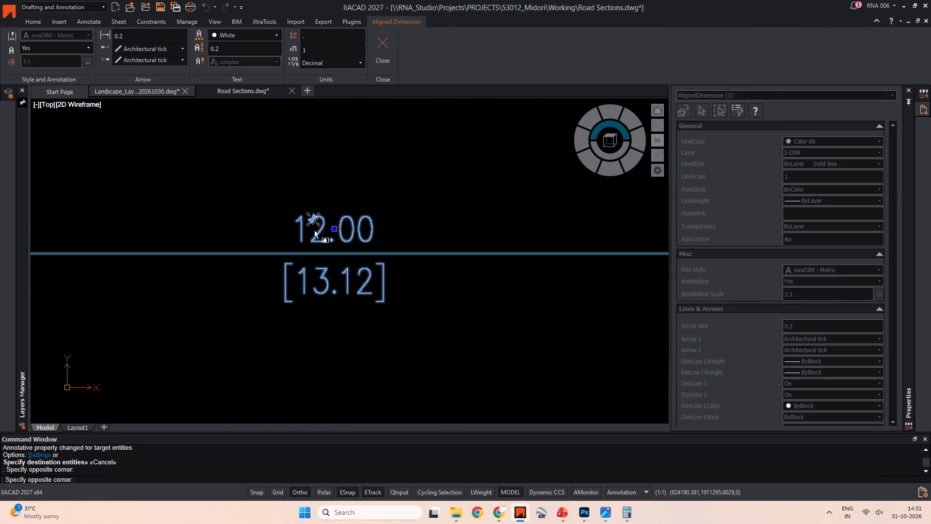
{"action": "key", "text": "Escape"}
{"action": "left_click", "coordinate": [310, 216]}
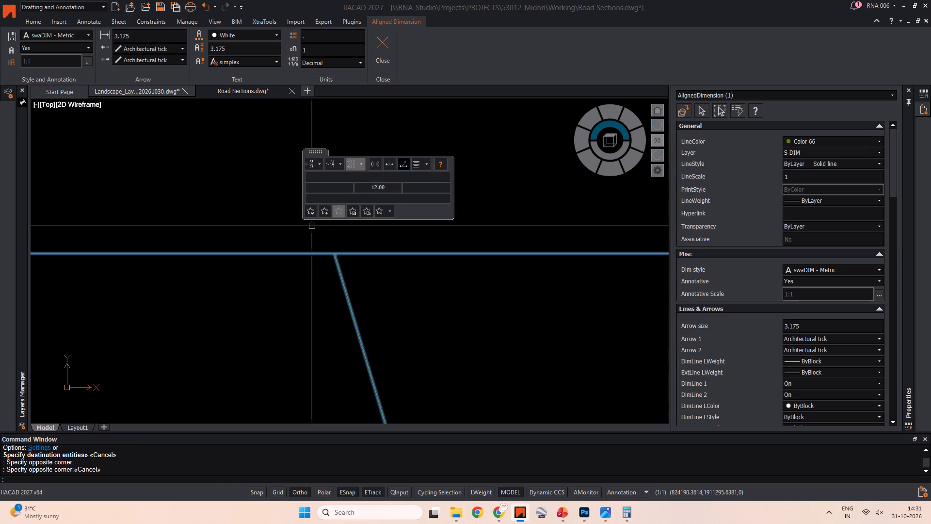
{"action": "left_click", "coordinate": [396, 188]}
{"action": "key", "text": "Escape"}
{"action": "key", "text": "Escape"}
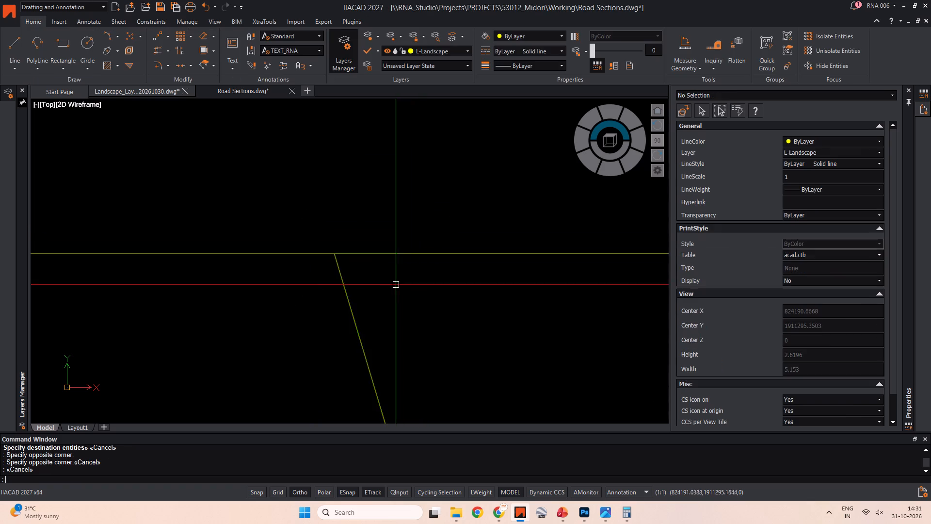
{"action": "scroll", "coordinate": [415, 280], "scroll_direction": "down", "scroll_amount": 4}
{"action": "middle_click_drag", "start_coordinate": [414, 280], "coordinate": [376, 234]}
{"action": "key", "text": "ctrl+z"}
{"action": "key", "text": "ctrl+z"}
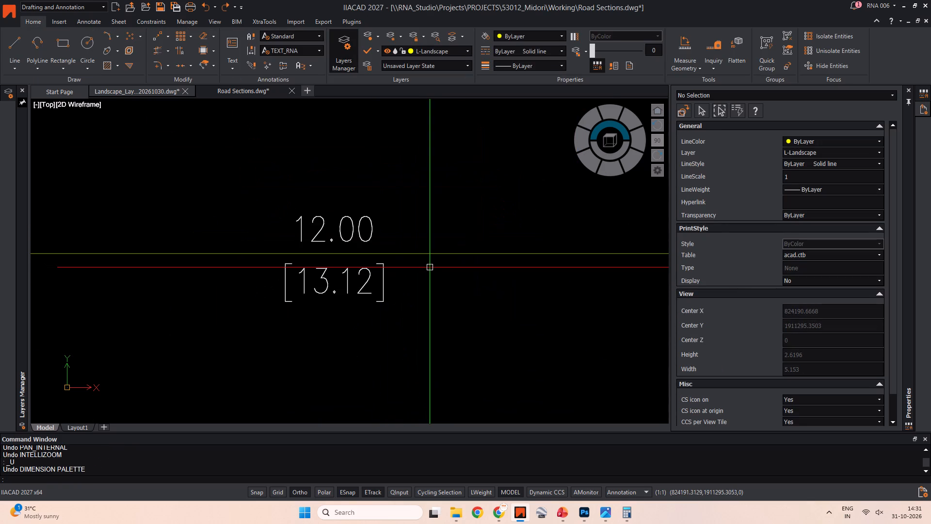
Set the wall-to-wall dimension's style to TEXT_RNA.
{"action": "key", "text": "Escape"}
{"action": "left_click", "coordinate": [340, 273]}
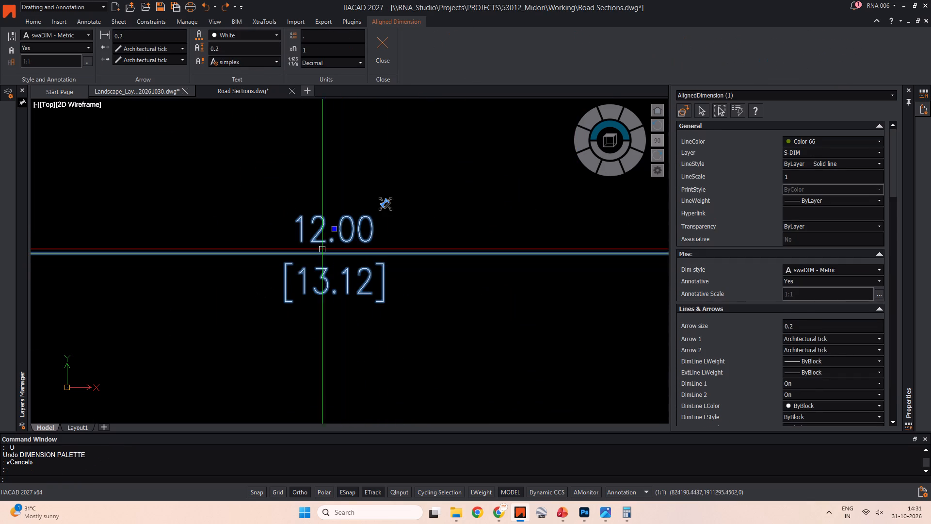
{"action": "left_click", "coordinate": [57, 38]}
{"action": "scroll", "coordinate": [48, 99], "scroll_direction": "up", "scroll_amount": 2}
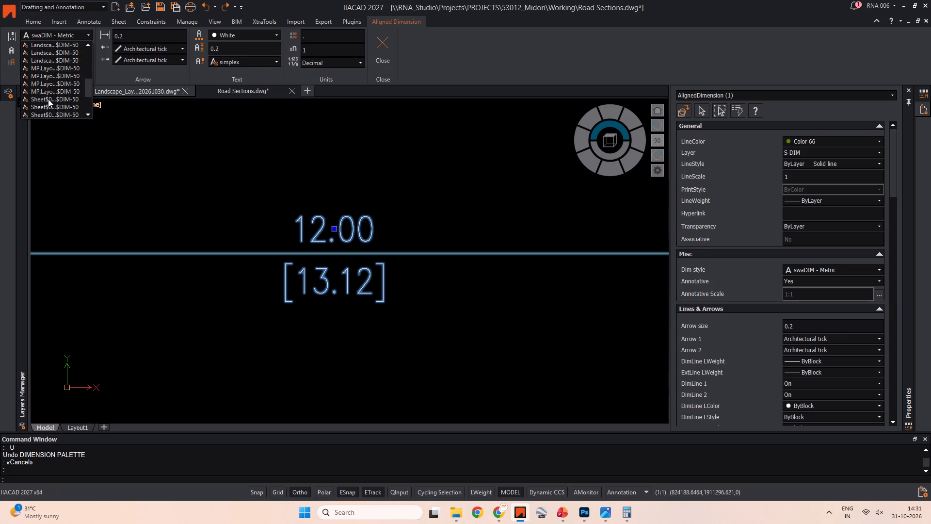
{"action": "scroll", "coordinate": [48, 98], "scroll_direction": "down", "scroll_amount": 6}
{"action": "left_click", "coordinate": [47, 98]}
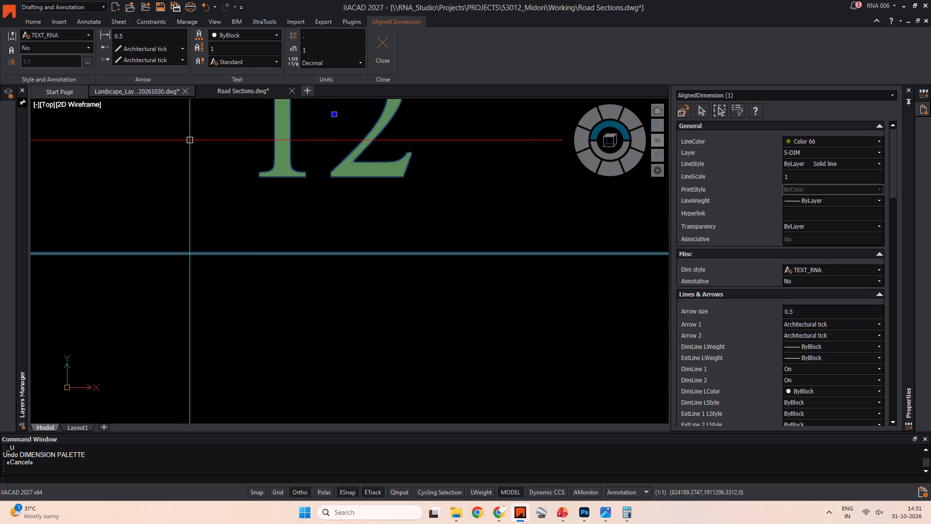
Set the wall-to-wall dimension's text height to 0.5.
{"action": "scroll", "coordinate": [194, 139], "scroll_direction": "down", "scroll_amount": 5}
{"action": "middle_click_drag", "start_coordinate": [202, 143], "coordinate": [235, 223]}
{"action": "scroll", "coordinate": [226, 207], "scroll_direction": "up", "scroll_amount": 3}
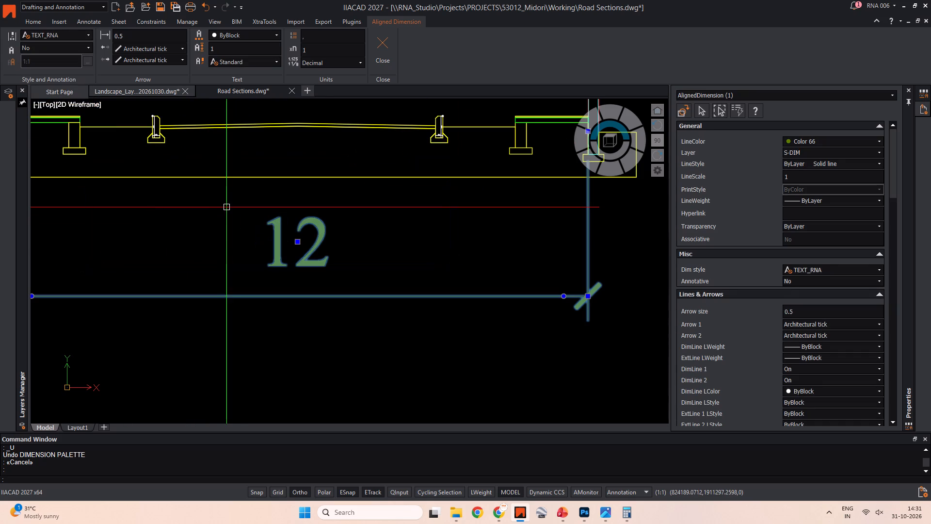
{"action": "left_click", "coordinate": [224, 49]}
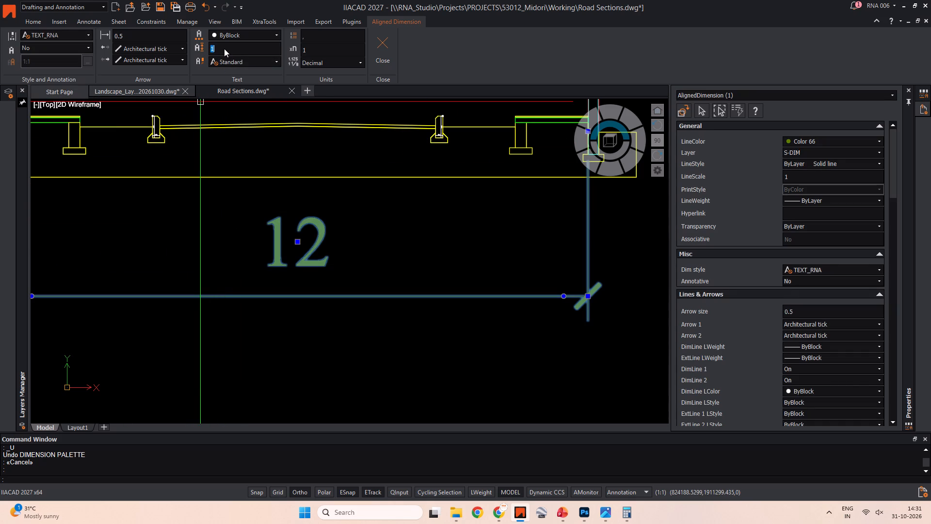
{"action": "type", "text": ".5"}
{"action": "key", "text": "Return"}
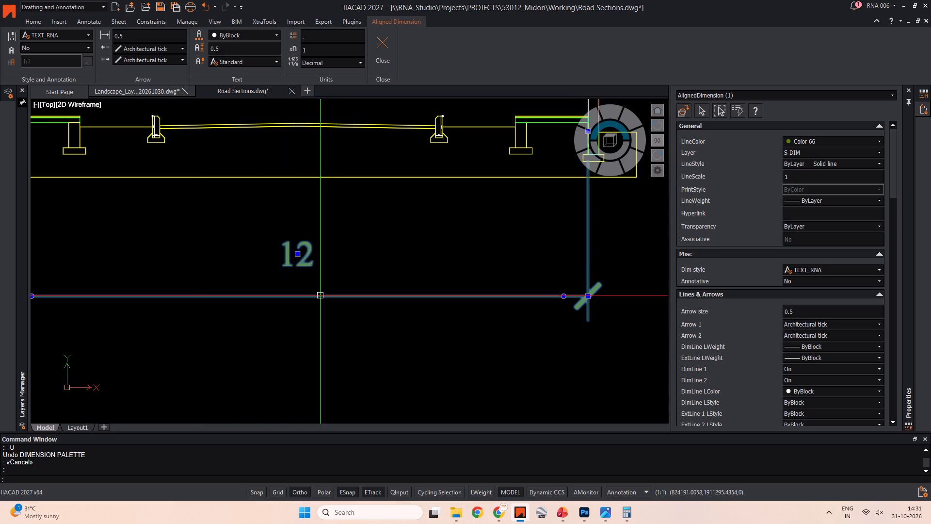
Set the wall-to-wall dimension's vertical text position to Centered.
{"action": "left_click", "coordinate": [298, 255]}
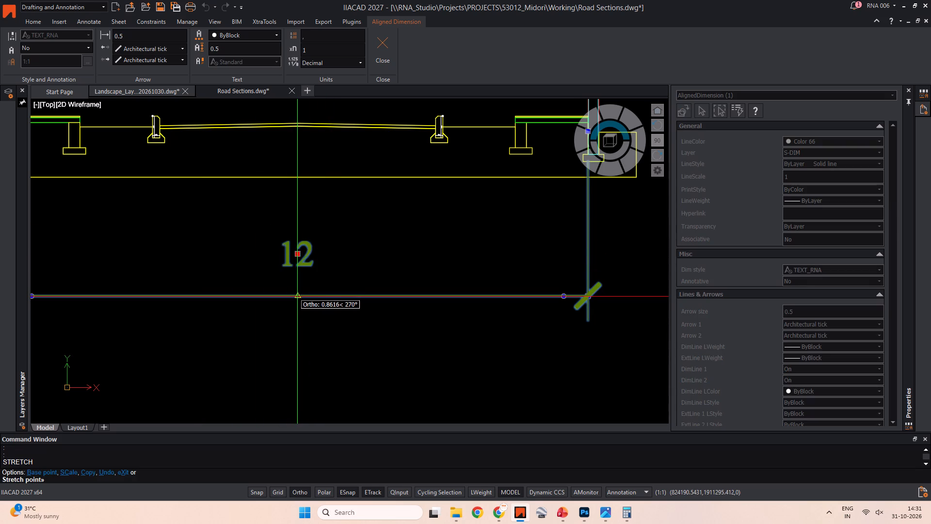
{"action": "key", "text": "Escape"}
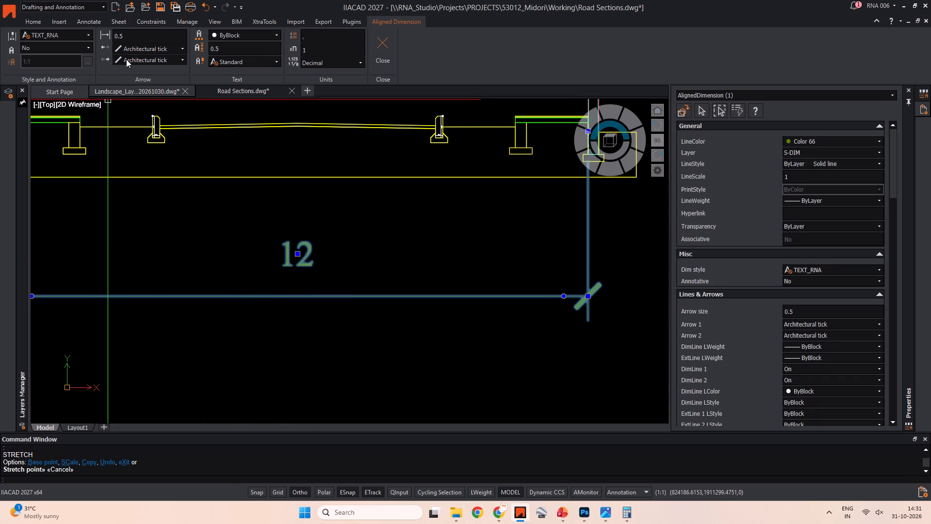
{"action": "scroll", "coordinate": [901, 382], "scroll_direction": "down", "scroll_amount": 6}
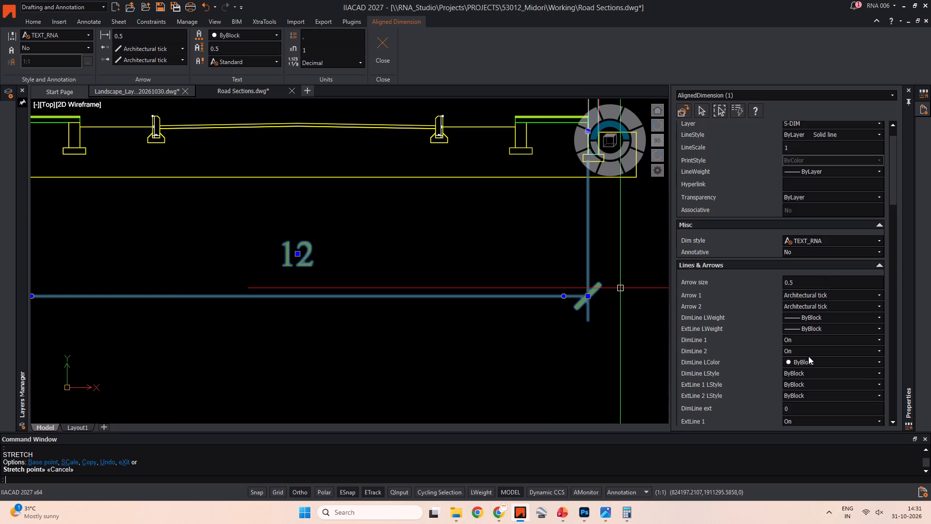
{"action": "scroll", "coordinate": [808, 353], "scroll_direction": "down", "scroll_amount": 10}
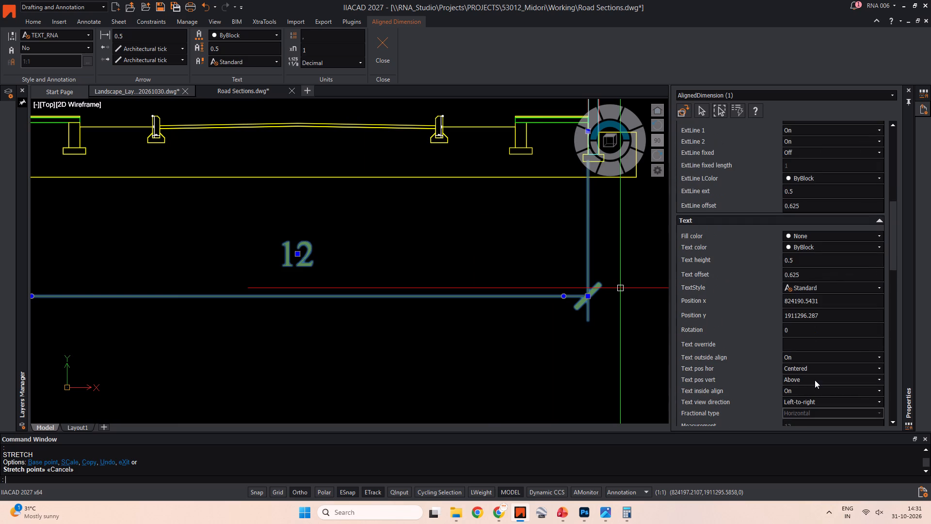
{"action": "left_click", "coordinate": [815, 380]}
{"action": "left_click", "coordinate": [803, 389]}
{"action": "scroll", "coordinate": [409, 290], "scroll_direction": "down", "scroll_amount": 2}
{"action": "middle_click_drag", "start_coordinate": [410, 290], "coordinate": [442, 289]}
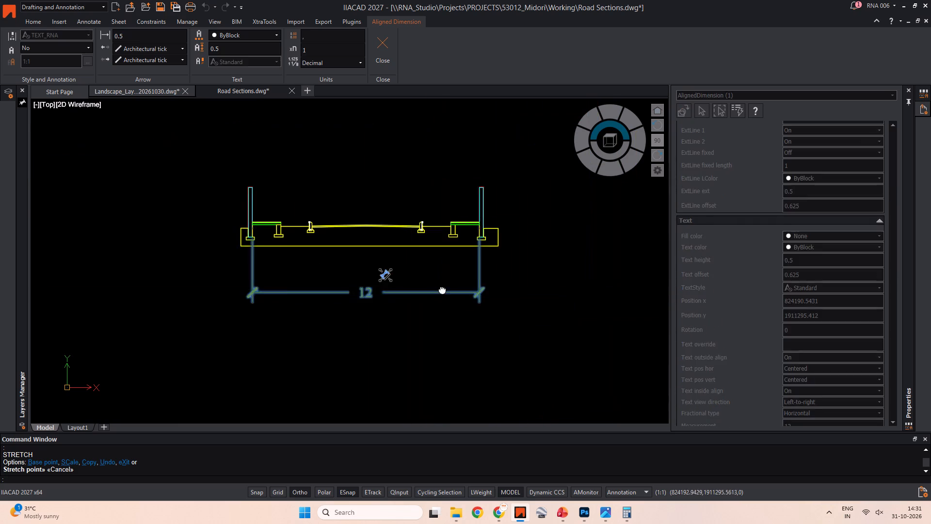
{"action": "middle_click_drag", "start_coordinate": [442, 289], "coordinate": [477, 289]}
{"action": "key", "text": "Escape"}
{"action": "scroll", "coordinate": [391, 297], "scroll_direction": "up", "scroll_amount": 1}
{"action": "middle_click_drag", "start_coordinate": [391, 297], "coordinate": [319, 306]}
{"action": "key", "text": "Escape"}
{"action": "key", "text": "Escape"}
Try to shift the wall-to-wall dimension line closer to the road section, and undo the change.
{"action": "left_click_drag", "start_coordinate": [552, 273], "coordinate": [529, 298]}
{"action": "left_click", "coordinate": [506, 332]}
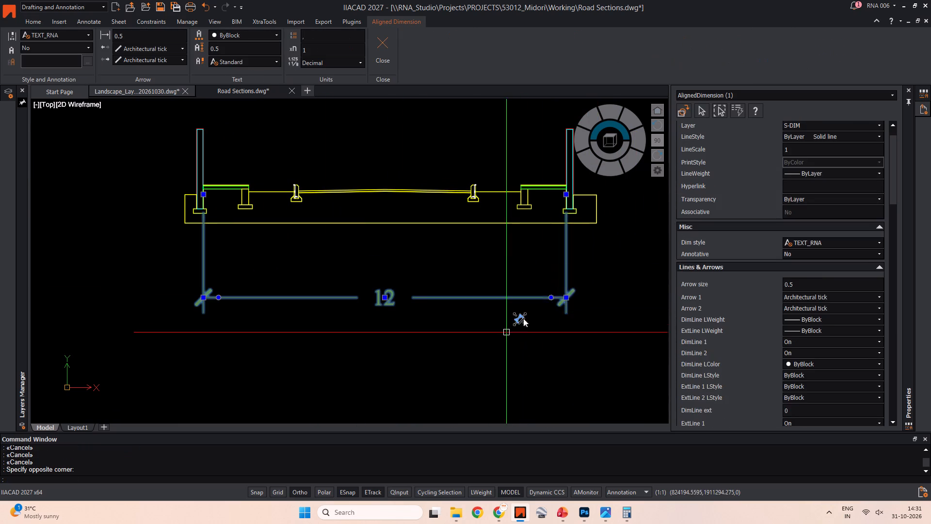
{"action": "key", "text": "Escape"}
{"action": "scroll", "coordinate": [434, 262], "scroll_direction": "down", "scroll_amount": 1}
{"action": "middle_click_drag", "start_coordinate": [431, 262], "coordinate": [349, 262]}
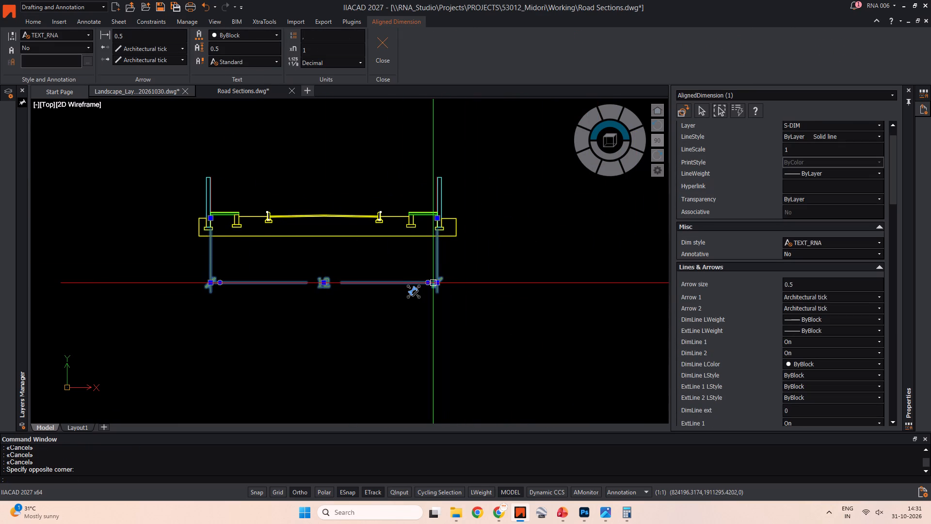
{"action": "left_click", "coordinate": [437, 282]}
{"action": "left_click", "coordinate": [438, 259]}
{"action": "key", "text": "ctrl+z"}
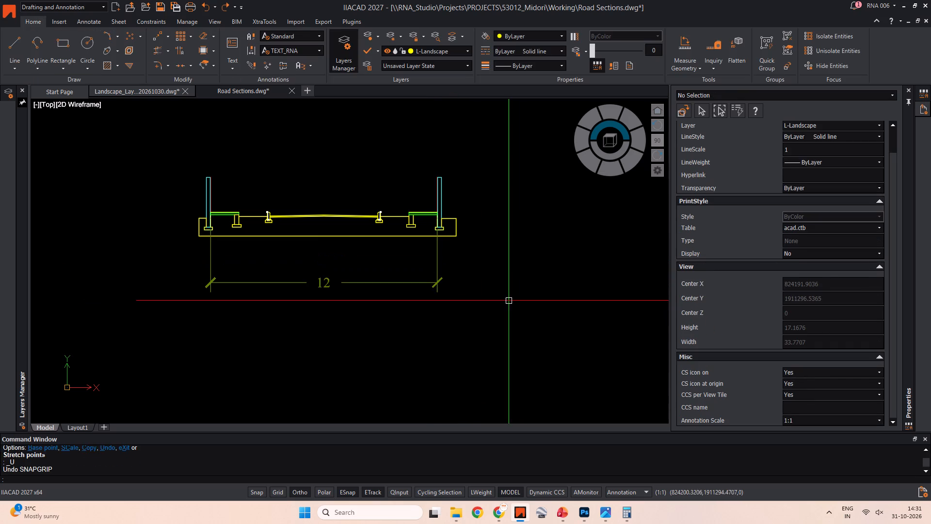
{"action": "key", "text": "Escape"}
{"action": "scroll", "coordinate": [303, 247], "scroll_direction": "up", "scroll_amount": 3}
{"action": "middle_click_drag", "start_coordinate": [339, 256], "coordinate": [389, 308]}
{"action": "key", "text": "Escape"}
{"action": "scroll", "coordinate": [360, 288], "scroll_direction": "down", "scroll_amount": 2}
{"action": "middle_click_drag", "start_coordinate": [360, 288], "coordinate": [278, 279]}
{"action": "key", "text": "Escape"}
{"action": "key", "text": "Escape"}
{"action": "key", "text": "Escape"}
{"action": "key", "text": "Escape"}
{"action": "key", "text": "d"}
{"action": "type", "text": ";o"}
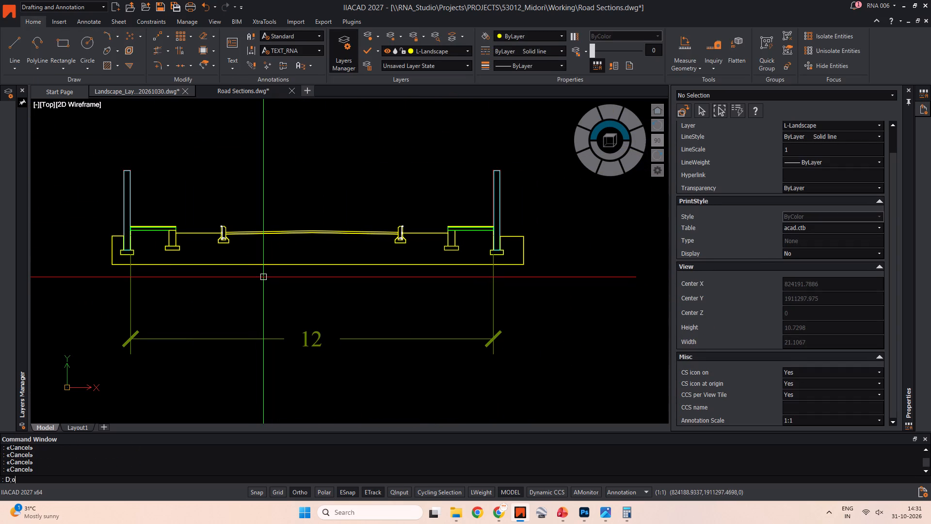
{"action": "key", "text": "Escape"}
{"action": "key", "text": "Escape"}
Add a linear dimension across the left footpath's width, placing its line between the road section and the wall-to-wall dimension.
{"action": "key", "text": "d"}
{"action": "key", "text": "l"}
{"action": "key", "text": "i"}
{"action": "key", "text": "space"}
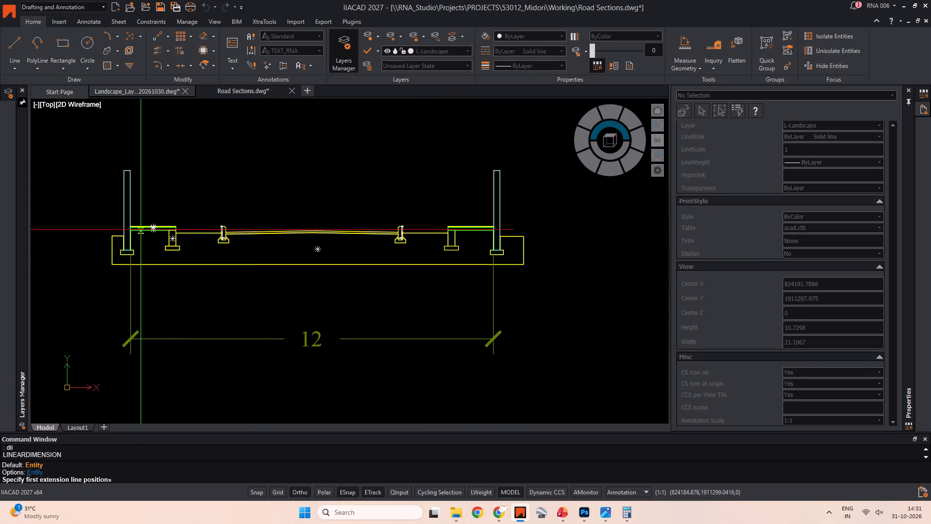
{"action": "scroll", "coordinate": [134, 229], "scroll_direction": "up", "scroll_amount": 6}
{"action": "left_click", "coordinate": [126, 240]}
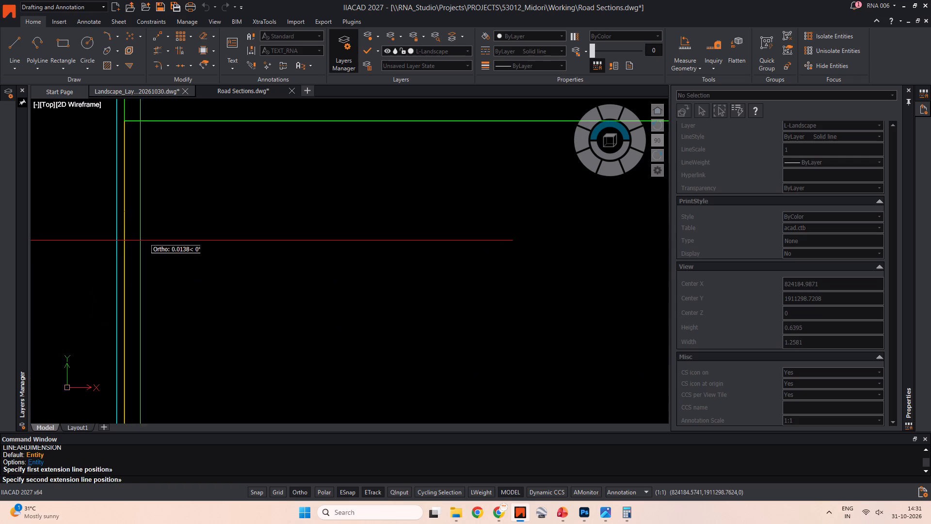
{"action": "scroll", "coordinate": [235, 247], "scroll_direction": "down", "scroll_amount": 3}
{"action": "middle_click_drag", "start_coordinate": [236, 247], "coordinate": [87, 250]}
{"action": "left_click", "coordinate": [245, 247]}
{"action": "scroll", "coordinate": [224, 367], "scroll_direction": "down", "scroll_amount": 1}
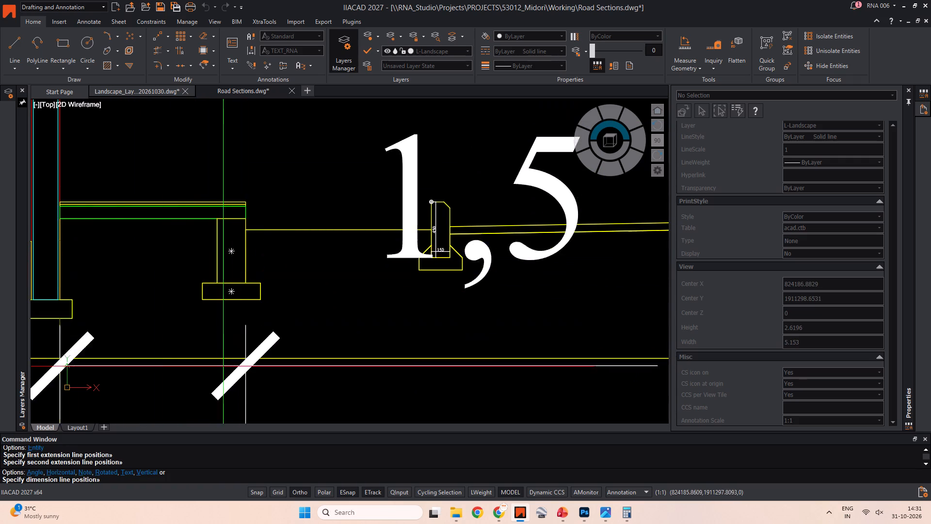
{"action": "scroll", "coordinate": [224, 367], "scroll_direction": "down", "scroll_amount": 1}
{"action": "middle_click_drag", "start_coordinate": [224, 361], "coordinate": [222, 245]}
{"action": "left_click", "coordinate": [220, 326]}
{"action": "key", "text": "Escape"}
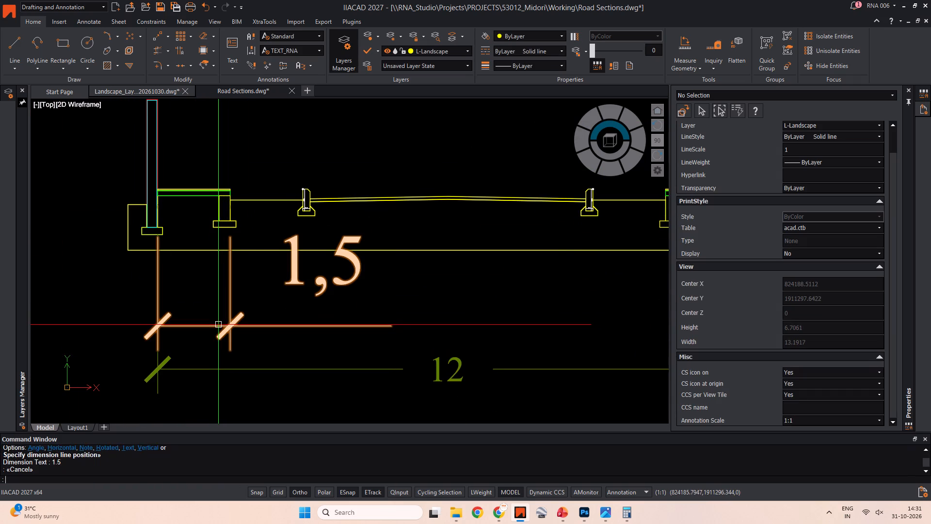
{"action": "key", "text": "Escape"}
Match the footpath dimension's properties to those of the wall-to-wall dimension.
{"action": "key", "text": "m"}
{"action": "key", "text": "a"}
{"action": "key", "text": "space"}
{"action": "left_click", "coordinate": [276, 368]}
{"action": "left_click_drag", "start_coordinate": [295, 340], "coordinate": [275, 318]}
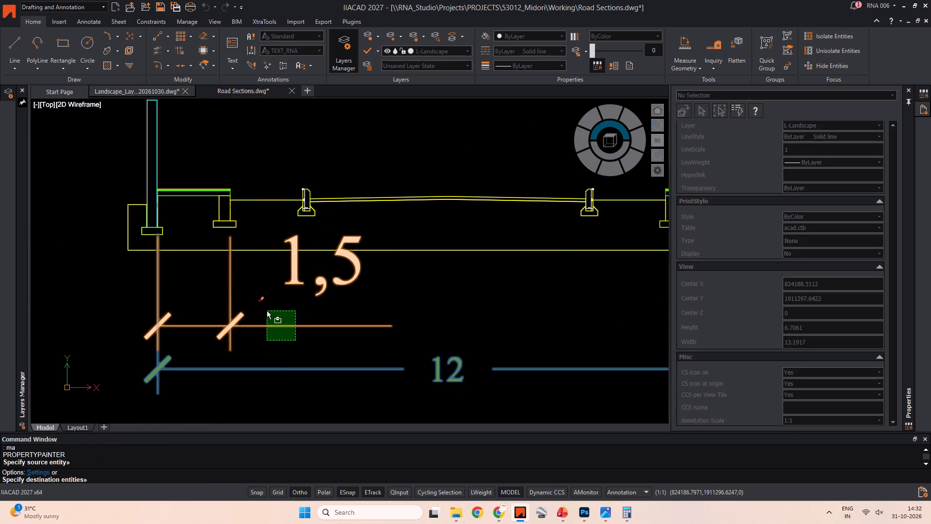
{"action": "left_click", "coordinate": [265, 309]}
{"action": "key", "text": "Escape"}
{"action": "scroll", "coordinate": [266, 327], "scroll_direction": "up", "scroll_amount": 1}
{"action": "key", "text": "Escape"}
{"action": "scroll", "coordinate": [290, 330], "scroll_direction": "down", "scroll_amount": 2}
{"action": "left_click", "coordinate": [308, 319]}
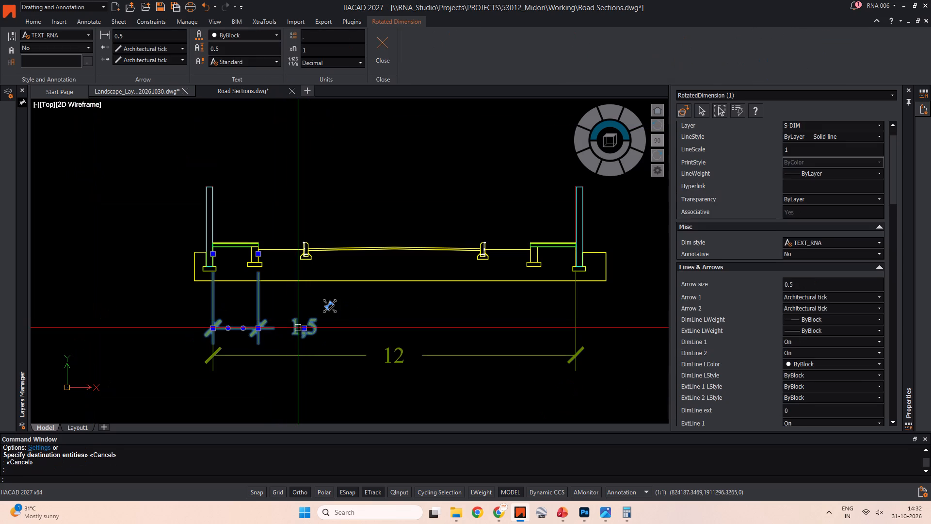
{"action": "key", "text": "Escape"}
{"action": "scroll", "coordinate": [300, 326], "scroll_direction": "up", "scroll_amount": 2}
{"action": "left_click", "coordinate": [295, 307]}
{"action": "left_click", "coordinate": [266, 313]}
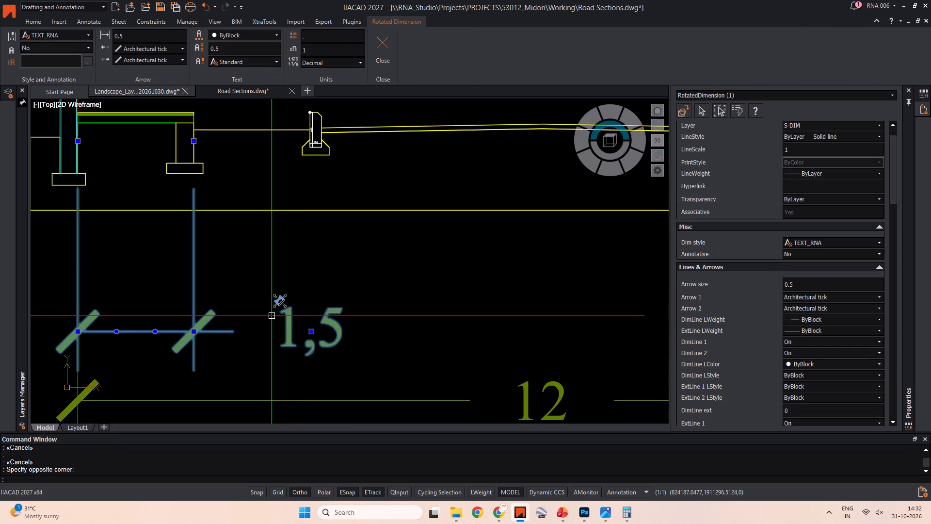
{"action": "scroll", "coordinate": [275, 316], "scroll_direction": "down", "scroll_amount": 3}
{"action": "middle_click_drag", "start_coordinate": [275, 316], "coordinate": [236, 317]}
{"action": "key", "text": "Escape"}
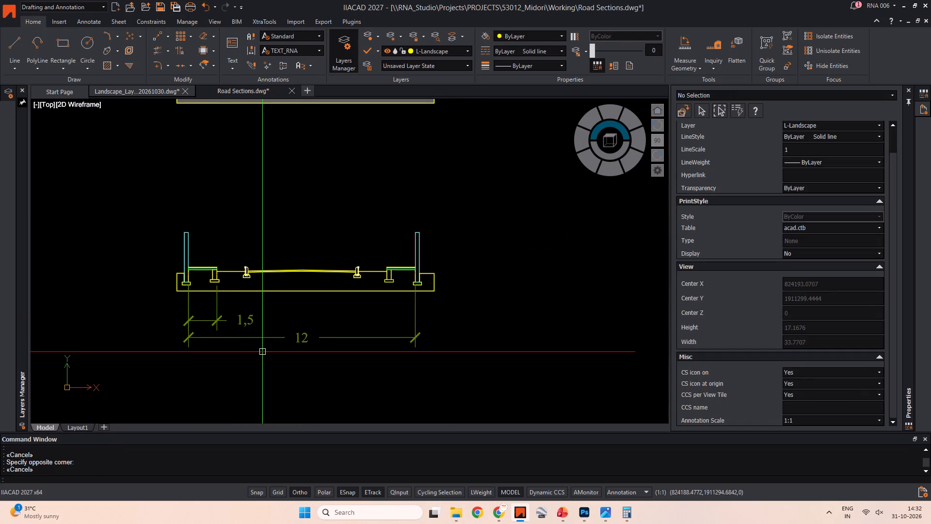
Set the arrow size of both the footpath and wall-to-wall dimensions to 0.2.
{"action": "left_click_drag", "start_coordinate": [260, 349], "coordinate": [254, 342]}
{"action": "left_click", "coordinate": [235, 312]}
{"action": "scroll", "coordinate": [825, 346], "scroll_direction": "down", "scroll_amount": 2}
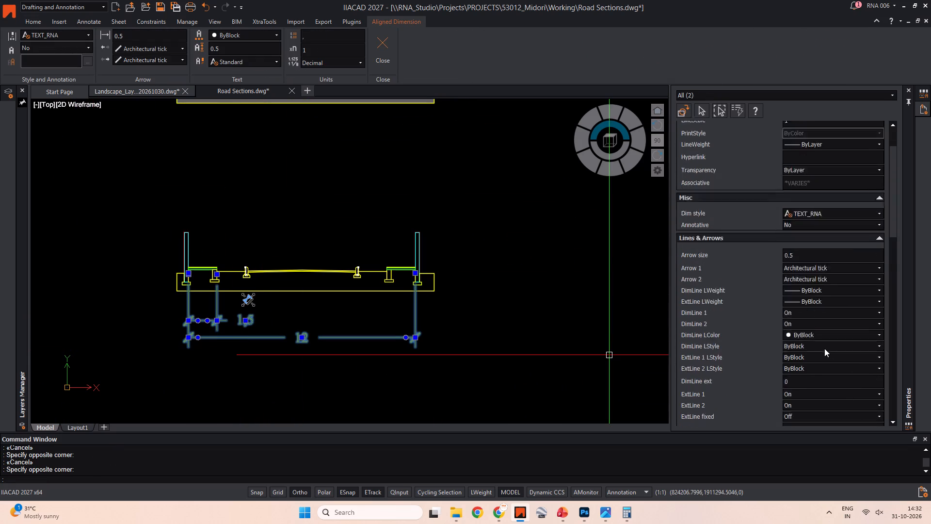
{"action": "scroll", "coordinate": [824, 348], "scroll_direction": "down", "scroll_amount": 7}
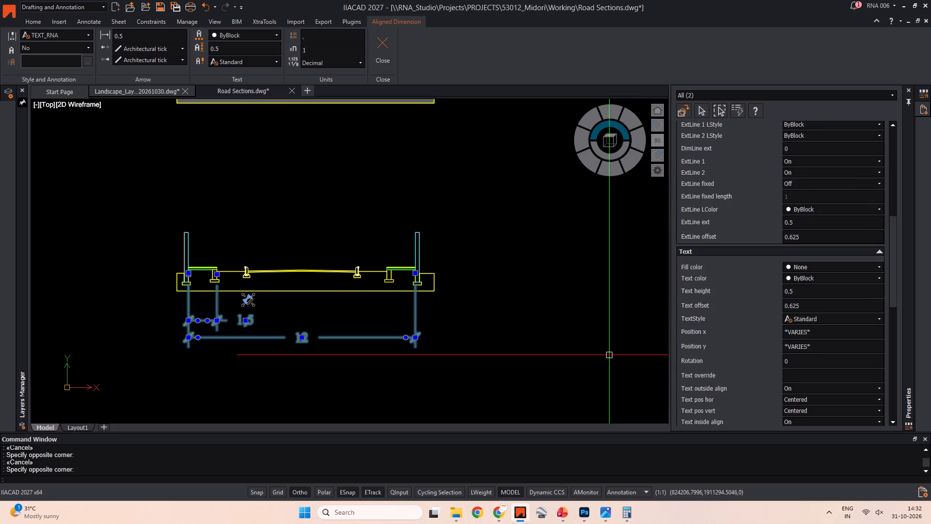
{"action": "scroll", "coordinate": [811, 349], "scroll_direction": "up", "scroll_amount": 6}
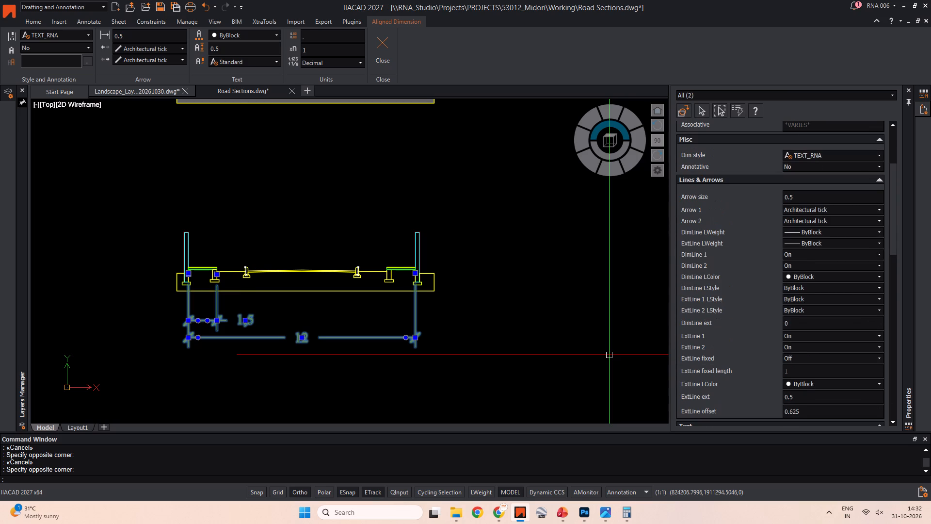
{"action": "left_click", "coordinate": [835, 227]}
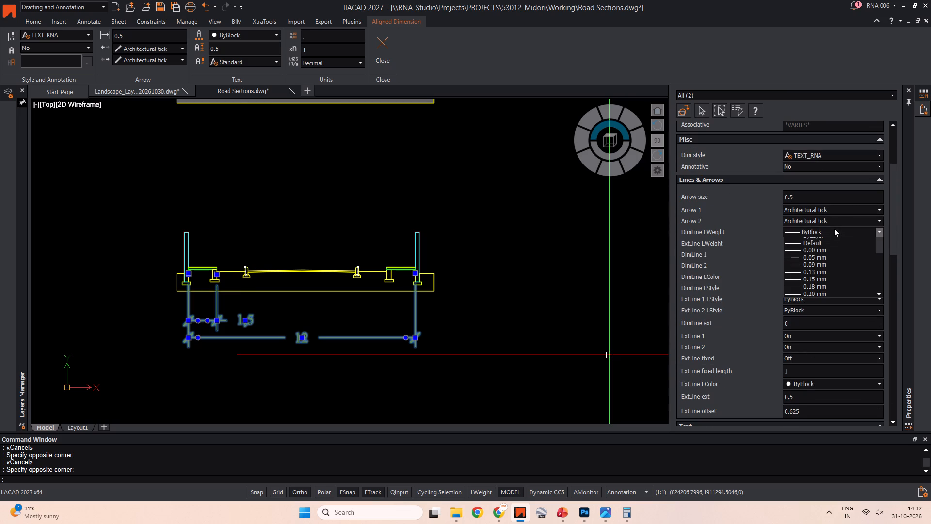
{"action": "left_click", "coordinate": [829, 234]}
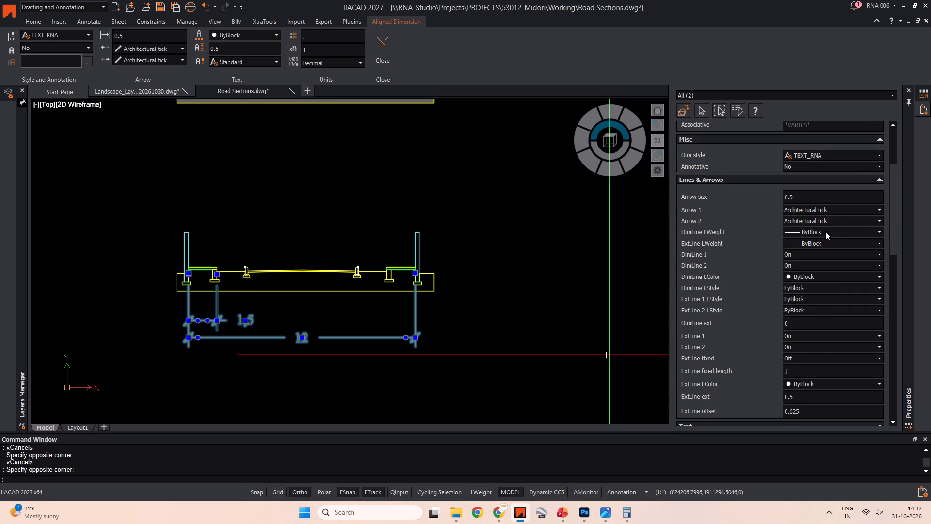
{"action": "left_click", "coordinate": [808, 193]}
{"action": "type", "text": ".2"}
{"action": "key", "text": "Return"}
{"action": "key", "text": "Escape"}
Set the wall-to-wall dimension's text height to 0.4.
{"action": "scroll", "coordinate": [241, 332], "scroll_direction": "up", "scroll_amount": 2}
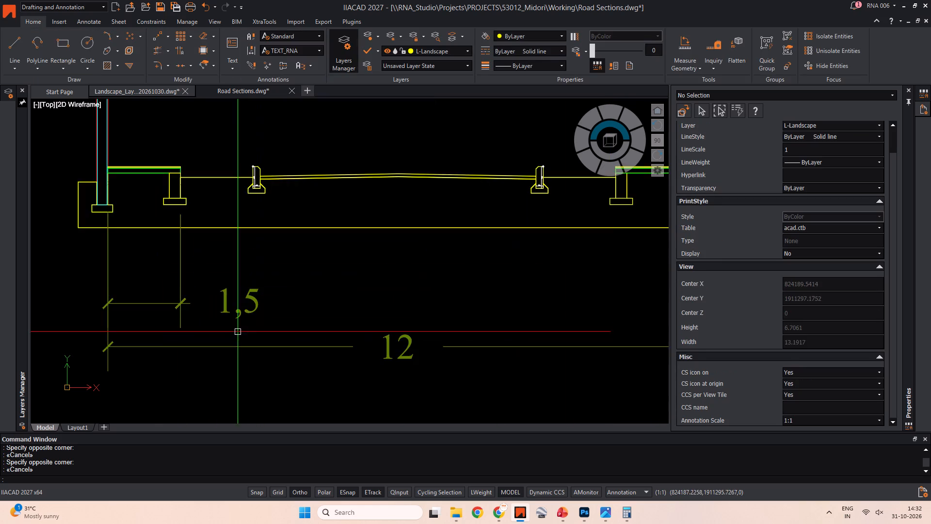
{"action": "middle_click_drag", "start_coordinate": [238, 331], "coordinate": [273, 299]}
{"action": "key", "text": "Escape"}
{"action": "left_click", "coordinate": [288, 258]}
{"action": "left_click", "coordinate": [258, 323], "text": "shift"}
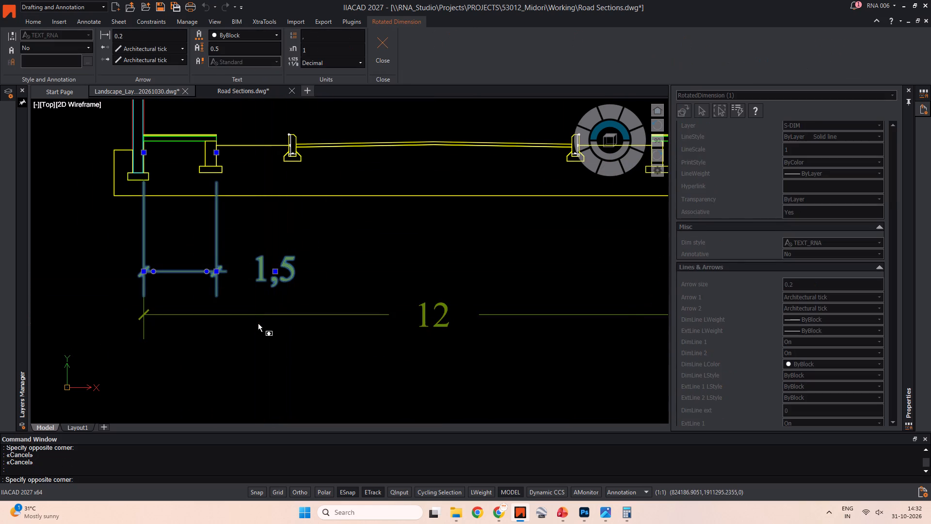
{"action": "left_click", "coordinate": [210, 268]}
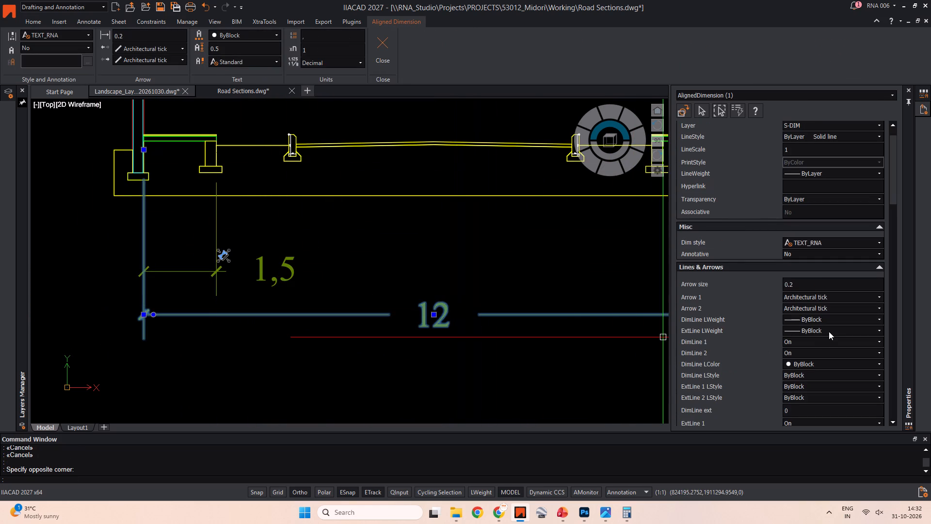
{"action": "scroll", "coordinate": [815, 334], "scroll_direction": "down", "scroll_amount": 7}
{"action": "left_click", "coordinate": [817, 351]}
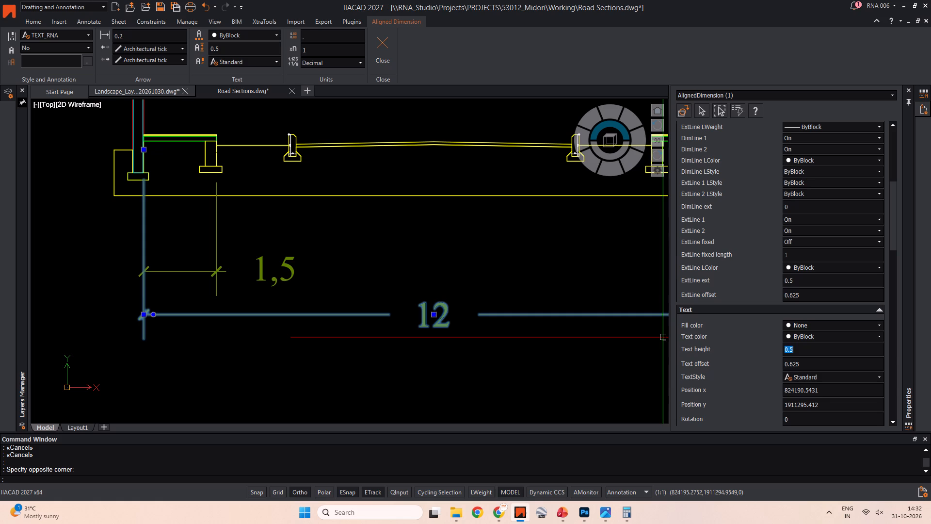
{"action": "type", "text": ".4"}
{"action": "key", "text": "Return"}
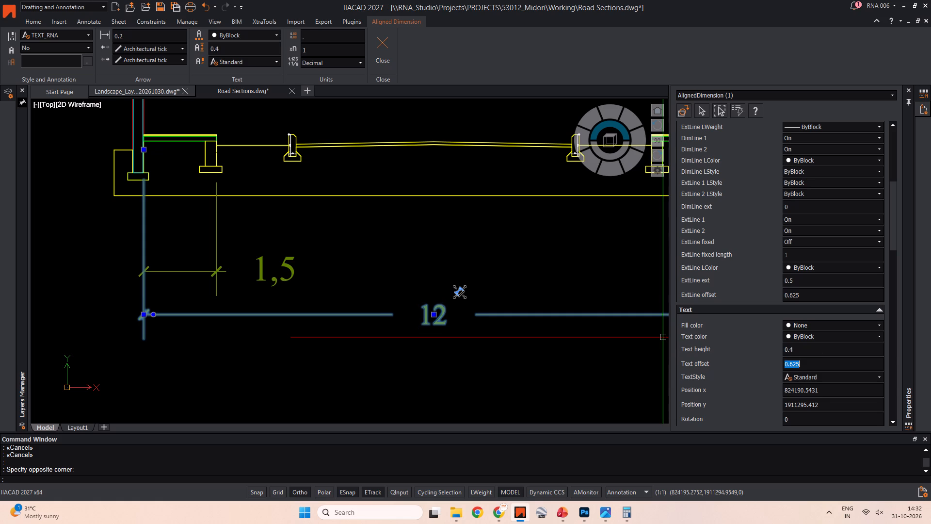
{"action": "key", "text": "Escape"}
{"action": "key", "text": "Escape"}
Match the footpath dimension's properties to the wall-to-wall dimension again.
{"action": "type", "text": "ma"}
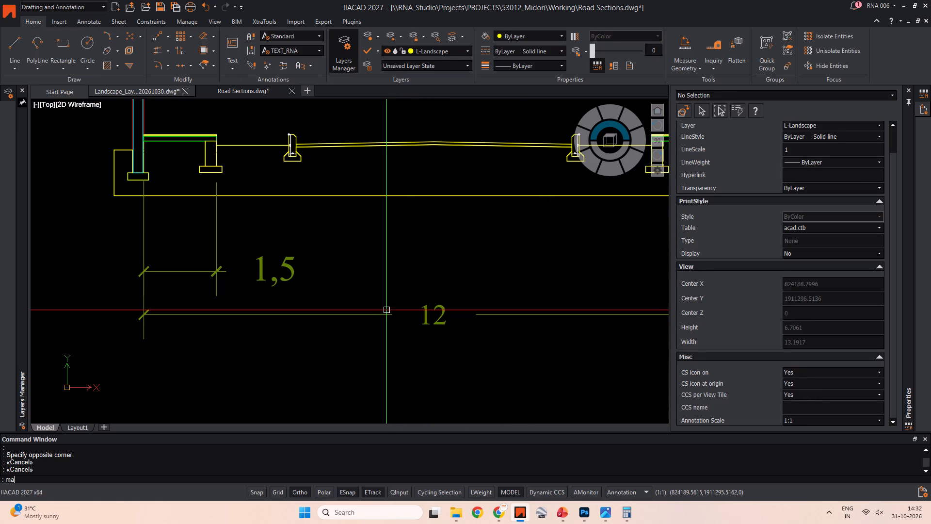
{"action": "key", "text": "space"}
{"action": "left_click", "coordinate": [366, 318]}
{"action": "left_click", "coordinate": [345, 313]}
{"action": "left_click_drag", "start_coordinate": [296, 292], "coordinate": [285, 280]}
{"action": "left_click", "coordinate": [266, 257]}
{"action": "key", "text": "Escape"}
Set the footpath dimension's decimal separator to a period.
{"action": "left_click", "coordinate": [272, 269]}
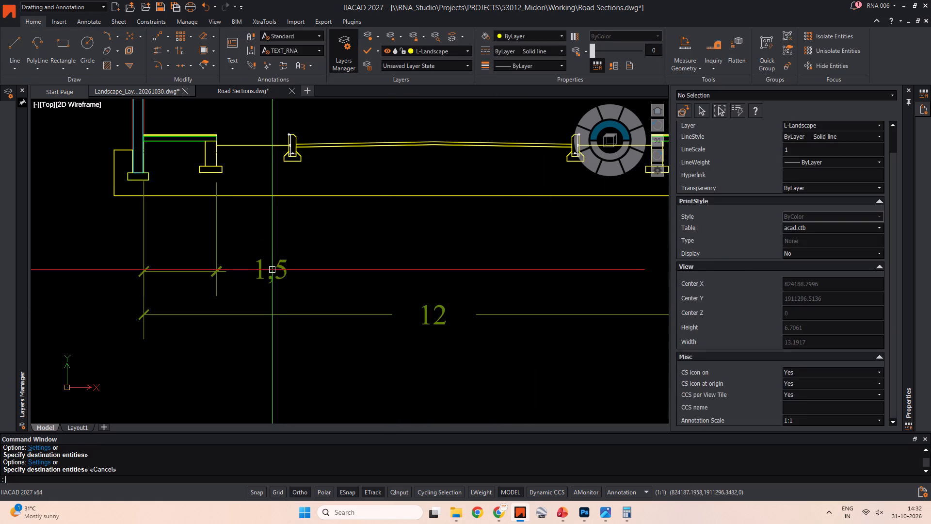
{"action": "left_click", "coordinate": [258, 286]}
{"action": "scroll", "coordinate": [794, 344], "scroll_direction": "down", "scroll_amount": 5}
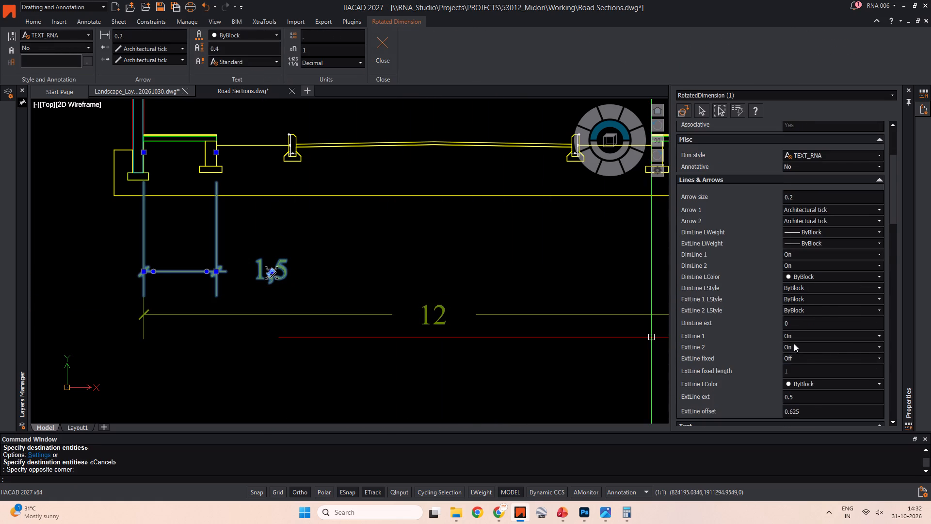
{"action": "scroll", "coordinate": [794, 344], "scroll_direction": "down", "scroll_amount": 10}
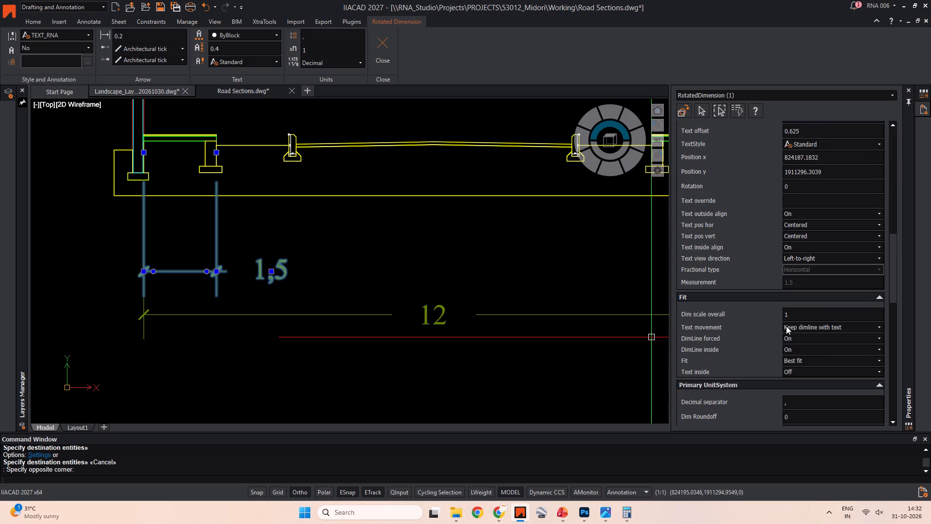
{"action": "scroll", "coordinate": [788, 320], "scroll_direction": "down", "scroll_amount": 5}
{"action": "left_click", "coordinate": [807, 261]}
{"action": "left_click", "coordinate": [807, 261]}
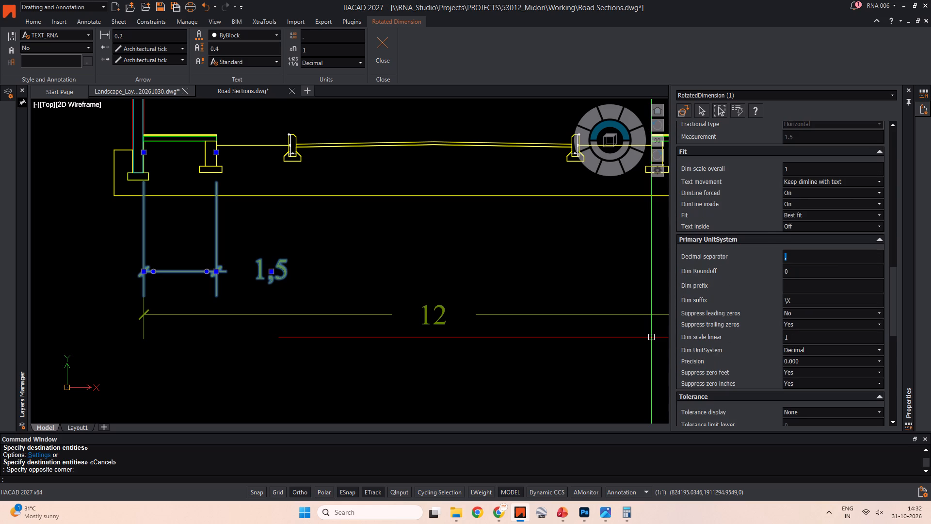
{"action": "left_click_drag", "start_coordinate": [808, 260], "coordinate": [736, 261]}
{"action": "key", "text": "period"}
{"action": "key", "text": "Return"}
{"action": "key", "text": "Escape"}
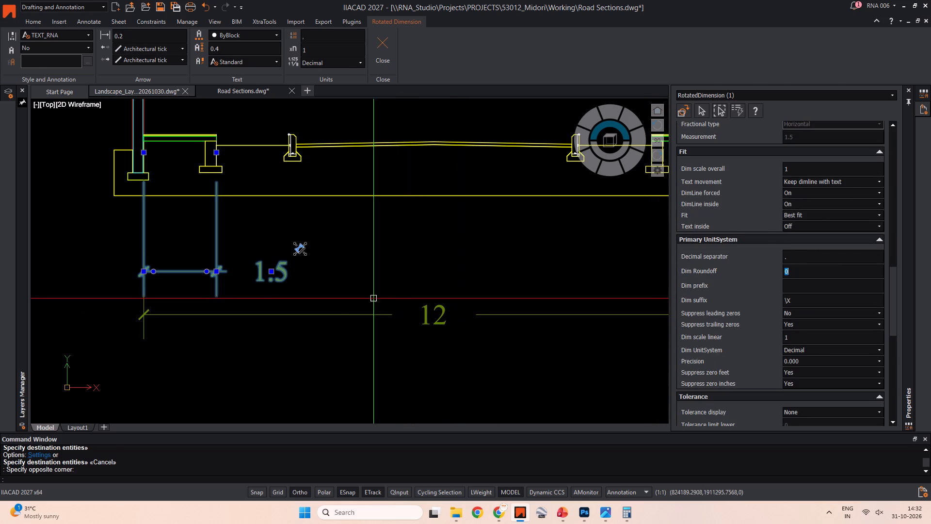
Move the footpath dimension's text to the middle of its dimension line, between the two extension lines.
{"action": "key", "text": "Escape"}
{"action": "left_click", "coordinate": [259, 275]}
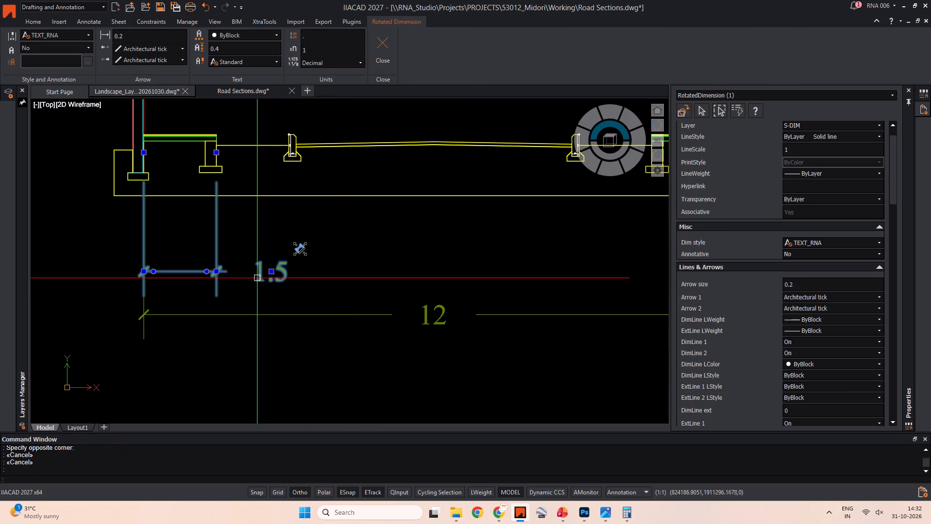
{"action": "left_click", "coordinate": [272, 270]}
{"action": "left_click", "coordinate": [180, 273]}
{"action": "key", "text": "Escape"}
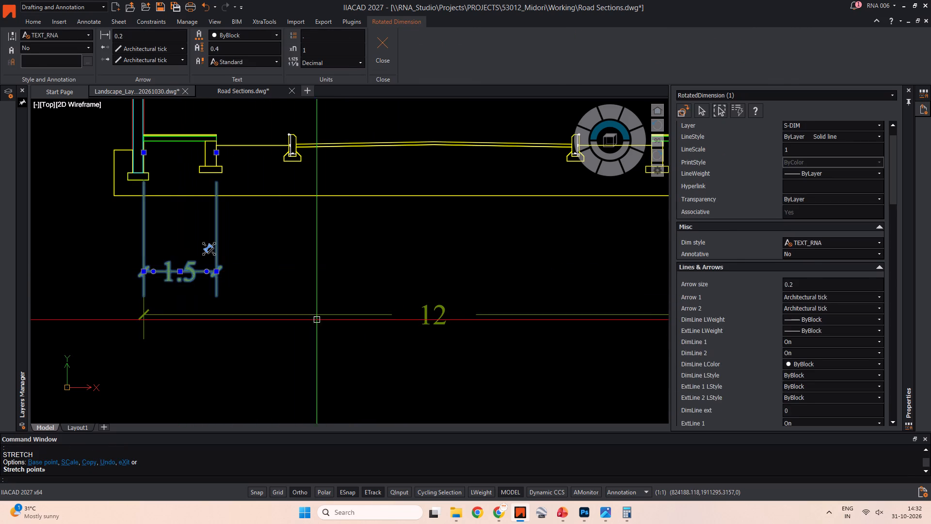
Examine the footpath dimension's text and fit properties.
{"action": "scroll", "coordinate": [321, 314], "scroll_direction": "down", "scroll_amount": 2}
{"action": "middle_click", "coordinate": [321, 314]}
{"action": "scroll", "coordinate": [246, 299], "scroll_direction": "up", "scroll_amount": 4}
{"action": "key", "text": "Escape"}
{"action": "scroll", "coordinate": [351, 328], "scroll_direction": "down", "scroll_amount": 2}
{"action": "middle_click_drag", "start_coordinate": [347, 325], "coordinate": [313, 323]}
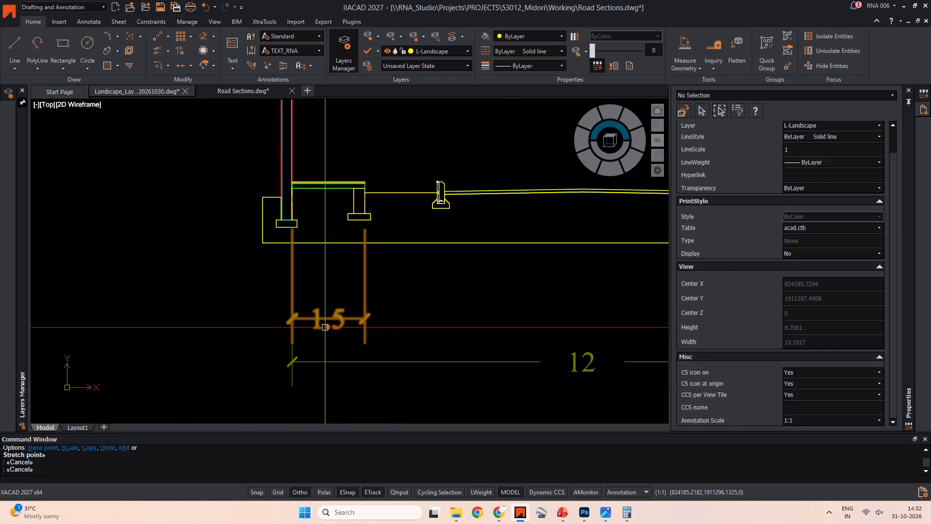
{"action": "left_click", "coordinate": [325, 327]}
{"action": "scroll", "coordinate": [895, 360], "scroll_direction": "down", "scroll_amount": 10}
{"action": "scroll", "coordinate": [829, 351], "scroll_direction": "down", "scroll_amount": 5}
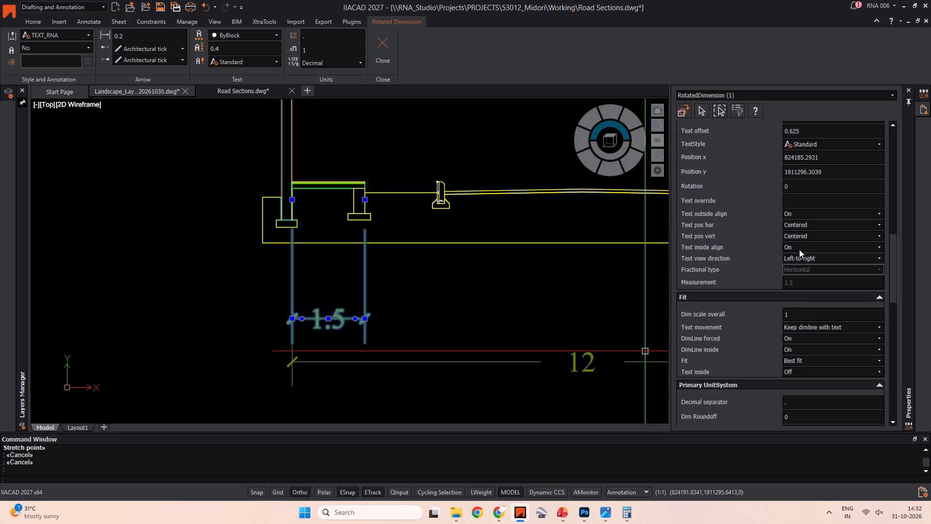
{"action": "scroll", "coordinate": [812, 266], "scroll_direction": "up", "scroll_amount": 4}
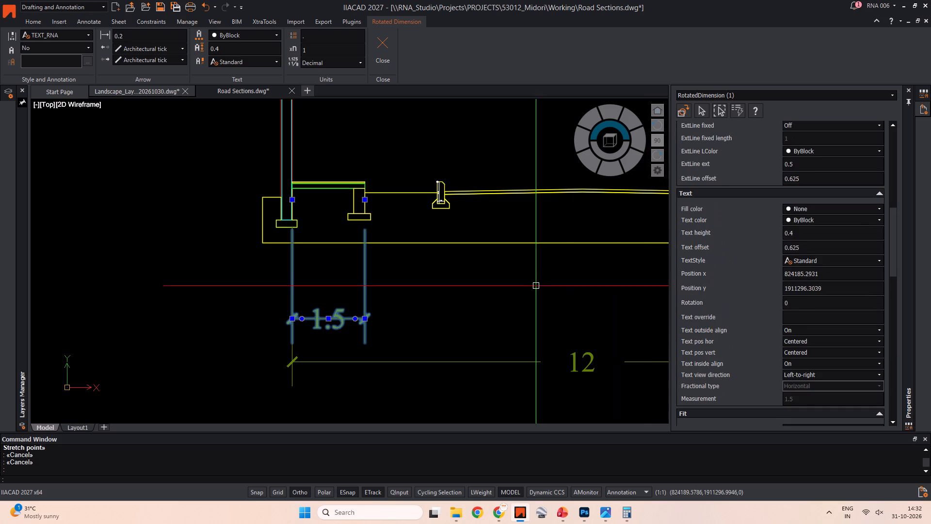
{"action": "left_click", "coordinate": [509, 285]}
{"action": "key", "text": "Escape"}
{"action": "key", "text": "Escape"}
{"action": "key", "text": "Escape"}
{"action": "middle_click_drag", "start_coordinate": [345, 331], "coordinate": [270, 364]}
{"action": "key", "text": "Escape"}
{"action": "key", "text": "Escape"}
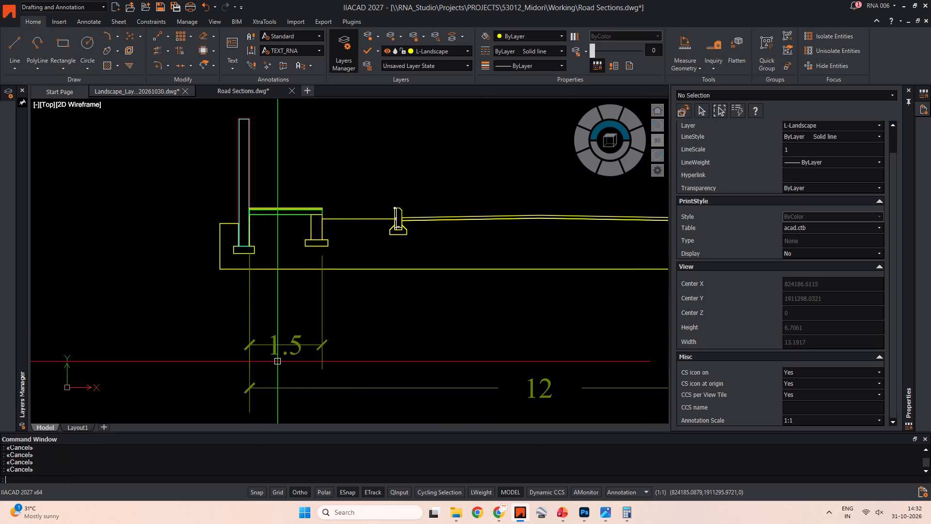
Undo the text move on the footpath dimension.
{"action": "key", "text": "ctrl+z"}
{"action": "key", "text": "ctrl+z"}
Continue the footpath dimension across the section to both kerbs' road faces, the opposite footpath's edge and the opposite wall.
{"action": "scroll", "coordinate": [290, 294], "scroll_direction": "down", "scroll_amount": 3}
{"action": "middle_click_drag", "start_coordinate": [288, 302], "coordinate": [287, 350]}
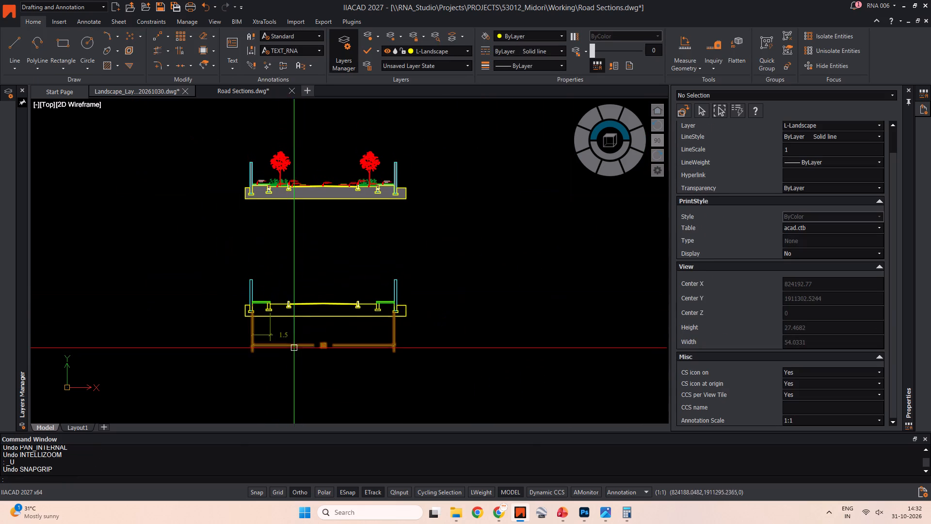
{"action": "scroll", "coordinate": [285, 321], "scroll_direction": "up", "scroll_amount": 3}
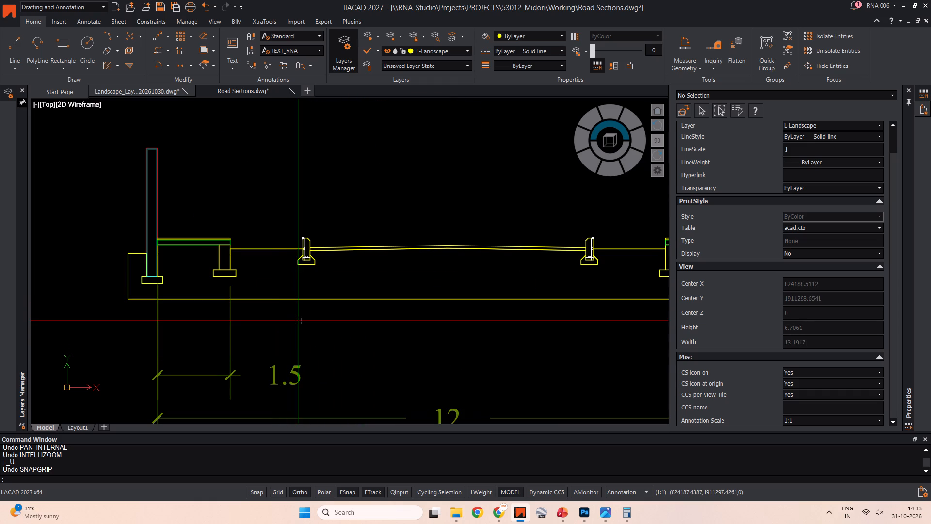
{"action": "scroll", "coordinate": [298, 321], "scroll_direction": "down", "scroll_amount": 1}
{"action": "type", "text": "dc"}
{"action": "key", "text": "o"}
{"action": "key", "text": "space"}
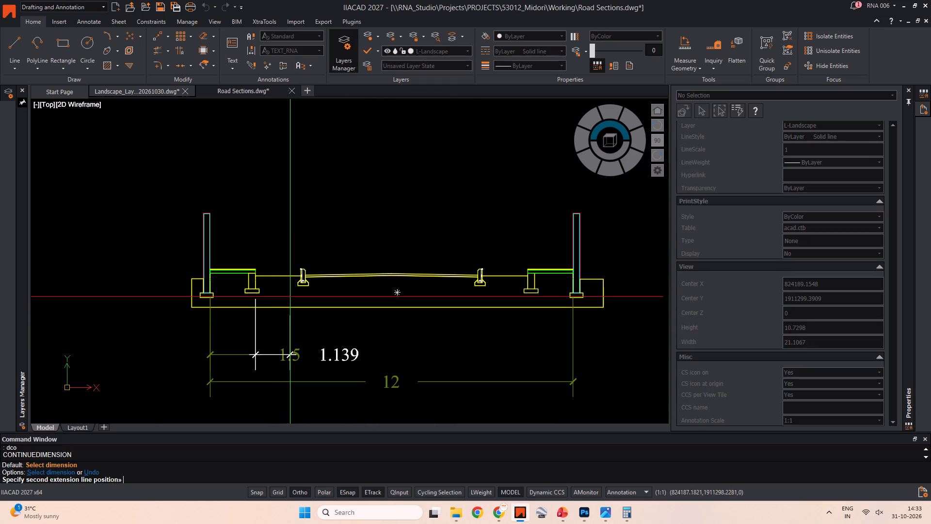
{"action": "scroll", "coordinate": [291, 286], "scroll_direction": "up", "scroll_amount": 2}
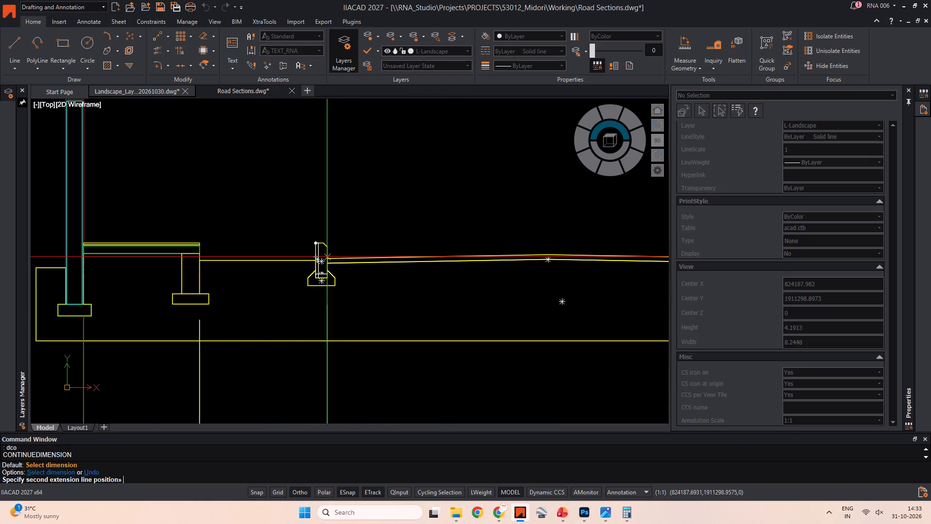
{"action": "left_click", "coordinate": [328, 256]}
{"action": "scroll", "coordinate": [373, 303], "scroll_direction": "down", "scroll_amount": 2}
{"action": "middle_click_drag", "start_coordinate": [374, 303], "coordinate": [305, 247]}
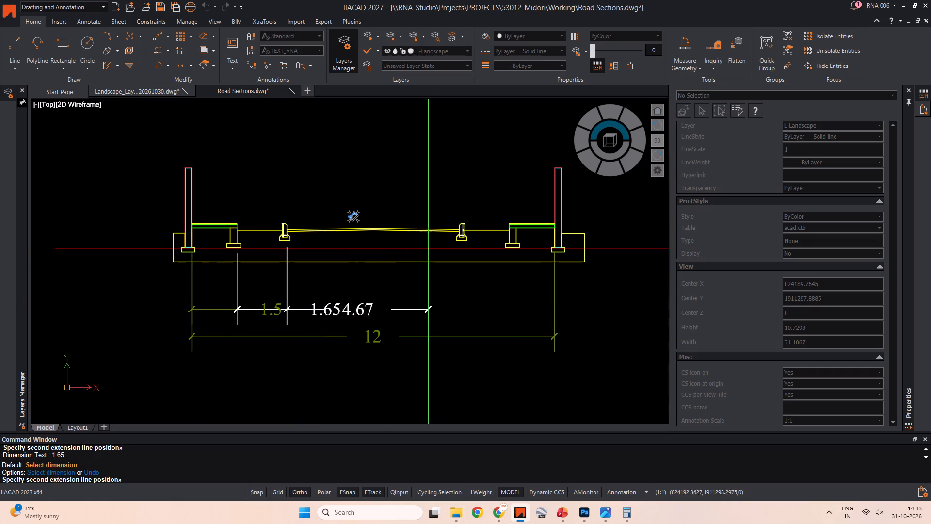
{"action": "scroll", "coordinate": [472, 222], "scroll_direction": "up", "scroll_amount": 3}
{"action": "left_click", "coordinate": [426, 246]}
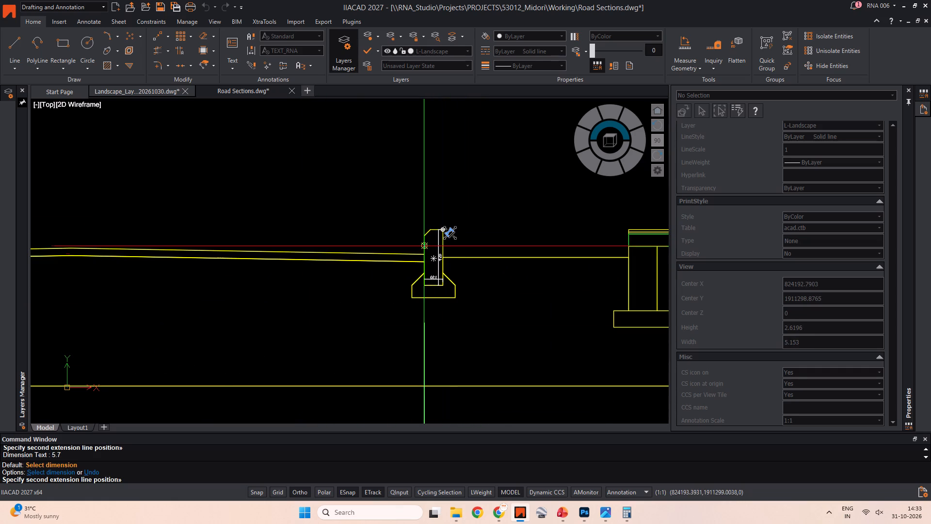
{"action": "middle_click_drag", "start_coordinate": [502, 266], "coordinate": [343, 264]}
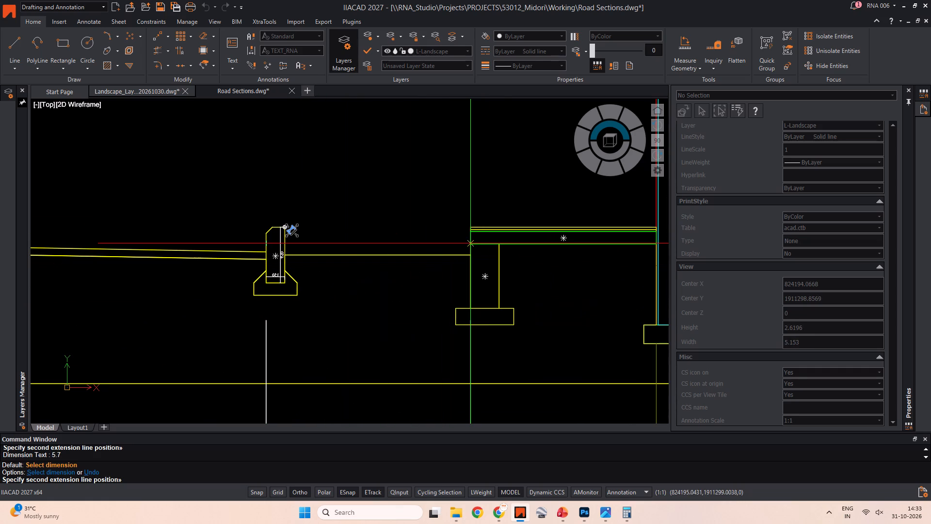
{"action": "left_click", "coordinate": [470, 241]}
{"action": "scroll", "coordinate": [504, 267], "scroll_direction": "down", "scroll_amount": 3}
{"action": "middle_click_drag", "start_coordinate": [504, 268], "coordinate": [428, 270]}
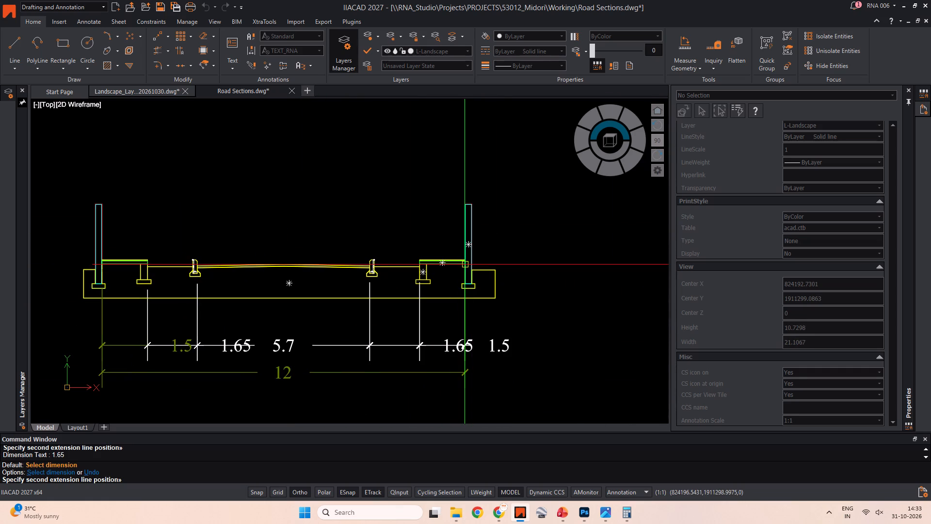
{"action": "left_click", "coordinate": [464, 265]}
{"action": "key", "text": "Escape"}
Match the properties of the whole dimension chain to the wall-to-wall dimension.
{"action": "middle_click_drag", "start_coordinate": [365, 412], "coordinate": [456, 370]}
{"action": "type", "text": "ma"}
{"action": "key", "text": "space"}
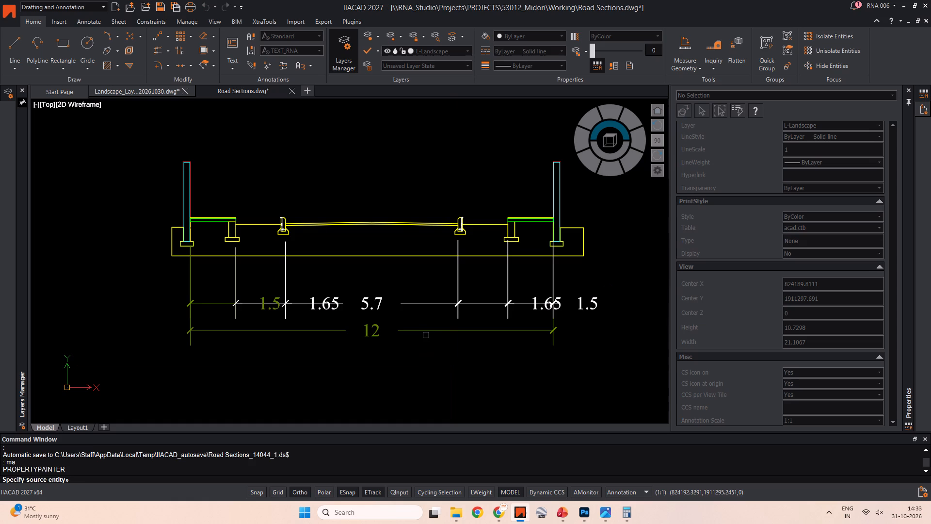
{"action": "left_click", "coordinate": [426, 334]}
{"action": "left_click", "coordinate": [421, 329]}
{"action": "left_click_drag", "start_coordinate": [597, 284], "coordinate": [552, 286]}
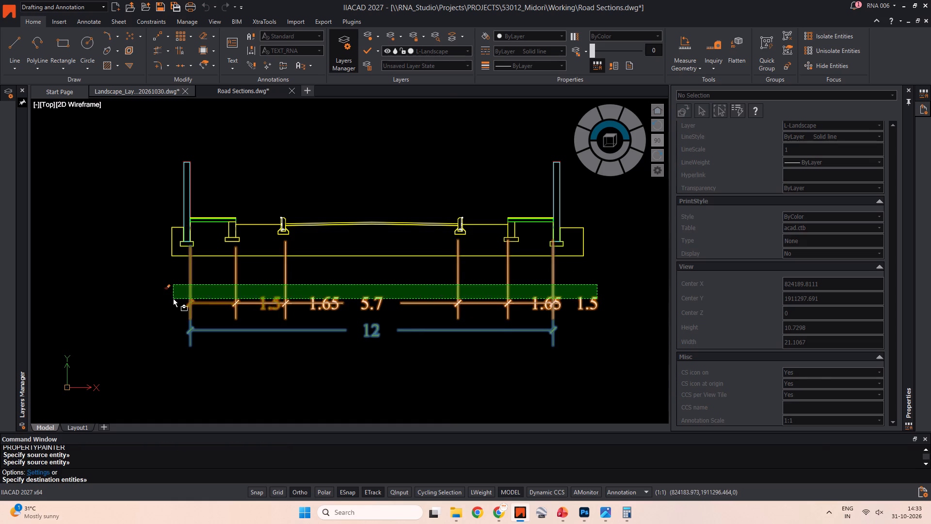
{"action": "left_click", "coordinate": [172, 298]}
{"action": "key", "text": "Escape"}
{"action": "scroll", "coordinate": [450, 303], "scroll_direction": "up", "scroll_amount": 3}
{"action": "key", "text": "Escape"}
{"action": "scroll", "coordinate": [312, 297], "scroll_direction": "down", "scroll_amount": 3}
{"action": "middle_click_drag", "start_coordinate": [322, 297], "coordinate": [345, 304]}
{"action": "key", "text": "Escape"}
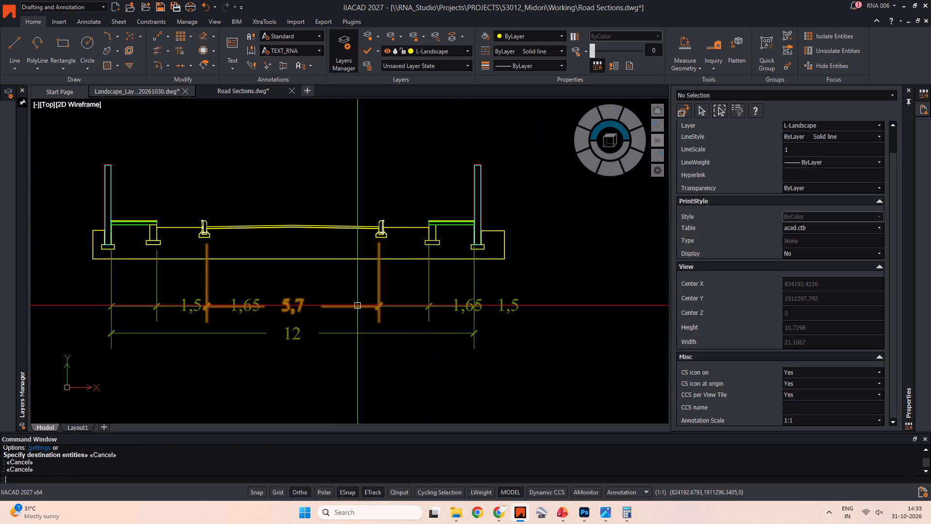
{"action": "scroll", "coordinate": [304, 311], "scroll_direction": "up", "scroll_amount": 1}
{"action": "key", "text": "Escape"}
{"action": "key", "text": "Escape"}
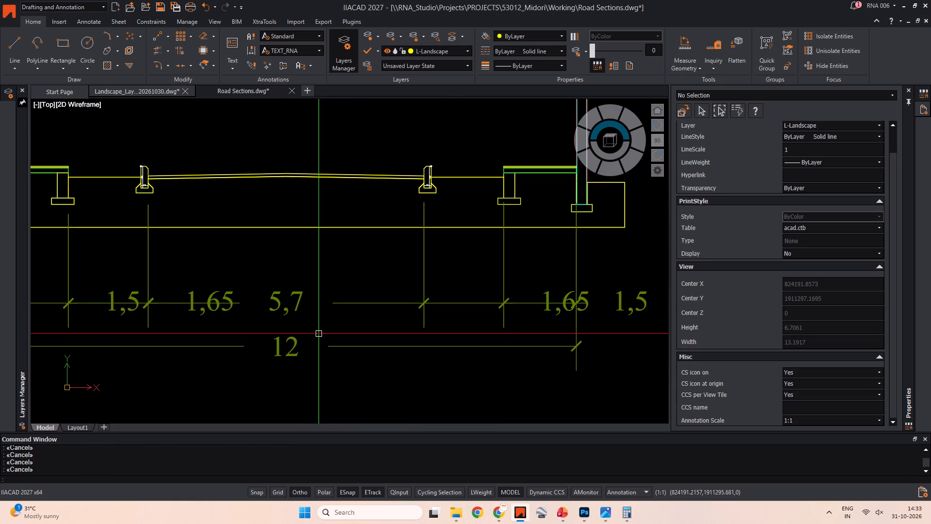
Delete all five chained dimensions above the wall-to-wall dimension, including the original footpath dimension.
{"action": "left_click_drag", "start_coordinate": [522, 323], "coordinate": [515, 321]}
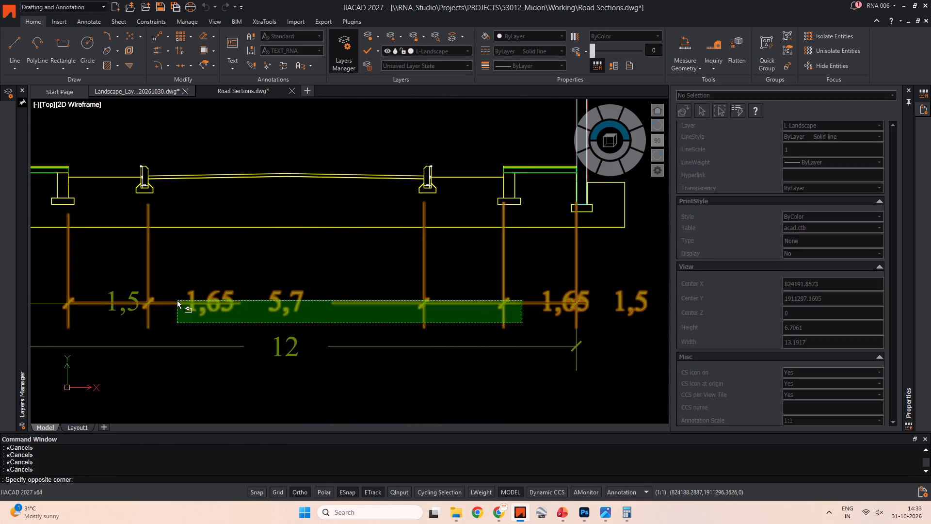
{"action": "middle_click_drag", "start_coordinate": [188, 300], "coordinate": [351, 298]}
{"action": "left_click", "coordinate": [184, 278]}
{"action": "scroll", "coordinate": [280, 296], "scroll_direction": "down", "scroll_amount": 1}
{"action": "middle_click_drag", "start_coordinate": [280, 296], "coordinate": [220, 294]}
{"action": "key", "text": "Delete"}
{"action": "scroll", "coordinate": [272, 283], "scroll_direction": "down", "scroll_amount": 2}
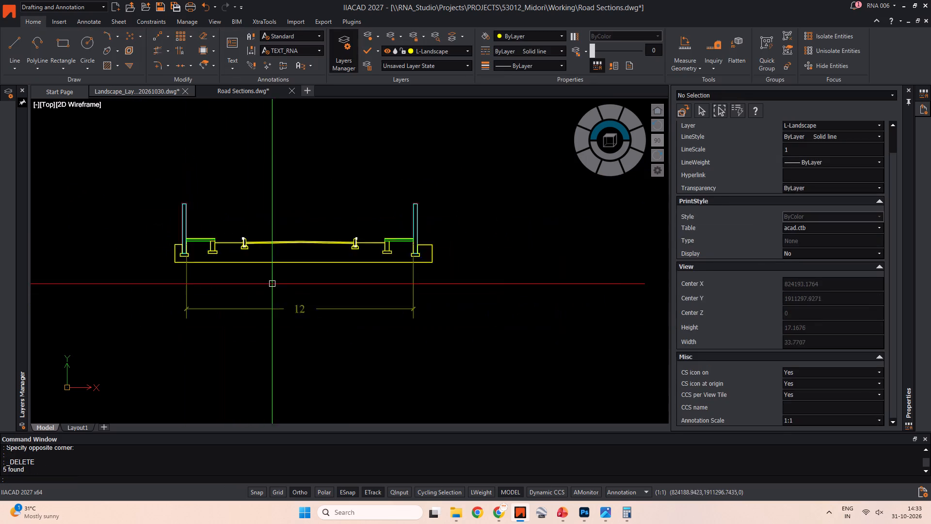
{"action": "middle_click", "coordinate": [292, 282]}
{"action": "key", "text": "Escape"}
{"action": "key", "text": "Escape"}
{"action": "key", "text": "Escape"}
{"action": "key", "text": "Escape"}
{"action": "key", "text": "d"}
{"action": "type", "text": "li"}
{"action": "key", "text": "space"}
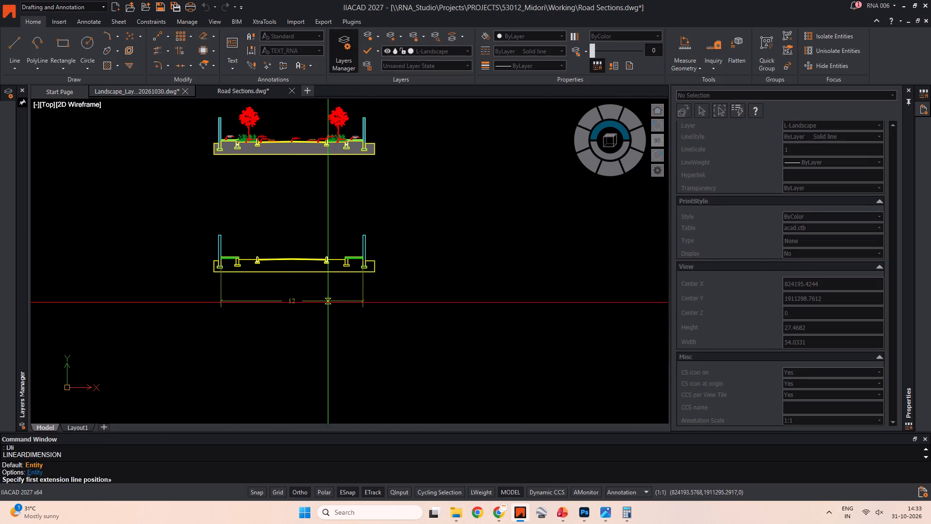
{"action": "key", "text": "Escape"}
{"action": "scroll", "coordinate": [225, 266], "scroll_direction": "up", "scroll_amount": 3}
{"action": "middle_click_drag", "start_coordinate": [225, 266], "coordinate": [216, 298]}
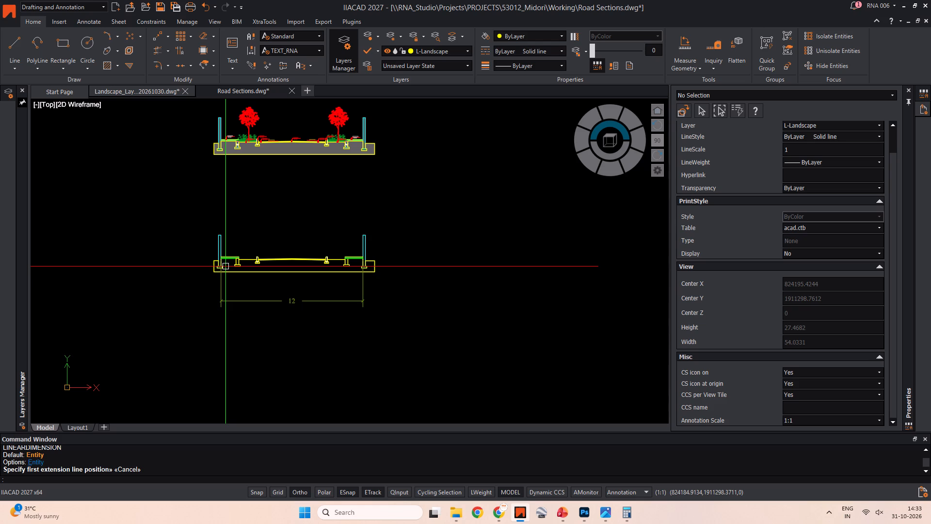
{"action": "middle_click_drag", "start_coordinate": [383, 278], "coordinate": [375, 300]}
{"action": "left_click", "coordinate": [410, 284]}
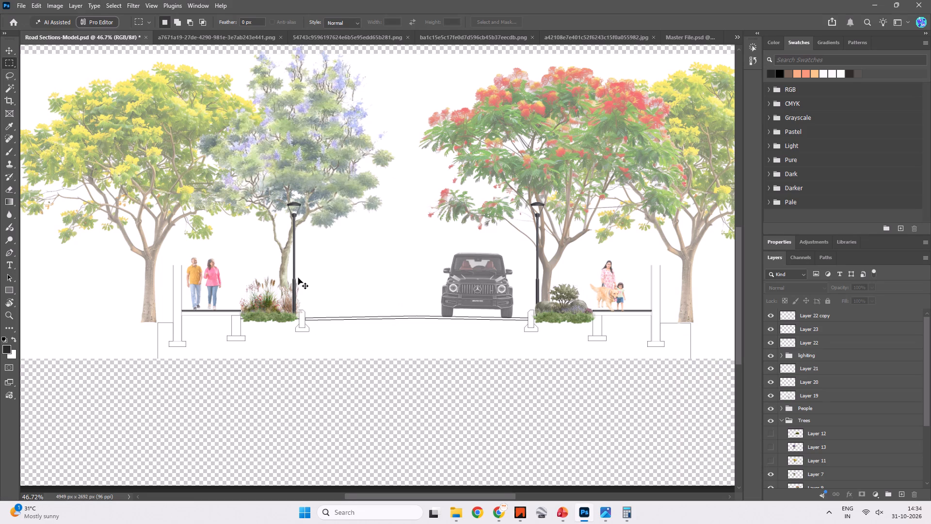
Examine the composed road section in Photoshop from wall to wall, including the trees, planting, footpaths and road edges.
{"action": "scroll", "coordinate": [305, 269], "scroll_direction": "down", "scroll_amount": 4, "text": "ctrl"}
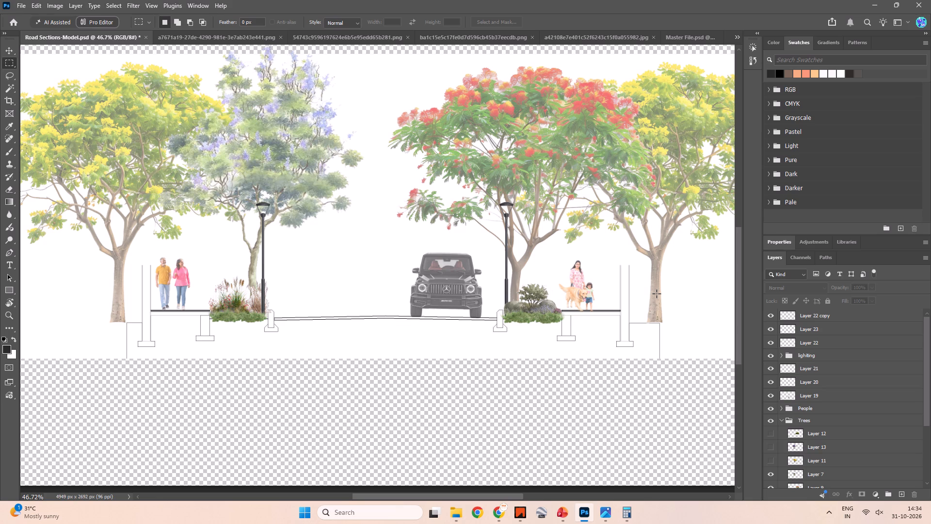
{"action": "key", "text": "space"}
{"action": "key", "text": "space"}
{"action": "key", "text": "space"}
{"action": "key", "text": "space"}
{"action": "key", "text": "space"}
{"action": "key", "text": "space"}
{"action": "key", "text": "space"}
{"action": "key", "text": "space"}
{"action": "key", "text": "space"}
{"action": "key", "text": "space"}
{"action": "key", "text": "space"}
{"action": "key", "text": "space"}
{"action": "key", "text": "space"}
{"action": "key", "text": "space"}
{"action": "key", "text": "space"}
{"action": "key", "text": "space"}
{"action": "key", "text": "space"}
{"action": "key", "text": "space"}
{"action": "key", "text": "space"}
{"action": "key", "text": "space"}
{"action": "left_click_drag", "start_coordinate": [605, 296], "coordinate": [456, 330]}
{"action": "key", "text": "space"}
{"action": "key", "text": "space"}
{"action": "key", "text": "space"}
{"action": "key", "text": "space"}
{"action": "key", "text": "space"}
{"action": "key", "text": "space"}
{"action": "key", "text": "space"}
{"action": "key", "text": "space"}
{"action": "key", "text": "space"}
{"action": "key", "text": "space"}
{"action": "key", "text": "space"}
{"action": "key", "text": "space"}
{"action": "key", "text": "space"}
{"action": "key", "text": "space"}
{"action": "key", "text": "space"}
{"action": "key", "text": "space"}
{"action": "left_click_drag", "start_coordinate": [451, 327], "coordinate": [441, 331]}
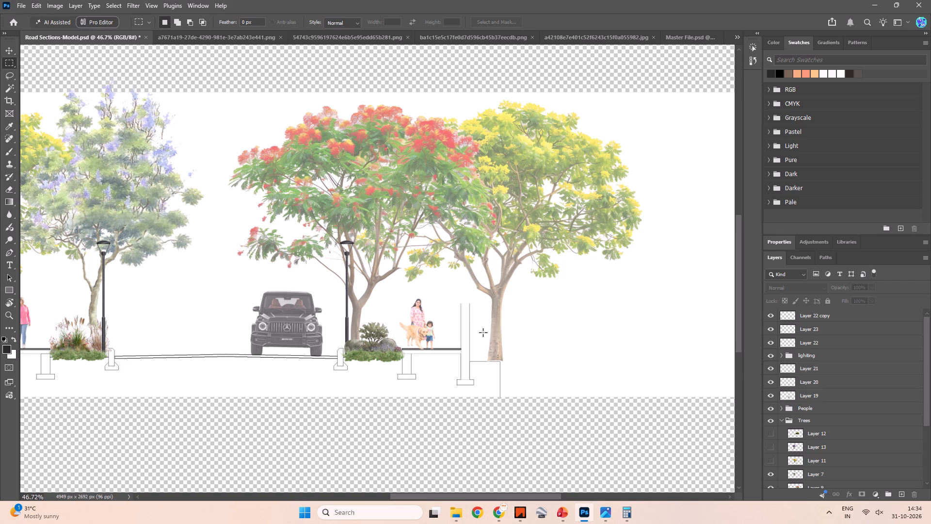
{"action": "key", "text": "space"}
{"action": "key", "text": "space"}
{"action": "key", "text": "space"}
{"action": "key", "text": "space"}
{"action": "key", "text": "space"}
{"action": "key", "text": "space"}
{"action": "key", "text": "space"}
{"action": "key", "text": "space"}
{"action": "key", "text": "space"}
{"action": "key", "text": "space"}
{"action": "key", "text": "space"}
{"action": "key", "text": "space"}
{"action": "key", "text": "space"}
{"action": "key", "text": "space"}
{"action": "key", "text": "space"}
{"action": "key", "text": "space"}
{"action": "key", "text": "space"}
{"action": "key", "text": "space"}
{"action": "key", "text": "space"}
{"action": "key", "text": "space"}
{"action": "left_click_drag", "start_coordinate": [471, 327], "coordinate": [632, 306]}
{"action": "left_click_drag", "start_coordinate": [276, 335], "coordinate": [253, 362]}
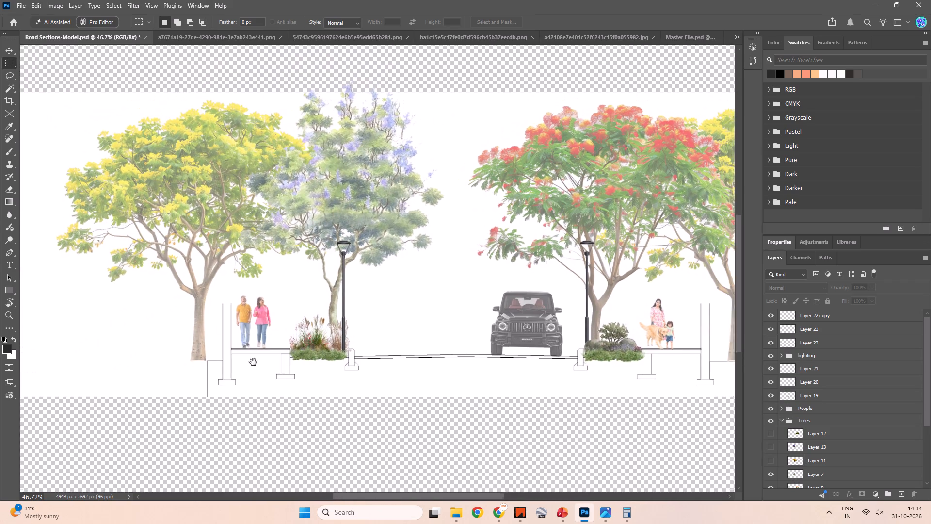
{"action": "left_click_drag", "start_coordinate": [253, 362], "coordinate": [280, 356]}
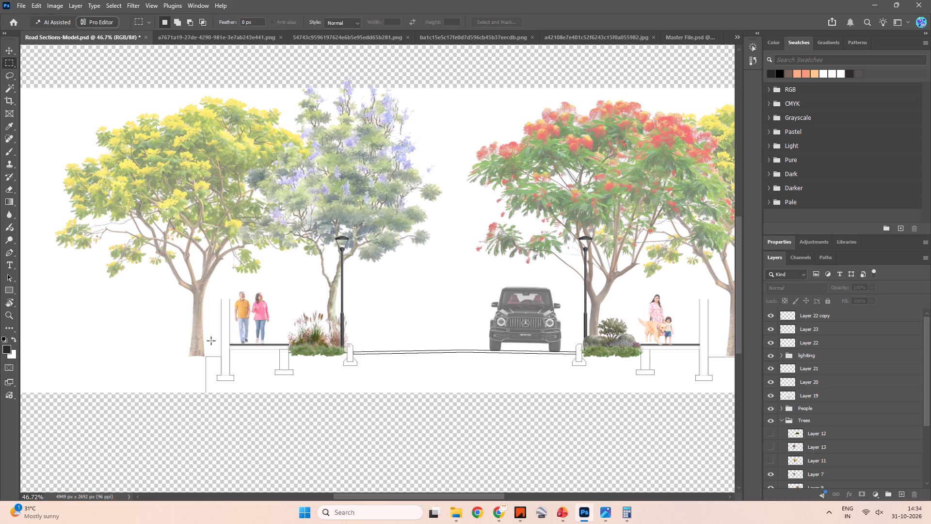
{"action": "scroll", "coordinate": [239, 355], "scroll_direction": "up", "scroll_amount": 5, "text": "alt"}
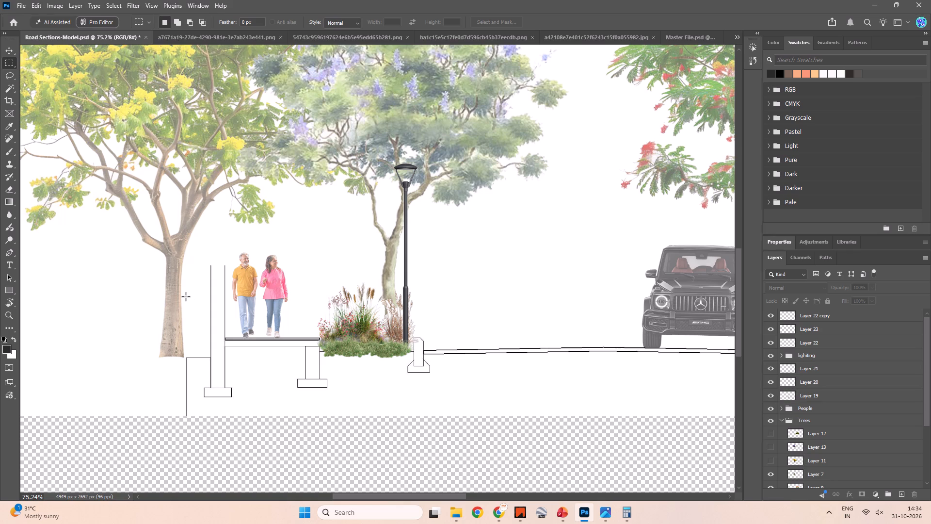
Examine the whole composed road section, from the outer yellow-flowering trees to the road, vehicle, planting and footpaths.
{"action": "scroll", "coordinate": [209, 274], "scroll_direction": "down", "scroll_amount": 7, "text": "alt"}
{"action": "key", "text": "space"}
{"action": "key", "text": "space"}
{"action": "key", "text": "space"}
{"action": "key", "text": "space"}
{"action": "key", "text": "space"}
{"action": "key", "text": "space"}
{"action": "key", "text": "space"}
{"action": "key", "text": "space"}
{"action": "key", "text": "space"}
{"action": "key", "text": "space"}
{"action": "key", "text": "space"}
{"action": "key", "text": "space"}
{"action": "key", "text": "space"}
{"action": "key", "text": "space"}
{"action": "key", "text": "space"}
{"action": "key", "text": "space"}
{"action": "key", "text": "space"}
{"action": "key", "text": "space"}
{"action": "key", "text": "space"}
{"action": "key", "text": "space"}
{"action": "left_click_drag", "start_coordinate": [404, 256], "coordinate": [341, 270]}
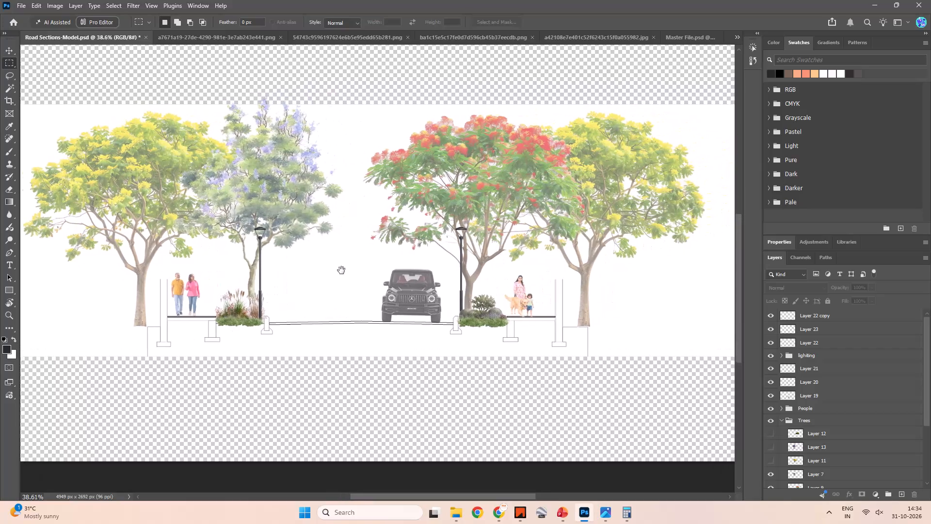
{"action": "left_click_drag", "start_coordinate": [341, 270], "coordinate": [341, 274]}
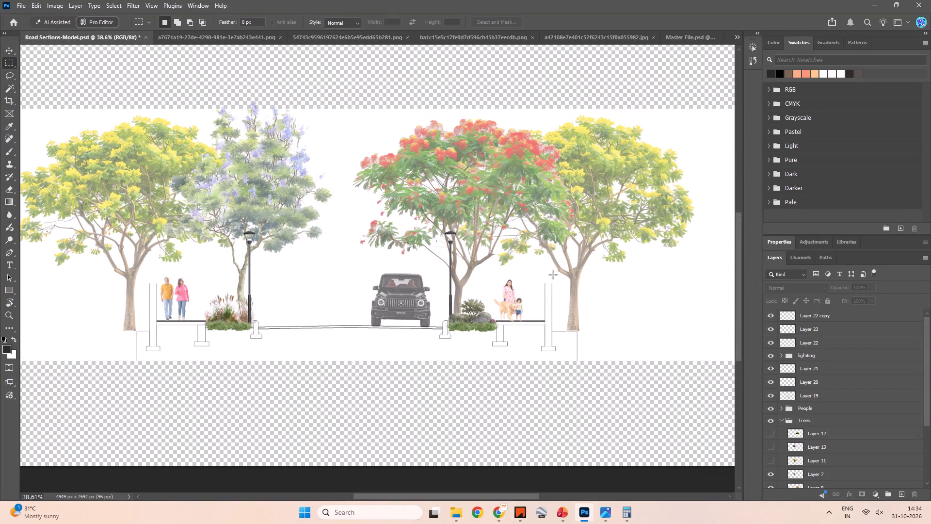
{"action": "key", "text": "space"}
{"action": "key", "text": "space"}
{"action": "key", "text": "space"}
{"action": "key", "text": "space"}
{"action": "key", "text": "space"}
{"action": "key", "text": "space"}
{"action": "key", "text": "space"}
{"action": "key", "text": "space"}
{"action": "key", "text": "space"}
{"action": "key", "text": "space"}
{"action": "key", "text": "space"}
{"action": "key", "text": "space"}
{"action": "key", "text": "space"}
{"action": "key", "text": "space"}
{"action": "key", "text": "space"}
{"action": "key", "text": "space"}
{"action": "key", "text": "space"}
{"action": "key", "text": "space"}
{"action": "key", "text": "space"}
{"action": "key", "text": "space"}
{"action": "left_click_drag", "start_coordinate": [484, 262], "coordinate": [481, 292]}
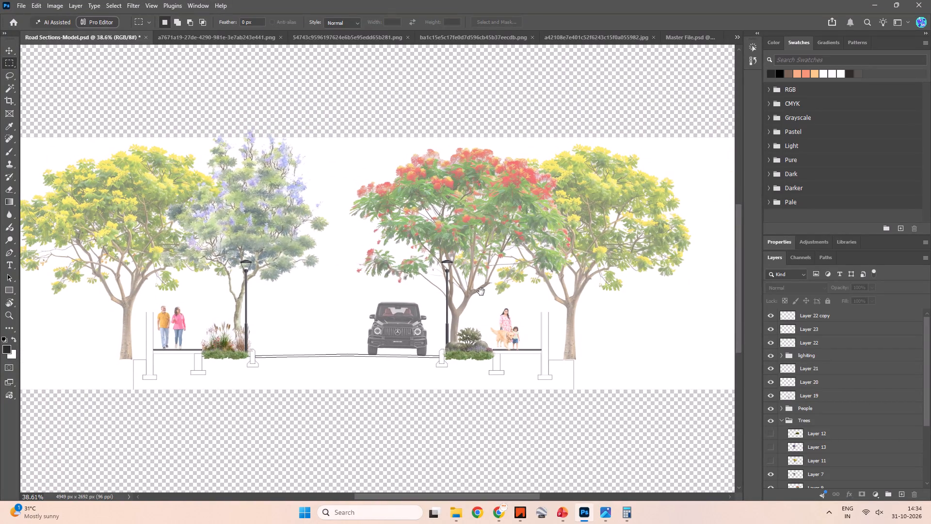
{"action": "left_click_drag", "start_coordinate": [481, 292], "coordinate": [481, 293]}
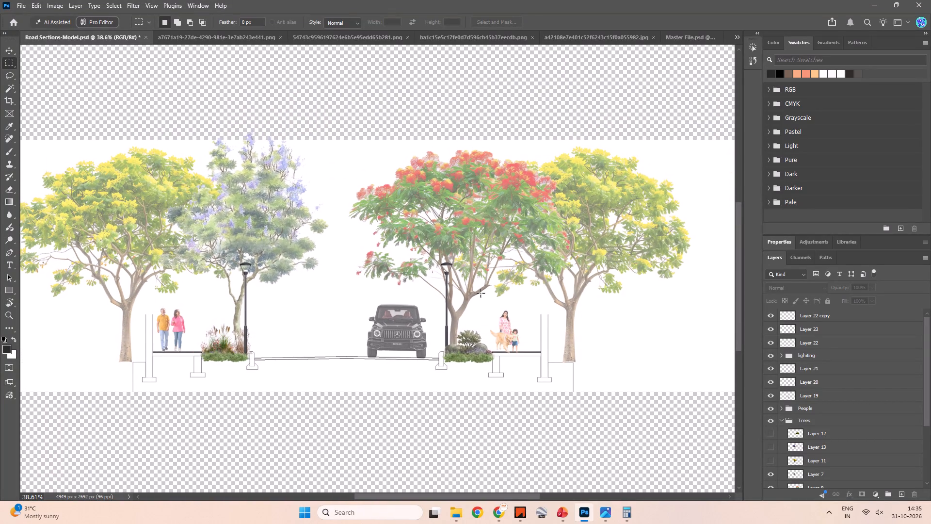
Show the hidden tree alternatives on Layer 12, Layer 13, Layer 11 and Layer 8 in the Trees group.
{"action": "scroll", "coordinate": [812, 408], "scroll_direction": "down", "scroll_amount": 5}
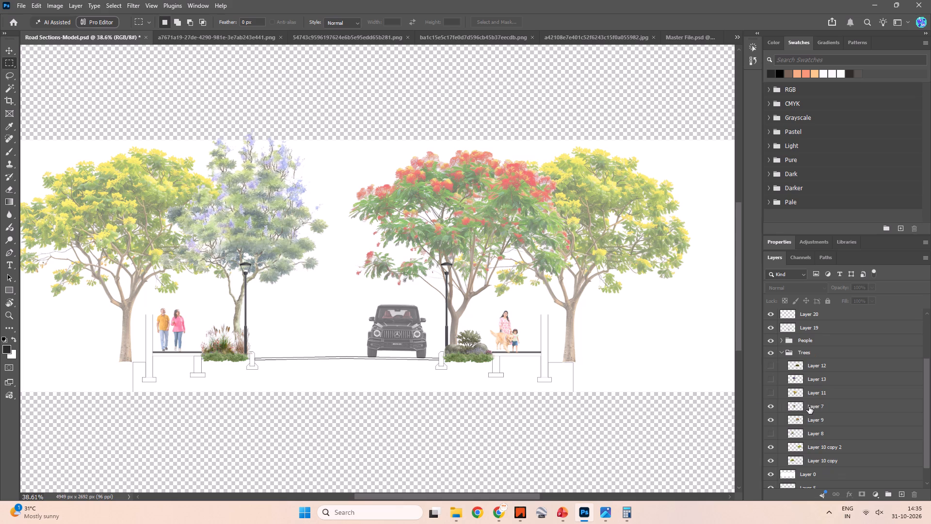
{"action": "left_click", "coordinate": [770, 366]}
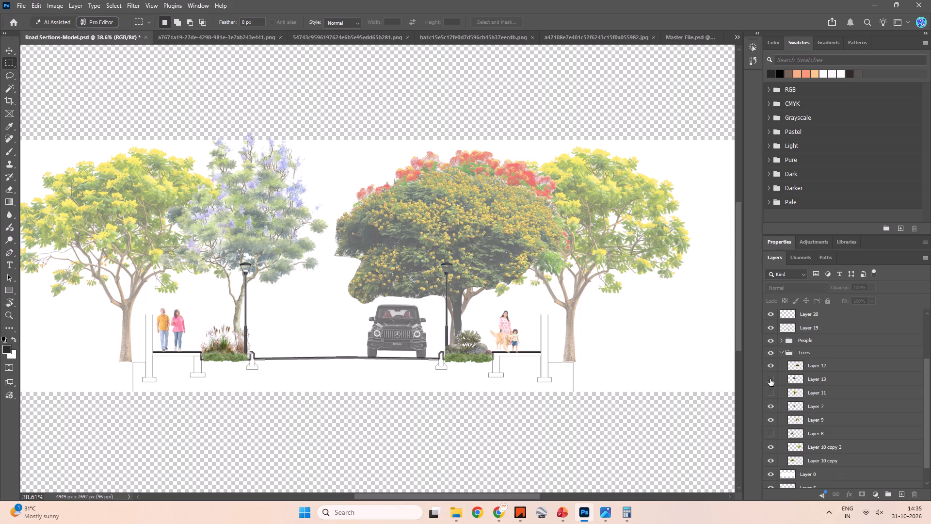
{"action": "left_click", "coordinate": [770, 379]}
{"action": "left_click", "coordinate": [771, 390]}
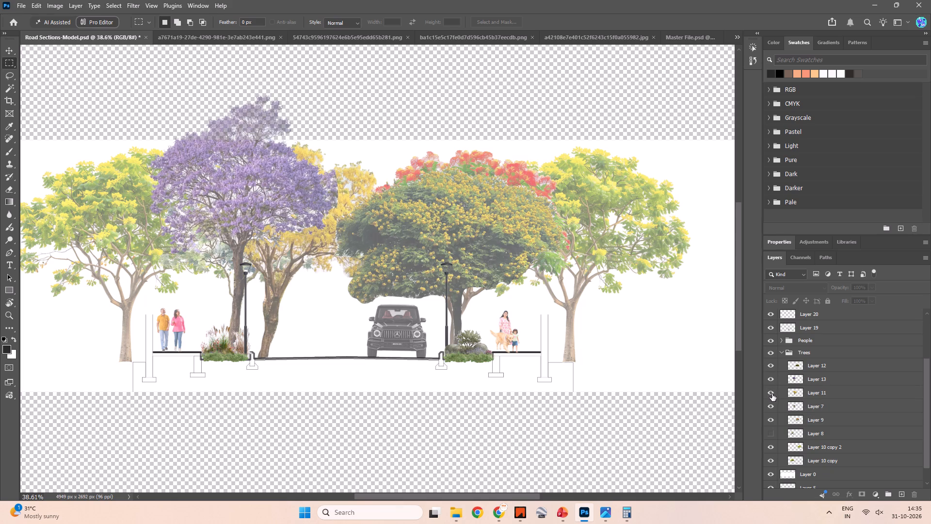
{"action": "left_click", "coordinate": [772, 429]}
Hide tree Layers 8, 9, 7 and 11, comparing the section with and without Layers 13 and 12 but keeping both shown.
{"action": "left_click", "coordinate": [772, 429]}
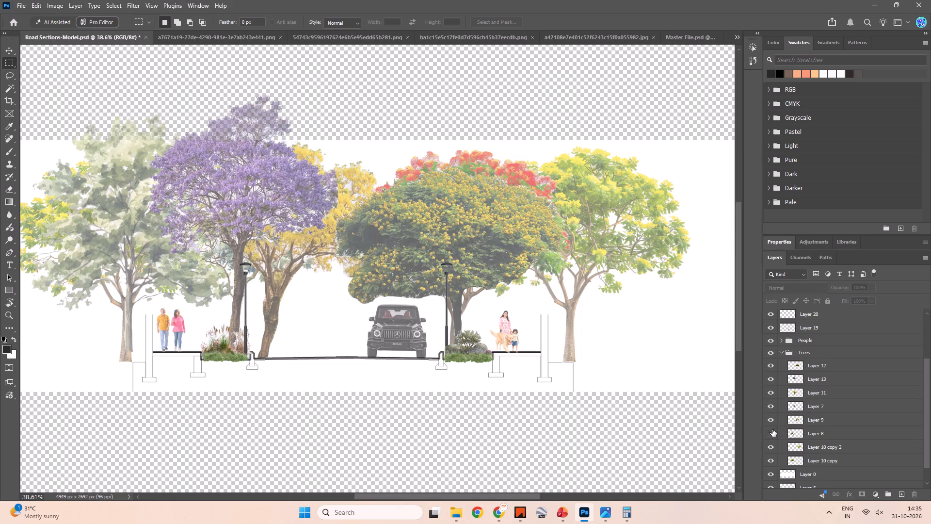
{"action": "left_click", "coordinate": [772, 422]}
{"action": "left_click", "coordinate": [771, 410]}
{"action": "left_click", "coordinate": [774, 394]}
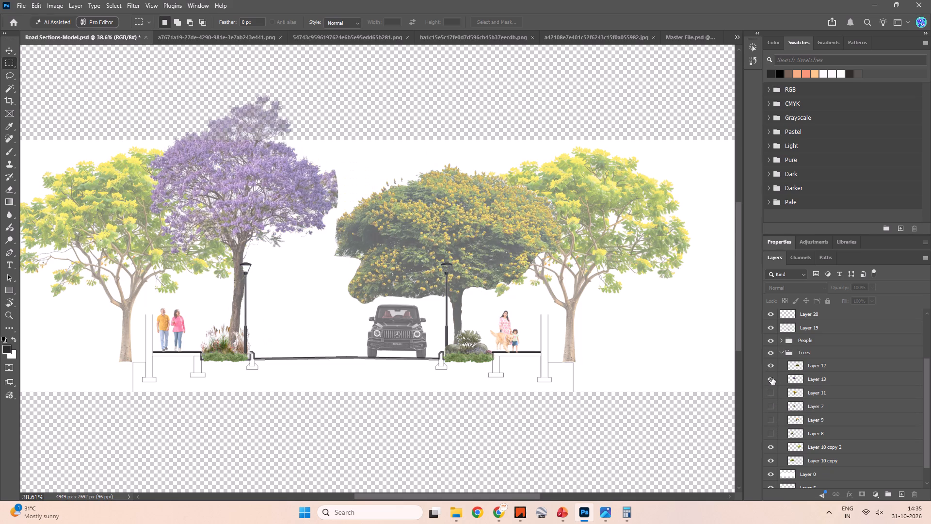
{"action": "left_click", "coordinate": [771, 377]}
{"action": "left_click", "coordinate": [771, 377]}
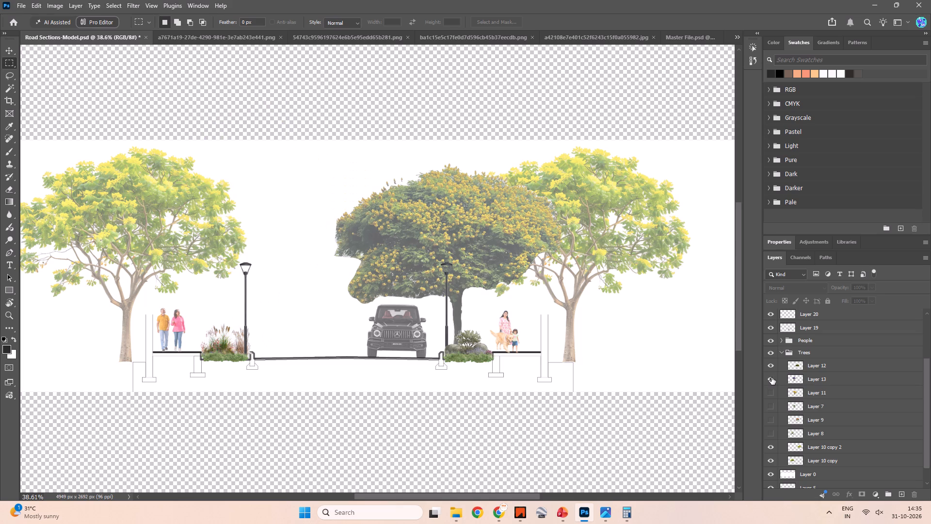
{"action": "left_click", "coordinate": [771, 368]}
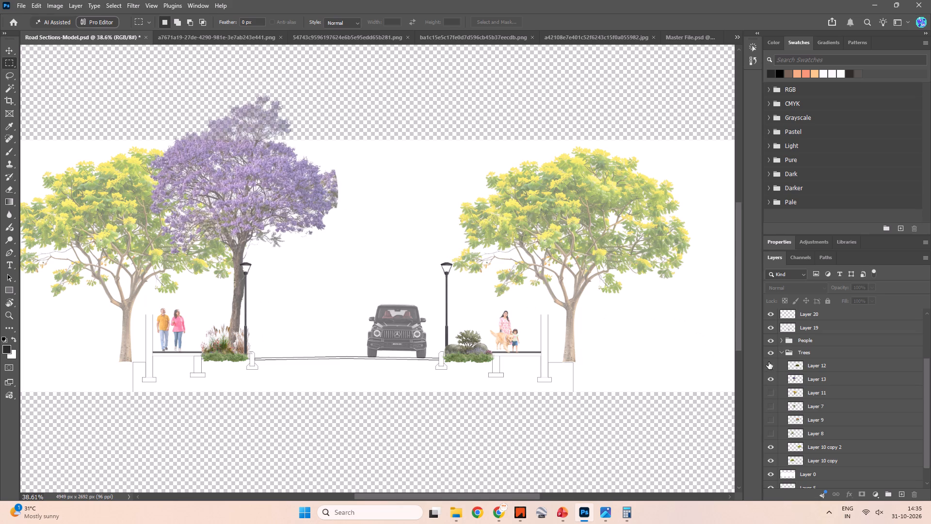
{"action": "left_click", "coordinate": [769, 362]}
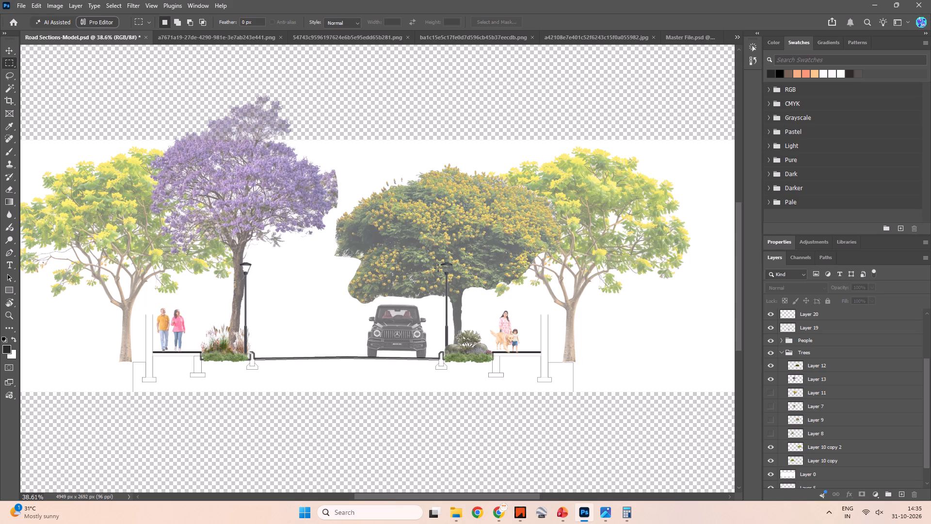
{"action": "scroll", "coordinate": [788, 428], "scroll_direction": "down", "scroll_amount": 4}
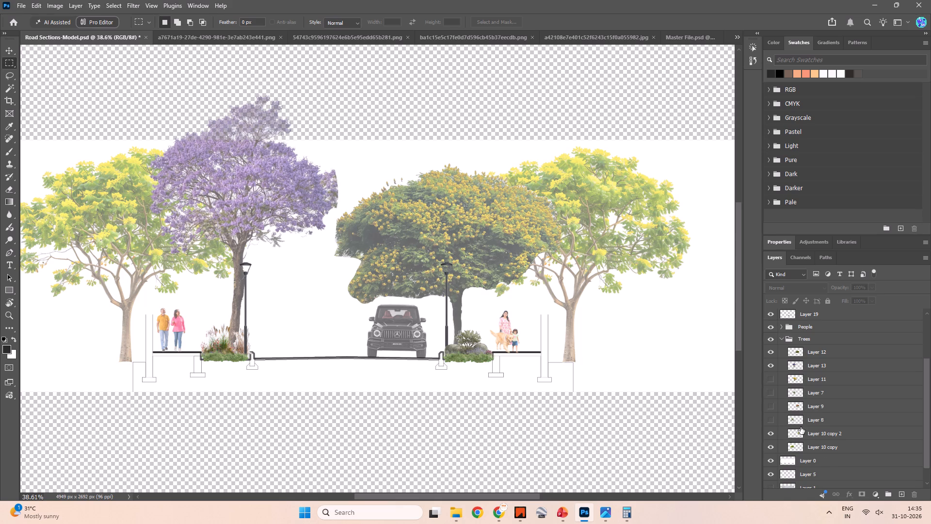
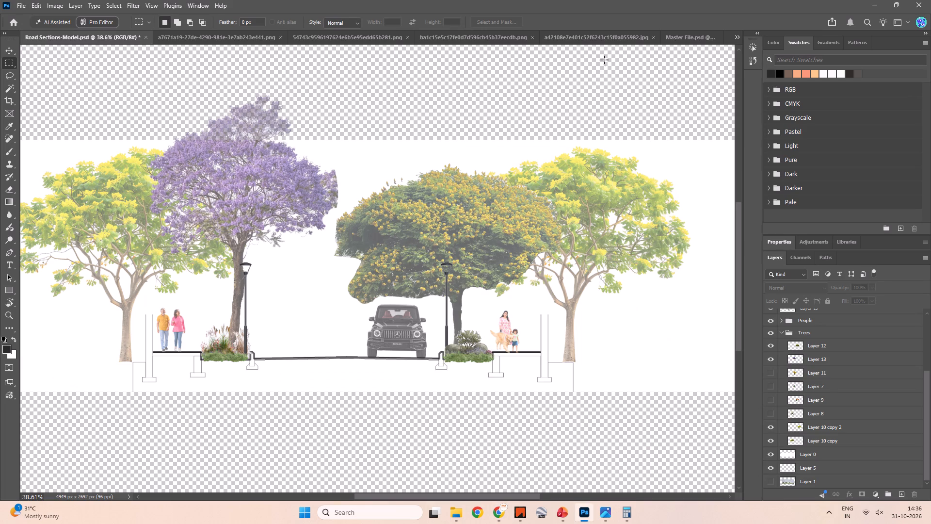
Look through the open seasonal planting illustration and the two landscape texture Master Files for reference material.
{"action": "left_click", "coordinate": [598, 46]}
{"action": "left_click", "coordinate": [601, 41]}
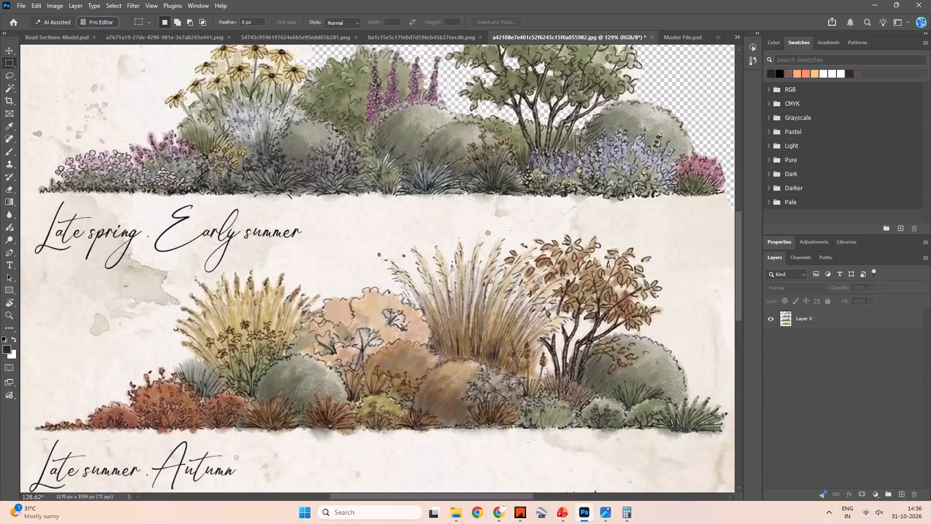
{"action": "scroll", "coordinate": [456, 181], "scroll_direction": "down", "scroll_amount": 5}
{"action": "scroll", "coordinate": [456, 181], "scroll_direction": "down", "scroll_amount": 3, "text": "alt"}
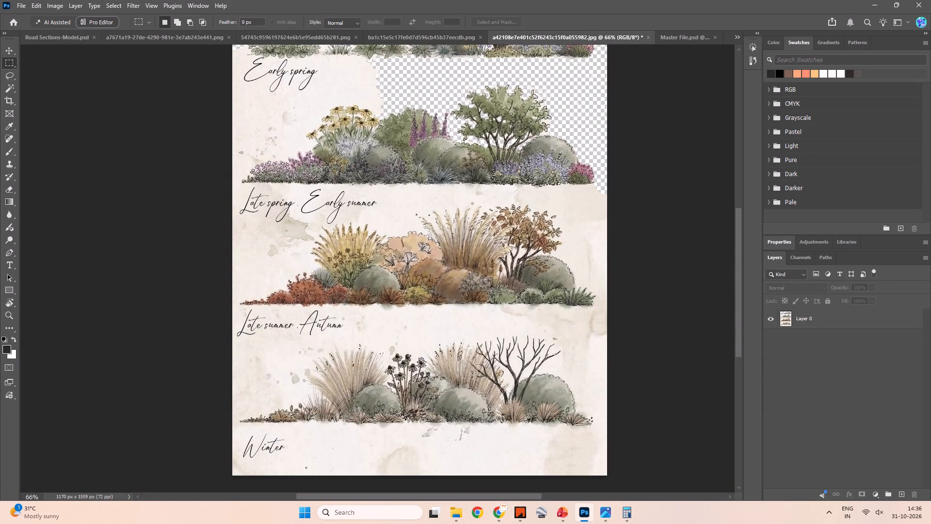
{"action": "left_click", "coordinate": [681, 41]}
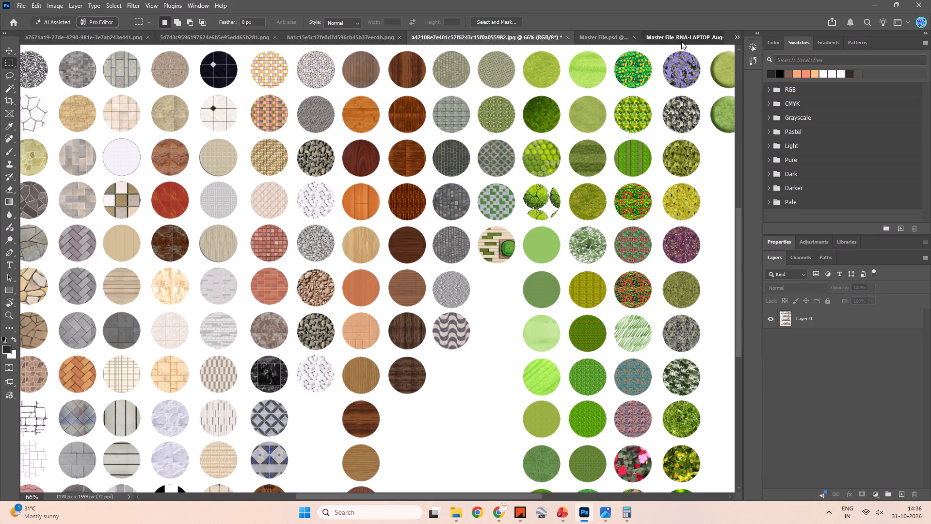
{"action": "scroll", "coordinate": [350, 225], "scroll_direction": "down", "scroll_amount": 3, "text": "alt"}
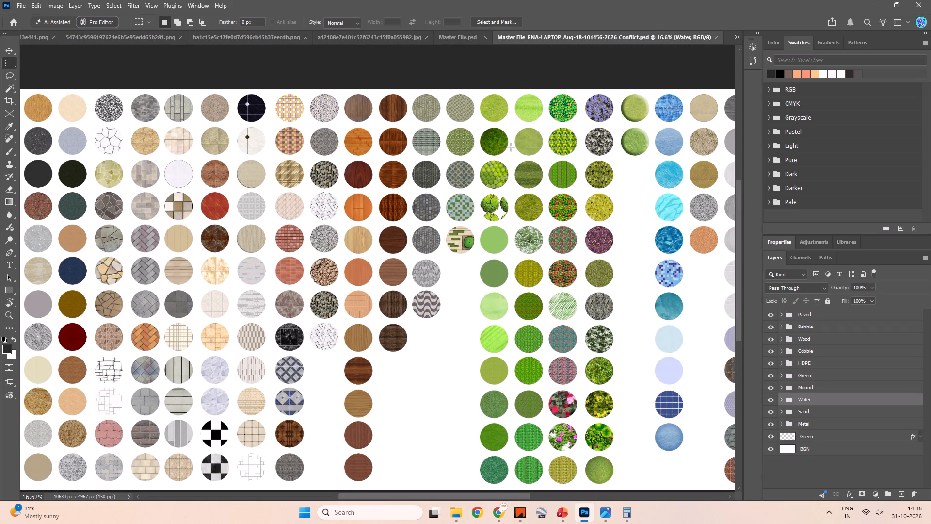
{"action": "scroll", "coordinate": [494, 85], "scroll_direction": "down", "scroll_amount": 3, "text": "alt"}
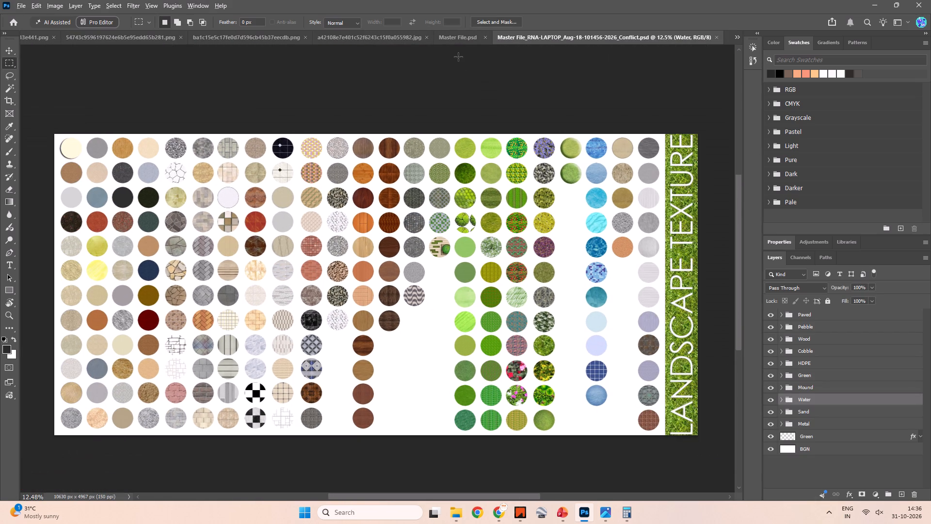
{"action": "left_click", "coordinate": [446, 37]}
Switch to the 57001_Midori Pinterest board in Chrome and view the Treasure Island park and Galerie — Perspectives paysage pins.
{"action": "key", "text": "alt+Tab"}
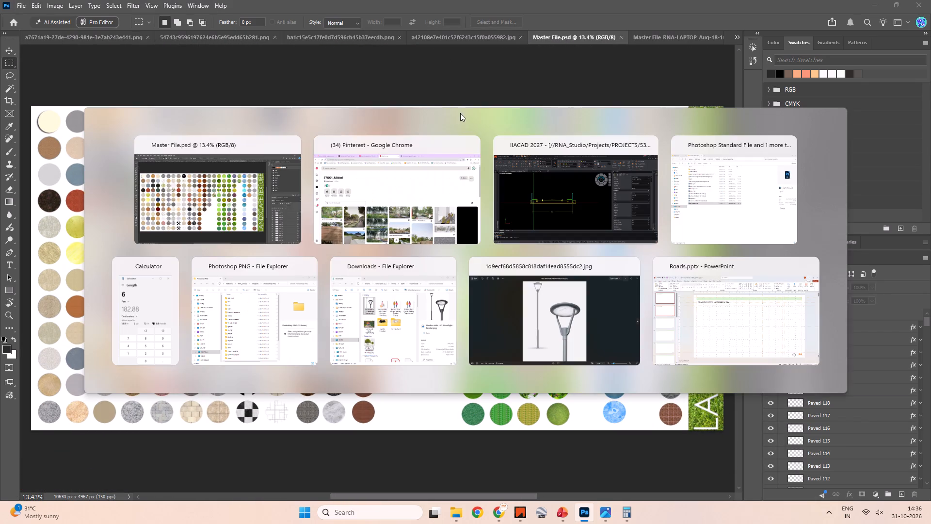
{"action": "scroll", "coordinate": [382, 223], "scroll_direction": "down", "scroll_amount": 3}
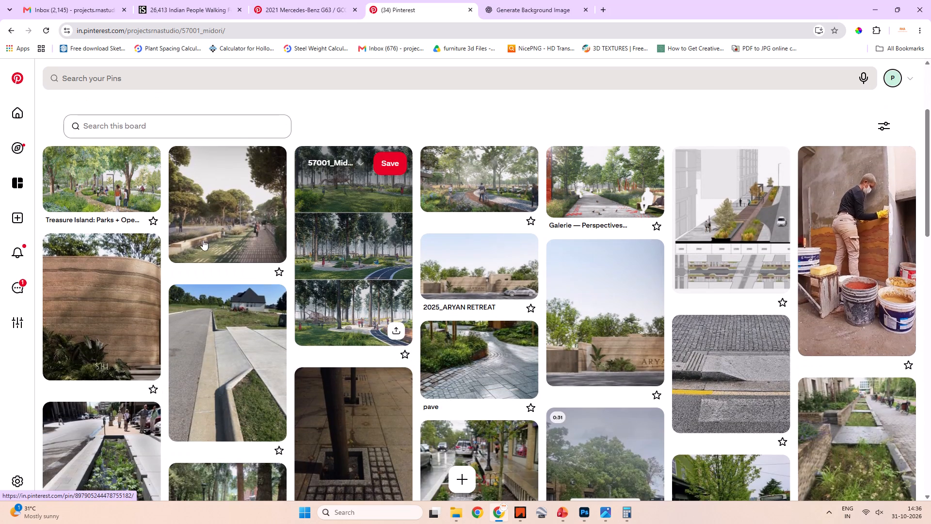
{"action": "left_click", "coordinate": [98, 195]}
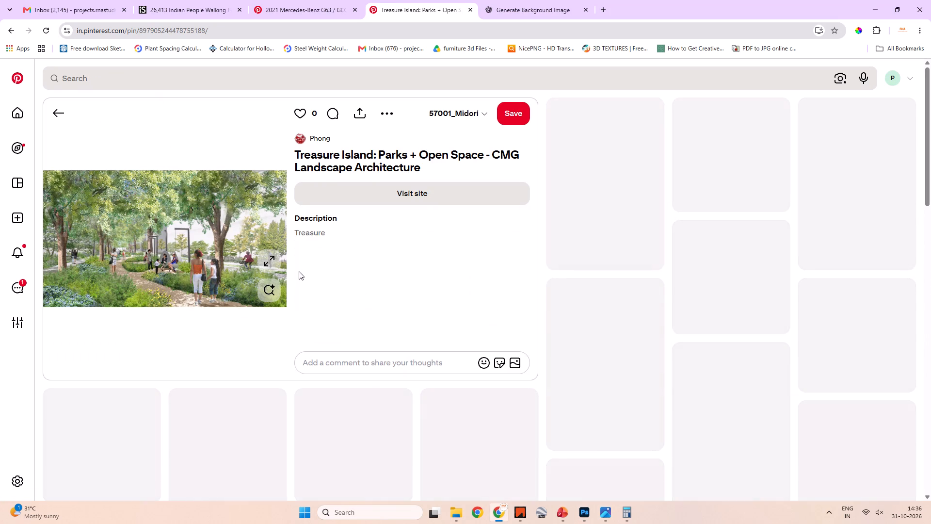
{"action": "key", "text": "Escape"}
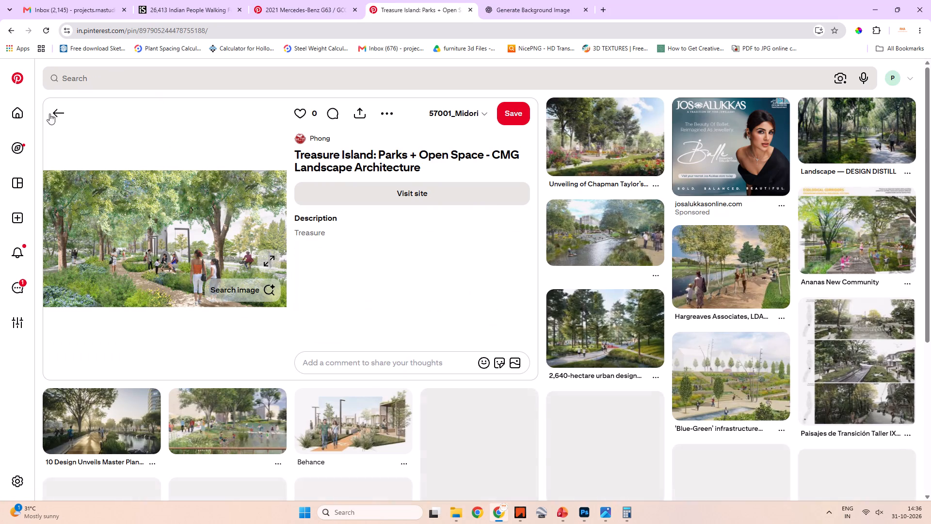
{"action": "left_click", "coordinate": [54, 115]}
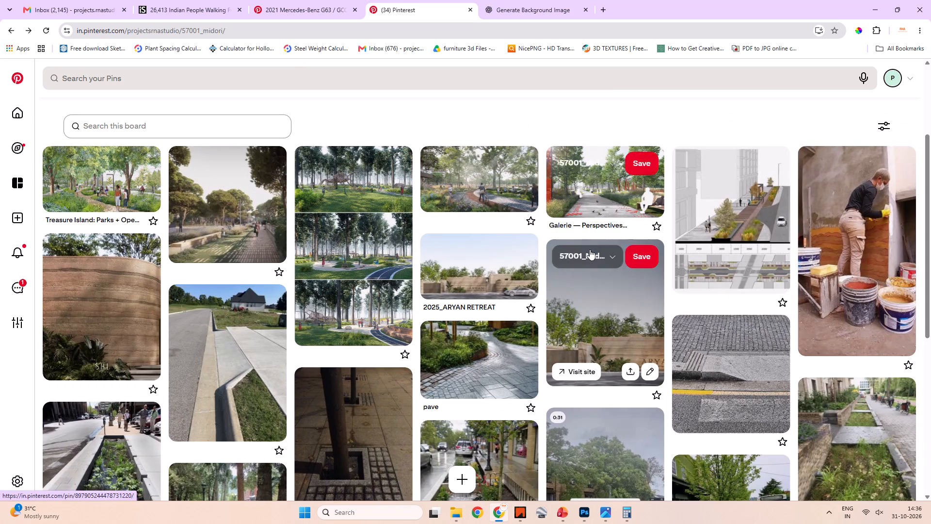
{"action": "left_click", "coordinate": [600, 194]}
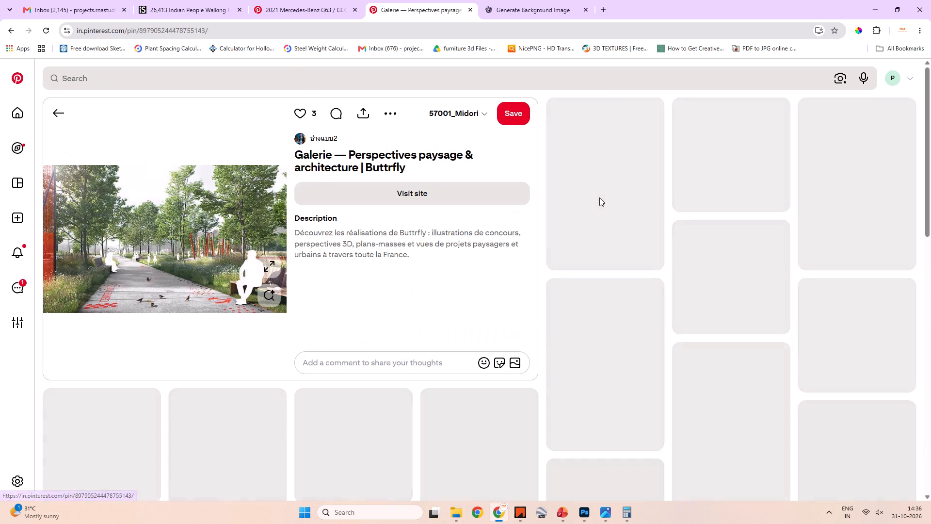
{"action": "left_click", "coordinate": [273, 264]}
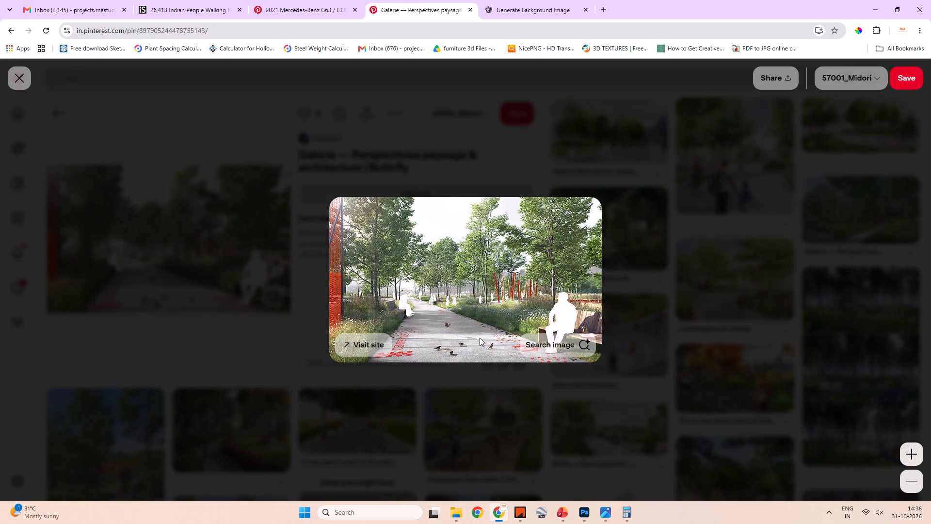
{"action": "key", "text": "Escape"}
{"action": "left_click", "coordinate": [63, 120]}
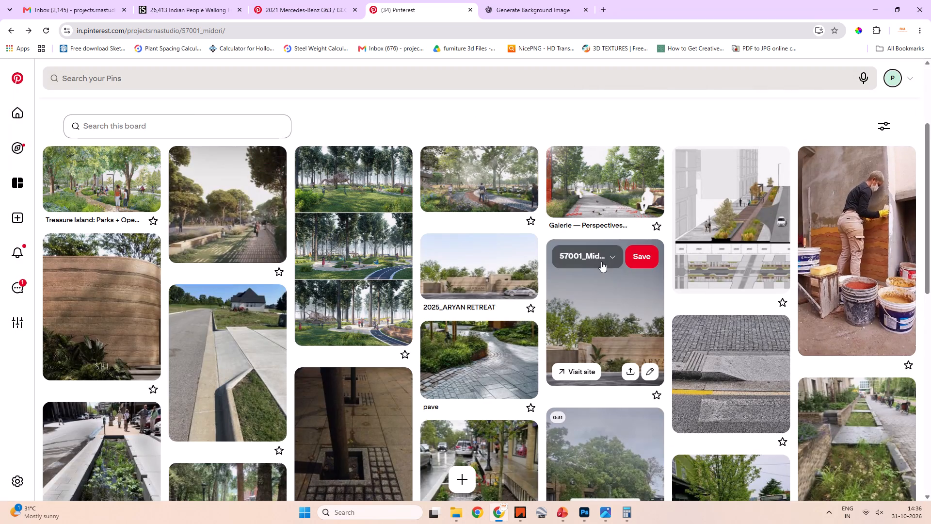
Open the board's street section pin enlarged and examine its dimension strip, ground cut line and the street plan below.
{"action": "left_click", "coordinate": [730, 213]}
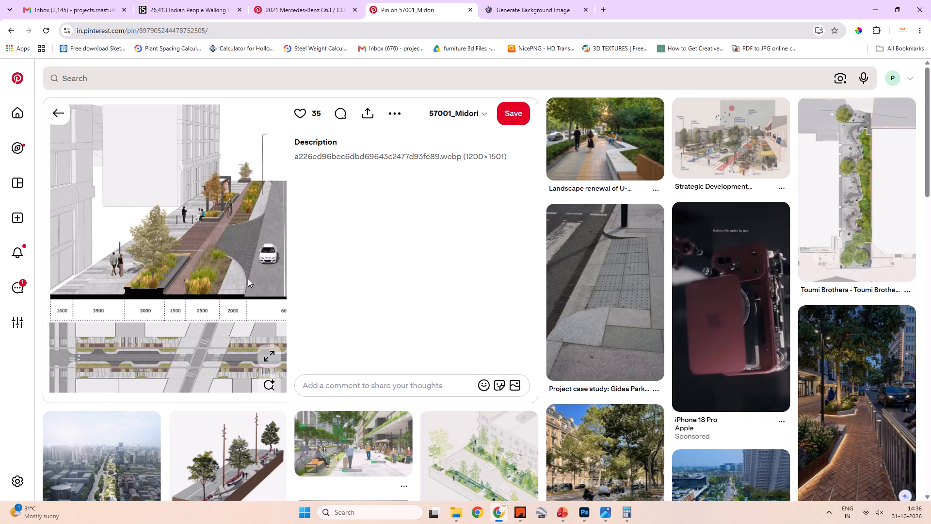
{"action": "left_click", "coordinate": [137, 365]}
{"action": "left_click", "coordinate": [265, 354]}
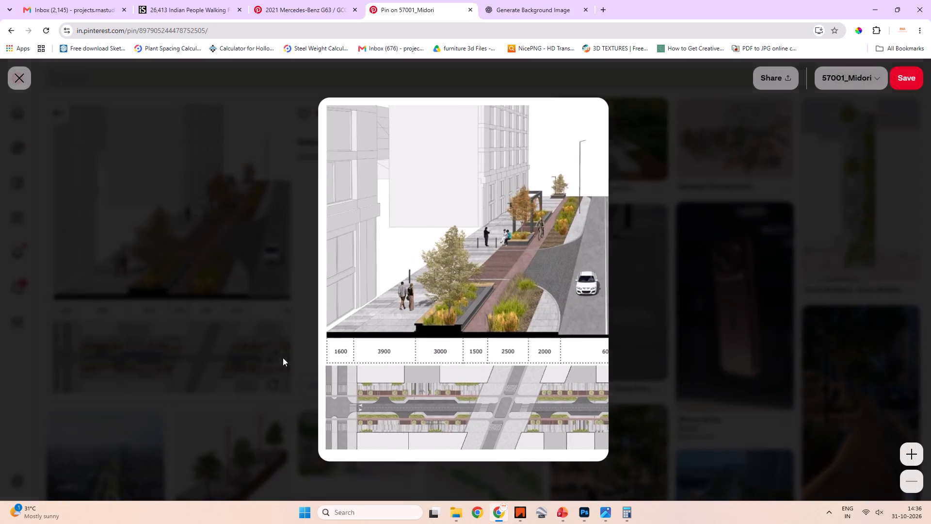
{"action": "left_click", "coordinate": [908, 454]}
{"action": "left_click_drag", "start_coordinate": [472, 401], "coordinate": [486, 133]}
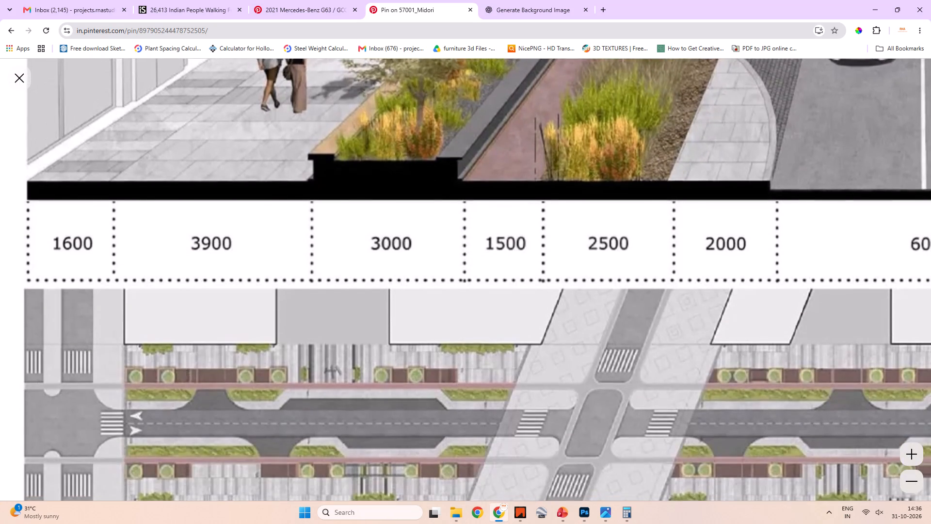
{"action": "left_click_drag", "start_coordinate": [482, 315], "coordinate": [480, 246]}
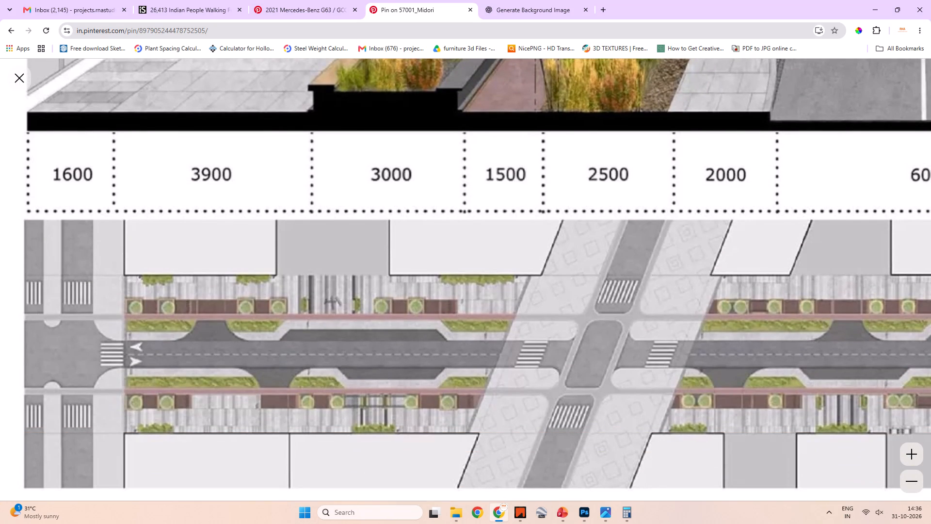
{"action": "left_click_drag", "start_coordinate": [770, 355], "coordinate": [552, 356]}
{"action": "left_click_drag", "start_coordinate": [686, 365], "coordinate": [653, 361]}
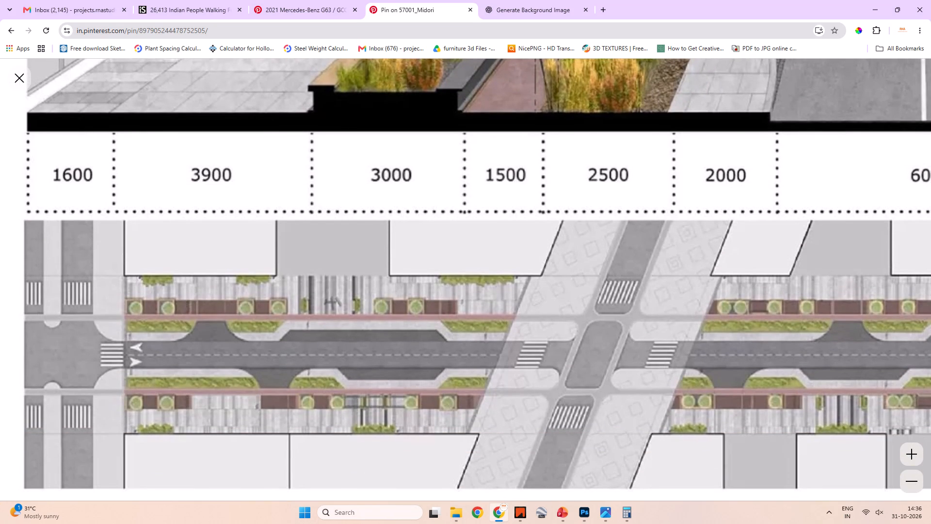
{"action": "left_click_drag", "start_coordinate": [653, 361], "coordinate": [609, 341]}
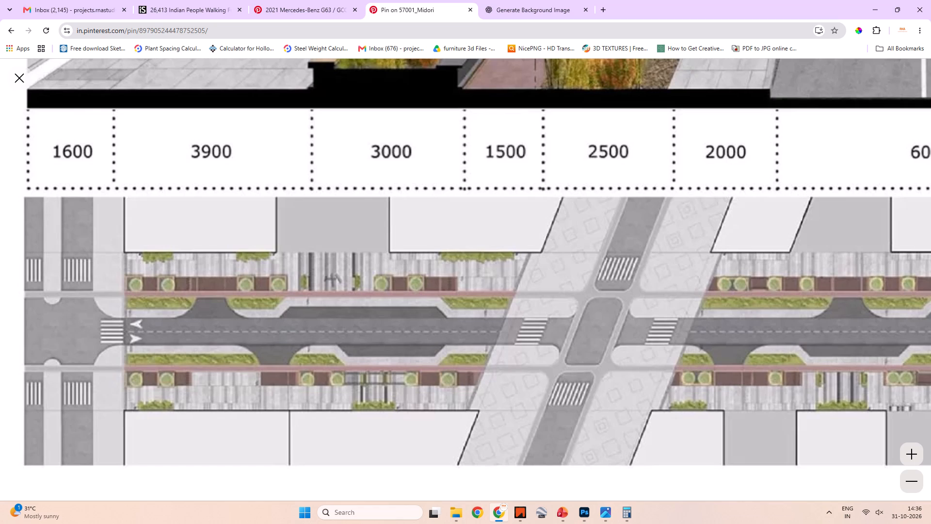
{"action": "left_click_drag", "start_coordinate": [580, 304], "coordinate": [508, 310]}
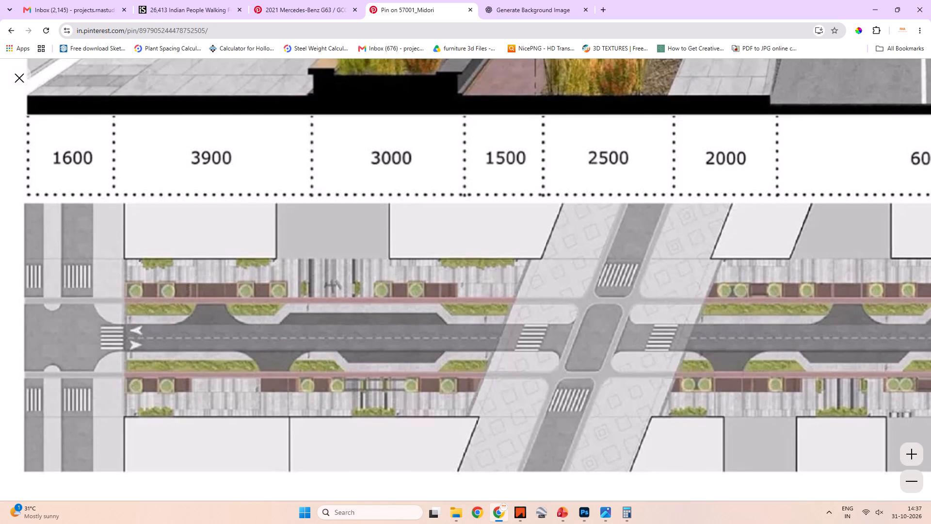
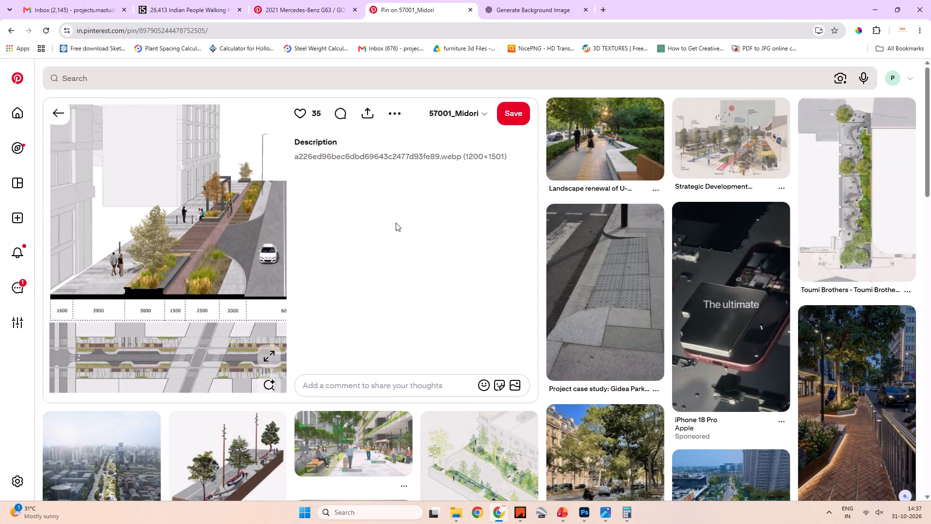
Return to the 57001_Midori board, view the sunken roadside rain-garden planter pin from Building Center No.3, and go back to the board.
{"action": "key", "text": "Escape"}
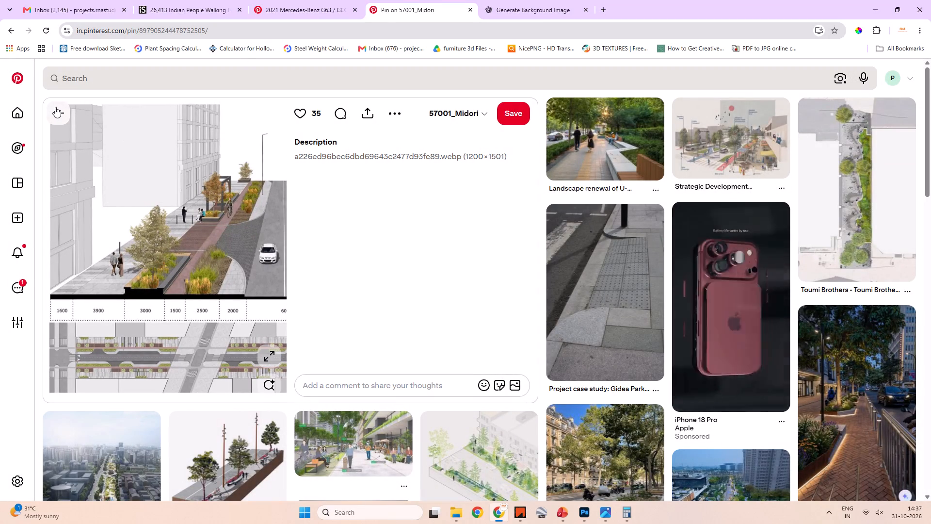
{"action": "left_click", "coordinate": [55, 107]}
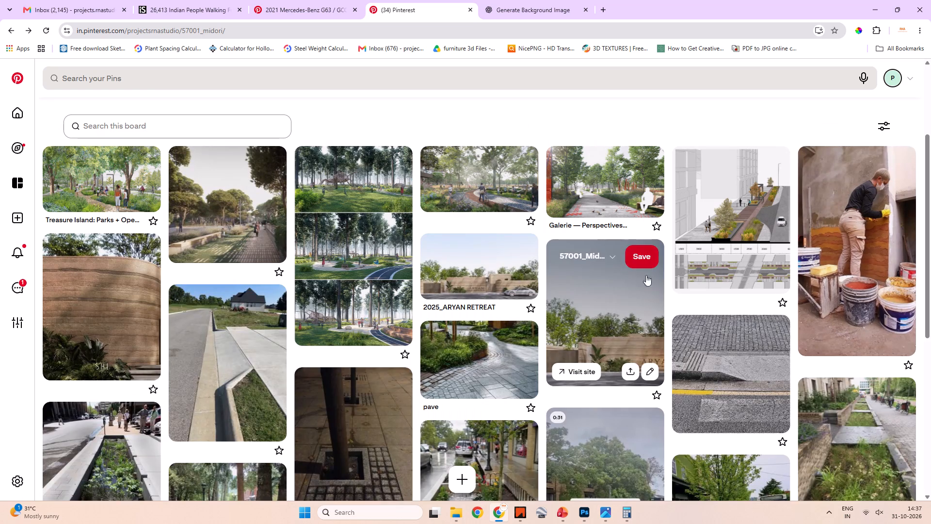
{"action": "scroll", "coordinate": [655, 299], "scroll_direction": "down", "scroll_amount": 3}
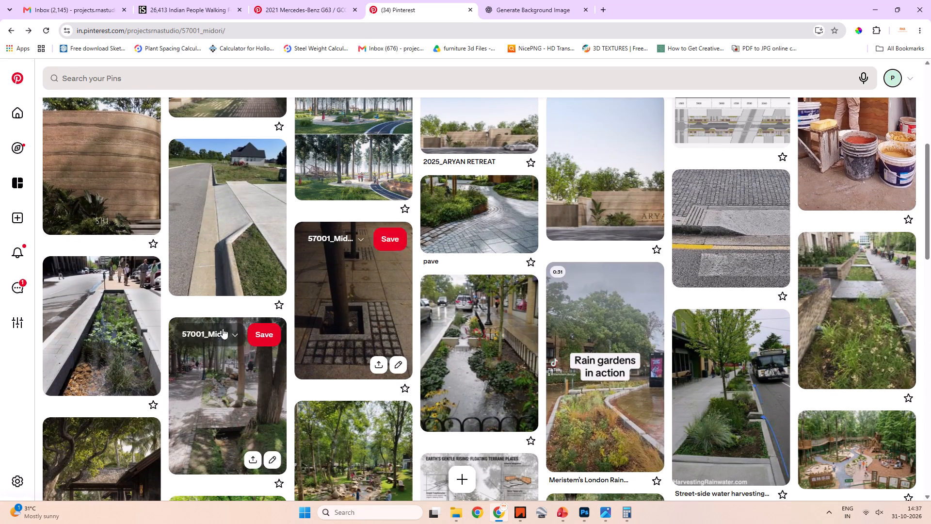
{"action": "left_click", "coordinate": [134, 324]}
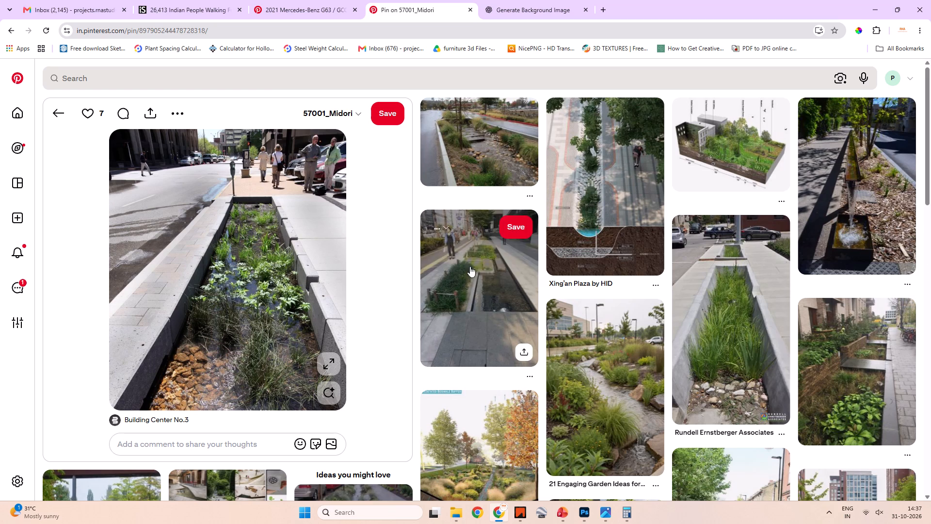
{"action": "left_click", "coordinate": [40, 117]}
{"action": "left_click", "coordinate": [56, 115]}
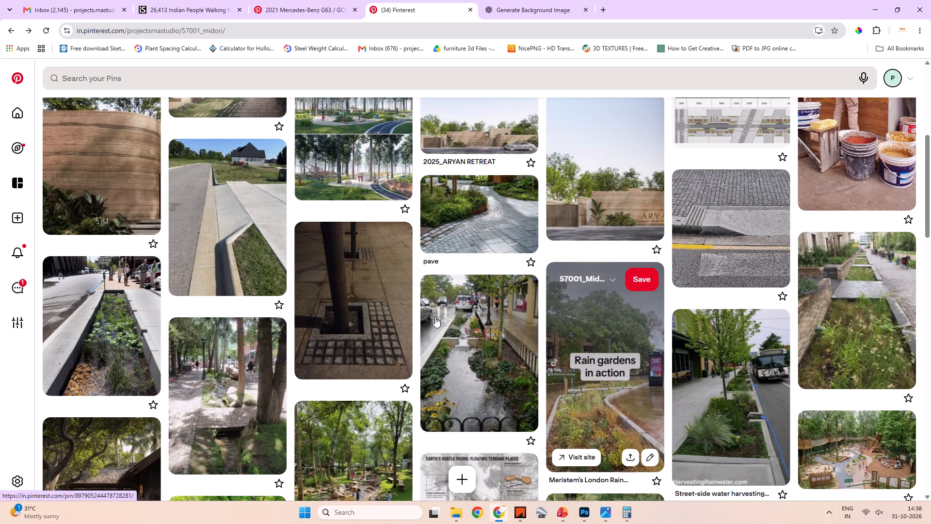
From the board's Street-side water harvesting pin, save the related Touring Baltimore stormwater BMP facilities pin to 57001_Midori.
{"action": "scroll", "coordinate": [434, 316], "scroll_direction": "down", "scroll_amount": 1}
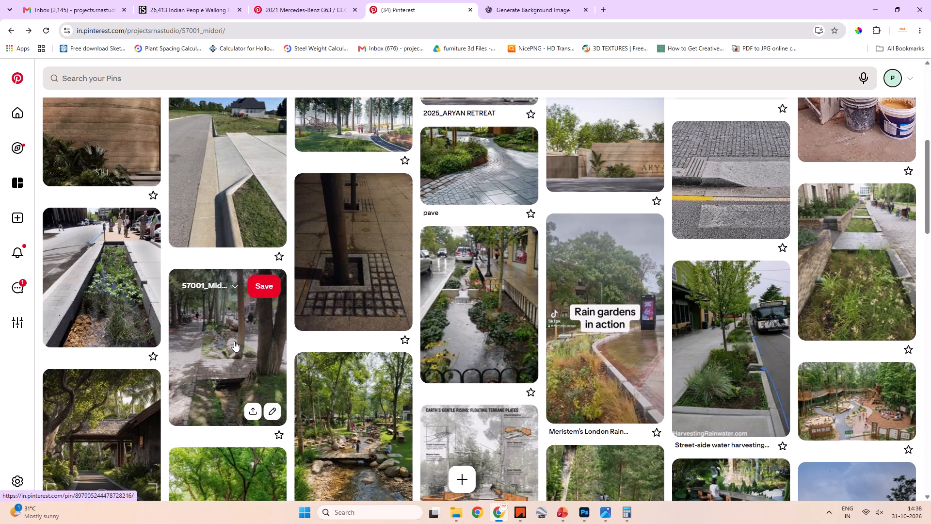
{"action": "left_click", "coordinate": [731, 364]}
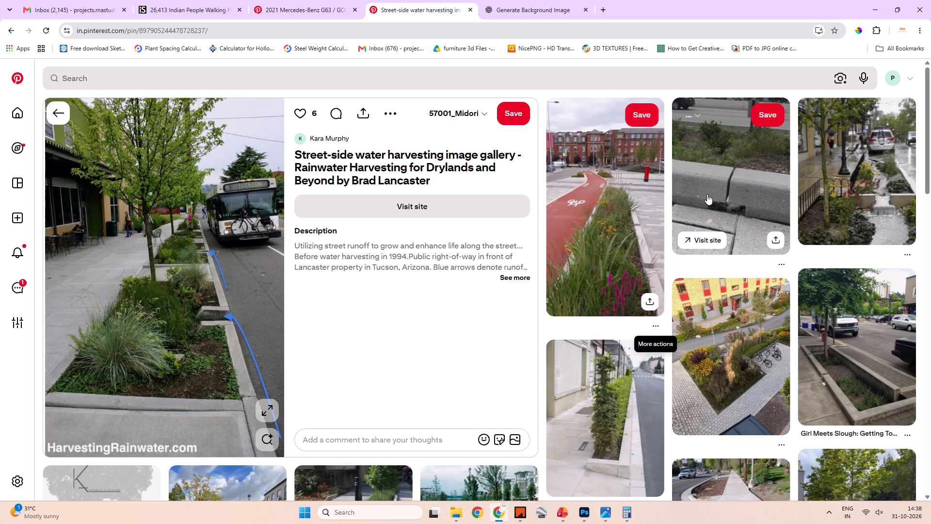
{"action": "left_click", "coordinate": [724, 156]}
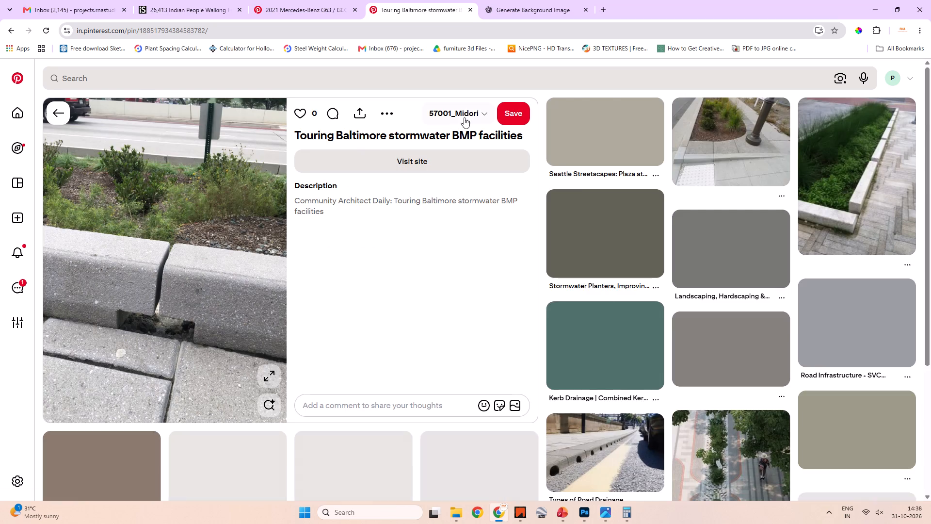
{"action": "left_click", "coordinate": [508, 114]}
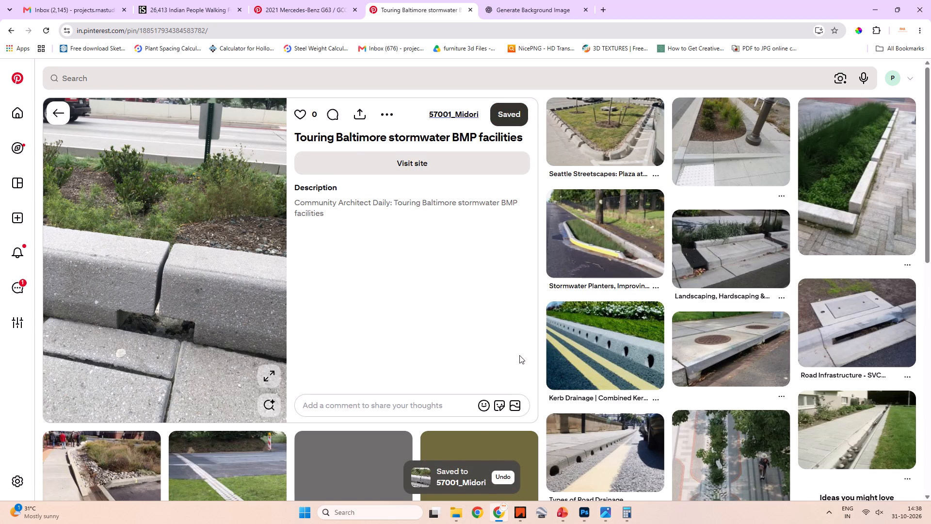
Save the related Seattle Streetscapes: Plaza at the Pan Pacific Hotel pin to the 57001_Midori board.
{"action": "left_click", "coordinate": [614, 140]}
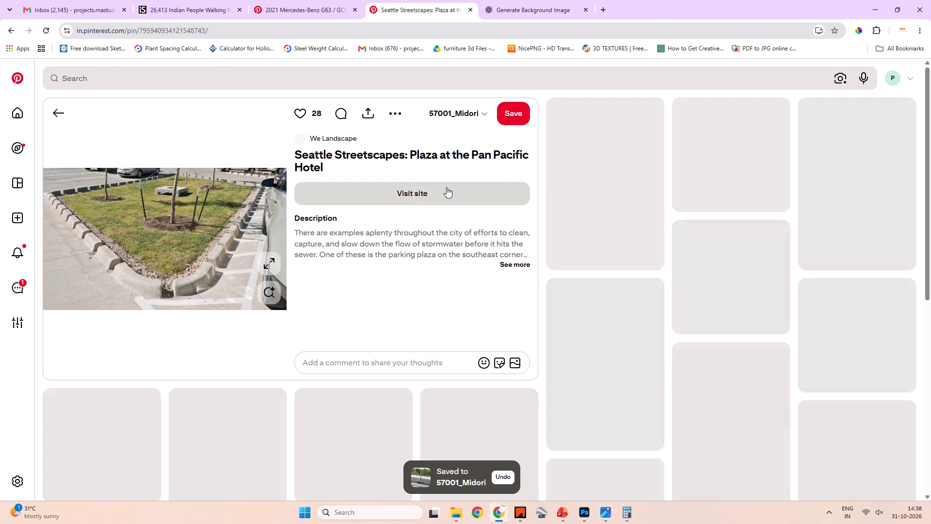
{"action": "left_click", "coordinate": [510, 111]}
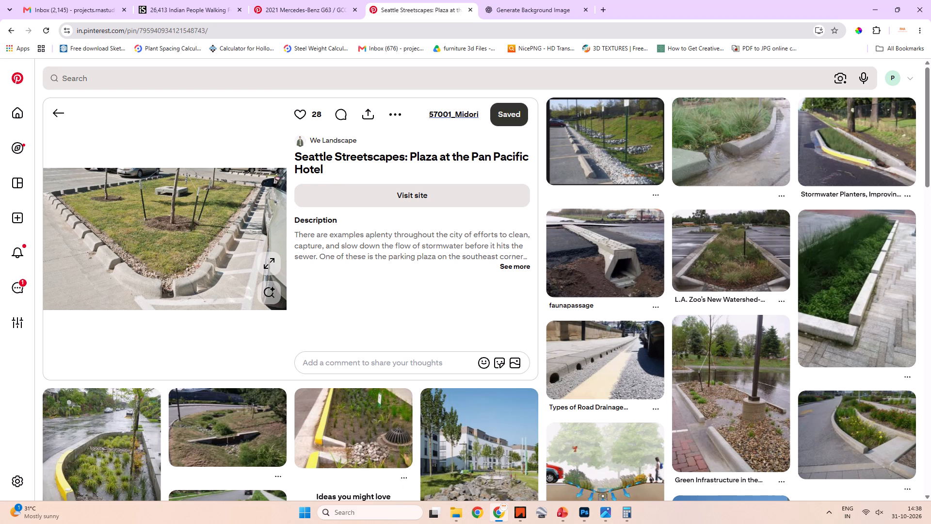
Open the related pin of a densely planted urban rain garden with a notched pale stone curb beside herringbone paving.
{"action": "left_click", "coordinate": [859, 300]}
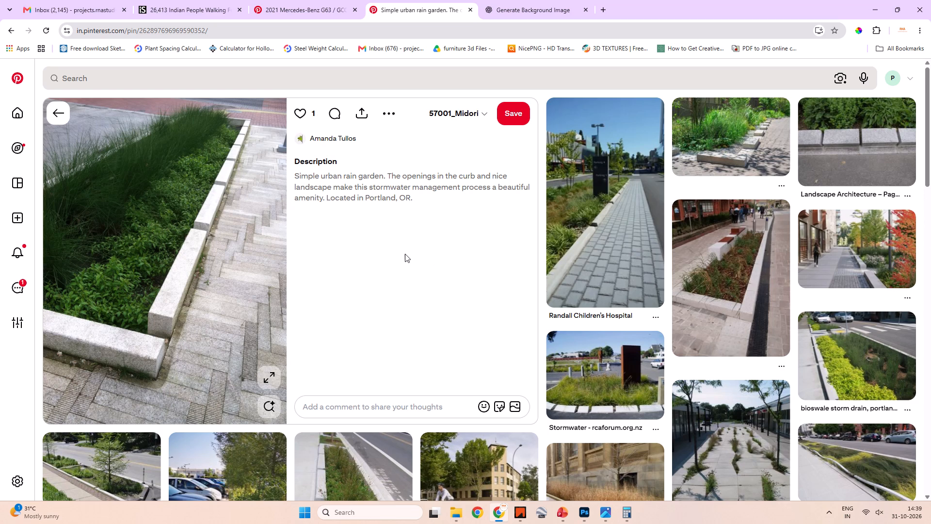
{"action": "scroll", "coordinate": [404, 254], "scroll_direction": "up", "scroll_amount": 5}
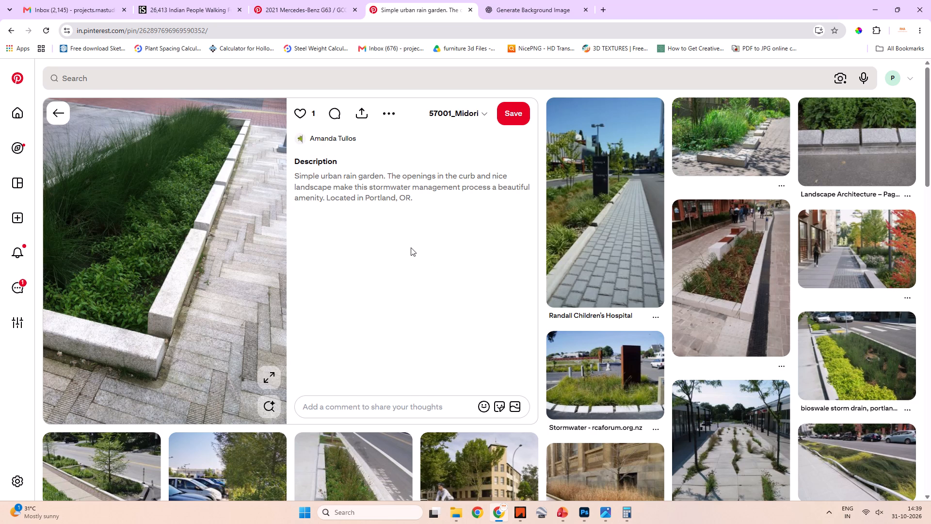
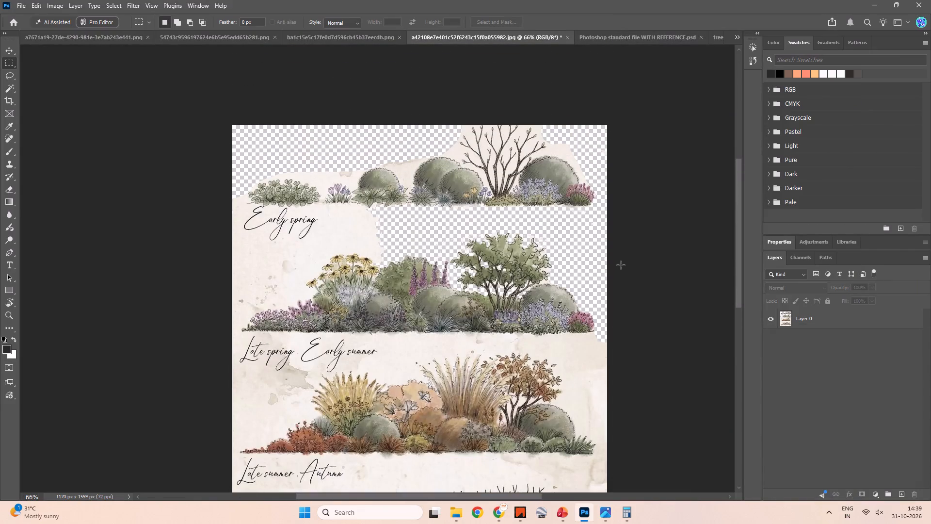
Check the material swatches in Photoshop standard file WITH REFERENCE.psd, then switch to the Road Sections drawing in IIACAD.
{"action": "scroll", "coordinate": [621, 265], "scroll_direction": "up", "scroll_amount": 6}
{"action": "left_click", "coordinate": [639, 43]}
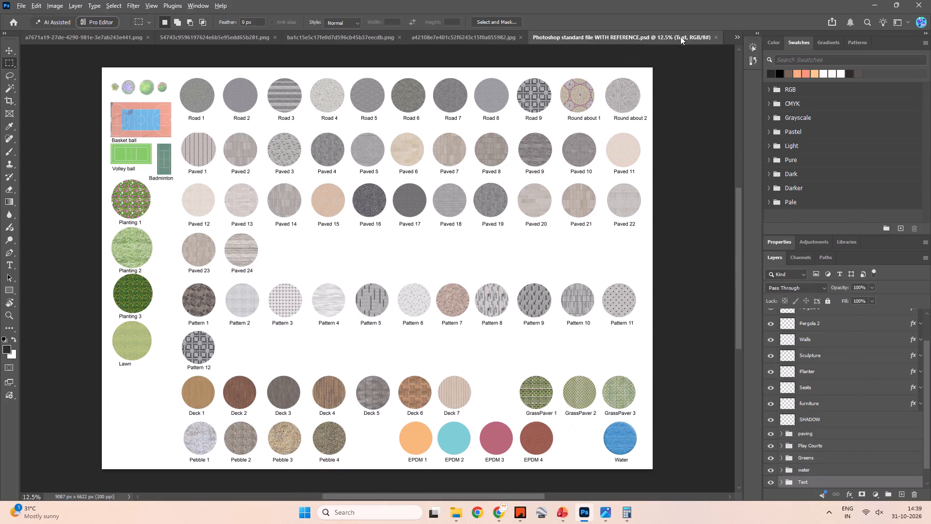
{"action": "key", "text": "alt+Tab"}
{"action": "key", "text": "alt+Tab"}
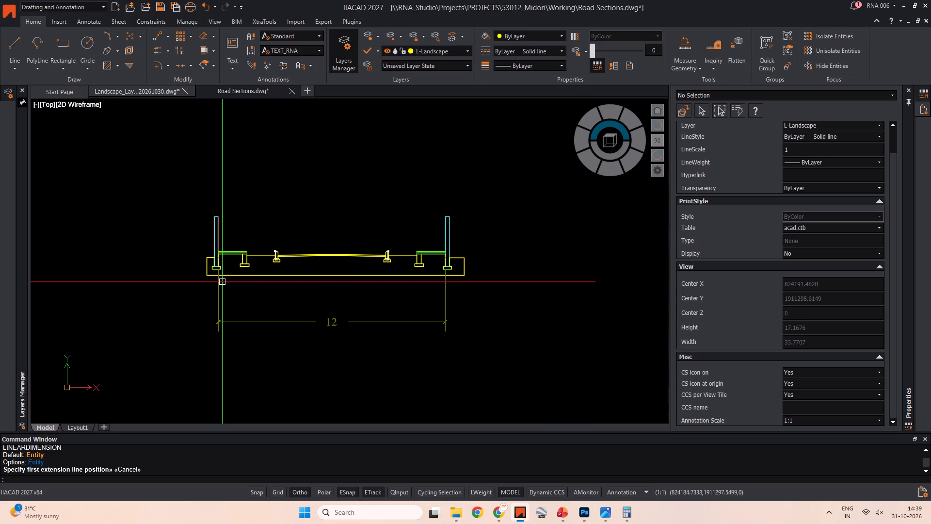
Stretch the right-hand half of the dimensioned road section outward by 1, from the right kerb to the boundary wall.
{"action": "scroll", "coordinate": [266, 260], "scroll_direction": "up", "scroll_amount": 3}
{"action": "scroll", "coordinate": [269, 254], "scroll_direction": "down", "scroll_amount": 3}
{"action": "middle_click_drag", "start_coordinate": [276, 255], "coordinate": [110, 236]}
{"action": "middle_click_drag", "start_coordinate": [267, 246], "coordinate": [276, 250]}
{"action": "key", "text": "Escape"}
{"action": "key", "text": "Escape"}
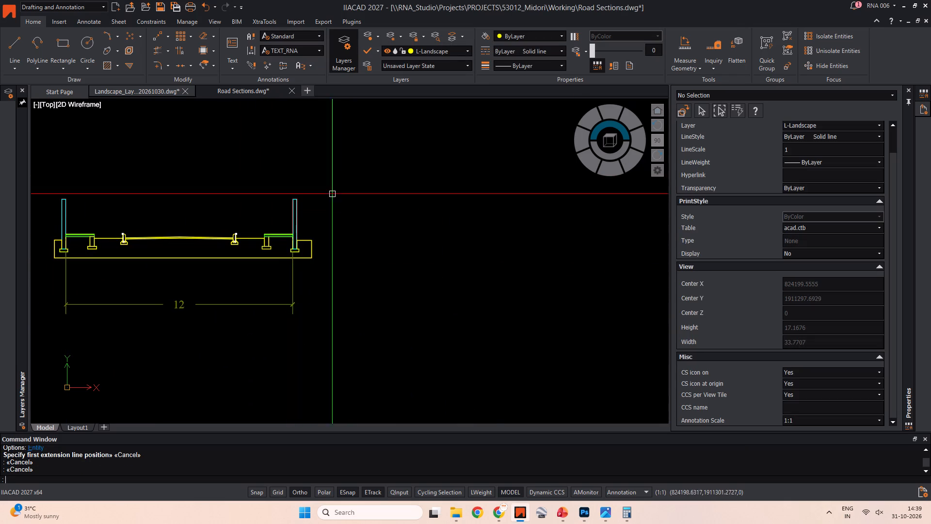
{"action": "scroll", "coordinate": [162, 236], "scroll_direction": "up", "scroll_amount": 2}
{"action": "middle_click_drag", "start_coordinate": [182, 239], "coordinate": [189, 240]}
{"action": "scroll", "coordinate": [332, 225], "scroll_direction": "down", "scroll_amount": 2}
{"action": "middle_click", "coordinate": [331, 226]}
{"action": "left_click_drag", "start_coordinate": [450, 175], "coordinate": [445, 185]}
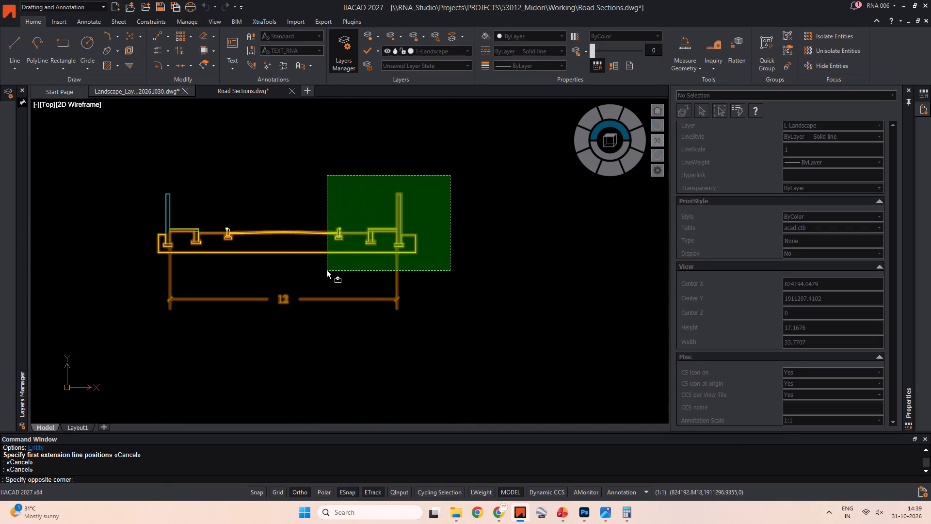
{"action": "left_click", "coordinate": [321, 279]}
{"action": "key", "text": "s"}
{"action": "key", "text": "space"}
{"action": "scroll", "coordinate": [331, 281], "scroll_direction": "up", "scroll_amount": 2}
{"action": "left_click_drag", "start_coordinate": [332, 281], "coordinate": [337, 281]}
{"action": "type", "text": "1"}
{"action": "key", "text": "space"}
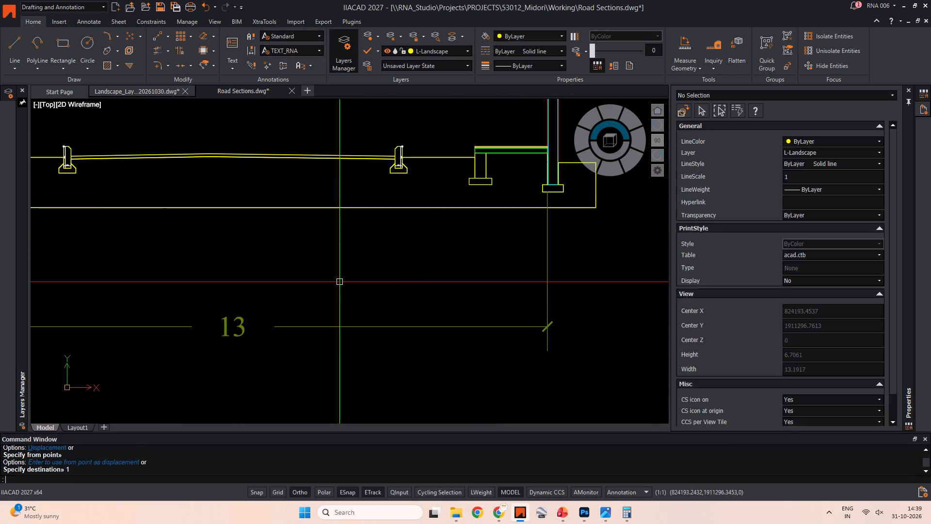
{"action": "scroll", "coordinate": [284, 278], "scroll_direction": "down", "scroll_amount": 1}
{"action": "middle_click_drag", "start_coordinate": [283, 278], "coordinate": [369, 278]}
{"action": "key", "text": "Escape"}
Stretch the left-hand half of the same road section outward by 1, including its kerb, planter and boundary wall.
{"action": "scroll", "coordinate": [271, 179], "scroll_direction": "down", "scroll_amount": 1}
{"action": "middle_click_drag", "start_coordinate": [274, 185], "coordinate": [313, 234]}
{"action": "left_click_drag", "start_coordinate": [313, 172], "coordinate": [308, 176]}
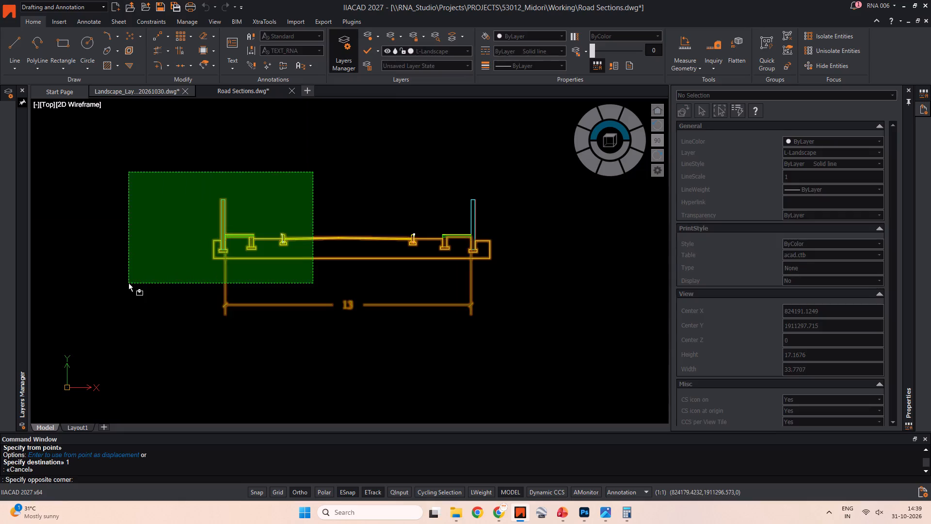
{"action": "left_click", "coordinate": [128, 283]}
{"action": "key", "text": "s"}
{"action": "key", "text": "space"}
{"action": "left_click_drag", "start_coordinate": [276, 290], "coordinate": [271, 291]}
{"action": "type", "text": "1"}
{"action": "key", "text": "space"}
{"action": "key", "text": "Escape"}
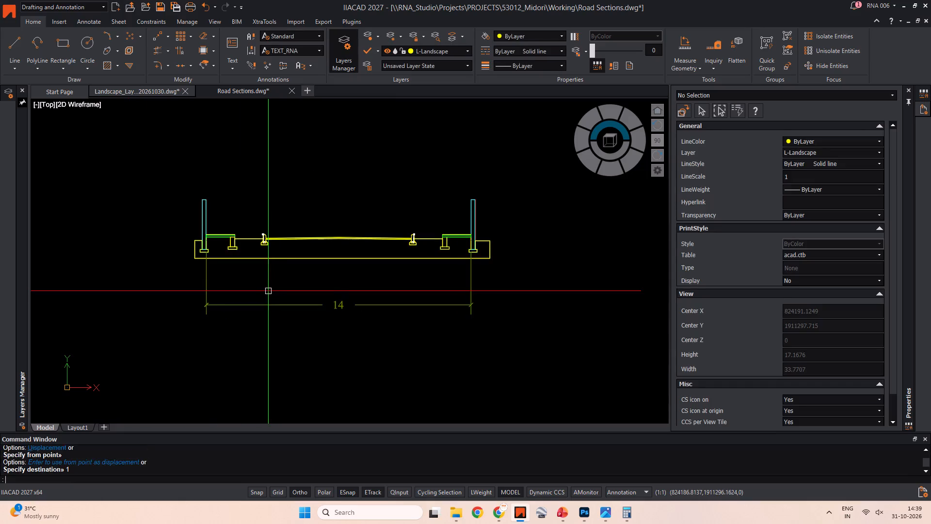
{"action": "key", "text": "Escape"}
{"action": "middle_click_drag", "start_coordinate": [274, 288], "coordinate": [286, 311]}
Copy all the road sections and paste them into the Landscape_Layout20261030 drawing, in the empty space beside the tree section.
{"action": "key", "text": "alt+Tab"}
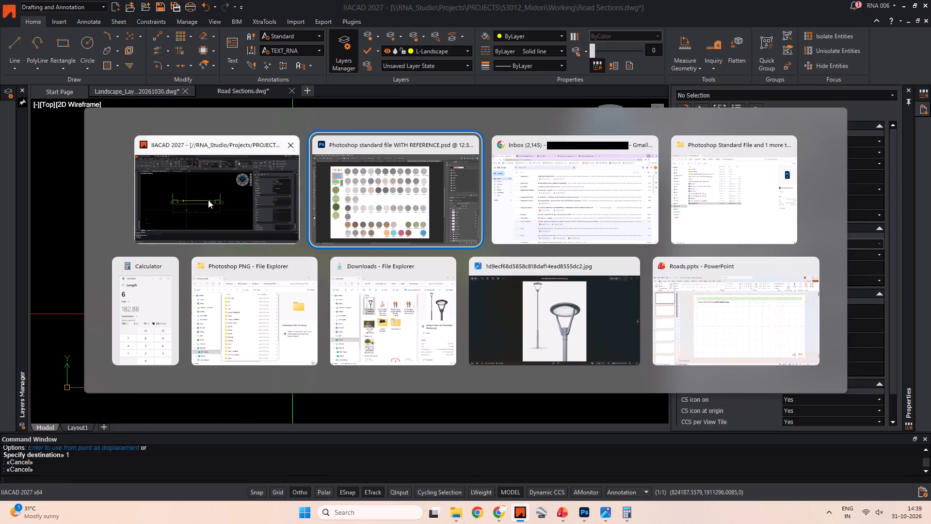
{"action": "left_click", "coordinate": [208, 200], "text": "alt"}
{"action": "scroll", "coordinate": [202, 212], "scroll_direction": "down", "scroll_amount": 2}
{"action": "left_click_drag", "start_coordinate": [159, 180], "coordinate": [196, 210]}
{"action": "left_click", "coordinate": [457, 347]}
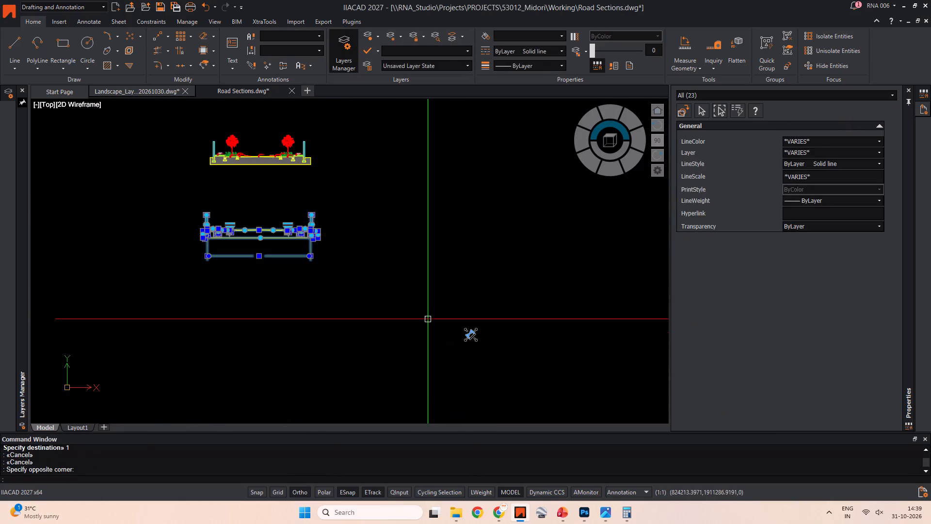
{"action": "key", "text": "Escape"}
{"action": "scroll", "coordinate": [320, 250], "scroll_direction": "down", "scroll_amount": 2}
{"action": "middle_click_drag", "start_coordinate": [319, 247], "coordinate": [344, 285]}
{"action": "left_click_drag", "start_coordinate": [265, 165], "coordinate": [283, 187]}
{"action": "left_click", "coordinate": [403, 296]}
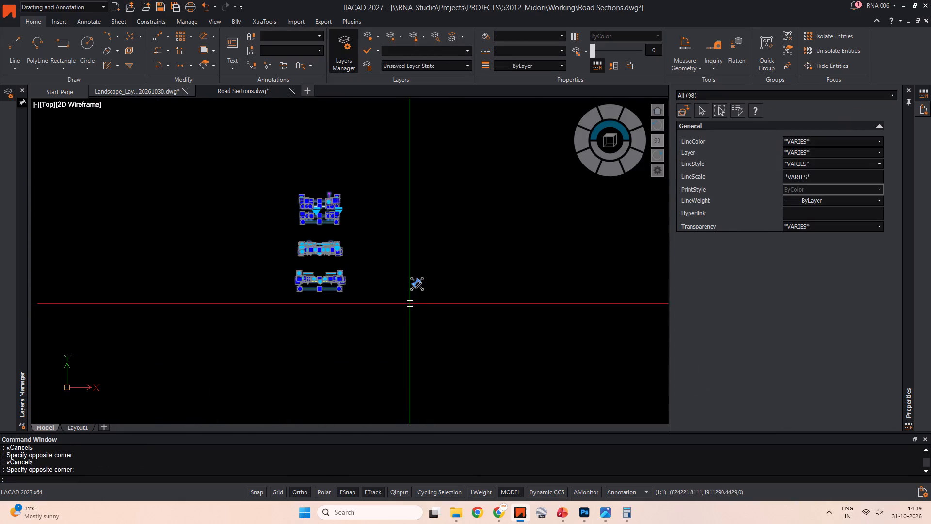
{"action": "key", "text": "ctrl+c"}
{"action": "left_click", "coordinate": [134, 91]}
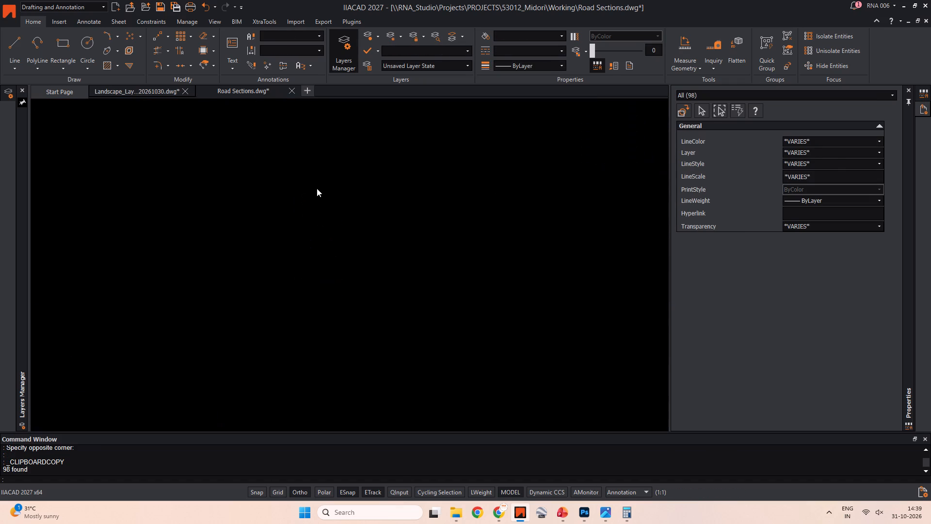
{"action": "middle_click", "coordinate": [407, 262]}
{"action": "key", "text": "ctrl+v"}
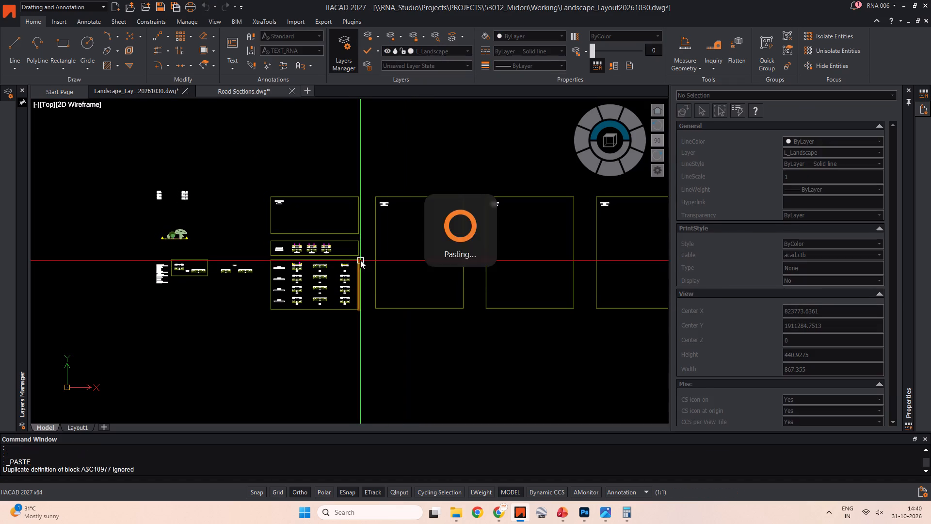
{"action": "middle_click_drag", "start_coordinate": [359, 255], "coordinate": [475, 256]}
{"action": "middle_click", "coordinate": [475, 256]}
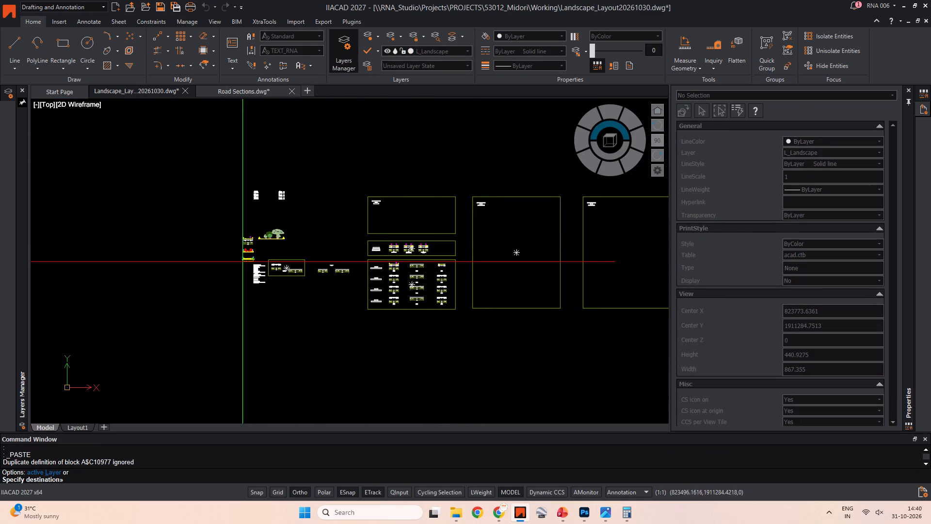
{"action": "scroll", "coordinate": [283, 238], "scroll_direction": "up", "scroll_amount": 3}
{"action": "scroll", "coordinate": [339, 244], "scroll_direction": "up", "scroll_amount": 1}
{"action": "left_click", "coordinate": [350, 240]}
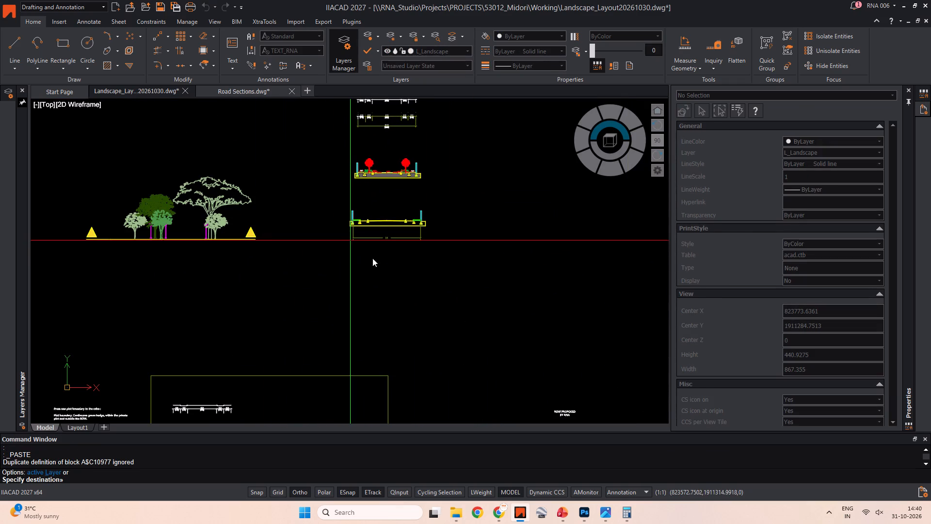
{"action": "key", "text": "Escape"}
Examine the dimension breakdown of the 12.00 wide street sections in the "How are we planning the street section" frame.
{"action": "middle_click_drag", "start_coordinate": [448, 266], "coordinate": [303, 318]}
{"action": "scroll", "coordinate": [482, 268], "scroll_direction": "down", "scroll_amount": 2}
{"action": "middle_click_drag", "start_coordinate": [470, 270], "coordinate": [364, 271]}
{"action": "scroll", "coordinate": [573, 304], "scroll_direction": "up", "scroll_amount": 6}
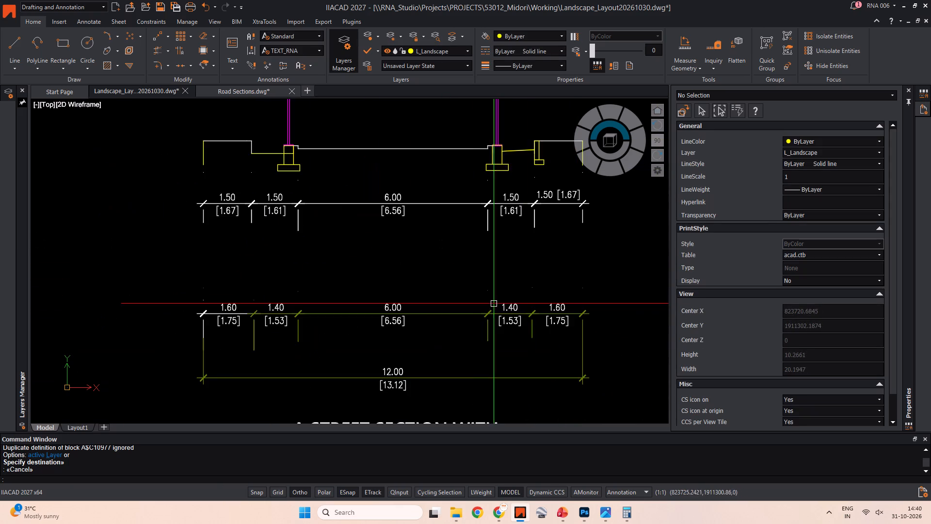
{"action": "scroll", "coordinate": [449, 292], "scroll_direction": "down", "scroll_amount": 3}
{"action": "middle_click_drag", "start_coordinate": [445, 290], "coordinate": [488, 319]}
{"action": "scroll", "coordinate": [372, 310], "scroll_direction": "down", "scroll_amount": 3}
{"action": "middle_click_drag", "start_coordinate": [375, 299], "coordinate": [350, 233]}
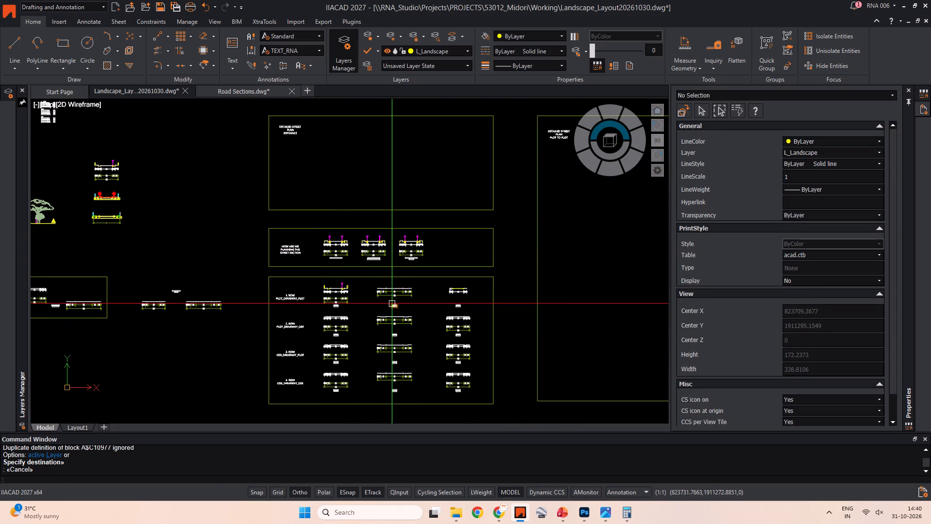
Examine the dimension breakdowns of the ST-18-PP section and the two "ROW proposed by RNA" sections.
{"action": "scroll", "coordinate": [392, 304], "scroll_direction": "up", "scroll_amount": 4}
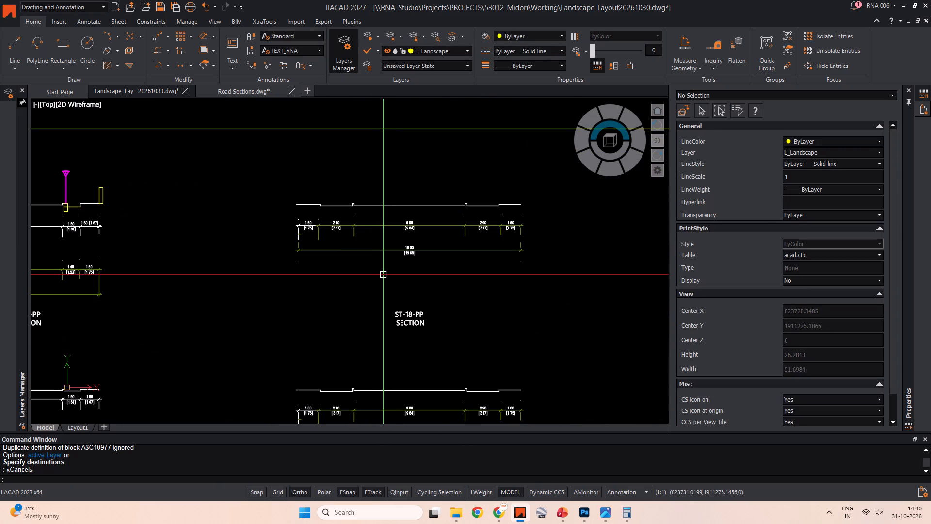
{"action": "scroll", "coordinate": [337, 214], "scroll_direction": "up", "scroll_amount": 4}
{"action": "scroll", "coordinate": [329, 225], "scroll_direction": "down", "scroll_amount": 1}
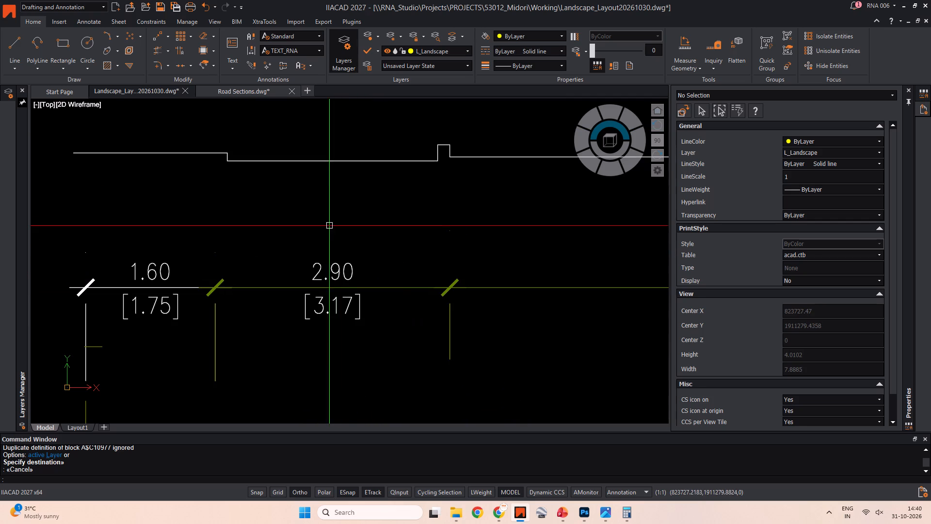
{"action": "middle_click_drag", "start_coordinate": [329, 227], "coordinate": [339, 262]}
{"action": "scroll", "coordinate": [348, 254], "scroll_direction": "down", "scroll_amount": 2}
{"action": "middle_click_drag", "start_coordinate": [351, 255], "coordinate": [235, 247]}
{"action": "scroll", "coordinate": [393, 247], "scroll_direction": "up", "scroll_amount": 1}
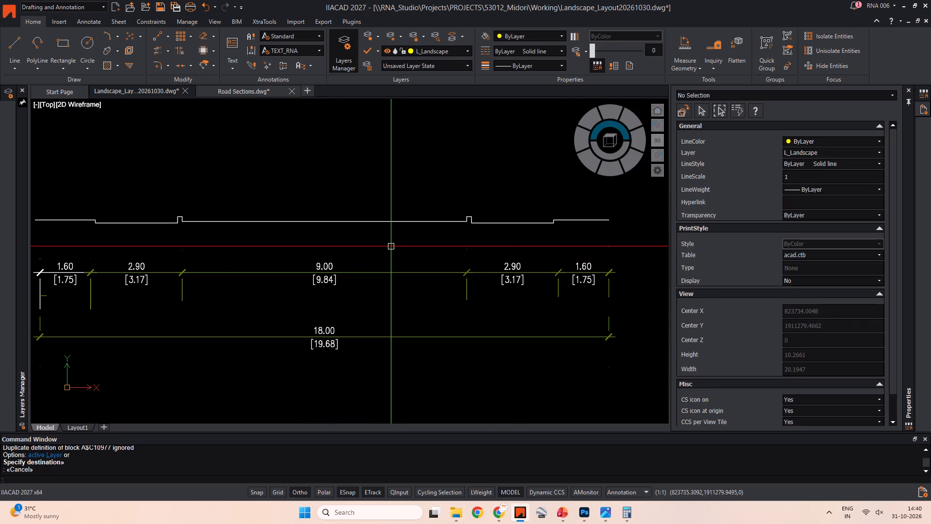
{"action": "middle_click_drag", "start_coordinate": [150, 263], "coordinate": [299, 305]}
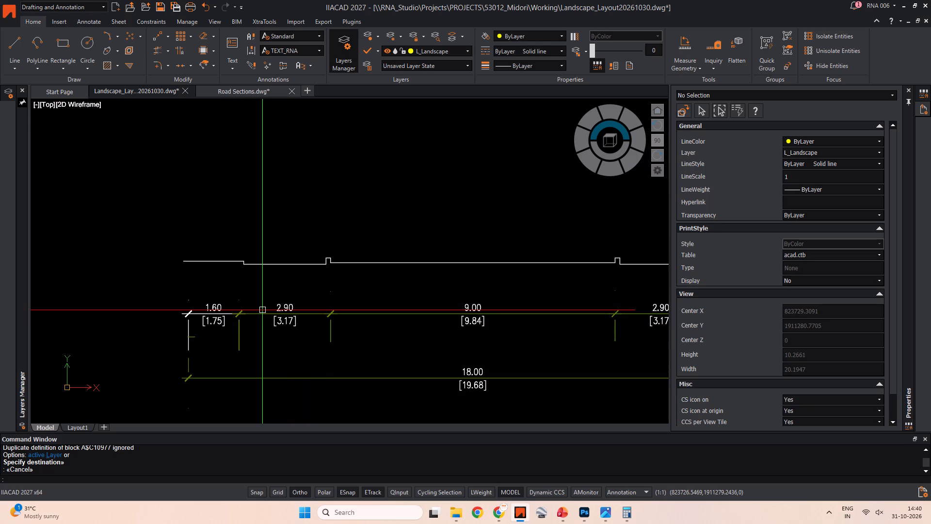
{"action": "scroll", "coordinate": [260, 273], "scroll_direction": "down", "scroll_amount": 1}
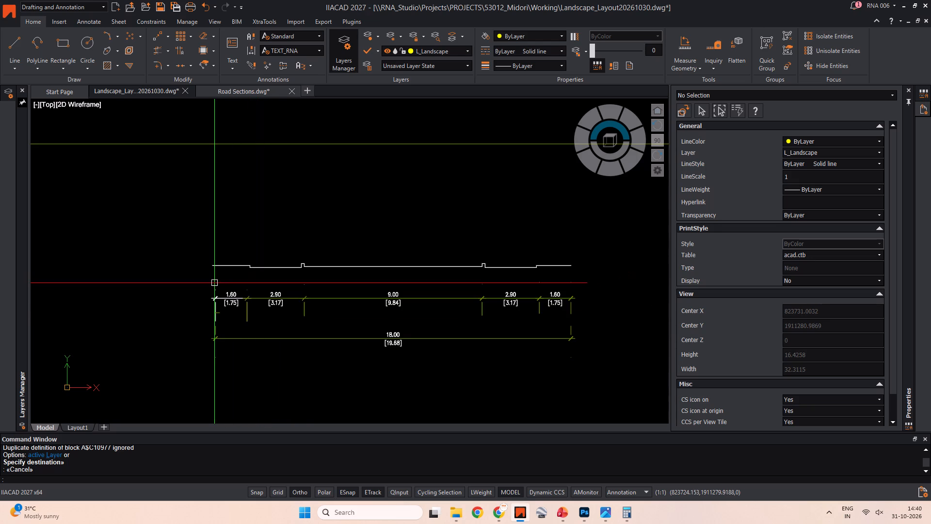
{"action": "scroll", "coordinate": [233, 277], "scroll_direction": "down", "scroll_amount": 3}
{"action": "middle_click_drag", "start_coordinate": [249, 277], "coordinate": [607, 304]}
{"action": "middle_click_drag", "start_coordinate": [311, 288], "coordinate": [480, 306]}
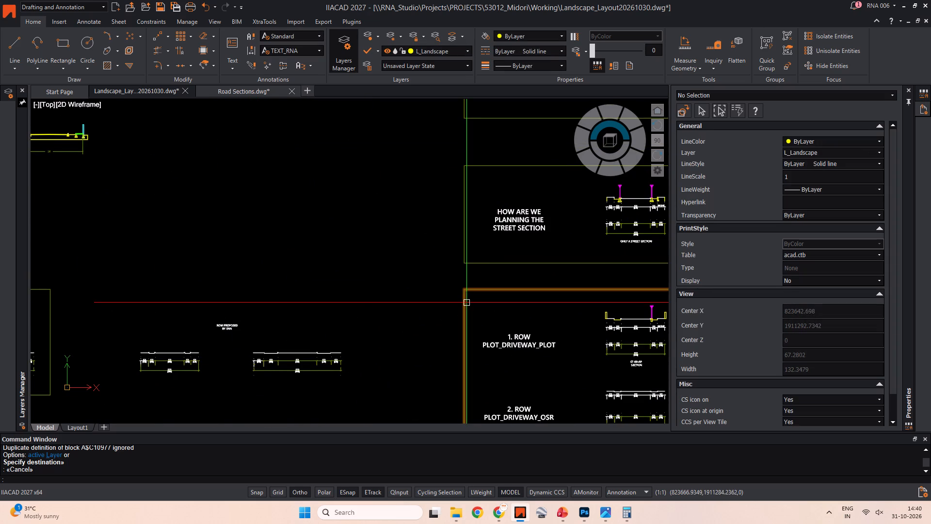
{"action": "middle_click_drag", "start_coordinate": [320, 300], "coordinate": [443, 280]}
{"action": "scroll", "coordinate": [352, 351], "scroll_direction": "up", "scroll_amount": 3}
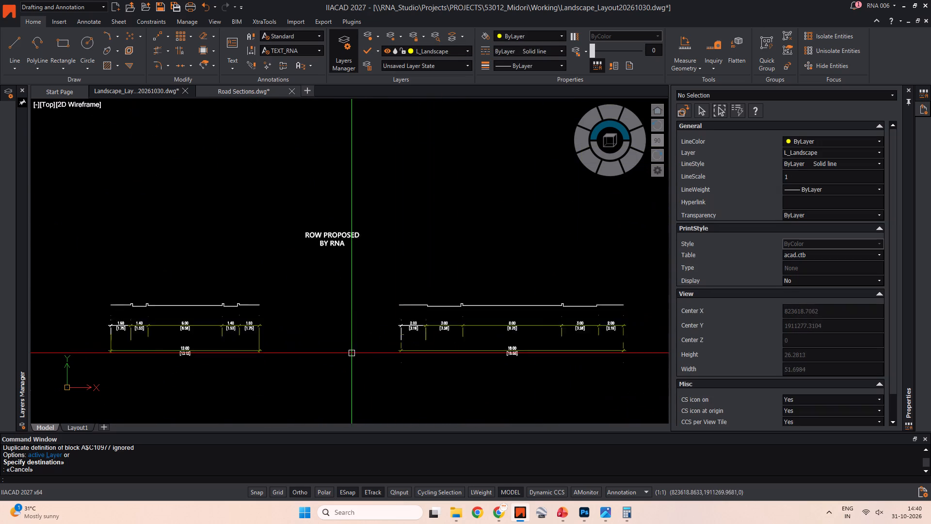
{"action": "scroll", "coordinate": [352, 353], "scroll_direction": "up", "scroll_amount": 1}
{"action": "scroll", "coordinate": [334, 303], "scroll_direction": "down", "scroll_amount": 4}
Add a linear dimension between the inner faces of the two kerbs on the pasted section, just above its overall dimension.
{"action": "middle_click_drag", "start_coordinate": [319, 289], "coordinate": [468, 396]}
{"action": "scroll", "coordinate": [304, 308], "scroll_direction": "down", "scroll_amount": 2}
{"action": "middle_click_drag", "start_coordinate": [304, 308], "coordinate": [337, 332]}
{"action": "scroll", "coordinate": [316, 275], "scroll_direction": "up", "scroll_amount": 3}
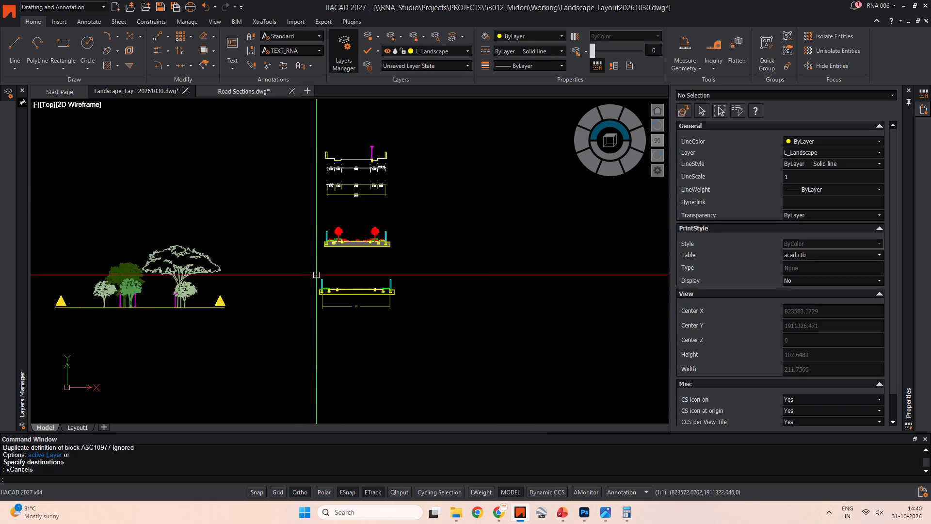
{"action": "scroll", "coordinate": [316, 275], "scroll_direction": "up", "scroll_amount": 1}
{"action": "scroll", "coordinate": [360, 295], "scroll_direction": "up", "scroll_amount": 3}
{"action": "scroll", "coordinate": [362, 308], "scroll_direction": "down", "scroll_amount": 2}
{"action": "middle_click_drag", "start_coordinate": [363, 308], "coordinate": [318, 250]}
{"action": "key", "text": "Escape"}
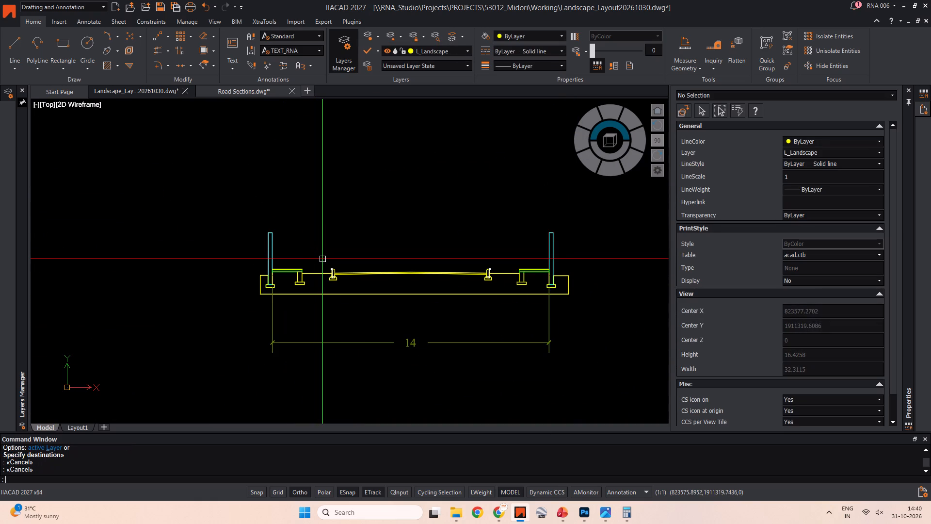
{"action": "key", "text": "Escape"}
{"action": "type", "text": "dli"}
{"action": "key", "text": "space"}
{"action": "scroll", "coordinate": [339, 277], "scroll_direction": "up", "scroll_amount": 4}
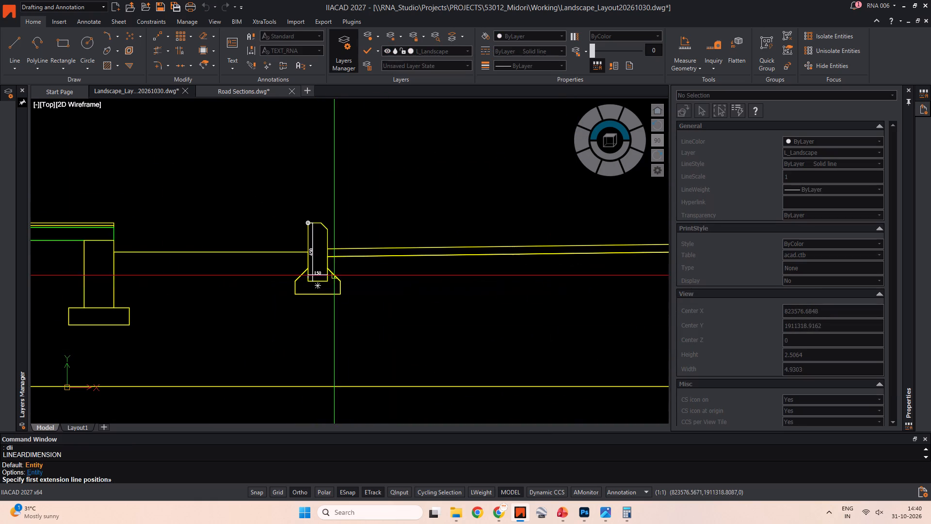
{"action": "left_click", "coordinate": [327, 264]}
{"action": "scroll", "coordinate": [602, 287], "scroll_direction": "down", "scroll_amount": 1}
{"action": "middle_click_drag", "start_coordinate": [602, 287], "coordinate": [193, 279]}
{"action": "middle_click_drag", "start_coordinate": [530, 272], "coordinate": [288, 268]}
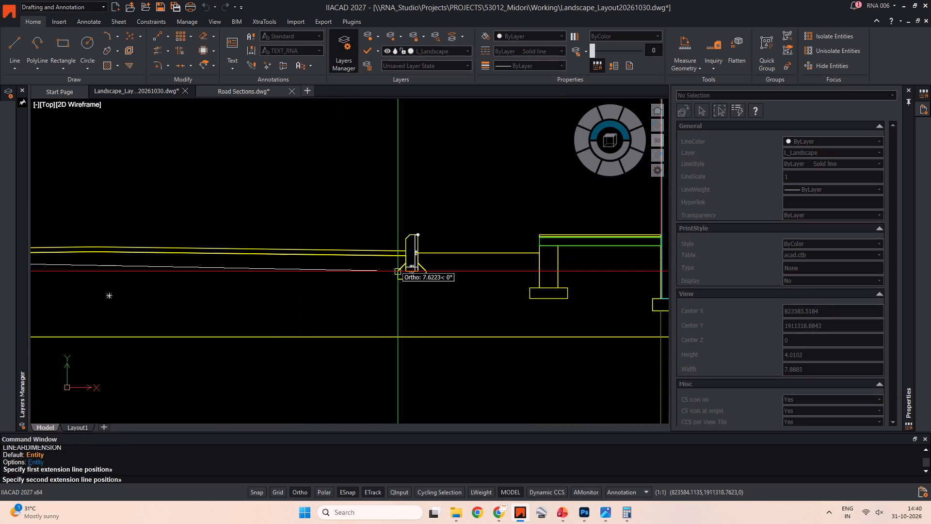
{"action": "left_click", "coordinate": [406, 259]}
{"action": "scroll", "coordinate": [353, 321], "scroll_direction": "down", "scroll_amount": 3}
{"action": "middle_click_drag", "start_coordinate": [352, 322], "coordinate": [409, 251]}
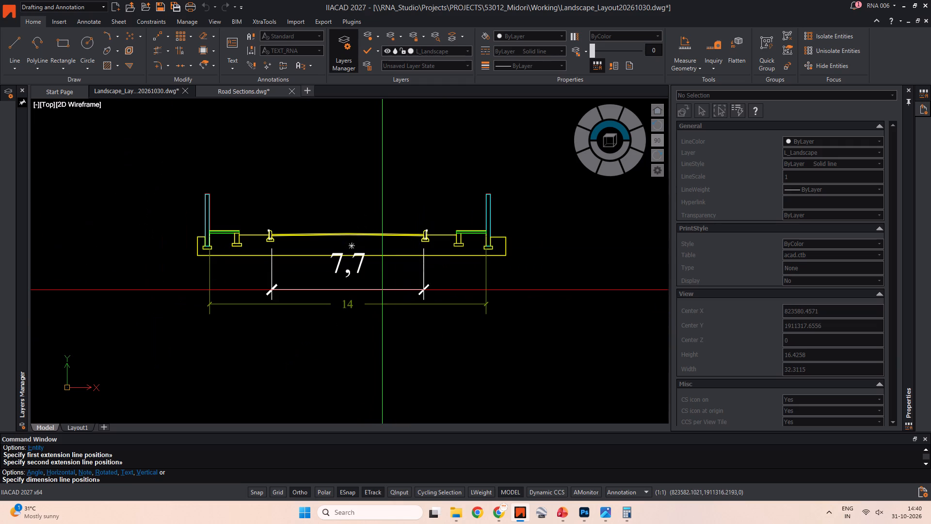
{"action": "scroll", "coordinate": [382, 290], "scroll_direction": "up", "scroll_amount": 2}
{"action": "left_click", "coordinate": [386, 282]}
{"action": "key", "text": "Escape"}
{"action": "key", "text": "Escape"}
Match the new kerb-to-kerb dimension's properties to those of the overall width dimension.
{"action": "type", "text": "ma"}
{"action": "key", "text": "space"}
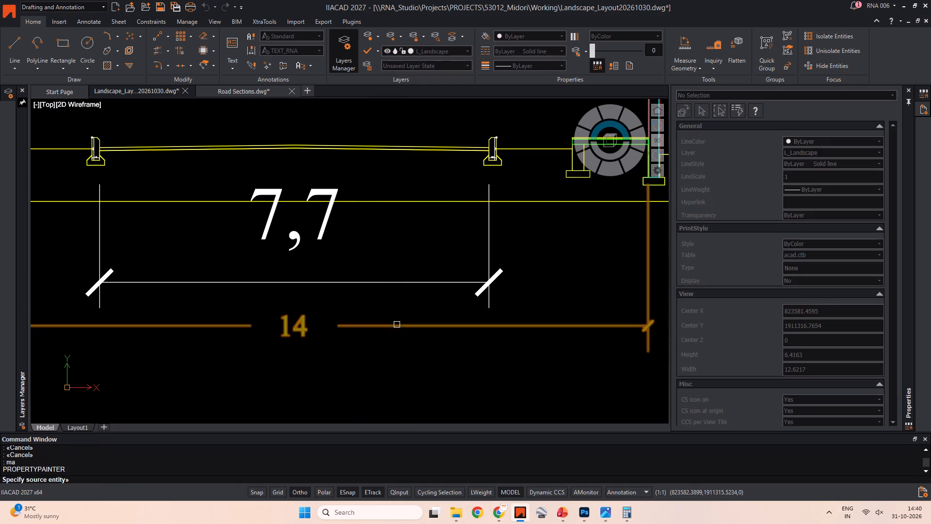
{"action": "left_click", "coordinate": [397, 327]}
{"action": "left_click_drag", "start_coordinate": [401, 307], "coordinate": [383, 273]}
{"action": "left_click", "coordinate": [372, 258]}
{"action": "key", "text": "Escape"}
{"action": "key", "text": "Escape"}
{"action": "middle_click_drag", "start_coordinate": [367, 257], "coordinate": [390, 305]}
{"action": "key", "text": "Escape"}
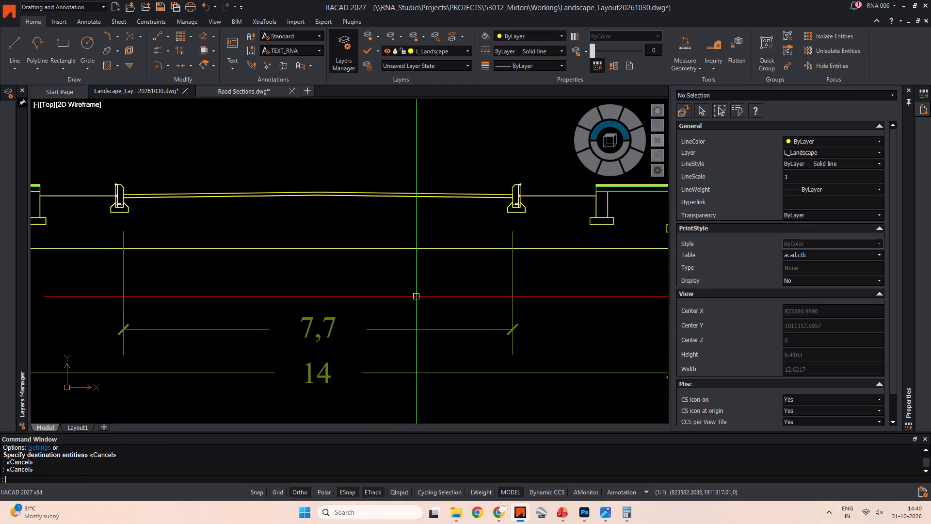
Continue the dimension chain from the right kerb to the planter's retaining wall and on to the inner face of the boundary wall.
{"action": "key", "text": "Escape"}
{"action": "type", "text": "dc"}
{"action": "key", "text": "o"}
{"action": "key", "text": "space"}
{"action": "middle_click_drag", "start_coordinate": [475, 289], "coordinate": [293, 295]}
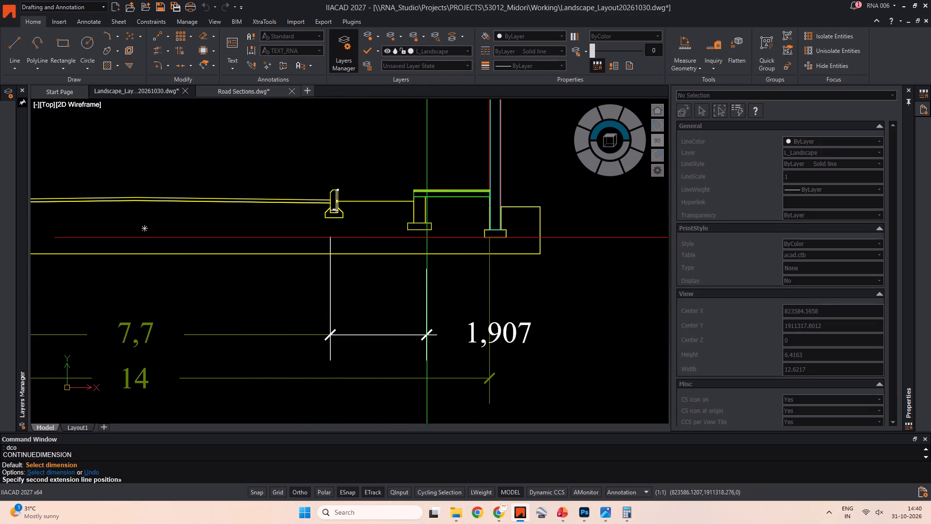
{"action": "left_click", "coordinate": [414, 211]}
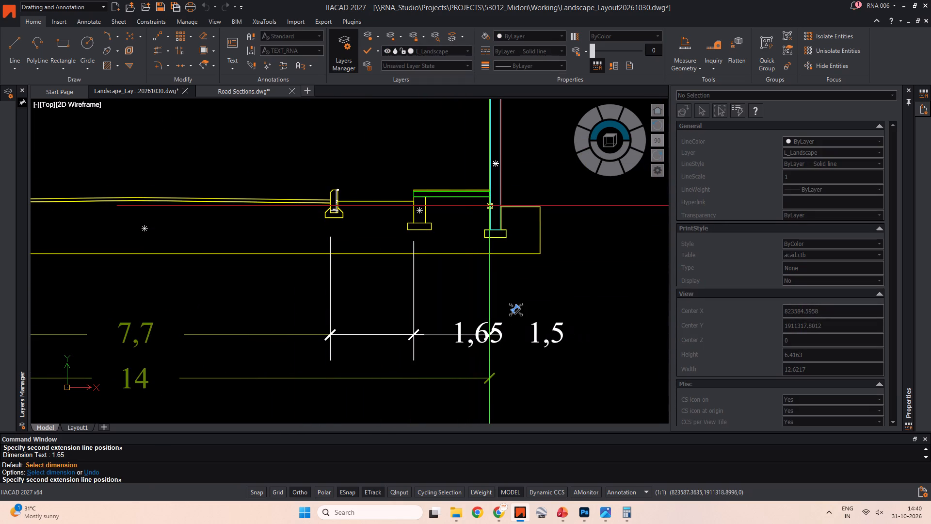
{"action": "left_click", "coordinate": [488, 206]}
{"action": "key", "text": "Escape"}
{"action": "scroll", "coordinate": [503, 308], "scroll_direction": "down", "scroll_amount": 1}
{"action": "key", "text": "Escape"}
{"action": "key", "text": "Escape"}
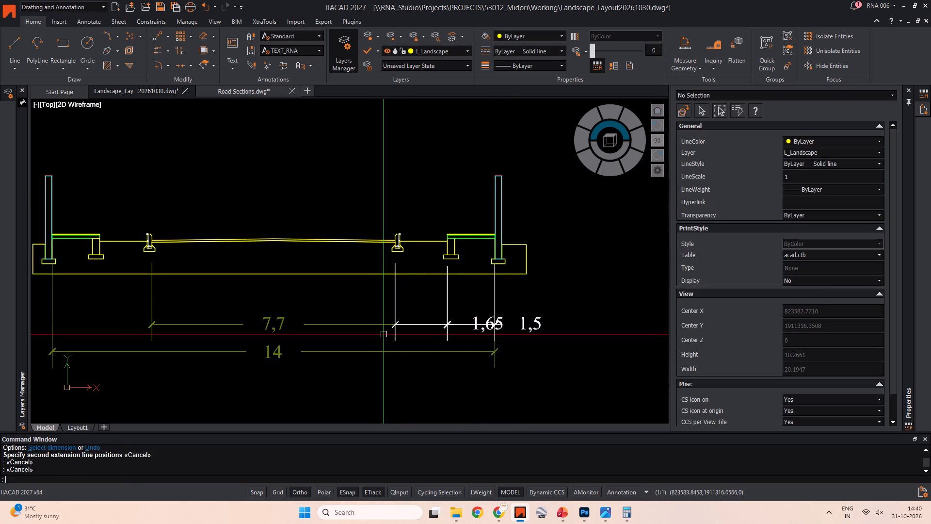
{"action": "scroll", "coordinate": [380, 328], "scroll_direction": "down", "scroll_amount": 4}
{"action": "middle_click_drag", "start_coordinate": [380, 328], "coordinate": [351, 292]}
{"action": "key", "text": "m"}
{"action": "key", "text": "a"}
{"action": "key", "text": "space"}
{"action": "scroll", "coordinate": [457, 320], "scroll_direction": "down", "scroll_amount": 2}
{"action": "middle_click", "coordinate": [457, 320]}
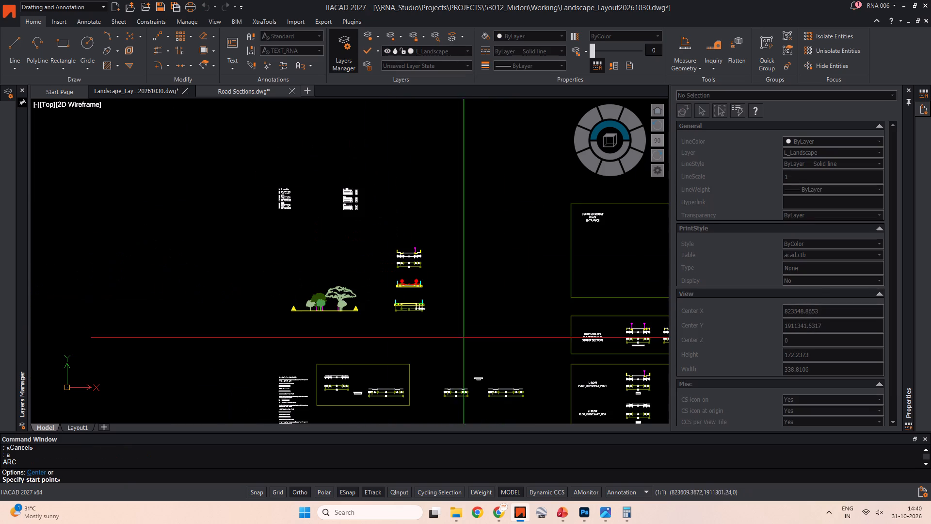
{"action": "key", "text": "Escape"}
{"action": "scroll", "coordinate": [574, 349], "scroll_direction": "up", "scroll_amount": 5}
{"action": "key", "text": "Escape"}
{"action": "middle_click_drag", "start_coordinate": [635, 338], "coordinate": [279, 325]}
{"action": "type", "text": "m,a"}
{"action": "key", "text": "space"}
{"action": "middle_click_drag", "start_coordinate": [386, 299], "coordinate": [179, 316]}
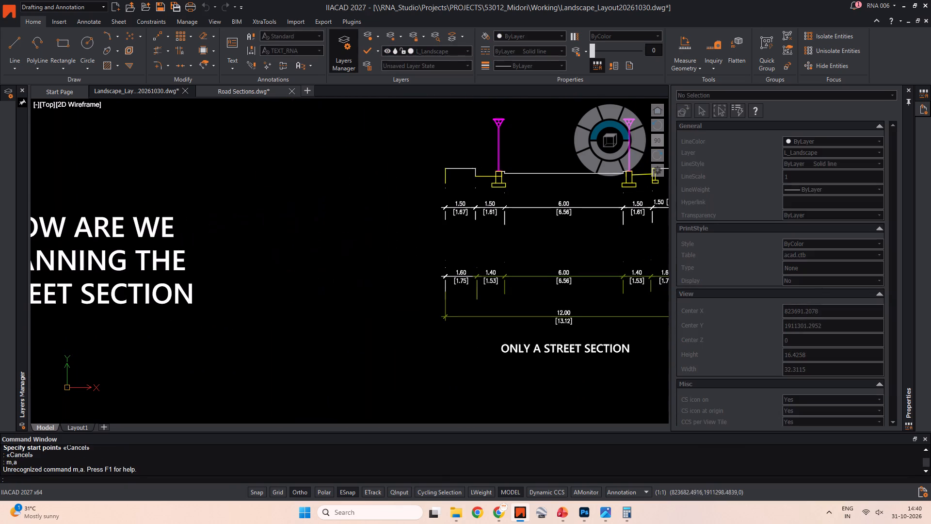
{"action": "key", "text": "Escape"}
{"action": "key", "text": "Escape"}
Match all dimensions of the pasted road section to the 1.50 dimension style of the ONLY A STREET SECTION drawing.
{"action": "key", "text": "m"}
{"action": "key", "text": "a"}
{"action": "key", "text": "space"}
{"action": "left_click", "coordinate": [461, 203]}
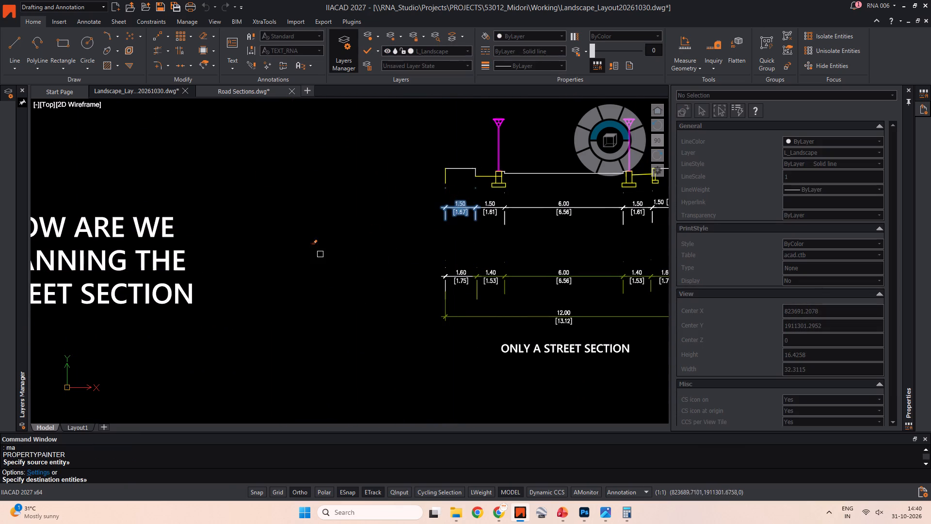
{"action": "scroll", "coordinate": [255, 264], "scroll_direction": "down", "scroll_amount": 3}
{"action": "middle_click_drag", "start_coordinate": [255, 264], "coordinate": [758, 323]}
{"action": "middle_click_drag", "start_coordinate": [266, 292], "coordinate": [511, 315]}
{"action": "scroll", "coordinate": [500, 276], "scroll_direction": "up", "scroll_amount": 4}
{"action": "left_click_drag", "start_coordinate": [630, 329], "coordinate": [547, 296]}
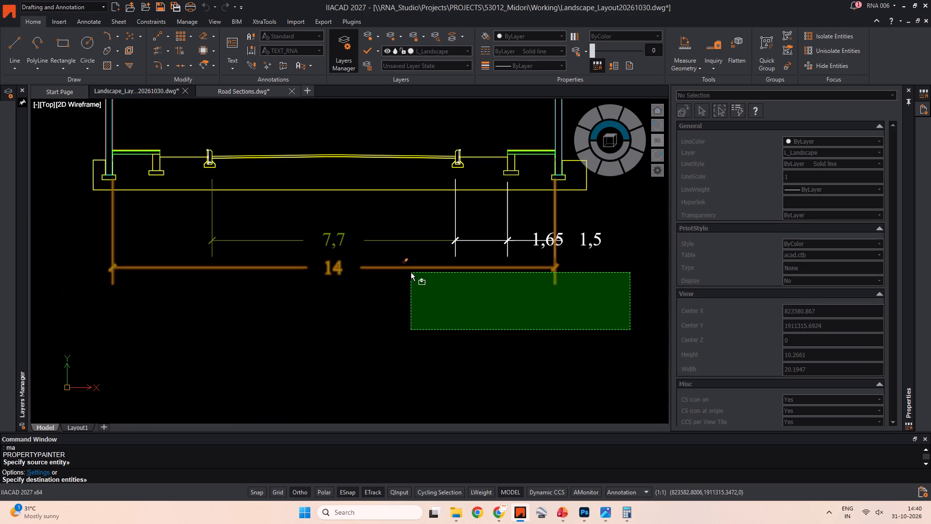
{"action": "left_click", "coordinate": [100, 230]}
{"action": "key", "text": "Escape"}
{"action": "middle_click_drag", "start_coordinate": [401, 248], "coordinate": [404, 271]}
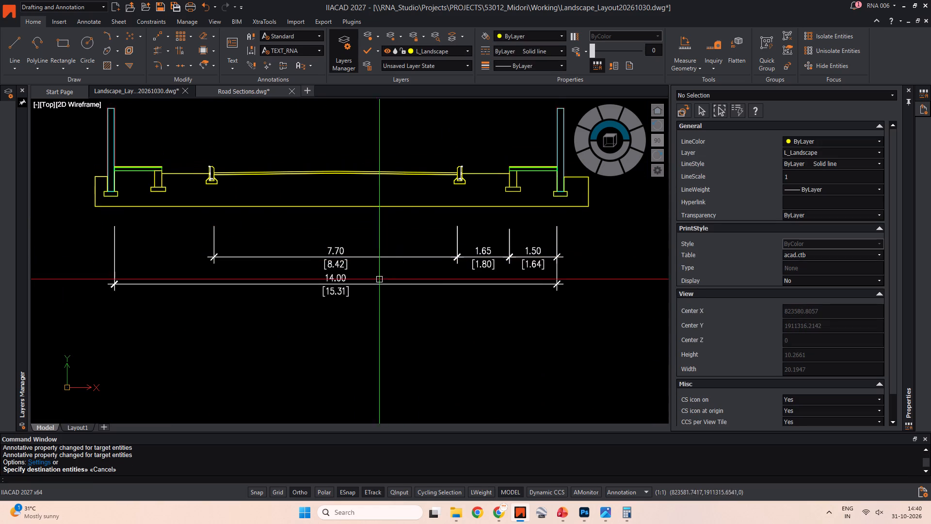
{"action": "key", "text": "Escape"}
{"action": "scroll", "coordinate": [325, 270], "scroll_direction": "up", "scroll_amount": 2}
{"action": "scroll", "coordinate": [366, 205], "scroll_direction": "down", "scroll_amount": 1}
{"action": "middle_click_drag", "start_coordinate": [369, 205], "coordinate": [387, 256]}
{"action": "key", "text": "Escape"}
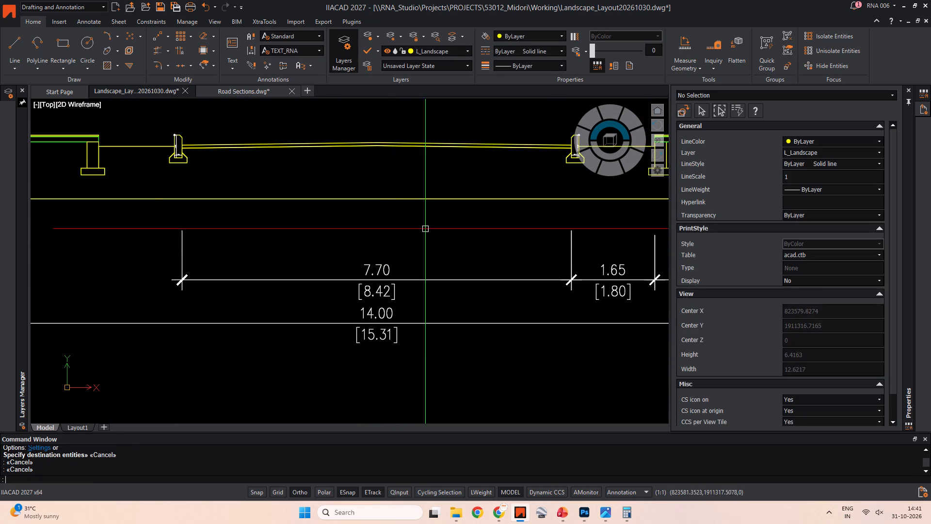
{"action": "scroll", "coordinate": [428, 219], "scroll_direction": "down", "scroll_amount": 2}
{"action": "middle_click_drag", "start_coordinate": [428, 219], "coordinate": [421, 244]}
{"action": "key", "text": "Escape"}
{"action": "key", "text": "Escape"}
{"action": "scroll", "coordinate": [414, 243], "scroll_direction": "up", "scroll_amount": 1}
{"action": "key", "text": "Escape"}
{"action": "key", "text": "Escape"}
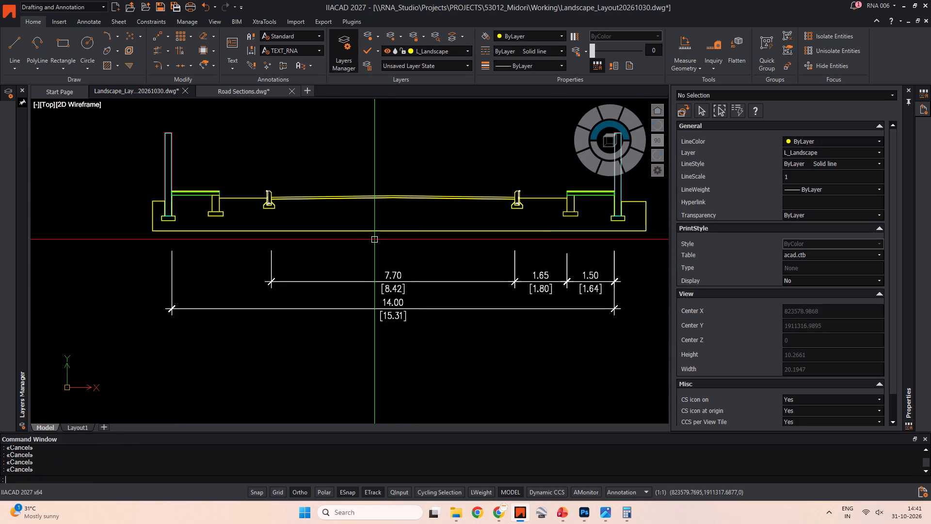
Continue the dimension chain from the left kerb to the planter's retaining wall and on to the inner face of the left boundary wall.
{"action": "type", "text": "dco"}
{"action": "key", "text": "space"}
{"action": "key", "text": "s"}
{"action": "key", "text": "space"}
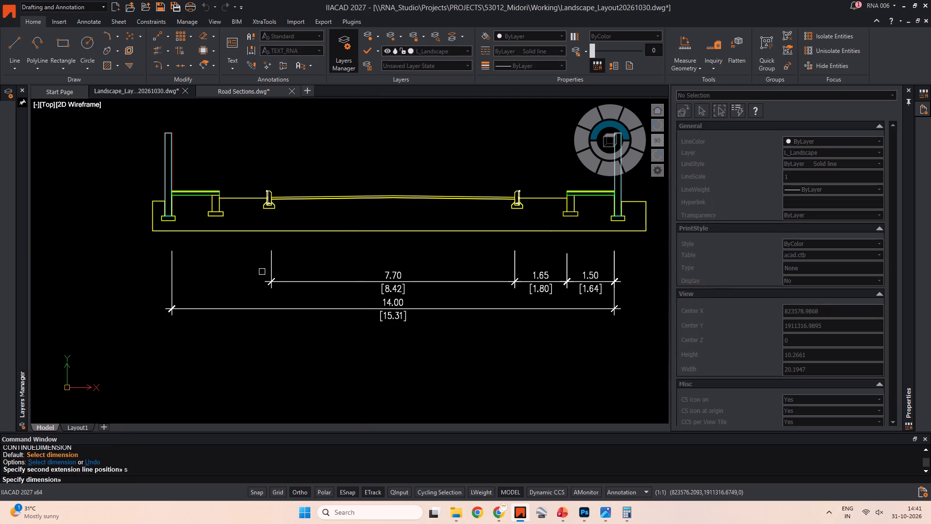
{"action": "left_click", "coordinate": [267, 264]}
{"action": "left_click", "coordinate": [272, 260]}
{"action": "scroll", "coordinate": [218, 204], "scroll_direction": "up", "scroll_amount": 3}
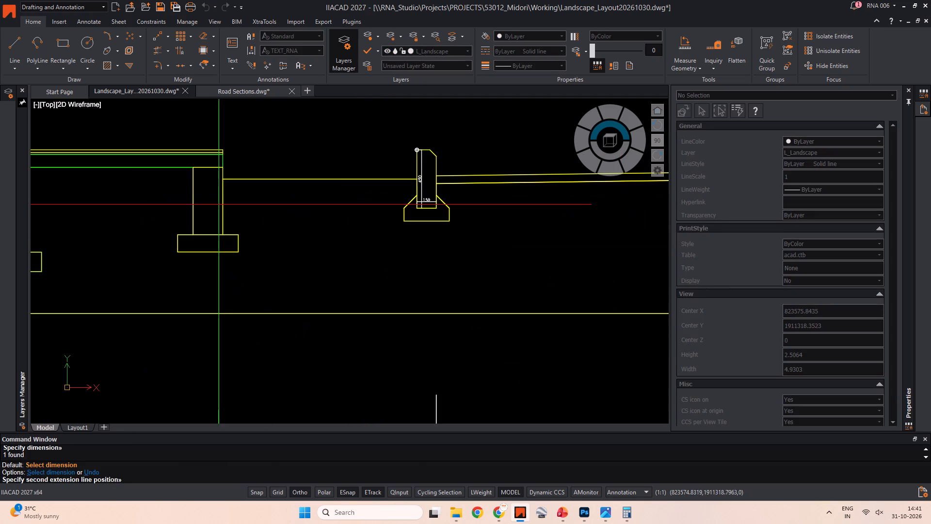
{"action": "left_click", "coordinate": [222, 204]}
{"action": "scroll", "coordinate": [165, 219], "scroll_direction": "down", "scroll_amount": 1}
{"action": "middle_click_drag", "start_coordinate": [165, 220], "coordinate": [318, 195]}
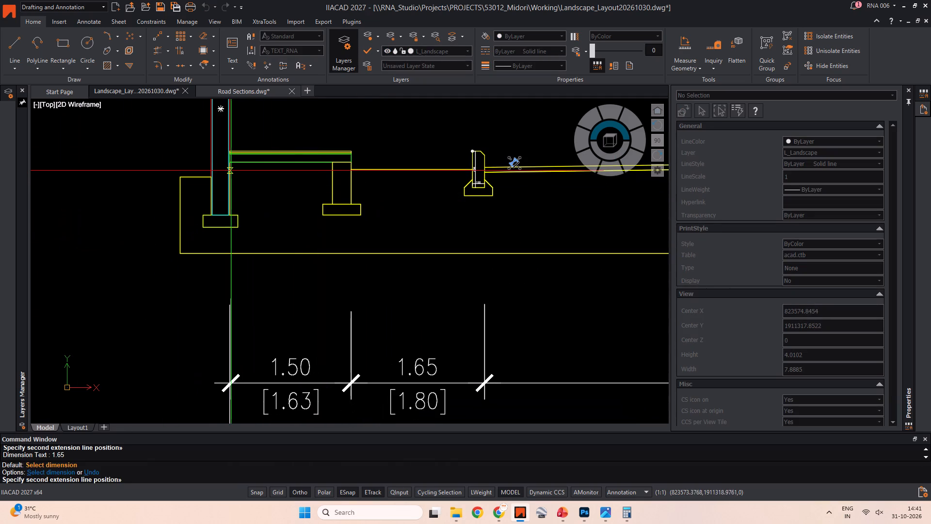
{"action": "scroll", "coordinate": [228, 170], "scroll_direction": "up", "scroll_amount": 4}
{"action": "left_click", "coordinate": [246, 189]}
{"action": "key", "text": "Escape"}
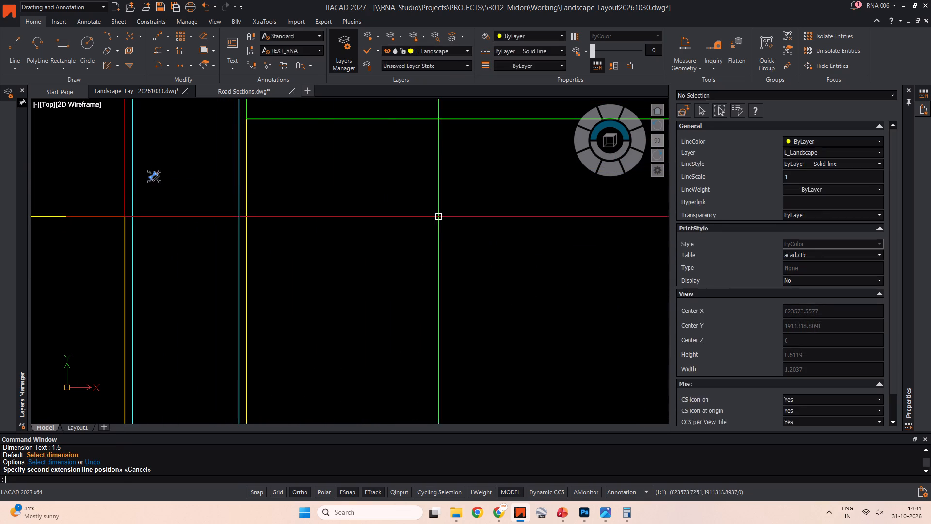
{"action": "scroll", "coordinate": [438, 218], "scroll_direction": "down", "scroll_amount": 4}
{"action": "middle_click_drag", "start_coordinate": [431, 223], "coordinate": [276, 179]}
{"action": "key", "text": "Escape"}
{"action": "scroll", "coordinate": [427, 269], "scroll_direction": "down", "scroll_amount": 2}
{"action": "middle_click_drag", "start_coordinate": [426, 271], "coordinate": [255, 225]}
{"action": "key", "text": "Escape"}
{"action": "key", "text": "Escape"}
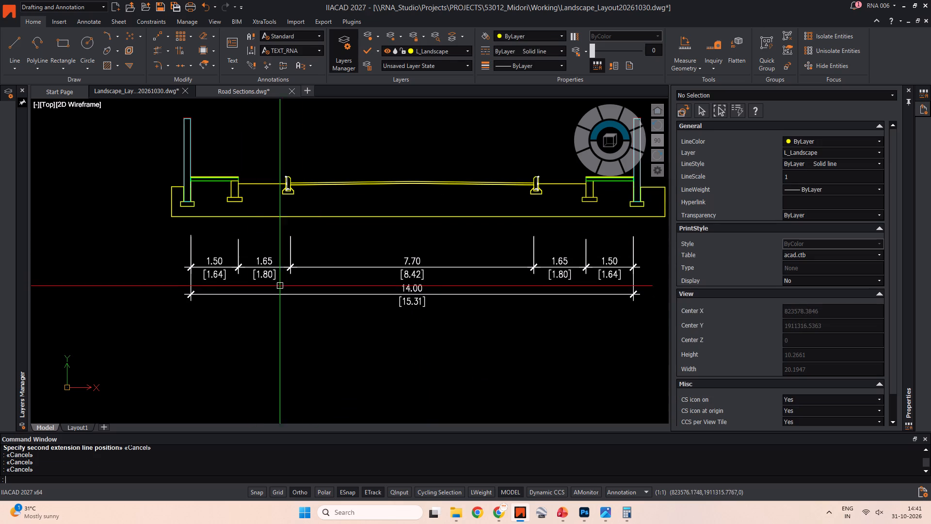
{"action": "middle_click_drag", "start_coordinate": [307, 244], "coordinate": [303, 269]}
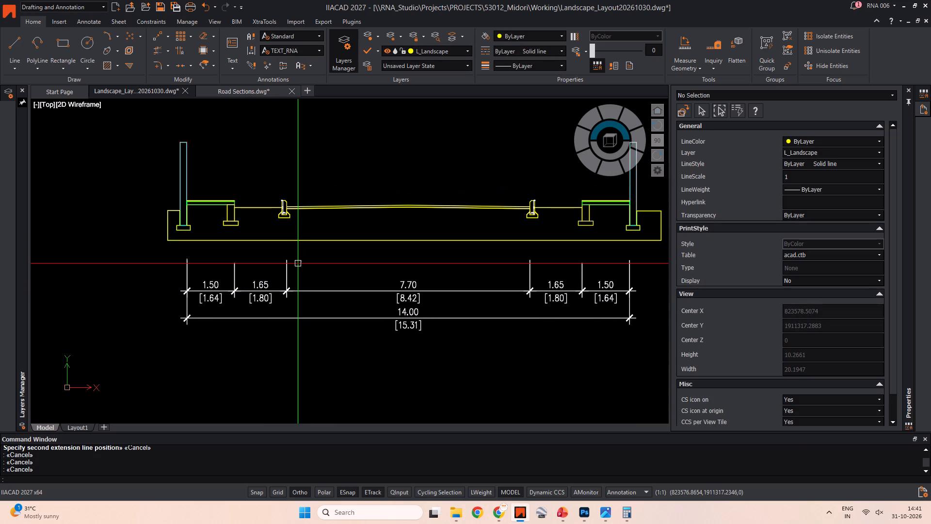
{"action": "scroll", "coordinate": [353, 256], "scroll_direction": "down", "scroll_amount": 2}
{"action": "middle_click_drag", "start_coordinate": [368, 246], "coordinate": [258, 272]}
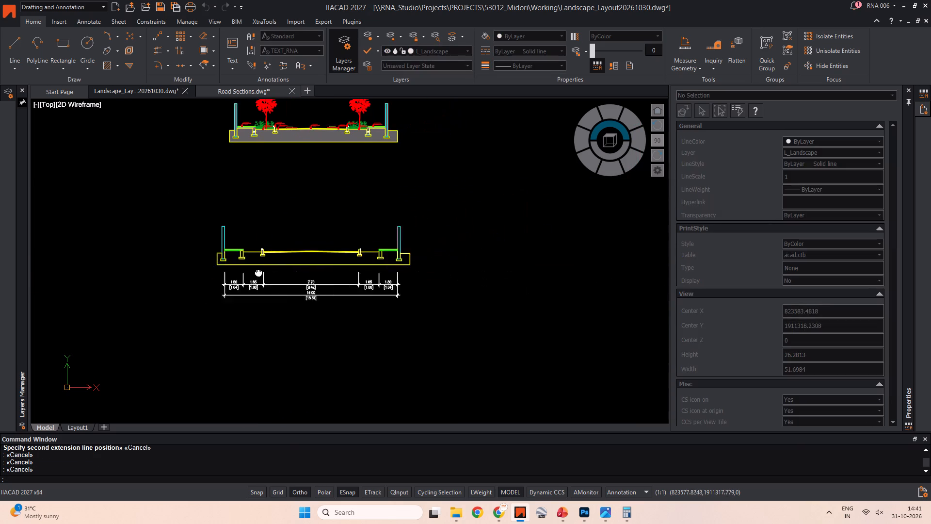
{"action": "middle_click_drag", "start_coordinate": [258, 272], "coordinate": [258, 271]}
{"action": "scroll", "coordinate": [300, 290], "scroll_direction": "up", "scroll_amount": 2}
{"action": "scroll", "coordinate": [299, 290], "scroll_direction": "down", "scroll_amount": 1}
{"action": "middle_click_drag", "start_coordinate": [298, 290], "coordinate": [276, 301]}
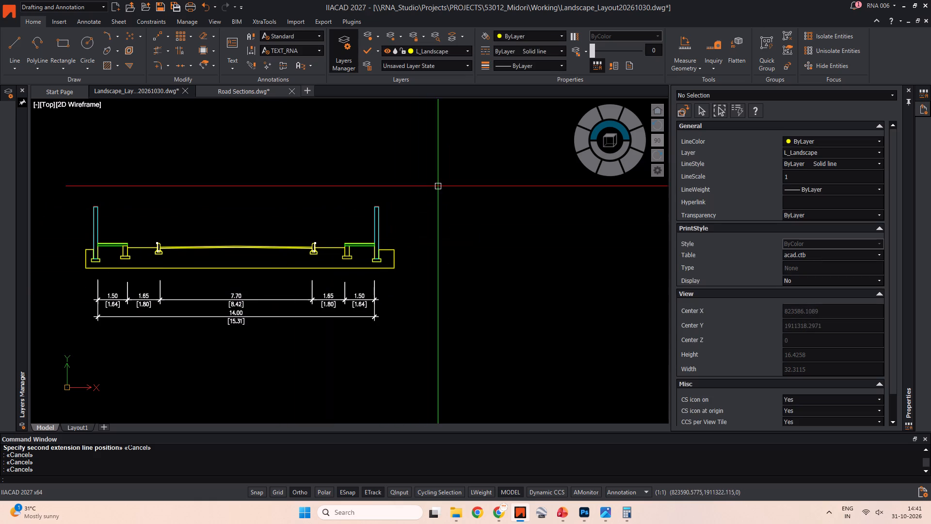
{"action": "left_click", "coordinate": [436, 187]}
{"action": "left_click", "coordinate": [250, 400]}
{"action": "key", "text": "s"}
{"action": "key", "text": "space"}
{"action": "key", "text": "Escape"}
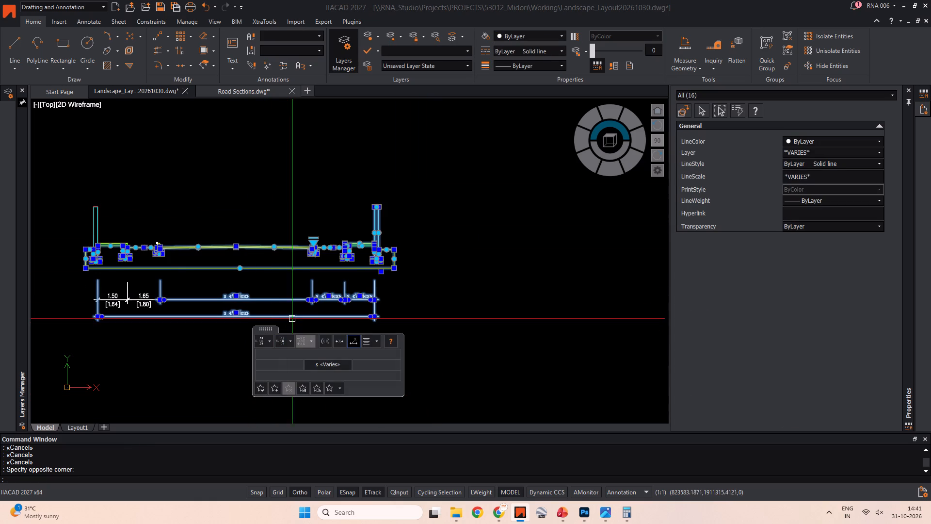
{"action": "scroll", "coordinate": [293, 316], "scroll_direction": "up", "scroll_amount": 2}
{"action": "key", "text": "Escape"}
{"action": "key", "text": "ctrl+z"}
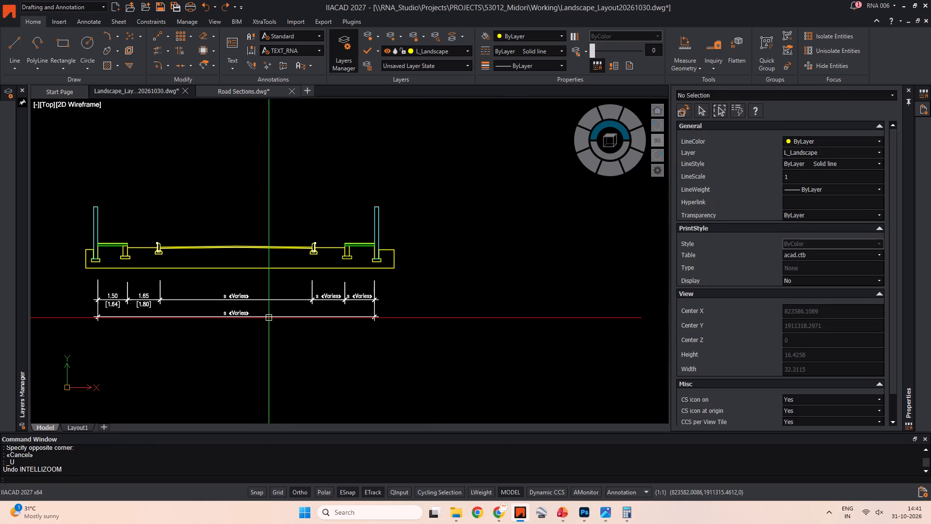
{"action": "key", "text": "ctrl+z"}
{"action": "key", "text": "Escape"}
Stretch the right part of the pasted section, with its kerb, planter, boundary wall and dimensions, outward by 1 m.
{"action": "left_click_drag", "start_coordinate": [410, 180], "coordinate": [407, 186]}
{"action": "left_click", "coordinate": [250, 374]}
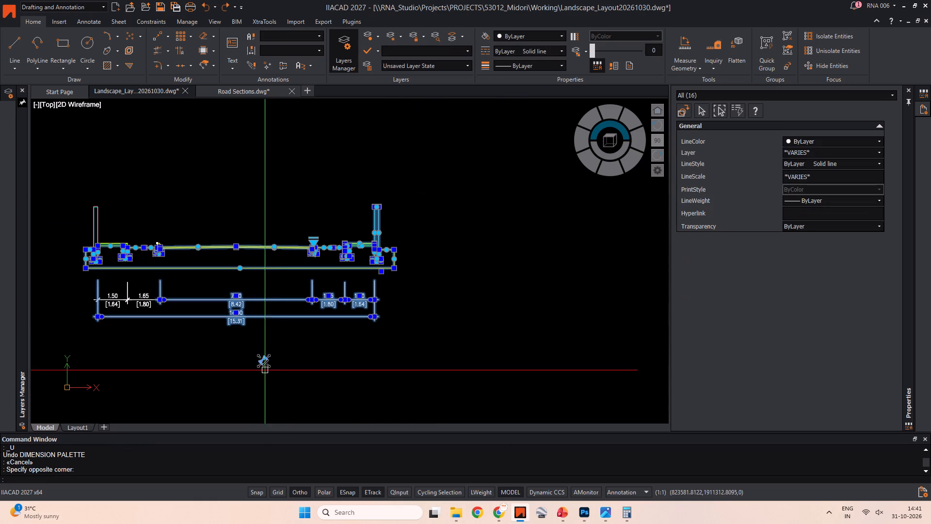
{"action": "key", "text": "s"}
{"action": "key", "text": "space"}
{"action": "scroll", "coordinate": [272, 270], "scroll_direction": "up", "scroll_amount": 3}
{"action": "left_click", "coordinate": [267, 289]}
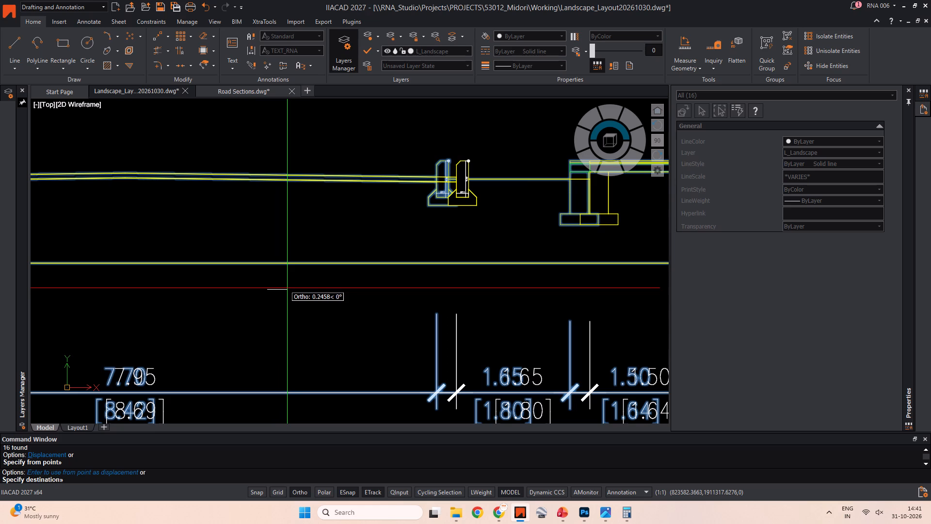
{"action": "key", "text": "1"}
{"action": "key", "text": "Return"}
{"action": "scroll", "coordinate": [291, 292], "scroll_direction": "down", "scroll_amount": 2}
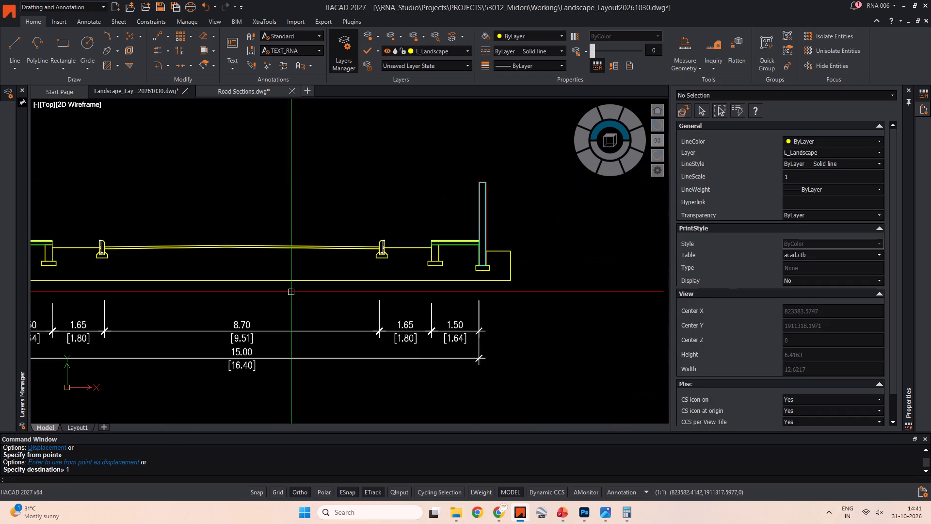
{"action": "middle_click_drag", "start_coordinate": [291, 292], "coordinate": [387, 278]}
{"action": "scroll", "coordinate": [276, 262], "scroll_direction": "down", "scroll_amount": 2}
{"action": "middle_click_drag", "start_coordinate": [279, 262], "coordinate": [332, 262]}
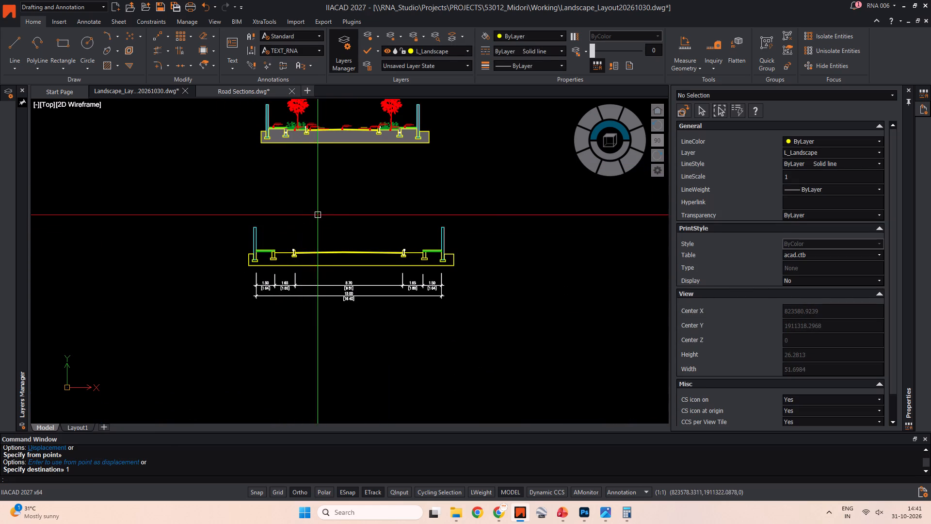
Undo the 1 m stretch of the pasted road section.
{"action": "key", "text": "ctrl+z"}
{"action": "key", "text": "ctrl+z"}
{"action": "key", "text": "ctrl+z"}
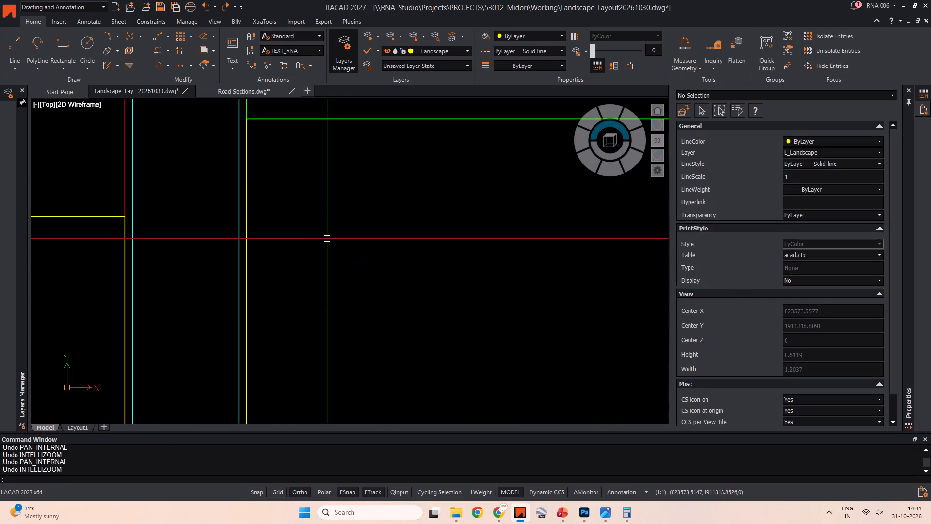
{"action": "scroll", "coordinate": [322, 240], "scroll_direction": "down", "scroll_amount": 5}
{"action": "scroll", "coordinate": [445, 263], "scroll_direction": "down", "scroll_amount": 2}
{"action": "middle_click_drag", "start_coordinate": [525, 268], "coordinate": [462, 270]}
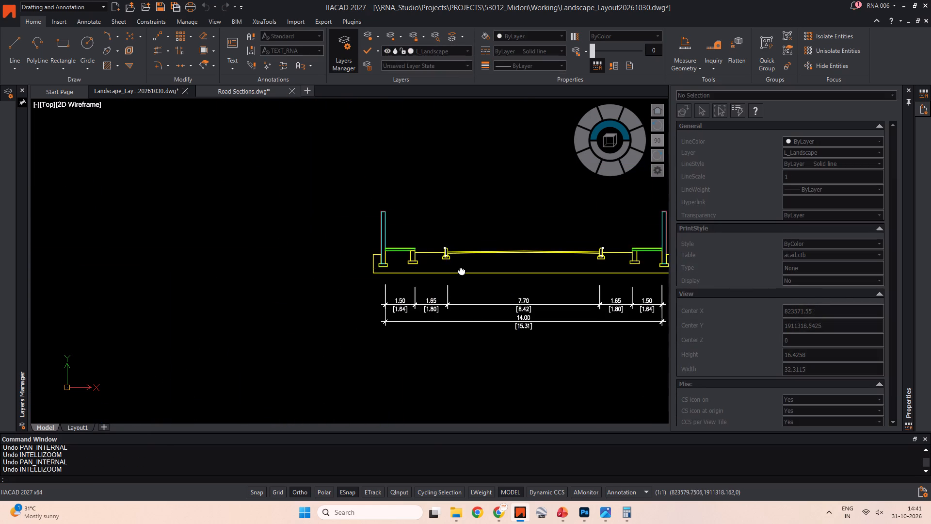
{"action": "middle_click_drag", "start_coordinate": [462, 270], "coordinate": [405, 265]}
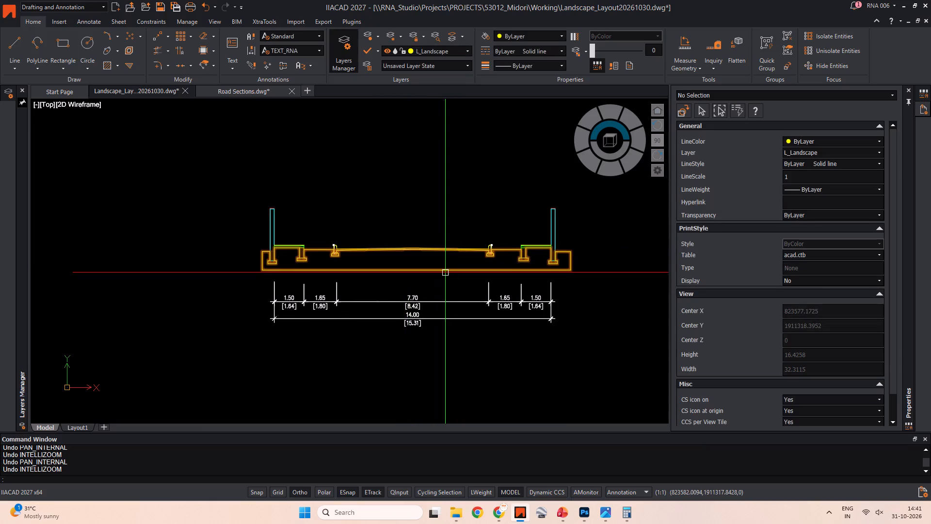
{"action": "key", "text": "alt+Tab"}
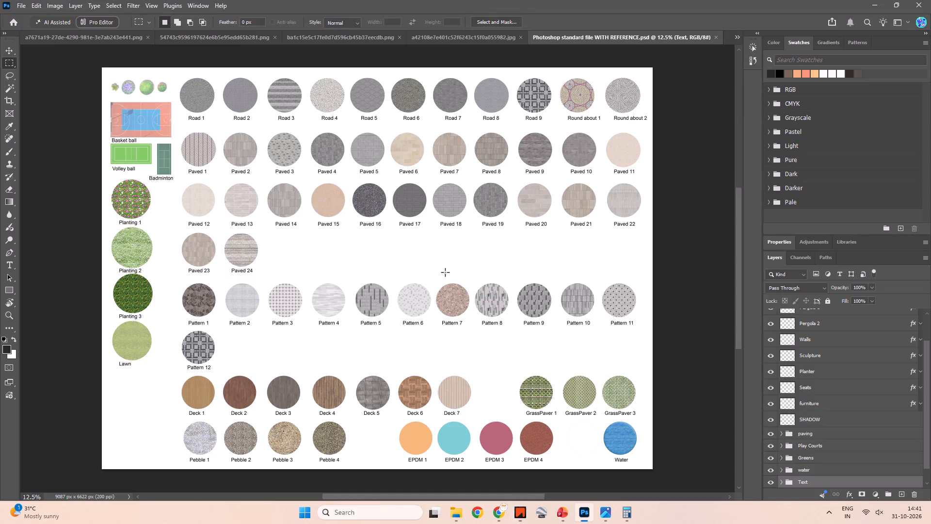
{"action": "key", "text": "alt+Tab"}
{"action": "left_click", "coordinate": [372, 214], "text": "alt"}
Examine the width breakdowns of the planned street sections and the ST-18-PP section against the pasted road section.
{"action": "scroll", "coordinate": [404, 278], "scroll_direction": "down", "scroll_amount": 2}
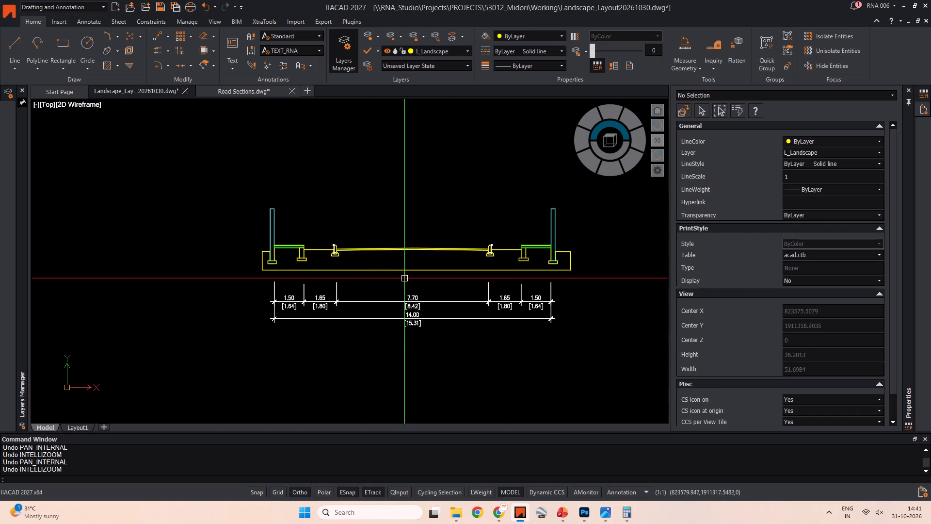
{"action": "scroll", "coordinate": [407, 281], "scroll_direction": "down", "scroll_amount": 2}
{"action": "middle_click_drag", "start_coordinate": [432, 291], "coordinate": [282, 256]}
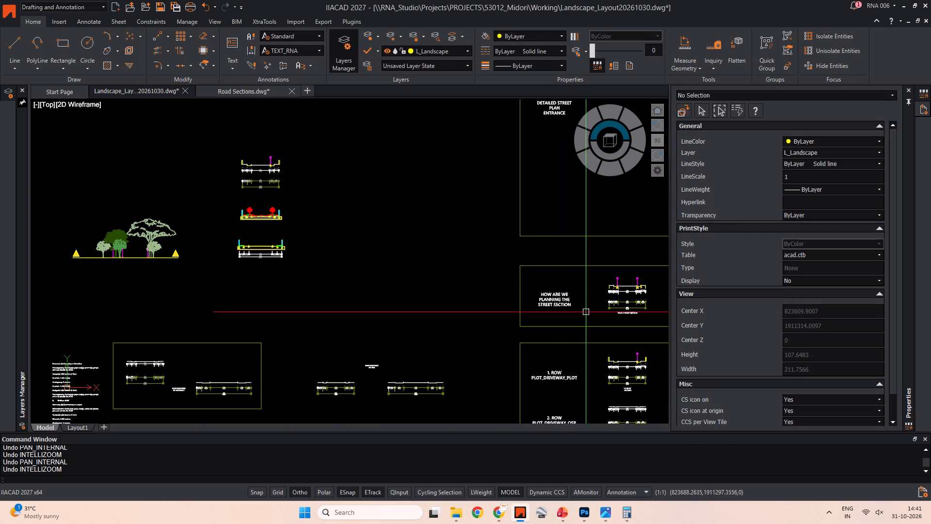
{"action": "left_click_drag", "start_coordinate": [670, 217], "coordinate": [738, 218]}
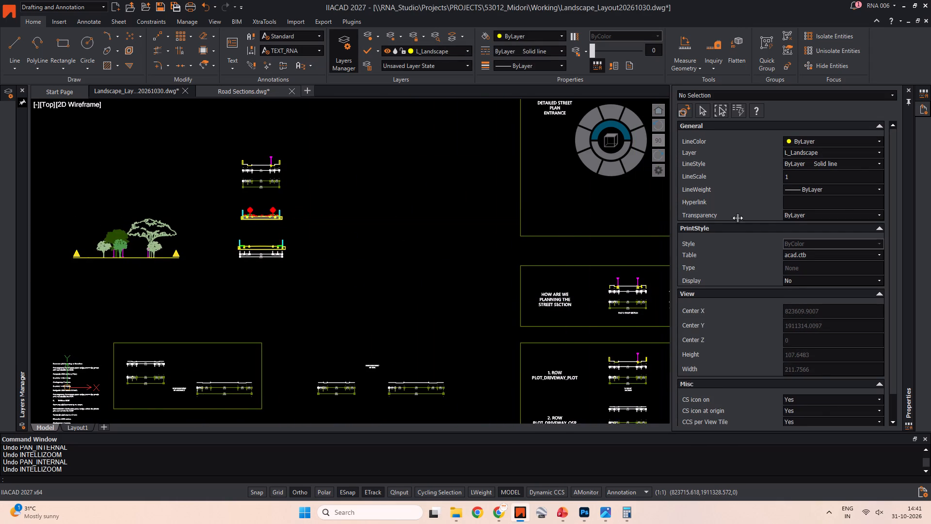
{"action": "left_click_drag", "start_coordinate": [738, 218], "coordinate": [789, 217]}
{"action": "middle_click_drag", "start_coordinate": [613, 314], "coordinate": [435, 258]}
{"action": "scroll", "coordinate": [555, 221], "scroll_direction": "up", "scroll_amount": 4}
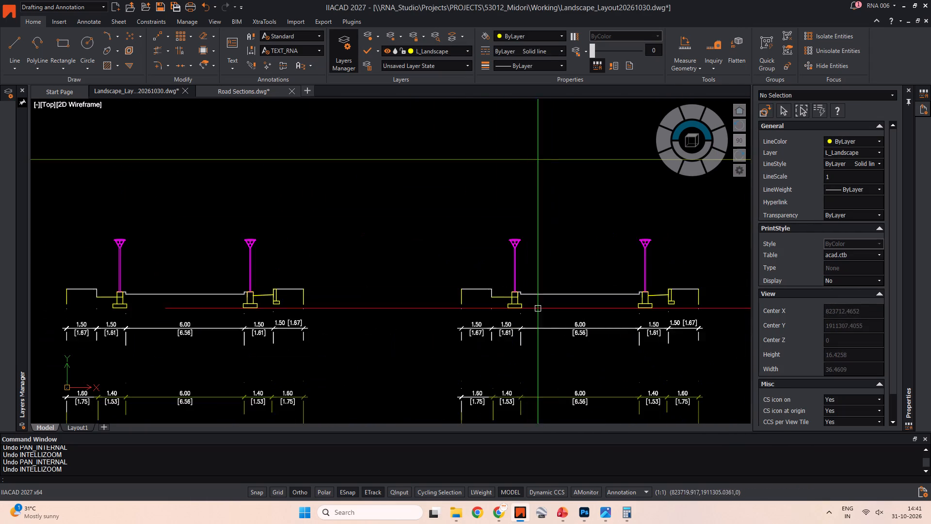
{"action": "scroll", "coordinate": [555, 322], "scroll_direction": "up", "scroll_amount": 2}
{"action": "scroll", "coordinate": [540, 333], "scroll_direction": "down", "scroll_amount": 1}
{"action": "middle_click_drag", "start_coordinate": [533, 335], "coordinate": [498, 256]}
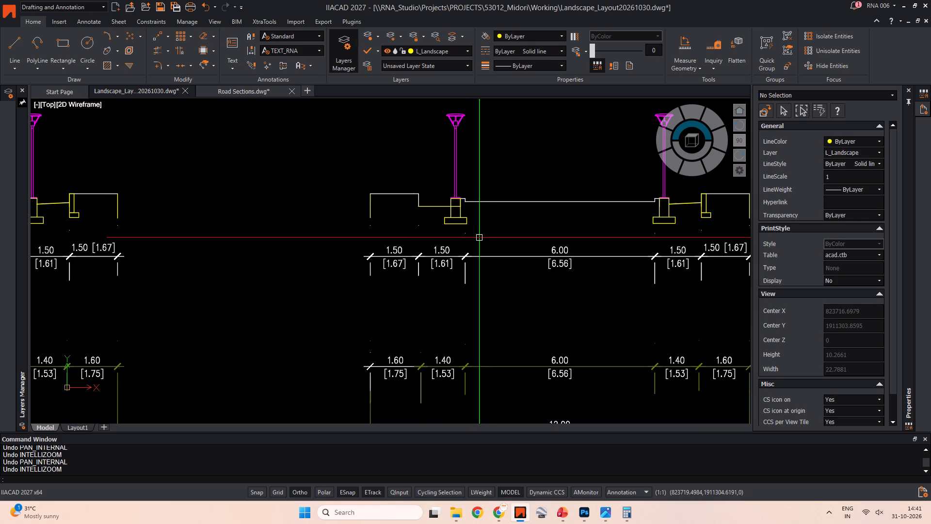
{"action": "scroll", "coordinate": [485, 242], "scroll_direction": "down", "scroll_amount": 2}
{"action": "middle_click_drag", "start_coordinate": [478, 248], "coordinate": [562, 190]}
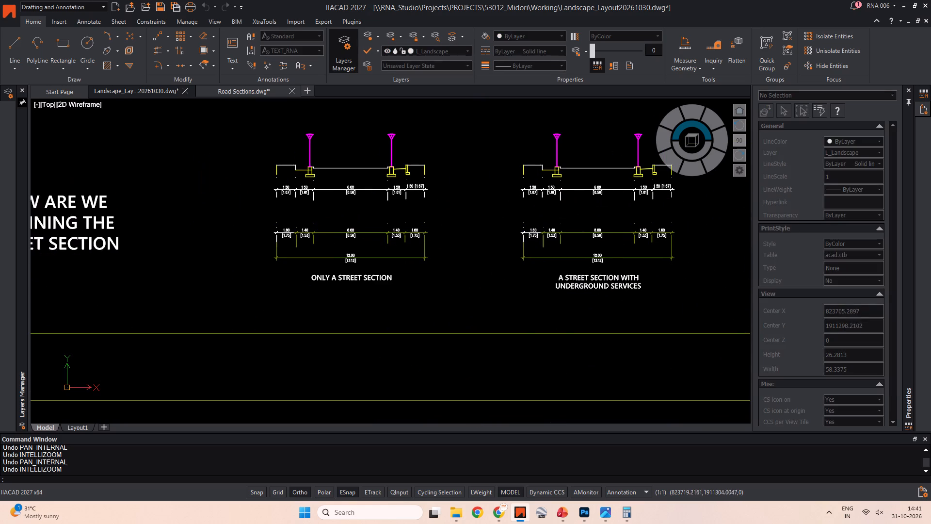
{"action": "scroll", "coordinate": [527, 267], "scroll_direction": "down", "scroll_amount": 2}
{"action": "middle_click_drag", "start_coordinate": [522, 269], "coordinate": [352, 163]}
{"action": "scroll", "coordinate": [432, 272], "scroll_direction": "up", "scroll_amount": 4}
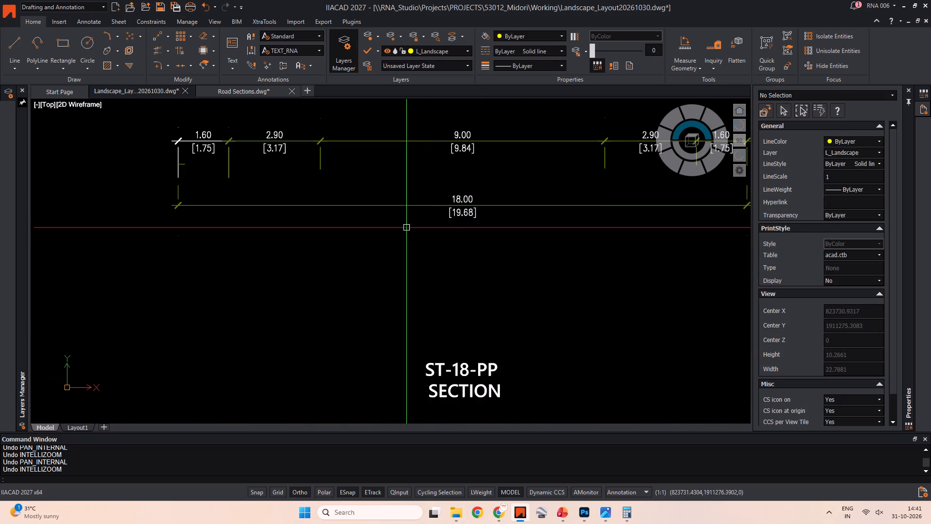
{"action": "middle_click_drag", "start_coordinate": [390, 225], "coordinate": [390, 296]}
{"action": "scroll", "coordinate": [374, 280], "scroll_direction": "down", "scroll_amount": 3}
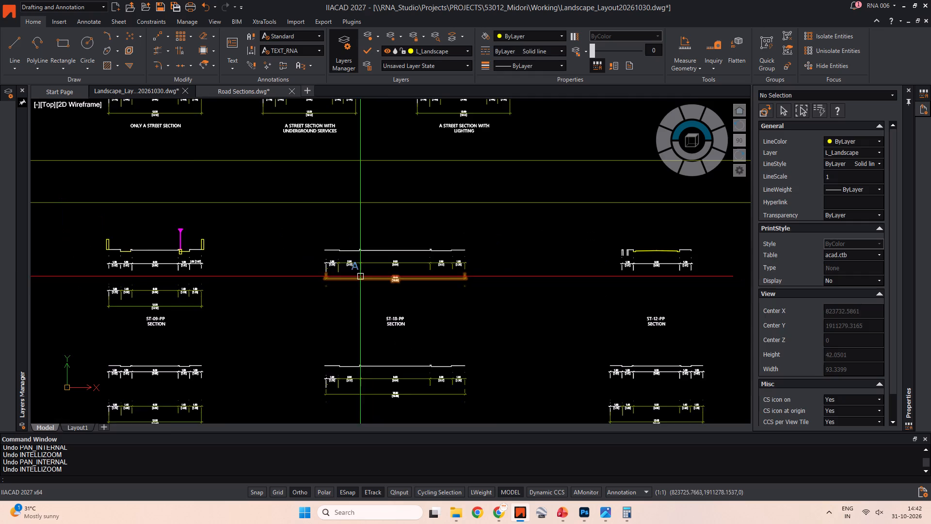
{"action": "scroll", "coordinate": [270, 246], "scroll_direction": "down", "scroll_amount": 1}
{"action": "middle_click_drag", "start_coordinate": [270, 246], "coordinate": [625, 284]}
{"action": "middle_click_drag", "start_coordinate": [236, 240], "coordinate": [496, 303]}
{"action": "scroll", "coordinate": [496, 303], "scroll_direction": "down", "scroll_amount": 2}
{"action": "scroll", "coordinate": [385, 248], "scroll_direction": "up", "scroll_amount": 2}
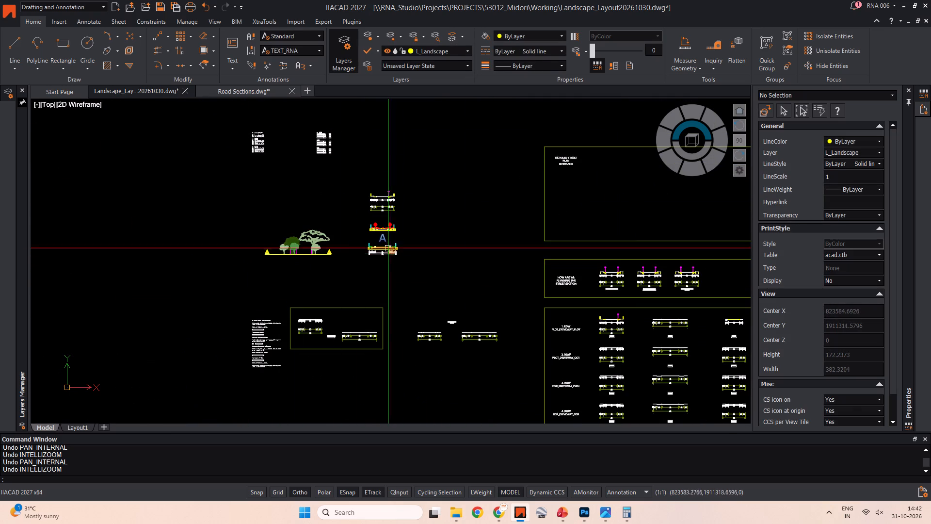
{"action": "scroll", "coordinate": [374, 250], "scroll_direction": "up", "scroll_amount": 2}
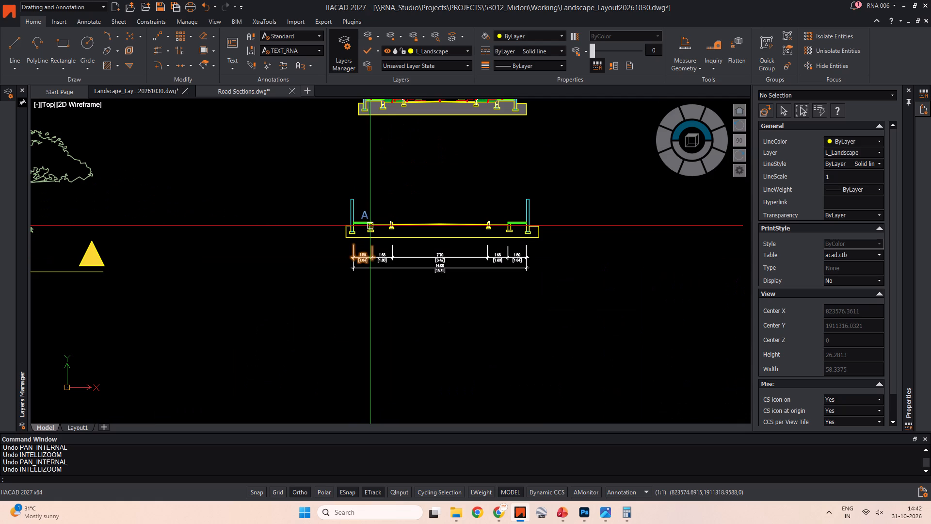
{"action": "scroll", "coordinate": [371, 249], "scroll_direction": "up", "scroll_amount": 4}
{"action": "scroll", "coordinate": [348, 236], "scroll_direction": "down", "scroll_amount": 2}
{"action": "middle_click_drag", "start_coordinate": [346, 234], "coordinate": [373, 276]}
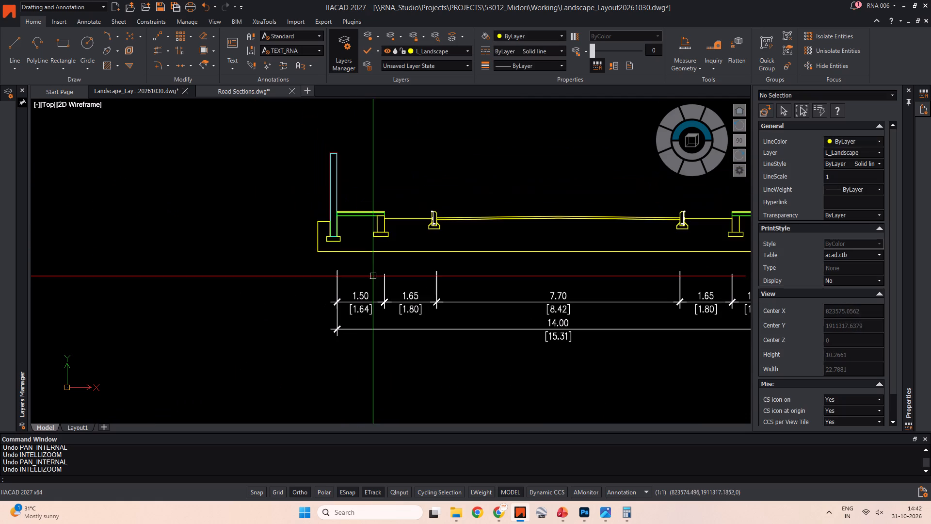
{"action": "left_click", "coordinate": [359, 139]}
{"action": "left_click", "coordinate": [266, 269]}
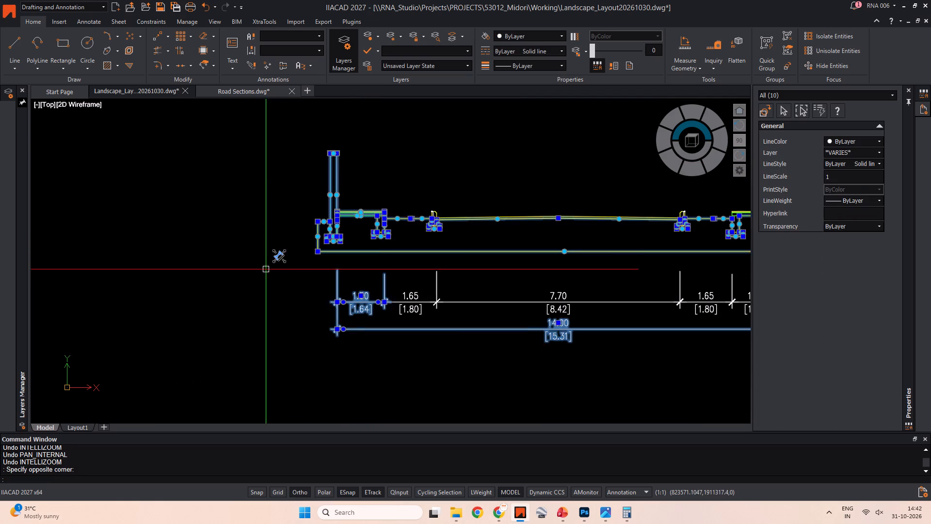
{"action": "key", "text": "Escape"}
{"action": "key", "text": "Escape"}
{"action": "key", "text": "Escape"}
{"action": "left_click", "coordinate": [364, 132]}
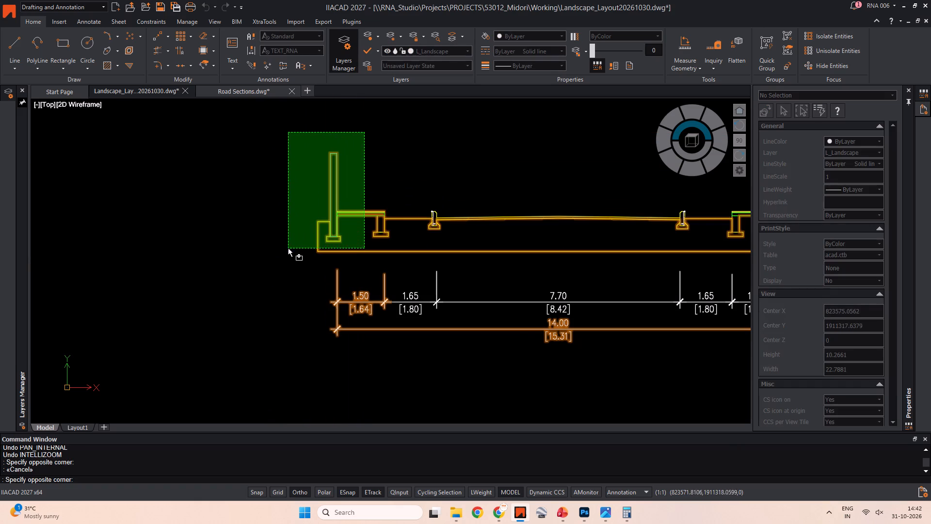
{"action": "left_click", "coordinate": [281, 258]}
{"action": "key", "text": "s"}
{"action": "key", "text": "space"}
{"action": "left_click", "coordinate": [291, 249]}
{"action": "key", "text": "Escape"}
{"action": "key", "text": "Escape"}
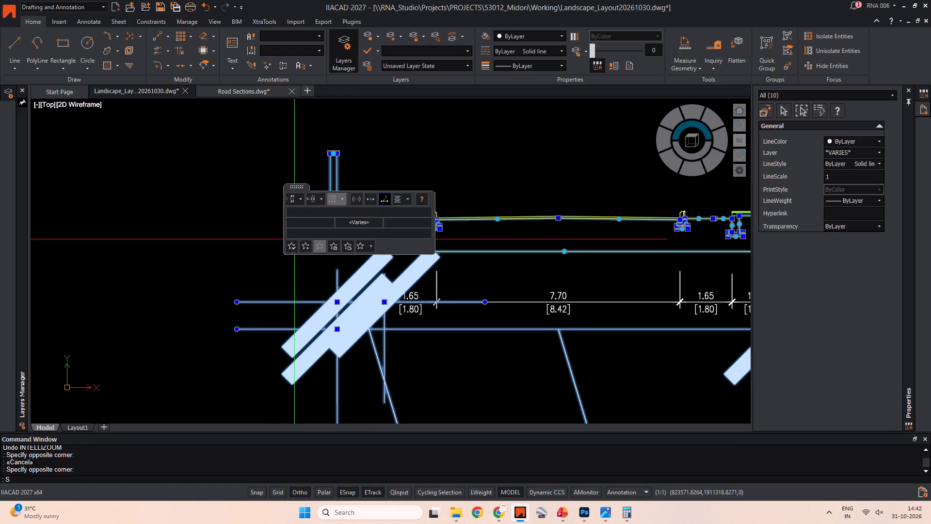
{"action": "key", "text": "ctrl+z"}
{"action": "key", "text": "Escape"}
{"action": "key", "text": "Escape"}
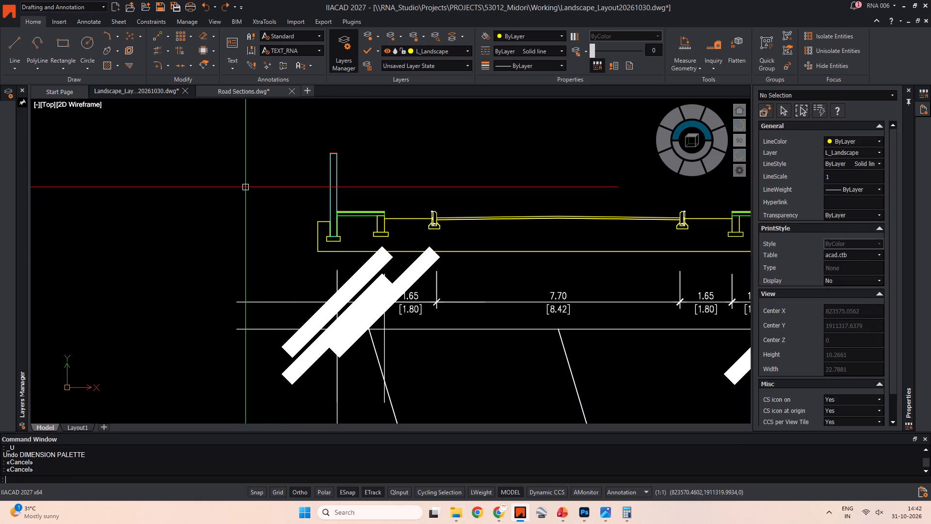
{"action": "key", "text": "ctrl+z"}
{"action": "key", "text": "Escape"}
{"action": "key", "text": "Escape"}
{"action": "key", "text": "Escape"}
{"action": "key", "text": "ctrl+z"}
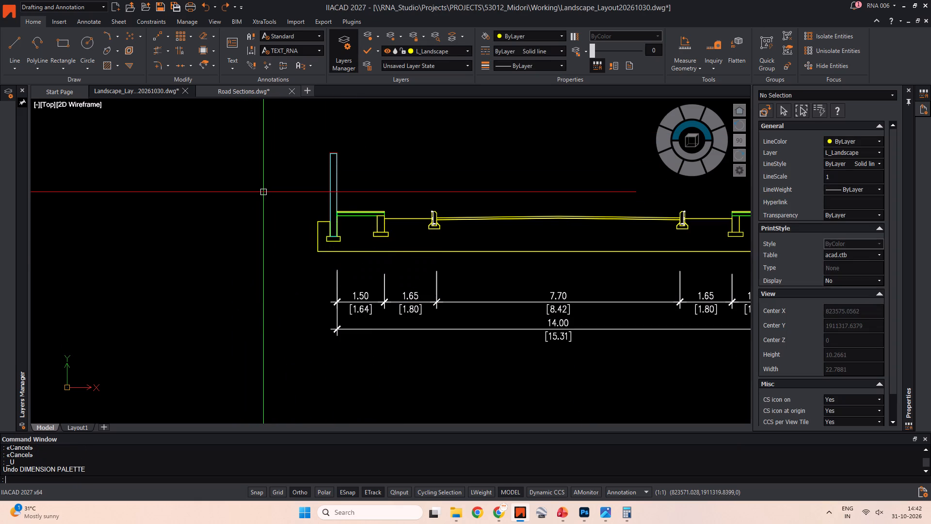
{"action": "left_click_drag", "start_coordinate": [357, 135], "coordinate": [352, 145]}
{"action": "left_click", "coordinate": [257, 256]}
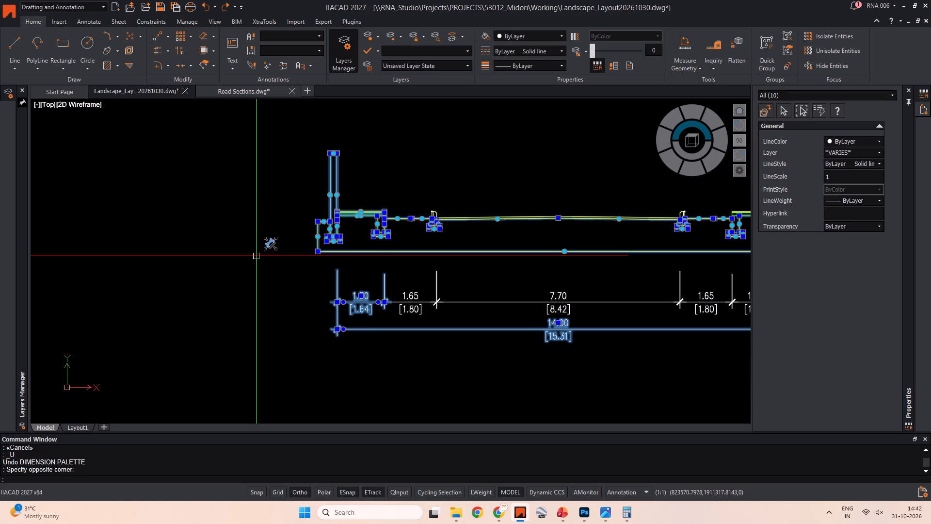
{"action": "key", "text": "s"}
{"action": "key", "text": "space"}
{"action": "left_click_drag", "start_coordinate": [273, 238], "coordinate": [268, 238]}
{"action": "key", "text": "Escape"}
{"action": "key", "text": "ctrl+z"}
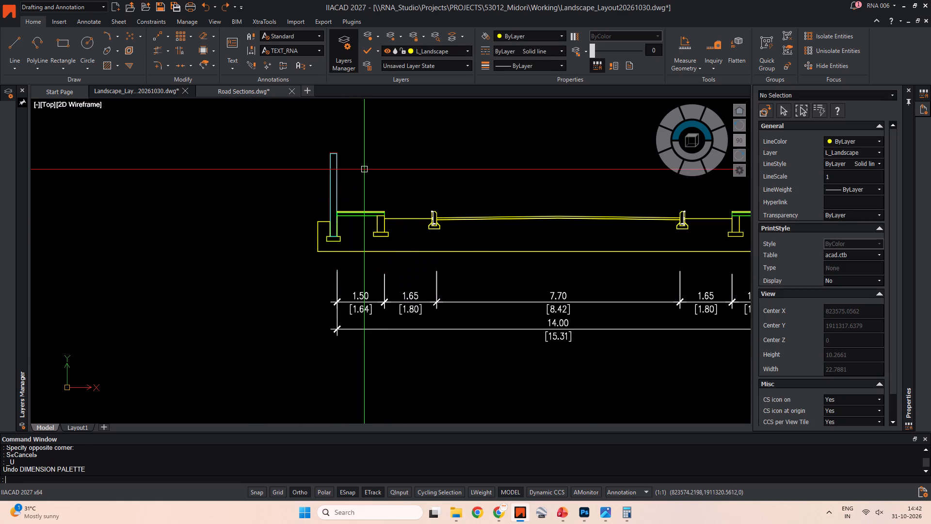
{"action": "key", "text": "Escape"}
Stretch the left boundary wall and the outer part of its planter outward by 0.1 m, making the planter width 1.60 m.
{"action": "left_click", "coordinate": [356, 139]}
{"action": "left_click", "coordinate": [242, 262]}
{"action": "key", "text": "s"}
{"action": "key", "text": "space"}
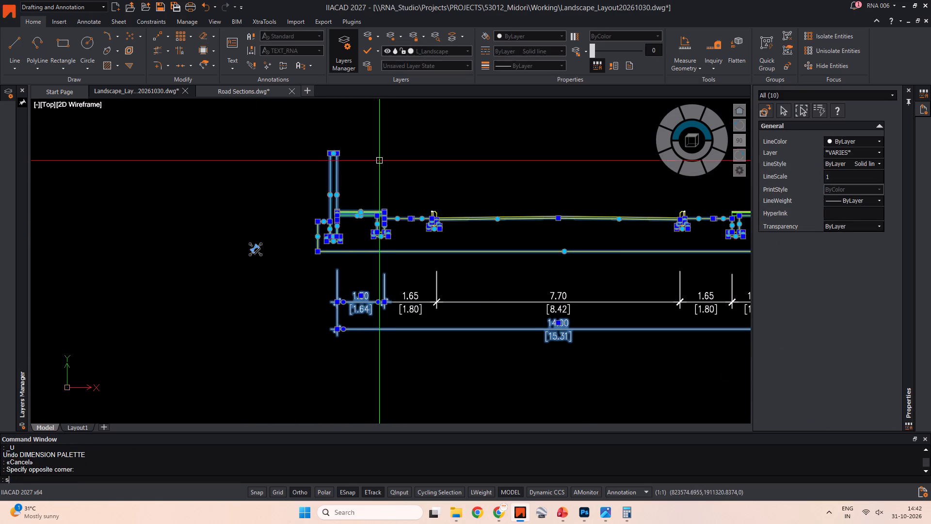
{"action": "left_click", "coordinate": [392, 138]}
{"action": "type", "text": ".1"}
{"action": "key", "text": "Return"}
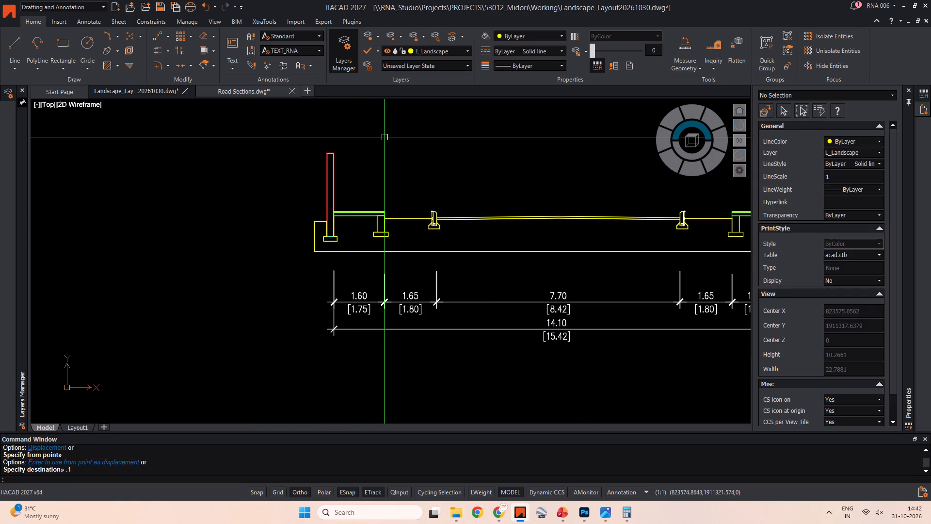
Stretch the right boundary wall and the outer part of its planter outward by 0.1 m, making the planter width 1.60 m.
{"action": "middle_click_drag", "start_coordinate": [427, 262], "coordinate": [211, 272]}
{"action": "middle_click_drag", "start_coordinate": [490, 264], "coordinate": [438, 269]}
{"action": "left_click_drag", "start_coordinate": [596, 139], "coordinate": [591, 147]}
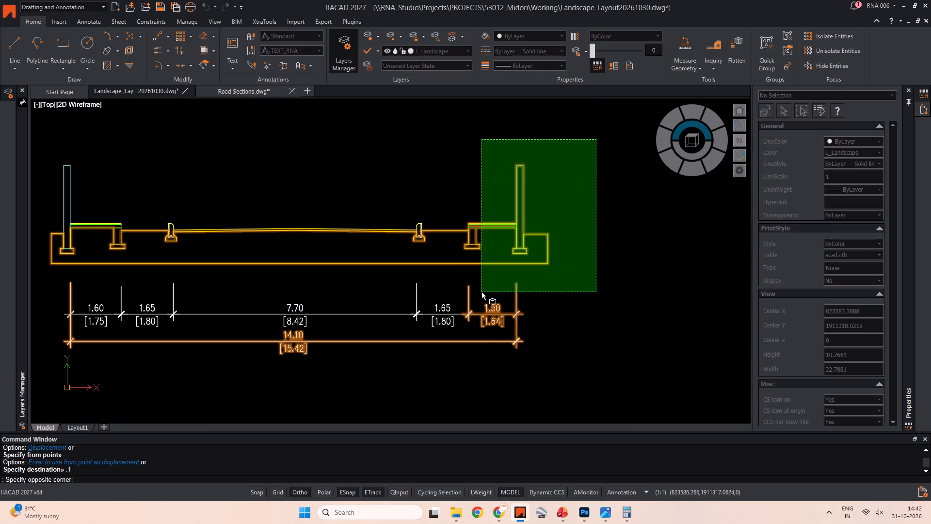
{"action": "left_click", "coordinate": [488, 270]}
{"action": "key", "text": "s"}
{"action": "key", "text": "space"}
{"action": "left_click", "coordinate": [558, 275]}
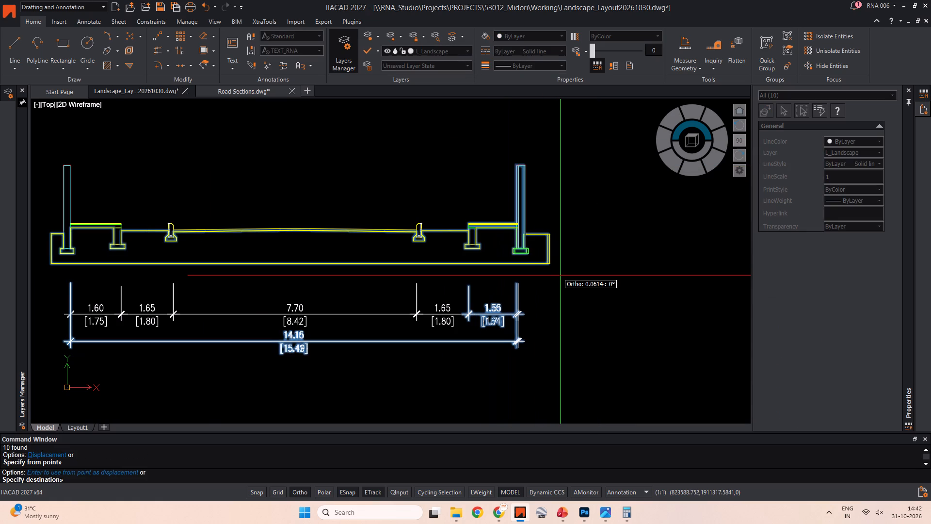
{"action": "type", "text": ".1"}
{"action": "key", "text": "Return"}
{"action": "middle_click_drag", "start_coordinate": [454, 270], "coordinate": [488, 255]}
{"action": "key", "text": "Escape"}
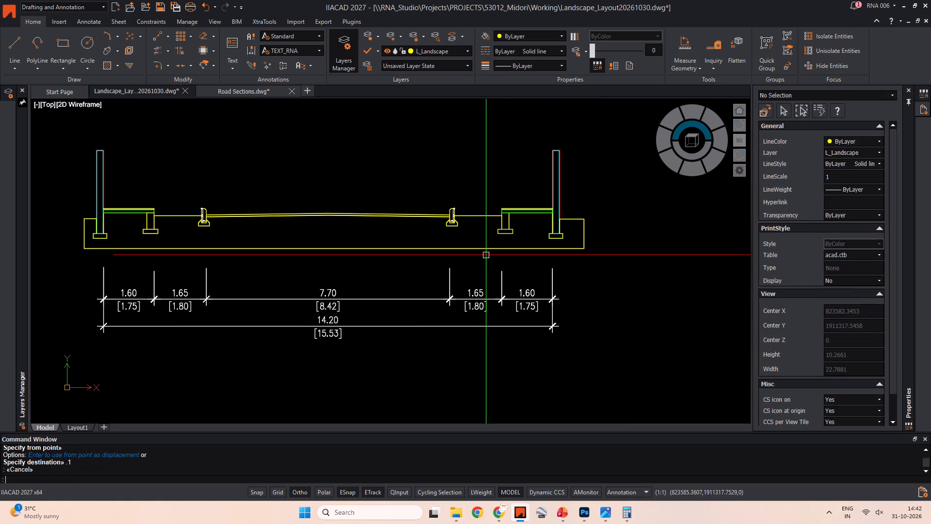
{"action": "key", "text": "Escape"}
Switch to Calculator in Standard mode and calculate 2.9 minus 1.65 for the extra width of the strips beside the kerbs.
{"action": "middle_click_drag", "start_coordinate": [162, 198], "coordinate": [333, 230]}
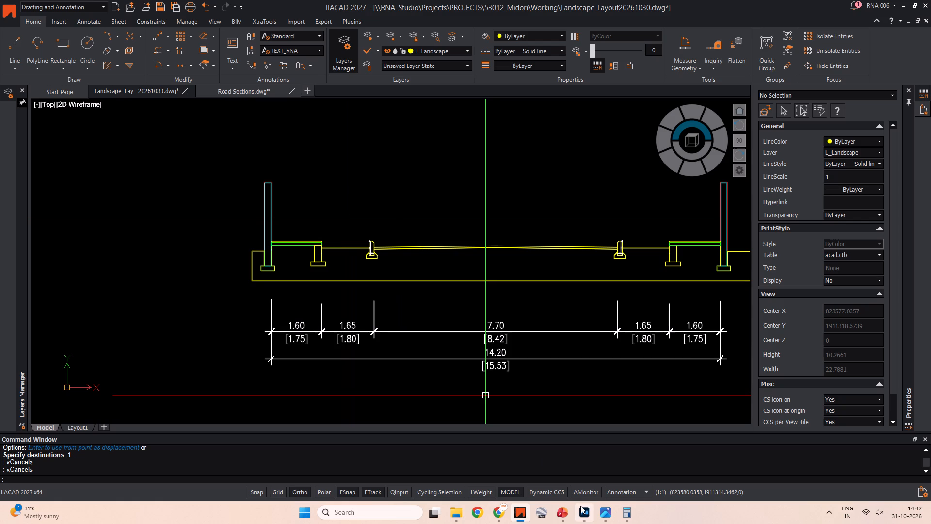
{"action": "left_click", "coordinate": [606, 516]}
{"action": "left_click", "coordinate": [606, 516]}
{"action": "left_click", "coordinate": [629, 512]}
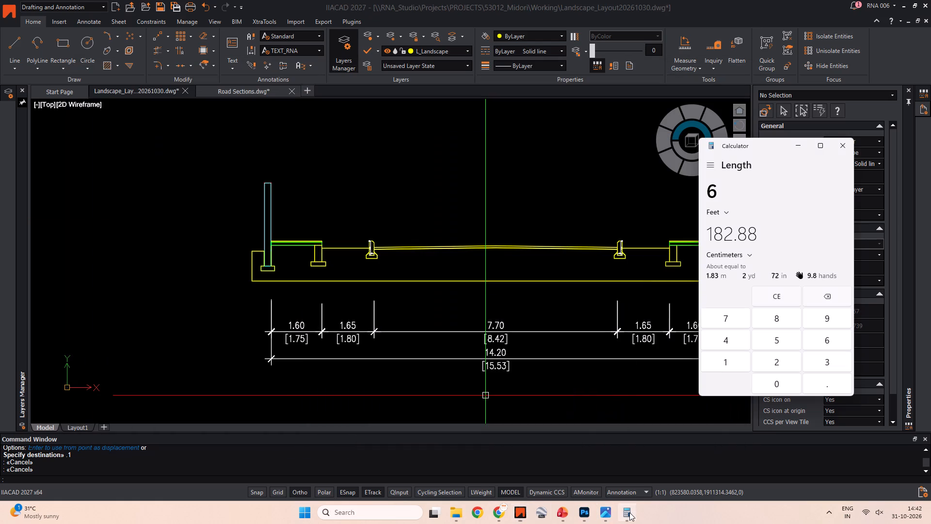
{"action": "key", "text": "Escape"}
{"action": "key", "text": "Escape"}
{"action": "key", "text": "Escape"}
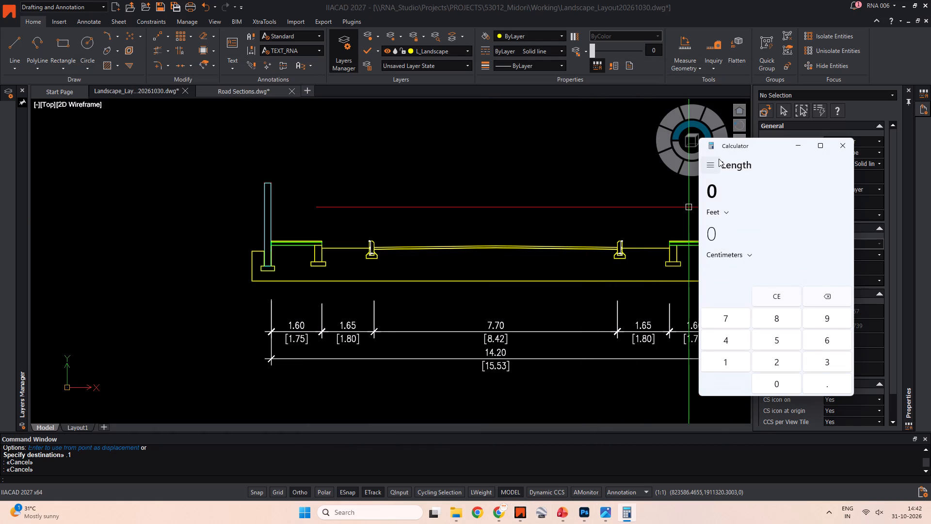
{"action": "left_click", "coordinate": [717, 164]}
{"action": "left_click", "coordinate": [740, 185]}
{"action": "left_click", "coordinate": [733, 203]}
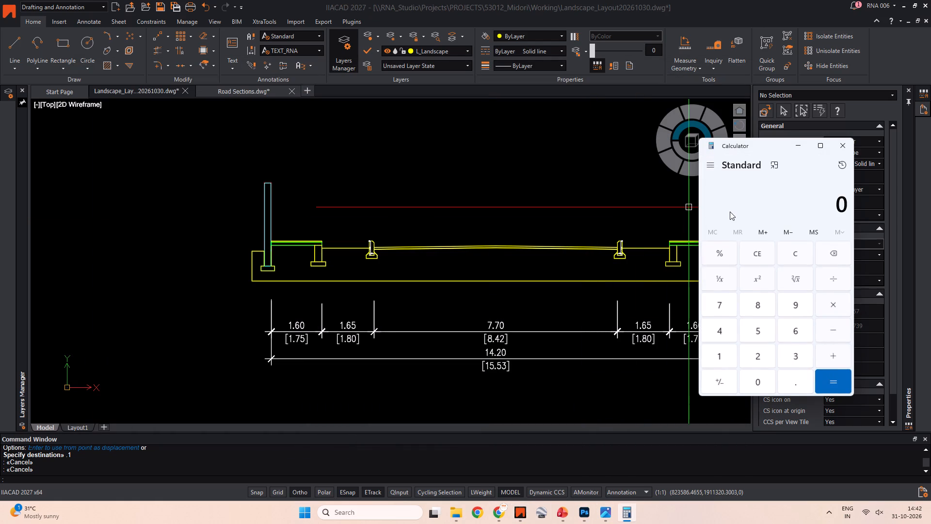
{"action": "key", "text": "Escape"}
{"action": "key", "text": "Escape"}
{"action": "key", "text": "Escape"}
{"action": "key", "text": "Escape"}
{"action": "type", "text": "2.9-1.68"}
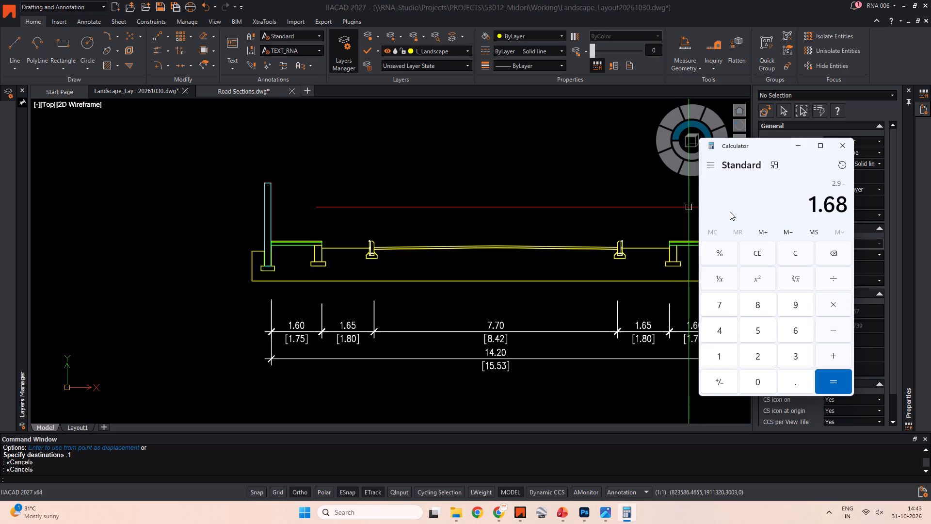
{"action": "key", "text": "BackSpace"}
{"action": "key", "text": "5"}
{"action": "key", "text": "Return"}
{"action": "key", "text": "Escape"}
Back in the road section, stretch both planter and boundary wall ends outward by 1.25 m, making the kerb-to-planter strips 2.90 m wide.
{"action": "middle_click_drag", "start_coordinate": [347, 182], "coordinate": [352, 167]}
{"action": "key", "text": "Escape"}
{"action": "left_click", "coordinate": [336, 134]}
{"action": "left_click_drag", "start_coordinate": [193, 417], "coordinate": [193, 412]}
{"action": "middle_click_drag", "start_coordinate": [189, 355], "coordinate": [251, 315]}
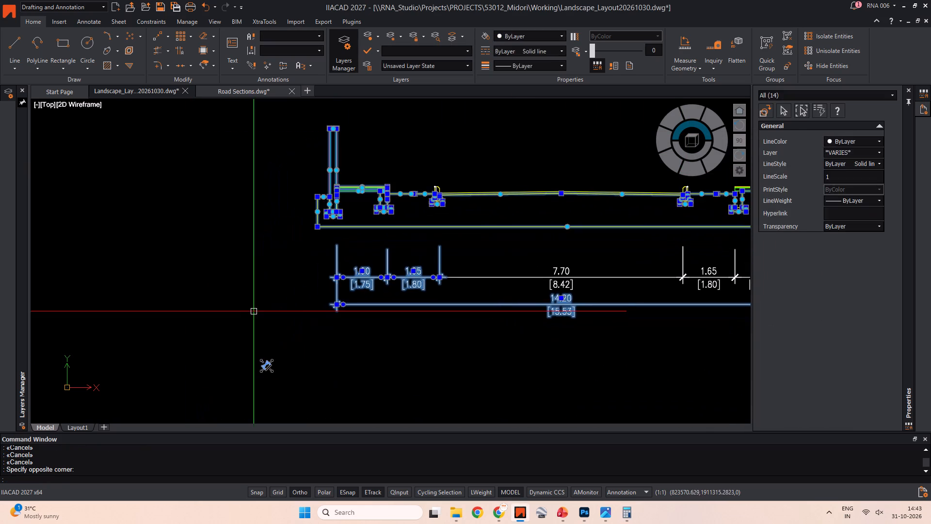
Stretch the selected left planter and boundary wall end outward by 1.25 m, making the left kerb-to-planter strip 2.90 m wide.
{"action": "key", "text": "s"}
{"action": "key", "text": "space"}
{"action": "left_click_drag", "start_coordinate": [269, 272], "coordinate": [260, 275]}
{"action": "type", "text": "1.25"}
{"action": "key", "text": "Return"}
Stretch the right planter and boundary wall end outward by 1.25 m, making the right kerb-to-planter strip 2.90 m wide.
{"action": "scroll", "coordinate": [385, 266], "scroll_direction": "down", "scroll_amount": 2}
{"action": "middle_click_drag", "start_coordinate": [416, 258], "coordinate": [306, 267]}
{"action": "scroll", "coordinate": [470, 233], "scroll_direction": "up", "scroll_amount": 1}
{"action": "left_click_drag", "start_coordinate": [476, 184], "coordinate": [466, 203]}
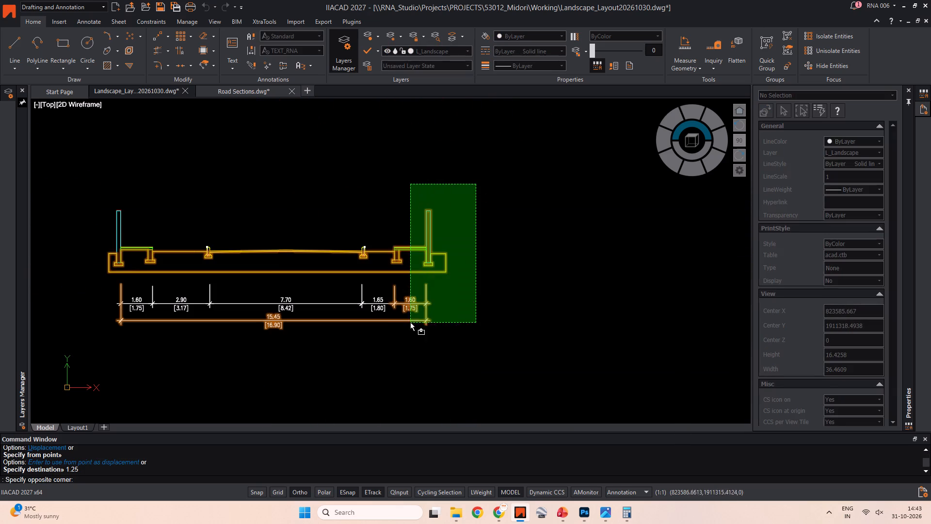
{"action": "left_click", "coordinate": [384, 347]}
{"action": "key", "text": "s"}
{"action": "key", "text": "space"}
{"action": "left_click", "coordinate": [385, 348]}
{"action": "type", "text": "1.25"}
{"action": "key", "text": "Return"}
{"action": "middle_click_drag", "start_coordinate": [369, 316], "coordinate": [465, 306]}
{"action": "key", "text": "Escape"}
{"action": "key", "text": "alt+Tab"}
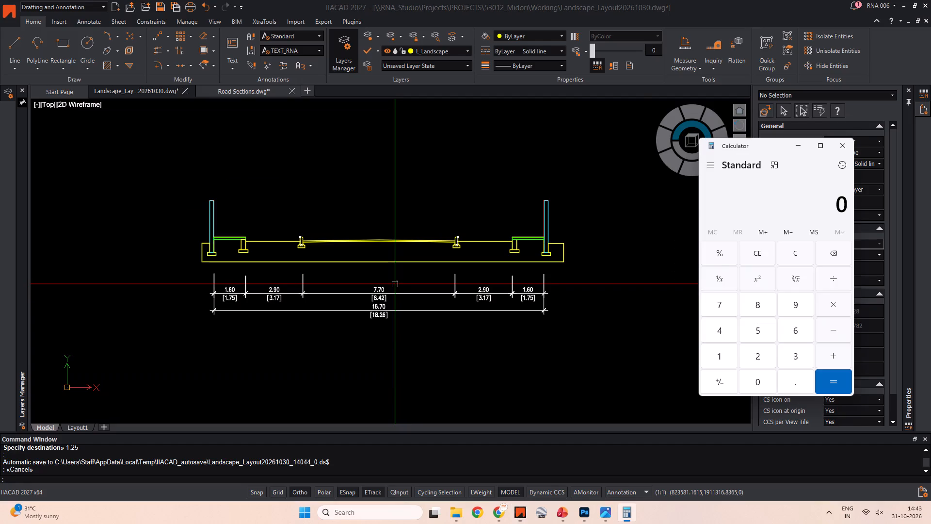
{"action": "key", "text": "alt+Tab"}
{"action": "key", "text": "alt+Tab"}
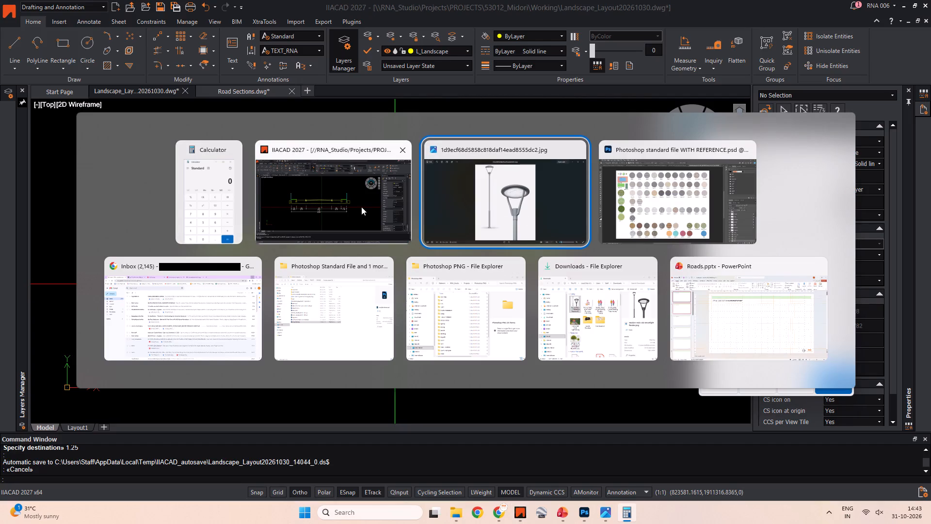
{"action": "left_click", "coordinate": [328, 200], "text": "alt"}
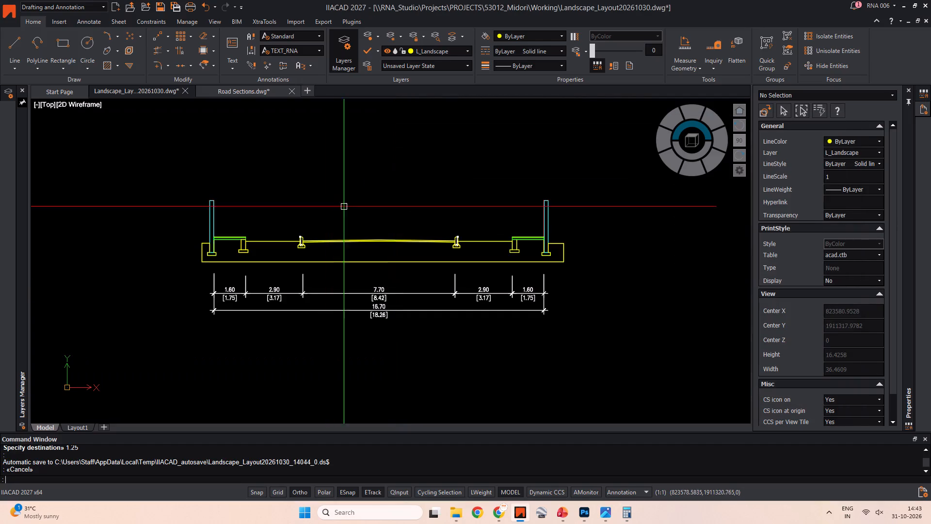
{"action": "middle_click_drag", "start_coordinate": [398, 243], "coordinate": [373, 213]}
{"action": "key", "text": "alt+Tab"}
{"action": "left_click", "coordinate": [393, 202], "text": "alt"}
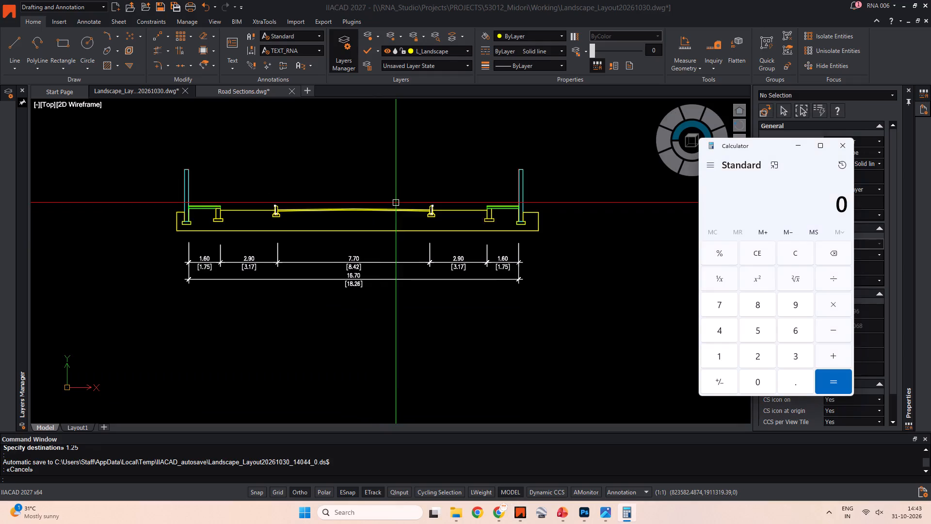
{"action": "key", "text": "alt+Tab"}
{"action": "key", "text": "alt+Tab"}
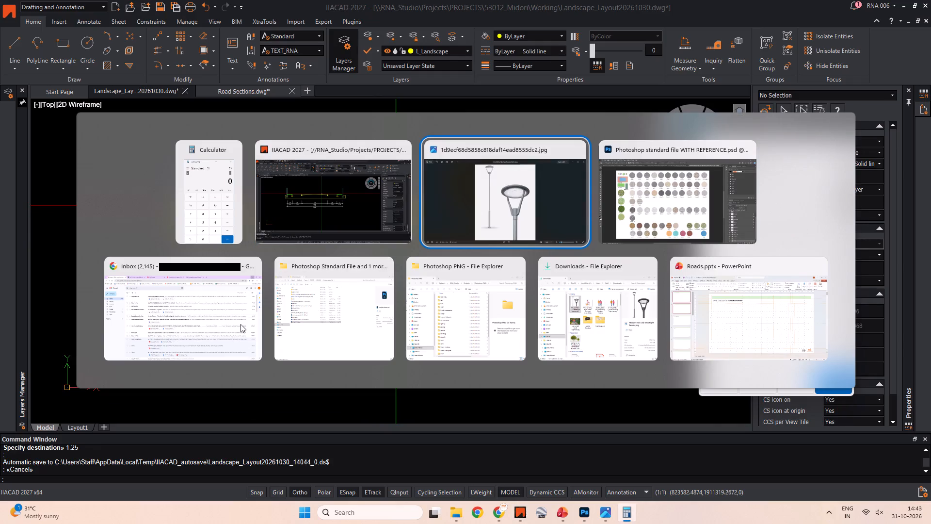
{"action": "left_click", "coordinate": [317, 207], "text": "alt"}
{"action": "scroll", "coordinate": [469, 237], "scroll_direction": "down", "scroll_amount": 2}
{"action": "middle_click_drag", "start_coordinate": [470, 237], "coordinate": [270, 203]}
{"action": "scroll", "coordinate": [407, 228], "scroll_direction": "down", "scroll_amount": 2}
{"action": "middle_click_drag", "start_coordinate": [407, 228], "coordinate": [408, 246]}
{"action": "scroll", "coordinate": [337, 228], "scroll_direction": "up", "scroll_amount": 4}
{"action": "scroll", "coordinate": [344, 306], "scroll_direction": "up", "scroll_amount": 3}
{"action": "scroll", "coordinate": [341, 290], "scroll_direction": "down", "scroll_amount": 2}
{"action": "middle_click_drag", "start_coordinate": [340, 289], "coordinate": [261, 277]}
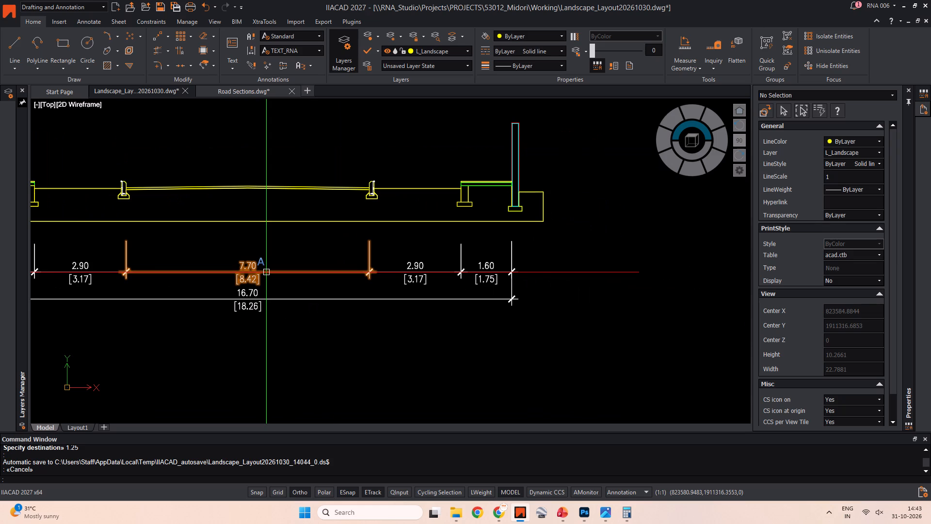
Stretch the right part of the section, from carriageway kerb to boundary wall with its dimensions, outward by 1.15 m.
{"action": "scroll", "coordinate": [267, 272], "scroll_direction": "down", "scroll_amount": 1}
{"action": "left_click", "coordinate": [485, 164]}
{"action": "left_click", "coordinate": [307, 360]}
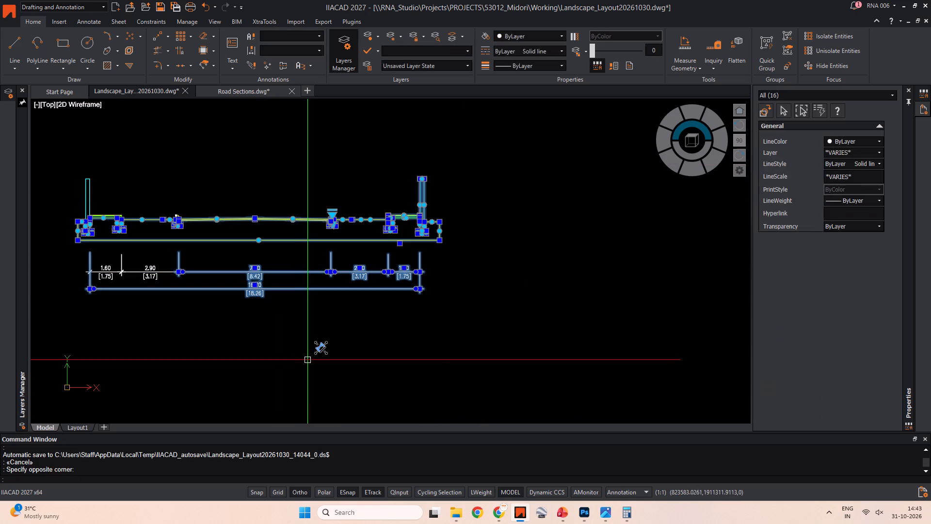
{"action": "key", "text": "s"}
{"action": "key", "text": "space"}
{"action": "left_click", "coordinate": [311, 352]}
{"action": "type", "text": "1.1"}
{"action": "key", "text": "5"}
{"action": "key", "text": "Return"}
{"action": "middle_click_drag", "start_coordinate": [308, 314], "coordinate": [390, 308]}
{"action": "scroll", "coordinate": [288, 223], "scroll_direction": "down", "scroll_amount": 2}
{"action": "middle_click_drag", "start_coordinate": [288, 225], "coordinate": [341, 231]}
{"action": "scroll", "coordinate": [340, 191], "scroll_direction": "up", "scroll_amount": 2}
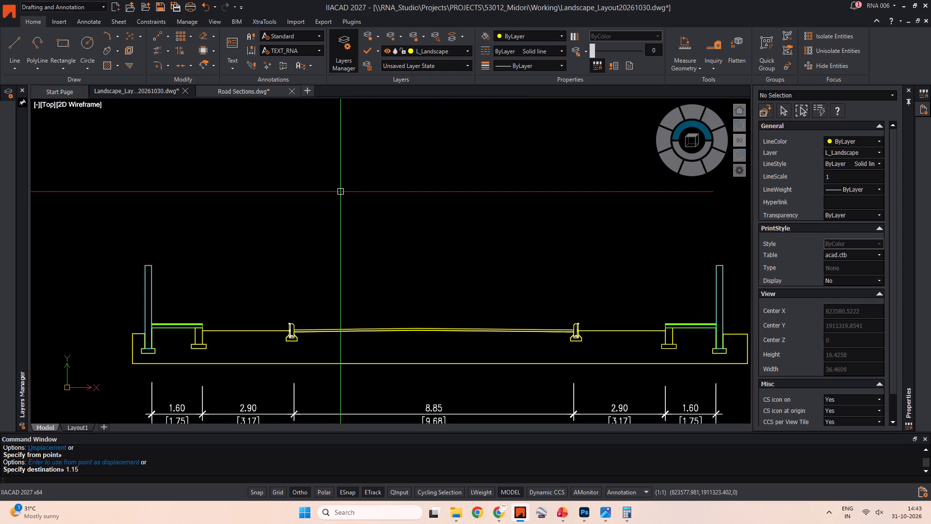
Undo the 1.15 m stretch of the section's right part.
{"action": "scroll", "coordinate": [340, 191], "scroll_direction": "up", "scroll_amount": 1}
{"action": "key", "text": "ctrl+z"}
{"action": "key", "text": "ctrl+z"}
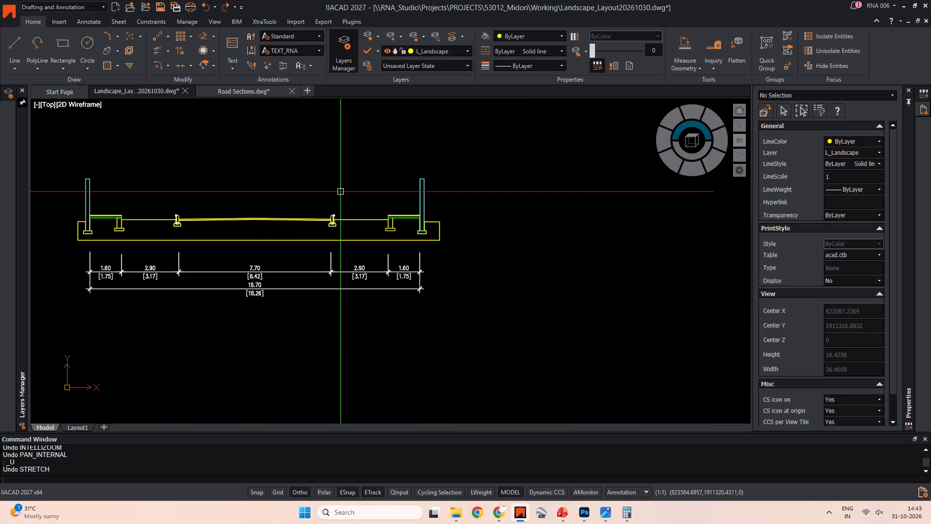
Stretch the right part of the section, with kerb, planter, boundary wall and dimensions, outward by 0.65 m.
{"action": "left_click_drag", "start_coordinate": [453, 150], "coordinate": [449, 166]}
{"action": "left_click", "coordinate": [297, 356]}
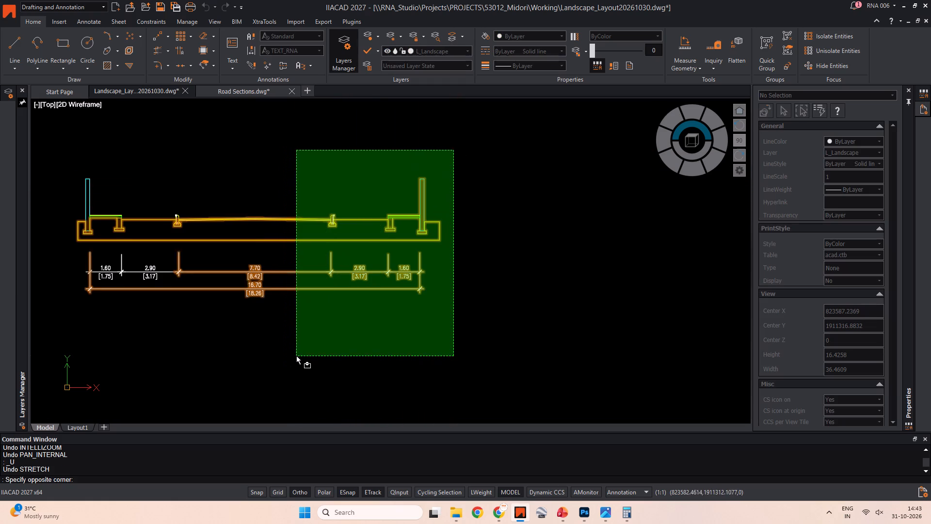
{"action": "key", "text": "s"}
{"action": "key", "text": "space"}
{"action": "scroll", "coordinate": [308, 319], "scroll_direction": "up", "scroll_amount": 2}
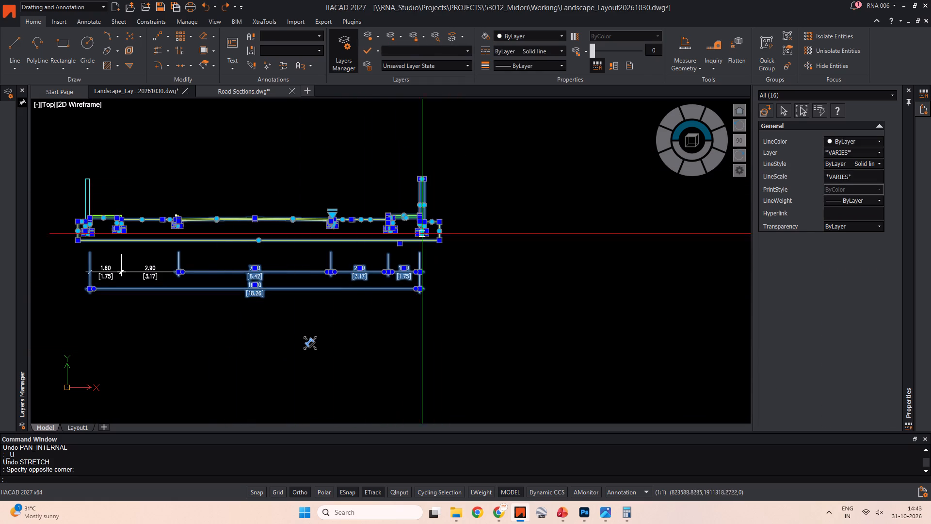
{"action": "key", "text": "s"}
{"action": "key", "text": "space"}
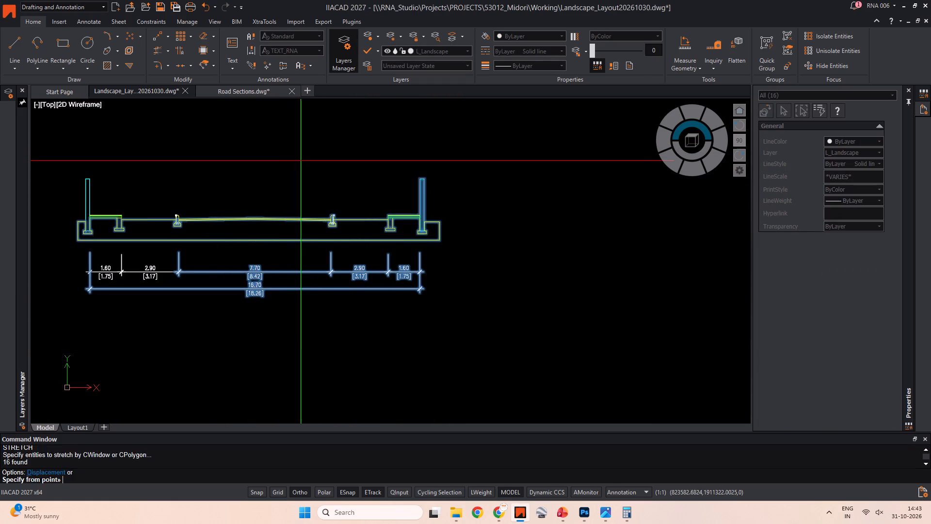
{"action": "left_click", "coordinate": [301, 160]}
{"action": "type", "text": ".65"}
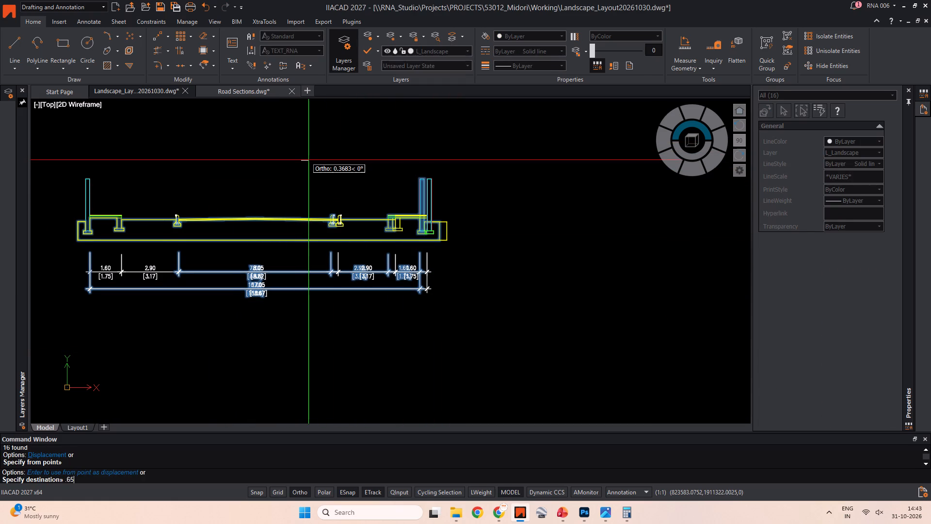
{"action": "key", "text": "Return"}
Stretch the left part of the section, with kerb, planter, boundary wall and dimensions, outward by 0.65 m, making the carriageway 9.00 m wide.
{"action": "scroll", "coordinate": [264, 261], "scroll_direction": "up", "scroll_amount": 3}
{"action": "scroll", "coordinate": [266, 250], "scroll_direction": "down", "scroll_amount": 4}
{"action": "middle_click_drag", "start_coordinate": [263, 244], "coordinate": [316, 246]}
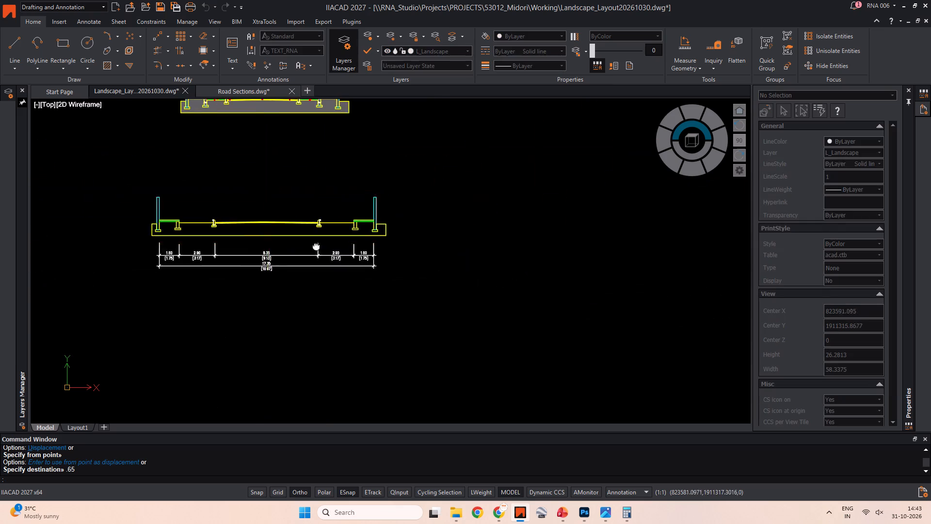
{"action": "middle_click_drag", "start_coordinate": [316, 246], "coordinate": [372, 243]}
{"action": "left_click", "coordinate": [338, 164]}
{"action": "left_click", "coordinate": [150, 326]}
{"action": "key", "text": "s"}
{"action": "key", "text": "space"}
{"action": "left_click", "coordinate": [284, 299]}
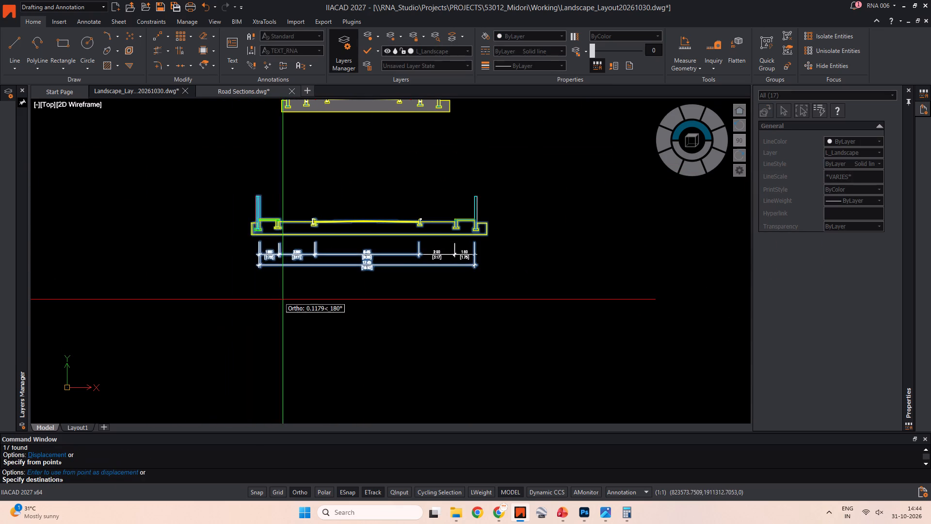
{"action": "type", "text": ".65"}
{"action": "key", "text": "Return"}
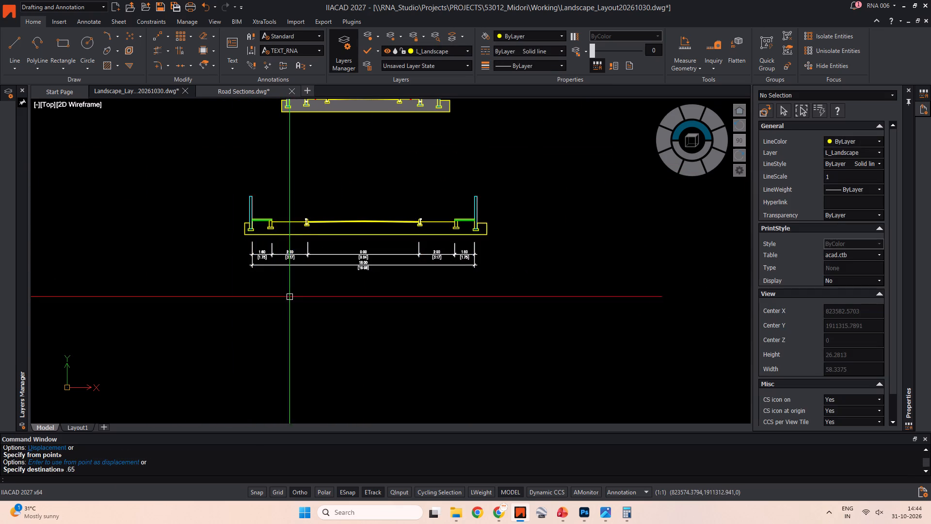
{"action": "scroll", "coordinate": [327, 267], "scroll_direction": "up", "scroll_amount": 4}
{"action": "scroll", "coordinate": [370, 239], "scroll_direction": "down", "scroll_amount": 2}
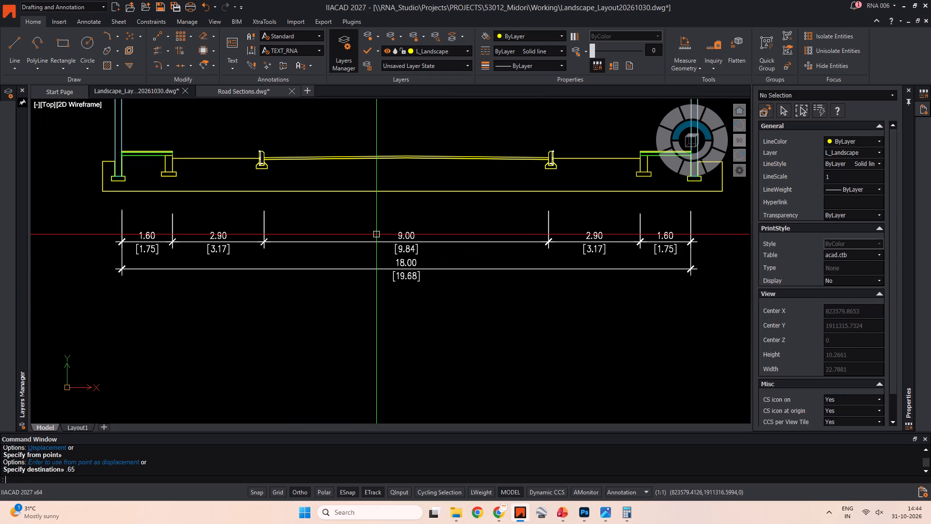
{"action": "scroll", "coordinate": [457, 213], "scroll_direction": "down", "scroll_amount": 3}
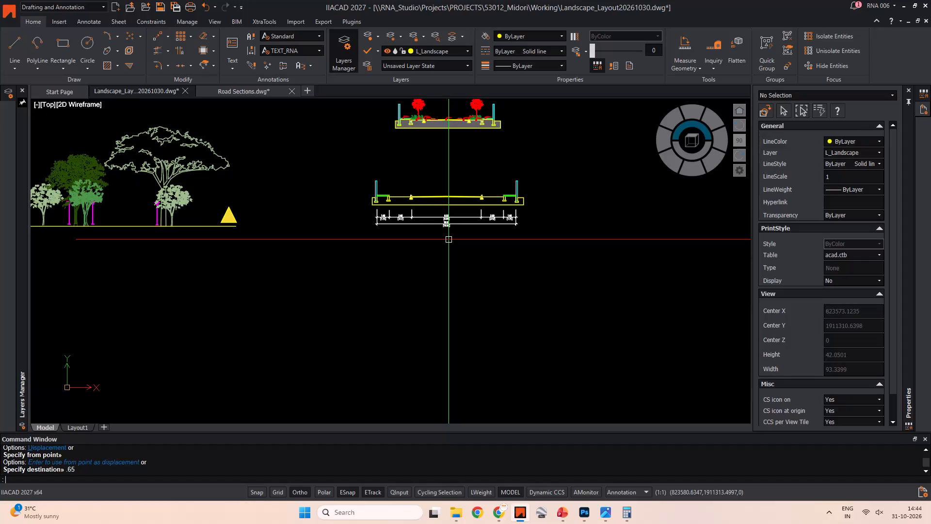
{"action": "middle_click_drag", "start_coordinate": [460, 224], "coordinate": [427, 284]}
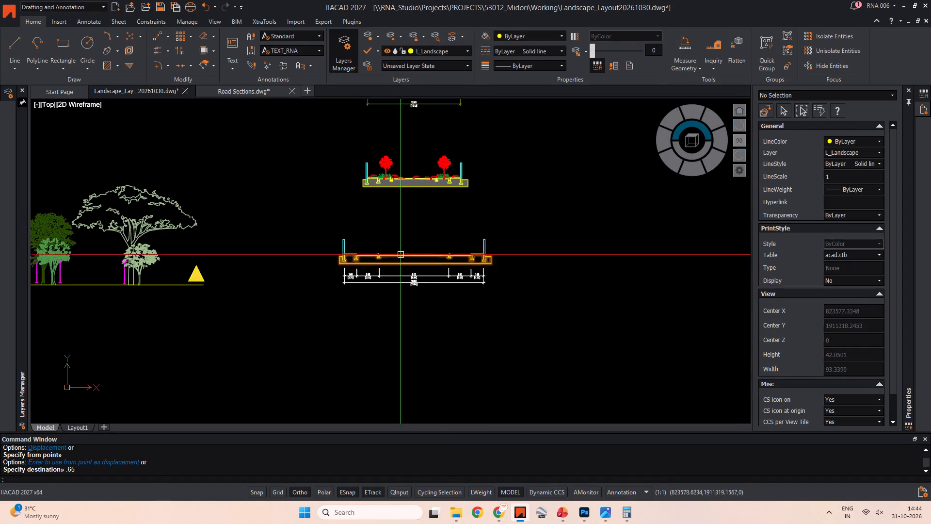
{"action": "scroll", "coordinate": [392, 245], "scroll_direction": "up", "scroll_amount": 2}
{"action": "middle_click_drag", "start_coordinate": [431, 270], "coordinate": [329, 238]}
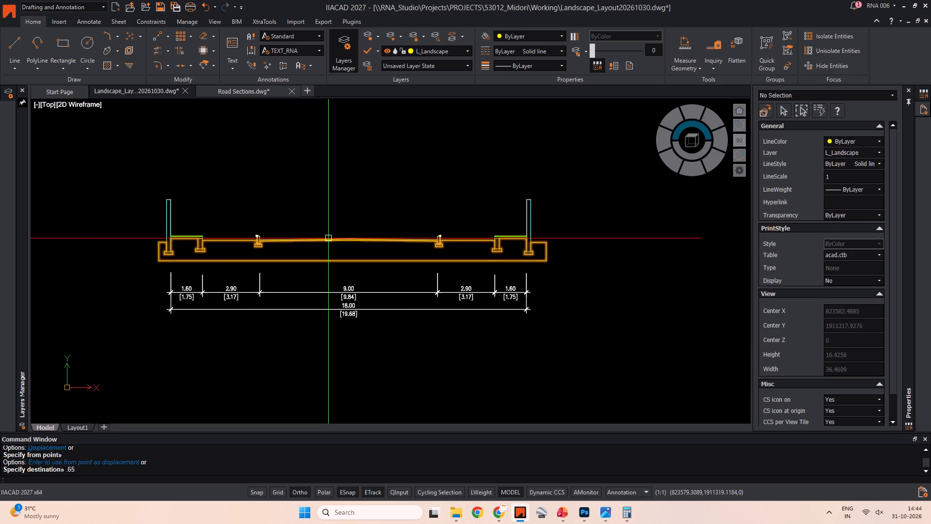
Examine the widened dimensioned section, its left carriageway kerb, the tree elevations and the rendered section above it.
{"action": "middle_click_drag", "start_coordinate": [328, 238], "coordinate": [375, 223]}
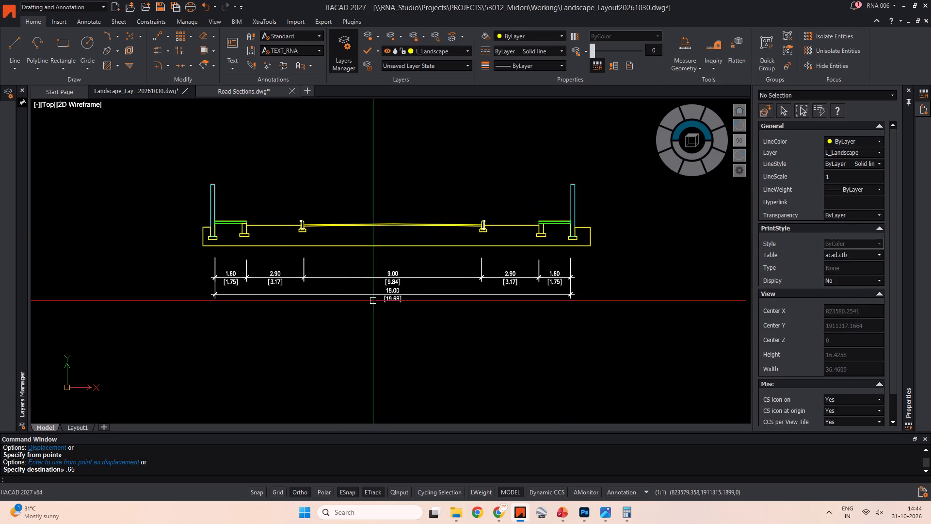
{"action": "middle_click_drag", "start_coordinate": [374, 312], "coordinate": [400, 259]}
{"action": "scroll", "coordinate": [367, 226], "scroll_direction": "down", "scroll_amount": 2}
{"action": "middle_click_drag", "start_coordinate": [367, 226], "coordinate": [374, 257]}
{"action": "scroll", "coordinate": [369, 244], "scroll_direction": "up", "scroll_amount": 4}
{"action": "scroll", "coordinate": [270, 171], "scroll_direction": "up", "scroll_amount": 1}
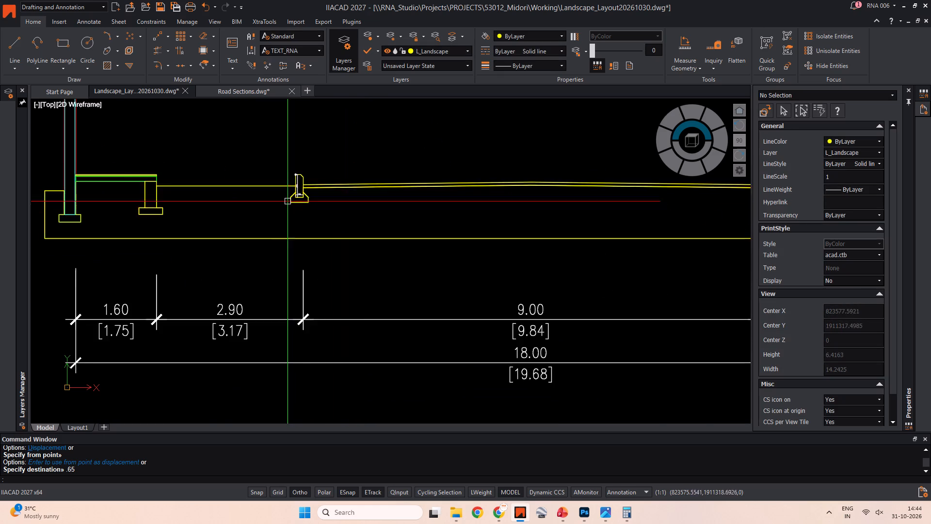
{"action": "scroll", "coordinate": [267, 165], "scroll_direction": "up", "scroll_amount": 3}
{"action": "left_click", "coordinate": [472, 270]}
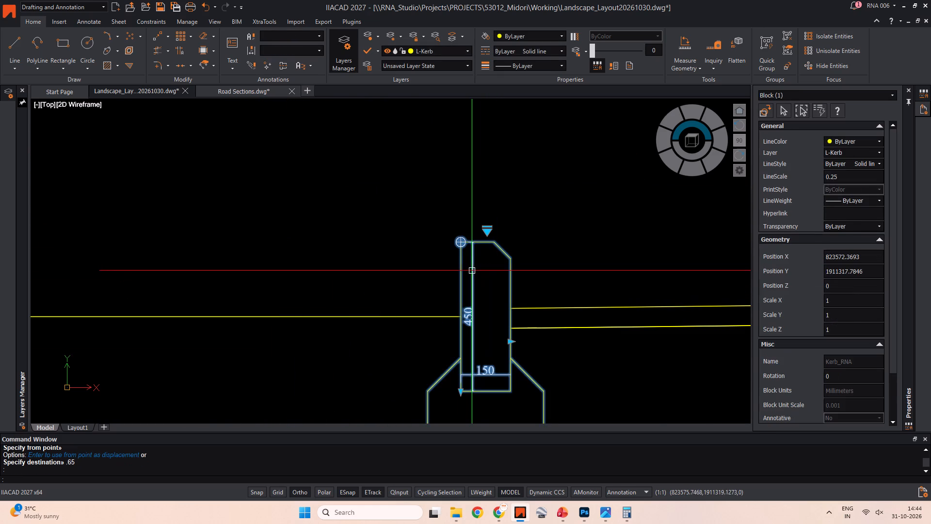
{"action": "scroll", "coordinate": [474, 275], "scroll_direction": "down", "scroll_amount": 4}
{"action": "middle_click_drag", "start_coordinate": [474, 275], "coordinate": [395, 243]}
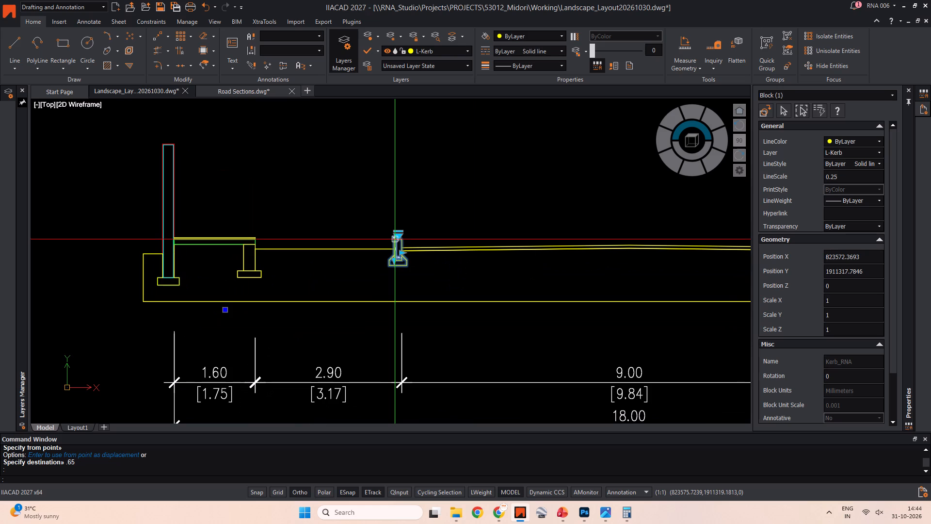
{"action": "key", "text": "Escape"}
{"action": "key", "text": "Escape"}
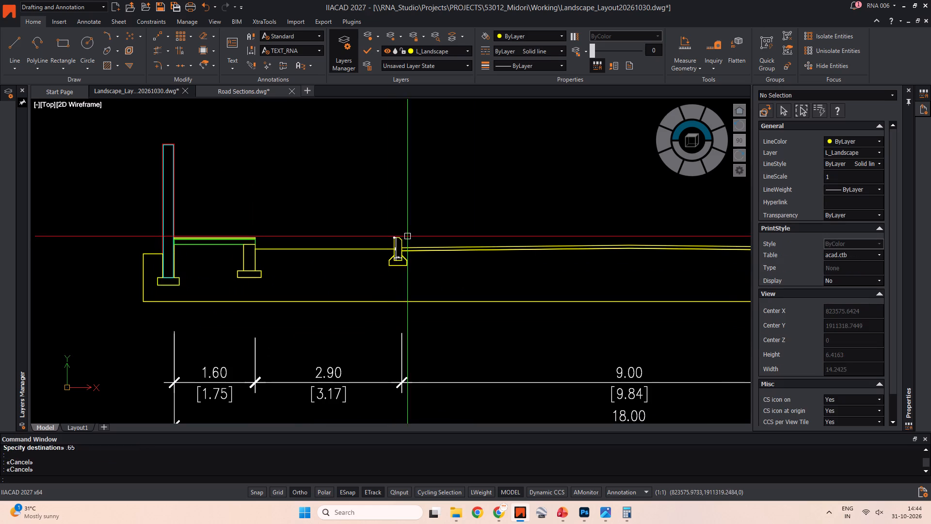
{"action": "key", "text": "Escape"}
{"action": "scroll", "coordinate": [430, 179], "scroll_direction": "down", "scroll_amount": 3}
{"action": "middle_click_drag", "start_coordinate": [319, 184], "coordinate": [322, 186]}
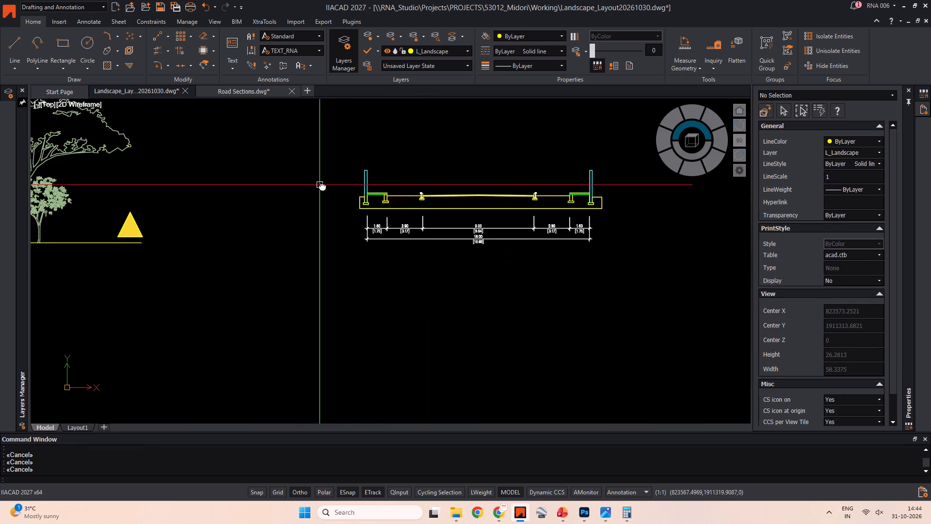
{"action": "middle_click_drag", "start_coordinate": [322, 186], "coordinate": [413, 213]}
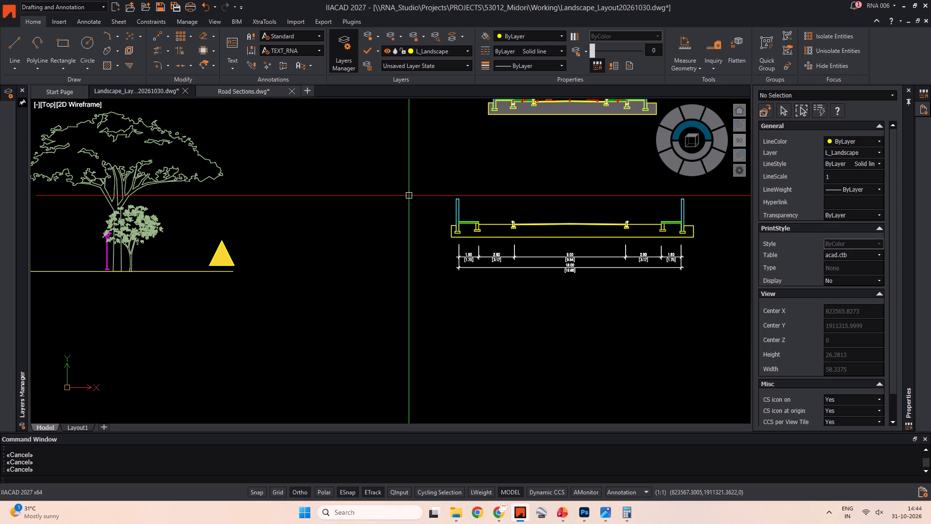
{"action": "middle_click_drag", "start_coordinate": [411, 195], "coordinate": [294, 266]}
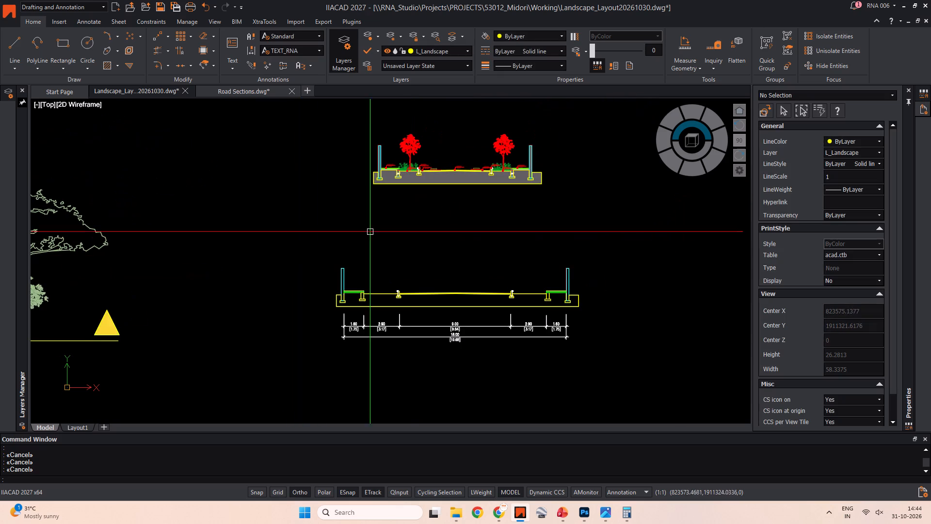
{"action": "middle_click_drag", "start_coordinate": [406, 233], "coordinate": [321, 201]}
{"action": "scroll", "coordinate": [383, 260], "scroll_direction": "up", "scroll_amount": 3}
{"action": "scroll", "coordinate": [355, 238], "scroll_direction": "down", "scroll_amount": 1}
{"action": "middle_click_drag", "start_coordinate": [369, 238], "coordinate": [341, 201]}
{"action": "key", "text": "Escape"}
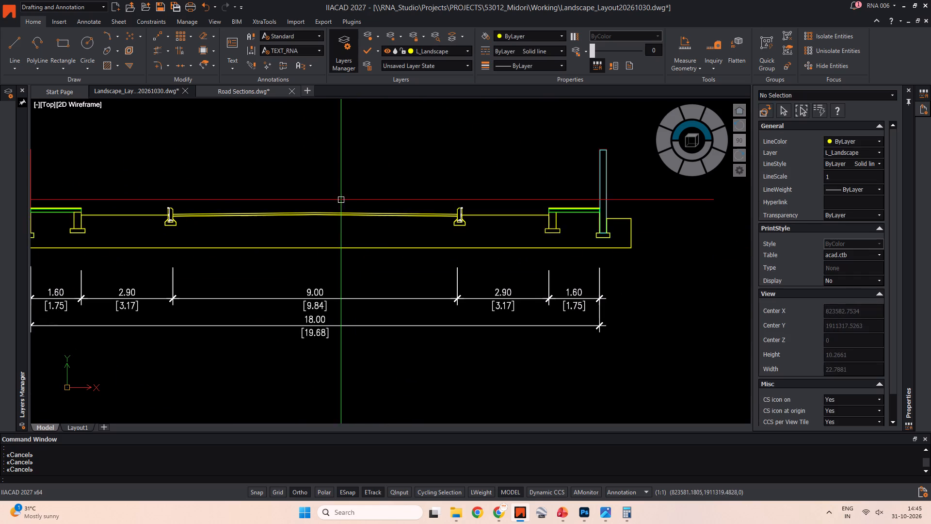
{"action": "key", "text": "Escape"}
Draw a polyline down the inner face of the low wall under the right 1.60 m strip, around its footing, to the base line.
{"action": "scroll", "coordinate": [537, 220], "scroll_direction": "up", "scroll_amount": 3}
{"action": "middle_click_drag", "start_coordinate": [589, 229], "coordinate": [439, 209]}
{"action": "key", "text": "Escape"}
{"action": "key", "text": "Escape"}
{"action": "key", "text": "Escape"}
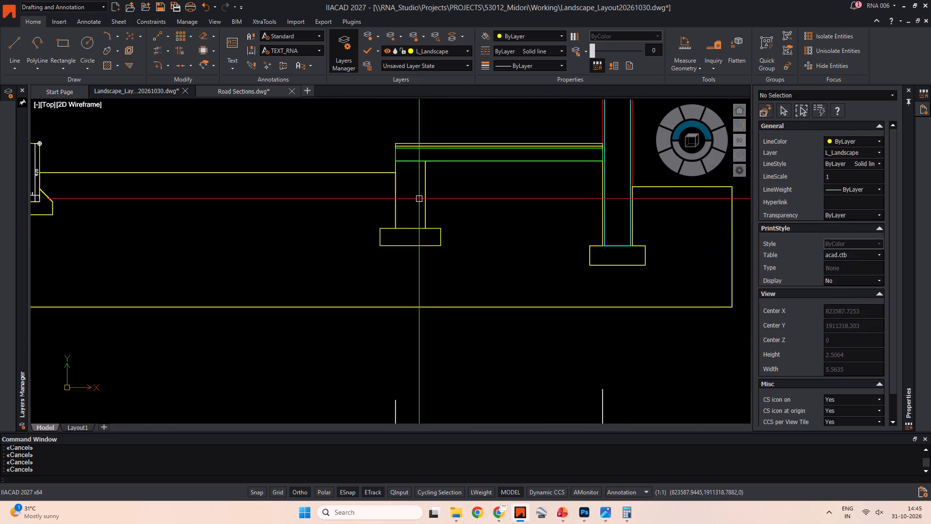
{"action": "key", "text": "p"}
{"action": "type", "text": "l"}
{"action": "key", "text": "space"}
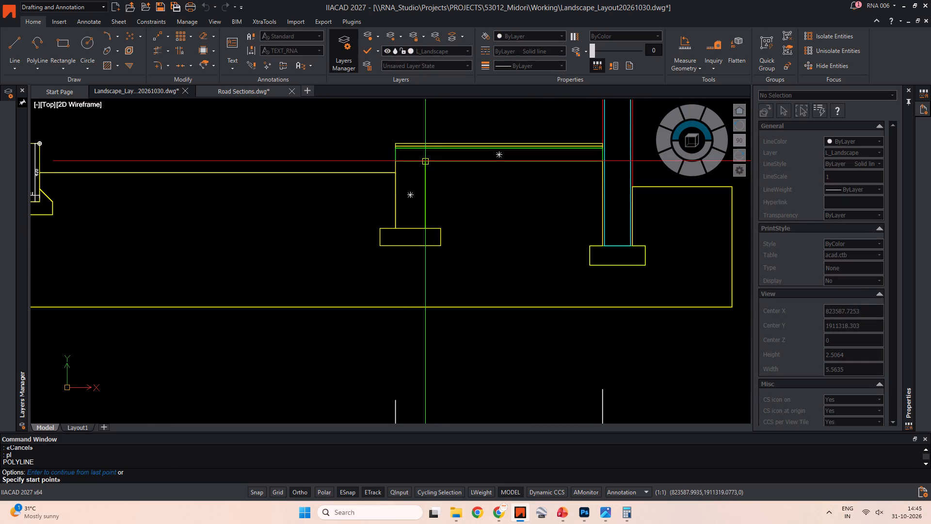
{"action": "left_click", "coordinate": [426, 161]}
{"action": "left_click", "coordinate": [426, 229]}
{"action": "left_click", "coordinate": [444, 230]}
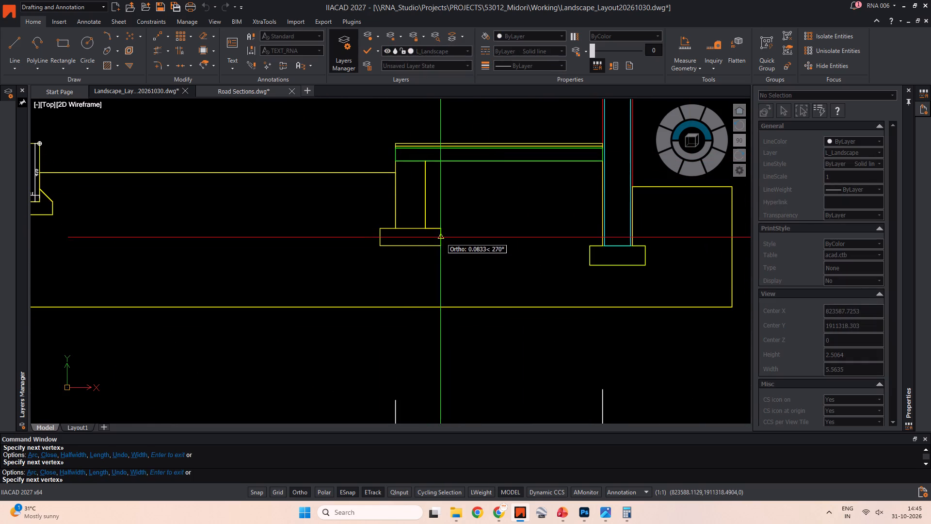
{"action": "left_click", "coordinate": [441, 246]}
{"action": "left_click", "coordinate": [408, 246]}
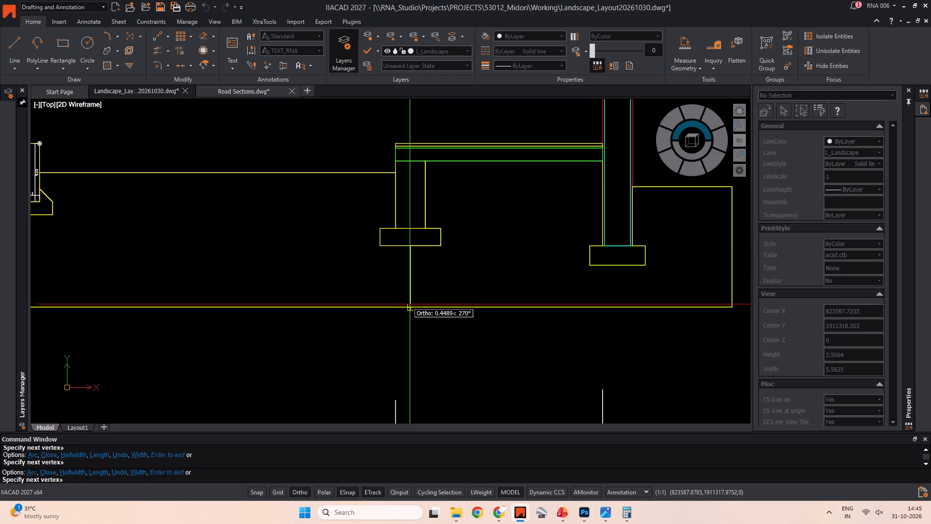
{"action": "left_click", "coordinate": [410, 307]}
{"action": "key", "text": "Escape"}
Draw a polyline from the midpoint under the right boundary wall's footing down to the base line and across to the first polyline.
{"action": "key", "text": "space"}
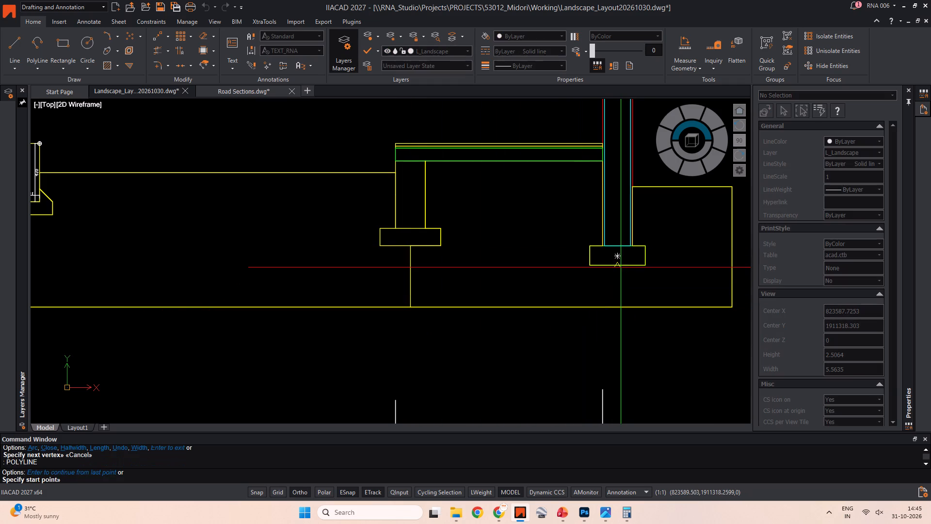
{"action": "left_click", "coordinate": [619, 266]}
{"action": "left_click", "coordinate": [616, 307]}
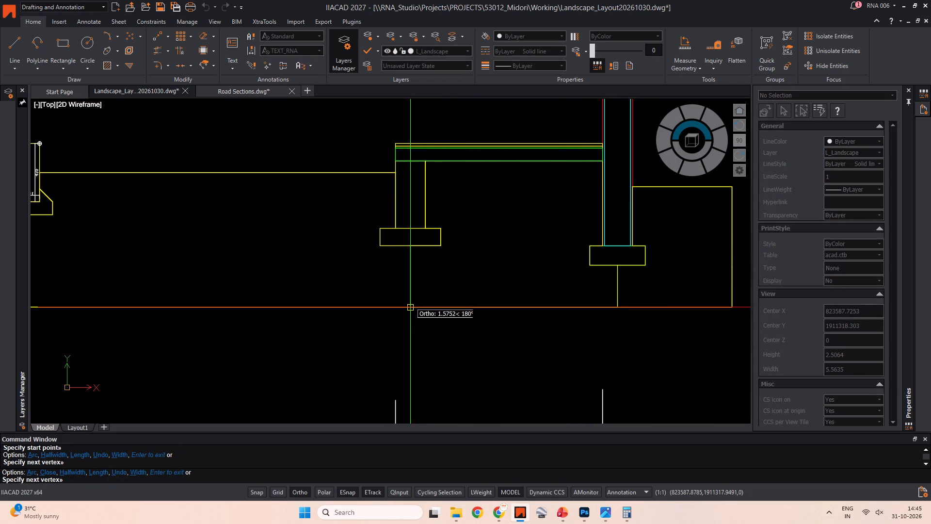
{"action": "left_click", "coordinate": [412, 305]}
{"action": "key", "text": "Escape"}
{"action": "key", "text": "Escape"}
Join the two new polylines below the right 1.60 m strip into one.
{"action": "left_click", "coordinate": [618, 278]}
{"action": "left_click", "coordinate": [408, 280], "text": "shift"}
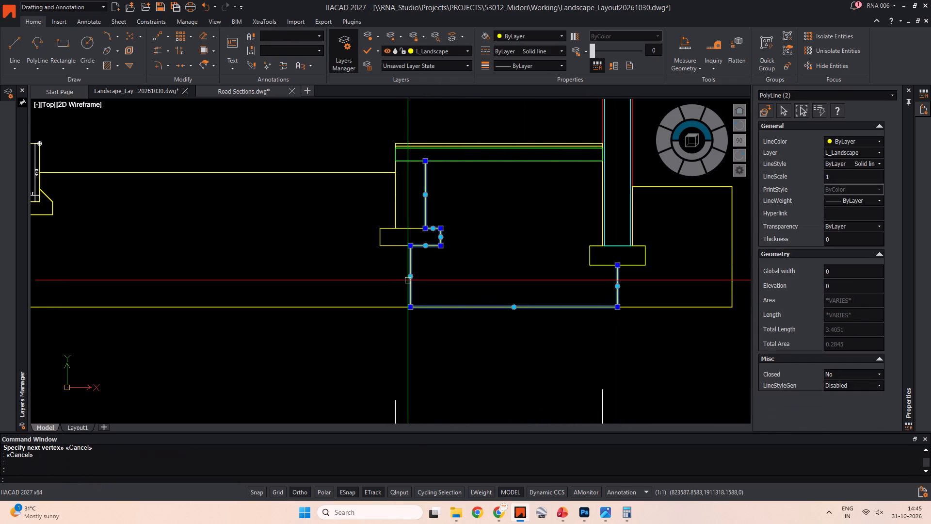
{"action": "type", "text": "j"}
{"action": "key", "text": "space"}
{"action": "key", "text": "Escape"}
{"action": "key", "text": "Escape"}
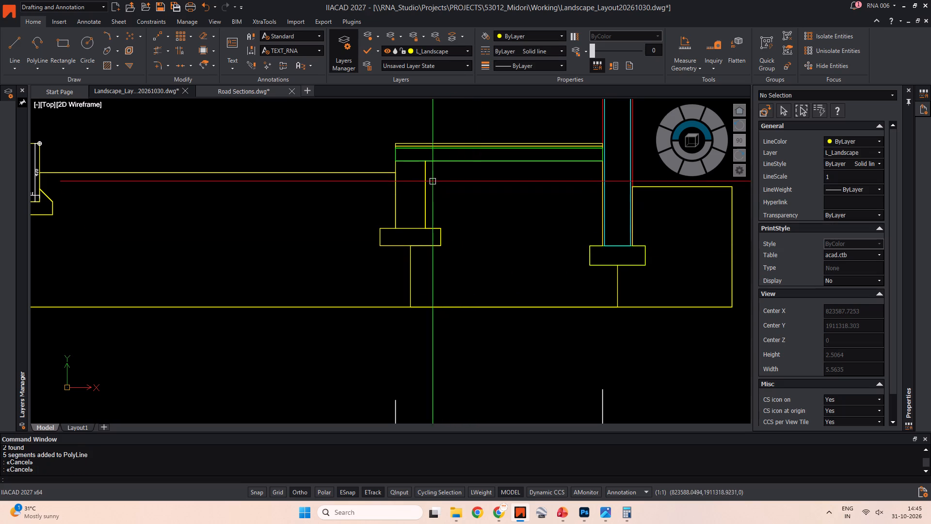
Draw a polyline along the underside of the right 1.60 m strip, down the boundary wall face and around its footing to the footing's underside midpoint.
{"action": "key", "text": "Escape"}
{"action": "key", "text": "Escape"}
{"action": "key", "text": "p"}
{"action": "key", "text": "l"}
{"action": "key", "text": "space"}
{"action": "left_click", "coordinate": [427, 158]}
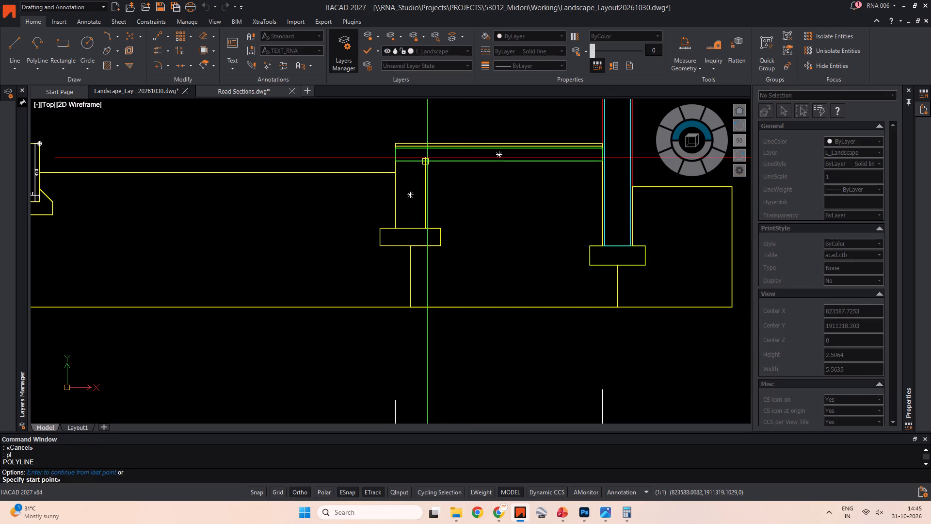
{"action": "left_click", "coordinate": [603, 159]}
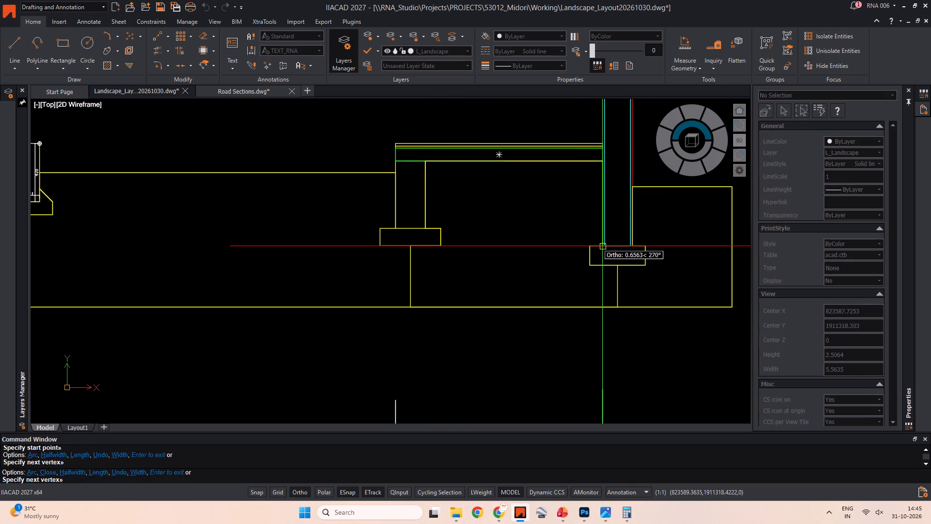
{"action": "left_click", "coordinate": [601, 246]}
{"action": "left_click", "coordinate": [588, 247]}
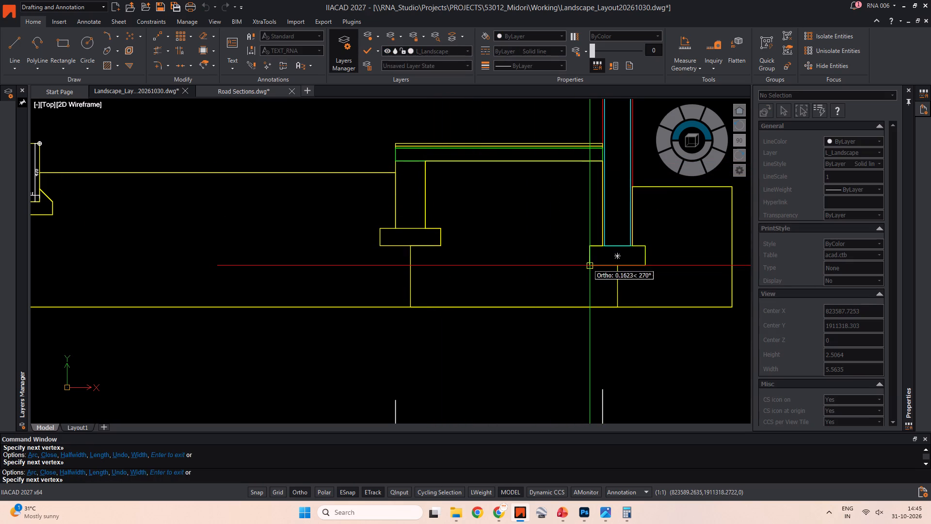
{"action": "left_click", "coordinate": [591, 265]}
{"action": "left_click", "coordinate": [617, 267]}
{"action": "key", "text": "Escape"}
{"action": "scroll", "coordinate": [585, 272], "scroll_direction": "down", "scroll_amount": 2}
{"action": "middle_click_drag", "start_coordinate": [584, 272], "coordinate": [606, 286]}
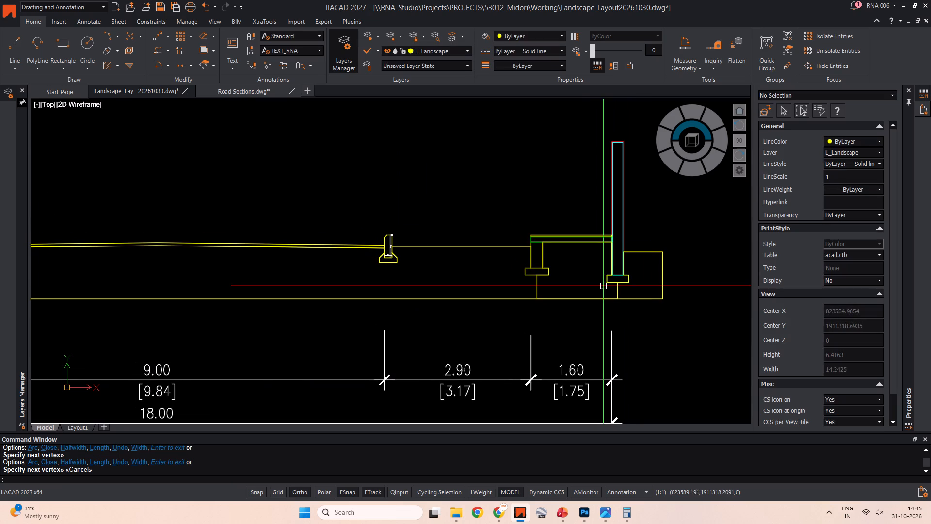
{"action": "key", "text": "Escape"}
{"action": "key", "text": "Escape"}
{"action": "key", "text": "Escape"}
{"action": "key", "text": "Escape"}
{"action": "key", "text": "Escape"}
Hatch the enclosed area under the right 1.60 m strip with the USER pattern in Color 32.
{"action": "type", "text": "h"}
{"action": "key", "text": "space"}
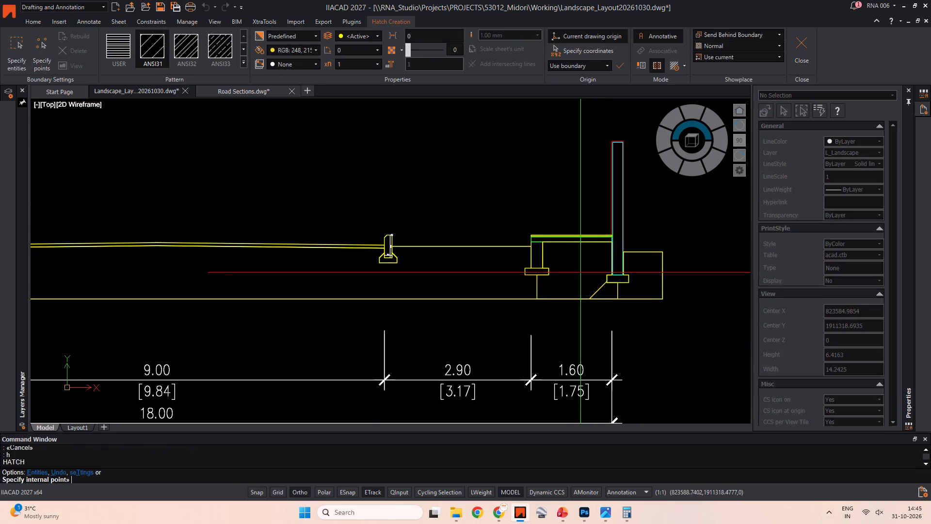
{"action": "left_click", "coordinate": [122, 50]}
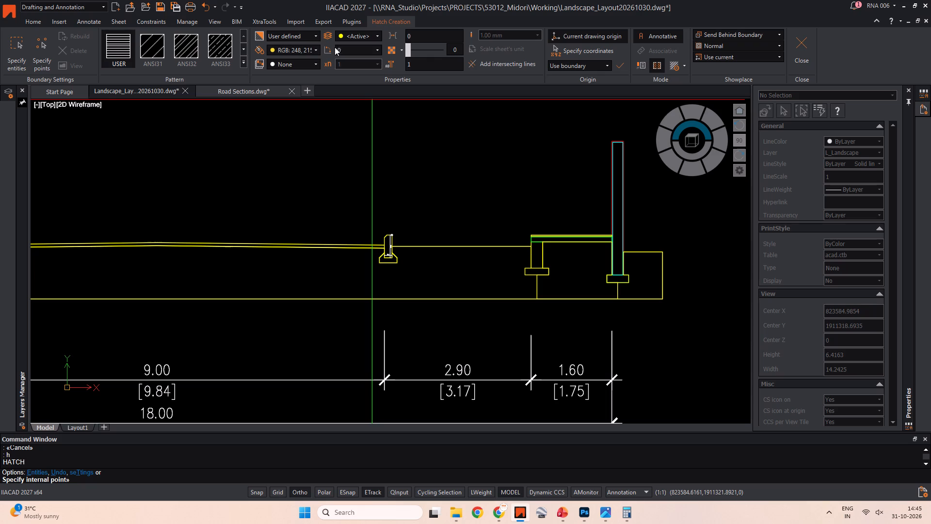
{"action": "left_click", "coordinate": [321, 49]}
{"action": "left_click", "coordinate": [317, 49]}
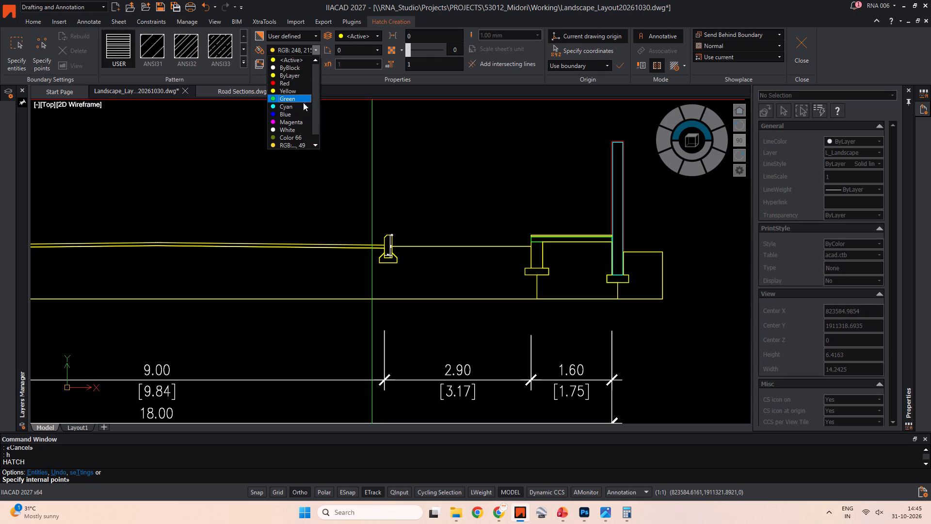
{"action": "scroll", "coordinate": [296, 124], "scroll_direction": "down", "scroll_amount": 4}
{"action": "left_click", "coordinate": [289, 143]}
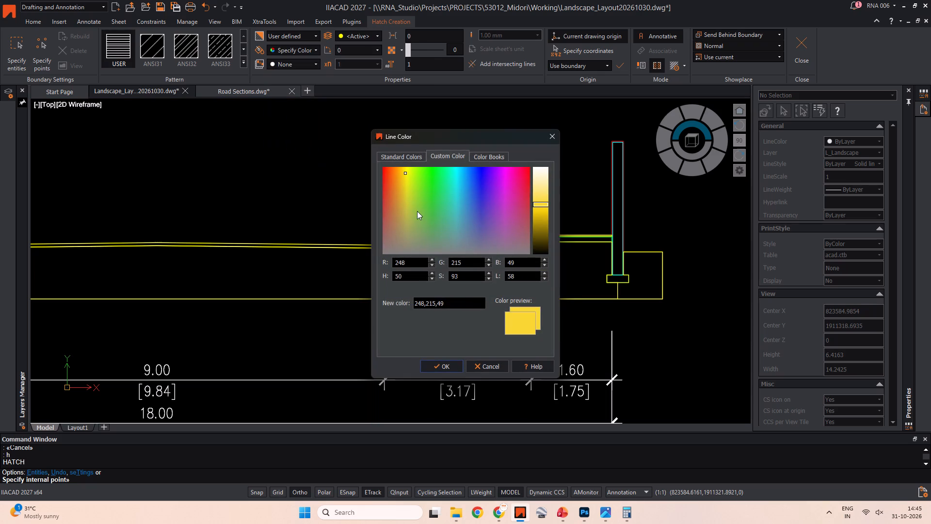
{"action": "left_click", "coordinate": [404, 154]}
{"action": "left_click", "coordinate": [400, 200]}
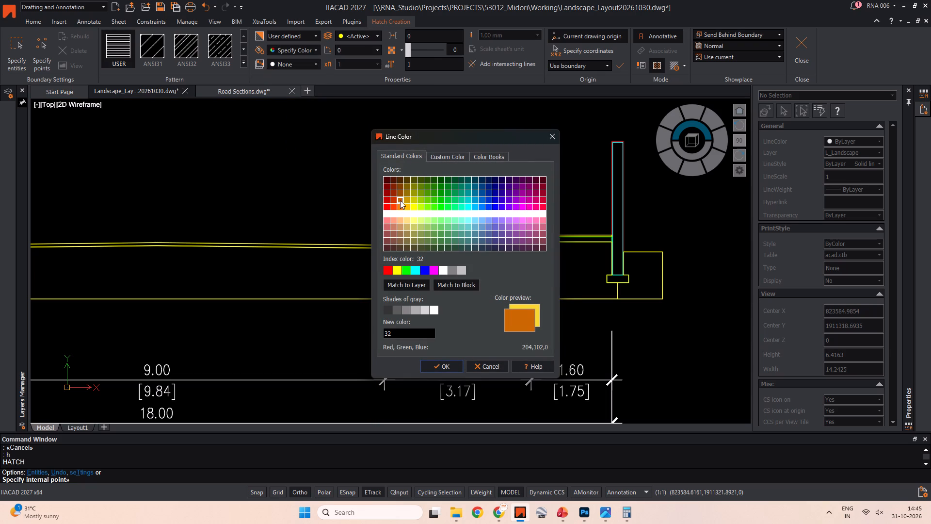
{"action": "left_click", "coordinate": [443, 363]}
{"action": "scroll", "coordinate": [525, 275], "scroll_direction": "up", "scroll_amount": 1}
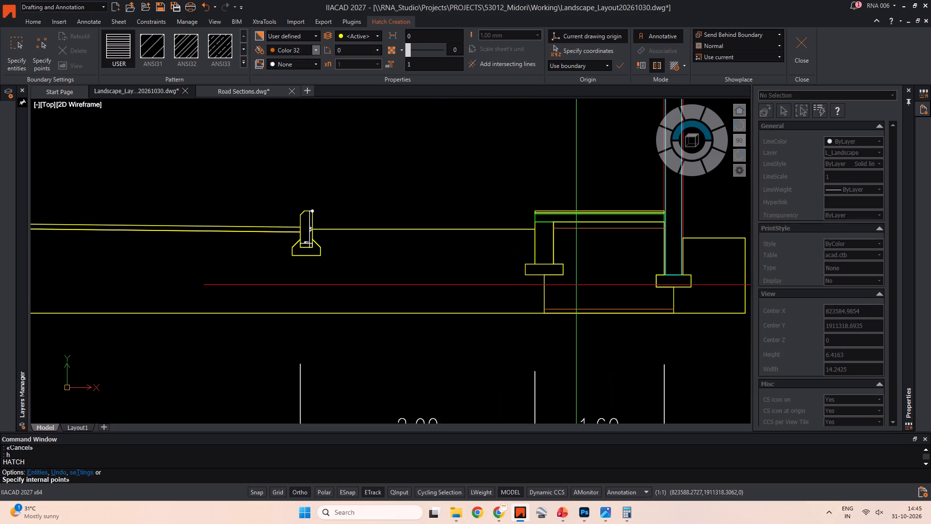
{"action": "middle_click_drag", "start_coordinate": [578, 285], "coordinate": [472, 283]}
{"action": "middle_click", "coordinate": [472, 283]}
{"action": "left_click", "coordinate": [489, 269]}
{"action": "key", "text": "Escape"}
Set the line scale of the hatch under the right 1.60 m strip to 0.01.
{"action": "scroll", "coordinate": [497, 234], "scroll_direction": "up", "scroll_amount": 1}
{"action": "left_click", "coordinate": [493, 218]}
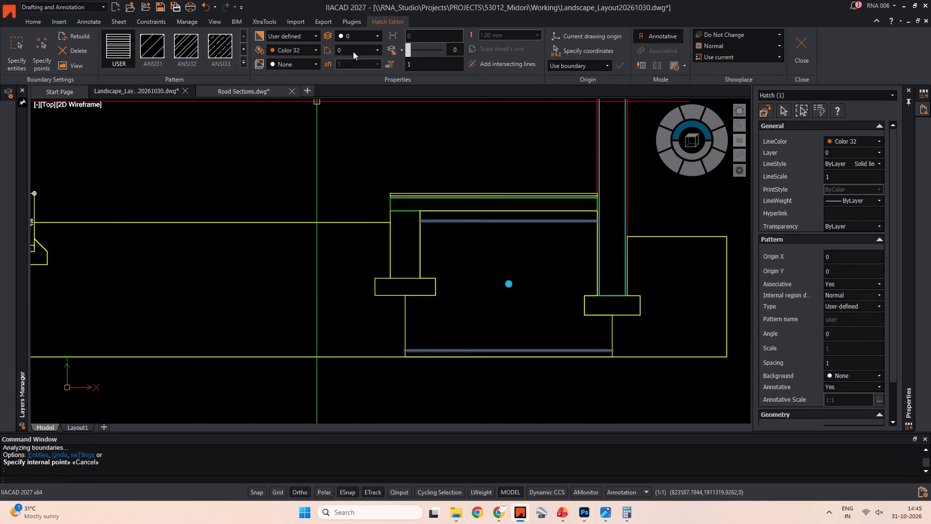
{"action": "left_click", "coordinate": [834, 173]}
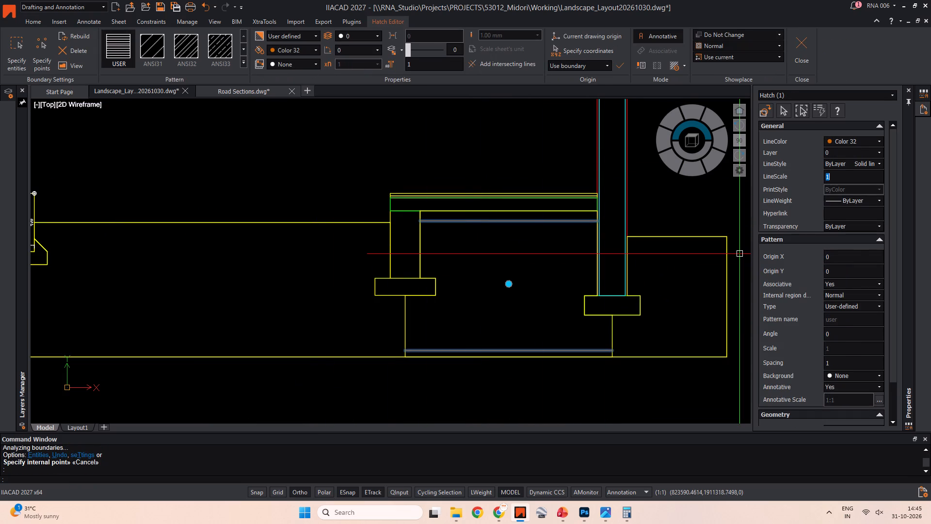
{"action": "key", "text": "period"}
{"action": "key", "text": "0"}
{"action": "key", "text": "1"}
{"action": "key", "text": "Return"}
{"action": "key", "text": "Return"}
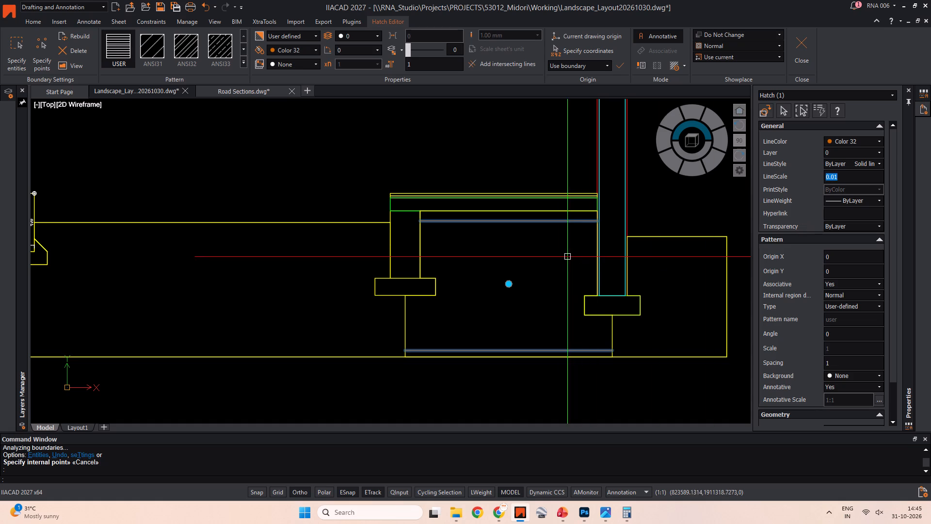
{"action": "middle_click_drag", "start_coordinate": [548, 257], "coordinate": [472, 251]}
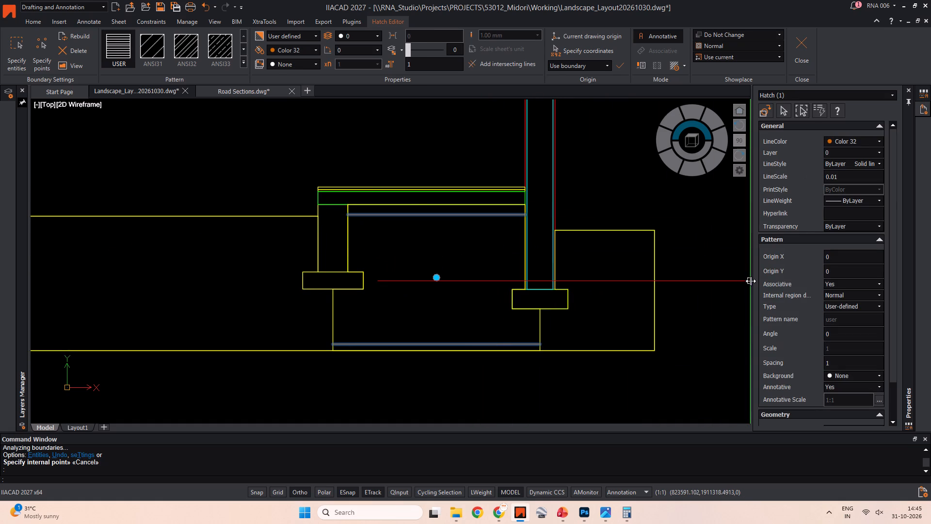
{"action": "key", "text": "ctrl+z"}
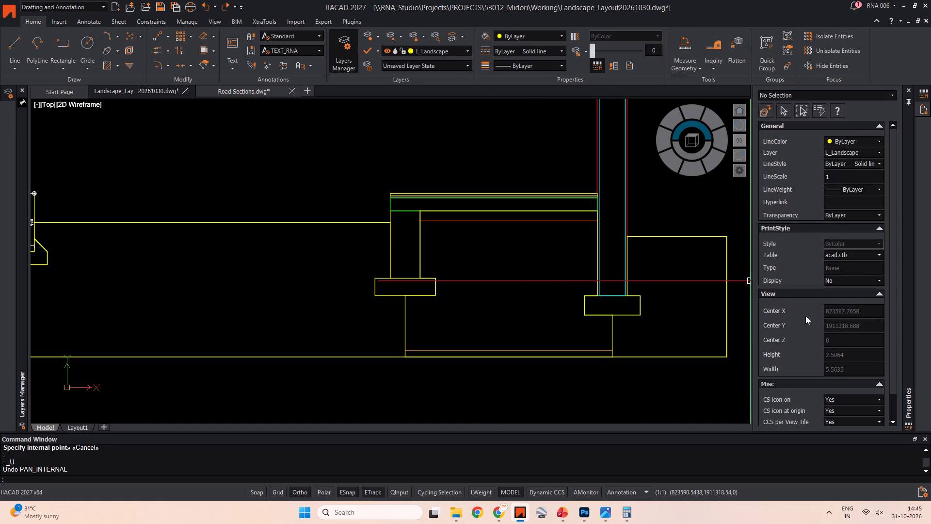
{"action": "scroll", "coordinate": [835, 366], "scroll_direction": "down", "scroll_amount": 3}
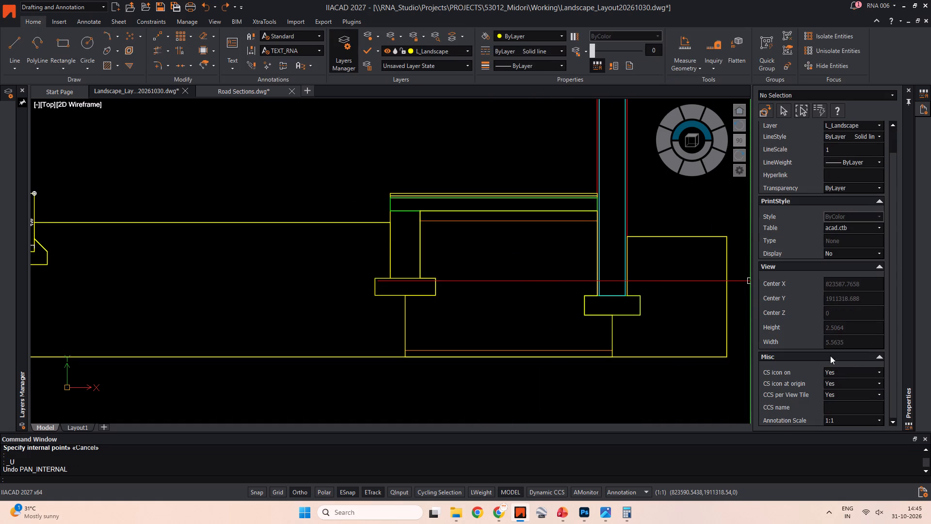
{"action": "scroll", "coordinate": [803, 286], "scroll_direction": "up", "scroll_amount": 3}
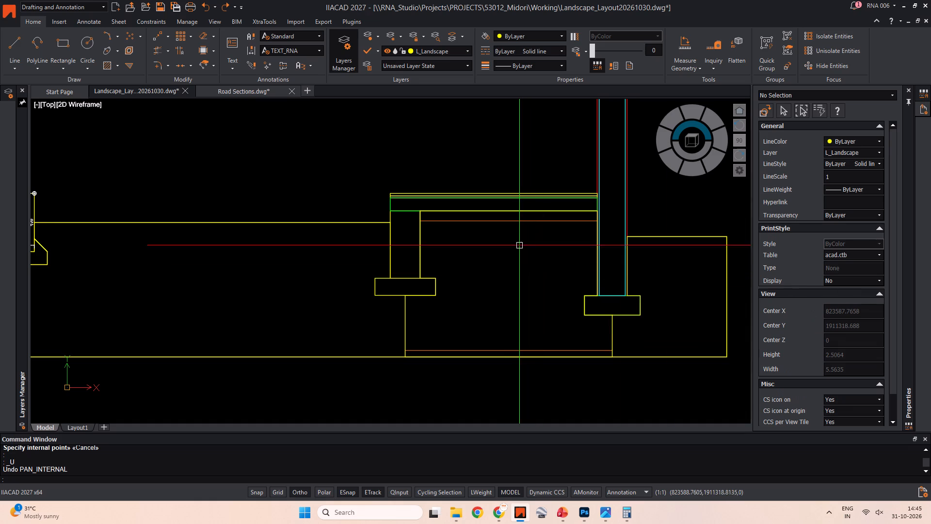
Set the pattern spacing of the hatch under the right 1.60 m strip to 0.01.
{"action": "left_click", "coordinate": [518, 222]}
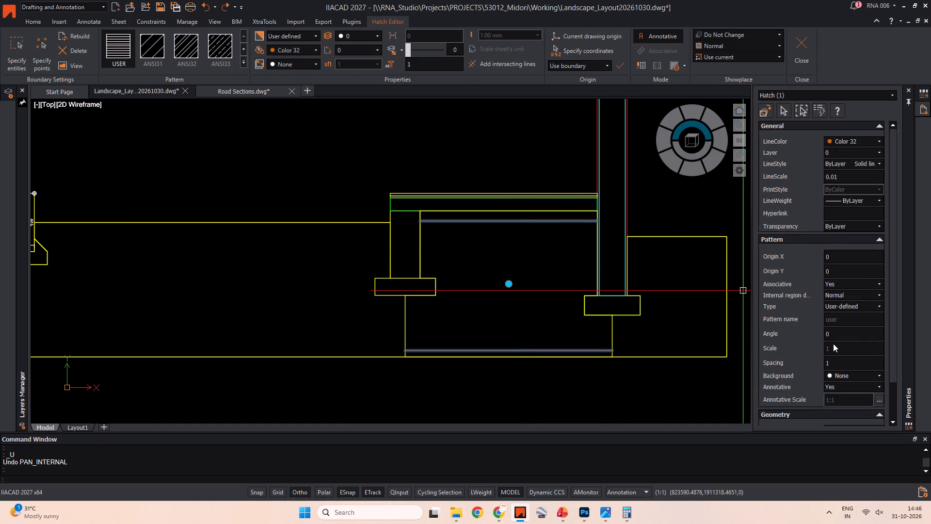
{"action": "left_click", "coordinate": [837, 362]}
{"action": "type", "text": ".01"}
{"action": "key", "text": "Return"}
{"action": "key", "text": "period"}
{"action": "key", "text": "Escape"}
Draw a polyline around the ground under the right 2.90 m strip, following the kerb footing, base line, retaining wall footing and wall face.
{"action": "scroll", "coordinate": [478, 268], "scroll_direction": "down", "scroll_amount": 3}
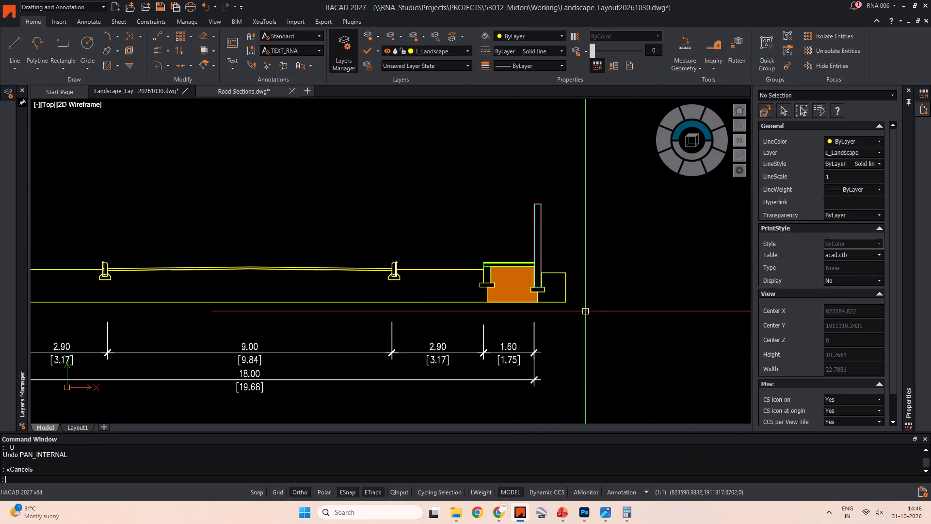
{"action": "key", "text": "Escape"}
{"action": "middle_click_drag", "start_coordinate": [567, 293], "coordinate": [671, 272]}
{"action": "key", "text": "Escape"}
{"action": "middle_click_drag", "start_coordinate": [487, 257], "coordinate": [590, 252]}
{"action": "key", "text": "Escape"}
{"action": "key", "text": "Escape"}
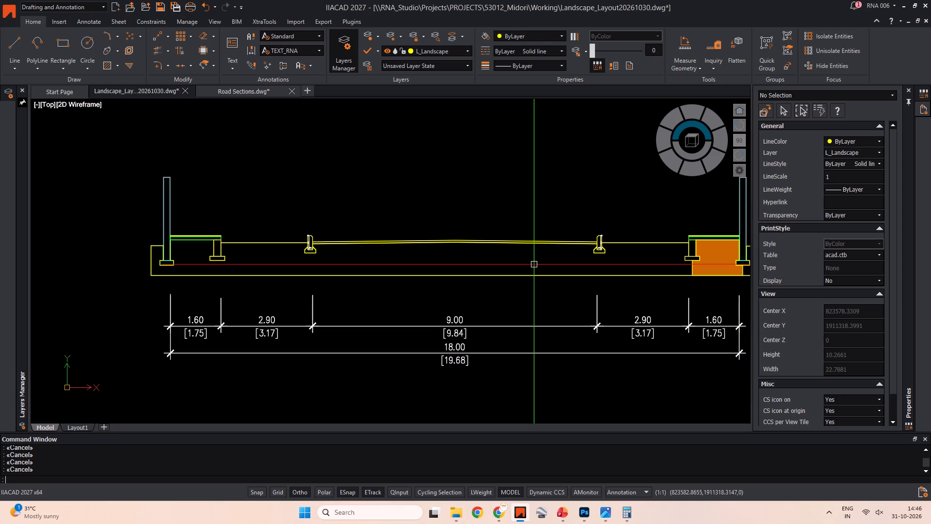
{"action": "scroll", "coordinate": [650, 248], "scroll_direction": "up", "scroll_amount": 2}
{"action": "key", "text": "Escape"}
{"action": "middle_click_drag", "start_coordinate": [593, 262], "coordinate": [531, 259]}
{"action": "key", "text": "Escape"}
{"action": "key", "text": "Escape"}
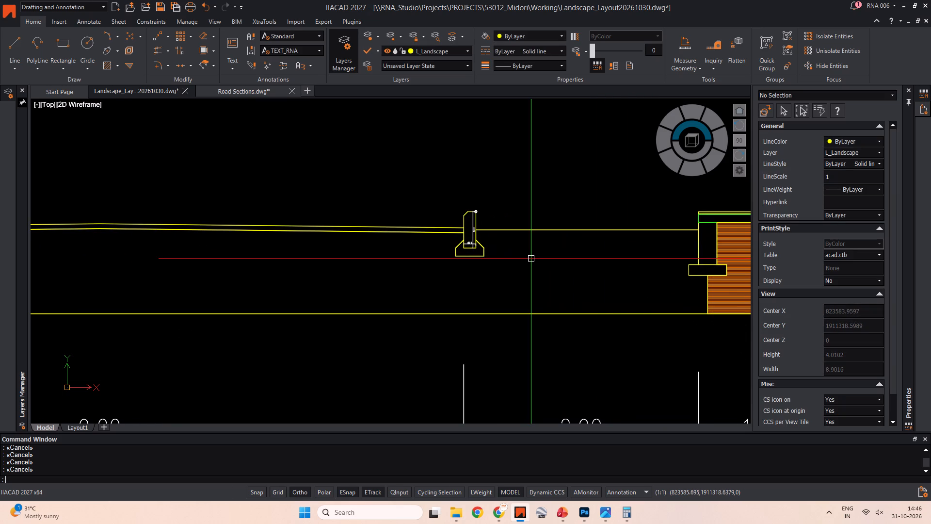
{"action": "type", "text": "pl"}
{"action": "key", "text": "space"}
{"action": "left_click", "coordinate": [466, 258]}
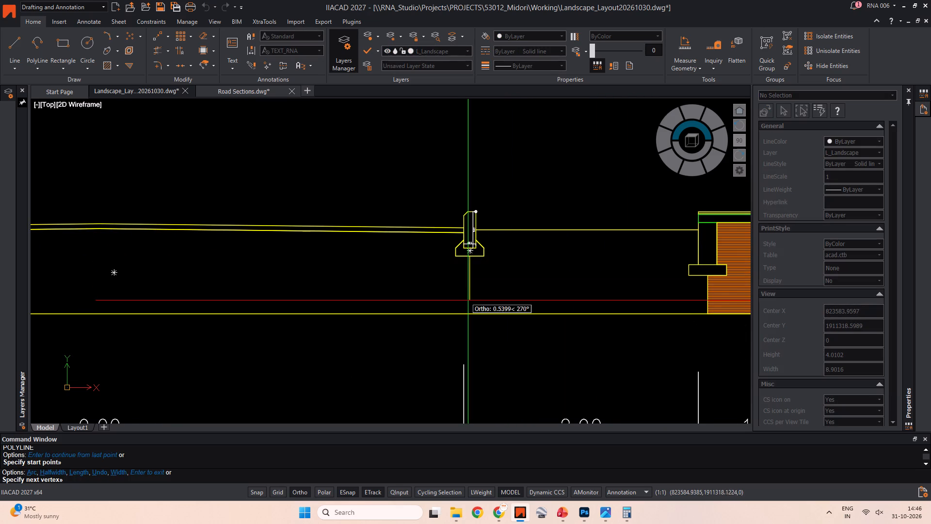
{"action": "left_click", "coordinate": [470, 311]}
{"action": "left_click", "coordinate": [708, 312]}
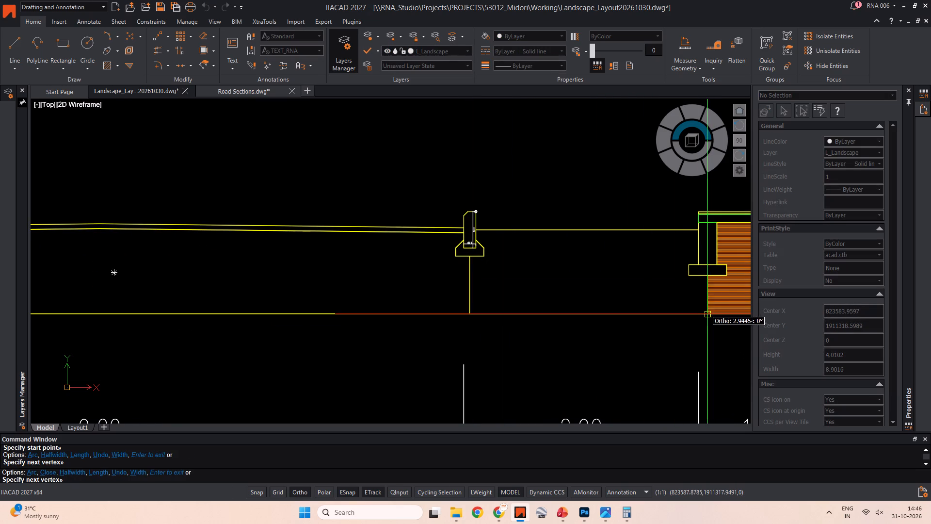
{"action": "left_click", "coordinate": [709, 272]}
{"action": "left_click", "coordinate": [688, 276]}
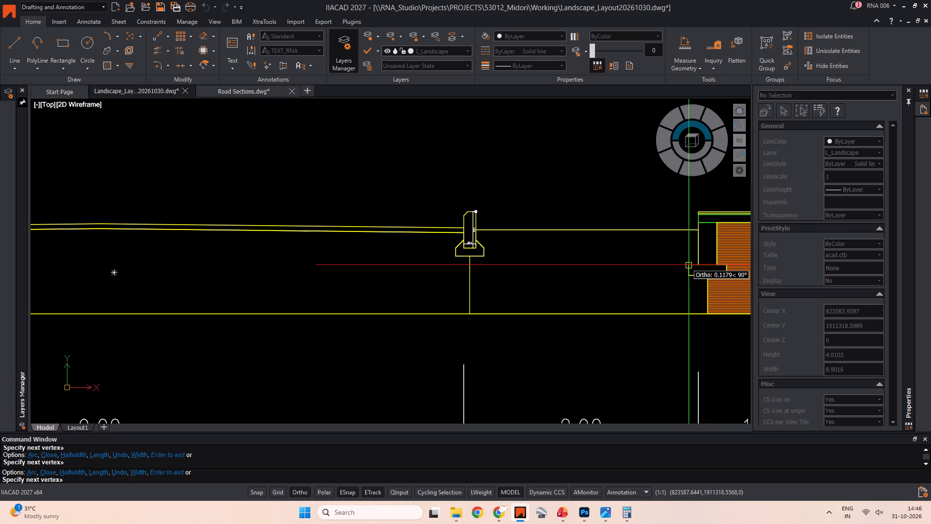
{"action": "left_click", "coordinate": [689, 266]}
{"action": "left_click", "coordinate": [700, 266]}
{"action": "left_click", "coordinate": [696, 227]}
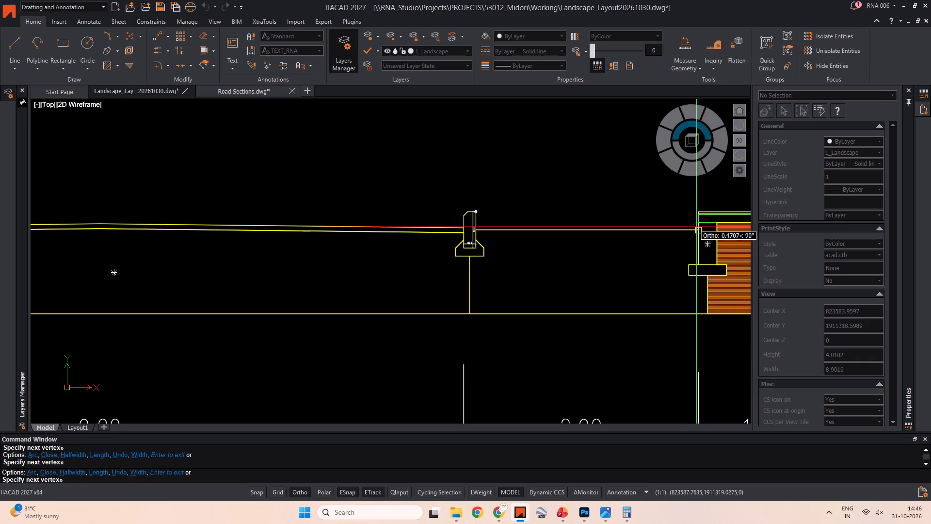
{"action": "left_click", "coordinate": [478, 230]}
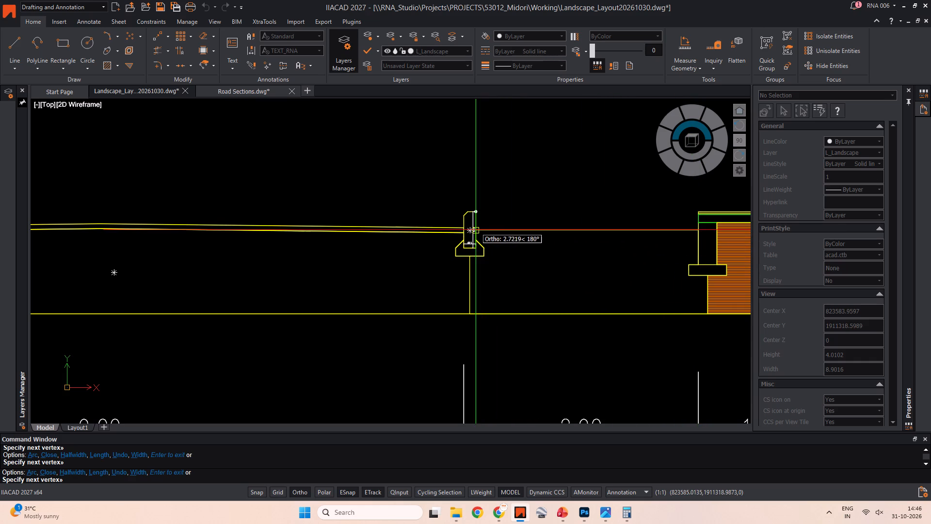
{"action": "scroll", "coordinate": [470, 248], "scroll_direction": "up", "scroll_amount": 2}
{"action": "left_click", "coordinate": [482, 228]}
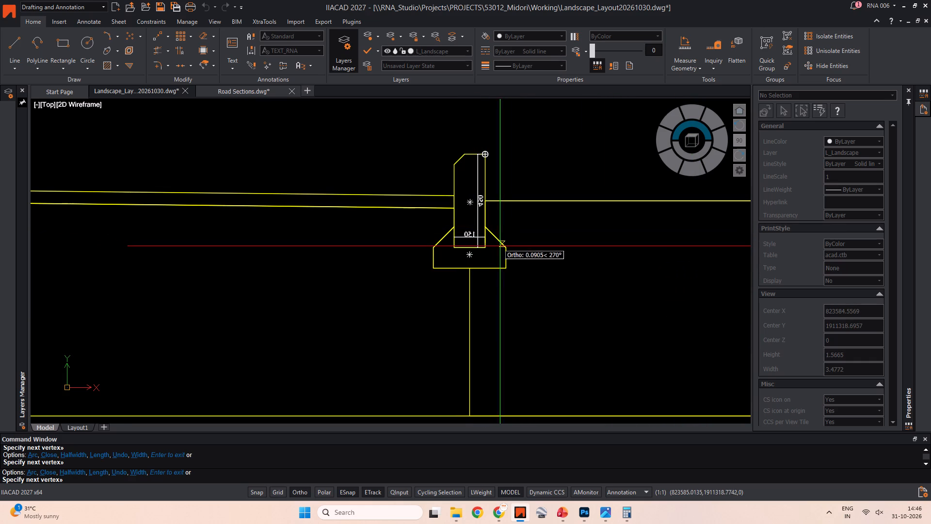
{"action": "left_click", "coordinate": [503, 248]}
{"action": "left_click", "coordinate": [506, 267]}
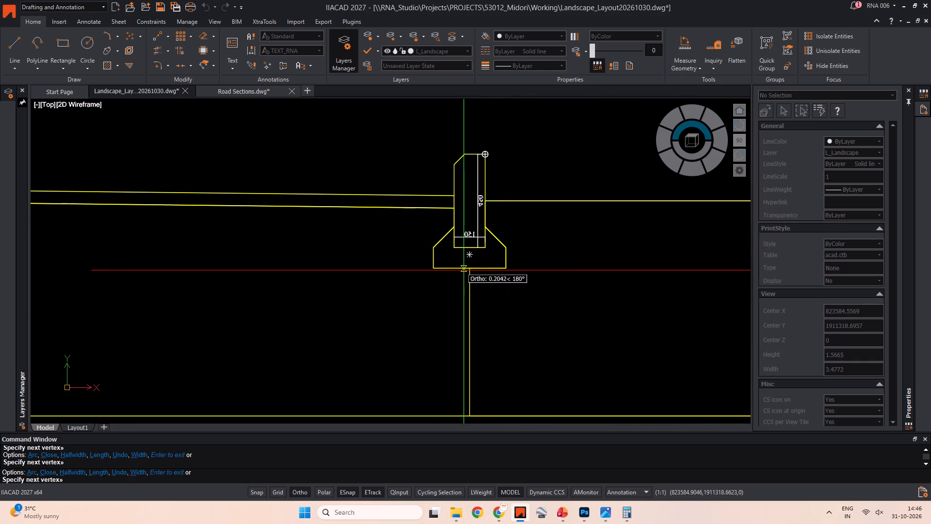
{"action": "left_click", "coordinate": [470, 270]}
{"action": "key", "text": "Escape"}
{"action": "left_click", "coordinate": [468, 294]}
{"action": "scroll", "coordinate": [505, 277], "scroll_direction": "down", "scroll_amount": 3}
{"action": "middle_click_drag", "start_coordinate": [506, 276], "coordinate": [312, 255]}
{"action": "key", "text": "Escape"}
{"action": "key", "text": "Escape"}
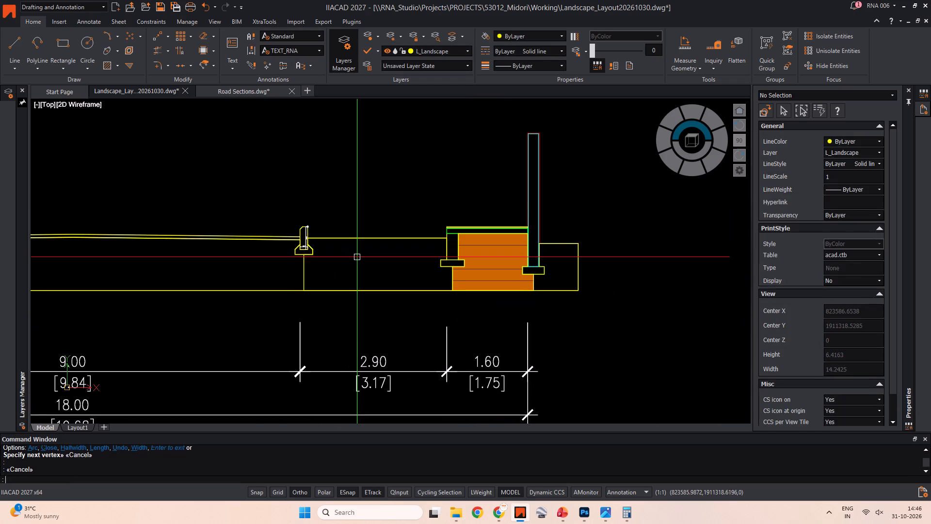
{"action": "key", "text": "Escape"}
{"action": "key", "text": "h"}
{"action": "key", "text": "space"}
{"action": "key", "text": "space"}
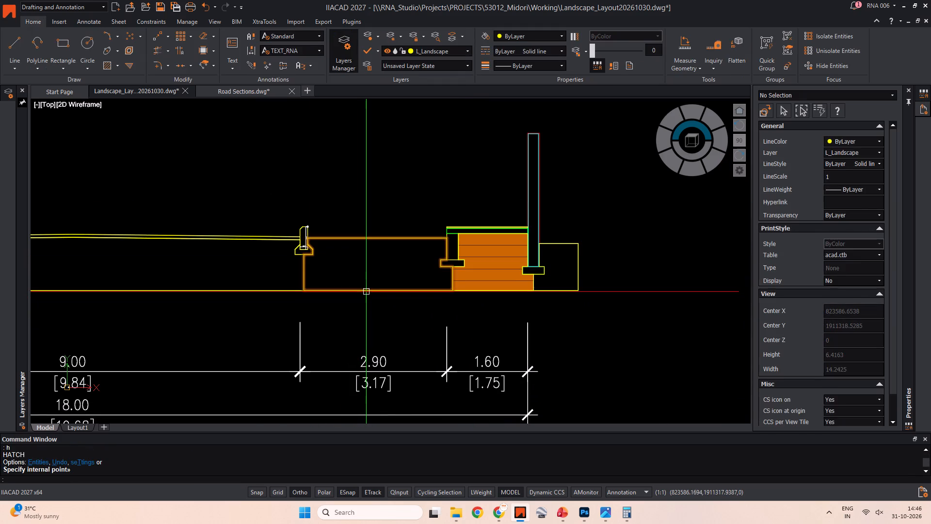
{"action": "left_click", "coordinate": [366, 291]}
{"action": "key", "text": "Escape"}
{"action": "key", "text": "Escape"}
Hatch the outlined ground area under the right 2.90 m strip with the USER pattern in Color 32.
{"action": "key", "text": "h"}
{"action": "key", "text": "space"}
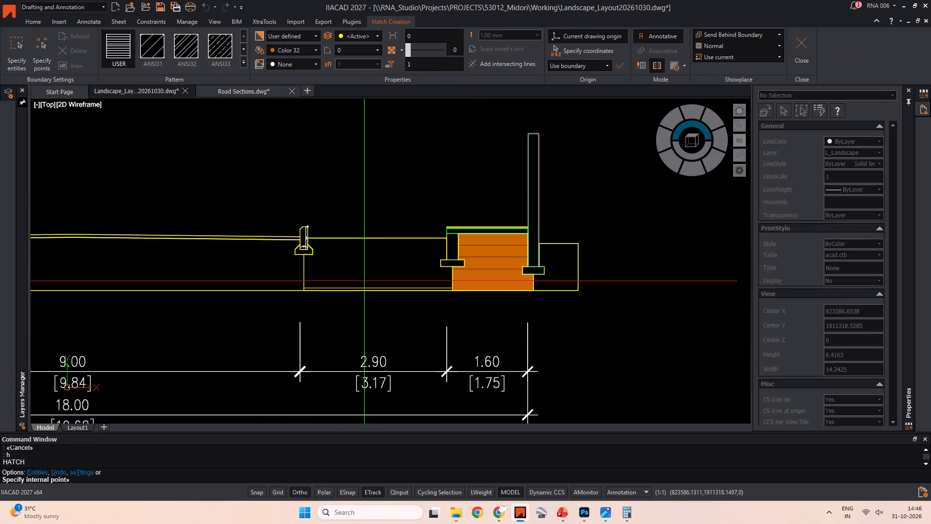
{"action": "left_click", "coordinate": [363, 263]}
{"action": "key", "text": "space"}
{"action": "key", "text": "Escape"}
Match the properties of the right 1.60 m strip's hatch onto the hatch under the right 2.90 m strip.
{"action": "scroll", "coordinate": [435, 274], "scroll_direction": "up", "scroll_amount": 2}
{"action": "key", "text": "Escape"}
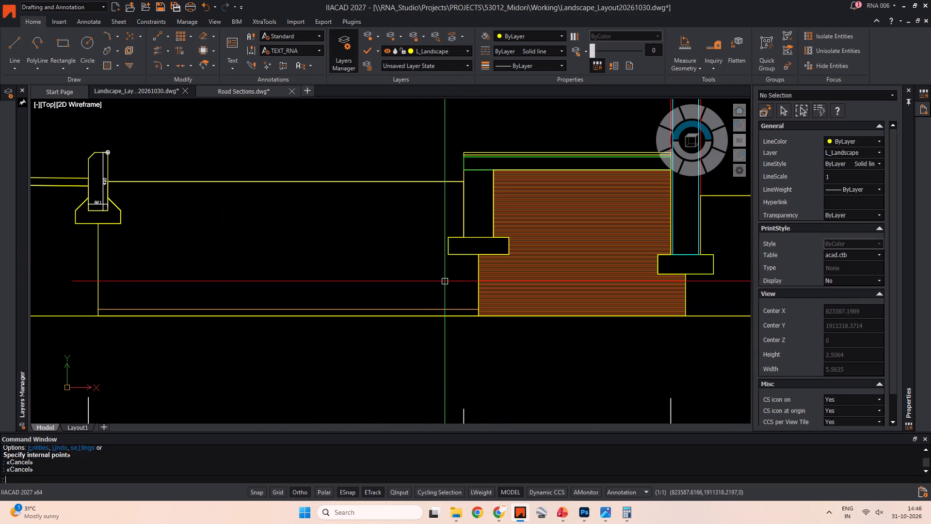
{"action": "key", "text": "Escape"}
{"action": "key", "text": "m"}
{"action": "key", "text": "a"}
{"action": "key", "text": "space"}
{"action": "left_click", "coordinate": [514, 275]}
{"action": "left_click", "coordinate": [452, 307]}
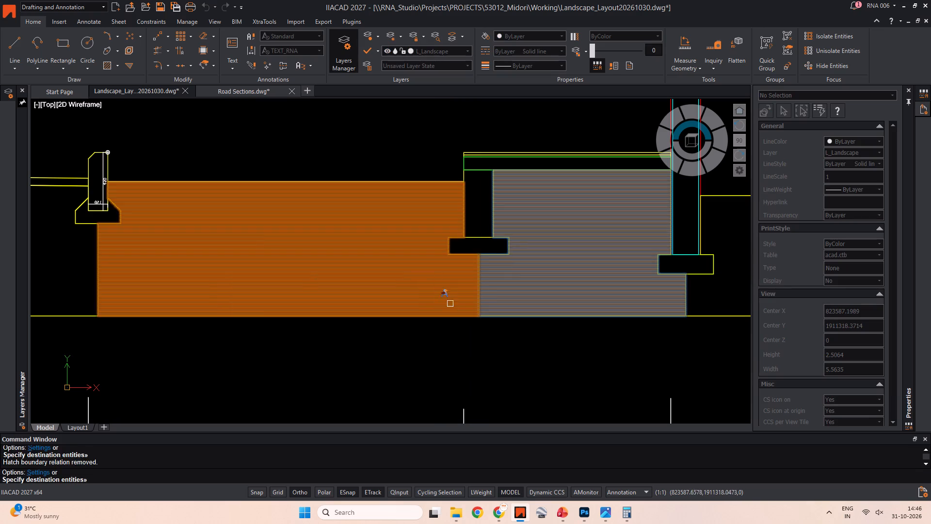
{"action": "key", "text": "Escape"}
Change the line color of the hatch under the right 1.60 m strip to index color 11.
{"action": "scroll", "coordinate": [380, 256], "scroll_direction": "down", "scroll_amount": 4}
{"action": "middle_click_drag", "start_coordinate": [356, 253], "coordinate": [401, 262]}
{"action": "key", "text": "Escape"}
{"action": "scroll", "coordinate": [408, 267], "scroll_direction": "up", "scroll_amount": 3}
{"action": "key", "text": "Escape"}
{"action": "left_click", "coordinate": [336, 262]}
{"action": "key", "text": "Escape"}
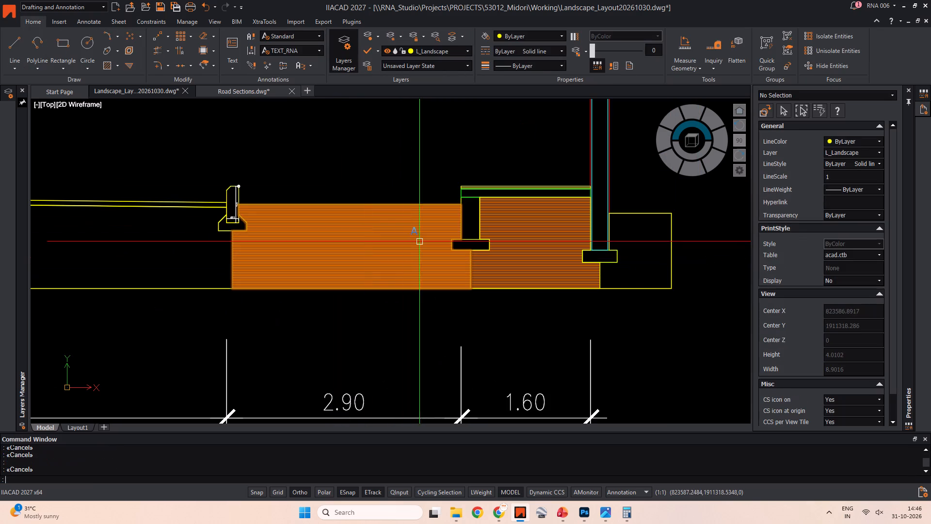
{"action": "key", "text": "Escape"}
{"action": "middle_click", "coordinate": [326, 201]}
{"action": "key", "text": "Escape"}
{"action": "left_click", "coordinate": [525, 221]}
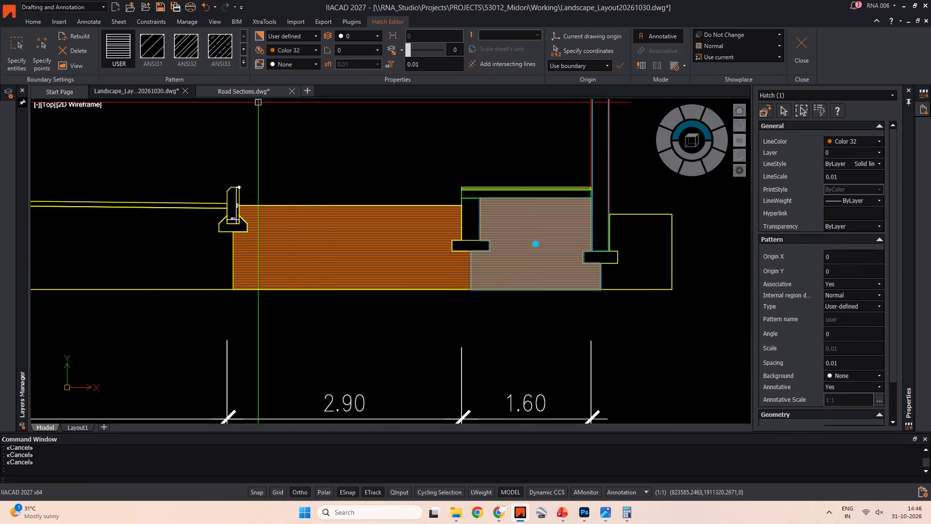
{"action": "left_click", "coordinate": [306, 48]}
{"action": "double_click", "coordinate": [316, 51]}
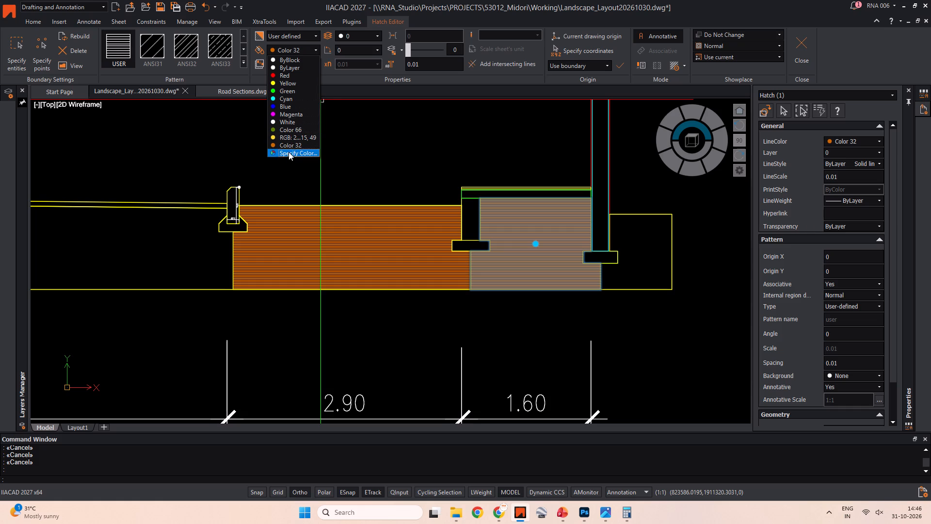
{"action": "left_click", "coordinate": [289, 152]}
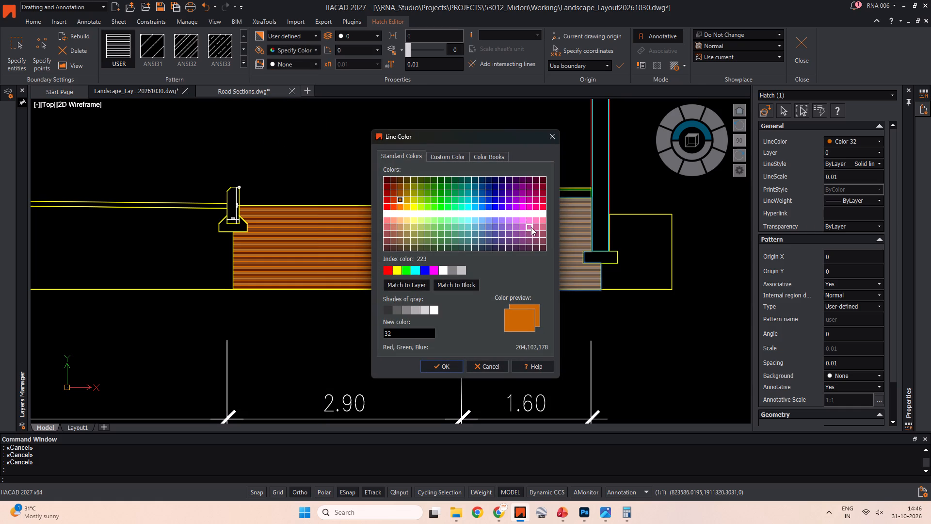
{"action": "left_click", "coordinate": [386, 219]}
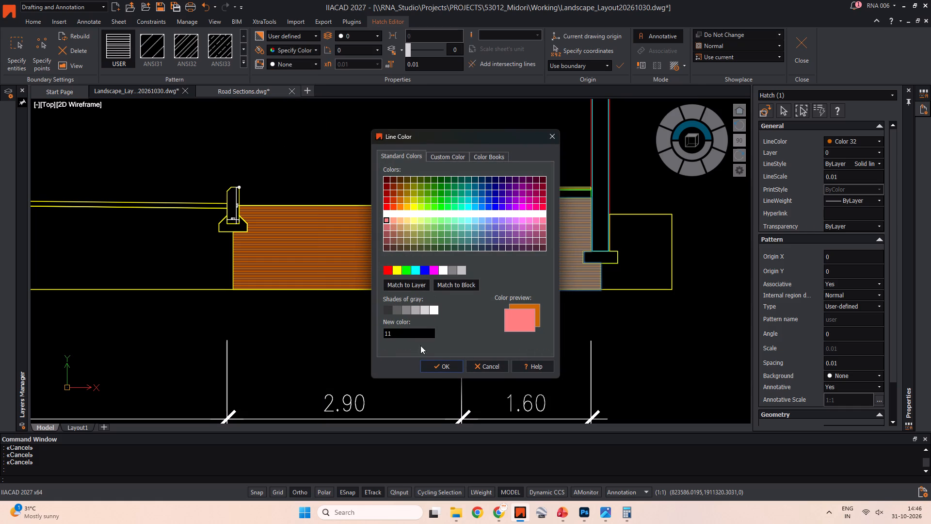
{"action": "left_click", "coordinate": [434, 363]}
{"action": "key", "text": "Escape"}
Examine the hatched ground areas, the layers above the right 1.60 m strip and the rest of the street section.
{"action": "scroll", "coordinate": [433, 260], "scroll_direction": "down", "scroll_amount": 2}
{"action": "middle_click_drag", "start_coordinate": [433, 260], "coordinate": [454, 276]}
{"action": "key", "text": "Escape"}
{"action": "key", "text": "Escape"}
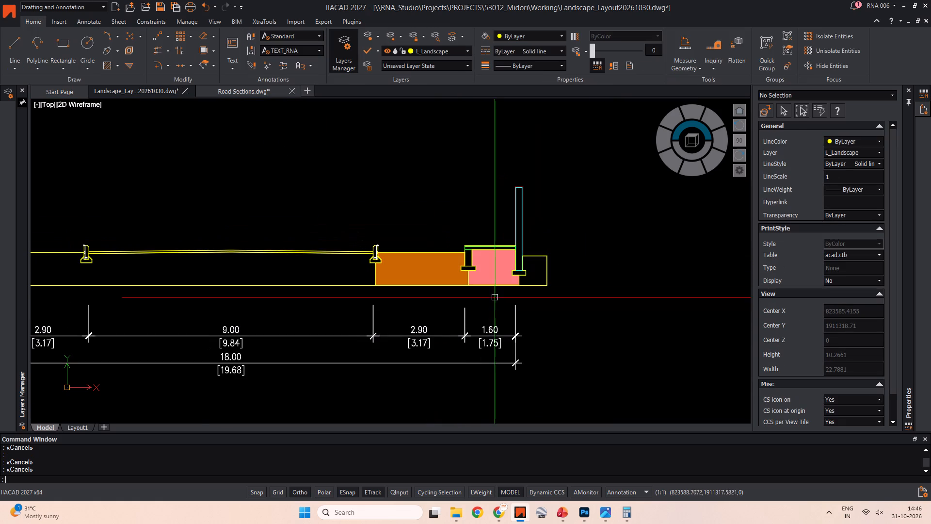
{"action": "key", "text": "Escape"}
{"action": "scroll", "coordinate": [483, 283], "scroll_direction": "up", "scroll_amount": 3}
{"action": "scroll", "coordinate": [414, 267], "scroll_direction": "down", "scroll_amount": 3}
{"action": "middle_click_drag", "start_coordinate": [402, 252], "coordinate": [419, 265]}
{"action": "scroll", "coordinate": [440, 229], "scroll_direction": "up", "scroll_amount": 3}
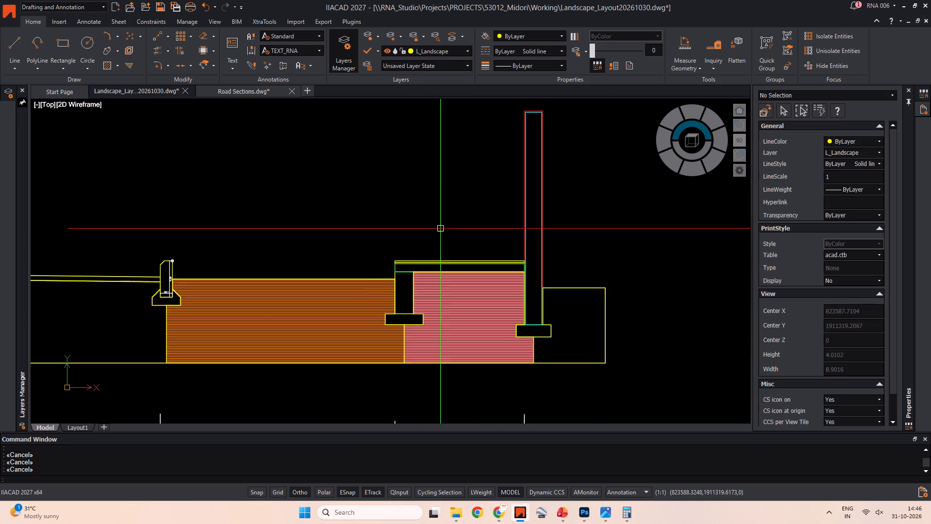
{"action": "middle_click_drag", "start_coordinate": [422, 311], "coordinate": [403, 272]}
{"action": "key", "text": "Escape"}
{"action": "scroll", "coordinate": [396, 256], "scroll_direction": "up", "scroll_amount": 2}
{"action": "middle_click_drag", "start_coordinate": [392, 246], "coordinate": [361, 254]}
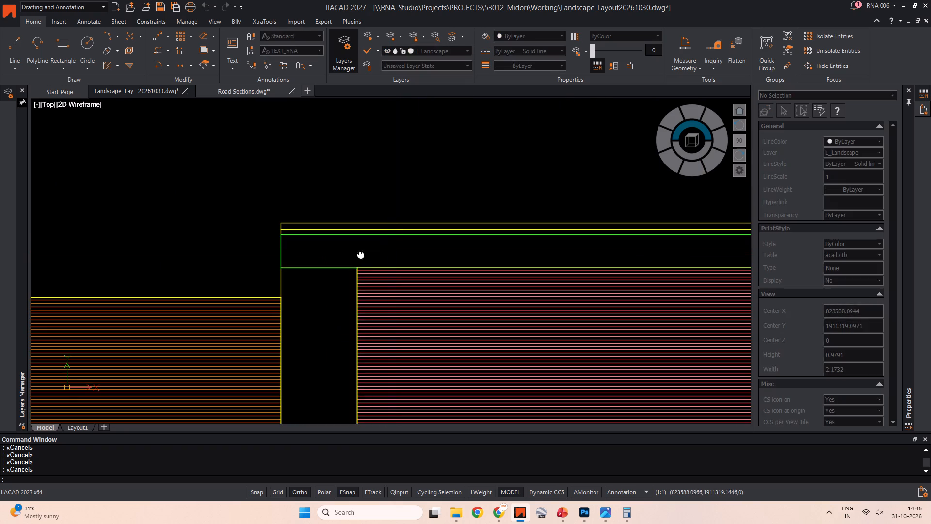
{"action": "middle_click_drag", "start_coordinate": [361, 254], "coordinate": [256, 259]}
{"action": "scroll", "coordinate": [361, 255], "scroll_direction": "down", "scroll_amount": 2}
{"action": "scroll", "coordinate": [301, 254], "scroll_direction": "up", "scroll_amount": 2}
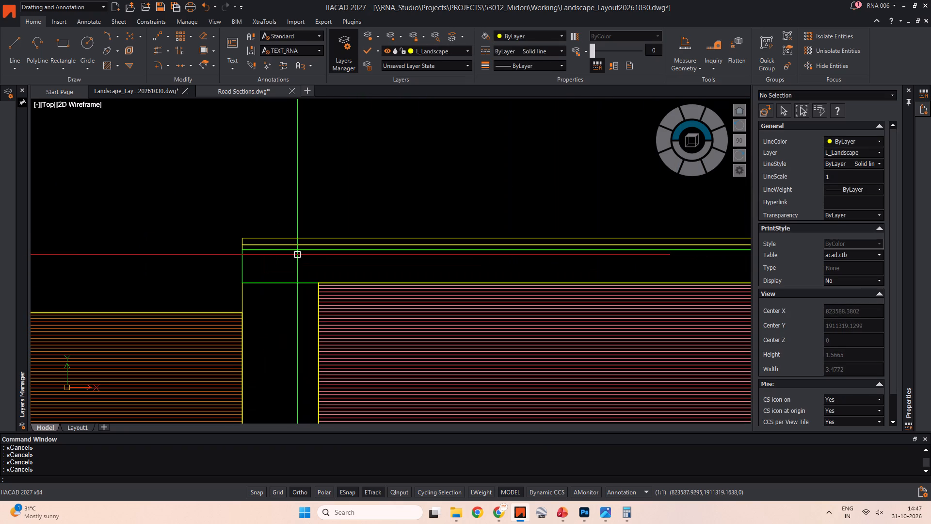
{"action": "scroll", "coordinate": [297, 254], "scroll_direction": "down", "scroll_amount": 3}
{"action": "middle_click_drag", "start_coordinate": [285, 323], "coordinate": [449, 305]}
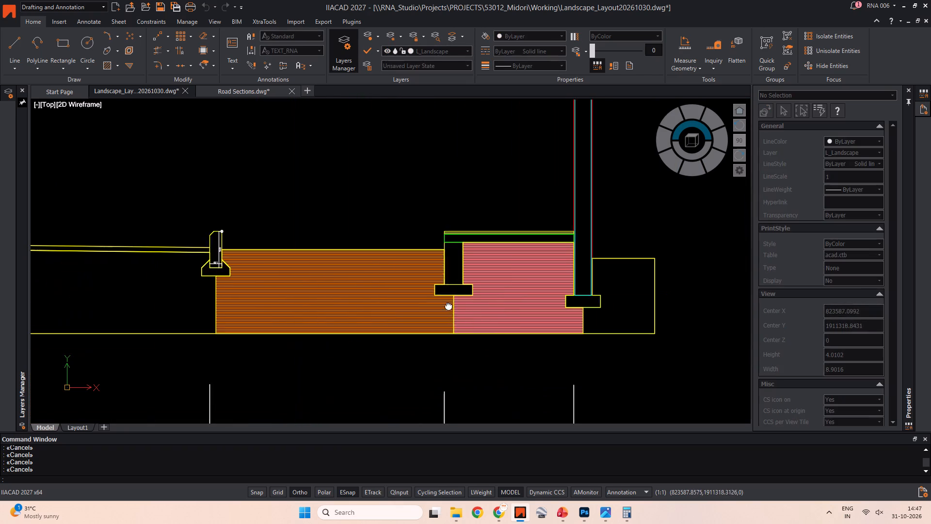
{"action": "scroll", "coordinate": [357, 300], "scroll_direction": "down", "scroll_amount": 2}
{"action": "middle_click_drag", "start_coordinate": [356, 301], "coordinate": [437, 279]}
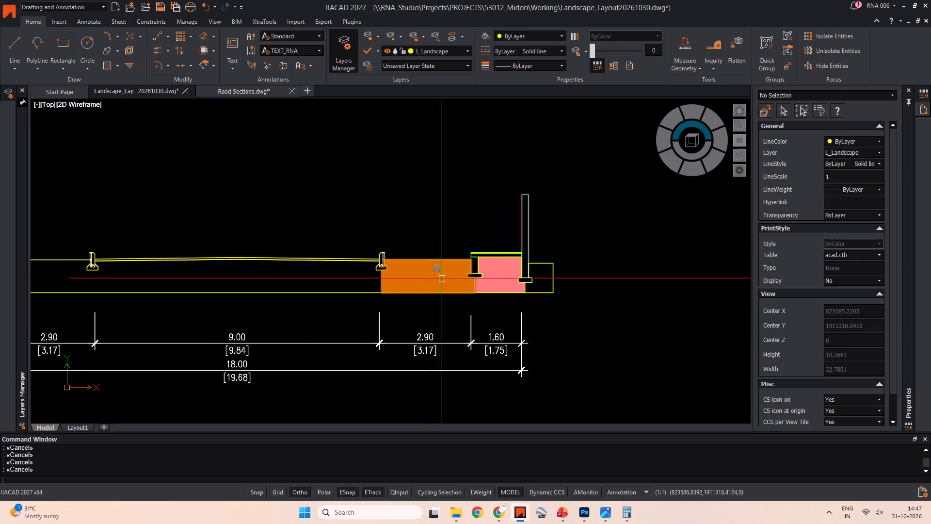
{"action": "middle_click_drag", "start_coordinate": [341, 290], "coordinate": [437, 280]}
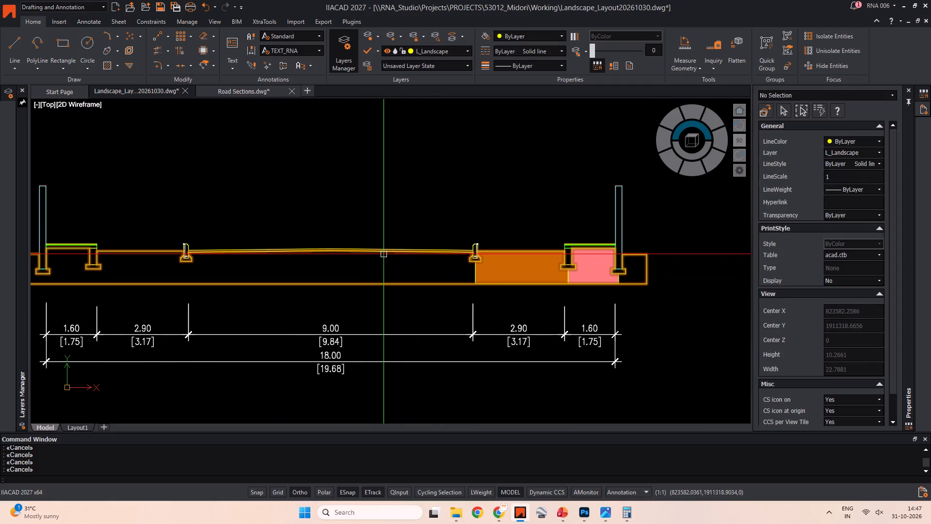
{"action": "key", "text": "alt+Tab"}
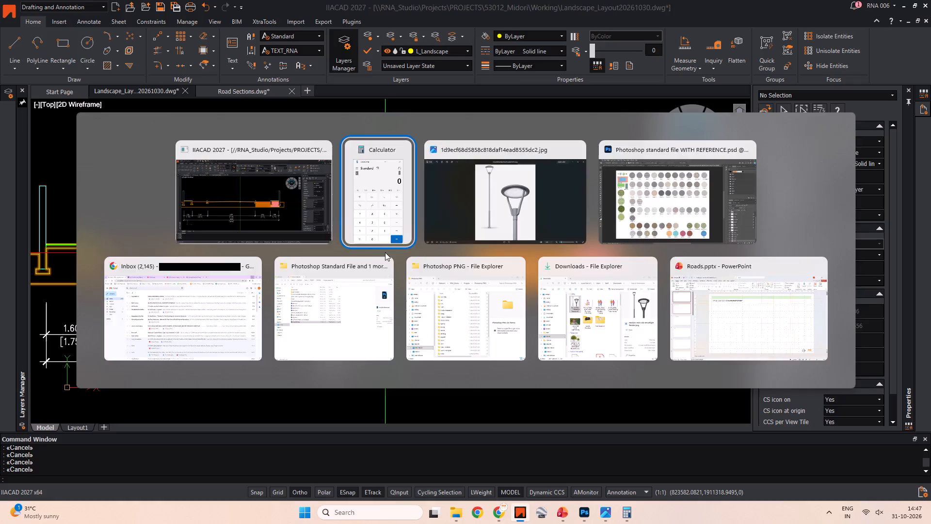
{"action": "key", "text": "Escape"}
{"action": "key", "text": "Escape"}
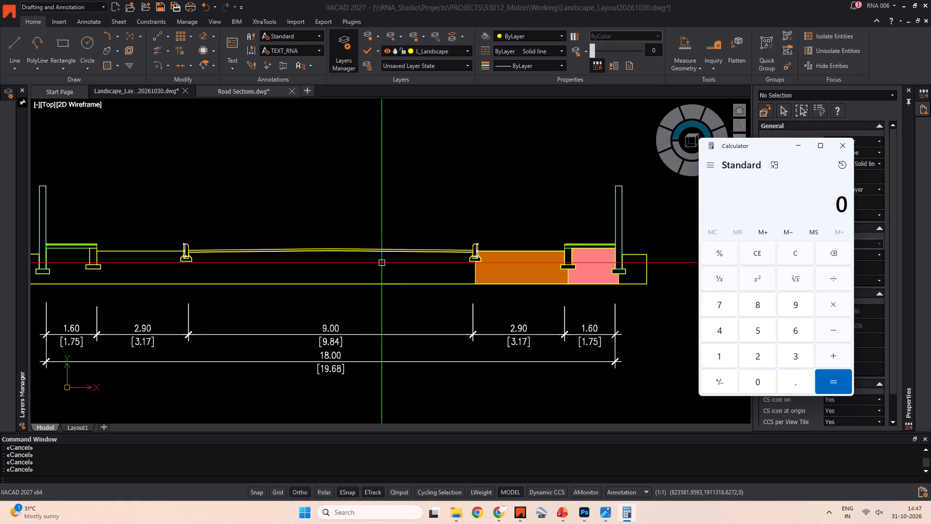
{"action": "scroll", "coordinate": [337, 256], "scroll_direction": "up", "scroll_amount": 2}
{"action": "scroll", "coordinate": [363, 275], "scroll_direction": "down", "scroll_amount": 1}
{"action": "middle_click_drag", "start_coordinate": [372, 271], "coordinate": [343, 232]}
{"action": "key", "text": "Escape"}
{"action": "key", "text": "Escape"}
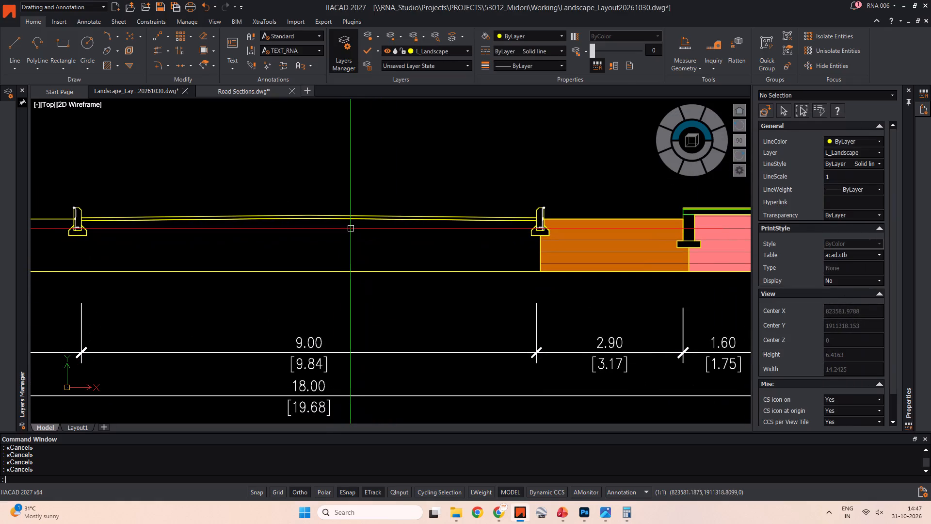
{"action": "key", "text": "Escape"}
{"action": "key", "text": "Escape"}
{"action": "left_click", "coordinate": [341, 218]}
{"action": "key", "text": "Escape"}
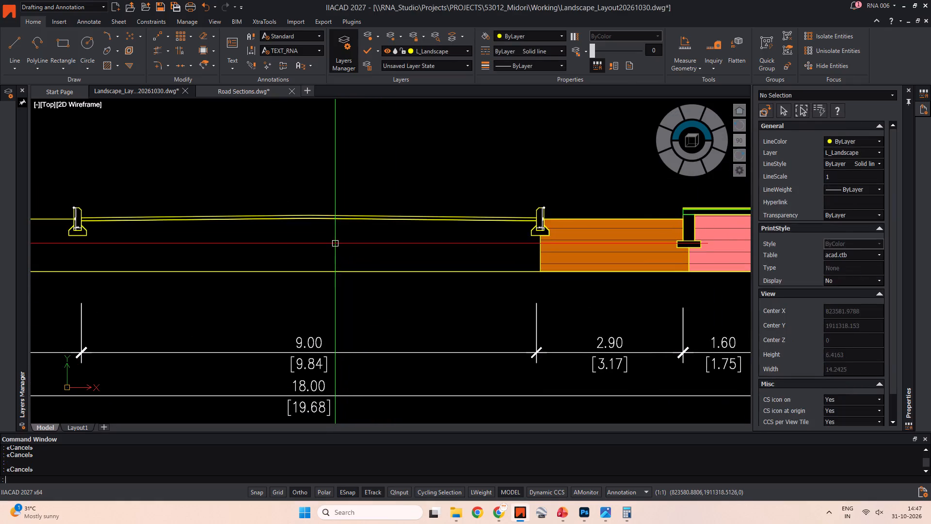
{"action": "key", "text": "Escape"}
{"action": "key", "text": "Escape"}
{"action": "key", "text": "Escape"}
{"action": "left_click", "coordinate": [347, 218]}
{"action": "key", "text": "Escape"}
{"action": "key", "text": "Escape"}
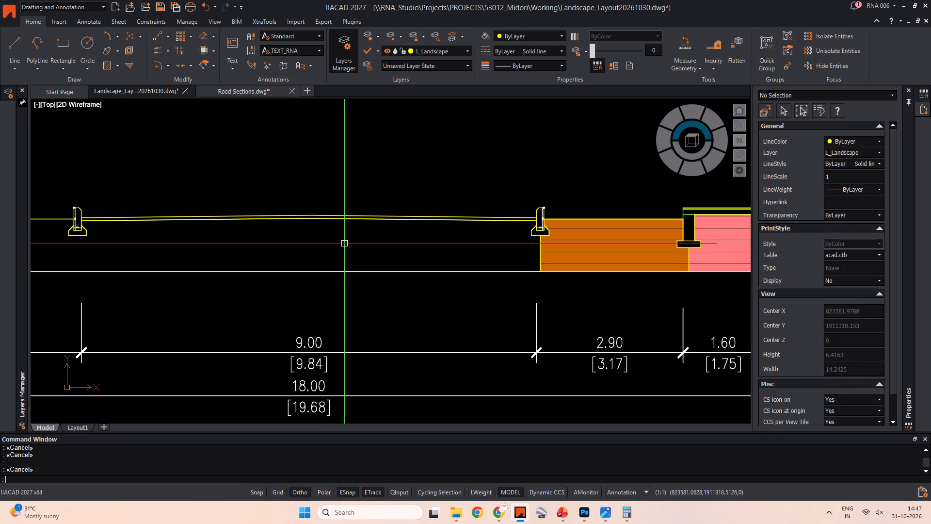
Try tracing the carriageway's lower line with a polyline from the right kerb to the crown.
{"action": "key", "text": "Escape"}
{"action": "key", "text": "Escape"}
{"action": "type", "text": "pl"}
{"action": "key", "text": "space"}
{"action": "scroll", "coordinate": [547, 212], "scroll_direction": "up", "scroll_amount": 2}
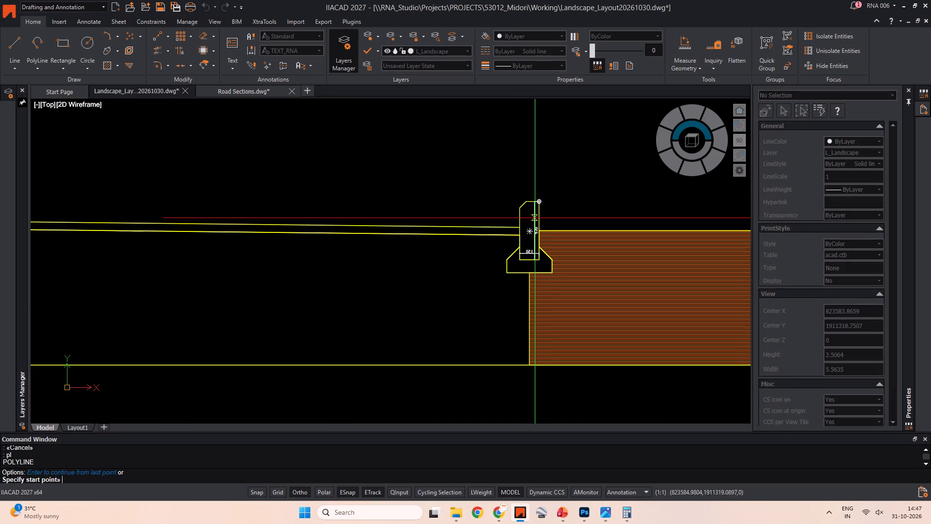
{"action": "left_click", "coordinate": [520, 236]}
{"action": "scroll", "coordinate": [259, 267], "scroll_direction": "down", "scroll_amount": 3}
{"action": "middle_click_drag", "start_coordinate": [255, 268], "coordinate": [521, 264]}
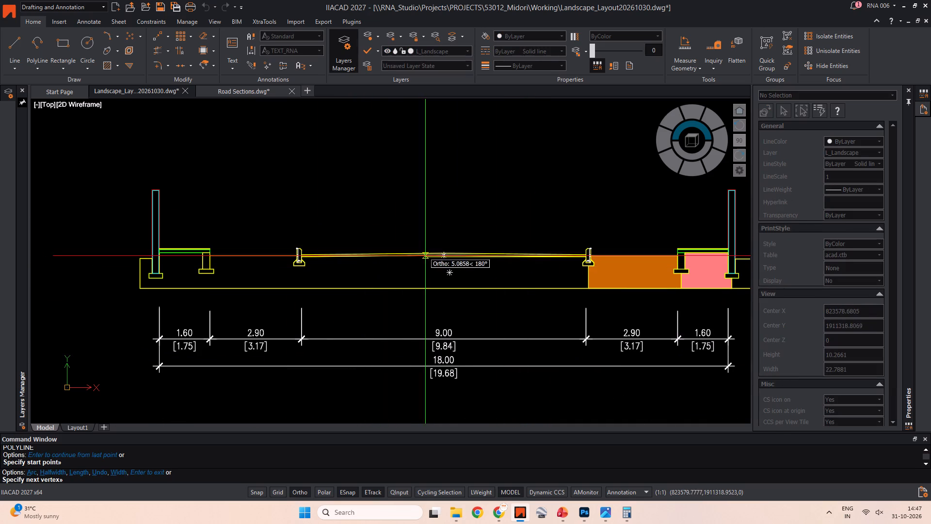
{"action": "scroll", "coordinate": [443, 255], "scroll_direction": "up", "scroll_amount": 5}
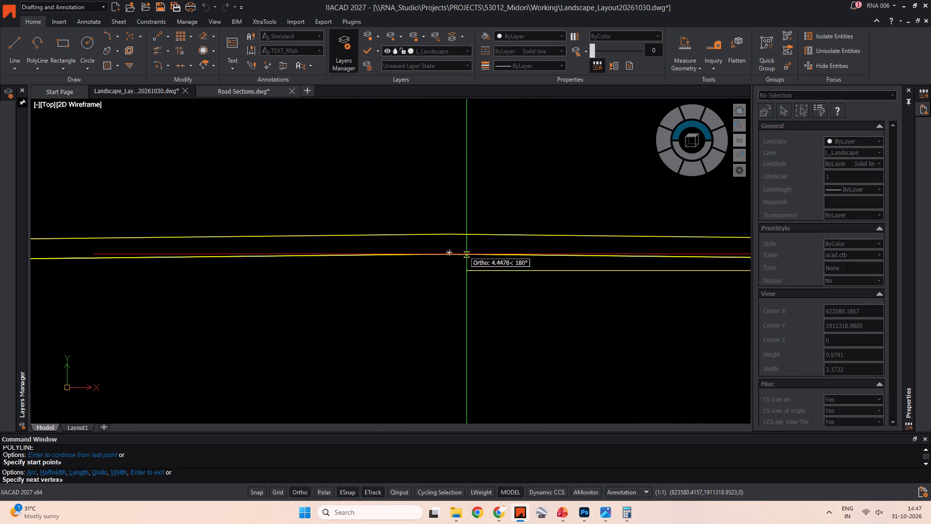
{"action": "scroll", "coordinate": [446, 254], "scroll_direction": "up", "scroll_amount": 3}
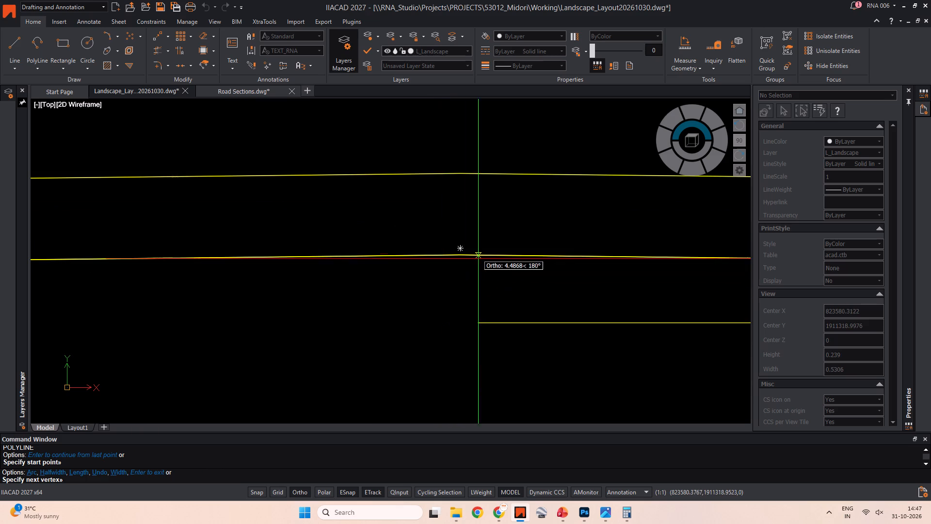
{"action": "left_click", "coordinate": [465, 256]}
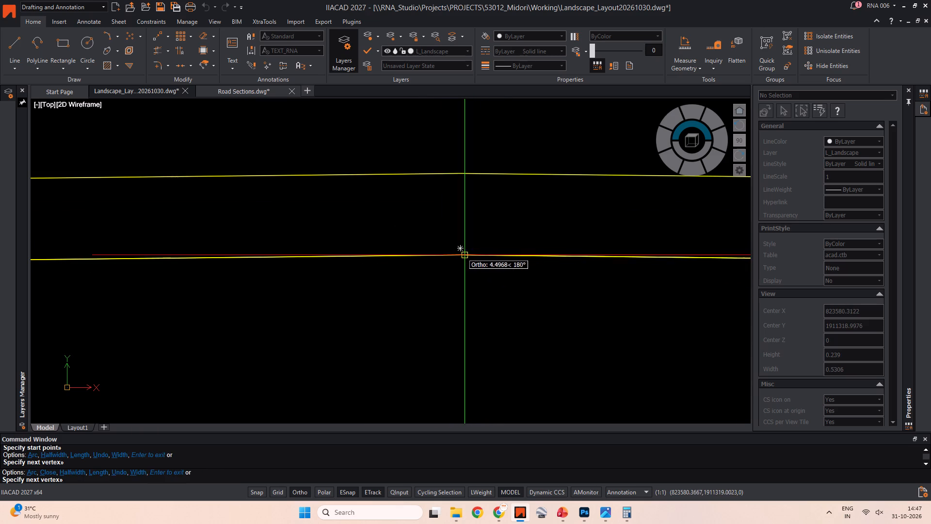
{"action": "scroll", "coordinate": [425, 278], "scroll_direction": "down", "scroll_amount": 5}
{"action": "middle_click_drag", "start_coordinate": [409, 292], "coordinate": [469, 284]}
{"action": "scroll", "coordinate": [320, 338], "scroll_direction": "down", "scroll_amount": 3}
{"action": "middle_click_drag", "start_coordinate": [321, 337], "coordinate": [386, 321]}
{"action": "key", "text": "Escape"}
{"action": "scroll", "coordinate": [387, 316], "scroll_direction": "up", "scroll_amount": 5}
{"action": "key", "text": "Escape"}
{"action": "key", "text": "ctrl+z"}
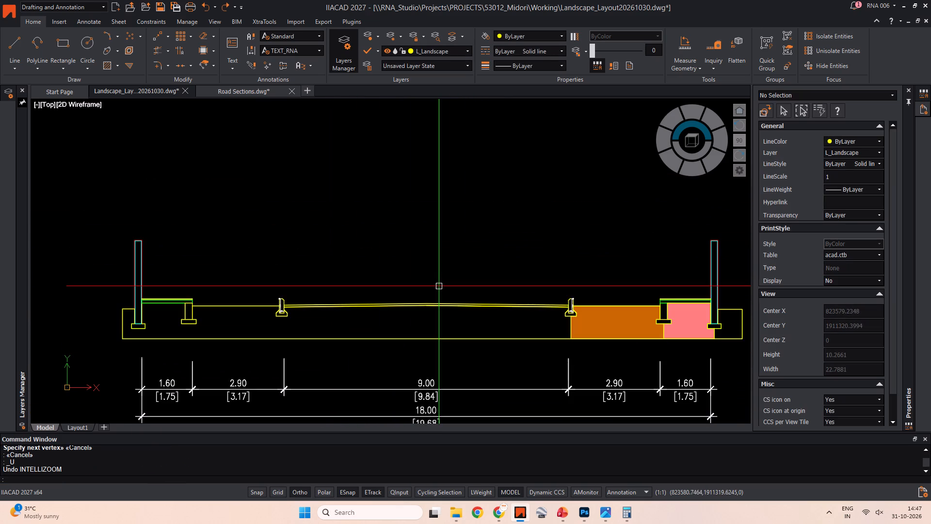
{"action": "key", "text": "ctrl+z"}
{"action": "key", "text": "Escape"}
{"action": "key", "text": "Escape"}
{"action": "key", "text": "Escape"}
Trace the carriageway's lower line with a polyline from the left kerb through the crown to the right kerb.
{"action": "type", "text": "pl"}
{"action": "key", "text": "space"}
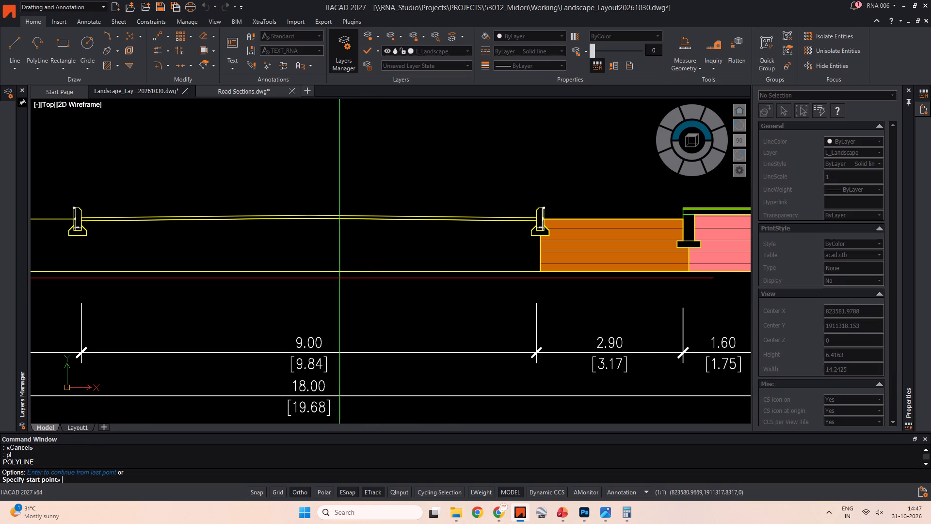
{"action": "middle_click_drag", "start_coordinate": [300, 247], "coordinate": [413, 252]}
{"action": "scroll", "coordinate": [235, 230], "scroll_direction": "up", "scroll_amount": 4}
{"action": "middle_click_drag", "start_coordinate": [103, 220], "coordinate": [277, 243]}
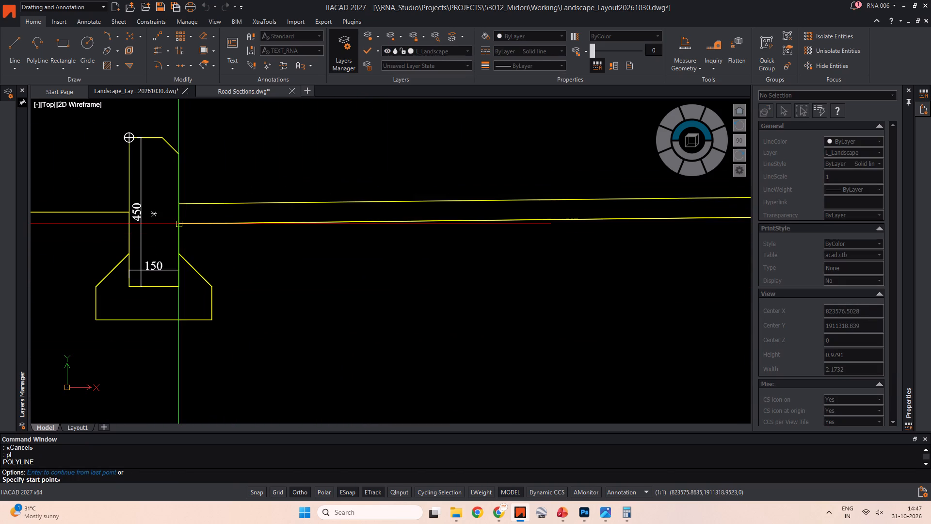
{"action": "left_click", "coordinate": [180, 223]}
{"action": "scroll", "coordinate": [387, 266], "scroll_direction": "down", "scroll_amount": 2}
{"action": "middle_click_drag", "start_coordinate": [413, 271], "coordinate": [113, 236]}
{"action": "middle_click_drag", "start_coordinate": [506, 257], "coordinate": [289, 277]}
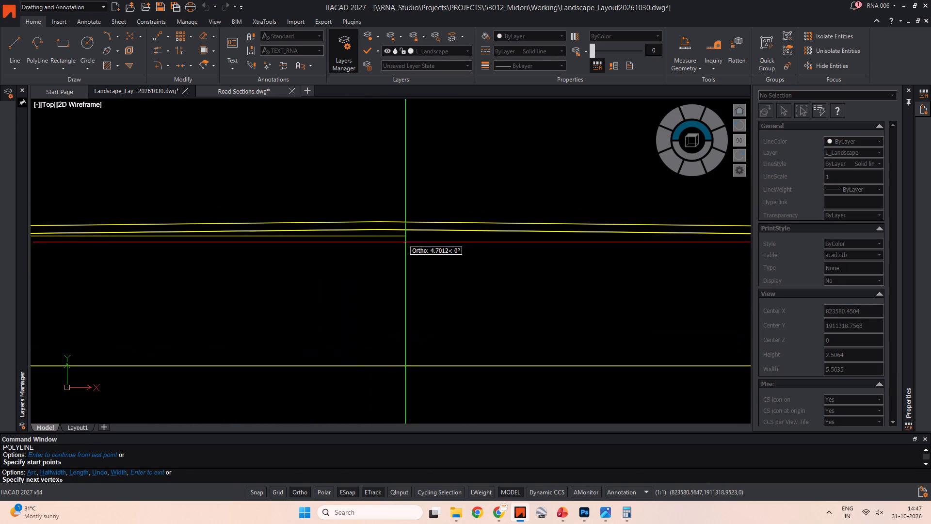
{"action": "left_click", "coordinate": [381, 230]}
{"action": "scroll", "coordinate": [481, 295], "scroll_direction": "down", "scroll_amount": 2}
{"action": "middle_click_drag", "start_coordinate": [479, 294], "coordinate": [323, 266]}
{"action": "scroll", "coordinate": [519, 251], "scroll_direction": "up", "scroll_amount": 4}
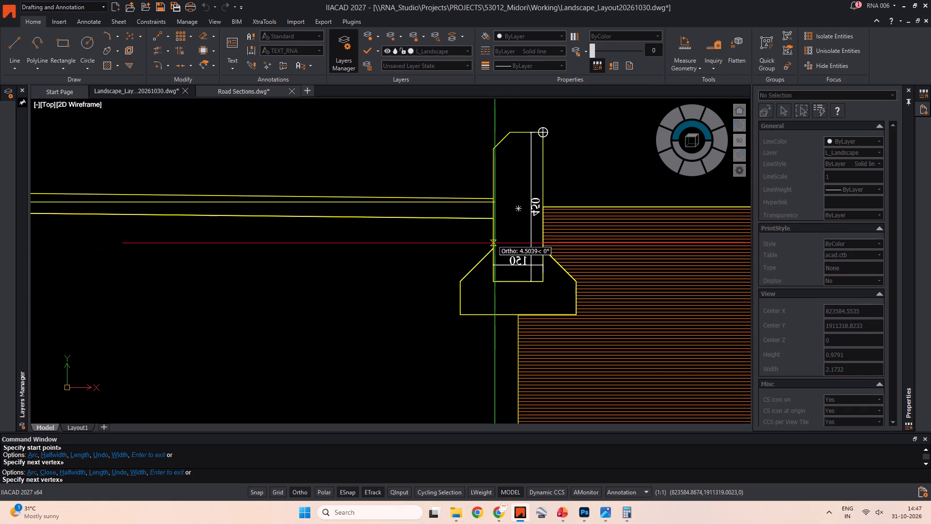
{"action": "left_click", "coordinate": [492, 221]}
{"action": "key", "text": "Escape"}
{"action": "scroll", "coordinate": [378, 264], "scroll_direction": "down", "scroll_amount": 4}
{"action": "middle_click_drag", "start_coordinate": [362, 262], "coordinate": [585, 247]}
{"action": "key", "text": "Escape"}
{"action": "key", "text": "Escape"}
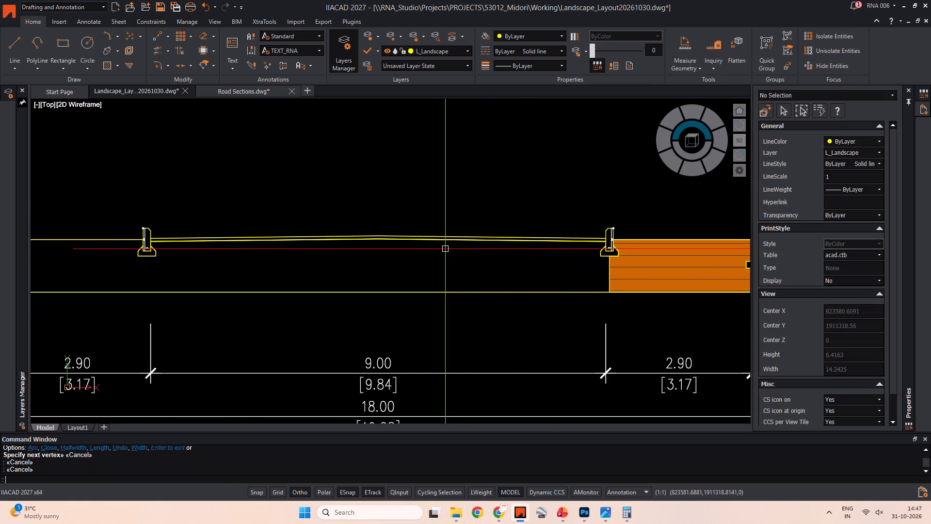
{"action": "key", "text": "Escape"}
{"action": "key", "text": "Escape"}
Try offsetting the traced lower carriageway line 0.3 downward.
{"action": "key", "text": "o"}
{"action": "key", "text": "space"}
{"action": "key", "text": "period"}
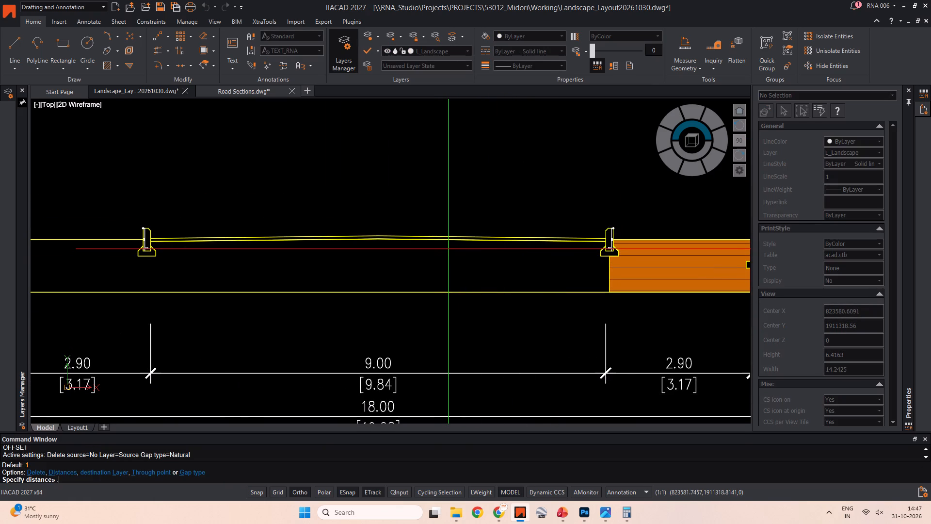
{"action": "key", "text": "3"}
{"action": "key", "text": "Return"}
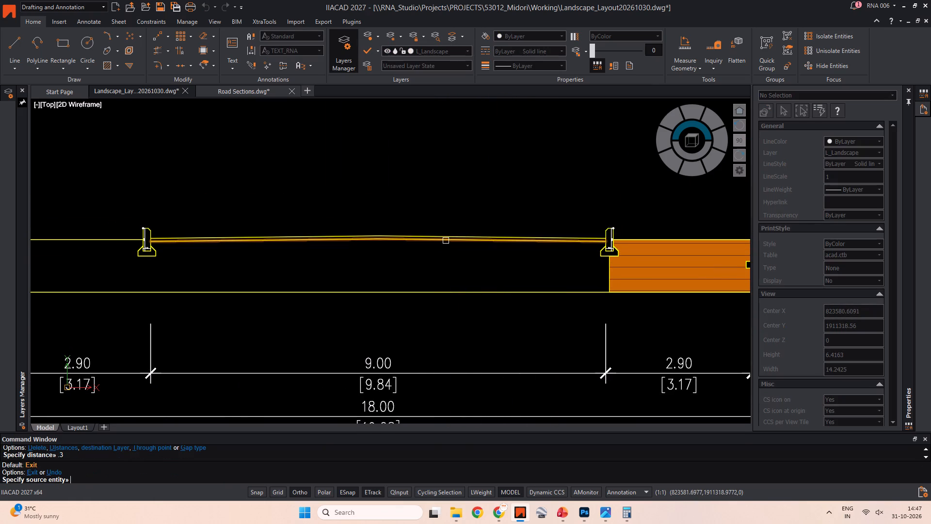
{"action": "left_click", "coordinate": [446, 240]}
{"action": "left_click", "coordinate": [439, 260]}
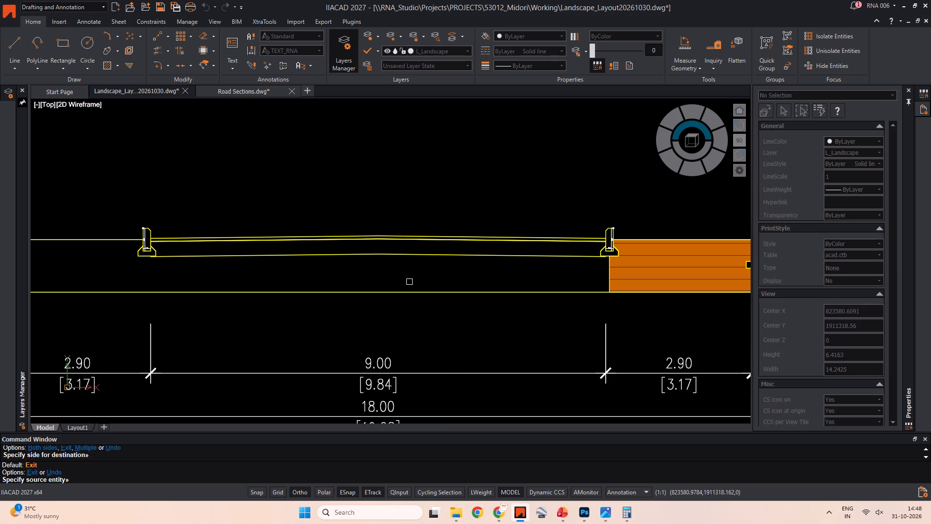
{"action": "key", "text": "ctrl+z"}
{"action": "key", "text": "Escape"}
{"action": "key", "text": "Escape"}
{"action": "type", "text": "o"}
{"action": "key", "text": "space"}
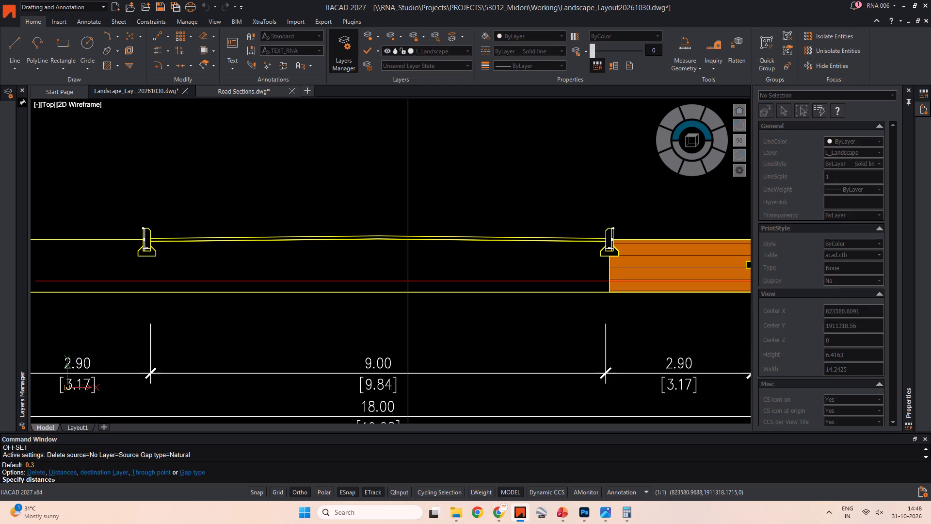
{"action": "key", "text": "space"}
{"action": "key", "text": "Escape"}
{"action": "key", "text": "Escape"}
Offset the traced lower carriageway line 0.2 downward.
{"action": "type", "text": "o .2"}
{"action": "key", "text": "space"}
{"action": "left_click", "coordinate": [403, 242]}
{"action": "left_click", "coordinate": [397, 262]}
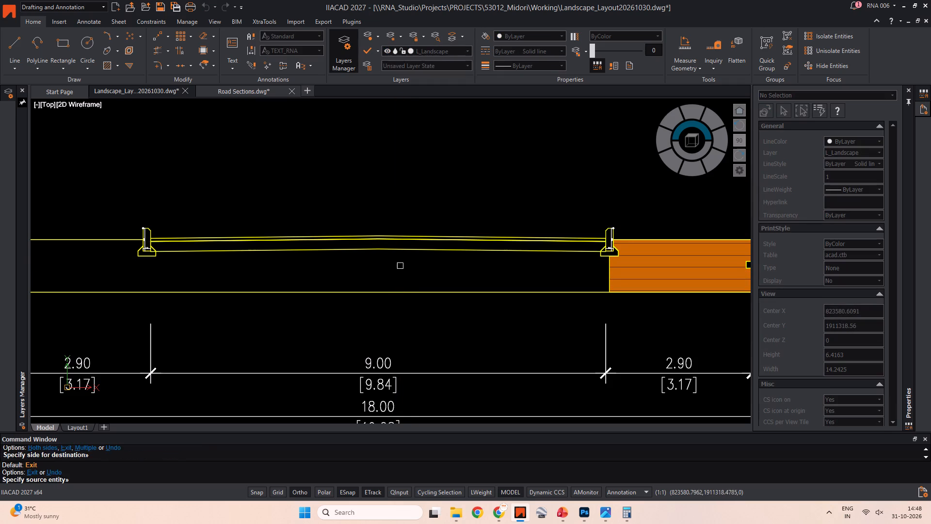
{"action": "key", "text": "Escape"}
{"action": "key", "text": "Escape"}
{"action": "key", "text": "Escape"}
{"action": "key", "text": "Escape"}
Offset the new lowest carriageway line 0.3 downward.
{"action": "key", "text": "o"}
{"action": "key", "text": "space"}
{"action": "key", "text": "period"}
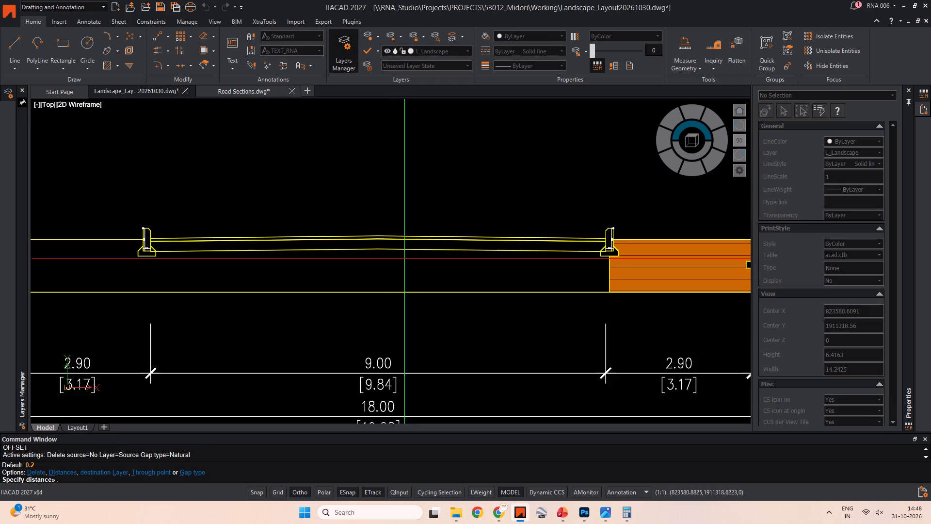
{"action": "type", "text": "3"}
{"action": "key", "text": "space"}
{"action": "left_click_drag", "start_coordinate": [402, 248], "coordinate": [401, 254]}
{"action": "left_click", "coordinate": [395, 261]}
{"action": "key", "text": "Escape"}
{"action": "middle_click_drag", "start_coordinate": [238, 263], "coordinate": [267, 269]}
{"action": "key", "text": "Escape"}
{"action": "scroll", "coordinate": [132, 259], "scroll_direction": "up", "scroll_amount": 3}
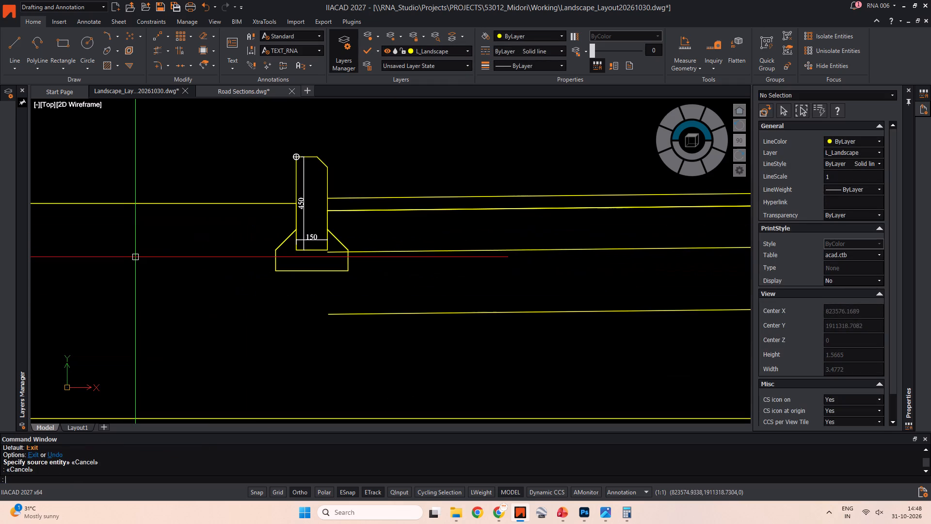
{"action": "key", "text": "Escape"}
{"action": "key", "text": "Escape"}
{"action": "key", "text": "Escape"}
{"action": "key", "text": "Escape"}
{"action": "key", "text": "Escape"}
{"action": "key", "text": "Escape"}
{"action": "key", "text": "Escape"}
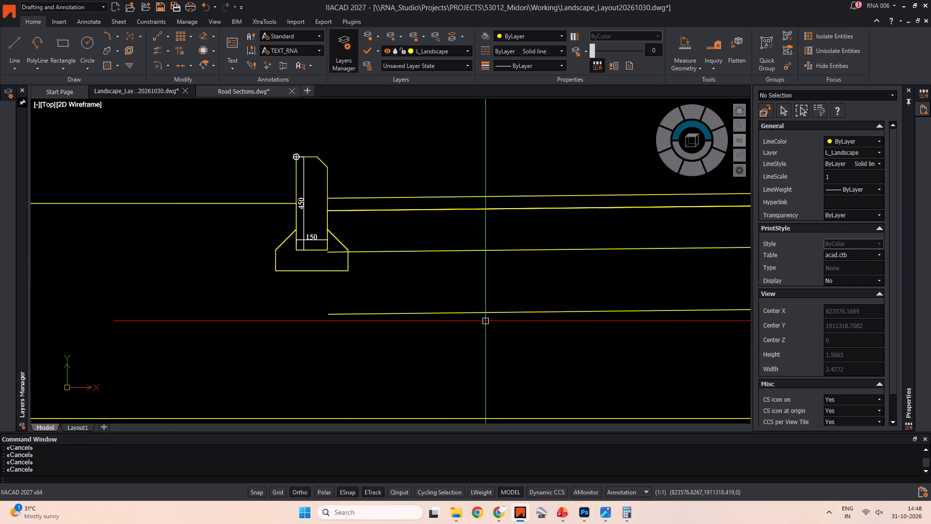
Draw polylines down the left kerb footing's inner side and along its base to the lowest carriageway line's end.
{"action": "key", "text": "p"}
{"action": "key", "text": "l"}
{"action": "key", "text": "space"}
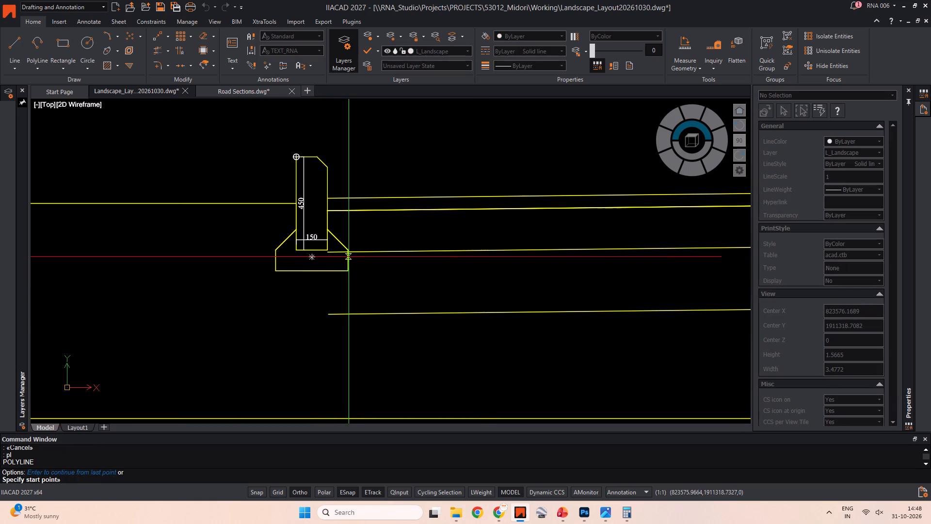
{"action": "left_click", "coordinate": [348, 254]}
{"action": "left_click", "coordinate": [348, 270]}
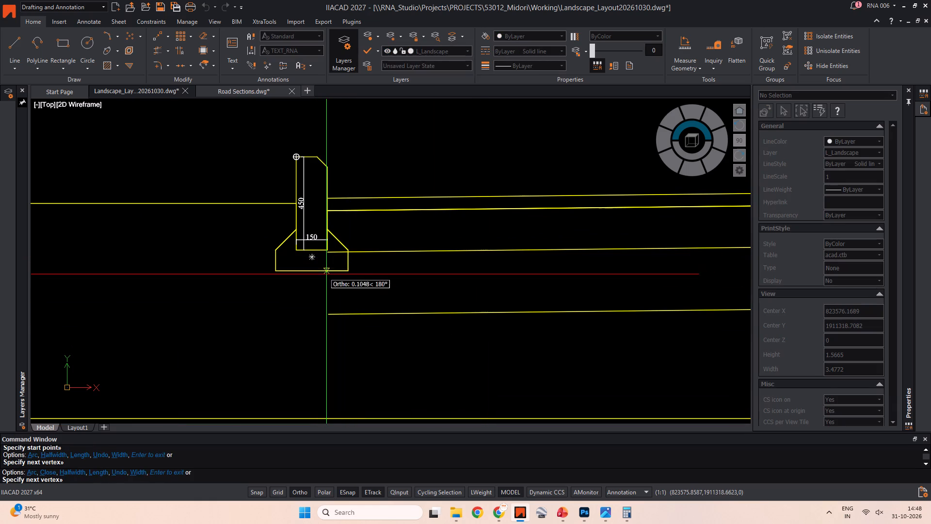
{"action": "key", "text": "Escape"}
{"action": "key", "text": "space"}
{"action": "left_click", "coordinate": [328, 313]}
{"action": "left_click", "coordinate": [327, 271]}
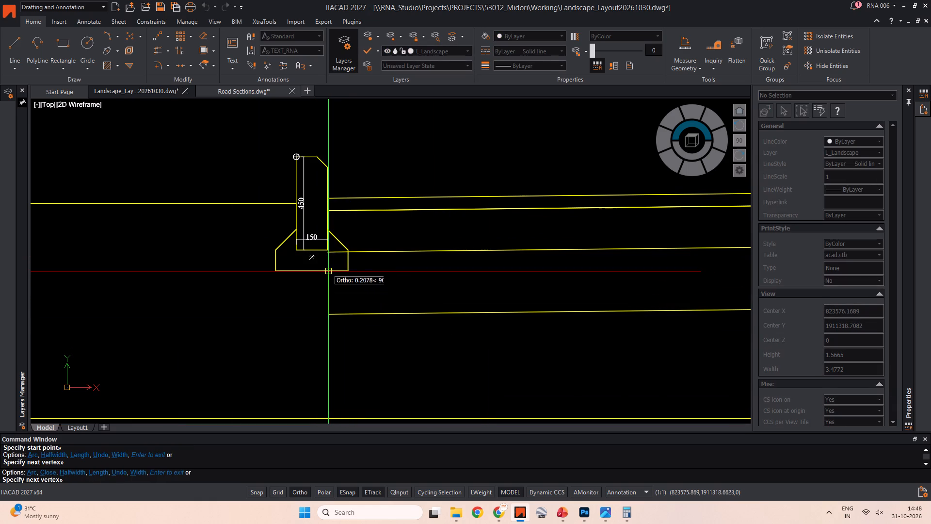
{"action": "left_click", "coordinate": [347, 271]}
{"action": "key", "text": "Escape"}
{"action": "key", "text": "Escape"}
Join the polylines around the left kerb footing with the lowest carriageway line.
{"action": "left_click", "coordinate": [330, 280]}
{"action": "left_click_drag", "start_coordinate": [368, 297], "coordinate": [358, 319], "text": "shift"}
{"action": "left_click", "coordinate": [355, 324], "text": "shift"}
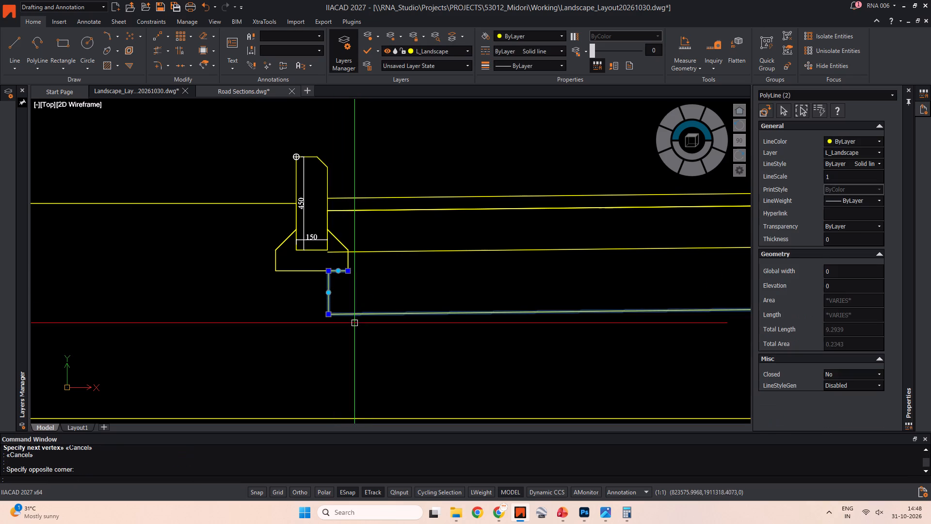
{"action": "left_click", "coordinate": [350, 263], "text": "shift"}
{"action": "scroll", "coordinate": [417, 273], "scroll_direction": "down", "scroll_amount": 1}
{"action": "middle_click_drag", "start_coordinate": [417, 273], "coordinate": [369, 278]}
{"action": "key", "text": "j"}
{"action": "key", "text": "space"}
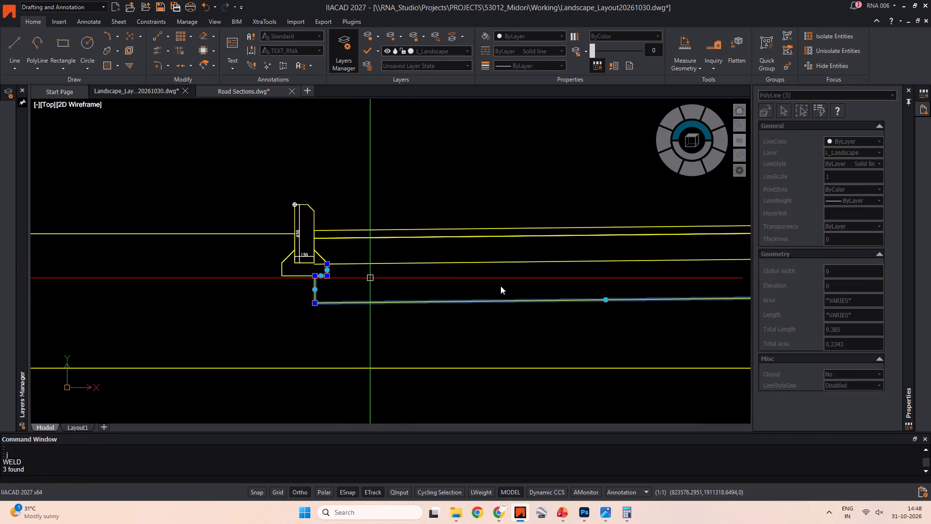
{"action": "scroll", "coordinate": [501, 286], "scroll_direction": "down", "scroll_amount": 1}
{"action": "middle_click_drag", "start_coordinate": [501, 285], "coordinate": [179, 277]}
{"action": "key", "text": "Escape"}
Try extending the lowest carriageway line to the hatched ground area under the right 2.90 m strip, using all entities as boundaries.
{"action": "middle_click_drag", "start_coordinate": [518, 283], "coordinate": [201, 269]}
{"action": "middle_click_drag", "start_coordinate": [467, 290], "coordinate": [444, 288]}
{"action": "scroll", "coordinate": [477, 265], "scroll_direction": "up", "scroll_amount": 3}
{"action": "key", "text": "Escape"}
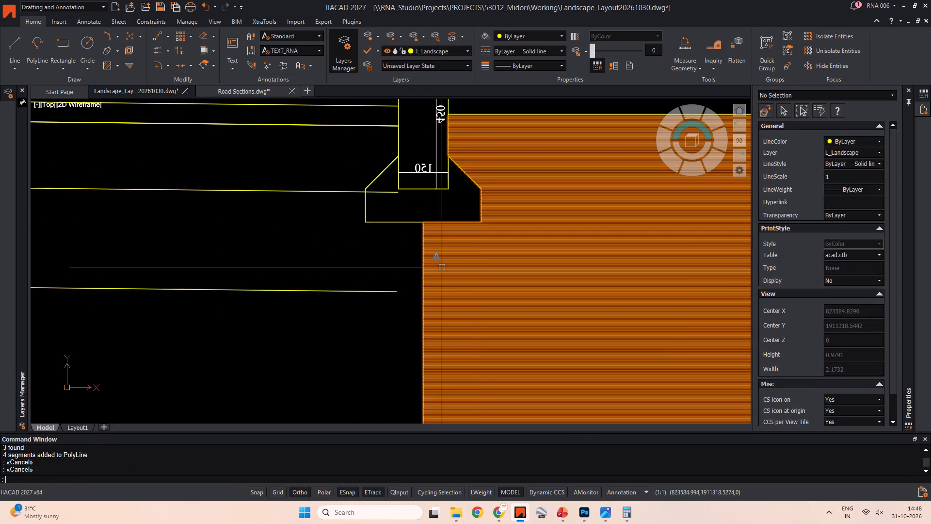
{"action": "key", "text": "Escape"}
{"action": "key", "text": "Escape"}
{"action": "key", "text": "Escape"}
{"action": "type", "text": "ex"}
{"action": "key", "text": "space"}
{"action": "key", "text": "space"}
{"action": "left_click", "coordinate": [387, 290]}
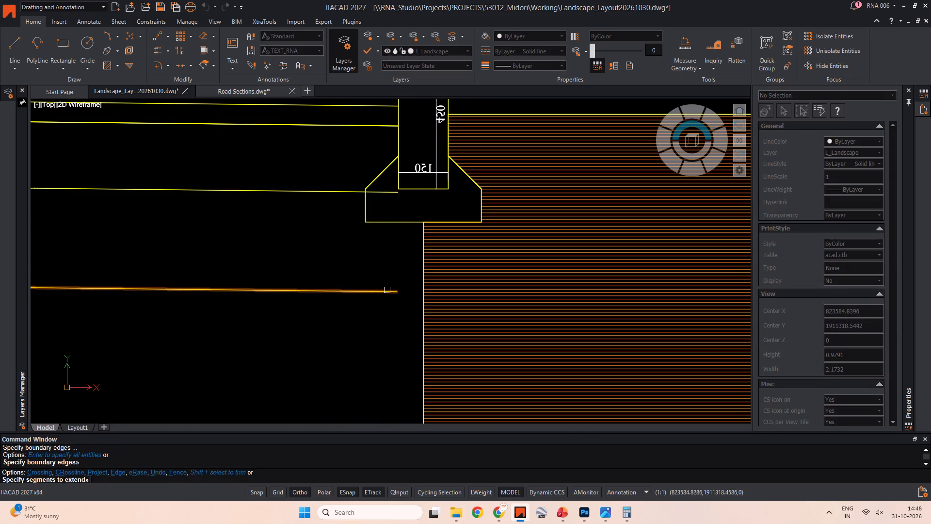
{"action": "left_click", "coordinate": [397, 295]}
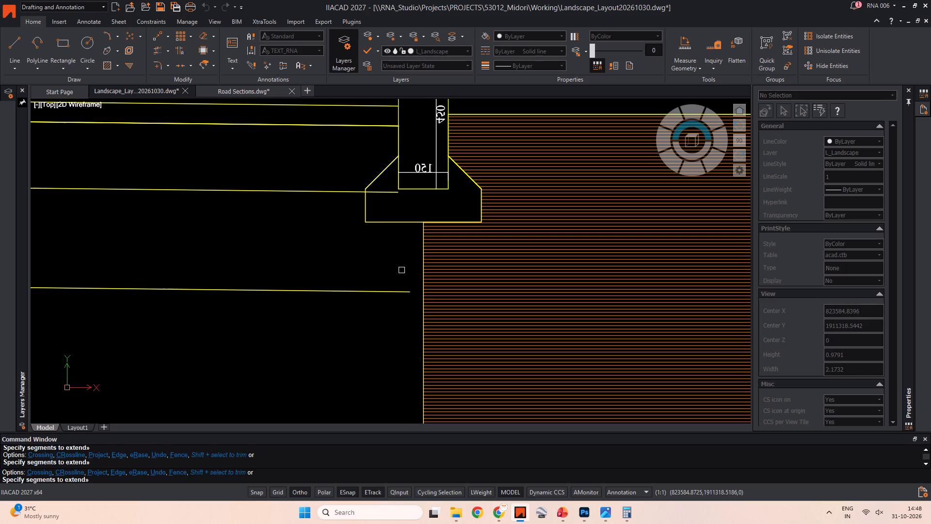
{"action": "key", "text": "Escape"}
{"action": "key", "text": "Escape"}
Extend the lowest carriageway line to the right 2.90 m strip's ground outline, picking that outline as a boundary edge.
{"action": "key", "text": "e"}
{"action": "key", "text": "x"}
{"action": "key", "text": "space"}
{"action": "left_click", "coordinate": [397, 293]}
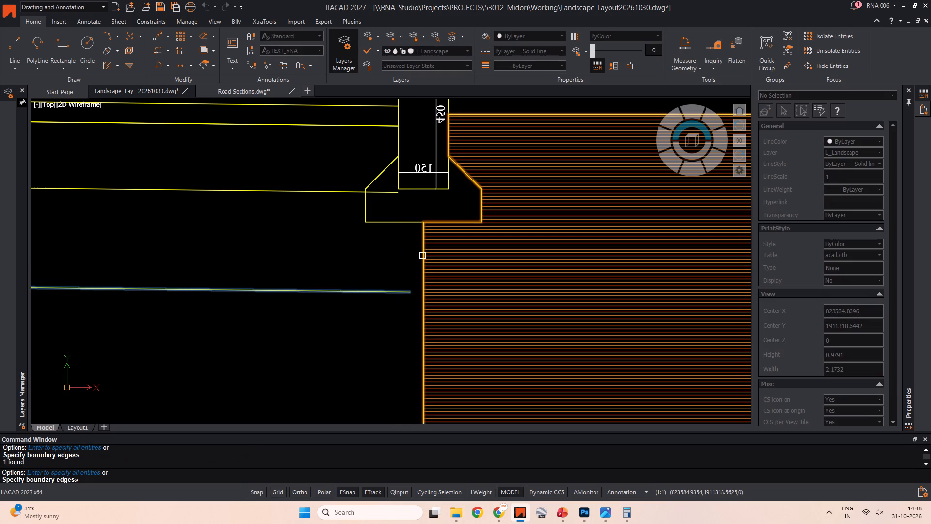
{"action": "left_click", "coordinate": [423, 255], "text": "shift"}
{"action": "key", "text": "space"}
{"action": "left_click", "coordinate": [401, 286]}
{"action": "left_click_drag", "start_coordinate": [392, 303], "coordinate": [387, 308]}
{"action": "key", "text": "Escape"}
{"action": "key", "text": "Escape"}
{"action": "key", "text": "Escape"}
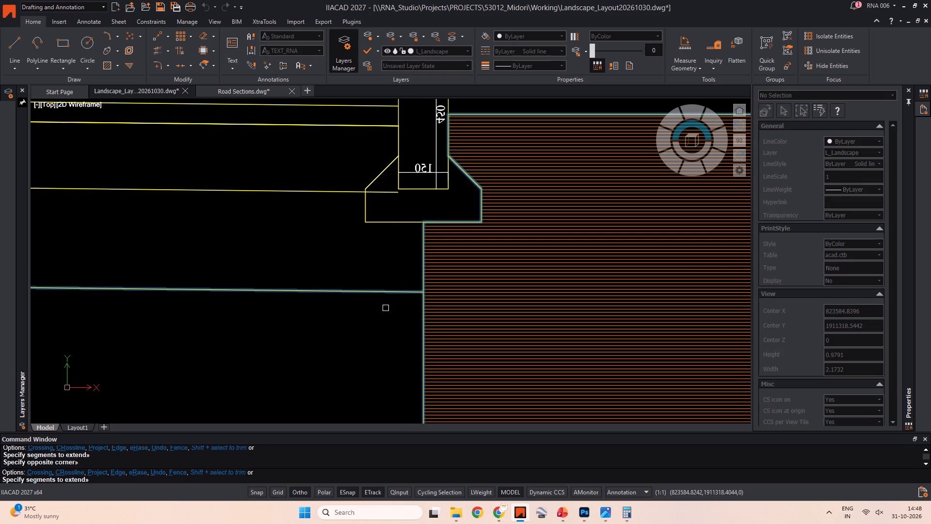
{"action": "key", "text": "Escape"}
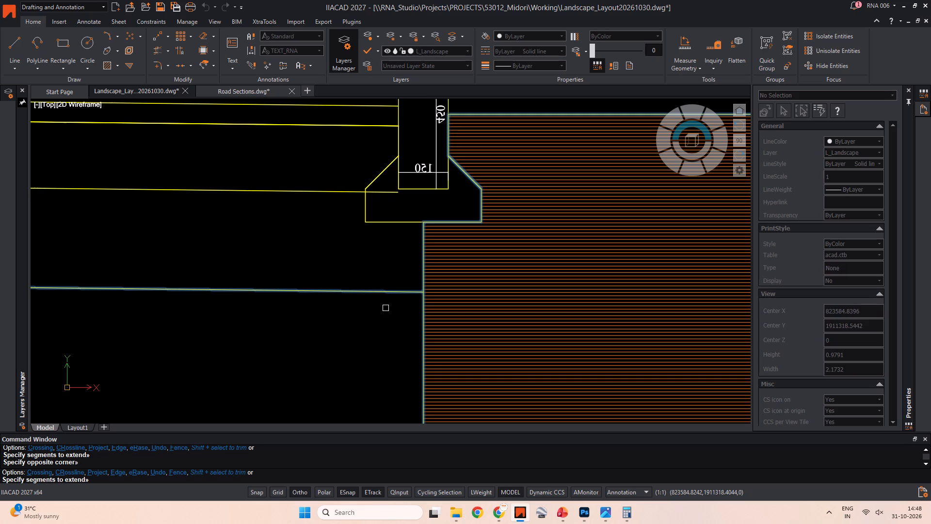
Wait for the unresponsive program instead of closing it.
{"action": "left_click", "coordinate": [375, 252]}
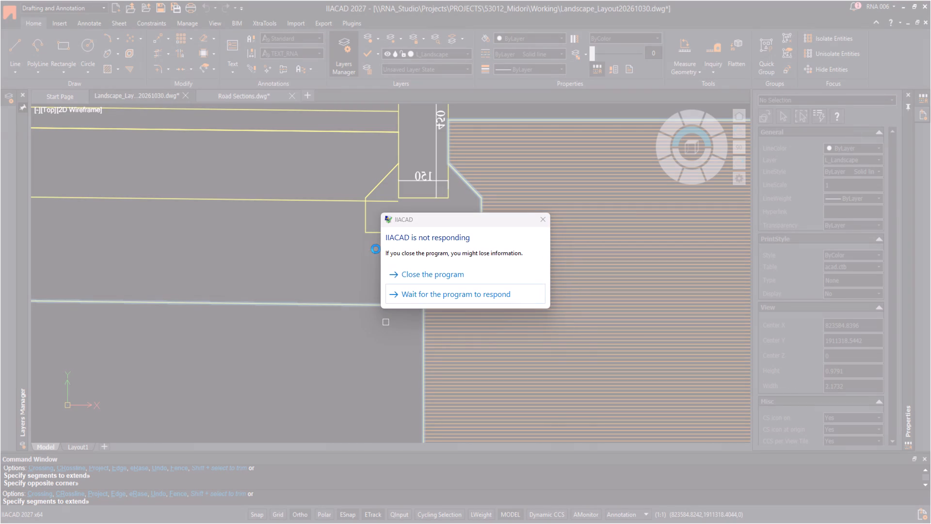
{"action": "left_click", "coordinate": [414, 292]}
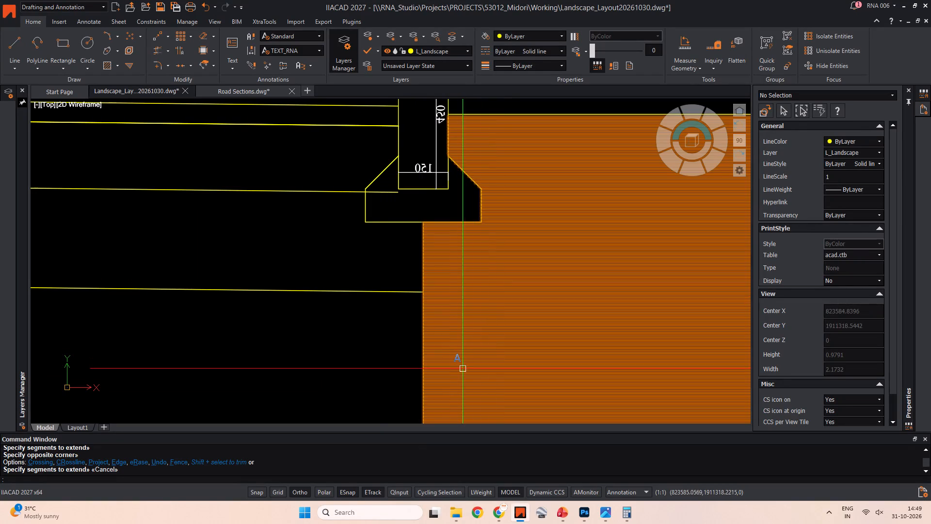
Draw a polyline around the right kerb footing's carriageway side and underside, down the ground edge to the lowest carriageway line's end.
{"action": "scroll", "coordinate": [360, 337], "scroll_direction": "down", "scroll_amount": 3}
{"action": "middle_click_drag", "start_coordinate": [328, 293], "coordinate": [381, 285]}
{"action": "scroll", "coordinate": [381, 275], "scroll_direction": "up", "scroll_amount": 2}
{"action": "middle_click_drag", "start_coordinate": [388, 280], "coordinate": [476, 267]}
{"action": "key", "text": "Escape"}
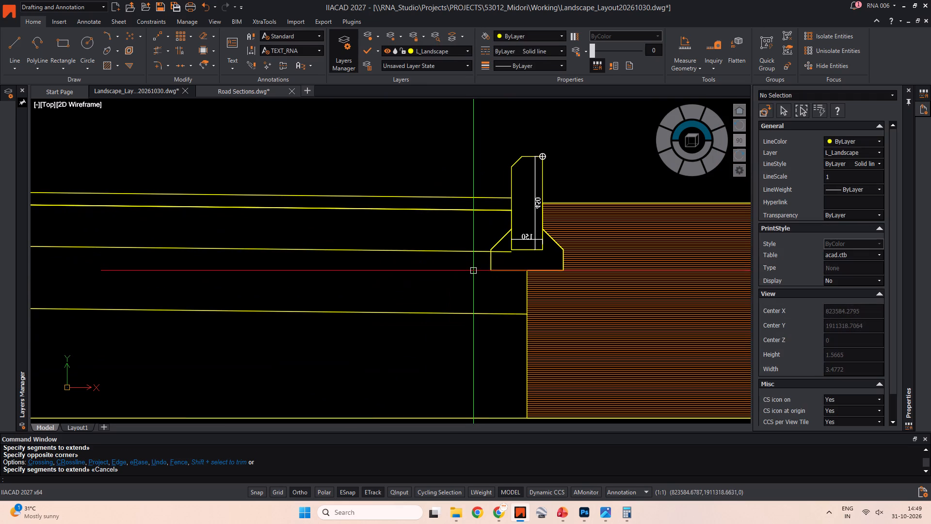
{"action": "key", "text": "Escape"}
{"action": "key", "text": "Escape"}
{"action": "key", "text": "Escape"}
{"action": "type", "text": "pl"}
{"action": "key", "text": "space"}
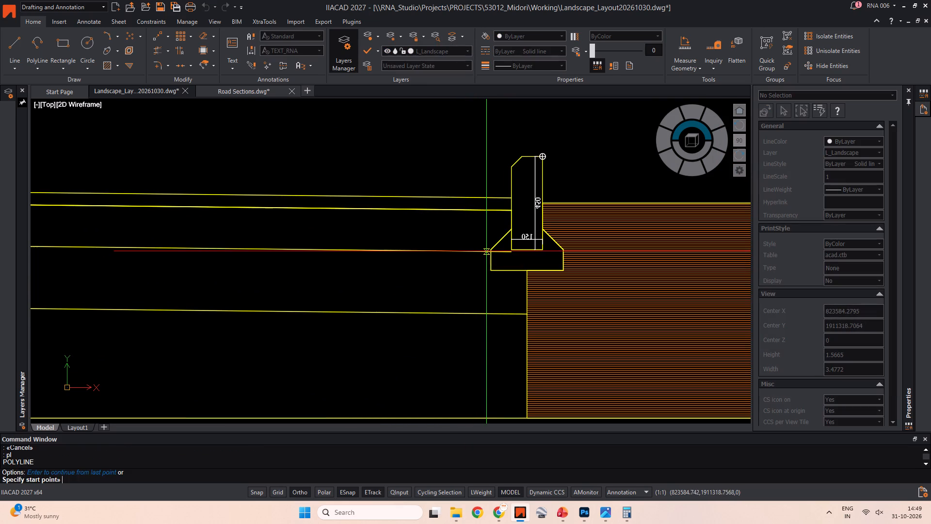
{"action": "left_click", "coordinate": [488, 252]}
{"action": "left_click", "coordinate": [490, 270]}
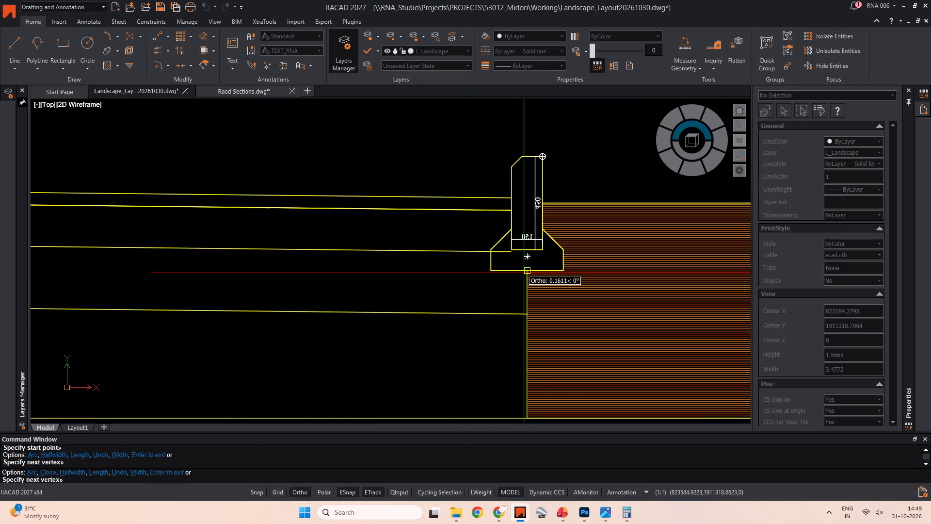
{"action": "left_click", "coordinate": [526, 272]}
{"action": "left_click", "coordinate": [524, 315]}
{"action": "key", "text": "Escape"}
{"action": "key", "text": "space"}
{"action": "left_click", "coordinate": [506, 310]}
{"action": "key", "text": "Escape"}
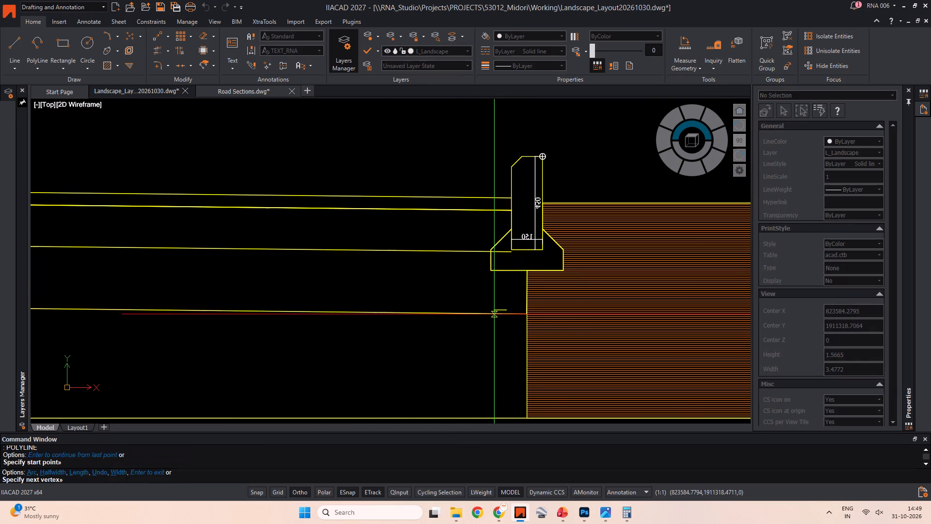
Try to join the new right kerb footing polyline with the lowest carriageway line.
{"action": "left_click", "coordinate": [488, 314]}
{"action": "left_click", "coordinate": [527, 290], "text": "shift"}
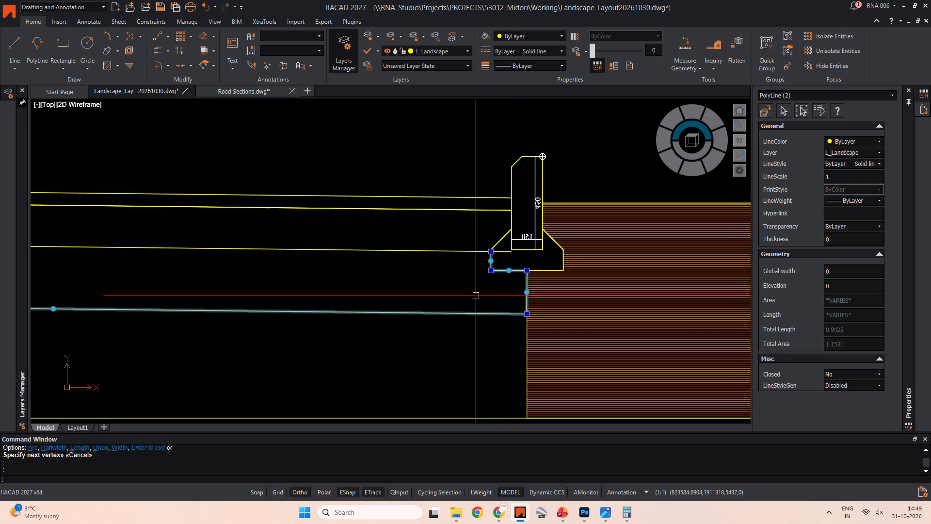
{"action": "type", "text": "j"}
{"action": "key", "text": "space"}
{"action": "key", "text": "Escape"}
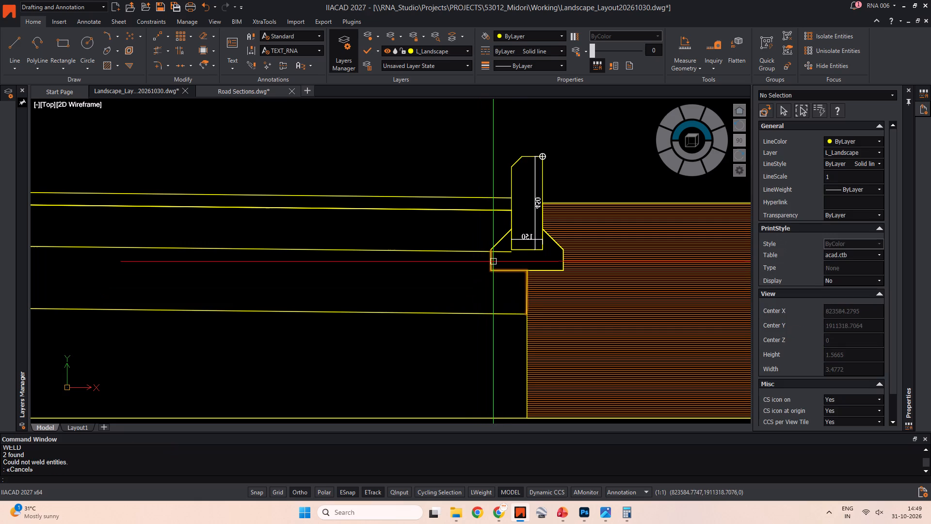
Fillet the carriageway line just above the lowest one with the new polyline at the right kerb footing.
{"action": "key", "text": "Escape"}
{"action": "key", "text": "Escape"}
{"action": "key", "text": "f"}
{"action": "key", "text": "space"}
{"action": "left_click", "coordinate": [479, 249]}
{"action": "left_click", "coordinate": [488, 261]}
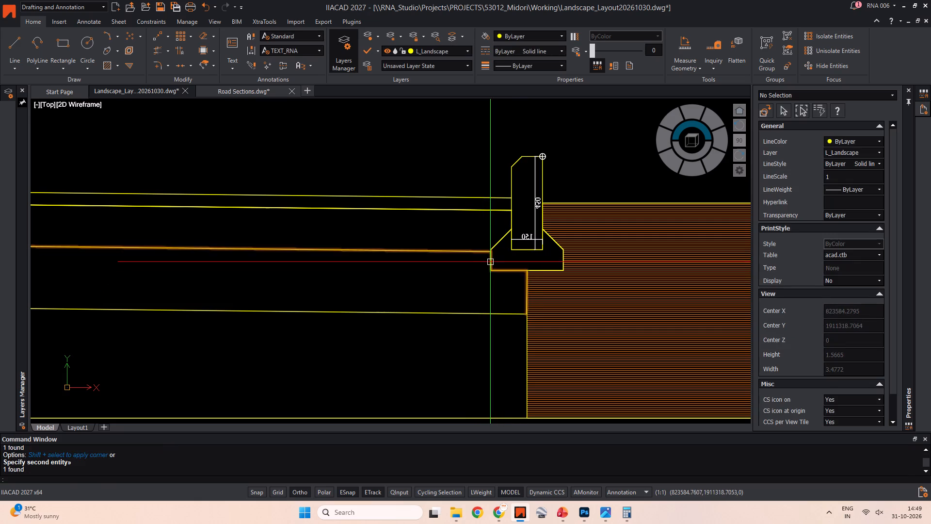
{"action": "key", "text": "Escape"}
Fillet the same carriageway line with the joined outline at the left kerb footing, removing its overlap into the footing.
{"action": "scroll", "coordinate": [453, 290], "scroll_direction": "down", "scroll_amount": 3}
{"action": "middle_click_drag", "start_coordinate": [452, 290], "coordinate": [553, 283]}
{"action": "middle_click_drag", "start_coordinate": [293, 274], "coordinate": [399, 277]}
{"action": "key", "text": "Escape"}
{"action": "scroll", "coordinate": [264, 276], "scroll_direction": "up", "scroll_amount": 3}
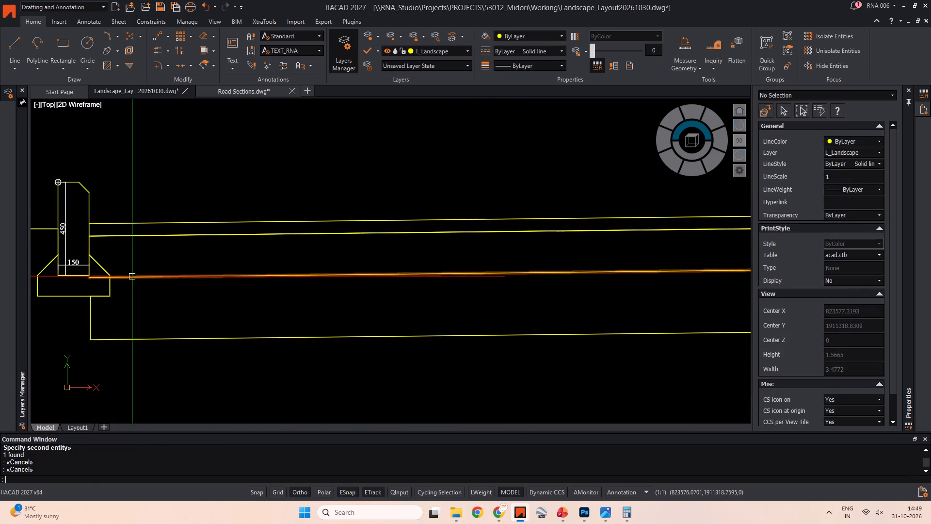
{"action": "middle_click_drag", "start_coordinate": [132, 277], "coordinate": [197, 278]}
{"action": "key", "text": "Escape"}
{"action": "key", "text": "space"}
{"action": "left_click", "coordinate": [175, 287]}
{"action": "left_click", "coordinate": [186, 280]}
{"action": "key", "text": "Escape"}
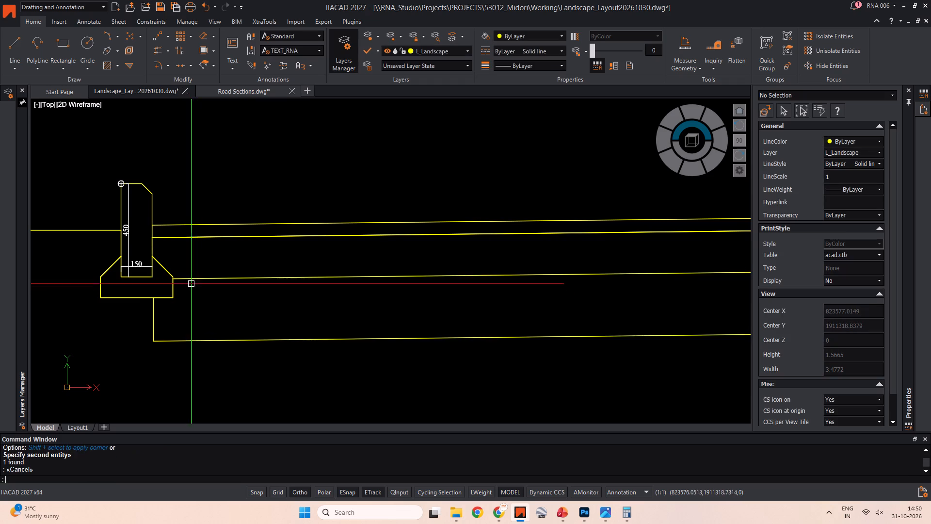
{"action": "left_click", "coordinate": [200, 274]}
{"action": "left_click", "coordinate": [198, 288]}
{"action": "key", "text": "Escape"}
Examine the whole section, especially the carriageway layers, the left kerb and the left 2.90 m strip.
{"action": "scroll", "coordinate": [254, 300], "scroll_direction": "down", "scroll_amount": 2}
{"action": "middle_click_drag", "start_coordinate": [255, 300], "coordinate": [151, 297]}
{"action": "key", "text": "Escape"}
{"action": "scroll", "coordinate": [354, 304], "scroll_direction": "down", "scroll_amount": 2}
{"action": "middle_click_drag", "start_coordinate": [346, 303], "coordinate": [322, 296]}
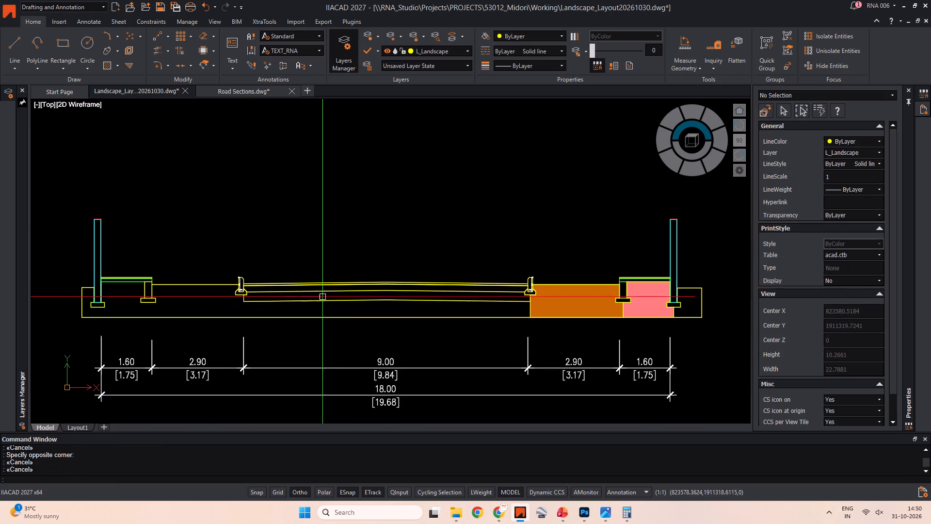
{"action": "key", "text": "Escape"}
{"action": "key", "text": "Escape"}
{"action": "scroll", "coordinate": [264, 317], "scroll_direction": "up", "scroll_amount": 2}
{"action": "scroll", "coordinate": [259, 316], "scroll_direction": "down", "scroll_amount": 1}
{"action": "middle_click_drag", "start_coordinate": [259, 316], "coordinate": [462, 326]}
{"action": "key", "text": "Escape"}
{"action": "key", "text": "Escape"}
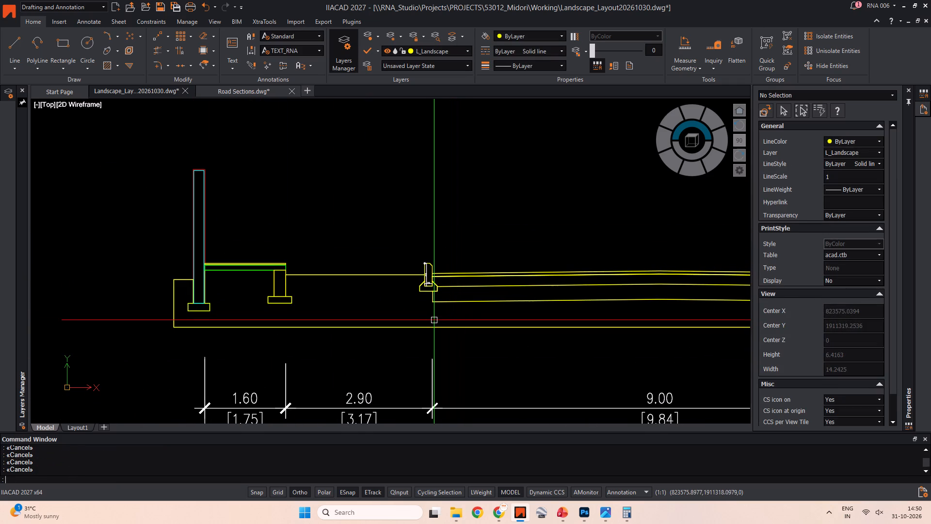
{"action": "scroll", "coordinate": [366, 281], "scroll_direction": "up", "scroll_amount": 2}
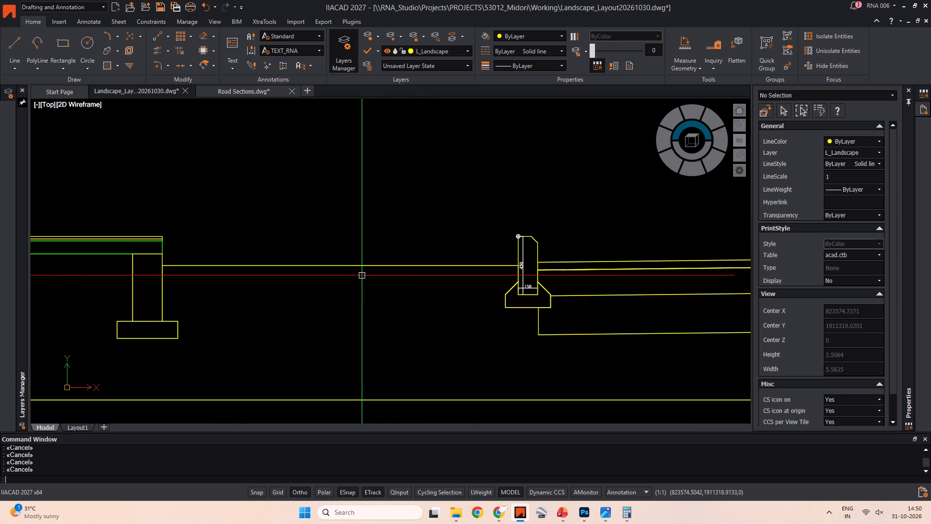
{"action": "scroll", "coordinate": [358, 272], "scroll_direction": "down", "scroll_amount": 2}
{"action": "middle_click_drag", "start_coordinate": [357, 272], "coordinate": [93, 239]}
{"action": "scroll", "coordinate": [346, 235], "scroll_direction": "down", "scroll_amount": 1}
{"action": "middle_click_drag", "start_coordinate": [346, 236], "coordinate": [351, 246]}
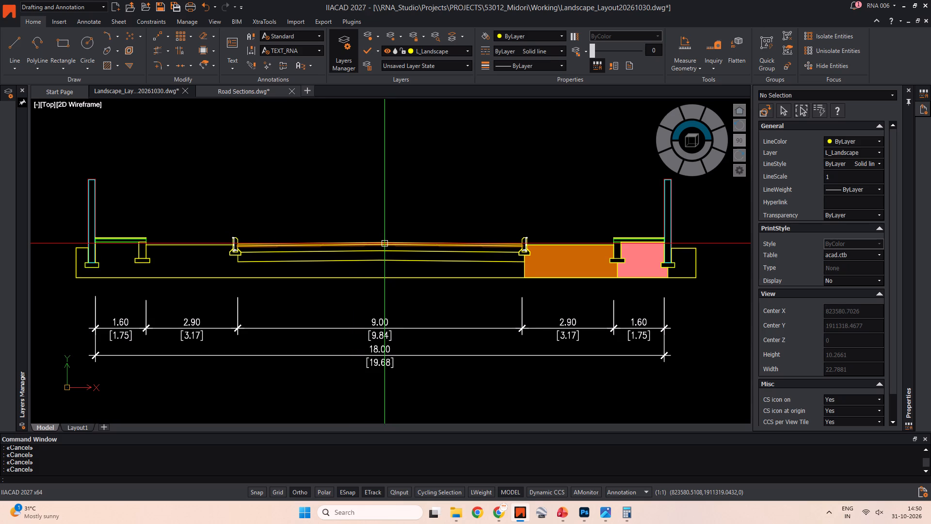
{"action": "middle_click_drag", "start_coordinate": [374, 238], "coordinate": [426, 237]}
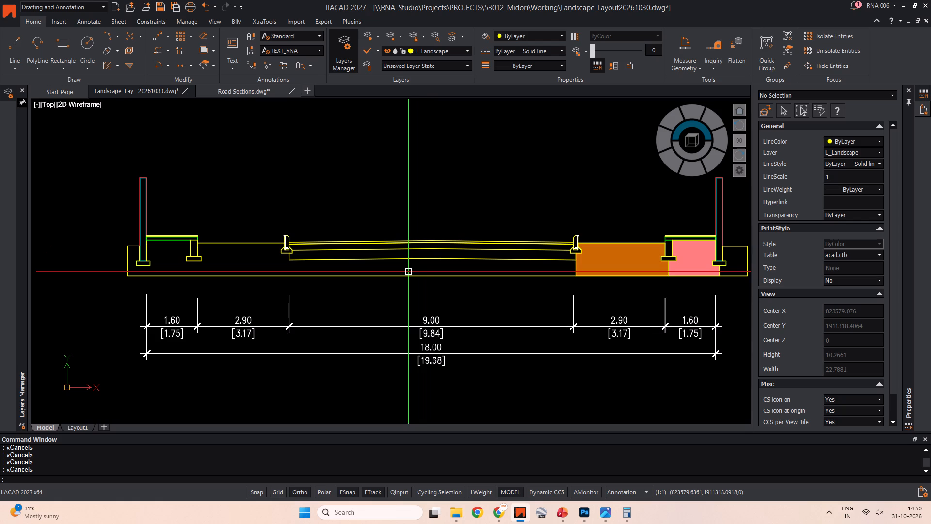
{"action": "middle_click_drag", "start_coordinate": [351, 259], "coordinate": [427, 249]}
{"action": "scroll", "coordinate": [335, 231], "scroll_direction": "up", "scroll_amount": 3}
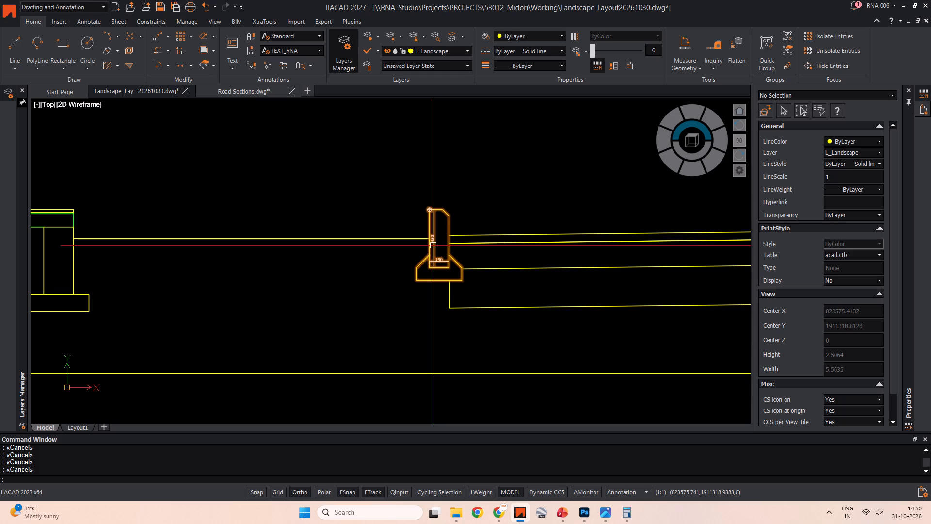
{"action": "scroll", "coordinate": [411, 239], "scroll_direction": "down", "scroll_amount": 3}
{"action": "middle_click_drag", "start_coordinate": [401, 241], "coordinate": [381, 216]}
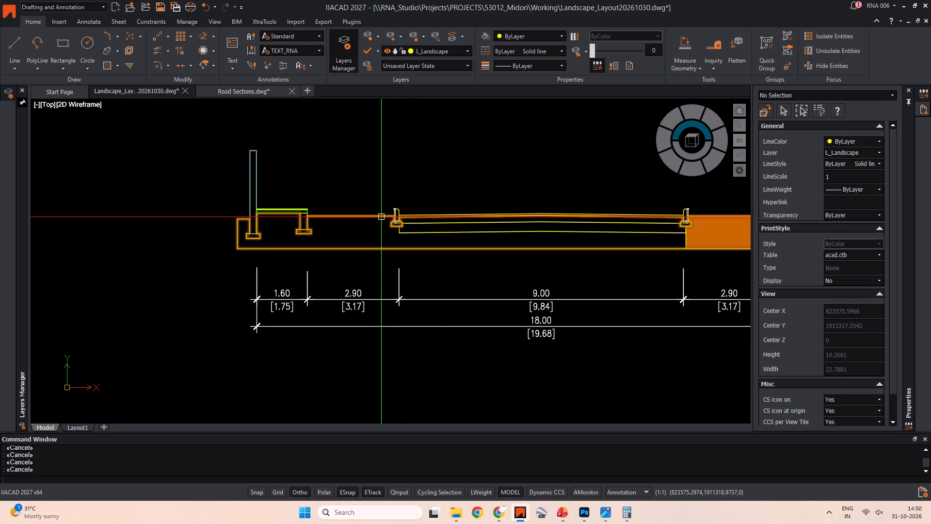
{"action": "middle_click_drag", "start_coordinate": [375, 233], "coordinate": [385, 264]}
{"action": "key", "text": "Escape"}
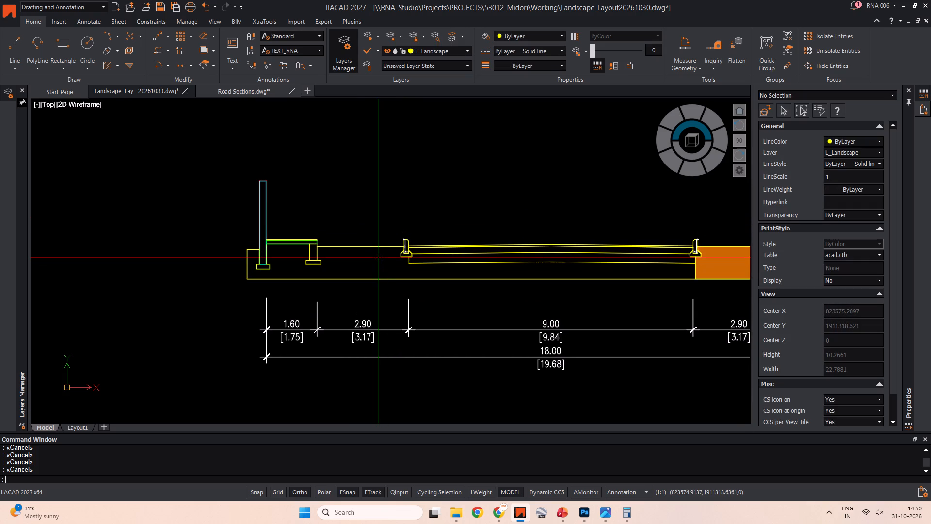
{"action": "key", "text": "Escape"}
{"action": "key", "text": "Escape"}
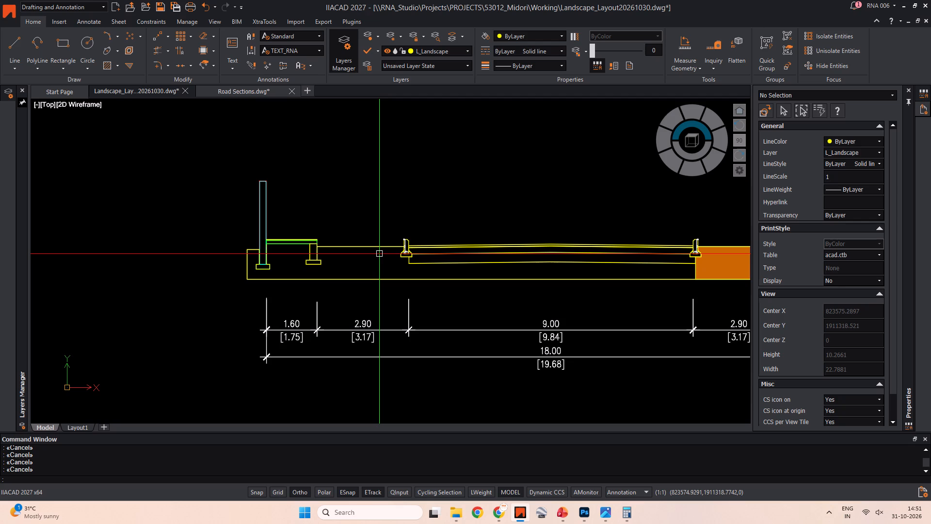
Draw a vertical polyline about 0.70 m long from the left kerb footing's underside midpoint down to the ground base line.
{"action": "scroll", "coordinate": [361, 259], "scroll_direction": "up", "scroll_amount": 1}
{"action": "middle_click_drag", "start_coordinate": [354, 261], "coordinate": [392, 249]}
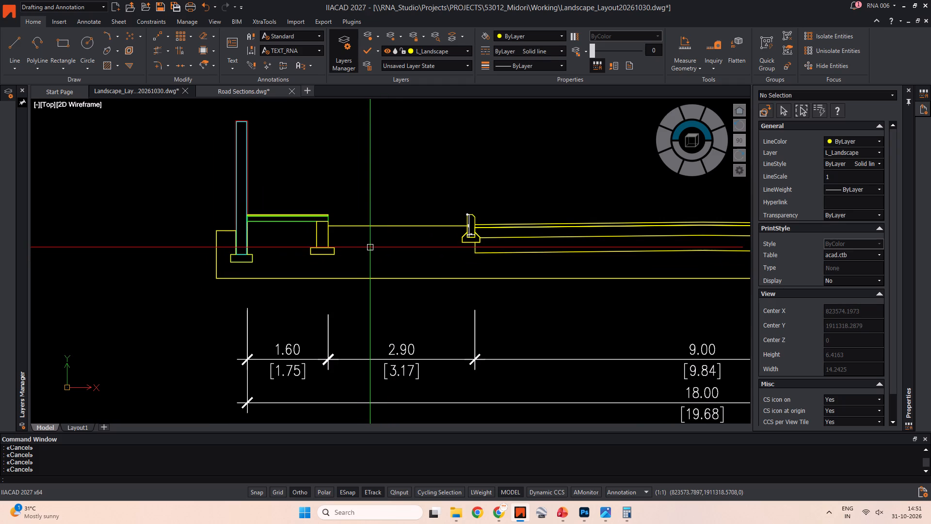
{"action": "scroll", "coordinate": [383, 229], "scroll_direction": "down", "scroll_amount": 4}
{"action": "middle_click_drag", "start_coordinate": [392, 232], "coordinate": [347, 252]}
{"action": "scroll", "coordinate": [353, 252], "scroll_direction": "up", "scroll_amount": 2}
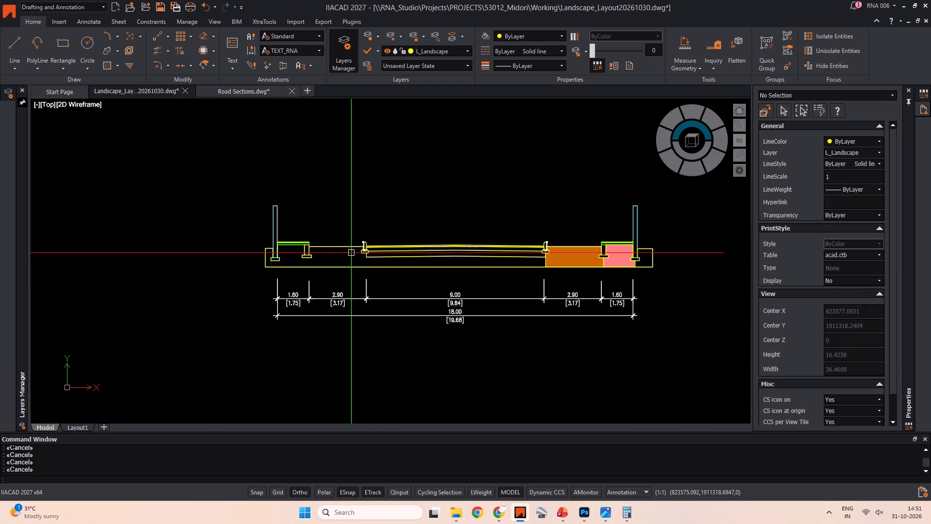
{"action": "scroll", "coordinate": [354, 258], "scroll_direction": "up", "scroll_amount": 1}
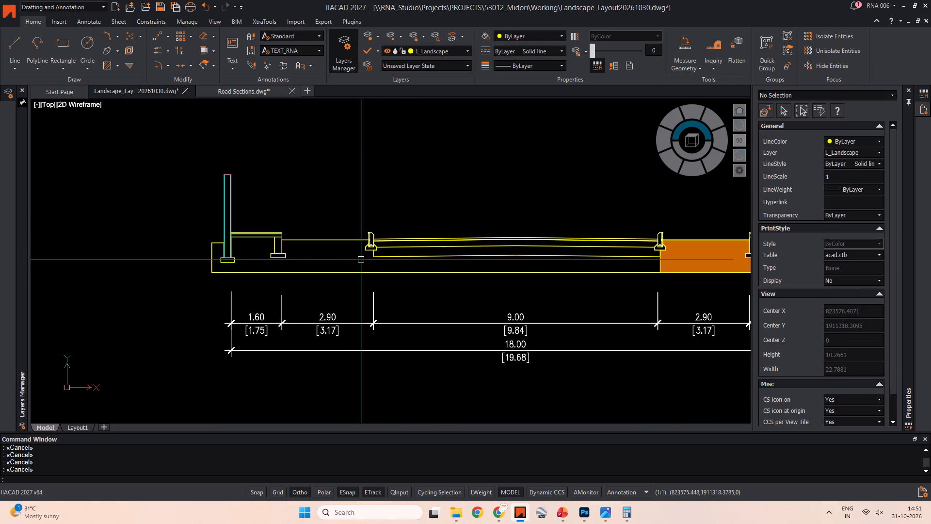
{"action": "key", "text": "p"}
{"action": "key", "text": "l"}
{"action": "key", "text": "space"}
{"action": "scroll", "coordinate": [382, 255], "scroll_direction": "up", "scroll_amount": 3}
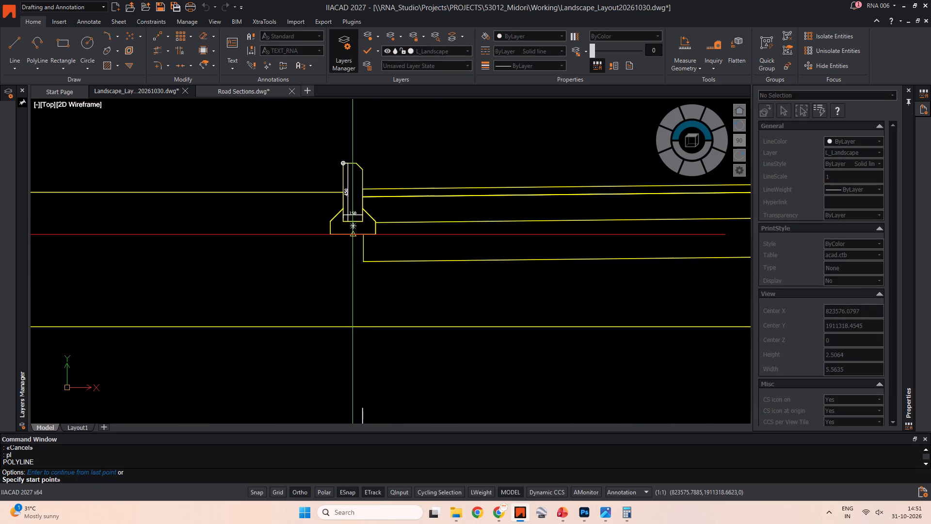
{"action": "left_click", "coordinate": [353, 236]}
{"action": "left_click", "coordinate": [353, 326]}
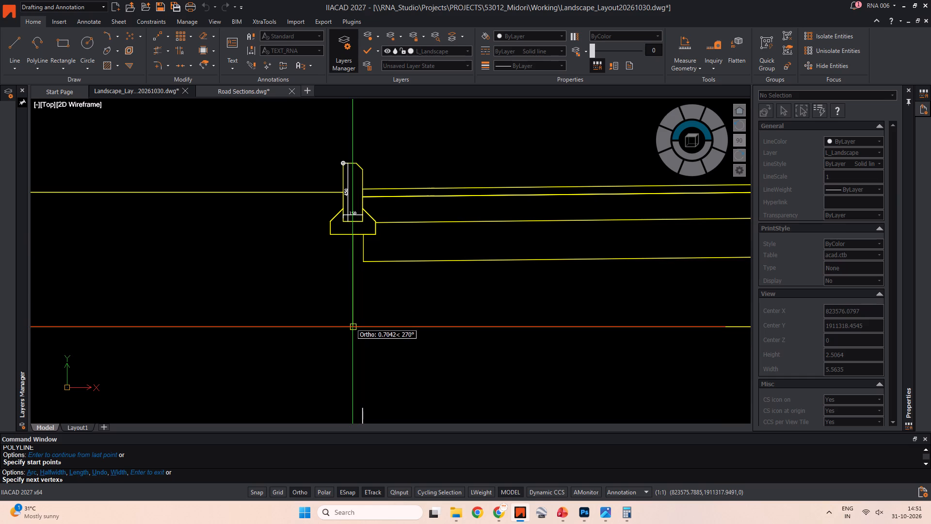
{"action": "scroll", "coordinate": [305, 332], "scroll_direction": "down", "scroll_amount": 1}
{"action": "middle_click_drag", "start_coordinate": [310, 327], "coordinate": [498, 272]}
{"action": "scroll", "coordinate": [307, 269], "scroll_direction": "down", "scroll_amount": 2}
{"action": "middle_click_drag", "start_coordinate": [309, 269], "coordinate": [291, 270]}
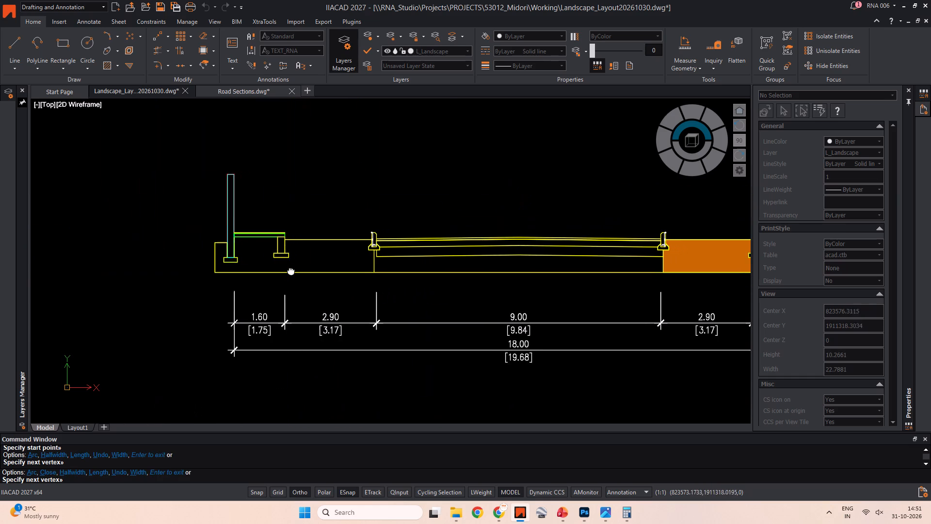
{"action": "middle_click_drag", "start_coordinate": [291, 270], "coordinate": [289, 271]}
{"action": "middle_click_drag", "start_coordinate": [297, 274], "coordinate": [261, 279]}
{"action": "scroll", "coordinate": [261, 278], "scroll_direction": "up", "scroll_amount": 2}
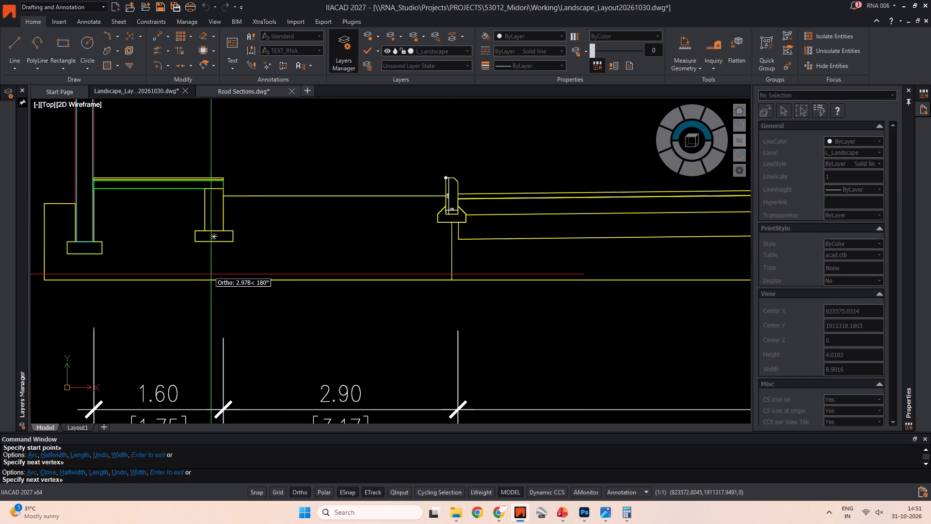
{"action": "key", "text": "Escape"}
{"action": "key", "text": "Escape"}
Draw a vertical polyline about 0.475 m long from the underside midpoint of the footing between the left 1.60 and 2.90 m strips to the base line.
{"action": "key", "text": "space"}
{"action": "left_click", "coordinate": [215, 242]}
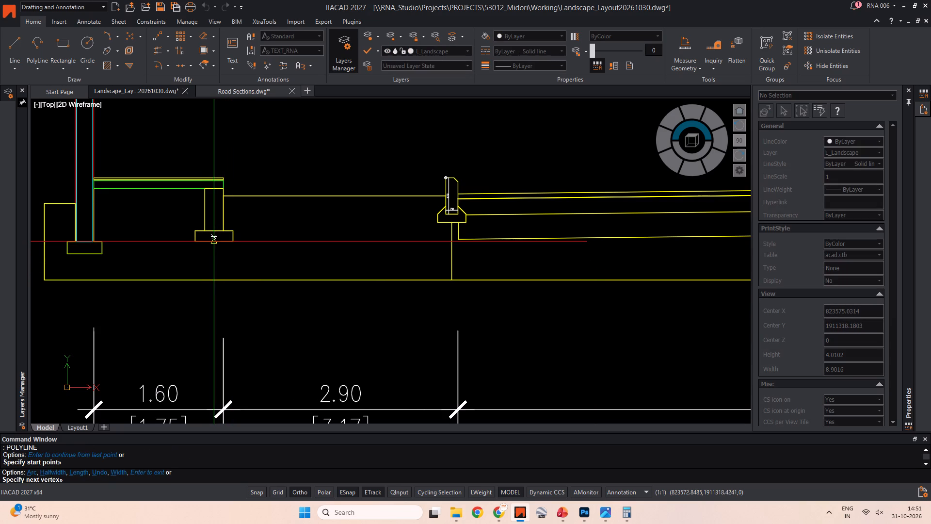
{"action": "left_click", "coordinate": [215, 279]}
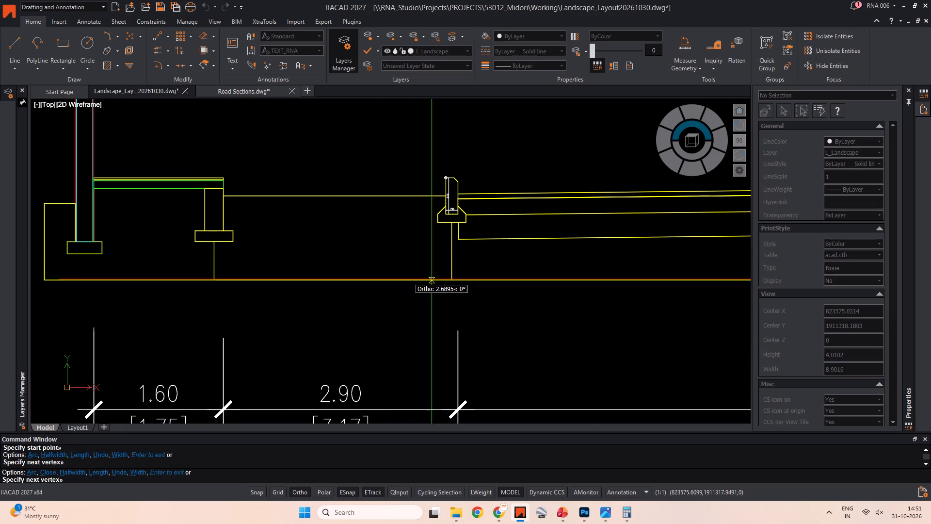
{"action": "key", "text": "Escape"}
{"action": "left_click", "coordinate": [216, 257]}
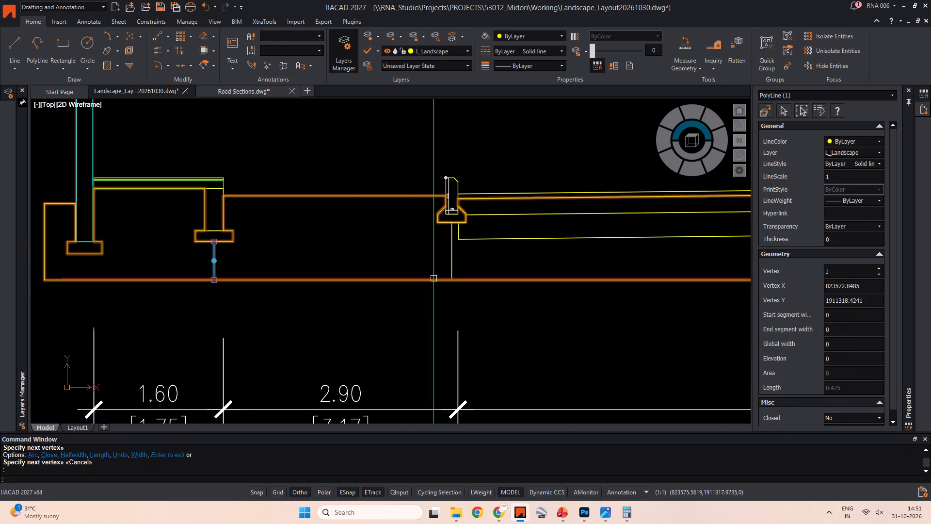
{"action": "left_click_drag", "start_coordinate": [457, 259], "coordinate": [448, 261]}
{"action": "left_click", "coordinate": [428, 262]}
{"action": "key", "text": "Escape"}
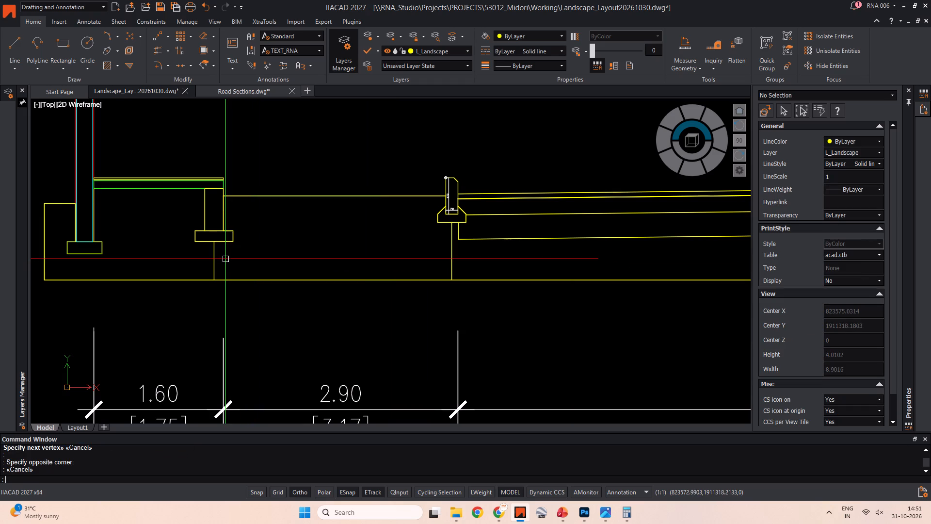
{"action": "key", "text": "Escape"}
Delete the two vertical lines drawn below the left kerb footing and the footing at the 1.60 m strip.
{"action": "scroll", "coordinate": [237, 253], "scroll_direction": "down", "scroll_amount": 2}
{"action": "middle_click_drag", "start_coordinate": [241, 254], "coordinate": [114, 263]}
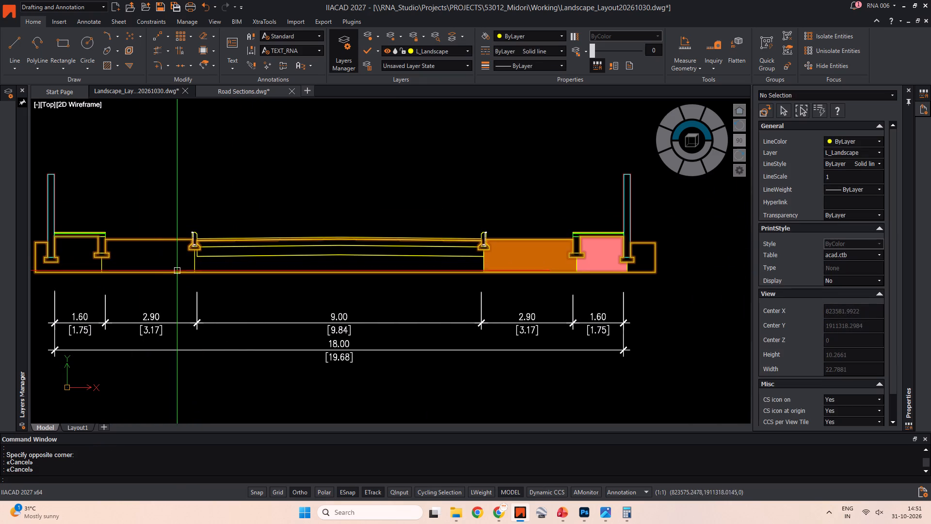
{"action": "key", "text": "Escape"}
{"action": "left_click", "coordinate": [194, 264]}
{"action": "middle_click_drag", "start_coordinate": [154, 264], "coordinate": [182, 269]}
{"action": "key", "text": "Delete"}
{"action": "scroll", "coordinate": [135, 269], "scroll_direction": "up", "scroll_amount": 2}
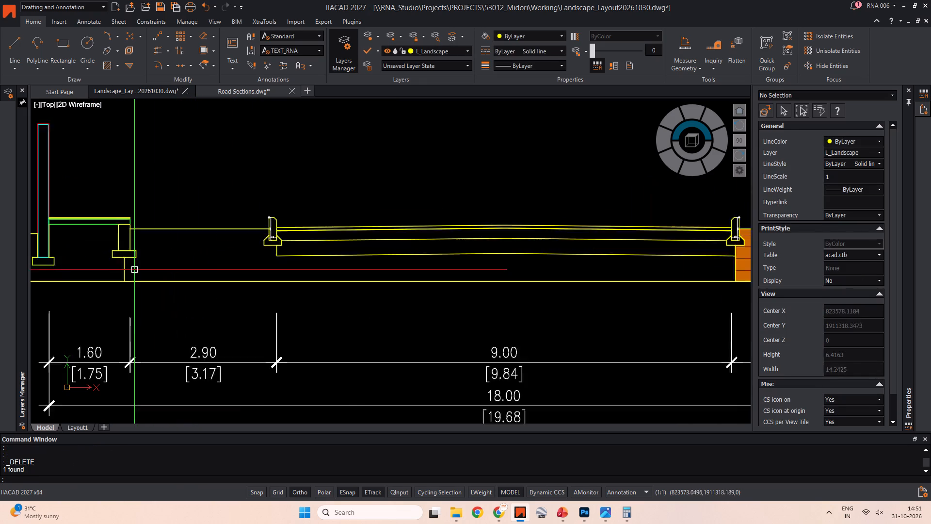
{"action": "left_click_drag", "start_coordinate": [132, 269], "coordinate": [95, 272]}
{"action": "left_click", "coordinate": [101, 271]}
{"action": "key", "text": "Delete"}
Mirror the boundary polyline of the right 2.90 m ground strip about the carriageway's vertical centreline, keeping the original.
{"action": "scroll", "coordinate": [218, 267], "scroll_direction": "down", "scroll_amount": 1}
{"action": "middle_click_drag", "start_coordinate": [408, 268], "coordinate": [200, 249]}
{"action": "middle_click_drag", "start_coordinate": [712, 251], "coordinate": [605, 253]}
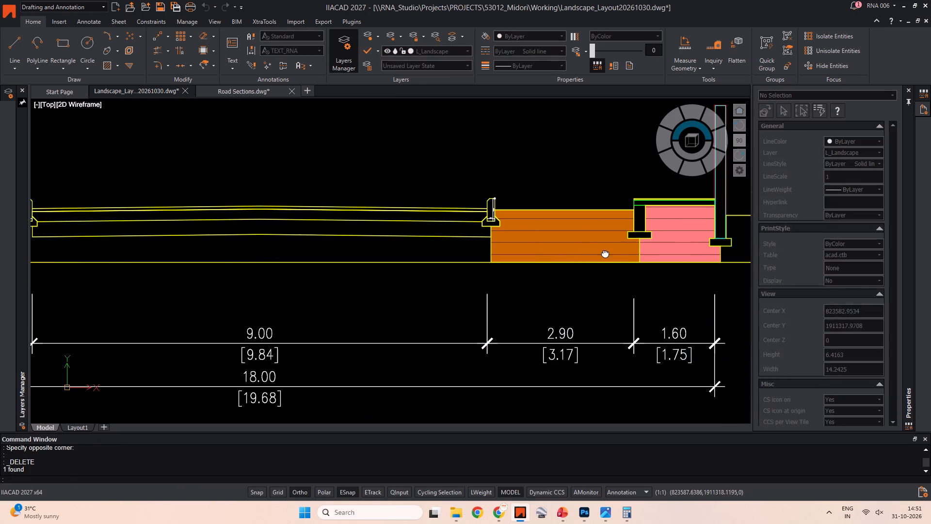
{"action": "middle_click_drag", "start_coordinate": [605, 253], "coordinate": [610, 253]}
{"action": "left_click", "coordinate": [546, 234]}
{"action": "scroll", "coordinate": [585, 222], "scroll_direction": "up", "scroll_amount": 3}
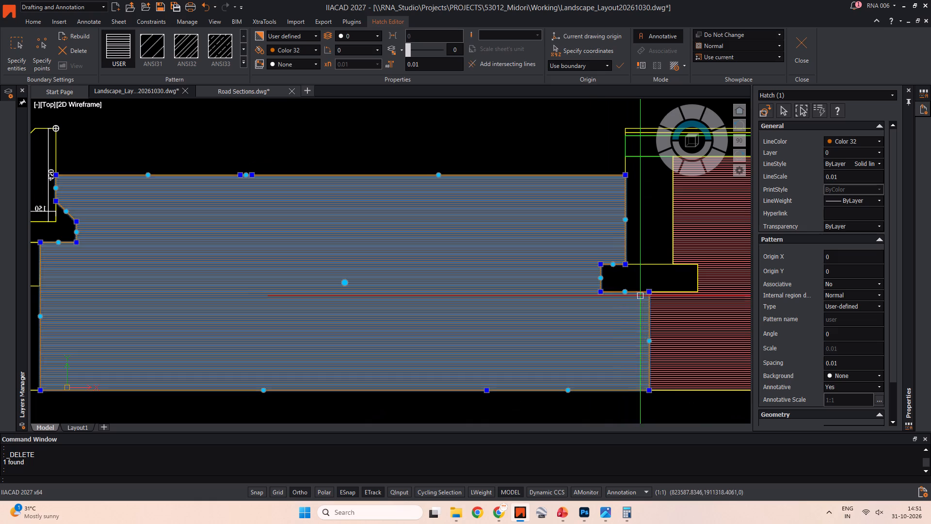
{"action": "left_click", "coordinate": [649, 303]}
{"action": "scroll", "coordinate": [497, 274], "scroll_direction": "down", "scroll_amount": 3}
{"action": "middle_click_drag", "start_coordinate": [472, 267], "coordinate": [553, 268]}
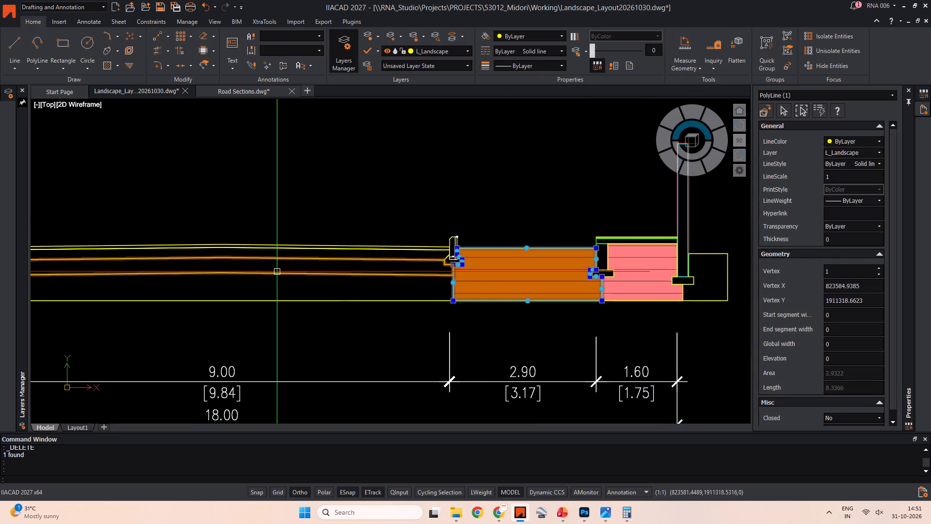
{"action": "scroll", "coordinate": [279, 271], "scroll_direction": "down", "scroll_amount": 1}
{"action": "middle_click_drag", "start_coordinate": [314, 271], "coordinate": [478, 275]}
{"action": "type", "text": "mi"}
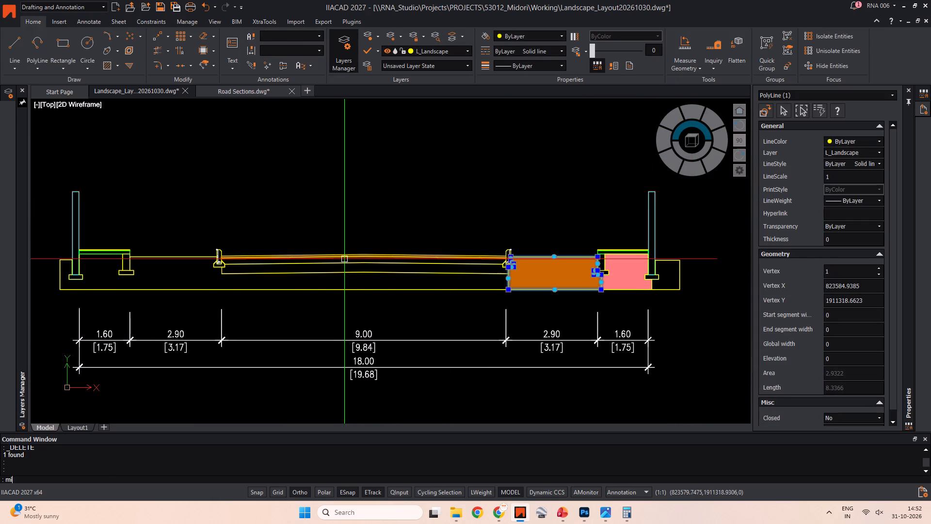
{"action": "key", "text": "space"}
{"action": "left_click", "coordinate": [363, 272]}
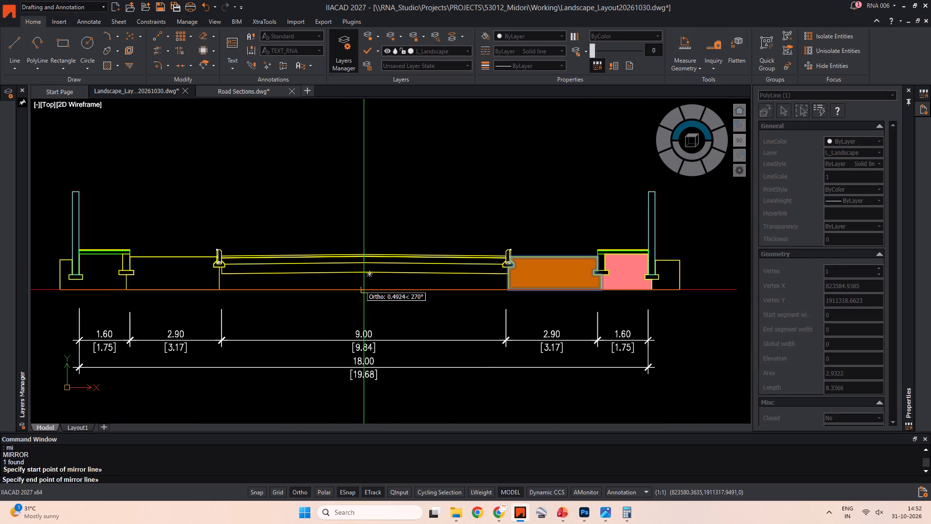
{"action": "left_click", "coordinate": [362, 288]}
{"action": "type", "text": "n"}
{"action": "key", "text": "space"}
{"action": "middle_click_drag", "start_coordinate": [233, 275], "coordinate": [296, 275]}
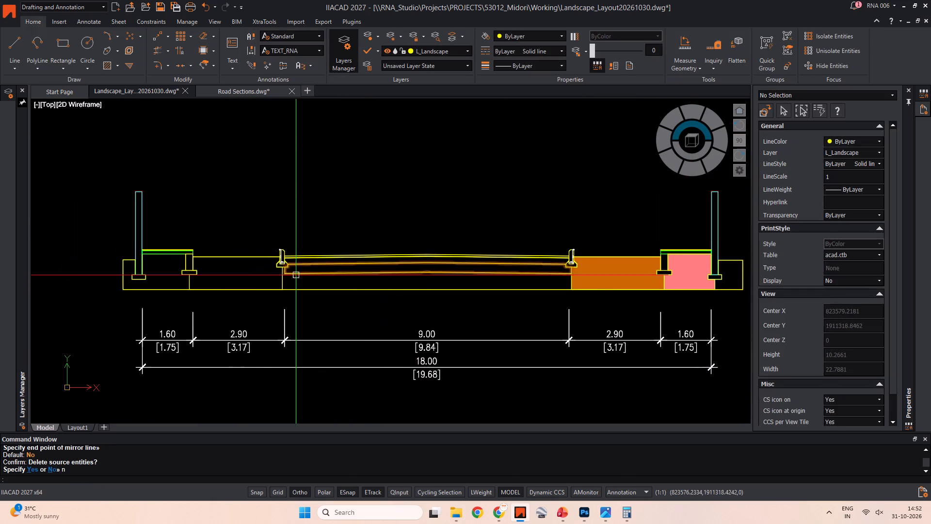
{"action": "key", "text": "Escape"}
Stretch the left edge of the lower road layer outline out to the vertical line under the left kerb footing's midpoint.
{"action": "scroll", "coordinate": [246, 280], "scroll_direction": "up", "scroll_amount": 3}
{"action": "key", "text": "Escape"}
{"action": "scroll", "coordinate": [384, 233], "scroll_direction": "up", "scroll_amount": 2}
{"action": "left_click_drag", "start_coordinate": [450, 243], "coordinate": [429, 250]}
{"action": "left_click", "coordinate": [425, 251]}
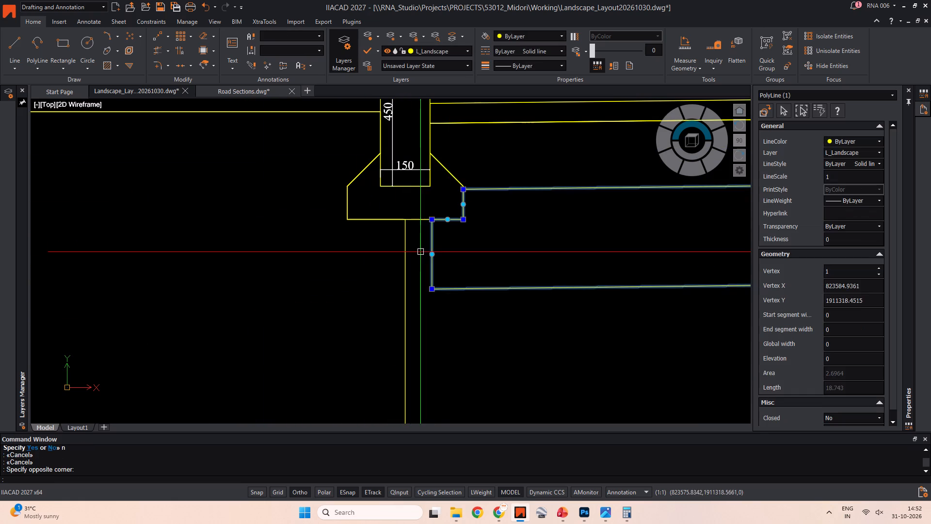
{"action": "left_click", "coordinate": [431, 253]}
{"action": "left_click", "coordinate": [405, 253]}
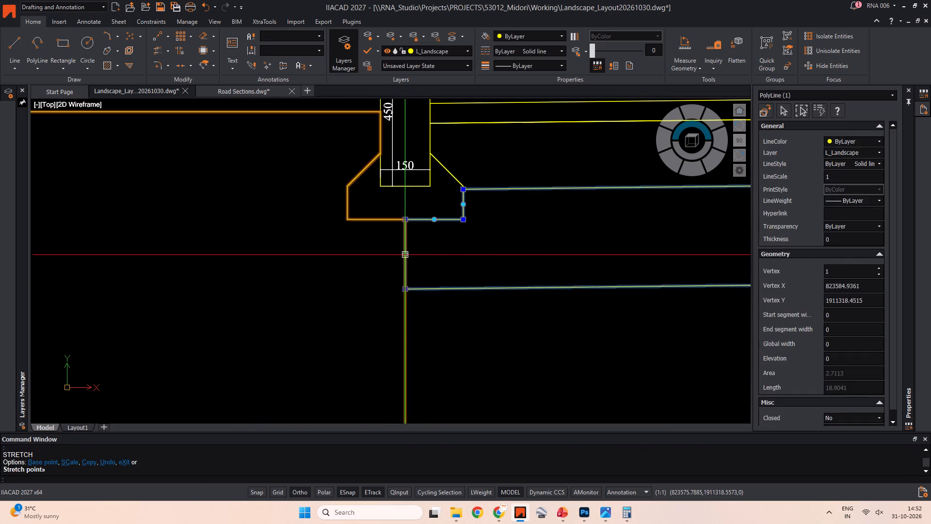
{"action": "key", "text": "Escape"}
Examine the right end of the lower road layer and the whole section for matching edges at both kerbs.
{"action": "scroll", "coordinate": [530, 259], "scroll_direction": "down", "scroll_amount": 2}
{"action": "middle_click_drag", "start_coordinate": [530, 259], "coordinate": [249, 256]}
{"action": "scroll", "coordinate": [496, 279], "scroll_direction": "down", "scroll_amount": 1}
{"action": "middle_click_drag", "start_coordinate": [483, 283], "coordinate": [289, 280]}
{"action": "middle_click_drag", "start_coordinate": [506, 292], "coordinate": [321, 291]}
{"action": "middle_click_drag", "start_coordinate": [586, 290], "coordinate": [464, 294]}
{"action": "left_click_drag", "start_coordinate": [520, 286], "coordinate": [514, 279]}
{"action": "left_click", "coordinate": [503, 262]}
{"action": "scroll", "coordinate": [498, 278], "scroll_direction": "down", "scroll_amount": 2}
{"action": "middle_click_drag", "start_coordinate": [496, 280], "coordinate": [514, 281]}
{"action": "key", "text": "Escape"}
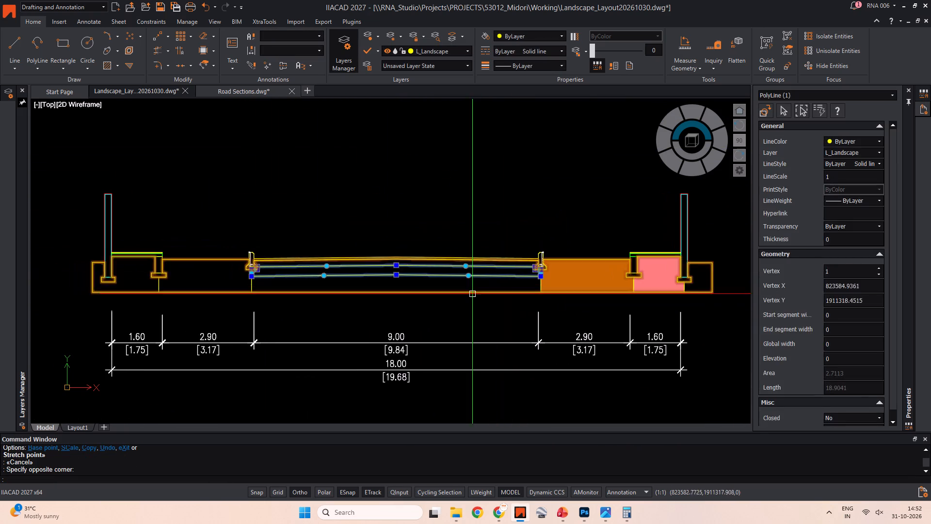
{"action": "middle_click_drag", "start_coordinate": [336, 285], "coordinate": [341, 287]}
{"action": "key", "text": "Escape"}
{"action": "key", "text": "Escape"}
{"action": "scroll", "coordinate": [233, 288], "scroll_direction": "up", "scroll_amount": 1}
{"action": "key", "text": "Escape"}
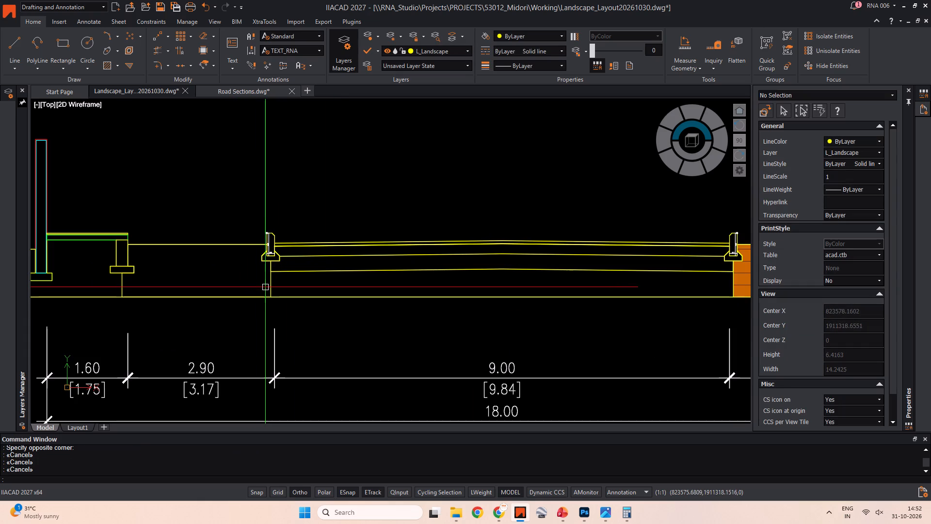
Hatch the left 2.90 m ground strip with the user-defined pattern in Color 32.
{"action": "key", "text": "Escape"}
{"action": "type", "text": "h"}
{"action": "key", "text": "space"}
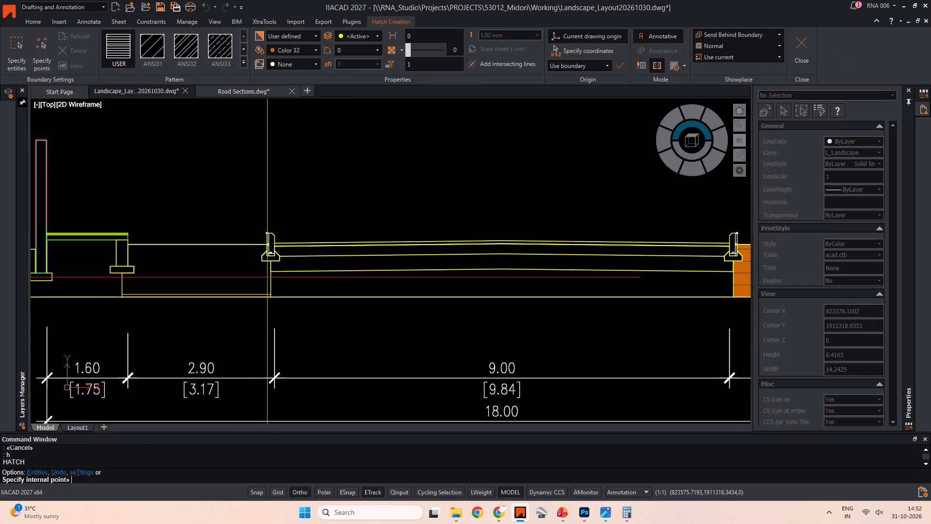
{"action": "left_click", "coordinate": [261, 278]}
{"action": "key", "text": "Escape"}
{"action": "key", "text": "Escape"}
{"action": "key", "text": "Escape"}
Match the left 2.90 m strip's hatch properties to the orange hatch of the right 2.90 m strip.
{"action": "type", "text": "ma"}
{"action": "key", "text": "space"}
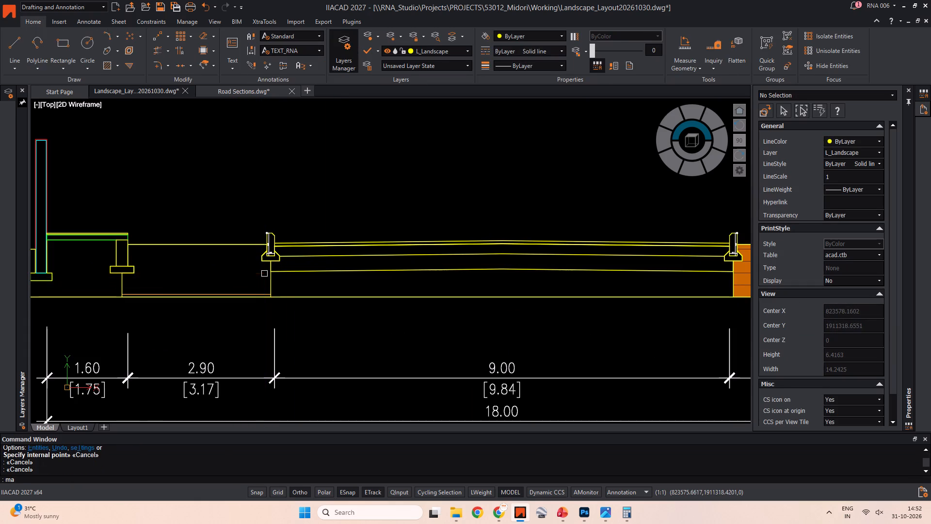
{"action": "scroll", "coordinate": [498, 287], "scroll_direction": "down", "scroll_amount": 1}
{"action": "middle_click_drag", "start_coordinate": [499, 287], "coordinate": [301, 269]}
{"action": "left_click", "coordinate": [476, 260]}
{"action": "middle_click_drag", "start_coordinate": [341, 297], "coordinate": [504, 311]}
{"action": "scroll", "coordinate": [272, 272], "scroll_direction": "up", "scroll_amount": 3}
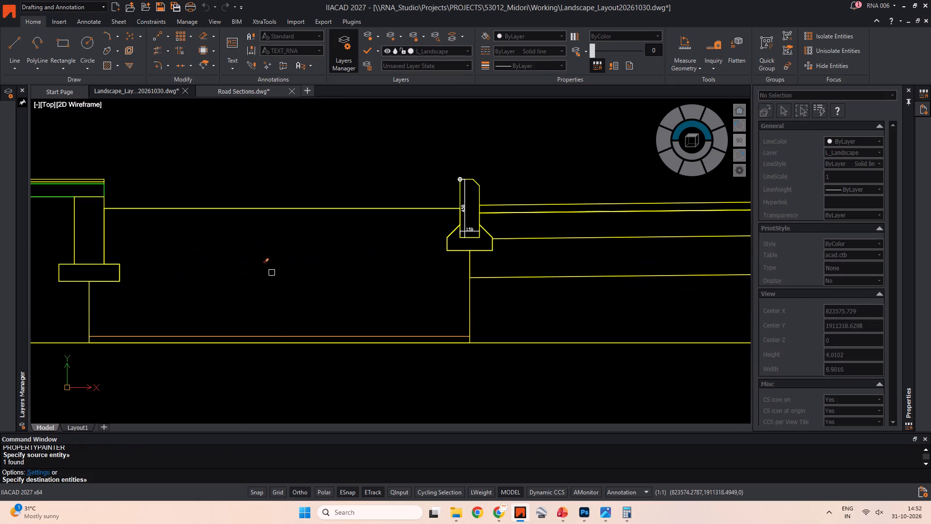
{"action": "left_click", "coordinate": [283, 336]}
{"action": "scroll", "coordinate": [271, 295], "scroll_direction": "down", "scroll_amount": 2}
{"action": "middle_click_drag", "start_coordinate": [289, 287], "coordinate": [315, 280]}
{"action": "key", "text": "Escape"}
{"action": "scroll", "coordinate": [321, 274], "scroll_direction": "down", "scroll_amount": 2}
{"action": "middle_click_drag", "start_coordinate": [321, 274], "coordinate": [236, 259]}
{"action": "key", "text": "Escape"}
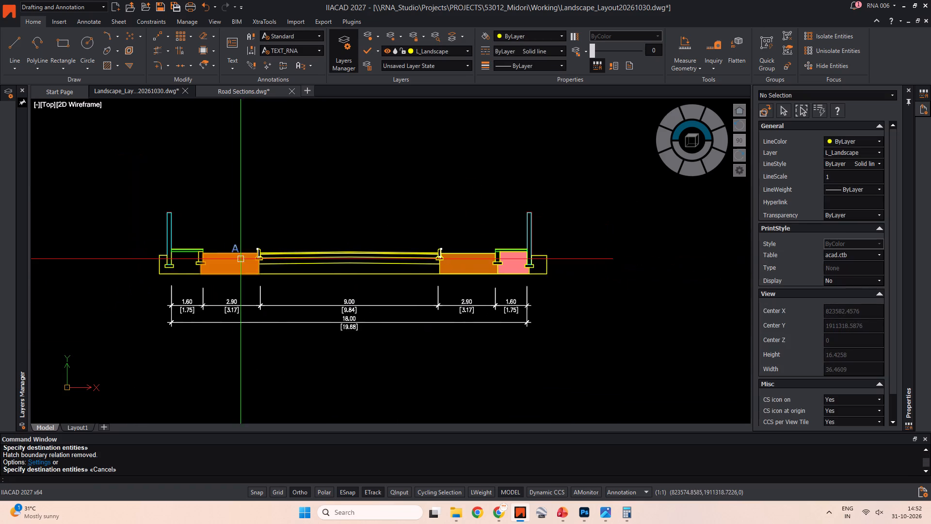
{"action": "key", "text": "Escape"}
{"action": "scroll", "coordinate": [276, 265], "scroll_direction": "up", "scroll_amount": 2}
{"action": "middle_click_drag", "start_coordinate": [257, 265], "coordinate": [330, 261]}
{"action": "key", "text": "Escape"}
{"action": "scroll", "coordinate": [330, 262], "scroll_direction": "down", "scroll_amount": 2}
{"action": "key", "text": "Escape"}
{"action": "key", "text": "Escape"}
{"action": "key", "text": "Escape"}
{"action": "key", "text": "Escape"}
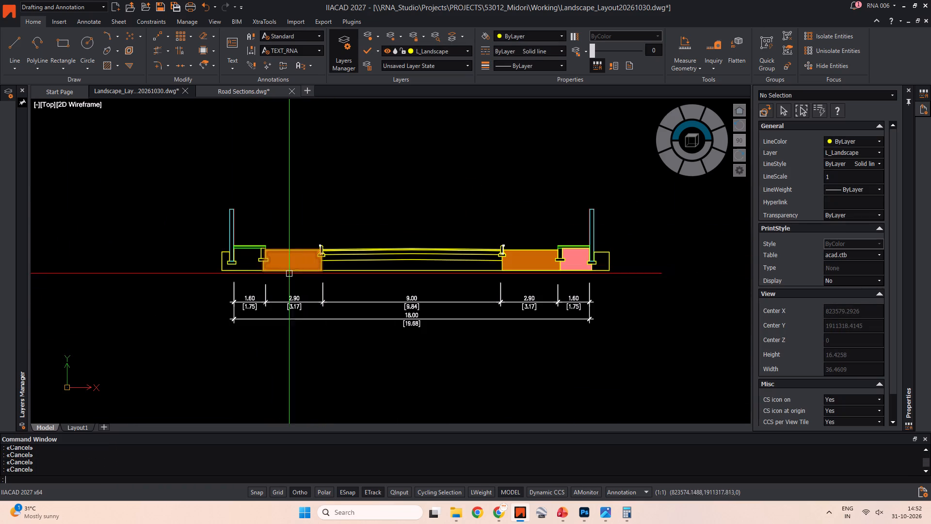
Stretch the top of the left boundary wall's two outlines down about 1.85 m to the top of the left 1.60 m strip's paving.
{"action": "scroll", "coordinate": [199, 259], "scroll_direction": "up", "scroll_amount": 2}
{"action": "key", "text": "Escape"}
{"action": "middle_click_drag", "start_coordinate": [264, 260], "coordinate": [280, 301]}
{"action": "key", "text": "Escape"}
{"action": "left_click_drag", "start_coordinate": [334, 161], "coordinate": [305, 173]}
{"action": "left_click", "coordinate": [252, 192]}
{"action": "key", "text": "s"}
{"action": "key", "text": "space"}
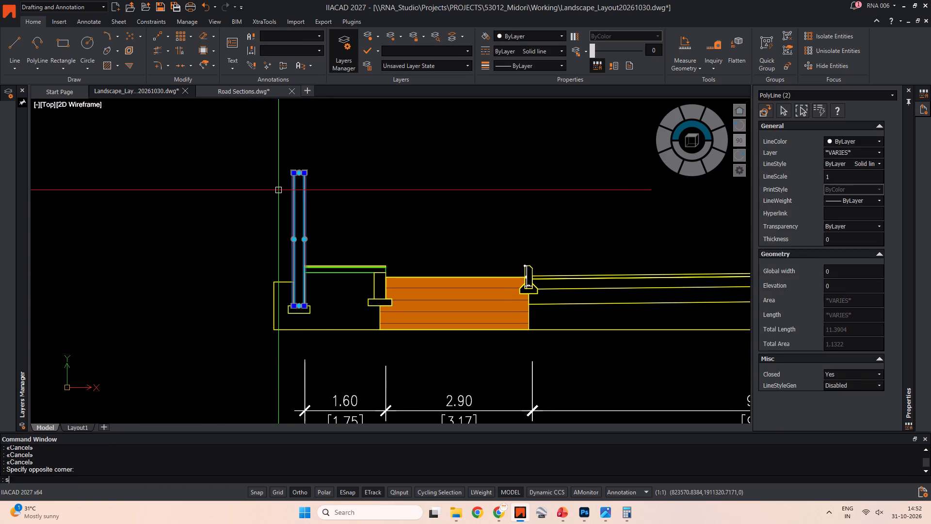
{"action": "scroll", "coordinate": [301, 173], "scroll_direction": "up", "scroll_amount": 4}
{"action": "left_click", "coordinate": [328, 168]}
{"action": "scroll", "coordinate": [331, 285], "scroll_direction": "down", "scroll_amount": 1}
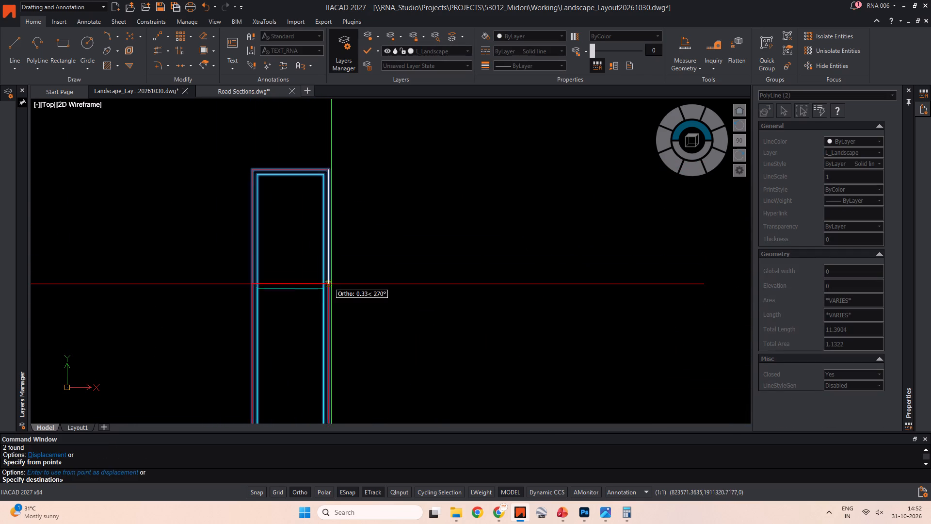
{"action": "scroll", "coordinate": [331, 285], "scroll_direction": "down", "scroll_amount": 2}
{"action": "middle_click_drag", "start_coordinate": [331, 286], "coordinate": [326, 179]}
{"action": "scroll", "coordinate": [333, 289], "scroll_direction": "up", "scroll_amount": 2}
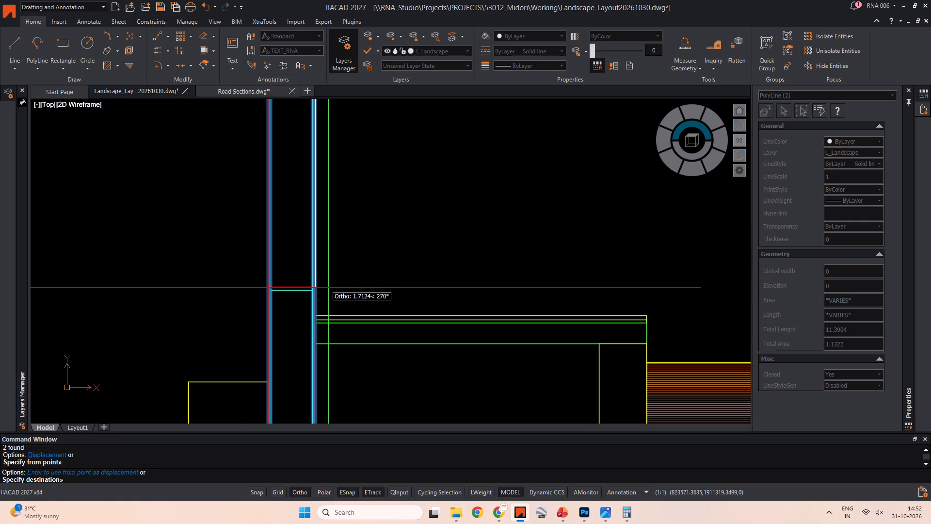
{"action": "scroll", "coordinate": [325, 287], "scroll_direction": "up", "scroll_amount": 3}
{"action": "scroll", "coordinate": [288, 312], "scroll_direction": "down", "scroll_amount": 1}
{"action": "middle_click_drag", "start_coordinate": [288, 312], "coordinate": [285, 263]}
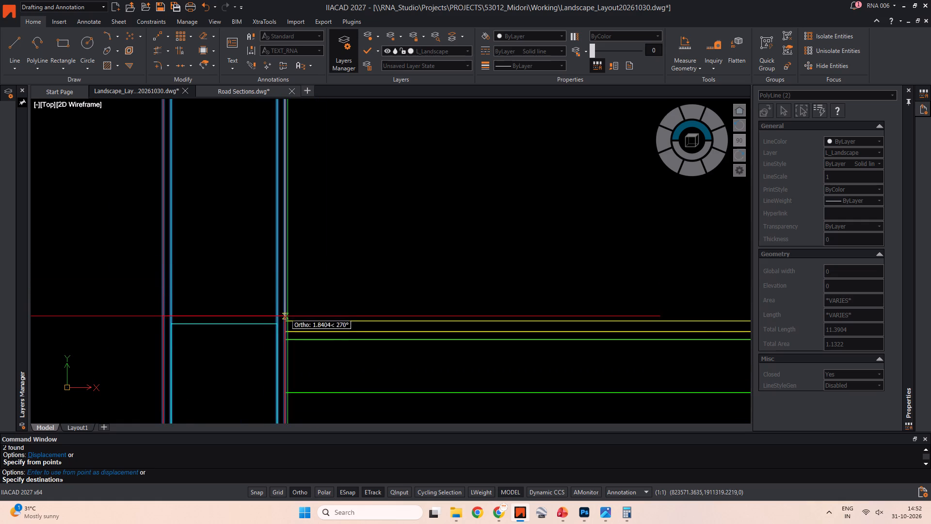
{"action": "left_click", "coordinate": [287, 321]}
{"action": "key", "text": "Escape"}
Stretch the top of the right boundary wall's two outlines down to the top of the right 1.60 m strip's paving.
{"action": "scroll", "coordinate": [307, 272], "scroll_direction": "down", "scroll_amount": 3}
{"action": "middle_click_drag", "start_coordinate": [307, 271], "coordinate": [203, 274]}
{"action": "scroll", "coordinate": [280, 252], "scroll_direction": "down", "scroll_amount": 3}
{"action": "middle_click_drag", "start_coordinate": [282, 252], "coordinate": [147, 256]}
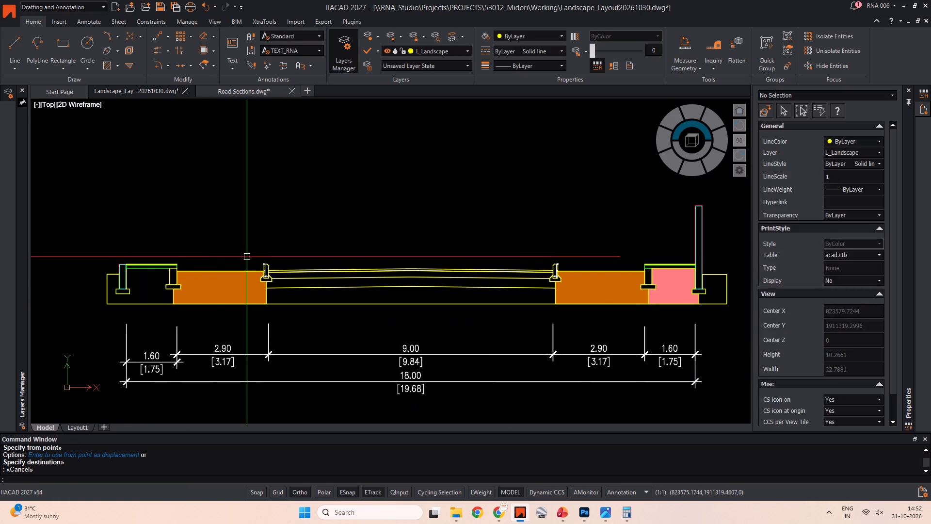
{"action": "scroll", "coordinate": [340, 256], "scroll_direction": "down", "scroll_amount": 1}
{"action": "middle_click_drag", "start_coordinate": [338, 257], "coordinate": [157, 255]}
{"action": "scroll", "coordinate": [412, 242], "scroll_direction": "up", "scroll_amount": 3}
{"action": "left_click_drag", "start_coordinate": [395, 142], "coordinate": [383, 149]}
{"action": "left_click", "coordinate": [280, 209]}
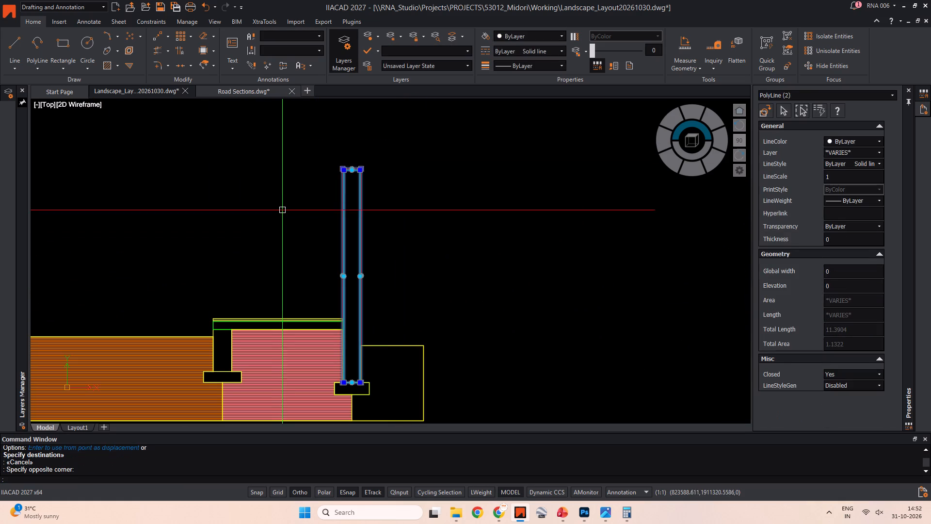
{"action": "key", "text": "s"}
{"action": "key", "text": "space"}
{"action": "left_click", "coordinate": [340, 170]}
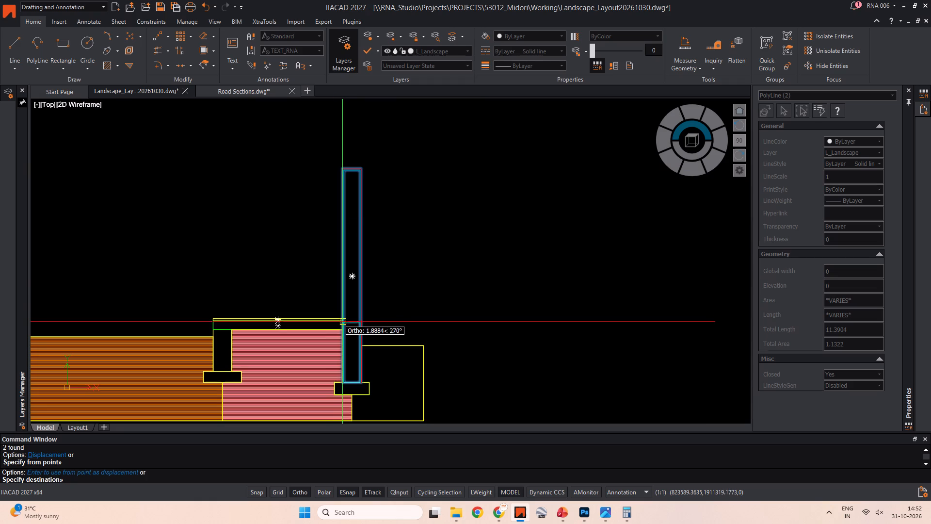
{"action": "scroll", "coordinate": [341, 322], "scroll_direction": "up", "scroll_amount": 3}
{"action": "left_click", "coordinate": [345, 310]}
{"action": "key", "text": "Escape"}
{"action": "scroll", "coordinate": [337, 220], "scroll_direction": "down", "scroll_amount": 3}
{"action": "middle_click_drag", "start_coordinate": [336, 213], "coordinate": [346, 242]}
{"action": "key", "text": "Escape"}
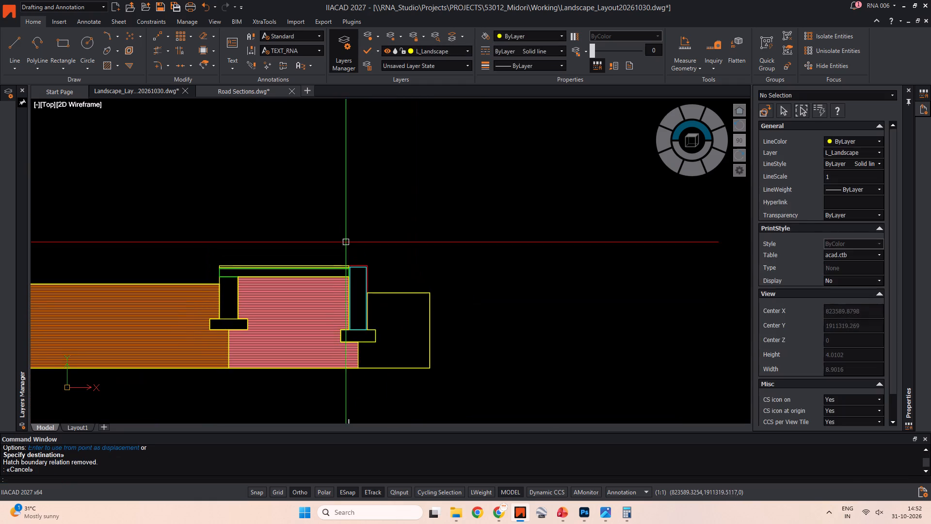
{"action": "key", "text": "Escape"}
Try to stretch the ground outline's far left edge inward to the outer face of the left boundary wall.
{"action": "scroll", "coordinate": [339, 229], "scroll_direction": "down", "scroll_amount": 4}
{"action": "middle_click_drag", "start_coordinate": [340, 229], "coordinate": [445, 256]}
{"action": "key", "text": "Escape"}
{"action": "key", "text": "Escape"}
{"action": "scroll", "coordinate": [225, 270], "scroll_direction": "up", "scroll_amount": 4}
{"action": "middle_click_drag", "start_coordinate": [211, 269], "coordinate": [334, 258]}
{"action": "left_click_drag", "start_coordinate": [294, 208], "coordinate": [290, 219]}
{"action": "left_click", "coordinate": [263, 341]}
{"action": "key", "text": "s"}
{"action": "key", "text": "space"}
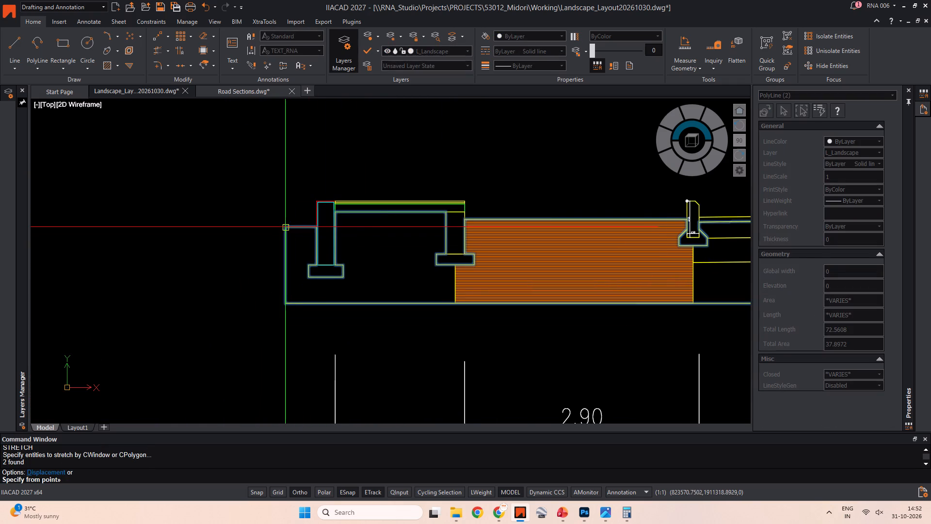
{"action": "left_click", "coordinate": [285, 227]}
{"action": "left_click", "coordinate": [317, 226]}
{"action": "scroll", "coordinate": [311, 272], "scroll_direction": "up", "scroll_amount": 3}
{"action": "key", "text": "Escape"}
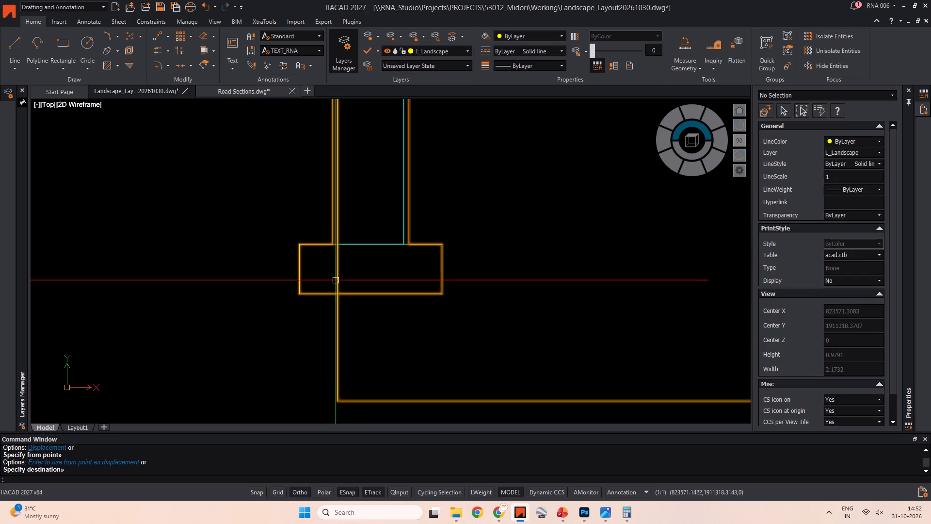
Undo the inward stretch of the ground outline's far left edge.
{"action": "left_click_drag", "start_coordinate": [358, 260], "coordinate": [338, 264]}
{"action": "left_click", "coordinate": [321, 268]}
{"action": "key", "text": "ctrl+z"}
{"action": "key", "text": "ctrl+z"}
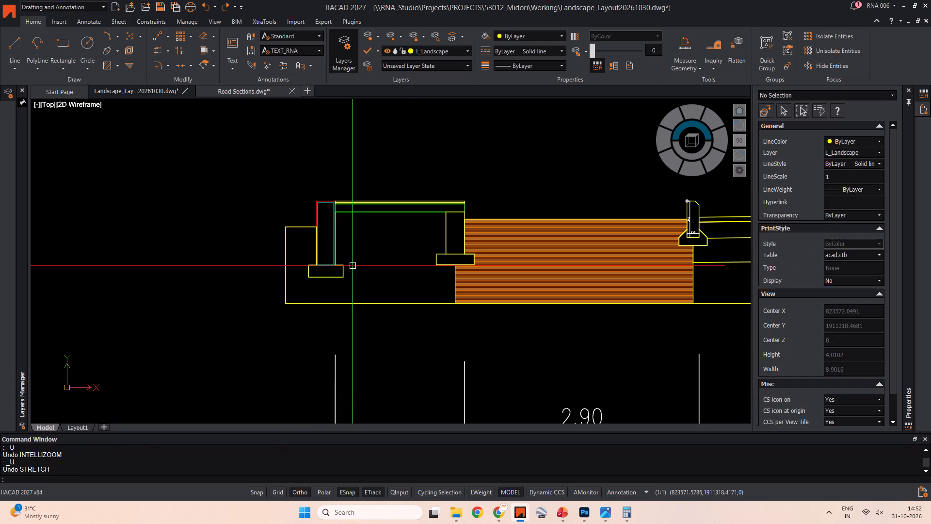
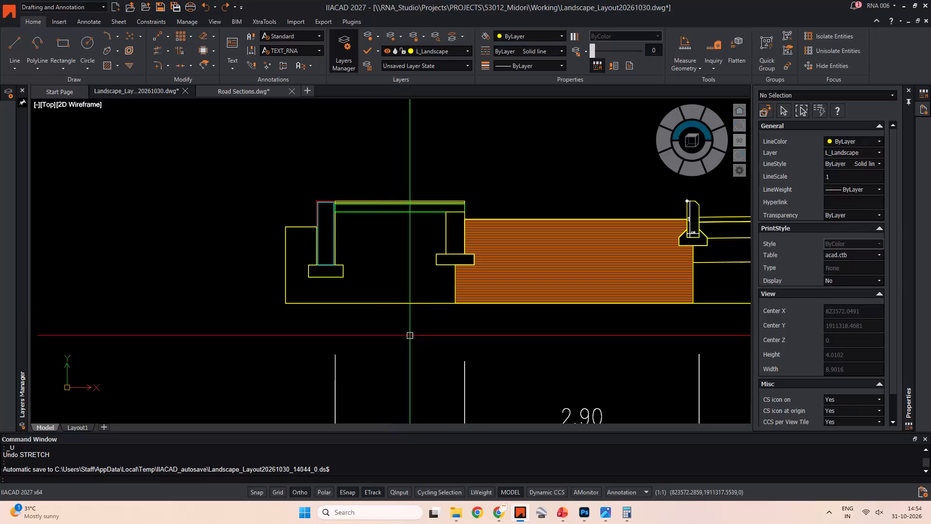
Draw a three-sided polyline about 1.6 m wide from the left boundary wall's footing along the ground base to the inner wall's footing.
{"action": "scroll", "coordinate": [431, 318], "scroll_direction": "down", "scroll_amount": 3}
{"action": "middle_click_drag", "start_coordinate": [444, 267], "coordinate": [421, 246]}
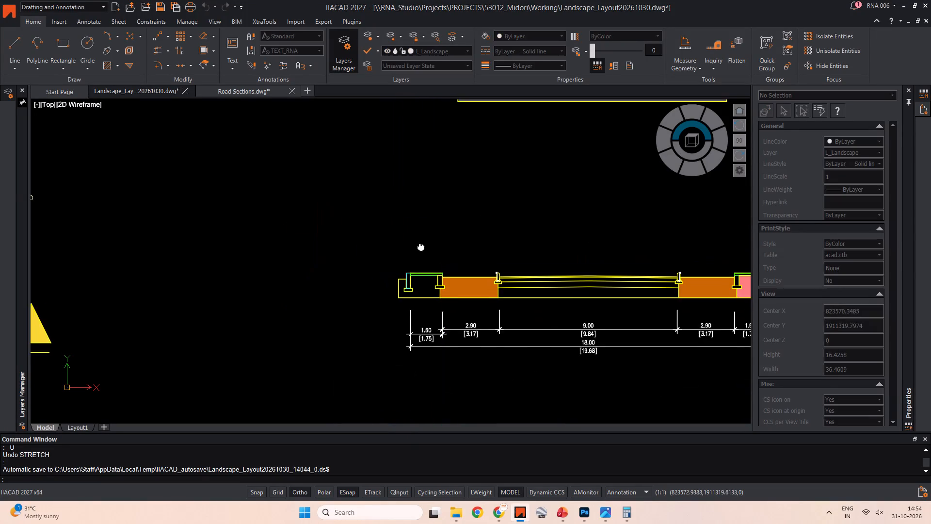
{"action": "middle_click_drag", "start_coordinate": [421, 246], "coordinate": [392, 224]}
{"action": "scroll", "coordinate": [386, 246], "scroll_direction": "up", "scroll_amount": 3}
{"action": "middle_click_drag", "start_coordinate": [355, 246], "coordinate": [375, 265]}
{"action": "key", "text": "Escape"}
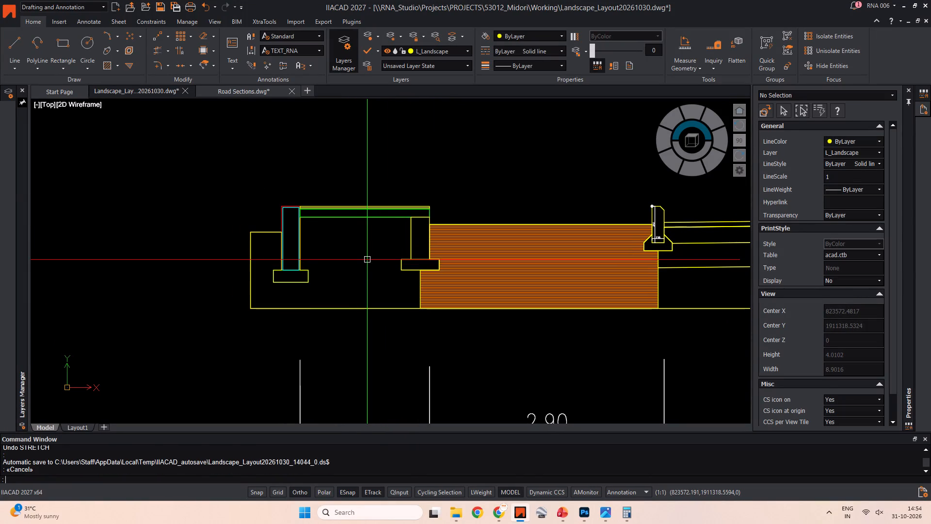
{"action": "key", "text": "Escape"}
{"action": "key", "text": "Escape"}
{"action": "type", "text": "pl"}
{"action": "key", "text": "space"}
{"action": "scroll", "coordinate": [297, 292], "scroll_direction": "up", "scroll_amount": 2}
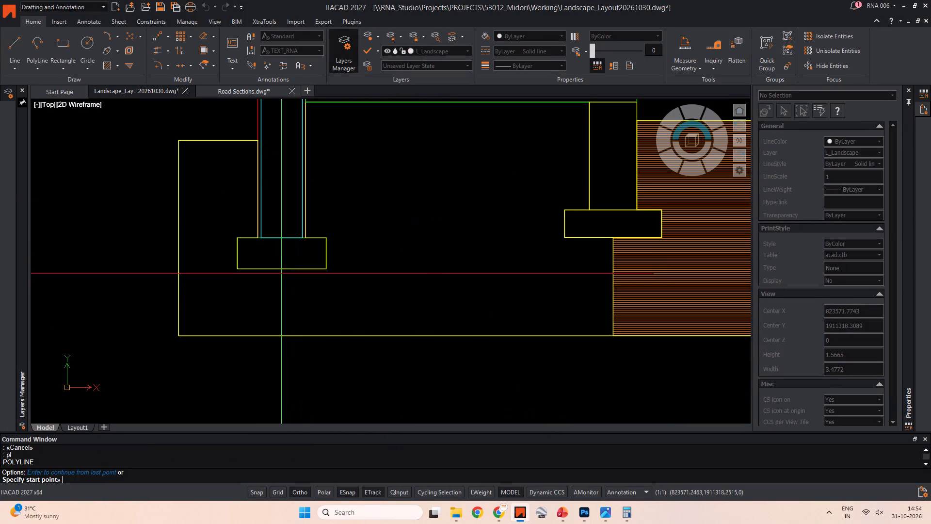
{"action": "left_click", "coordinate": [280, 271]}
{"action": "left_click", "coordinate": [281, 337]}
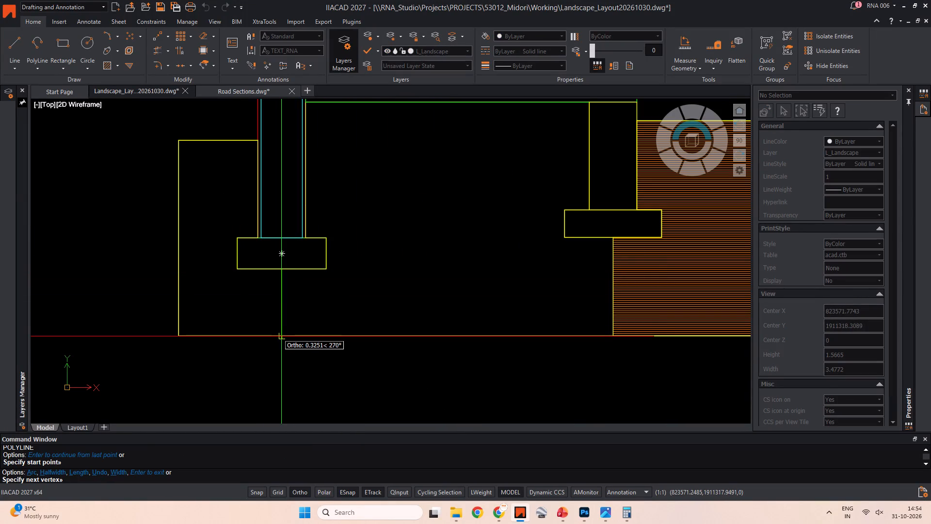
{"action": "left_click", "coordinate": [613, 337]}
{"action": "left_click", "coordinate": [611, 236]}
{"action": "key", "text": "Escape"}
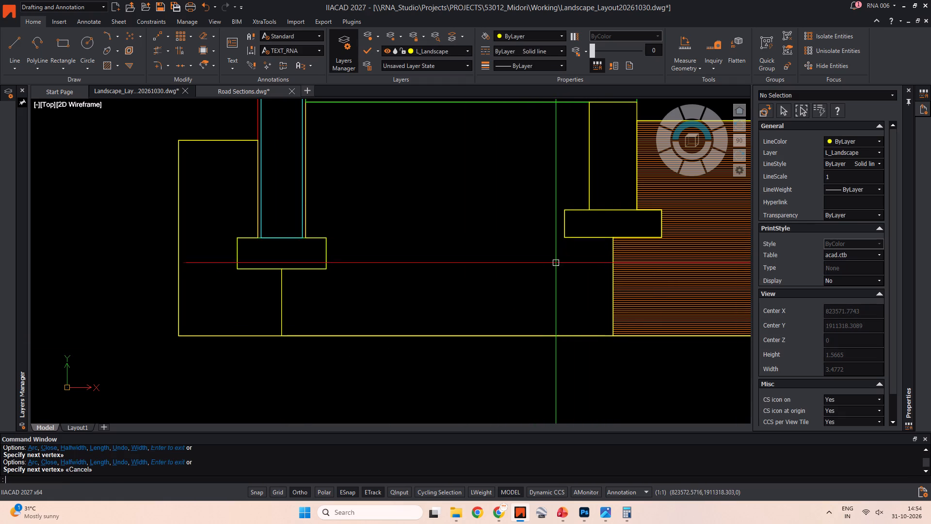
{"action": "key", "text": "Escape"}
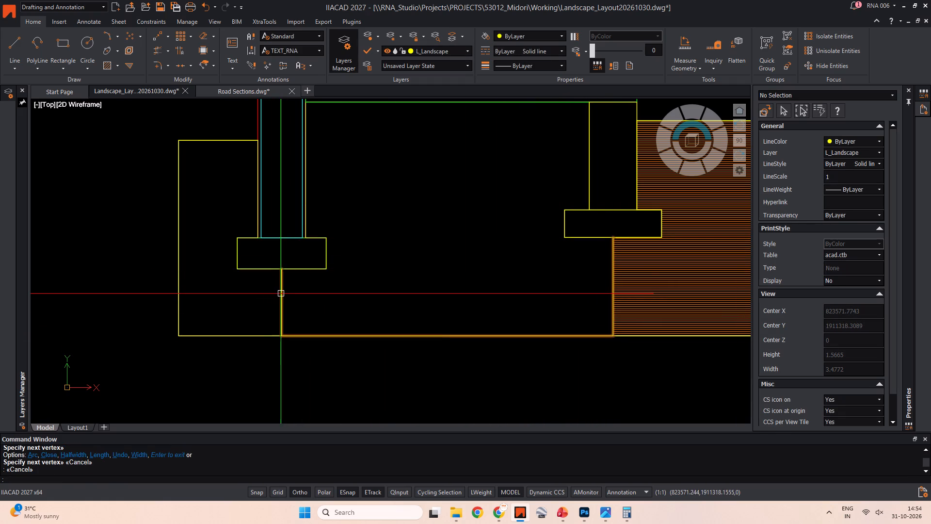
{"action": "left_click", "coordinate": [281, 293]}
{"action": "scroll", "coordinate": [329, 246], "scroll_direction": "down", "scroll_amount": 1}
{"action": "middle_click_drag", "start_coordinate": [330, 246], "coordinate": [337, 270]}
{"action": "key", "text": "Escape"}
{"action": "key", "text": "Escape"}
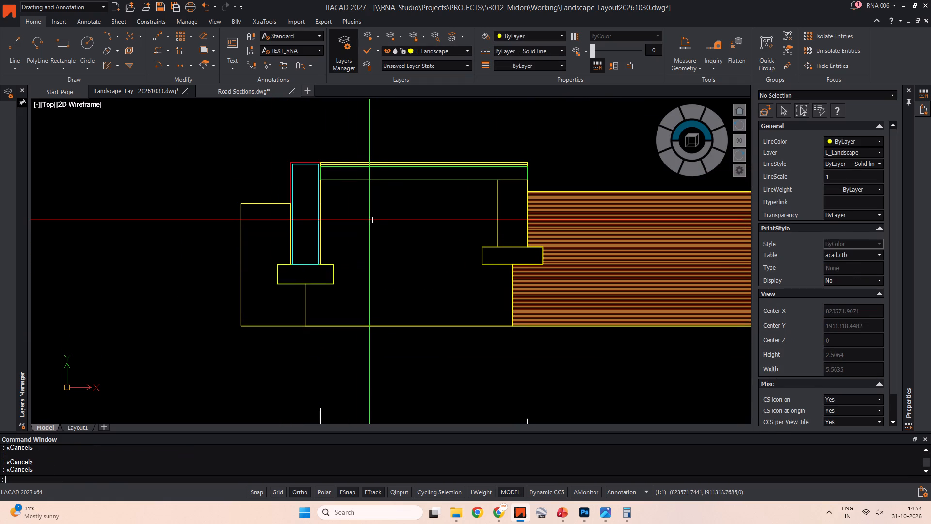
Hatch the enclosed ground beneath the left 1.60 m strip's slab, between its two walls, with the user-defined pattern in Color 32.
{"action": "key", "text": "Escape"}
{"action": "key", "text": "Escape"}
{"action": "type", "text": "h"}
{"action": "key", "text": "space"}
{"action": "left_click", "coordinate": [391, 243]}
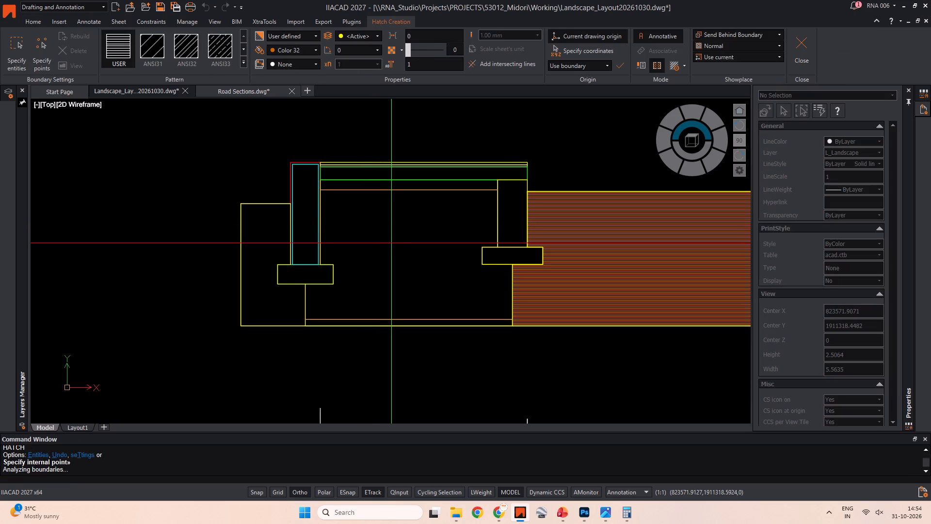
{"action": "key", "text": "Escape"}
{"action": "scroll", "coordinate": [390, 242], "scroll_direction": "down", "scroll_amount": 2}
{"action": "key", "text": "Escape"}
{"action": "middle_click_drag", "start_coordinate": [389, 247], "coordinate": [379, 259]}
{"action": "key", "text": "Escape"}
{"action": "key", "text": "Escape"}
Match the left 1.60 m strip's ground hatch to the pink hatch of the right 1.60 m strip using Property Painter.
{"action": "key", "text": "m"}
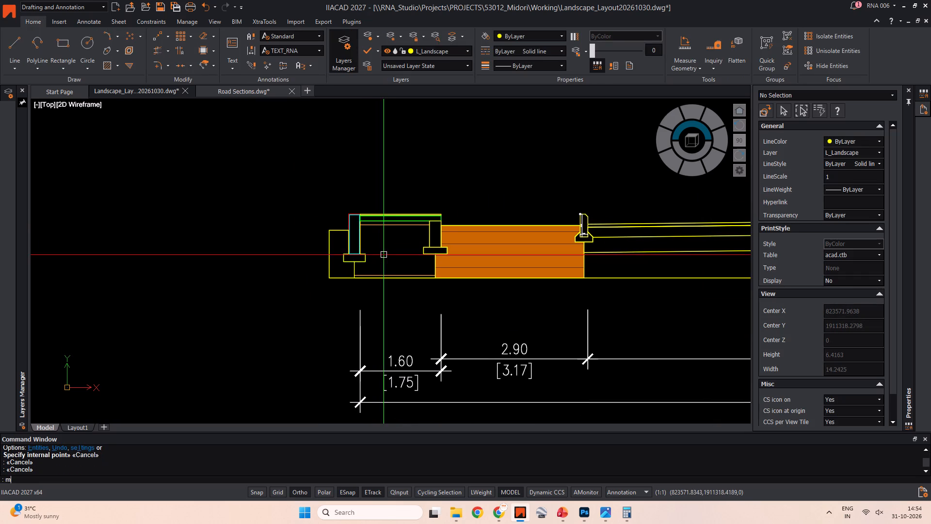
{"action": "key", "text": "a"}
{"action": "key", "text": "space"}
{"action": "scroll", "coordinate": [441, 257], "scroll_direction": "down", "scroll_amount": 2}
{"action": "middle_click_drag", "start_coordinate": [445, 258], "coordinate": [280, 264]}
{"action": "scroll", "coordinate": [574, 267], "scroll_direction": "up", "scroll_amount": 1}
{"action": "left_click", "coordinate": [588, 262]}
{"action": "middle_click_drag", "start_coordinate": [321, 285], "coordinate": [562, 299]}
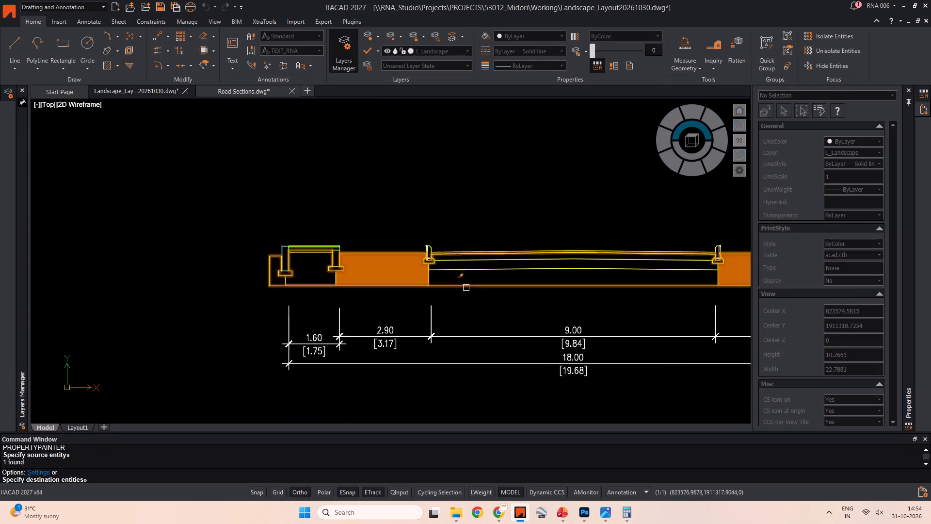
{"action": "scroll", "coordinate": [315, 267], "scroll_direction": "up", "scroll_amount": 3}
{"action": "left_click", "coordinate": [305, 205]}
{"action": "left_click", "coordinate": [300, 215]}
{"action": "scroll", "coordinate": [289, 246], "scroll_direction": "down", "scroll_amount": 1}
{"action": "middle_click_drag", "start_coordinate": [298, 250], "coordinate": [419, 270]}
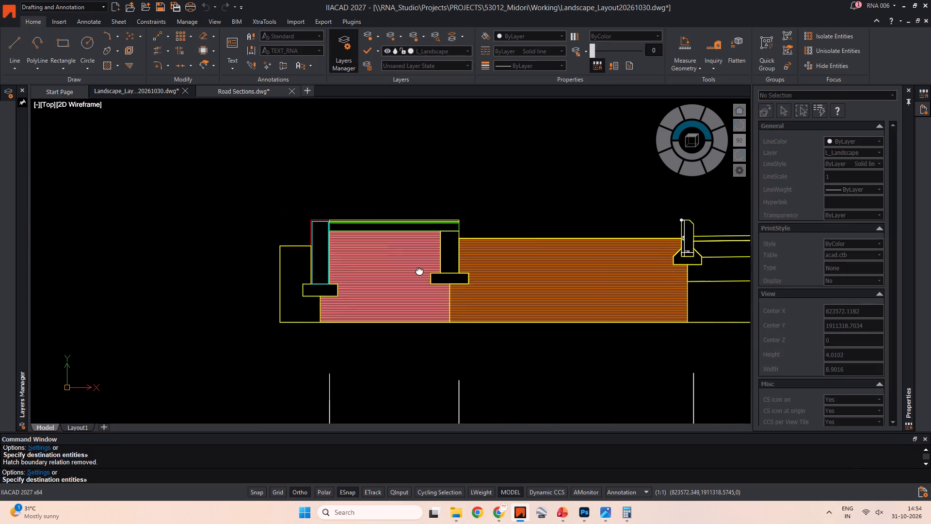
{"action": "middle_click_drag", "start_coordinate": [419, 270], "coordinate": [420, 271]}
{"action": "key", "text": "Escape"}
{"action": "key", "text": "Escape"}
Examine the slab and paving layers above the left 1.60 m strip's ground hatch, along with its two walls.
{"action": "middle_click_drag", "start_coordinate": [486, 232], "coordinate": [316, 244]}
{"action": "key", "text": "Escape"}
{"action": "scroll", "coordinate": [271, 231], "scroll_direction": "up", "scroll_amount": 2}
{"action": "scroll", "coordinate": [271, 231], "scroll_direction": "down", "scroll_amount": 1}
{"action": "middle_click_drag", "start_coordinate": [279, 237], "coordinate": [370, 246]}
{"action": "key", "text": "Escape"}
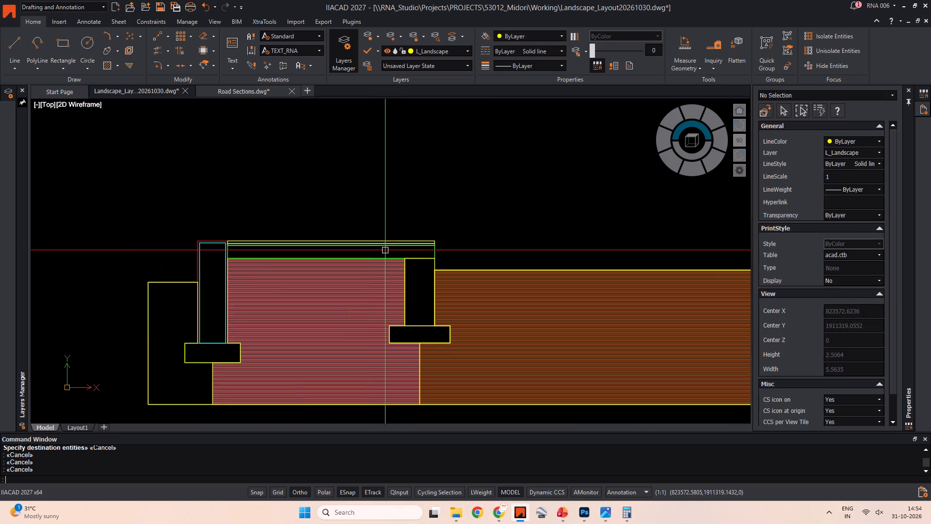
{"action": "scroll", "coordinate": [387, 248], "scroll_direction": "up", "scroll_amount": 2}
{"action": "key", "text": "Escape"}
{"action": "scroll", "coordinate": [456, 245], "scroll_direction": "up", "scroll_amount": 1}
{"action": "left_click_drag", "start_coordinate": [458, 249], "coordinate": [451, 241]}
{"action": "left_click", "coordinate": [440, 225]}
{"action": "scroll", "coordinate": [445, 246], "scroll_direction": "down", "scroll_amount": 2}
{"action": "middle_click_drag", "start_coordinate": [445, 247], "coordinate": [501, 245]}
{"action": "key", "text": "Escape"}
{"action": "scroll", "coordinate": [475, 246], "scroll_direction": "up", "scroll_amount": 2}
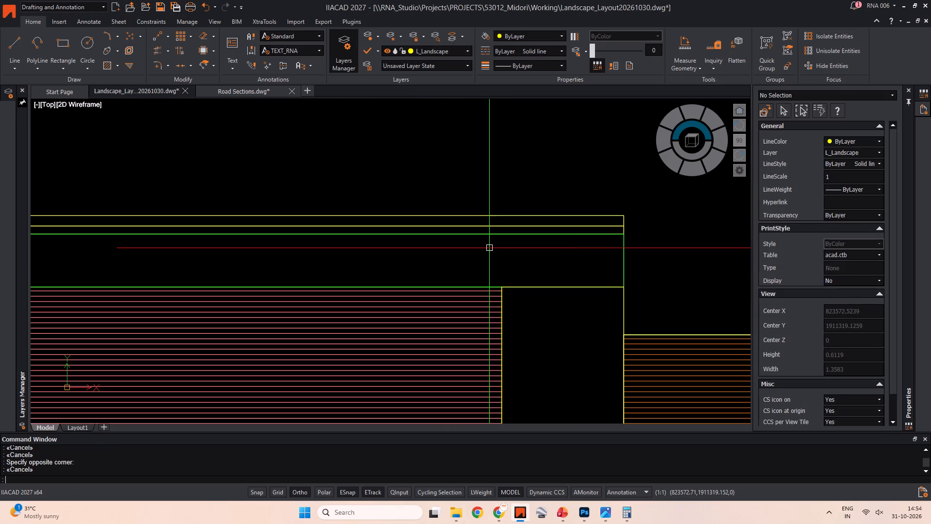
{"action": "left_click_drag", "start_coordinate": [490, 247], "coordinate": [485, 241]}
{"action": "left_click", "coordinate": [471, 223]}
{"action": "key", "text": "Escape"}
{"action": "scroll", "coordinate": [466, 241], "scroll_direction": "down", "scroll_amount": 3}
{"action": "middle_click_drag", "start_coordinate": [466, 242], "coordinate": [414, 195]}
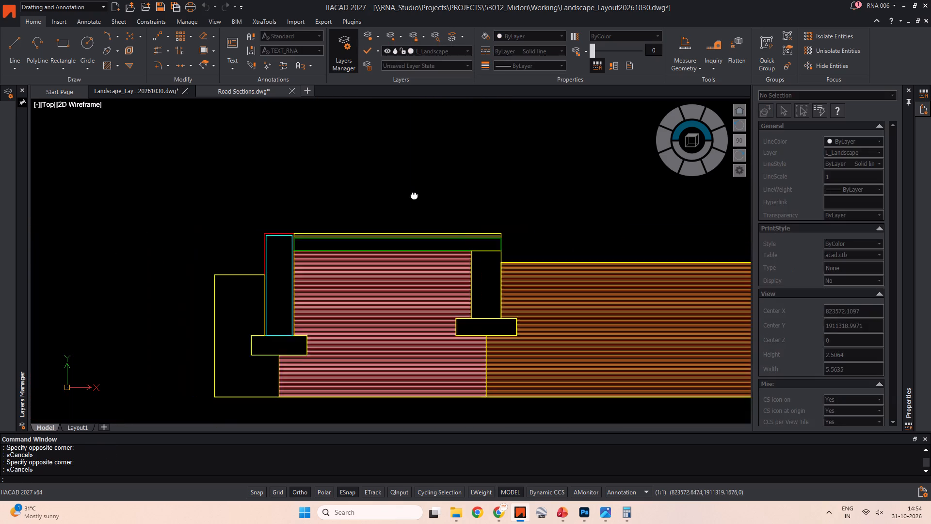
{"action": "middle_click_drag", "start_coordinate": [414, 195], "coordinate": [385, 168]}
{"action": "key", "text": "Escape"}
{"action": "scroll", "coordinate": [405, 254], "scroll_direction": "up", "scroll_amount": 2}
{"action": "key", "text": "Escape"}
{"action": "key", "text": "Escape"}
{"action": "middle_click_drag", "start_coordinate": [402, 250], "coordinate": [409, 279]}
{"action": "scroll", "coordinate": [409, 279], "scroll_direction": "down", "scroll_amount": 2}
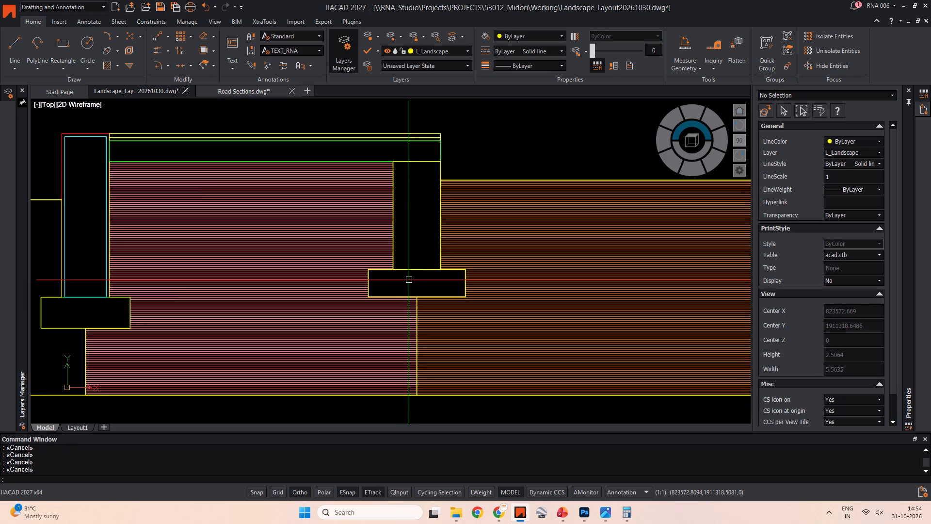
Pick the left strip's inner wall, top slab, boundary wall and both footings for a new hatch in Color 251.
{"action": "type", "text": "h"}
{"action": "key", "text": "space"}
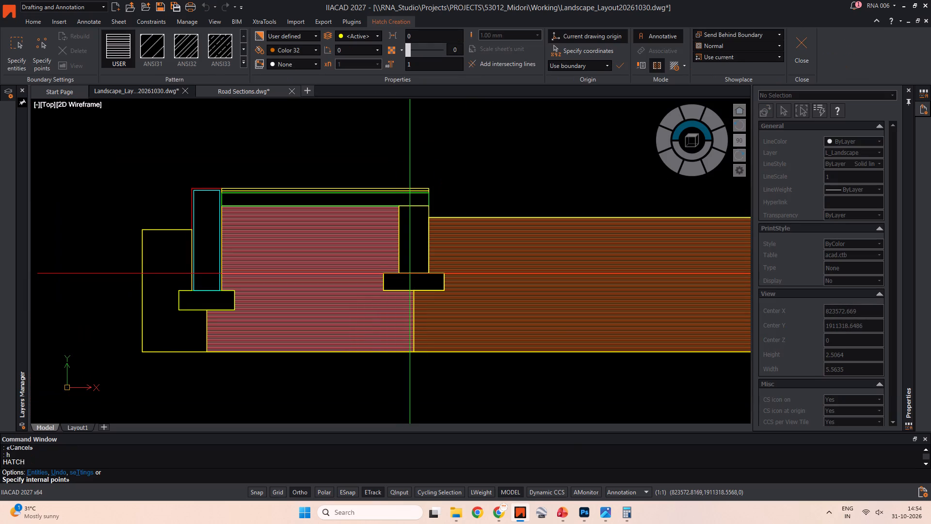
{"action": "left_click", "coordinate": [368, 33]}
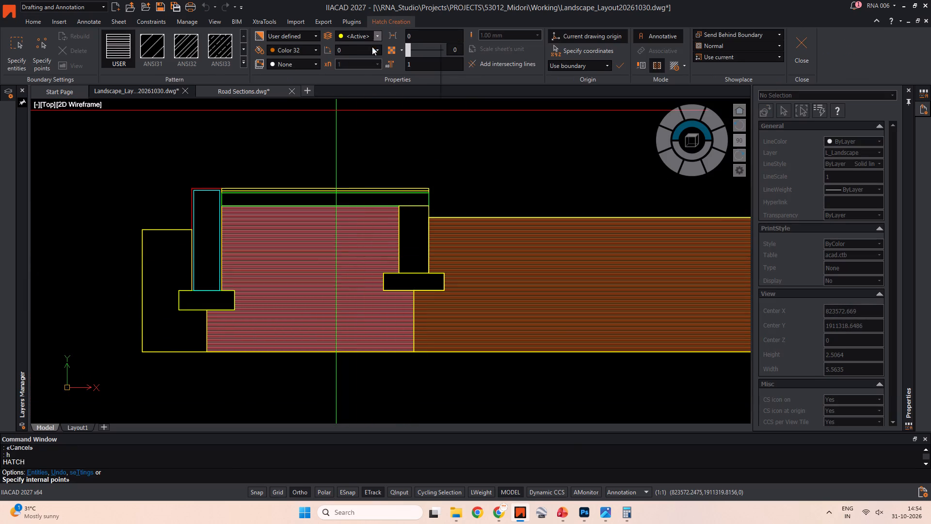
{"action": "key", "text": "Escape"}
{"action": "left_click", "coordinate": [297, 49]}
{"action": "double_click", "coordinate": [317, 50]}
{"action": "scroll", "coordinate": [294, 152], "scroll_direction": "down", "scroll_amount": 5}
{"action": "left_click", "coordinate": [294, 162]}
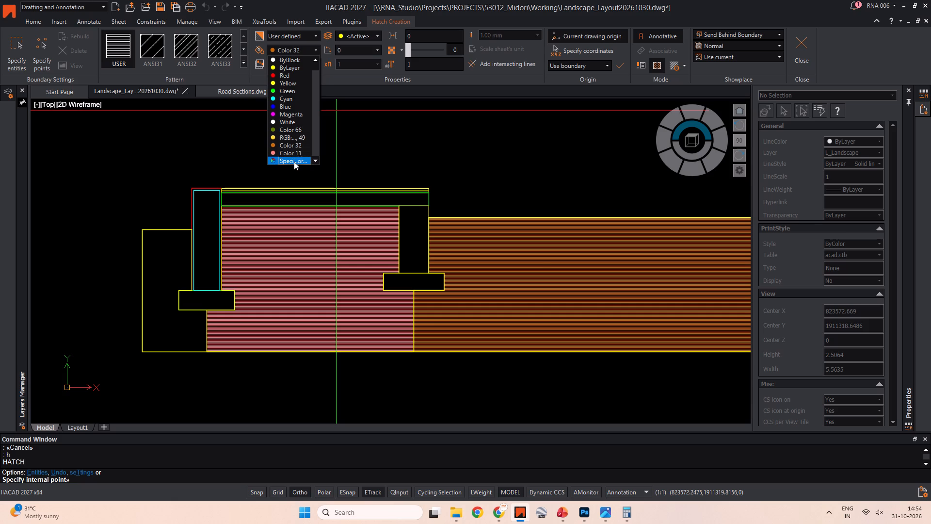
{"action": "left_click", "coordinate": [399, 308]}
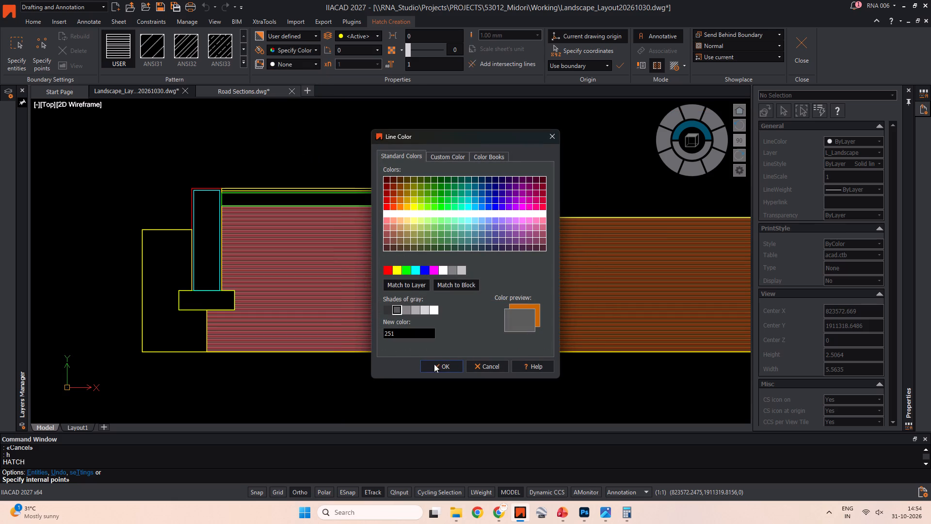
{"action": "left_click", "coordinate": [439, 370]}
{"action": "left_click", "coordinate": [416, 264]}
{"action": "left_click", "coordinate": [415, 277]}
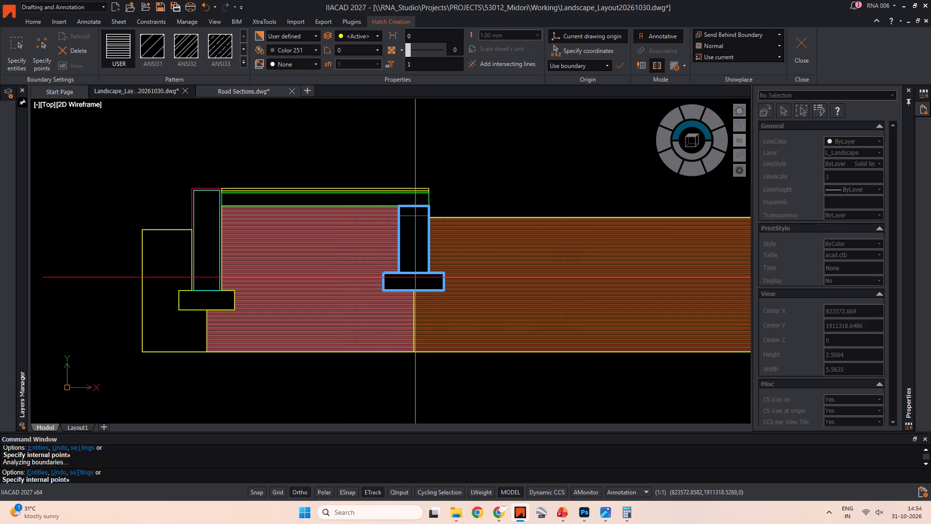
{"action": "left_click", "coordinate": [377, 197]}
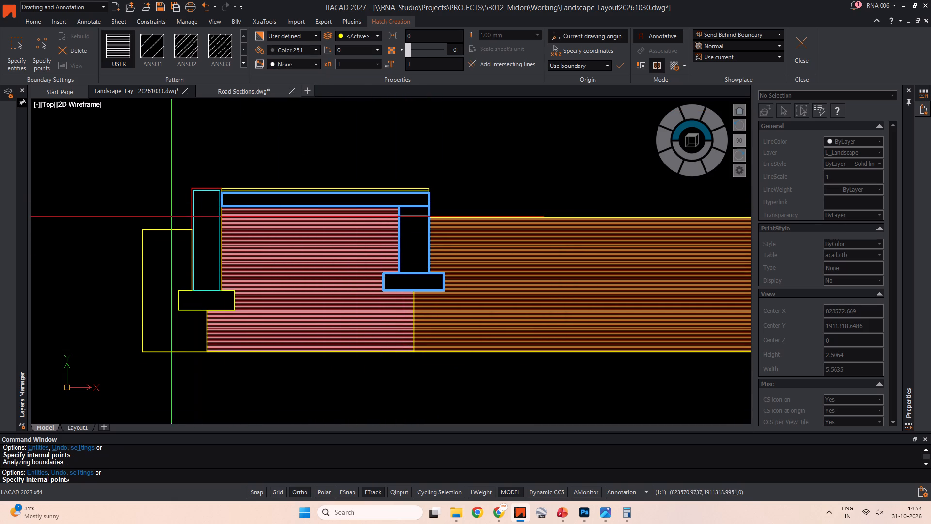
{"action": "left_click", "coordinate": [209, 215]}
{"action": "left_click", "coordinate": [214, 302]}
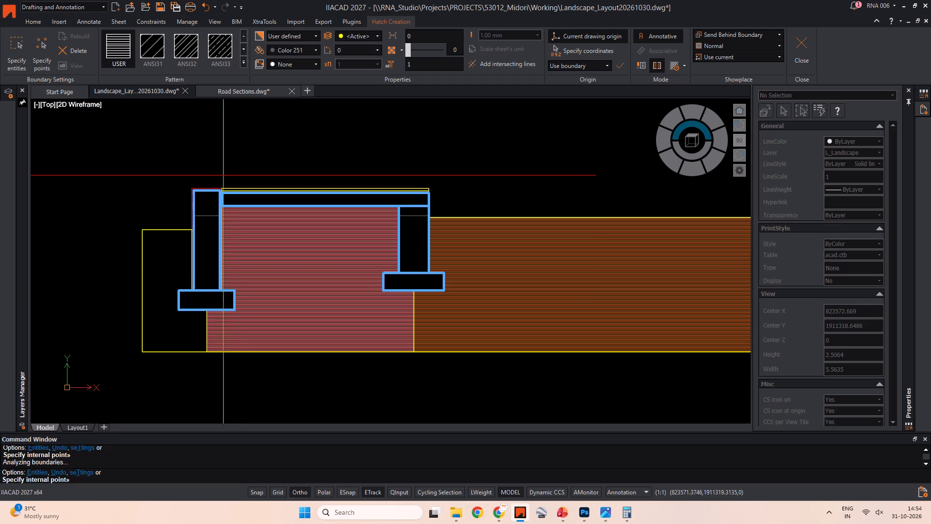
Set the hatch type to Solid for the left strip's walls, slab and footings, and finish the hatch.
{"action": "scroll", "coordinate": [191, 55], "scroll_direction": "up", "scroll_amount": 4}
{"action": "scroll", "coordinate": [191, 55], "scroll_direction": "down", "scroll_amount": 1}
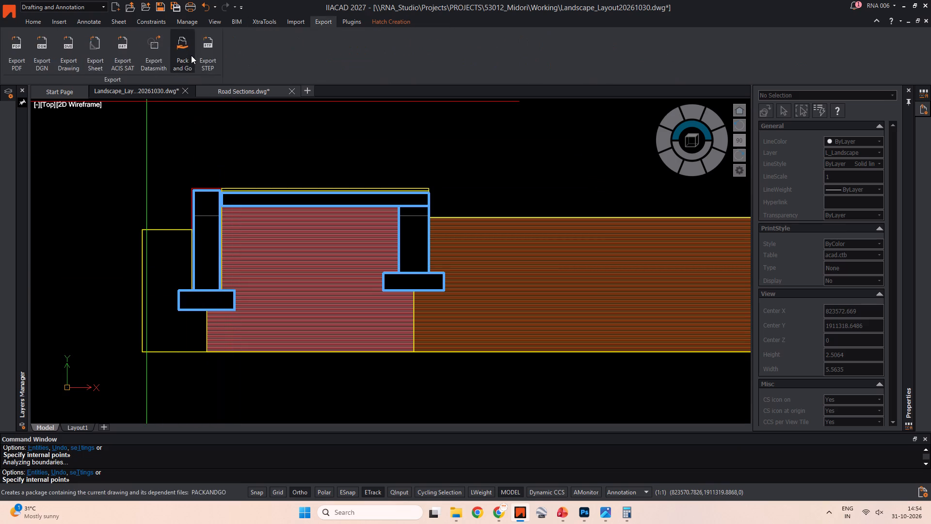
{"action": "scroll", "coordinate": [191, 55], "scroll_direction": "down", "scroll_amount": 3}
{"action": "left_click", "coordinate": [241, 38]}
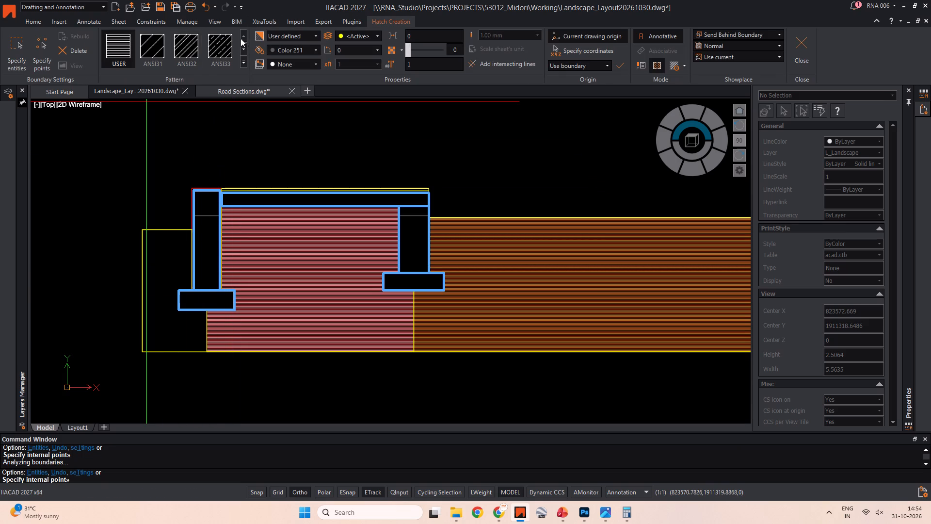
{"action": "left_click", "coordinate": [244, 47]}
{"action": "left_click", "coordinate": [284, 34]}
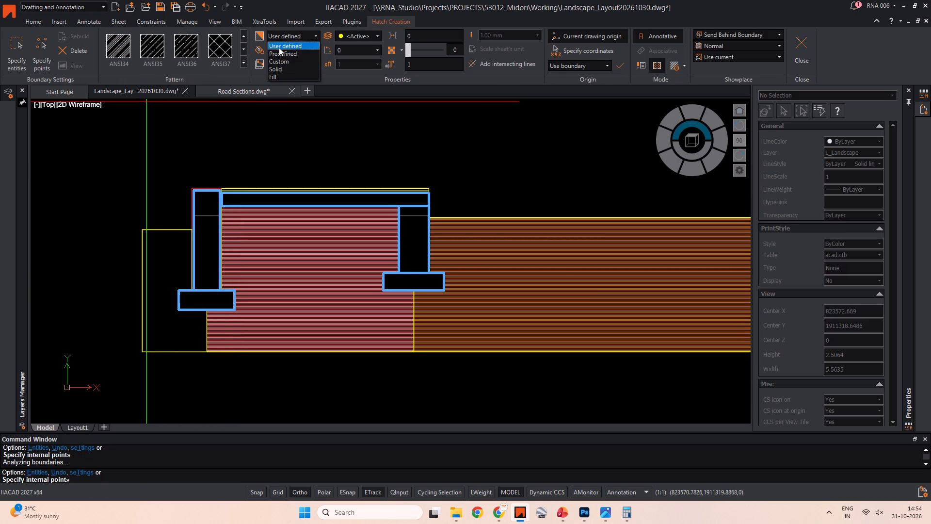
{"action": "left_click", "coordinate": [282, 70]}
{"action": "key", "text": "Escape"}
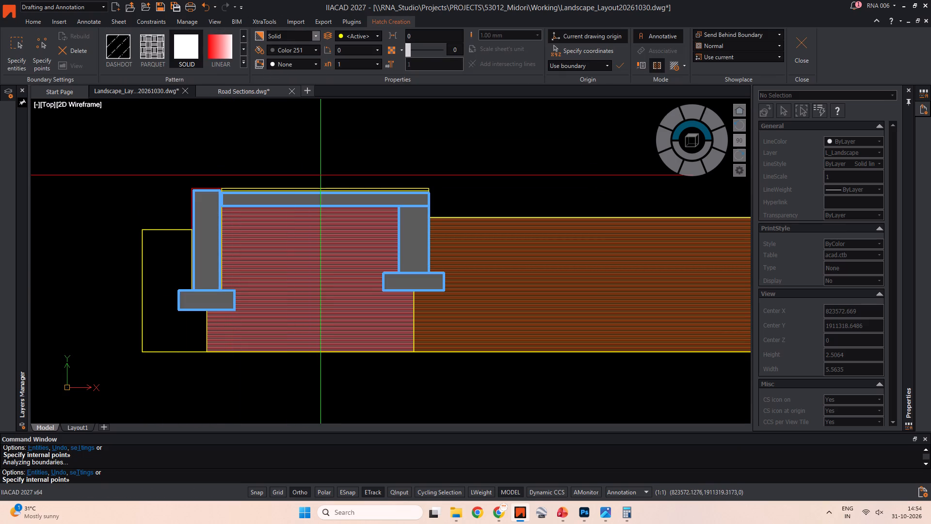
{"action": "middle_click_drag", "start_coordinate": [472, 233], "coordinate": [450, 239]}
{"action": "key", "text": "Escape"}
{"action": "key", "text": "Escape"}
{"action": "scroll", "coordinate": [448, 215], "scroll_direction": "down", "scroll_amount": 1}
{"action": "middle_click_drag", "start_coordinate": [448, 215], "coordinate": [381, 236]}
{"action": "key", "text": "Escape"}
{"action": "key", "text": "Escape"}
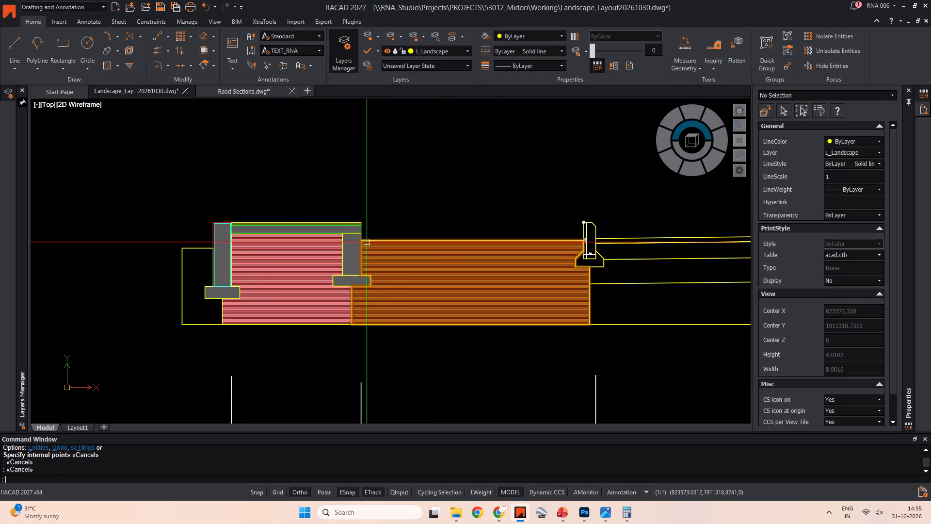
Examine the solid hatch on the left strip's slab and inner wall, and the area up to the left kerb.
{"action": "scroll", "coordinate": [278, 224], "scroll_direction": "up", "scroll_amount": 3}
{"action": "middle_click_drag", "start_coordinate": [311, 220], "coordinate": [310, 212]}
{"action": "middle_click_drag", "start_coordinate": [251, 245], "coordinate": [368, 202]}
{"action": "scroll", "coordinate": [260, 243], "scroll_direction": "up", "scroll_amount": 1}
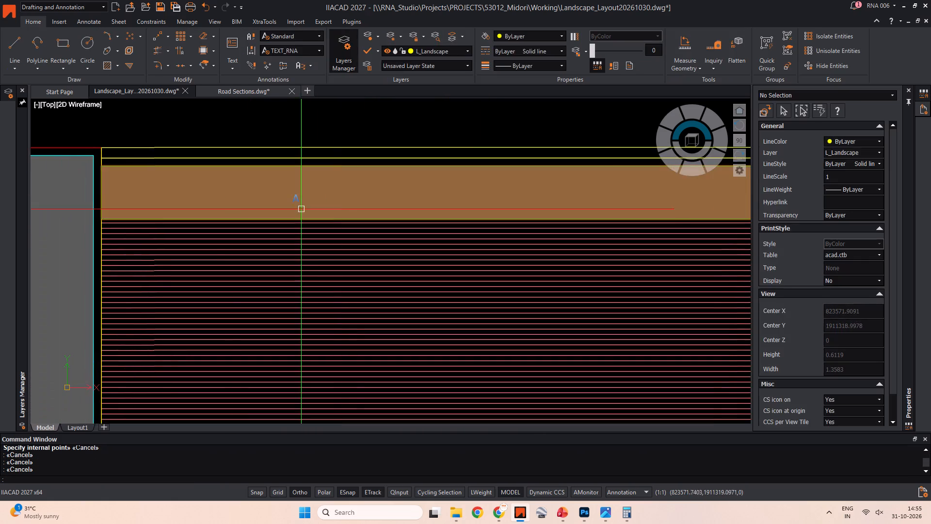
{"action": "scroll", "coordinate": [213, 198], "scroll_direction": "down", "scroll_amount": 1}
{"action": "middle_click_drag", "start_coordinate": [222, 197], "coordinate": [269, 192]}
{"action": "scroll", "coordinate": [274, 189], "scroll_direction": "down", "scroll_amount": 2}
{"action": "middle_click_drag", "start_coordinate": [284, 185], "coordinate": [64, 181]}
{"action": "middle_click_drag", "start_coordinate": [296, 181], "coordinate": [296, 180]}
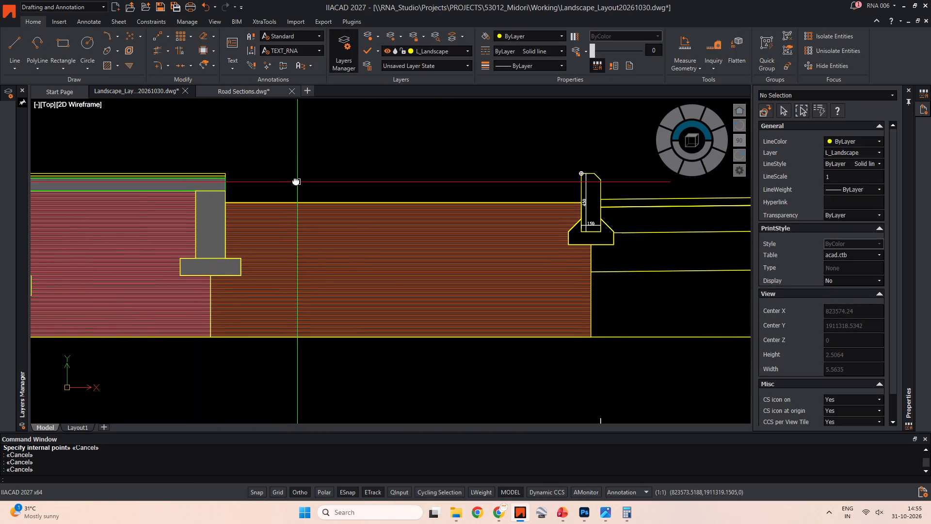
{"action": "middle_click_drag", "start_coordinate": [296, 180], "coordinate": [290, 186]}
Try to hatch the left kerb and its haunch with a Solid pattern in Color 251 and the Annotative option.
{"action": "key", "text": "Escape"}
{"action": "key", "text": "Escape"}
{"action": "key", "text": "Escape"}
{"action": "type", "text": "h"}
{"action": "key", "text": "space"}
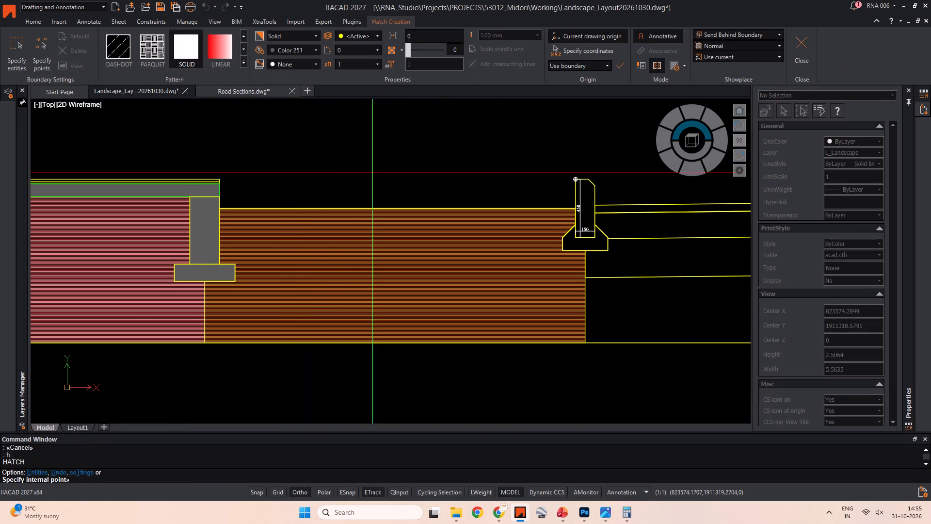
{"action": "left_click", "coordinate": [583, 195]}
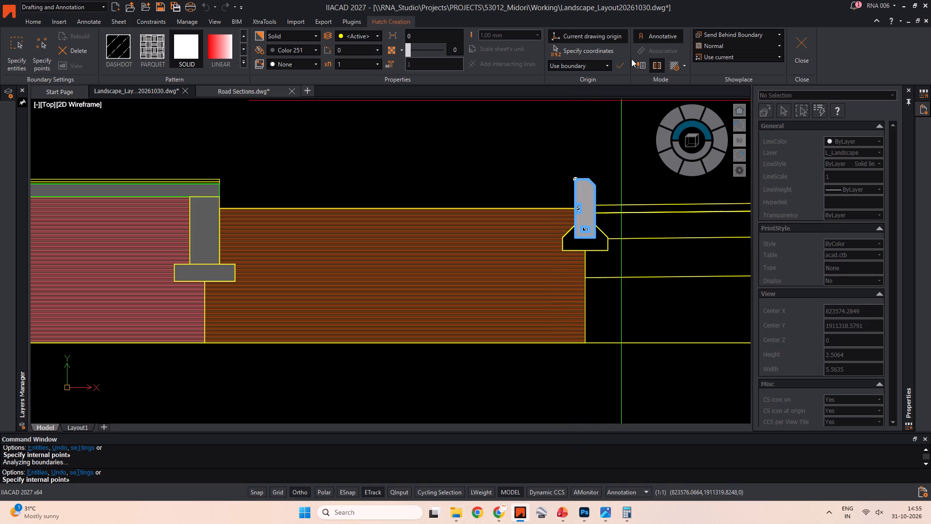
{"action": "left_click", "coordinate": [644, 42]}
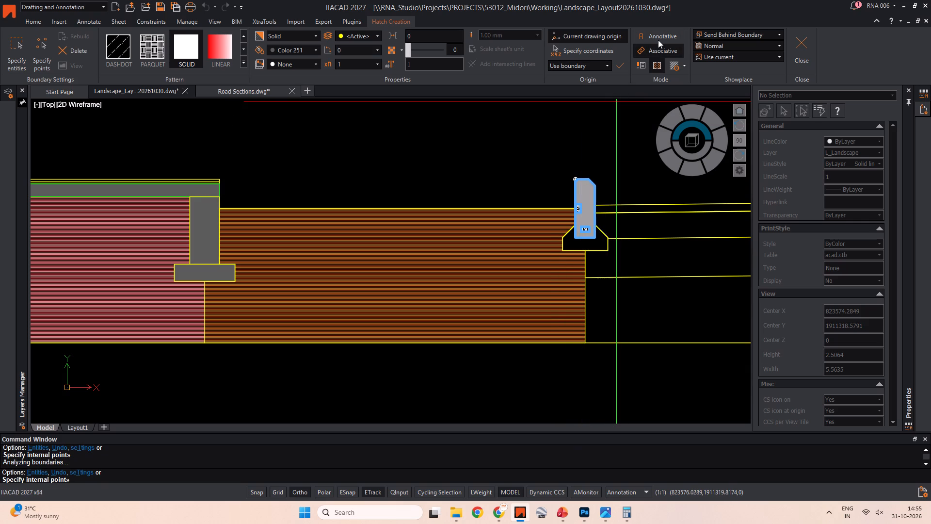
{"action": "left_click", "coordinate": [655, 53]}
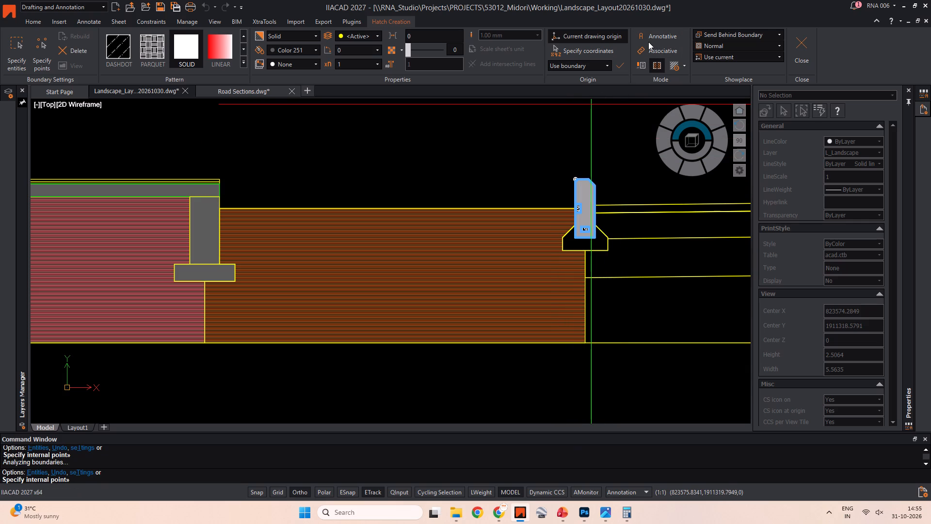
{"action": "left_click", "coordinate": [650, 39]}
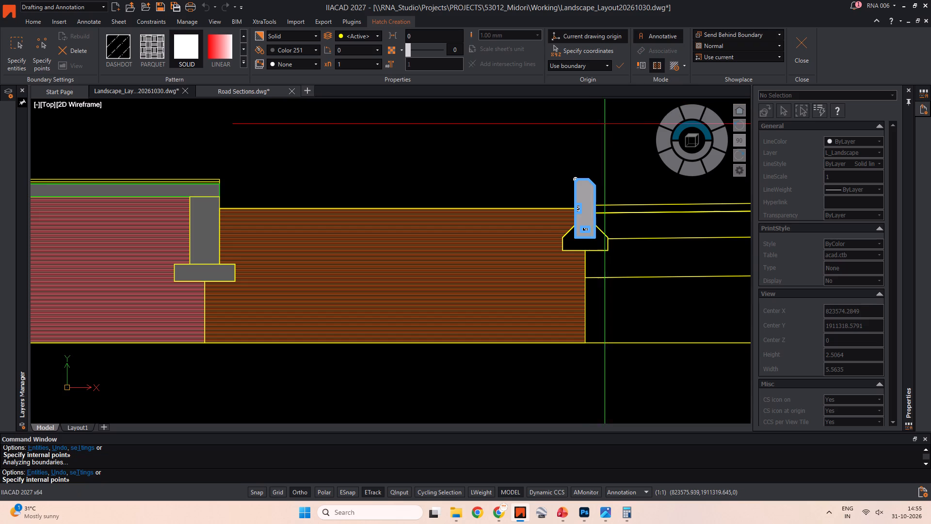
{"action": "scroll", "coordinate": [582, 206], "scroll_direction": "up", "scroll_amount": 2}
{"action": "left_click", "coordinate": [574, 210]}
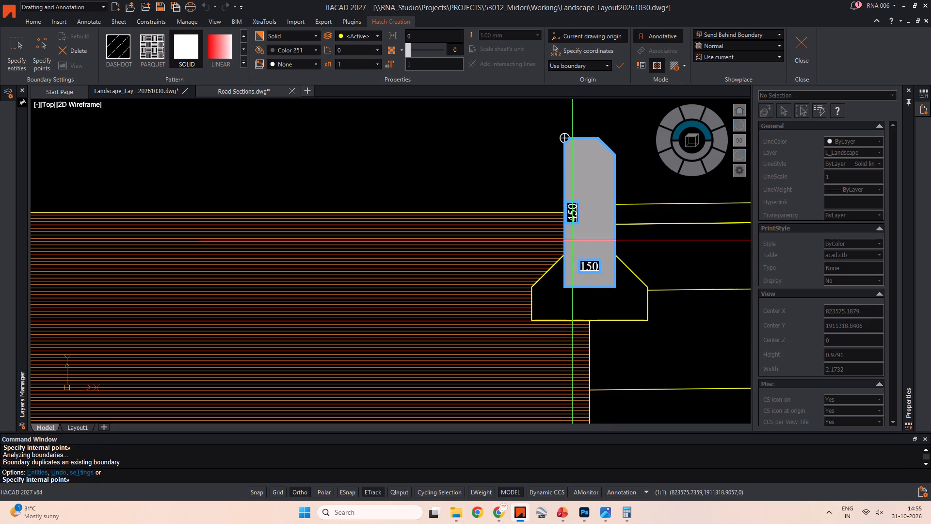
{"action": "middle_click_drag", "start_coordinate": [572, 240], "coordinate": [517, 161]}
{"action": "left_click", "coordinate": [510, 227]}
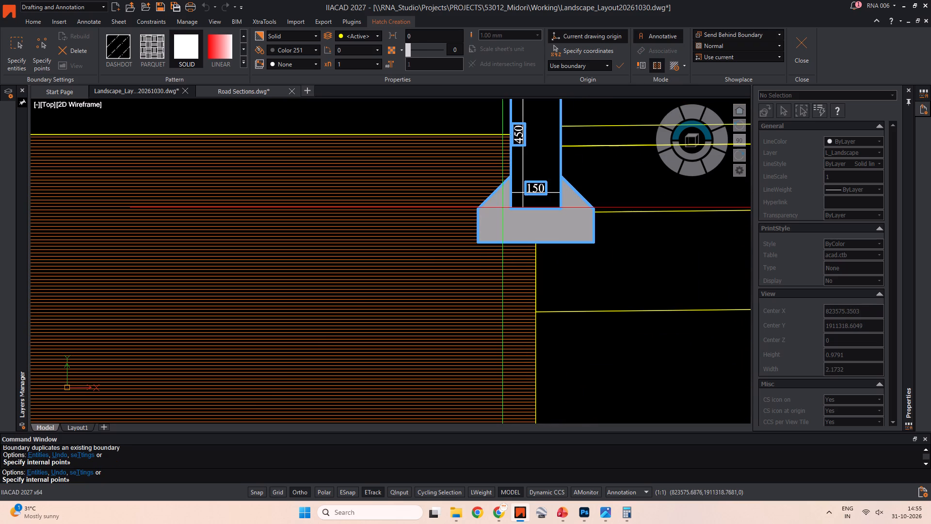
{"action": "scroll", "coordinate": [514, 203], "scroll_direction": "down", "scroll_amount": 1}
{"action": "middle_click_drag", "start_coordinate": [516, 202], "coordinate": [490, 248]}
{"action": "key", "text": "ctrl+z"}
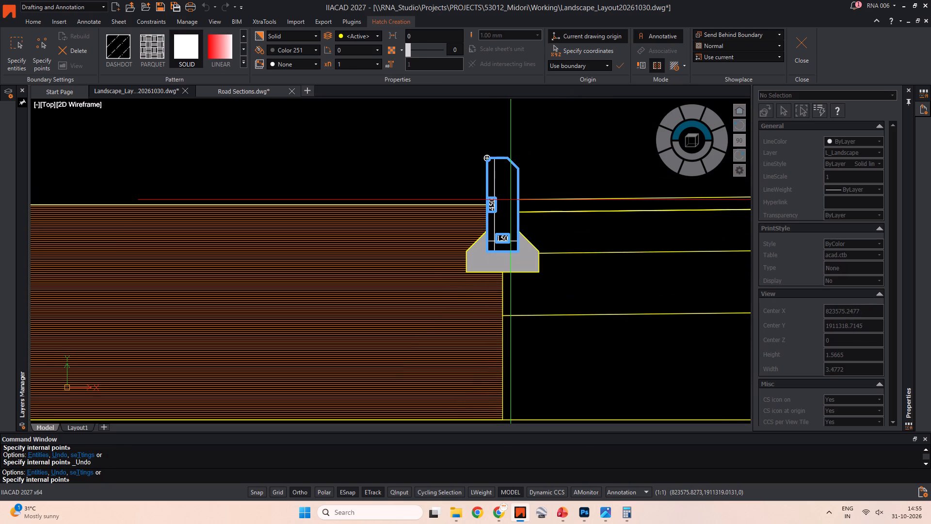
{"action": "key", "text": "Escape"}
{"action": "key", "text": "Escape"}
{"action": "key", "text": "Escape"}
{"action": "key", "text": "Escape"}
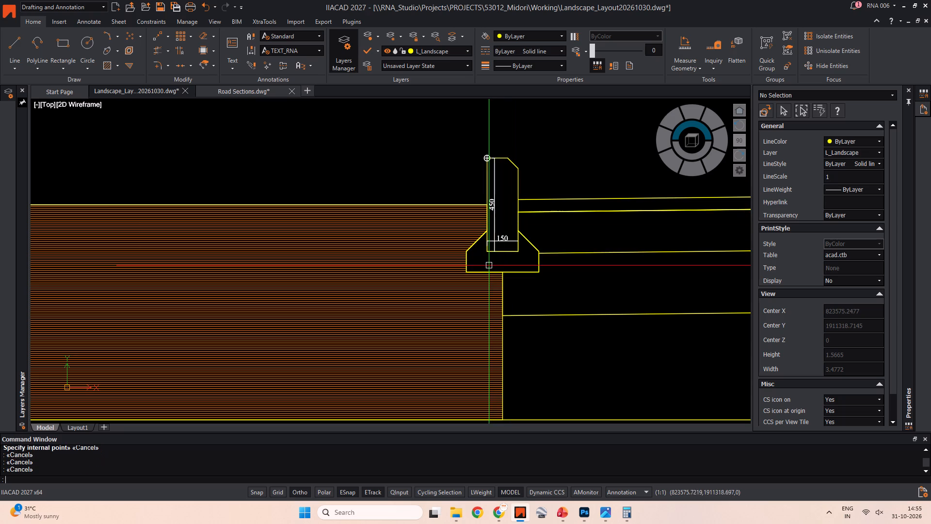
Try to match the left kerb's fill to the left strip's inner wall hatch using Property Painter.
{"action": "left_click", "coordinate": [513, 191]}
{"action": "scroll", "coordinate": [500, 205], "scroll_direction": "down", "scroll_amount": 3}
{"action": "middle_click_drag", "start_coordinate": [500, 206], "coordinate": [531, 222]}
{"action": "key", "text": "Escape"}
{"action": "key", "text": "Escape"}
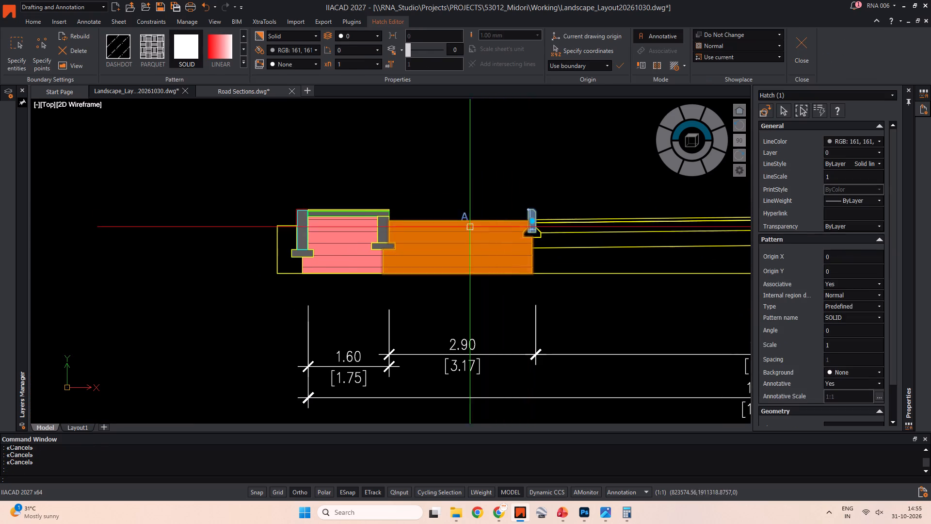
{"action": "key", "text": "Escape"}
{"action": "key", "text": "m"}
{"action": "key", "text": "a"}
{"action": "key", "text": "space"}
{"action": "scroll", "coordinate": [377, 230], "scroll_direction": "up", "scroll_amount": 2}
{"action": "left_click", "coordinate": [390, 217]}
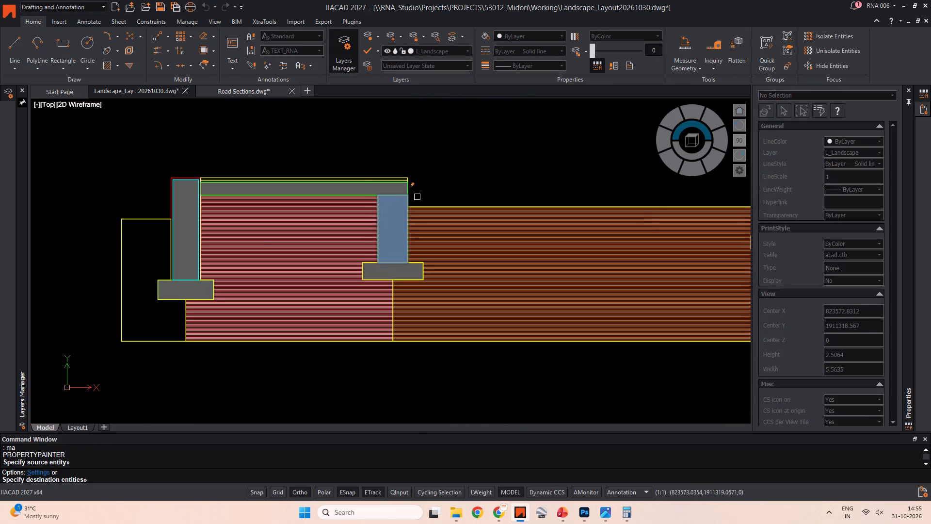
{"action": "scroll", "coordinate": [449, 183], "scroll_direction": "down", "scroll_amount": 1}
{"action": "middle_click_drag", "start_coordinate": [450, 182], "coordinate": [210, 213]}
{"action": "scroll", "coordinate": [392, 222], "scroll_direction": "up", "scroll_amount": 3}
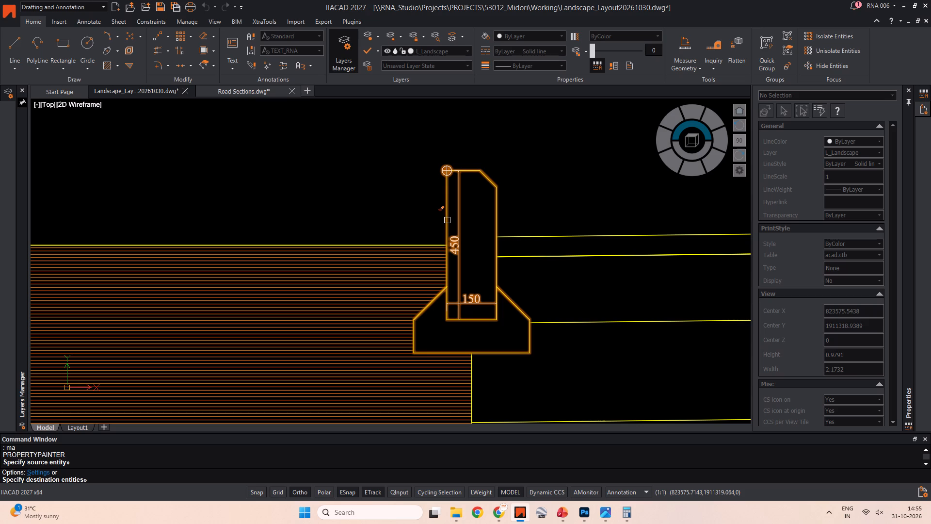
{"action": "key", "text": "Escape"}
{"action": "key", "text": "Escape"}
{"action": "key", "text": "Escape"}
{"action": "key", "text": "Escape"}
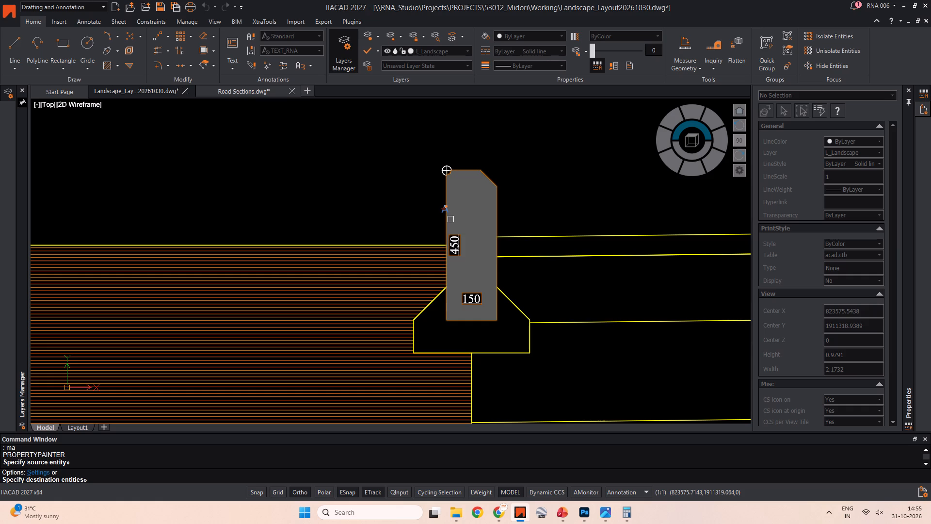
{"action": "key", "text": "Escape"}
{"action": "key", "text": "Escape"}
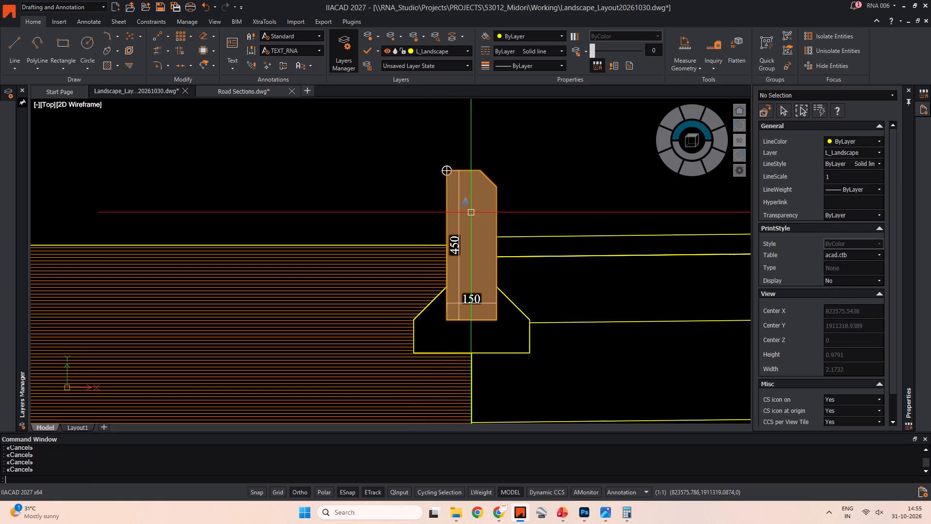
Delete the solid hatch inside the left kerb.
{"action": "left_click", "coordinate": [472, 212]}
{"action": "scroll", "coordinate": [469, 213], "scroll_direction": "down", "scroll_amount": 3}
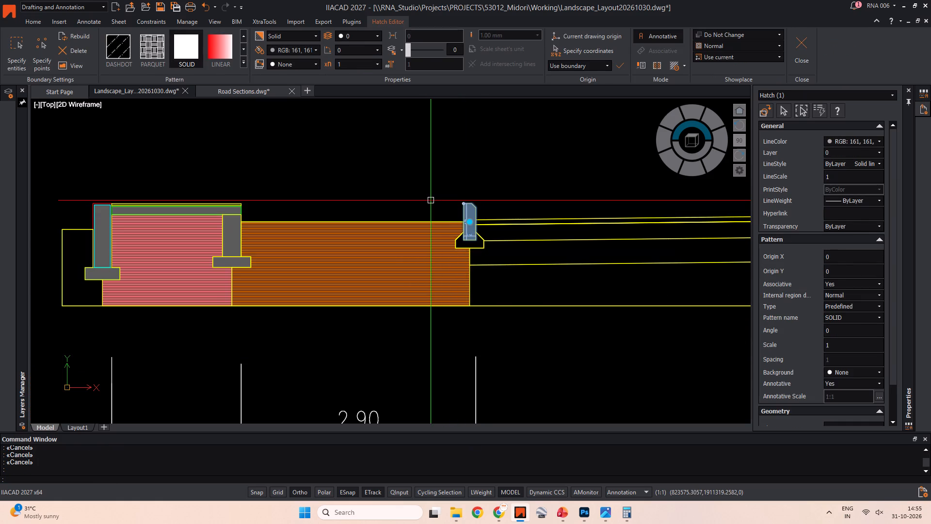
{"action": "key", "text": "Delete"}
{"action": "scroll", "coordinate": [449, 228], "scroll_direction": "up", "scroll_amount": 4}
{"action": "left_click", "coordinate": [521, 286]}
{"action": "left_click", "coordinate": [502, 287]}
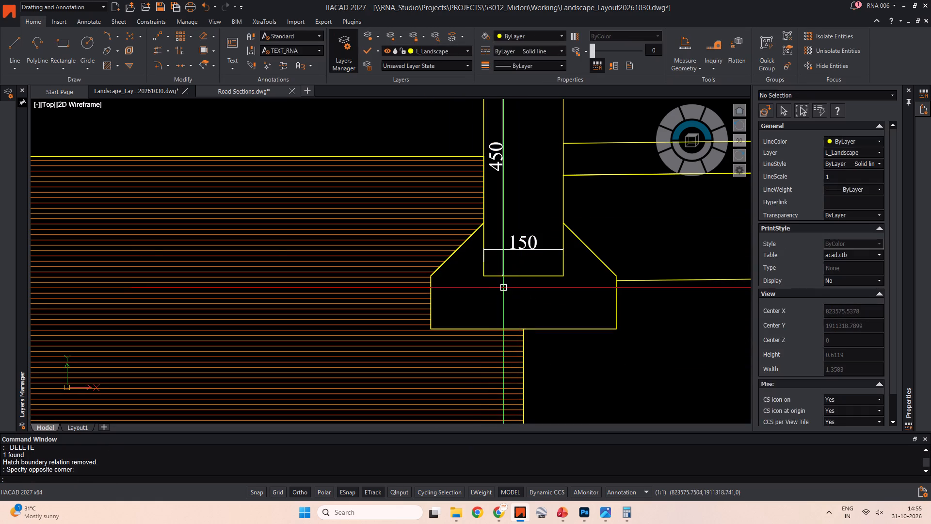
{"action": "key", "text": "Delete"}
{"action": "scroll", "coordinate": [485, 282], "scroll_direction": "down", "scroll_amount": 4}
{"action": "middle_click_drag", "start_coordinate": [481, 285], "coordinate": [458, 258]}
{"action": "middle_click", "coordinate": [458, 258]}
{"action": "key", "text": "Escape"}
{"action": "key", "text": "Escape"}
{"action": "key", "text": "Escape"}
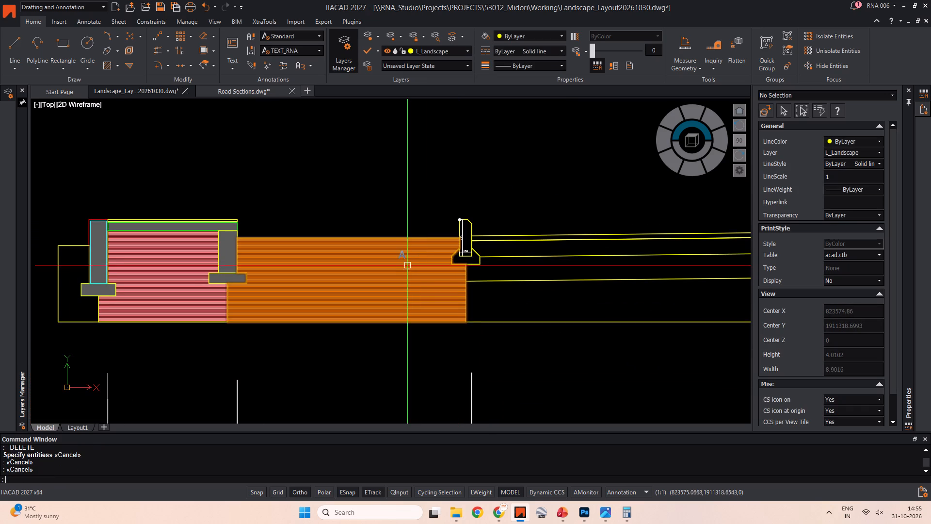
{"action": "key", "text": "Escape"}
Mirror the left strip's inner wall, slab, inner footing and boundary wall hatches about the carriageway's vertical centreline, keeping the originals.
{"action": "middle_click_drag", "start_coordinate": [293, 229], "coordinate": [313, 229]}
{"action": "scroll", "coordinate": [341, 235], "scroll_direction": "down", "scroll_amount": 1}
{"action": "middle_click_drag", "start_coordinate": [348, 226], "coordinate": [297, 230]}
{"action": "scroll", "coordinate": [237, 233], "scroll_direction": "up", "scroll_amount": 3}
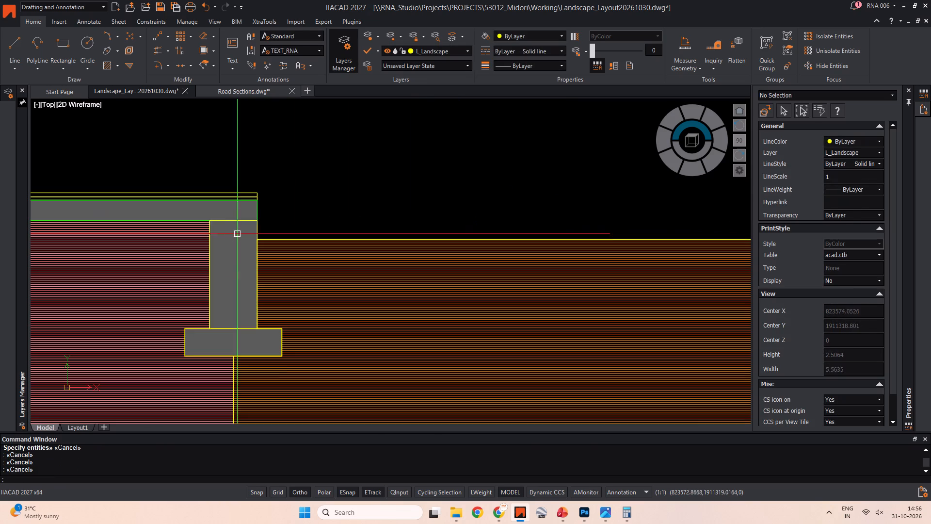
{"action": "left_click", "coordinate": [228, 238]}
{"action": "left_click", "coordinate": [215, 206]}
{"action": "left_click", "coordinate": [224, 346], "text": "shift"}
{"action": "left_click", "coordinate": [241, 292], "text": "shift"}
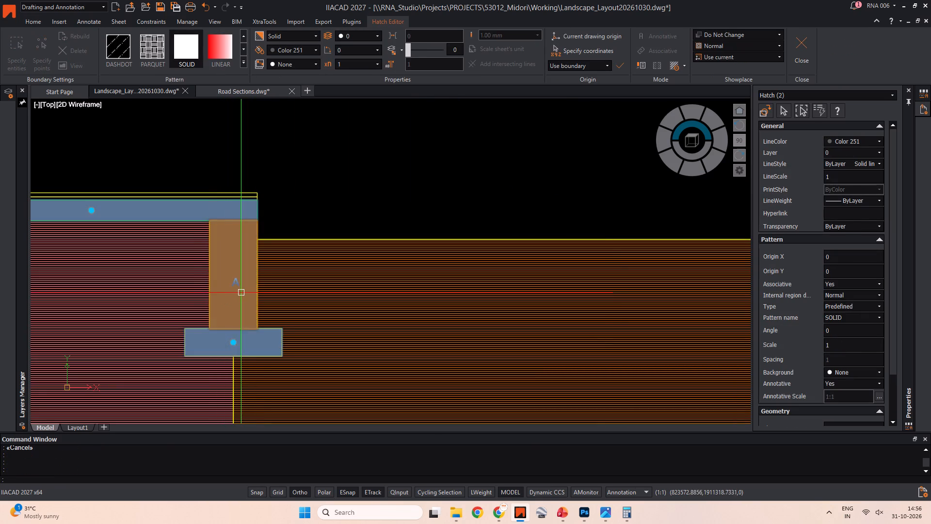
{"action": "scroll", "coordinate": [222, 265], "scroll_direction": "down", "scroll_amount": 2}
{"action": "middle_click_drag", "start_coordinate": [230, 251], "coordinate": [324, 256]}
{"action": "scroll", "coordinate": [205, 261], "scroll_direction": "up", "scroll_amount": 2, "text": "shift"}
{"action": "left_click", "coordinate": [163, 259], "text": "shift"}
{"action": "scroll", "coordinate": [297, 244], "scroll_direction": "down", "scroll_amount": 3}
{"action": "middle_click_drag", "start_coordinate": [320, 240], "coordinate": [224, 246]}
{"action": "middle_click_drag", "start_coordinate": [559, 249], "coordinate": [298, 264]}
{"action": "type", "text": "mi"}
{"action": "key", "text": "space"}
{"action": "left_click", "coordinate": [386, 256]}
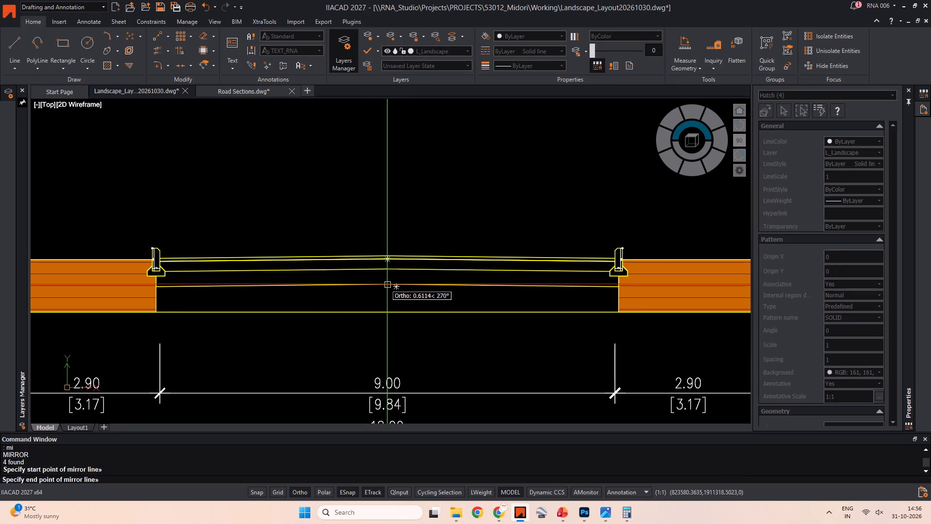
{"action": "left_click", "coordinate": [388, 287]}
{"action": "type", "text": "n"}
{"action": "key", "text": "space"}
{"action": "scroll", "coordinate": [396, 268], "scroll_direction": "down", "scroll_amount": 4}
{"action": "middle_click_drag", "start_coordinate": [413, 246], "coordinate": [374, 257]}
{"action": "key", "text": "Escape"}
Rebuild the display around the right 1.60 m strip's mirrored hatches.
{"action": "scroll", "coordinate": [425, 262], "scroll_direction": "up", "scroll_amount": 2}
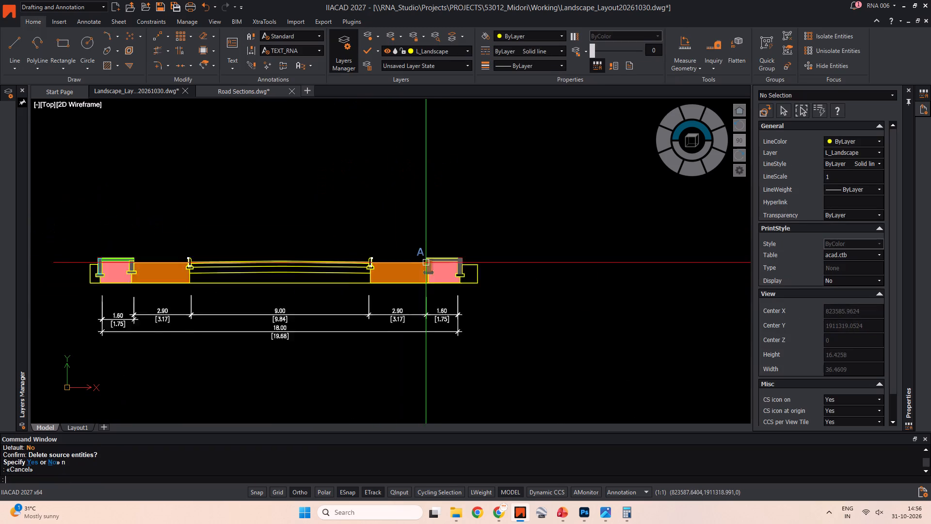
{"action": "scroll", "coordinate": [426, 262], "scroll_direction": "up", "scroll_amount": 2}
{"action": "scroll", "coordinate": [501, 270], "scroll_direction": "up", "scroll_amount": 3}
{"action": "key", "text": "Escape"}
{"action": "key", "text": "Escape"}
{"action": "key", "text": "Escape"}
{"action": "type", "text": "re"}
{"action": "key", "text": "space"}
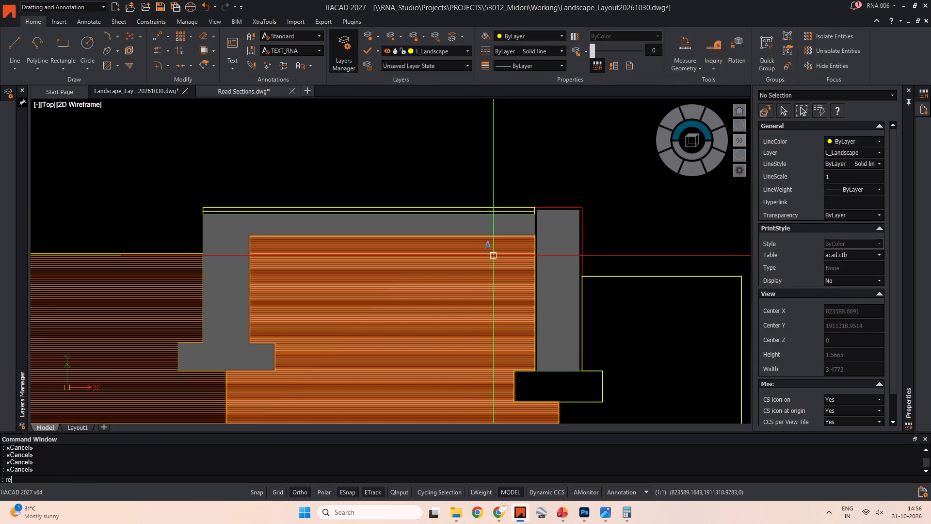
{"action": "key", "text": "Escape"}
{"action": "middle_click_drag", "start_coordinate": [294, 248], "coordinate": [372, 234]}
{"action": "key", "text": "Escape"}
{"action": "key", "text": "Escape"}
Send the right strip's slab, inner wall, inner footing and boundary wall hatches behind their outlines, and rebuild the drawing.
{"action": "left_click", "coordinate": [368, 221]}
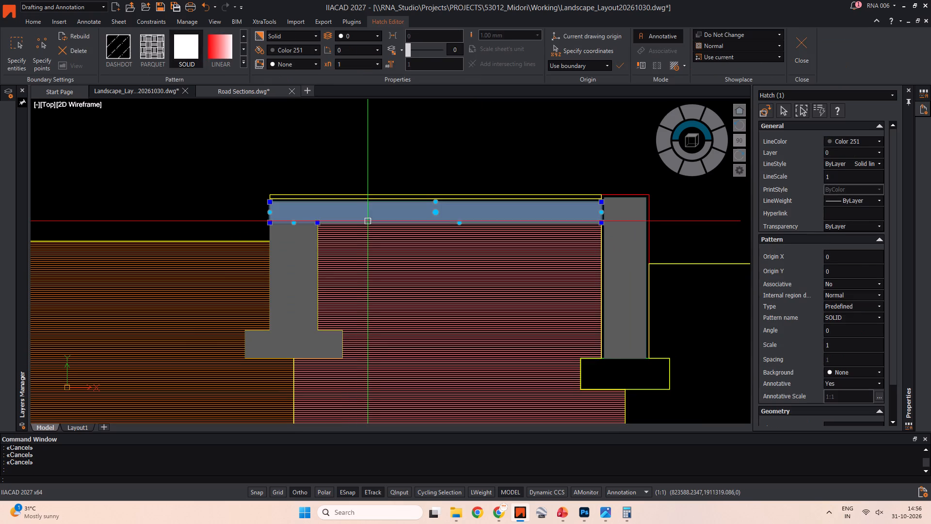
{"action": "left_click", "coordinate": [296, 248], "text": "shift"}
{"action": "left_click", "coordinate": [631, 220], "text": "shift"}
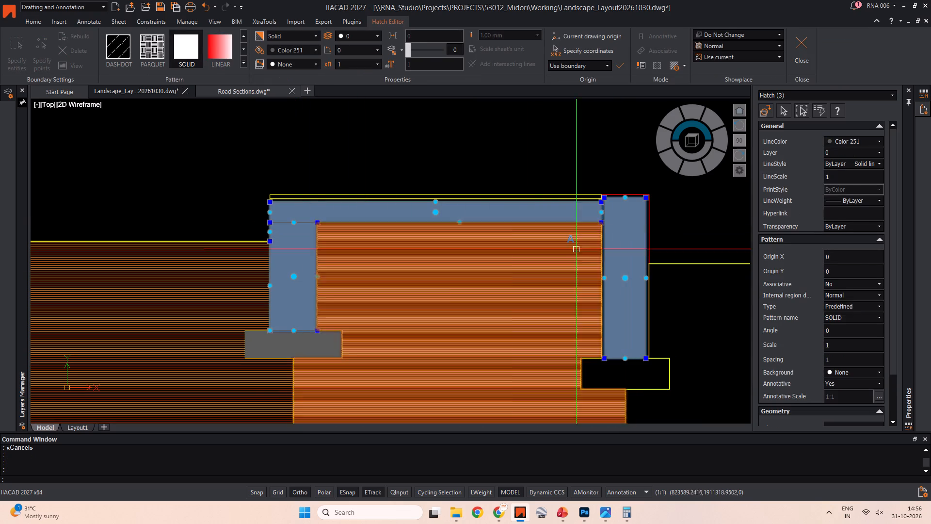
{"action": "left_click", "coordinate": [275, 344], "text": "shift"}
{"action": "right_click", "coordinate": [280, 343]}
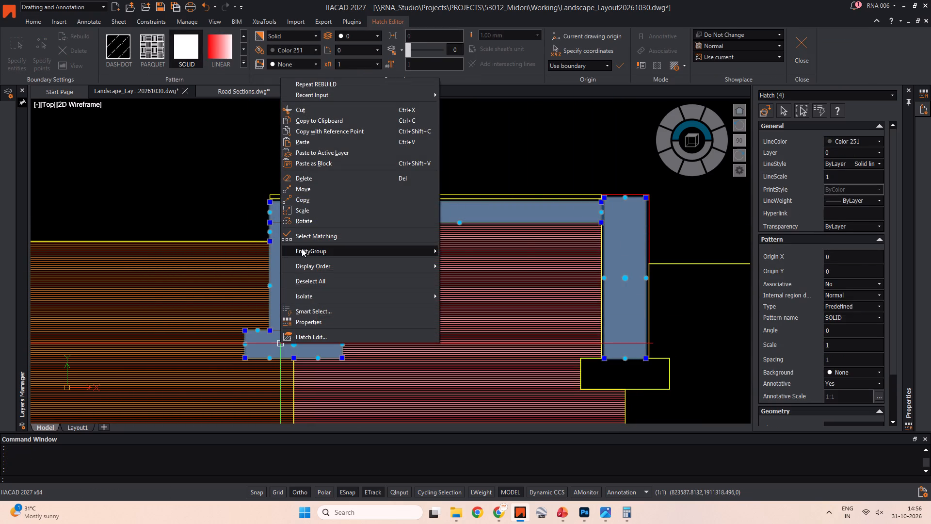
{"action": "left_click", "coordinate": [456, 275]}
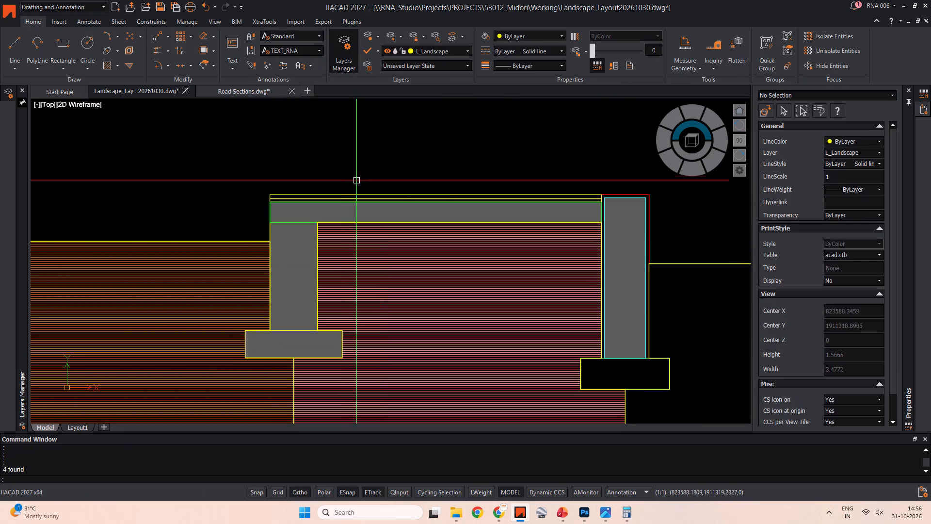
{"action": "left_click", "coordinate": [349, 173]}
{"action": "key", "text": "Escape"}
{"action": "key", "text": "Escape"}
{"action": "type", "text": "re"}
{"action": "key", "text": "space"}
{"action": "key", "text": "Escape"}
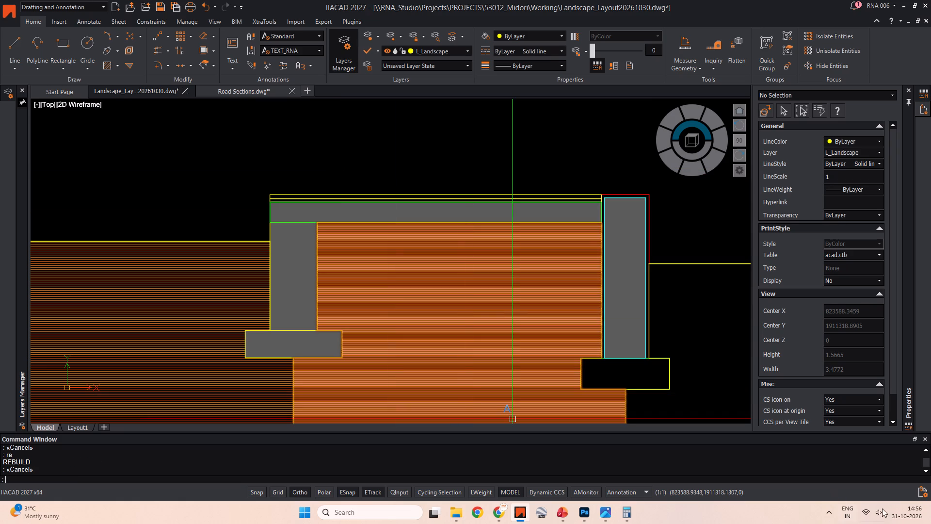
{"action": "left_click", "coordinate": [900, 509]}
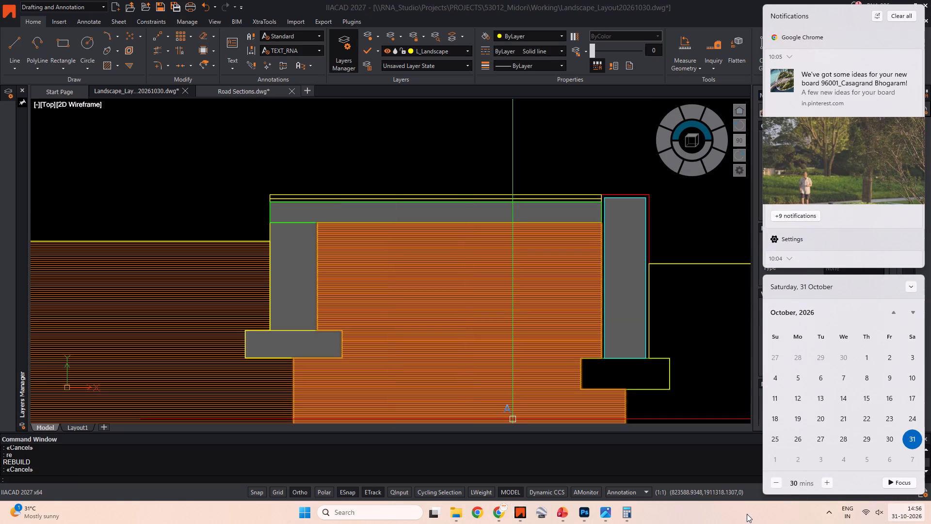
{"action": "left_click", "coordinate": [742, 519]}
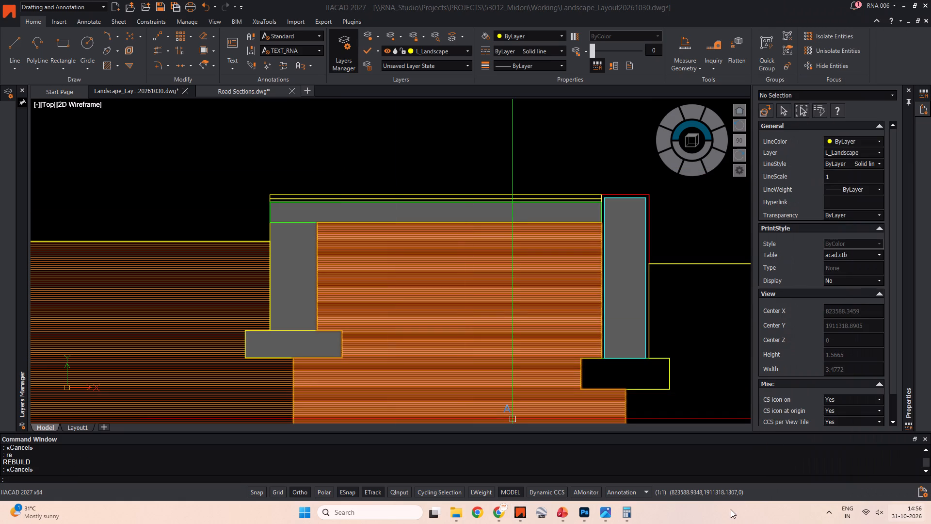
Examine the whole 18 m section for walls and footings on both sides that still need hatching.
{"action": "scroll", "coordinate": [339, 218], "scroll_direction": "down", "scroll_amount": 2}
{"action": "middle_click_drag", "start_coordinate": [308, 211], "coordinate": [561, 191]}
{"action": "scroll", "coordinate": [317, 219], "scroll_direction": "down", "scroll_amount": 2}
{"action": "middle_click_drag", "start_coordinate": [449, 241], "coordinate": [513, 243]}
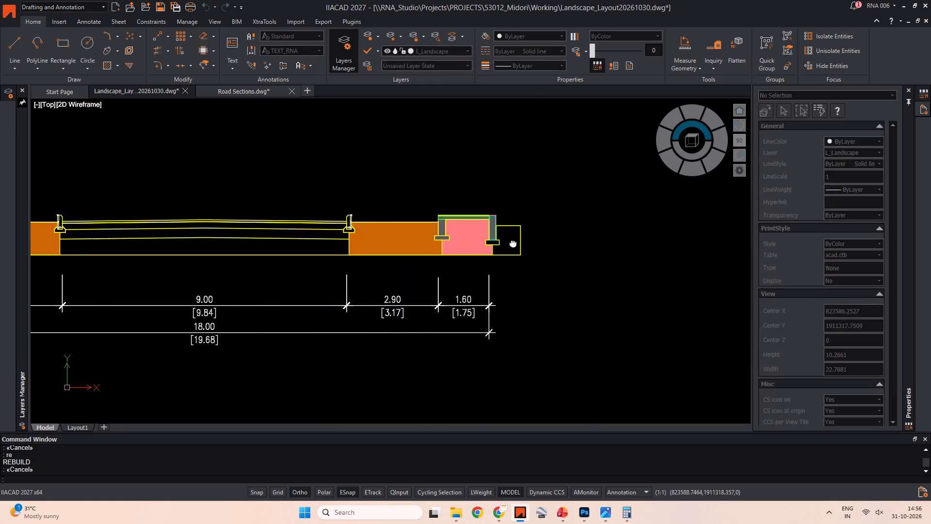
{"action": "middle_click_drag", "start_coordinate": [513, 243], "coordinate": [588, 237]}
{"action": "middle_click_drag", "start_coordinate": [272, 242], "coordinate": [376, 244]}
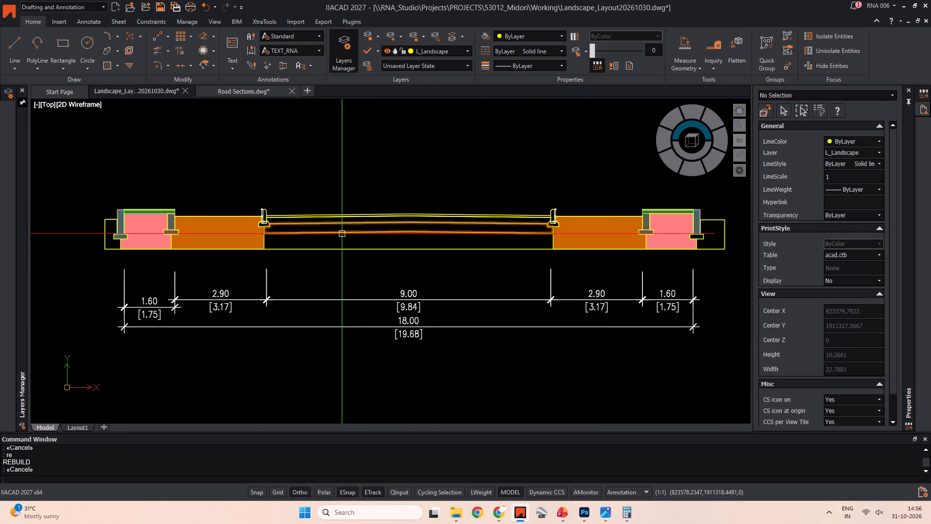
{"action": "middle_click_drag", "start_coordinate": [460, 254], "coordinate": [391, 261]}
{"action": "key", "text": "Escape"}
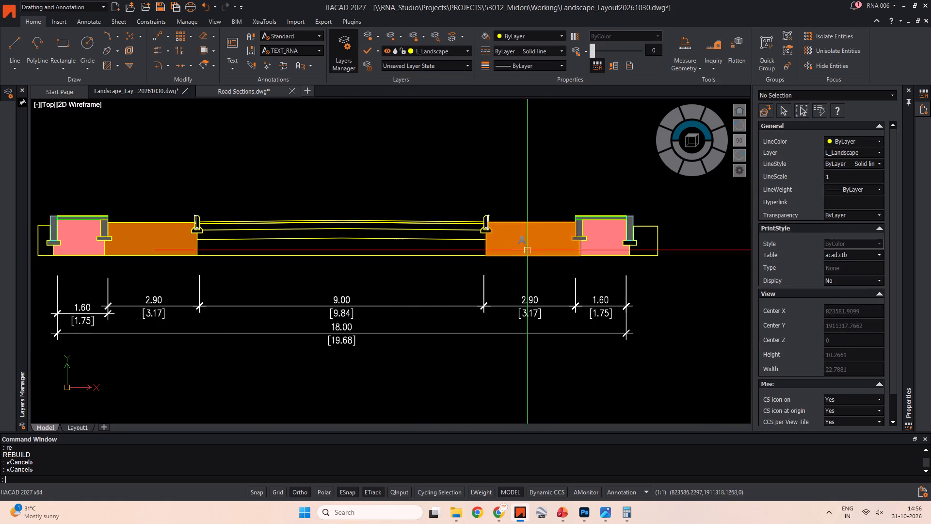
{"action": "key", "text": "Escape"}
Add a solid hatch to the outer footing beneath the right strip's boundary wall.
{"action": "scroll", "coordinate": [630, 241], "scroll_direction": "up", "scroll_amount": 3}
{"action": "middle_click_drag", "start_coordinate": [613, 255], "coordinate": [552, 258]}
{"action": "key", "text": "h"}
{"action": "key", "text": "space"}
{"action": "left_click", "coordinate": [563, 255]}
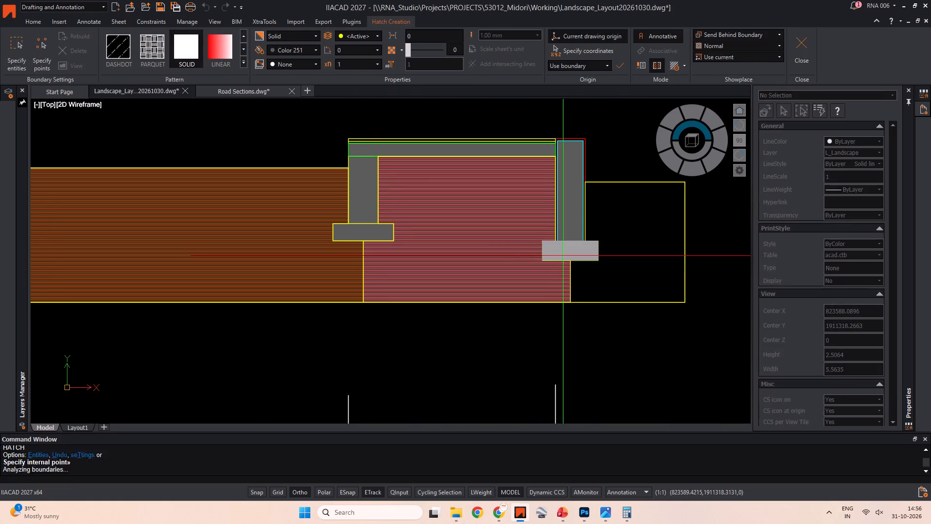
{"action": "key", "text": "Escape"}
{"action": "key", "text": "Escape"}
{"action": "key", "text": "Escape"}
Match the right outer footing's hatch to the properties of the boundary wall's hatch above it.
{"action": "scroll", "coordinate": [569, 251], "scroll_direction": "up", "scroll_amount": 3}
{"action": "key", "text": "m"}
{"action": "key", "text": "a"}
{"action": "key", "text": "space"}
{"action": "left_click", "coordinate": [561, 179]}
{"action": "left_click", "coordinate": [578, 228]}
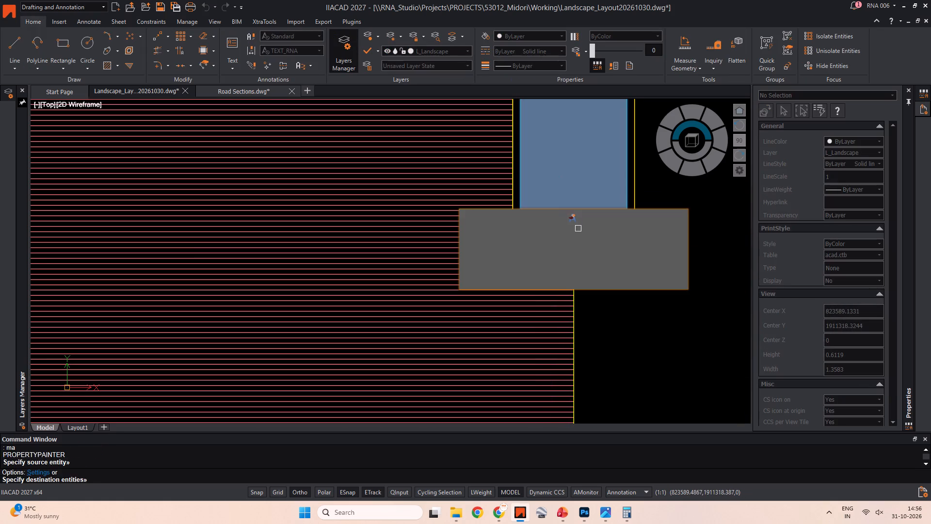
{"action": "key", "text": "Escape"}
{"action": "scroll", "coordinate": [541, 237], "scroll_direction": "down", "scroll_amount": 3}
{"action": "middle_click_drag", "start_coordinate": [541, 238], "coordinate": [554, 248]}
{"action": "key", "text": "Escape"}
{"action": "key", "text": "Escape"}
{"action": "key", "text": "Escape"}
{"action": "middle_click", "coordinate": [430, 236]}
{"action": "key", "text": "r"}
{"action": "key", "text": "e"}
{"action": "key", "text": "space"}
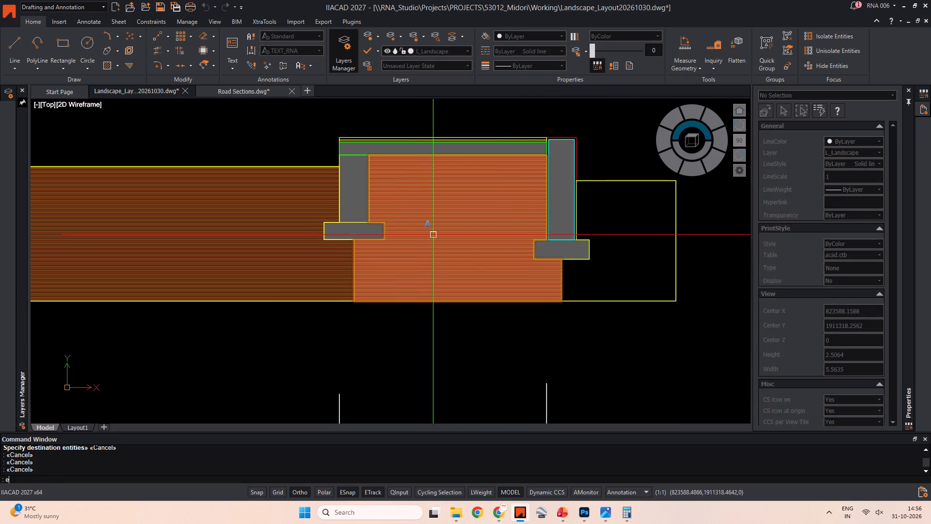
{"action": "key", "text": "Escape"}
Trace a closed polyline around the right kerb and its flared base, following the chamfered top corner.
{"action": "scroll", "coordinate": [406, 234], "scroll_direction": "down", "scroll_amount": 2}
{"action": "middle_click_drag", "start_coordinate": [415, 226], "coordinate": [470, 215]}
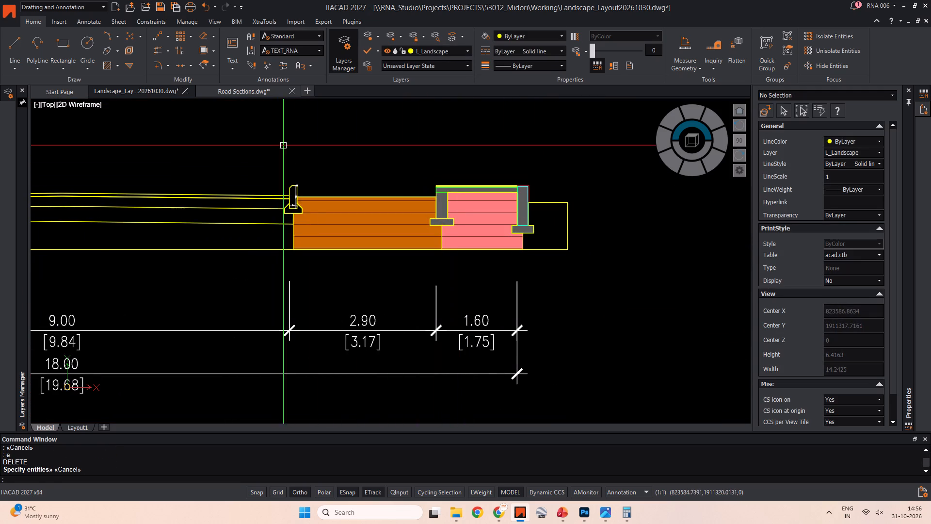
{"action": "middle_click_drag", "start_coordinate": [306, 173], "coordinate": [514, 164]}
{"action": "scroll", "coordinate": [508, 151], "scroll_direction": "up", "scroll_amount": 2}
{"action": "scroll", "coordinate": [491, 219], "scroll_direction": "up", "scroll_amount": 1}
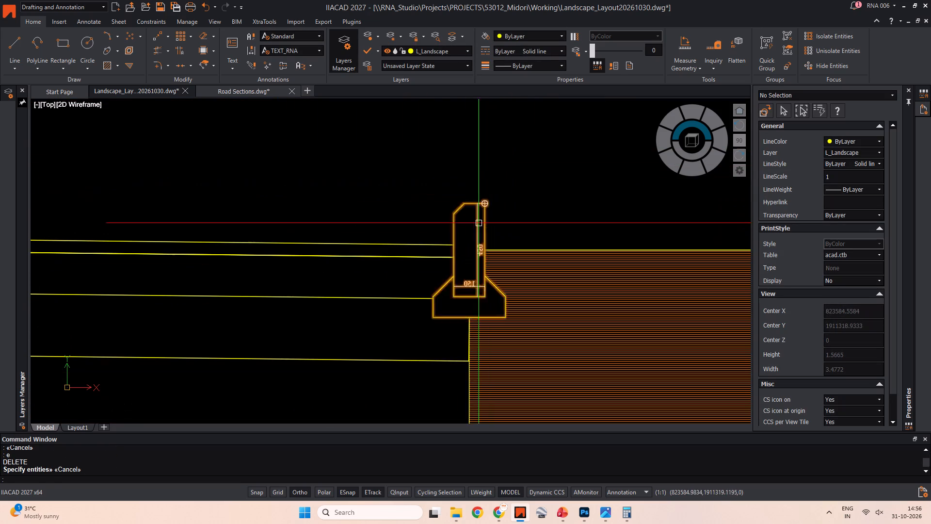
{"action": "key", "text": "Escape"}
{"action": "key", "text": "Escape"}
{"action": "type", "text": "pl"}
{"action": "key", "text": "space"}
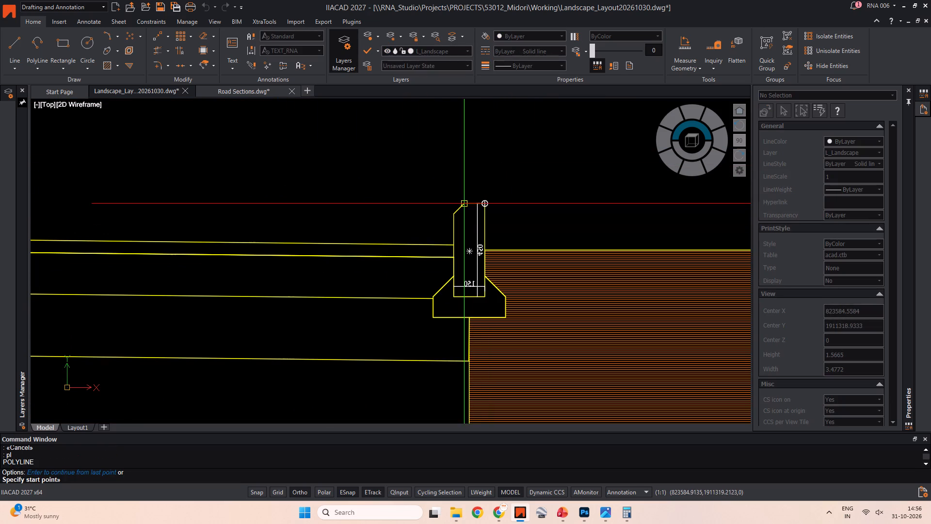
{"action": "left_click", "coordinate": [464, 204]}
{"action": "left_click", "coordinate": [451, 215]}
{"action": "left_click", "coordinate": [453, 277]}
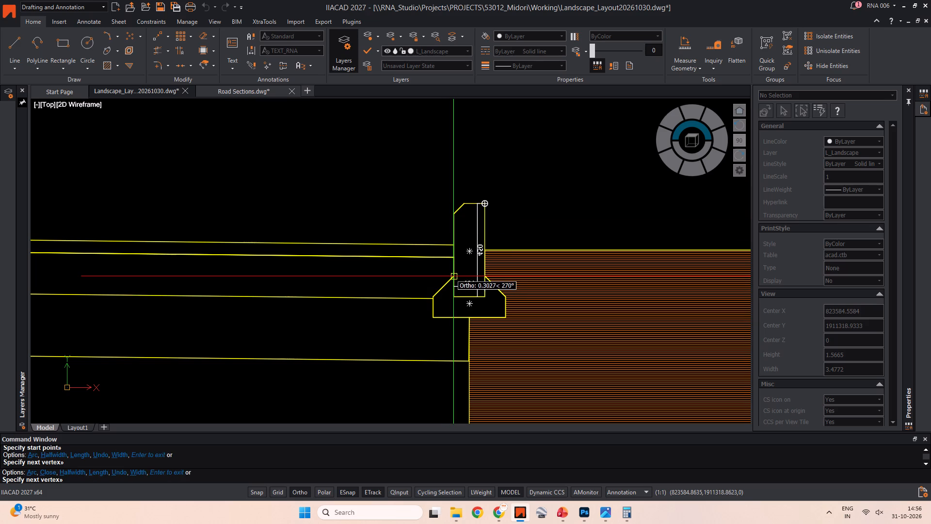
{"action": "left_click", "coordinate": [433, 295]}
{"action": "left_click", "coordinate": [431, 318]}
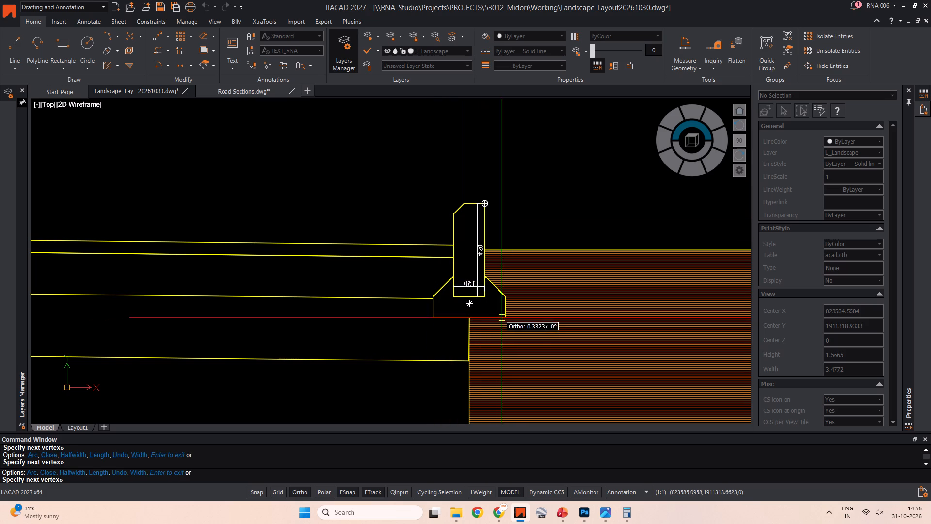
{"action": "left_click", "coordinate": [504, 318]}
{"action": "left_click", "coordinate": [503, 298]}
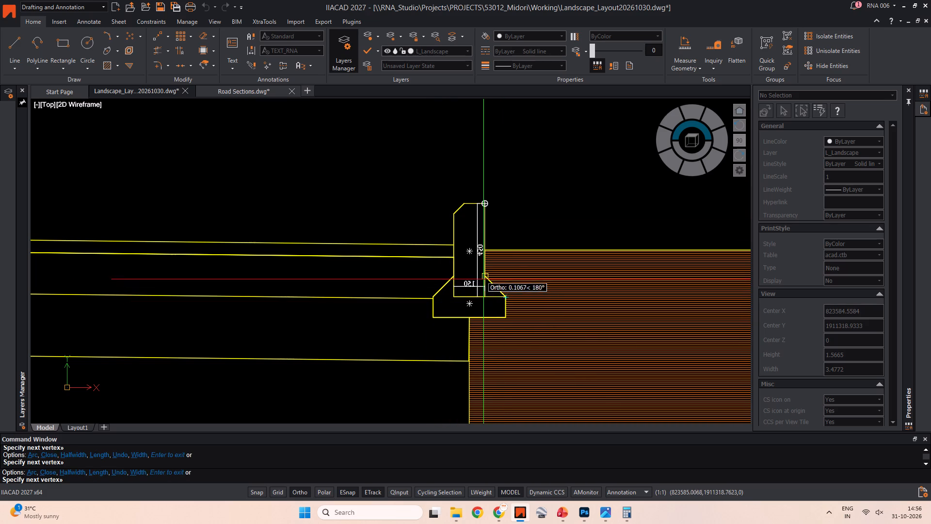
{"action": "left_click", "coordinate": [482, 278]}
{"action": "scroll", "coordinate": [473, 222], "scroll_direction": "up", "scroll_amount": 3}
{"action": "left_click", "coordinate": [520, 145]}
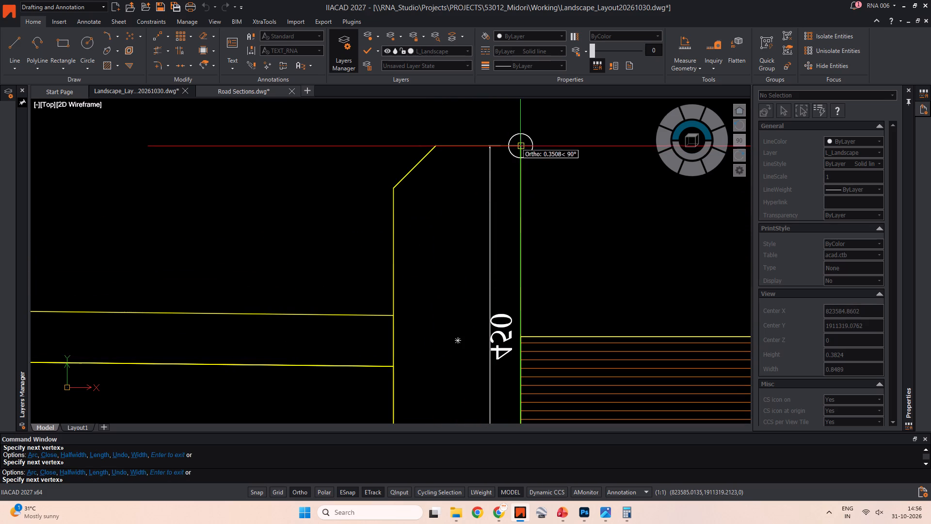
{"action": "left_click", "coordinate": [434, 149]}
{"action": "key", "text": "Escape"}
{"action": "left_click", "coordinate": [423, 159]}
{"action": "scroll", "coordinate": [432, 211], "scroll_direction": "down", "scroll_amount": 4}
{"action": "middle_click_drag", "start_coordinate": [432, 213], "coordinate": [442, 221]}
{"action": "key", "text": "Escape"}
{"action": "key", "text": "Escape"}
{"action": "key", "text": "Escape"}
Fill the right kerb's traced outline with a solid Color 251 hatch, using the outline as the boundary entity.
{"action": "key", "text": "h"}
{"action": "key", "text": "space"}
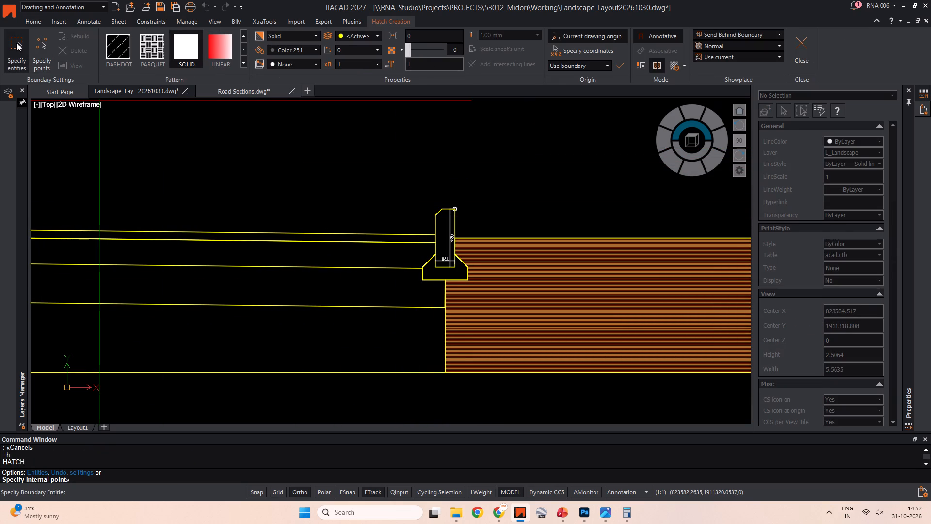
{"action": "left_click", "coordinate": [16, 43]}
{"action": "left_click", "coordinate": [437, 211]}
{"action": "key", "text": "space"}
{"action": "scroll", "coordinate": [385, 205], "scroll_direction": "down", "scroll_amount": 1}
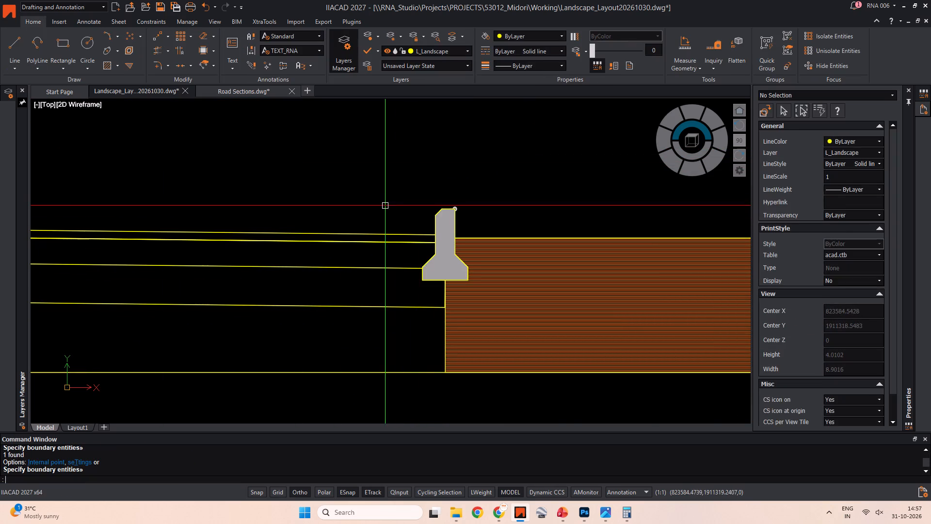
{"action": "middle_click_drag", "start_coordinate": [386, 206], "coordinate": [409, 211]}
{"action": "key", "text": "Escape"}
Mirror the right kerb's hatch about the carriageway's vertical centreline, keeping the original.
{"action": "scroll", "coordinate": [430, 215], "scroll_direction": "up", "scroll_amount": 1}
{"action": "left_click", "coordinate": [455, 221]}
{"action": "scroll", "coordinate": [347, 195], "scroll_direction": "down", "scroll_amount": 2}
{"action": "middle_click_drag", "start_coordinate": [342, 194], "coordinate": [412, 202]}
{"action": "key", "text": "m"}
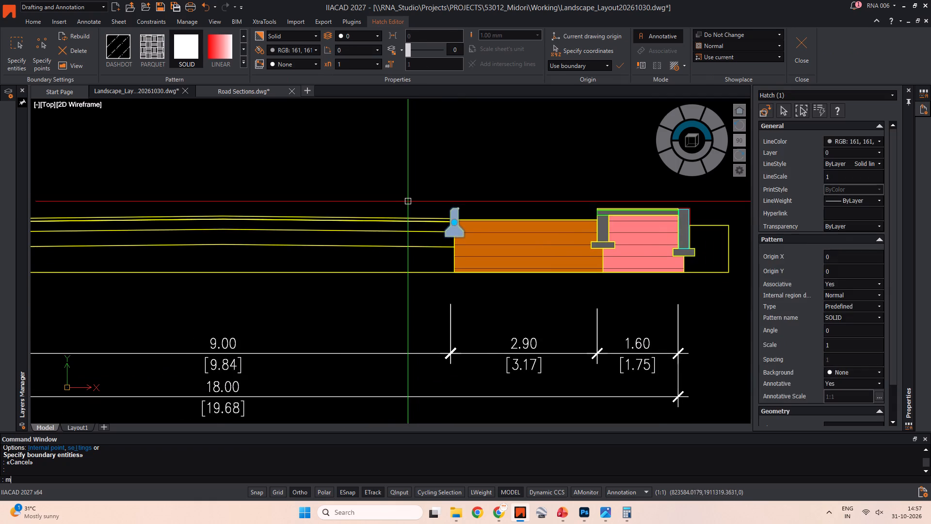
{"action": "key", "text": "i"}
{"action": "key", "text": "space"}
{"action": "middle_click_drag", "start_coordinate": [231, 199], "coordinate": [369, 198]}
{"action": "scroll", "coordinate": [369, 198], "scroll_direction": "down", "scroll_amount": 1}
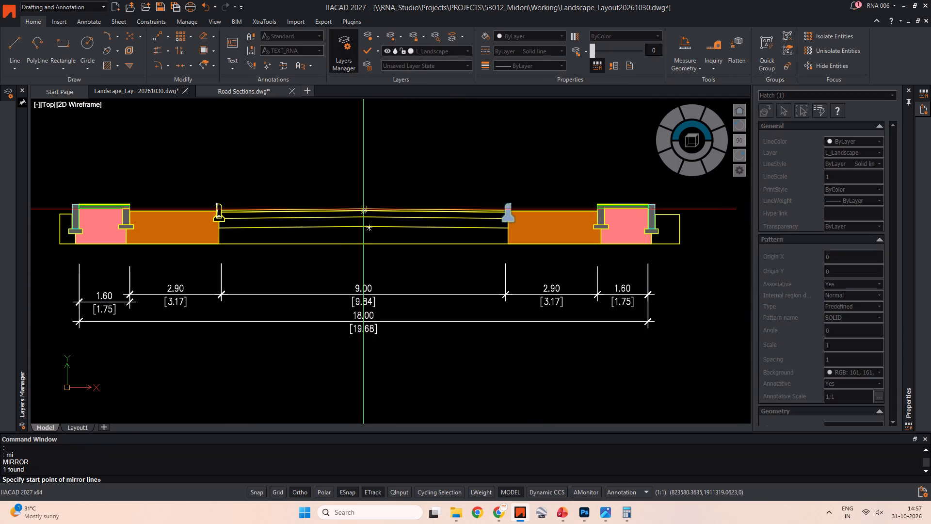
{"action": "left_click", "coordinate": [362, 210]}
{"action": "left_click", "coordinate": [360, 244]}
{"action": "type", "text": "n"}
{"action": "key", "text": "space"}
{"action": "key", "text": "Escape"}
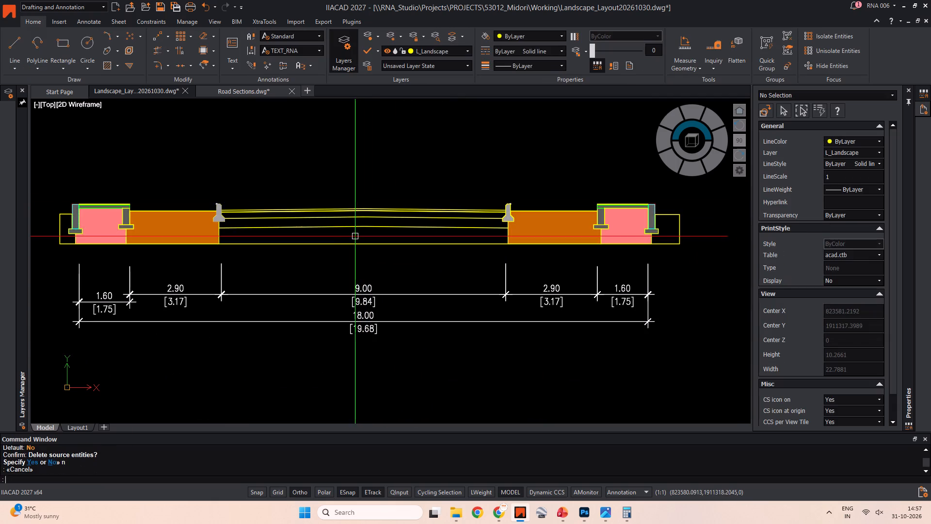
{"action": "key", "text": "Escape"}
Rebuild the drawing display around both hatched kerbs.
{"action": "middle_click_drag", "start_coordinate": [348, 235], "coordinate": [376, 247]}
{"action": "key", "text": "Escape"}
{"action": "key", "text": "Escape"}
{"action": "key", "text": "r"}
{"action": "key", "text": "e"}
{"action": "key", "text": "space"}
{"action": "key", "text": "Escape"}
{"action": "key", "text": "Escape"}
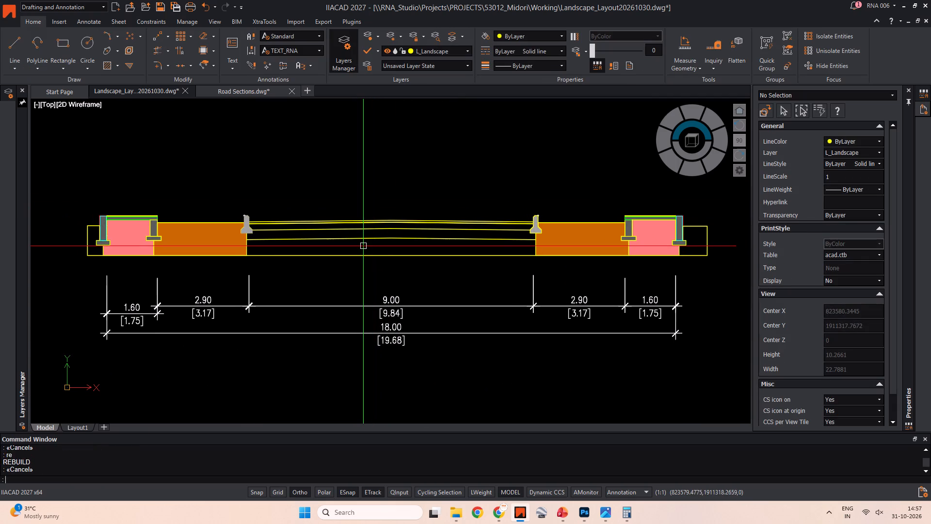
Move all the section's dimensions 0.3 straight down, away from the section.
{"action": "middle_click_drag", "start_coordinate": [365, 255], "coordinate": [428, 233]}
{"action": "middle_click_drag", "start_coordinate": [405, 234], "coordinate": [284, 216]}
{"action": "key", "text": "Escape"}
{"action": "middle_click_drag", "start_coordinate": [389, 234], "coordinate": [402, 204]}
{"action": "scroll", "coordinate": [402, 204], "scroll_direction": "down", "scroll_amount": 1}
{"action": "left_click", "coordinate": [594, 202]}
{"action": "left_click", "coordinate": [130, 282]}
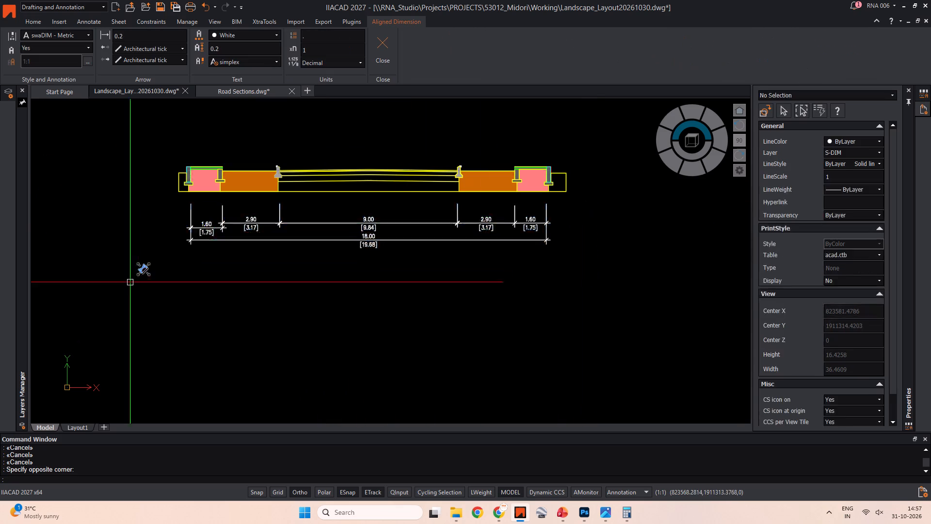
{"action": "middle_click_drag", "start_coordinate": [172, 276], "coordinate": [148, 284]}
{"action": "key", "text": "m"}
{"action": "key", "text": "space"}
{"action": "left_click", "coordinate": [213, 292]}
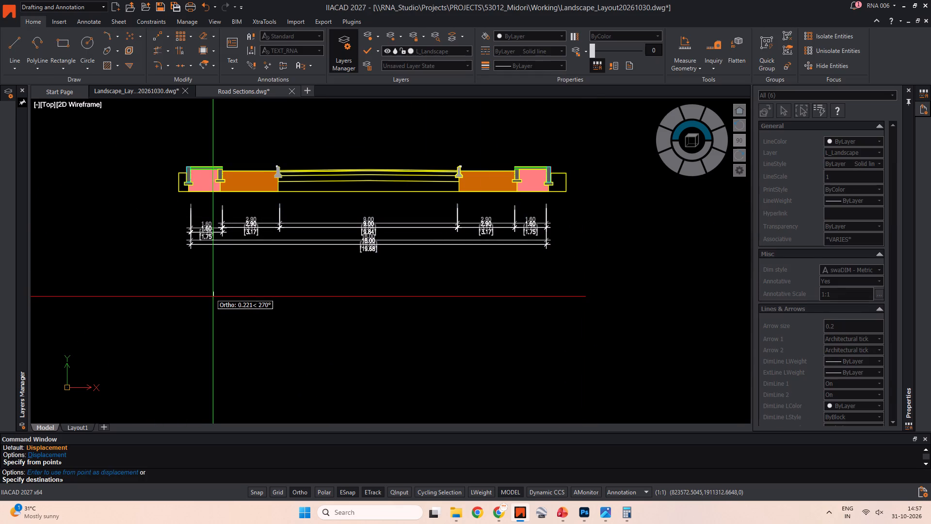
{"action": "type", "text": ".3"}
{"action": "key", "text": "Return"}
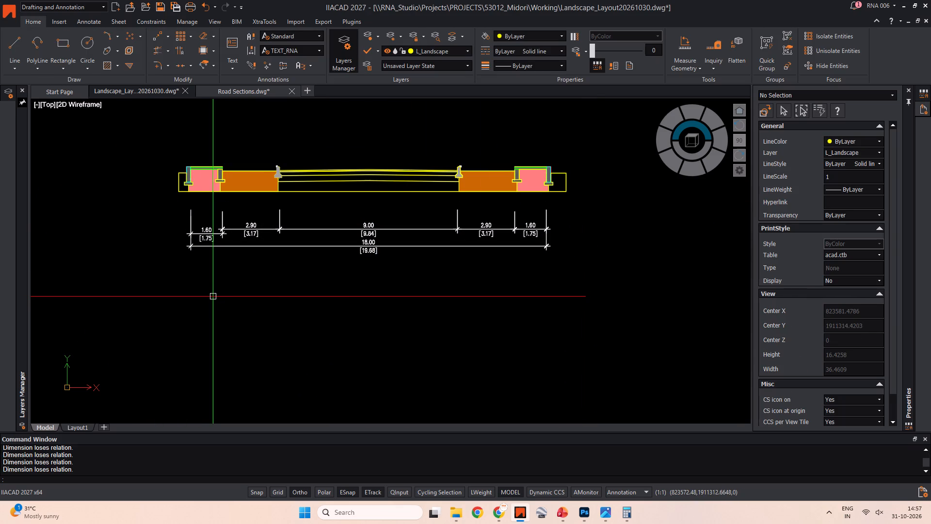
{"action": "key", "text": "Escape"}
{"action": "key", "text": "Escape"}
Stretch the left strip's 1.60 dimension line up to align with the adjacent 2.90 dimension line.
{"action": "scroll", "coordinate": [313, 199], "scroll_direction": "up", "scroll_amount": 1}
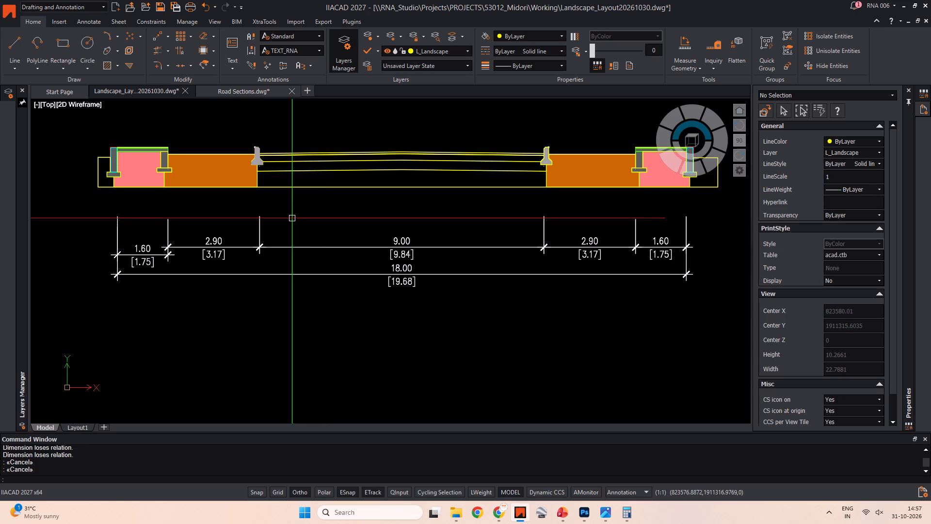
{"action": "scroll", "coordinate": [265, 225], "scroll_direction": "up", "scroll_amount": 2}
{"action": "scroll", "coordinate": [263, 220], "scroll_direction": "down", "scroll_amount": 2}
{"action": "middle_click_drag", "start_coordinate": [289, 233], "coordinate": [367, 277]}
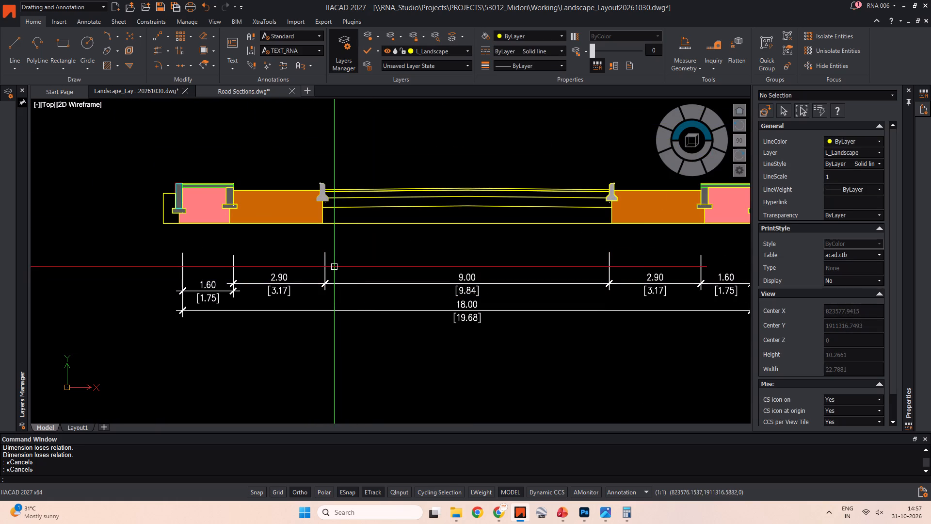
{"action": "scroll", "coordinate": [193, 235], "scroll_direction": "up", "scroll_amount": 2}
{"action": "key", "text": "Escape"}
{"action": "key", "text": "Escape"}
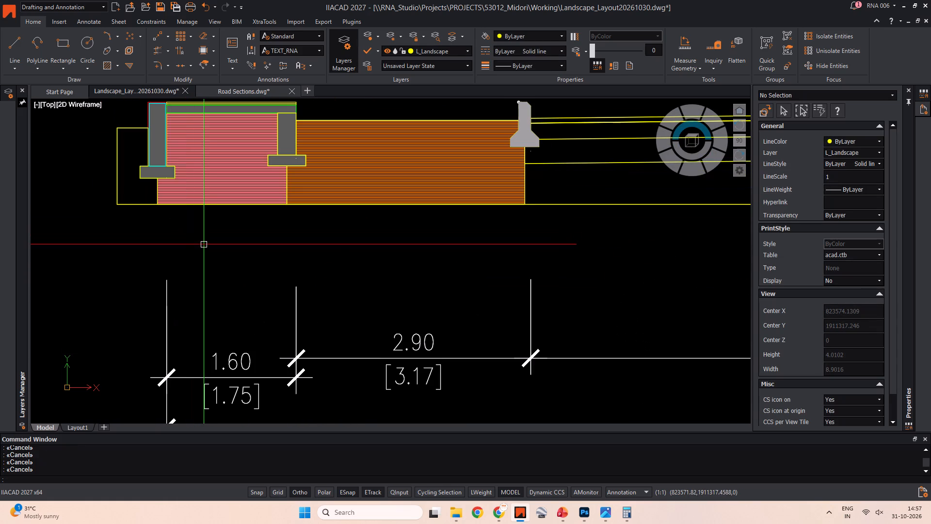
{"action": "key", "text": "Escape"}
{"action": "scroll", "coordinate": [305, 250], "scroll_direction": "down", "scroll_amount": 2}
{"action": "middle_click_drag", "start_coordinate": [308, 250], "coordinate": [305, 222]}
{"action": "scroll", "coordinate": [276, 273], "scroll_direction": "up", "scroll_amount": 3}
{"action": "left_click", "coordinate": [259, 262]}
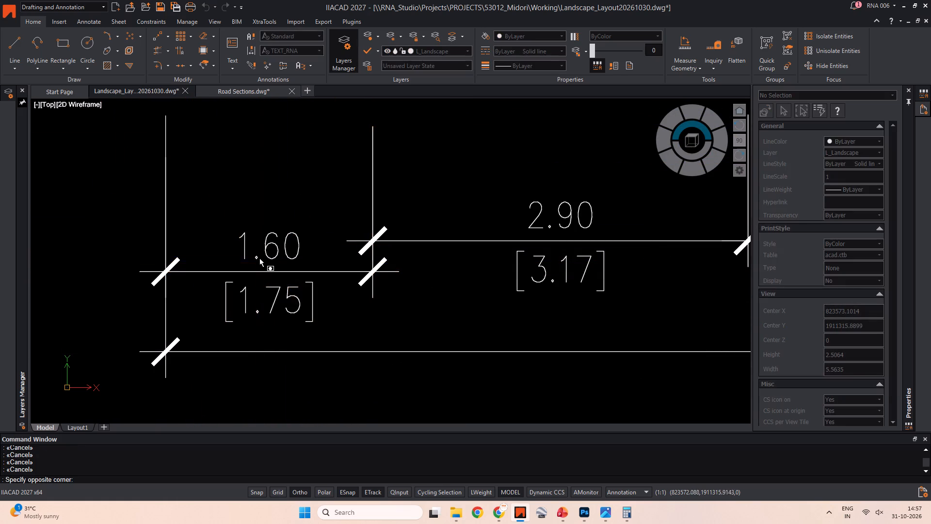
{"action": "left_click", "coordinate": [248, 224]}
{"action": "left_click", "coordinate": [373, 272]}
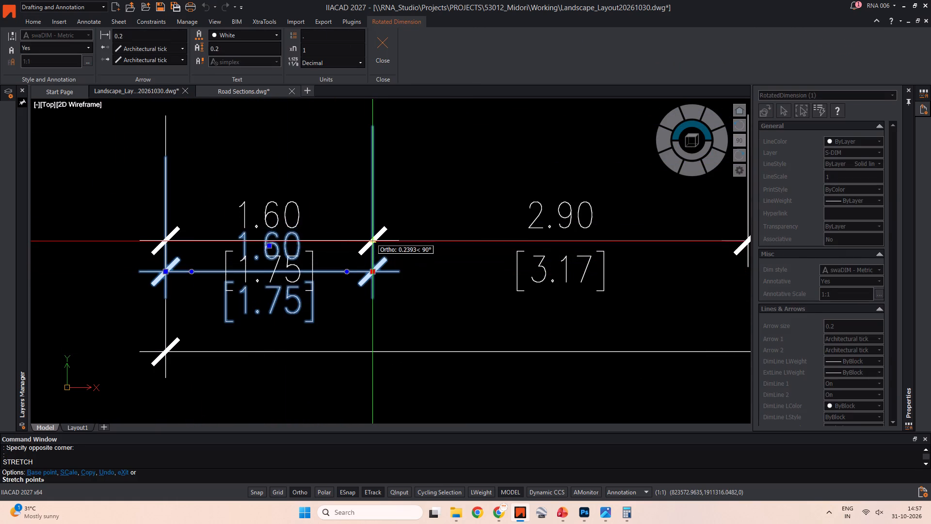
{"action": "left_click", "coordinate": [373, 241]}
{"action": "scroll", "coordinate": [418, 236], "scroll_direction": "down", "scroll_amount": 3}
{"action": "middle_click_drag", "start_coordinate": [418, 238], "coordinate": [341, 249]}
{"action": "key", "text": "Escape"}
{"action": "key", "text": "Escape"}
{"action": "key", "text": "Escape"}
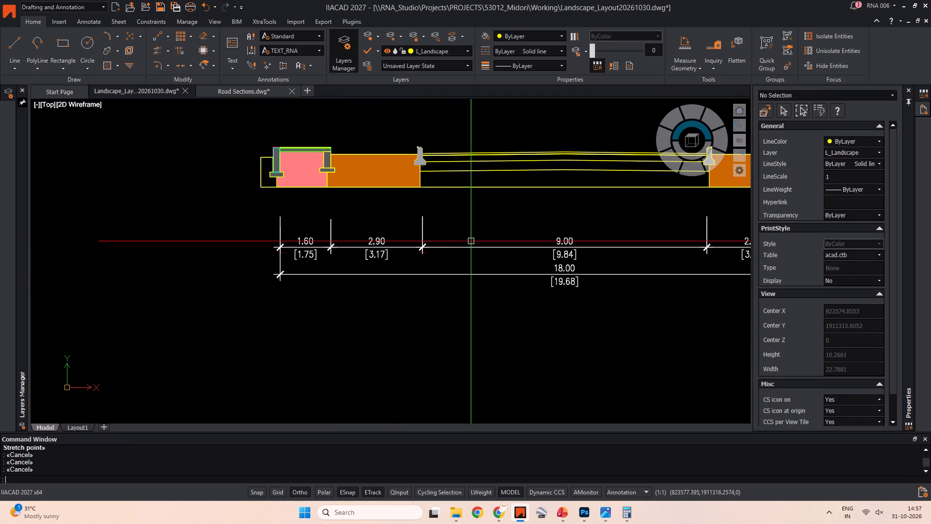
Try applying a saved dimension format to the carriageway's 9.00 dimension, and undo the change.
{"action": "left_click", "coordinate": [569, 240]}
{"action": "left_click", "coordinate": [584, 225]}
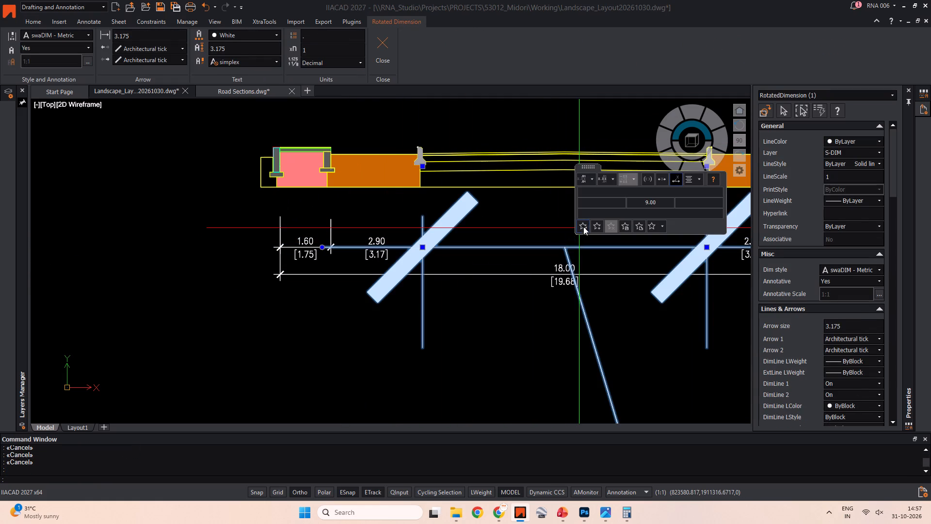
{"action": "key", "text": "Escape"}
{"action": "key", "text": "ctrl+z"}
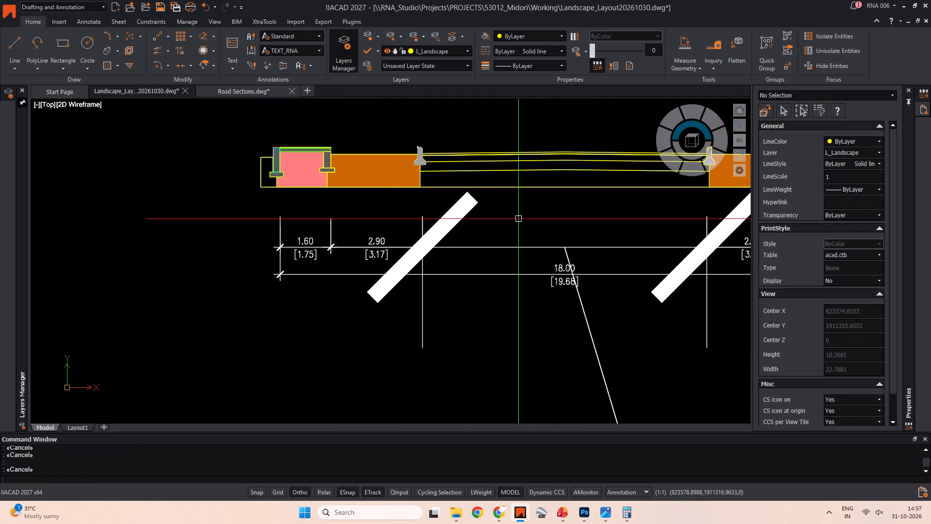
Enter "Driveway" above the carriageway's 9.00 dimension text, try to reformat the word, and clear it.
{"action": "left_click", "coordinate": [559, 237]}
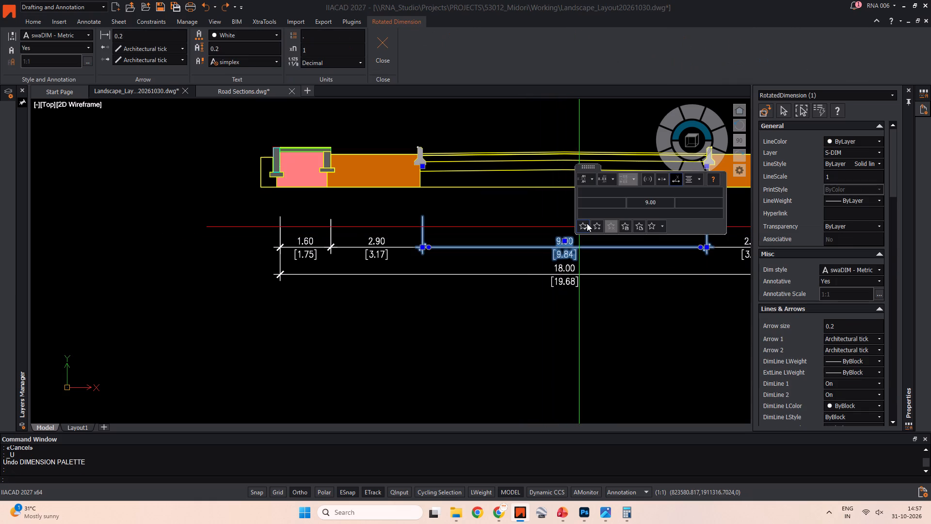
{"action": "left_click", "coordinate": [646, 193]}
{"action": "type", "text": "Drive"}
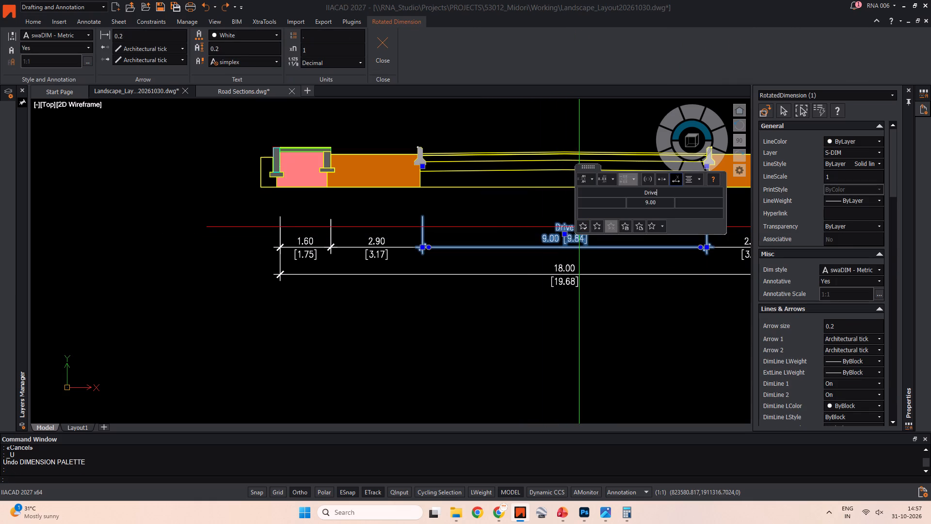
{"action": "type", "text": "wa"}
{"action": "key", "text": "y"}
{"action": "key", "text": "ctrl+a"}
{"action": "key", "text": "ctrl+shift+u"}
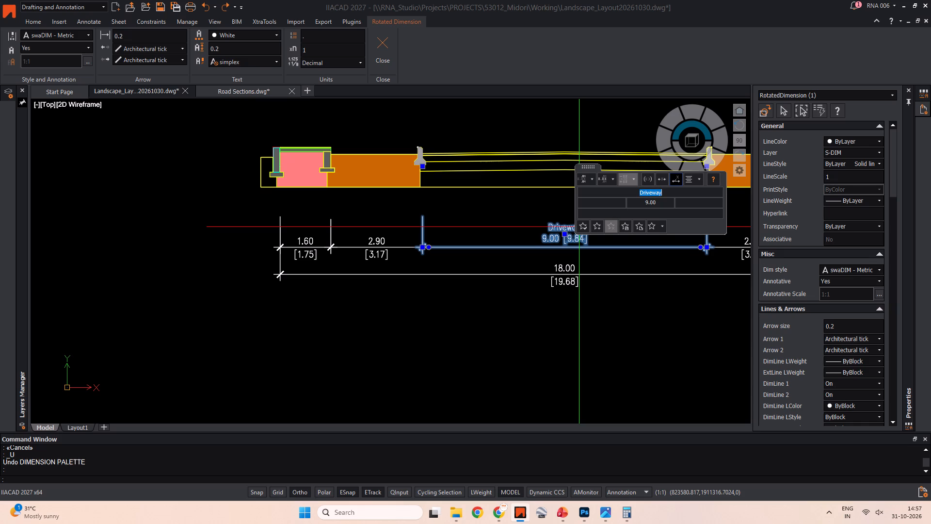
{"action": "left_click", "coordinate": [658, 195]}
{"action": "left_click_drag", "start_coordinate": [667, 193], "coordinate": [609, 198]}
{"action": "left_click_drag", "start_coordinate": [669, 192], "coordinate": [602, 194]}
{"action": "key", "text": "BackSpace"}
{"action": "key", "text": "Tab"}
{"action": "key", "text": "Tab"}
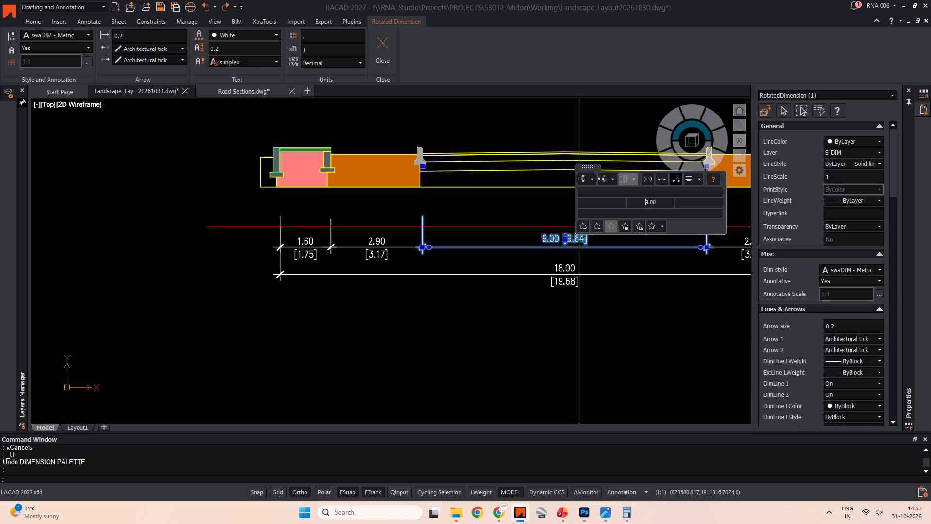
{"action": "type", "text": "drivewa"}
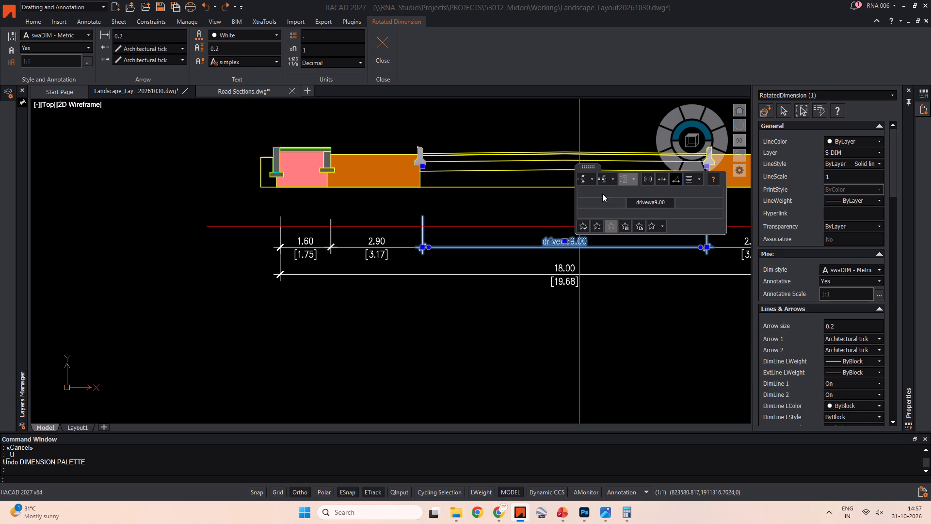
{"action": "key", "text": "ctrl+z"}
Add the label "DRIVEWAY" above the carriageway's 9.00 dimension text.
{"action": "left_click", "coordinate": [631, 193]}
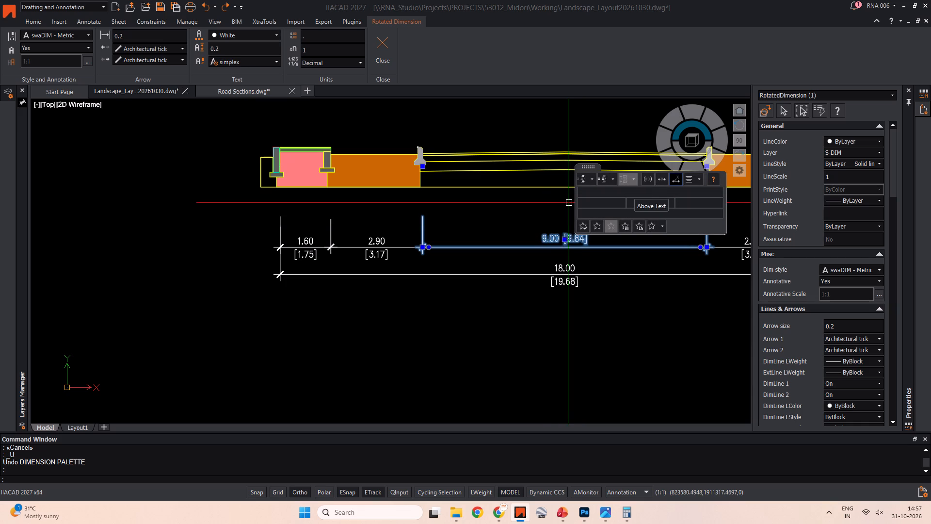
{"action": "type", "text": "DRIVEWAT"}
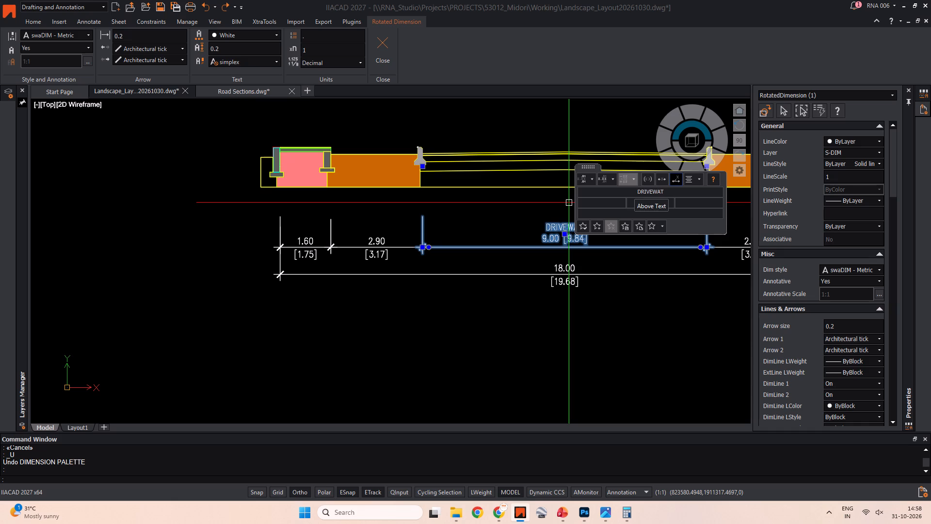
{"action": "key", "text": "BackSpace"}
{"action": "key", "text": "y"}
{"action": "left_click", "coordinate": [500, 200]}
{"action": "key", "text": "Escape"}
{"action": "key", "text": "Escape"}
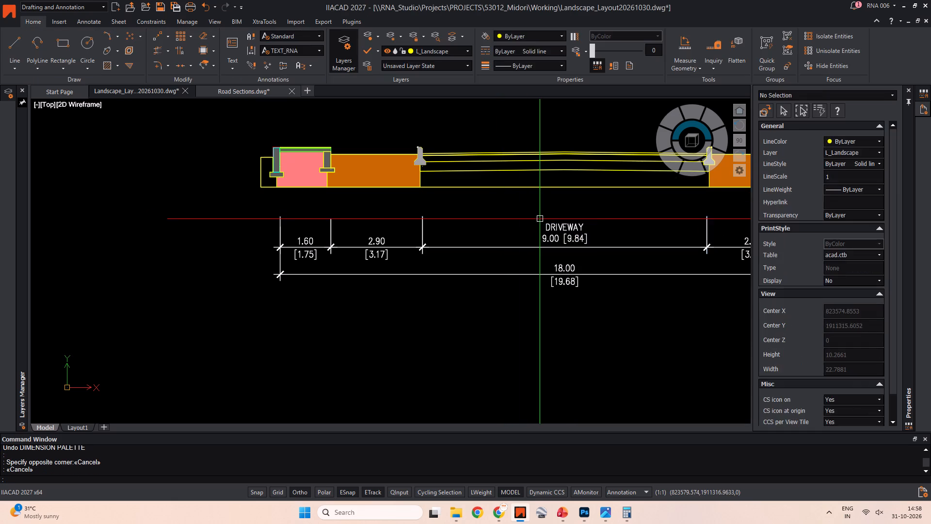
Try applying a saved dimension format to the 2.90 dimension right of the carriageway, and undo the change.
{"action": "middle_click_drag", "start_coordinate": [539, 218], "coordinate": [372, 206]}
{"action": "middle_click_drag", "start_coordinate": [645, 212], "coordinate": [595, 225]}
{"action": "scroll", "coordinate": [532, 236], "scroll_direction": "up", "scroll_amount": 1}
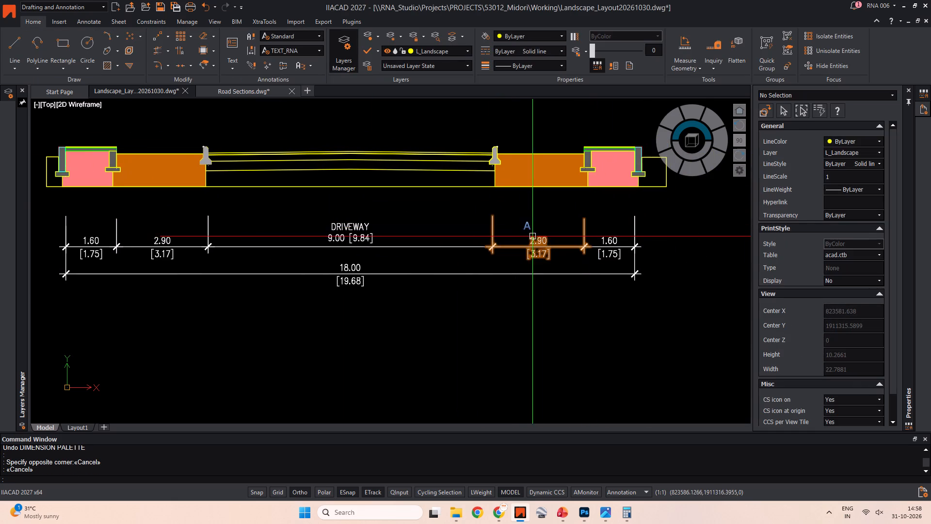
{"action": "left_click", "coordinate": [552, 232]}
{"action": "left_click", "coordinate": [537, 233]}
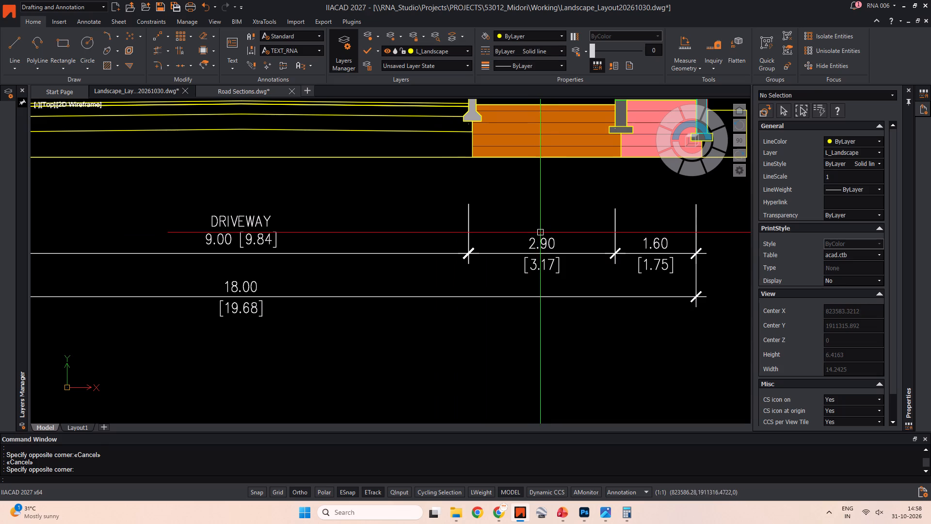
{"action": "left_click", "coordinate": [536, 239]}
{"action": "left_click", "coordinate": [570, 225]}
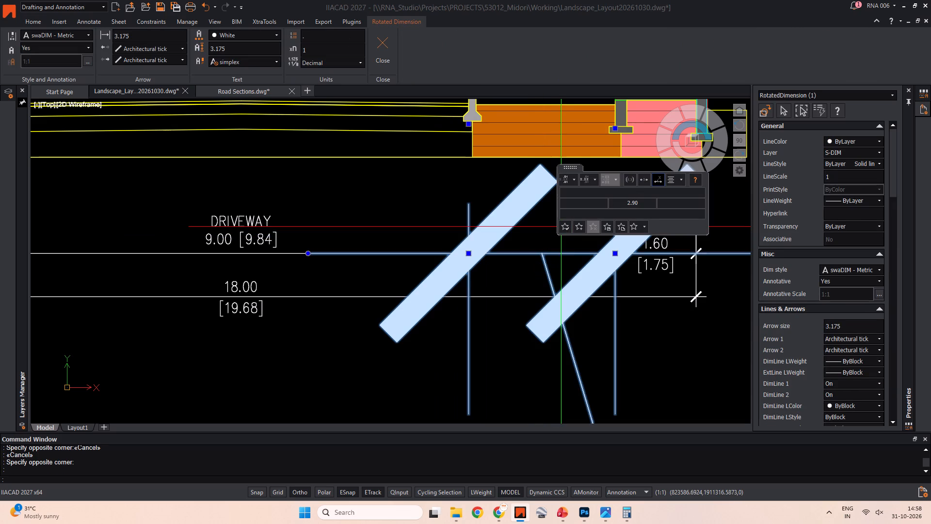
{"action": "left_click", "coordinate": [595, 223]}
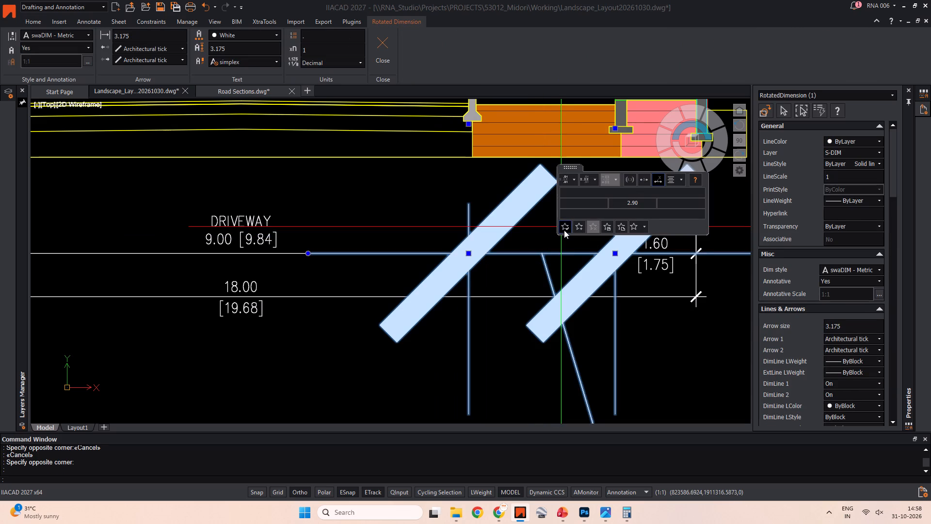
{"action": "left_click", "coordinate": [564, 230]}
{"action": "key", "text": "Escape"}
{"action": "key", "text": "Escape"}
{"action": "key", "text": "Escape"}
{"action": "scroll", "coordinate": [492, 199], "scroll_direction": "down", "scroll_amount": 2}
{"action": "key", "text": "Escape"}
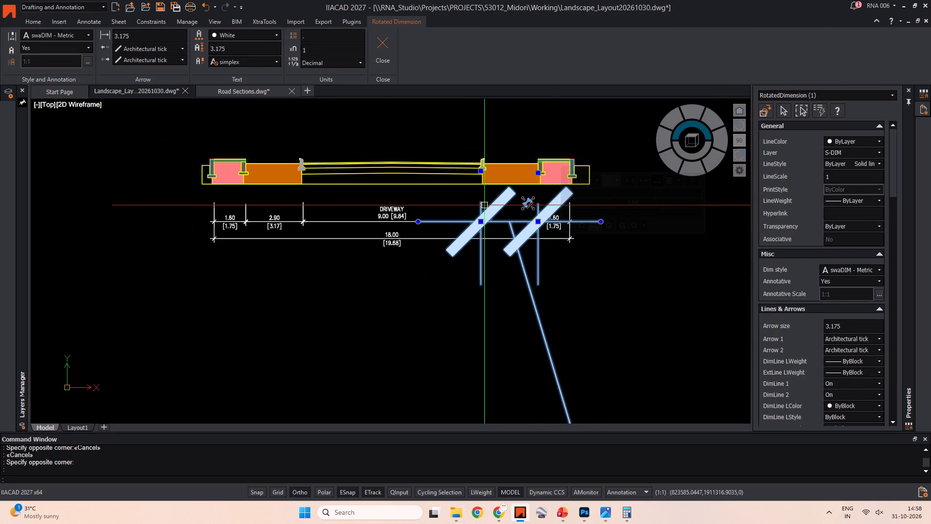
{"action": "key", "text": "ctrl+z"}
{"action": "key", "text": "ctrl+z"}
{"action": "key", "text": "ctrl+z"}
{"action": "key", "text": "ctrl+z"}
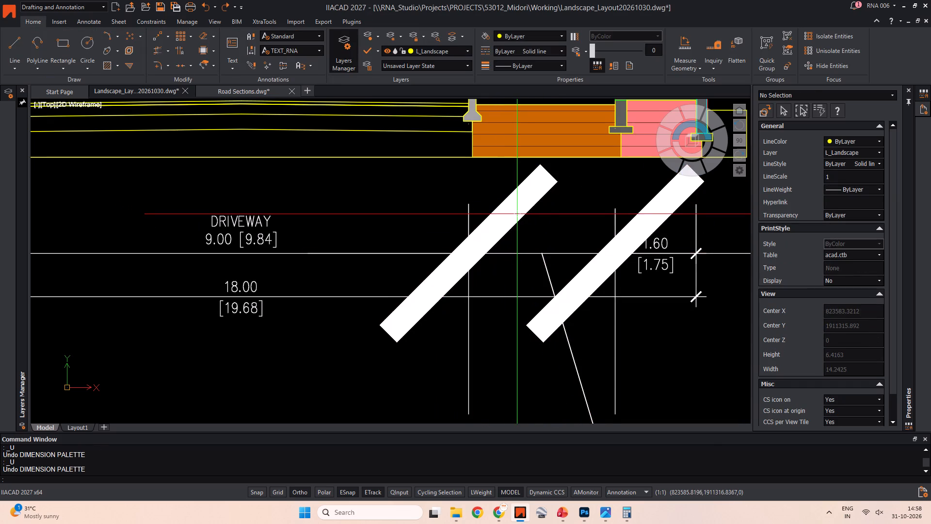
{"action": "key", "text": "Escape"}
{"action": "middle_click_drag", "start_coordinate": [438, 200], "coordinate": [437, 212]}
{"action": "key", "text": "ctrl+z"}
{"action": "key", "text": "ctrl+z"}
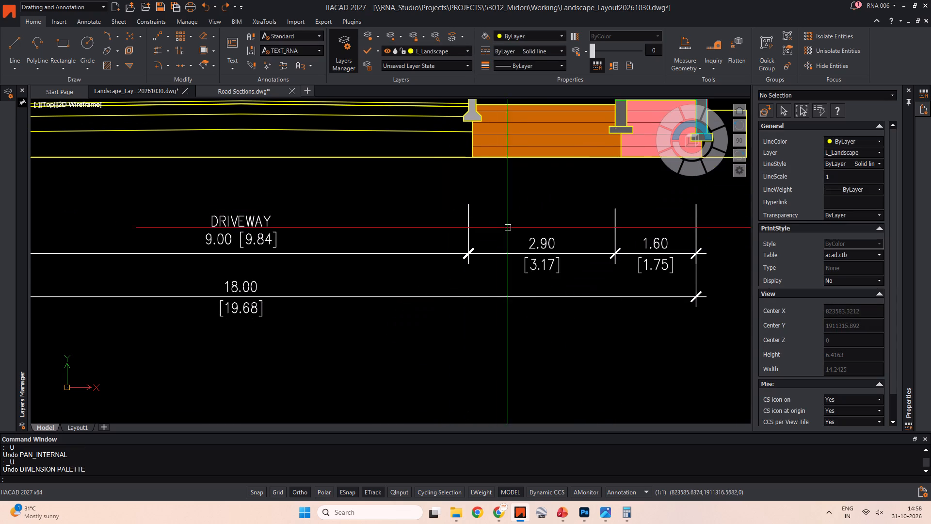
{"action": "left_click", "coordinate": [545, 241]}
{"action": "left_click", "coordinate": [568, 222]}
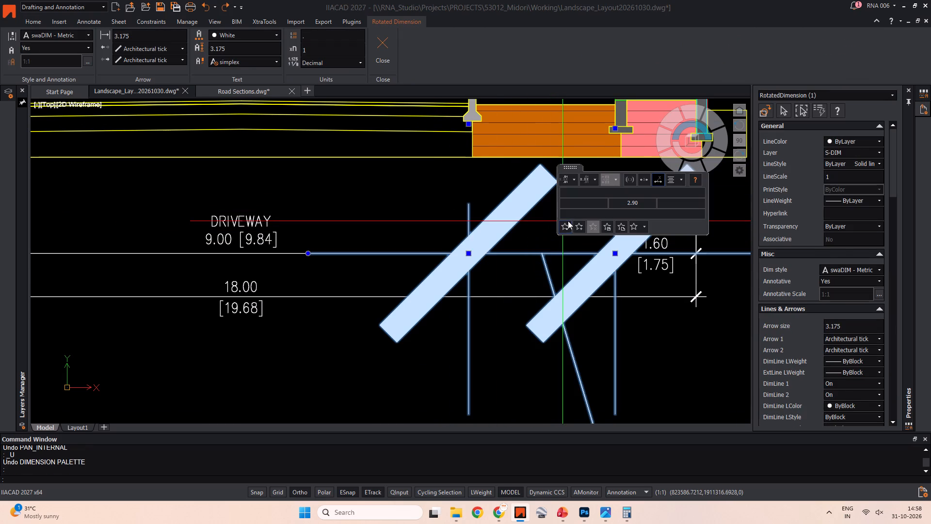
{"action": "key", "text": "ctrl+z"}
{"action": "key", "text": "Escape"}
Add the label "BIOSWALE" above the text of the 2.90 dimension right of the carriageway.
{"action": "left_click", "coordinate": [531, 237]}
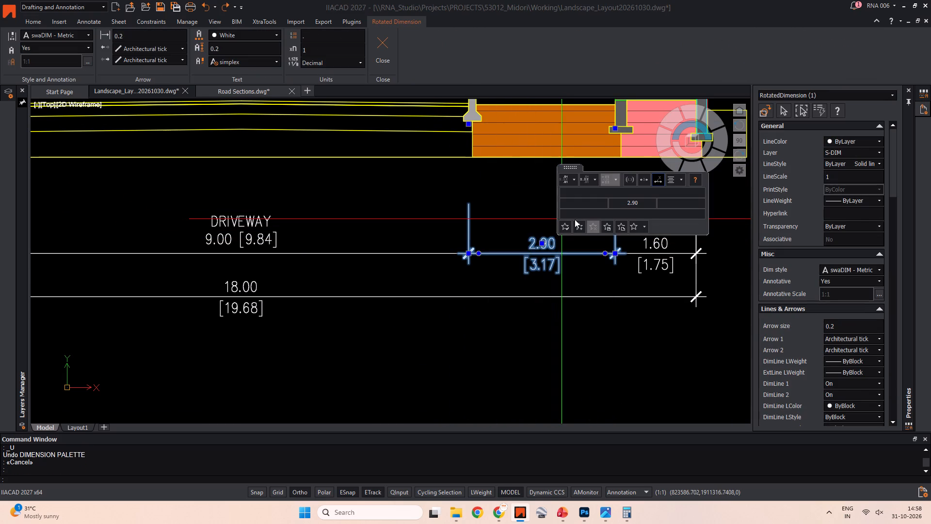
{"action": "left_click", "coordinate": [613, 192]}
{"action": "type", "text": "BN"}
{"action": "key", "text": "BackSpace"}
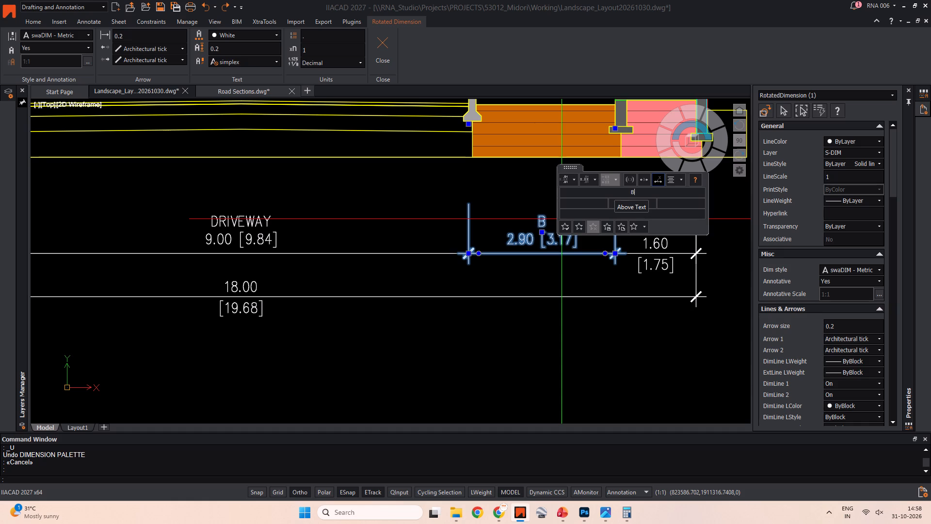
{"action": "type", "text": "IOSWALE"}
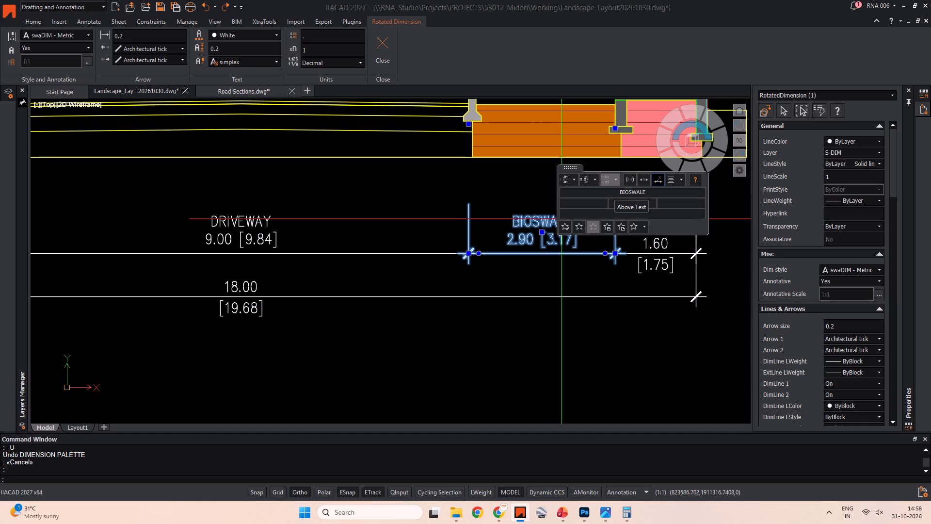
{"action": "key", "text": "Return"}
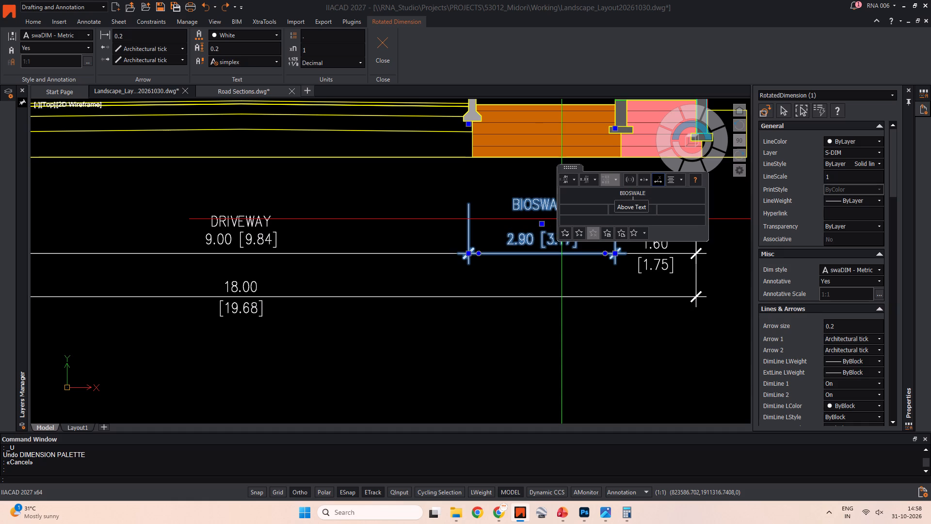
{"action": "key", "text": "BackSpace"}
{"action": "left_click", "coordinate": [522, 180]}
{"action": "middle_click_drag", "start_coordinate": [514, 189], "coordinate": [359, 236]}
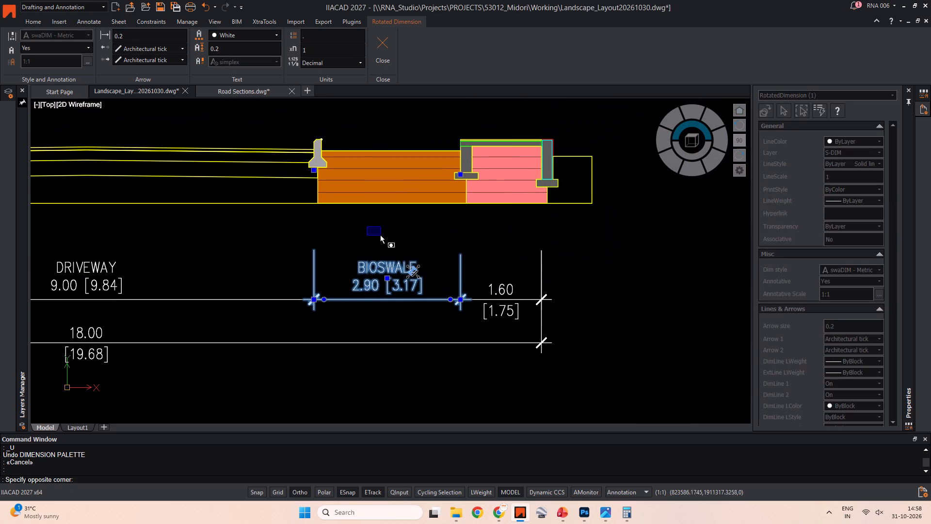
{"action": "key", "text": "Escape"}
{"action": "key", "text": "Escape"}
Add the label "PATHWAY" above the text of the 1.60 dimension at the section's right end.
{"action": "left_click", "coordinate": [503, 288]}
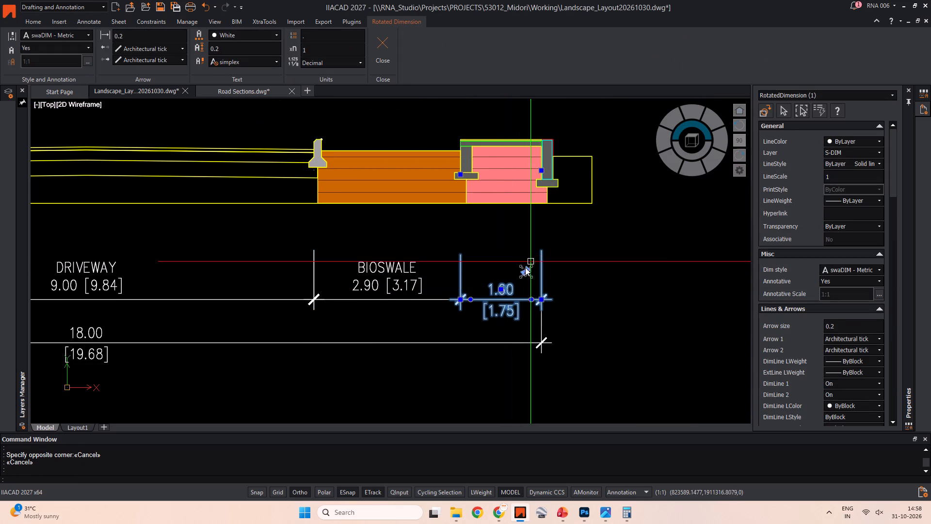
{"action": "left_click", "coordinate": [587, 237]}
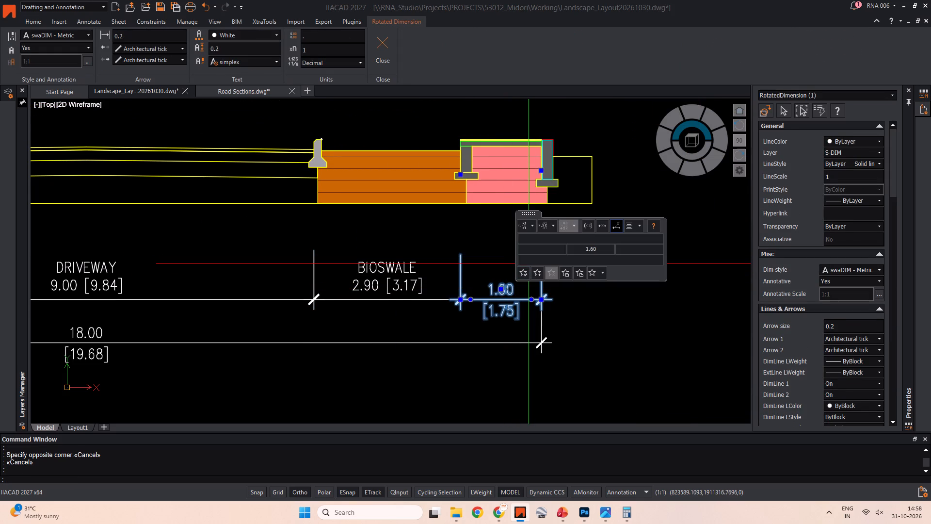
{"action": "type", "text": "PA"}
{"action": "type", "text": "THWAY"}
{"action": "left_click", "coordinate": [733, 198]}
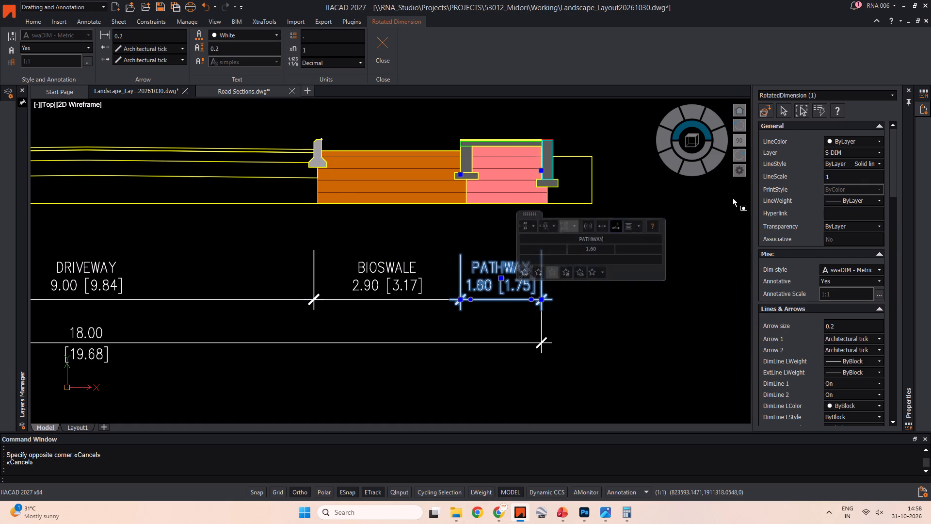
{"action": "scroll", "coordinate": [594, 242], "scroll_direction": "down", "scroll_amount": 2}
{"action": "middle_click_drag", "start_coordinate": [594, 247], "coordinate": [601, 248]}
{"action": "key", "text": "Escape"}
{"action": "key", "text": "Escape"}
{"action": "middle_click_drag", "start_coordinate": [591, 295], "coordinate": [620, 292]}
{"action": "key", "text": "Escape"}
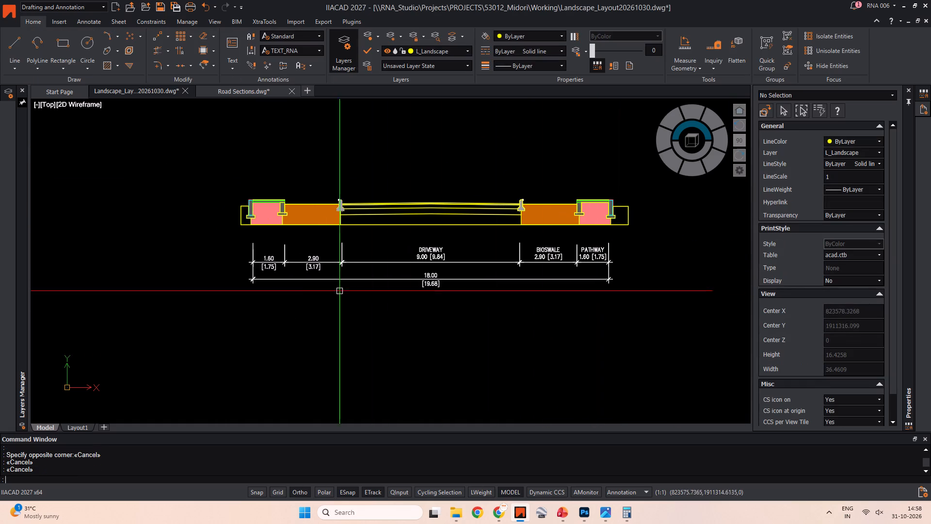
Add the label "BIOSWALE" above the text of the 2.90 dimension left of the carriageway.
{"action": "scroll", "coordinate": [304, 284], "scroll_direction": "up", "scroll_amount": 1}
{"action": "left_click", "coordinate": [309, 232]}
{"action": "left_click", "coordinate": [313, 224]}
{"action": "key", "text": "Escape"}
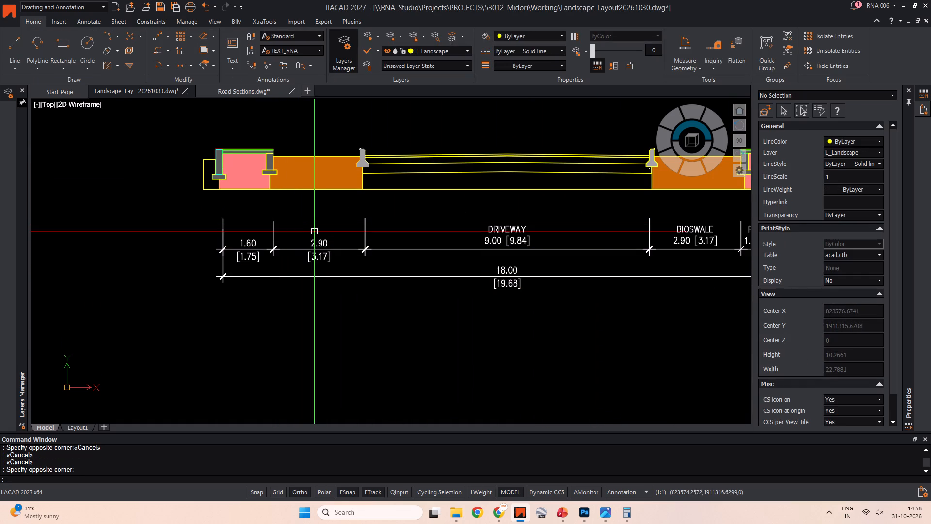
{"action": "left_click", "coordinate": [317, 237]}
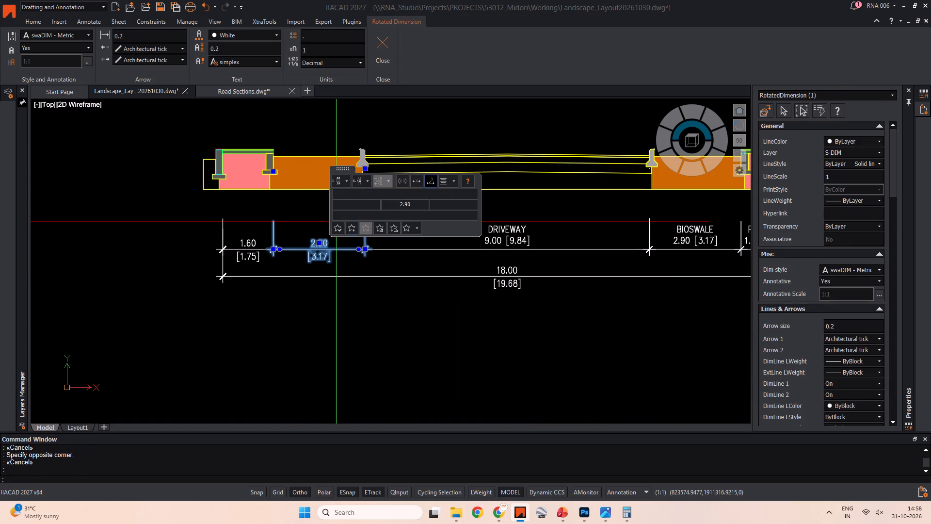
{"action": "left_click", "coordinate": [408, 195]}
{"action": "type", "text": "BIOSWALE"}
{"action": "left_click", "coordinate": [177, 225]}
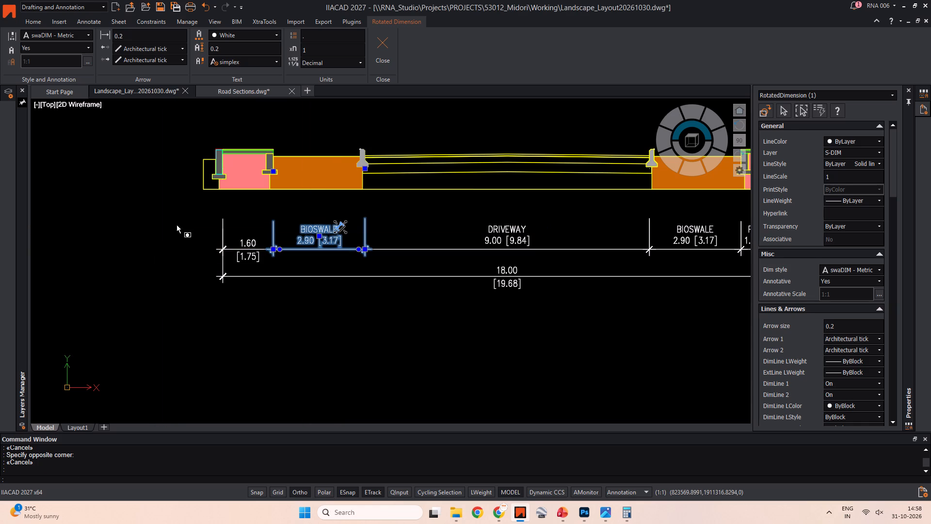
{"action": "key", "text": "Escape"}
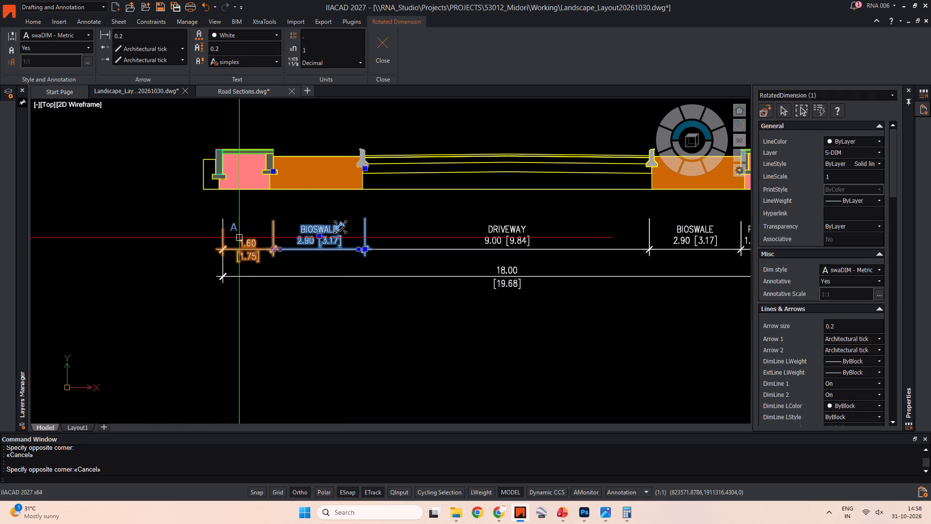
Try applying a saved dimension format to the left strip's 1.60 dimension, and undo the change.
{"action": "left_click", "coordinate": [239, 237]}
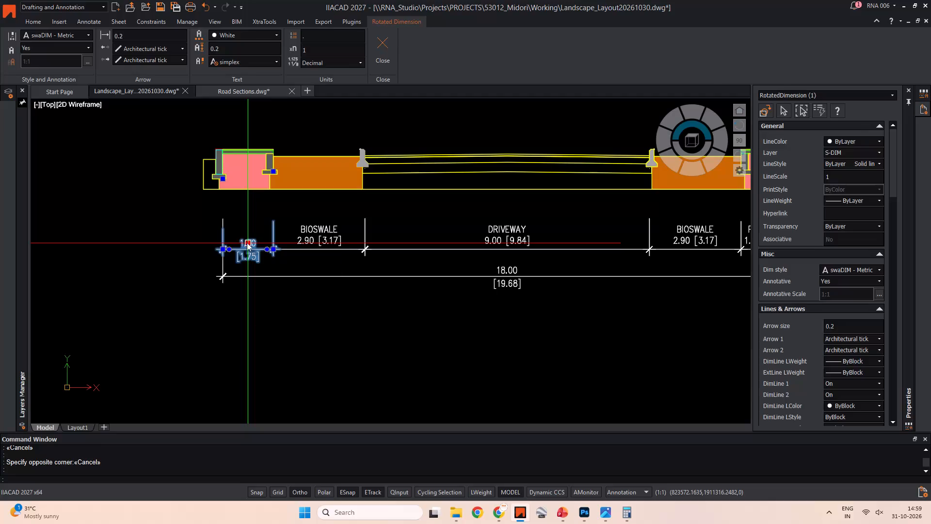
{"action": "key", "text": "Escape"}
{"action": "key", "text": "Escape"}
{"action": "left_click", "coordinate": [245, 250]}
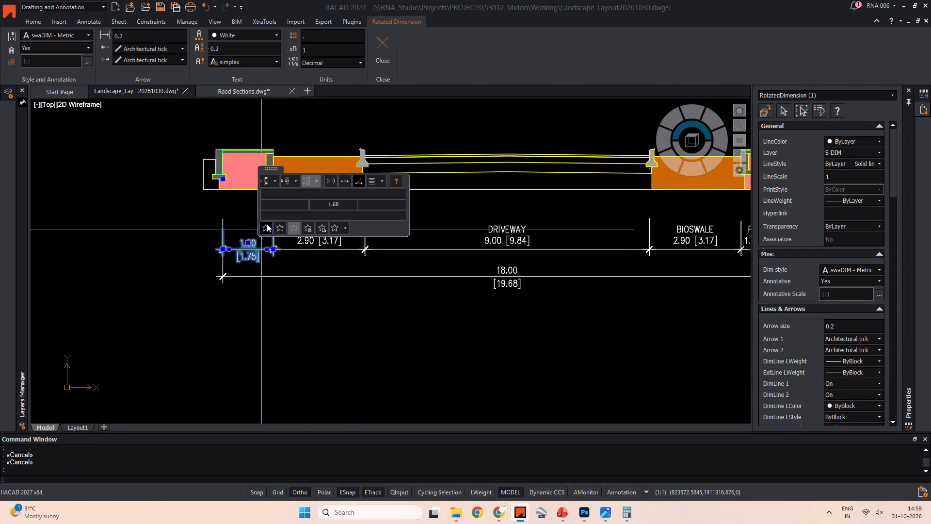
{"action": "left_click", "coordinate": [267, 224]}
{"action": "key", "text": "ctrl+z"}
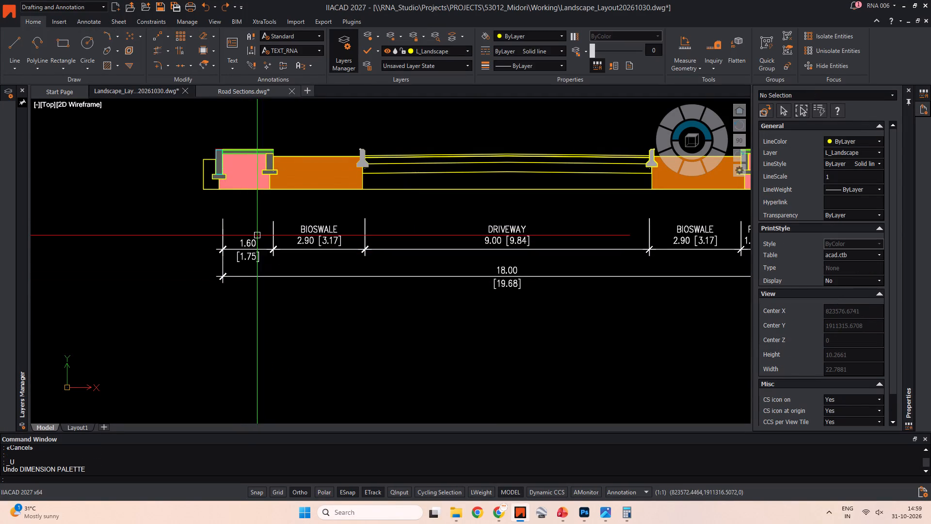
Add the label "PATHWAY" above the text of the 1.60 dimension at the section's left end.
{"action": "left_click", "coordinate": [251, 241]}
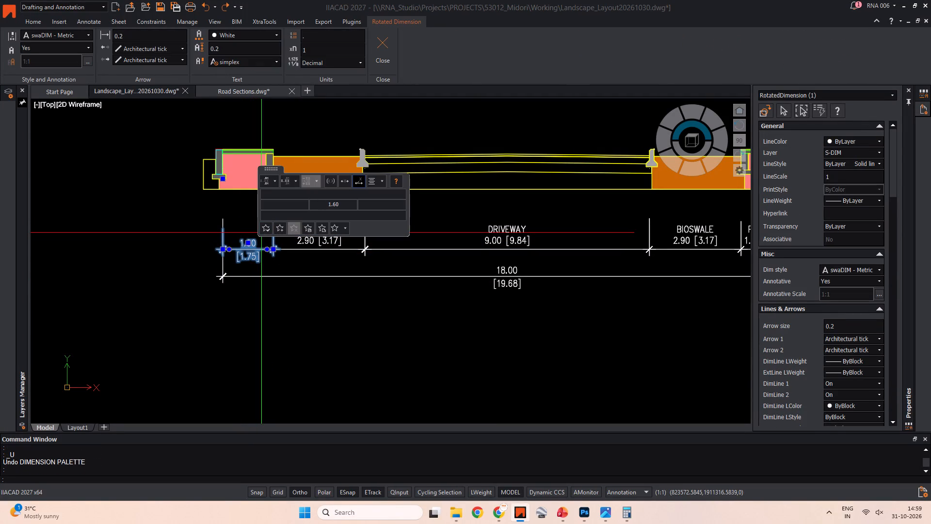
{"action": "left_click", "coordinate": [328, 193]}
{"action": "type", "text": "pA"}
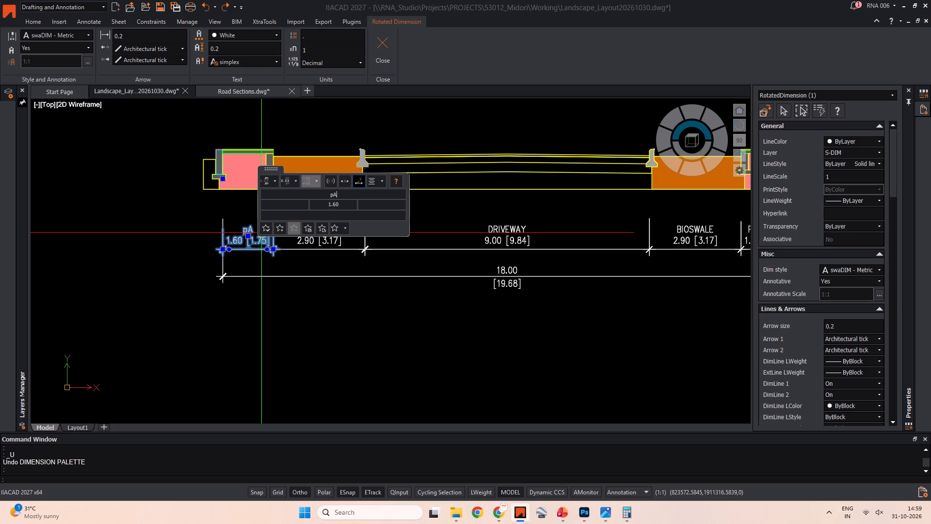
{"action": "key", "text": "BackSpace"}
{"action": "key", "text": "BackSpace"}
{"action": "key", "text": "BackSpace"}
{"action": "type", "text": "PATHWAY"}
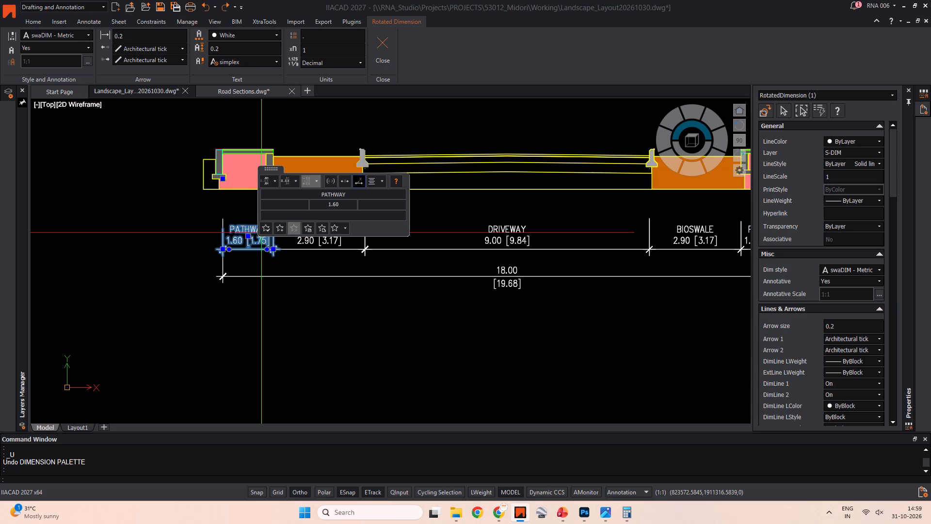
{"action": "left_click", "coordinate": [388, 118]}
{"action": "key", "text": "Escape"}
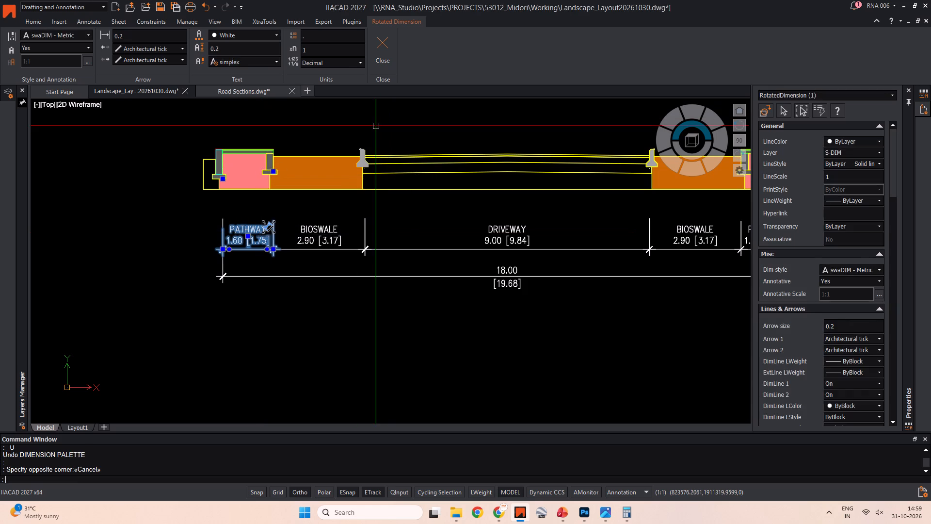
{"action": "key", "text": "Escape"}
{"action": "key", "text": "Escape"}
Fill the driveway's thin surface layer between the two kerbs with a solid hatch in Color 251.
{"action": "scroll", "coordinate": [354, 147], "scroll_direction": "down", "scroll_amount": 1}
{"action": "middle_click_drag", "start_coordinate": [349, 155], "coordinate": [332, 225]}
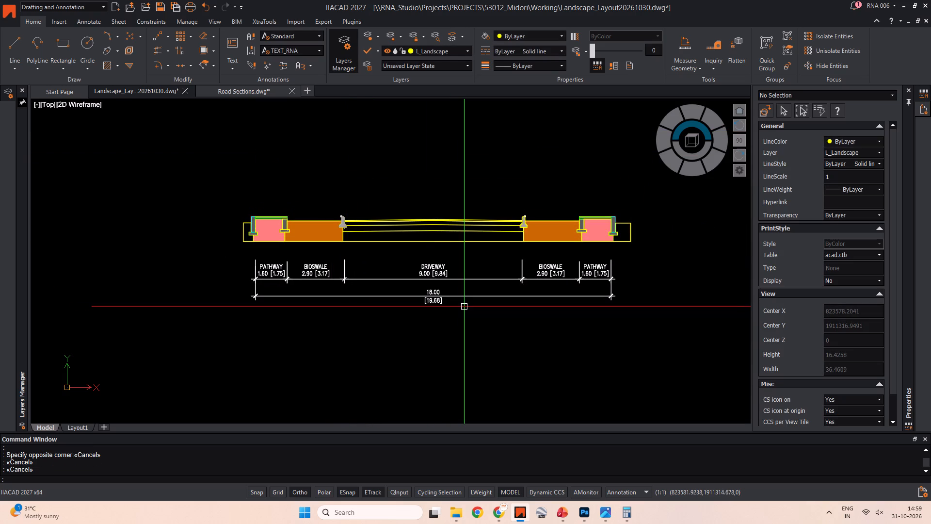
{"action": "scroll", "coordinate": [444, 232], "scroll_direction": "down", "scroll_amount": 1}
{"action": "middle_click_drag", "start_coordinate": [444, 234], "coordinate": [415, 290]}
{"action": "scroll", "coordinate": [415, 290], "scroll_direction": "down", "scroll_amount": 1}
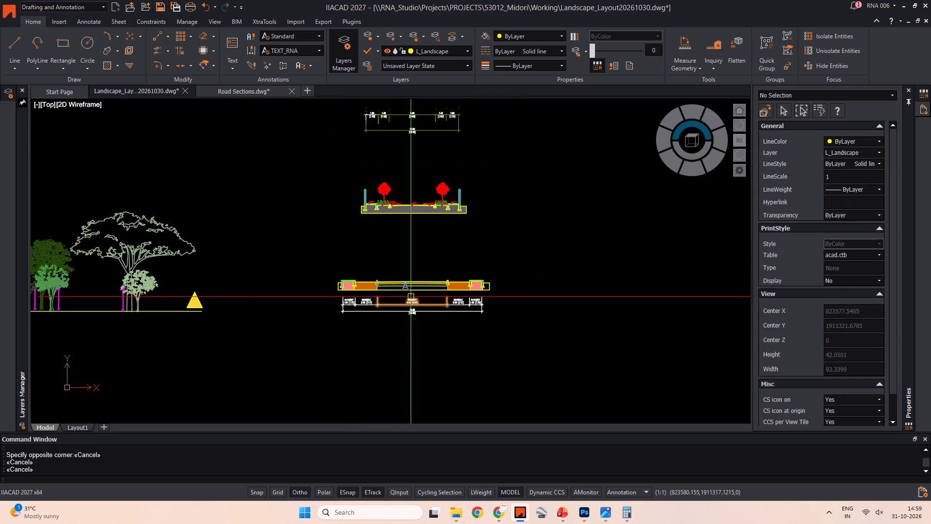
{"action": "middle_click_drag", "start_coordinate": [410, 296], "coordinate": [381, 252]}
{"action": "scroll", "coordinate": [377, 229], "scroll_direction": "up", "scroll_amount": 2}
{"action": "scroll", "coordinate": [251, 246], "scroll_direction": "up", "scroll_amount": 2}
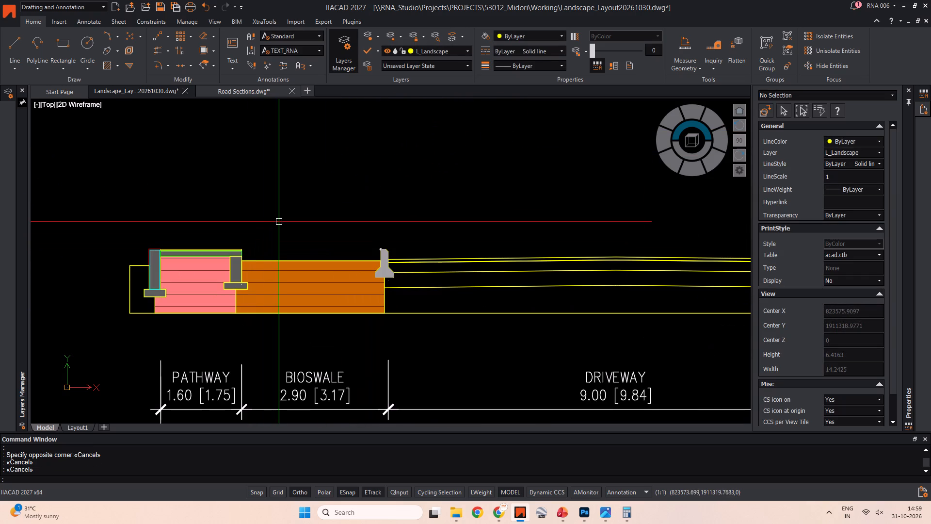
{"action": "middle_click_drag", "start_coordinate": [531, 261], "coordinate": [377, 294]}
{"action": "key", "text": "Escape"}
{"action": "key", "text": "Escape"}
{"action": "key", "text": "Escape"}
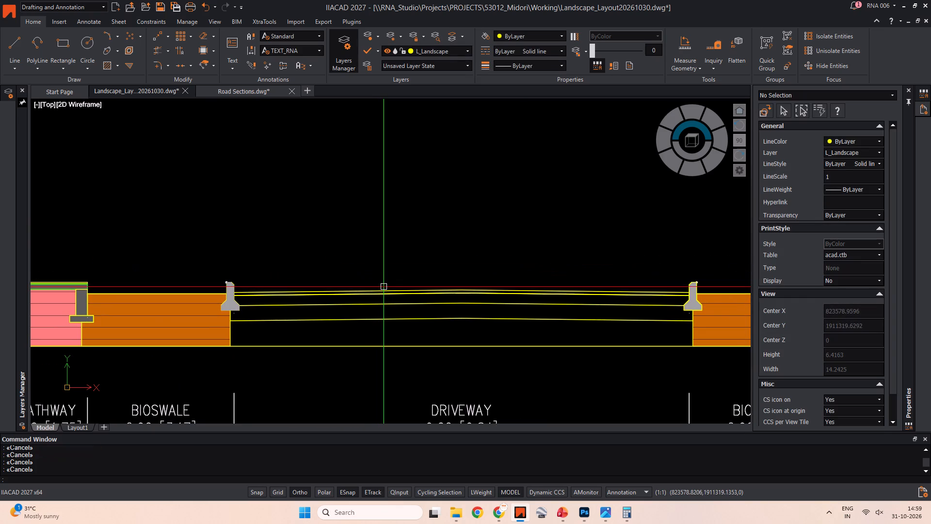
{"action": "key", "text": "h"}
{"action": "key", "text": "space"}
{"action": "left_click", "coordinate": [384, 289]}
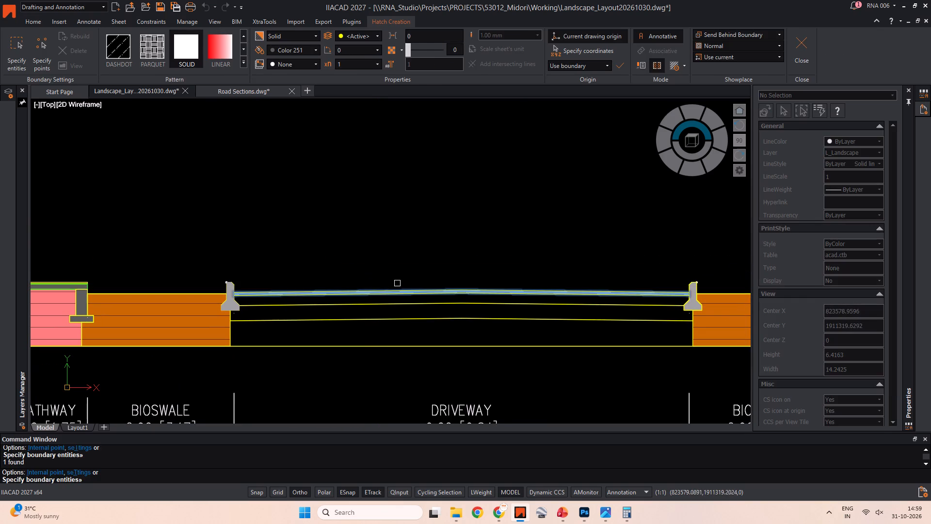
{"action": "key", "text": "space"}
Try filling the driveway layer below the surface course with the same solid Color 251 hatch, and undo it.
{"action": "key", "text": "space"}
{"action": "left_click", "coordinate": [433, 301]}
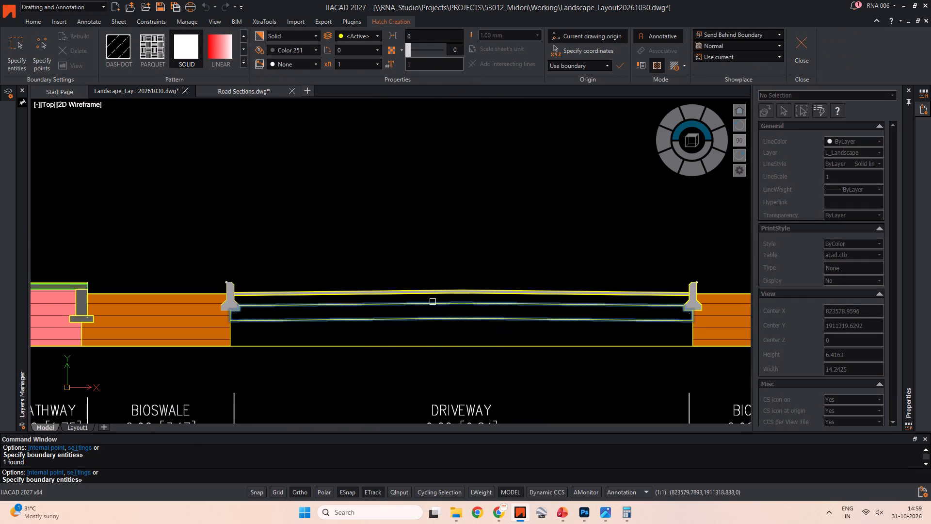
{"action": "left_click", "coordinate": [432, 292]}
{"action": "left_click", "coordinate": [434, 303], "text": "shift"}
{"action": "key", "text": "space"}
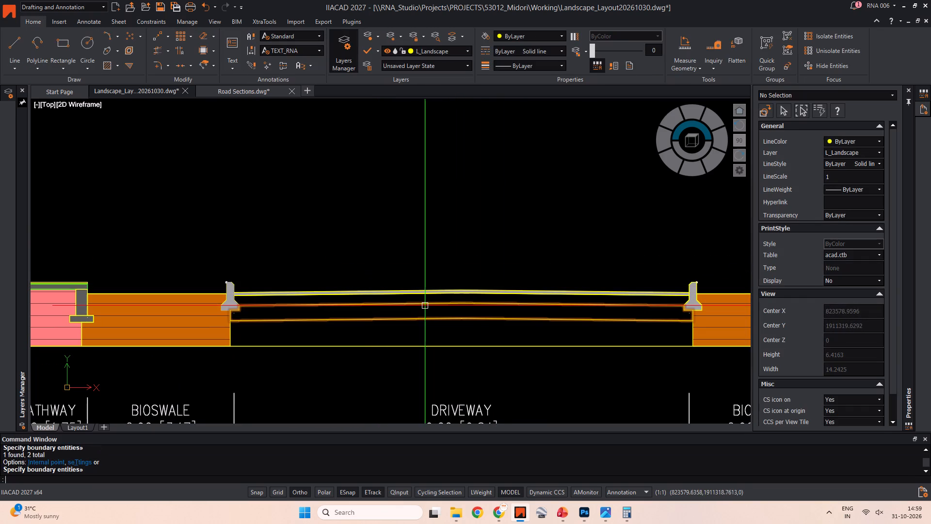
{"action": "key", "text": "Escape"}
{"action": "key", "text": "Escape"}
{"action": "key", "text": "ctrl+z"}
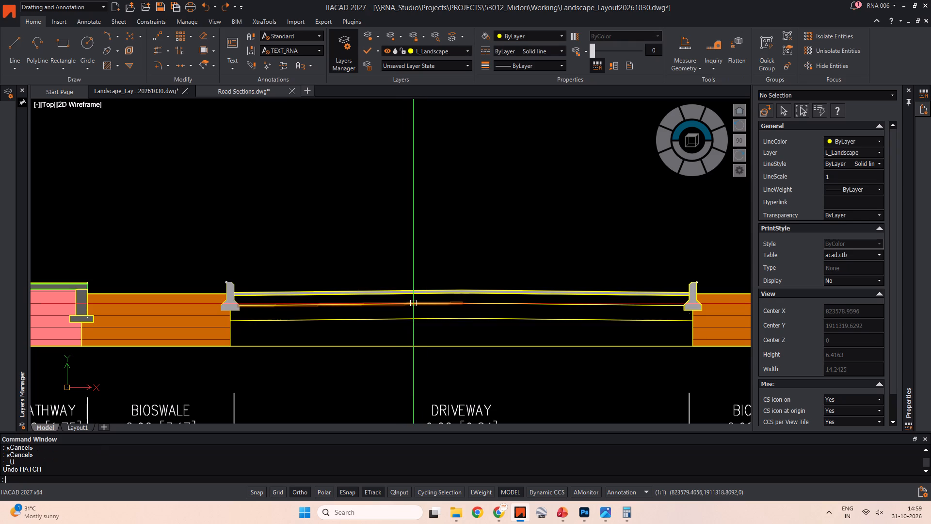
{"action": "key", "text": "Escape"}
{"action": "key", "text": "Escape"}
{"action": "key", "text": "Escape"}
Start a new hatch with boundaries set by internal points and look through the predefined patterns for the driveway's lower layers.
{"action": "key", "text": "h"}
{"action": "key", "text": "space"}
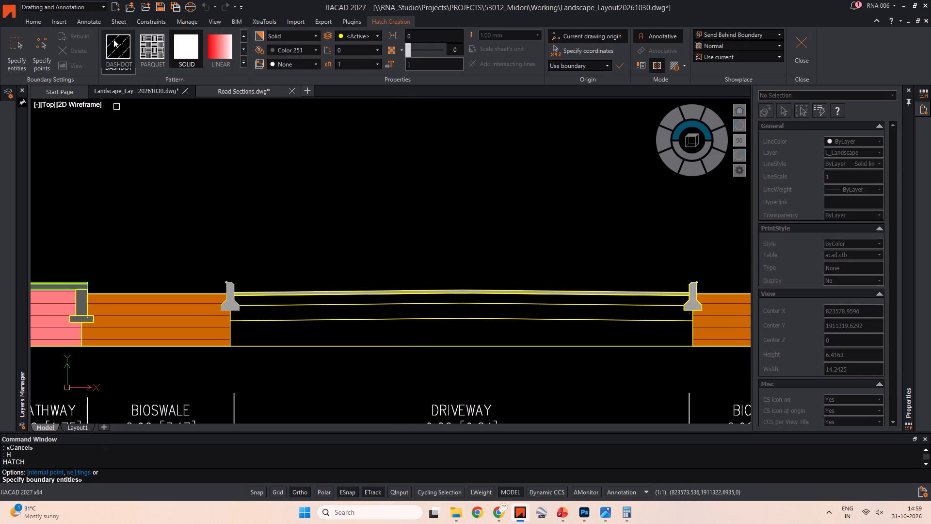
{"action": "left_click", "coordinate": [241, 49]}
{"action": "left_click", "coordinate": [241, 49]}
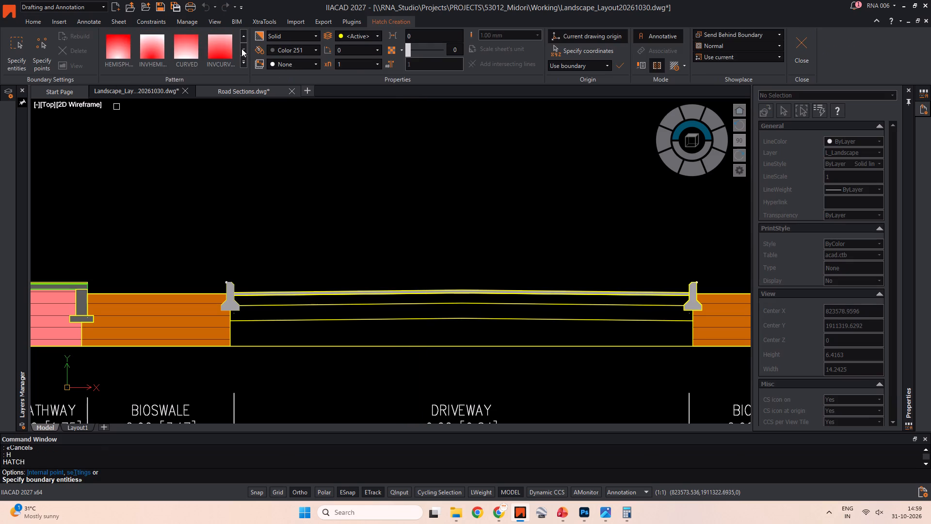
{"action": "triple_click", "coordinate": [243, 38]}
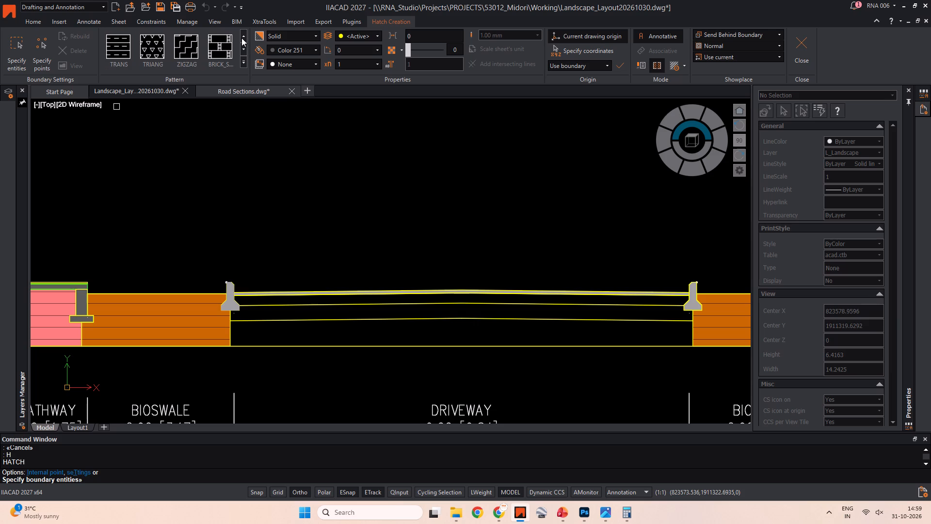
{"action": "left_click", "coordinate": [241, 38]}
{"action": "left_click", "coordinate": [248, 36]}
{"action": "left_click", "coordinate": [241, 36]}
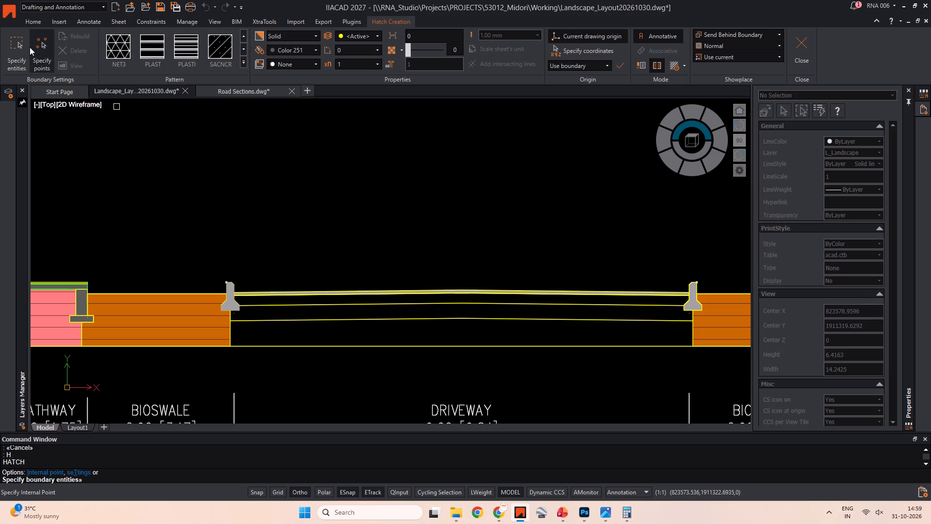
{"action": "left_click", "coordinate": [50, 45]}
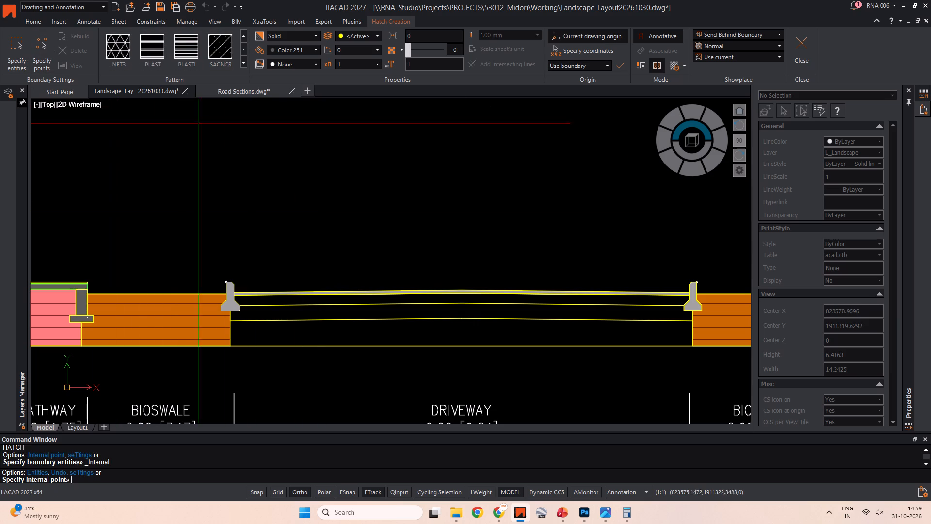
{"action": "scroll", "coordinate": [151, 52], "scroll_direction": "up", "scroll_amount": 5}
{"action": "scroll", "coordinate": [151, 52], "scroll_direction": "down", "scroll_amount": 3}
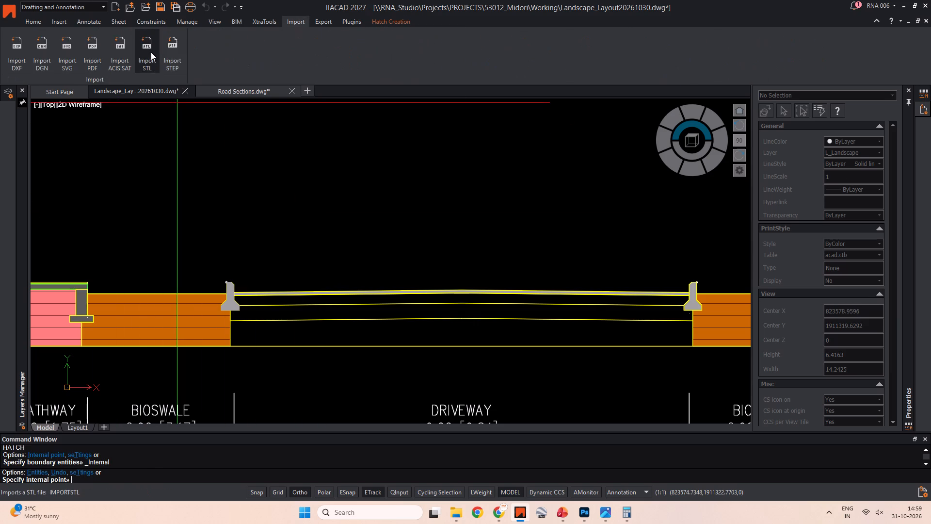
{"action": "scroll", "coordinate": [151, 52], "scroll_direction": "down", "scroll_amount": 7}
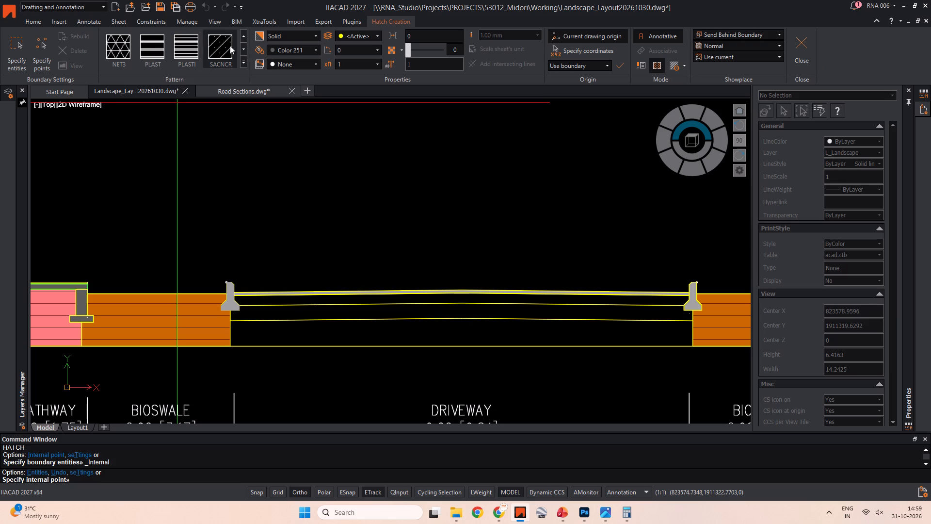
{"action": "left_click", "coordinate": [244, 48]}
{"action": "left_click", "coordinate": [244, 48]}
{"action": "left_click", "coordinate": [244, 48]}
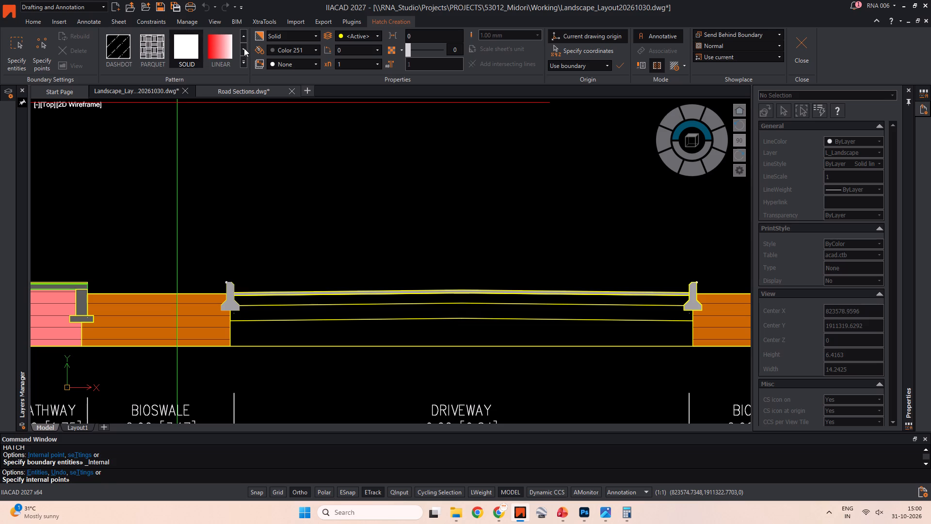
{"action": "left_click", "coordinate": [244, 48]}
{"action": "left_click", "coordinate": [244, 48]}
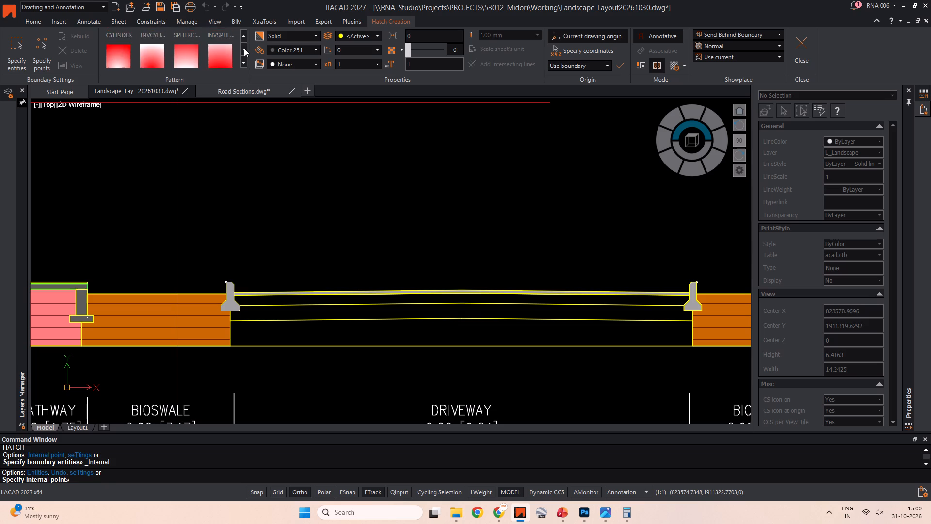
{"action": "left_click", "coordinate": [244, 48]}
{"action": "left_click", "coordinate": [244, 48]}
{"action": "triple_click", "coordinate": [245, 33]}
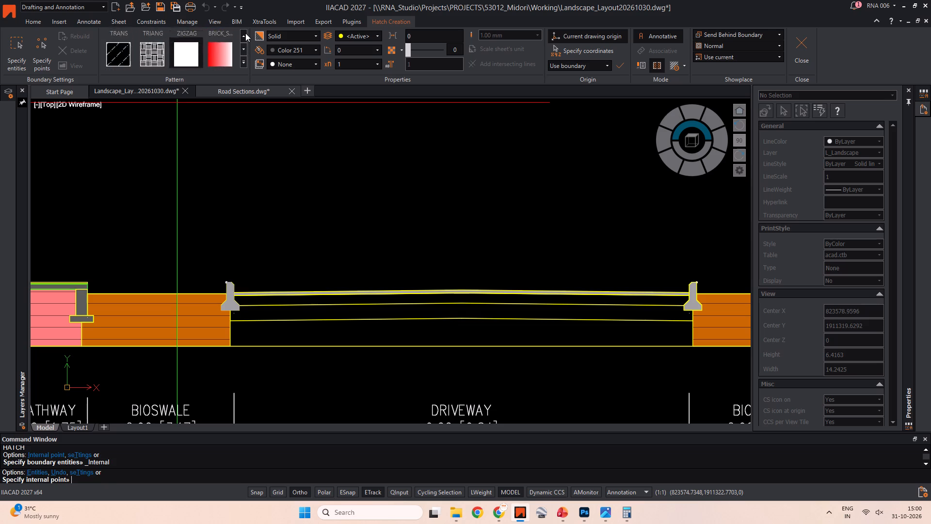
{"action": "left_click", "coordinate": [245, 33]}
{"action": "left_click", "coordinate": [245, 33]}
{"action": "left_click", "coordinate": [245, 33]}
{"action": "left_click", "coordinate": [245, 33]}
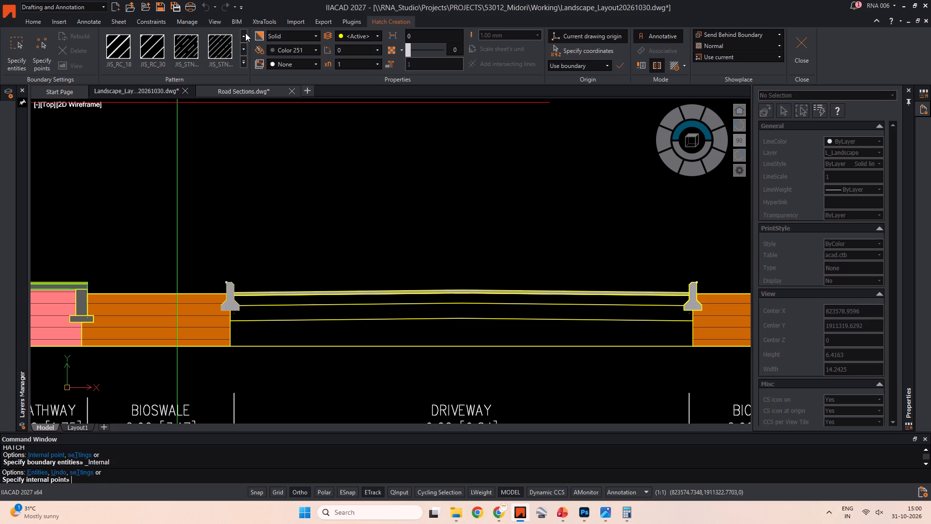
{"action": "left_click", "coordinate": [245, 33]}
{"action": "left_click", "coordinate": [245, 33]}
{"action": "left_click", "coordinate": [245, 33]}
{"action": "left_click", "coordinate": [245, 33]}
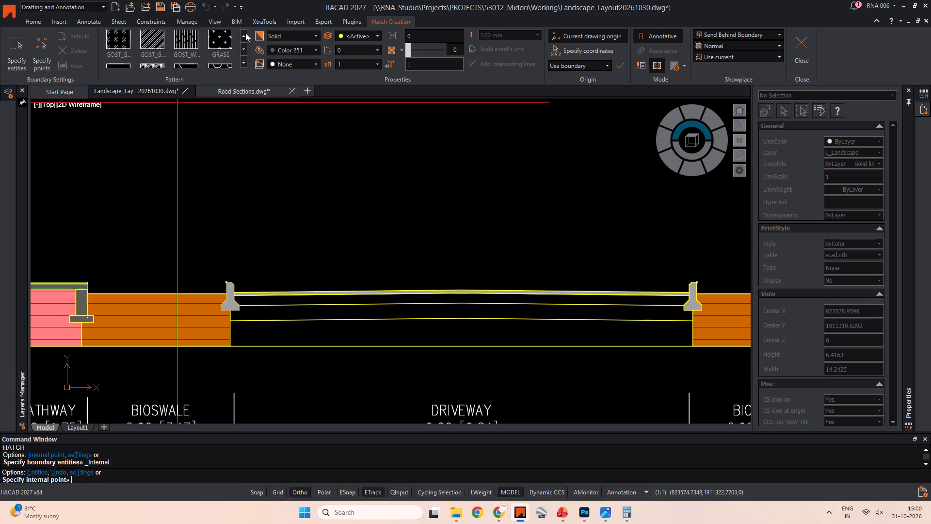
{"action": "left_click", "coordinate": [245, 33]}
{"action": "left_click", "coordinate": [245, 33]}
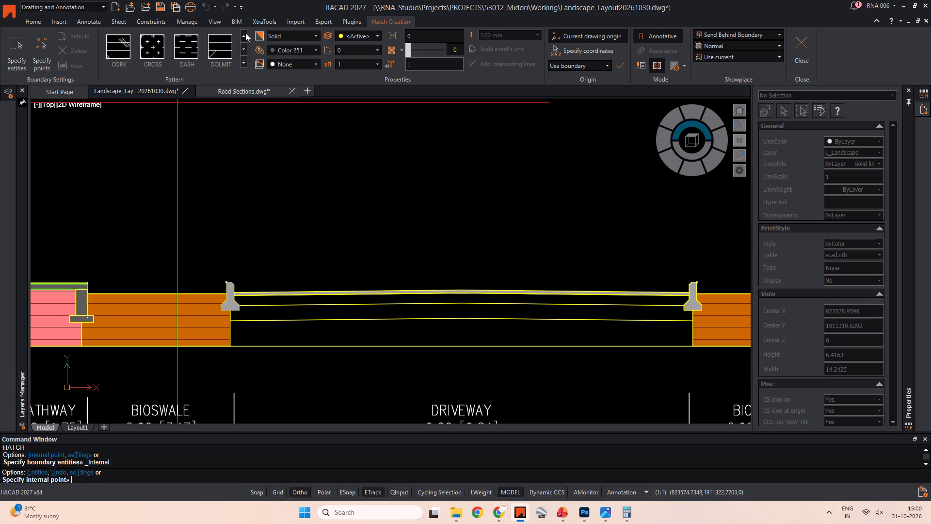
{"action": "left_click", "coordinate": [245, 33]}
{"action": "left_click", "coordinate": [245, 33]}
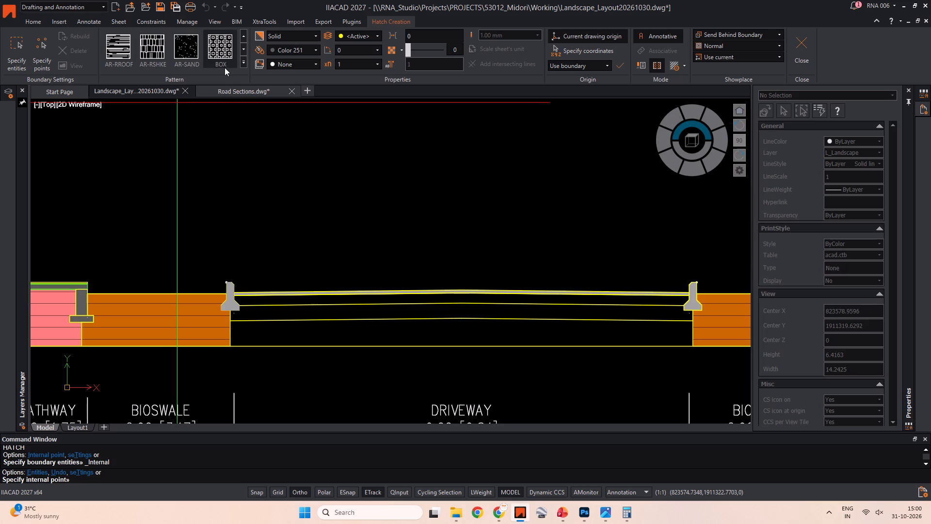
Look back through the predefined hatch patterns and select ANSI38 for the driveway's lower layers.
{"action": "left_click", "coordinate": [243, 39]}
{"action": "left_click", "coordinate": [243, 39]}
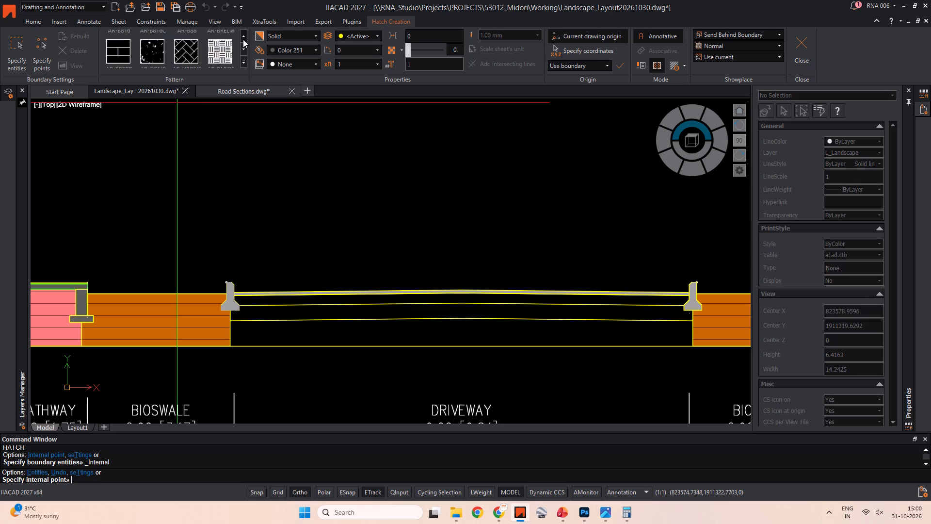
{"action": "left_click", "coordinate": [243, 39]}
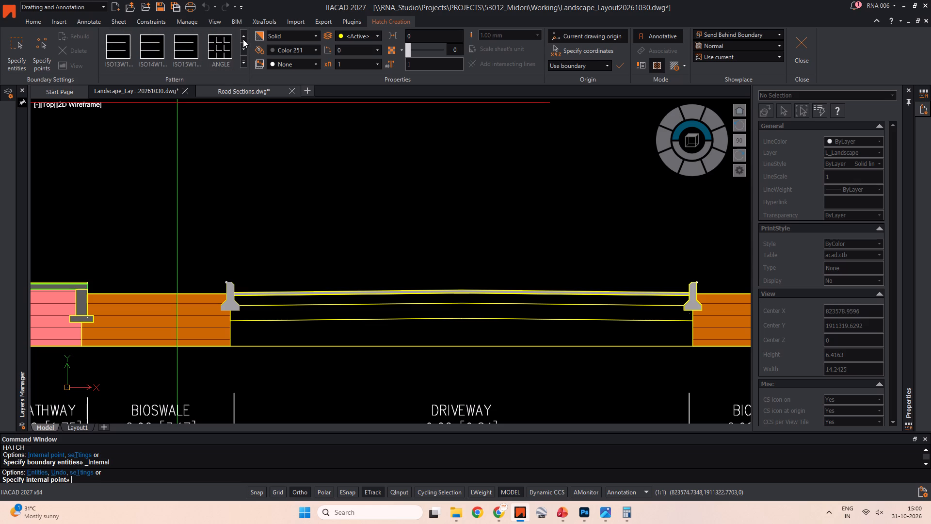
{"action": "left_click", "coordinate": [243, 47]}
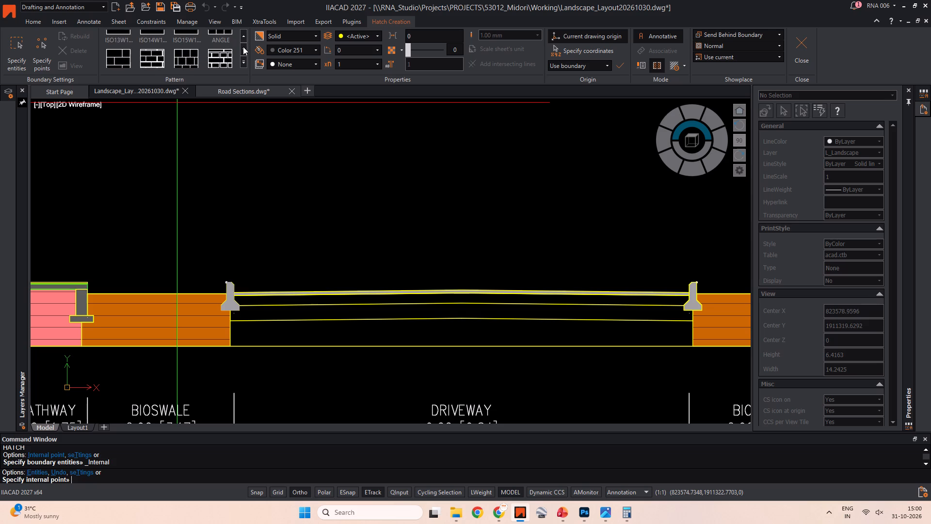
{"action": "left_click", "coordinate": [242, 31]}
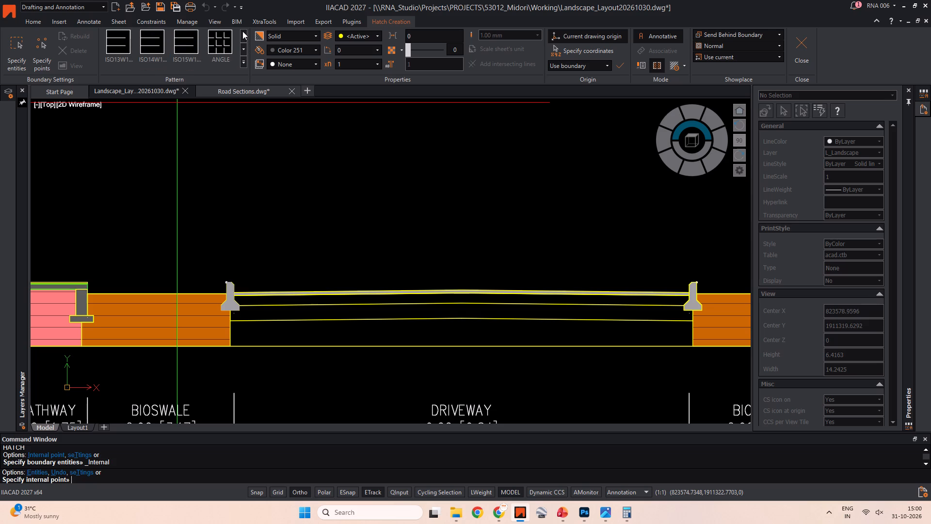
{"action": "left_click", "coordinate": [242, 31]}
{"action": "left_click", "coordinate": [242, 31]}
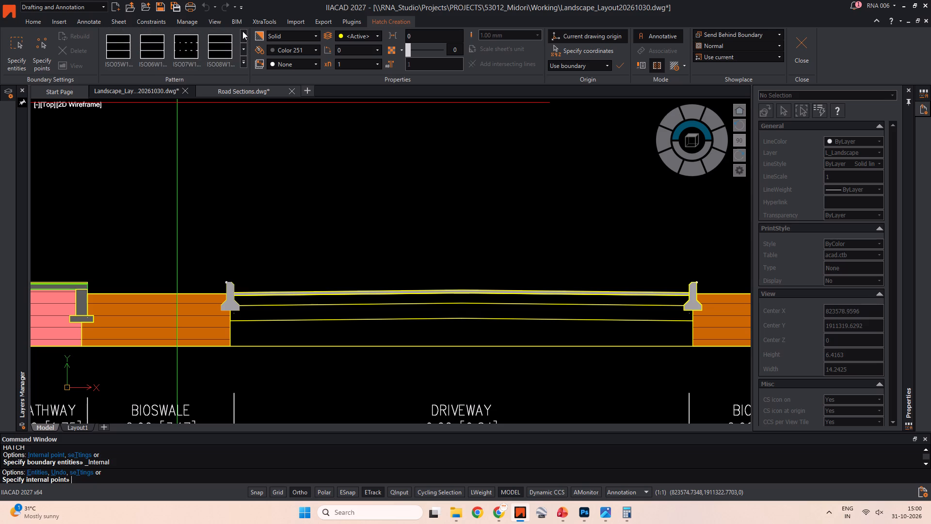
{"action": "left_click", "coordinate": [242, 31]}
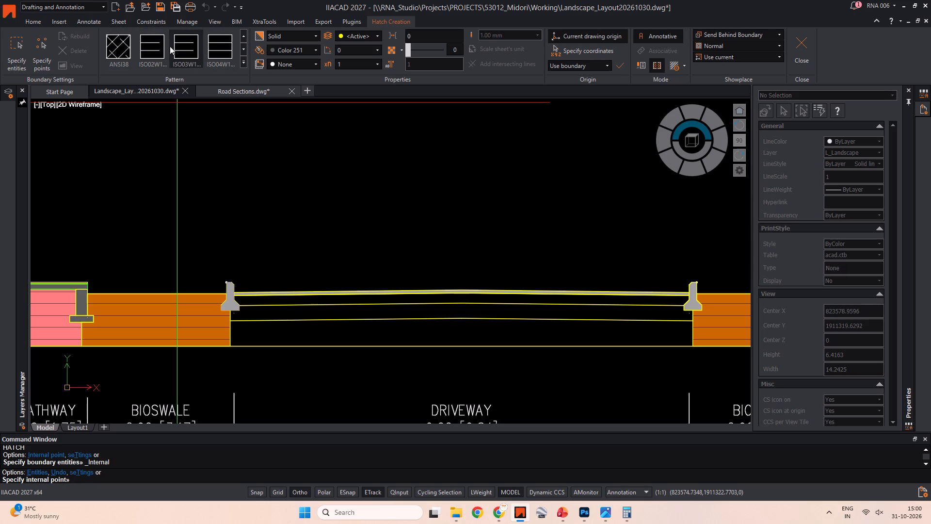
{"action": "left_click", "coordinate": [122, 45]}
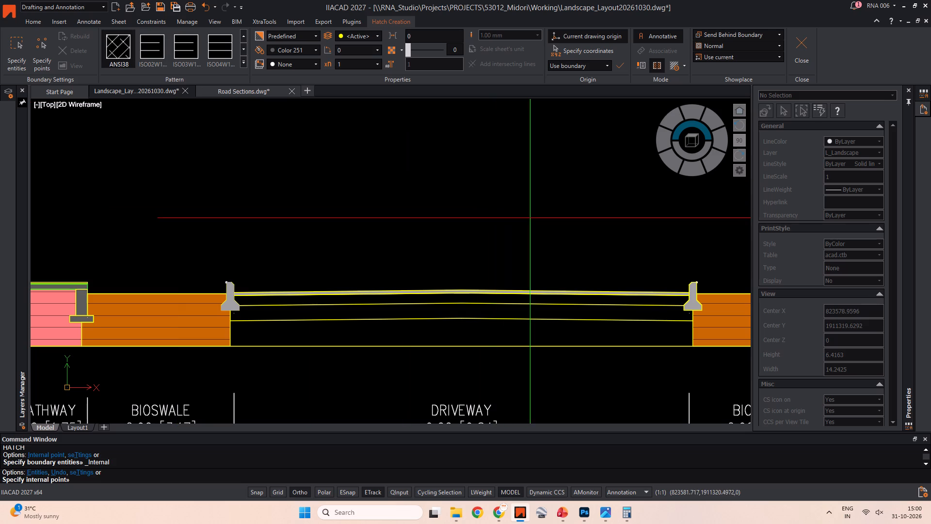
Switch the hatch pattern to AR-BRSTD and try it on the driveway layer below the grey surface course.
{"action": "left_click", "coordinate": [243, 34]}
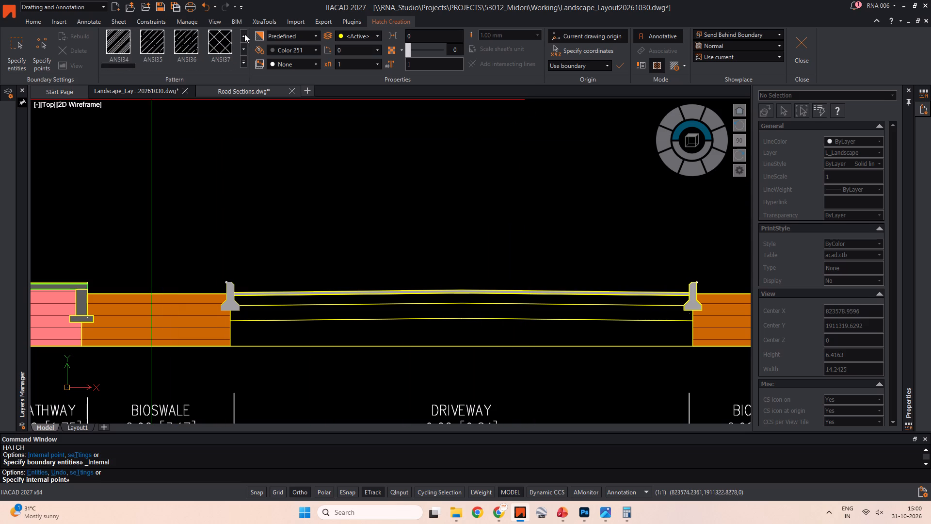
{"action": "left_click", "coordinate": [244, 34]}
{"action": "left_click", "coordinate": [246, 48]}
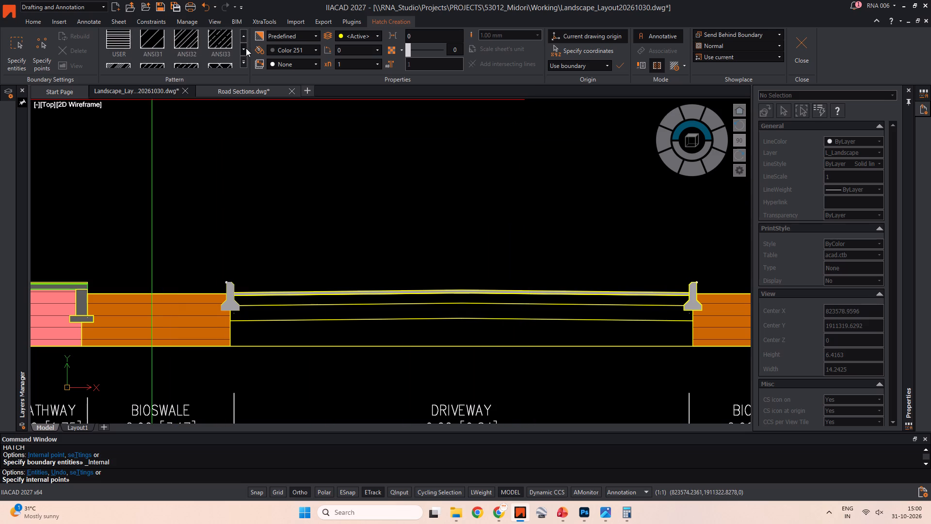
{"action": "left_click", "coordinate": [241, 48]}
{"action": "left_click", "coordinate": [241, 48]}
{"action": "left_click", "coordinate": [241, 48]}
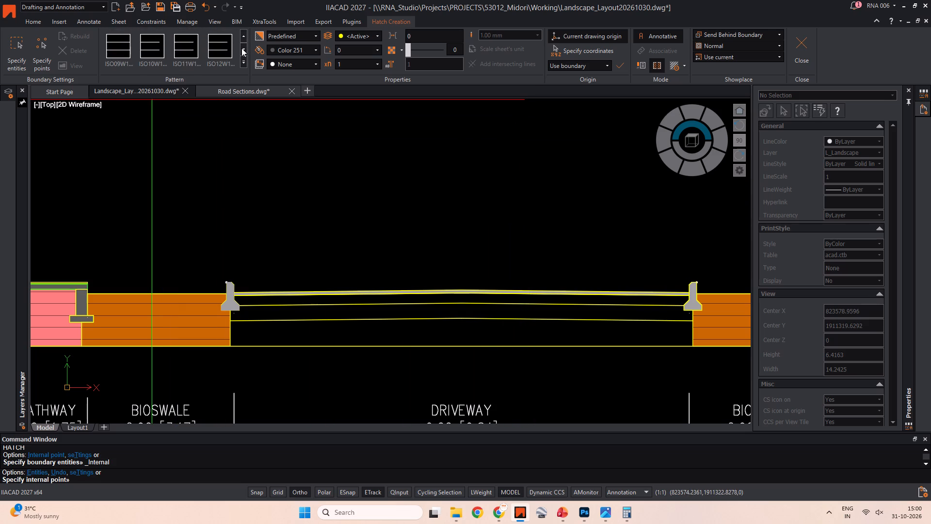
{"action": "left_click", "coordinate": [241, 48]}
{"action": "left_click", "coordinate": [241, 48]}
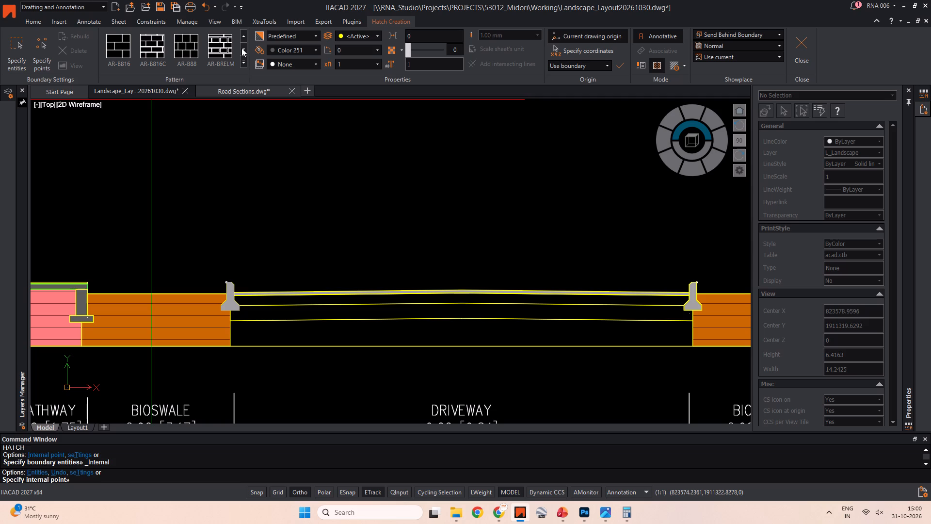
{"action": "left_click", "coordinate": [241, 48]}
{"action": "left_click", "coordinate": [241, 48]}
{"action": "left_click", "coordinate": [241, 48]}
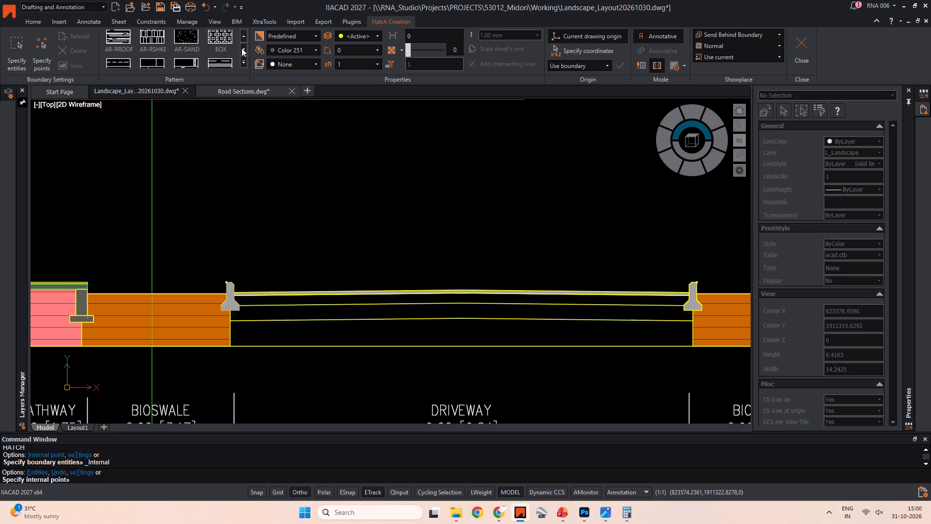
{"action": "left_click", "coordinate": [241, 33]}
{"action": "left_click", "coordinate": [241, 33]}
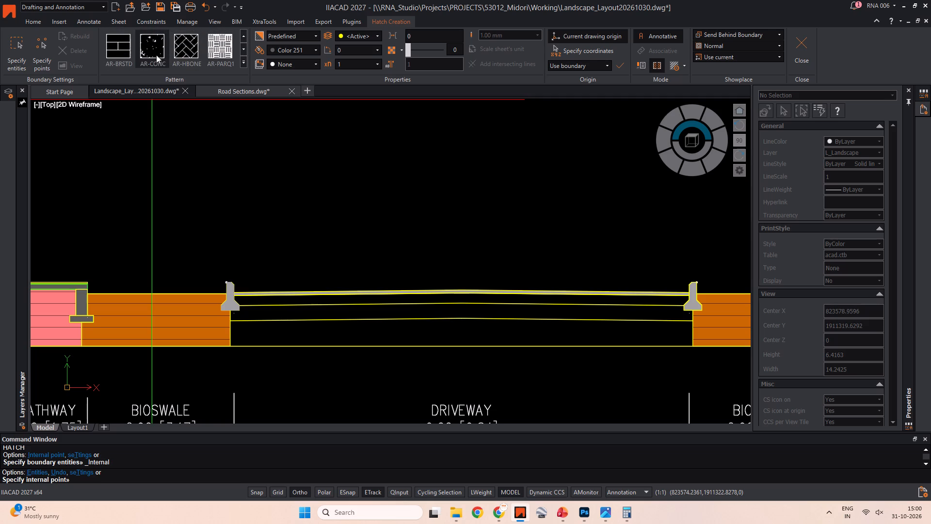
{"action": "left_click", "coordinate": [129, 51]}
{"action": "scroll", "coordinate": [521, 294], "scroll_direction": "up", "scroll_amount": 4}
{"action": "scroll", "coordinate": [462, 306], "scroll_direction": "up", "scroll_amount": 2}
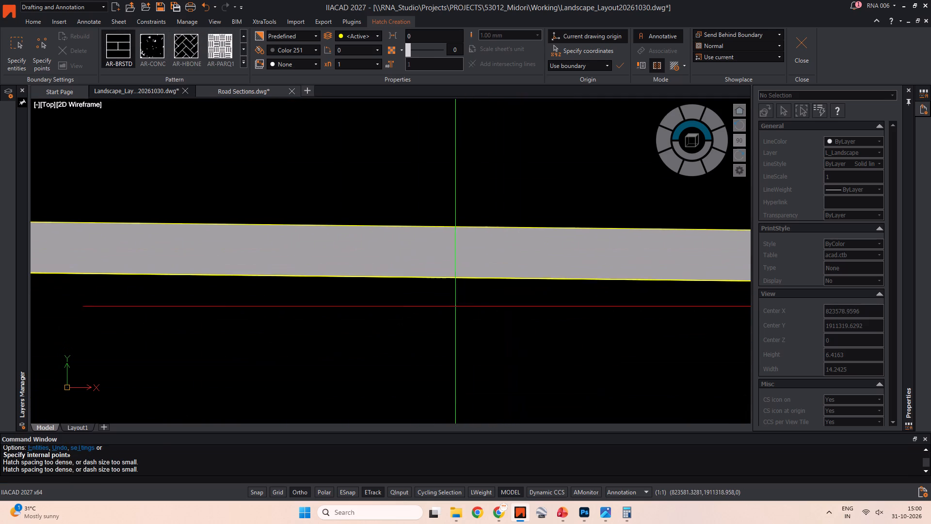
{"action": "scroll", "coordinate": [455, 306], "scroll_direction": "up", "scroll_amount": 1}
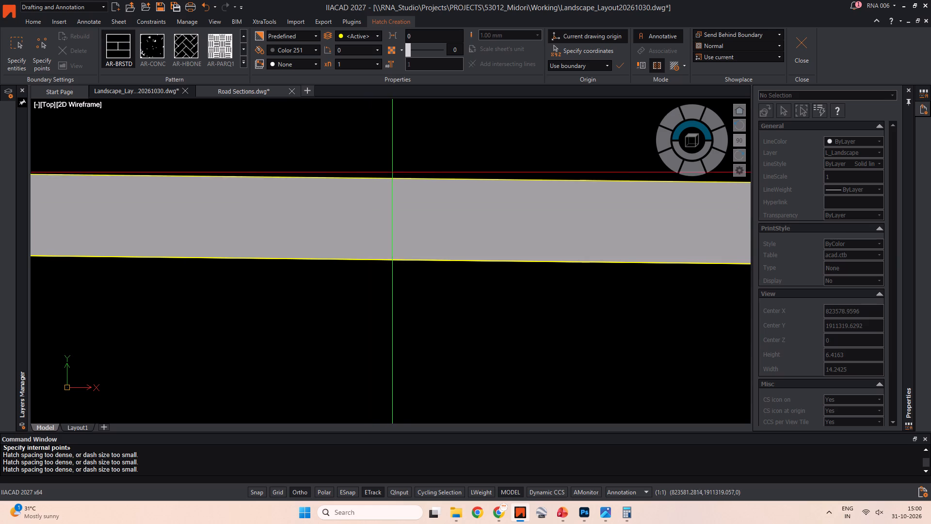
{"action": "scroll", "coordinate": [401, 190], "scroll_direction": "down", "scroll_amount": 5}
{"action": "key", "text": "Escape"}
{"action": "key", "text": "Escape"}
{"action": "scroll", "coordinate": [472, 176], "scroll_direction": "down", "scroll_amount": 1}
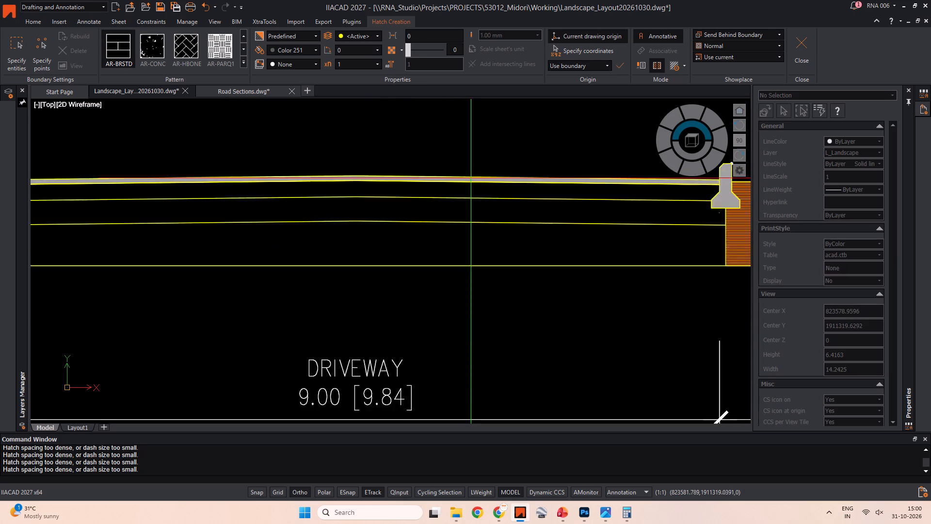
{"action": "scroll", "coordinate": [470, 179], "scroll_direction": "down", "scroll_amount": 1}
{"action": "middle_click_drag", "start_coordinate": [458, 192], "coordinate": [367, 252]}
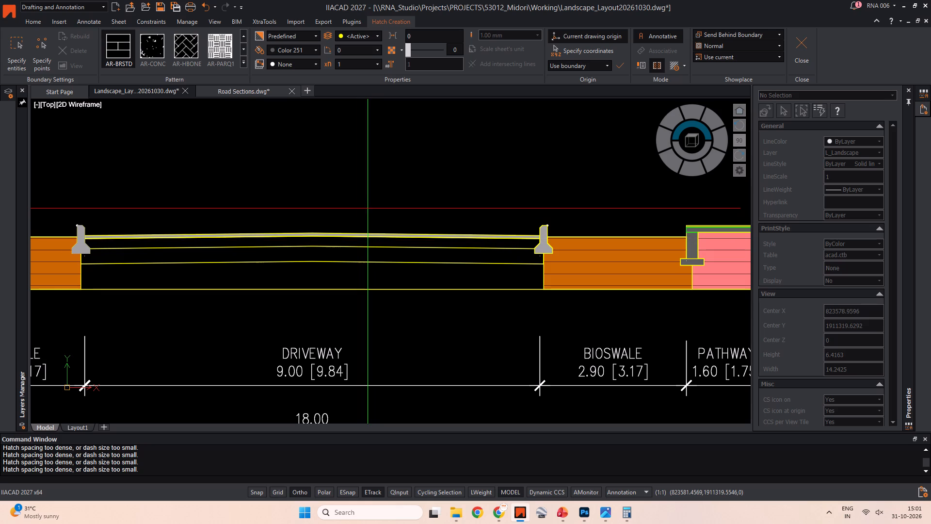
{"action": "scroll", "coordinate": [412, 236], "scroll_direction": "up", "scroll_amount": 1}
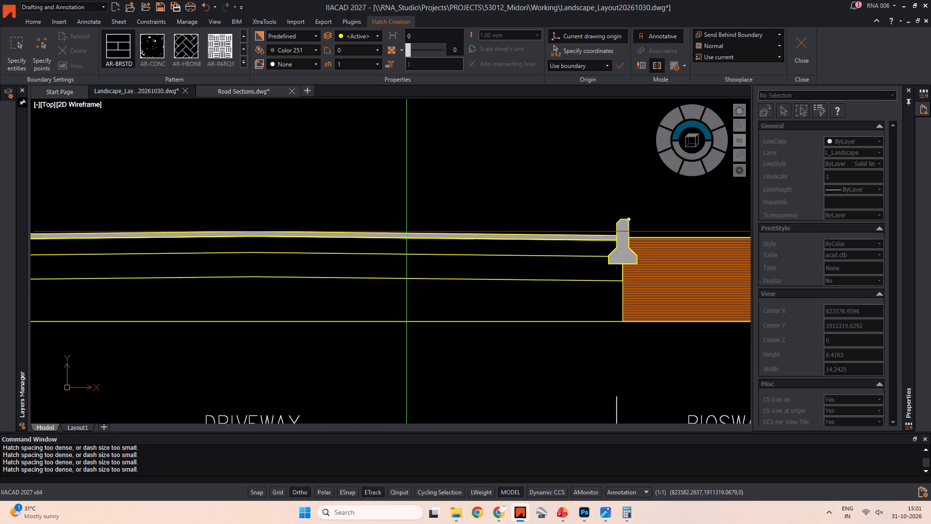
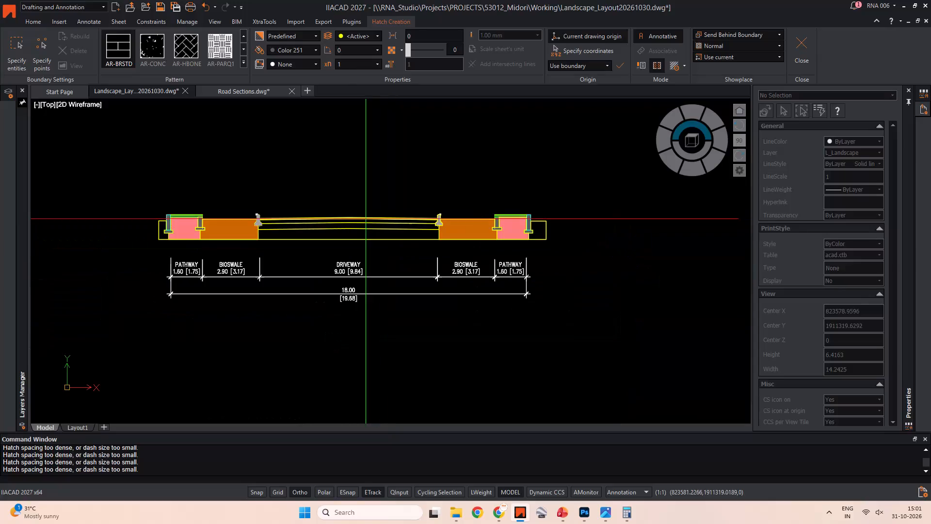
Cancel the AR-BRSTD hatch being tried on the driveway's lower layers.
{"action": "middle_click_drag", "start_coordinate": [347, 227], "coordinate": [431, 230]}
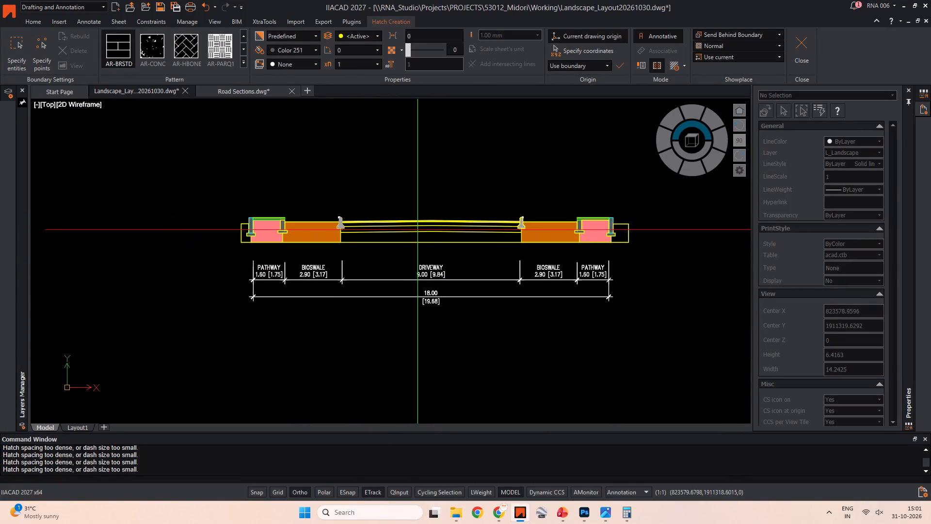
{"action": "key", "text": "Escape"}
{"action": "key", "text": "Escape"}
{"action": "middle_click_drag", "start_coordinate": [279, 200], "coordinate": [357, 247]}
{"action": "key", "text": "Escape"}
Look over the 18 m street section alongside the neighbouring planted street section and tree elevation.
{"action": "scroll", "coordinate": [366, 233], "scroll_direction": "down", "scroll_amount": 3}
{"action": "middle_click_drag", "start_coordinate": [375, 229], "coordinate": [351, 248]}
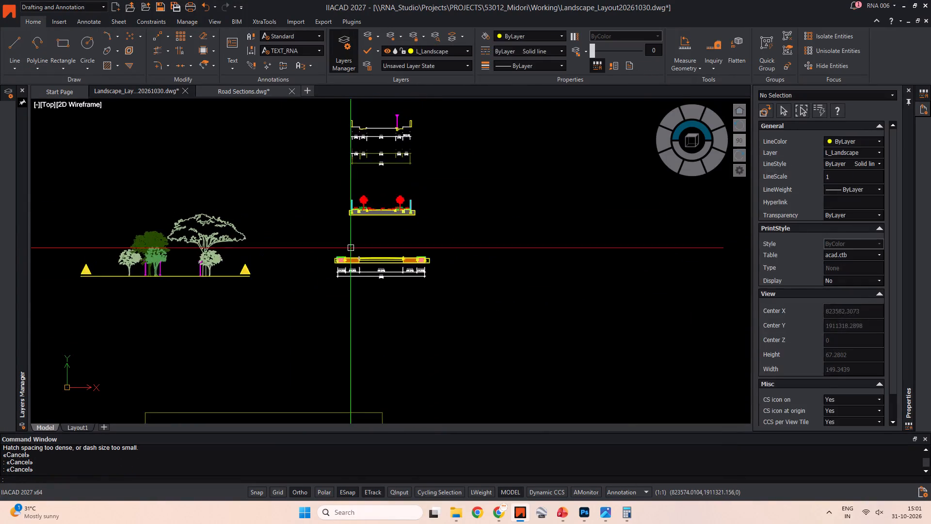
{"action": "scroll", "coordinate": [351, 241], "scroll_direction": "down", "scroll_amount": 3}
{"action": "middle_click_drag", "start_coordinate": [351, 240], "coordinate": [375, 267]}
{"action": "scroll", "coordinate": [433, 251], "scroll_direction": "down", "scroll_amount": 3}
{"action": "middle_click_drag", "start_coordinate": [435, 251], "coordinate": [409, 256]}
{"action": "scroll", "coordinate": [395, 261], "scroll_direction": "up", "scroll_amount": 5}
{"action": "scroll", "coordinate": [433, 245], "scroll_direction": "up", "scroll_amount": 3}
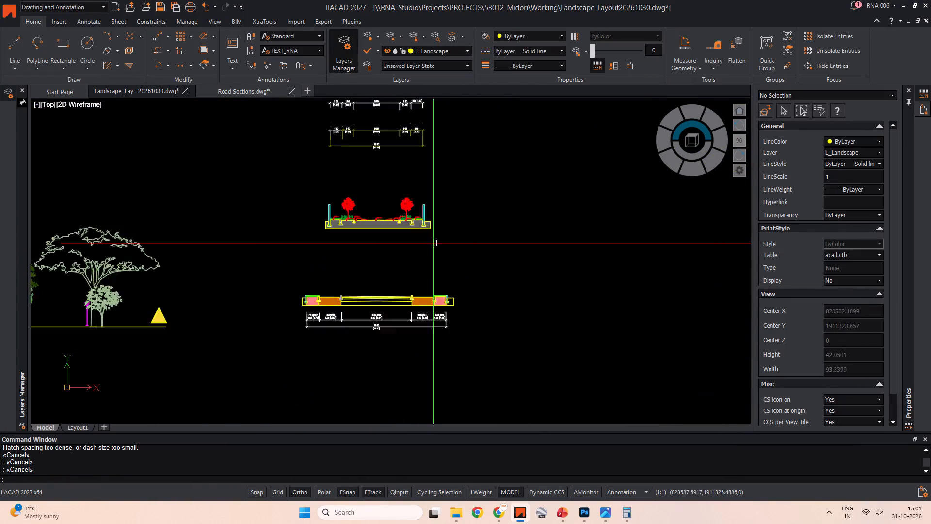
{"action": "middle_click_drag", "start_coordinate": [385, 238], "coordinate": [396, 262]}
{"action": "scroll", "coordinate": [496, 339], "scroll_direction": "down", "scroll_amount": 2}
{"action": "middle_click_drag", "start_coordinate": [470, 317], "coordinate": [463, 291]}
Switch to Photoshop and look through the open material reference sheet, planting illustrations and vehicle cut-out images.
{"action": "key", "text": "alt+Tab"}
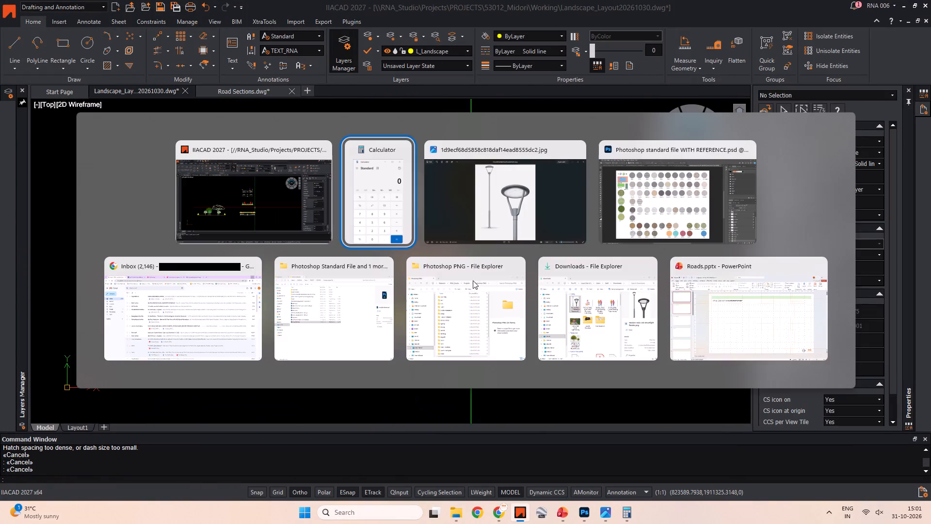
{"action": "left_click", "coordinate": [647, 199], "text": "alt"}
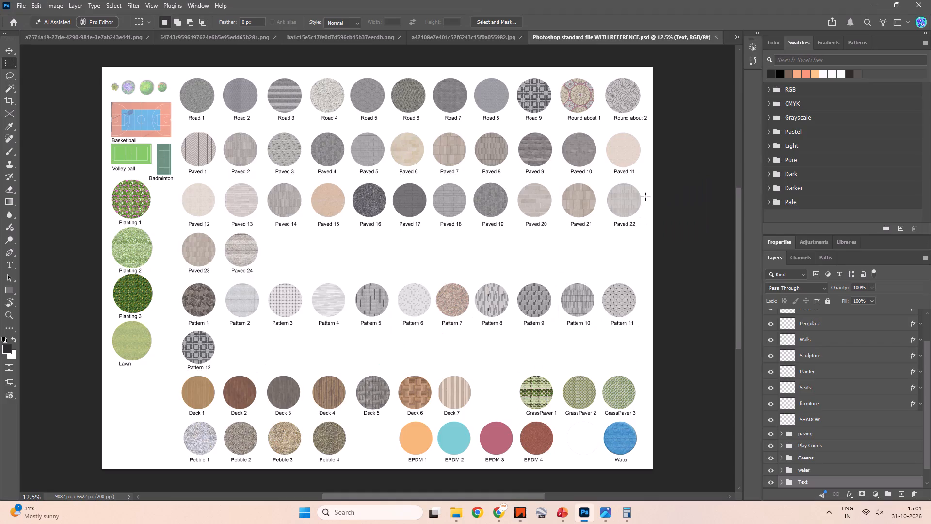
{"action": "left_click", "coordinate": [432, 35]}
{"action": "left_click", "coordinate": [325, 36]}
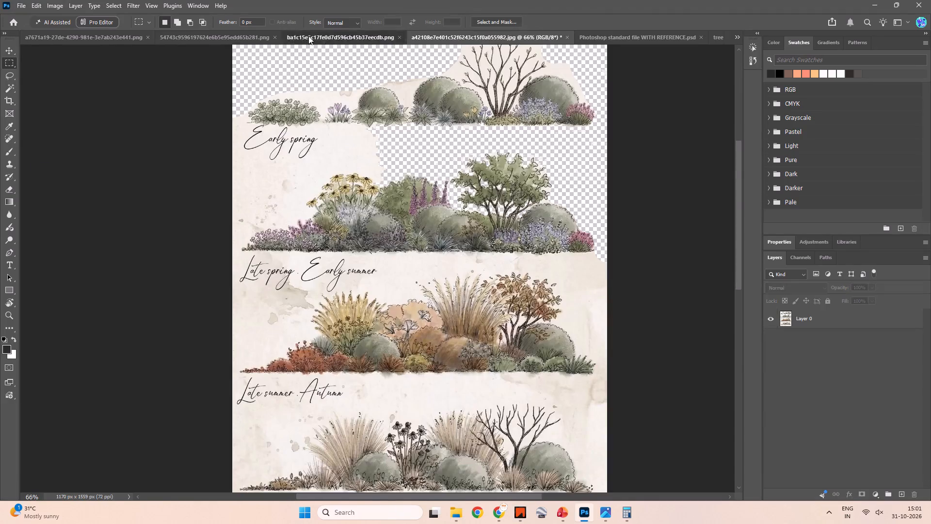
{"action": "left_click", "coordinate": [218, 35]}
{"action": "left_click", "coordinate": [74, 32]}
{"action": "scroll", "coordinate": [425, 177], "scroll_direction": "down", "scroll_amount": 4}
Switch back to IIACAD and examine the site layout plan's road network, section marks and open spaces.
{"action": "key", "text": "alt+Tab"}
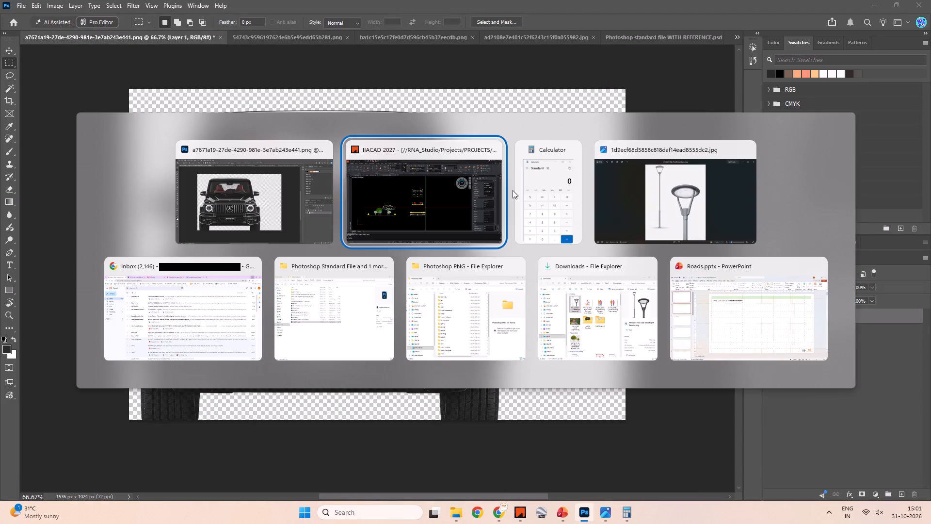
{"action": "left_click", "coordinate": [436, 221], "text": "alt"}
{"action": "scroll", "coordinate": [363, 211], "scroll_direction": "down", "scroll_amount": 4}
{"action": "middle_click_drag", "start_coordinate": [358, 213], "coordinate": [519, 232]}
{"action": "scroll", "coordinate": [512, 231], "scroll_direction": "down", "scroll_amount": 4}
{"action": "middle_click_drag", "start_coordinate": [369, 221], "coordinate": [487, 237]}
{"action": "scroll", "coordinate": [356, 199], "scroll_direction": "up", "scroll_amount": 3}
{"action": "scroll", "coordinate": [440, 238], "scroll_direction": "up", "scroll_amount": 1}
{"action": "middle_click_drag", "start_coordinate": [484, 265], "coordinate": [294, 176]}
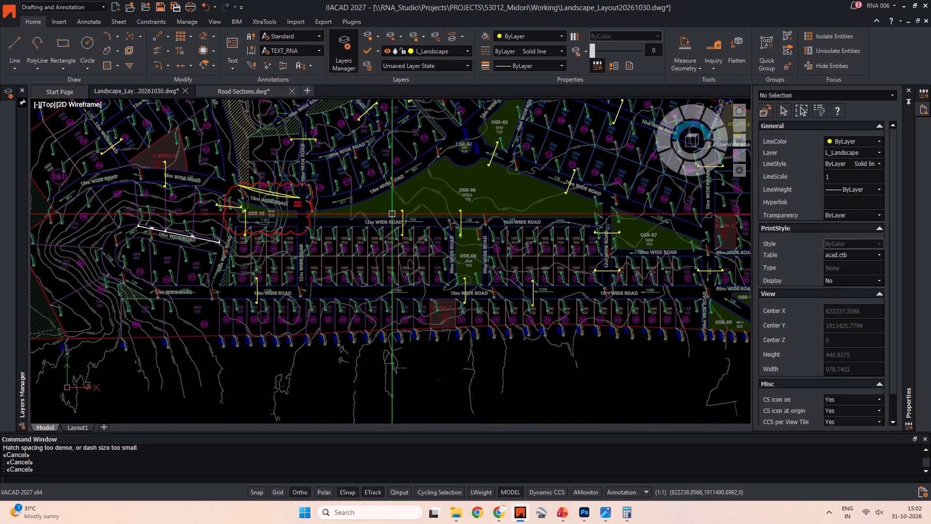
{"action": "middle_click_drag", "start_coordinate": [447, 202], "coordinate": [442, 258]}
{"action": "middle_click_drag", "start_coordinate": [463, 210], "coordinate": [462, 298]}
{"action": "middle_click_drag", "start_coordinate": [323, 166], "coordinate": [338, 218]}
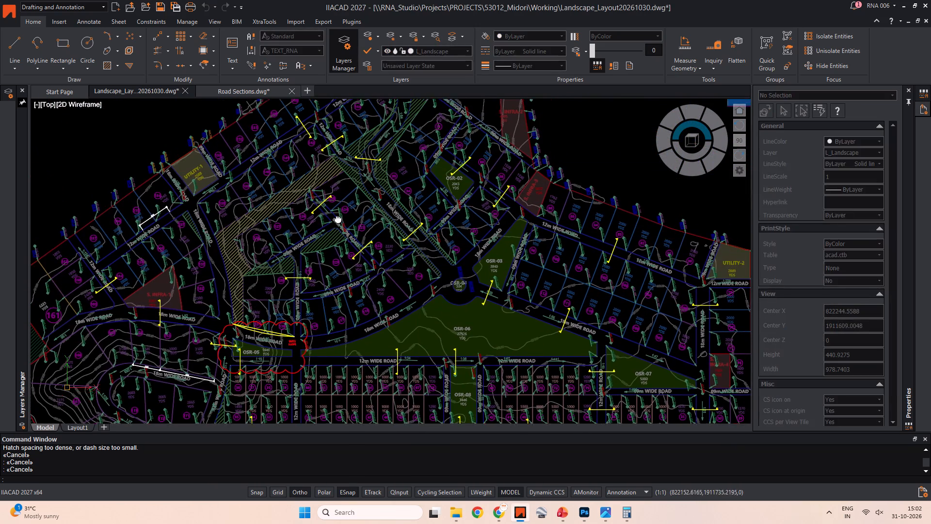
{"action": "middle_click_drag", "start_coordinate": [338, 218], "coordinate": [342, 232]}
{"action": "middle_click_drag", "start_coordinate": [394, 162], "coordinate": [386, 232]}
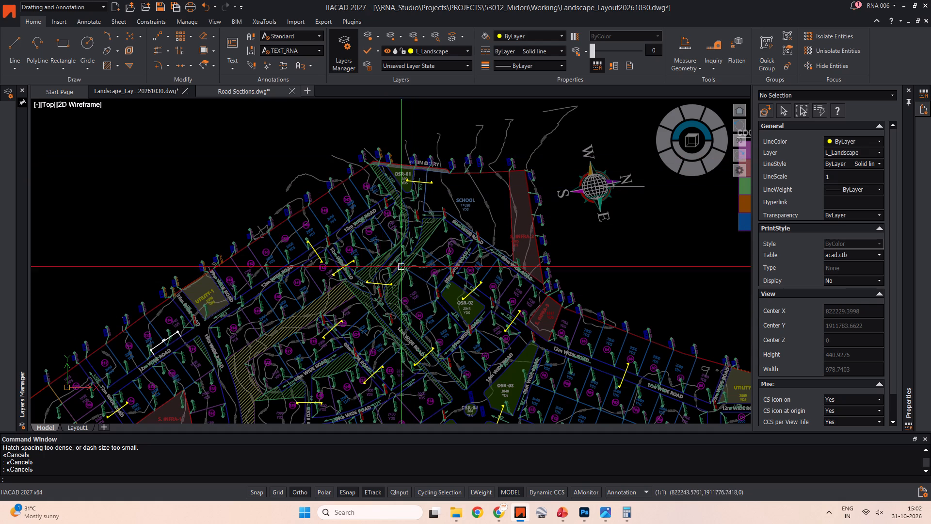
{"action": "middle_click_drag", "start_coordinate": [371, 295], "coordinate": [334, 231]}
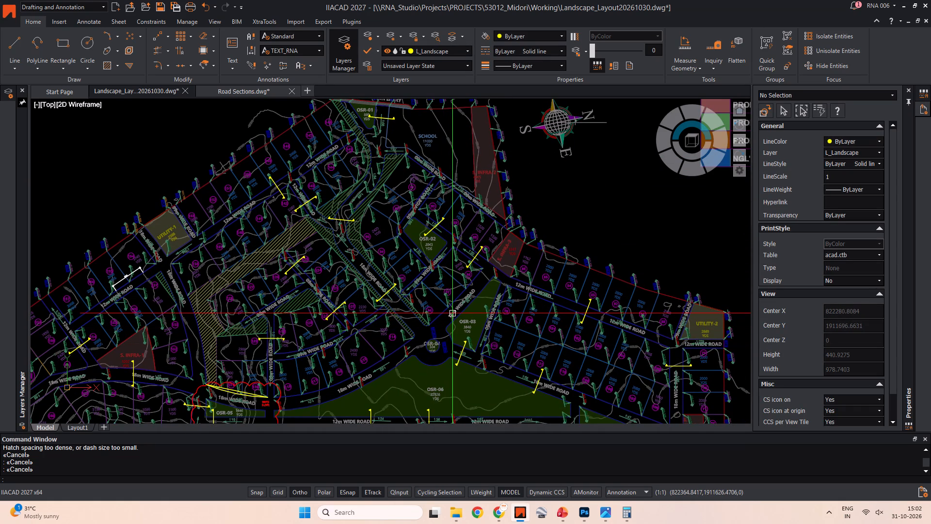
{"action": "middle_click_drag", "start_coordinate": [426, 311], "coordinate": [365, 212]}
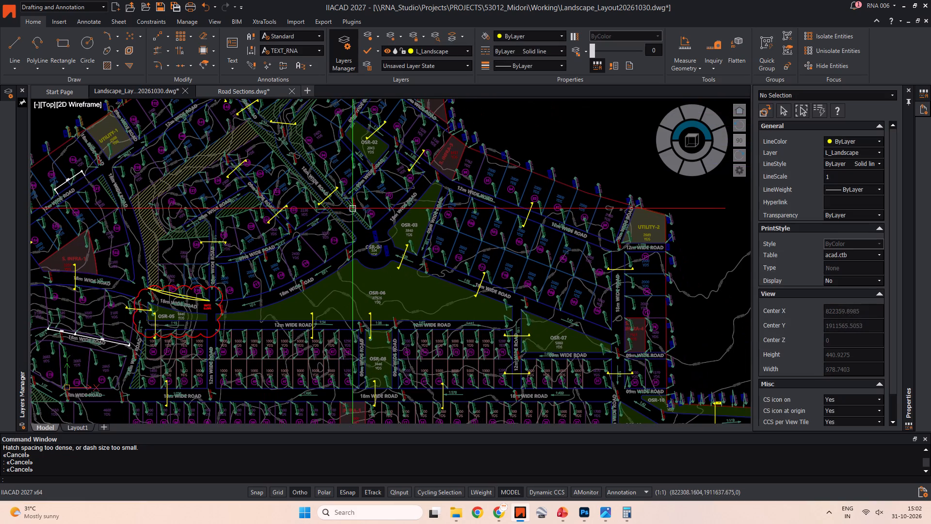
{"action": "middle_click_drag", "start_coordinate": [357, 234], "coordinate": [307, 175]}
{"action": "scroll", "coordinate": [402, 258], "scroll_direction": "up", "scroll_amount": 2}
{"action": "scroll", "coordinate": [492, 259], "scroll_direction": "down", "scroll_amount": 3}
{"action": "middle_click_drag", "start_coordinate": [486, 251], "coordinate": [484, 233]}
{"action": "key", "text": "Escape"}
{"action": "key", "text": "Escape"}
{"action": "key", "text": "Escape"}
Examine the 18m wide road beside OSR-08 and the section marks on the roads around OSR-06 and OSR-03.
{"action": "scroll", "coordinate": [425, 238], "scroll_direction": "up", "scroll_amount": 3}
{"action": "middle_click_drag", "start_coordinate": [529, 280], "coordinate": [463, 278]}
{"action": "scroll", "coordinate": [433, 238], "scroll_direction": "down", "scroll_amount": 2}
{"action": "middle_click_drag", "start_coordinate": [429, 234], "coordinate": [435, 281]}
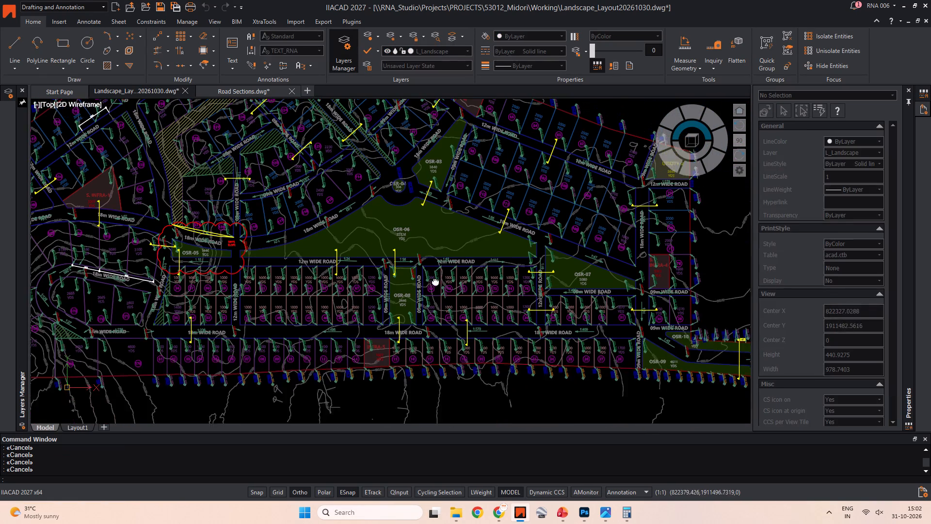
{"action": "middle_click_drag", "start_coordinate": [435, 281], "coordinate": [436, 287]}
{"action": "middle_click_drag", "start_coordinate": [530, 278], "coordinate": [642, 231]}
{"action": "middle_click_drag", "start_coordinate": [458, 284], "coordinate": [507, 270]}
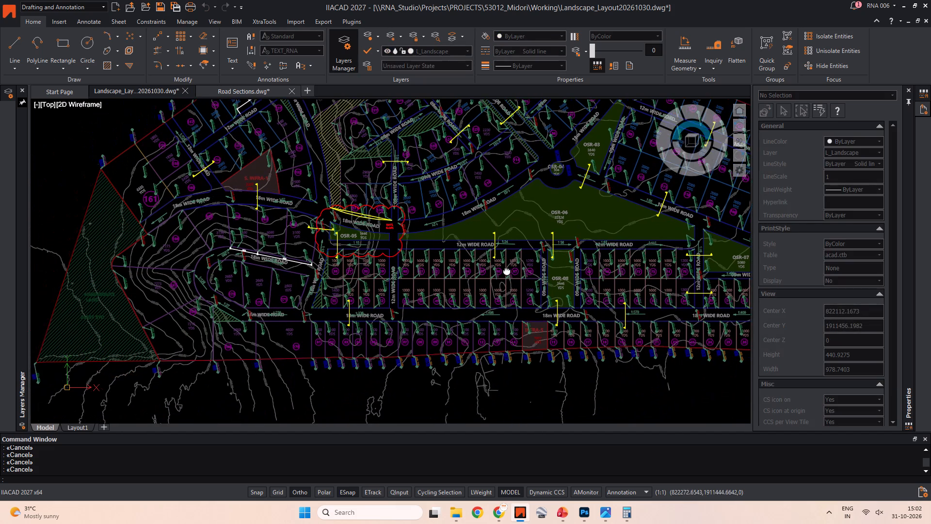
{"action": "middle_click_drag", "start_coordinate": [507, 270], "coordinate": [501, 257]}
{"action": "scroll", "coordinate": [512, 304], "scroll_direction": "up", "scroll_amount": 2}
{"action": "middle_click_drag", "start_coordinate": [405, 281], "coordinate": [466, 280]}
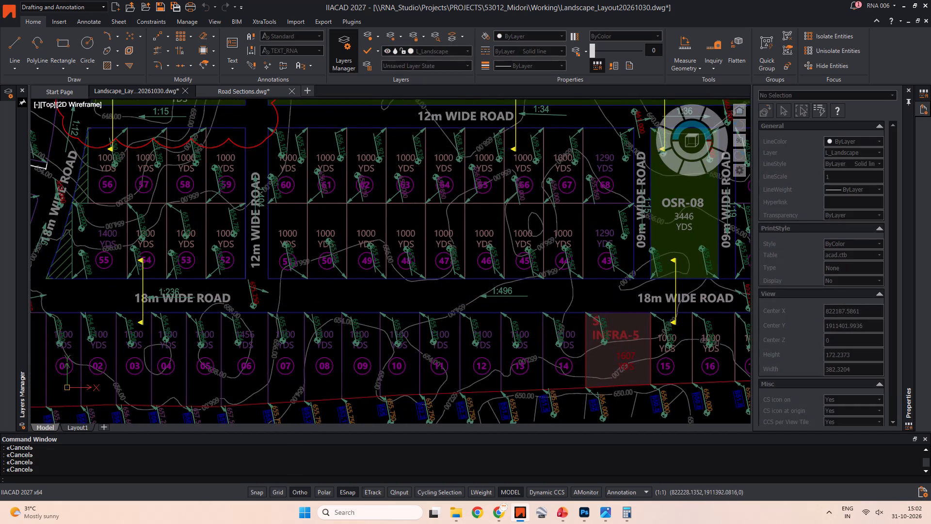
{"action": "middle_click_drag", "start_coordinate": [469, 310], "coordinate": [454, 277]}
{"action": "key", "text": "Escape"}
{"action": "scroll", "coordinate": [463, 278], "scroll_direction": "down", "scroll_amount": 2}
{"action": "middle_click_drag", "start_coordinate": [462, 278], "coordinate": [386, 278]}
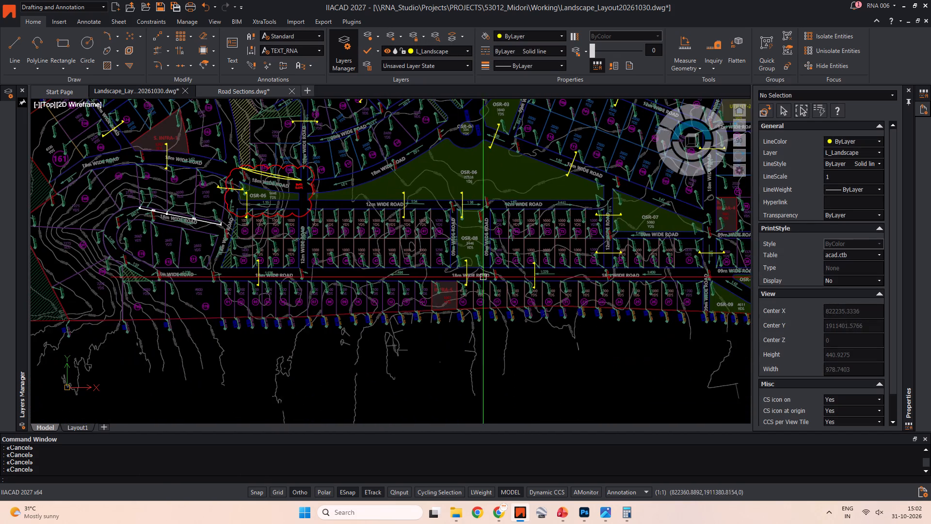
{"action": "scroll", "coordinate": [482, 274], "scroll_direction": "up", "scroll_amount": 3}
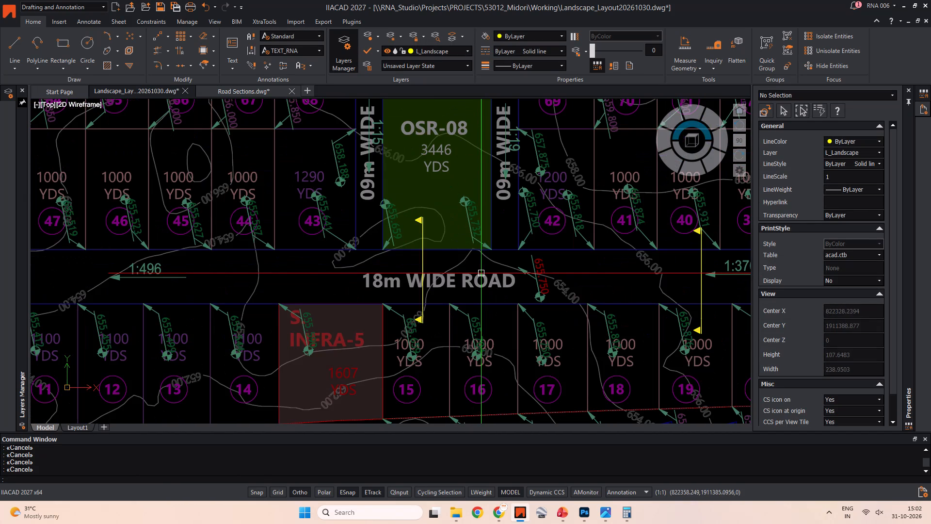
{"action": "scroll", "coordinate": [482, 264], "scroll_direction": "down", "scroll_amount": 3}
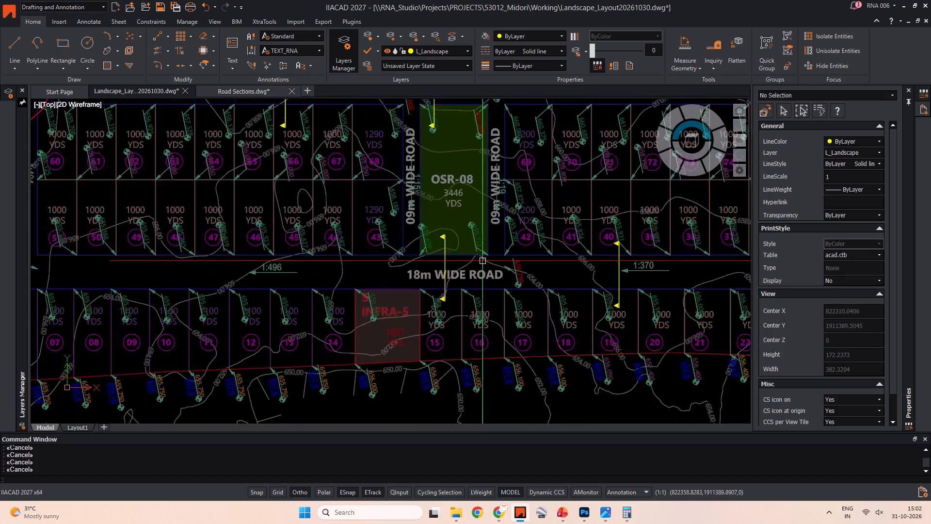
{"action": "middle_click_drag", "start_coordinate": [495, 233], "coordinate": [484, 254]}
{"action": "middle_click_drag", "start_coordinate": [525, 208], "coordinate": [475, 255]}
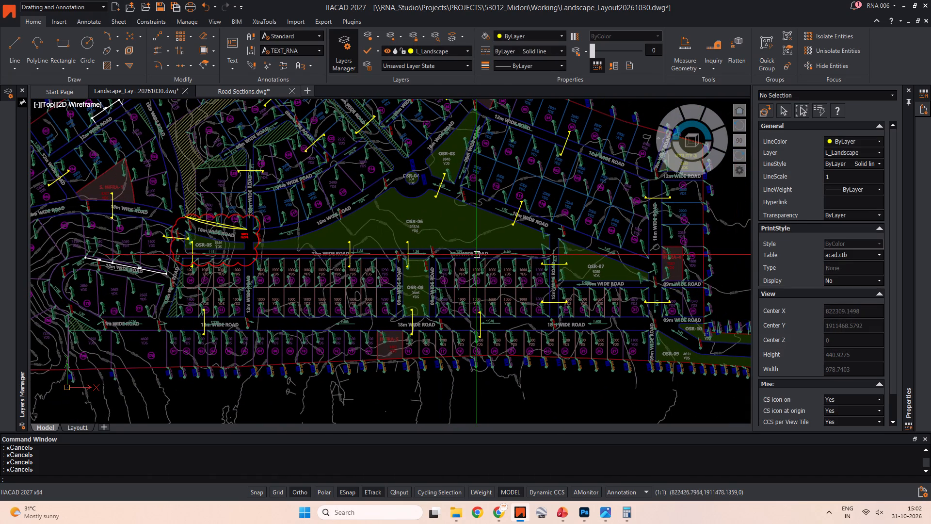
{"action": "middle_click_drag", "start_coordinate": [483, 213], "coordinate": [484, 249]}
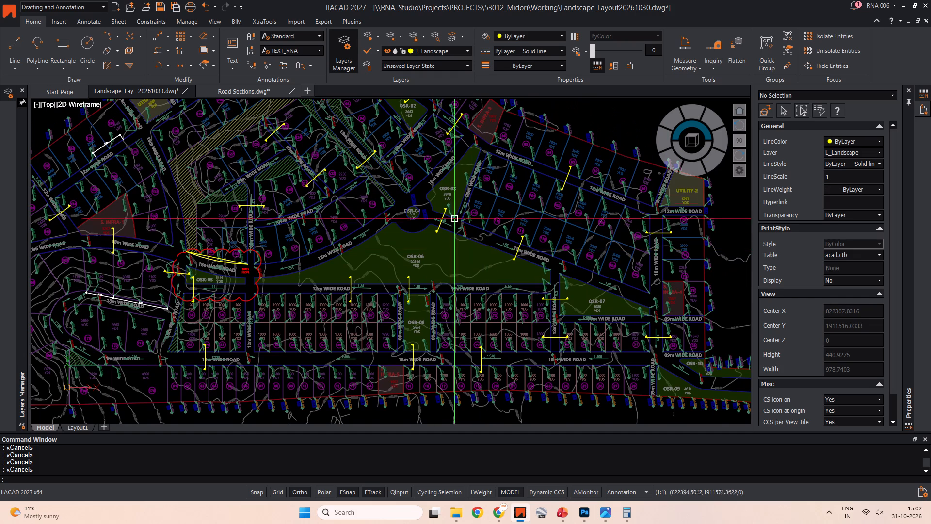
{"action": "scroll", "coordinate": [413, 193], "scroll_direction": "up", "scroll_amount": 1}
{"action": "middle_click_drag", "start_coordinate": [404, 187], "coordinate": [428, 252]}
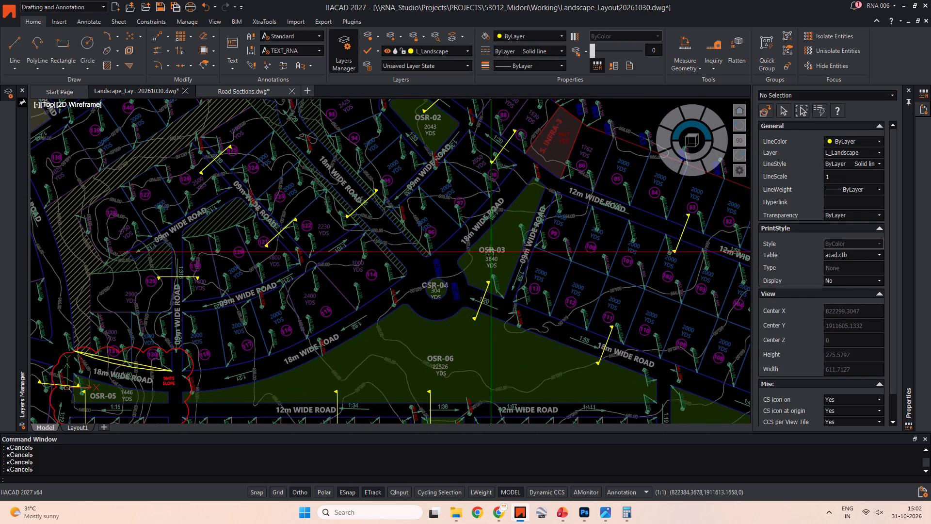
Review the 12 m street section variants for street only, underground services and lighting, including their dimensions.
{"action": "scroll", "coordinate": [503, 232], "scroll_direction": "down", "scroll_amount": 4}
{"action": "middle_click_drag", "start_coordinate": [519, 207], "coordinate": [297, 196]}
{"action": "scroll", "coordinate": [535, 269], "scroll_direction": "up", "scroll_amount": 4}
{"action": "scroll", "coordinate": [447, 238], "scroll_direction": "up", "scroll_amount": 3}
{"action": "scroll", "coordinate": [427, 232], "scroll_direction": "down", "scroll_amount": 2}
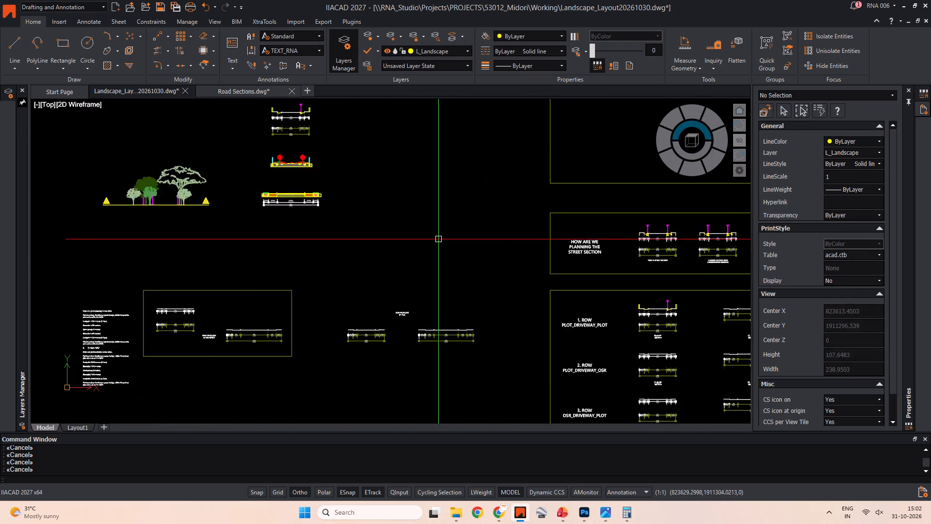
{"action": "middle_click_drag", "start_coordinate": [460, 238], "coordinate": [286, 141]}
{"action": "scroll", "coordinate": [407, 182], "scroll_direction": "up", "scroll_amount": 3}
{"action": "middle_click_drag", "start_coordinate": [421, 160], "coordinate": [436, 342]}
{"action": "scroll", "coordinate": [415, 246], "scroll_direction": "up", "scroll_amount": 2}
{"action": "middle_click_drag", "start_coordinate": [565, 262], "coordinate": [193, 260]}
{"action": "scroll", "coordinate": [284, 255], "scroll_direction": "down", "scroll_amount": 1}
{"action": "middle_click_drag", "start_coordinate": [286, 256], "coordinate": [287, 276]}
{"action": "scroll", "coordinate": [366, 252], "scroll_direction": "up", "scroll_amount": 2}
{"action": "scroll", "coordinate": [365, 250], "scroll_direction": "down", "scroll_amount": 2}
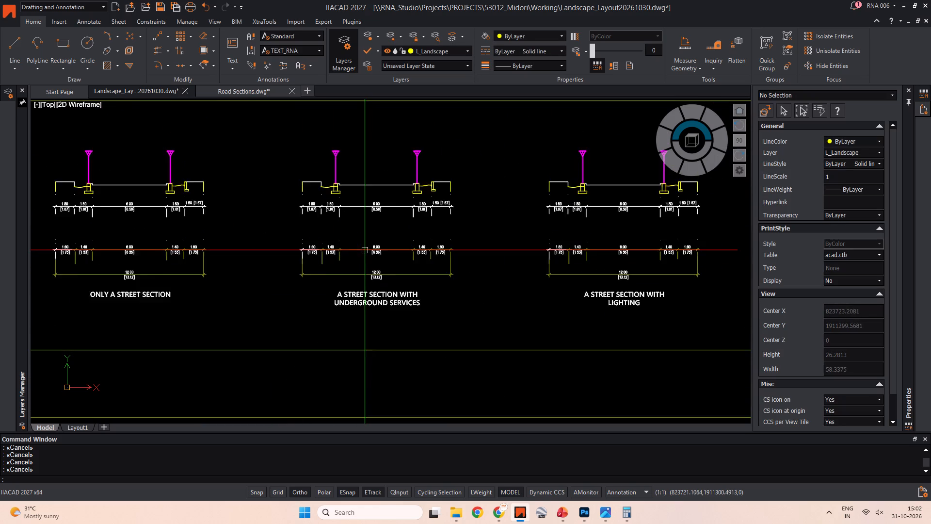
{"action": "middle_click_drag", "start_coordinate": [364, 250], "coordinate": [111, 249]}
{"action": "scroll", "coordinate": [339, 229], "scroll_direction": "up", "scroll_amount": 2}
{"action": "middle_click_drag", "start_coordinate": [353, 231], "coordinate": [349, 263]}
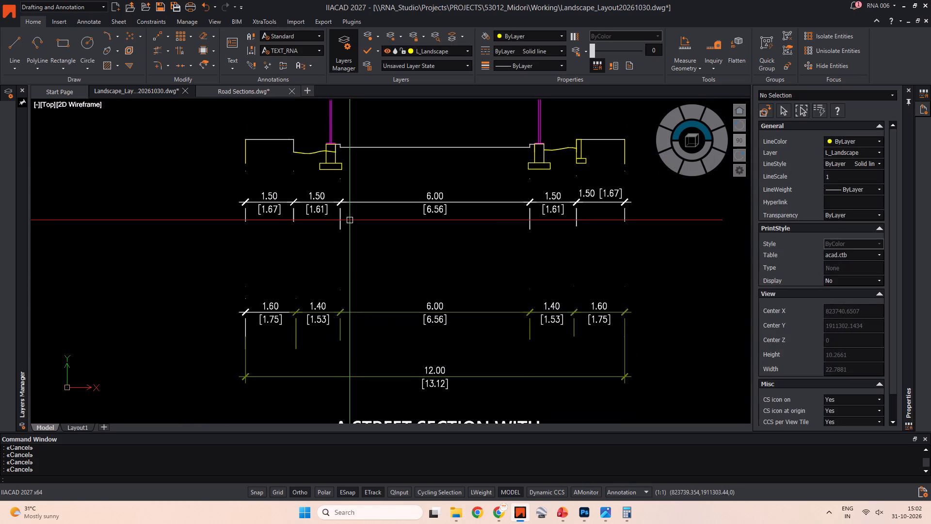
Examine the ST-18-PP section's width dimensions and the overall arrangement of the street section sheets.
{"action": "scroll", "coordinate": [350, 220], "scroll_direction": "down", "scroll_amount": 3}
{"action": "middle_click_drag", "start_coordinate": [315, 226], "coordinate": [490, 203]}
{"action": "scroll", "coordinate": [417, 230], "scroll_direction": "down", "scroll_amount": 3}
{"action": "middle_click_drag", "start_coordinate": [415, 234], "coordinate": [391, 185]}
{"action": "scroll", "coordinate": [413, 240], "scroll_direction": "up", "scroll_amount": 3}
{"action": "middle_click_drag", "start_coordinate": [437, 188], "coordinate": [378, 209]}
{"action": "scroll", "coordinate": [324, 168], "scroll_direction": "up", "scroll_amount": 2}
{"action": "middle_click_drag", "start_coordinate": [332, 187], "coordinate": [373, 240]}
{"action": "scroll", "coordinate": [244, 246], "scroll_direction": "up", "scroll_amount": 2}
{"action": "scroll", "coordinate": [246, 233], "scroll_direction": "down", "scroll_amount": 1}
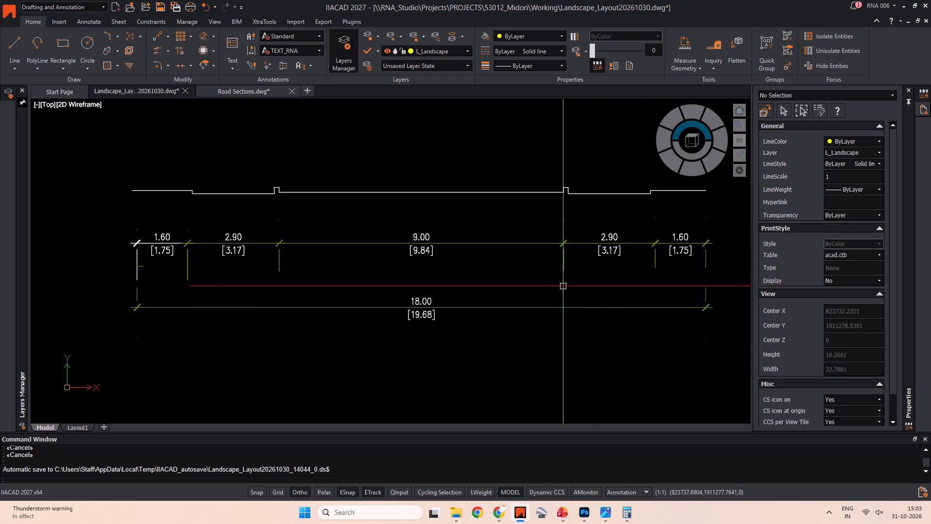
{"action": "scroll", "coordinate": [563, 286], "scroll_direction": "down", "scroll_amount": 1}
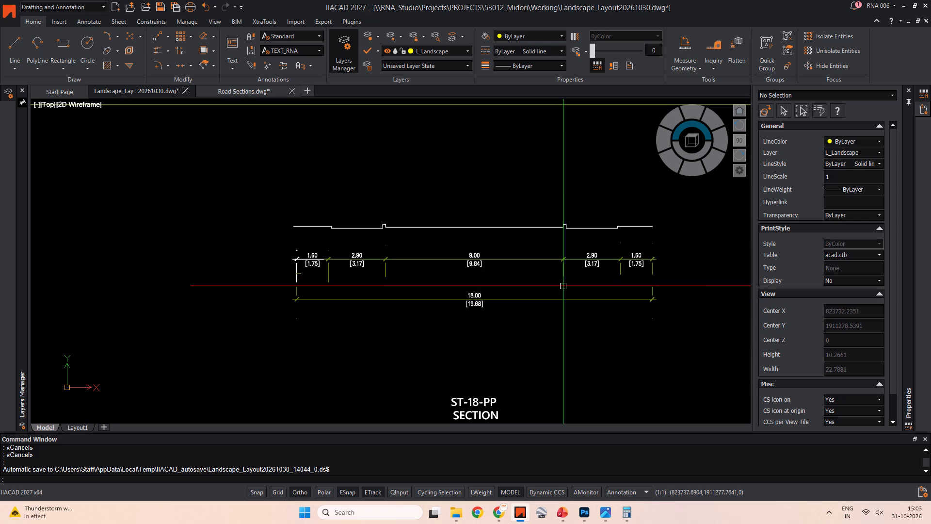
{"action": "scroll", "coordinate": [563, 285], "scroll_direction": "down", "scroll_amount": 4}
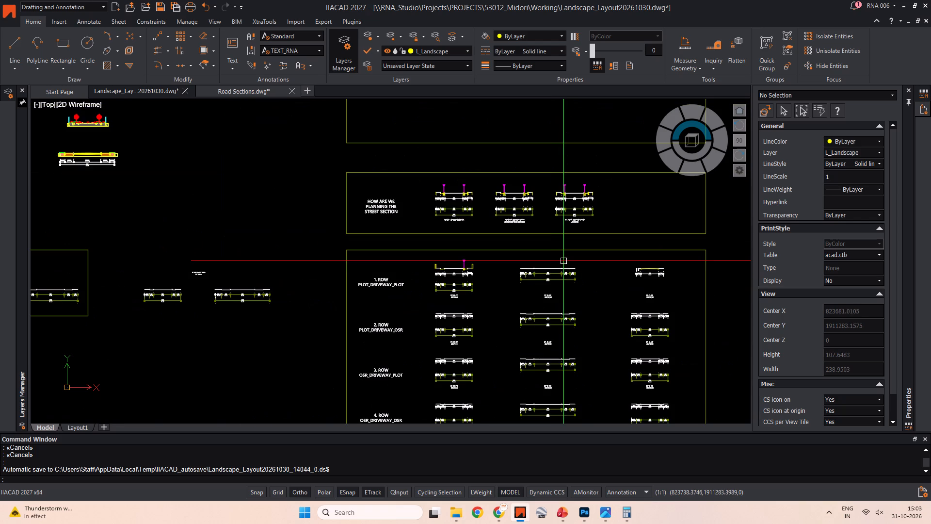
{"action": "scroll", "coordinate": [548, 249], "scroll_direction": "down", "scroll_amount": 2}
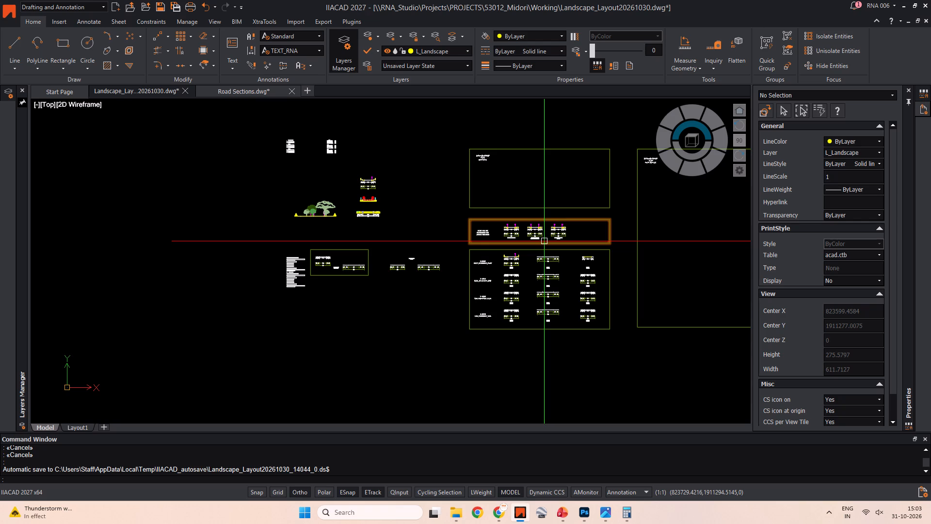
{"action": "scroll", "coordinate": [569, 211], "scroll_direction": "up", "scroll_amount": 1}
{"action": "left_click", "coordinate": [559, 194]}
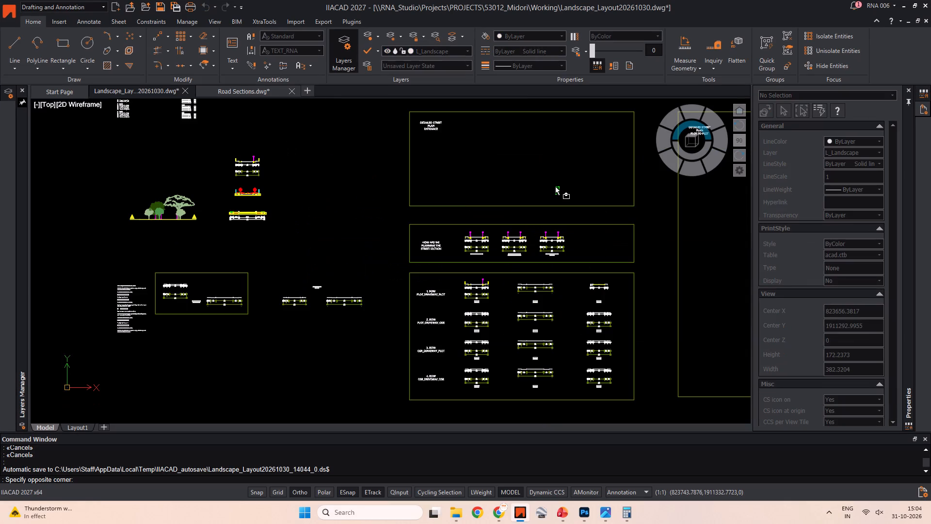
{"action": "key", "text": "Escape"}
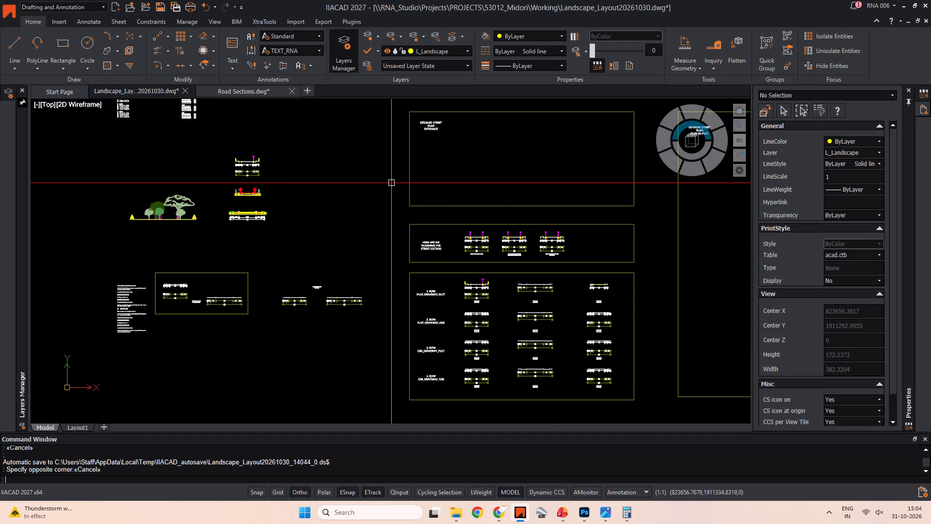
{"action": "key", "text": "Escape"}
Close the Road Sections drawing and save its changes.
{"action": "middle_click_drag", "start_coordinate": [281, 171], "coordinate": [337, 163]}
{"action": "left_click", "coordinate": [290, 90]}
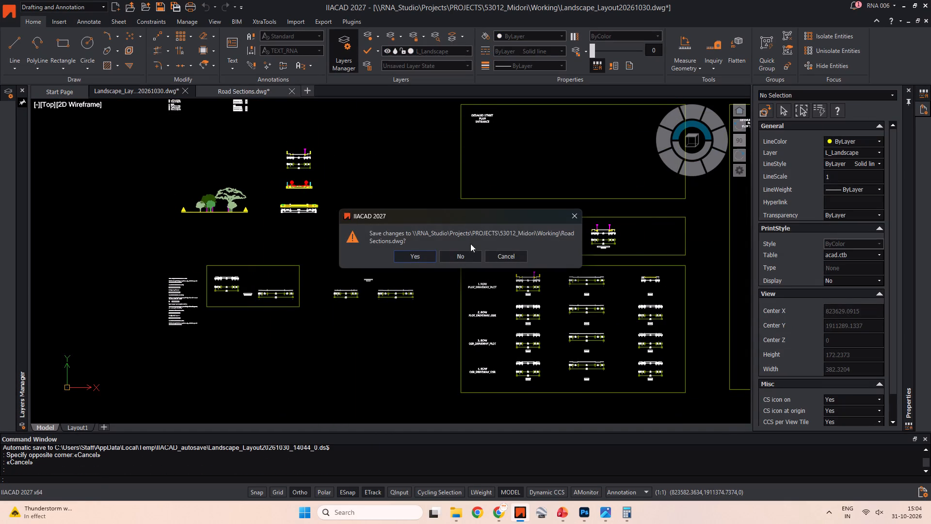
{"action": "left_click", "coordinate": [418, 252]}
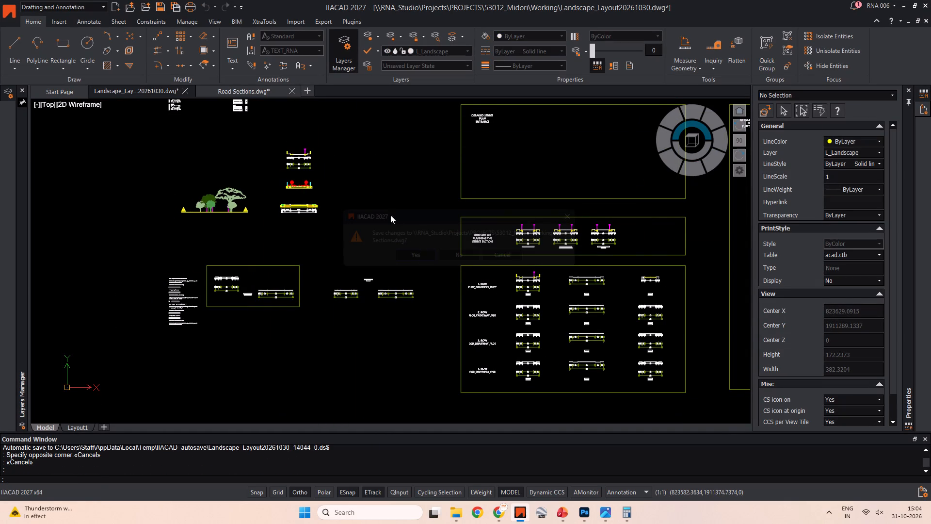
Examine the 18 m street section's kerbs, hatched layers and labelled dimensions alongside the planted section above it.
{"action": "middle_click_drag", "start_coordinate": [353, 252], "coordinate": [430, 248]}
{"action": "scroll", "coordinate": [338, 213], "scroll_direction": "up", "scroll_amount": 2}
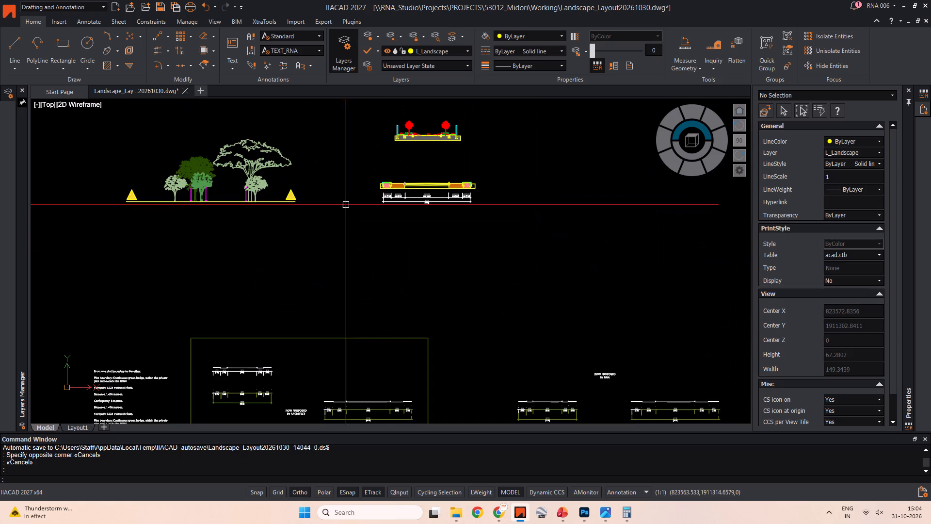
{"action": "scroll", "coordinate": [401, 178], "scroll_direction": "up", "scroll_amount": 4}
{"action": "scroll", "coordinate": [389, 201], "scroll_direction": "down", "scroll_amount": 2}
{"action": "middle_click_drag", "start_coordinate": [390, 202], "coordinate": [309, 300]}
{"action": "scroll", "coordinate": [371, 94], "scroll_direction": "up", "scroll_amount": 2}
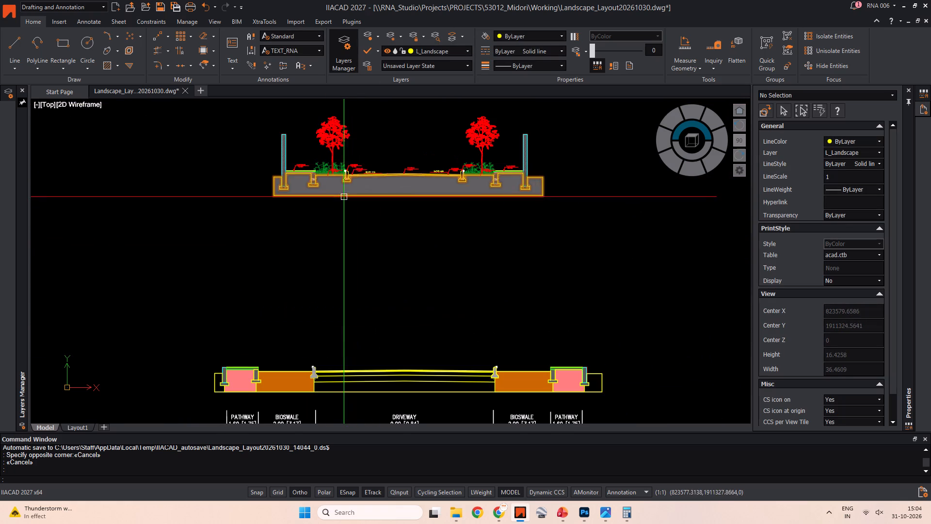
{"action": "middle_click_drag", "start_coordinate": [425, 319], "coordinate": [356, 222]}
{"action": "scroll", "coordinate": [435, 274], "scroll_direction": "up", "scroll_amount": 3}
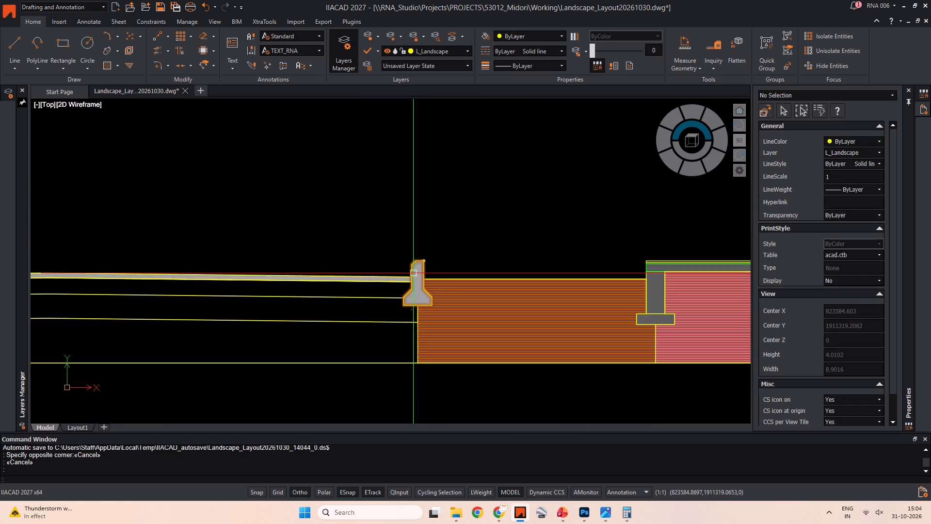
{"action": "scroll", "coordinate": [389, 263], "scroll_direction": "down", "scroll_amount": 3}
{"action": "middle_click_drag", "start_coordinate": [391, 254], "coordinate": [457, 225]}
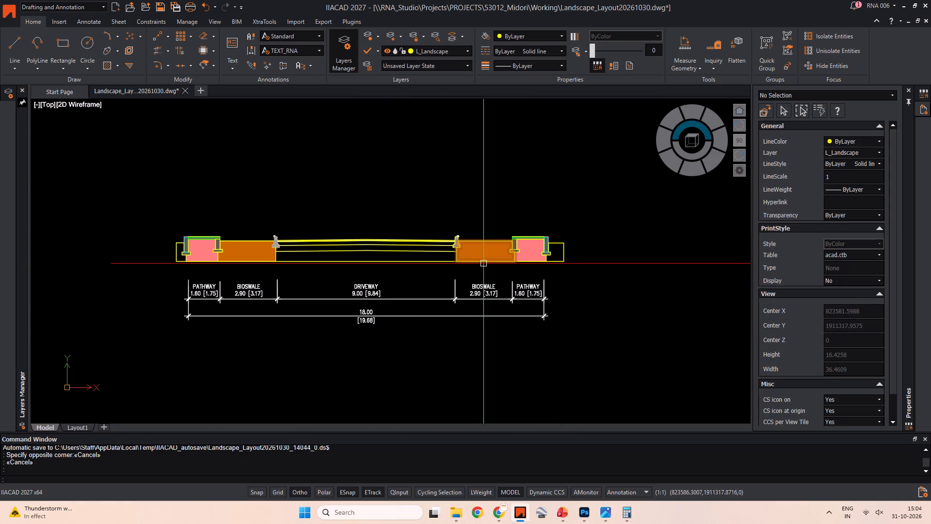
Preview a JPG print windowed on the 18 m section, using the previous print settings with the print style table set to None.
{"action": "key", "text": "ctrl+p"}
{"action": "scroll", "coordinate": [443, 233], "scroll_direction": "down", "scroll_amount": 2}
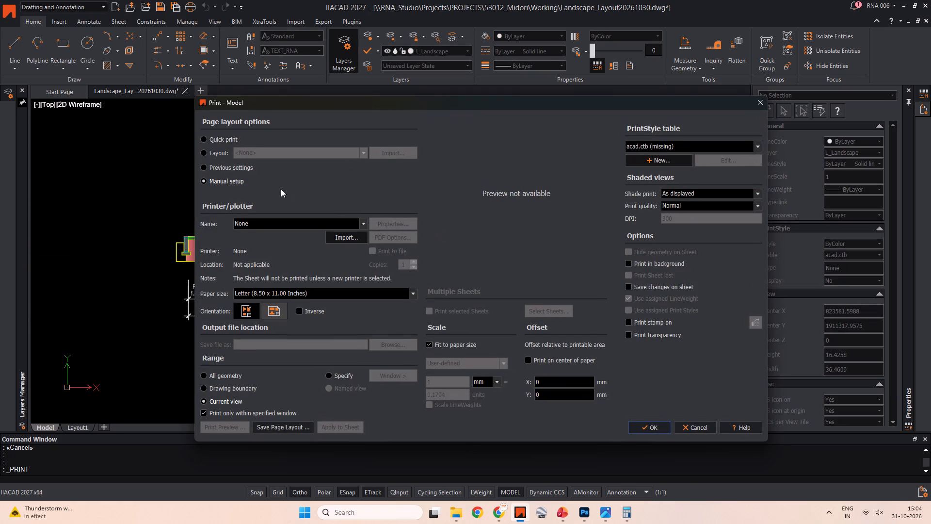
{"action": "left_click", "coordinate": [207, 170]}
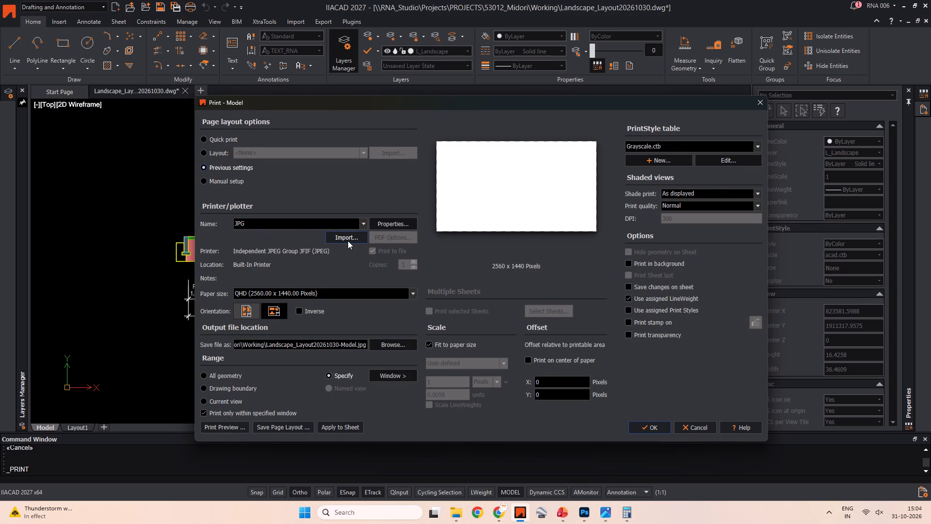
{"action": "left_click", "coordinate": [388, 369]}
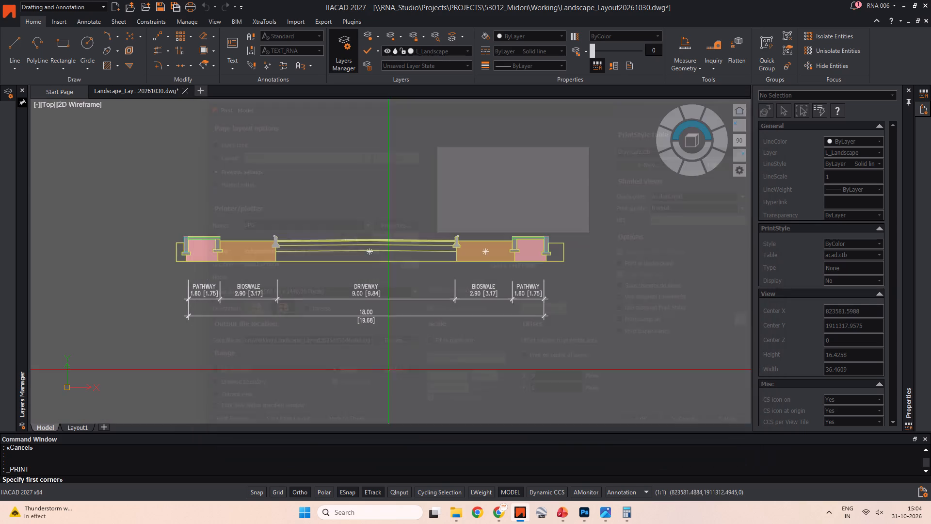
{"action": "scroll", "coordinate": [113, 331], "scroll_direction": "down", "scroll_amount": 2}
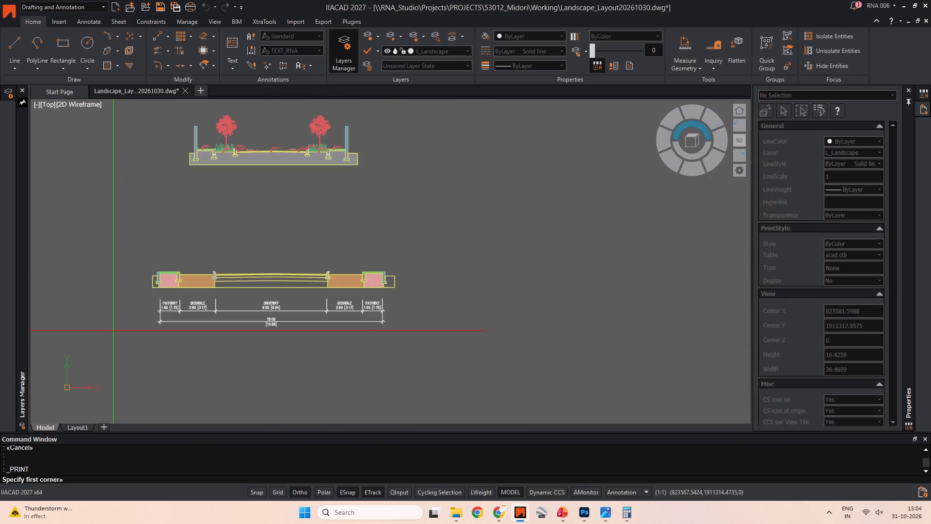
{"action": "middle_click_drag", "start_coordinate": [113, 329], "coordinate": [243, 330]}
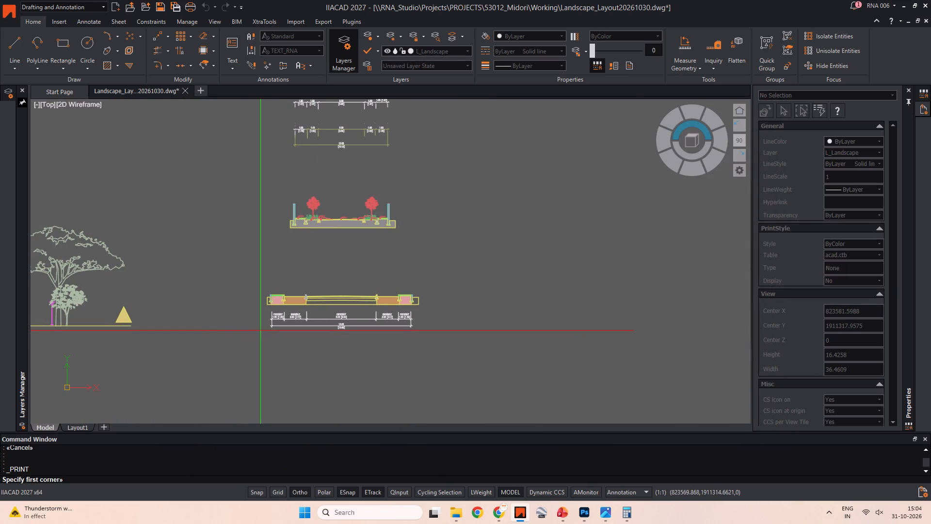
{"action": "left_click", "coordinate": [262, 330]}
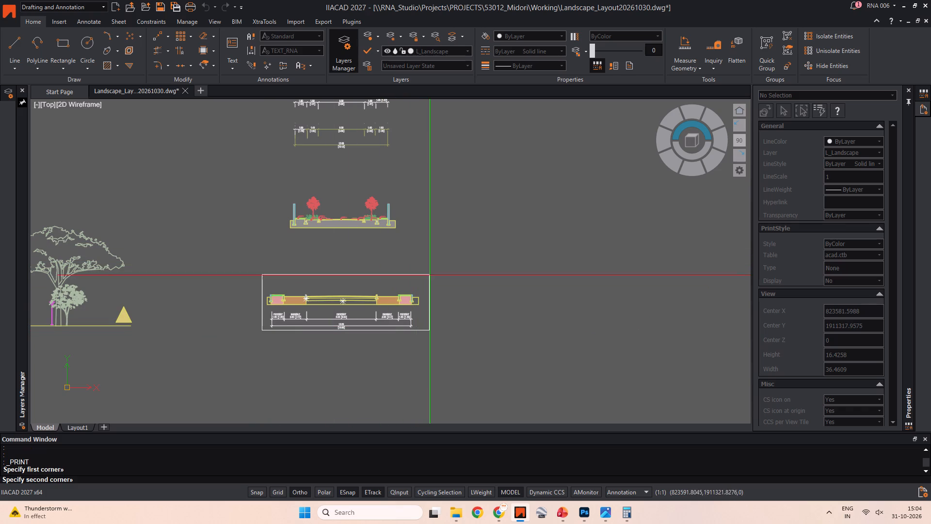
{"action": "left_click", "coordinate": [421, 237]}
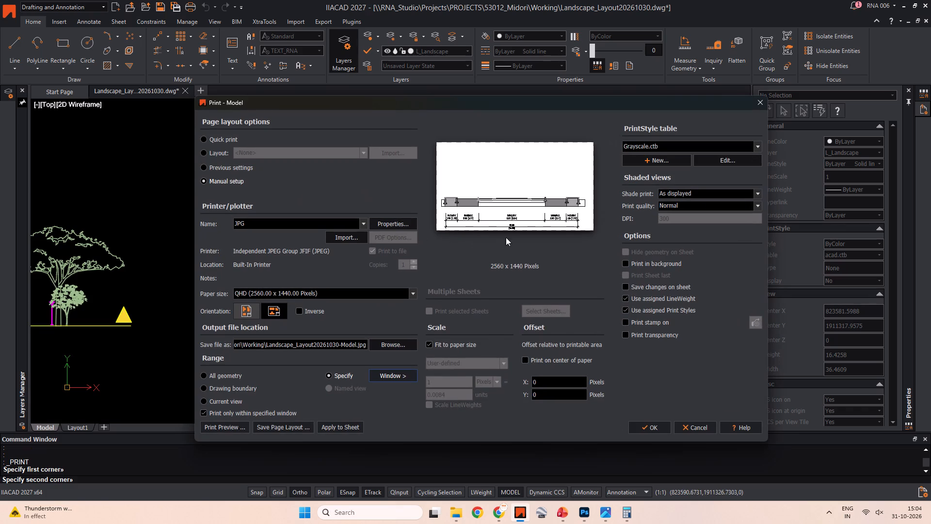
{"action": "scroll", "coordinate": [480, 207], "scroll_direction": "up", "scroll_amount": 1}
{"action": "left_click", "coordinate": [754, 145]}
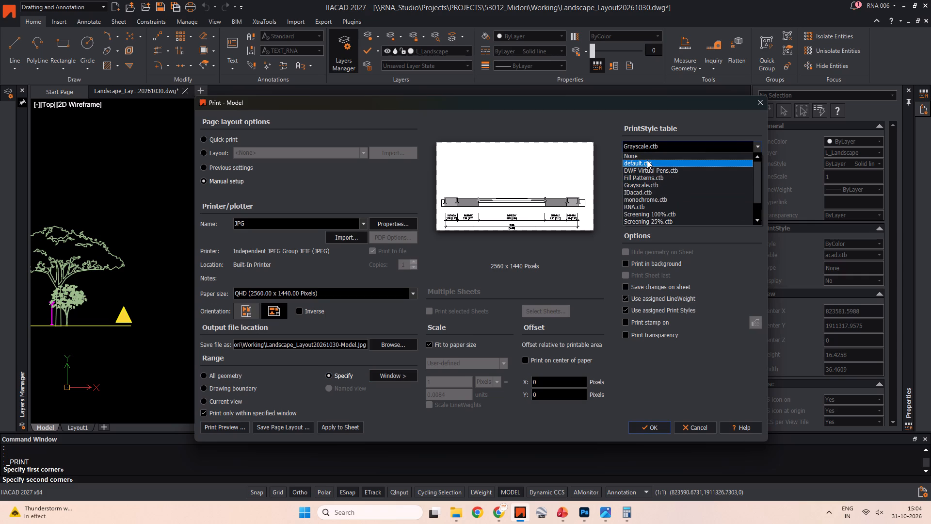
{"action": "left_click", "coordinate": [644, 157]}
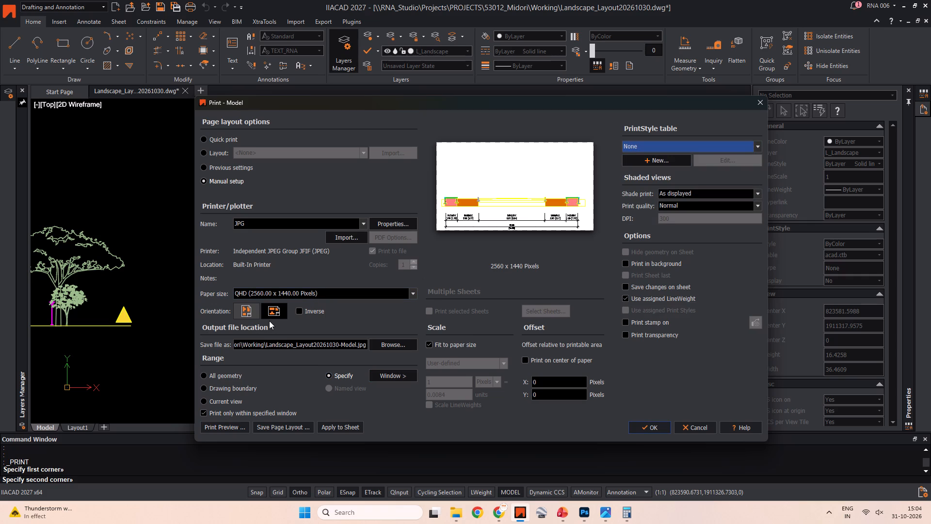
{"action": "left_click", "coordinate": [236, 429]}
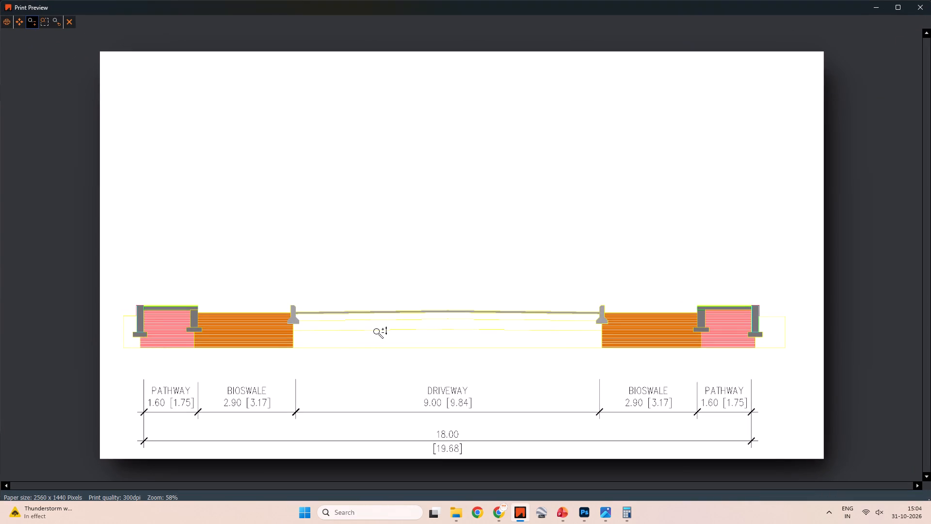
{"action": "key", "text": "Escape"}
{"action": "key", "text": "Escape"}
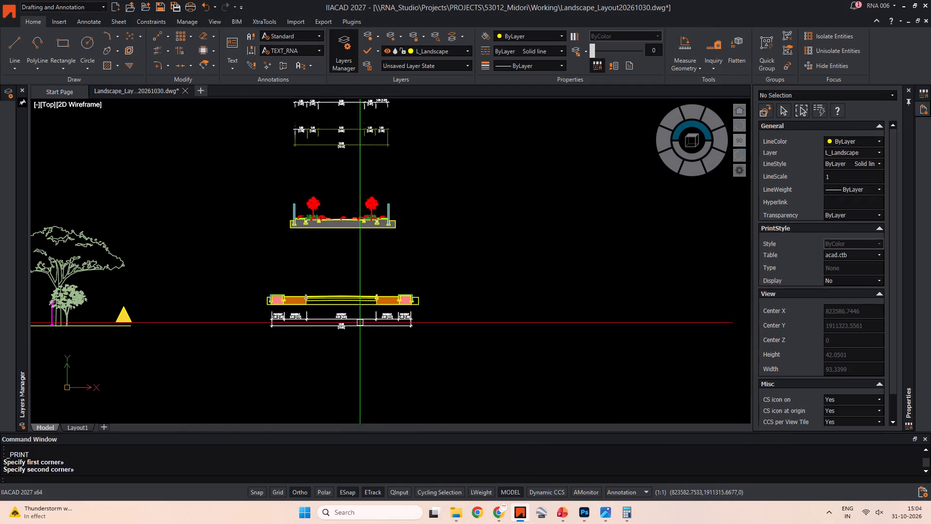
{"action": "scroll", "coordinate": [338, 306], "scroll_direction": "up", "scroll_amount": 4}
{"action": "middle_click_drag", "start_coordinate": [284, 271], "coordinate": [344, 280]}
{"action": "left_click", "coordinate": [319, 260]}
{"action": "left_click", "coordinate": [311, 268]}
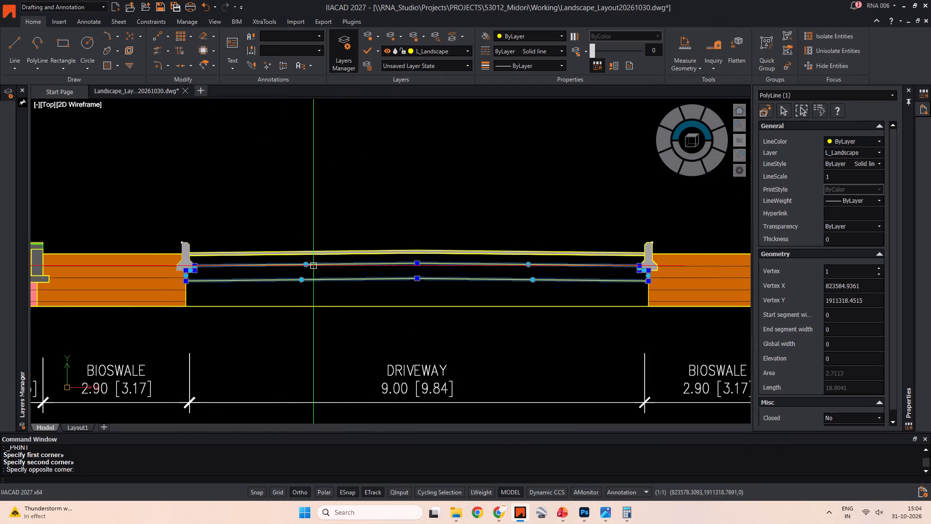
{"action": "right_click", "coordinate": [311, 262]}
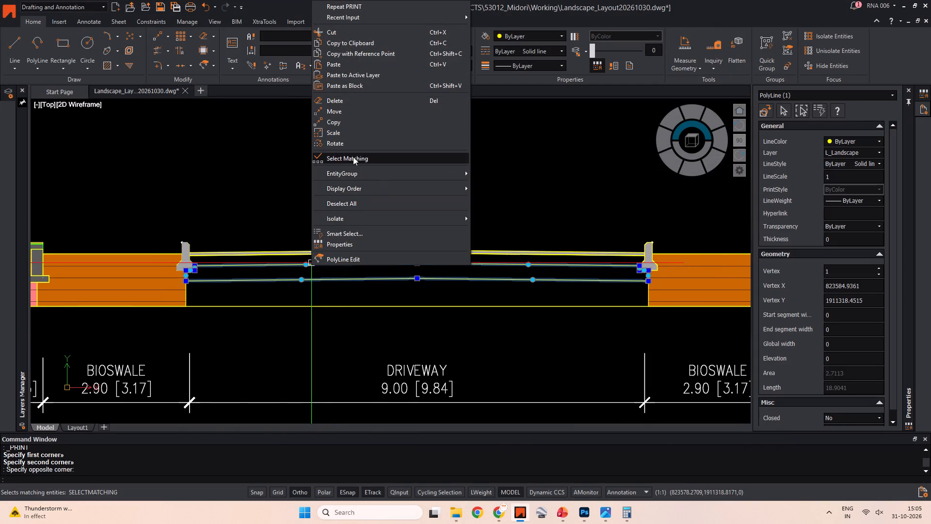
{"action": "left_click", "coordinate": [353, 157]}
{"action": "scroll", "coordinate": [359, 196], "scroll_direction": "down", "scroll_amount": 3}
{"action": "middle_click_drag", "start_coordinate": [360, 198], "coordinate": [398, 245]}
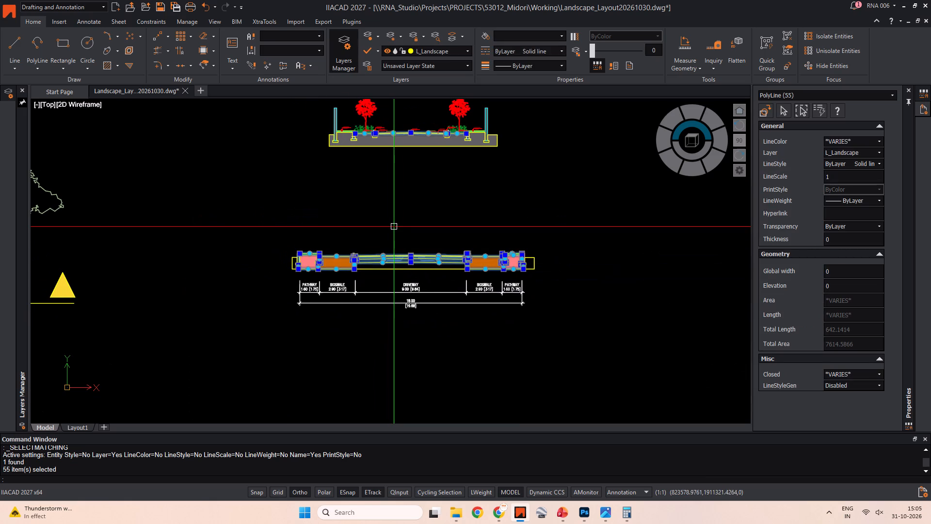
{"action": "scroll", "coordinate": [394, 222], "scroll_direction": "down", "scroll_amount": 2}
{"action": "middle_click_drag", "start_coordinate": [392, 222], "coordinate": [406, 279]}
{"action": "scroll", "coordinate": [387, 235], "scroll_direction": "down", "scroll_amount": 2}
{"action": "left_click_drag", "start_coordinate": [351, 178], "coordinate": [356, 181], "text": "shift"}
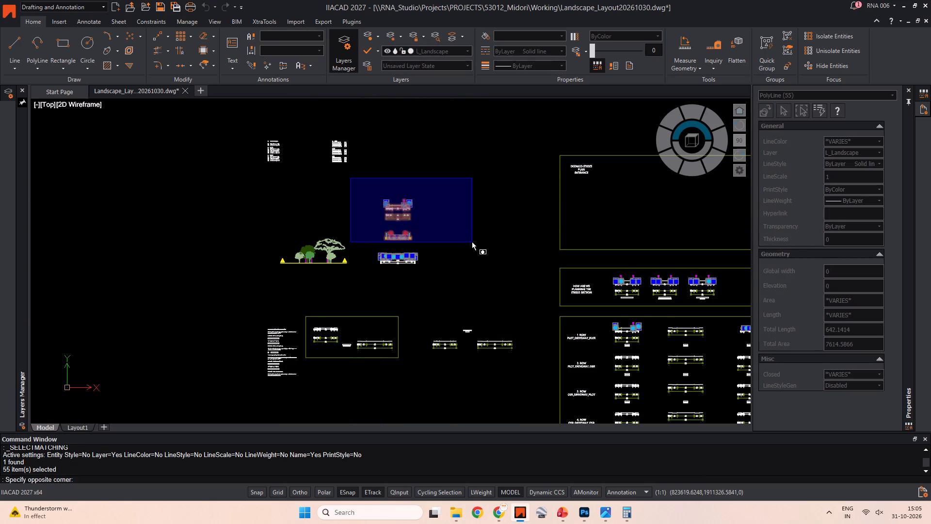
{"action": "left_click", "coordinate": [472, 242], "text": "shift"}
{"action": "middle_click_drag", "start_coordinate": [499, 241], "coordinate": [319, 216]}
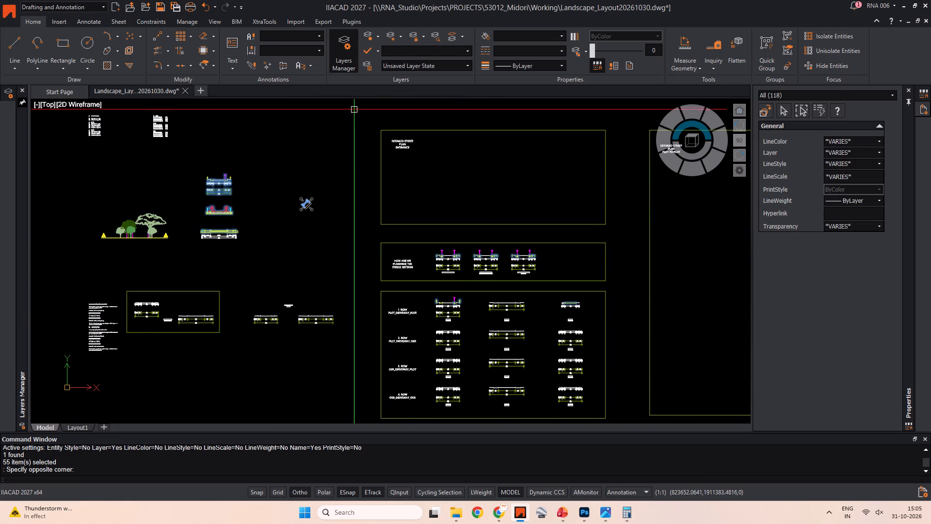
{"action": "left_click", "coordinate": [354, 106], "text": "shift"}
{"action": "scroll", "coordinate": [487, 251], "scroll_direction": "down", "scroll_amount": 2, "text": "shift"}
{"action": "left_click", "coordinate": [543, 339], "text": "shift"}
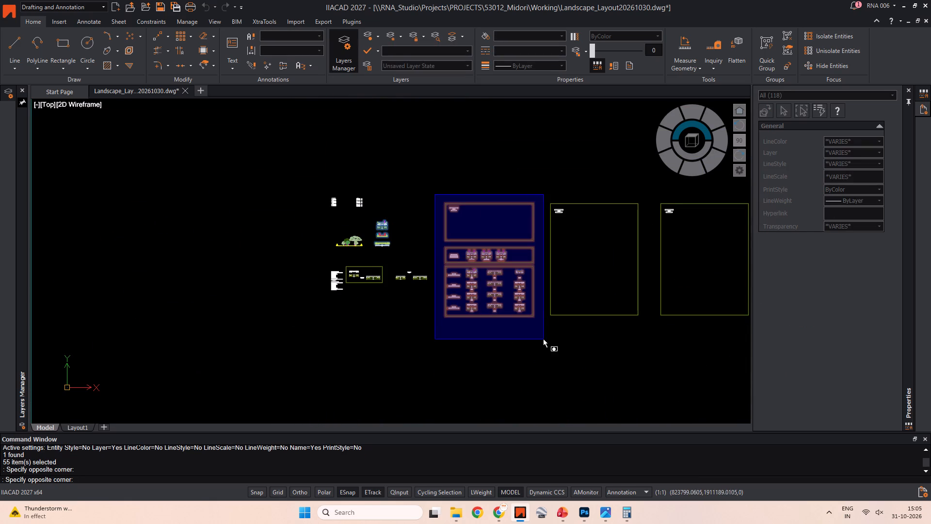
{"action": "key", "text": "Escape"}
Examine the planted 12 m section and the 18 m section with its pathway, bioswale and driveway dimensions.
{"action": "scroll", "coordinate": [365, 227], "scroll_direction": "up", "scroll_amount": 4}
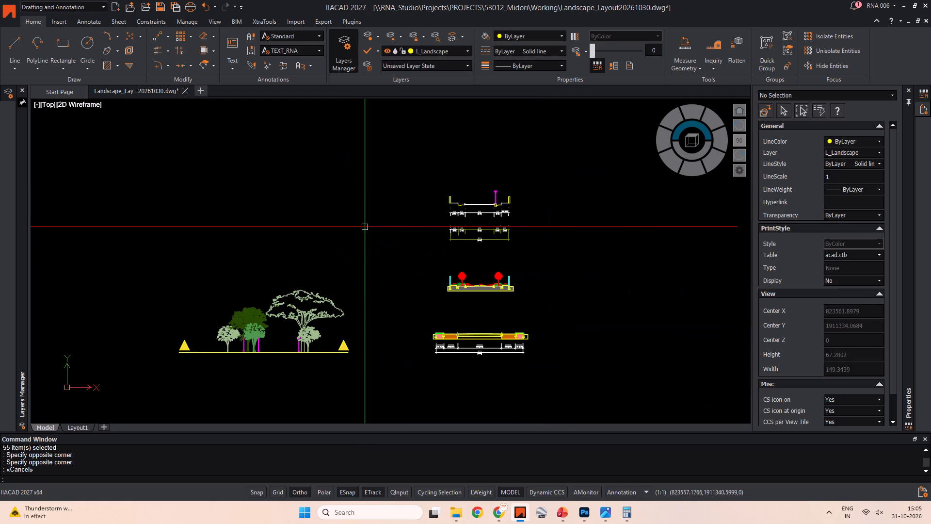
{"action": "scroll", "coordinate": [452, 228], "scroll_direction": "up", "scroll_amount": 1}
{"action": "scroll", "coordinate": [484, 317], "scroll_direction": "up", "scroll_amount": 2}
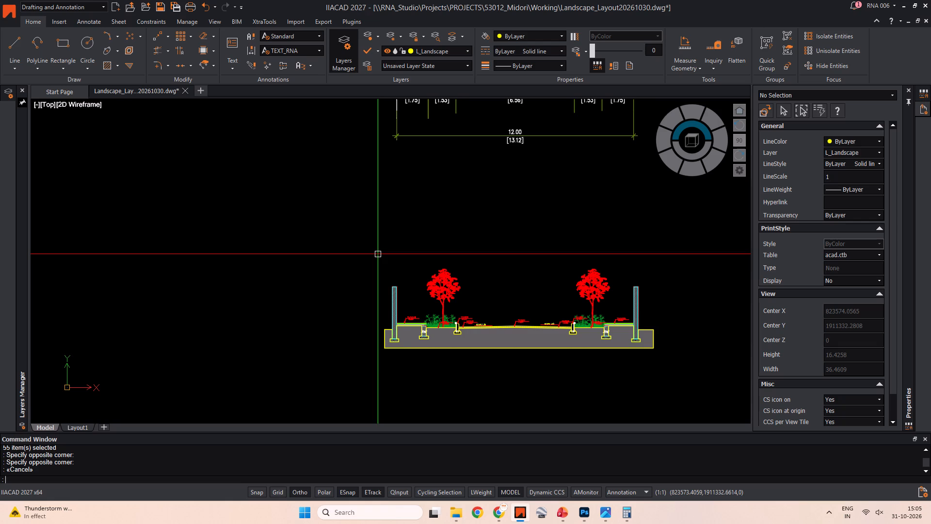
{"action": "scroll", "coordinate": [401, 284], "scroll_direction": "down", "scroll_amount": 2}
{"action": "middle_click_drag", "start_coordinate": [416, 263], "coordinate": [348, 193]}
{"action": "middle_click_drag", "start_coordinate": [374, 328], "coordinate": [370, 292]}
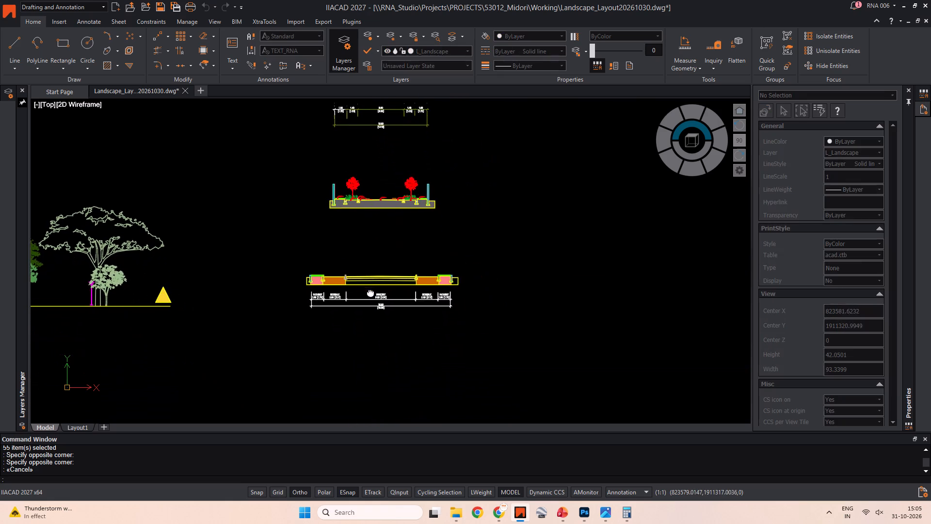
{"action": "scroll", "coordinate": [370, 290], "scroll_direction": "up", "scroll_amount": 3}
{"action": "middle_click_drag", "start_coordinate": [357, 280], "coordinate": [344, 268]}
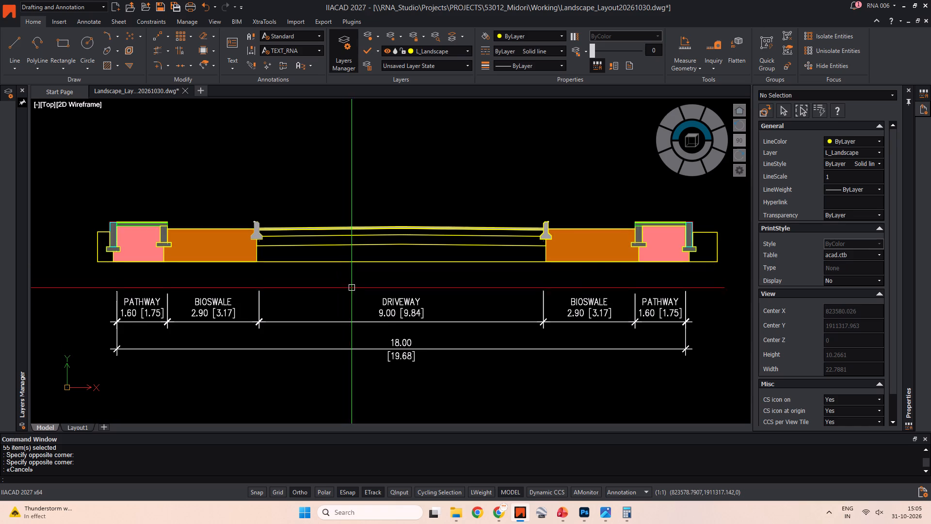
Rebuild the drawing display around the 18 m section.
{"action": "middle_click_drag", "start_coordinate": [342, 283], "coordinate": [389, 286]}
{"action": "key", "text": "Escape"}
{"action": "key", "text": "Escape"}
{"action": "type", "text": "RE"}
{"action": "key", "text": "space"}
{"action": "key", "text": "Escape"}
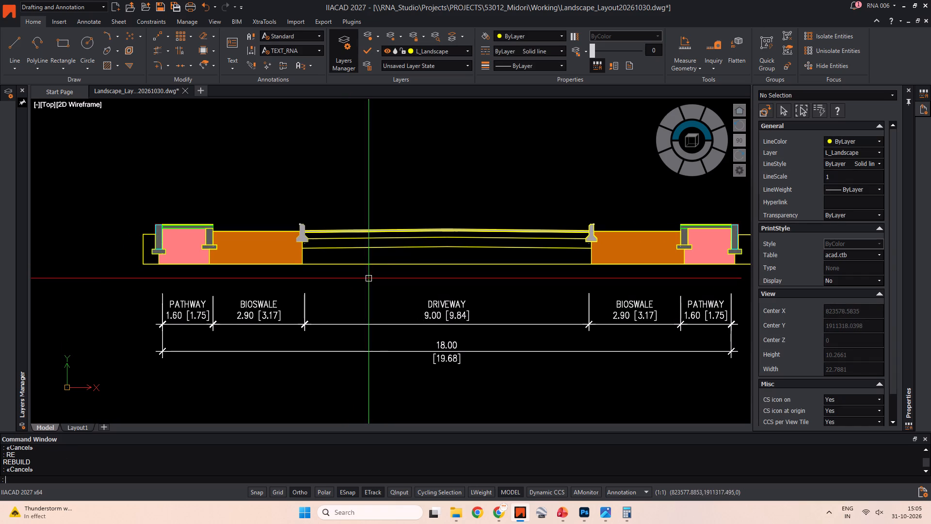
{"action": "scroll", "coordinate": [368, 278], "scroll_direction": "down", "scroll_amount": 3}
{"action": "middle_click_drag", "start_coordinate": [366, 278], "coordinate": [360, 231]}
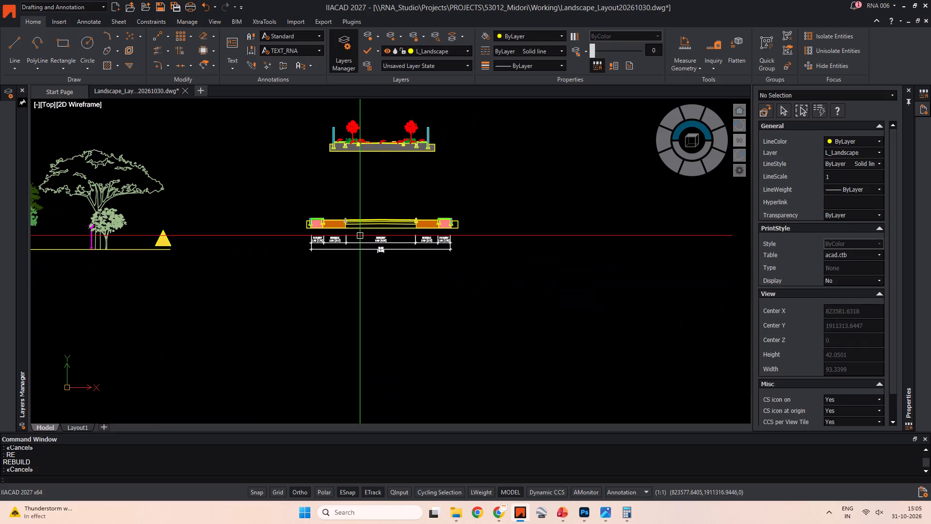
Switch to Photoshop and close the black car image without saving changes, along with the flowering grasses image.
{"action": "key", "text": "alt+Tab"}
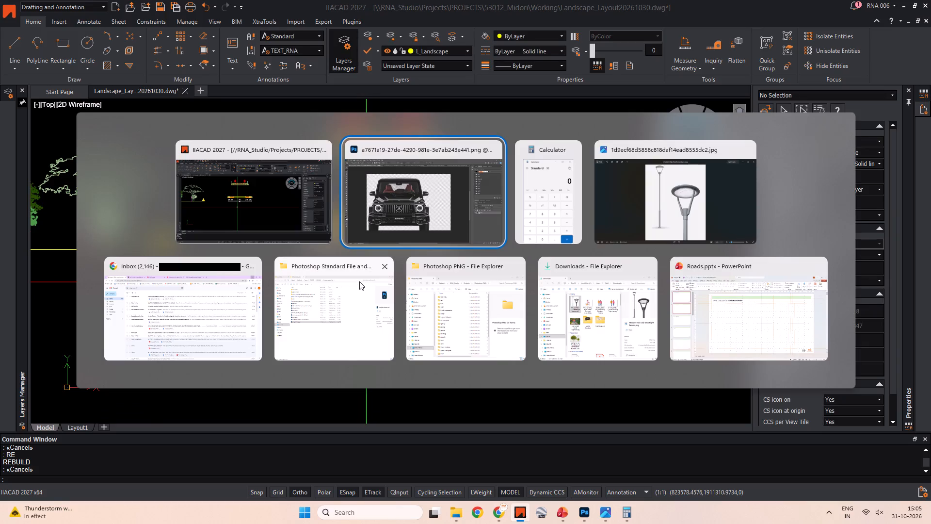
{"action": "key", "text": "alt+Tab"}
{"action": "key", "text": "alt+Tab"}
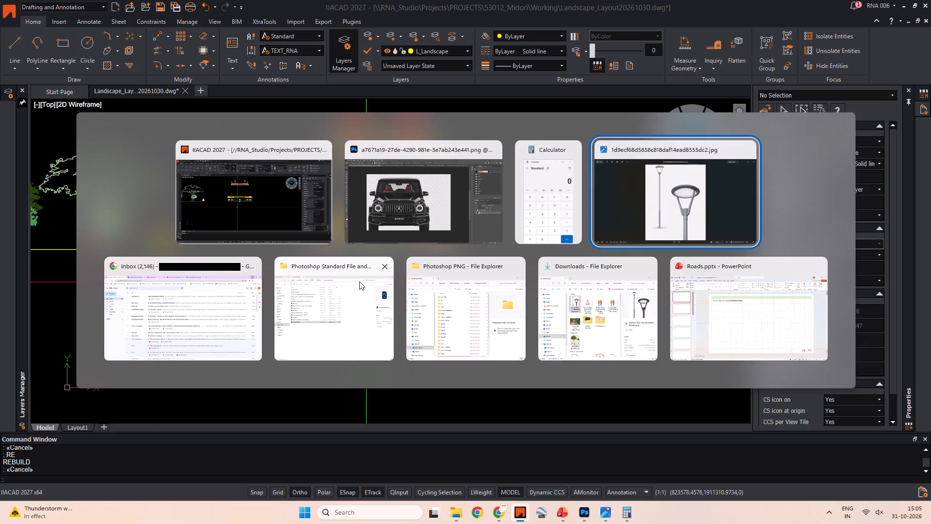
{"action": "left_click", "coordinate": [251, 195], "text": "alt"}
{"action": "key", "text": "alt+Tab"}
{"action": "left_click", "coordinate": [368, 201], "text": "alt"}
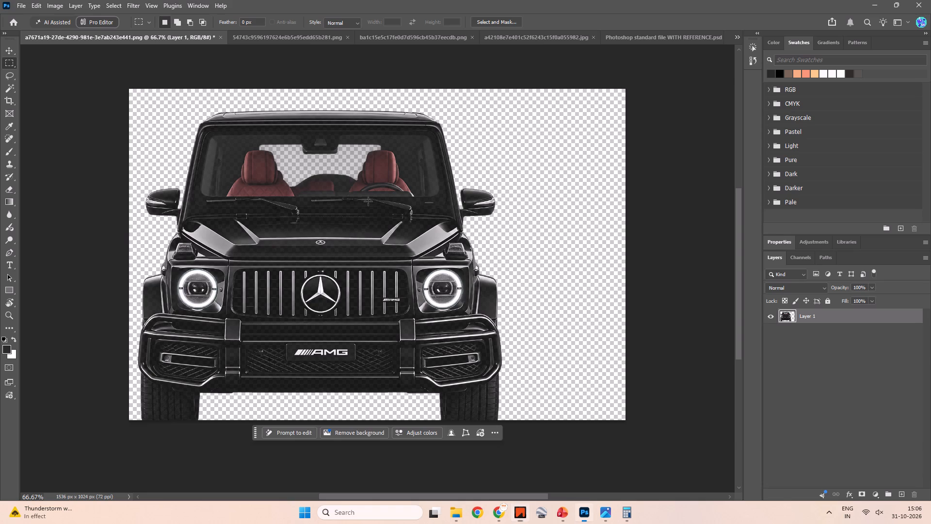
{"action": "left_click", "coordinate": [220, 39]}
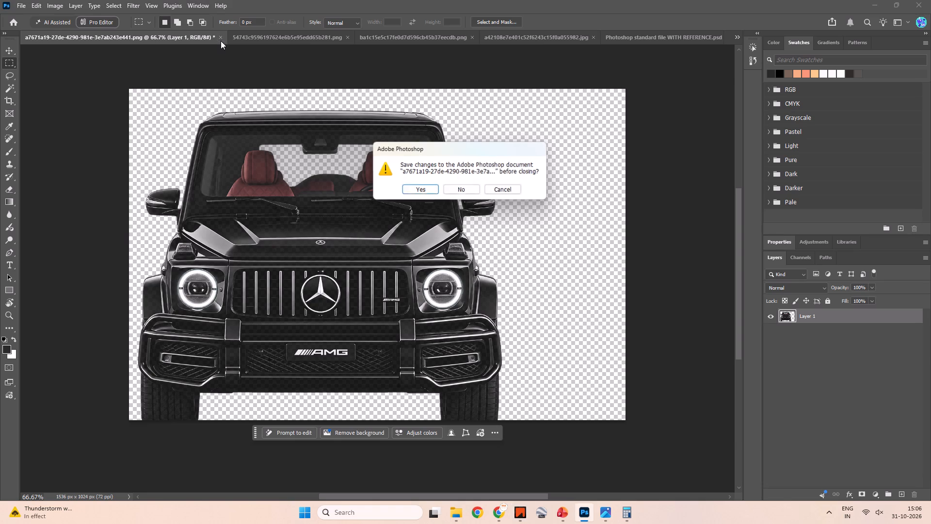
{"action": "left_click", "coordinate": [455, 197]}
{"action": "left_click", "coordinate": [452, 191]}
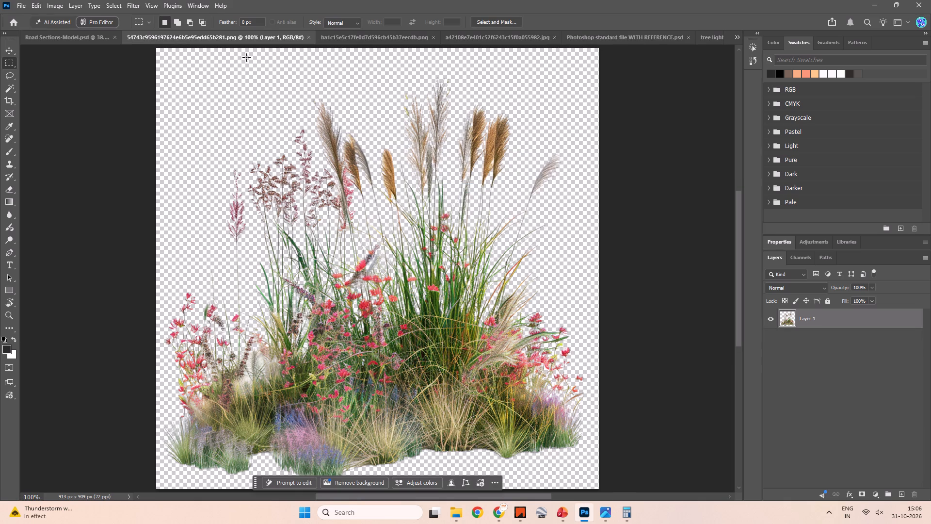
{"action": "left_click", "coordinate": [308, 34]}
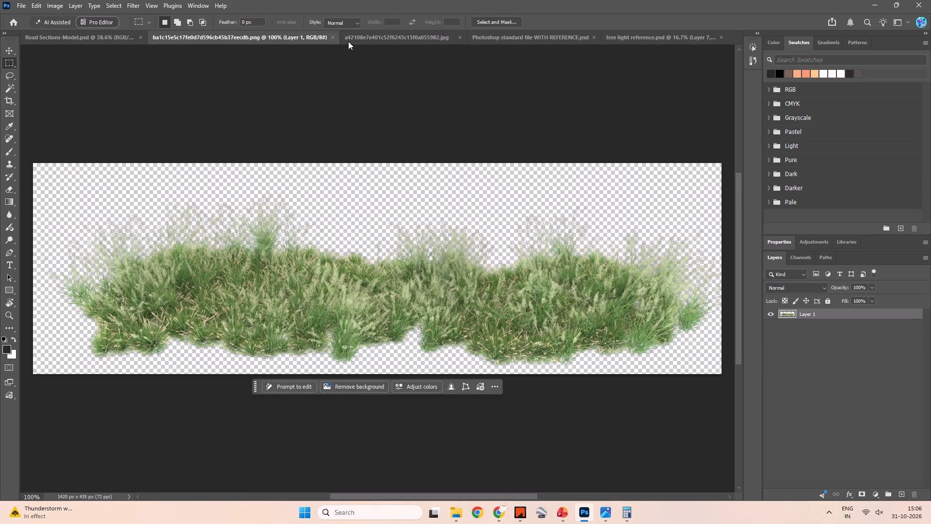
Review the open planting illustration, the standard material swatches file and the tree and light reference file.
{"action": "left_click", "coordinate": [359, 38]}
{"action": "left_click", "coordinate": [281, 34]}
{"action": "left_click", "coordinate": [298, 37]}
{"action": "left_click", "coordinate": [391, 39]}
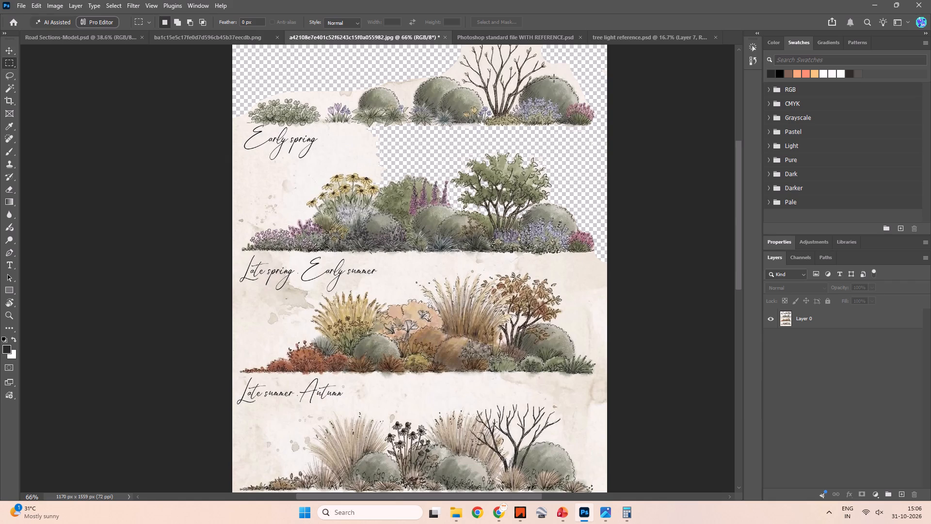
{"action": "left_click", "coordinate": [517, 36]}
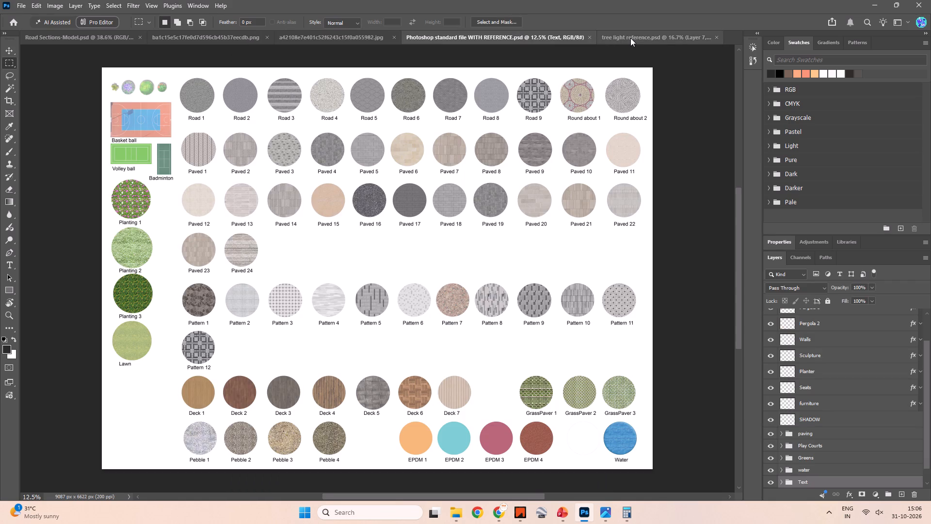
{"action": "left_click", "coordinate": [630, 38]}
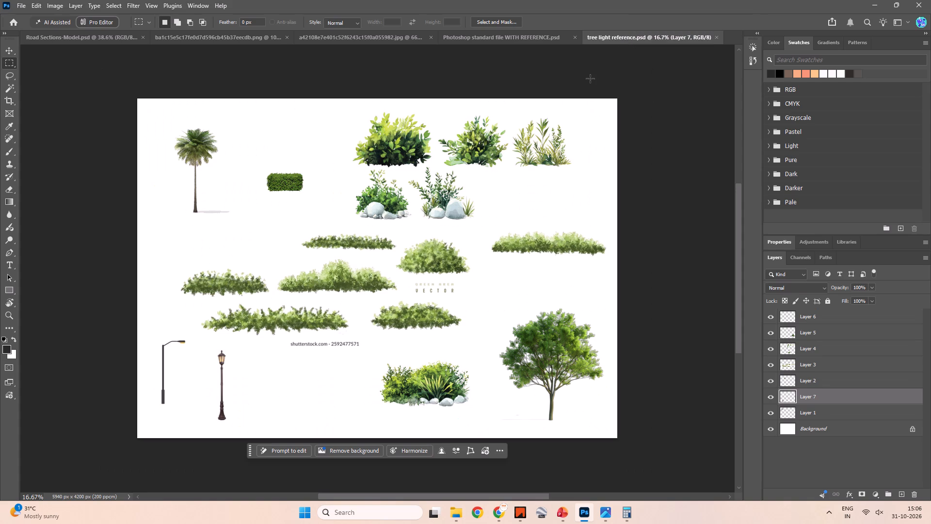
{"action": "left_click", "coordinate": [514, 41]}
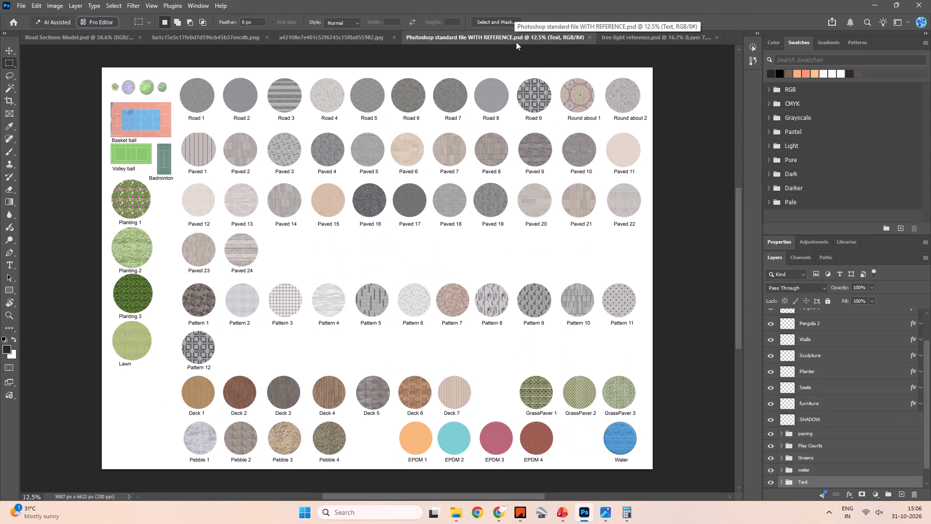
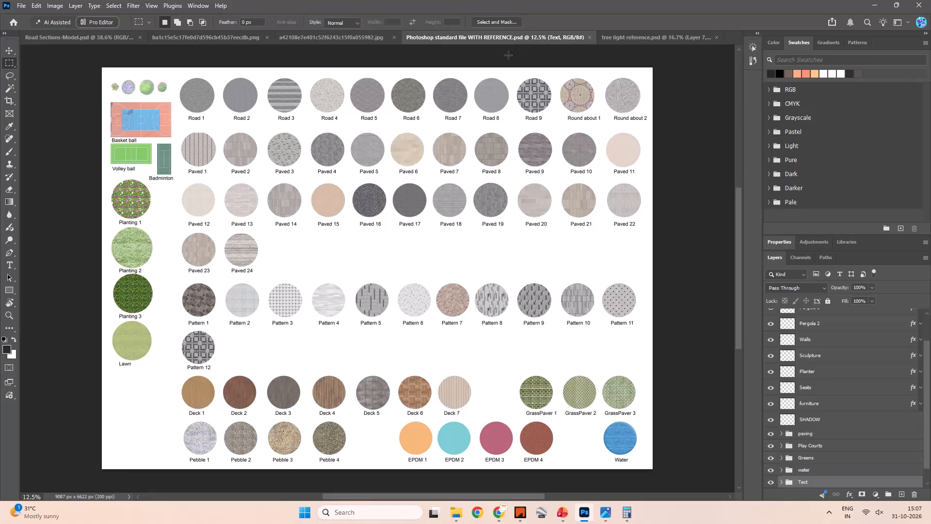
Look through the open reference documents for planting, materials, trees and light fixtures.
{"action": "left_click", "coordinate": [607, 36]}
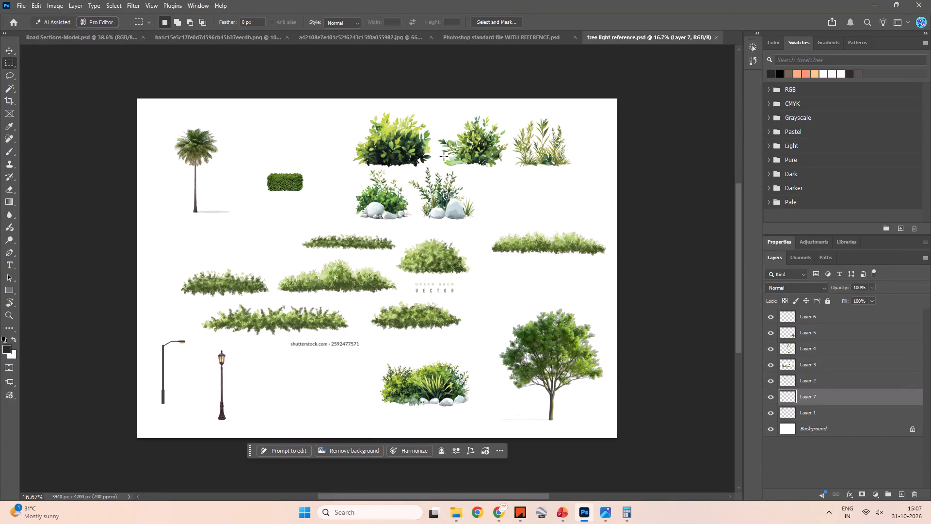
{"action": "left_click", "coordinate": [221, 38]}
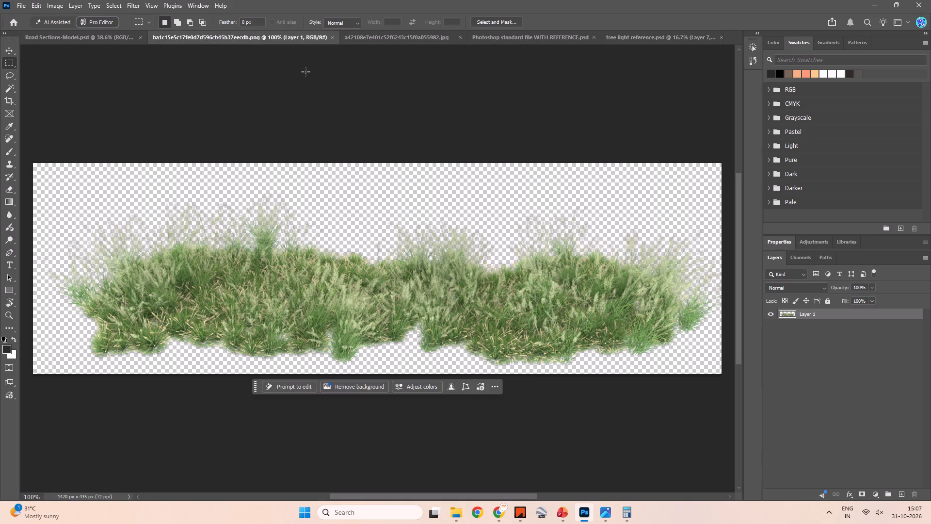
{"action": "left_click", "coordinate": [379, 36]}
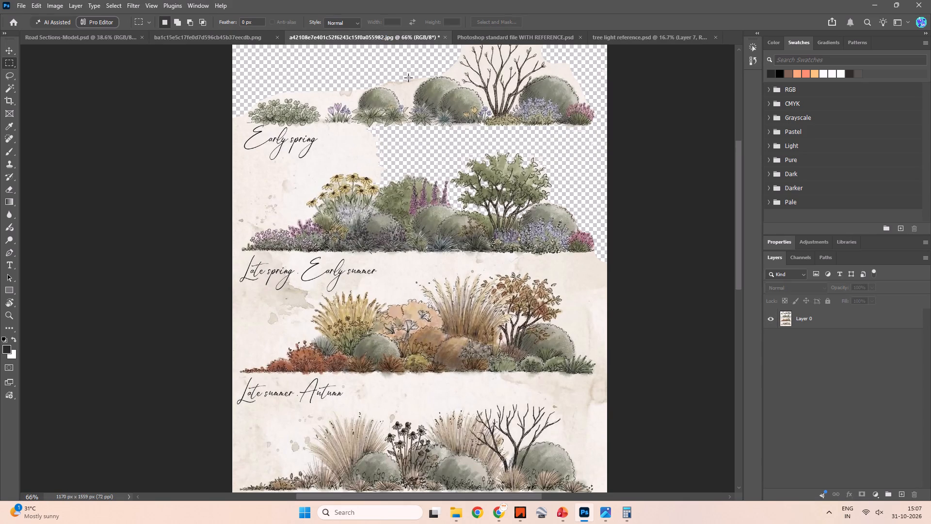
{"action": "scroll", "coordinate": [359, 118], "scroll_direction": "down", "scroll_amount": 2}
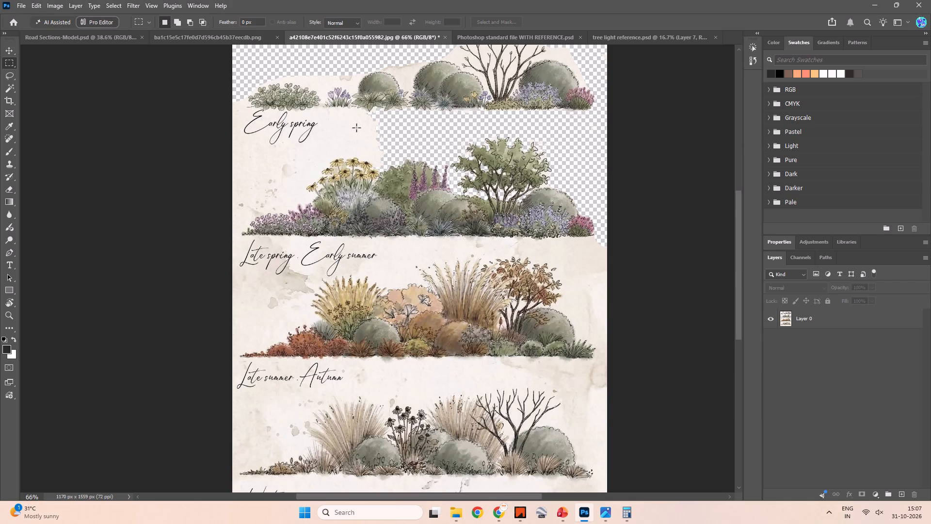
{"action": "left_click", "coordinate": [493, 36]}
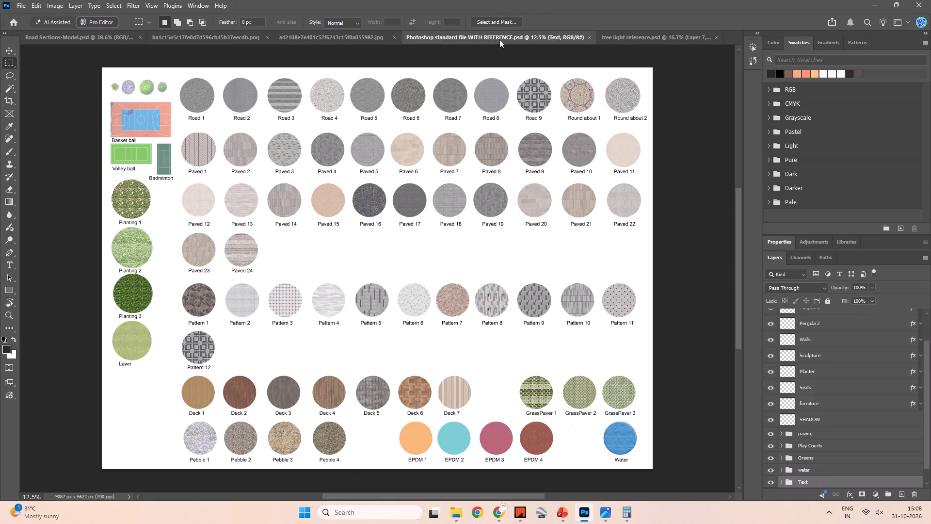
{"action": "left_click", "coordinate": [620, 35]}
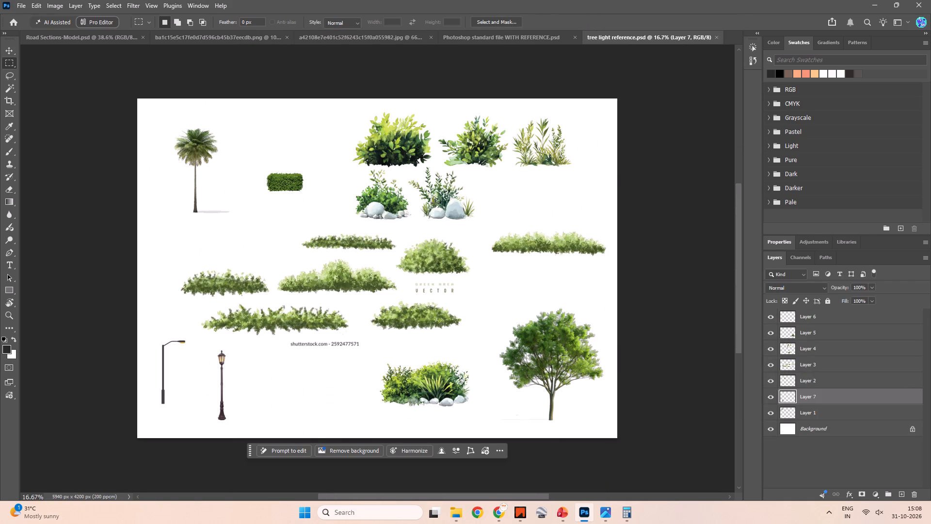
Return to Road Sections-Model.psd and save it.
{"action": "left_click", "coordinate": [83, 41]}
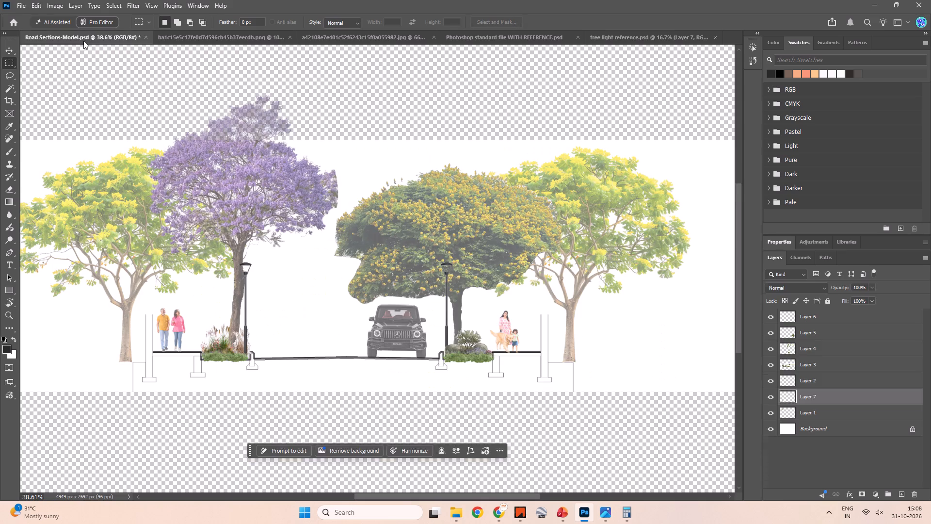
{"action": "key", "text": "ctrl+s"}
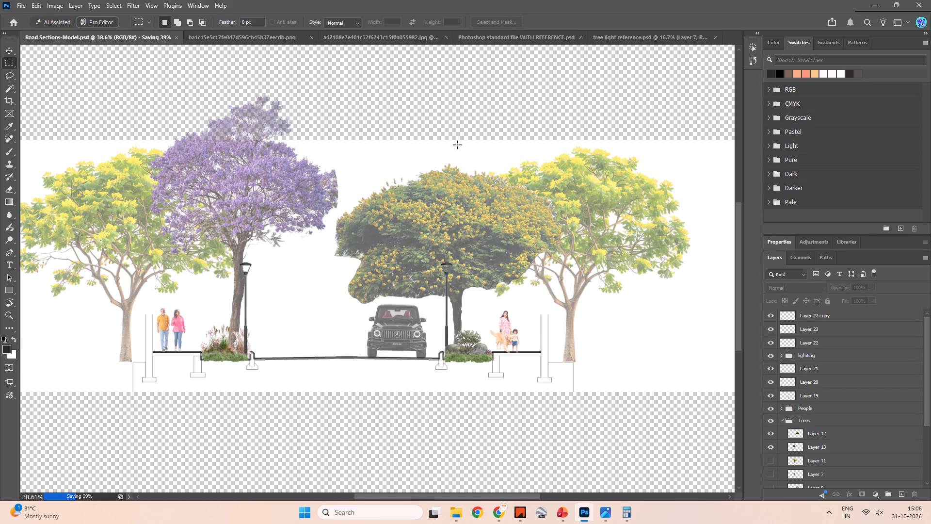
Hide Layer 12 in the Trees group, the dense yellow-flowered tree beside the car.
{"action": "key", "text": "space"}
{"action": "key", "text": "space"}
{"action": "key", "text": "space"}
{"action": "key", "text": "space"}
{"action": "key", "text": "space"}
{"action": "key", "text": "space"}
{"action": "key", "text": "space"}
{"action": "key", "text": "space"}
{"action": "key", "text": "space"}
{"action": "key", "text": "space"}
{"action": "key", "text": "space"}
{"action": "key", "text": "space"}
{"action": "key", "text": "space"}
{"action": "key", "text": "space"}
{"action": "key", "text": "space"}
{"action": "key", "text": "space"}
{"action": "key", "text": "space"}
{"action": "key", "text": "space"}
{"action": "key", "text": "space"}
{"action": "key", "text": "space"}
{"action": "left_click_drag", "start_coordinate": [410, 131], "coordinate": [481, 122]}
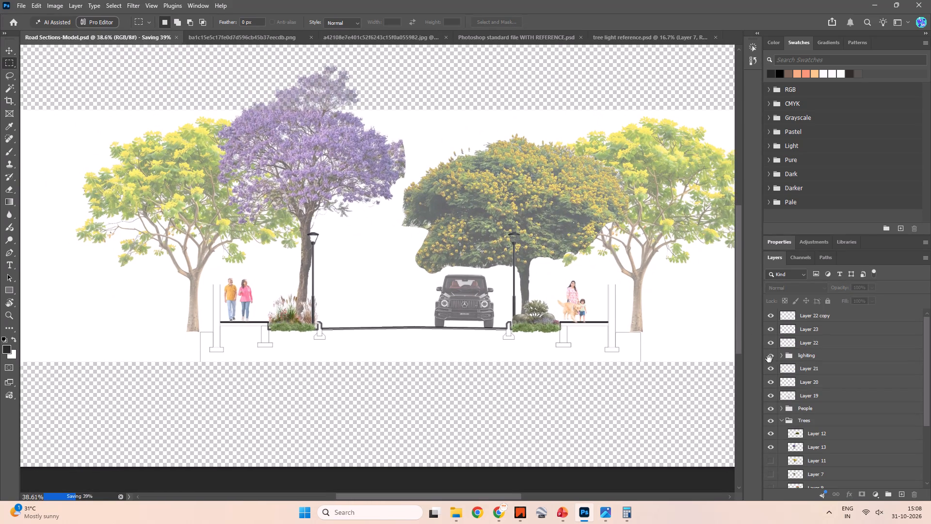
{"action": "scroll", "coordinate": [773, 363], "scroll_direction": "down", "scroll_amount": 2}
{"action": "left_click", "coordinate": [771, 406]}
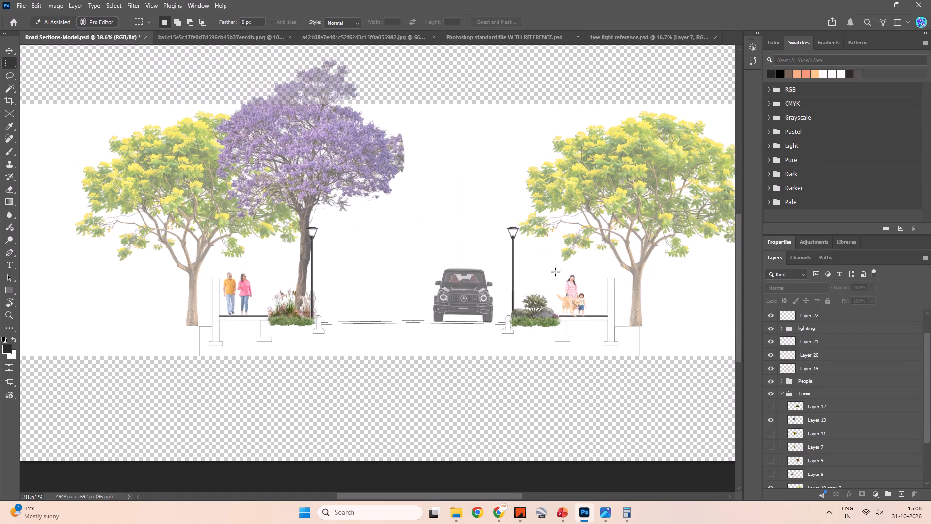
Preview the hidden Layer 11 and Layer 7 trees, then show only the red-flowering tree on Layer 9 in the Trees group.
{"action": "key", "text": "space"}
{"action": "key", "text": "space"}
{"action": "key", "text": "space"}
{"action": "key", "text": "space"}
{"action": "key", "text": "space"}
{"action": "key", "text": "space"}
{"action": "key", "text": "space"}
{"action": "key", "text": "space"}
{"action": "key", "text": "space"}
{"action": "key", "text": "space"}
{"action": "key", "text": "space"}
{"action": "key", "text": "space"}
{"action": "key", "text": "space"}
{"action": "key", "text": "space"}
{"action": "key", "text": "space"}
{"action": "key", "text": "space"}
{"action": "key", "text": "space"}
{"action": "left_click_drag", "start_coordinate": [472, 190], "coordinate": [432, 215]}
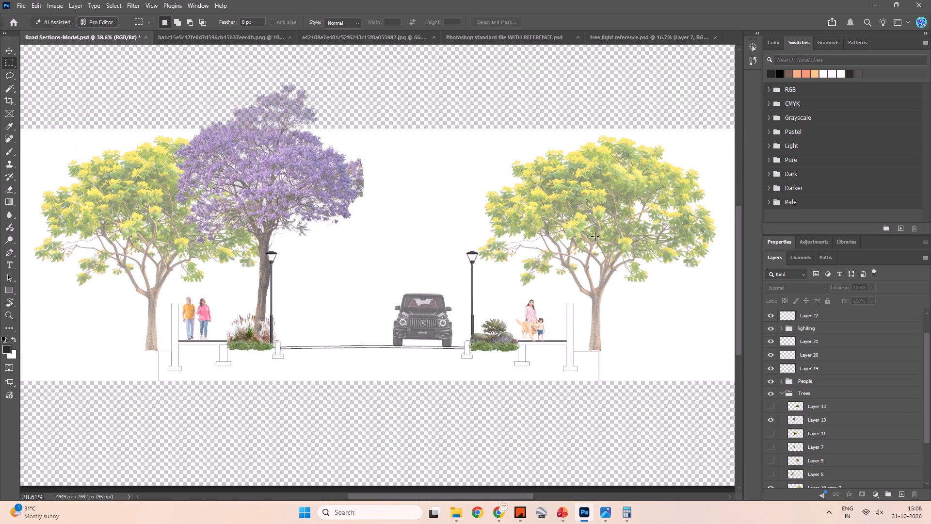
{"action": "scroll", "coordinate": [789, 413], "scroll_direction": "down", "scroll_amount": 3}
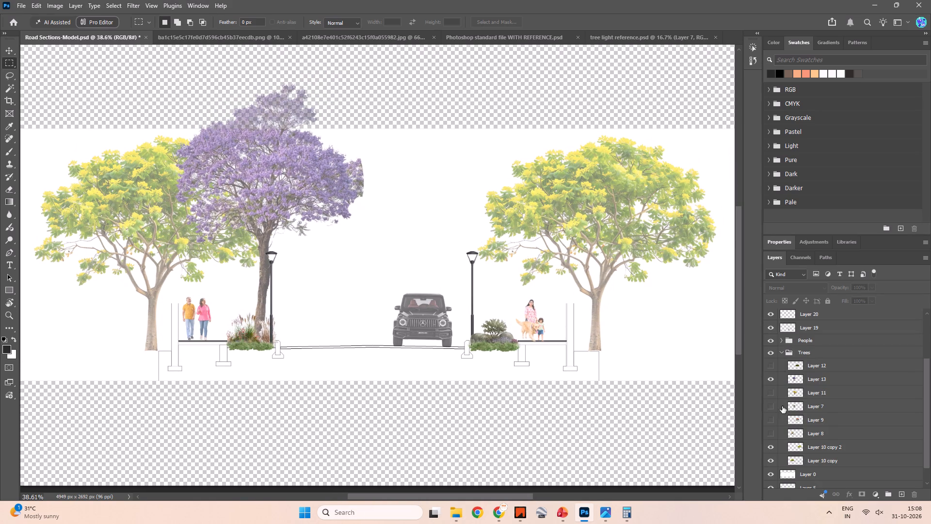
{"action": "left_click", "coordinate": [772, 395]}
{"action": "left_click", "coordinate": [772, 395]}
{"action": "left_click", "coordinate": [769, 408]}
{"action": "left_click", "coordinate": [769, 408]}
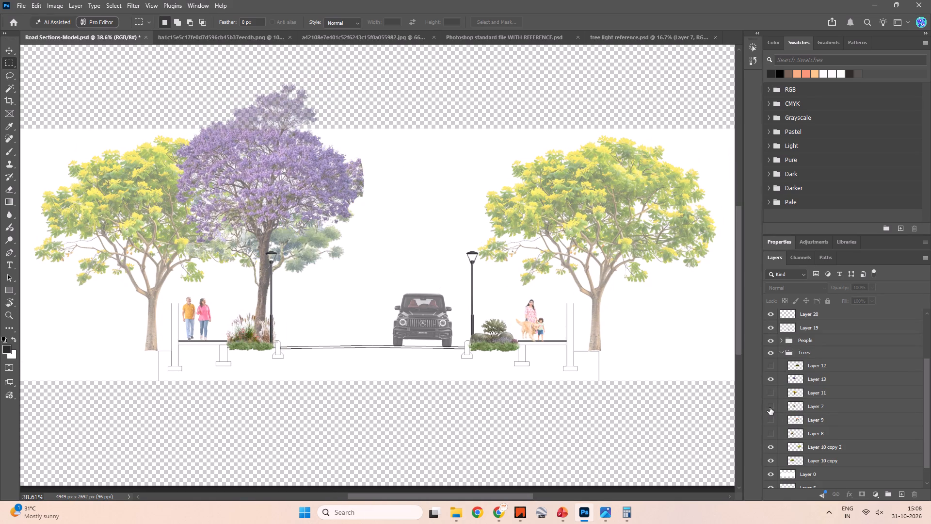
{"action": "left_click", "coordinate": [772, 422]}
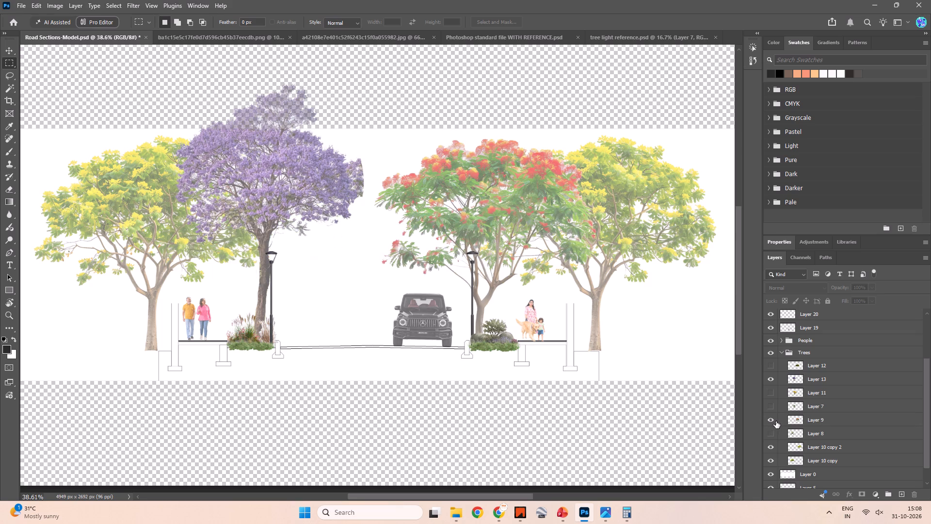
{"action": "key", "text": "Escape"}
Delete the purple-flowering tree on Layer 13 from the road section.
{"action": "key", "text": "v"}
{"action": "left_click", "coordinate": [278, 189]}
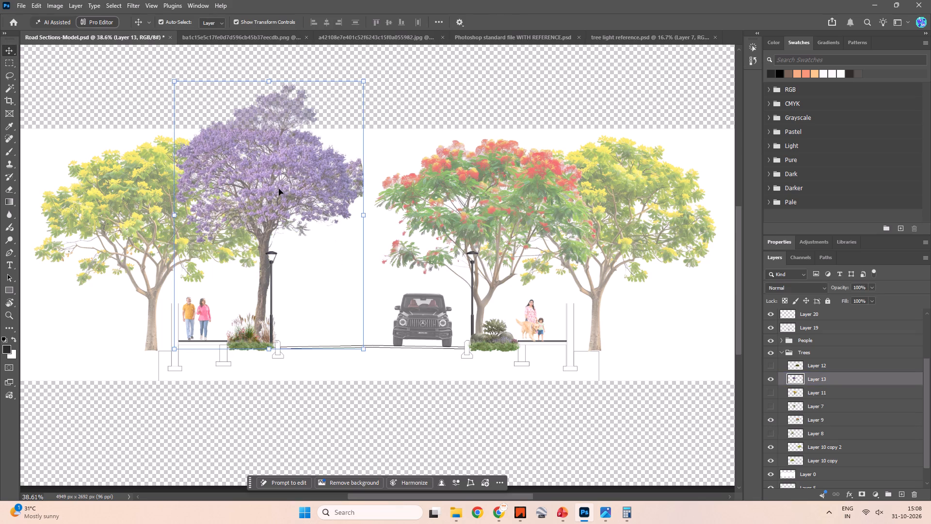
{"action": "key", "text": "Delete"}
Move the yellow-flowering tree on the section's left side horizontally inward so its trunk stands in the left planting bed.
{"action": "left_click_drag", "start_coordinate": [169, 209], "coordinate": [174, 207]}
{"action": "left_click_drag", "start_coordinate": [174, 207], "coordinate": [205, 204], "text": "shift"}
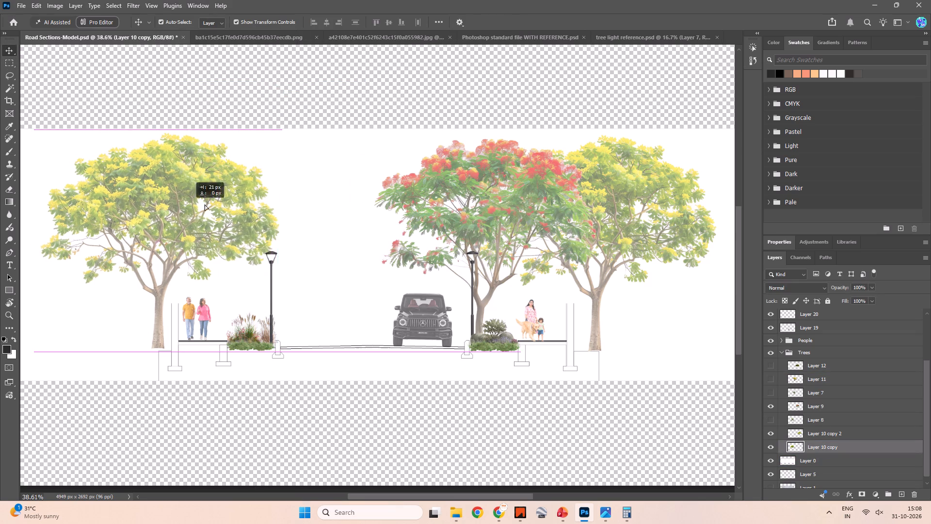
{"action": "left_click_drag", "start_coordinate": [205, 204], "coordinate": [272, 198], "text": "shift"}
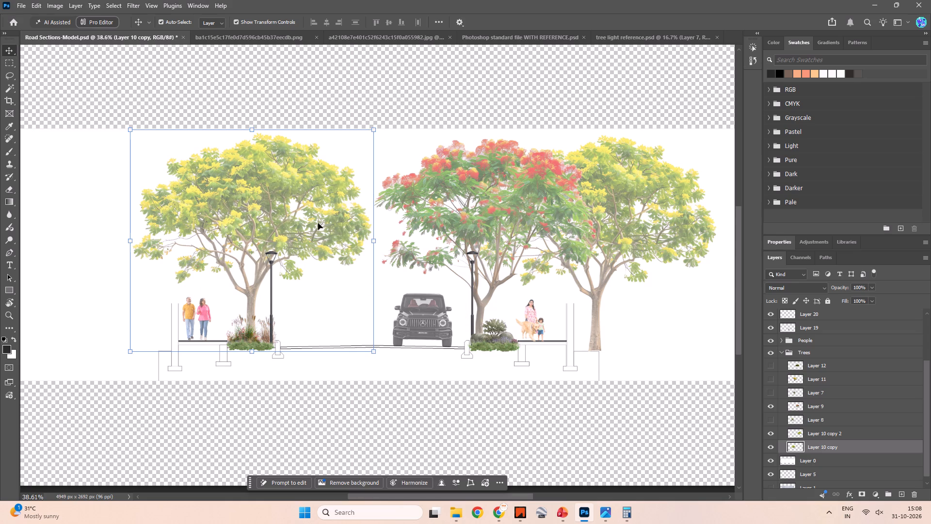
Delete the yellow-flowering tree behind the red-flowering one on the section's right side (Layer 10 copy 2).
{"action": "left_click", "coordinate": [617, 205]}
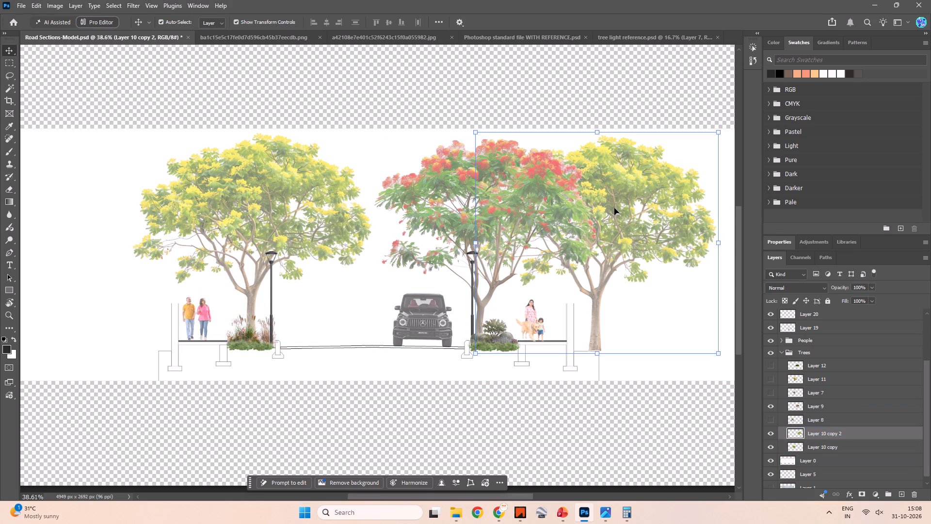
{"action": "key", "text": "Delete"}
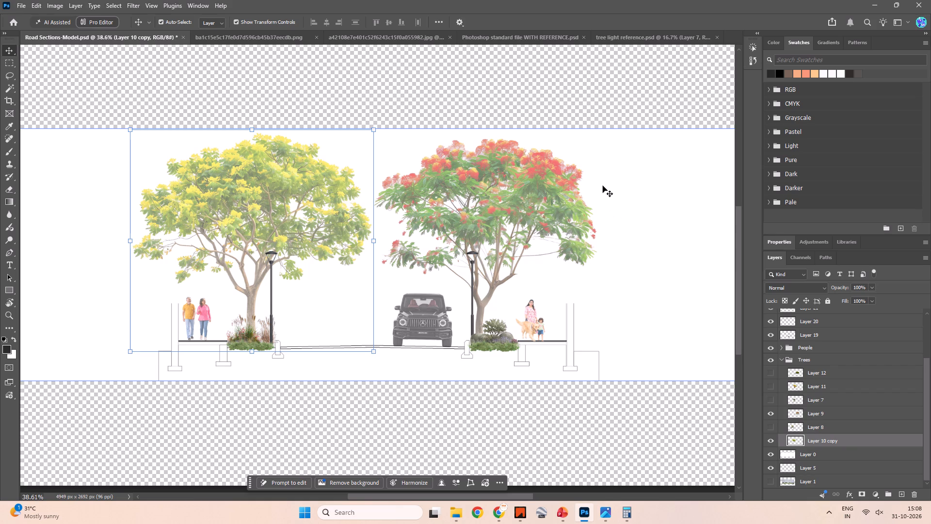
Switch to the landscape layout drawing in IIACAD and examine the site plan around the main entry, OSR-01 and the school plot.
{"action": "left_click", "coordinate": [500, 506]}
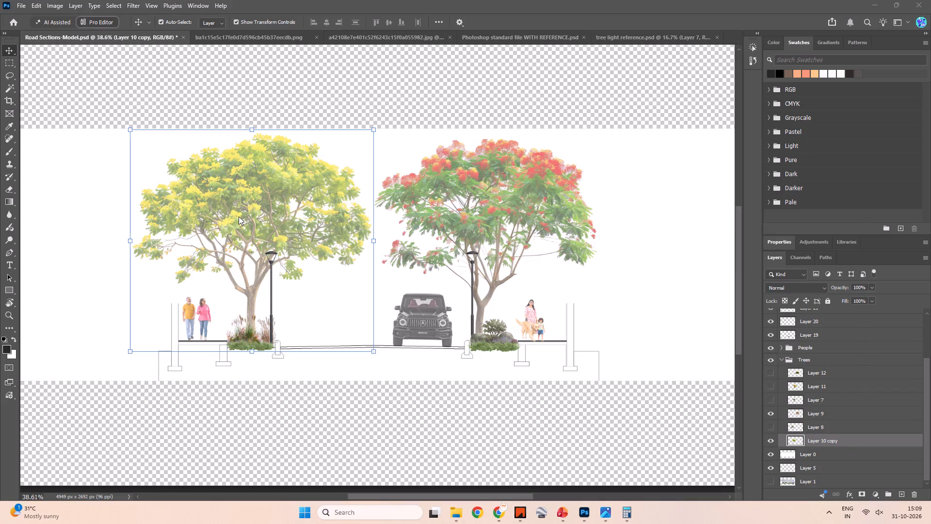
{"action": "key", "text": "alt+Tab"}
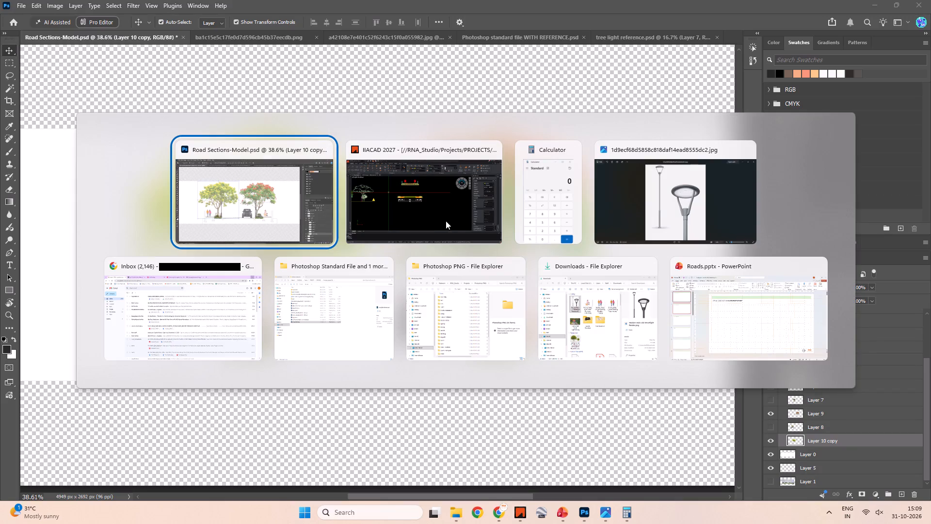
{"action": "left_click", "coordinate": [431, 223], "text": "alt"}
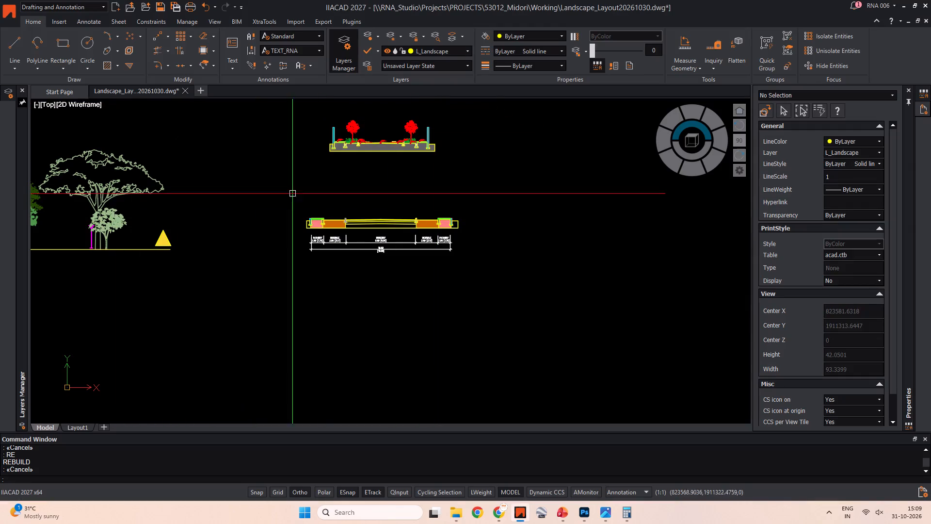
{"action": "scroll", "coordinate": [408, 231], "scroll_direction": "down", "scroll_amount": 4}
{"action": "middle_click_drag", "start_coordinate": [357, 219], "coordinate": [673, 252]}
{"action": "scroll", "coordinate": [380, 238], "scroll_direction": "down", "scroll_amount": 4}
{"action": "middle_click_drag", "start_coordinate": [373, 240], "coordinate": [451, 266]}
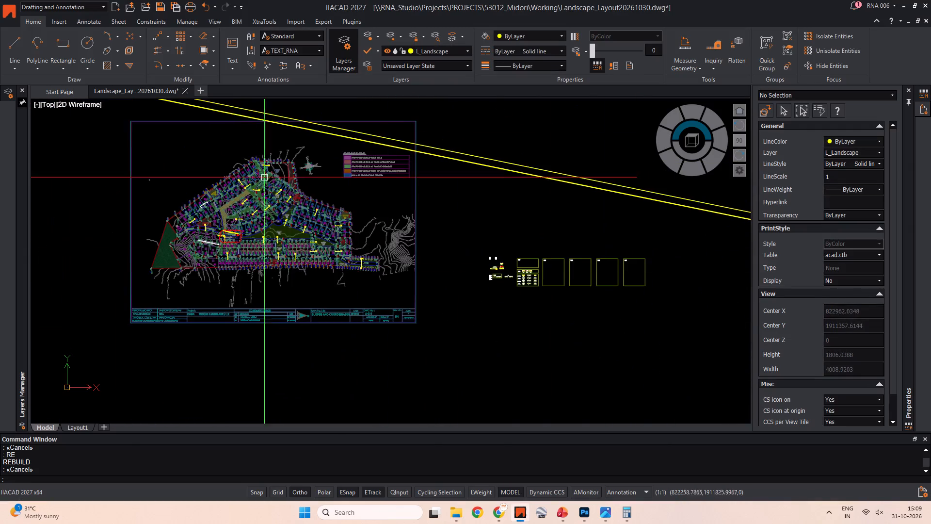
{"action": "scroll", "coordinate": [256, 160], "scroll_direction": "up", "scroll_amount": 7}
{"action": "scroll", "coordinate": [293, 203], "scroll_direction": "down", "scroll_amount": 1}
{"action": "middle_click_drag", "start_coordinate": [294, 205], "coordinate": [296, 220]}
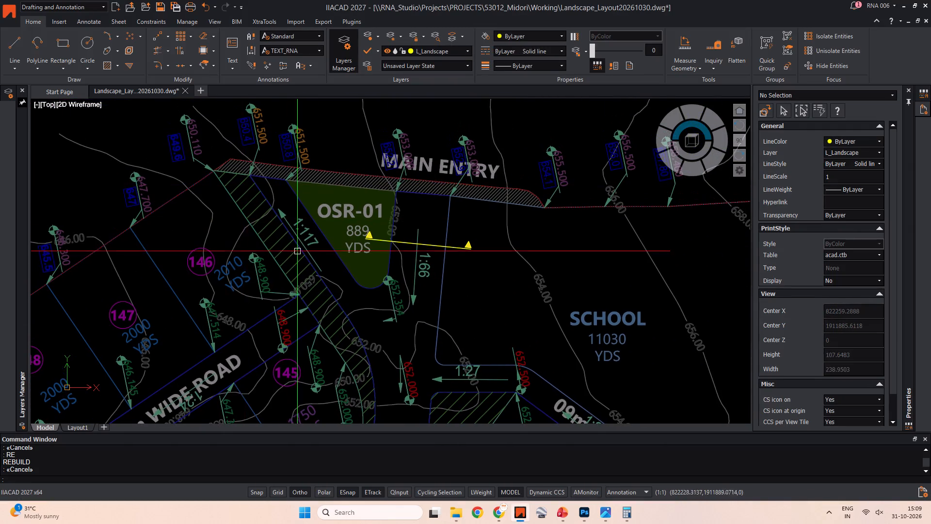
{"action": "scroll", "coordinate": [293, 249], "scroll_direction": "down", "scroll_amount": 1}
{"action": "middle_click_drag", "start_coordinate": [293, 249], "coordinate": [258, 218]}
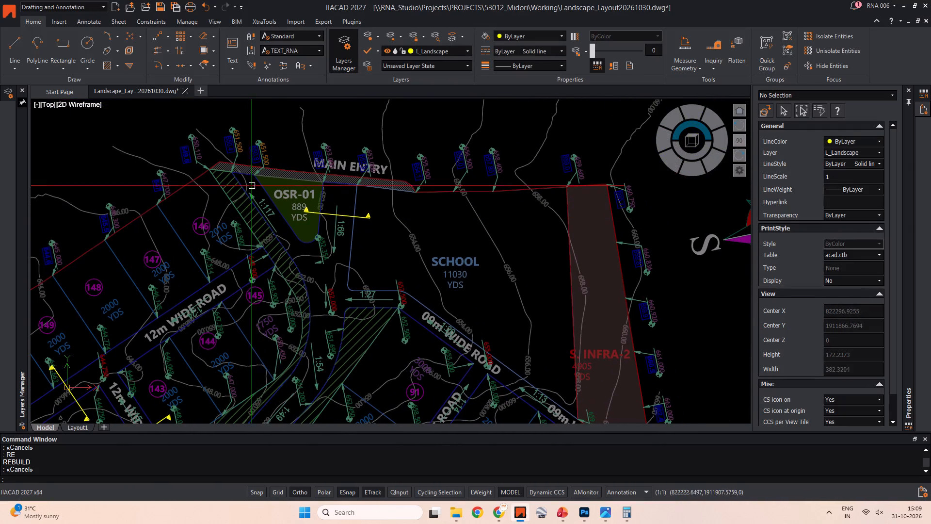
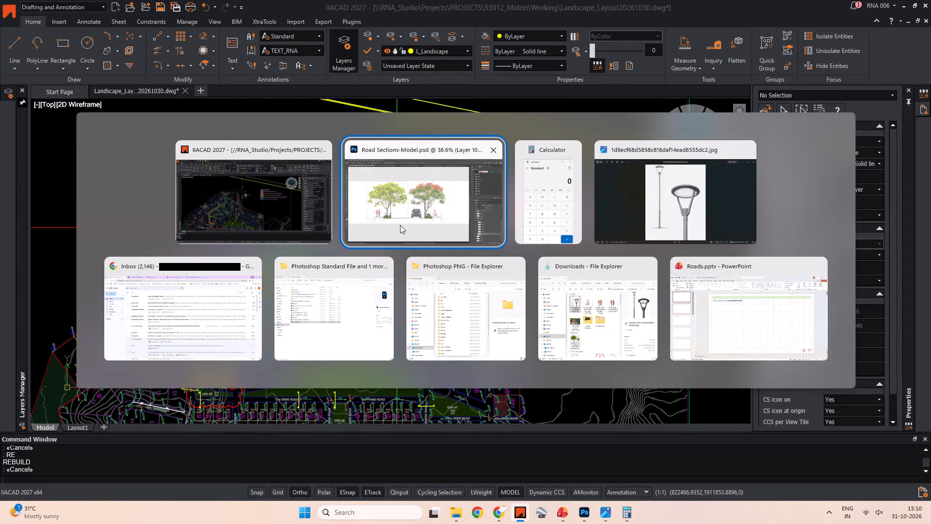
Switch to the Roads.pptx presentation in PowerPoint and view slide 9 with the two 9.0 MTS right-of-way street section options.
{"action": "left_click", "coordinate": [724, 324], "text": "alt"}
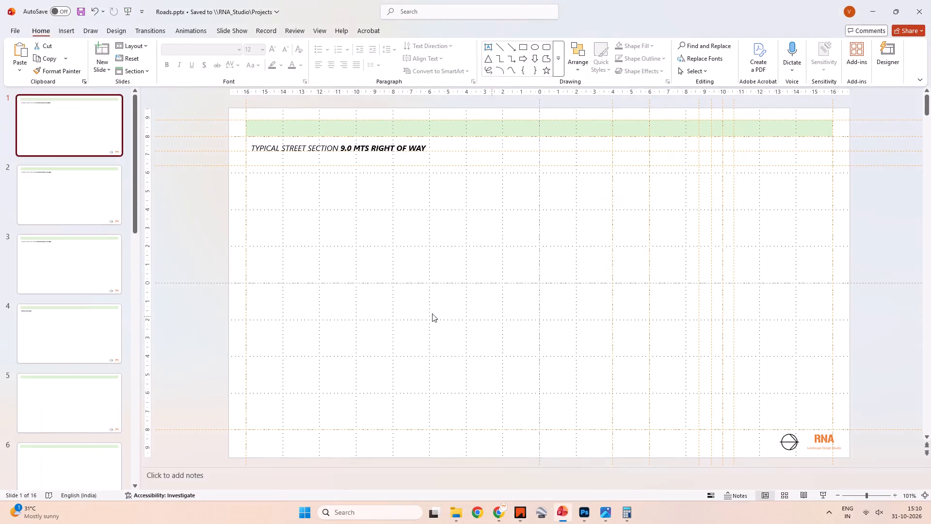
{"action": "scroll", "coordinate": [155, 283], "scroll_direction": "down", "scroll_amount": 5}
{"action": "scroll", "coordinate": [87, 283], "scroll_direction": "down", "scroll_amount": 13}
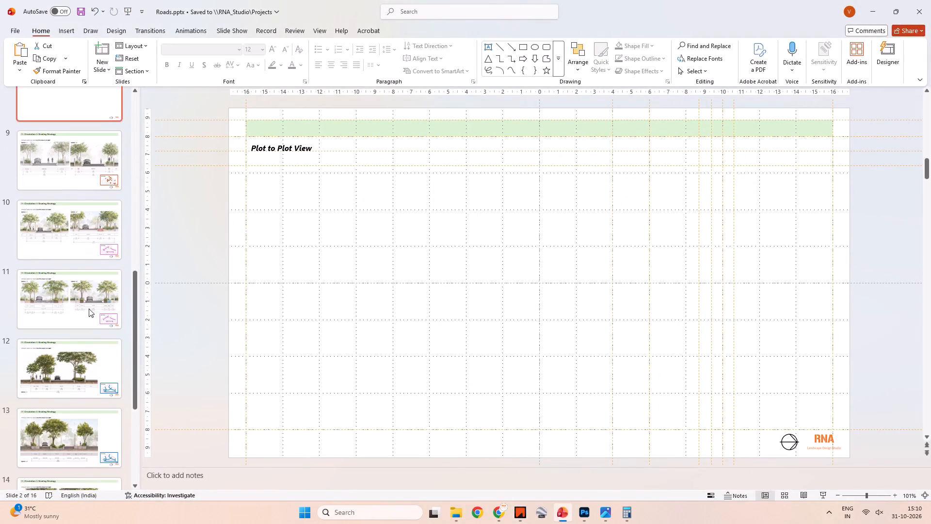
{"action": "left_click", "coordinate": [78, 164]}
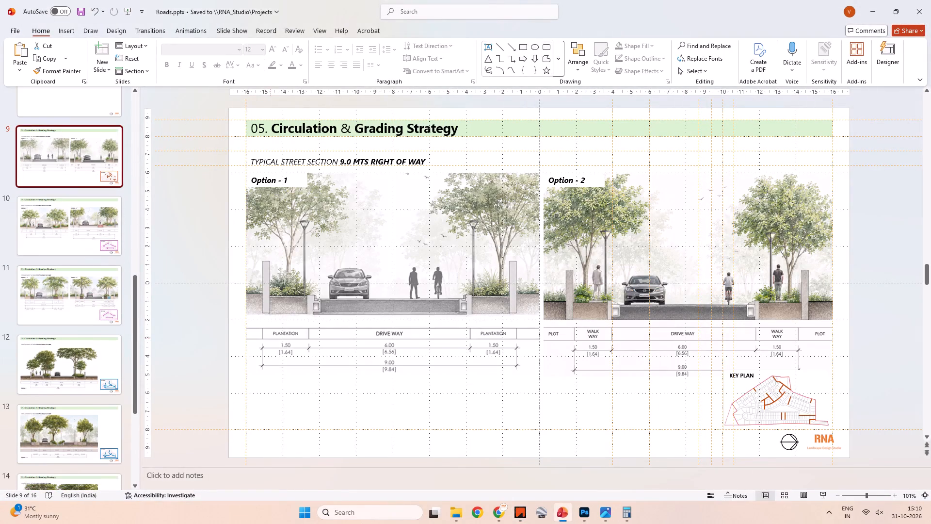
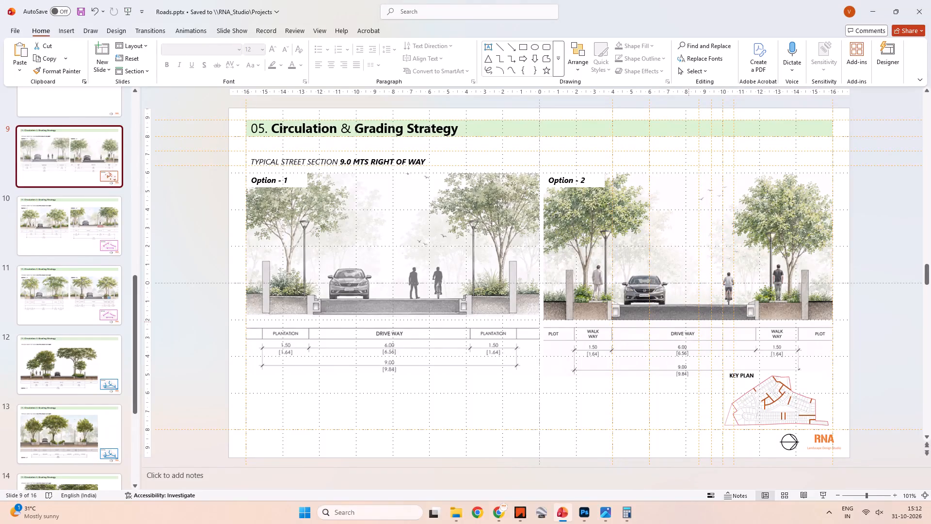
Compare the 9.0 MTS street section options on slide 9 with the tree-lined road section composition in Photoshop.
{"action": "left_click", "coordinate": [900, 232]}
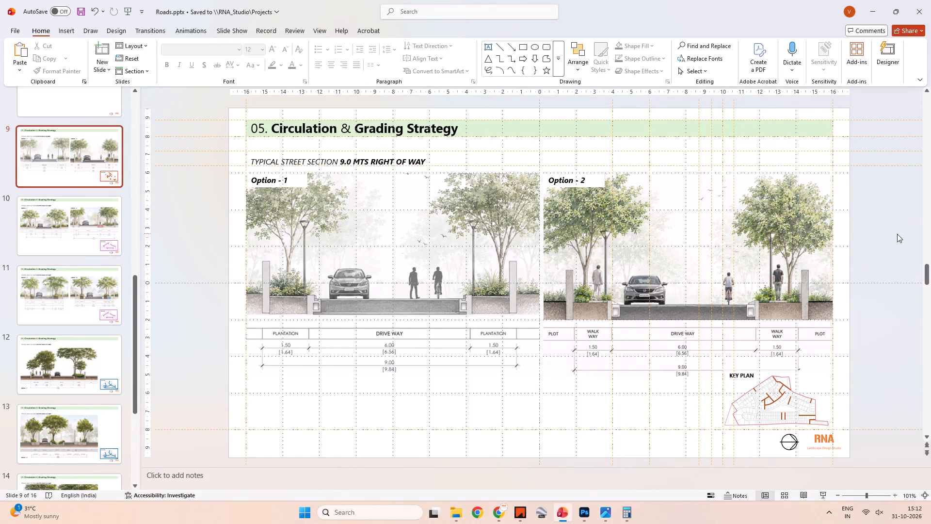
{"action": "left_click", "coordinate": [883, 234]}
{"action": "key", "text": "alt+Tab"}
{"action": "key", "text": "alt+Tab"}
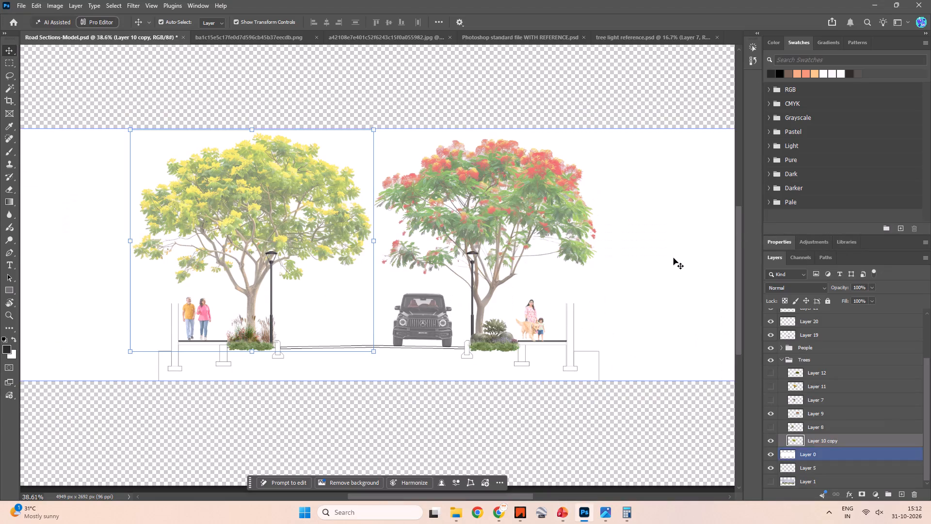
{"action": "left_click", "coordinate": [679, 258]}
{"action": "scroll", "coordinate": [247, 291], "scroll_direction": "up", "scroll_amount": 2, "text": "alt"}
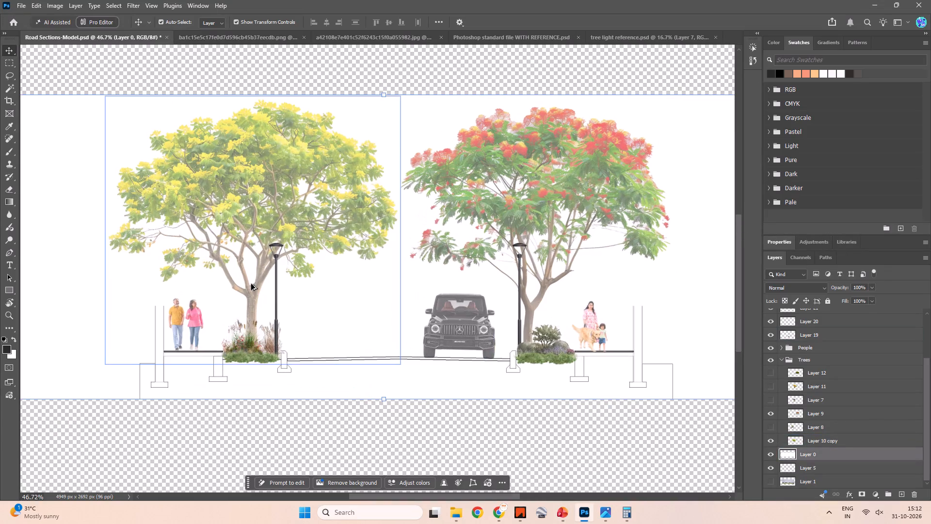
{"action": "key", "text": "alt+Tab"}
{"action": "left_click", "coordinate": [197, 247]}
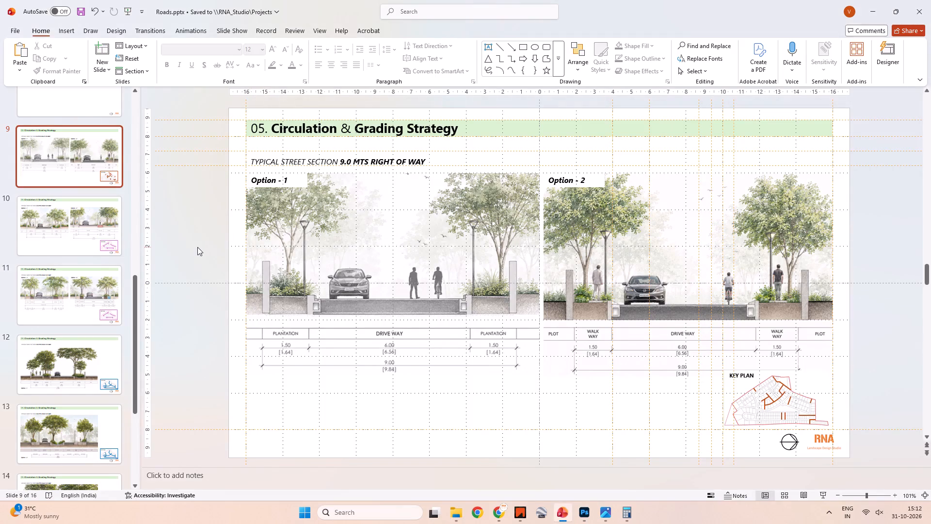
Switch to the Landscape_Layout20261030.dwg drawing in IIACAD.
{"action": "key", "text": "alt+Tab"}
{"action": "key", "text": "alt+Tab"}
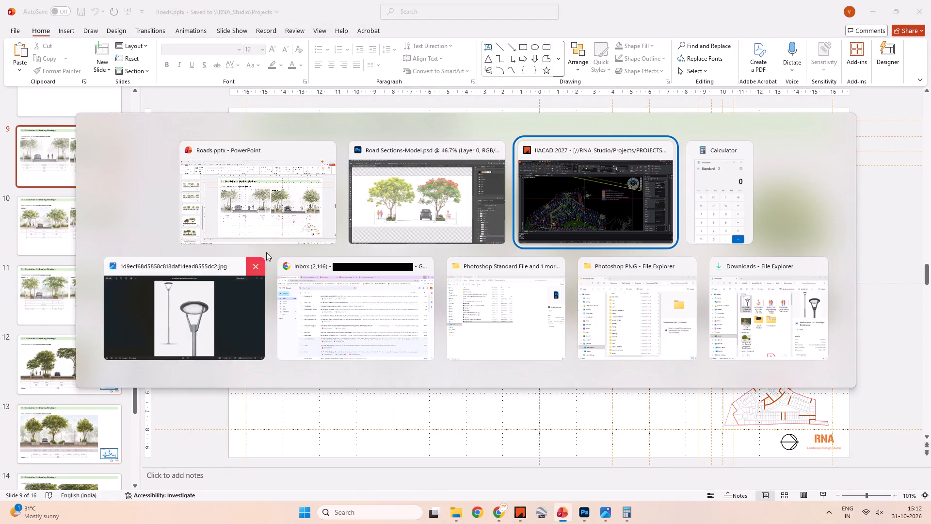
{"action": "left_click", "coordinate": [233, 191], "text": "alt"}
{"action": "key", "text": "alt+Tab"}
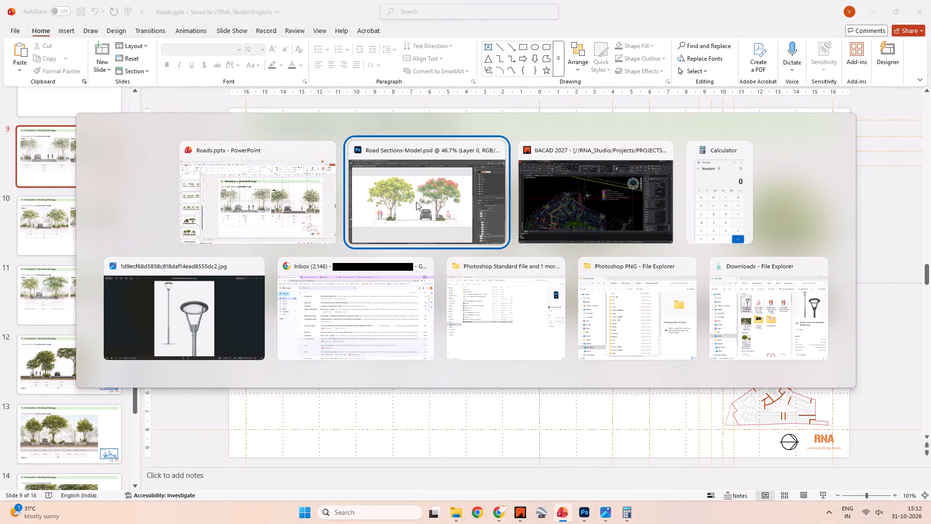
{"action": "left_click", "coordinate": [513, 346], "text": "alt"}
{"action": "left_click", "coordinate": [378, 335]}
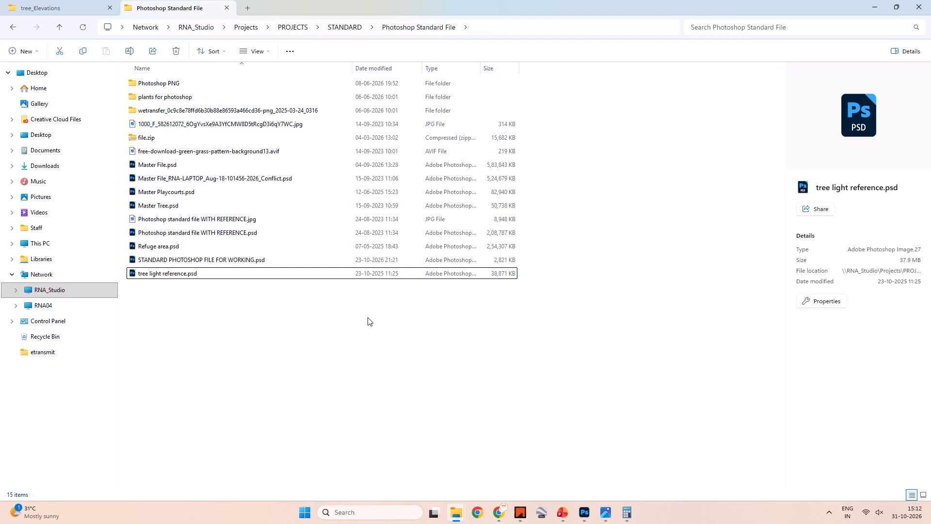
{"action": "key", "text": "alt+Tab"}
{"action": "key", "text": "alt+Tab"}
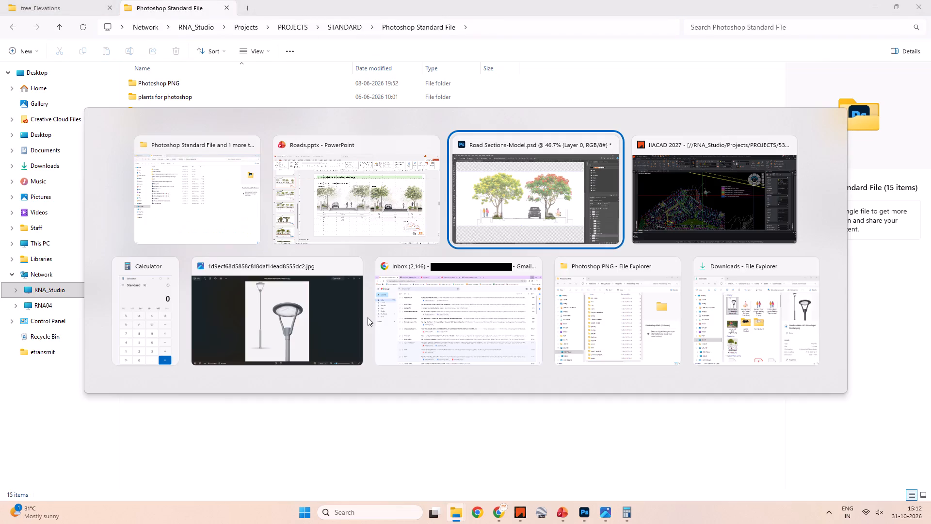
{"action": "key", "text": "alt+Tab"}
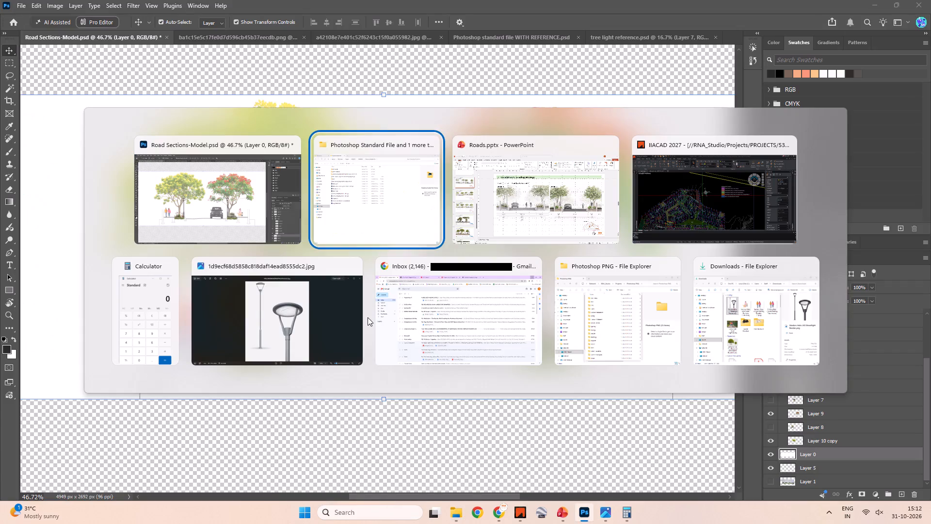
{"action": "key", "text": "alt+Tab"}
{"action": "key", "text": "alt+Tab"}
{"action": "key", "text": "alt+Tab"}
{"action": "key", "text": "alt+Tab"}
{"action": "key", "text": "alt+Tab"}
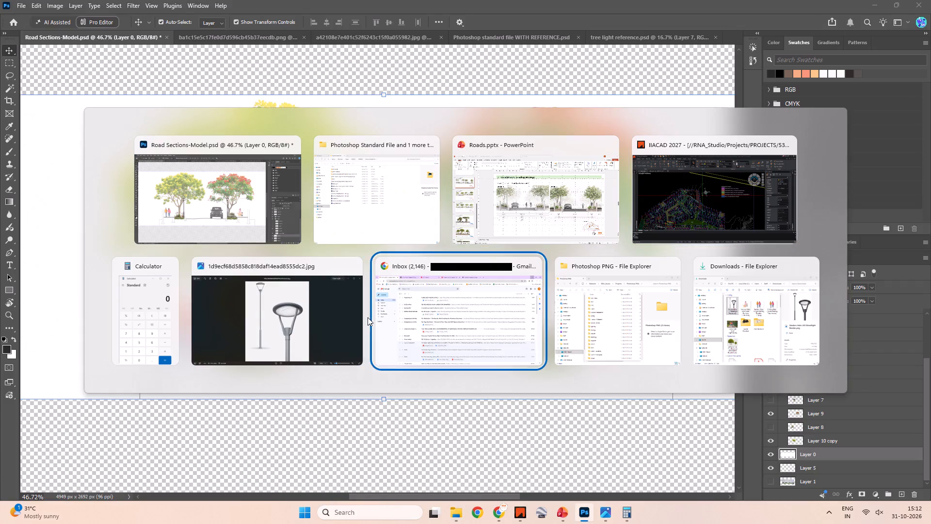
{"action": "key", "text": "alt+Tab"}
{"action": "key", "text": "alt+Tab"}
{"action": "key", "text": "alt+Tab"}
{"action": "key", "text": "alt+Tab"}
{"action": "key", "text": "alt+Tab"}
{"action": "key", "text": "alt+Tab"}
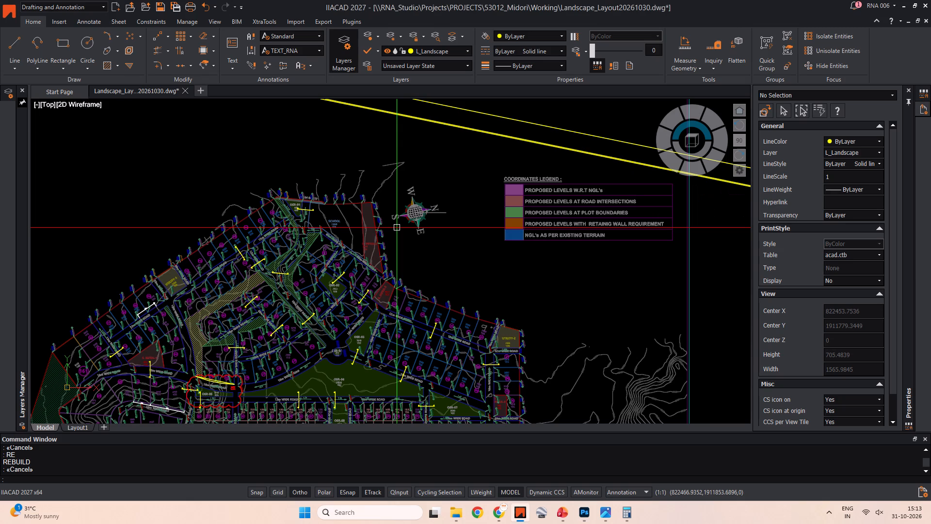
{"action": "key", "text": "ctrl+Tab"}
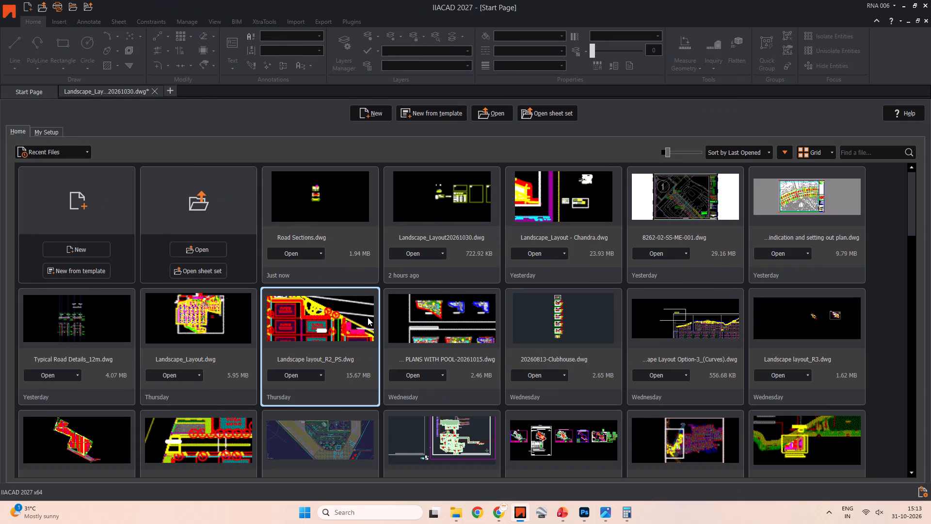
{"action": "key", "text": "ctrl+Tab"}
Look through the road sections drawn beside the tree elevations in the landscape layout drawing.
{"action": "scroll", "coordinate": [664, 196], "scroll_direction": "down", "scroll_amount": 2}
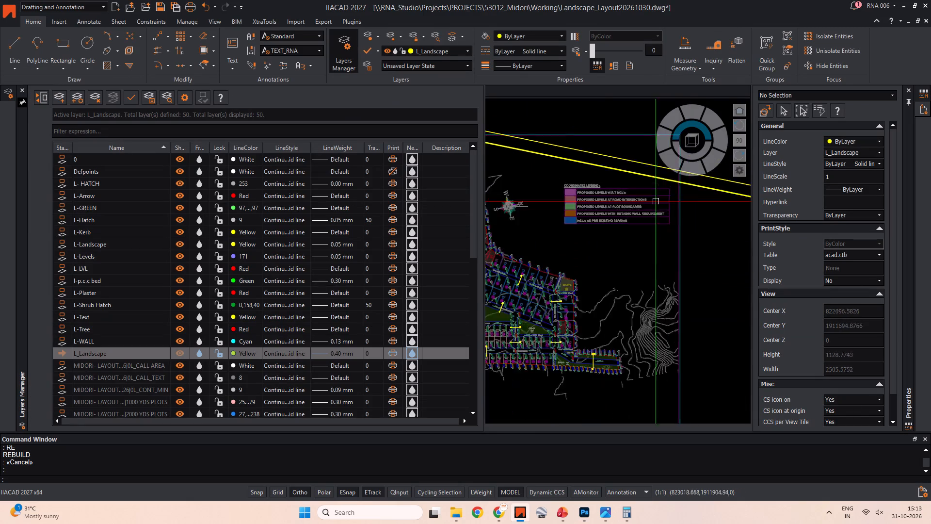
{"action": "scroll", "coordinate": [587, 192], "scroll_direction": "down", "scroll_amount": 2}
{"action": "middle_click_drag", "start_coordinate": [532, 220], "coordinate": [409, 209]}
{"action": "scroll", "coordinate": [511, 232], "scroll_direction": "up", "scroll_amount": 5}
{"action": "scroll", "coordinate": [574, 254], "scroll_direction": "up", "scroll_amount": 4}
{"action": "middle_click_drag", "start_coordinate": [574, 254], "coordinate": [325, 242]}
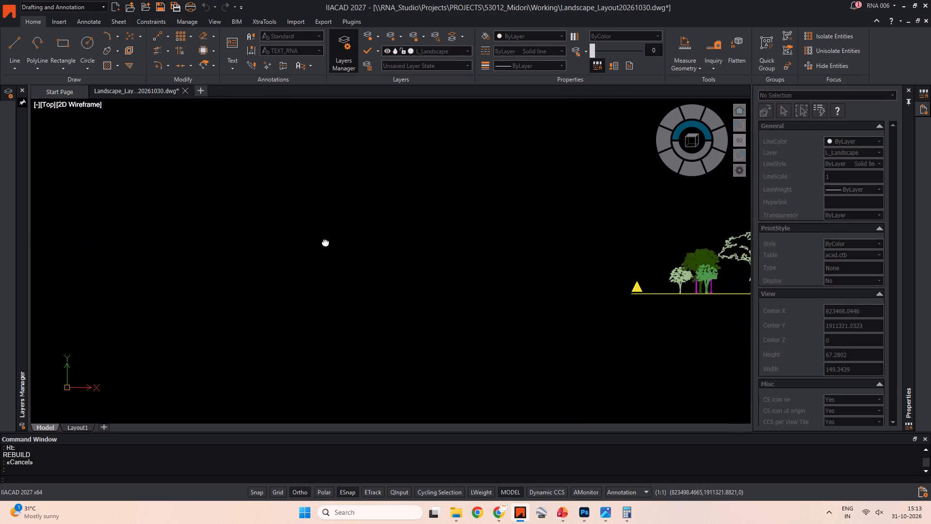
{"action": "middle_click_drag", "start_coordinate": [325, 242], "coordinate": [237, 224]}
{"action": "middle_click_drag", "start_coordinate": [476, 256], "coordinate": [217, 243]}
{"action": "scroll", "coordinate": [307, 168], "scroll_direction": "up", "scroll_amount": 2}
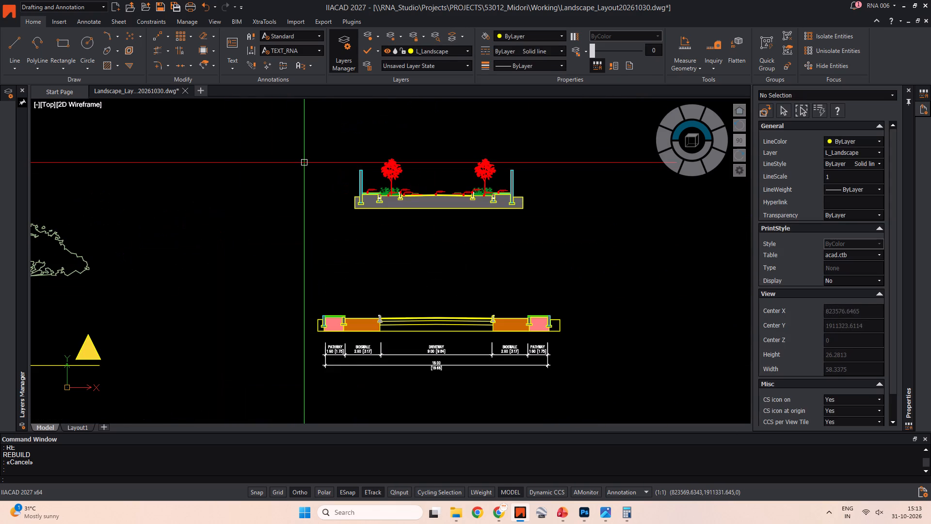
{"action": "middle_click_drag", "start_coordinate": [310, 189], "coordinate": [241, 166]}
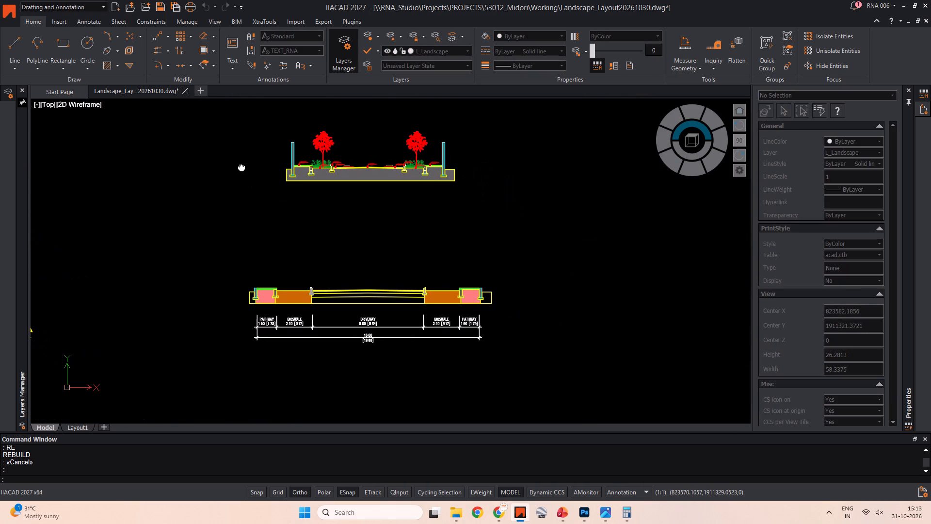
{"action": "scroll", "coordinate": [359, 242], "scroll_direction": "down", "scroll_amount": 3}
{"action": "scroll", "coordinate": [335, 259], "scroll_direction": "up", "scroll_amount": 3}
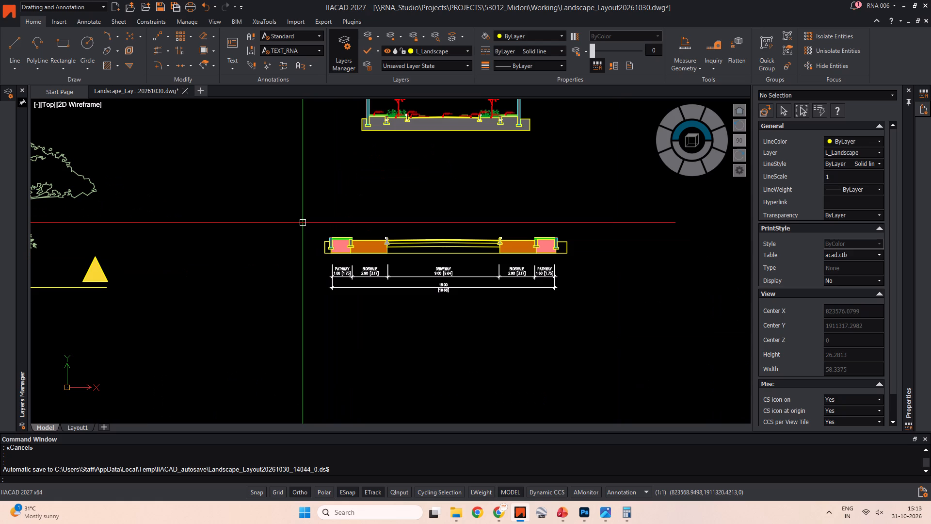
{"action": "scroll", "coordinate": [326, 202], "scroll_direction": "down", "scroll_amount": 2}
{"action": "middle_click_drag", "start_coordinate": [373, 192], "coordinate": [363, 284]}
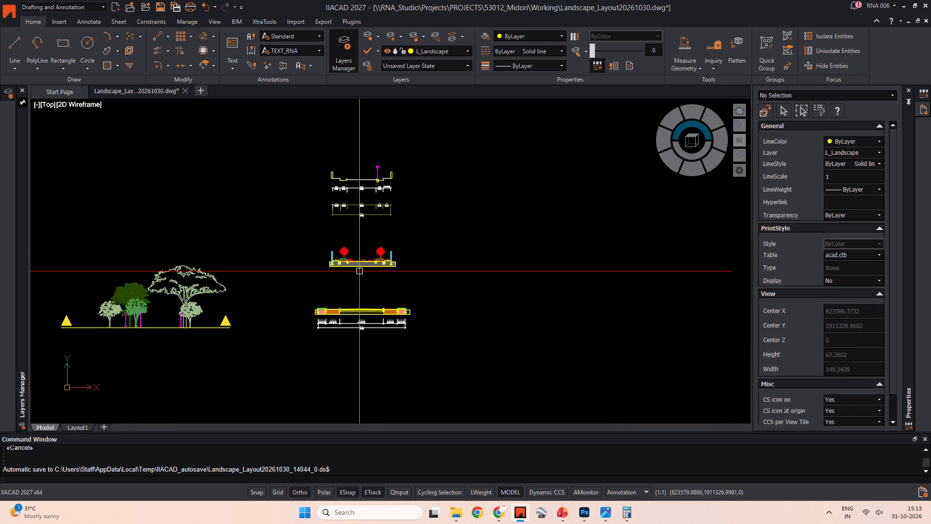
Move the bioswale road section, together with its dimensions, 5 units straight down.
{"action": "middle_click_drag", "start_coordinate": [365, 290], "coordinate": [249, 210]}
{"action": "scroll", "coordinate": [190, 213], "scroll_direction": "up", "scroll_amount": 1}
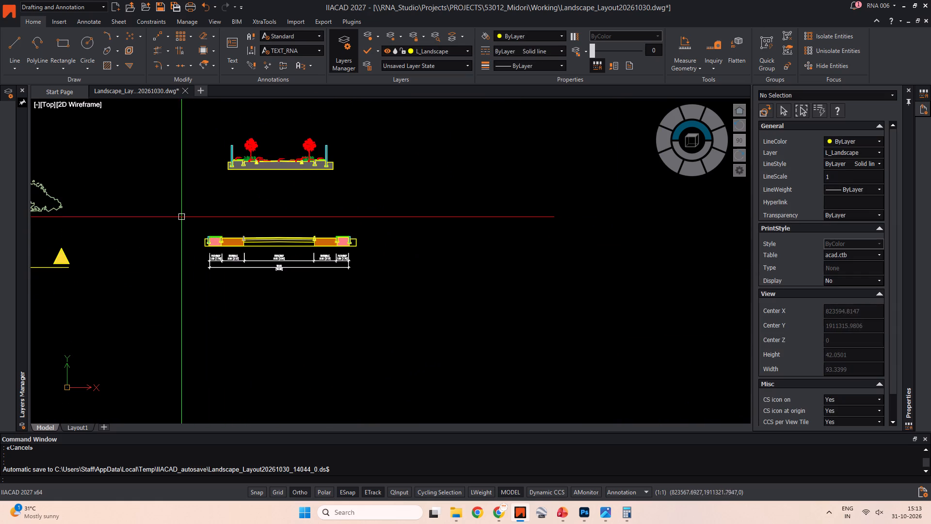
{"action": "left_click", "coordinate": [180, 216]}
{"action": "left_click", "coordinate": [393, 340]}
{"action": "middle_click_drag", "start_coordinate": [384, 293], "coordinate": [430, 283]}
{"action": "key", "text": "m"}
{"action": "scroll", "coordinate": [384, 221], "scroll_direction": "up", "scroll_amount": 2}
{"action": "key", "text": "space"}
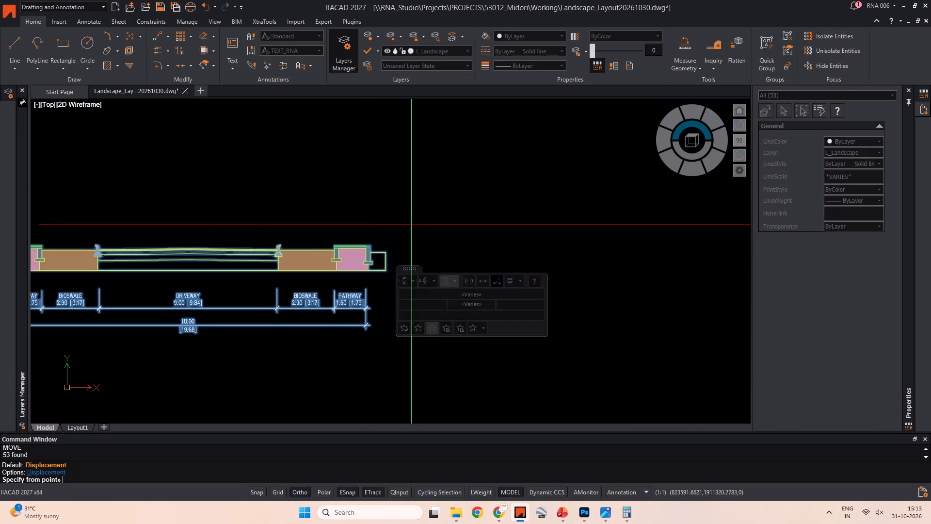
{"action": "left_click", "coordinate": [412, 224]}
{"action": "scroll", "coordinate": [412, 252], "scroll_direction": "down", "scroll_amount": 1}
{"action": "middle_click_drag", "start_coordinate": [412, 252], "coordinate": [420, 197]}
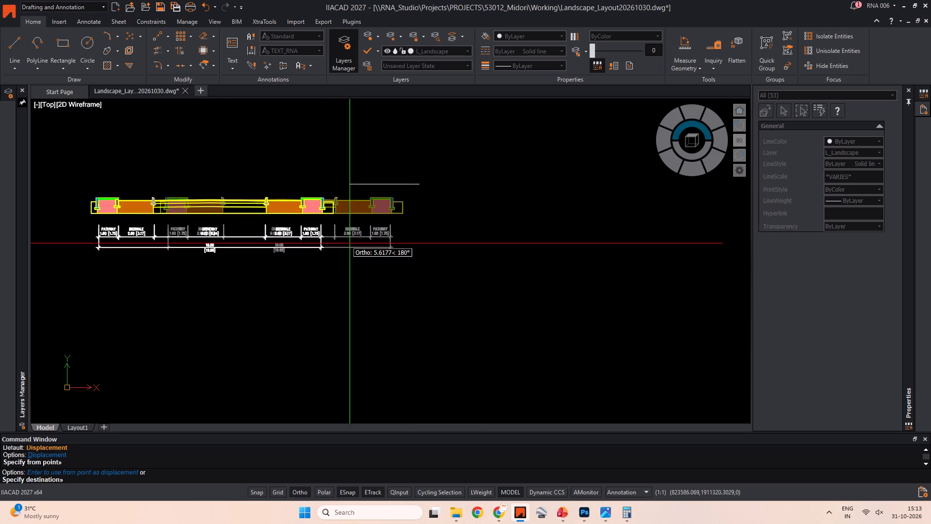
{"action": "key", "text": "5"}
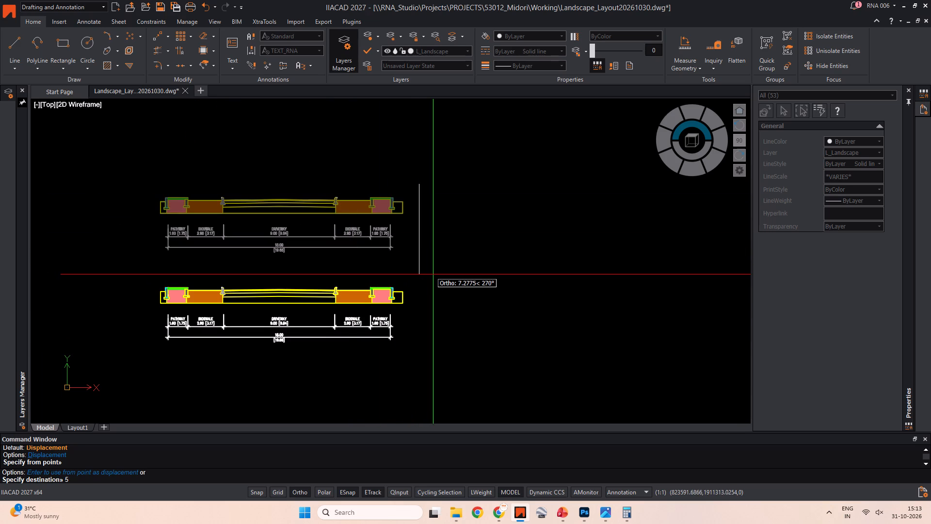
{"action": "key", "text": "Return"}
{"action": "key", "text": "Escape"}
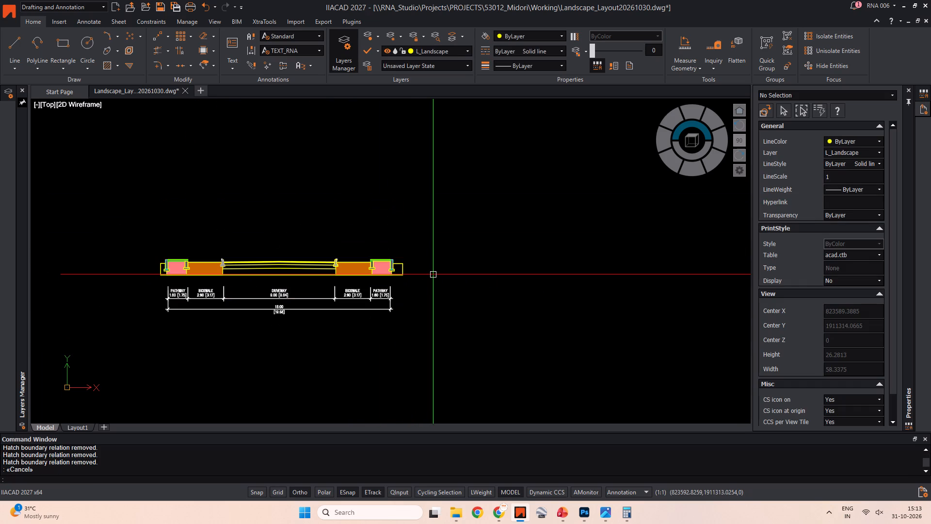
Examine the bioswale road section's pathway, bioswale and driveway widths.
{"action": "scroll", "coordinate": [367, 229], "scroll_direction": "down", "scroll_amount": 2}
{"action": "middle_click_drag", "start_coordinate": [358, 226], "coordinate": [384, 255]}
{"action": "key", "text": "Escape"}
{"action": "scroll", "coordinate": [314, 265], "scroll_direction": "up", "scroll_amount": 3}
{"action": "key", "text": "Escape"}
{"action": "key", "text": "Escape"}
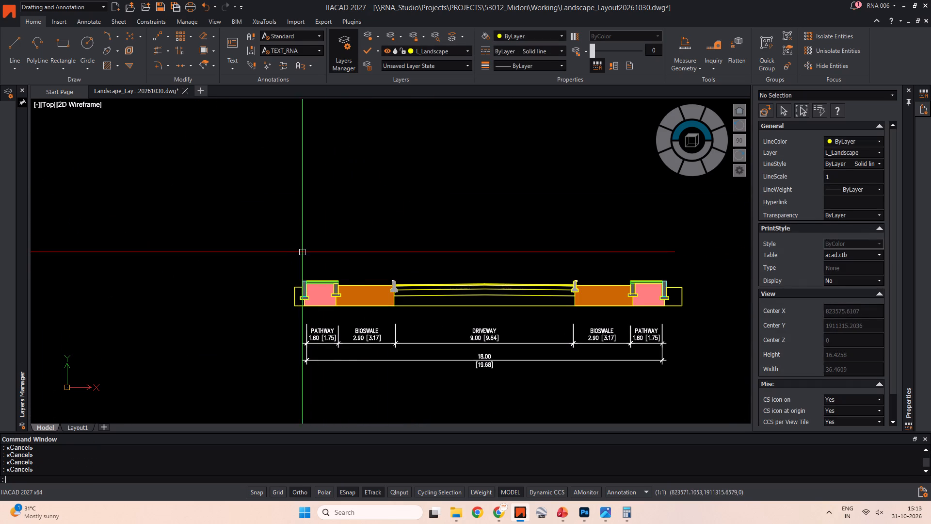
{"action": "key", "text": "Escape"}
{"action": "middle_click_drag", "start_coordinate": [350, 233], "coordinate": [305, 241]}
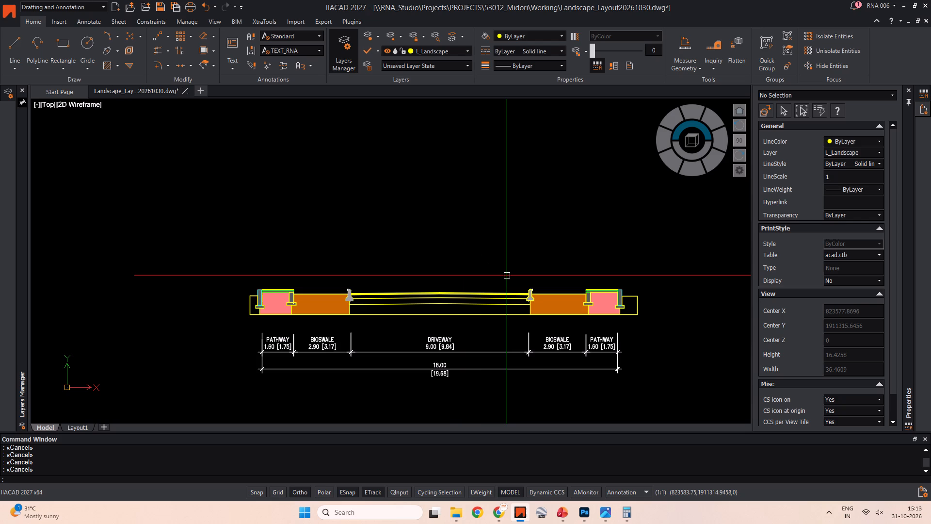
{"action": "scroll", "coordinate": [436, 271], "scroll_direction": "down", "scroll_amount": 2}
{"action": "middle_click_drag", "start_coordinate": [388, 261], "coordinate": [353, 260]}
{"action": "scroll", "coordinate": [338, 309], "scroll_direction": "up", "scroll_amount": 3}
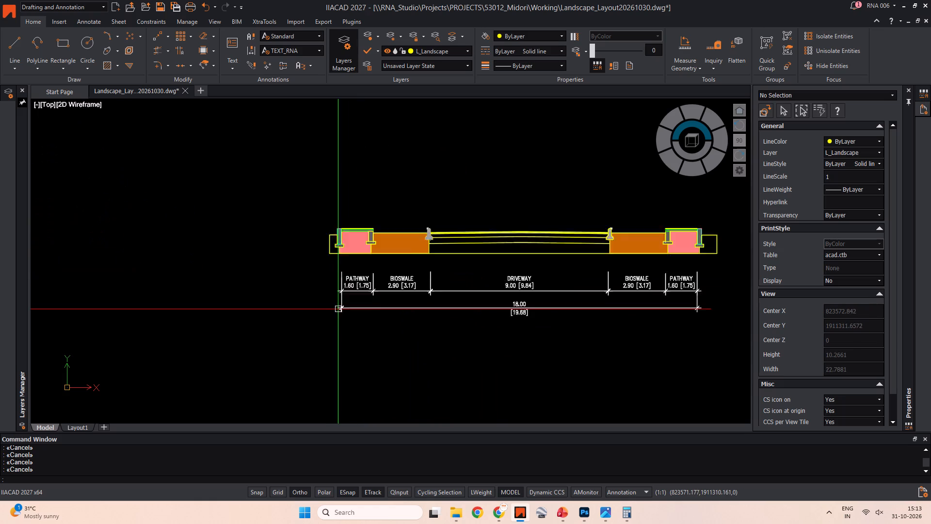
{"action": "scroll", "coordinate": [338, 309], "scroll_direction": "up", "scroll_amount": 1}
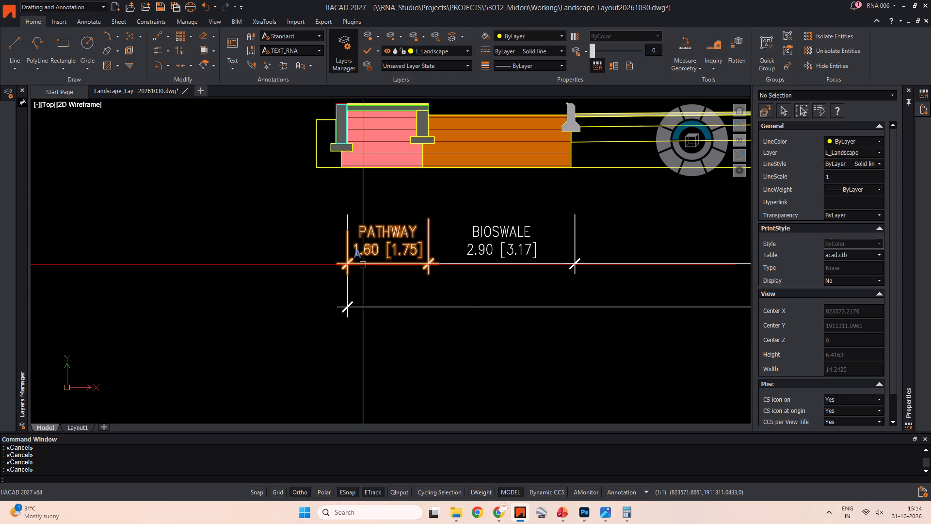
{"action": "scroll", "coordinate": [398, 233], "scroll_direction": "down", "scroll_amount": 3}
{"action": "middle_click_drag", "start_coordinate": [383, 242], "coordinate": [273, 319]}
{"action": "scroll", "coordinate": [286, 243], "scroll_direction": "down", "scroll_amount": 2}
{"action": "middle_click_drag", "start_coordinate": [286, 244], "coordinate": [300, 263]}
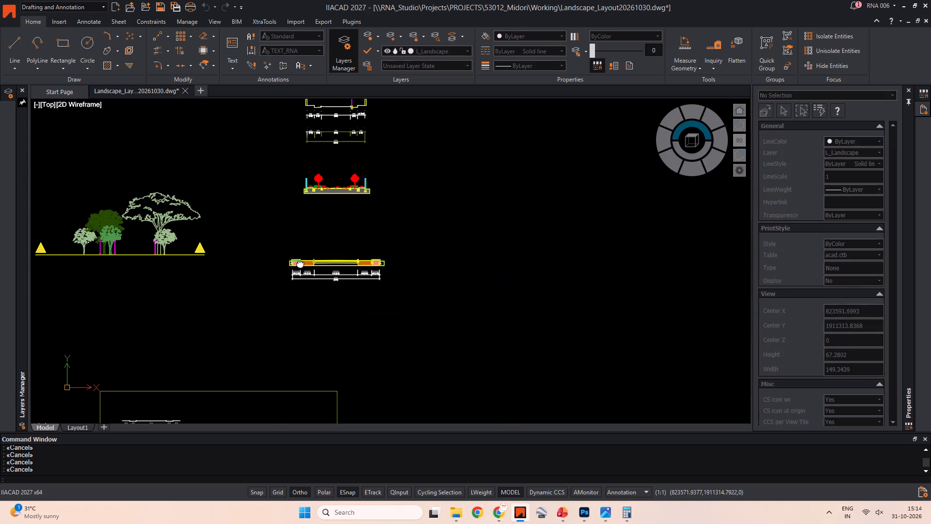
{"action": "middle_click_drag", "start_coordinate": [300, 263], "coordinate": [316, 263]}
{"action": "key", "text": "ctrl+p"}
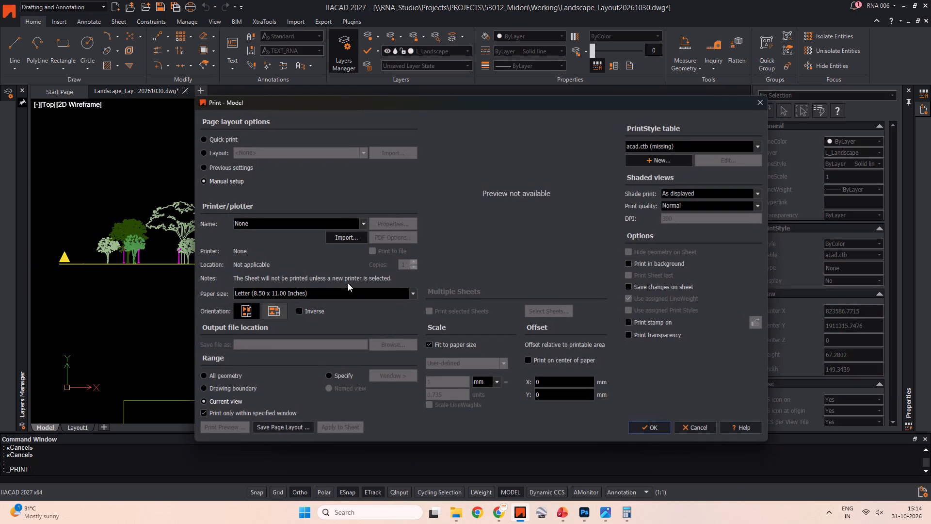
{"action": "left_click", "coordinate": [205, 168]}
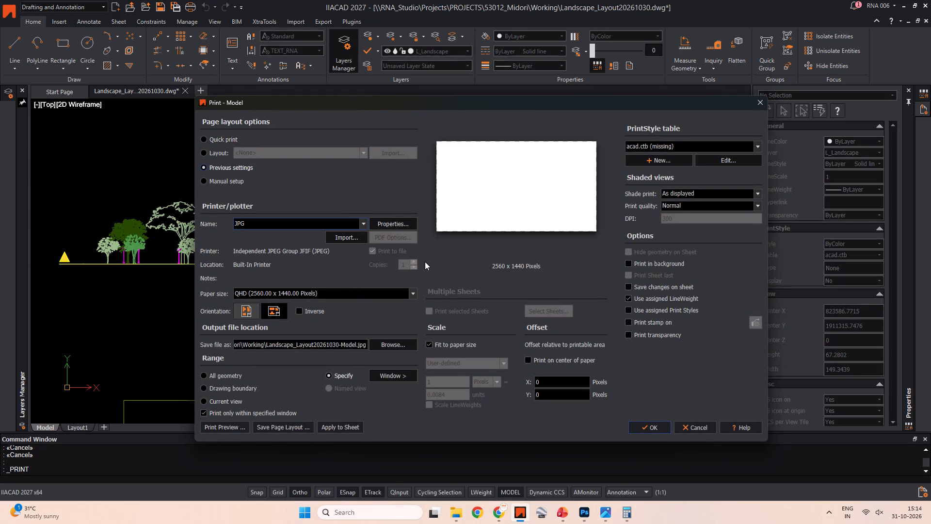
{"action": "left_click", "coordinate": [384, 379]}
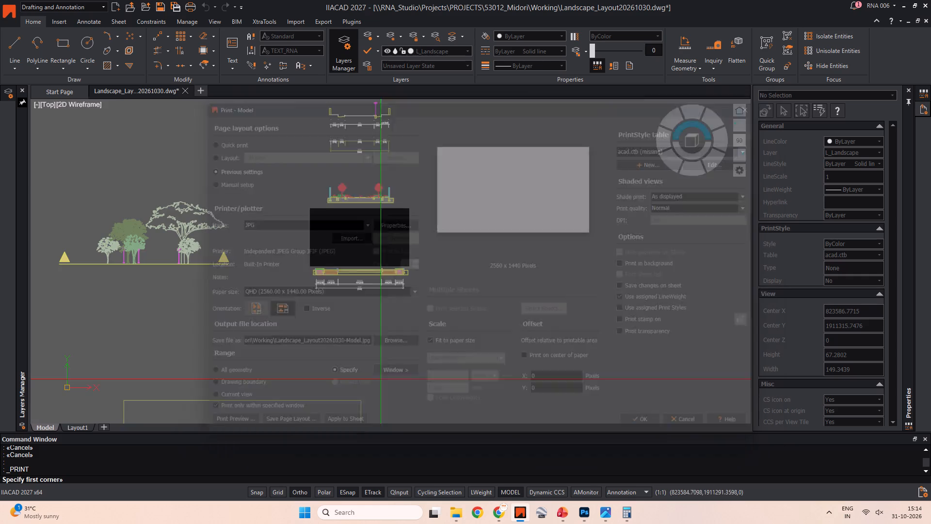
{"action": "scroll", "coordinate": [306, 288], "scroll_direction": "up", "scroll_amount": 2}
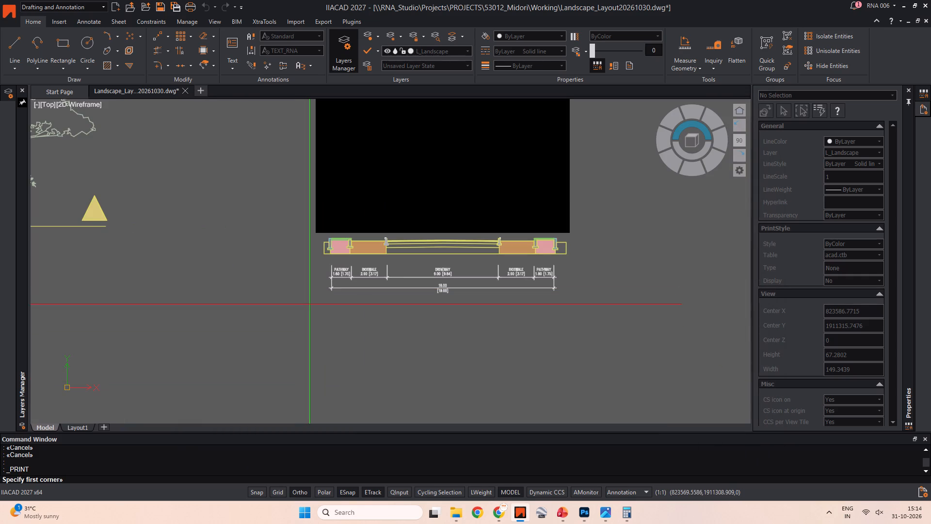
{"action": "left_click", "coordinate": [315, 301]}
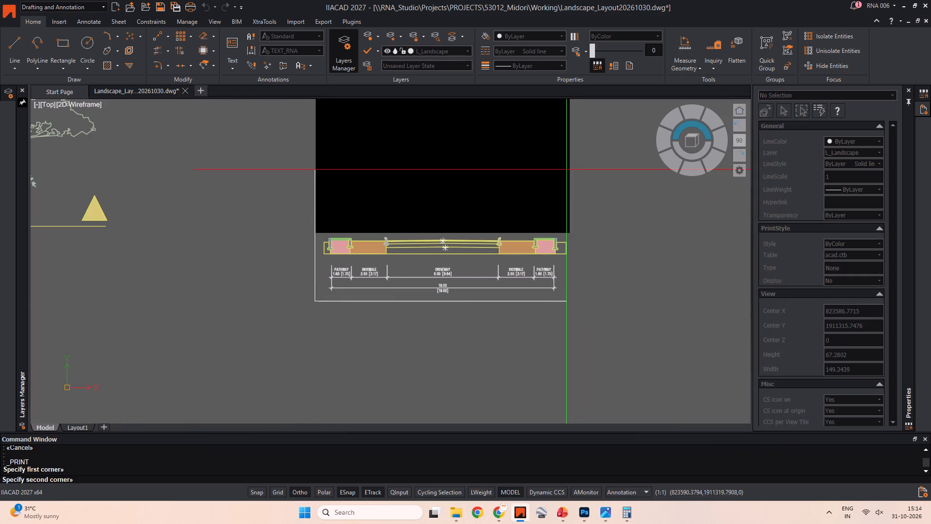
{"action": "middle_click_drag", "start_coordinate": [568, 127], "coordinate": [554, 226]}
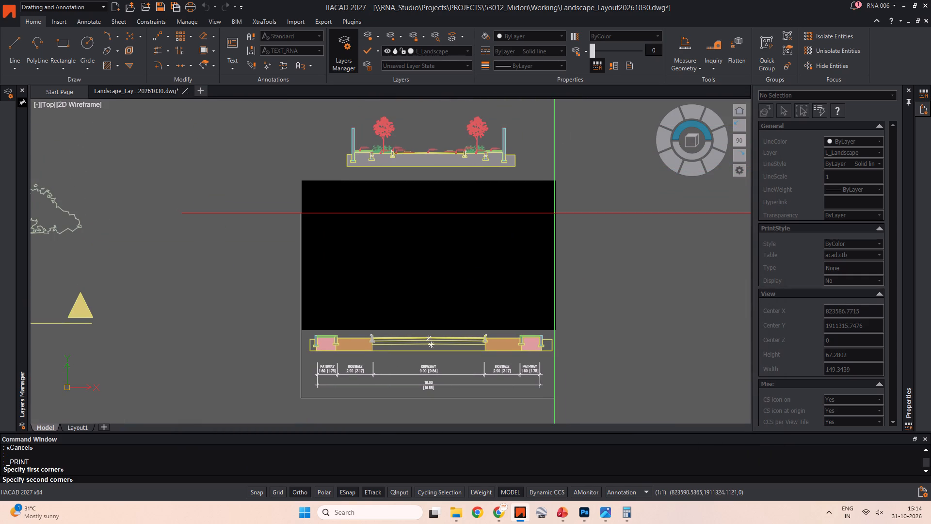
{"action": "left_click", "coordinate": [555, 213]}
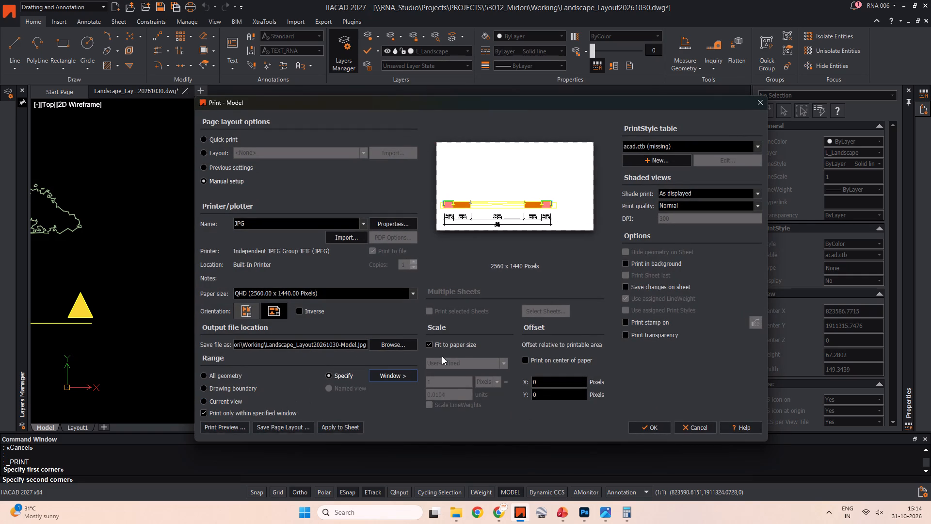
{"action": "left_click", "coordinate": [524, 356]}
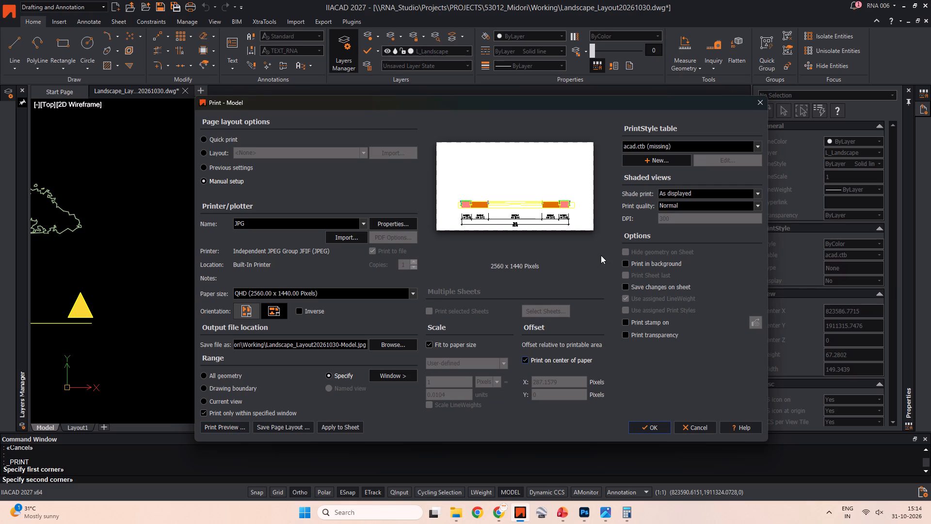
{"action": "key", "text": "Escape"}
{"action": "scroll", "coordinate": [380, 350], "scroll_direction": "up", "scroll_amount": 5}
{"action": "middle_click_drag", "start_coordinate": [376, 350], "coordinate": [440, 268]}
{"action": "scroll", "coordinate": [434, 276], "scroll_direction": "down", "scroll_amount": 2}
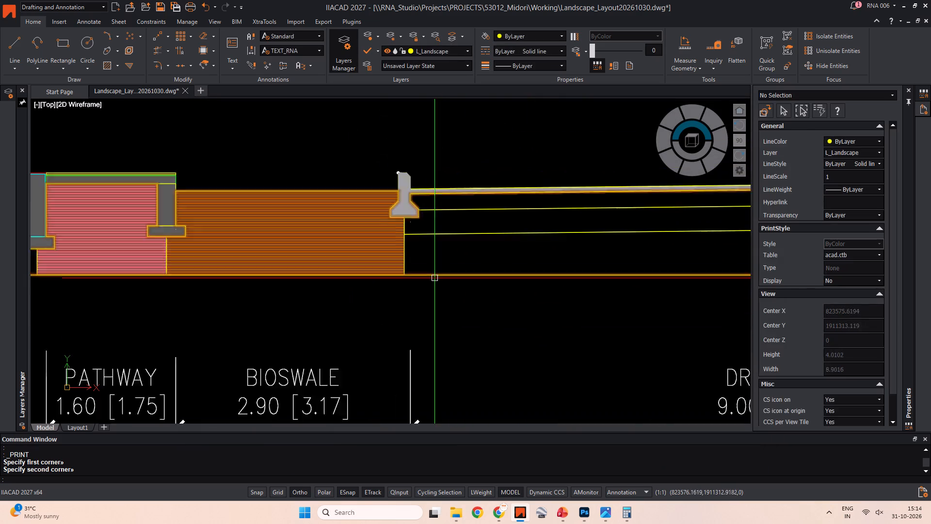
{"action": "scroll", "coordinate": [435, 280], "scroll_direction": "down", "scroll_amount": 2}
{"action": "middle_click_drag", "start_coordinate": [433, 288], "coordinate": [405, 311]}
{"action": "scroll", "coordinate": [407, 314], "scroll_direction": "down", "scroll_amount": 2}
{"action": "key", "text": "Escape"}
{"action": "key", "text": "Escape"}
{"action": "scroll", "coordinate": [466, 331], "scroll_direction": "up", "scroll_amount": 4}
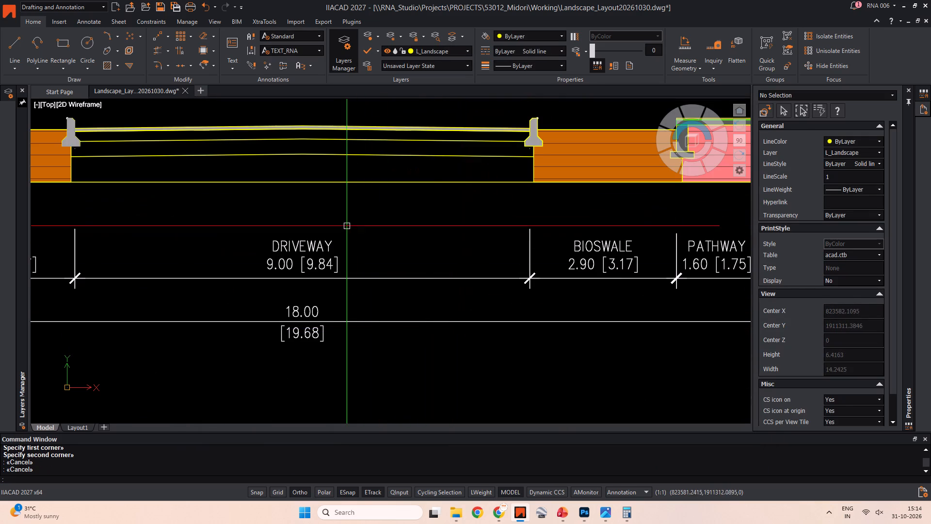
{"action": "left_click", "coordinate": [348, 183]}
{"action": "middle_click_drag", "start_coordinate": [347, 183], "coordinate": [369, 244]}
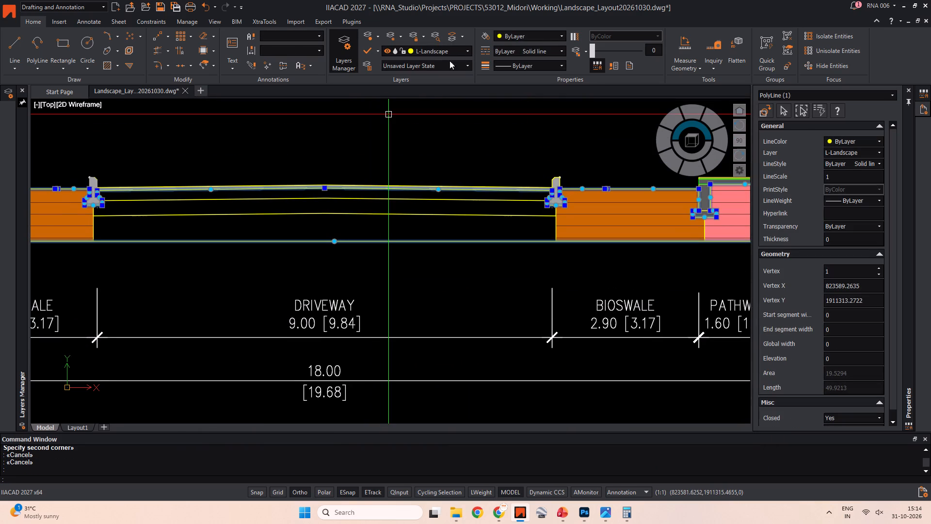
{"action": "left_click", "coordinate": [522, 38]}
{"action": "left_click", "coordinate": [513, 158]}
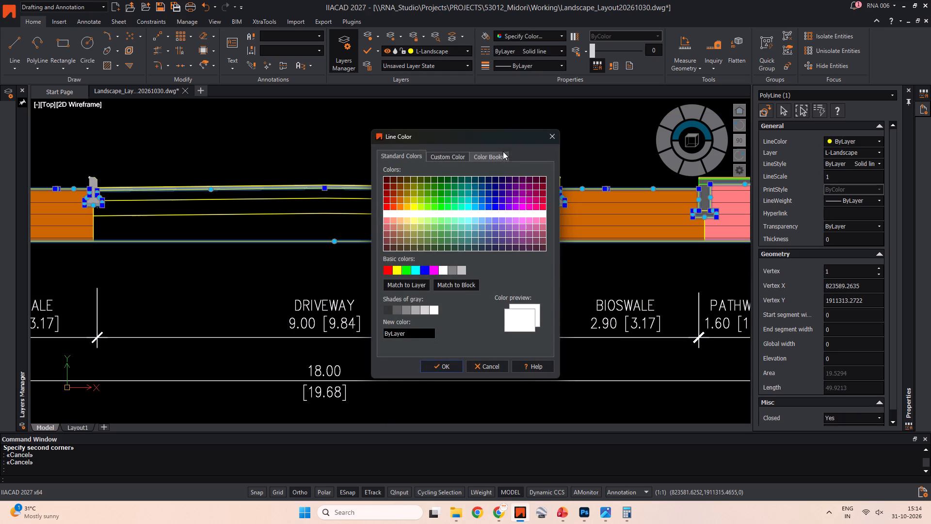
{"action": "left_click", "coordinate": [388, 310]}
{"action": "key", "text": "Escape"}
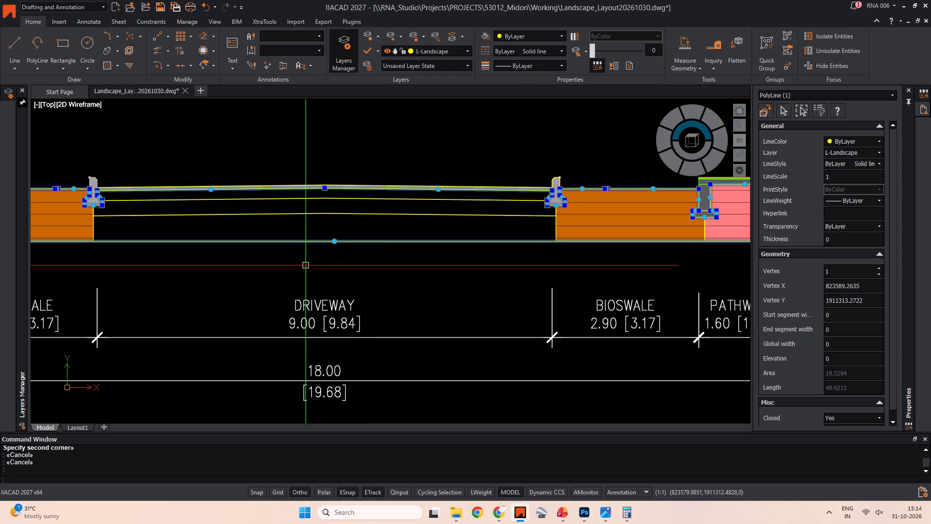
Set the line colour of the bioswale road section's large ground outline polyline to Color 251.
{"action": "scroll", "coordinate": [305, 265], "scroll_direction": "down", "scroll_amount": 2}
{"action": "middle_click_drag", "start_coordinate": [305, 265], "coordinate": [385, 262]}
{"action": "key", "text": "Escape"}
{"action": "key", "text": "Escape"}
{"action": "scroll", "coordinate": [336, 262], "scroll_direction": "up", "scroll_amount": 1}
{"action": "left_click", "coordinate": [375, 246]}
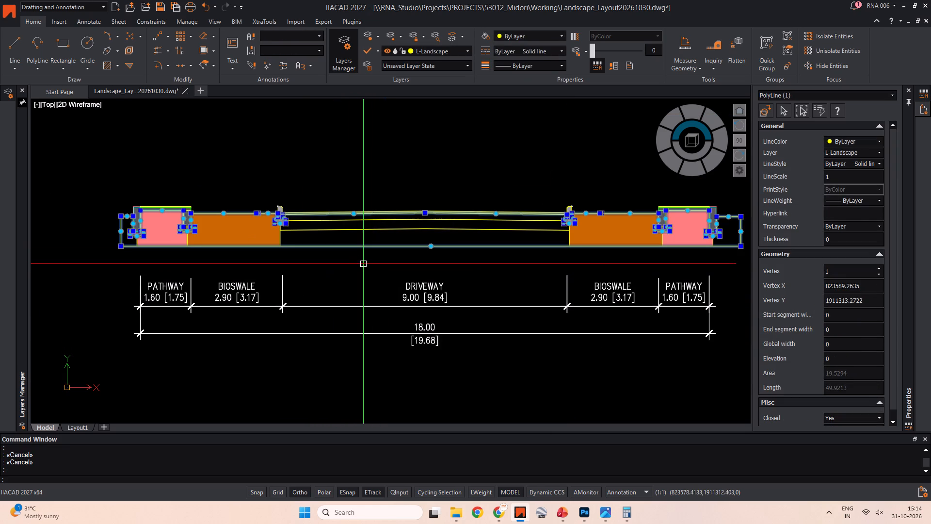
{"action": "left_click", "coordinate": [545, 33]}
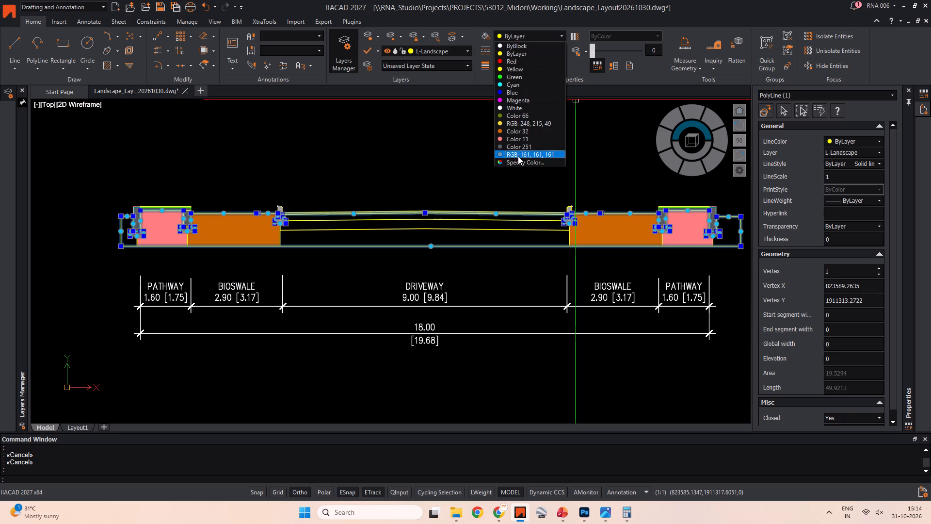
{"action": "left_click", "coordinate": [519, 148]}
{"action": "key", "text": "Escape"}
{"action": "key", "text": "Escape"}
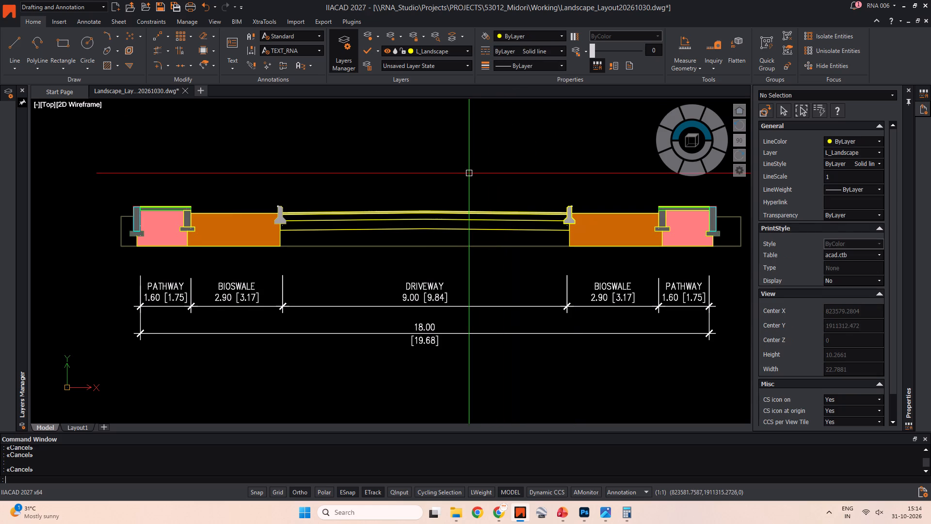
Set the current line colour to Color 250, the darkest shade of grey.
{"action": "key", "text": "Escape"}
{"action": "left_click", "coordinate": [423, 246]}
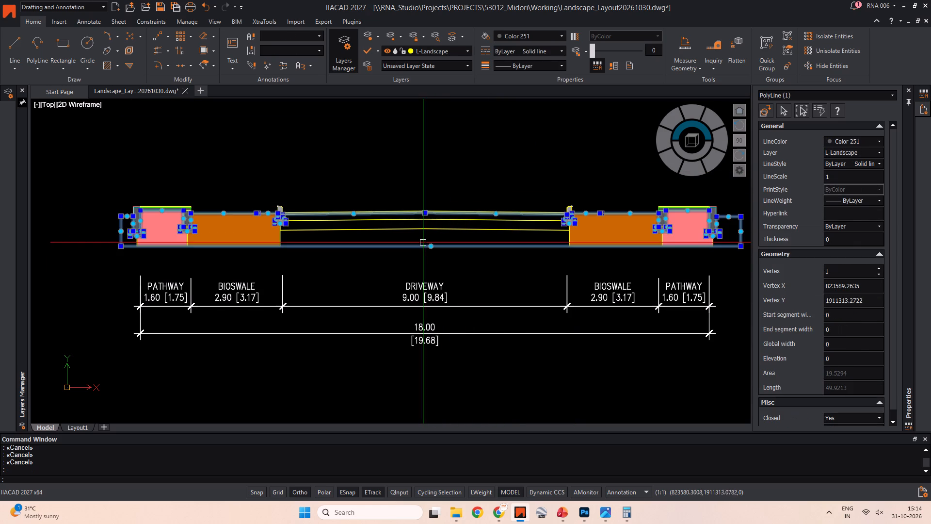
{"action": "left_click", "coordinate": [567, 38]}
{"action": "left_click", "coordinate": [563, 39]}
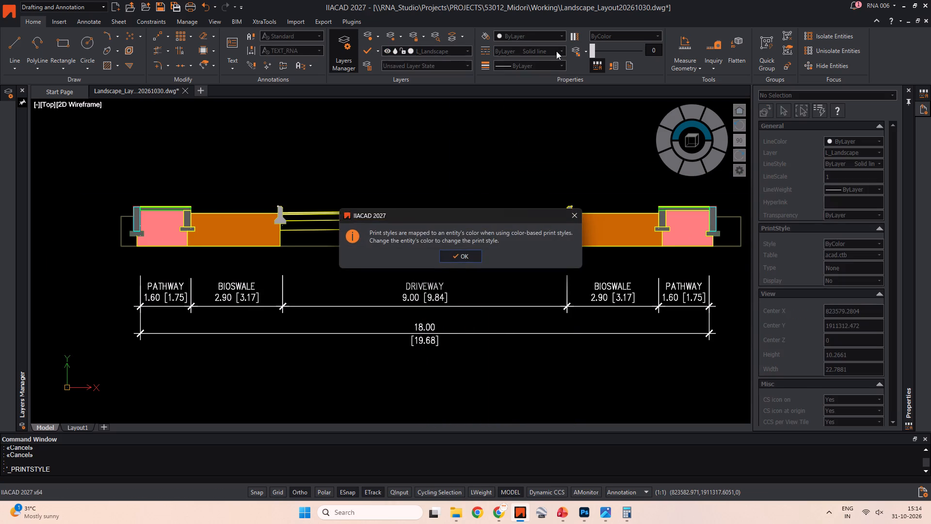
{"action": "key", "text": "Escape"}
{"action": "left_click", "coordinate": [562, 35]}
{"action": "left_click", "coordinate": [532, 161]}
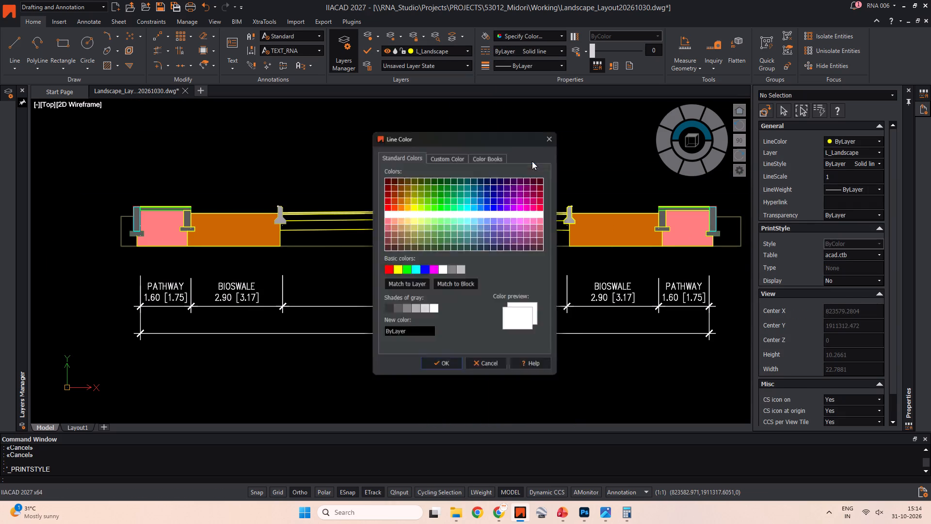
{"action": "scroll", "coordinate": [456, 260], "scroll_direction": "down", "scroll_amount": 4}
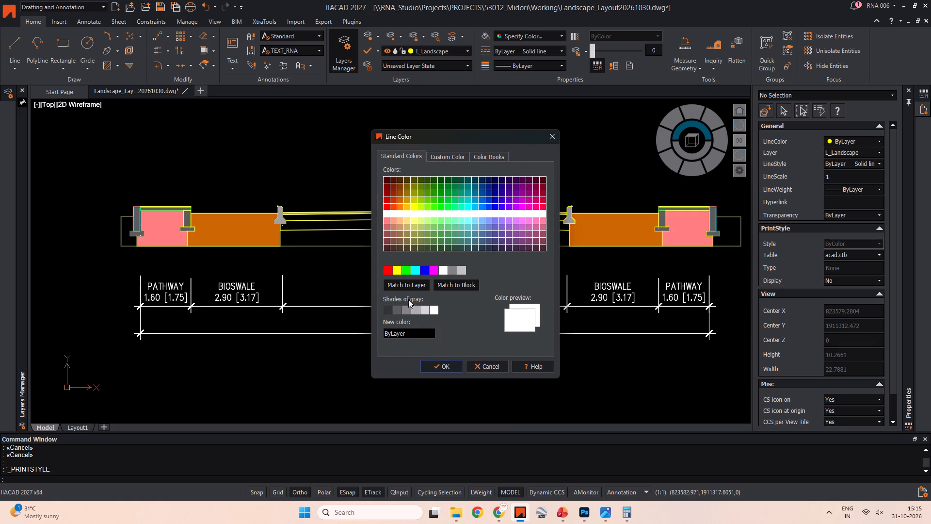
{"action": "left_click", "coordinate": [390, 315]}
{"action": "left_click", "coordinate": [438, 367]}
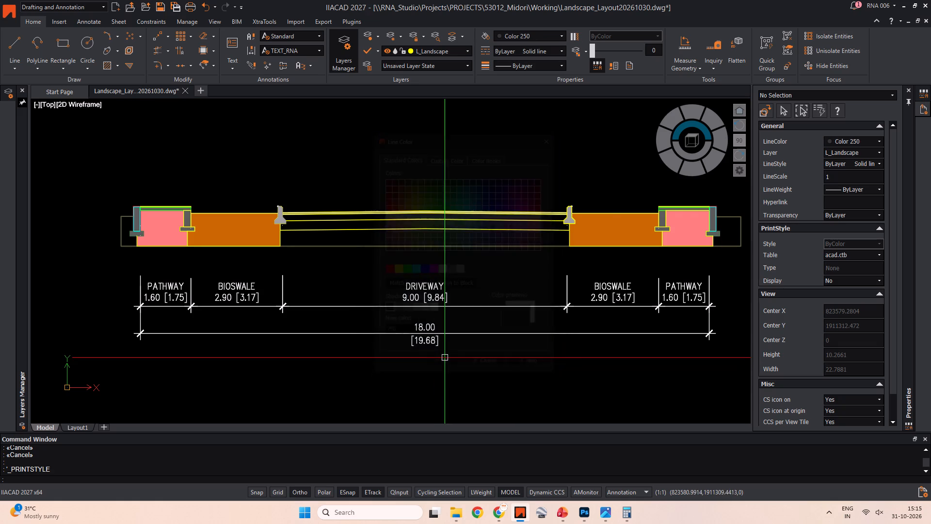
{"action": "key", "text": "Escape"}
Match the grey ground outline's properties onto the driveway layer lines and the kerb outline between the driveway and the right-hand bioswale.
{"action": "scroll", "coordinate": [450, 250], "scroll_direction": "up", "scroll_amount": 1}
{"action": "key", "text": "Escape"}
{"action": "type", "text": "MA"}
{"action": "key", "text": "space"}
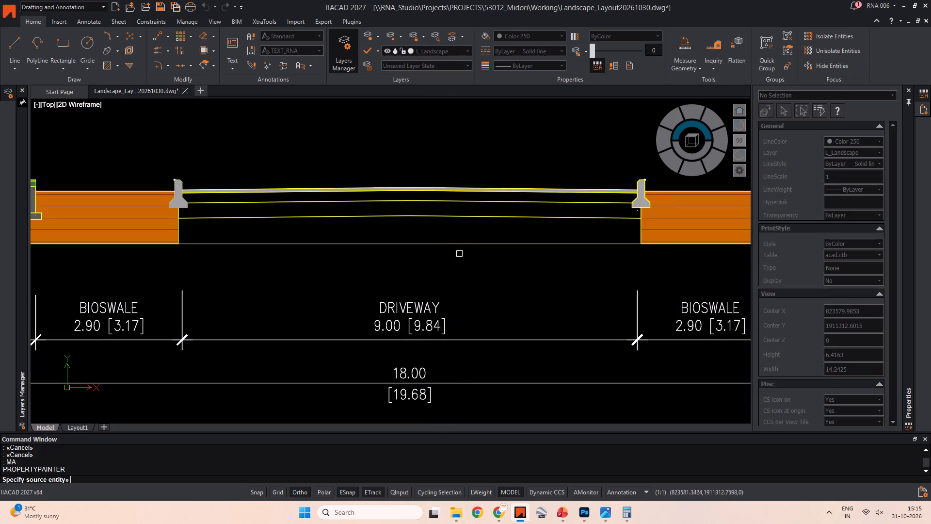
{"action": "left_click", "coordinate": [463, 244]}
{"action": "left_click", "coordinate": [464, 218]}
{"action": "middle_click_drag", "start_coordinate": [438, 233], "coordinate": [394, 265]}
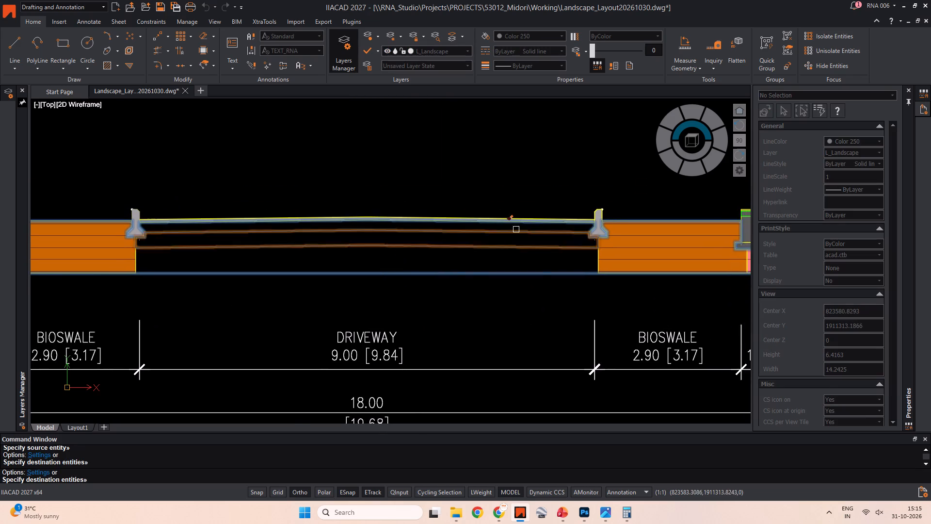
{"action": "scroll", "coordinate": [529, 205], "scroll_direction": "up", "scroll_amount": 4}
{"action": "left_click", "coordinate": [493, 290]}
{"action": "scroll", "coordinate": [499, 243], "scroll_direction": "down", "scroll_amount": 3}
{"action": "middle_click_drag", "start_coordinate": [499, 243], "coordinate": [362, 230]}
{"action": "scroll", "coordinate": [492, 227], "scroll_direction": "up", "scroll_amount": 3}
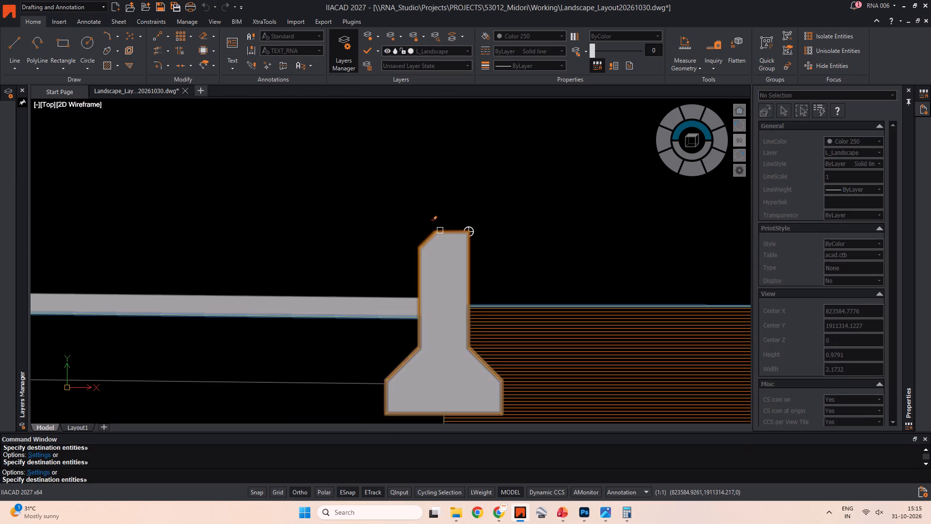
{"action": "left_click", "coordinate": [440, 230]}
Match the same grey line properties onto the right-hand pathway's paving, slab and retaining wall outlines.
{"action": "scroll", "coordinate": [534, 194], "scroll_direction": "down", "scroll_amount": 2}
{"action": "middle_click_drag", "start_coordinate": [534, 194], "coordinate": [362, 218]}
{"action": "middle_click_drag", "start_coordinate": [534, 223], "coordinate": [153, 234]}
{"action": "scroll", "coordinate": [352, 239], "scroll_direction": "up", "scroll_amount": 3}
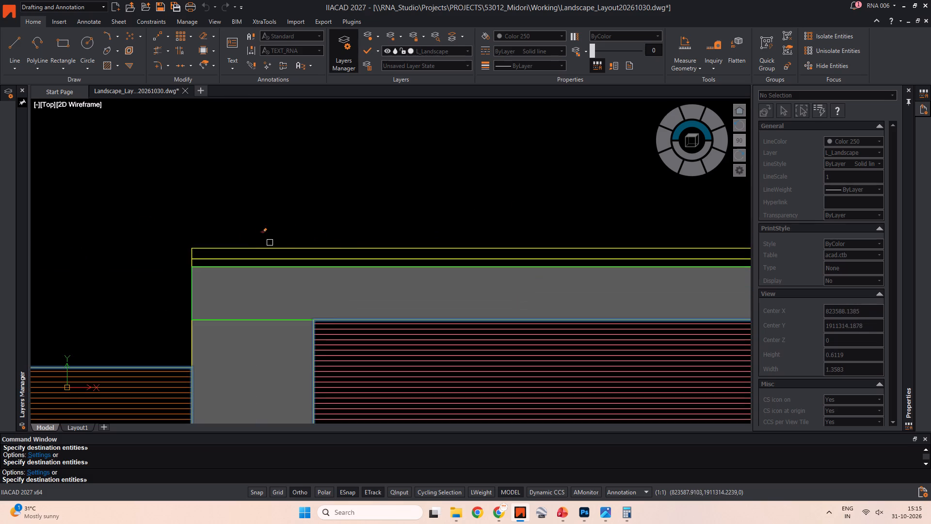
{"action": "left_click_drag", "start_coordinate": [212, 230], "coordinate": [186, 250]}
{"action": "left_click", "coordinate": [177, 261]}
{"action": "middle_click_drag", "start_coordinate": [226, 254], "coordinate": [255, 231]}
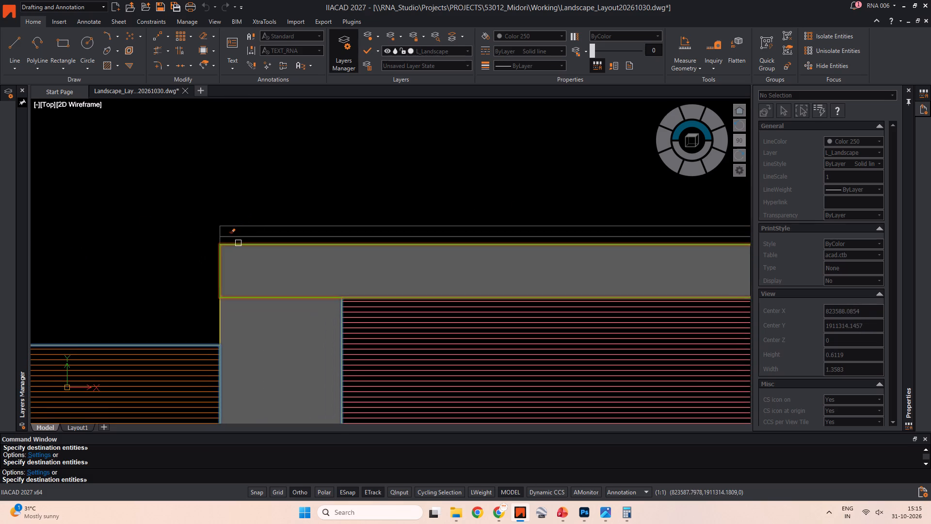
{"action": "left_click", "coordinate": [238, 243]}
{"action": "left_click", "coordinate": [218, 307]}
{"action": "scroll", "coordinate": [168, 288], "scroll_direction": "down", "scroll_amount": 4}
{"action": "middle_click_drag", "start_coordinate": [167, 283], "coordinate": [216, 221]}
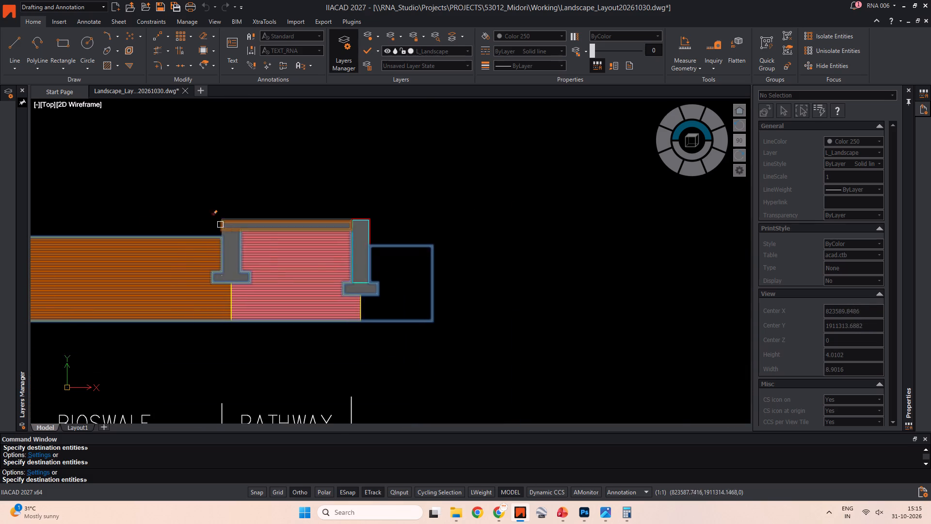
{"action": "scroll", "coordinate": [353, 275], "scroll_direction": "up", "scroll_amount": 3}
{"action": "left_click", "coordinate": [317, 326]}
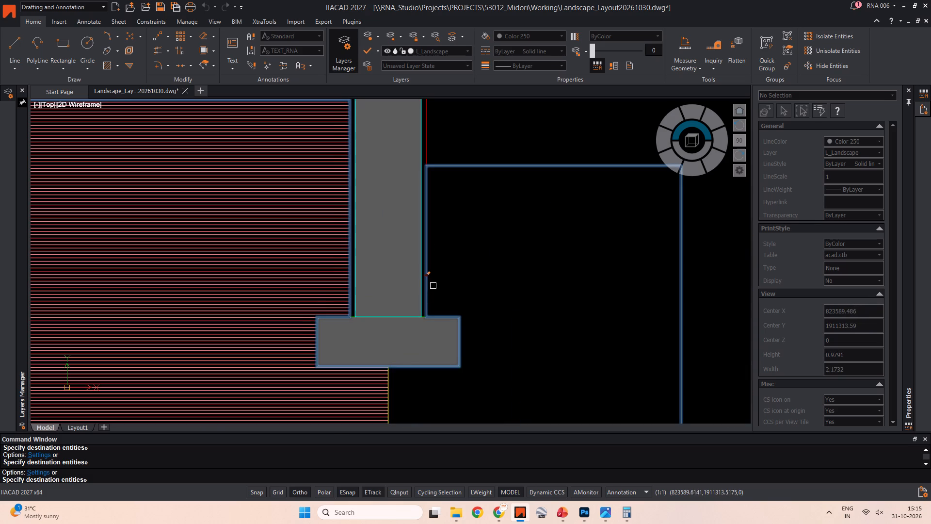
{"action": "left_click", "coordinate": [428, 282]}
{"action": "scroll", "coordinate": [497, 274], "scroll_direction": "down", "scroll_amount": 1}
{"action": "middle_click_drag", "start_coordinate": [495, 274], "coordinate": [472, 291]}
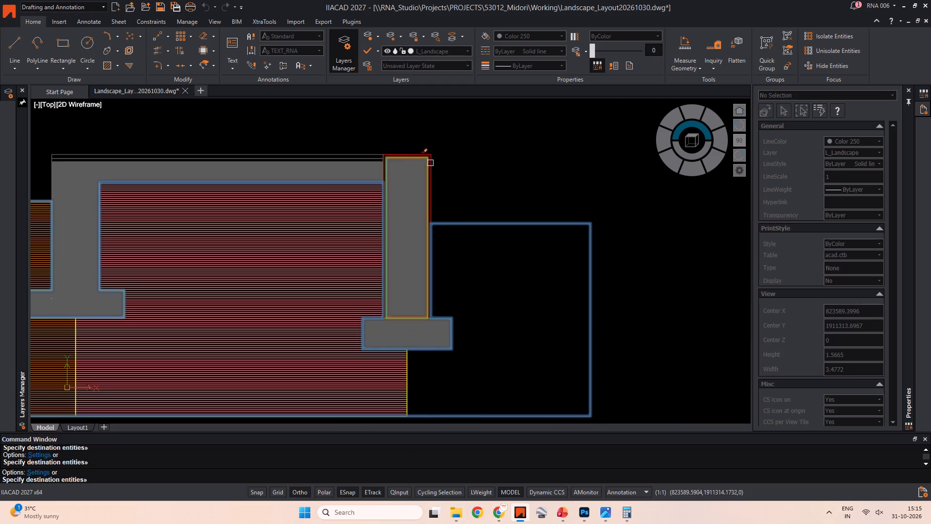
{"action": "left_click", "coordinate": [433, 164]}
{"action": "scroll", "coordinate": [462, 196], "scroll_direction": "down", "scroll_amount": 4}
{"action": "middle_click_drag", "start_coordinate": [472, 198], "coordinate": [631, 196]}
{"action": "key", "text": "Escape"}
{"action": "key", "text": "Escape"}
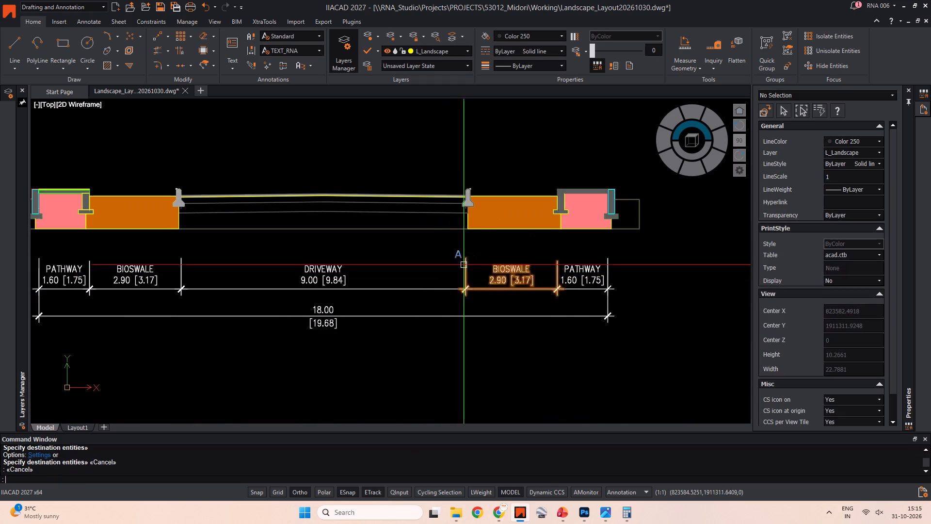
Match the grey driveway layer's line properties onto the outline at the right-hand inner retaining wall footing and the right-hand bioswale's outline.
{"action": "scroll", "coordinate": [562, 214], "scroll_direction": "up", "scroll_amount": 3}
{"action": "key", "text": "m"}
{"action": "type", "text": "A"}
{"action": "key", "text": "space"}
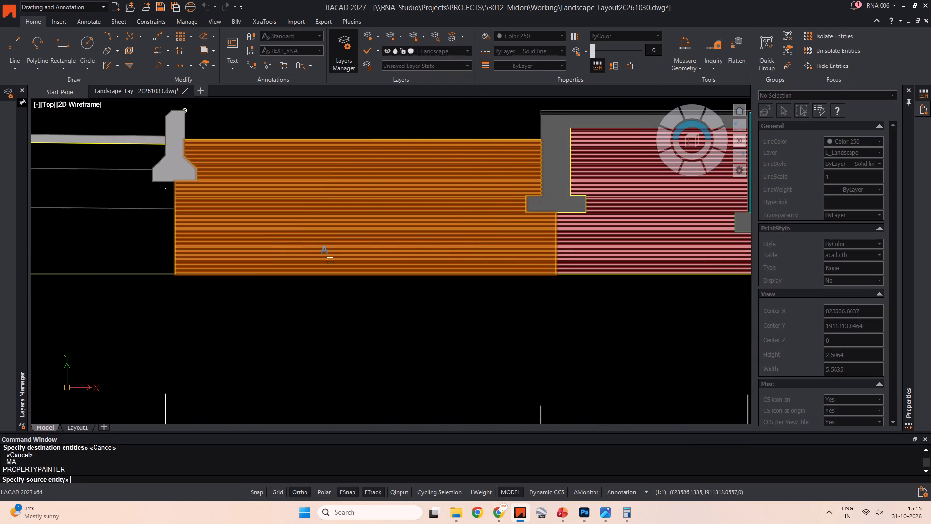
{"action": "left_click", "coordinate": [141, 210]}
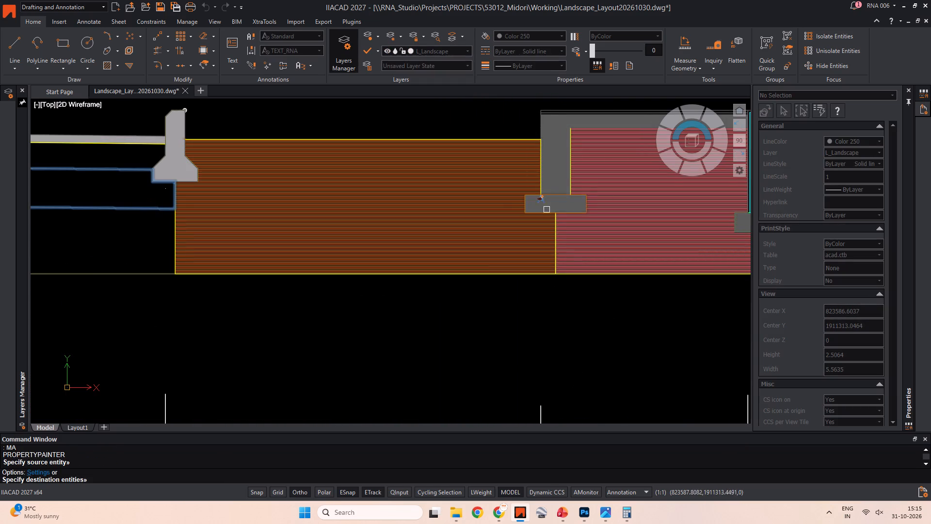
{"action": "left_click", "coordinate": [581, 195]}
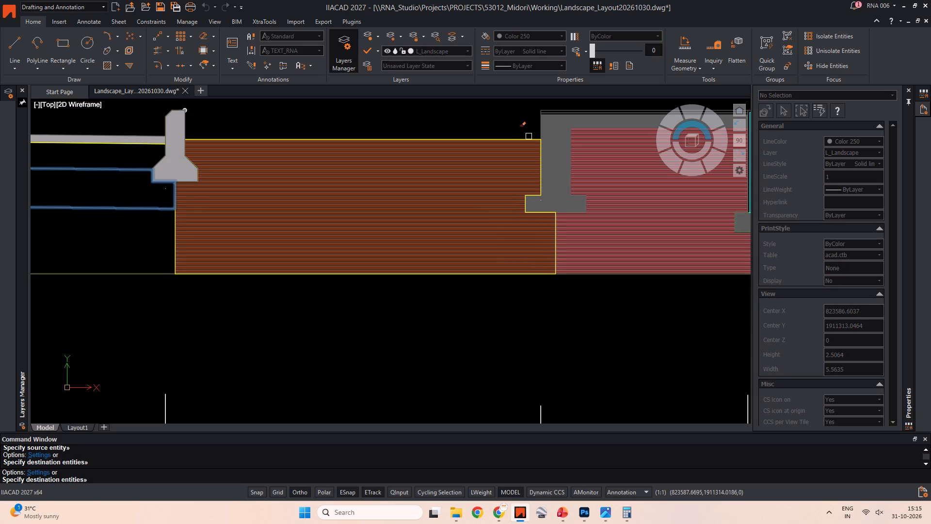
{"action": "left_click", "coordinate": [527, 137]}
Match the same grey line properties onto the left-hand bioswale's outline and the driveway's top surface layer.
{"action": "scroll", "coordinate": [490, 123], "scroll_direction": "down", "scroll_amount": 3}
{"action": "middle_click_drag", "start_coordinate": [489, 123], "coordinate": [556, 147]}
{"action": "middle_click_drag", "start_coordinate": [385, 206], "coordinate": [537, 220]}
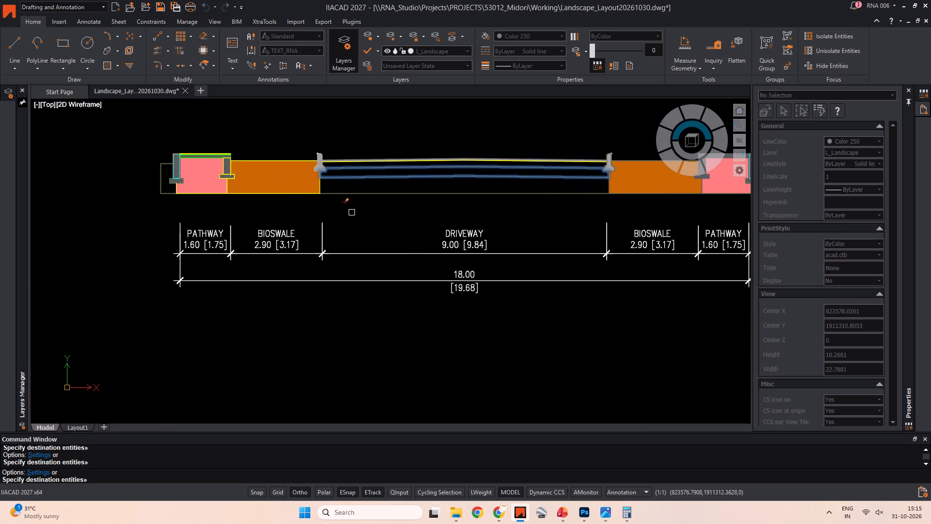
{"action": "scroll", "coordinate": [253, 159], "scroll_direction": "up", "scroll_amount": 3}
{"action": "left_click", "coordinate": [287, 174]}
{"action": "middle_click_drag", "start_coordinate": [341, 138], "coordinate": [161, 186]}
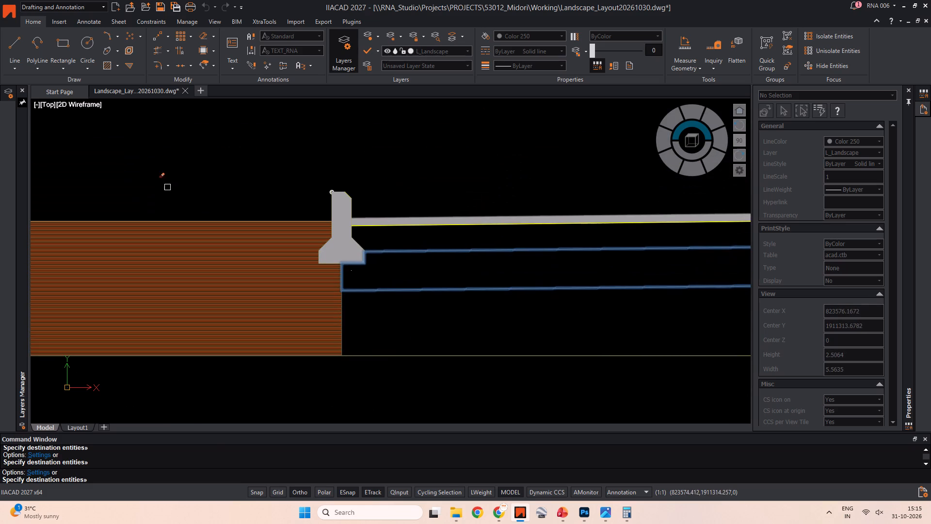
{"action": "left_click", "coordinate": [378, 226]}
Match the same grey line properties onto the left-hand pathway's paving and slab outlines.
{"action": "scroll", "coordinate": [357, 179], "scroll_direction": "down", "scroll_amount": 2}
{"action": "middle_click_drag", "start_coordinate": [357, 179], "coordinate": [484, 188]}
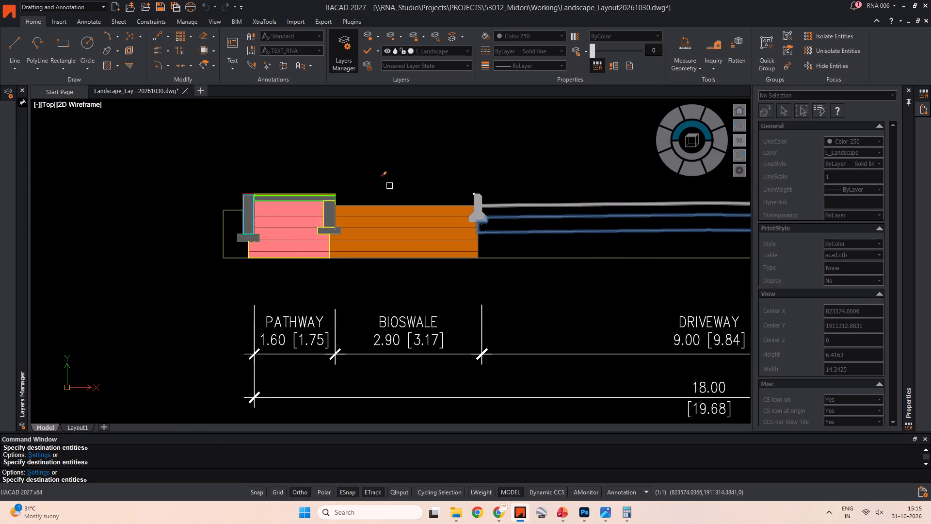
{"action": "scroll", "coordinate": [271, 165], "scroll_direction": "up", "scroll_amount": 2}
{"action": "scroll", "coordinate": [287, 234], "scroll_direction": "up", "scroll_amount": 4}
{"action": "left_click_drag", "start_coordinate": [287, 235], "coordinate": [273, 254]}
{"action": "left_click", "coordinate": [245, 286]}
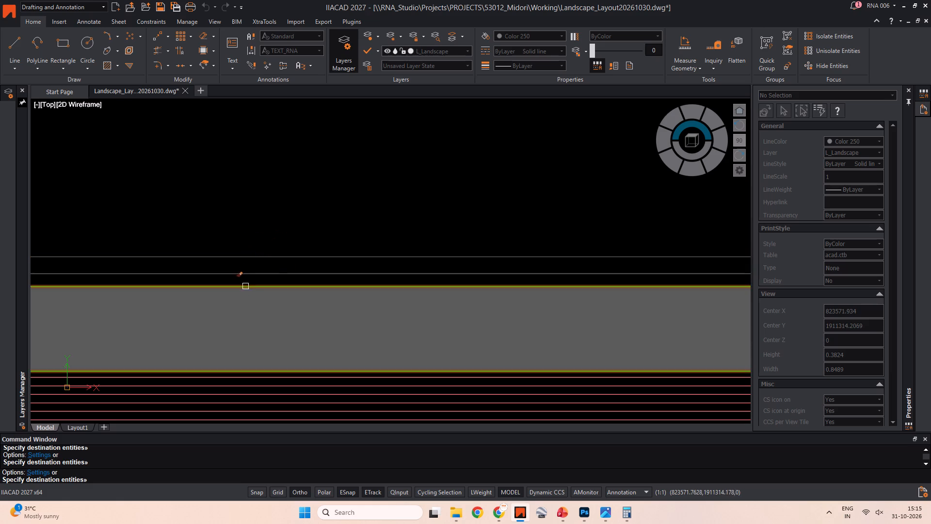
{"action": "scroll", "coordinate": [305, 232], "scroll_direction": "down", "scroll_amount": 2}
{"action": "middle_click_drag", "start_coordinate": [309, 230], "coordinate": [273, 190]}
{"action": "left_click", "coordinate": [609, 213]}
Match the same grey line properties onto the left-hand pathway's inner retaining wall, its footing and the pathway fill outline.
{"action": "middle_click_drag", "start_coordinate": [671, 216], "coordinate": [667, 217]}
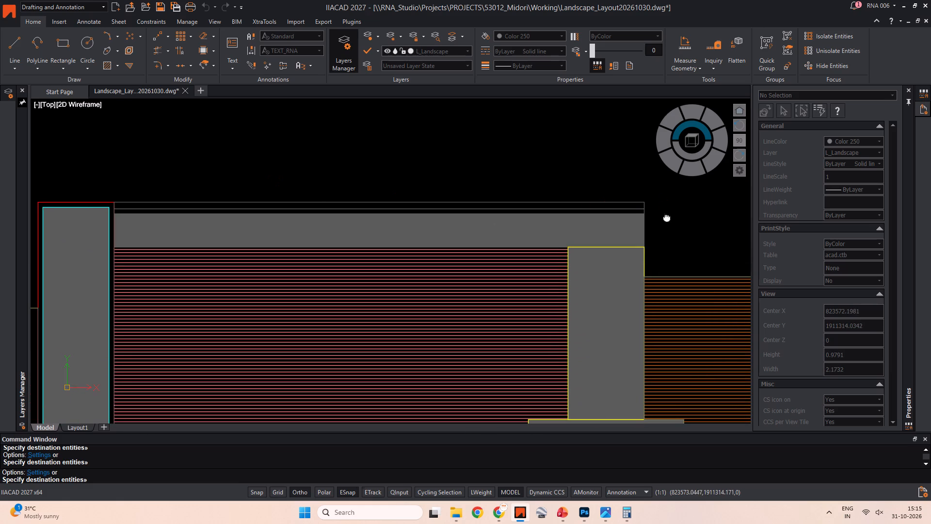
{"action": "middle_click_drag", "start_coordinate": [667, 217], "coordinate": [546, 193]}
{"action": "scroll", "coordinate": [521, 221], "scroll_direction": "up", "scroll_amount": 1}
{"action": "left_click", "coordinate": [521, 226]}
{"action": "scroll", "coordinate": [560, 227], "scroll_direction": "down", "scroll_amount": 2}
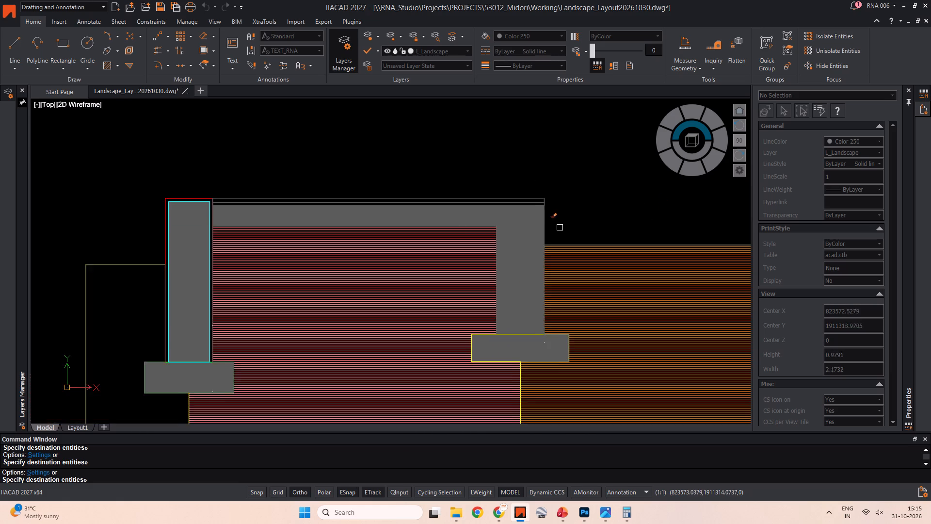
{"action": "middle_click_drag", "start_coordinate": [558, 227], "coordinate": [498, 181]}
{"action": "scroll", "coordinate": [403, 309], "scroll_direction": "up", "scroll_amount": 1}
{"action": "left_click", "coordinate": [417, 297]}
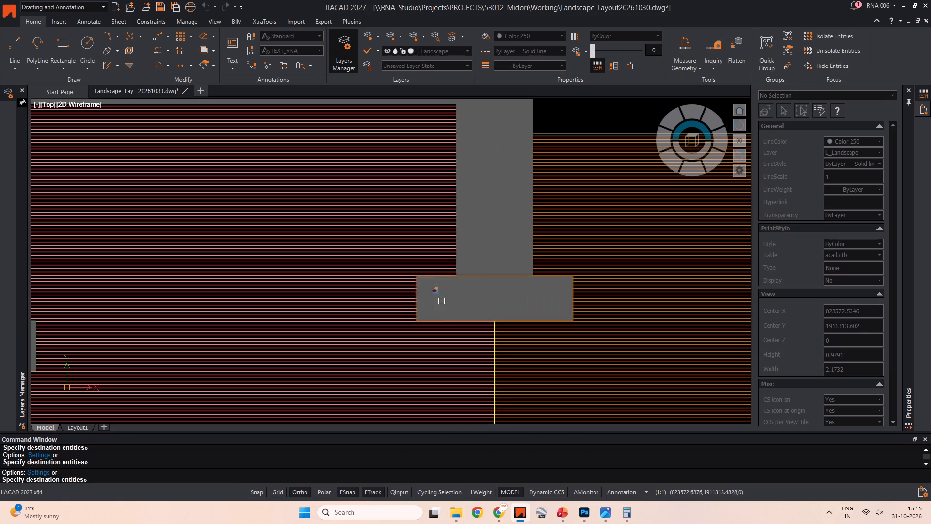
{"action": "scroll", "coordinate": [511, 308], "scroll_direction": "down", "scroll_amount": 1}
{"action": "middle_click_drag", "start_coordinate": [510, 304], "coordinate": [473, 229]}
{"action": "scroll", "coordinate": [458, 357], "scroll_direction": "up", "scroll_amount": 2}
{"action": "left_click", "coordinate": [461, 318]}
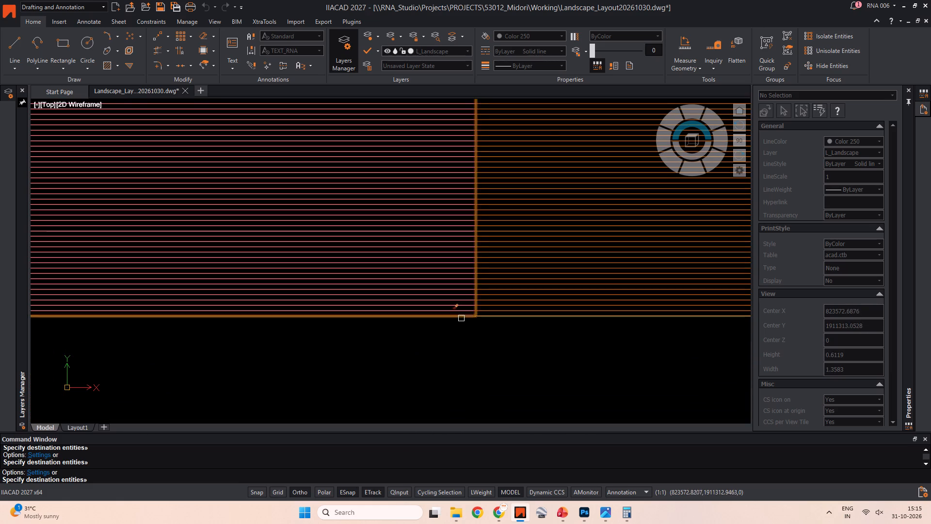
{"action": "scroll", "coordinate": [466, 344], "scroll_direction": "down", "scroll_amount": 2}
{"action": "middle_click_drag", "start_coordinate": [466, 344], "coordinate": [334, 276]}
{"action": "scroll", "coordinate": [418, 286], "scroll_direction": "down", "scroll_amount": 4}
{"action": "middle_click_drag", "start_coordinate": [419, 287], "coordinate": [385, 309]}
{"action": "key", "text": "Escape"}
{"action": "key", "text": "Escape"}
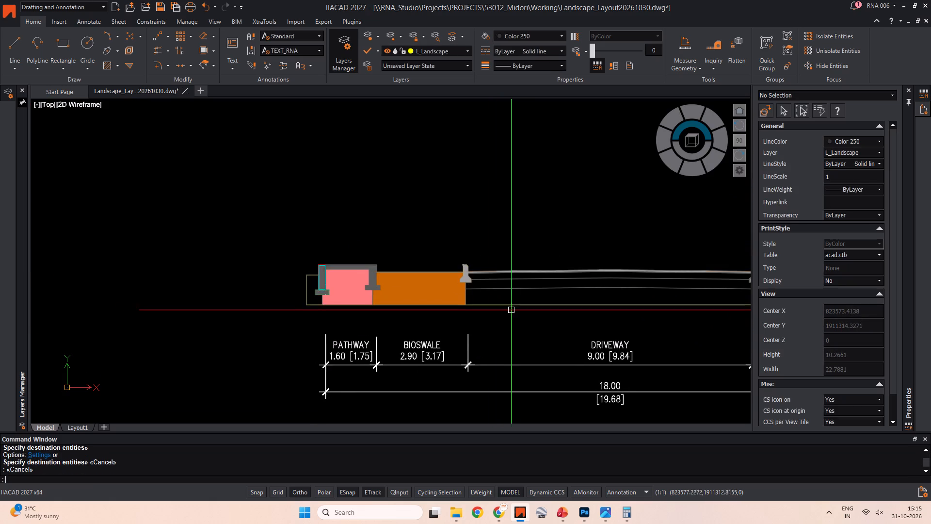
{"action": "middle_click_drag", "start_coordinate": [512, 313], "coordinate": [418, 312]}
{"action": "key", "text": "Escape"}
{"action": "key", "text": "Escape"}
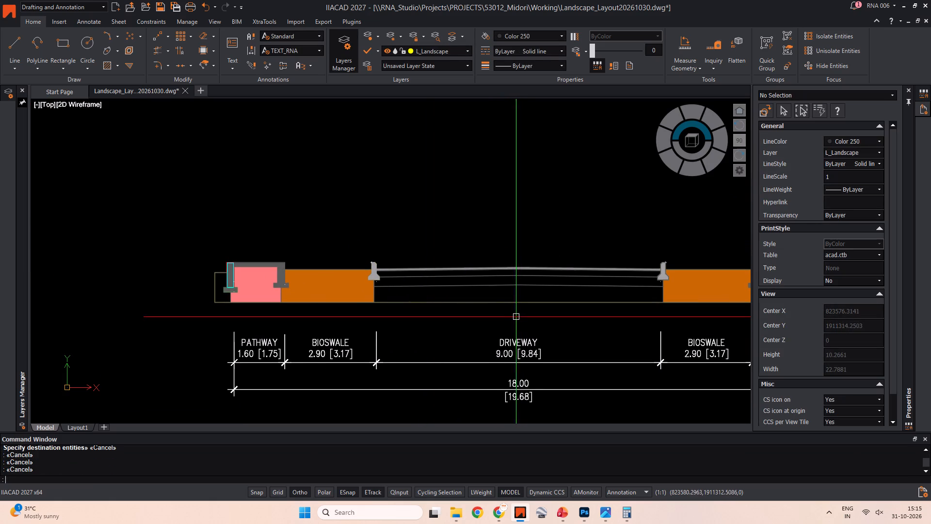
Match the grey paving outline's properties onto the left-hand outer retaining wall's red, cyan and green outlines.
{"action": "middle_click_drag", "start_coordinate": [327, 321], "coordinate": [430, 317]}
{"action": "key", "text": "m"}
{"action": "key", "text": "a"}
{"action": "key", "text": "space"}
{"action": "scroll", "coordinate": [308, 285], "scroll_direction": "up", "scroll_amount": 4}
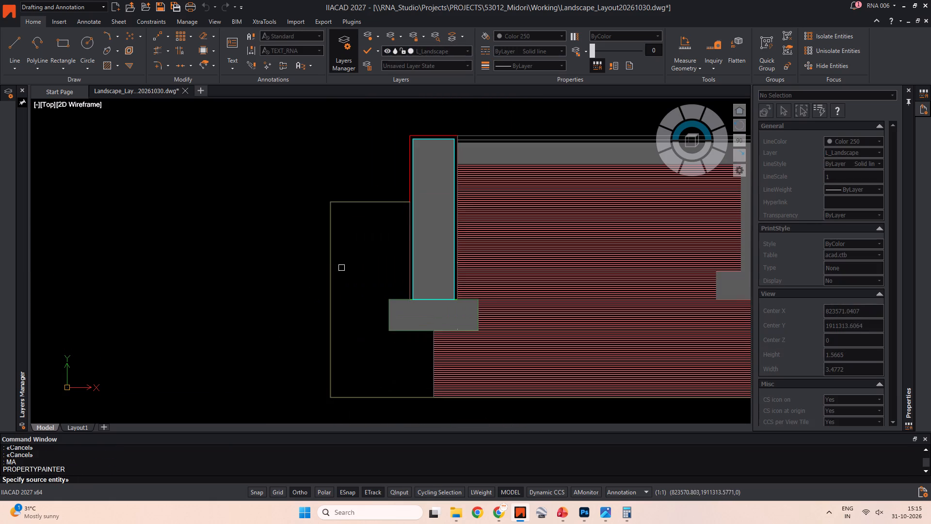
{"action": "left_click", "coordinate": [473, 134]}
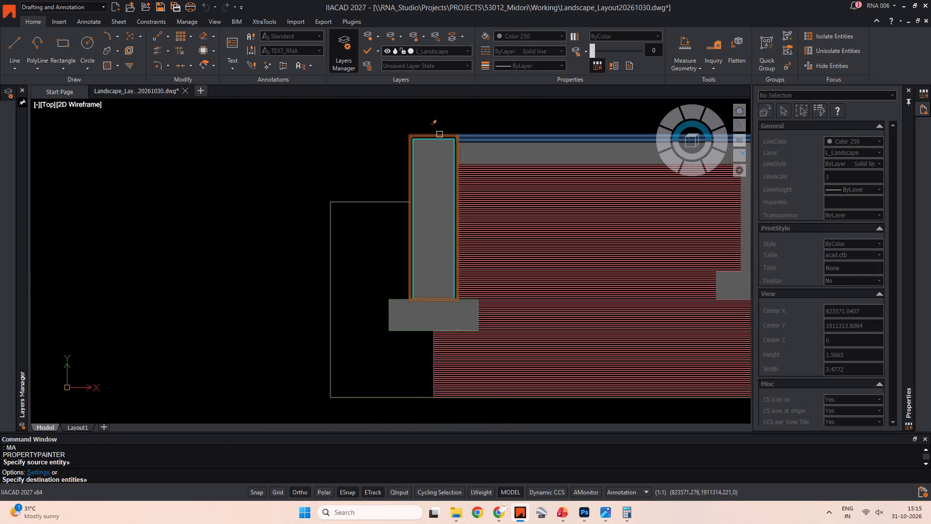
{"action": "scroll", "coordinate": [434, 132], "scroll_direction": "up", "scroll_amount": 3}
{"action": "left_click", "coordinate": [424, 143]}
{"action": "left_click", "coordinate": [371, 158]}
{"action": "scroll", "coordinate": [437, 140], "scroll_direction": "down", "scroll_amount": 1}
{"action": "middle_click_drag", "start_coordinate": [437, 140], "coordinate": [351, 165]}
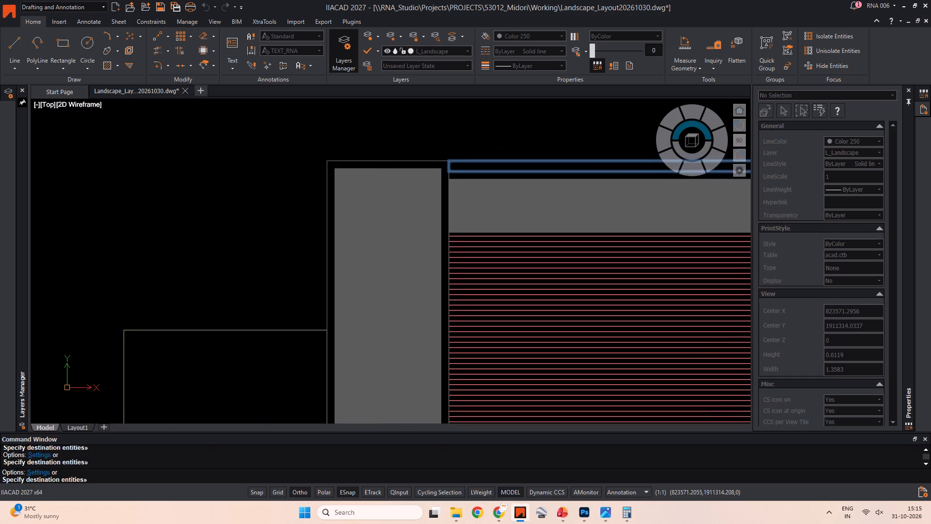
{"action": "scroll", "coordinate": [349, 166], "scroll_direction": "down", "scroll_amount": 3}
{"action": "middle_click_drag", "start_coordinate": [279, 236], "coordinate": [254, 195]}
{"action": "middle_click", "coordinate": [254, 194]}
{"action": "scroll", "coordinate": [331, 232], "scroll_direction": "up", "scroll_amount": 4}
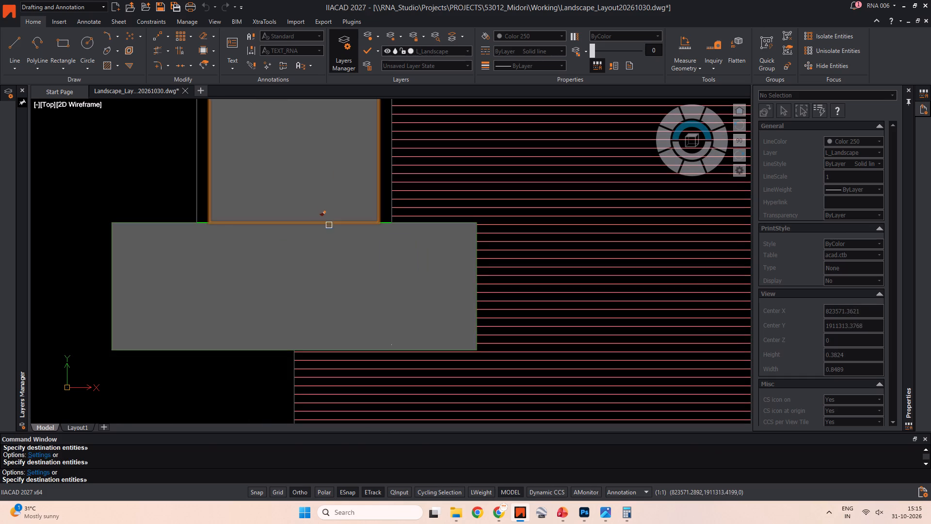
{"action": "scroll", "coordinate": [375, 220], "scroll_direction": "up", "scroll_amount": 3}
{"action": "left_click", "coordinate": [407, 230]}
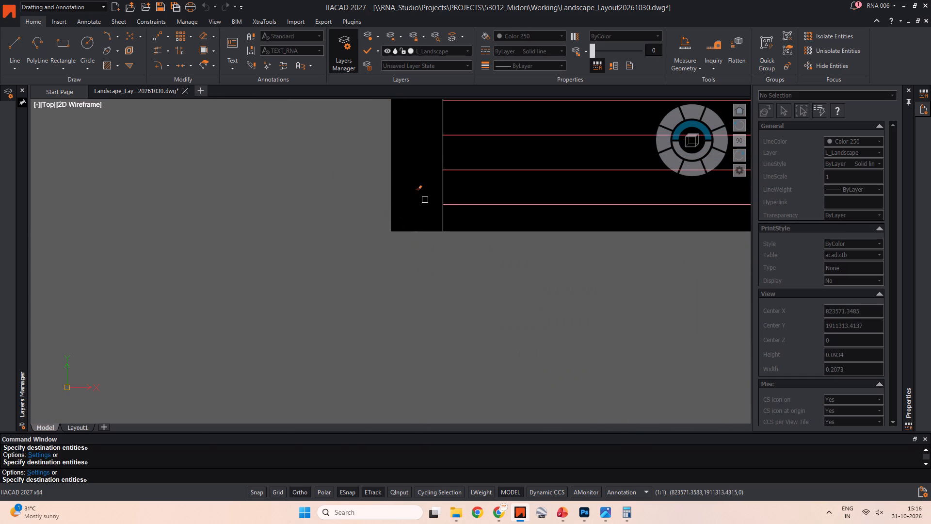
{"action": "scroll", "coordinate": [433, 187], "scroll_direction": "down", "scroll_amount": 4}
{"action": "key", "text": "Escape"}
{"action": "key", "text": "Escape"}
Match the grey paving outline's properties onto the right-hand outer retaining wall's cyan outline and the line at its footing.
{"action": "scroll", "coordinate": [329, 203], "scroll_direction": "down", "scroll_amount": 3}
{"action": "middle_click_drag", "start_coordinate": [323, 209], "coordinate": [54, 229]}
{"action": "scroll", "coordinate": [309, 217], "scroll_direction": "down", "scroll_amount": 1}
{"action": "middle_click_drag", "start_coordinate": [304, 221], "coordinate": [94, 226]}
{"action": "scroll", "coordinate": [272, 232], "scroll_direction": "down", "scroll_amount": 2}
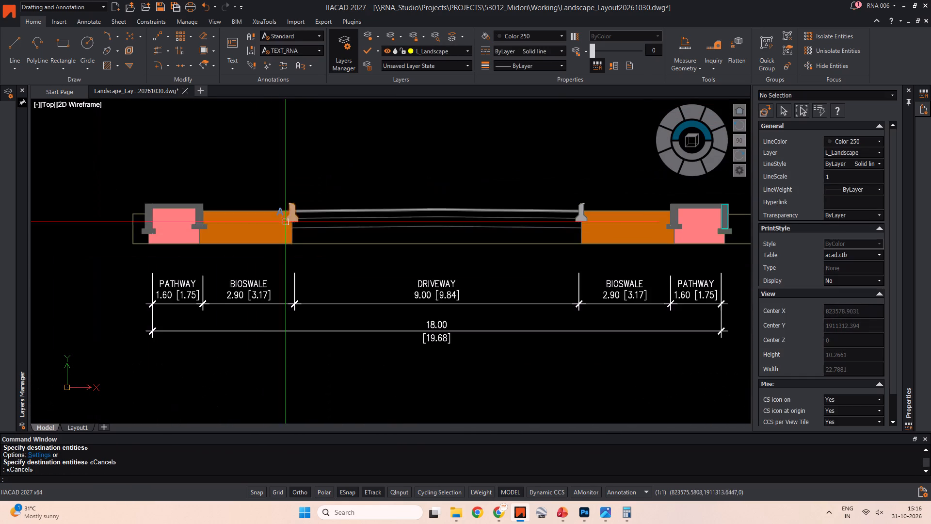
{"action": "middle_click_drag", "start_coordinate": [309, 224], "coordinate": [180, 218]}
{"action": "key", "text": "Escape"}
{"action": "key", "text": "Escape"}
{"action": "key", "text": "m"}
{"action": "key", "text": "a"}
{"action": "key", "text": "space"}
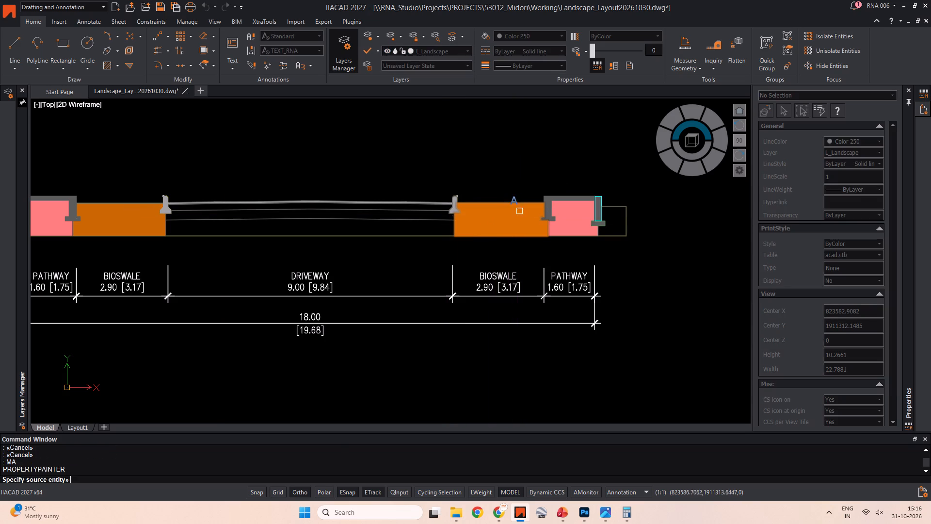
{"action": "scroll", "coordinate": [563, 189], "scroll_direction": "up", "scroll_amount": 5}
{"action": "left_click", "coordinate": [590, 218]}
{"action": "middle_click_drag", "start_coordinate": [742, 172], "coordinate": [417, 168]}
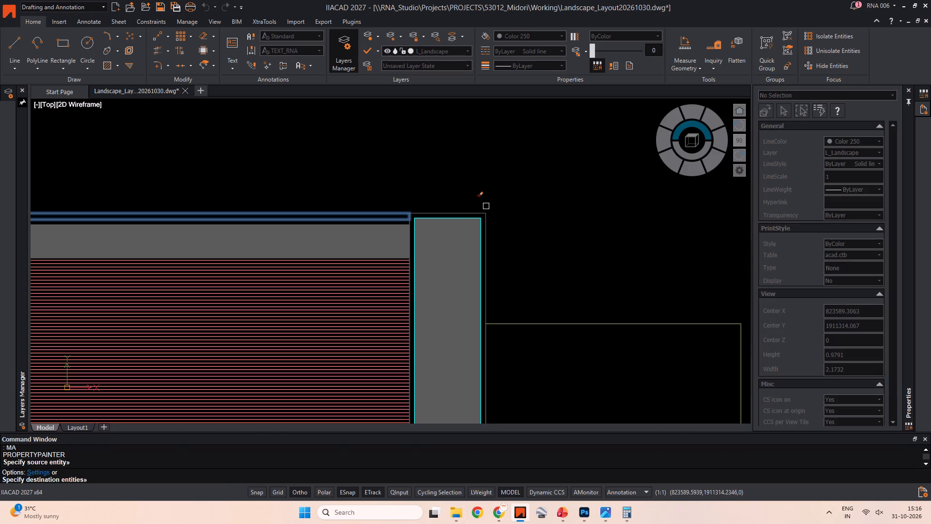
{"action": "scroll", "coordinate": [486, 206], "scroll_direction": "up", "scroll_amount": 3}
{"action": "left_click", "coordinate": [407, 254]}
{"action": "scroll", "coordinate": [499, 231], "scroll_direction": "down", "scroll_amount": 4}
{"action": "middle_click_drag", "start_coordinate": [510, 192], "coordinate": [506, 155]}
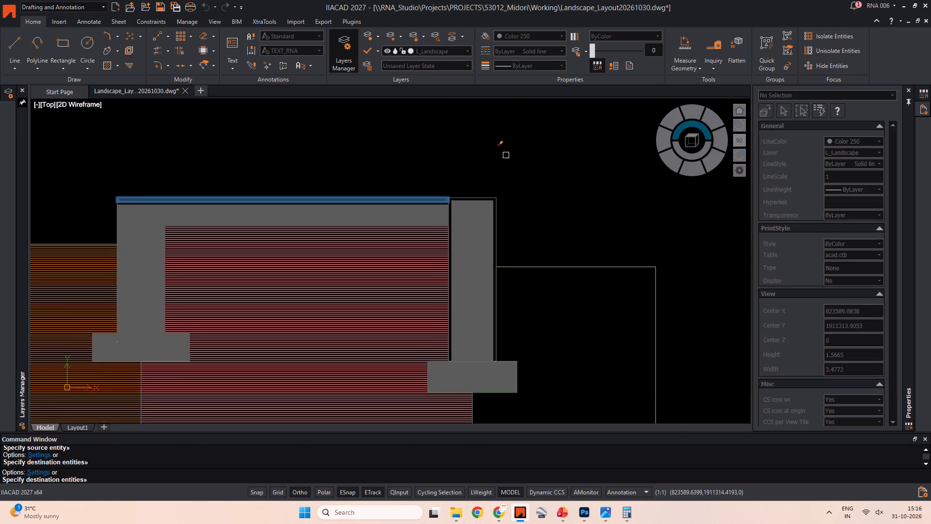
{"action": "scroll", "coordinate": [480, 361], "scroll_direction": "up", "scroll_amount": 4}
{"action": "left_click", "coordinate": [578, 361]}
{"action": "scroll", "coordinate": [613, 304], "scroll_direction": "down", "scroll_amount": 1}
{"action": "middle_click_drag", "start_coordinate": [607, 300], "coordinate": [514, 258]}
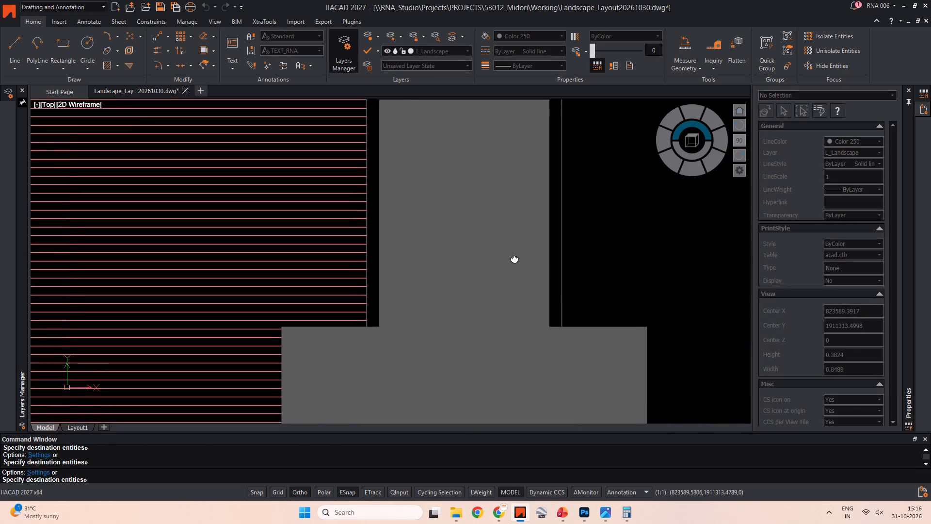
{"action": "middle_click_drag", "start_coordinate": [514, 258], "coordinate": [509, 253]}
{"action": "scroll", "coordinate": [508, 250], "scroll_direction": "down", "scroll_amount": 2}
{"action": "key", "text": "Escape"}
{"action": "key", "text": "Escape"}
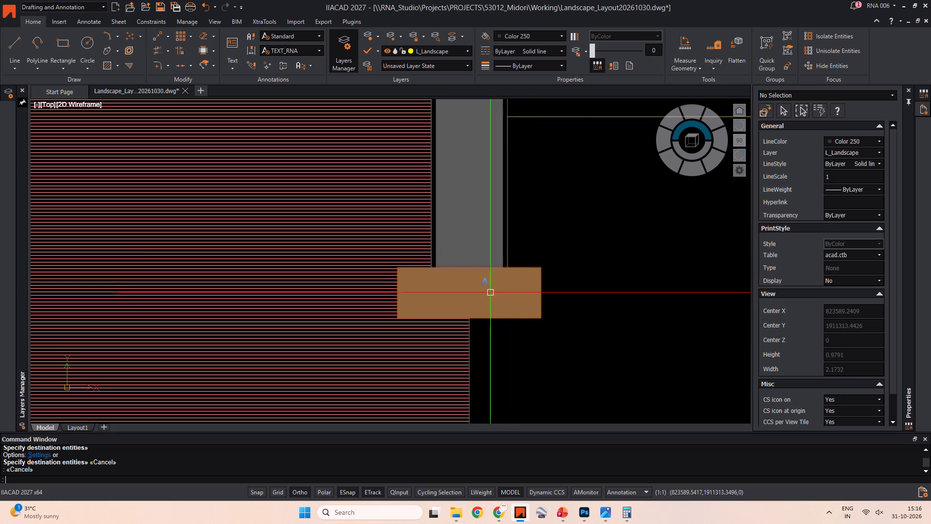
Review the whole bioswale road section for any linework that is not yet grey.
{"action": "scroll", "coordinate": [529, 232], "scroll_direction": "down", "scroll_amount": 4}
{"action": "scroll", "coordinate": [452, 202], "scroll_direction": "down", "scroll_amount": 2}
{"action": "middle_click_drag", "start_coordinate": [450, 216], "coordinate": [475, 262]}
{"action": "key", "text": "Escape"}
{"action": "key", "text": "Escape"}
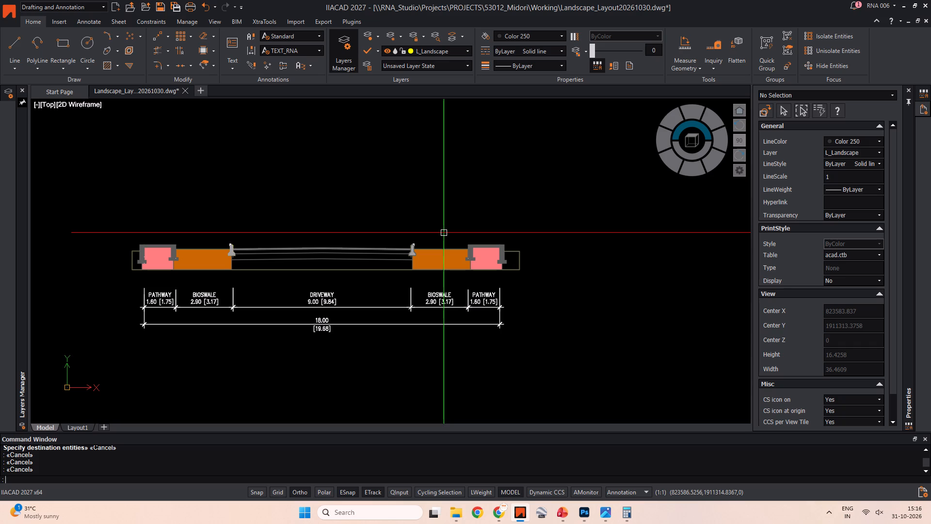
{"action": "middle_click_drag", "start_coordinate": [345, 300], "coordinate": [416, 285]}
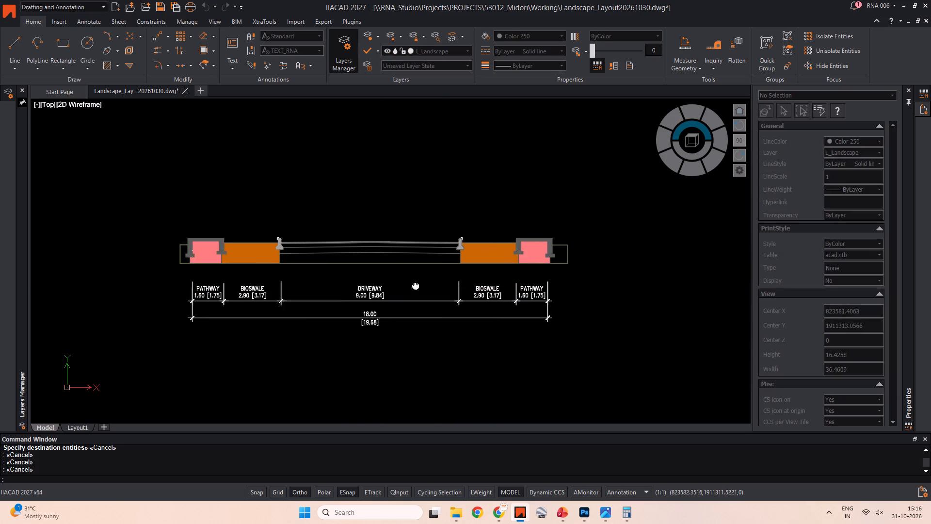
{"action": "middle_click_drag", "start_coordinate": [416, 285], "coordinate": [417, 283]}
{"action": "key", "text": "Escape"}
{"action": "key", "text": "Escape"}
{"action": "scroll", "coordinate": [387, 253], "scroll_direction": "down", "scroll_amount": 3}
{"action": "key", "text": "Escape"}
{"action": "key", "text": "Escape"}
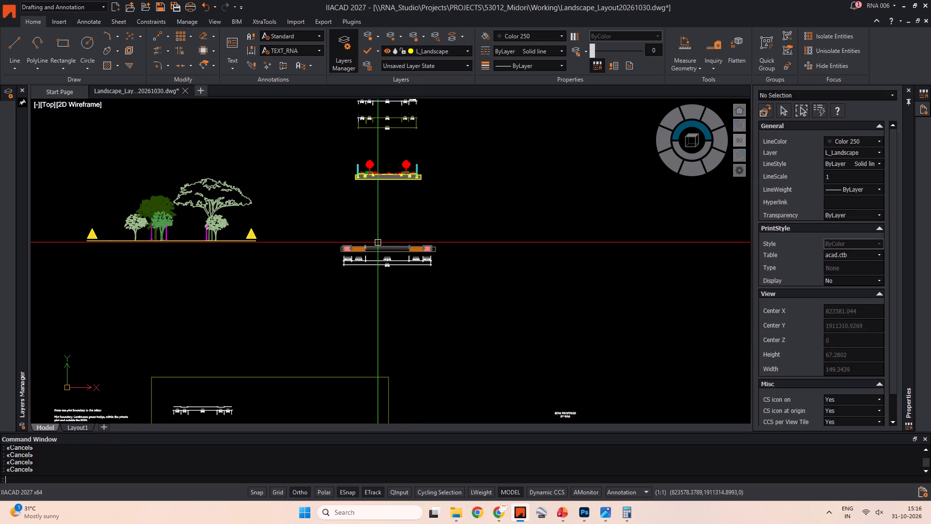
{"action": "scroll", "coordinate": [338, 239], "scroll_direction": "up", "scroll_amount": 3}
{"action": "key", "text": "Escape"}
{"action": "key", "text": "Escape"}
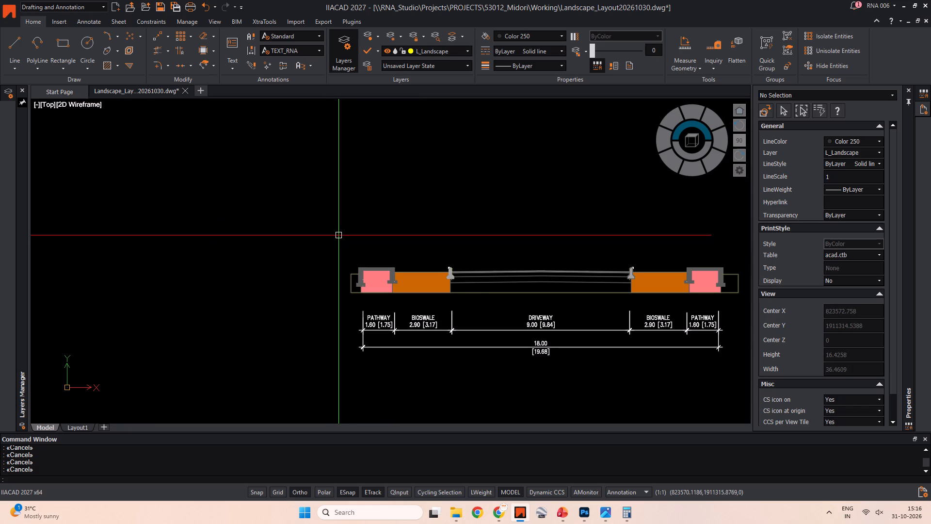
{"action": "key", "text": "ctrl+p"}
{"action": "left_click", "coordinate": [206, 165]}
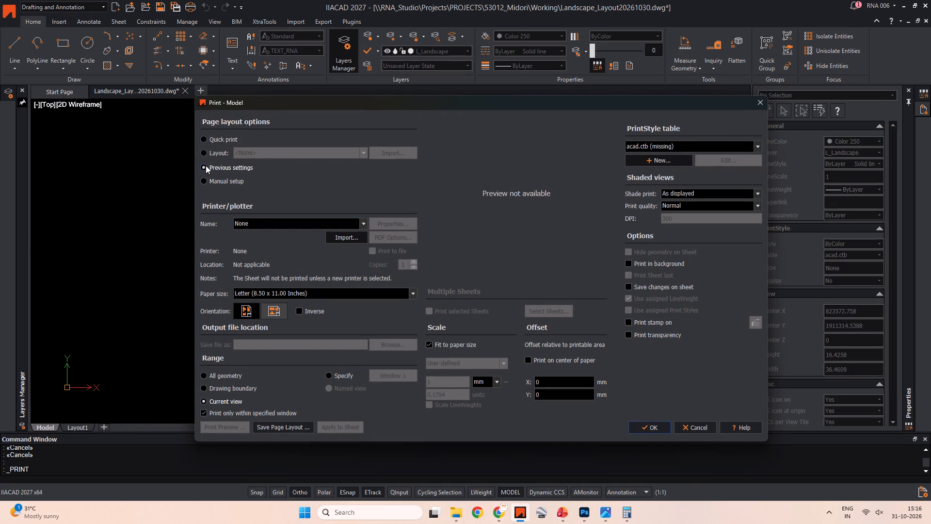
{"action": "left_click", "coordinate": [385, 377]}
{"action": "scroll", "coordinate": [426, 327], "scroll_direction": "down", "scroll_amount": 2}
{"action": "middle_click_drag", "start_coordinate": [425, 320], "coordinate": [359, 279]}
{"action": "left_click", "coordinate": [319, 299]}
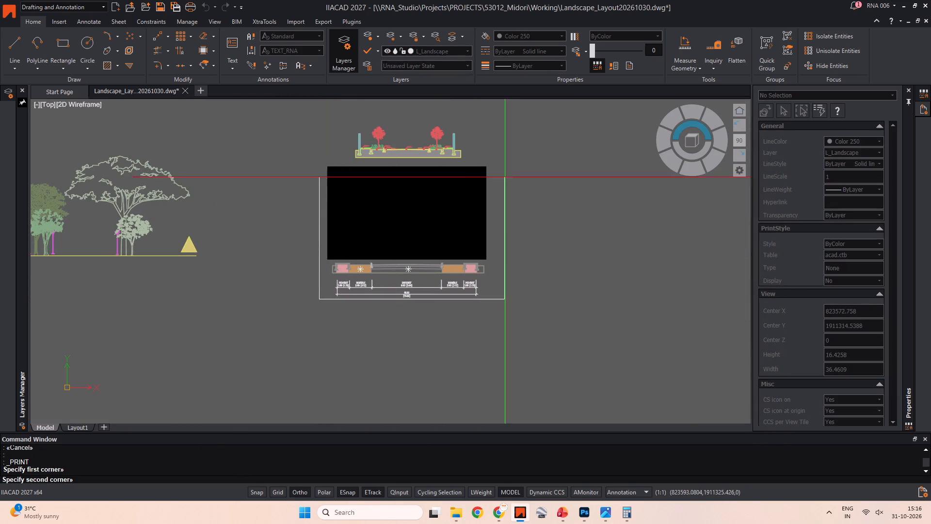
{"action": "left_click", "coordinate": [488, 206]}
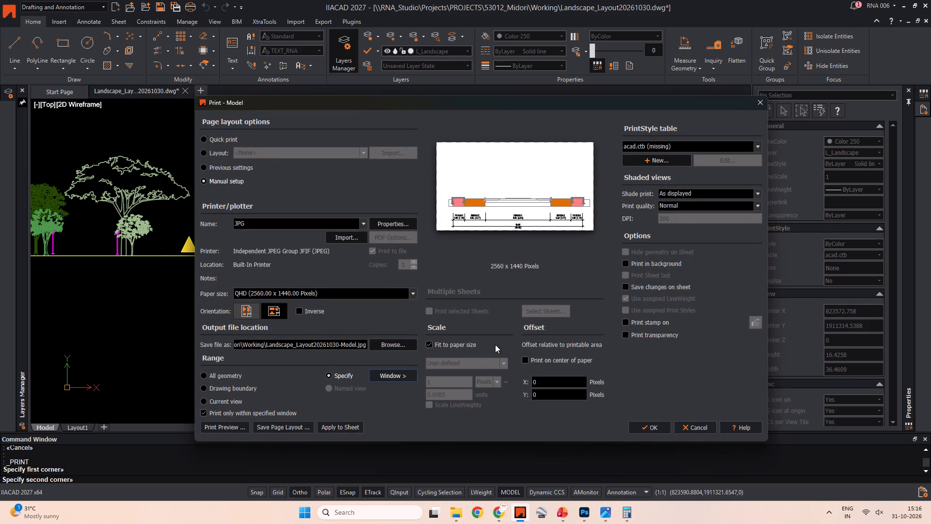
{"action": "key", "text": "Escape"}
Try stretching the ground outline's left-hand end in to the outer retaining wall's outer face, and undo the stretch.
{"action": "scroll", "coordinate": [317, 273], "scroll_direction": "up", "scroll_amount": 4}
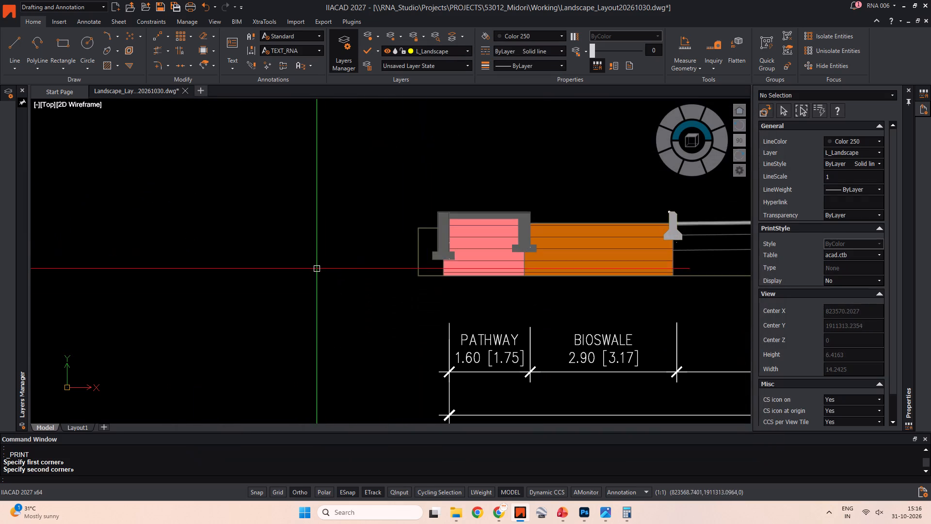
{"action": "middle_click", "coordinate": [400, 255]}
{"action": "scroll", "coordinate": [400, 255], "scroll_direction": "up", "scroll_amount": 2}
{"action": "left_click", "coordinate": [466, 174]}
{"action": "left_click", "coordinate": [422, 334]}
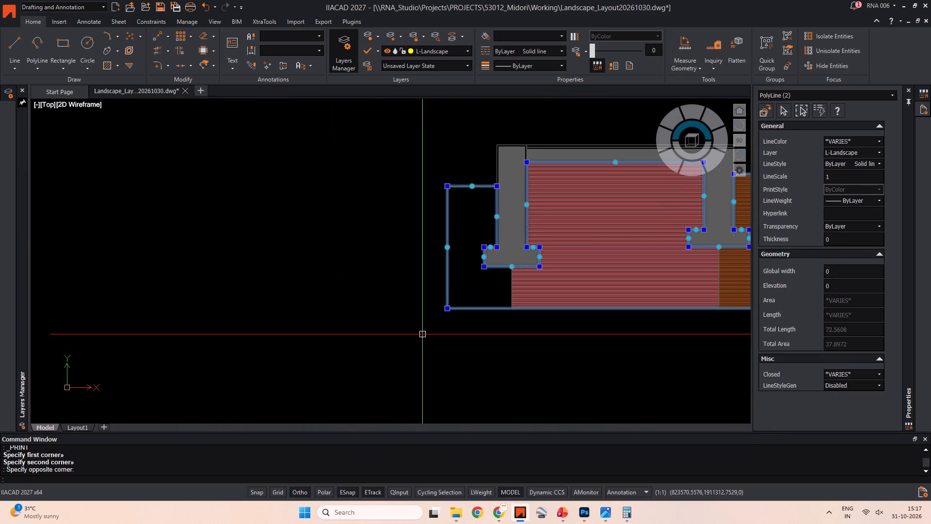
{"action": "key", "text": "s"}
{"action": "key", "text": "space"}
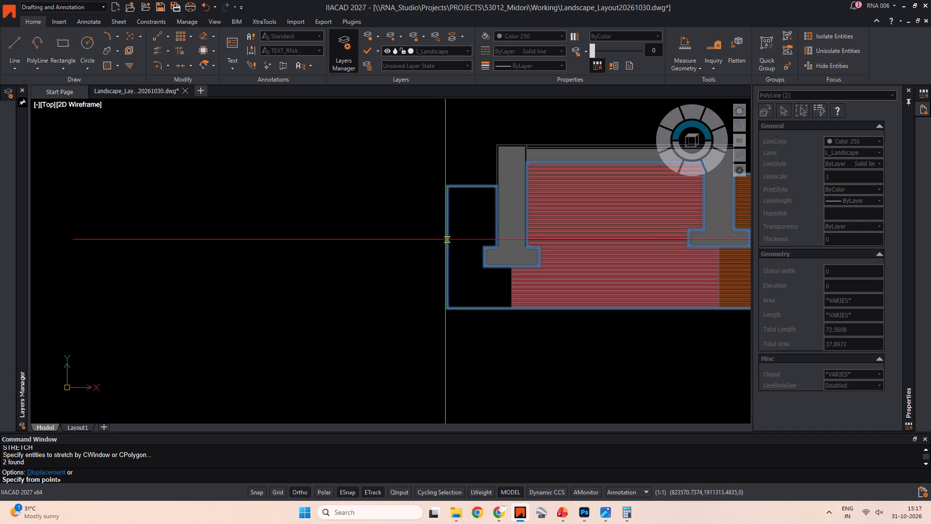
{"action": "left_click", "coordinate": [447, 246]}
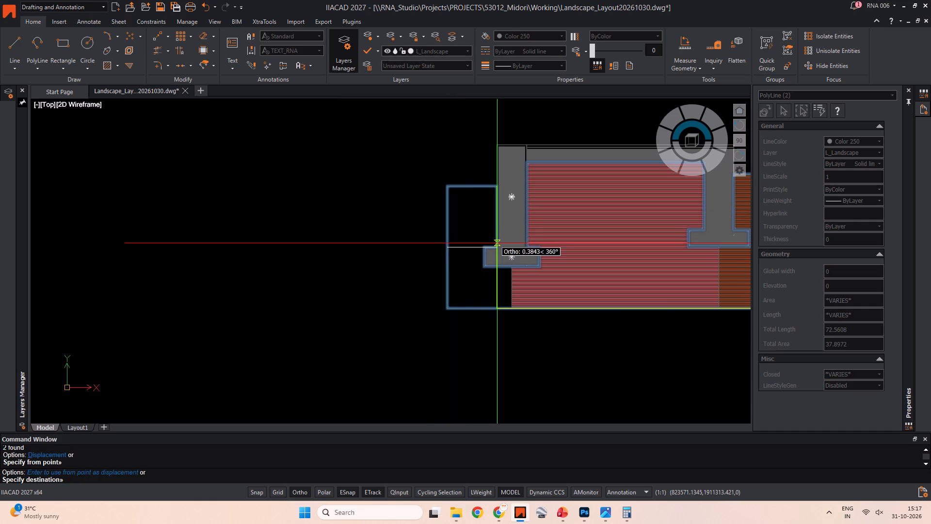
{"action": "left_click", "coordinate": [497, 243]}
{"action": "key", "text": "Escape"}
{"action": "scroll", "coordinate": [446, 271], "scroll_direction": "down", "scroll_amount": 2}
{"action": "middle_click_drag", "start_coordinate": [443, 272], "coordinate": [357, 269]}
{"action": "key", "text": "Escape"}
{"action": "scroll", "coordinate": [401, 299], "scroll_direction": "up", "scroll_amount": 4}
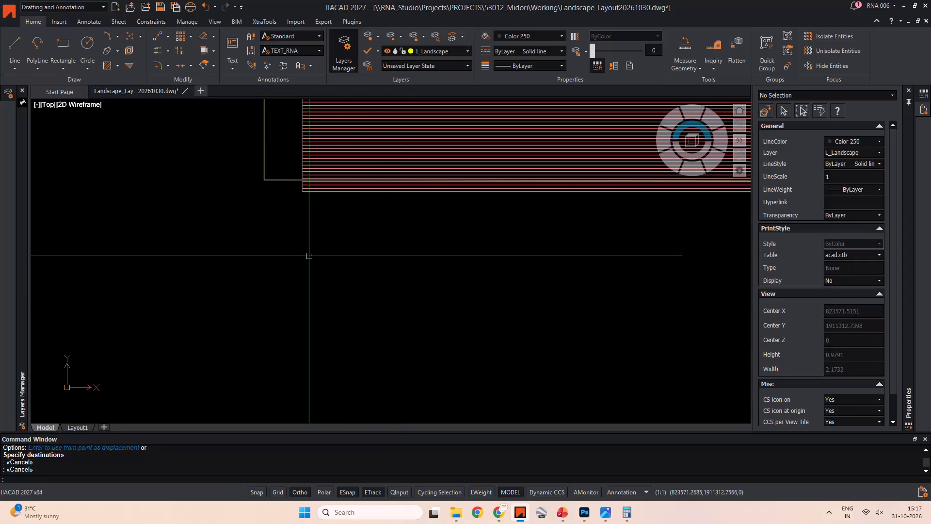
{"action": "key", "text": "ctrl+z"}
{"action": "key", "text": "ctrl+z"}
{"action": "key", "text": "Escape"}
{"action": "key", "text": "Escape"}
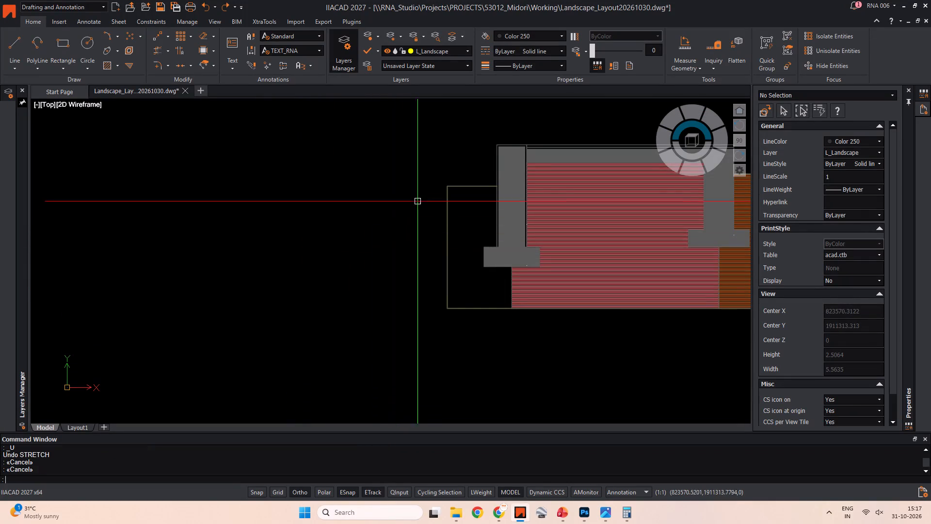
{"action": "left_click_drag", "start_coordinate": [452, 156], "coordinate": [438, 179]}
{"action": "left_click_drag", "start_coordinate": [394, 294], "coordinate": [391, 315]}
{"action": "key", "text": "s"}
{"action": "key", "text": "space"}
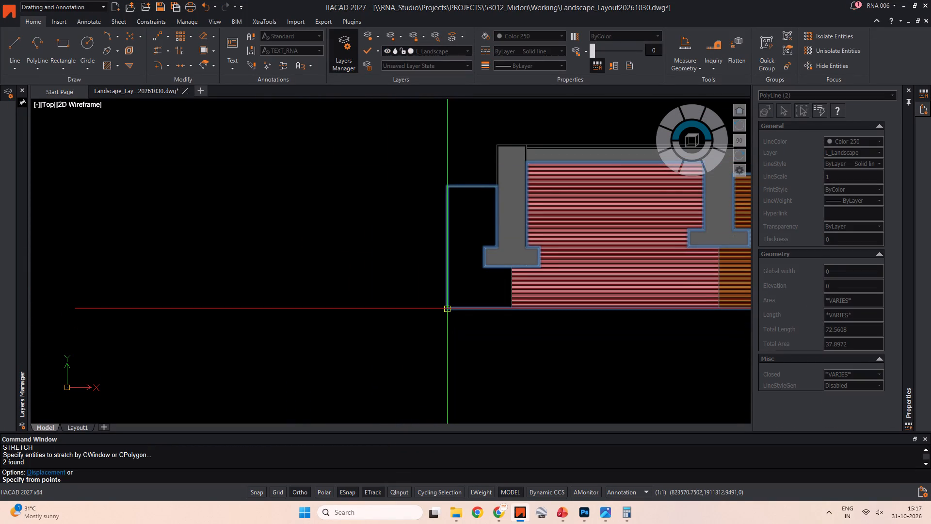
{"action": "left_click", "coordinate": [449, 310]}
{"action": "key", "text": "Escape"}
Stretch the left-hand end of the bioswale section's ground outline inward by 0.25, towards the outer retaining wall.
{"action": "left_click_drag", "start_coordinate": [449, 140], "coordinate": [445, 163]}
{"action": "left_click", "coordinate": [391, 378]}
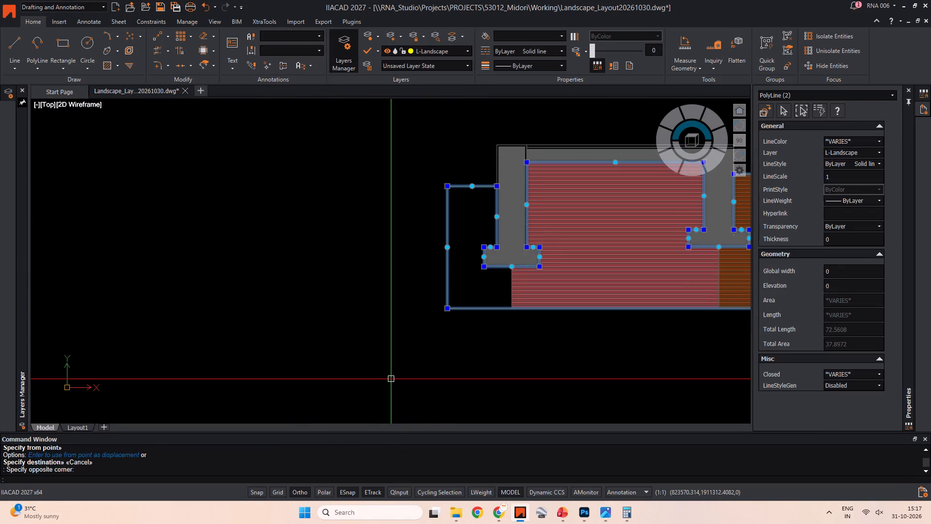
{"action": "type", "text": "S"}
{"action": "key", "text": "space"}
{"action": "scroll", "coordinate": [446, 337], "scroll_direction": "up", "scroll_amount": 2}
{"action": "left_click", "coordinate": [448, 267]}
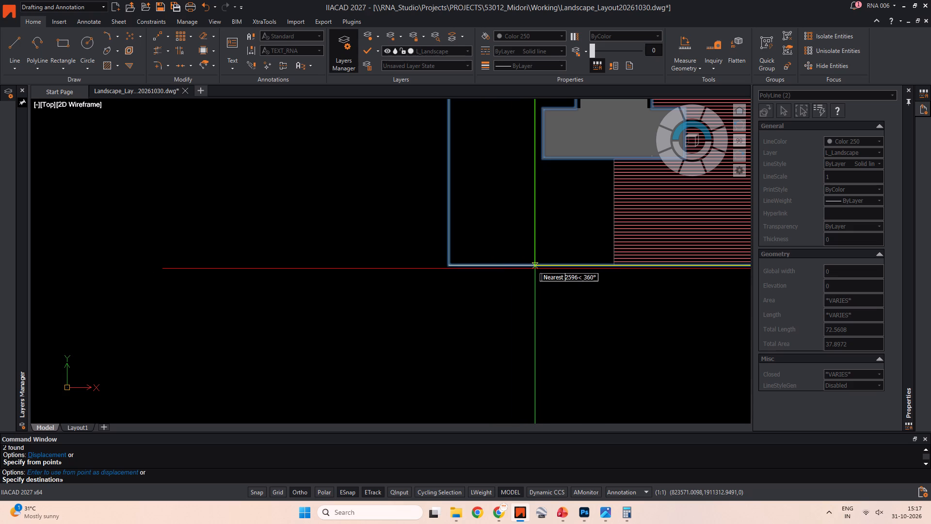
{"action": "key", "text": "period"}
{"action": "type", "text": "25"}
{"action": "key", "text": "Return"}
Stretch the right-hand end of the bioswale section's ground outline inward by 0.65, towards the outer retaining wall.
{"action": "scroll", "coordinate": [520, 281], "scroll_direction": "down", "scroll_amount": 4}
{"action": "middle_click_drag", "start_coordinate": [506, 283], "coordinate": [322, 275]}
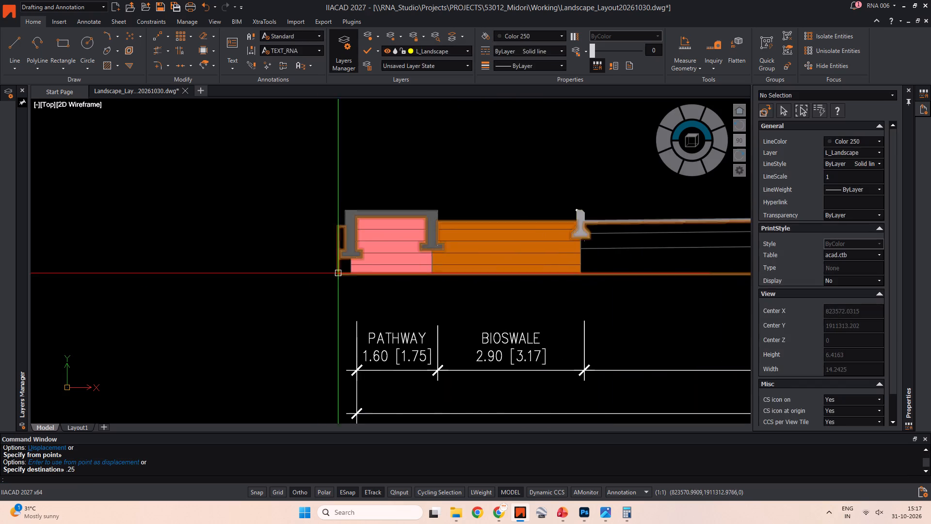
{"action": "middle_click_drag", "start_coordinate": [483, 272], "coordinate": [181, 269]}
{"action": "scroll", "coordinate": [468, 259], "scroll_direction": "down", "scroll_amount": 2}
{"action": "middle_click_drag", "start_coordinate": [490, 259], "coordinate": [454, 259]}
{"action": "scroll", "coordinate": [640, 246], "scroll_direction": "up", "scroll_amount": 3}
{"action": "middle_click_drag", "start_coordinate": [699, 241], "coordinate": [512, 237]}
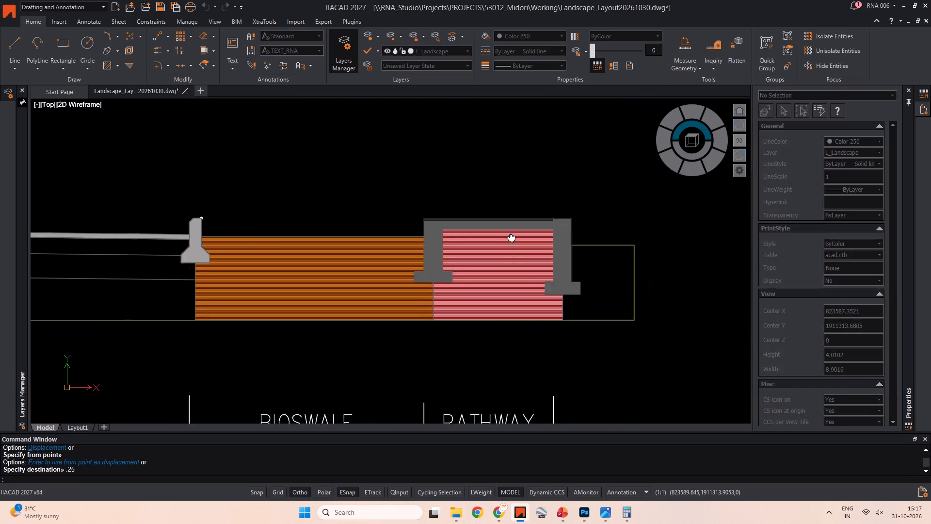
{"action": "middle_click_drag", "start_coordinate": [512, 237], "coordinate": [490, 230]}
{"action": "left_click_drag", "start_coordinate": [526, 218], "coordinate": [519, 227]}
{"action": "left_click", "coordinate": [469, 353]}
{"action": "key", "text": "s"}
{"action": "key", "text": "space"}
{"action": "left_click", "coordinate": [501, 308]}
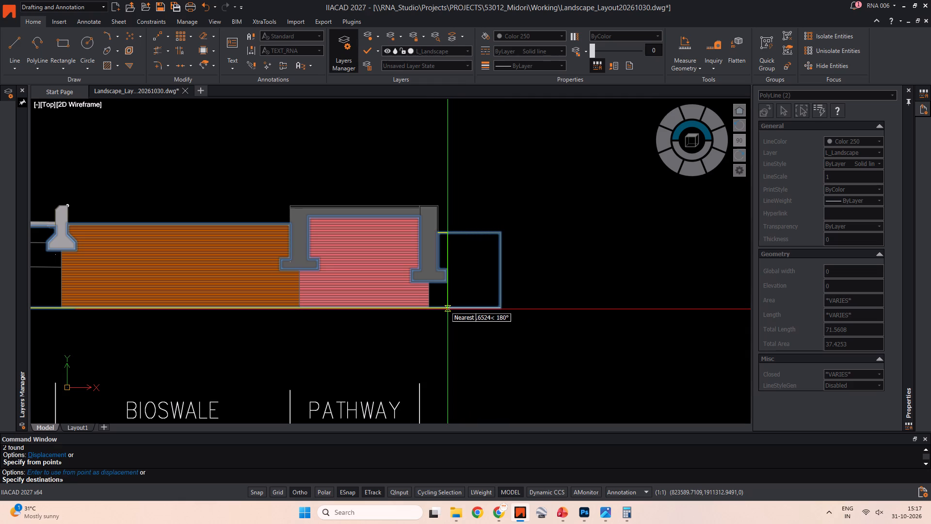
{"action": "type", "text": ".5"}
{"action": "key", "text": "BackSpace"}
{"action": "type", "text": "65"}
{"action": "key", "text": "Return"}
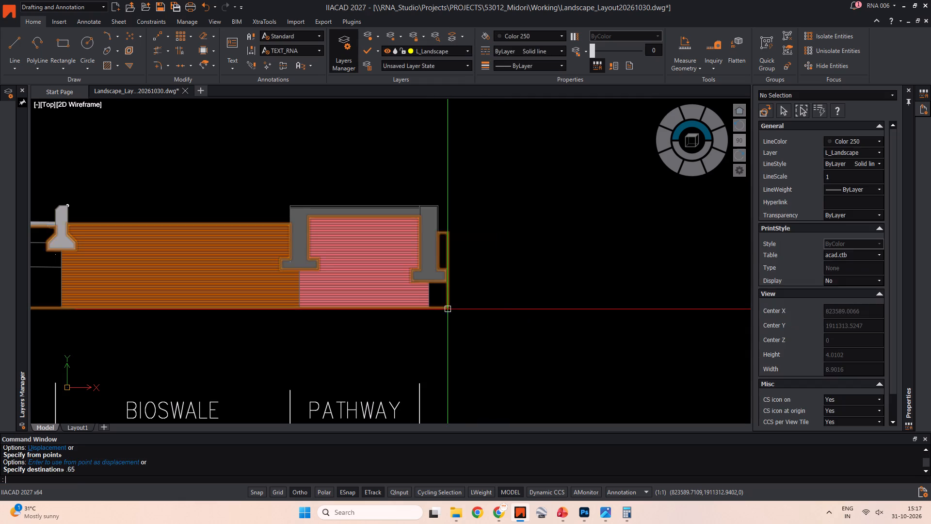
Check both shortened ends of the section's ground outline and the kerb between the left-hand bioswale and the driveway.
{"action": "scroll", "coordinate": [502, 305], "scroll_direction": "down", "scroll_amount": 3}
{"action": "scroll", "coordinate": [498, 305], "scroll_direction": "up", "scroll_amount": 1}
{"action": "middle_click_drag", "start_coordinate": [498, 305], "coordinate": [562, 287]}
{"action": "key", "text": "Escape"}
{"action": "middle_click_drag", "start_coordinate": [453, 306], "coordinate": [567, 256]}
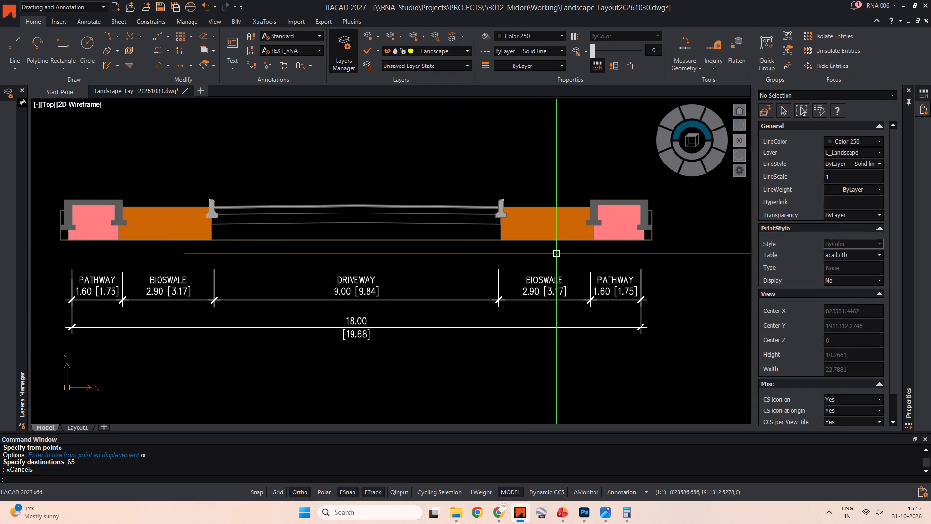
{"action": "key", "text": "Escape"}
{"action": "key", "text": "Escape"}
{"action": "middle_click_drag", "start_coordinate": [396, 208], "coordinate": [479, 211]}
{"action": "key", "text": "Escape"}
{"action": "key", "text": "Escape"}
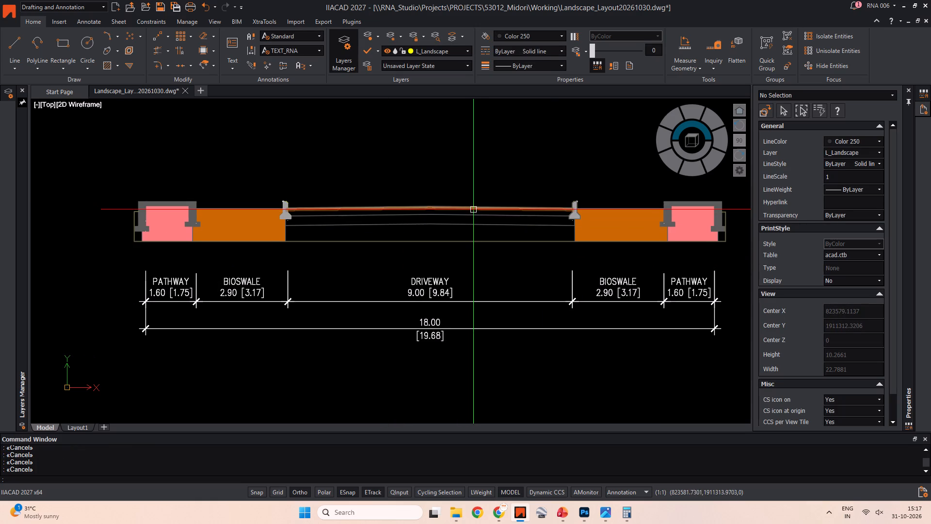
{"action": "scroll", "coordinate": [303, 201], "scroll_direction": "up", "scroll_amount": 3}
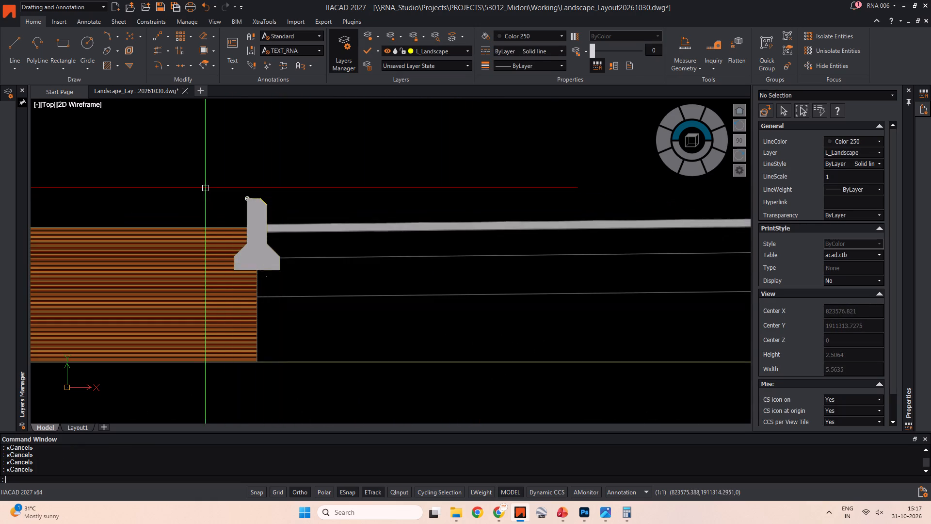
{"action": "scroll", "coordinate": [209, 183], "scroll_direction": "up", "scroll_amount": 2}
{"action": "scroll", "coordinate": [279, 196], "scroll_direction": "down", "scroll_amount": 6}
{"action": "middle_click_drag", "start_coordinate": [338, 213], "coordinate": [411, 263]}
{"action": "key", "text": "Escape"}
{"action": "key", "text": "Escape"}
Set up a print of the bioswale section using the previous JPG settings at QHD (2560 x 1440 pixels) and begin specifying its print window.
{"action": "scroll", "coordinate": [426, 259], "scroll_direction": "down", "scroll_amount": 5}
{"action": "middle_click_drag", "start_coordinate": [431, 252], "coordinate": [435, 263]}
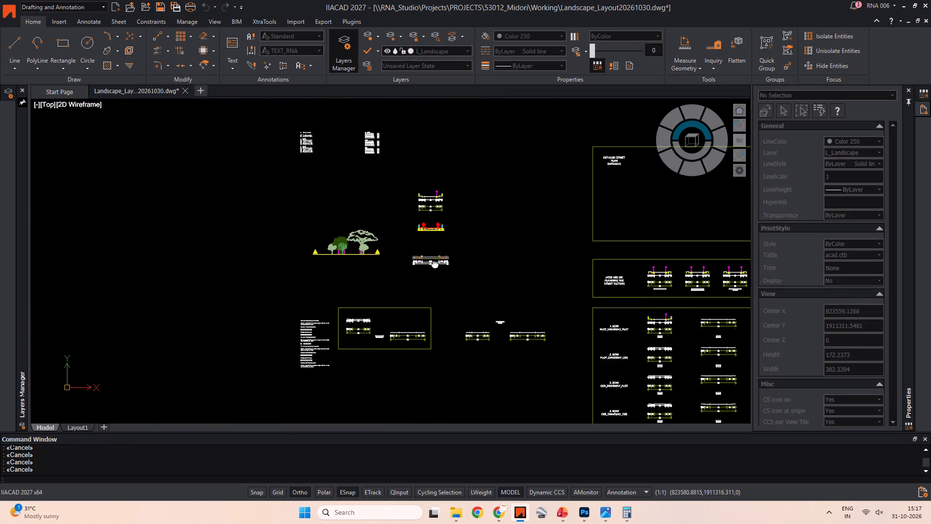
{"action": "middle_click_drag", "start_coordinate": [435, 263], "coordinate": [440, 291]}
{"action": "scroll", "coordinate": [440, 290], "scroll_direction": "up", "scroll_amount": 4}
{"action": "key", "text": "Escape"}
{"action": "middle_click_drag", "start_coordinate": [427, 273], "coordinate": [439, 245]}
{"action": "key", "text": "Escape"}
{"action": "key", "text": "Escape"}
{"action": "key", "text": "Escape"}
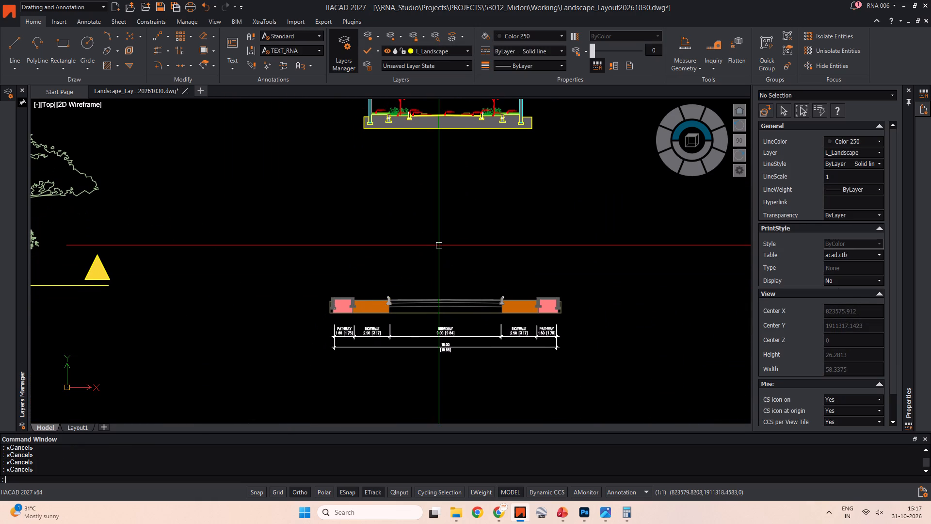
{"action": "key", "text": "ctrl+p"}
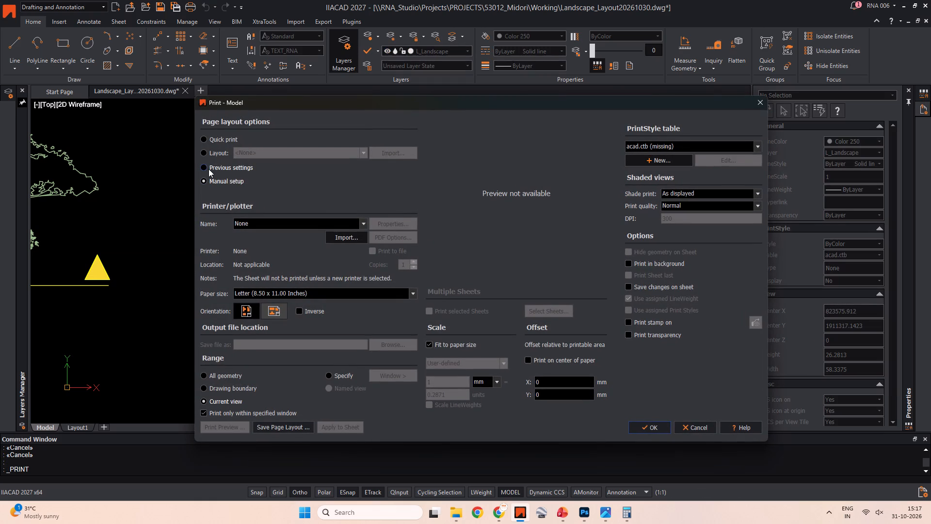
{"action": "left_click", "coordinate": [209, 169]}
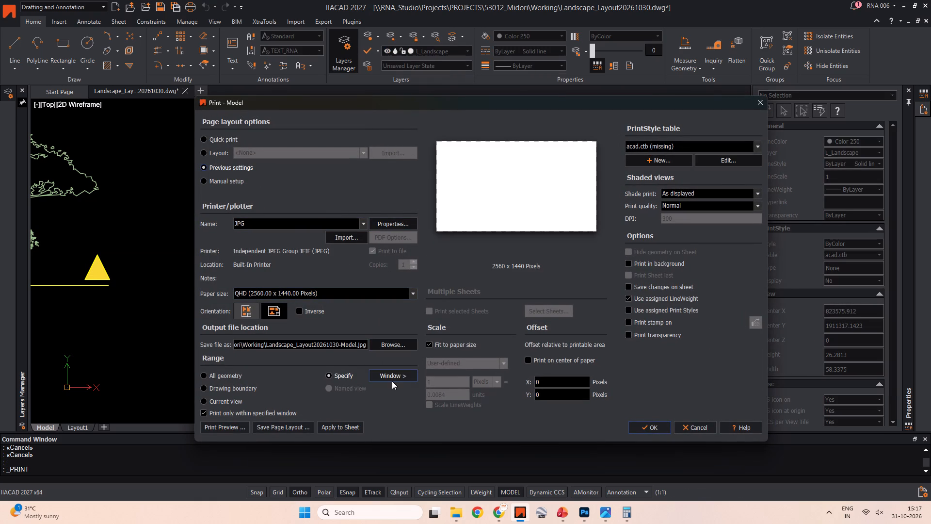
{"action": "left_click", "coordinate": [391, 381]}
{"action": "left_click", "coordinate": [391, 374]}
{"action": "key", "text": "Escape"}
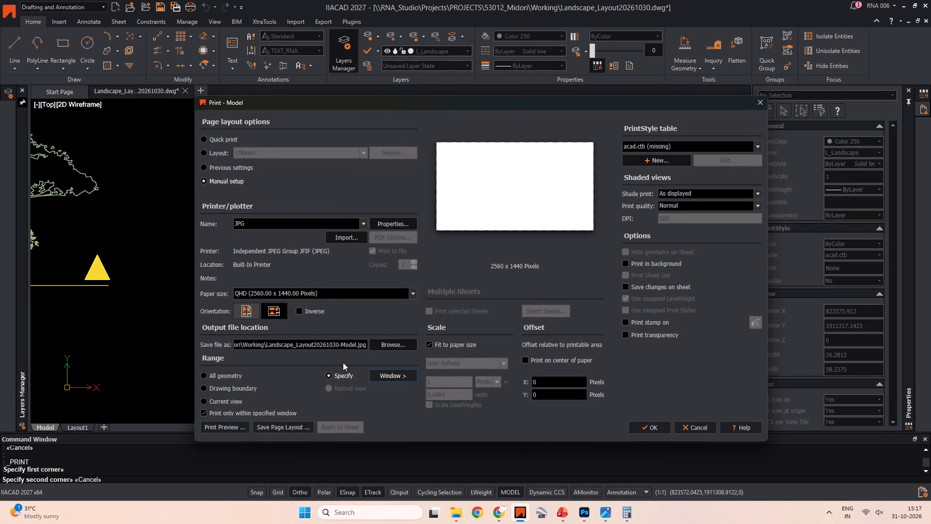
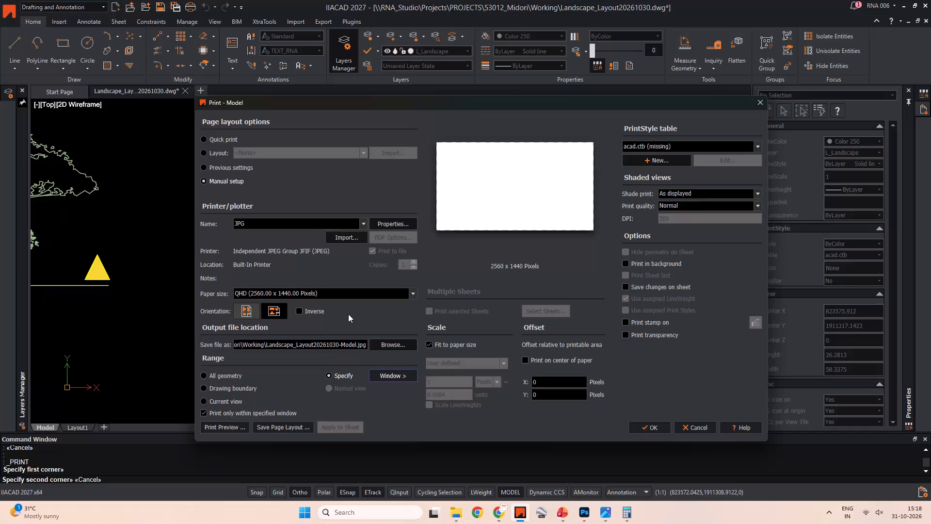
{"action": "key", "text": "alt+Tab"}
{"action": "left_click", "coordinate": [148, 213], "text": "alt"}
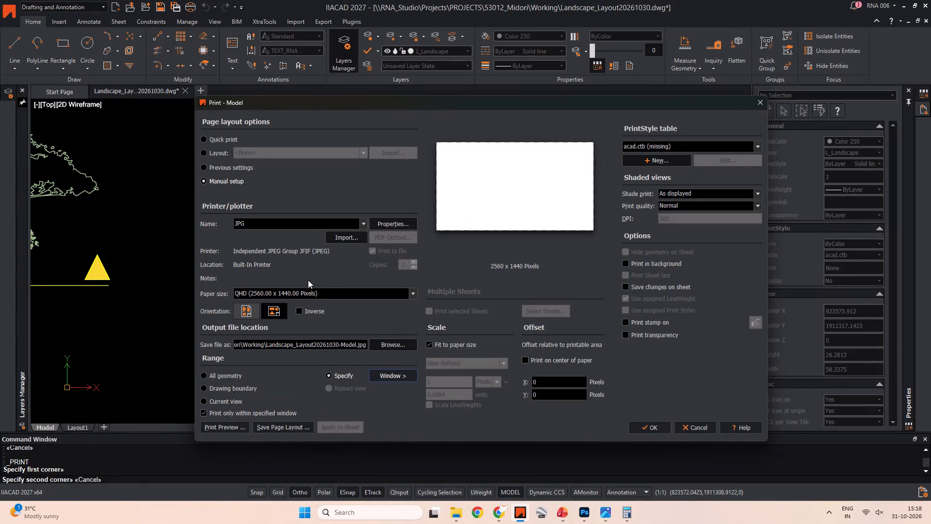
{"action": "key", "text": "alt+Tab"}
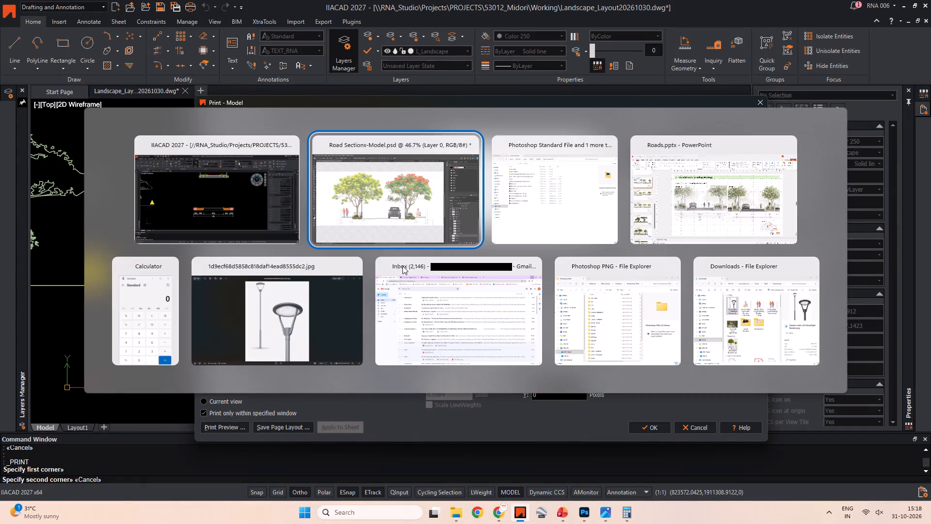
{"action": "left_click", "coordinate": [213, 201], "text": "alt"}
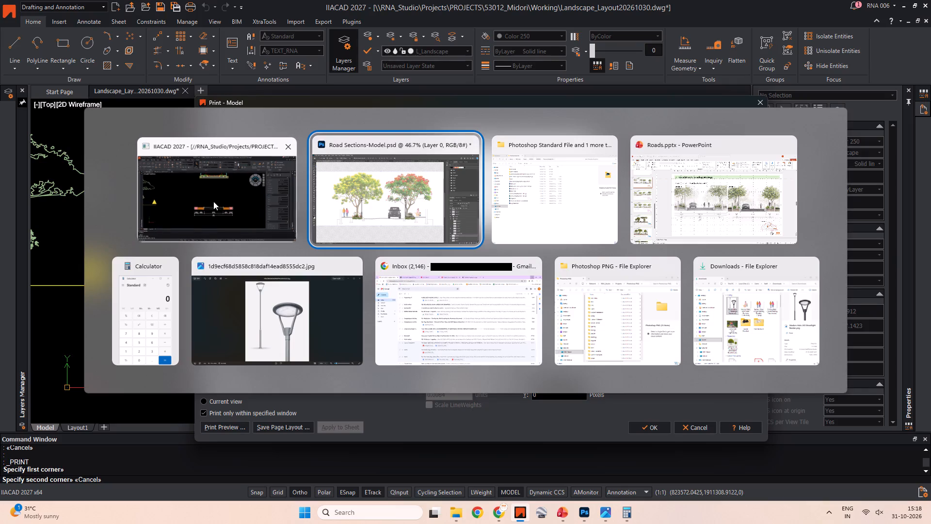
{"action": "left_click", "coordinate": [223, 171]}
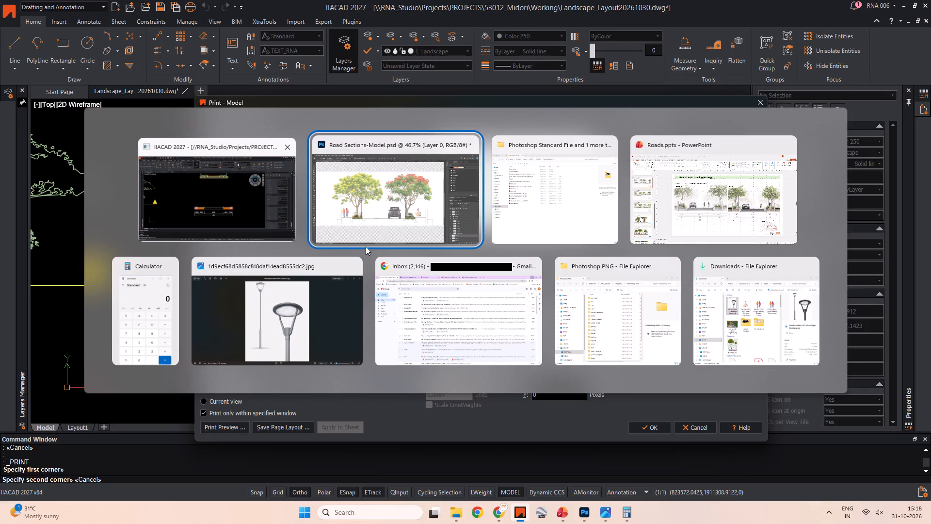
Restore the previous print settings, set the print window around the bioswale section and its dimensions, and preview the JPG print.
{"action": "left_click", "coordinate": [207, 165]}
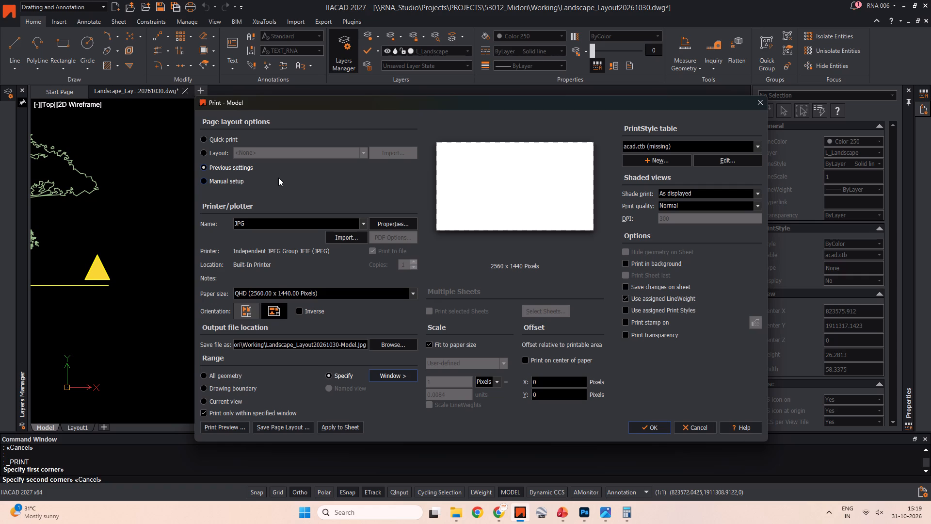
{"action": "left_click", "coordinate": [268, 190]}
{"action": "left_click", "coordinate": [383, 371]}
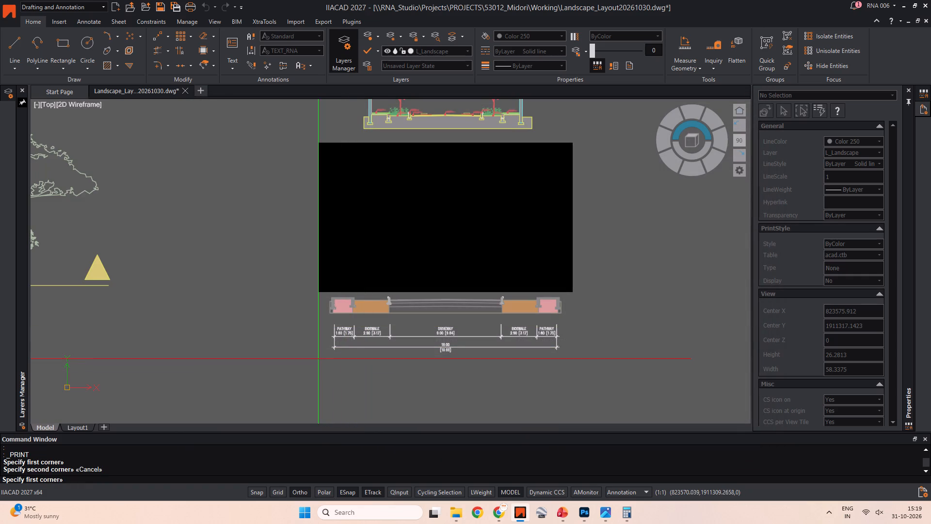
{"action": "left_click", "coordinate": [318, 359]}
{"action": "left_click", "coordinate": [571, 239]}
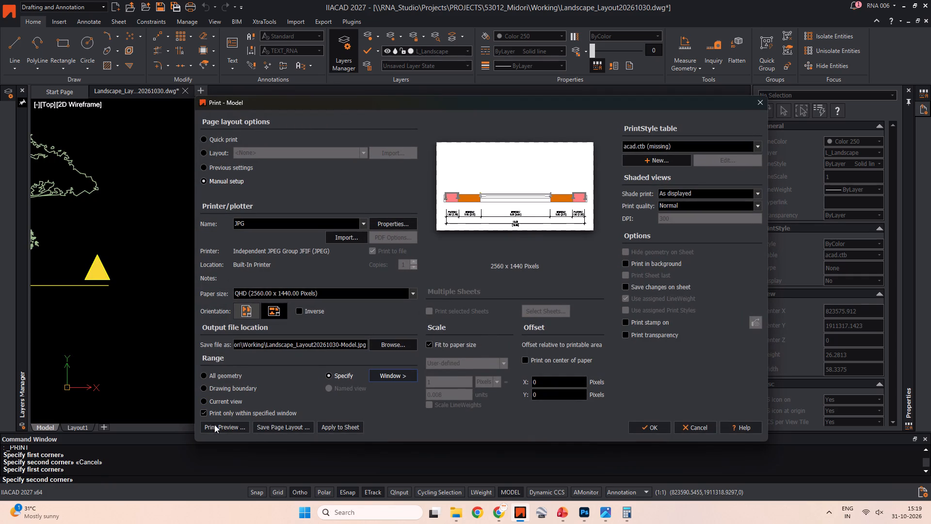
{"action": "left_click", "coordinate": [215, 426]}
{"action": "key", "text": "Escape"}
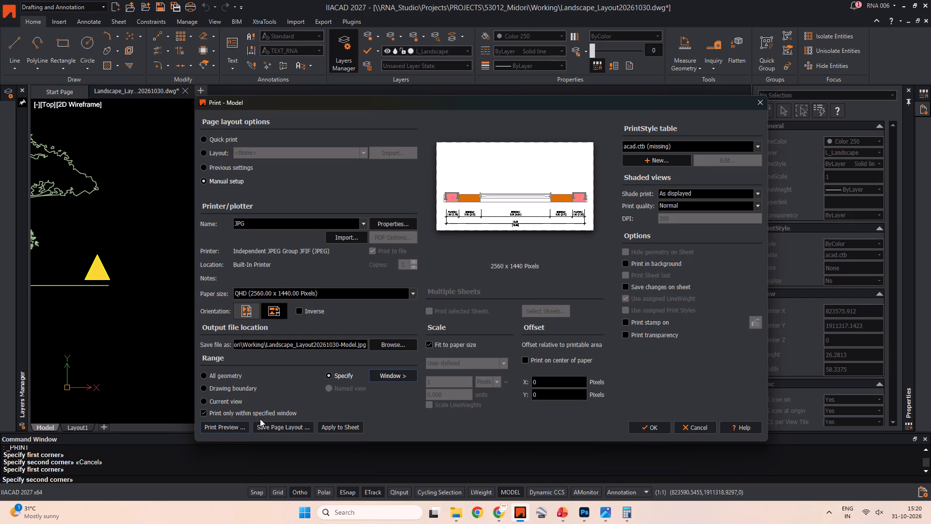
{"action": "left_click", "coordinate": [219, 425]}
{"action": "key", "text": "Escape"}
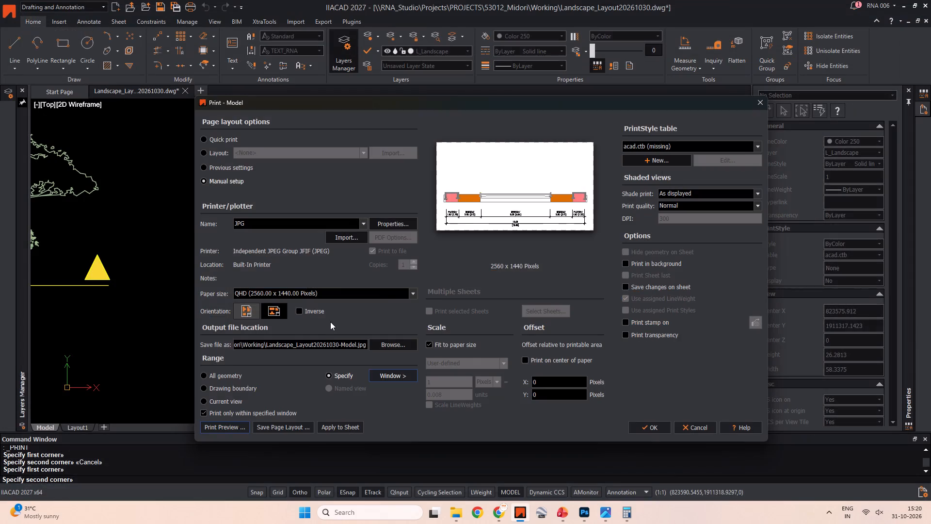
{"action": "key", "text": "Escape"}
Change the hatches of the left-hand bioswale and left-hand pathway fill in the section from user-defined to Solid.
{"action": "scroll", "coordinate": [355, 300], "scroll_direction": "up", "scroll_amount": 4}
{"action": "left_click", "coordinate": [380, 323]}
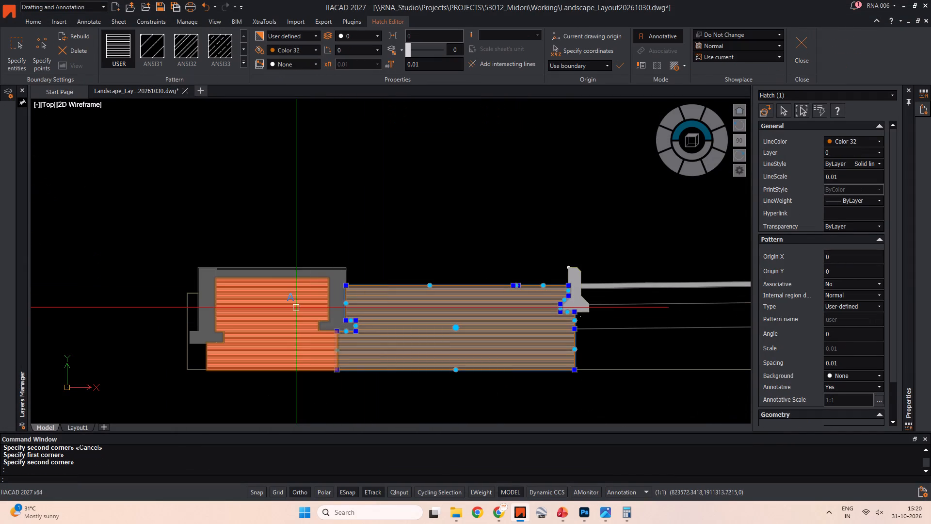
{"action": "left_click", "coordinate": [295, 307], "text": "shift"}
{"action": "scroll", "coordinate": [371, 227], "scroll_direction": "down", "scroll_amount": 3}
{"action": "middle_click_drag", "start_coordinate": [378, 215], "coordinate": [376, 239]}
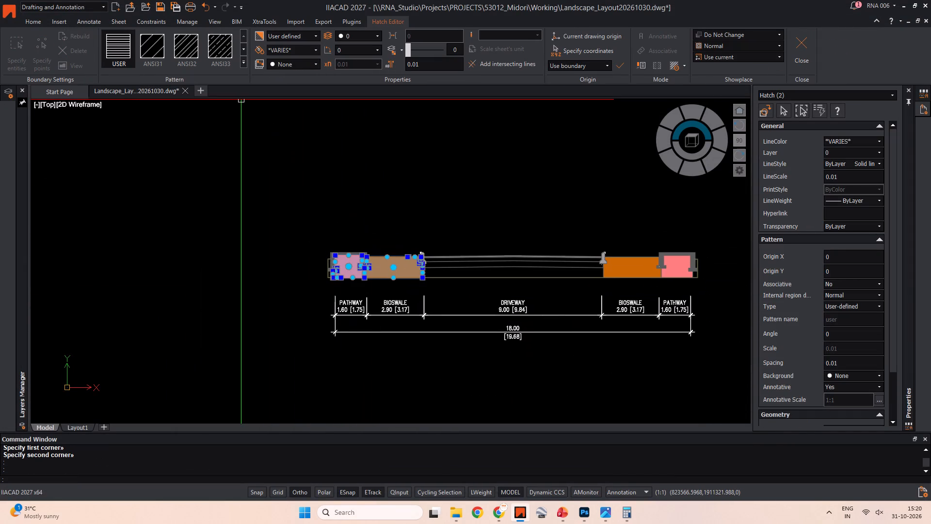
{"action": "left_click", "coordinate": [315, 37]}
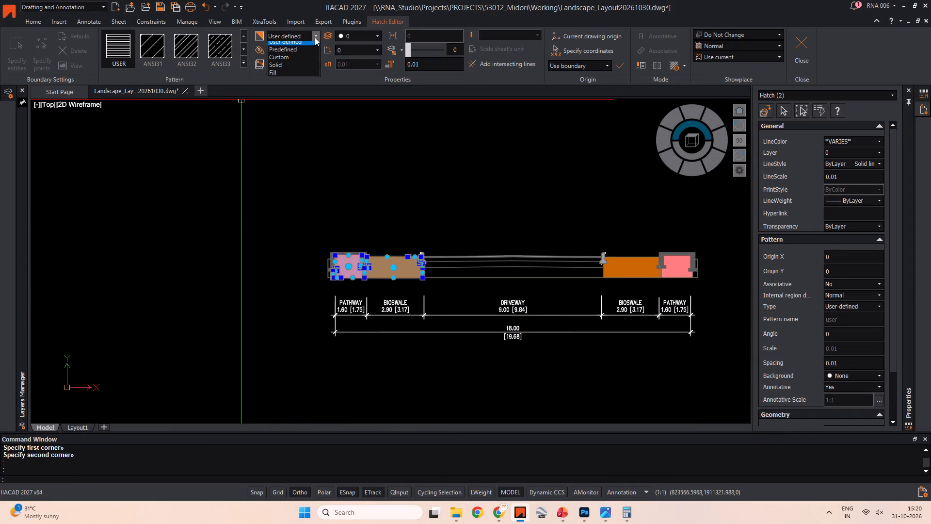
{"action": "left_click", "coordinate": [290, 66]}
{"action": "key", "text": "Escape"}
{"action": "scroll", "coordinate": [417, 291], "scroll_direction": "up", "scroll_amount": 4}
{"action": "key", "text": "Escape"}
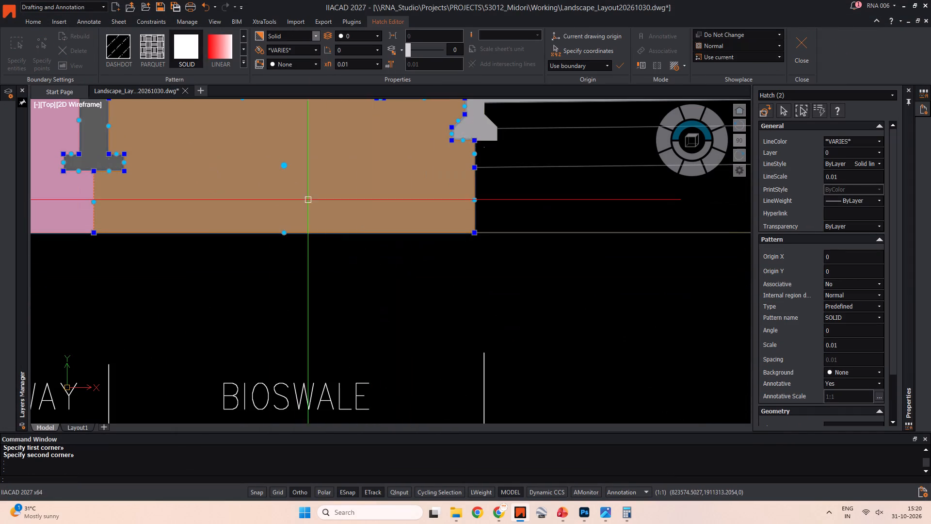
{"action": "key", "text": "Escape"}
{"action": "scroll", "coordinate": [298, 191], "scroll_direction": "down", "scroll_amount": 2}
{"action": "middle_click_drag", "start_coordinate": [298, 191], "coordinate": [351, 230]}
{"action": "key", "text": "Escape"}
{"action": "scroll", "coordinate": [308, 207], "scroll_direction": "up", "scroll_amount": 3}
{"action": "key", "text": "Escape"}
{"action": "scroll", "coordinate": [319, 213], "scroll_direction": "down", "scroll_amount": 2}
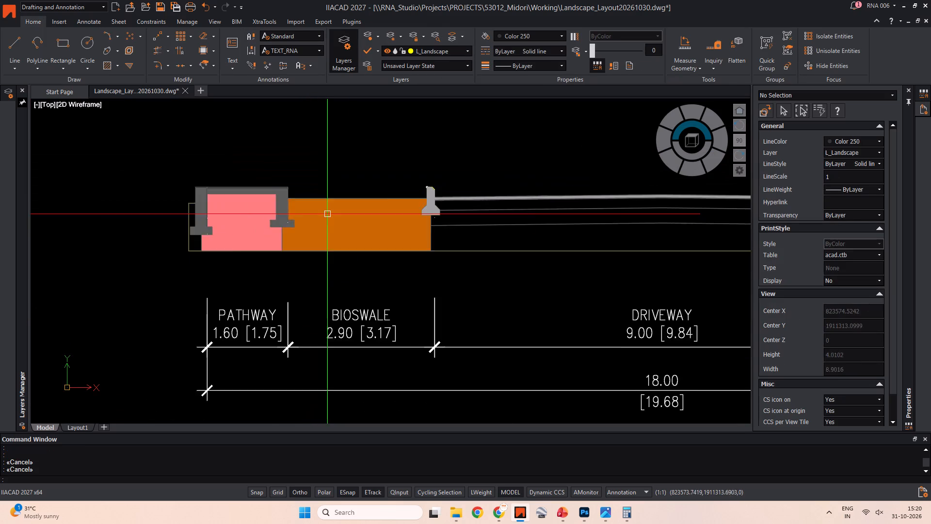
Match the right-hand bioswale hatch's properties to those of the left-hand bioswale hatch.
{"action": "scroll", "coordinate": [327, 213], "scroll_direction": "down", "scroll_amount": 2}
{"action": "middle_click_drag", "start_coordinate": [327, 213], "coordinate": [218, 217]}
{"action": "type", "text": "MA"}
{"action": "key", "text": "space"}
{"action": "left_click", "coordinate": [249, 218]}
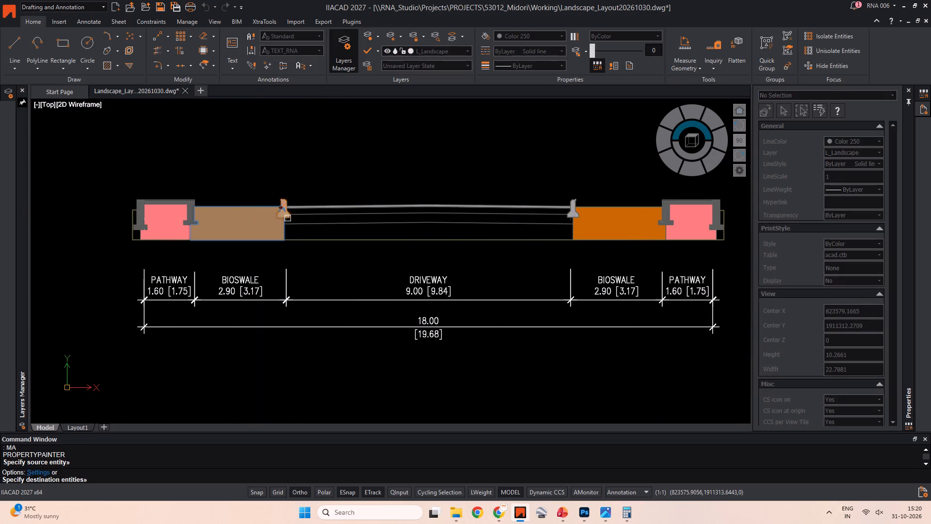
{"action": "left_click", "coordinate": [637, 226]}
{"action": "key", "text": "Escape"}
{"action": "key", "text": "Escape"}
Match the right-hand pathway fill hatch's properties to those of the left-hand pathway fill hatch.
{"action": "key", "text": "space"}
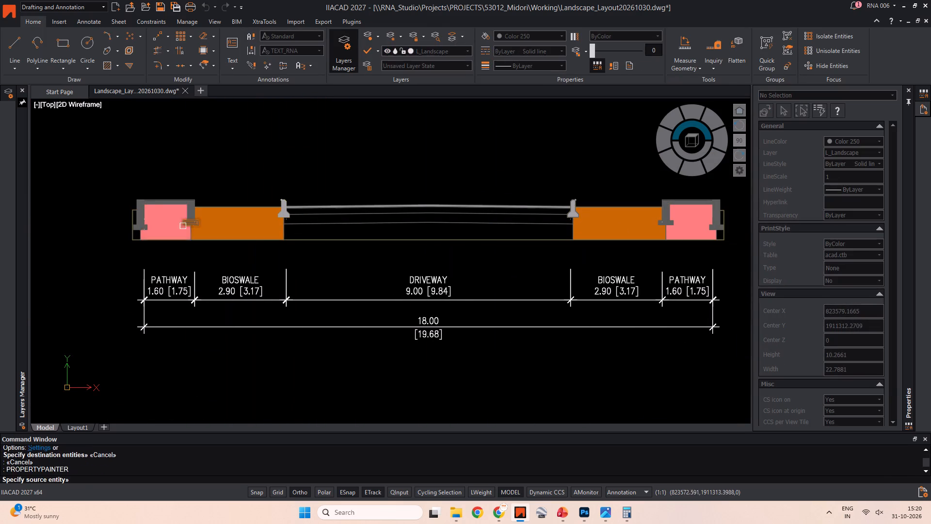
{"action": "left_click", "coordinate": [159, 218]}
{"action": "left_click", "coordinate": [703, 219]}
{"action": "key", "text": "Escape"}
{"action": "key", "text": "Escape"}
{"action": "scroll", "coordinate": [595, 202], "scroll_direction": "down", "scroll_amount": 3}
{"action": "middle_click_drag", "start_coordinate": [589, 205], "coordinate": [585, 207]}
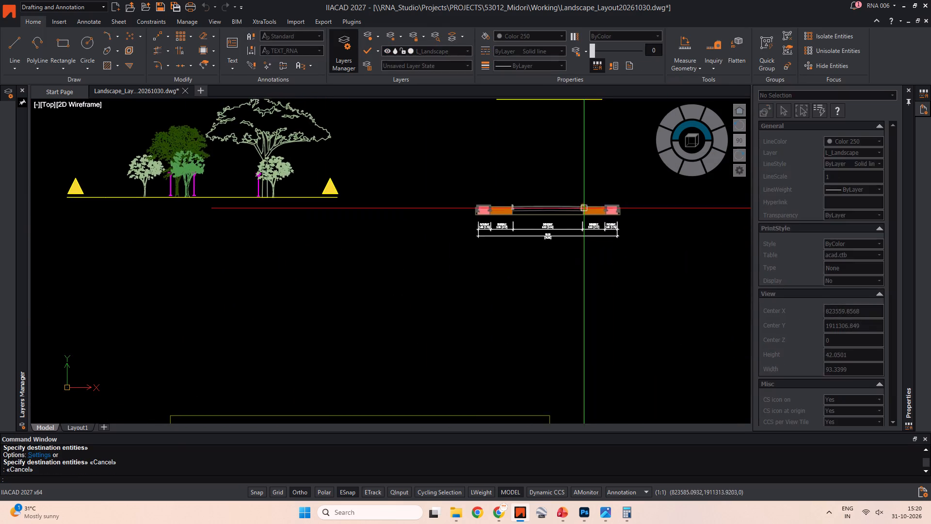
{"action": "scroll", "coordinate": [600, 211], "scroll_direction": "up", "scroll_amount": 5}
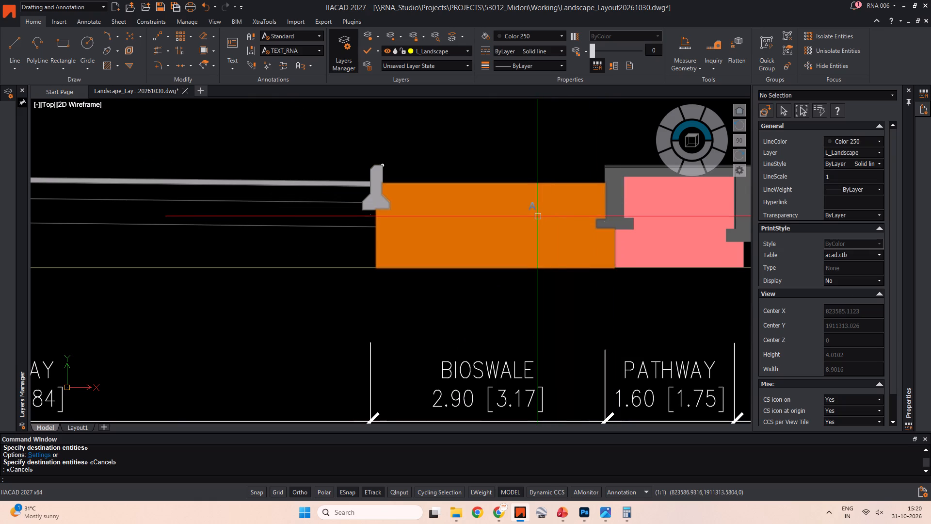
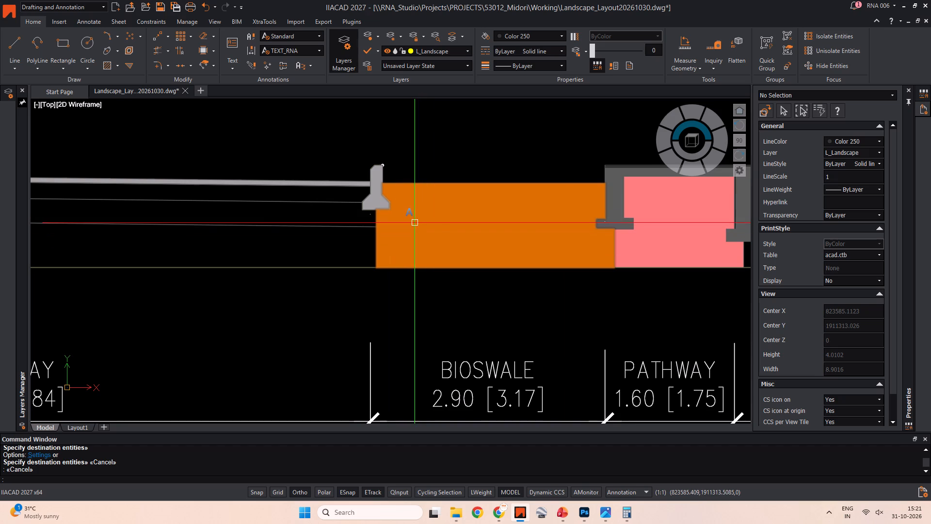
Preview the JPG print of the bioswale section using the previous settings and a print window redrawn around the section and its dimensions.
{"action": "scroll", "coordinate": [397, 216], "scroll_direction": "down", "scroll_amount": 3}
{"action": "middle_click_drag", "start_coordinate": [415, 222], "coordinate": [322, 206]}
{"action": "key", "text": "Escape"}
{"action": "key", "text": "Escape"}
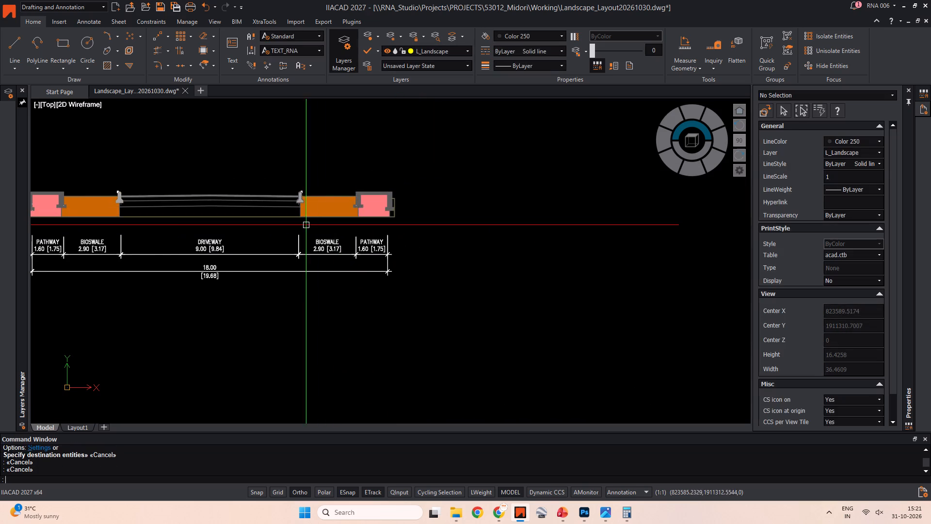
{"action": "middle_click_drag", "start_coordinate": [307, 225], "coordinate": [421, 225]}
{"action": "key", "text": "Escape"}
{"action": "key", "text": "Escape"}
{"action": "key", "text": "ctrl+p"}
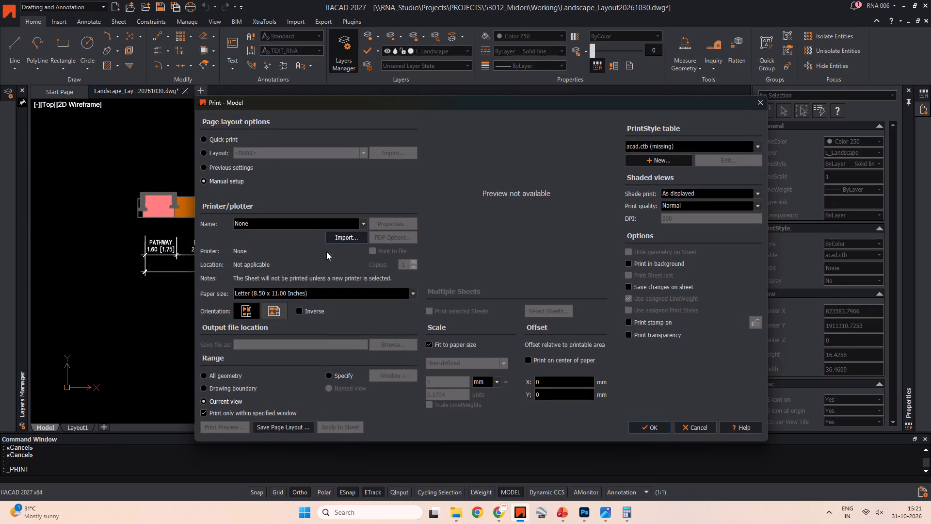
{"action": "left_click", "coordinate": [205, 177]}
{"action": "left_click", "coordinate": [207, 172]}
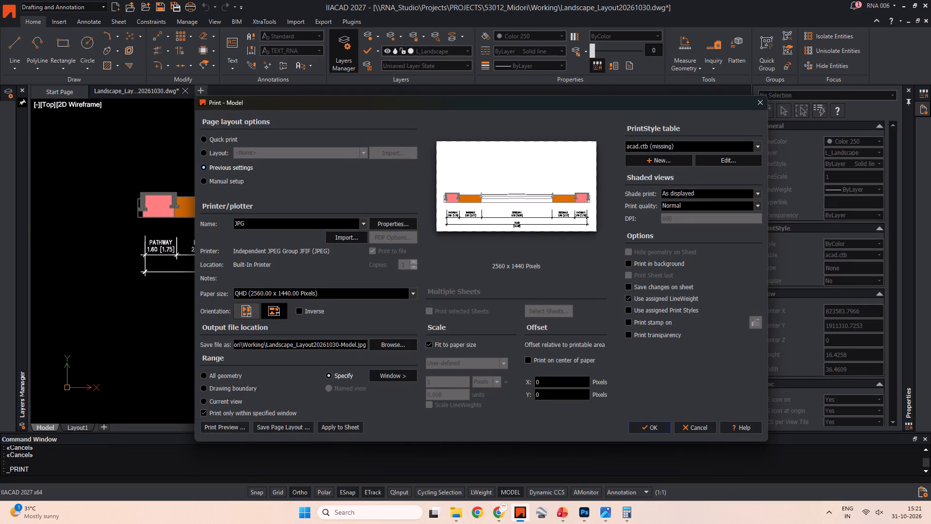
{"action": "left_click", "coordinate": [402, 372]}
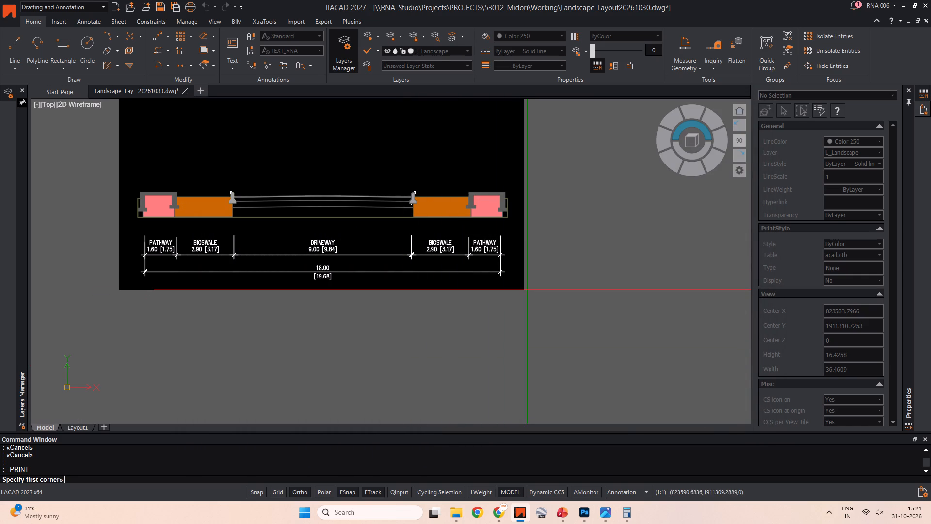
{"action": "left_click", "coordinate": [523, 290]}
{"action": "scroll", "coordinate": [188, 123], "scroll_direction": "down", "scroll_amount": 1}
{"action": "middle_click_drag", "start_coordinate": [188, 123], "coordinate": [267, 213]}
{"action": "middle_click", "coordinate": [267, 213]}
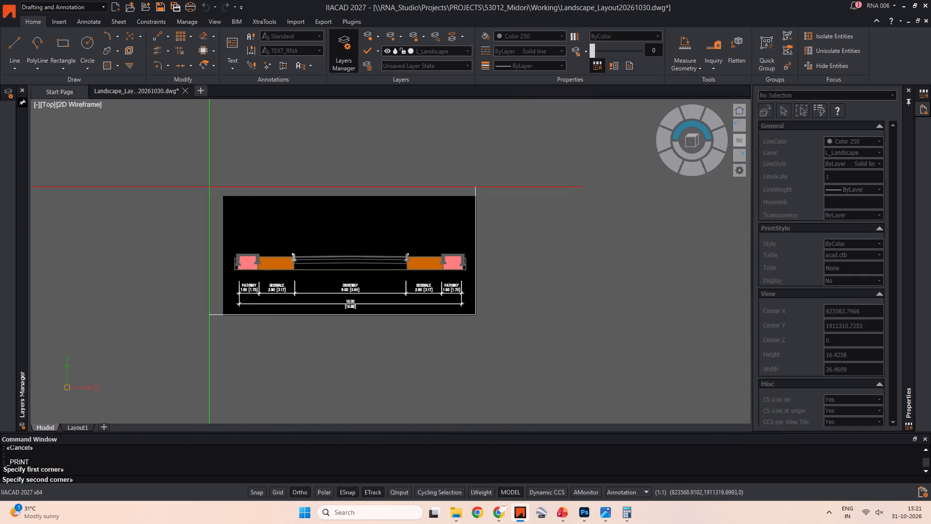
{"action": "left_click", "coordinate": [223, 196]}
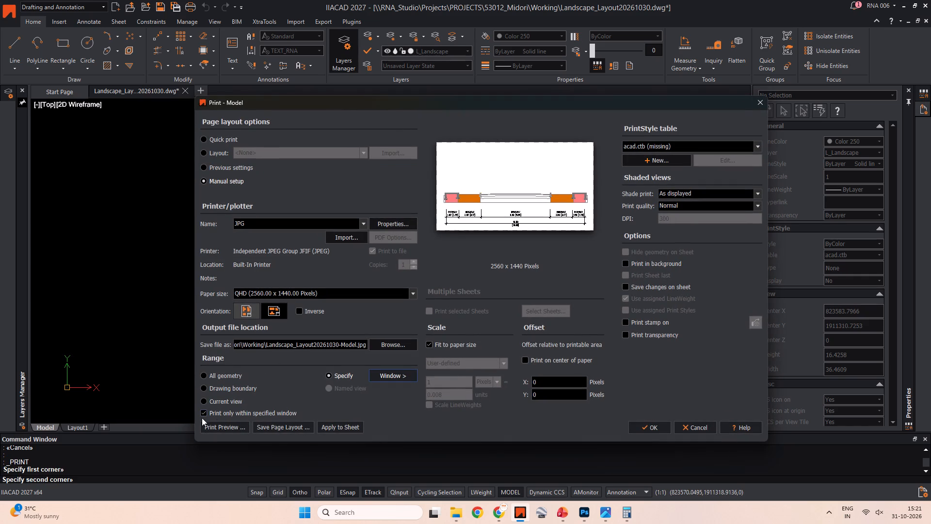
{"action": "left_click", "coordinate": [207, 421]}
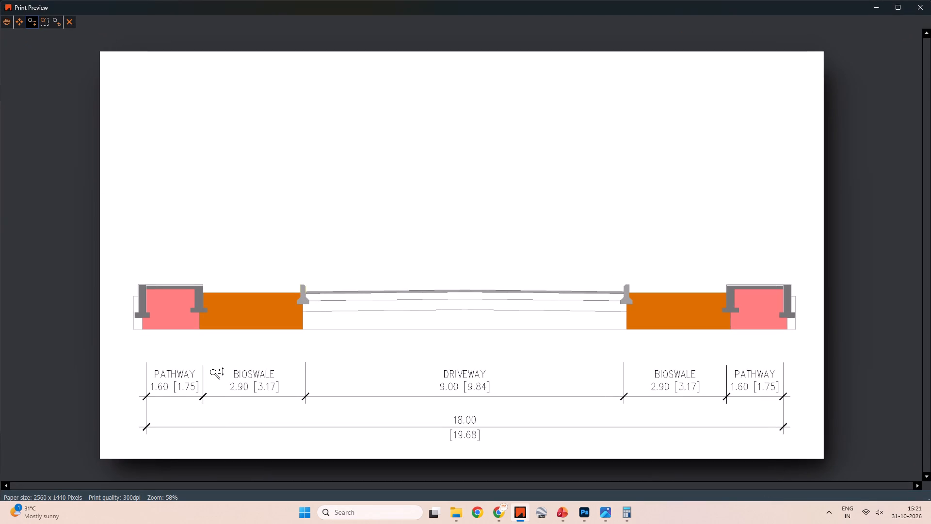
{"action": "key", "text": "Escape"}
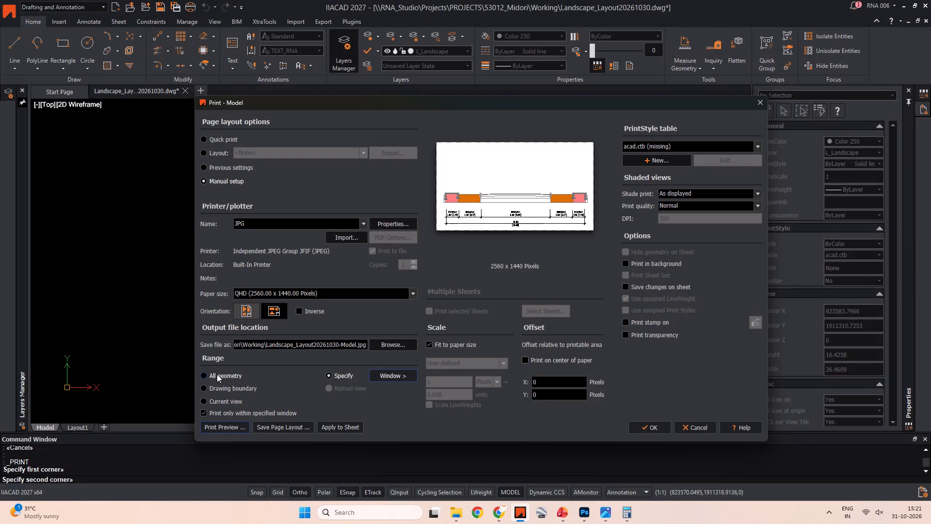
{"action": "key", "text": "Escape"}
Change the text style of the left-hand 1.60 pathway dimension to CENTURY GOTHIC.
{"action": "scroll", "coordinate": [217, 314], "scroll_direction": "up", "scroll_amount": 5}
{"action": "middle_click_drag", "start_coordinate": [300, 220], "coordinate": [296, 226]}
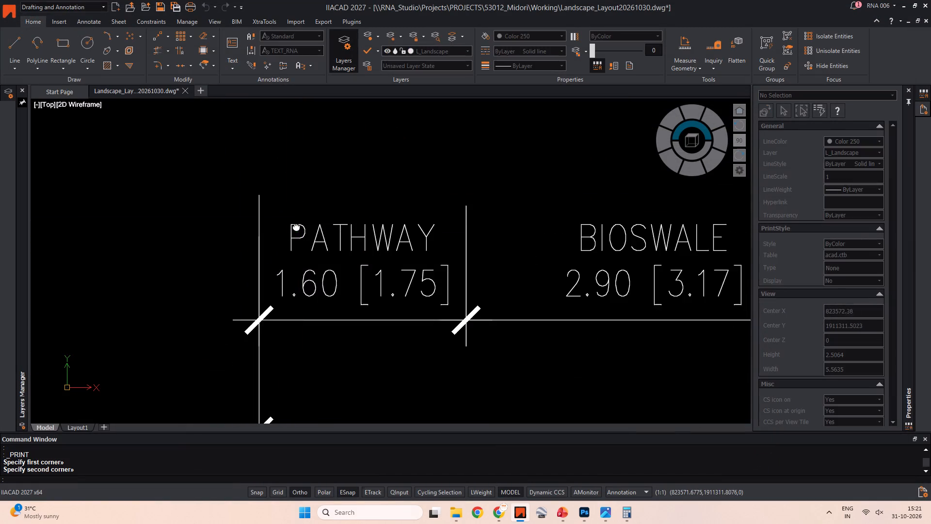
{"action": "middle_click_drag", "start_coordinate": [296, 226], "coordinate": [221, 249]}
{"action": "left_click", "coordinate": [234, 250]}
{"action": "left_click", "coordinate": [221, 255]}
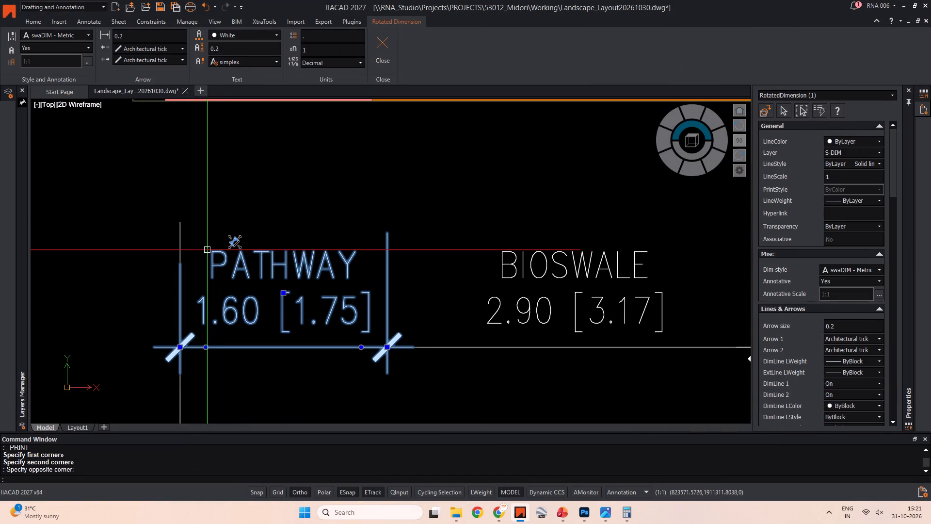
{"action": "left_click", "coordinate": [87, 35]}
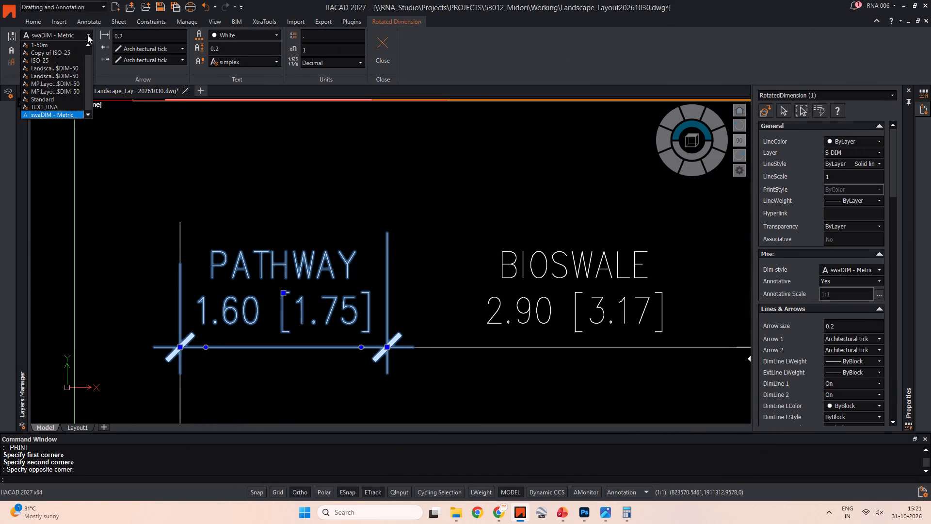
{"action": "key", "text": "Escape"}
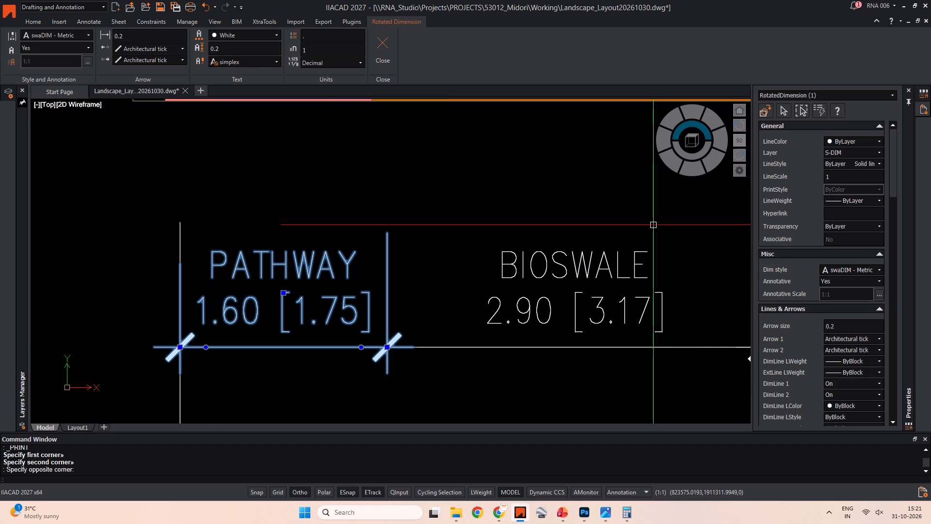
{"action": "scroll", "coordinate": [841, 362], "scroll_direction": "down", "scroll_amount": 14}
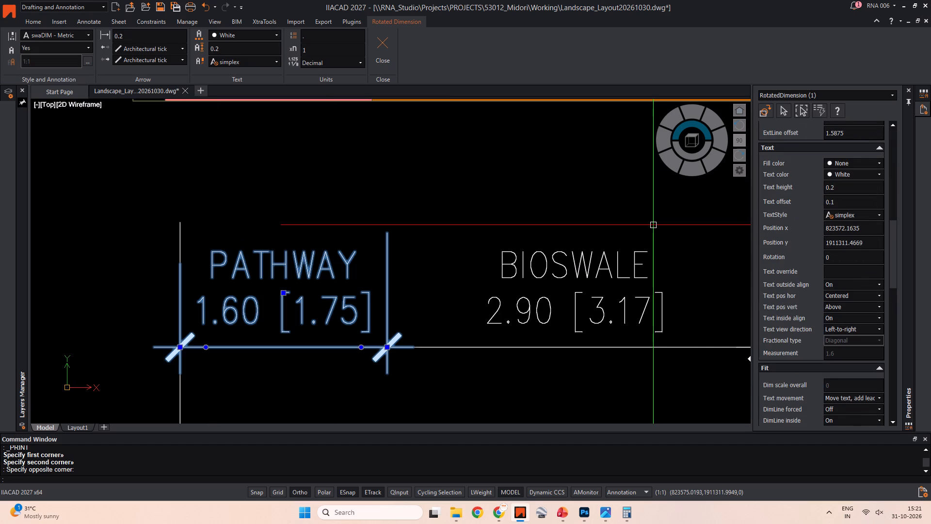
{"action": "left_click", "coordinate": [879, 213]}
{"action": "scroll", "coordinate": [856, 254], "scroll_direction": "down", "scroll_amount": 4}
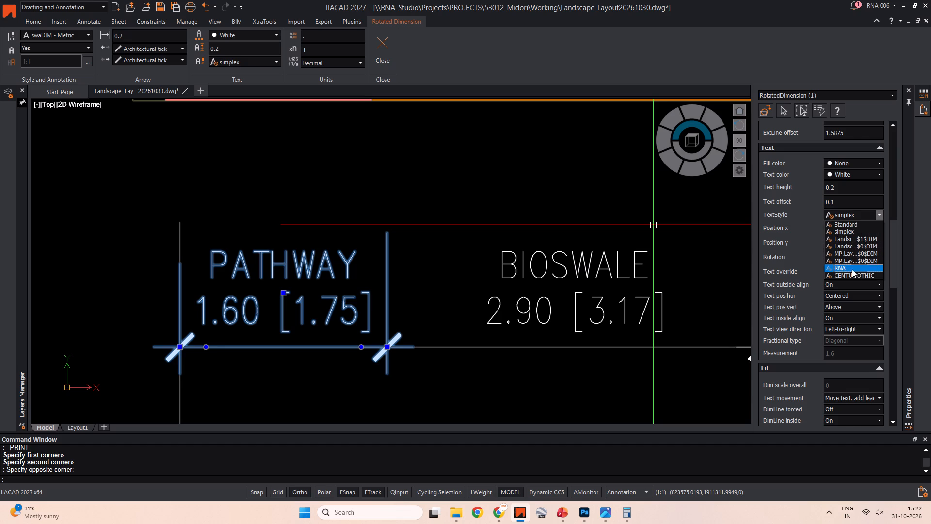
{"action": "left_click", "coordinate": [852, 274]}
{"action": "key", "text": "Escape"}
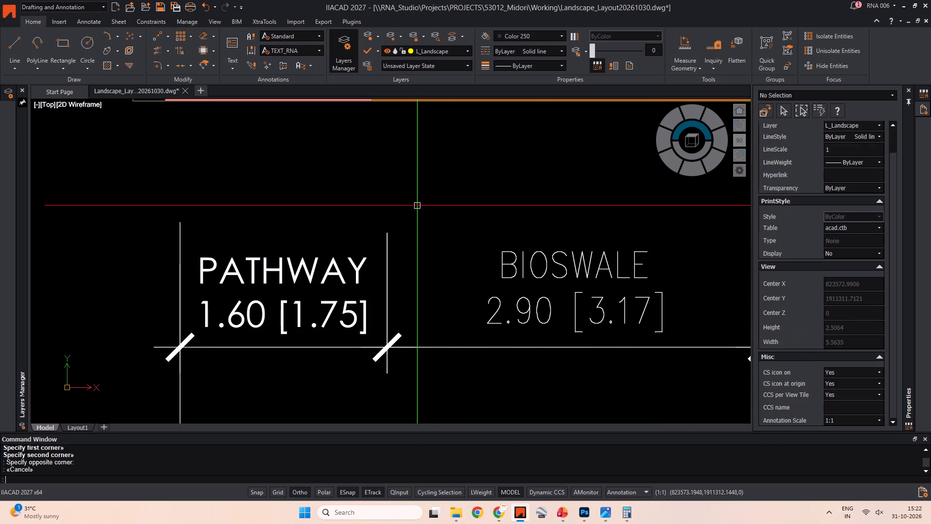
{"action": "key", "text": "Escape"}
Match the properties of the other segment dimensions and the overall 18.00 dimension to those of the left-hand pathway dimension.
{"action": "scroll", "coordinate": [413, 201], "scroll_direction": "down", "scroll_amount": 2}
{"action": "middle_click_drag", "start_coordinate": [417, 201], "coordinate": [400, 219]}
{"action": "scroll", "coordinate": [399, 220], "scroll_direction": "down", "scroll_amount": 2}
{"action": "key", "text": "m"}
{"action": "key", "text": "a"}
{"action": "key", "text": "space"}
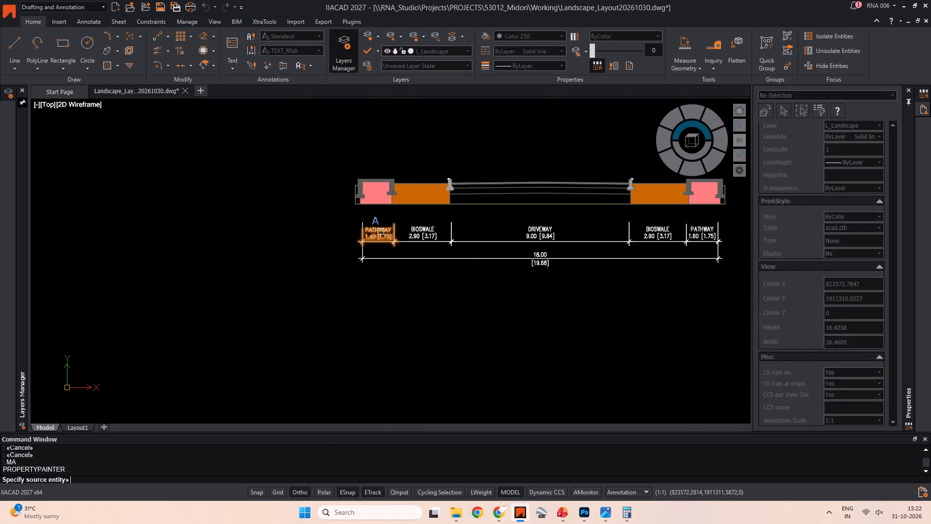
{"action": "left_click", "coordinate": [381, 231]}
{"action": "scroll", "coordinate": [407, 222], "scroll_direction": "up", "scroll_amount": 2}
{"action": "left_click_drag", "start_coordinate": [435, 218], "coordinate": [418, 237]}
{"action": "left_click", "coordinate": [416, 240]}
{"action": "middle_click_drag", "start_coordinate": [501, 223], "coordinate": [346, 222]}
{"action": "scroll", "coordinate": [449, 229], "scroll_direction": "down", "scroll_amount": 2}
{"action": "middle_click_drag", "start_coordinate": [416, 229], "coordinate": [346, 226]}
{"action": "left_click_drag", "start_coordinate": [647, 296], "coordinate": [631, 288]}
{"action": "left_click", "coordinate": [463, 239]}
{"action": "scroll", "coordinate": [417, 266], "scroll_direction": "up", "scroll_amount": 1}
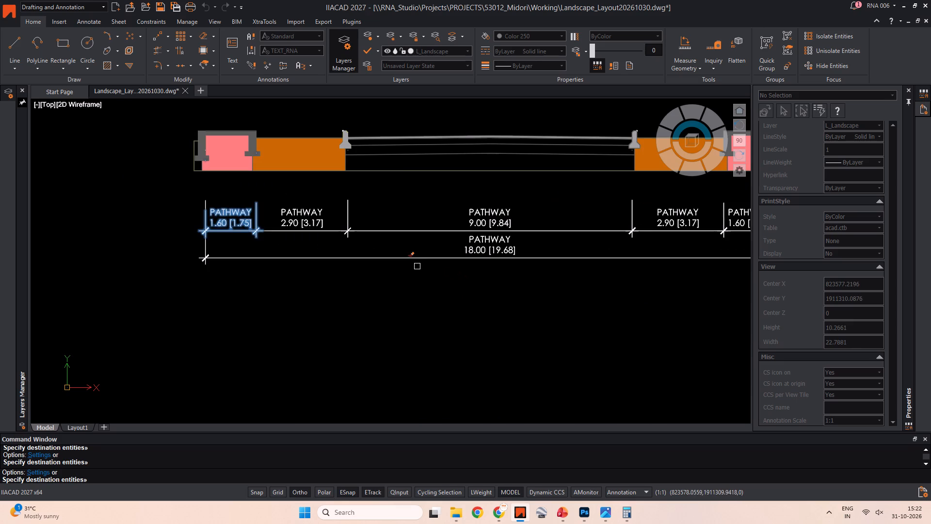
{"action": "key", "text": "Escape"}
{"action": "key", "text": "Escape"}
{"action": "key", "text": "Escape"}
Delete the overall 18.00 dimension below the bioswale section.
{"action": "scroll", "coordinate": [417, 269], "scroll_direction": "down", "scroll_amount": 1}
{"action": "middle_click_drag", "start_coordinate": [417, 269], "coordinate": [360, 265]}
{"action": "left_click", "coordinate": [443, 258]}
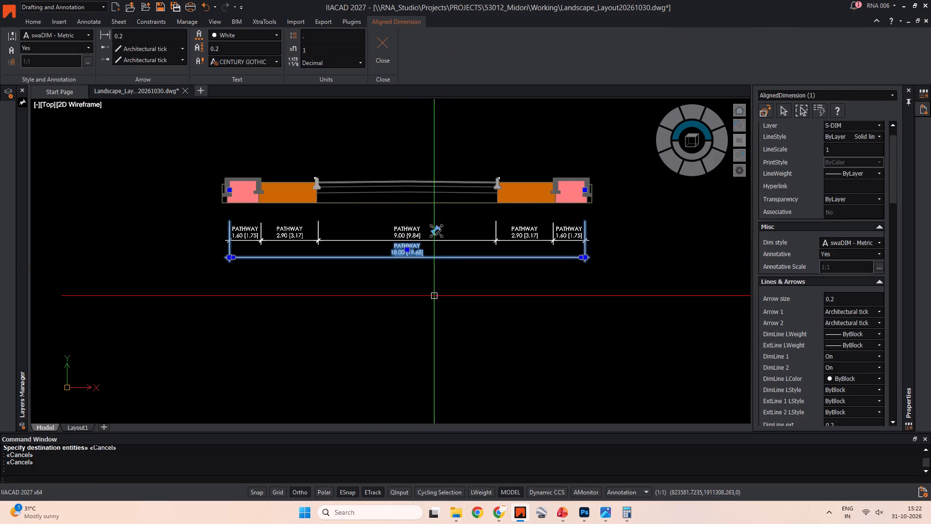
{"action": "key", "text": "Delete"}
{"action": "middle_click_drag", "start_coordinate": [464, 290], "coordinate": [478, 313]}
{"action": "key", "text": "Escape"}
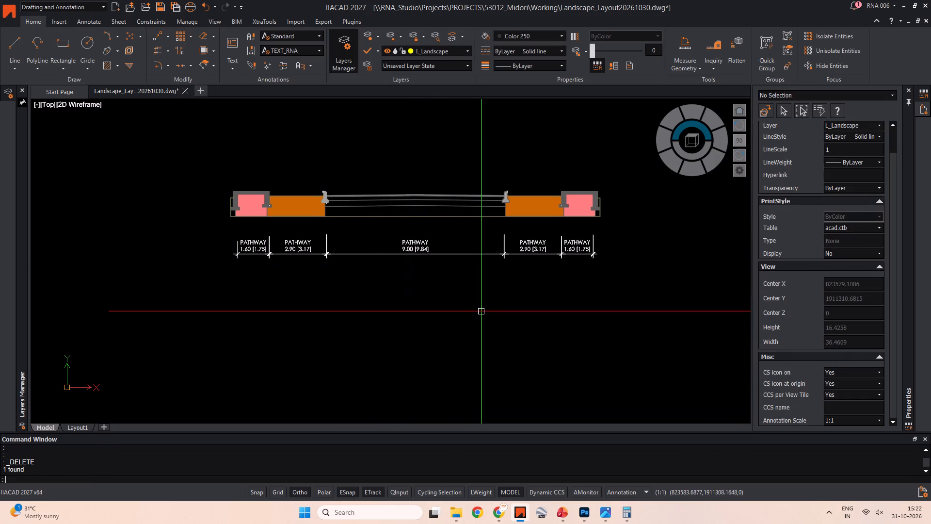
{"action": "key", "text": "Escape"}
{"action": "key", "text": "Escape"}
Print the bioswale section to Landscape_Layout20261030-Model.jpg at QHD size using the previous print settings.
{"action": "key", "text": "ctrl+p"}
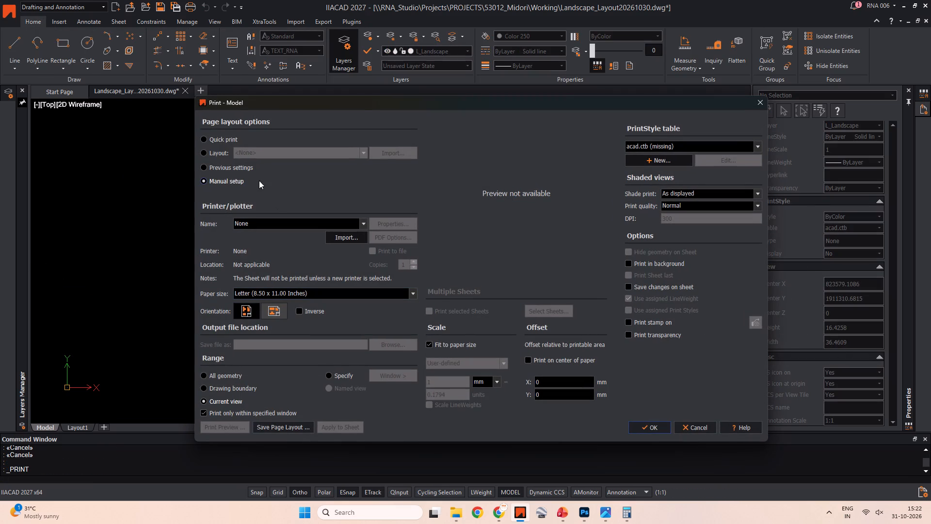
{"action": "left_click", "coordinate": [208, 168]}
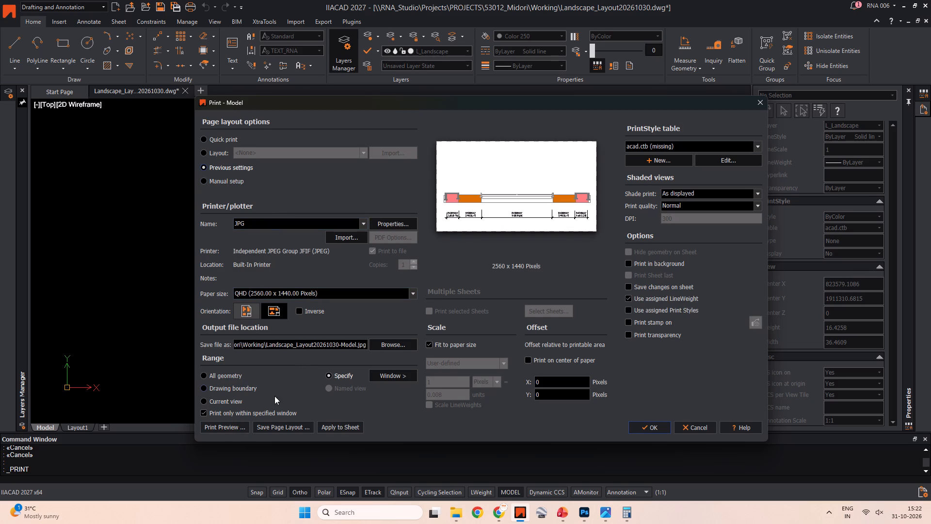
{"action": "left_click", "coordinate": [640, 423]}
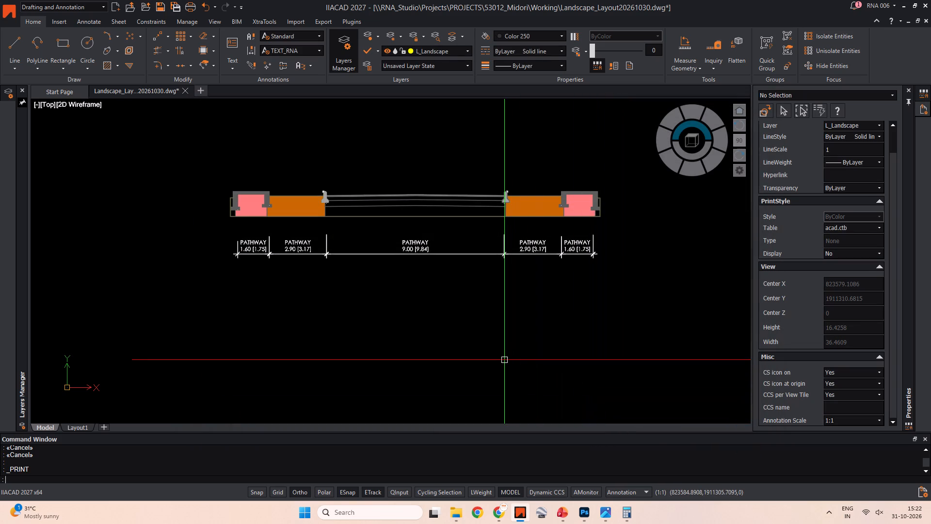
Reopen the print setup with the previous settings to check the JPG's output file location.
{"action": "key", "text": "ctrl+p"}
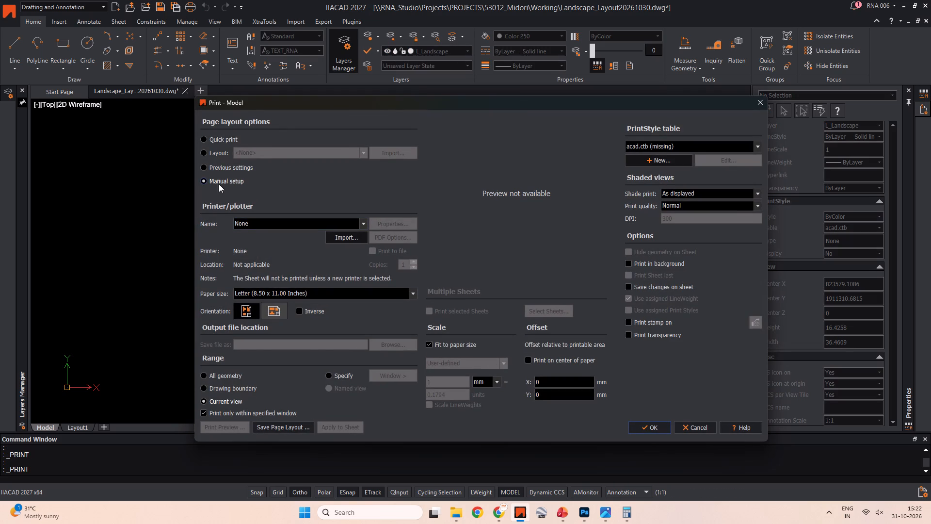
{"action": "left_click", "coordinate": [202, 167]}
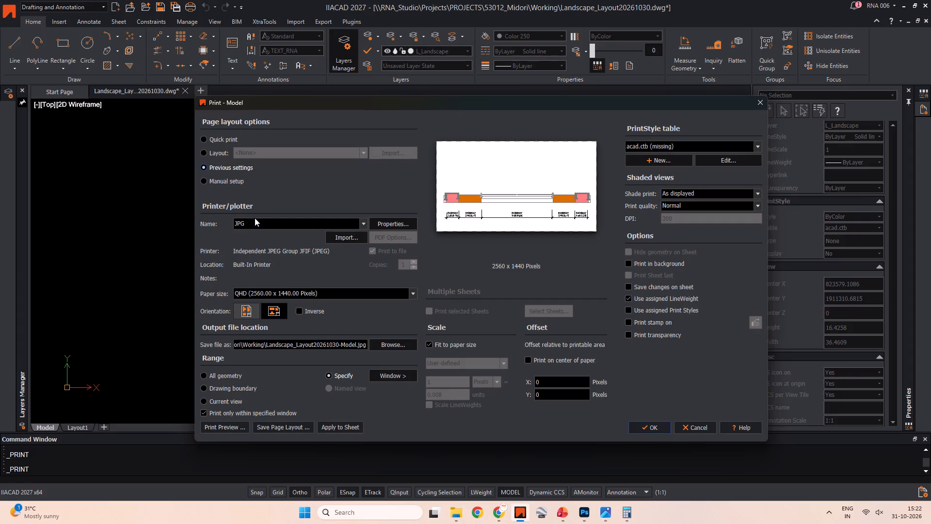
Switch to File Explorer and look through the recent files and This PC in a new tab for the printed JPG.
{"action": "key", "text": "alt+Tab"}
{"action": "key", "text": "alt+Tab"}
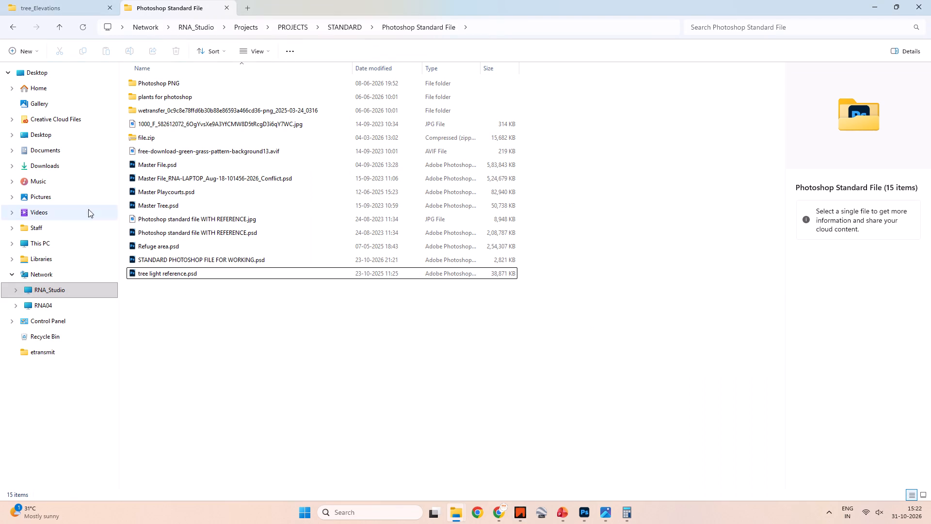
{"action": "left_click", "coordinate": [72, 14]}
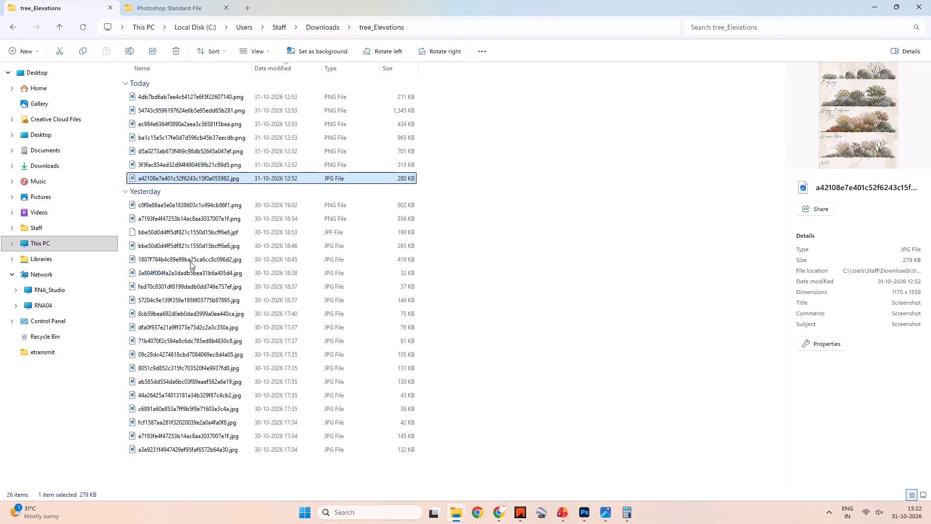
{"action": "left_click", "coordinate": [210, 0]}
{"action": "left_click", "coordinate": [243, 5]}
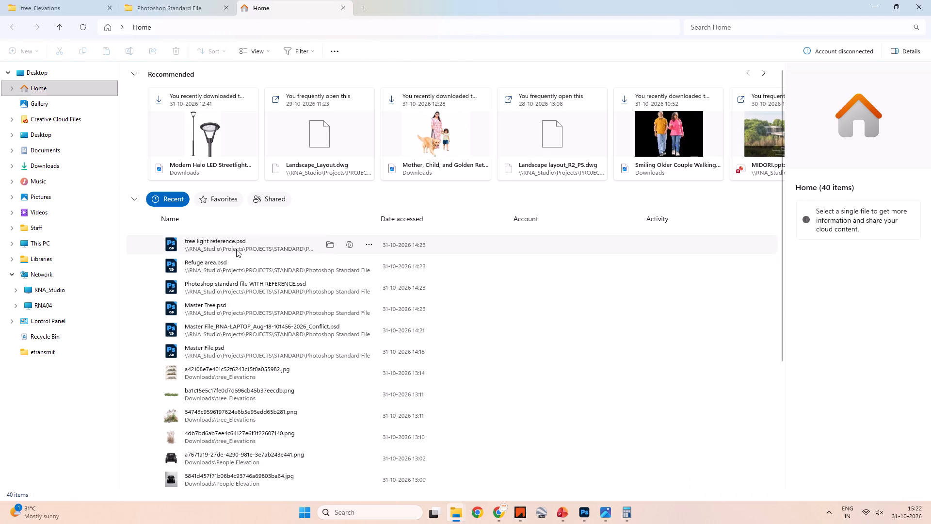
{"action": "scroll", "coordinate": [232, 367], "scroll_direction": "down", "scroll_amount": 8}
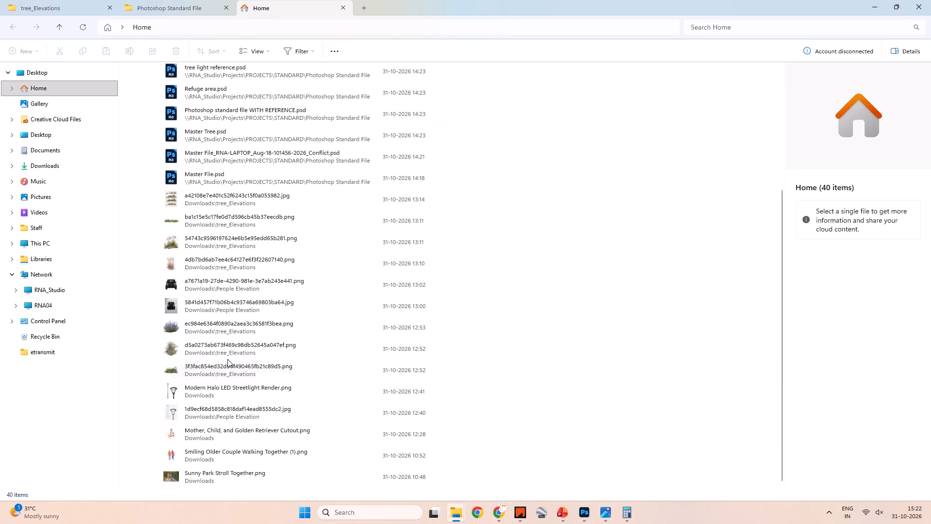
{"action": "scroll", "coordinate": [220, 383], "scroll_direction": "down", "scroll_amount": 4}
{"action": "scroll", "coordinate": [221, 385], "scroll_direction": "up", "scroll_amount": 9}
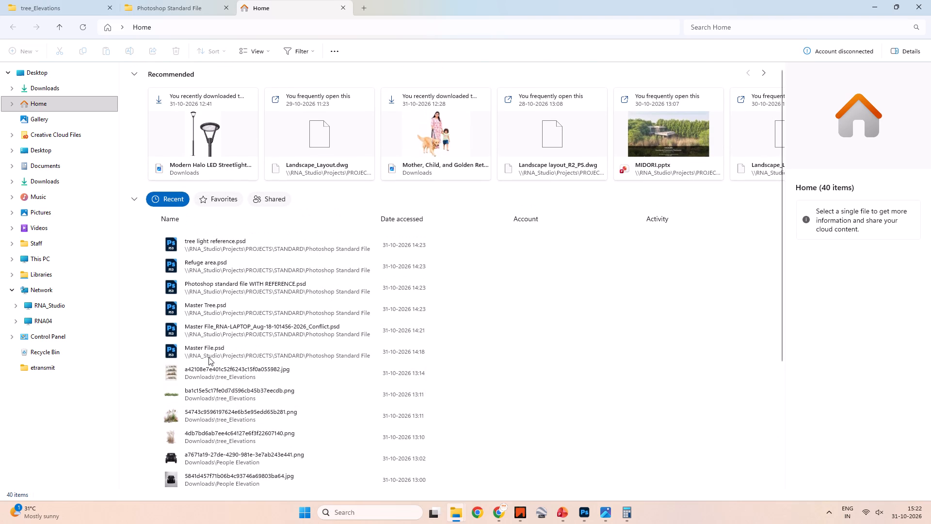
{"action": "scroll", "coordinate": [209, 357], "scroll_direction": "up", "scroll_amount": 1}
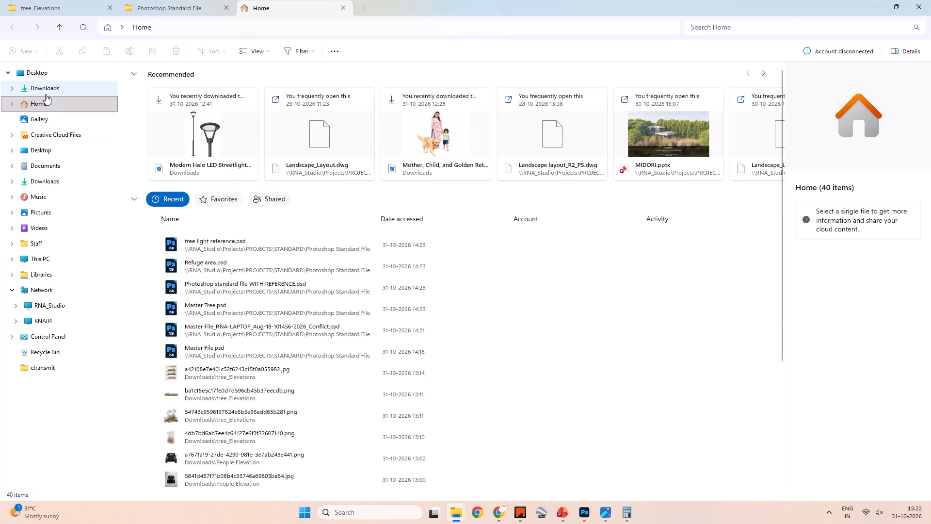
{"action": "left_click", "coordinate": [50, 103]}
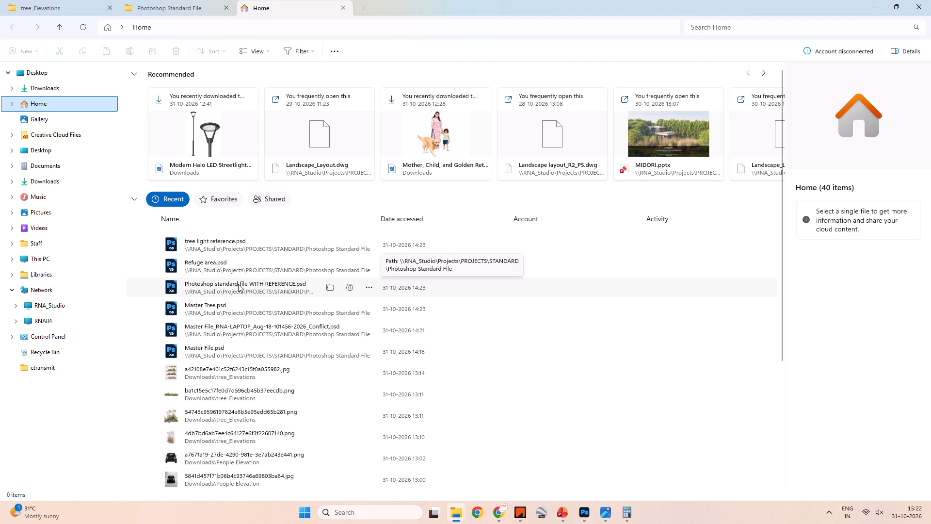
{"action": "left_click", "coordinate": [54, 259]}
{"action": "left_click", "coordinate": [183, 193]}
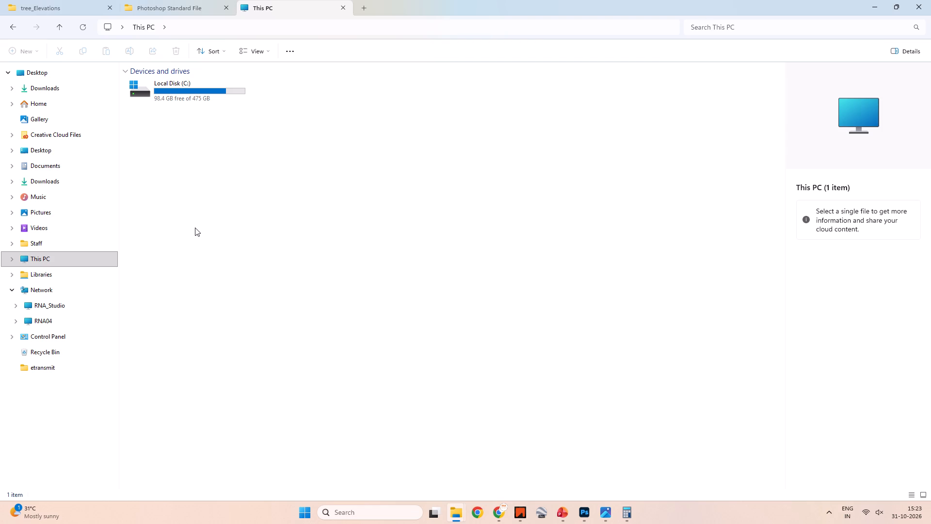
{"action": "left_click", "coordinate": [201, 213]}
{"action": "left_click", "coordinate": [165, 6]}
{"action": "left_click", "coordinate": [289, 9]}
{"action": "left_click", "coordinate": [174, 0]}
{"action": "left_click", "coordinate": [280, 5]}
Look through the open Photoshop Standard File, tree_Elevations and This PC locations for the printed JPG.
{"action": "left_click", "coordinate": [176, 7]}
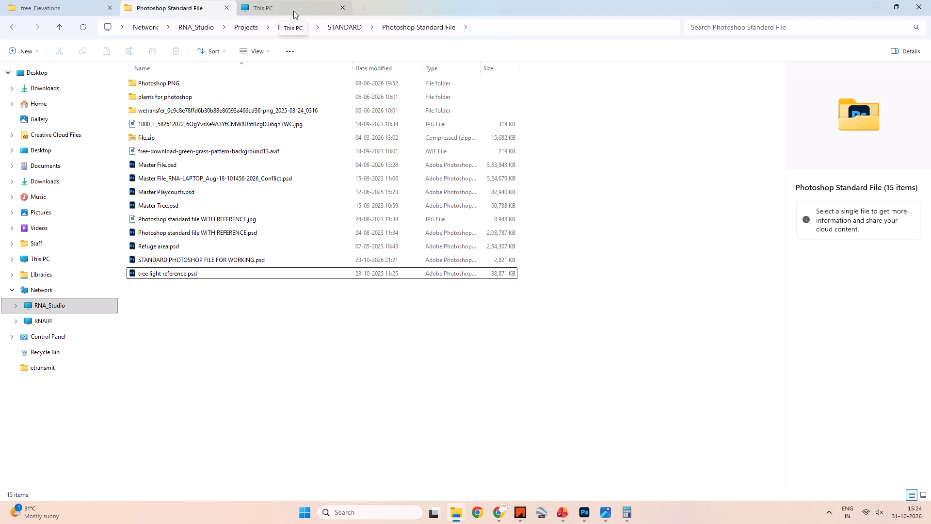
{"action": "left_click", "coordinate": [289, 11]}
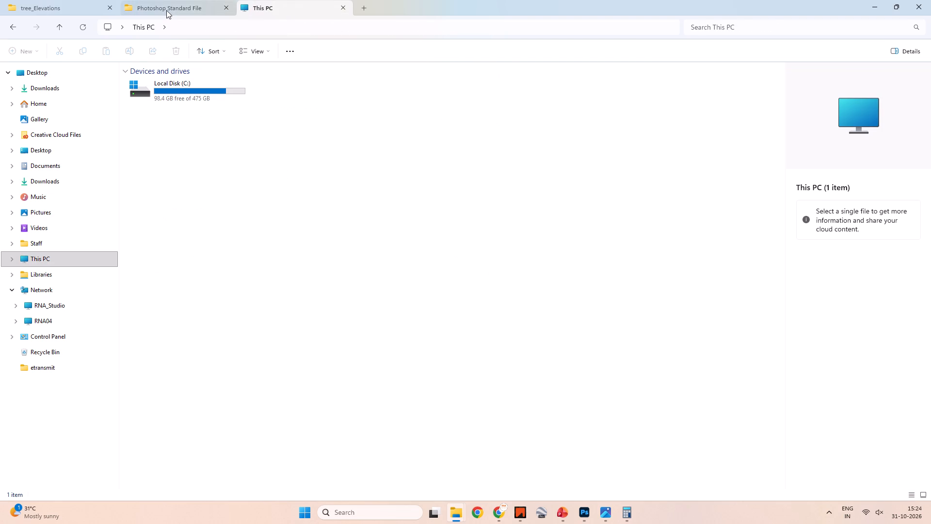
{"action": "left_click", "coordinate": [166, 10]}
{"action": "left_click", "coordinate": [61, 10]}
{"action": "left_click", "coordinate": [177, 7]}
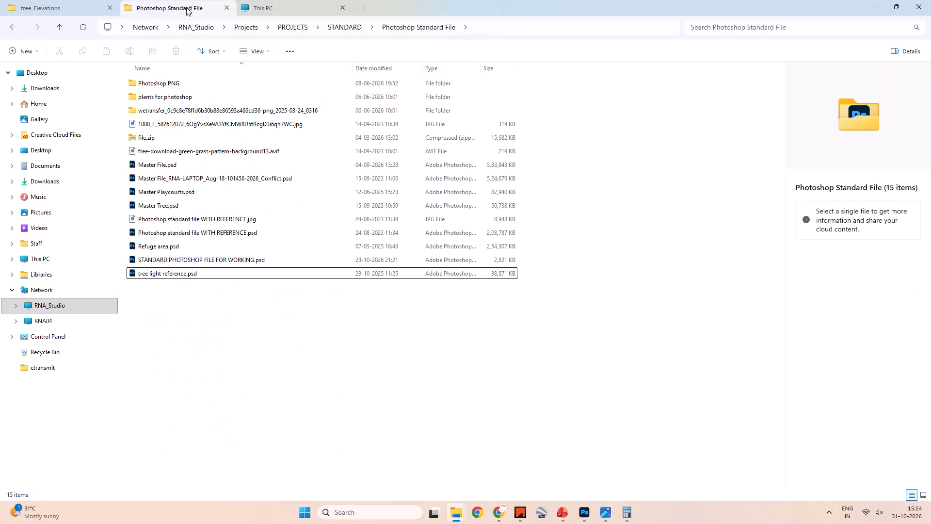
{"action": "left_click", "coordinate": [292, 7]}
{"action": "left_click", "coordinate": [304, 126]}
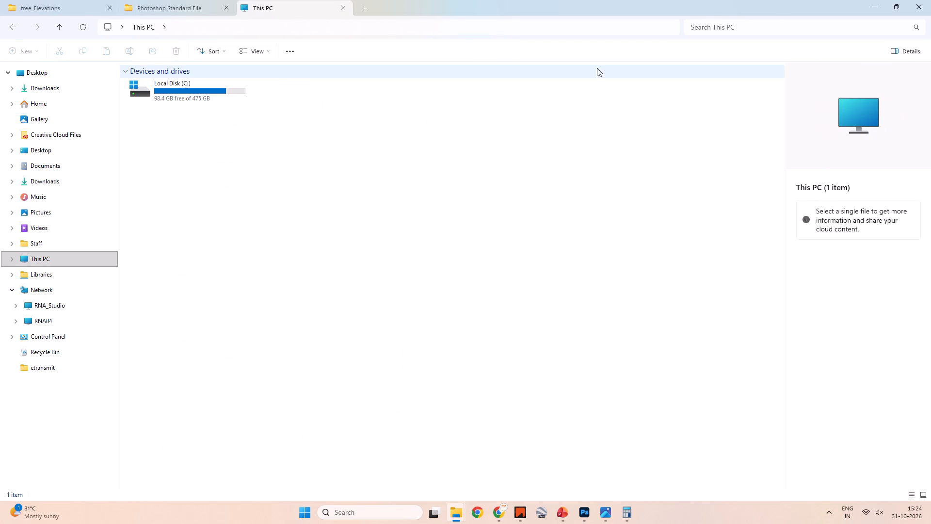
Return to IIACAD and preview the bioswale section's JPG print from the open print setup, then close the preview.
{"action": "left_click", "coordinate": [876, 7]}
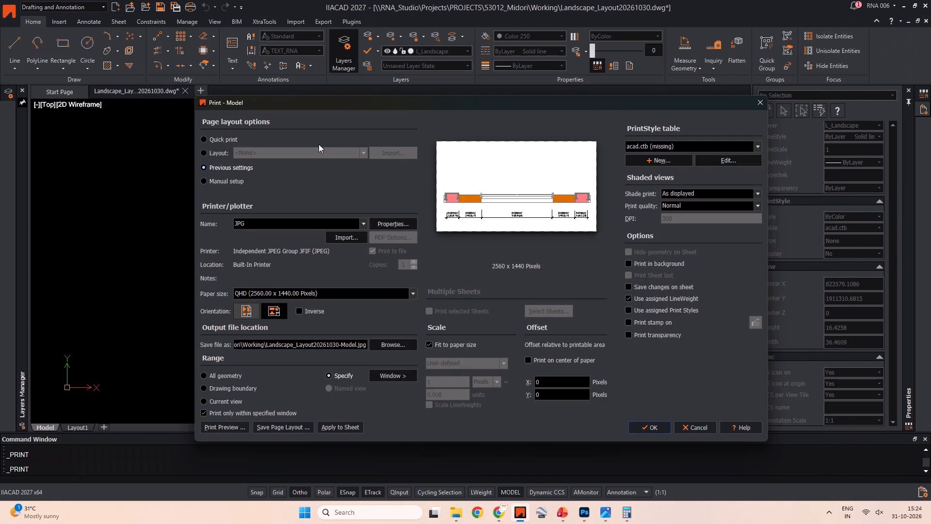
{"action": "left_click_drag", "start_coordinate": [640, 104], "coordinate": [556, 103]}
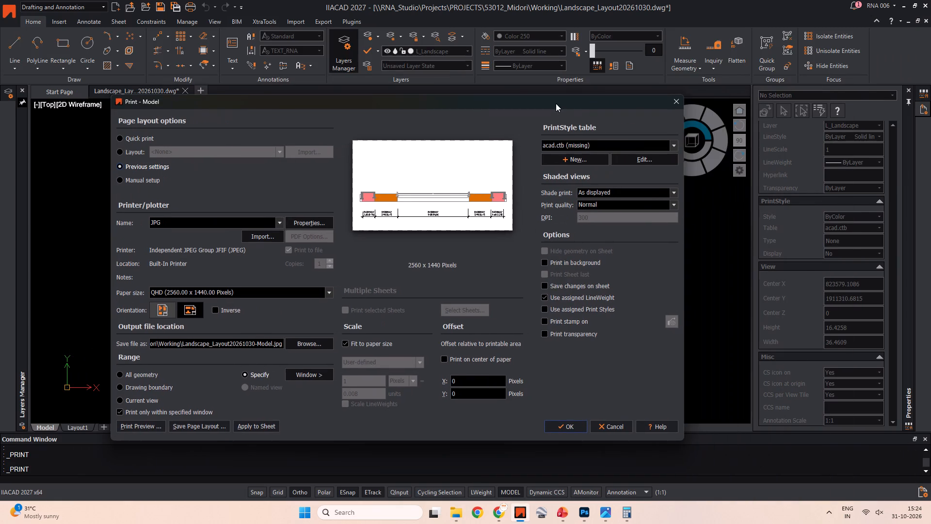
{"action": "left_click_drag", "start_coordinate": [556, 103], "coordinate": [567, 111]}
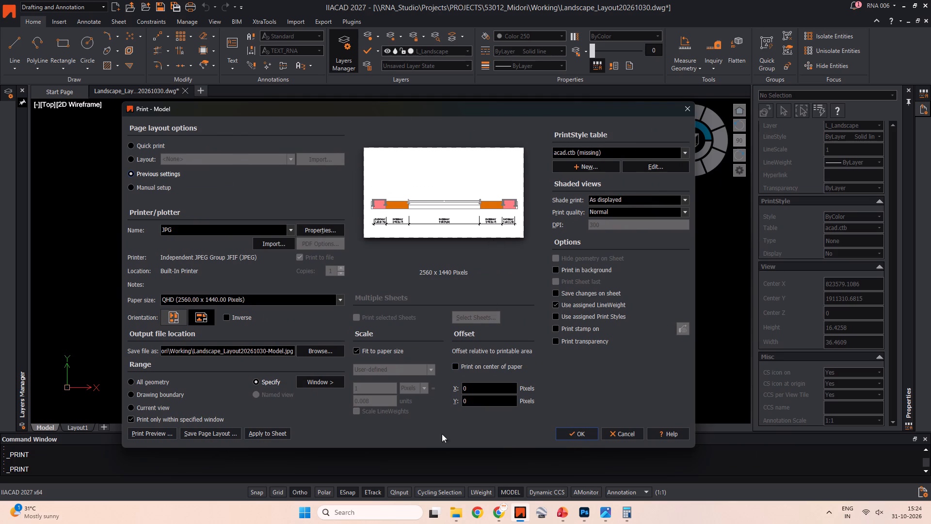
{"action": "left_click", "coordinate": [155, 432]}
{"action": "key", "text": "Escape"}
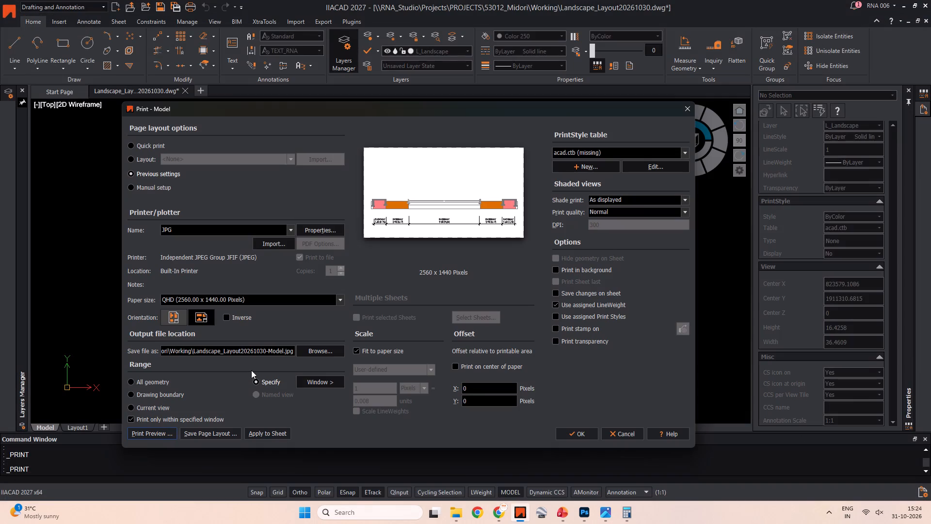
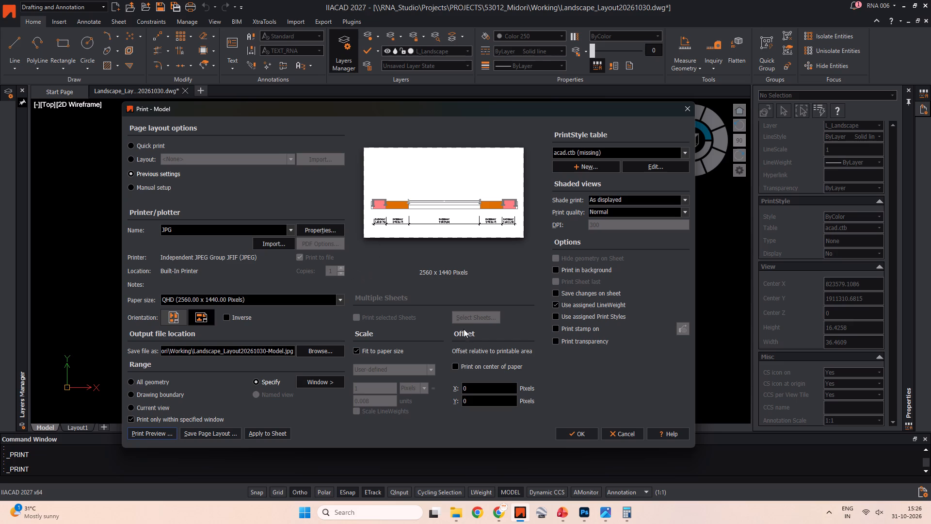
Preview the bioswale section's JPG print again, then leave the print setup without replacing the existing Landscape_Layout20261030-Model.jpg.
{"action": "left_click", "coordinate": [145, 433]}
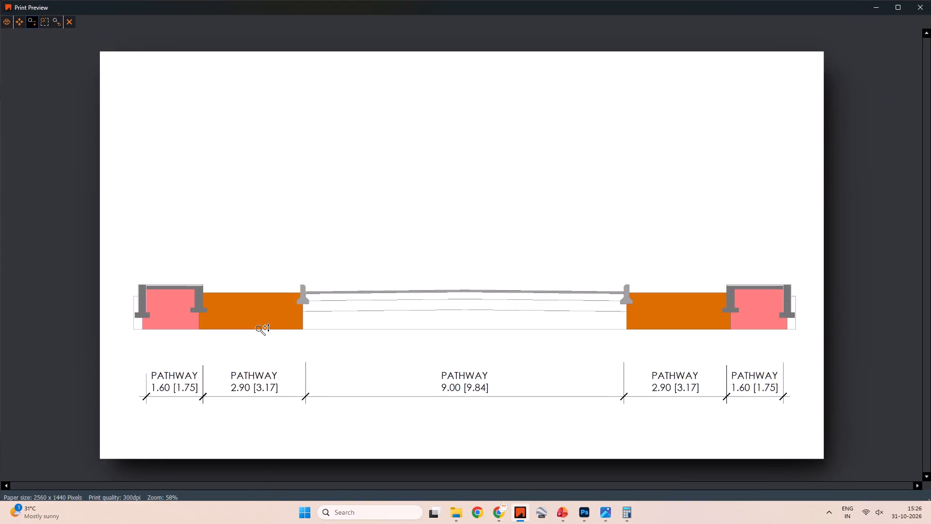
{"action": "key", "text": "Escape"}
{"action": "left_click", "coordinate": [566, 432]}
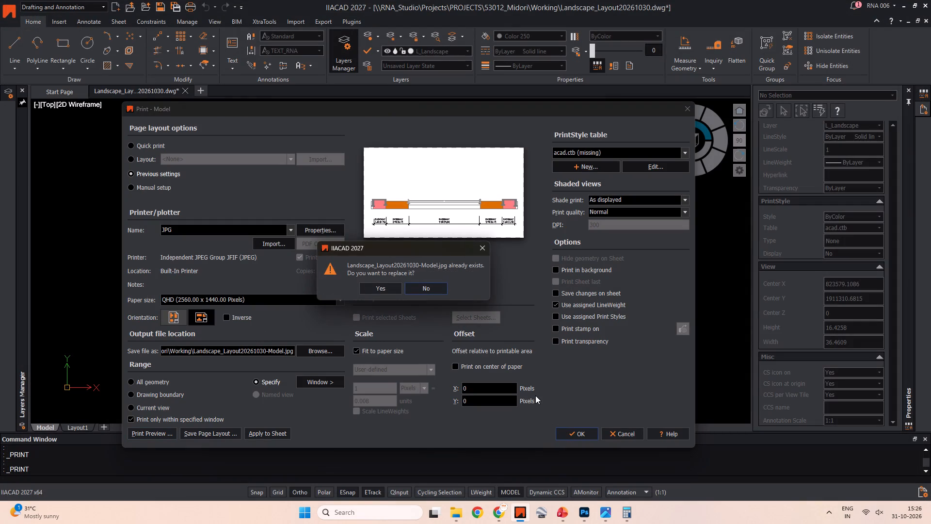
{"action": "key", "text": "Escape"}
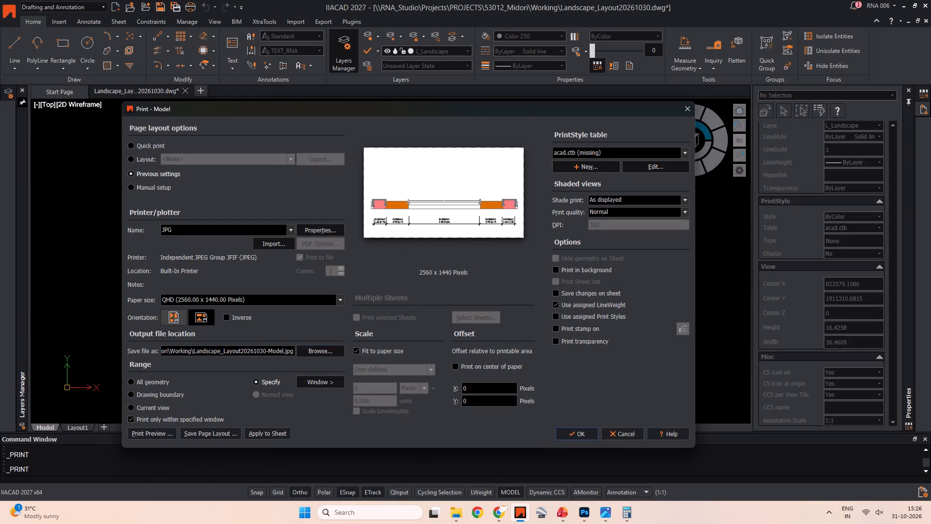
{"action": "key", "text": "Escape"}
Switch to the Photoshop PNG File Explorer window and, in a new tab, open RNA_Studio > Projects > PROJECTS > 53012_Midori > Working.
{"action": "key", "text": "alt+Tab"}
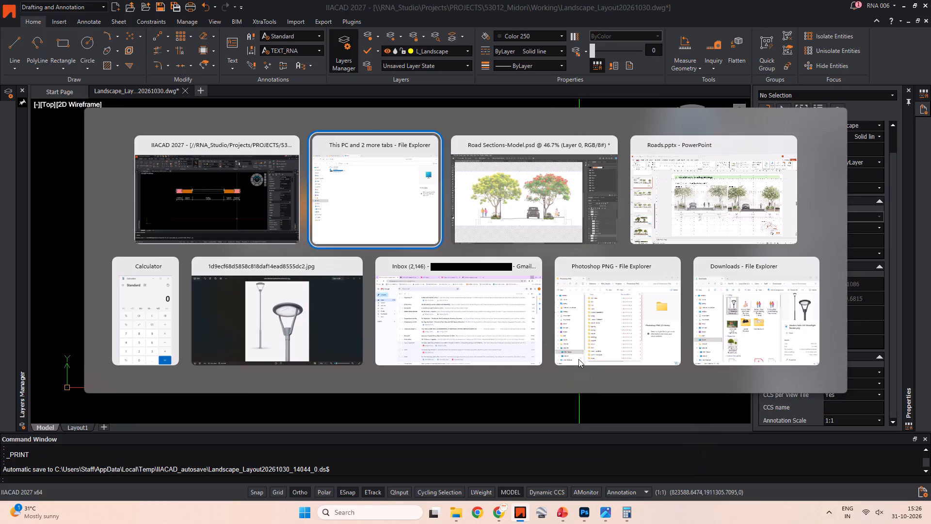
{"action": "key", "text": "alt+Tab"}
{"action": "left_click", "coordinate": [606, 321], "text": "alt"}
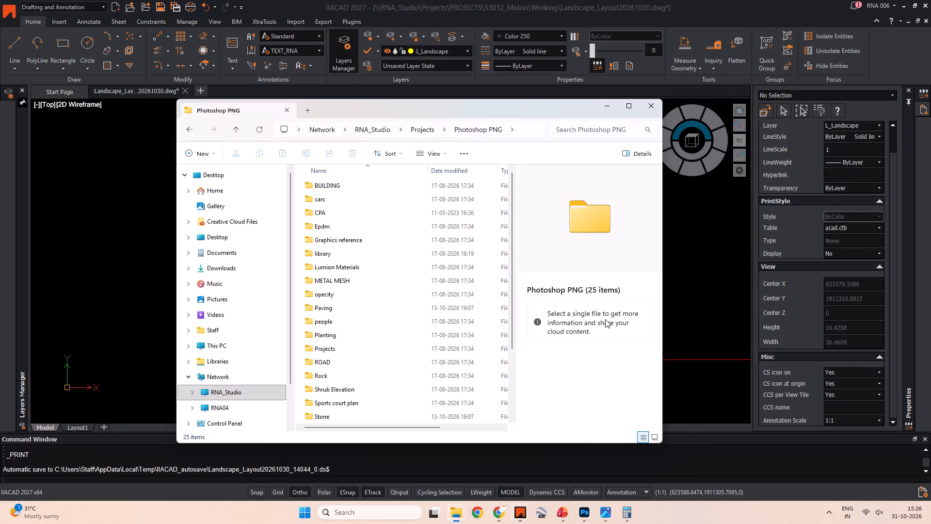
{"action": "left_click", "coordinate": [312, 109]}
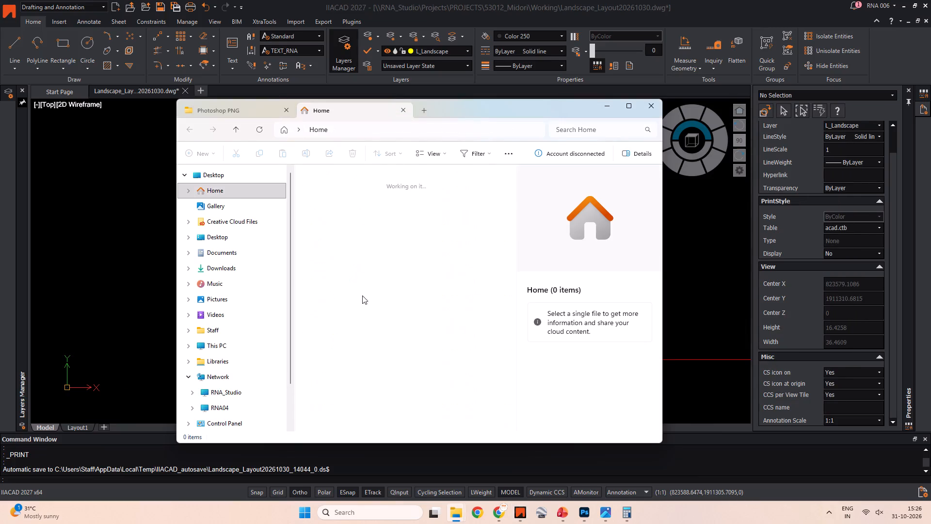
{"action": "scroll", "coordinate": [356, 302], "scroll_direction": "down", "scroll_amount": 5}
{"action": "scroll", "coordinate": [251, 284], "scroll_direction": "down", "scroll_amount": 2}
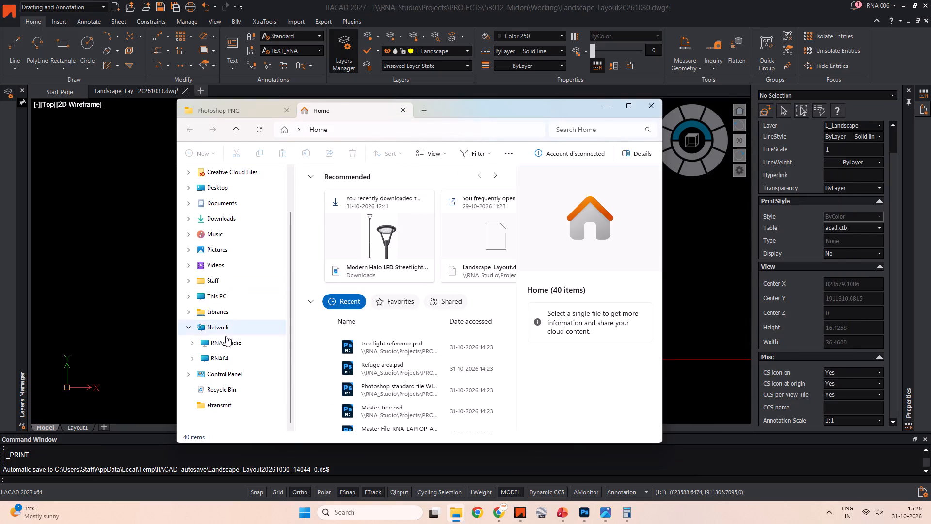
{"action": "left_click", "coordinate": [224, 343]}
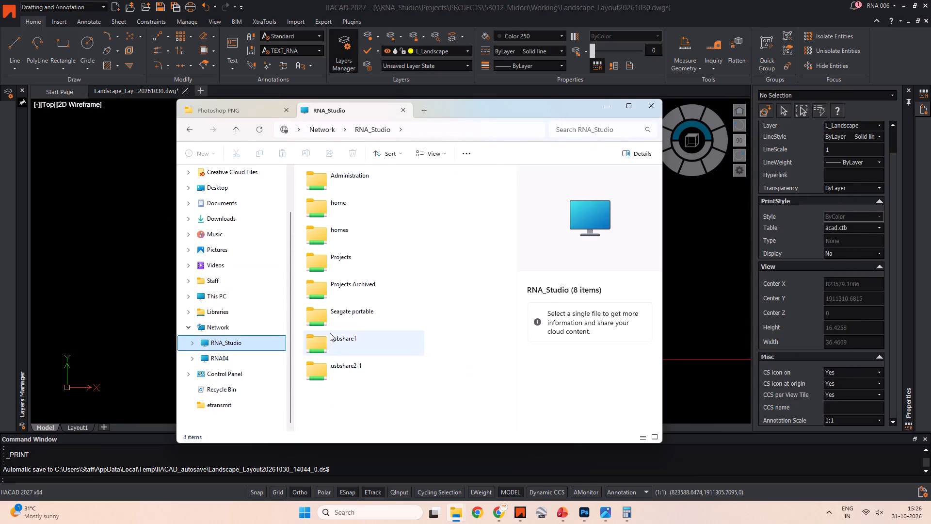
{"action": "double_click", "coordinate": [350, 259]}
{"action": "double_click", "coordinate": [335, 277]}
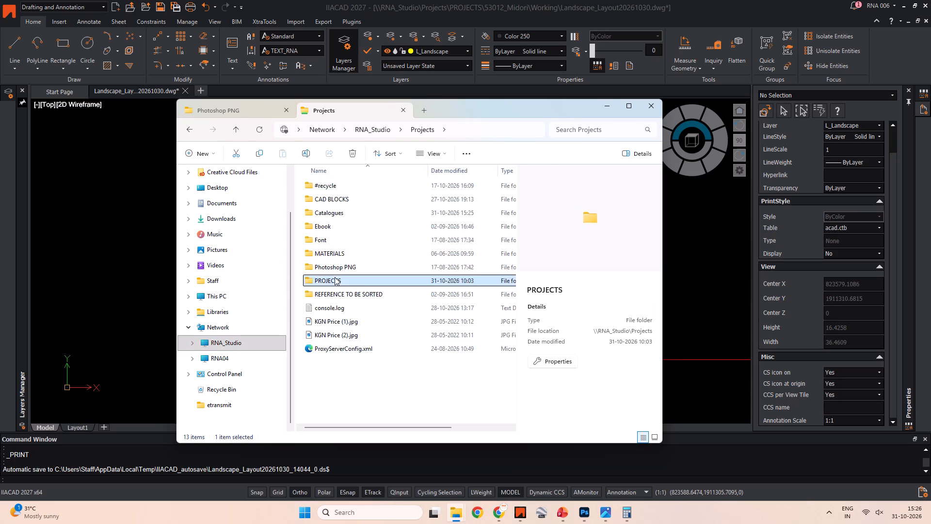
{"action": "scroll", "coordinate": [332, 277], "scroll_direction": "down", "scroll_amount": 20}
{"action": "scroll", "coordinate": [332, 277], "scroll_direction": "down", "scroll_amount": 3}
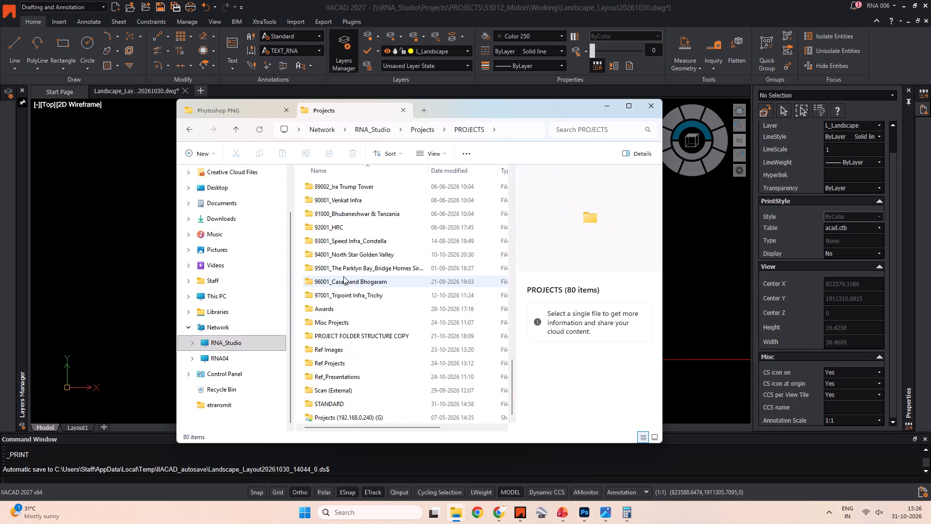
{"action": "scroll", "coordinate": [343, 276], "scroll_direction": "down", "scroll_amount": 5}
{"action": "scroll", "coordinate": [346, 262], "scroll_direction": "up", "scroll_amount": 7}
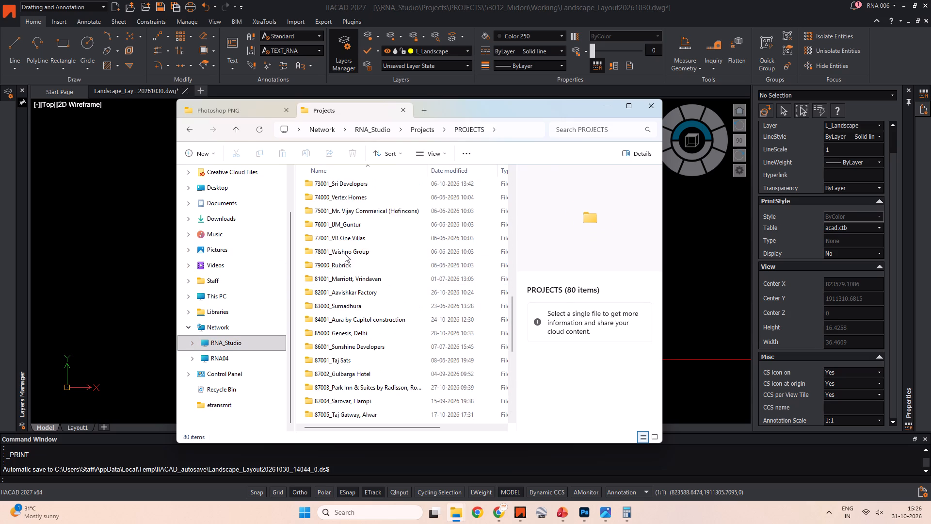
{"action": "scroll", "coordinate": [346, 269], "scroll_direction": "up", "scroll_amount": 6}
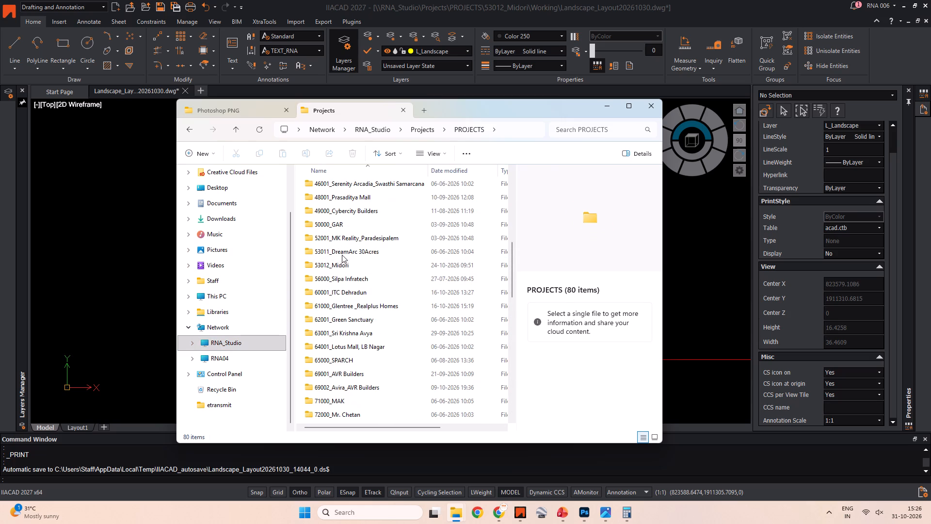
{"action": "double_click", "coordinate": [343, 262]}
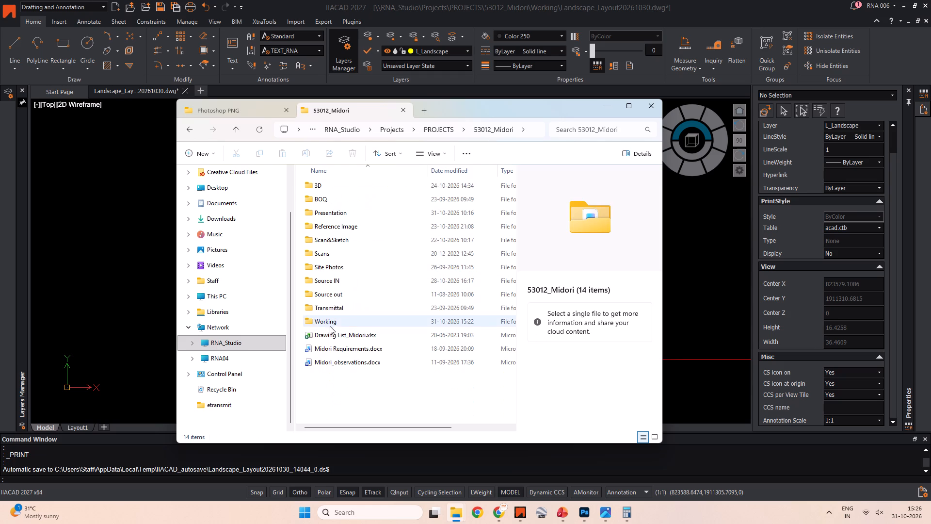
{"action": "double_click", "coordinate": [331, 321]}
Open Landscape_Layout20261030-Model.jpg from the Working folder in Photoshop.
{"action": "scroll", "coordinate": [333, 312], "scroll_direction": "down", "scroll_amount": 12}
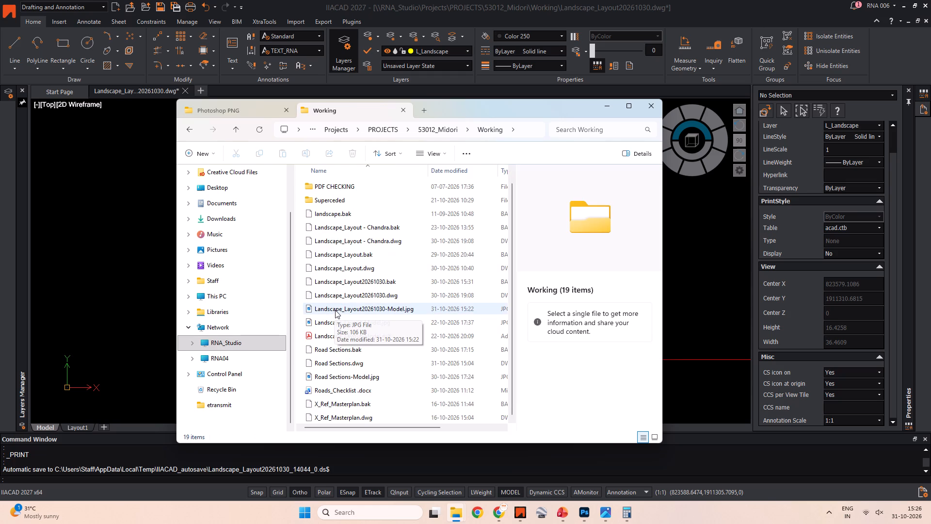
{"action": "scroll", "coordinate": [337, 321], "scroll_direction": "down", "scroll_amount": 5}
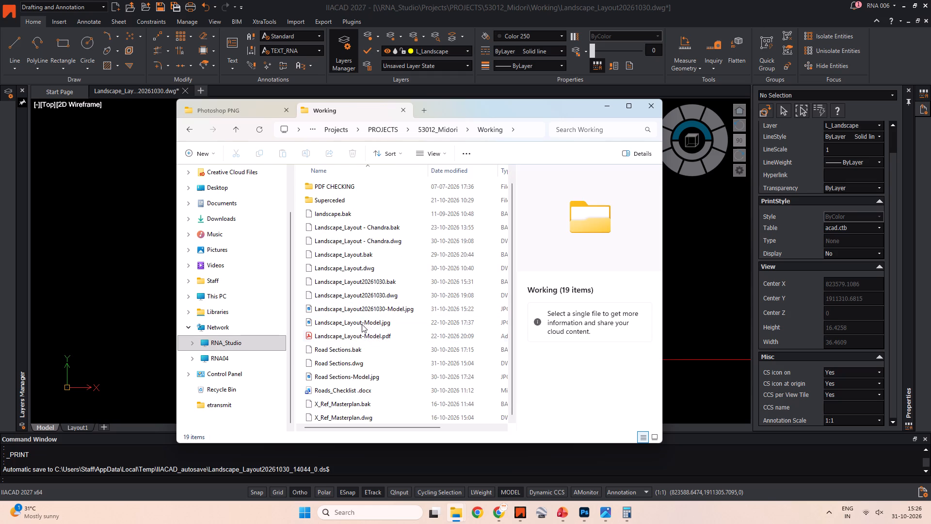
{"action": "left_click", "coordinate": [365, 321]}
{"action": "left_click", "coordinate": [368, 314]}
{"action": "left_click", "coordinate": [371, 311]}
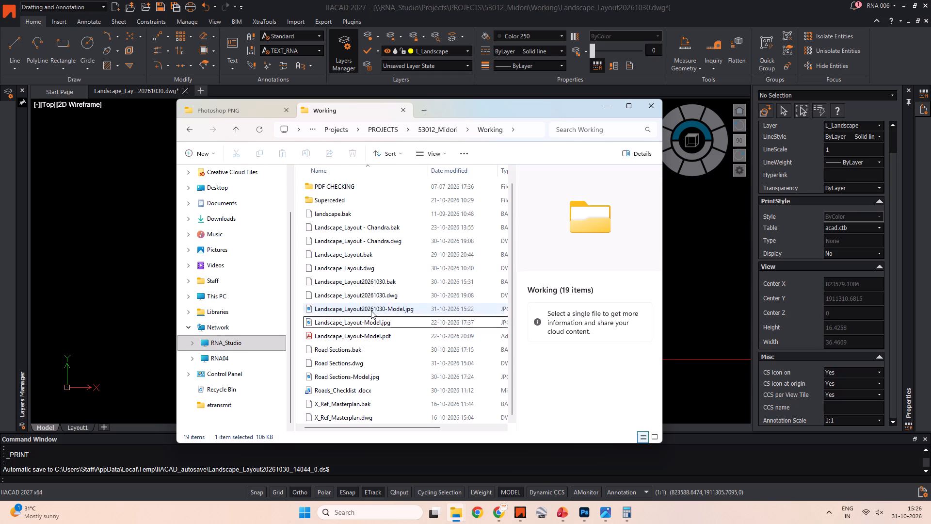
{"action": "right_click", "coordinate": [371, 310]}
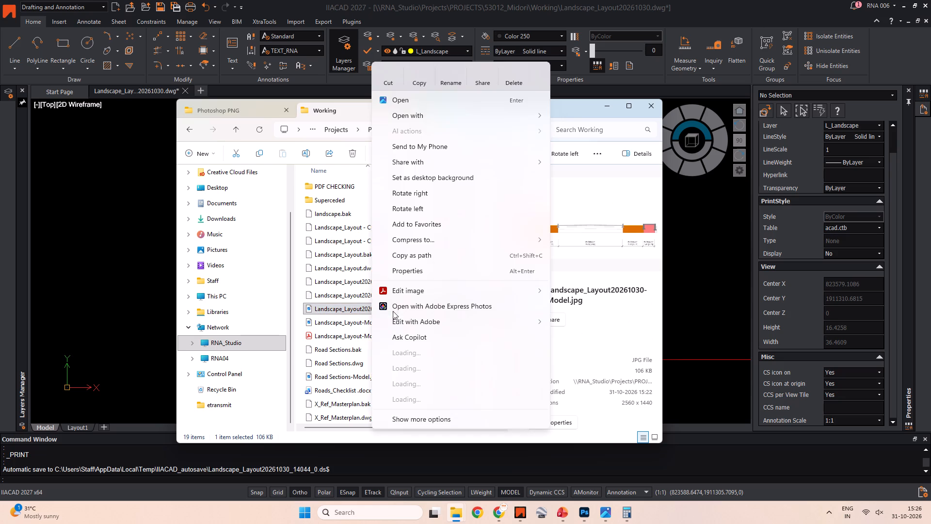
{"action": "left_click", "coordinate": [433, 118]}
{"action": "left_click", "coordinate": [584, 132]}
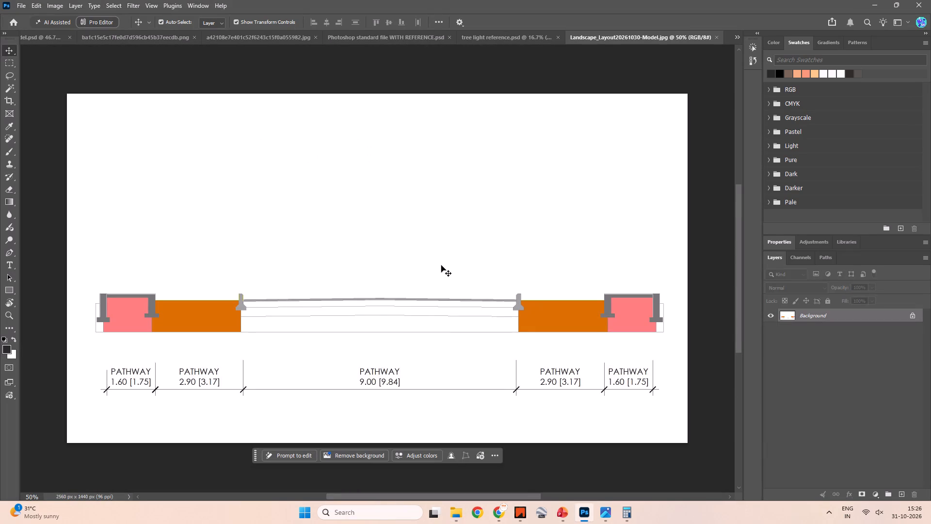
{"action": "key", "text": "Escape"}
{"action": "key", "text": "Escape"}
{"action": "key", "text": "Escape"}
Unlock the section image's Background layer to make it an editable layer.
{"action": "left_click", "coordinate": [917, 316]}
{"action": "left_click", "coordinate": [916, 314]}
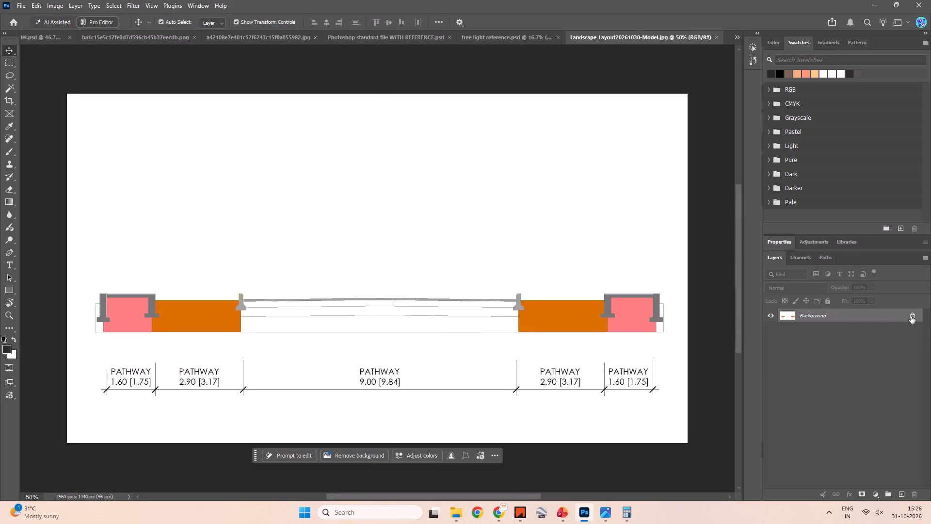
{"action": "left_click", "coordinate": [912, 316]}
Select the dimension row with a rectangular marquee, move it up about 60 px towards the section, and deselect it.
{"action": "key", "text": "m"}
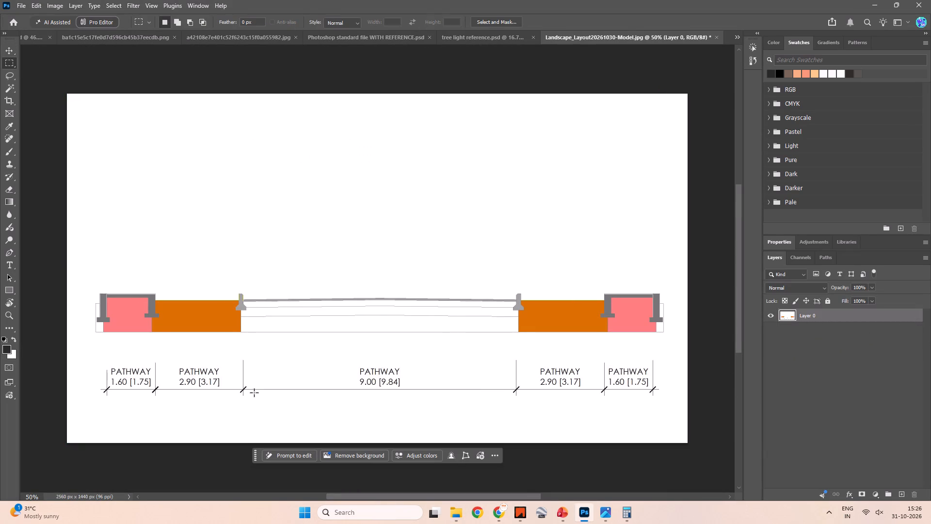
{"action": "left_click_drag", "start_coordinate": [74, 350], "coordinate": [405, 410]}
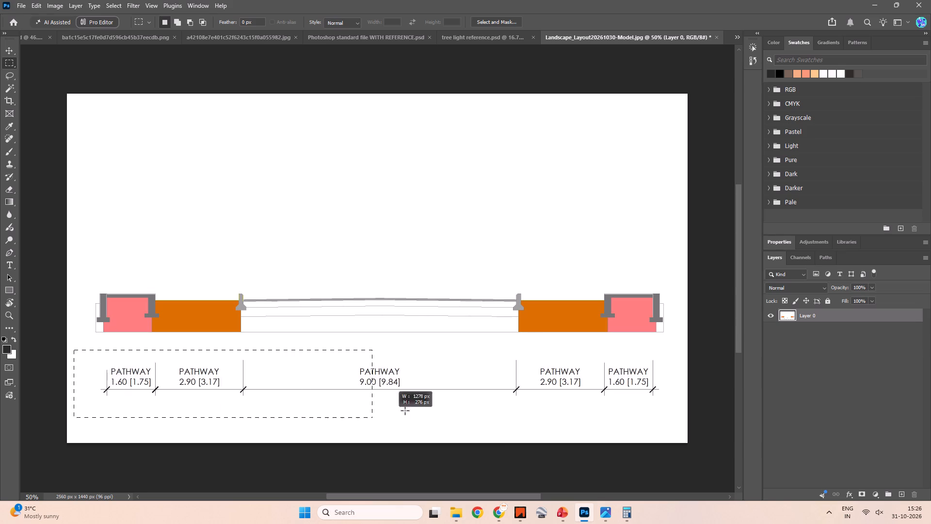
{"action": "left_click_drag", "start_coordinate": [405, 410], "coordinate": [671, 401]}
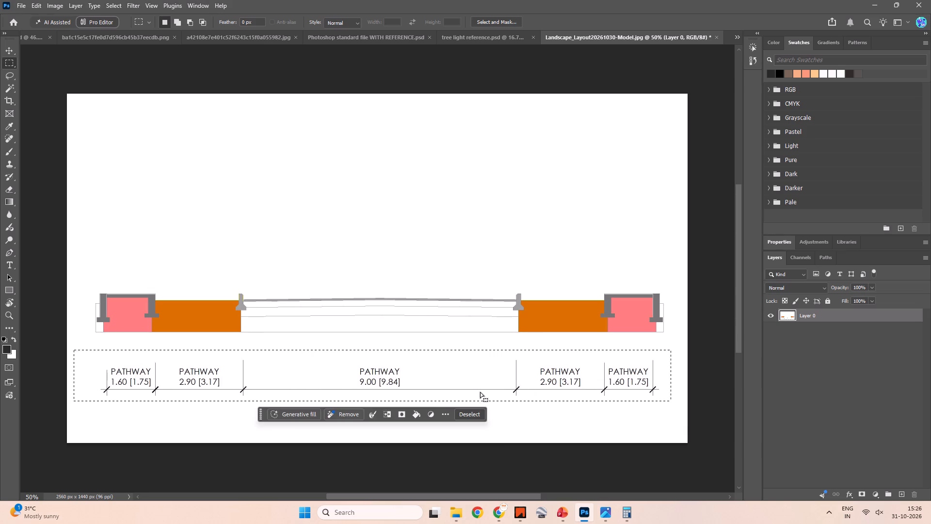
{"action": "key", "text": "v"}
{"action": "left_click_drag", "start_coordinate": [438, 377], "coordinate": [439, 363], "text": "shift"}
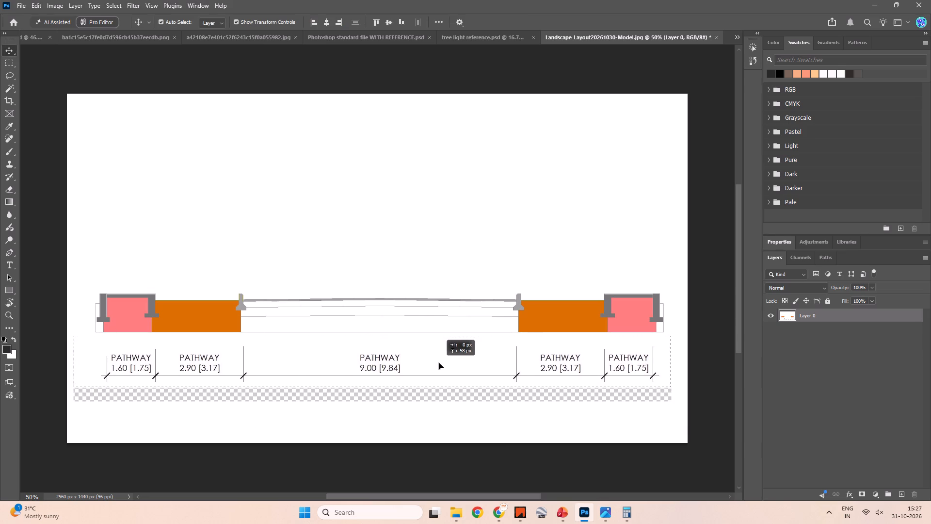
{"action": "left_click_drag", "start_coordinate": [439, 363], "coordinate": [439, 362], "text": "shift"}
{"action": "left_click", "coordinate": [459, 424]}
{"action": "key", "text": "m"}
{"action": "key", "text": "space"}
{"action": "left_click", "coordinate": [461, 419]}
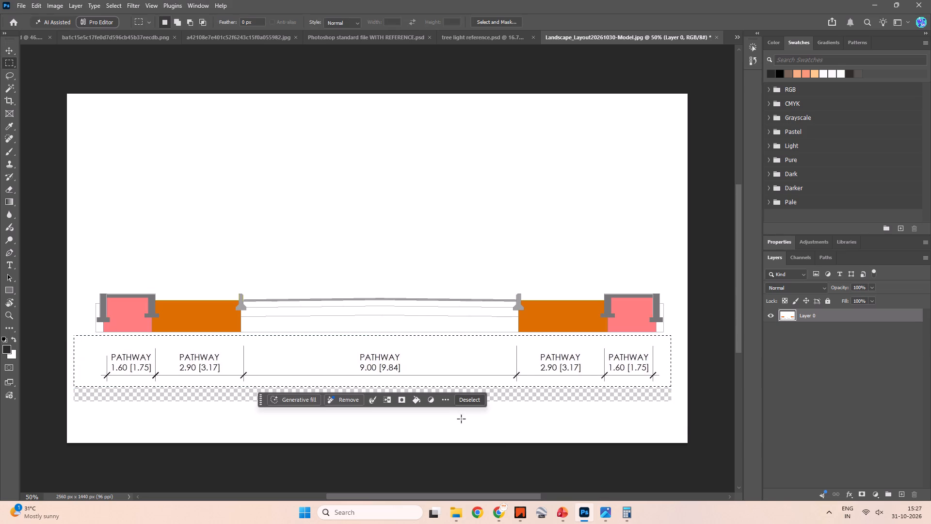
{"action": "key", "text": "Escape"}
{"action": "key", "text": "Escape"}
{"action": "key", "text": "Escape"}
{"action": "key", "text": "Escape"}
{"action": "key", "text": "Escape"}
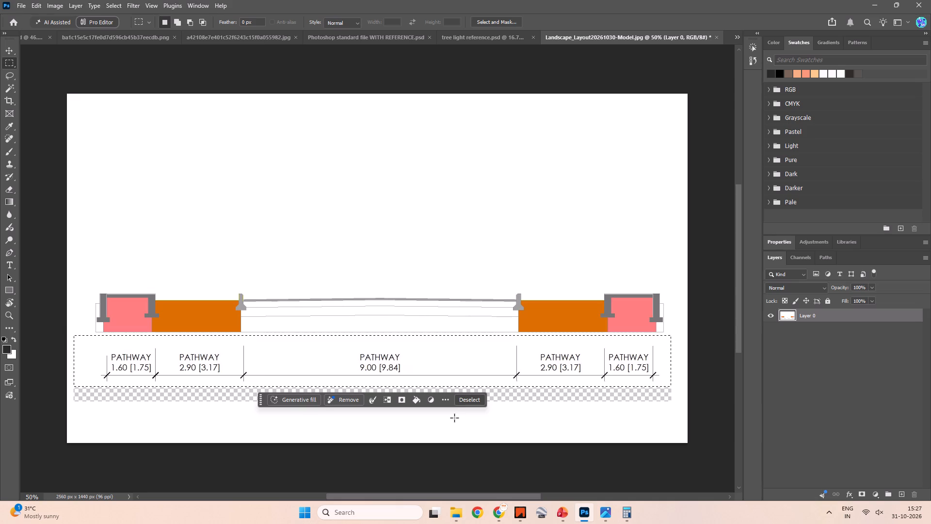
{"action": "left_click", "coordinate": [449, 425]}
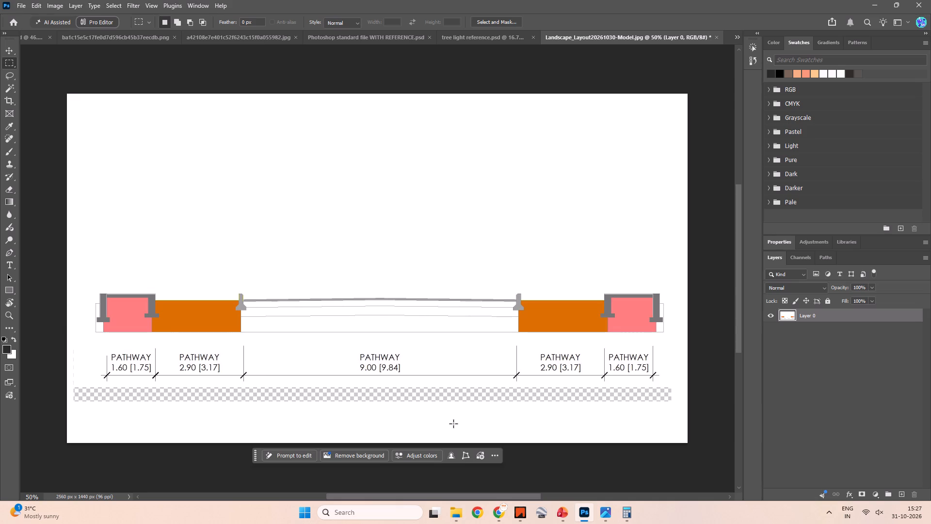
Cover the transparent strip and stray edge marks around the dimension row with a 70 px brush in the sampled white.
{"action": "key", "text": "b"}
{"action": "key", "text": "bracketright"}
{"action": "key", "text": "bracketright"}
{"action": "key", "text": "bracketright"}
{"action": "key", "text": "bracketright"}
{"action": "key", "text": "bracketright"}
{"action": "key", "text": "bracketright"}
{"action": "key", "text": "bracketright"}
{"action": "key", "text": "bracketright"}
{"action": "key", "text": "bracketright"}
{"action": "key", "text": "bracketright"}
{"action": "key", "text": "bracketright"}
{"action": "key", "text": "bracketright"}
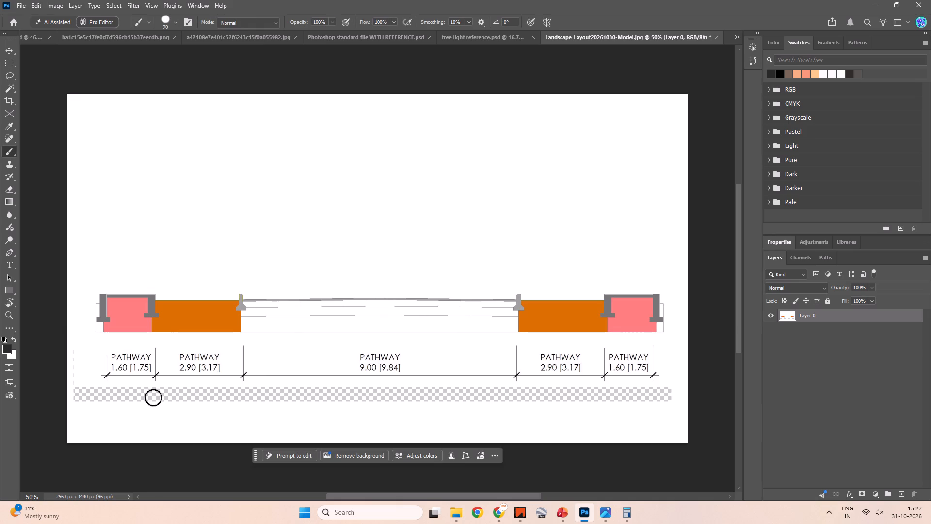
{"action": "left_click", "coordinate": [90, 415]}
{"action": "key", "text": "ctrl+z"}
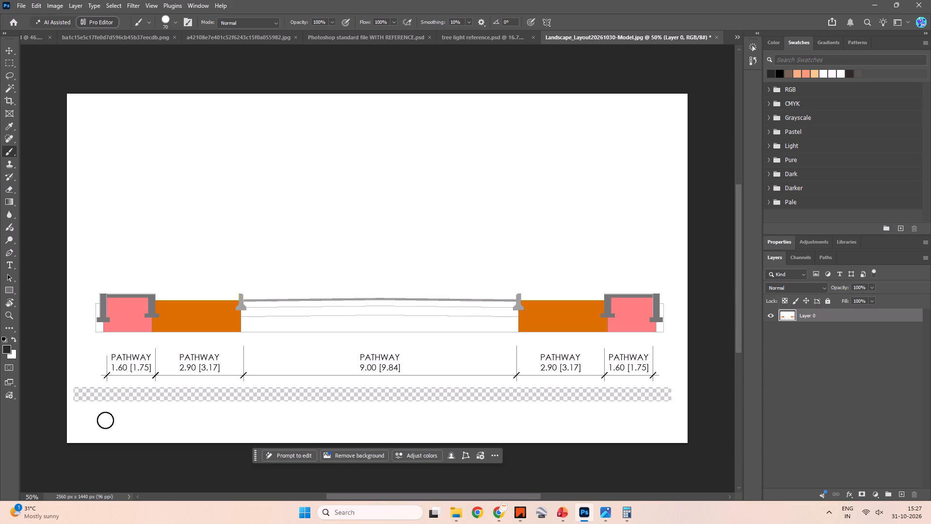
{"action": "left_click", "coordinate": [102, 417], "text": "alt"}
{"action": "left_click", "coordinate": [74, 392], "text": "shift"}
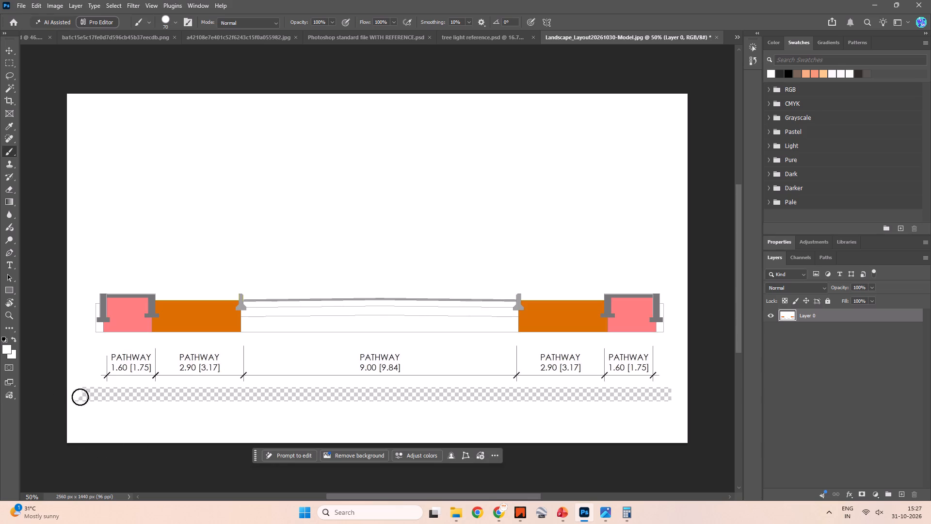
{"action": "left_click", "coordinate": [675, 391], "text": "shift"}
{"action": "left_click", "coordinate": [682, 395], "text": "shift"}
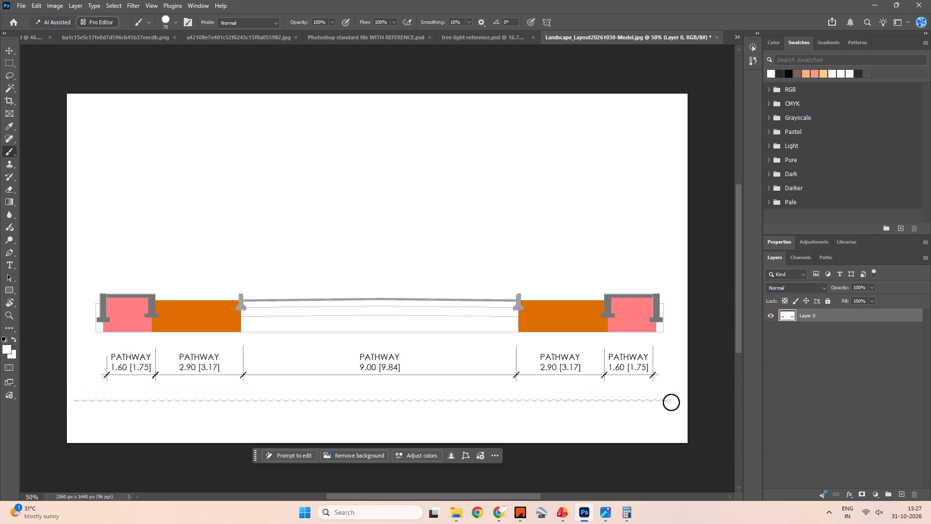
{"action": "left_click", "coordinate": [71, 395], "text": "shift"}
{"action": "left_click_drag", "start_coordinate": [76, 325], "coordinate": [80, 421]}
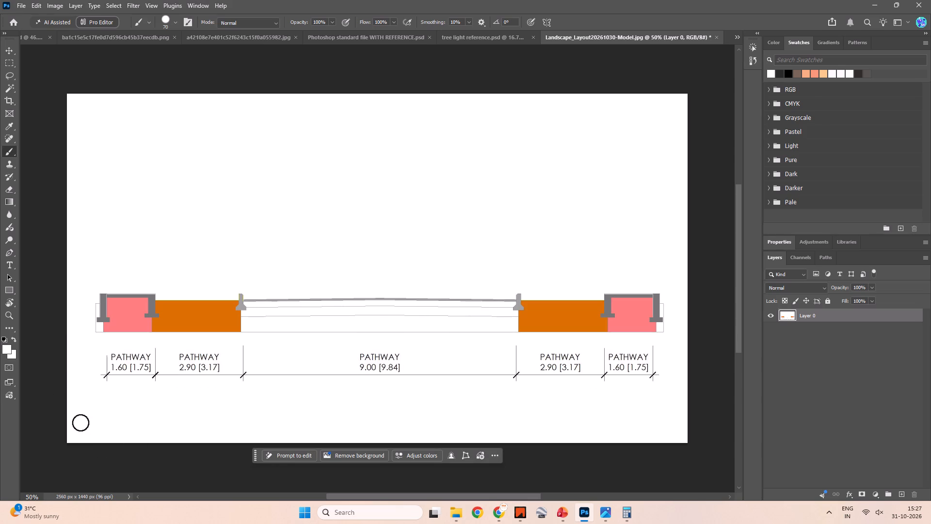
{"action": "left_click_drag", "start_coordinate": [85, 370], "coordinate": [89, 404]}
{"action": "scroll", "coordinate": [207, 416], "scroll_direction": "down", "scroll_amount": 2, "text": "alt"}
{"action": "key", "text": "space"}
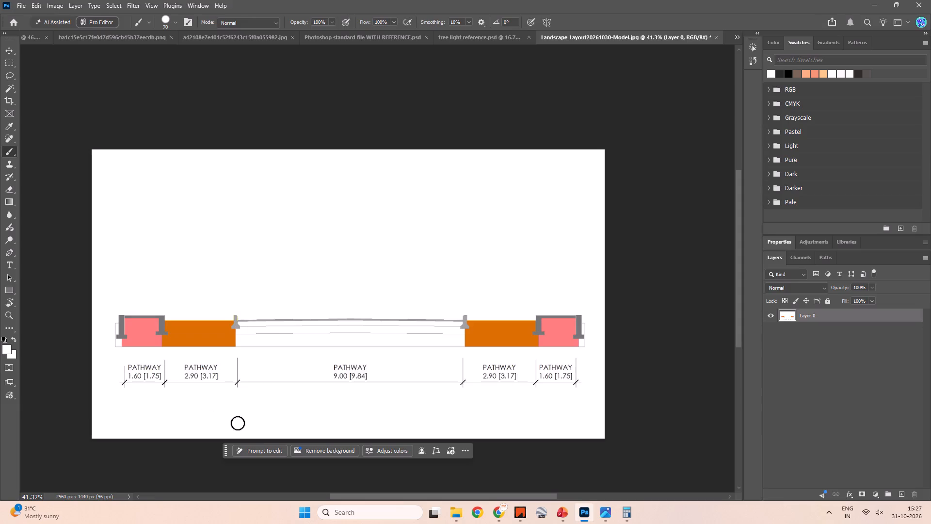
{"action": "key", "text": "m"}
{"action": "key", "text": "space"}
{"action": "key", "text": "Escape"}
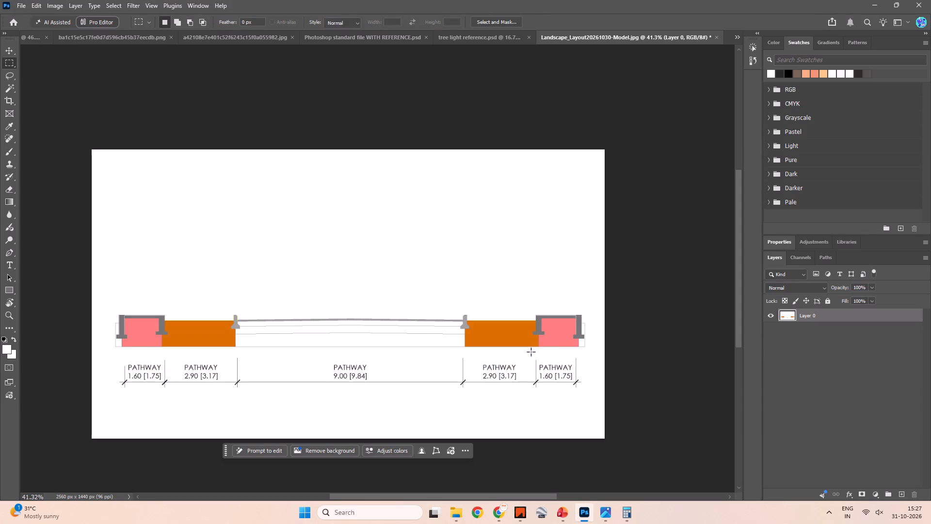
{"action": "scroll", "coordinate": [546, 341], "scroll_direction": "up", "scroll_amount": 1}
In IIACAD, pull the outer edge of the left end wall's footing inward, flush with the wall's outer face.
{"action": "key", "text": "alt+Tab"}
{"action": "key", "text": "alt+Tab"}
{"action": "key", "text": "alt+Tab"}
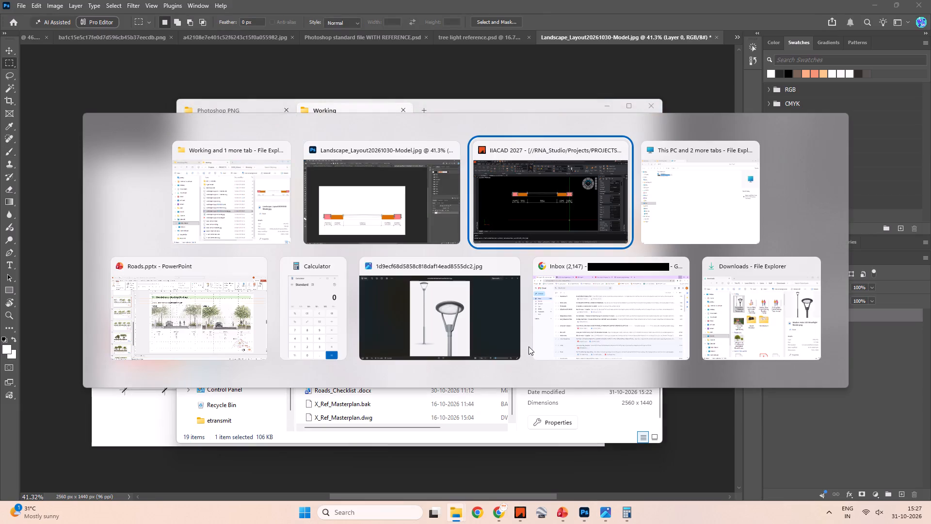
{"action": "scroll", "coordinate": [232, 208], "scroll_direction": "up", "scroll_amount": 5}
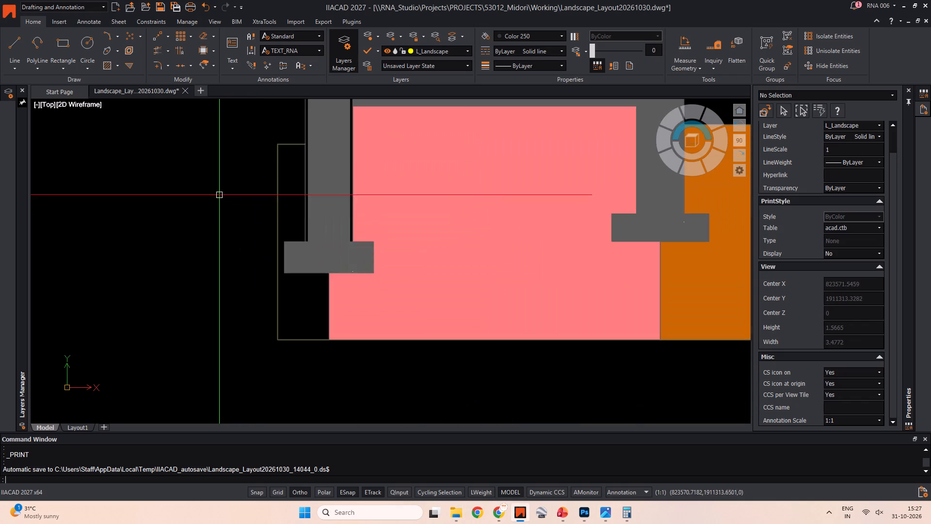
{"action": "scroll", "coordinate": [272, 245], "scroll_direction": "up", "scroll_amount": 2}
{"action": "left_click_drag", "start_coordinate": [333, 338], "coordinate": [326, 322]}
{"action": "left_click", "coordinate": [301, 213]}
{"action": "key", "text": "s"}
{"action": "key", "text": "space"}
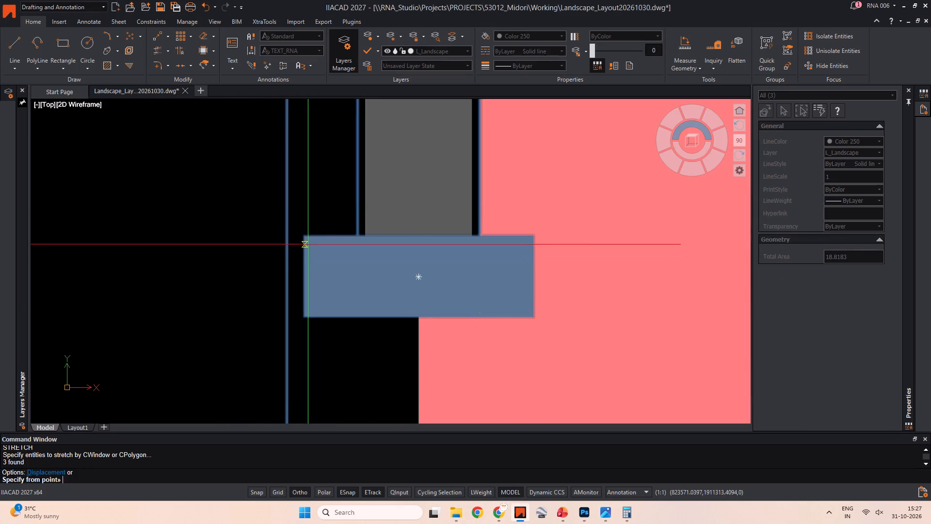
{"action": "left_click", "coordinate": [306, 237]}
{"action": "left_click", "coordinate": [363, 234]}
{"action": "scroll", "coordinate": [317, 277], "scroll_direction": "down", "scroll_amount": 3}
{"action": "middle_click", "coordinate": [316, 278]}
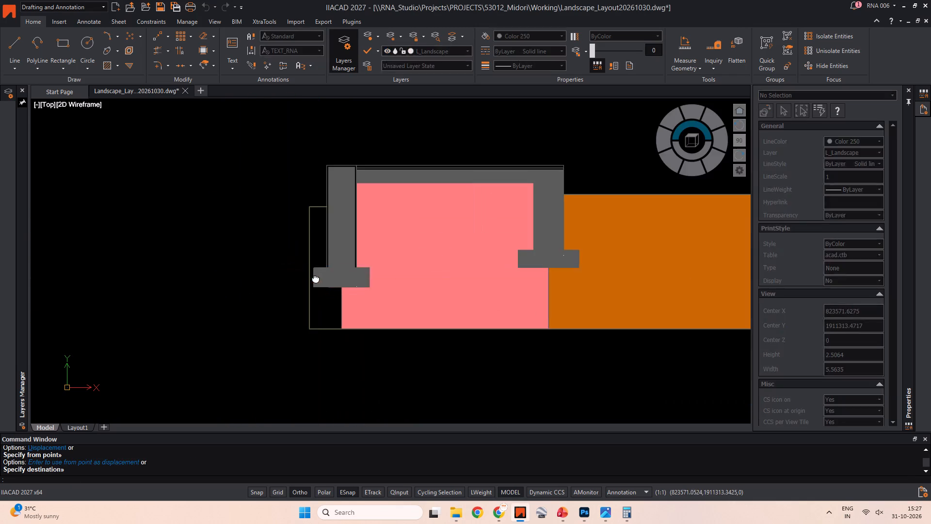
{"action": "key", "text": "Escape"}
{"action": "scroll", "coordinate": [316, 280], "scroll_direction": "up", "scroll_amount": 2}
{"action": "left_click", "coordinate": [317, 268]}
{"action": "left_click", "coordinate": [309, 274]}
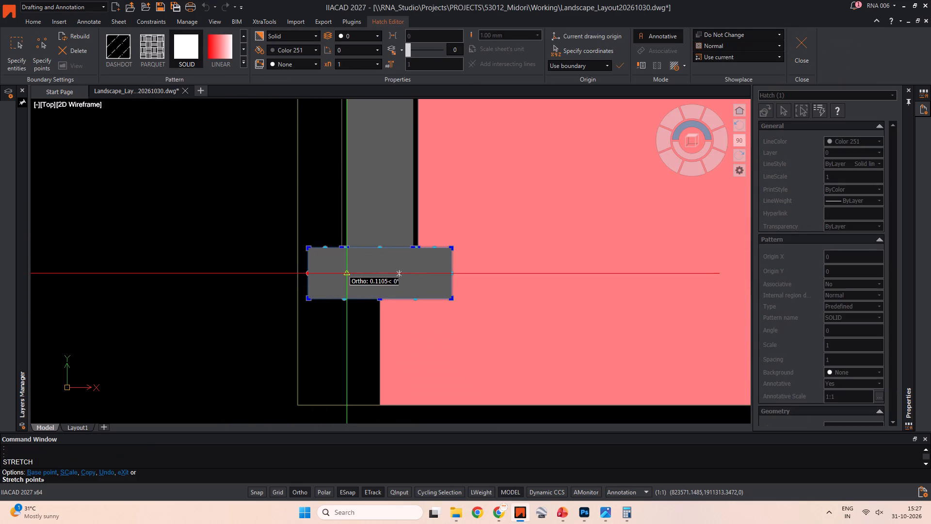
{"action": "left_click", "coordinate": [345, 272]}
{"action": "key", "text": "Escape"}
Stretch the outer edge of the right end wall's footing inward, flush with the wall's outer face.
{"action": "scroll", "coordinate": [336, 310], "scroll_direction": "down", "scroll_amount": 4}
{"action": "middle_click_drag", "start_coordinate": [336, 311], "coordinate": [319, 300]}
{"action": "key", "text": "Escape"}
{"action": "middle_click_drag", "start_coordinate": [496, 291], "coordinate": [180, 278]}
{"action": "middle_click_drag", "start_coordinate": [550, 312], "coordinate": [107, 279]}
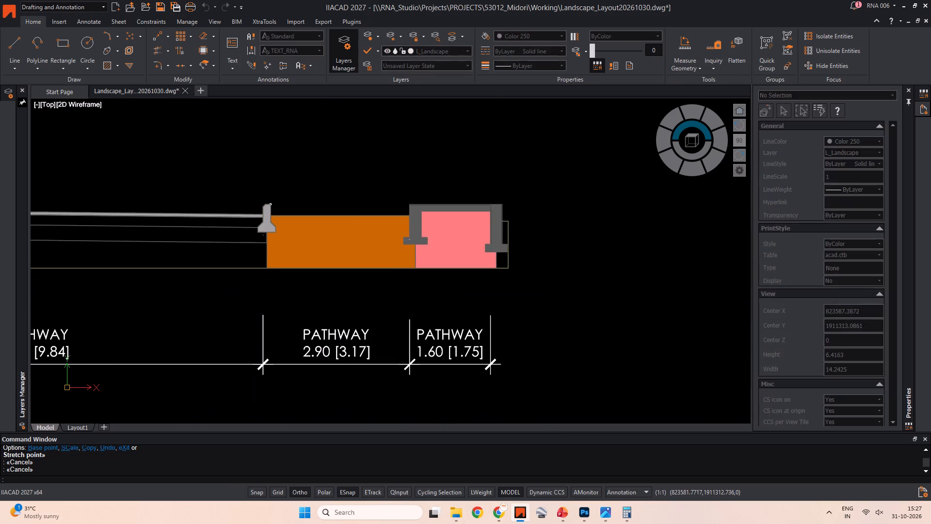
{"action": "scroll", "coordinate": [473, 256], "scroll_direction": "up", "scroll_amount": 4}
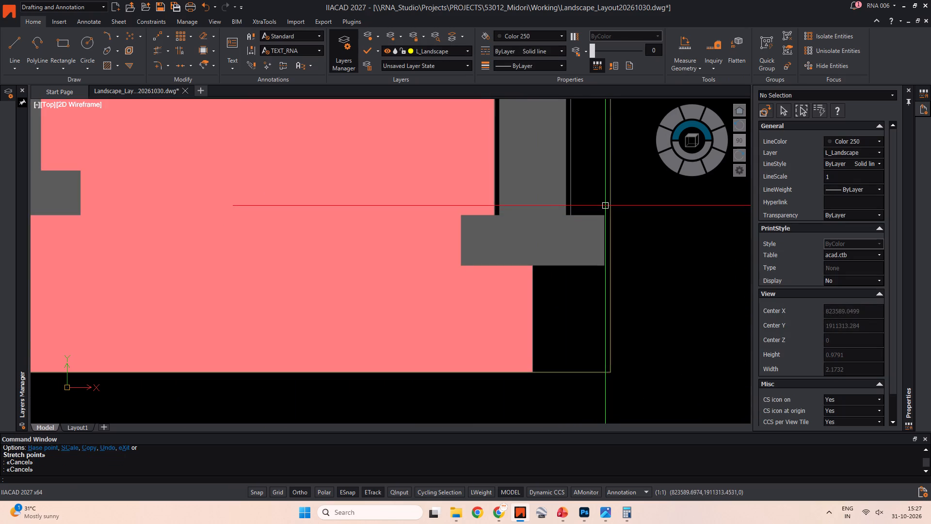
{"action": "left_click", "coordinate": [605, 205]}
{"action": "left_click", "coordinate": [573, 288]}
{"action": "key", "text": "s"}
{"action": "key", "text": "space"}
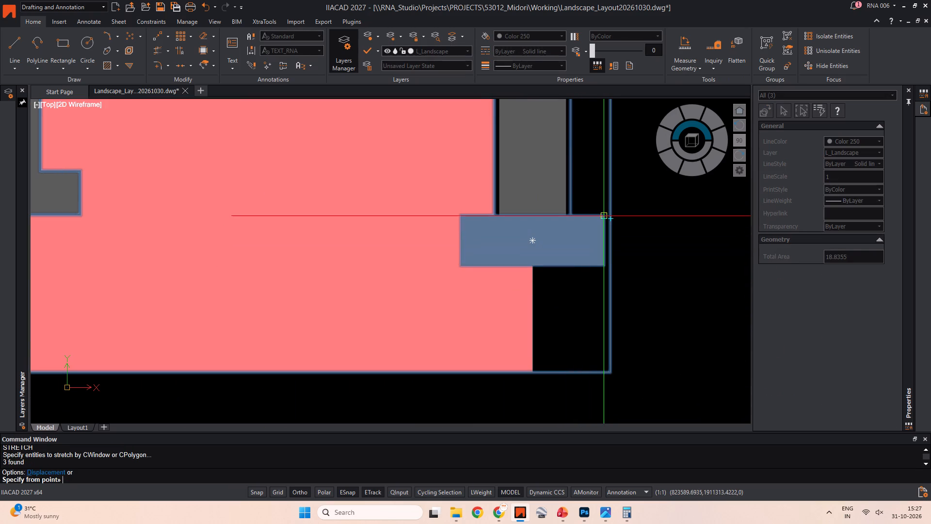
{"action": "left_click", "coordinate": [604, 215]}
{"action": "left_click", "coordinate": [564, 214]}
{"action": "key", "text": "Escape"}
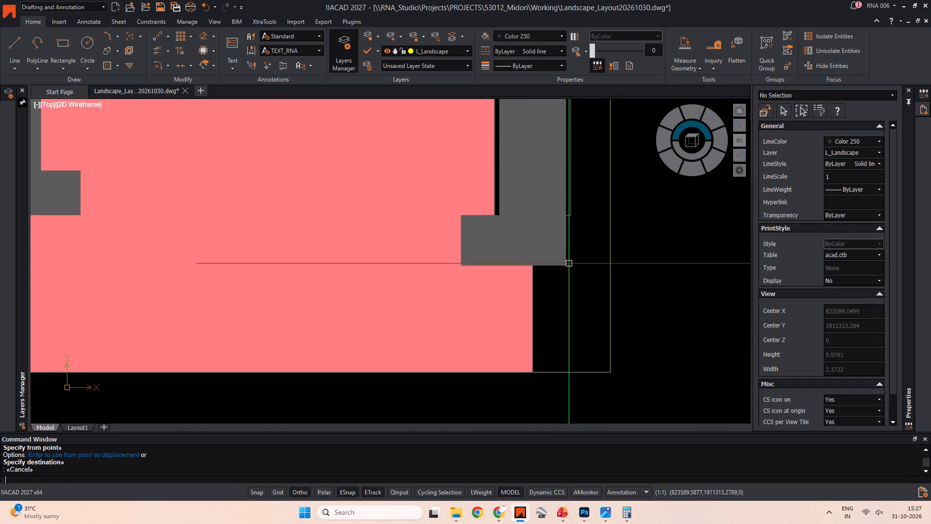
{"action": "key", "text": "Escape"}
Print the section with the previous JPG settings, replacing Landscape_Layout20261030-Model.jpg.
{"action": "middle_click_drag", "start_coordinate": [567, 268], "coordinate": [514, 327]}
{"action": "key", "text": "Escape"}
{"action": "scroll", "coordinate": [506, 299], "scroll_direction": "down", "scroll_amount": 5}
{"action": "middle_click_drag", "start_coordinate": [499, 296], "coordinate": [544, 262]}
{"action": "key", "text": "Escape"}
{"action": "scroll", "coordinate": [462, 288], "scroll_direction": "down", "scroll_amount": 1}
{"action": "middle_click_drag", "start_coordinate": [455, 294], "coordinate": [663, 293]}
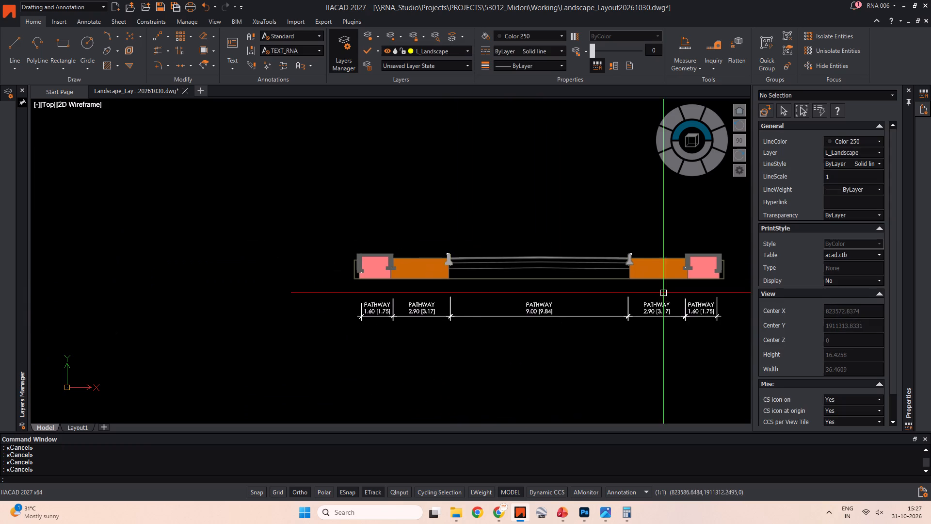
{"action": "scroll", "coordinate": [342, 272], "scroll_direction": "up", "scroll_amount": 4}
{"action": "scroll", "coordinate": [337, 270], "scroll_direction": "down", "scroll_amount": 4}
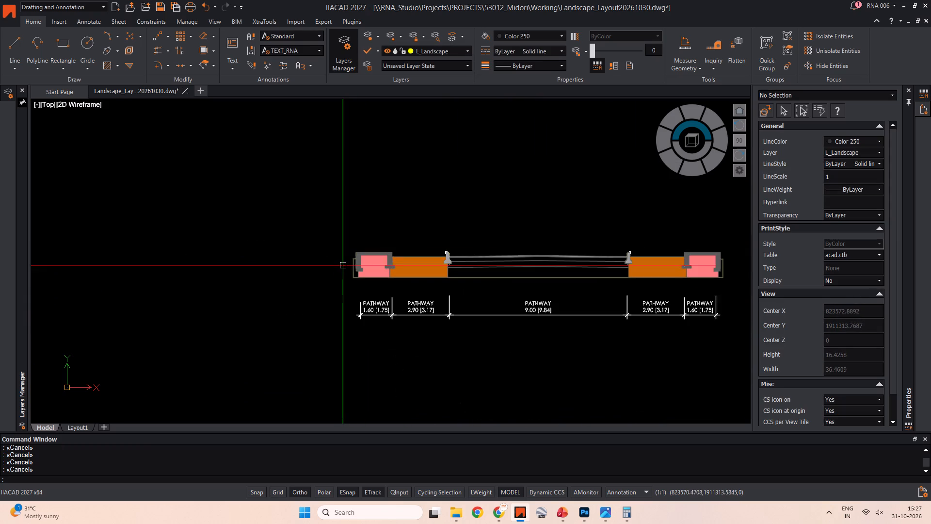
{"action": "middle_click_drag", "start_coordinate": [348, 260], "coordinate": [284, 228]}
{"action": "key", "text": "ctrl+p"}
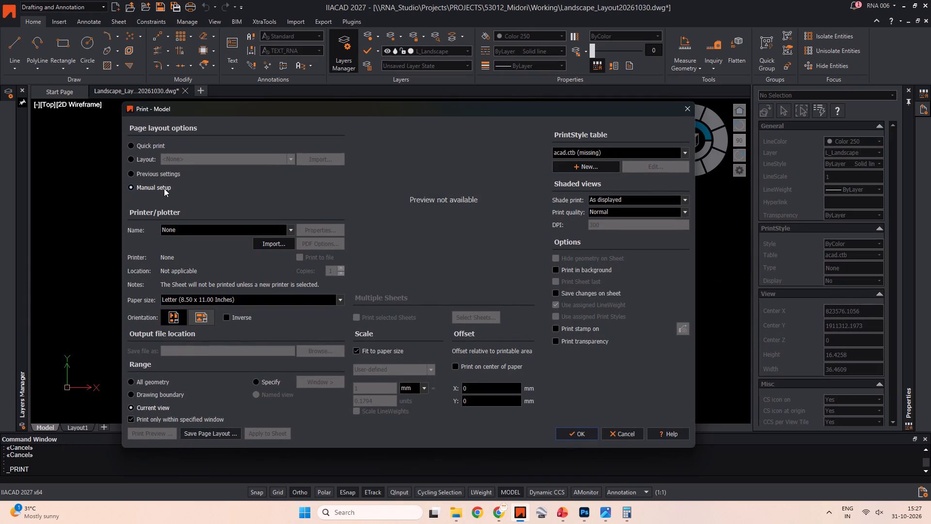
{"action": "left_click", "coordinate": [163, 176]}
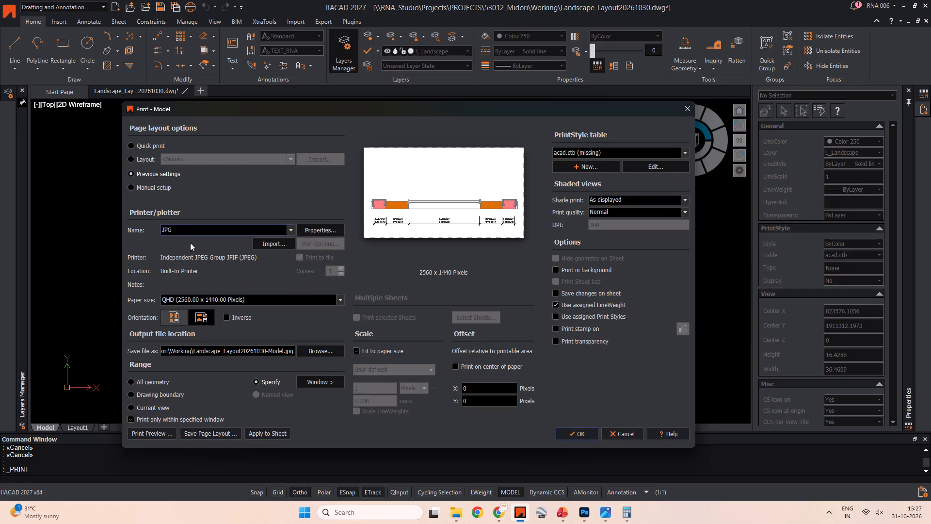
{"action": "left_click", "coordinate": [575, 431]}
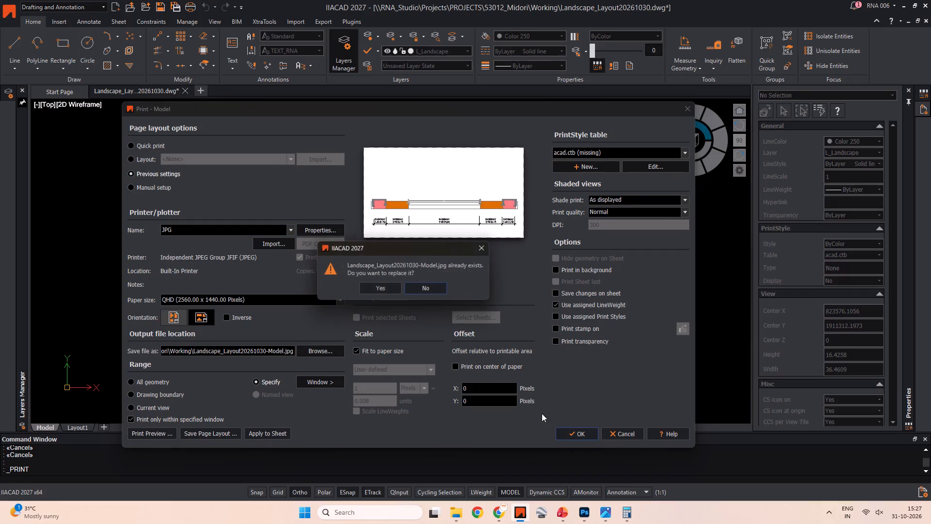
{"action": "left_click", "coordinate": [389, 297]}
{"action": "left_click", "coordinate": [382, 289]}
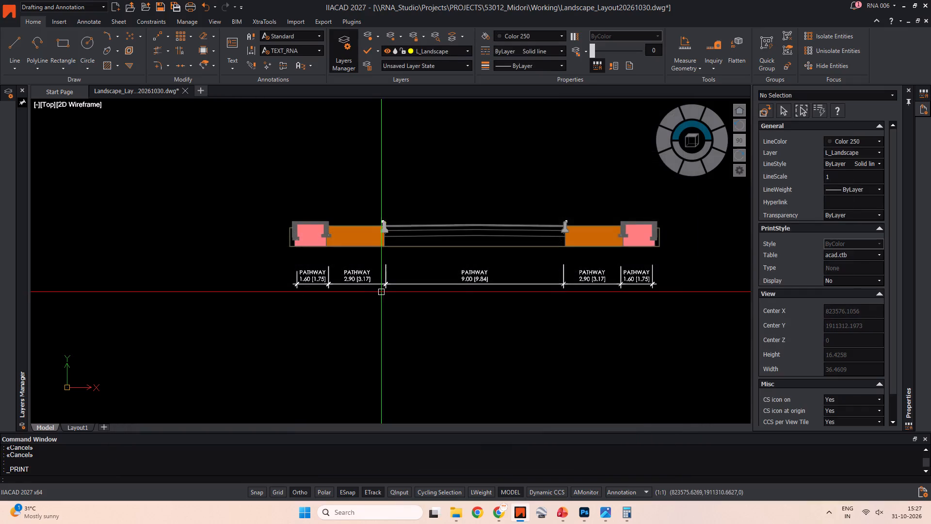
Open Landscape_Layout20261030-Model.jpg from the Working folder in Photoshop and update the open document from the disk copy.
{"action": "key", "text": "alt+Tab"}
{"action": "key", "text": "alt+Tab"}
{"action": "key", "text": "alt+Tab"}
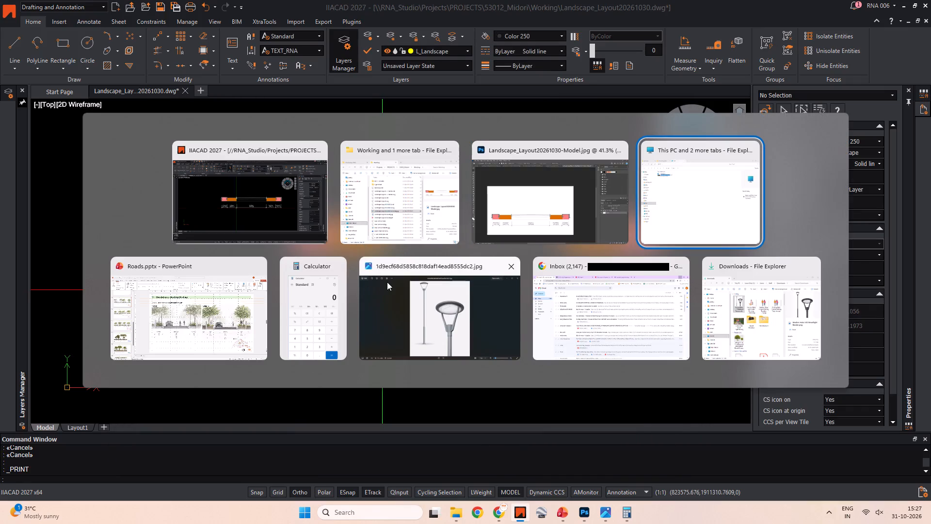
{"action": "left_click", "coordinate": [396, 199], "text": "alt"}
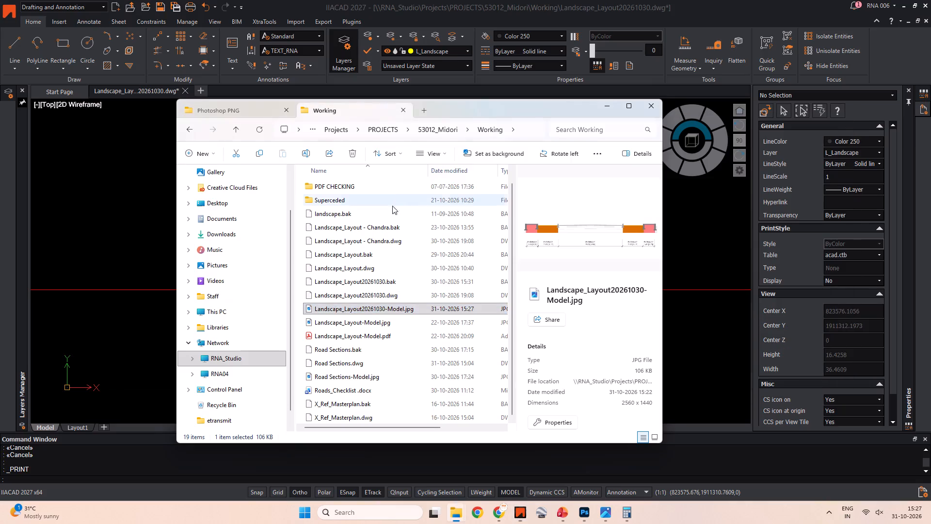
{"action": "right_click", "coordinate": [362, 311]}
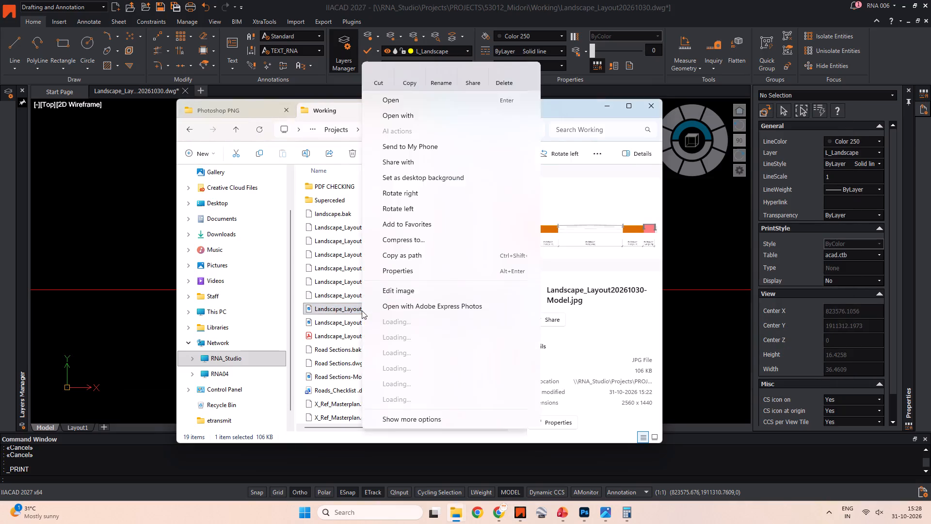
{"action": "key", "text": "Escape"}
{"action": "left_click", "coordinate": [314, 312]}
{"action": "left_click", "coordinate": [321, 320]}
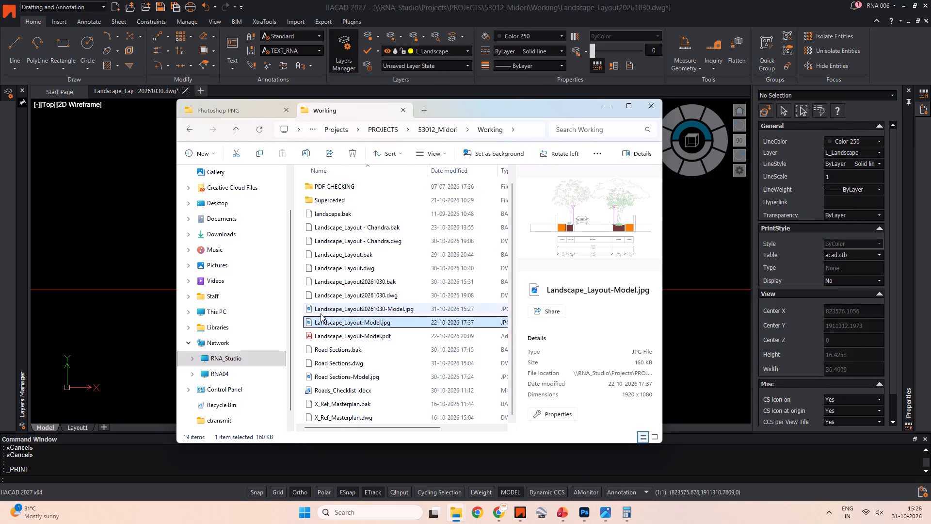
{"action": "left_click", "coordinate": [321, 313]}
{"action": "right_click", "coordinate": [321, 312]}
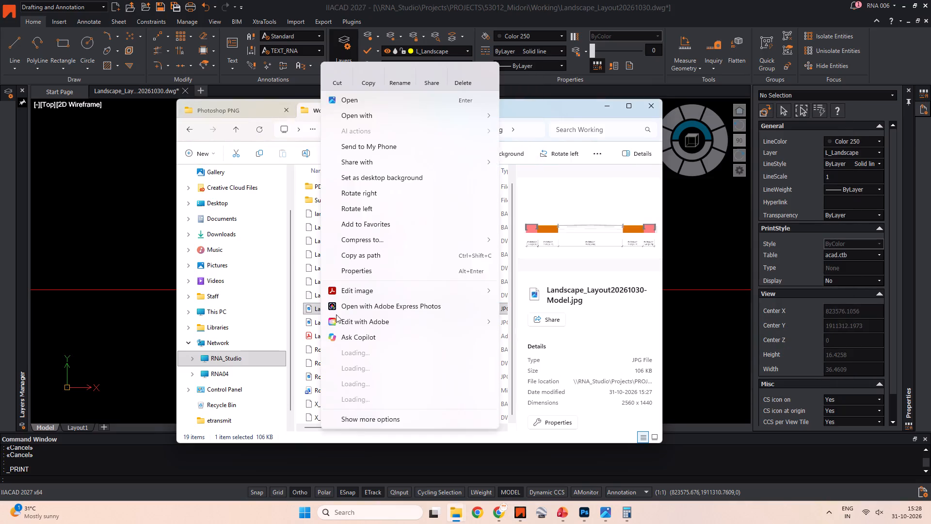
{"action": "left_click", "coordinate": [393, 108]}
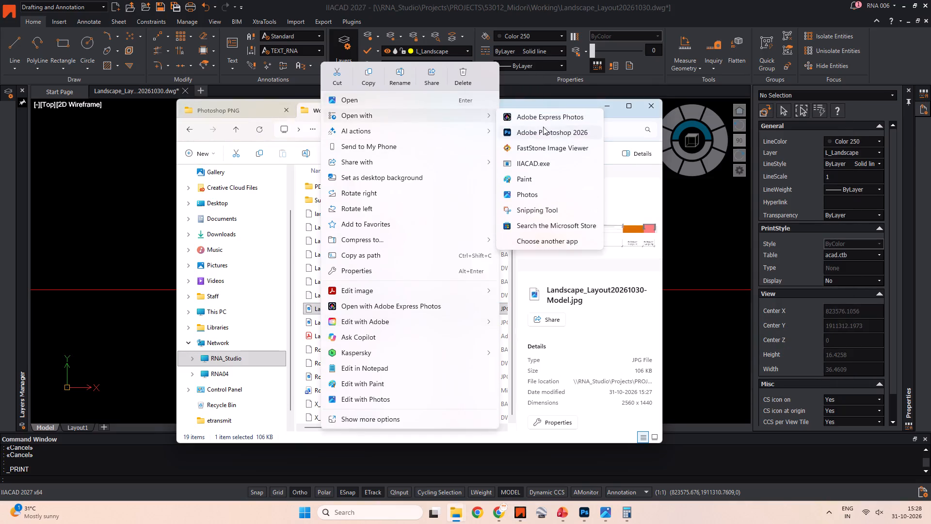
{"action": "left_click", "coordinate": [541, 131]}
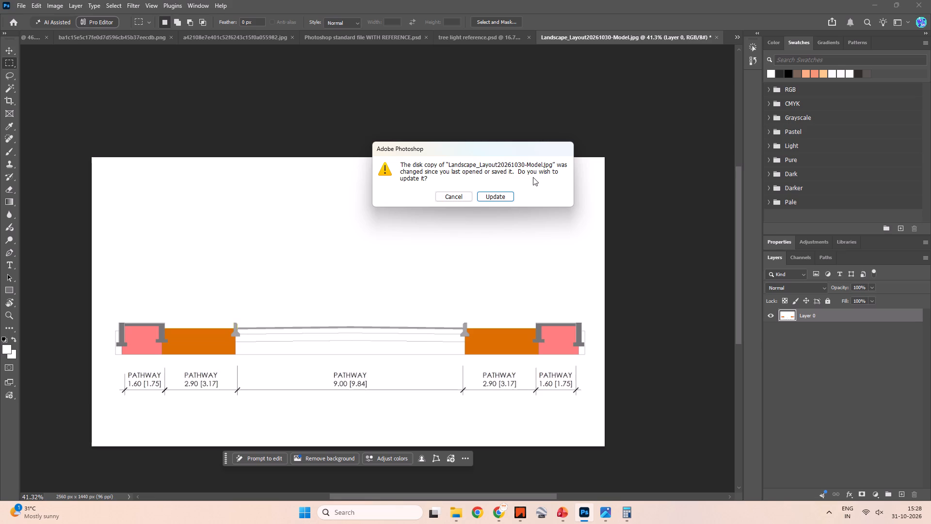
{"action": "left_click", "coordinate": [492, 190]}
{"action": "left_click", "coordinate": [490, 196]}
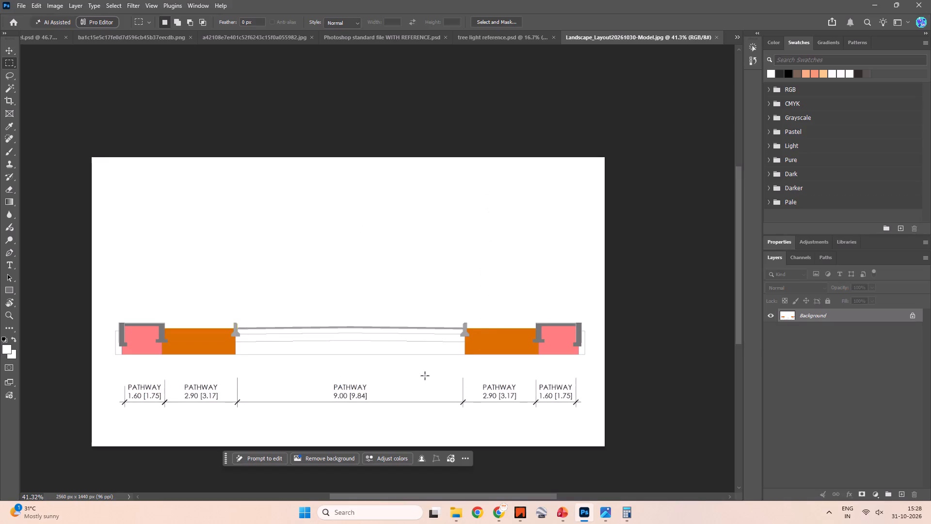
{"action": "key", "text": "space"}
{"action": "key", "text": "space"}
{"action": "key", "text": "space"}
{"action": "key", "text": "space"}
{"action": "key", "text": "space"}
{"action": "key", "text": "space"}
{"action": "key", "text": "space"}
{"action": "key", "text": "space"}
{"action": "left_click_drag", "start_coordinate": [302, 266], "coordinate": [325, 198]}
In IIACAD, stretch the whole PATHWAY dimension row straight up, bringing its extension lines' upper ends to the section's base line.
{"action": "key", "text": "alt+Tab"}
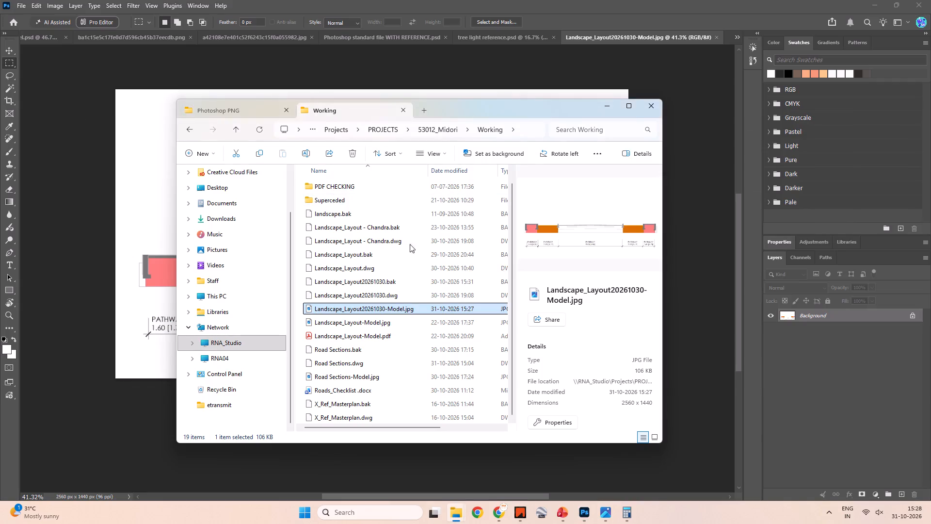
{"action": "key", "text": "alt+Tab"}
{"action": "key", "text": "alt+Tab"}
{"action": "middle_click_drag", "start_coordinate": [402, 272], "coordinate": [267, 253]}
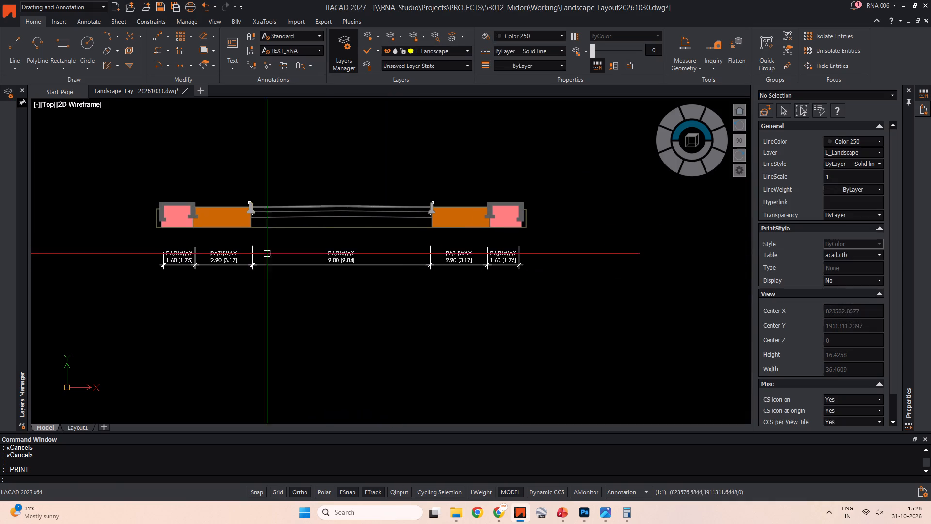
{"action": "key", "text": "Escape"}
{"action": "left_click_drag", "start_coordinate": [562, 237], "coordinate": [540, 245]}
{"action": "left_click", "coordinate": [95, 332]}
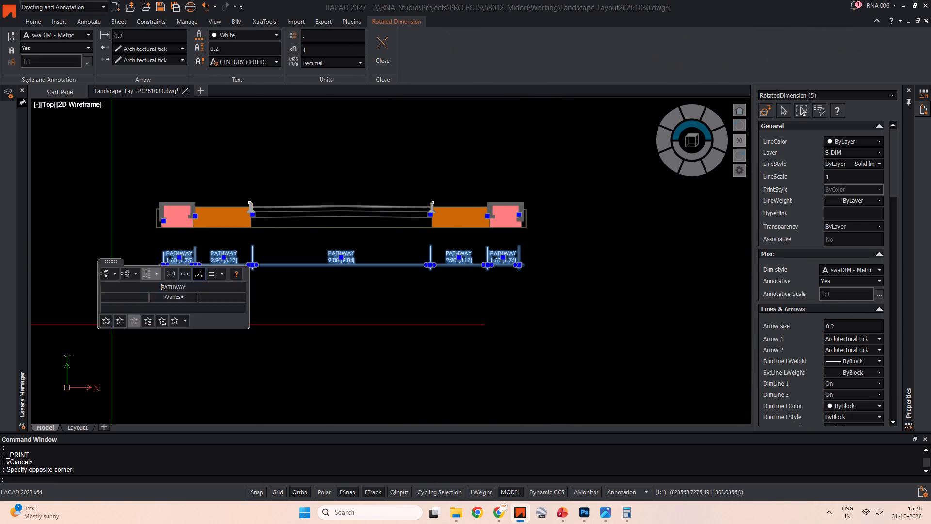
{"action": "key", "text": "s"}
{"action": "key", "text": "space"}
{"action": "scroll", "coordinate": [514, 246], "scroll_direction": "up", "scroll_amount": 2}
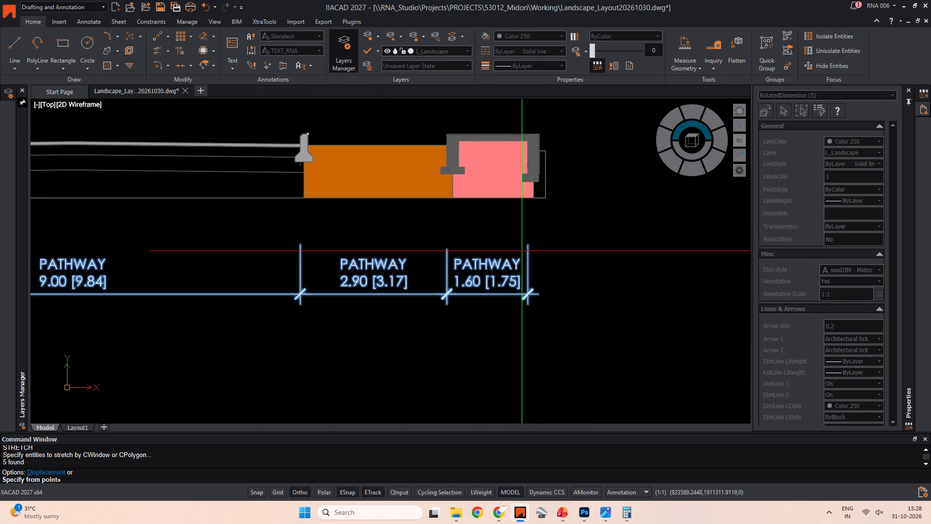
{"action": "left_click", "coordinate": [528, 247]}
{"action": "left_click", "coordinate": [527, 197]}
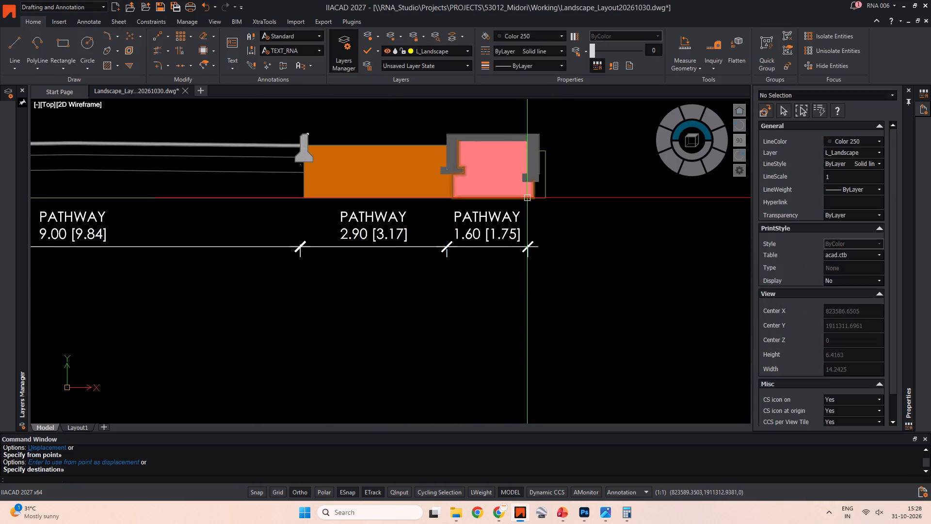
{"action": "scroll", "coordinate": [564, 275], "scroll_direction": "down", "scroll_amount": 2}
{"action": "middle_click_drag", "start_coordinate": [564, 275], "coordinate": [571, 273]}
{"action": "key", "text": "Escape"}
{"action": "key", "text": "Escape"}
{"action": "key", "text": "Escape"}
{"action": "key", "text": "Escape"}
Print the section again with the previous JPG settings, replacing Landscape_Layout20261030-Model.jpg.
{"action": "scroll", "coordinate": [319, 281], "scroll_direction": "up", "scroll_amount": 1}
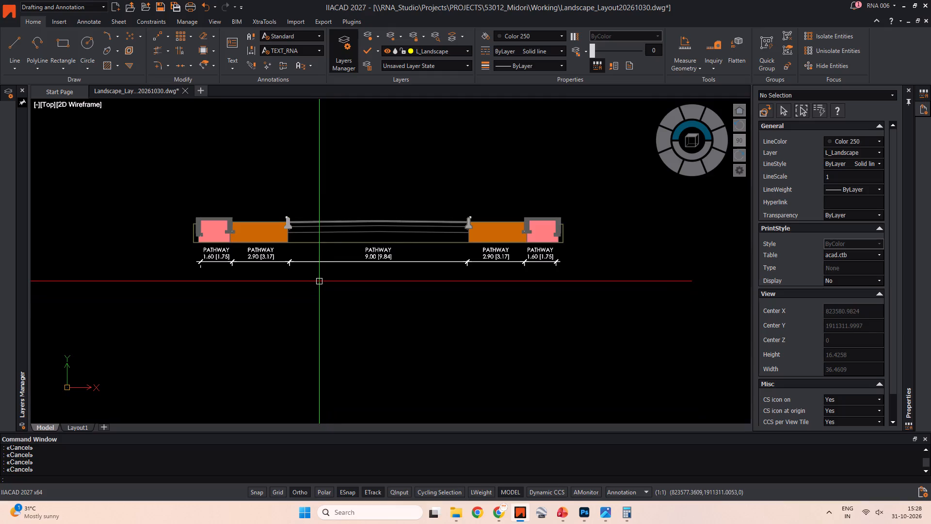
{"action": "scroll", "coordinate": [318, 286], "scroll_direction": "down", "scroll_amount": 2}
{"action": "key", "text": "ctrl+p"}
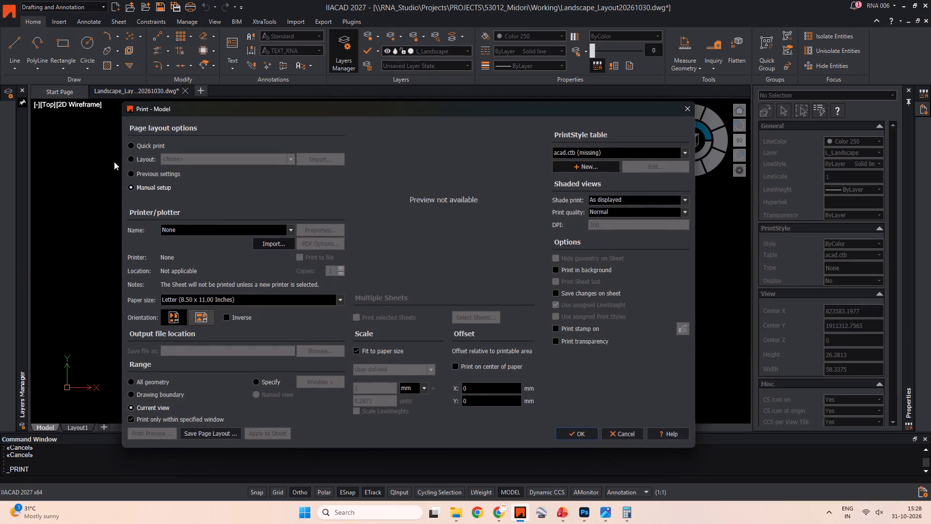
{"action": "left_click", "coordinate": [131, 172]}
{"action": "left_click", "coordinate": [557, 434]}
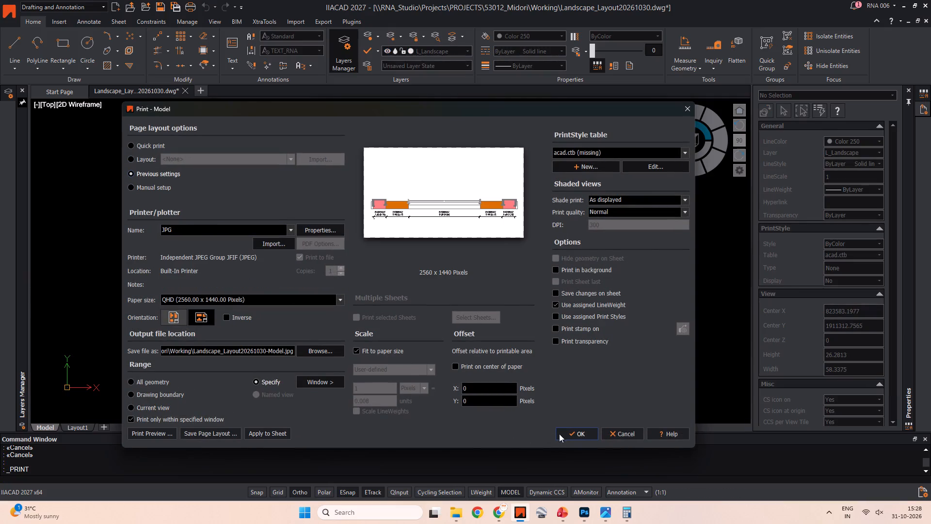
{"action": "left_click", "coordinate": [394, 287]}
Open Landscape_Layout20261030-Model.jpg from the Working folder in Photoshop and update the open document from the disk copy.
{"action": "key", "text": "alt+Tab"}
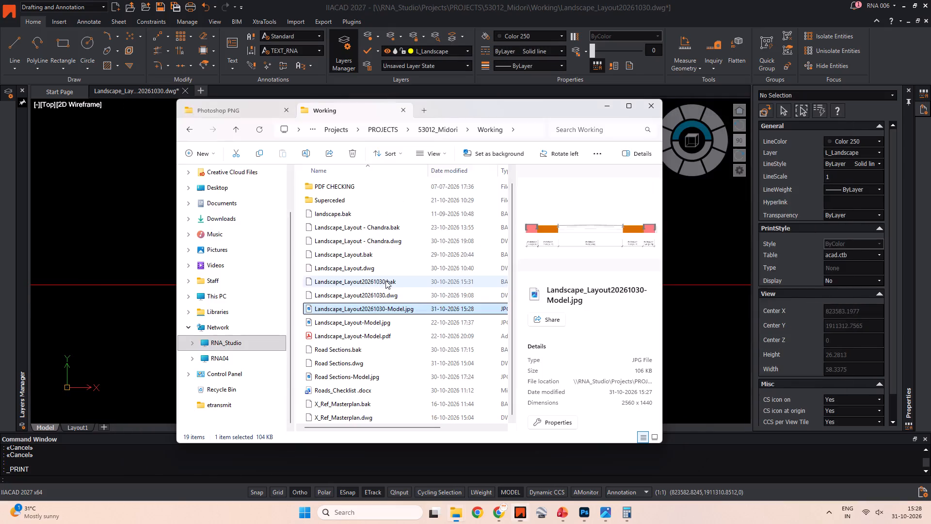
{"action": "key", "text": "alt+Tab"}
{"action": "left_click", "coordinate": [229, 196], "text": "alt"}
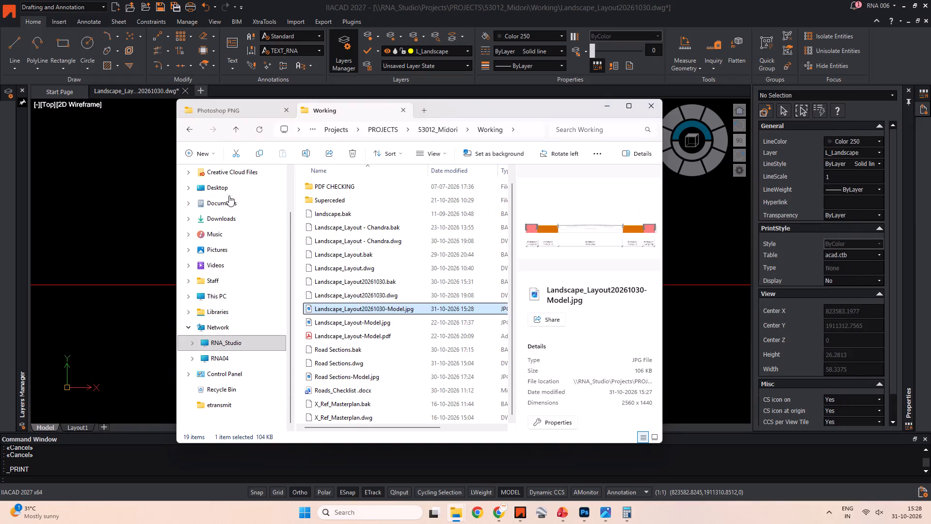
{"action": "right_click", "coordinate": [366, 307]}
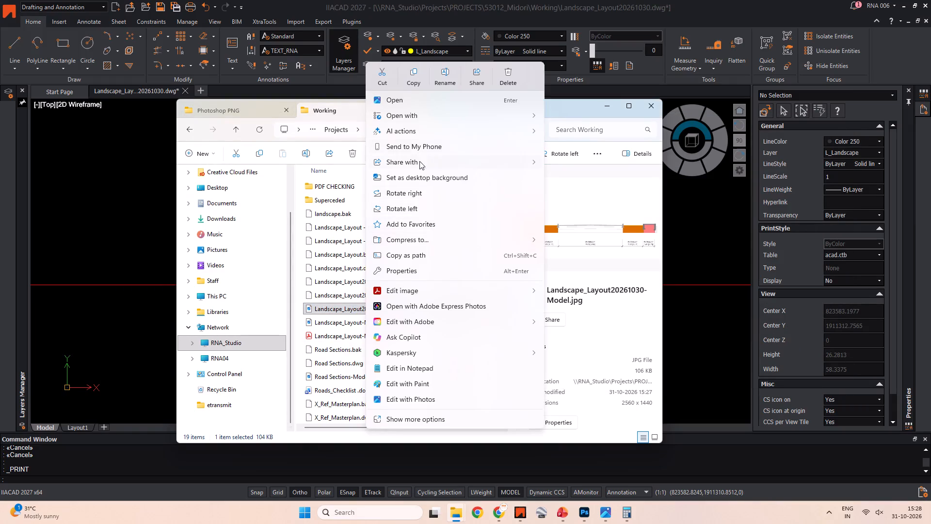
{"action": "left_click", "coordinate": [432, 116]}
{"action": "left_click", "coordinate": [587, 135]}
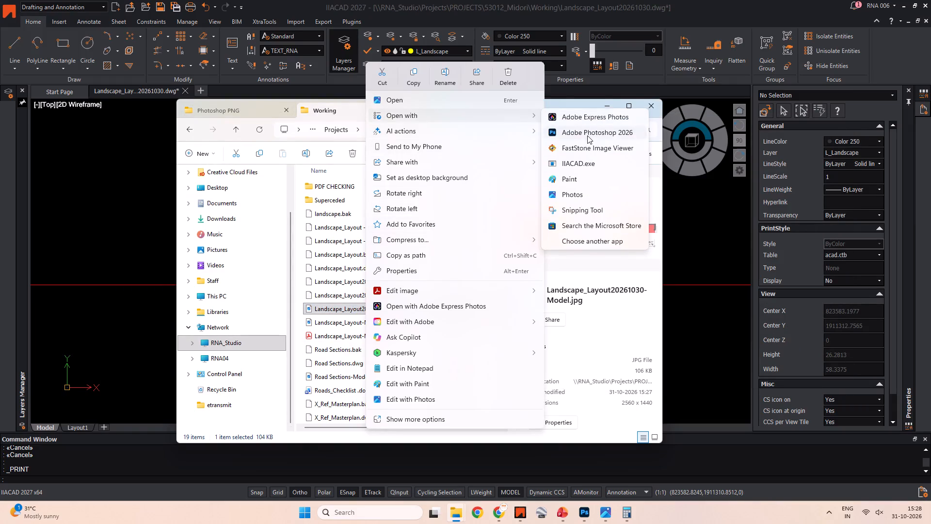
{"action": "left_click", "coordinate": [490, 196]}
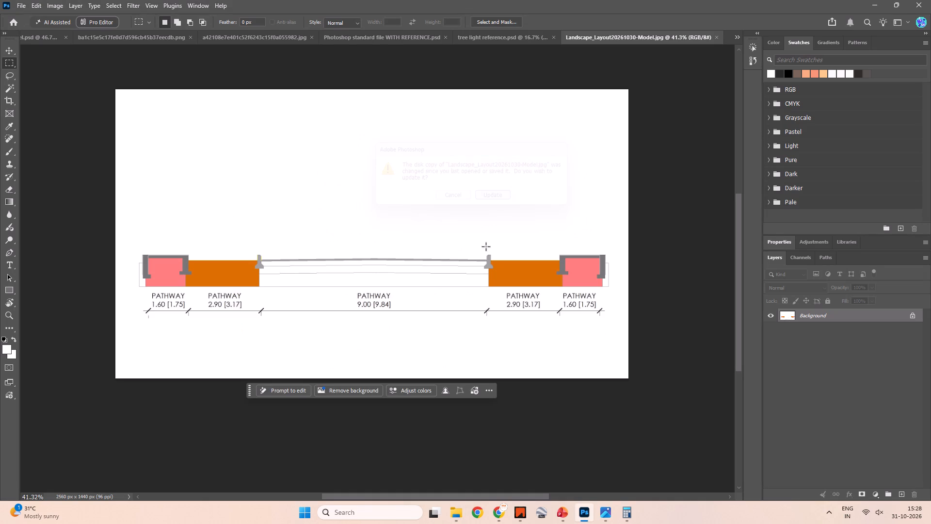
Extend the canvas upward above the section with the Crop tool, giving a 2560 x 2320 px document.
{"action": "key", "text": "Escape"}
{"action": "key", "text": "m"}
{"action": "scroll", "coordinate": [268, 220], "scroll_direction": "down", "scroll_amount": 5, "text": "alt"}
{"action": "key", "text": "space"}
{"action": "key", "text": "space"}
{"action": "key", "text": "space"}
{"action": "key", "text": "space"}
{"action": "key", "text": "space"}
{"action": "key", "text": "space"}
{"action": "left_click_drag", "start_coordinate": [315, 181], "coordinate": [328, 270]}
{"action": "key", "text": "c"}
{"action": "left_click_drag", "start_coordinate": [347, 229], "coordinate": [346, 175]}
{"action": "left_click", "coordinate": [616, 304]}
{"action": "key", "text": "Escape"}
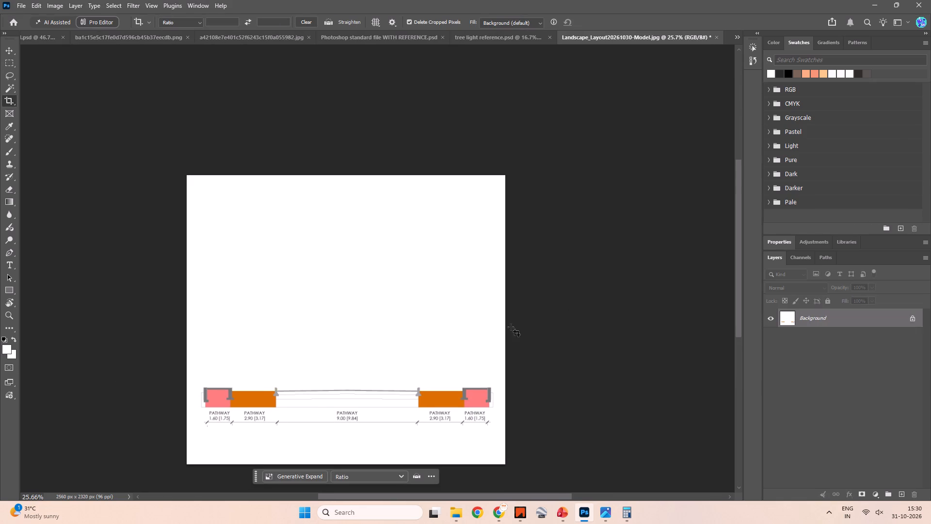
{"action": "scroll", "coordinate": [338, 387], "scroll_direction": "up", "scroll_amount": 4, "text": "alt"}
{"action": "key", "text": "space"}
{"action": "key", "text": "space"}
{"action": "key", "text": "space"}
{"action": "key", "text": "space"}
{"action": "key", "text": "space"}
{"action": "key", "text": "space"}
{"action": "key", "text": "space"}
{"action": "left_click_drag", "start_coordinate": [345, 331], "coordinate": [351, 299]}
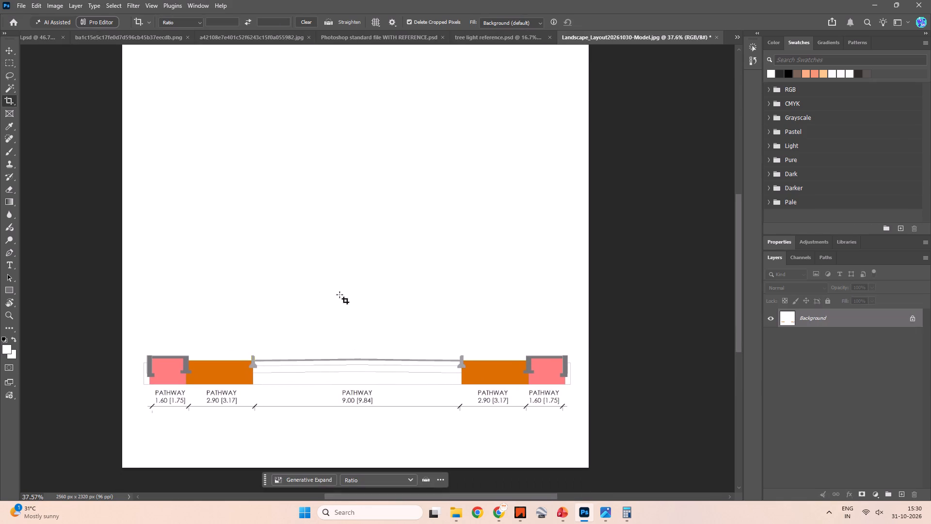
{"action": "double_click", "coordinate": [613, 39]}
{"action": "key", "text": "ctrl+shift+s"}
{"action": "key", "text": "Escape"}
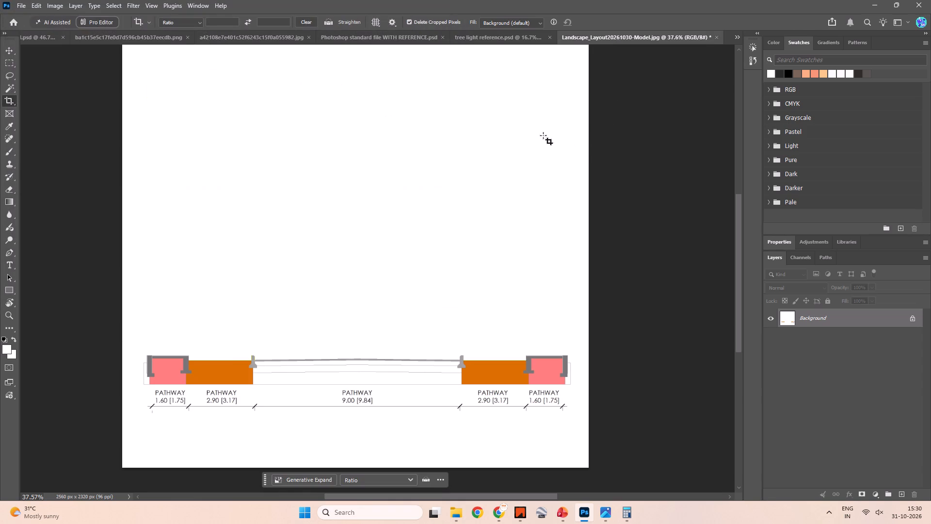
Duplicate the lighting, People and Trees groups and Layers 19, 20 and 21 from Road Sections-Model.psd into Landscape_Layout20261030-Model.jpg.
{"action": "left_click", "coordinate": [34, 40]}
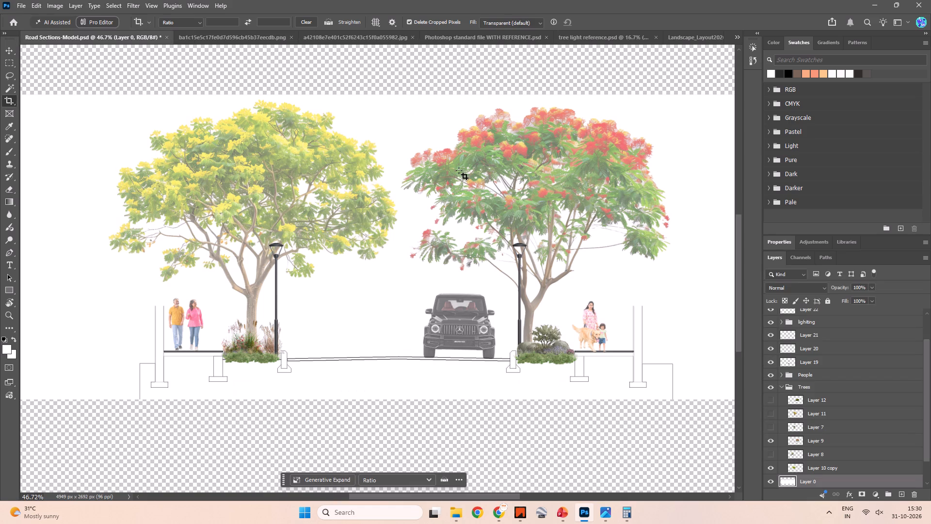
{"action": "left_click", "coordinate": [782, 385]}
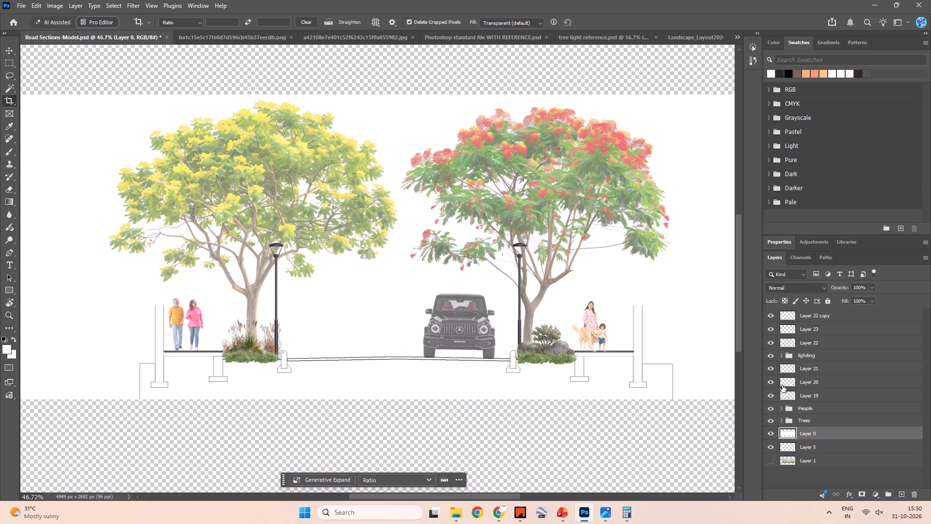
{"action": "left_click", "coordinate": [784, 357]}
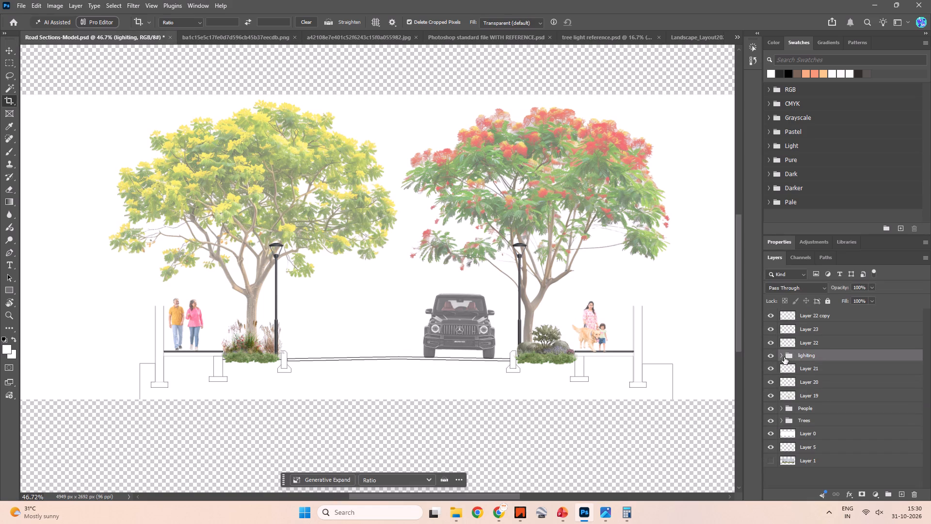
{"action": "left_click", "coordinate": [781, 355]}
{"action": "left_click", "coordinate": [781, 356]}
{"action": "left_click", "coordinate": [814, 405], "text": "shift"}
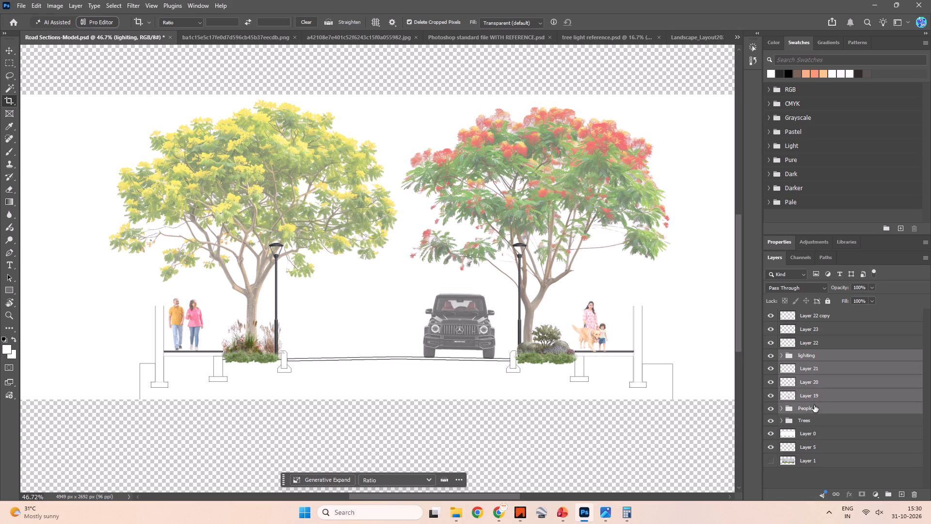
{"action": "left_click", "coordinate": [813, 419], "text": "shift"}
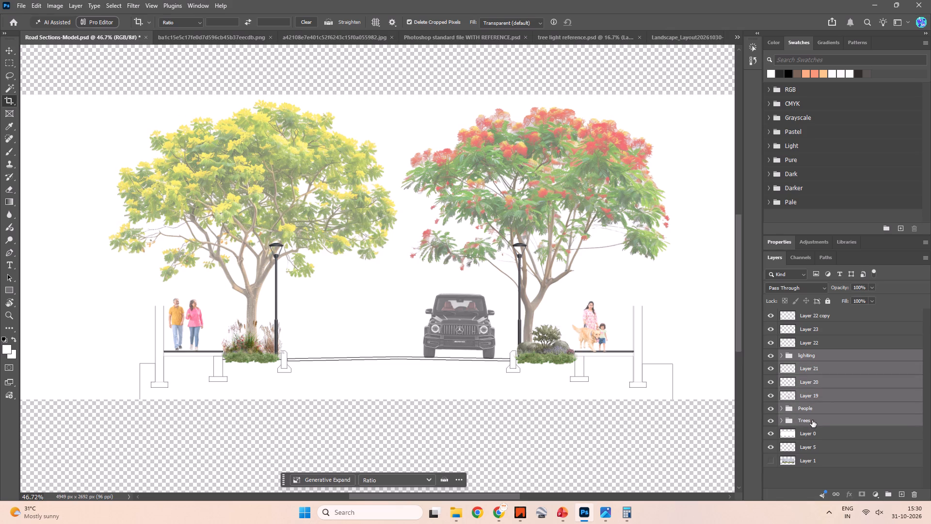
{"action": "right_click", "coordinate": [812, 419]}
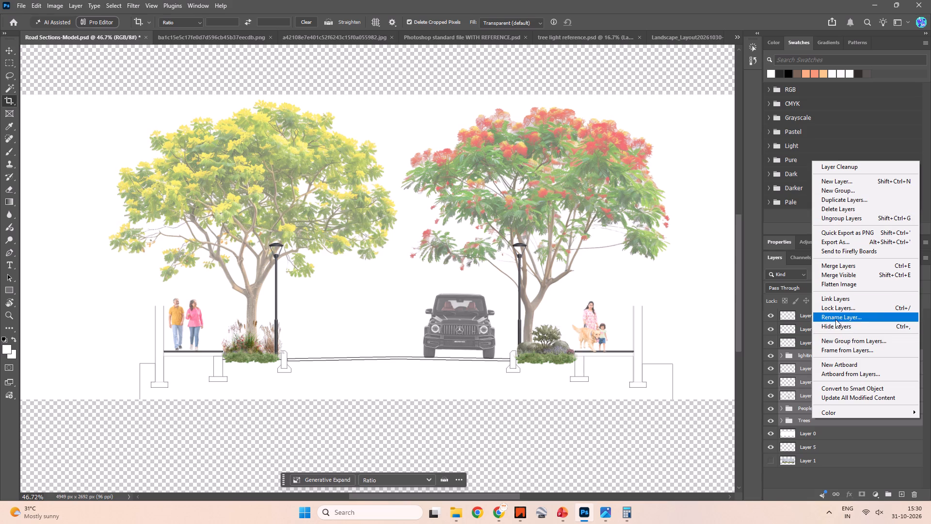
{"action": "left_click", "coordinate": [842, 199]}
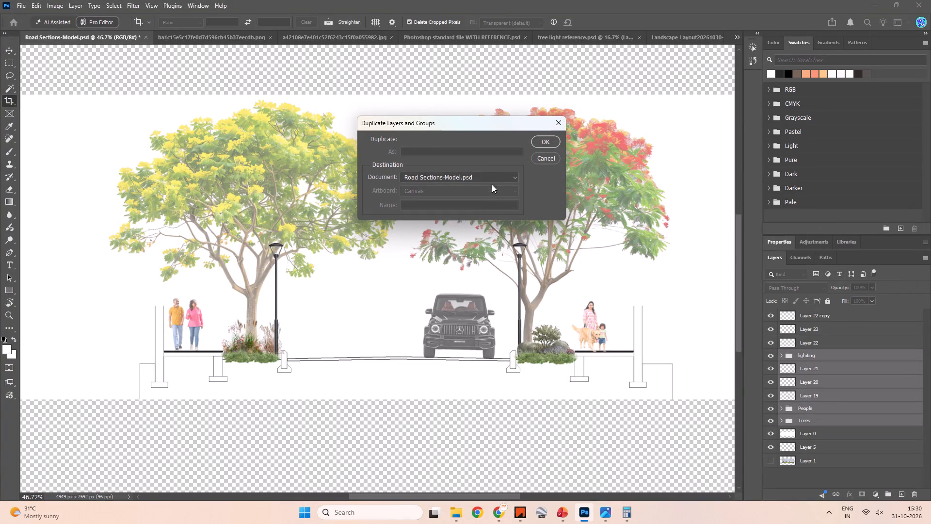
{"action": "left_click", "coordinate": [491, 177]}
{"action": "left_click", "coordinate": [492, 228]}
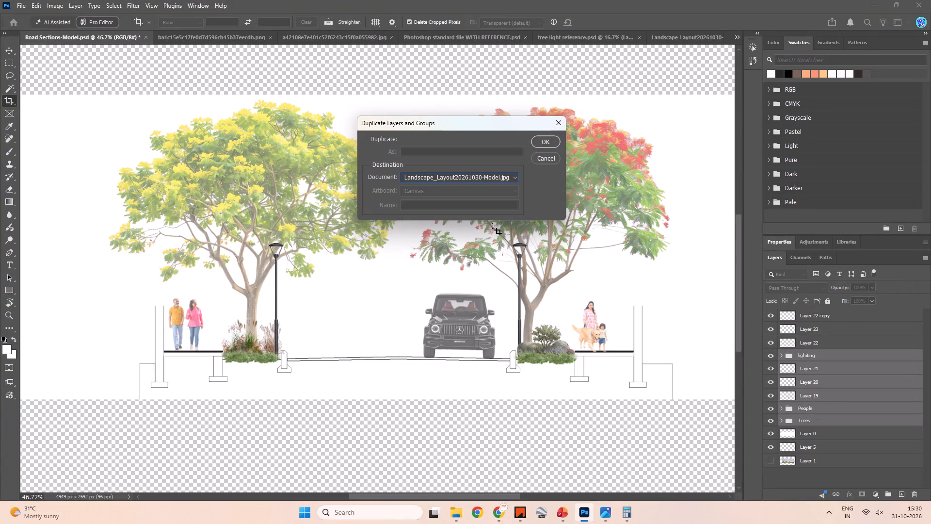
{"action": "left_click", "coordinate": [545, 148]}
{"action": "left_click", "coordinate": [546, 145]}
{"action": "left_click", "coordinate": [684, 34]}
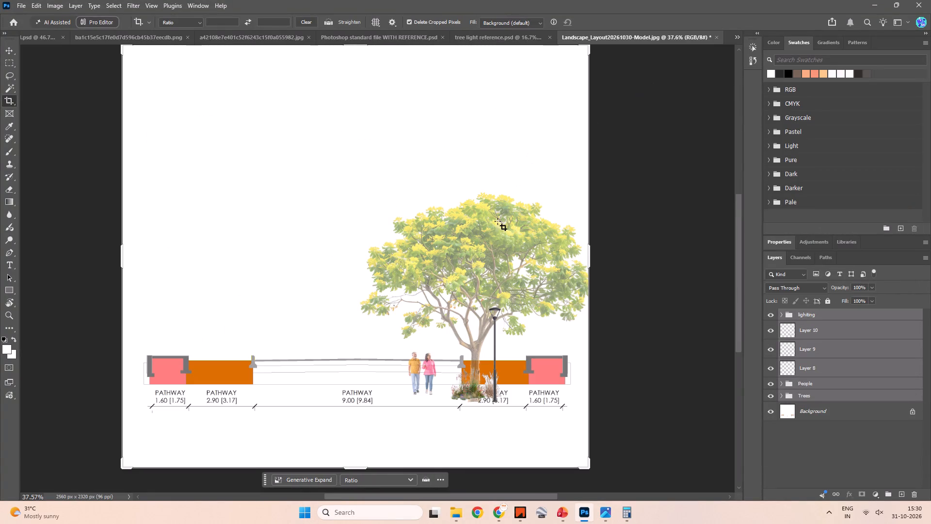
{"action": "key", "text": "space"}
{"action": "key", "text": "Escape"}
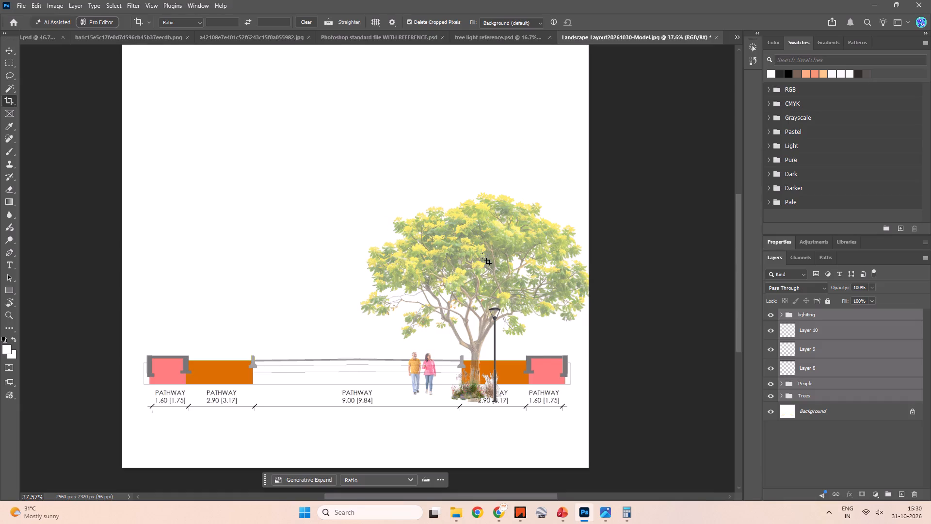
{"action": "key", "text": "Escape"}
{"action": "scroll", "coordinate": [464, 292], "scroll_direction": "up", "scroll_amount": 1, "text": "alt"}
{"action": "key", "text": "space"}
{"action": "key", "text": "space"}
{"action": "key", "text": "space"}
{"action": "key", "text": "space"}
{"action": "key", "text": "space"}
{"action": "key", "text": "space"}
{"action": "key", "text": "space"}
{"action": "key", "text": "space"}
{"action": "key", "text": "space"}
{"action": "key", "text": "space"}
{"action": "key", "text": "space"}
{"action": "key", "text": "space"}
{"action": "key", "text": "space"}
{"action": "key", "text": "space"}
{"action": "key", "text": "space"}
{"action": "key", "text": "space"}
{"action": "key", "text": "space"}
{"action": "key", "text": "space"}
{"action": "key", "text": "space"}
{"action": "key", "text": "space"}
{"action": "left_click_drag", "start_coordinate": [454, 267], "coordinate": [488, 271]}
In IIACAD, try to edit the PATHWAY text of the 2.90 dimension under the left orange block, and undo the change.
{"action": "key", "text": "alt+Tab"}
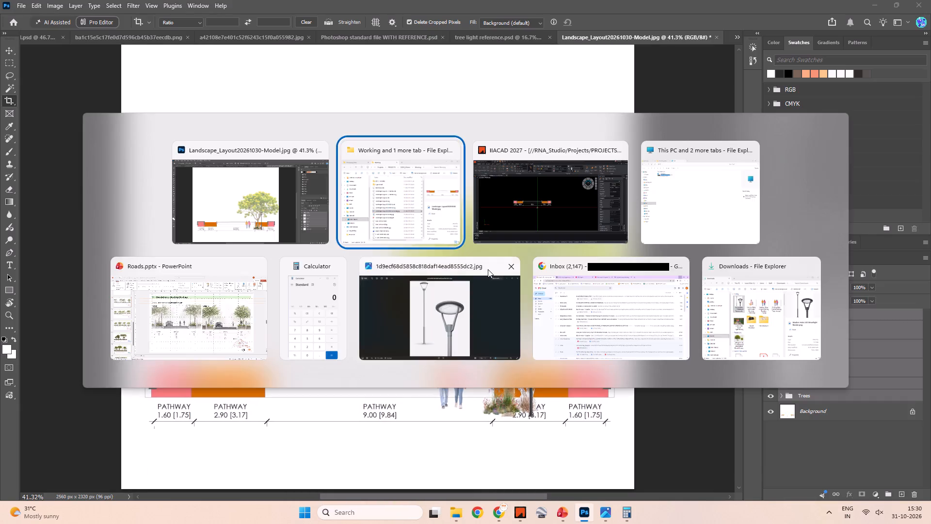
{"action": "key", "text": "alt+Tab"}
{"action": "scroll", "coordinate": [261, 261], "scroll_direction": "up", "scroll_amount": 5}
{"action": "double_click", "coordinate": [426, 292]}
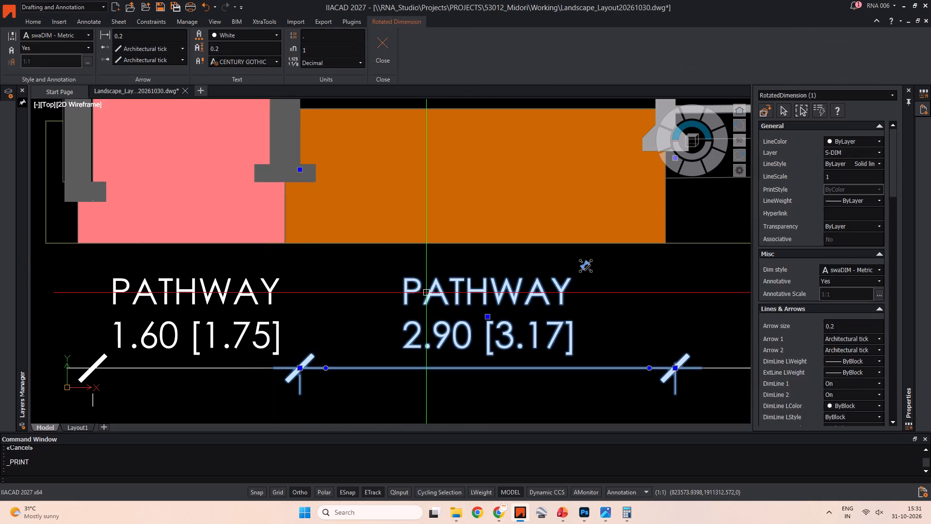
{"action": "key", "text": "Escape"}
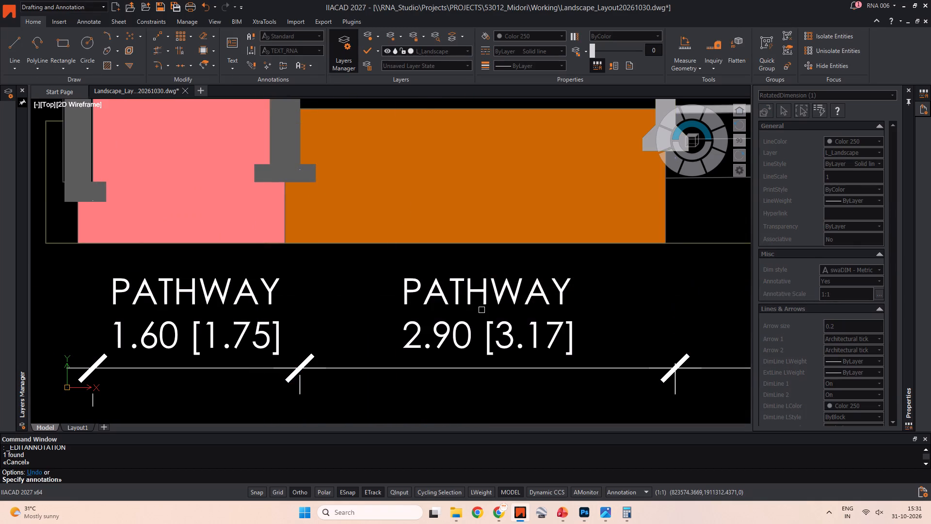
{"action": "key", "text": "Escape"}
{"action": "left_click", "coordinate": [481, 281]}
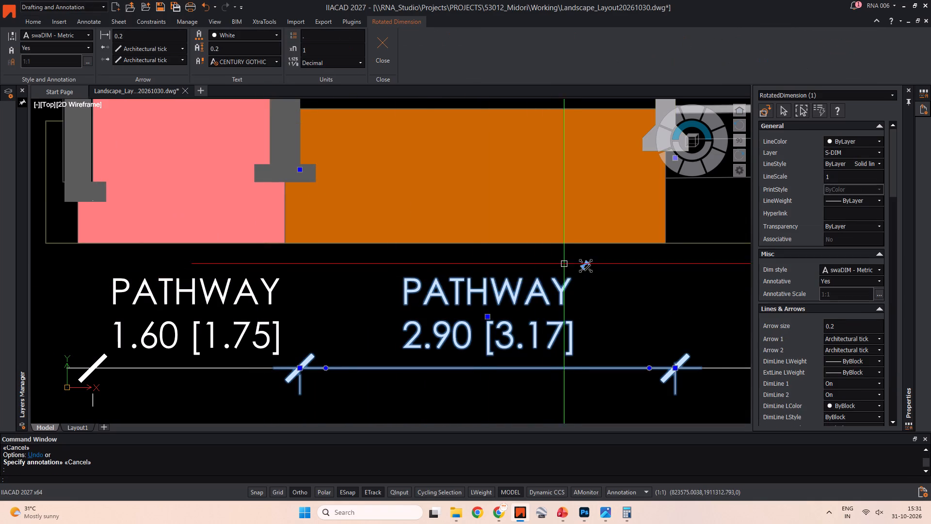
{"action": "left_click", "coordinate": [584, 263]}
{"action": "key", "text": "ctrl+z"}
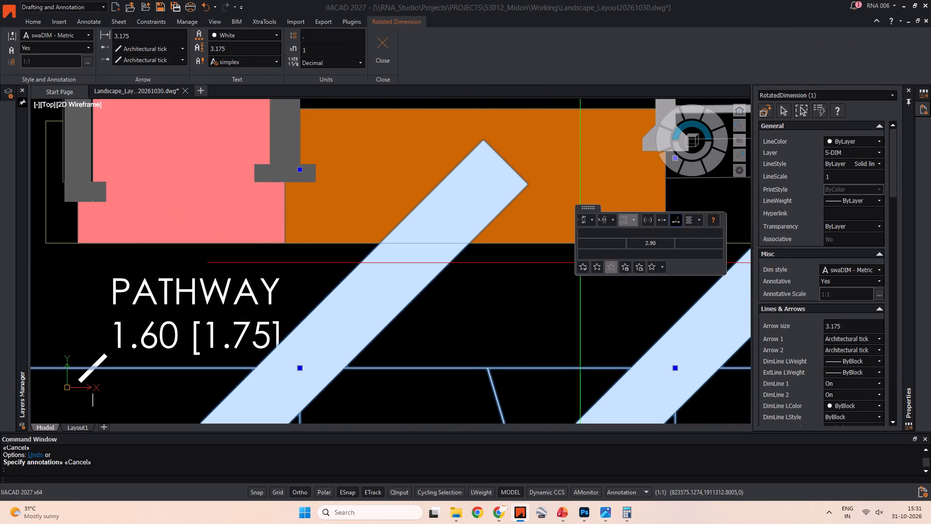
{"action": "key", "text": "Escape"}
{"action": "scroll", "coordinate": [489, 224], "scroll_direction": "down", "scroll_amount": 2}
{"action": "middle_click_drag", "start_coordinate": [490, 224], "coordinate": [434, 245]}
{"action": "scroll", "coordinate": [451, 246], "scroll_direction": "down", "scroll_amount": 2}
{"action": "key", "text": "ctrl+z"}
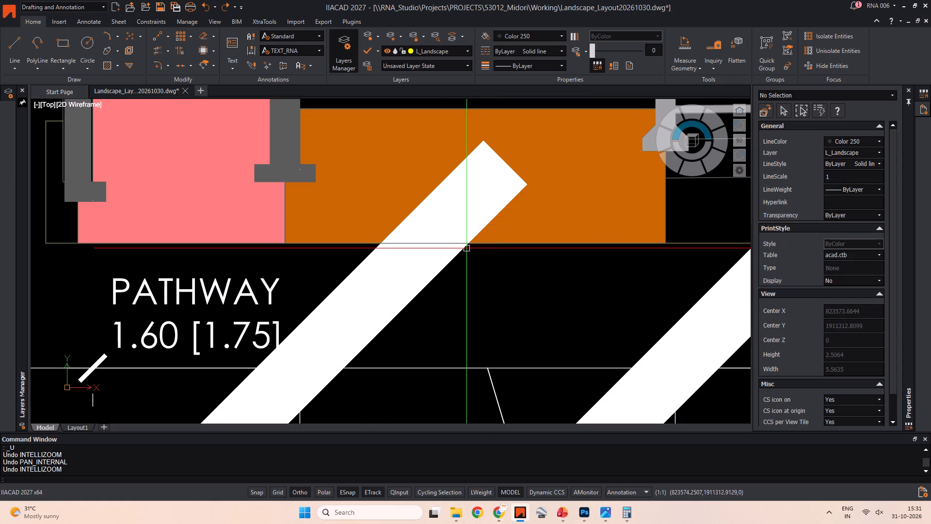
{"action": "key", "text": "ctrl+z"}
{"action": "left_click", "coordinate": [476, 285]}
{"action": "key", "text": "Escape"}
Replace the PATHWAY label on the 2.90 dimension under the left orange block with BIOSWALE.
{"action": "left_click", "coordinate": [469, 279]}
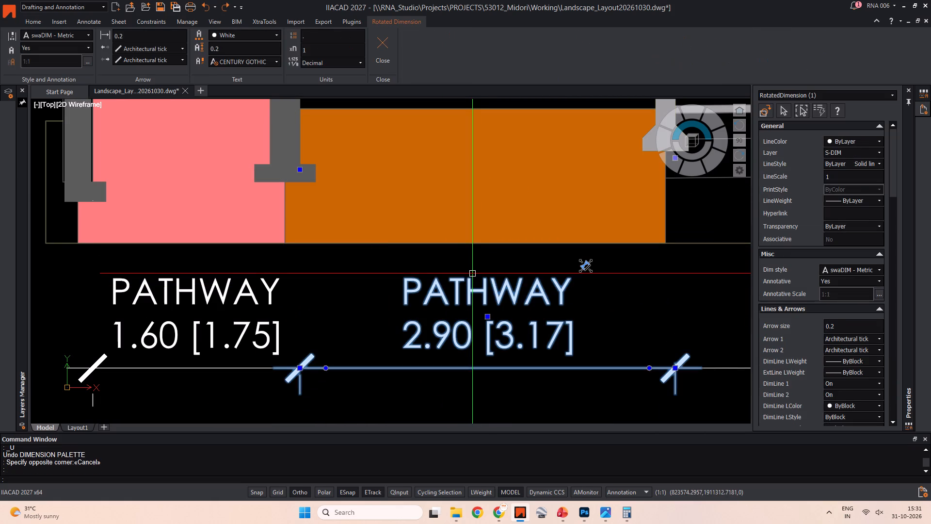
{"action": "left_click", "coordinate": [668, 233]}
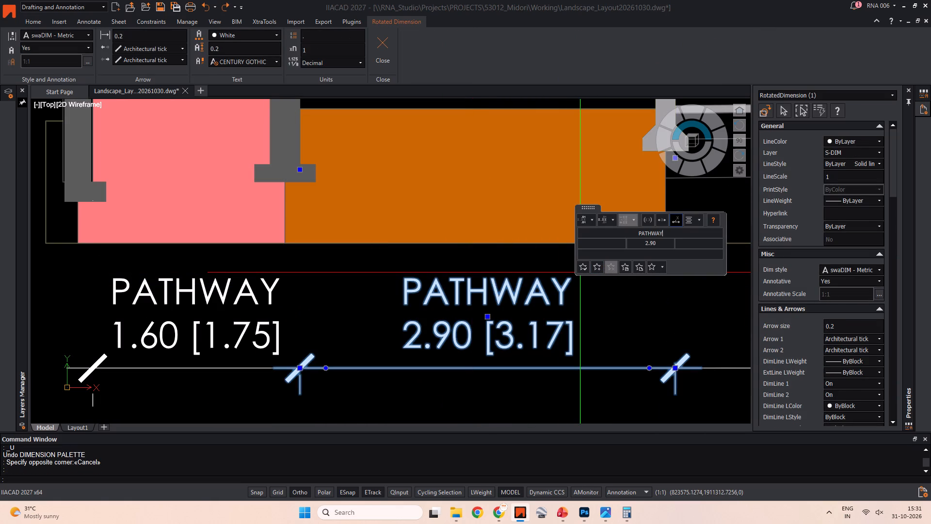
{"action": "key", "text": "BackSpace"}
{"action": "key", "text": "BackSpace"}
{"action": "key", "text": "BackSpace"}
{"action": "key", "text": "BackSpace"}
{"action": "key", "text": "BackSpace"}
{"action": "key", "text": "BackSpace"}
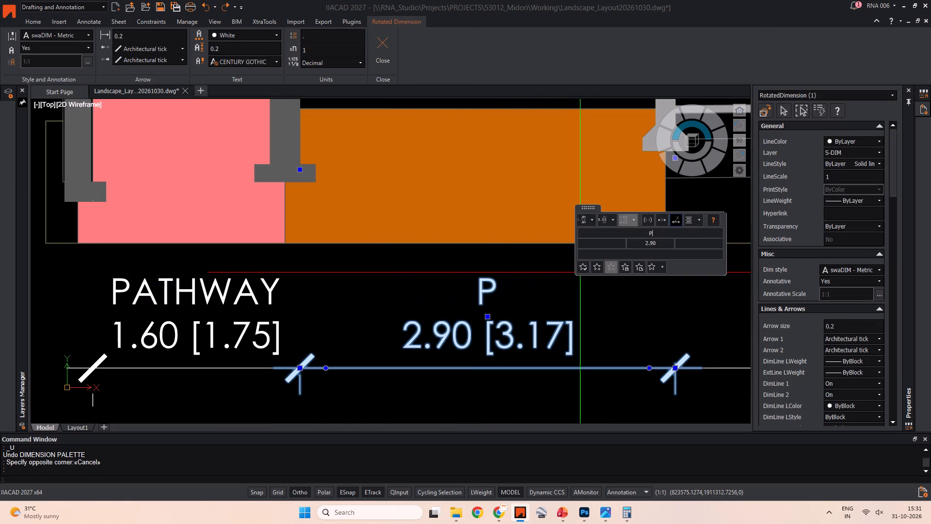
{"action": "key", "text": "BackSpace"}
{"action": "type", "text": "swale"}
{"action": "key", "text": "BackSpace"}
{"action": "key", "text": "BackSpace"}
{"action": "key", "text": "BackSpace"}
{"action": "key", "text": "BackSpace"}
{"action": "key", "text": "BackSpace"}
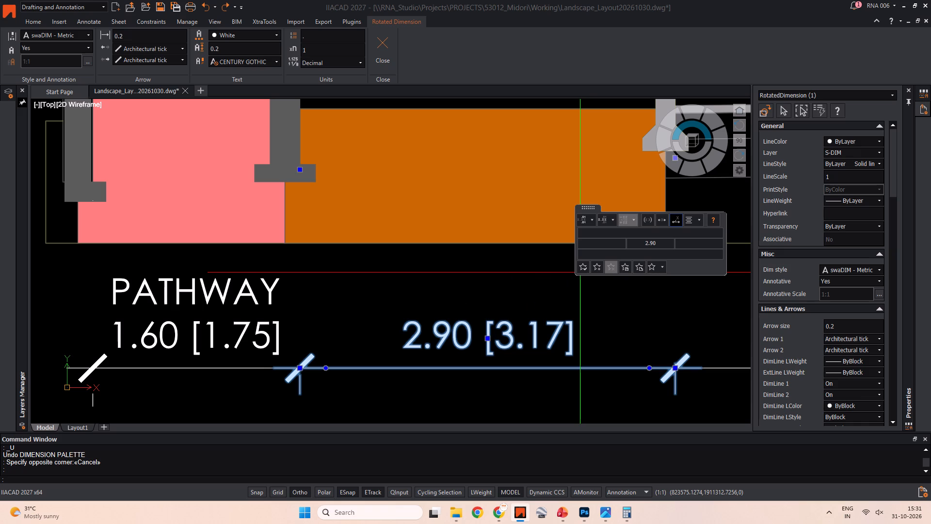
{"action": "type", "text": "Bio"}
{"action": "key", "text": "BackSpace"}
{"action": "key", "text": "BackSpace"}
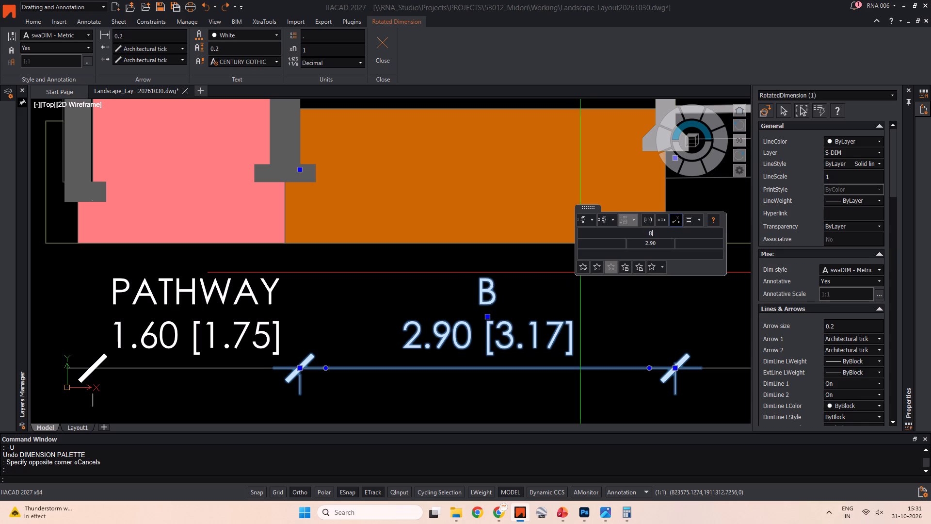
{"action": "type", "text": "IOSWALE"}
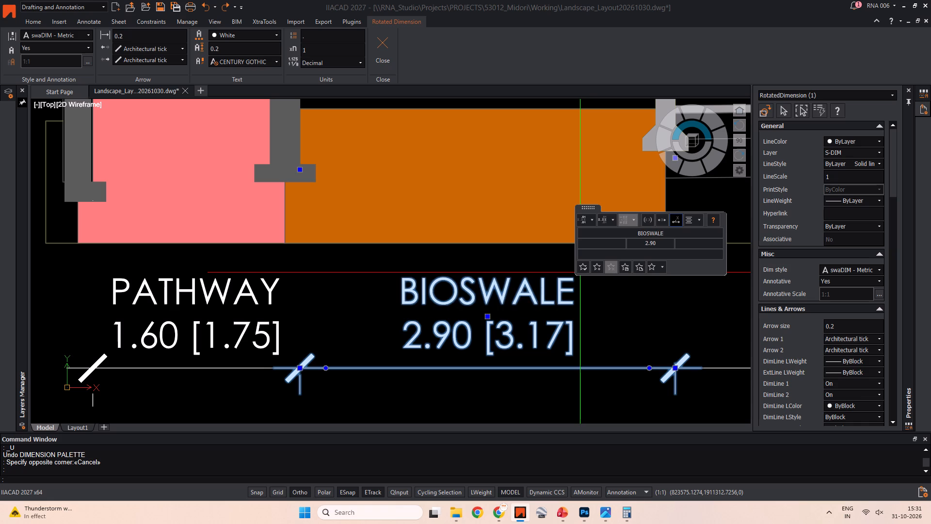
{"action": "left_click", "coordinate": [537, 257]}
{"action": "scroll", "coordinate": [562, 268], "scroll_direction": "down", "scroll_amount": 2}
{"action": "middle_click_drag", "start_coordinate": [562, 265], "coordinate": [403, 258]}
{"action": "key", "text": "Escape"}
{"action": "middle_click_drag", "start_coordinate": [598, 273], "coordinate": [466, 276]}
{"action": "key", "text": "Escape"}
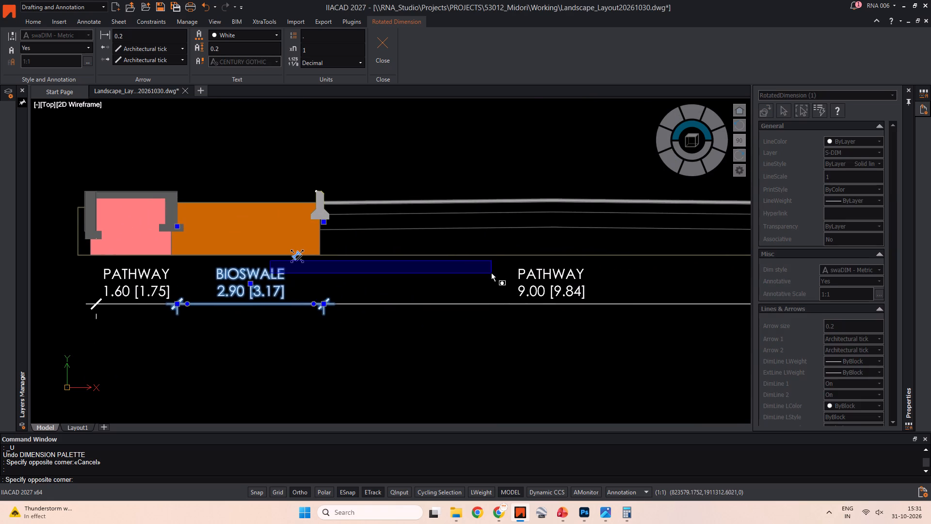
Replace the PATHWAY label on the 2.90 dimension under the right orange block with BIOSWALE.
{"action": "key", "text": "Escape"}
{"action": "middle_click_drag", "start_coordinate": [502, 263], "coordinate": [310, 250]}
{"action": "middle_click_drag", "start_coordinate": [504, 260], "coordinate": [371, 263]}
{"action": "scroll", "coordinate": [490, 260], "scroll_direction": "up", "scroll_amount": 1}
{"action": "left_click", "coordinate": [540, 261]}
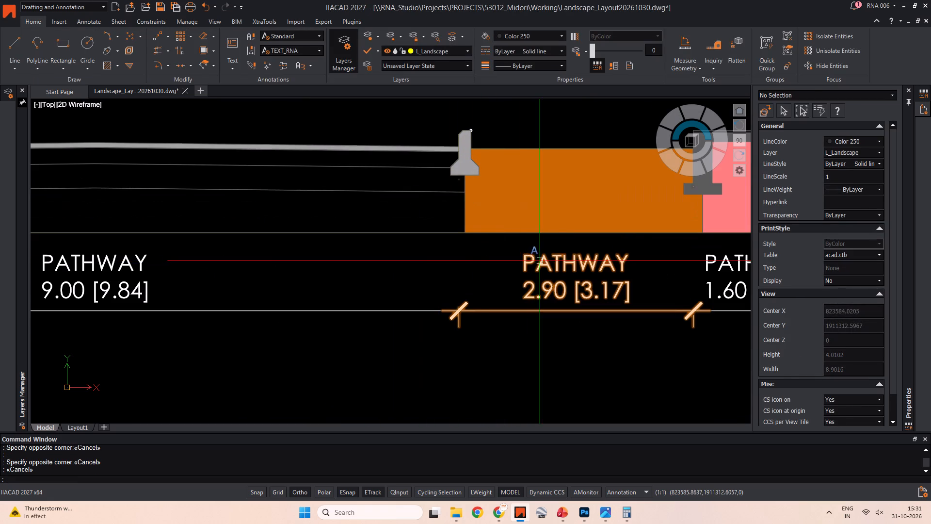
{"action": "left_click", "coordinate": [557, 260]}
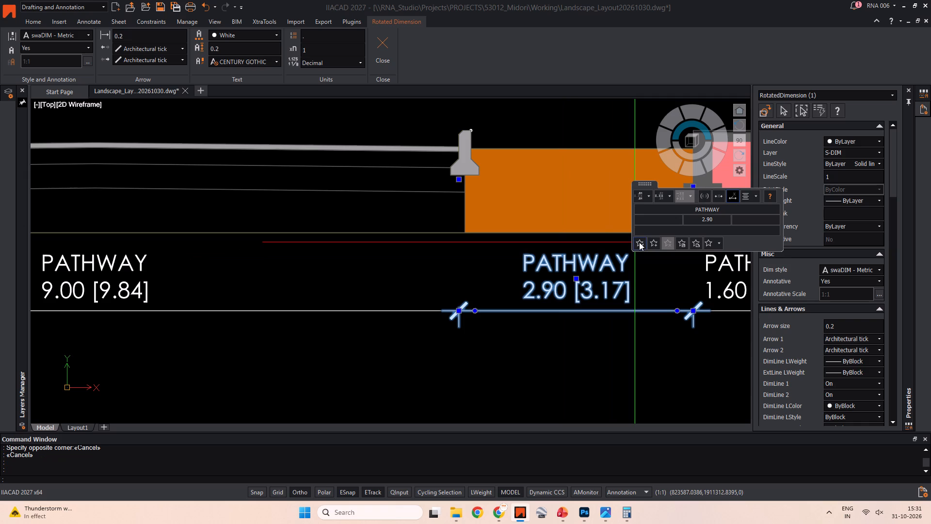
{"action": "left_click_drag", "start_coordinate": [731, 208], "coordinate": [673, 210]}
{"action": "type", "text": "BIOSWALW"}
{"action": "key", "text": "BackSpace"}
{"action": "key", "text": "e"}
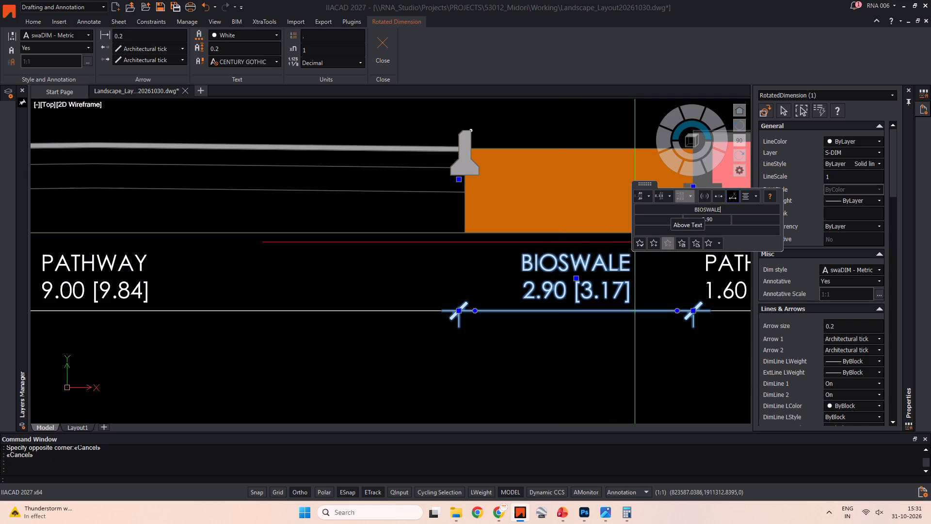
{"action": "left_click", "coordinate": [399, 234]}
{"action": "key", "text": "Escape"}
Print the section with the previous JPG settings, overwriting Landscape_Layout20261030-Model.jpg.
{"action": "scroll", "coordinate": [406, 235], "scroll_direction": "down", "scroll_amount": 3}
{"action": "middle_click_drag", "start_coordinate": [406, 233], "coordinate": [356, 178]}
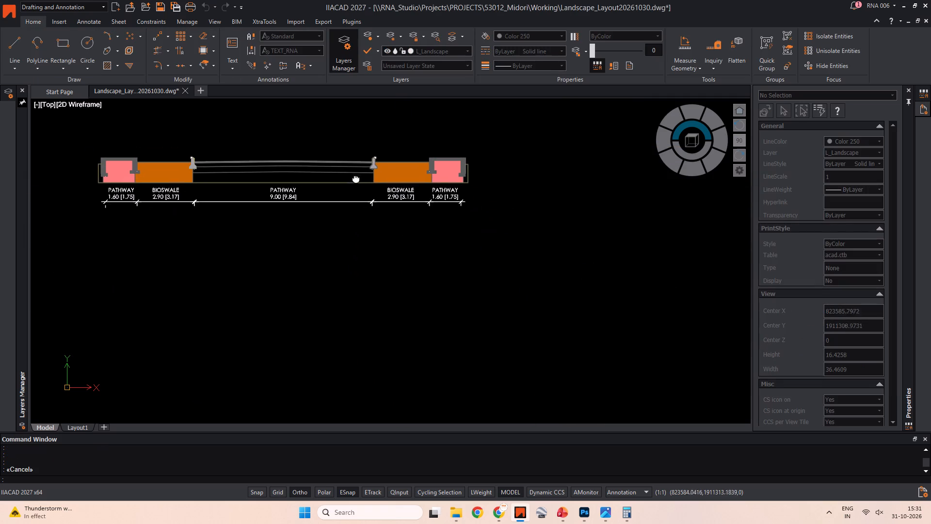
{"action": "middle_click_drag", "start_coordinate": [356, 178], "coordinate": [358, 178]}
{"action": "key", "text": "Escape"}
{"action": "key", "text": "Escape"}
{"action": "scroll", "coordinate": [324, 189], "scroll_direction": "up", "scroll_amount": 3}
{"action": "scroll", "coordinate": [329, 195], "scroll_direction": "down", "scroll_amount": 3}
{"action": "middle_click_drag", "start_coordinate": [329, 197], "coordinate": [343, 266]}
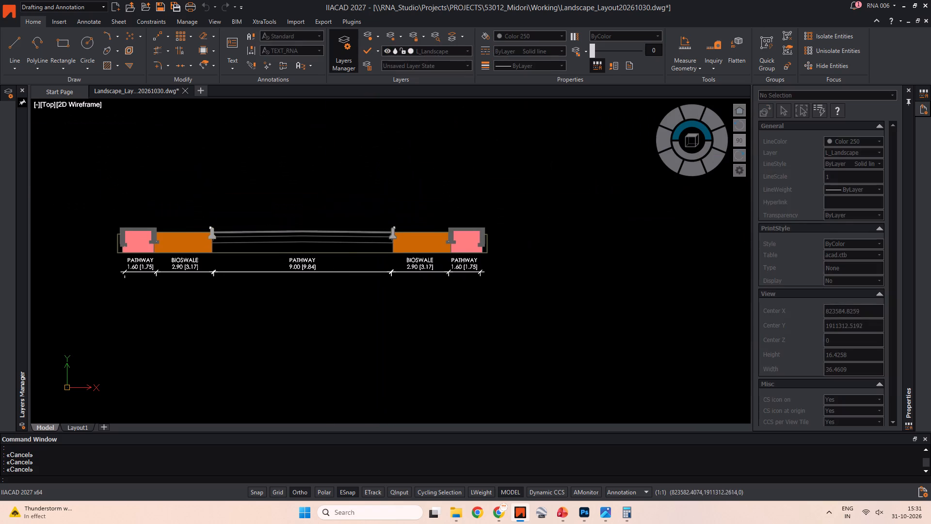
{"action": "key", "text": "ctrl+p"}
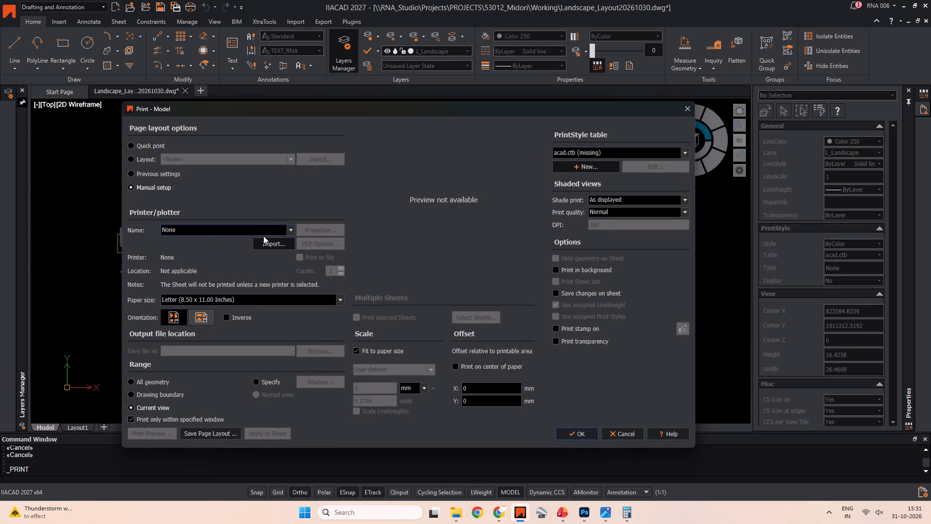
{"action": "left_click", "coordinate": [136, 178]}
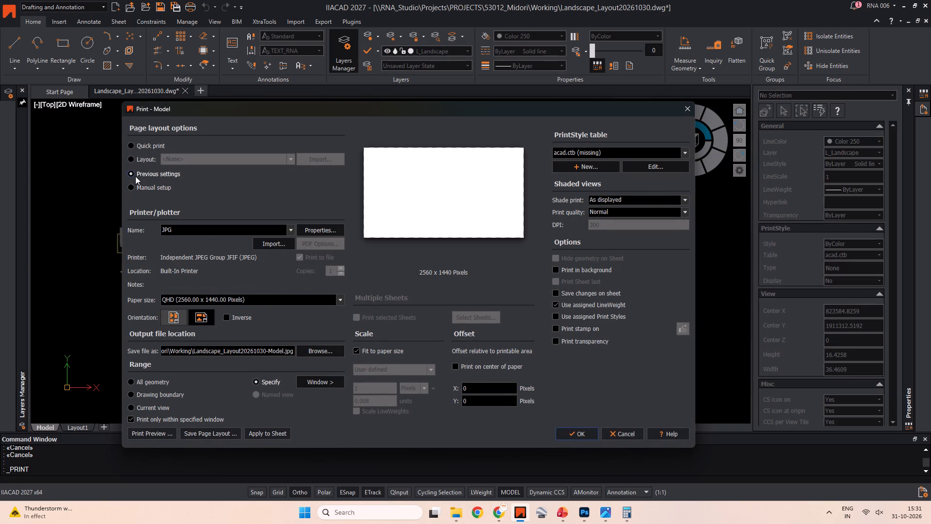
{"action": "left_click", "coordinate": [577, 431]}
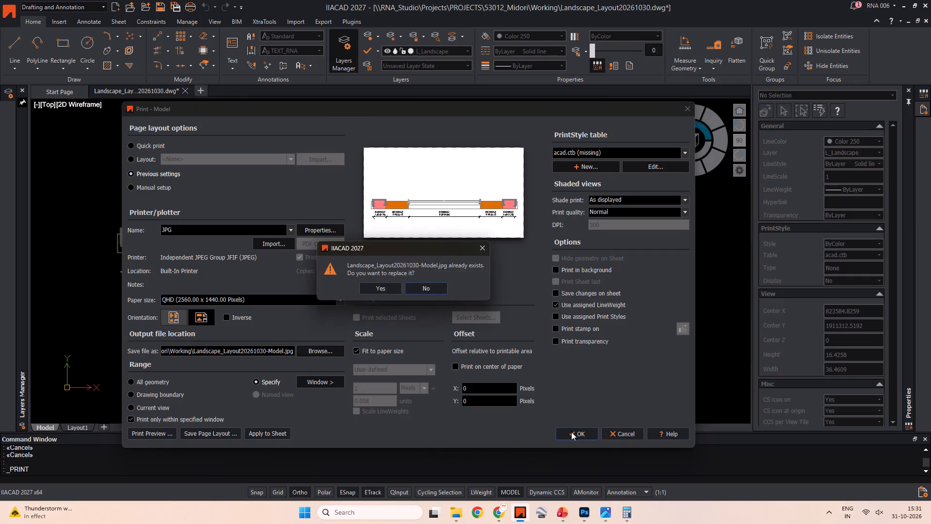
{"action": "left_click", "coordinate": [381, 292]}
From the Working folder, reopen Landscape_Layout20261030-Model.jpg in Photoshop, replacing the open layered version with the new export.
{"action": "key", "text": "alt+Tab"}
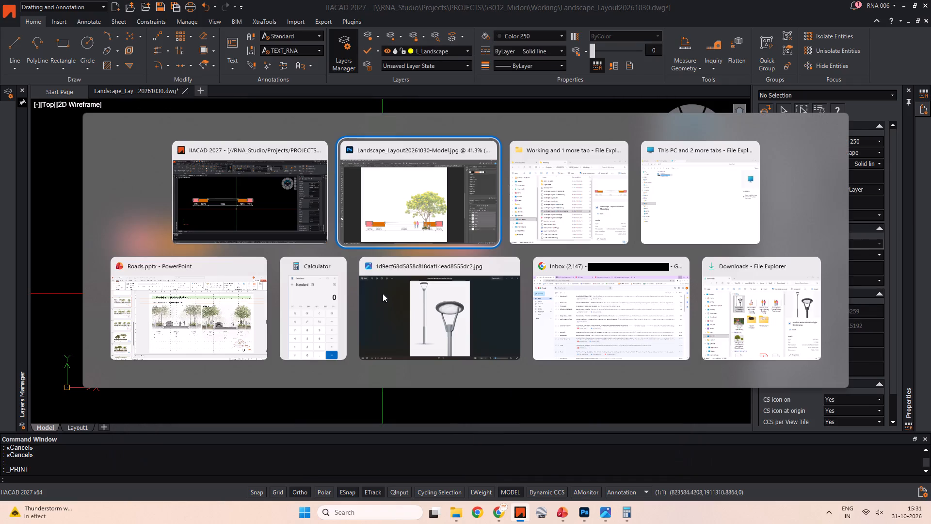
{"action": "key", "text": "alt+Tab"}
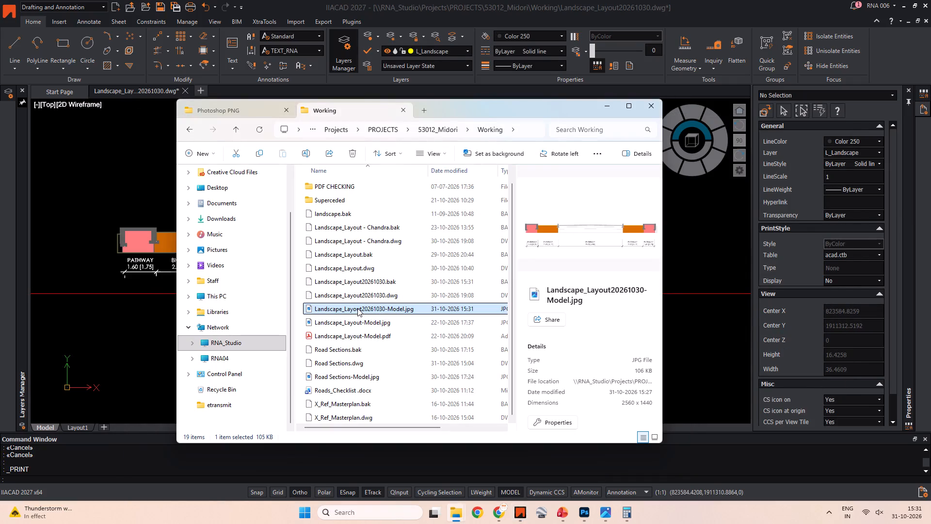
{"action": "right_click", "coordinate": [357, 308]}
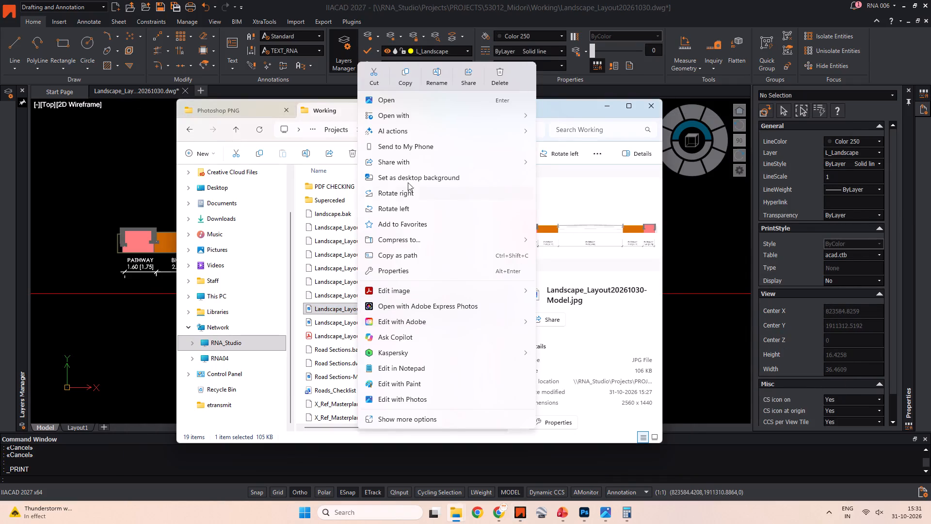
{"action": "left_click", "coordinate": [420, 116]}
{"action": "left_click", "coordinate": [554, 135]}
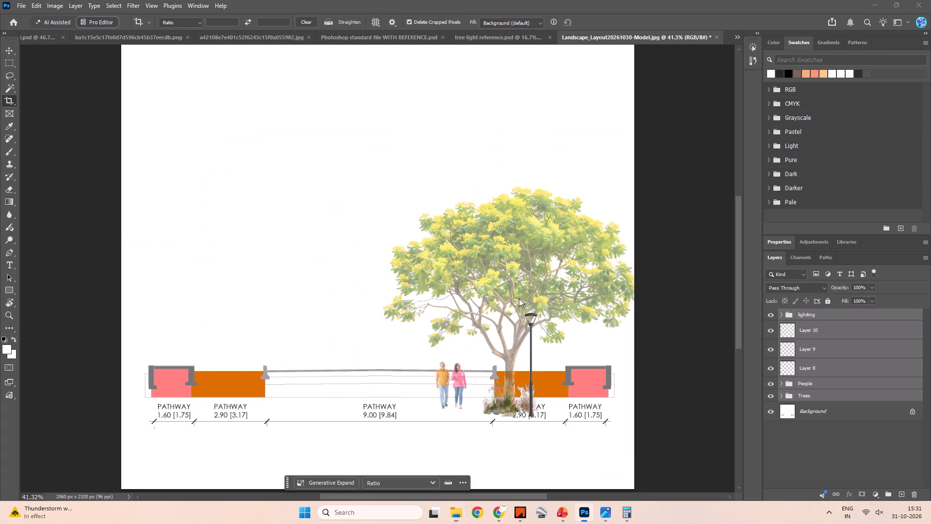
{"action": "left_click", "coordinate": [497, 197]}
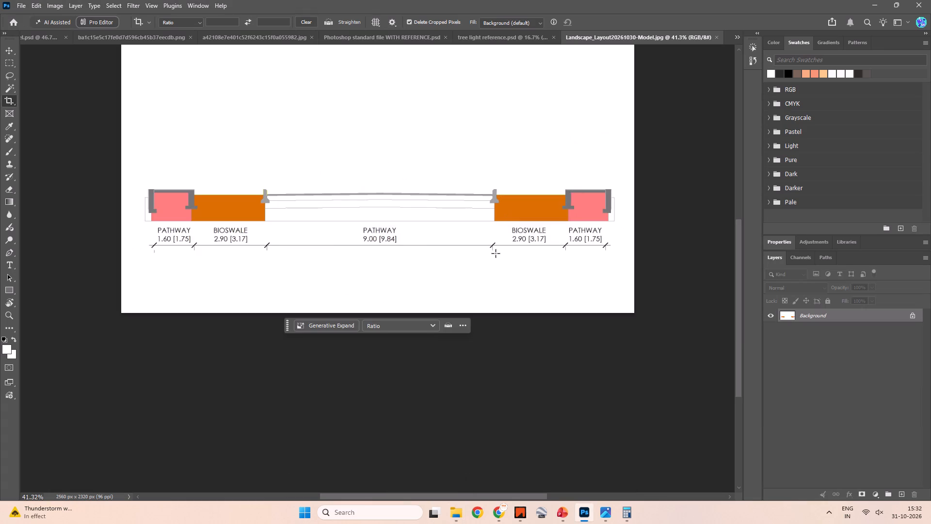
Extend the canvas upward above the section with the Crop tool, giving a 2560 x 3463 px document.
{"action": "key", "text": "space"}
{"action": "key", "text": "space"}
{"action": "key", "text": "space"}
{"action": "key", "text": "space"}
{"action": "key", "text": "space"}
{"action": "key", "text": "space"}
{"action": "key", "text": "space"}
{"action": "key", "text": "space"}
{"action": "left_click_drag", "start_coordinate": [489, 148], "coordinate": [479, 263]}
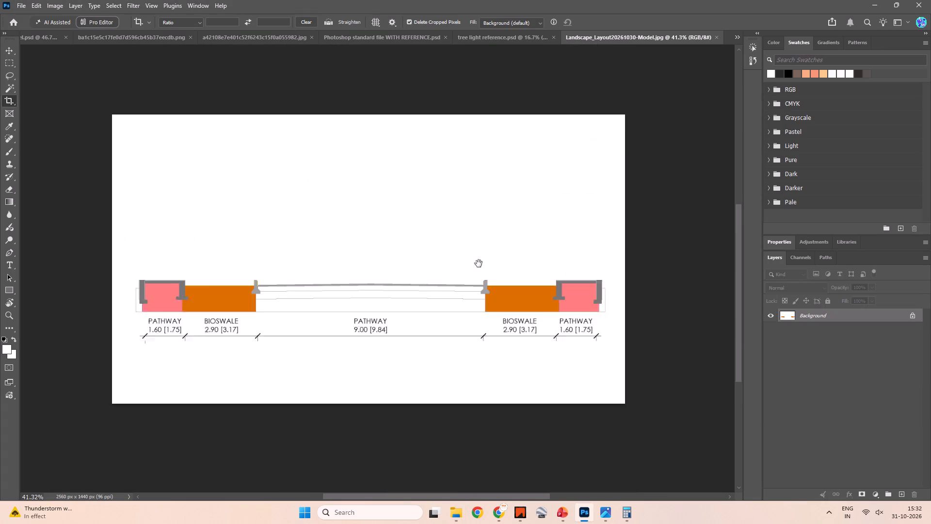
{"action": "left_click_drag", "start_coordinate": [479, 263], "coordinate": [479, 266]}
{"action": "scroll", "coordinate": [467, 179], "scroll_direction": "down", "scroll_amount": 5, "text": "alt"}
{"action": "key", "text": "space"}
{"action": "key", "text": "space"}
{"action": "key", "text": "space"}
{"action": "key", "text": "space"}
{"action": "key", "text": "space"}
{"action": "key", "text": "space"}
{"action": "key", "text": "space"}
{"action": "key", "text": "space"}
{"action": "key", "text": "space"}
{"action": "key", "text": "space"}
{"action": "key", "text": "space"}
{"action": "key", "text": "space"}
{"action": "key", "text": "space"}
{"action": "key", "text": "space"}
{"action": "key", "text": "space"}
{"action": "key", "text": "space"}
{"action": "key", "text": "space"}
{"action": "key", "text": "space"}
{"action": "left_click_drag", "start_coordinate": [423, 139], "coordinate": [423, 166]}
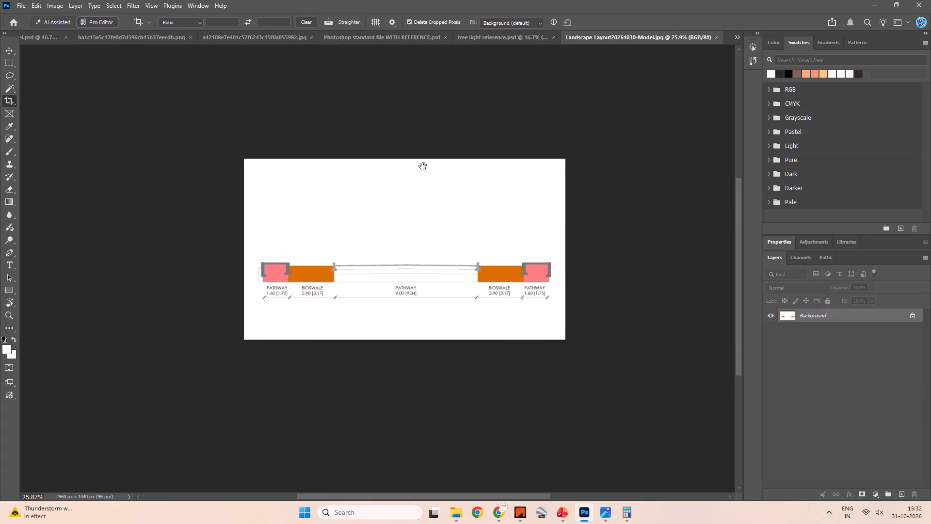
{"action": "left_click_drag", "start_coordinate": [423, 166], "coordinate": [421, 205]}
{"action": "key", "text": "c"}
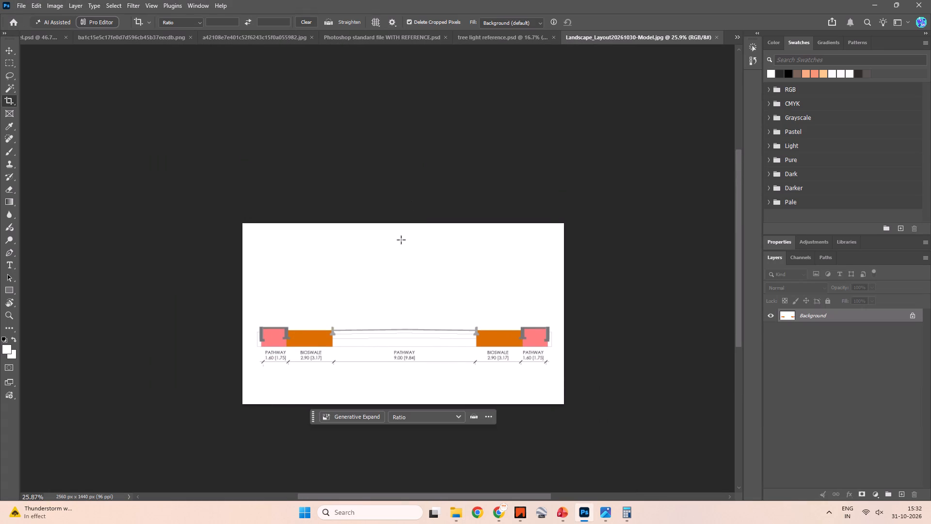
{"action": "left_click", "coordinate": [401, 240]}
{"action": "left_click_drag", "start_coordinate": [407, 222], "coordinate": [402, 95]}
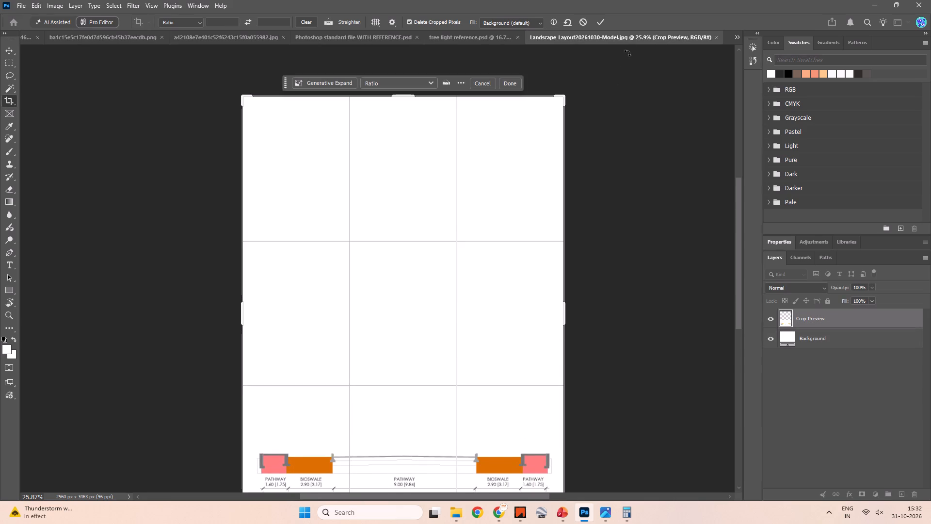
{"action": "left_click", "coordinate": [608, 22]}
{"action": "left_click", "coordinate": [601, 22]}
Crop the canvas top down to reduce the empty space above the section, giving a 2560 x 2678 px document.
{"action": "key", "text": "space"}
{"action": "key", "text": "space"}
{"action": "key", "text": "space"}
{"action": "key", "text": "space"}
{"action": "key", "text": "space"}
{"action": "key", "text": "space"}
{"action": "key", "text": "space"}
{"action": "key", "text": "space"}
{"action": "key", "text": "space"}
{"action": "key", "text": "space"}
{"action": "key", "text": "space"}
{"action": "key", "text": "space"}
{"action": "key", "text": "space"}
{"action": "key", "text": "space"}
{"action": "key", "text": "space"}
{"action": "key", "text": "space"}
{"action": "key", "text": "space"}
{"action": "key", "text": "space"}
{"action": "key", "text": "space"}
{"action": "key", "text": "space"}
{"action": "left_click_drag", "start_coordinate": [607, 271], "coordinate": [589, 182]}
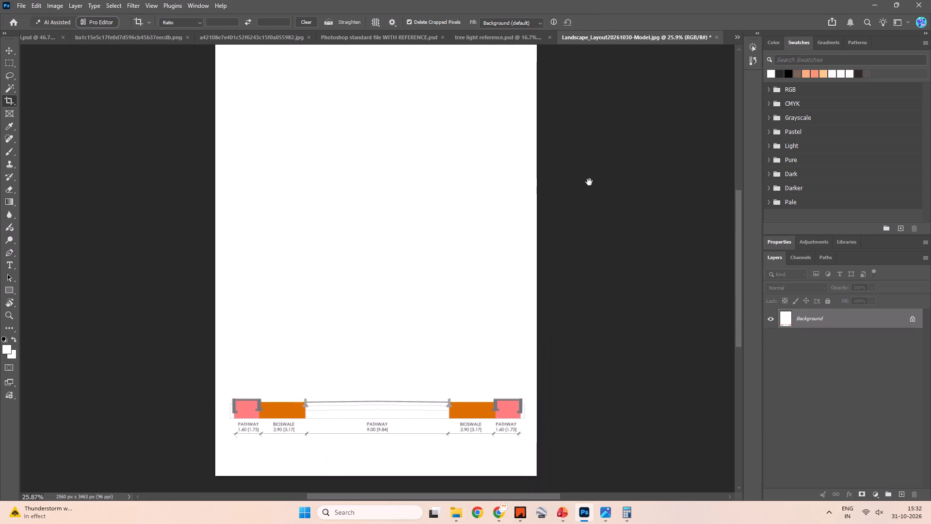
{"action": "left_click_drag", "start_coordinate": [589, 182], "coordinate": [589, 183]}
{"action": "scroll", "coordinate": [508, 207], "scroll_direction": "down", "scroll_amount": 2, "text": "alt"}
{"action": "key", "text": "space"}
{"action": "key", "text": "space"}
{"action": "key", "text": "space"}
{"action": "left_click_drag", "start_coordinate": [495, 182], "coordinate": [500, 220]}
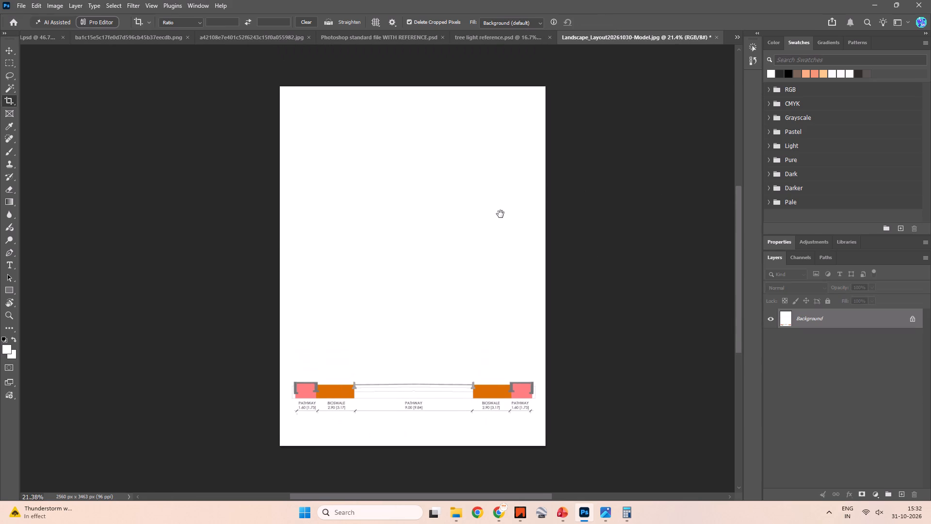
{"action": "left_click", "coordinate": [484, 167]}
{"action": "double_click", "coordinate": [418, 77]}
{"action": "left_click_drag", "start_coordinate": [418, 78], "coordinate": [418, 92]}
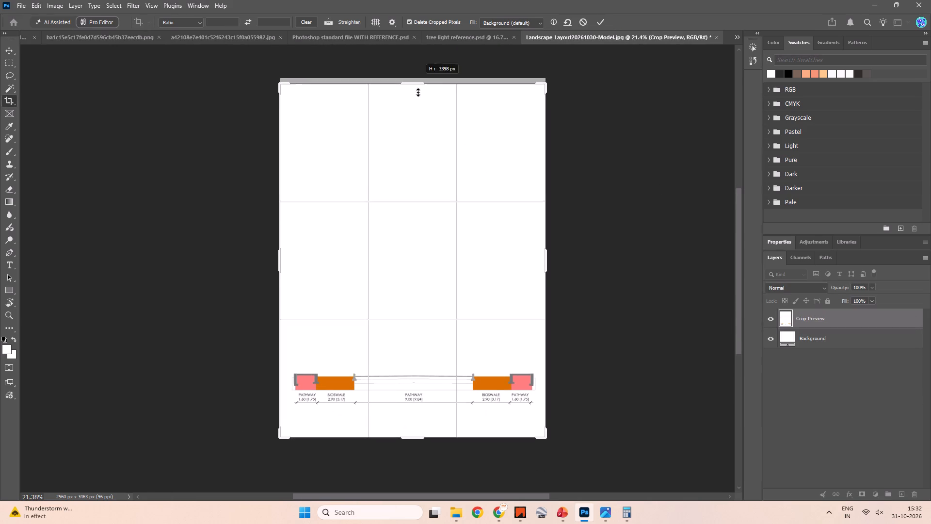
{"action": "left_click_drag", "start_coordinate": [418, 92], "coordinate": [419, 118]}
{"action": "left_click", "coordinate": [603, 19]}
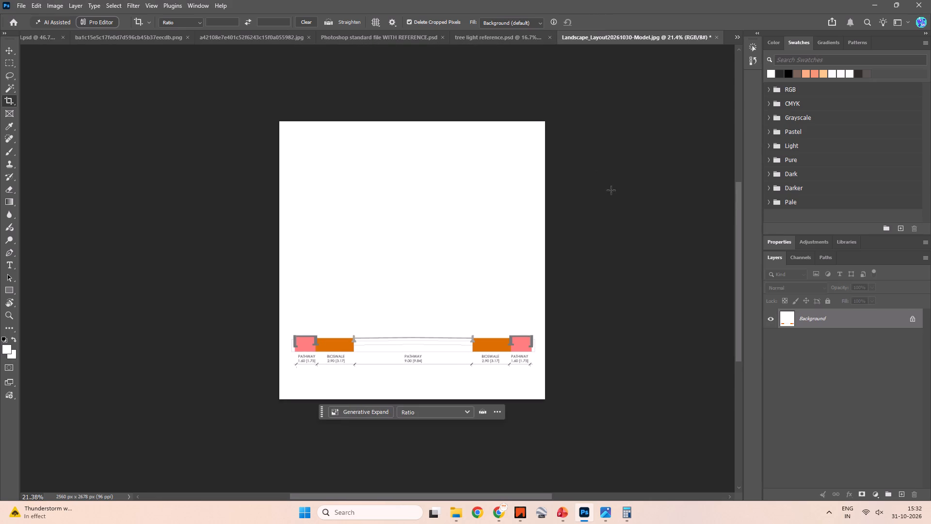
{"action": "left_click", "coordinate": [611, 190]}
{"action": "key", "text": "Escape"}
Duplicate the lighting, People and Trees groups and Layers 19, 20 and 21 from Road Sections-Model.psd into Landscape_Layout20261030-Model.jpg.
{"action": "scroll", "coordinate": [425, 346], "scroll_direction": "up", "scroll_amount": 5, "text": "alt"}
{"action": "key", "text": "space"}
{"action": "key", "text": "space"}
{"action": "key", "text": "space"}
{"action": "key", "text": "space"}
{"action": "key", "text": "space"}
{"action": "key", "text": "space"}
{"action": "left_click_drag", "start_coordinate": [442, 270], "coordinate": [433, 274]}
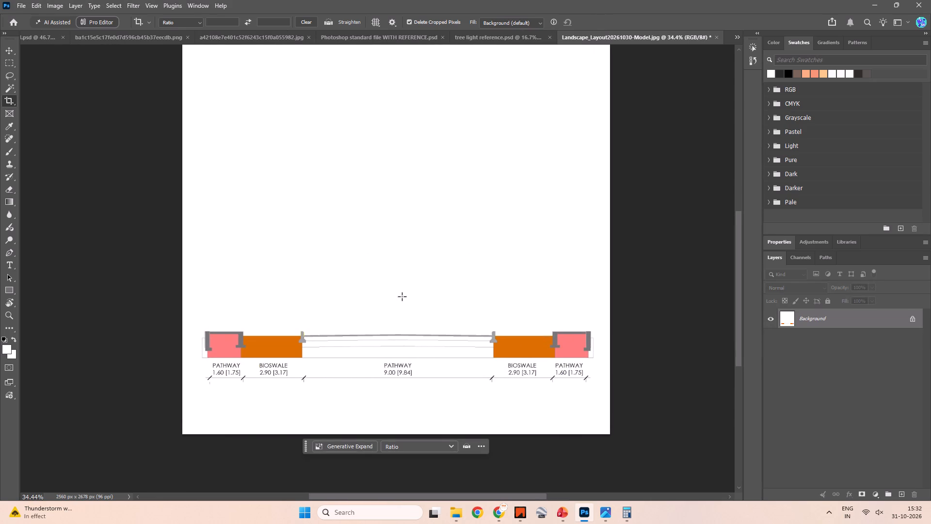
{"action": "left_click", "coordinate": [38, 41]}
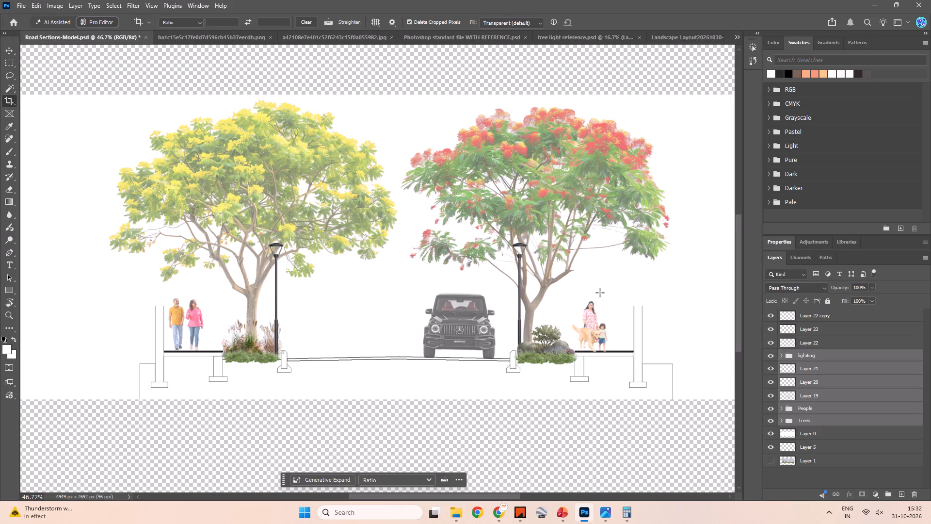
{"action": "right_click", "coordinate": [814, 357]}
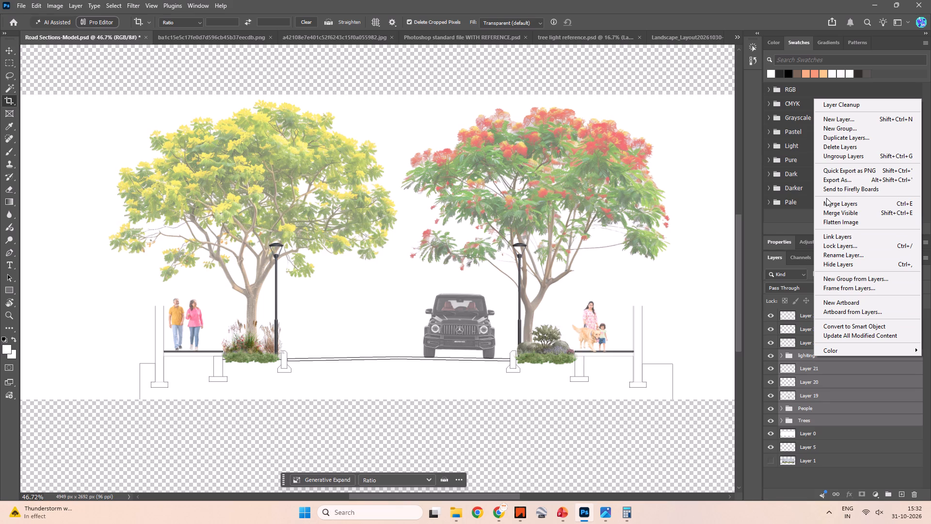
{"action": "left_click", "coordinate": [840, 140]}
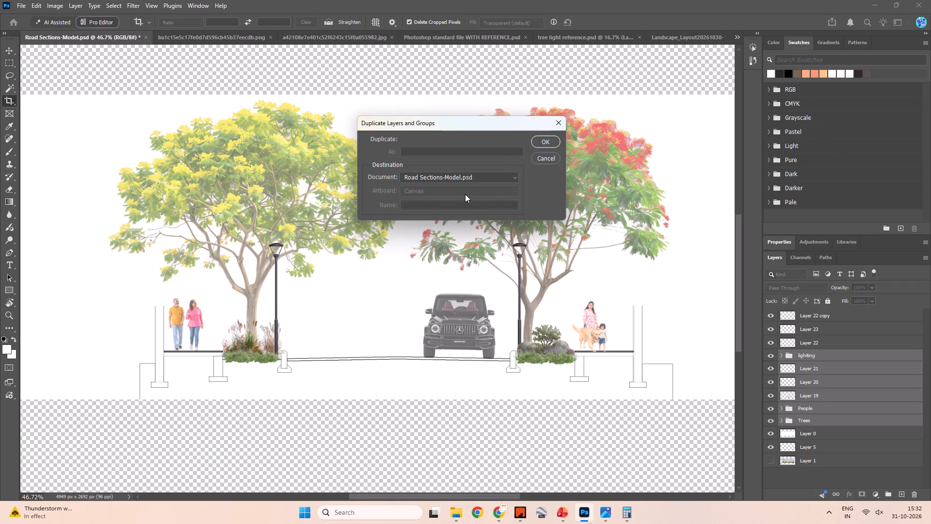
{"action": "left_click", "coordinate": [501, 171]}
{"action": "left_click", "coordinate": [500, 177]}
{"action": "left_click", "coordinate": [457, 225]}
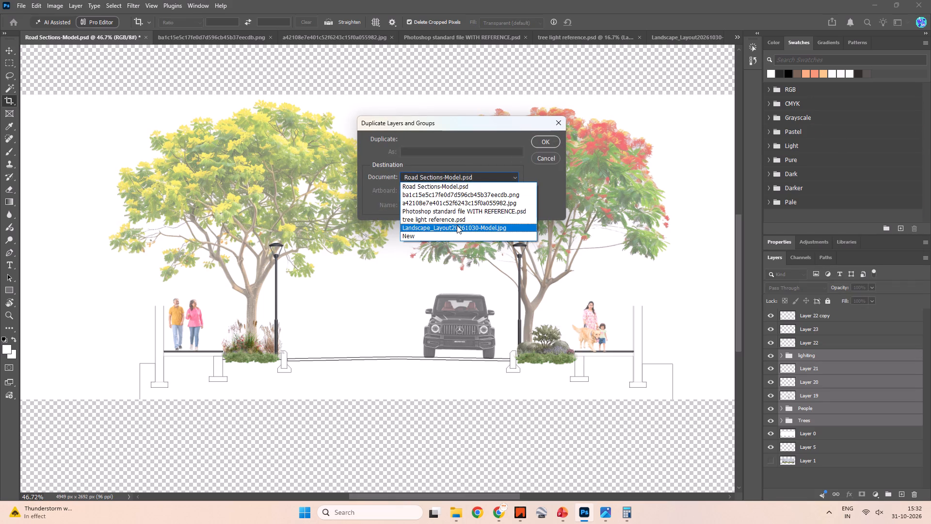
{"action": "left_click", "coordinate": [547, 146]}
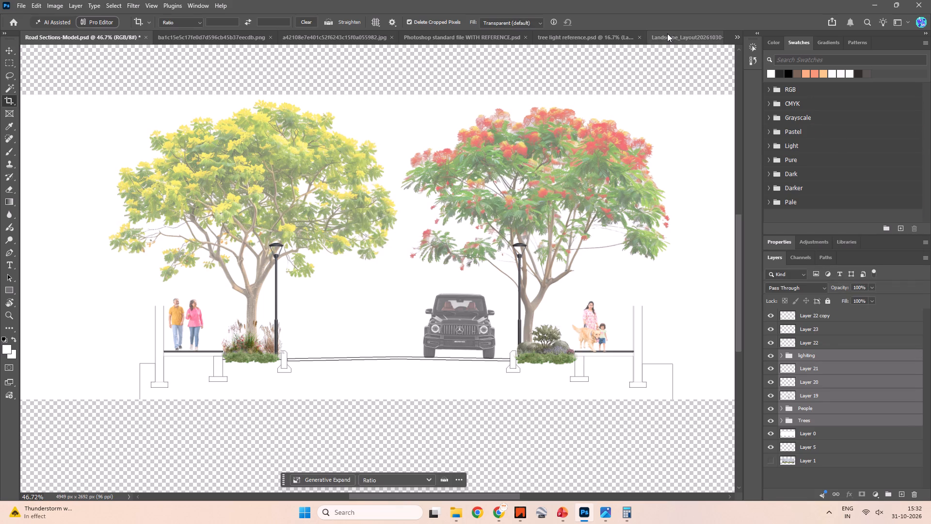
{"action": "left_click", "coordinate": [665, 38]}
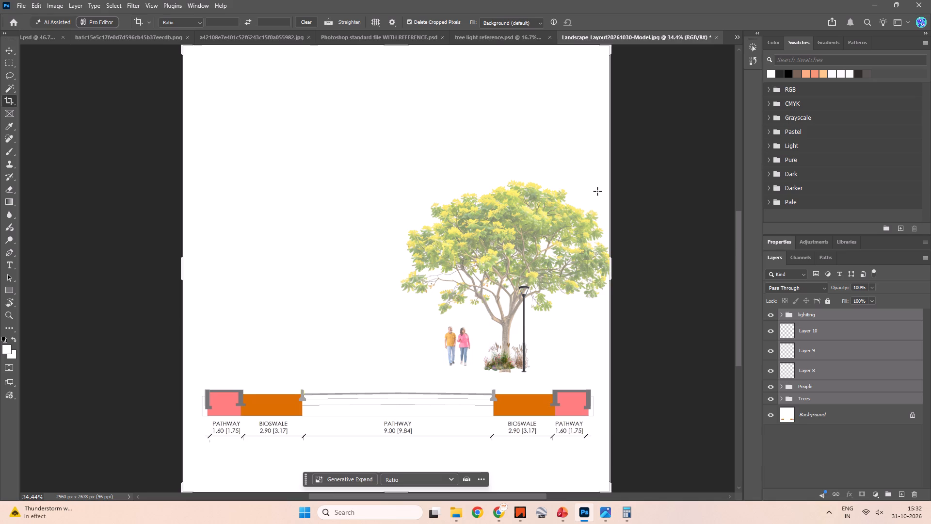
Expand the lighting group to show its layers.
{"action": "left_click", "coordinate": [781, 315]}
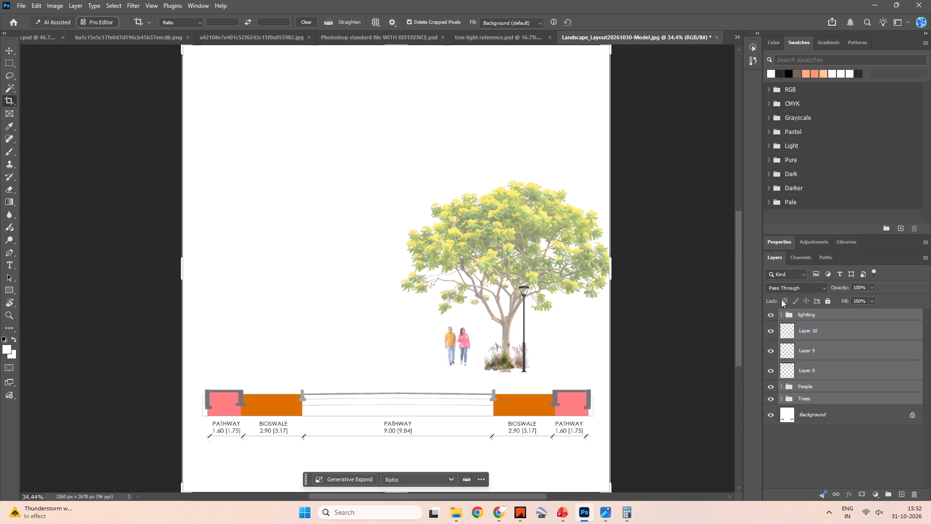
{"action": "left_click", "coordinate": [630, 310]}
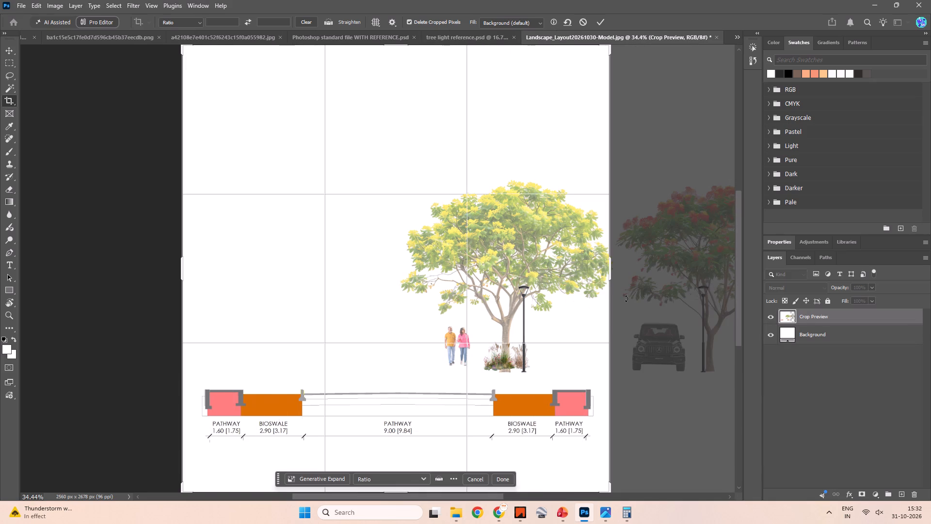
{"action": "key", "text": "Escape"}
{"action": "key", "text": "Escape"}
{"action": "key", "text": "Escape"}
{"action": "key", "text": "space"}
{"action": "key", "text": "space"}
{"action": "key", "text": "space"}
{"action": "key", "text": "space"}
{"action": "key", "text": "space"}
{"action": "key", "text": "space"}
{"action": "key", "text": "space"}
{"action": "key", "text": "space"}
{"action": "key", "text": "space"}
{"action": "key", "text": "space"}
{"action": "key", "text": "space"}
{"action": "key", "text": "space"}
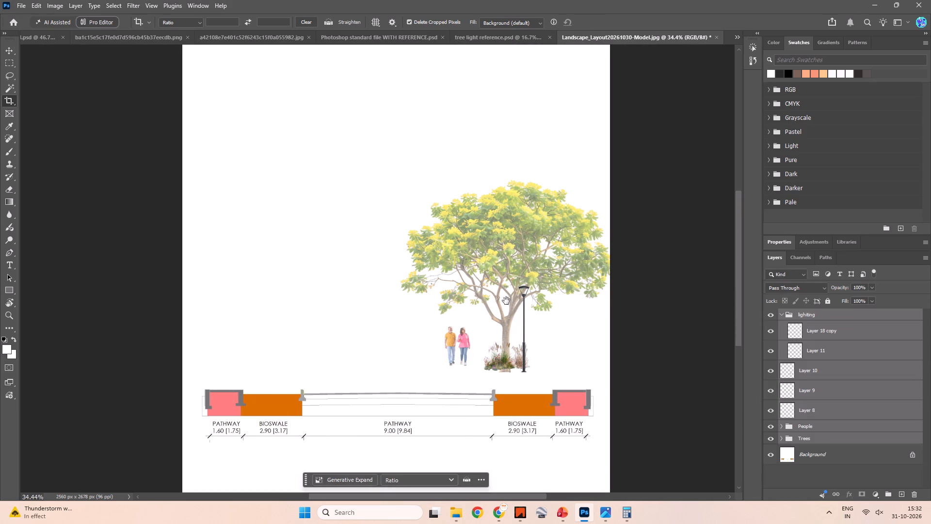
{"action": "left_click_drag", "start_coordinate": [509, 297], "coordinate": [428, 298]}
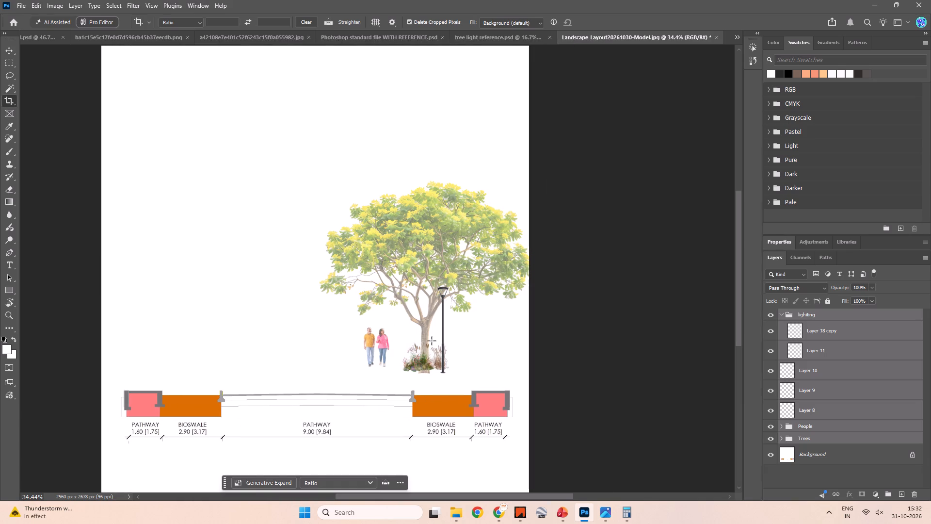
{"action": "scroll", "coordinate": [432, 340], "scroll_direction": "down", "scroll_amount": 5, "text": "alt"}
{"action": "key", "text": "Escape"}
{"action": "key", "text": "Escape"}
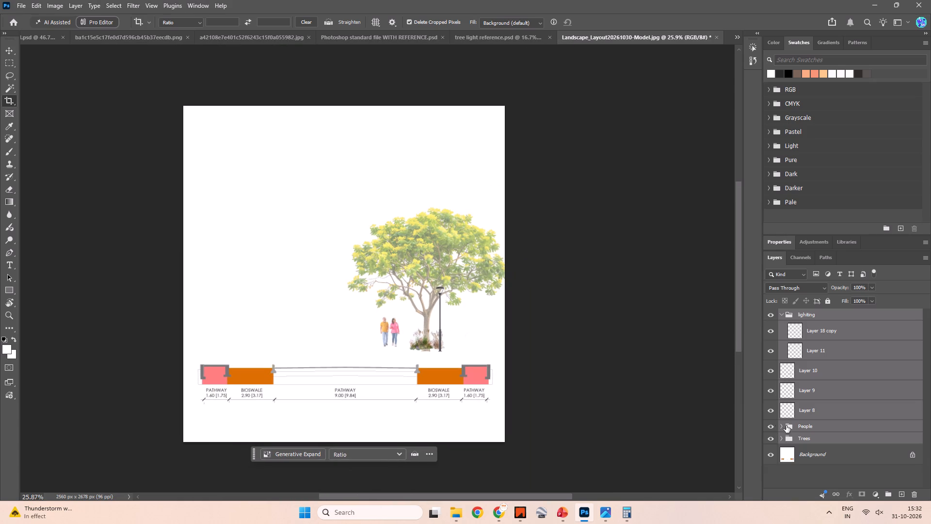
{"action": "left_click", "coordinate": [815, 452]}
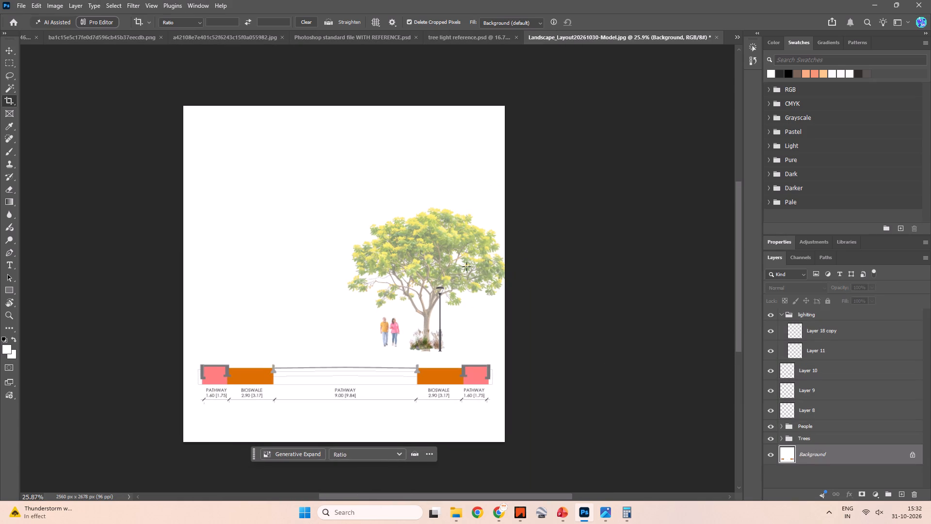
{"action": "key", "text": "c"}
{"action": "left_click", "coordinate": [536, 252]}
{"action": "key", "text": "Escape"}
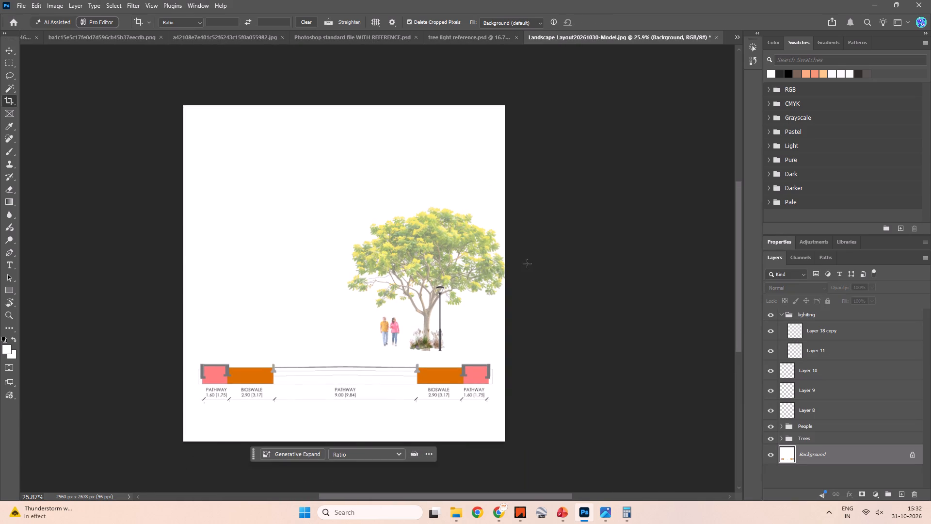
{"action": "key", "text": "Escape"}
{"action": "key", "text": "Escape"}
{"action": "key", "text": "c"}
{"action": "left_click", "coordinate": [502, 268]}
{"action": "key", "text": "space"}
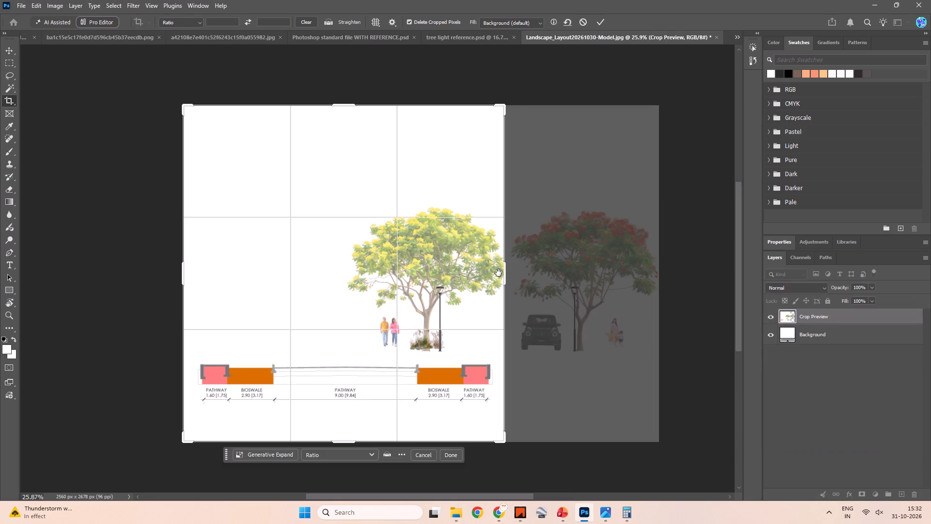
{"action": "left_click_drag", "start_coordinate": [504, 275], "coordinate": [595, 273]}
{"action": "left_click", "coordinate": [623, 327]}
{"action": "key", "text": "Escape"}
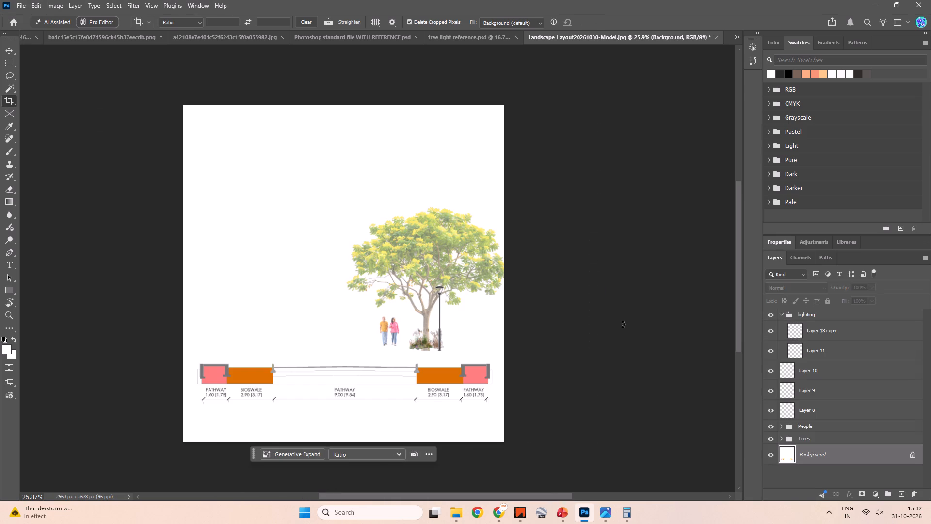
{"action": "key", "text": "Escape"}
Extend the canvas rightward past the red-flowering tree, car and people with the Crop tool, giving a 4722 x 2678 px document.
{"action": "left_click", "coordinate": [492, 277]}
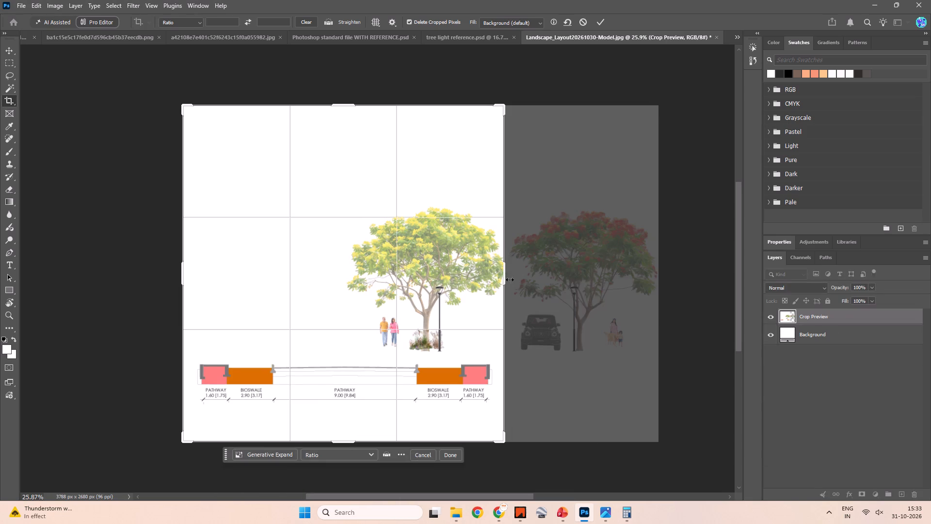
{"action": "left_click_drag", "start_coordinate": [505, 278], "coordinate": [641, 274]}
{"action": "left_click", "coordinate": [600, 31]}
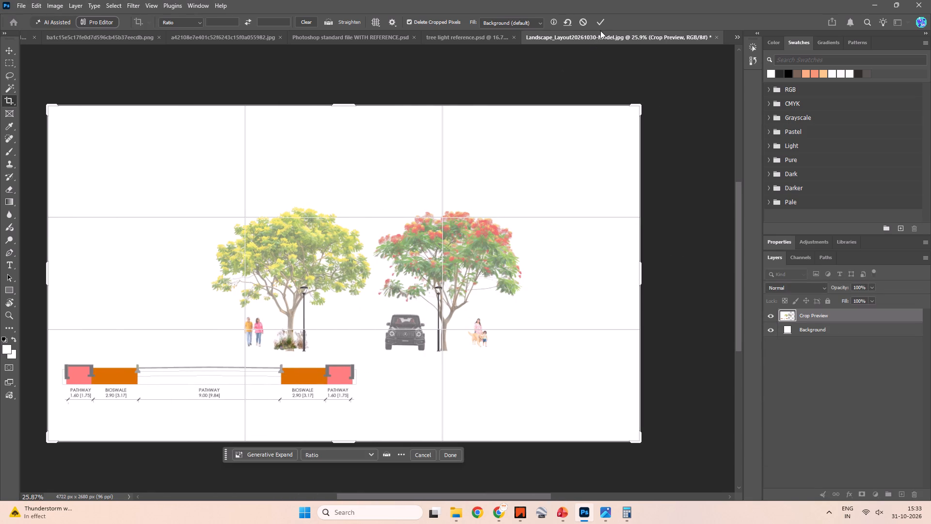
{"action": "left_click", "coordinate": [600, 25]}
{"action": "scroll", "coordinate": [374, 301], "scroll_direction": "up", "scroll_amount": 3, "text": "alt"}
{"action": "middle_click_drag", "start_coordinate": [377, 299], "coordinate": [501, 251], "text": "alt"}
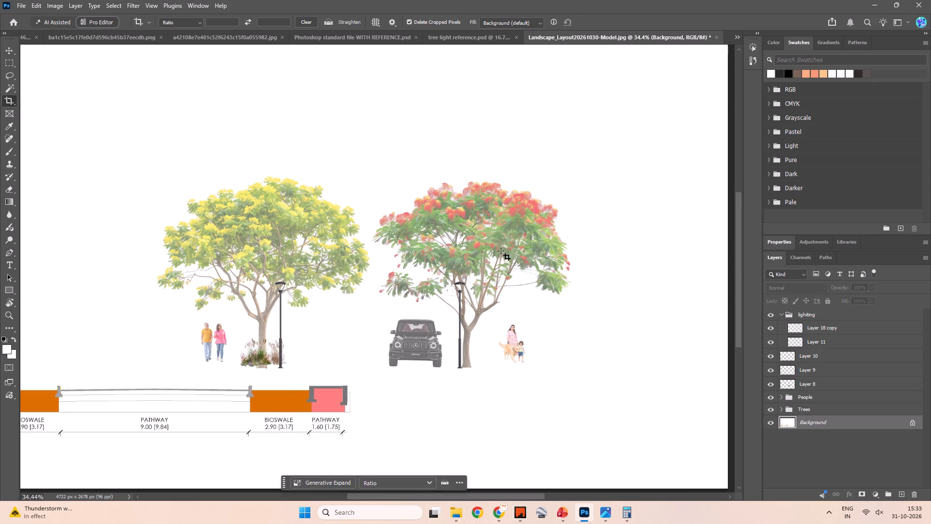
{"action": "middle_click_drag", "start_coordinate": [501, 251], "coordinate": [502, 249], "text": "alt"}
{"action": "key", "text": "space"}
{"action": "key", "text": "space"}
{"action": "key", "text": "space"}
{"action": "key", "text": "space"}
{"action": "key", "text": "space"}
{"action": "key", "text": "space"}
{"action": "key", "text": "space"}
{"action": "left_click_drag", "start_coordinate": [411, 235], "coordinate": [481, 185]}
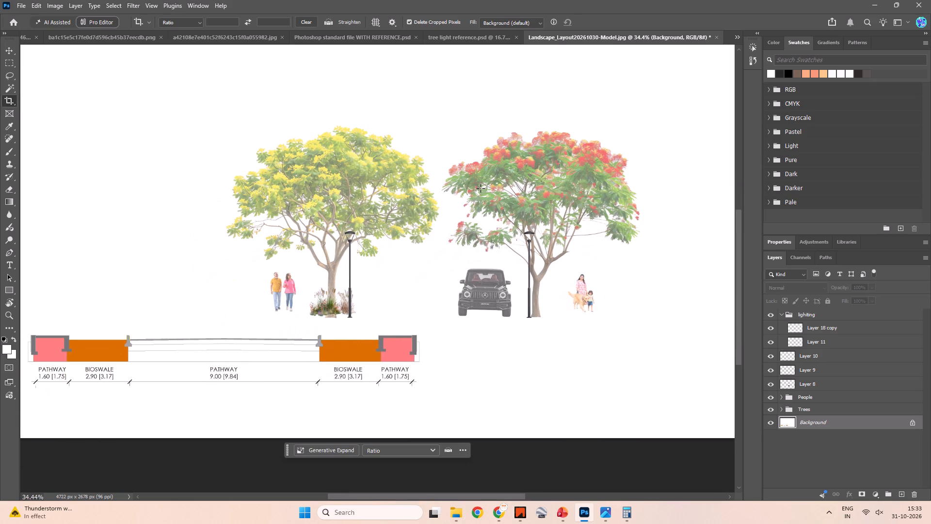
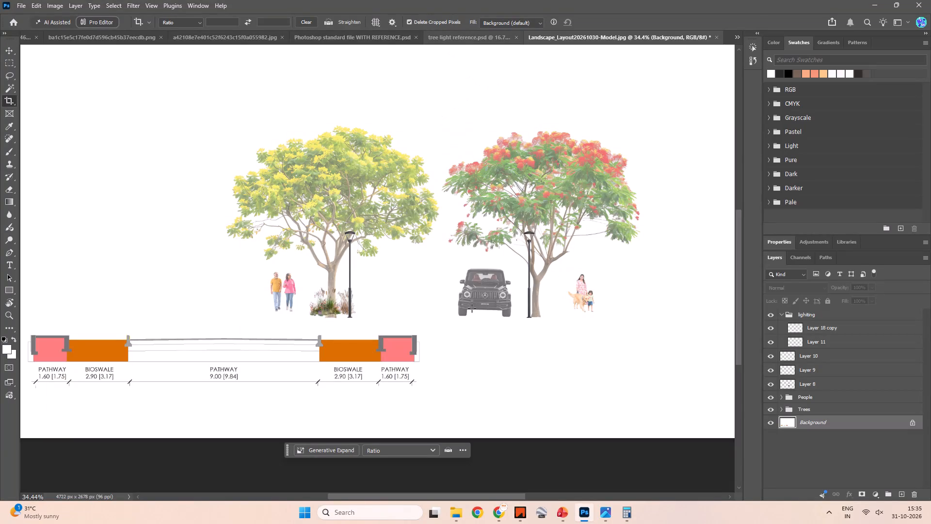
Move the yellow-flowering tree together with its base planting, Layers 9, 10 and 10 copy, onto the section's left bioswale.
{"action": "key", "text": "space"}
{"action": "scroll", "coordinate": [461, 280], "scroll_direction": "down", "scroll_amount": 5, "text": "alt"}
{"action": "scroll", "coordinate": [394, 305], "scroll_direction": "up", "scroll_amount": 2, "text": "alt"}
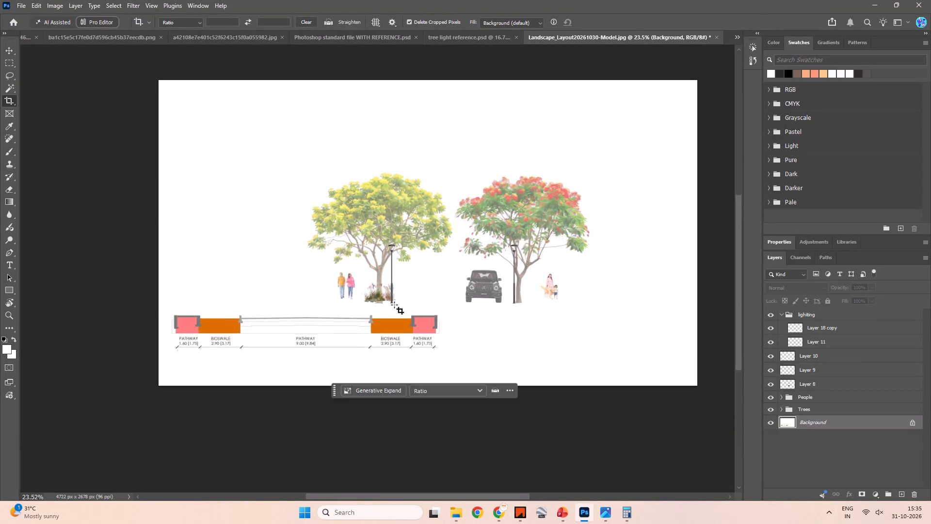
{"action": "scroll", "coordinate": [394, 305], "scroll_direction": "up", "scroll_amount": 3, "text": "alt"}
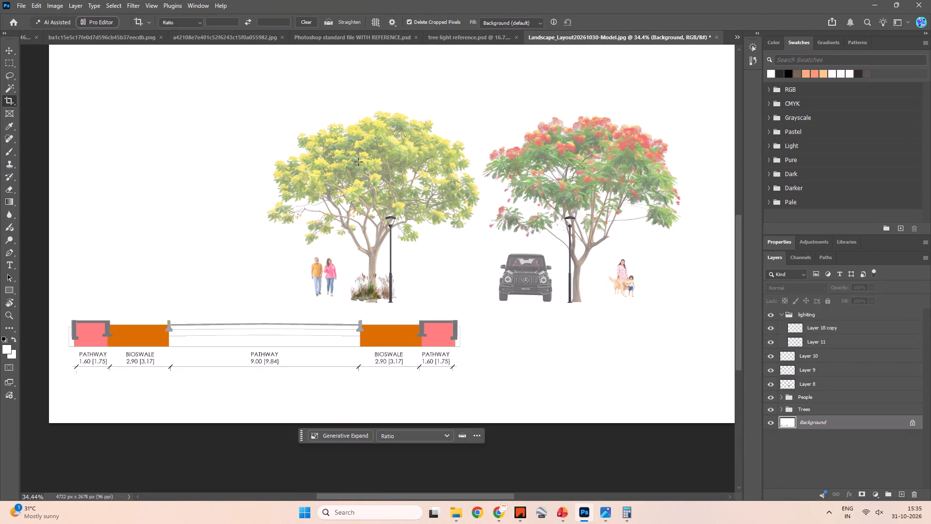
{"action": "key", "text": "v"}
{"action": "left_click", "coordinate": [384, 173]}
{"action": "left_click", "coordinate": [365, 292], "text": "shift"}
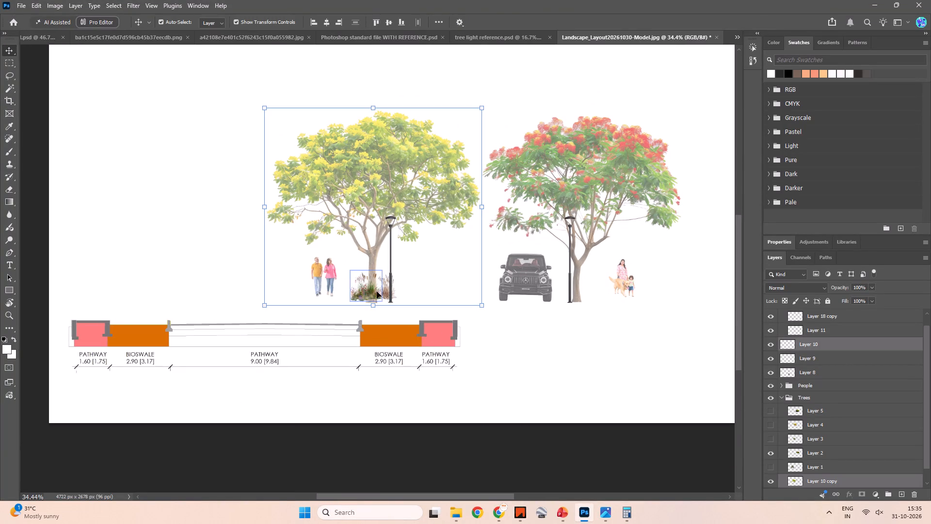
{"action": "left_click", "coordinate": [389, 290], "text": "shift"}
{"action": "left_click", "coordinate": [374, 199]}
{"action": "left_click_drag", "start_coordinate": [387, 186], "coordinate": [281, 205]}
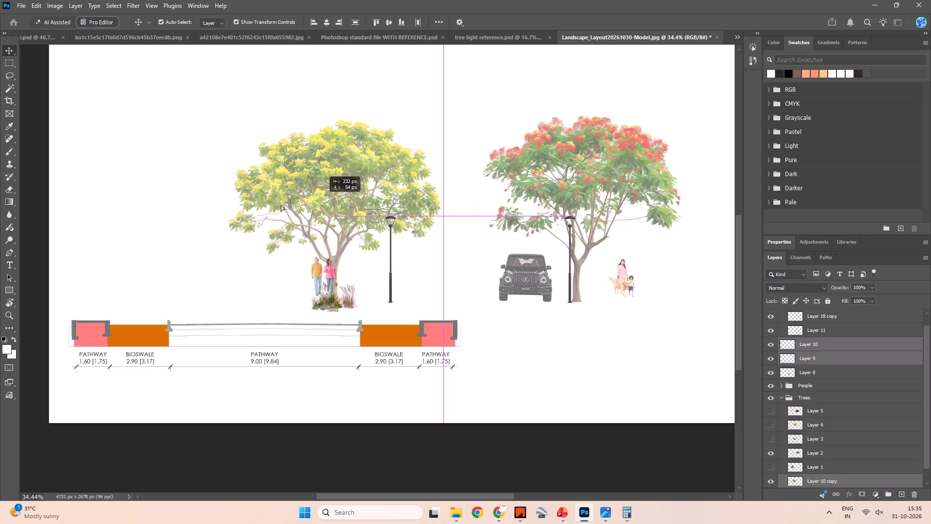
{"action": "left_click_drag", "start_coordinate": [281, 205], "coordinate": [146, 210]}
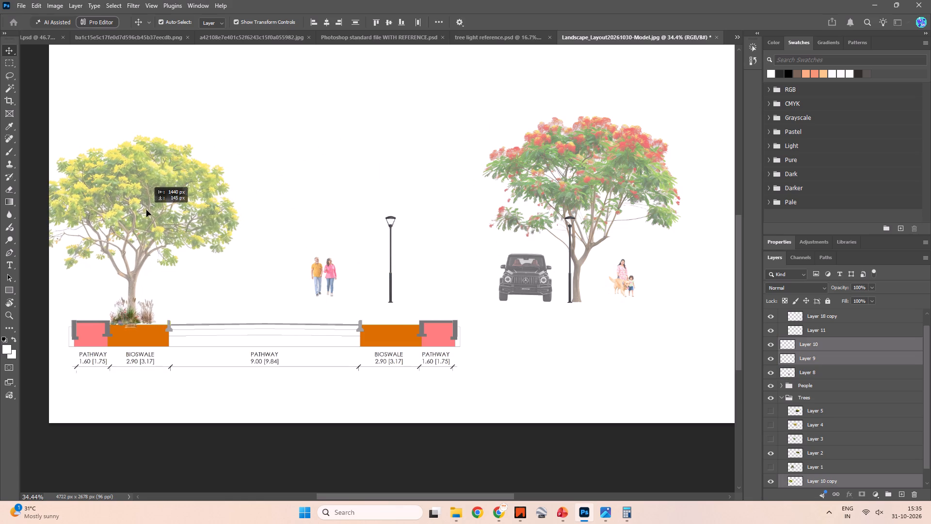
{"action": "left_click_drag", "start_coordinate": [146, 210], "coordinate": [147, 213]}
{"action": "scroll", "coordinate": [111, 318], "scroll_direction": "up", "scroll_amount": 7, "text": "alt"}
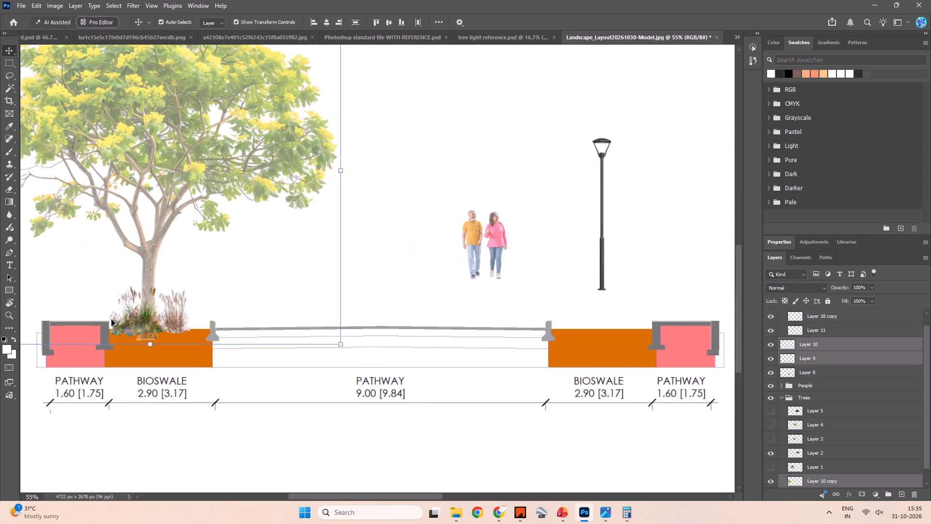
{"action": "key", "text": "space"}
{"action": "key", "text": "space"}
{"action": "key", "text": "space"}
{"action": "key", "text": "space"}
{"action": "key", "text": "space"}
{"action": "key", "text": "space"}
{"action": "key", "text": "space"}
{"action": "key", "text": "space"}
{"action": "key", "text": "space"}
{"action": "key", "text": "space"}
{"action": "key", "text": "space"}
{"action": "key", "text": "space"}
{"action": "key", "text": "space"}
{"action": "key", "text": "space"}
{"action": "key", "text": "space"}
{"action": "key", "text": "space"}
{"action": "key", "text": "space"}
{"action": "key", "text": "space"}
{"action": "left_click_drag", "start_coordinate": [168, 283], "coordinate": [296, 308]}
{"action": "left_click", "coordinate": [278, 277]}
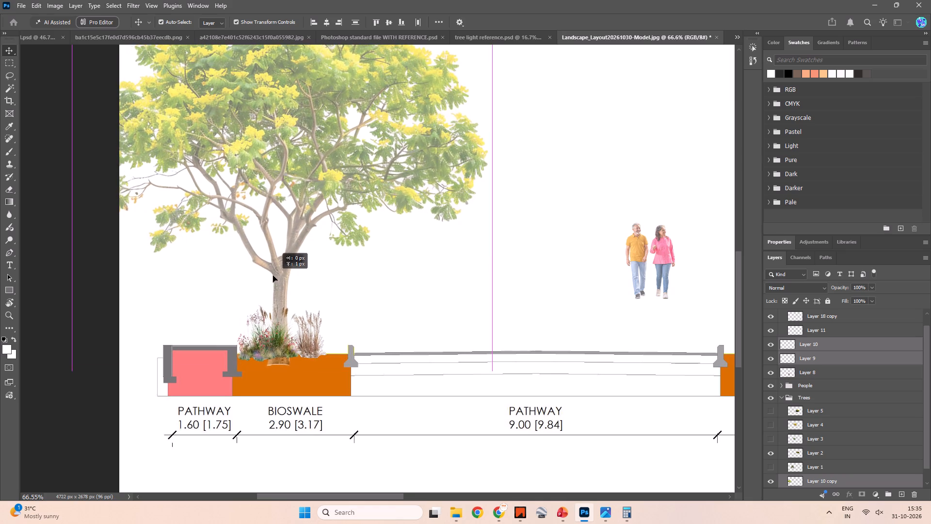
Move the red-flowering tree onto the section's right bioswale, with its trunk base on the bioswale surface.
{"action": "scroll", "coordinate": [305, 295], "scroll_direction": "down", "scroll_amount": 3, "text": "alt"}
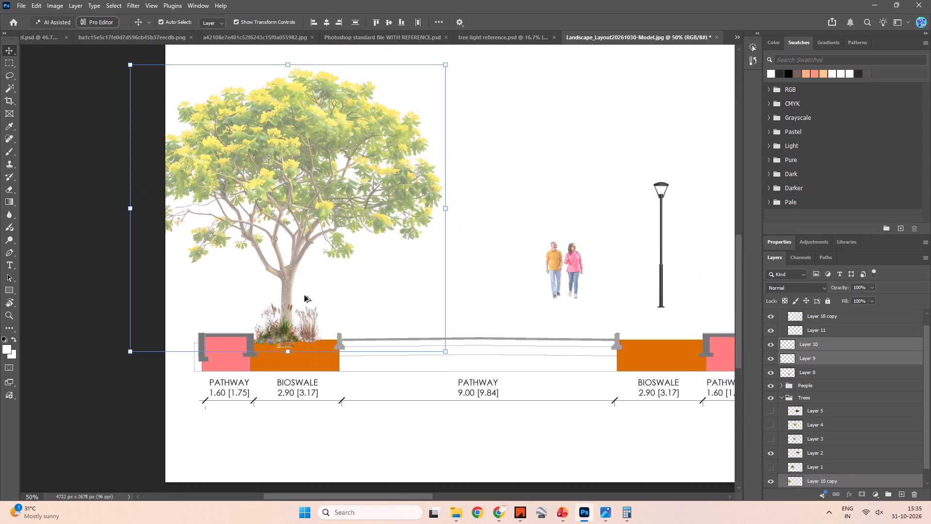
{"action": "scroll", "coordinate": [305, 295], "scroll_direction": "down", "scroll_amount": 4, "text": "alt"}
{"action": "key", "text": "space"}
{"action": "key", "text": "space"}
{"action": "key", "text": "space"}
{"action": "key", "text": "space"}
{"action": "key", "text": "space"}
{"action": "key", "text": "space"}
{"action": "key", "text": "space"}
{"action": "key", "text": "space"}
{"action": "key", "text": "space"}
{"action": "key", "text": "space"}
{"action": "key", "text": "space"}
{"action": "key", "text": "space"}
{"action": "key", "text": "space"}
{"action": "left_click_drag", "start_coordinate": [407, 280], "coordinate": [231, 296]}
{"action": "left_click", "coordinate": [530, 238]}
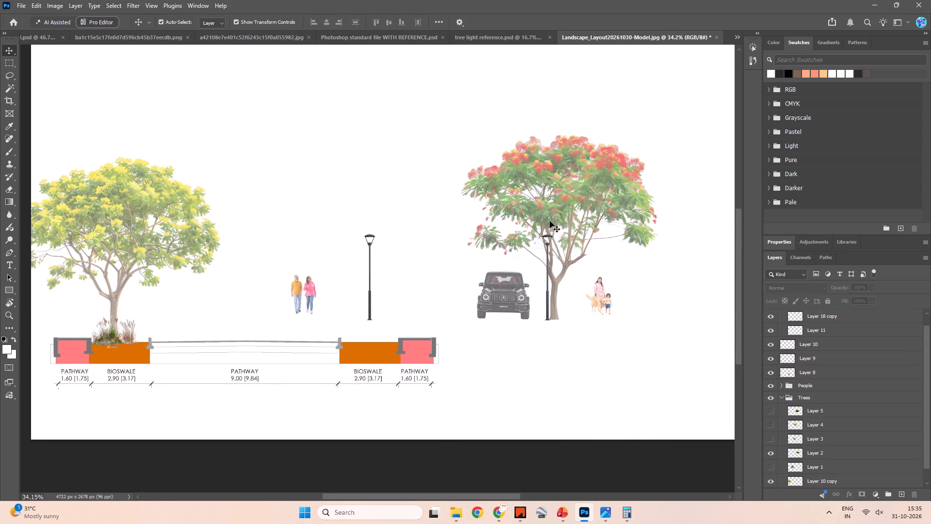
{"action": "left_click", "coordinate": [576, 206]}
{"action": "left_click_drag", "start_coordinate": [585, 214], "coordinate": [414, 241]}
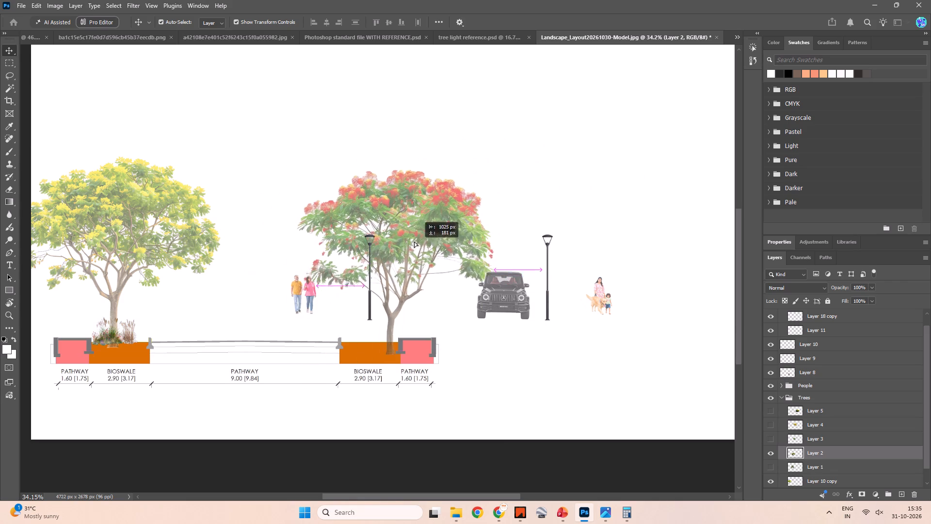
{"action": "left_click_drag", "start_coordinate": [414, 241], "coordinate": [421, 238]}
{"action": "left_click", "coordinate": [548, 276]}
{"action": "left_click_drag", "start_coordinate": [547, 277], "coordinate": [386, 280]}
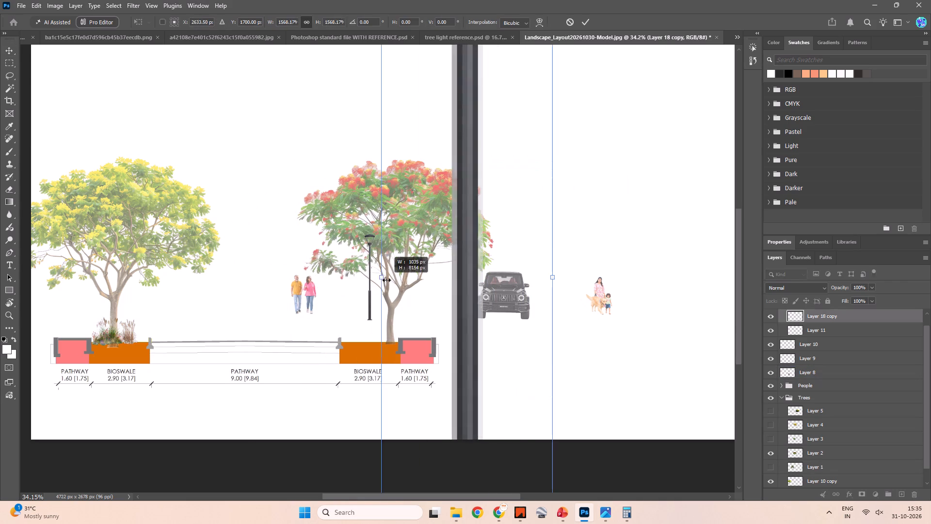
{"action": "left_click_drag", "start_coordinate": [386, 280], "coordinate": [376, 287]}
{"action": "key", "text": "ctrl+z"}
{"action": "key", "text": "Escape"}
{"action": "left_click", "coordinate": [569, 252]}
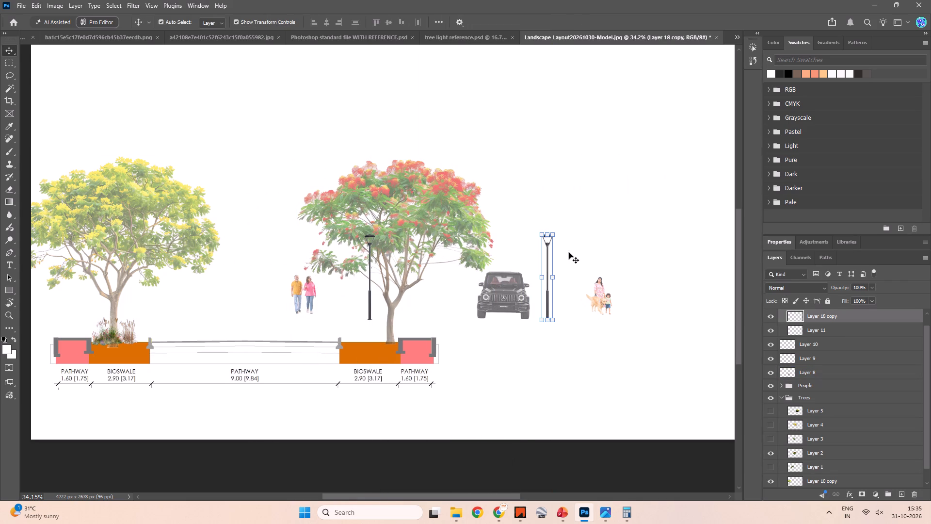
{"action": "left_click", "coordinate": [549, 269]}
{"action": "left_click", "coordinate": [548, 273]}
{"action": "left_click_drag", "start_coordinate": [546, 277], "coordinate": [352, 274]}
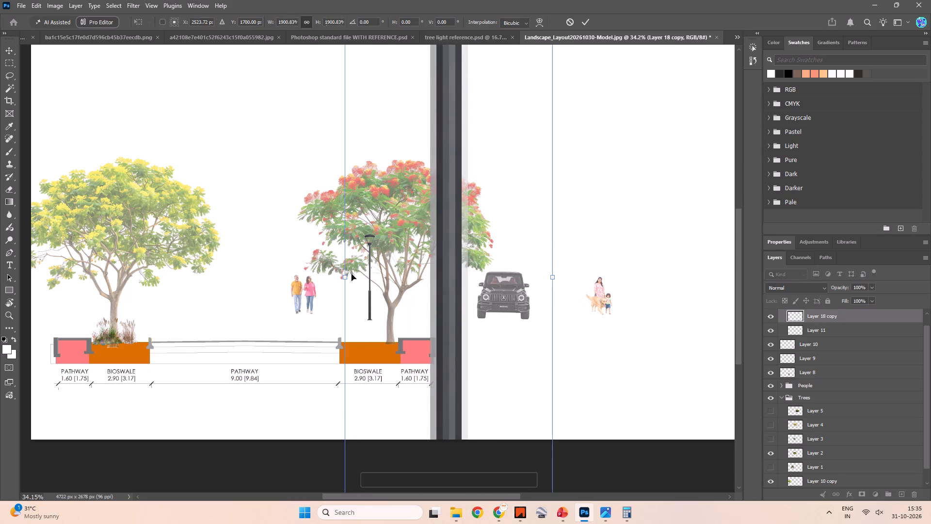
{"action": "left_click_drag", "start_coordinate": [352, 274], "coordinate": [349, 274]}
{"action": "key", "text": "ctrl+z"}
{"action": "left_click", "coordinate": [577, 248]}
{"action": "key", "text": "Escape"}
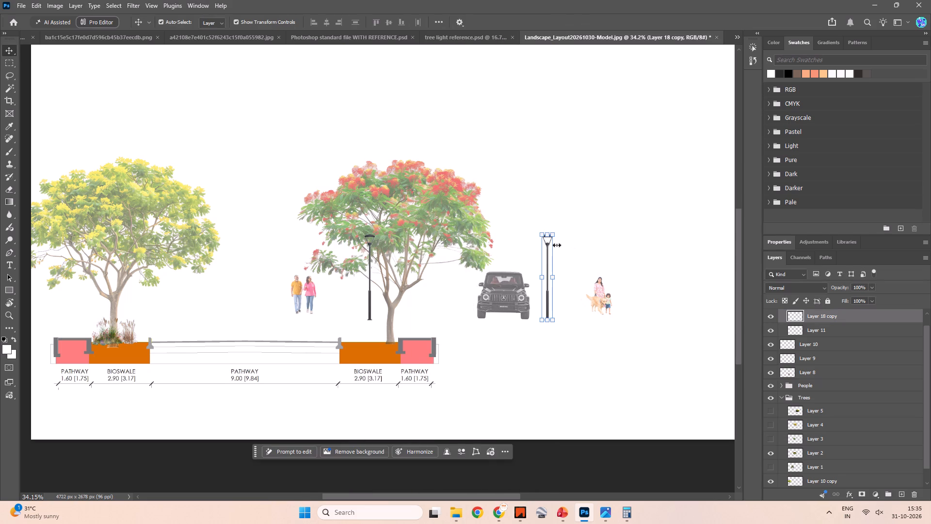
Move the street lamp beside the car onto the right bioswale, standing just behind the road kerb.
{"action": "left_click_drag", "start_coordinate": [548, 256], "coordinate": [401, 262]}
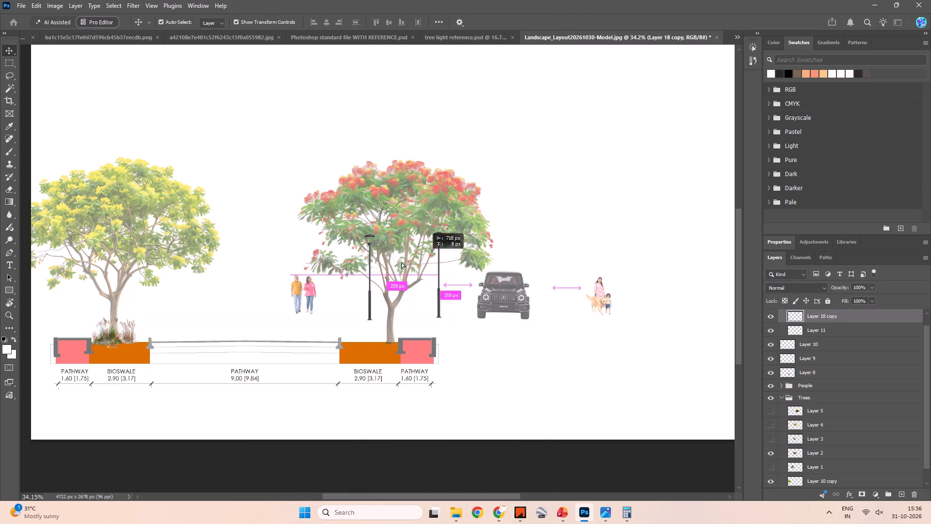
{"action": "left_click_drag", "start_coordinate": [401, 262], "coordinate": [345, 279]}
{"action": "key", "text": "Up"}
{"action": "key", "text": "Up"}
{"action": "key", "text": "Up"}
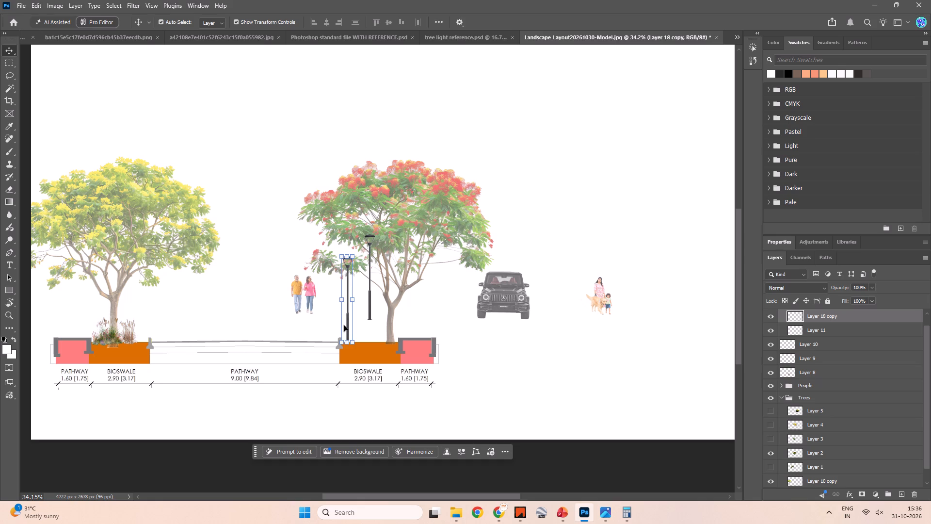
{"action": "key", "text": "Left"}
{"action": "key", "text": "Left"}
{"action": "left_click", "coordinate": [358, 326]}
{"action": "key", "text": "Down"}
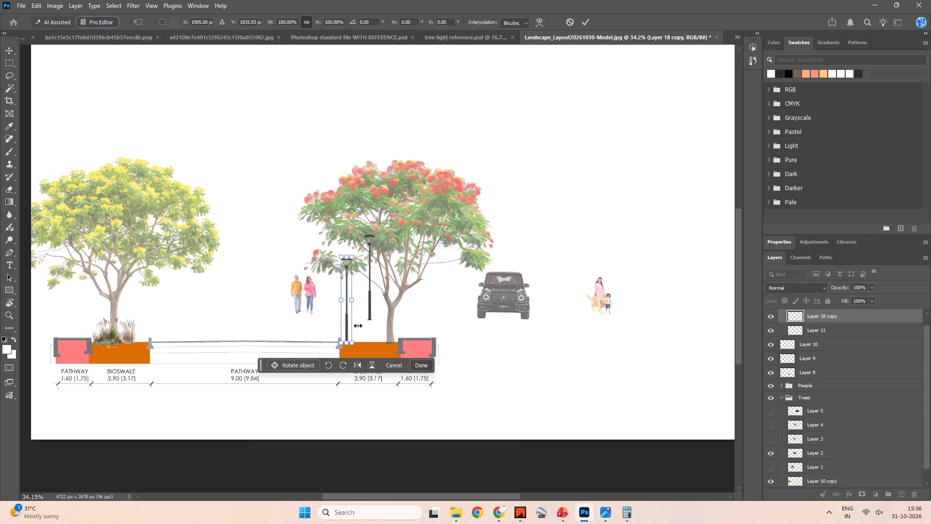
{"action": "key", "text": "Down"}
{"action": "key", "text": "Escape"}
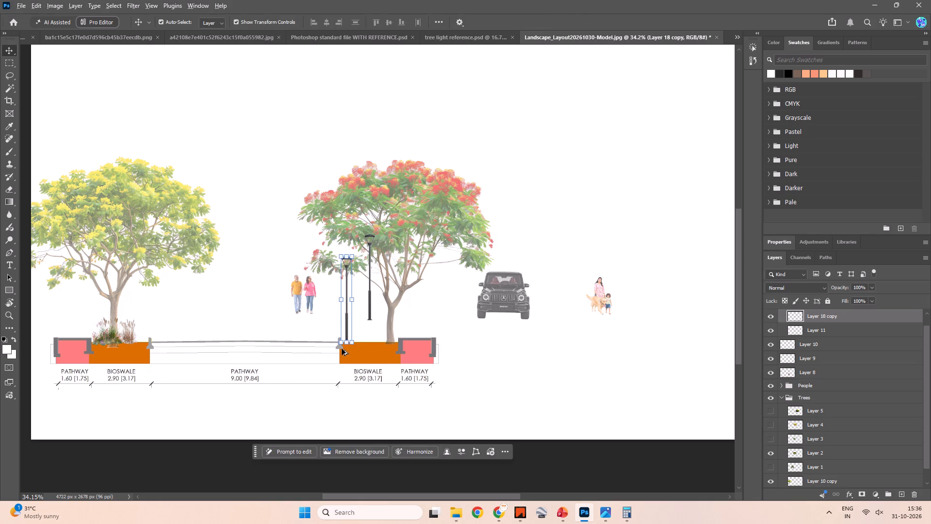
Move the other street lamp onto the left bioswale beside the road kerb, level with the lamp on the right bioswale.
{"action": "scroll", "coordinate": [341, 349], "scroll_direction": "up", "scroll_amount": 7, "text": "alt"}
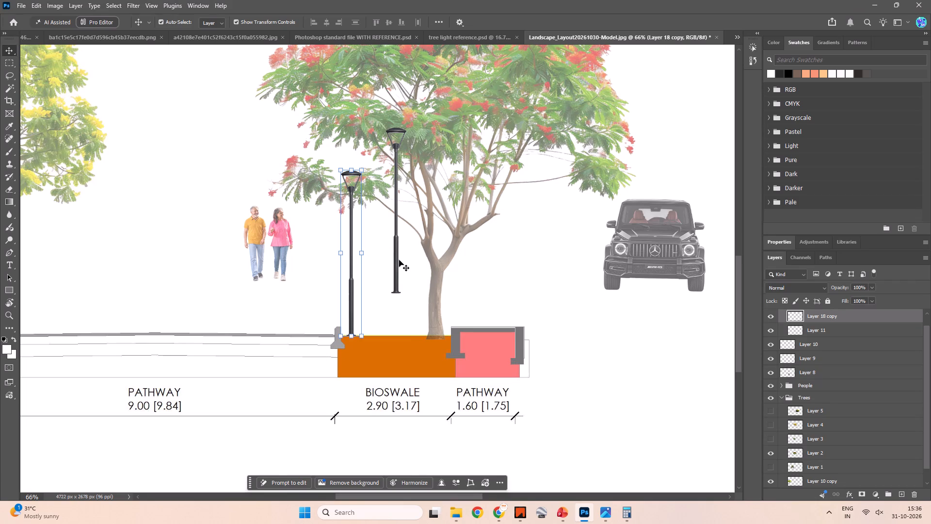
{"action": "key", "text": "space"}
{"action": "left_click_drag", "start_coordinate": [395, 262], "coordinate": [97, 273]}
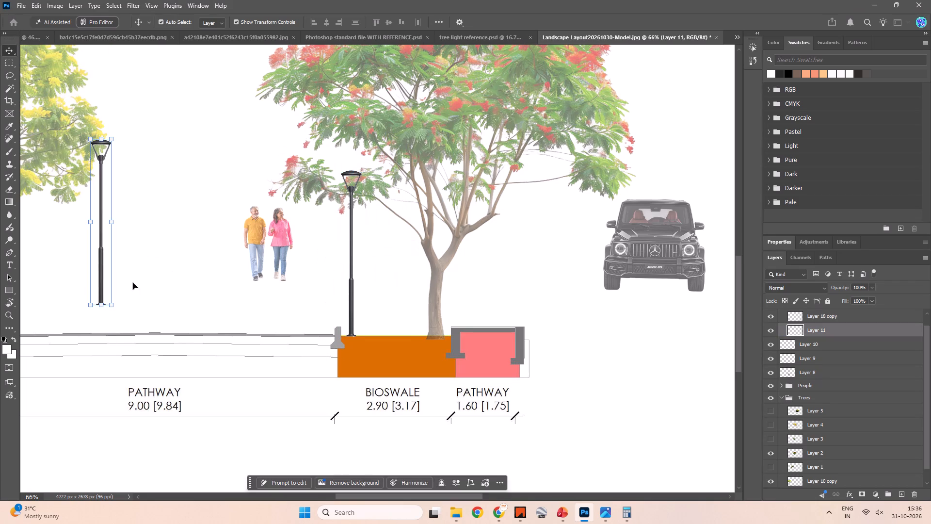
{"action": "key", "text": "space"}
{"action": "key", "text": "space"}
{"action": "key", "text": "space"}
{"action": "key", "text": "space"}
{"action": "key", "text": "space"}
{"action": "key", "text": "space"}
{"action": "key", "text": "space"}
{"action": "key", "text": "space"}
{"action": "key", "text": "space"}
{"action": "key", "text": "space"}
{"action": "key", "text": "space"}
{"action": "key", "text": "space"}
{"action": "key", "text": "space"}
{"action": "key", "text": "space"}
{"action": "key", "text": "space"}
{"action": "left_click_drag", "start_coordinate": [190, 283], "coordinate": [522, 295]}
{"action": "left_click_drag", "start_coordinate": [433, 279], "coordinate": [424, 279]}
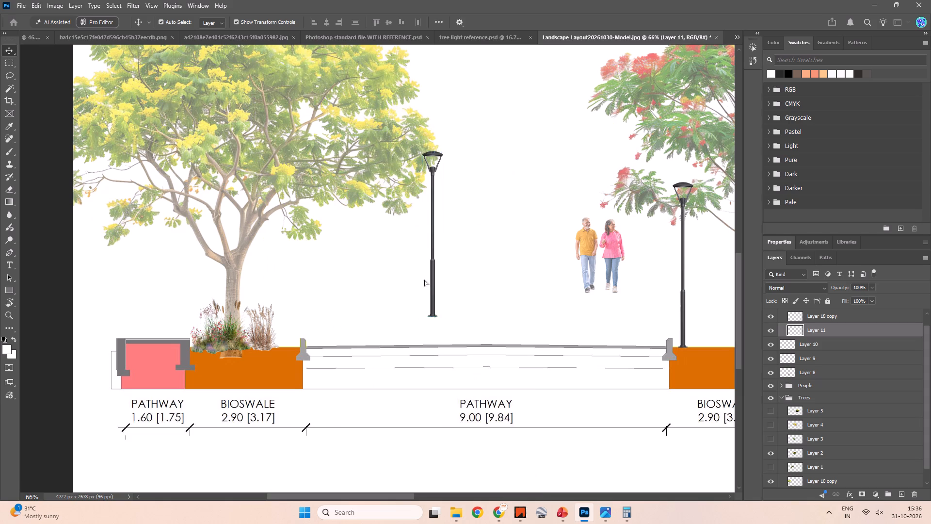
{"action": "left_click_drag", "start_coordinate": [424, 279], "coordinate": [295, 310]}
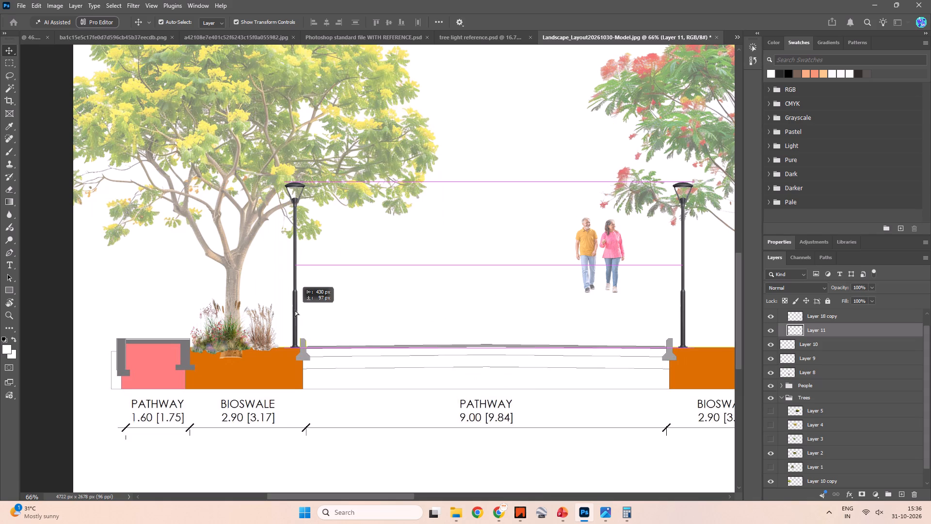
{"action": "left_click_drag", "start_coordinate": [295, 310], "coordinate": [294, 310]}
Move the walking couple onto the left 1.60 m pathway, with their feet on the paving.
{"action": "key", "text": "space"}
{"action": "key", "text": "space"}
{"action": "key", "text": "space"}
{"action": "key", "text": "space"}
{"action": "key", "text": "space"}
{"action": "key", "text": "space"}
{"action": "key", "text": "space"}
{"action": "key", "text": "space"}
{"action": "key", "text": "space"}
{"action": "left_click_drag", "start_coordinate": [482, 296], "coordinate": [314, 302]}
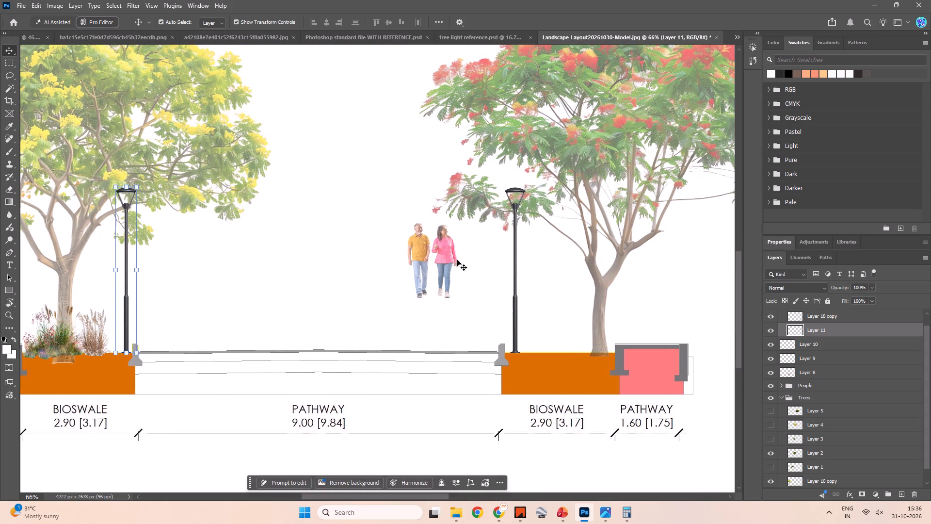
{"action": "left_click", "coordinate": [457, 260]}
{"action": "left_click_drag", "start_coordinate": [442, 261], "coordinate": [176, 289]}
{"action": "key", "text": "space"}
{"action": "key", "text": "space"}
{"action": "key", "text": "space"}
{"action": "key", "text": "space"}
{"action": "key", "text": "space"}
{"action": "key", "text": "space"}
{"action": "key", "text": "space"}
{"action": "key", "text": "space"}
{"action": "key", "text": "space"}
{"action": "left_click_drag", "start_coordinate": [297, 311], "coordinate": [553, 306]}
{"action": "left_click_drag", "start_coordinate": [431, 292], "coordinate": [261, 306]}
{"action": "left_click", "coordinate": [469, 303]}
Move the black car onto the 9.00 m carriageway, near the kerb of the right bioswale.
{"action": "key", "text": "space"}
{"action": "key", "text": "space"}
{"action": "key", "text": "space"}
{"action": "key", "text": "space"}
{"action": "key", "text": "space"}
{"action": "key", "text": "space"}
{"action": "key", "text": "space"}
{"action": "key", "text": "space"}
{"action": "key", "text": "space"}
{"action": "key", "text": "space"}
{"action": "key", "text": "space"}
{"action": "key", "text": "space"}
{"action": "key", "text": "space"}
{"action": "key", "text": "space"}
{"action": "key", "text": "space"}
{"action": "key", "text": "space"}
{"action": "key", "text": "space"}
{"action": "key", "text": "space"}
{"action": "key", "text": "space"}
{"action": "key", "text": "space"}
{"action": "left_click_drag", "start_coordinate": [516, 267], "coordinate": [260, 273]}
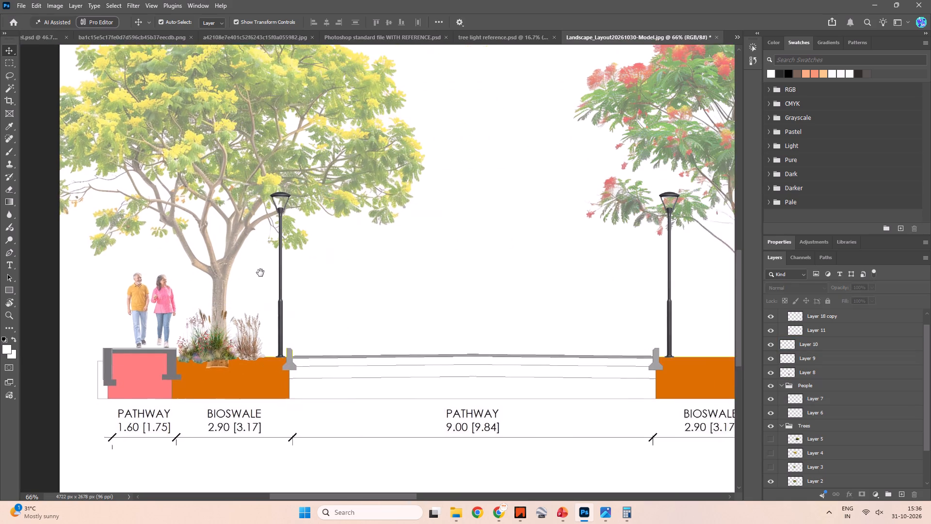
{"action": "left_click_drag", "start_coordinate": [260, 273], "coordinate": [226, 273]}
{"action": "left_click_drag", "start_coordinate": [462, 301], "coordinate": [302, 312]}
{"action": "left_click_drag", "start_coordinate": [601, 276], "coordinate": [509, 281]}
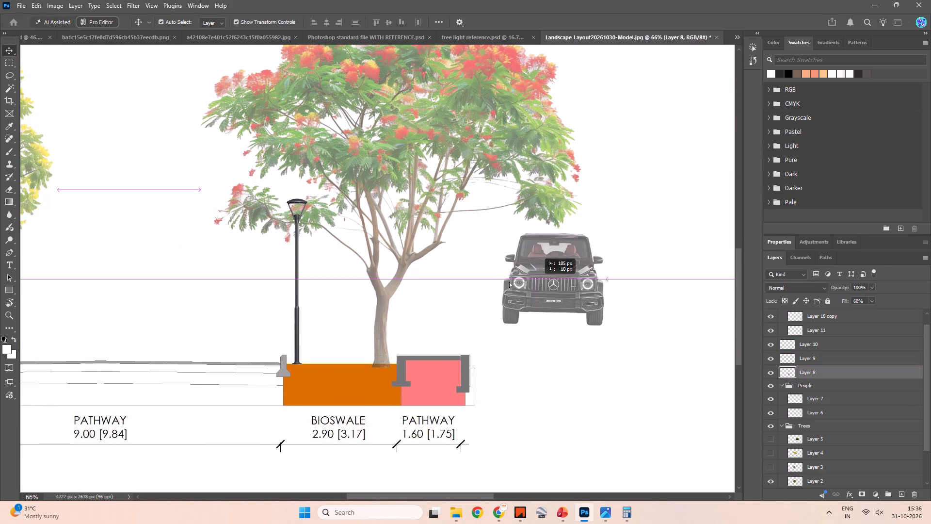
{"action": "left_click_drag", "start_coordinate": [509, 281], "coordinate": [217, 319]}
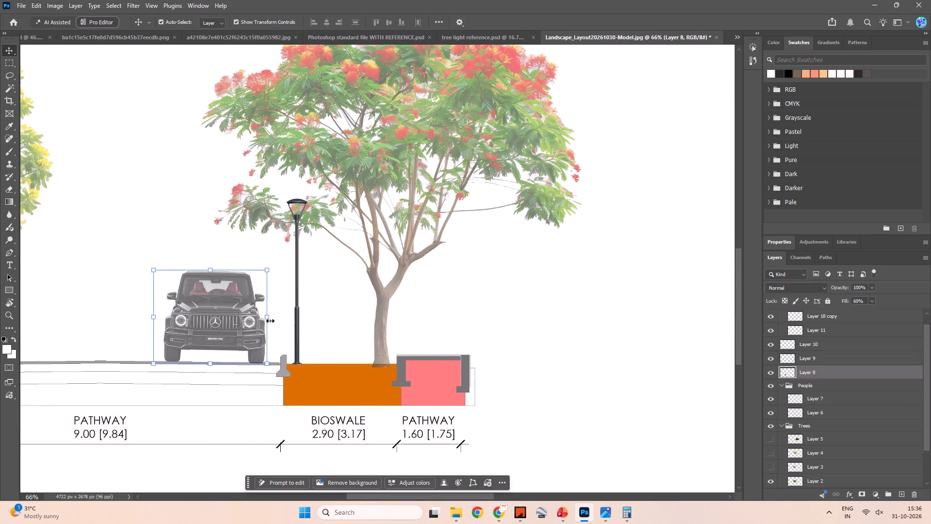
{"action": "left_click_drag", "start_coordinate": [239, 316], "coordinate": [248, 316]}
{"action": "left_click", "coordinate": [482, 323]}
Move the woman with the child and dog onto the 1.60 m pathway beside the red-flowering tree, with their feet near the paving.
{"action": "scroll", "coordinate": [488, 320], "scroll_direction": "down", "scroll_amount": 3, "text": "alt"}
{"action": "key", "text": "space"}
{"action": "key", "text": "space"}
{"action": "key", "text": "space"}
{"action": "key", "text": "space"}
{"action": "key", "text": "space"}
{"action": "key", "text": "space"}
{"action": "key", "text": "space"}
{"action": "left_click_drag", "start_coordinate": [545, 316], "coordinate": [467, 325]}
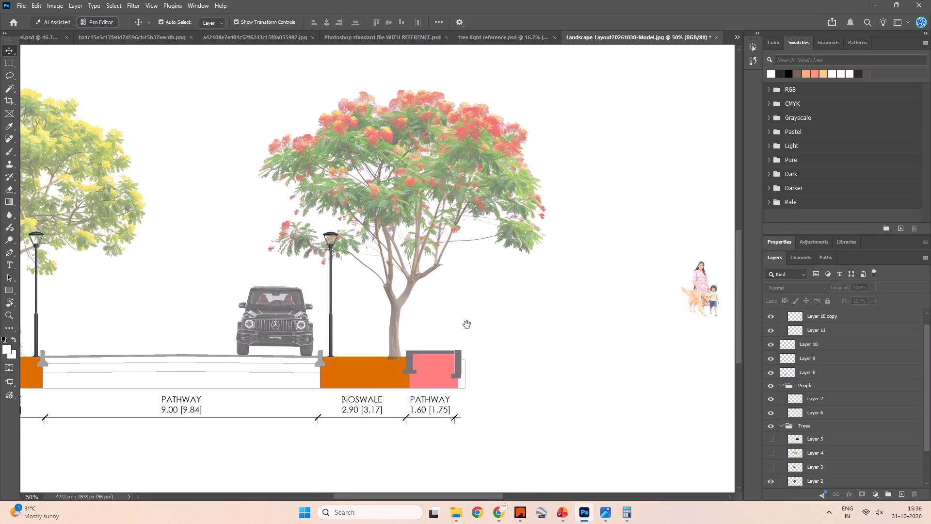
{"action": "left_click_drag", "start_coordinate": [467, 325], "coordinate": [456, 325]}
{"action": "left_click", "coordinate": [628, 299]}
{"action": "left_click_drag", "start_coordinate": [634, 306], "coordinate": [353, 347]}
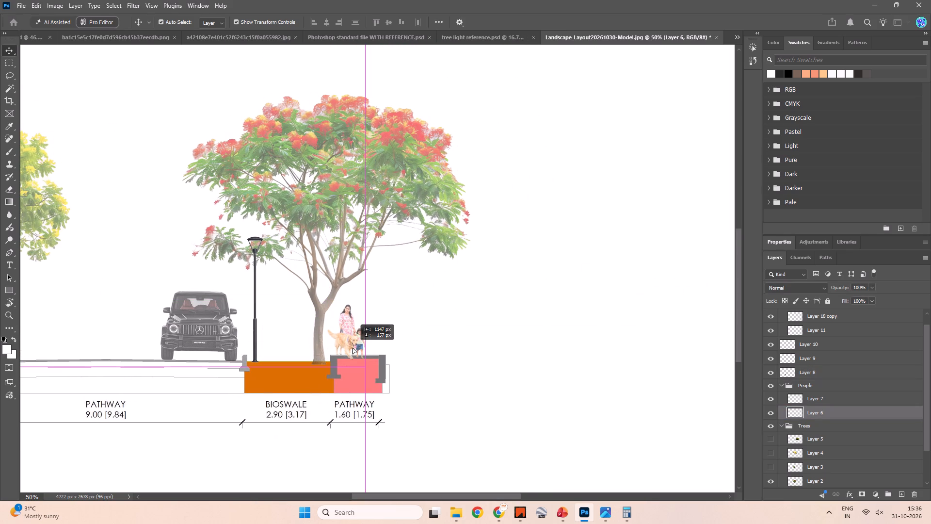
{"action": "left_click_drag", "start_coordinate": [353, 347], "coordinate": [354, 345]}
{"action": "left_click", "coordinate": [434, 332]}
{"action": "scroll", "coordinate": [353, 339], "scroll_direction": "up", "scroll_amount": 6, "text": "alt"}
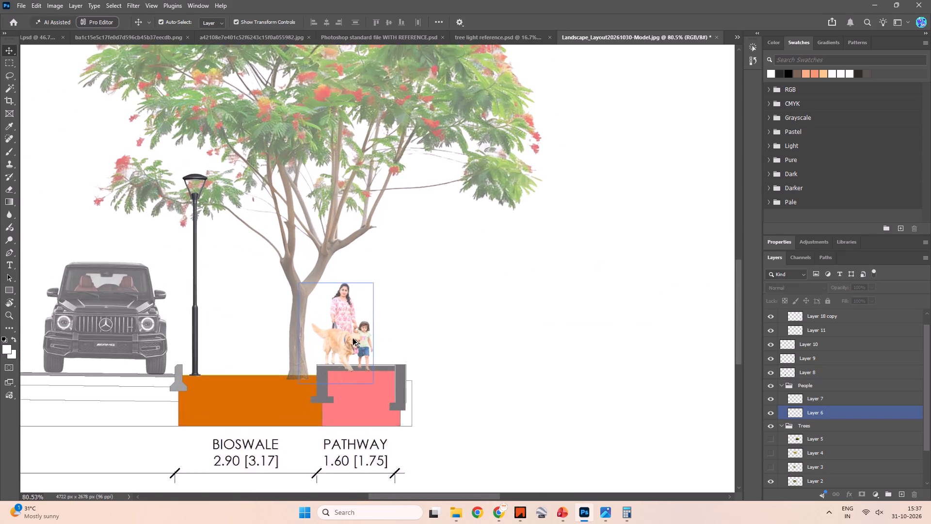
{"action": "scroll", "coordinate": [353, 339], "scroll_direction": "up", "scroll_amount": 1, "text": "alt"}
{"action": "left_click_drag", "start_coordinate": [353, 339], "coordinate": [353, 331]}
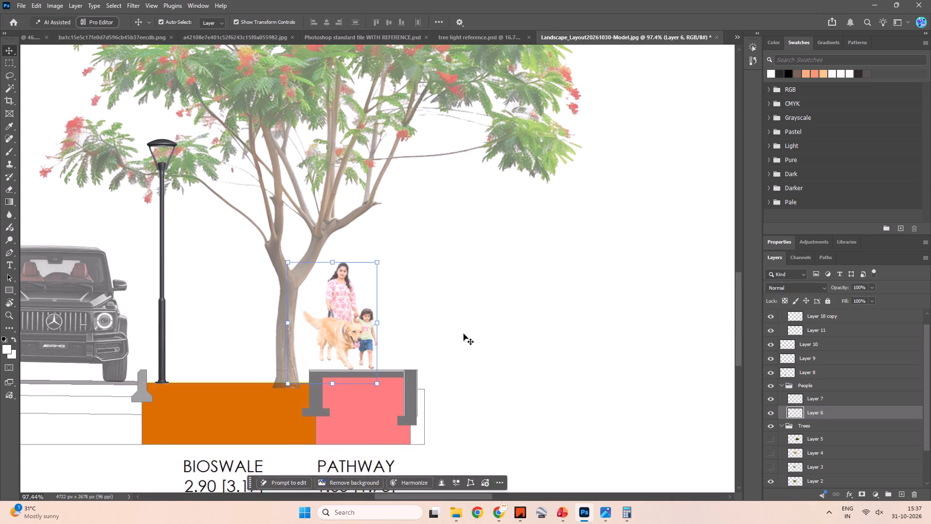
{"action": "left_click", "coordinate": [473, 334]}
Switch to tree light reference.psd and make the layer holding the shrub clump with white stones active.
{"action": "scroll", "coordinate": [505, 344], "scroll_direction": "down", "scroll_amount": 8, "text": "alt"}
{"action": "key", "text": "space"}
{"action": "key", "text": "space"}
{"action": "key", "text": "space"}
{"action": "key", "text": "space"}
{"action": "key", "text": "space"}
{"action": "key", "text": "space"}
{"action": "left_click_drag", "start_coordinate": [507, 330], "coordinate": [618, 330]}
{"action": "scroll", "coordinate": [483, 334], "scroll_direction": "down", "scroll_amount": 3}
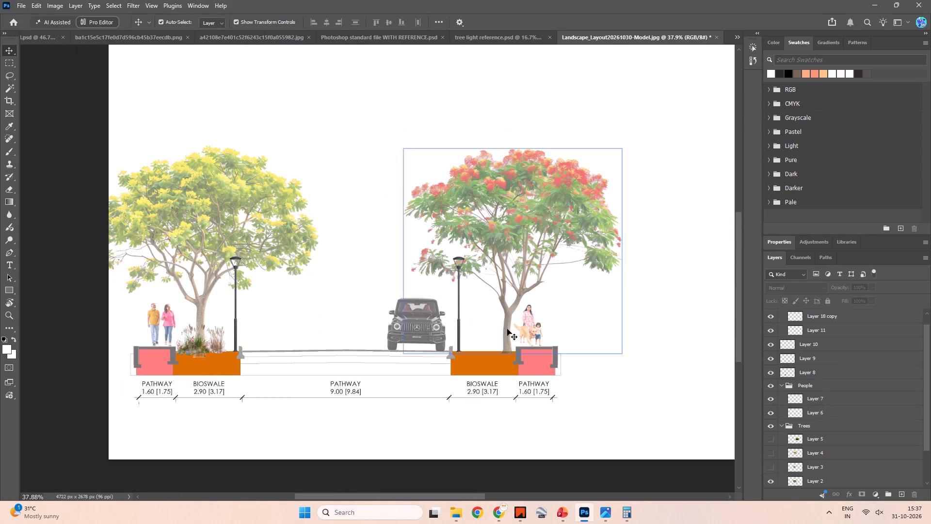
{"action": "left_click", "coordinate": [496, 38]}
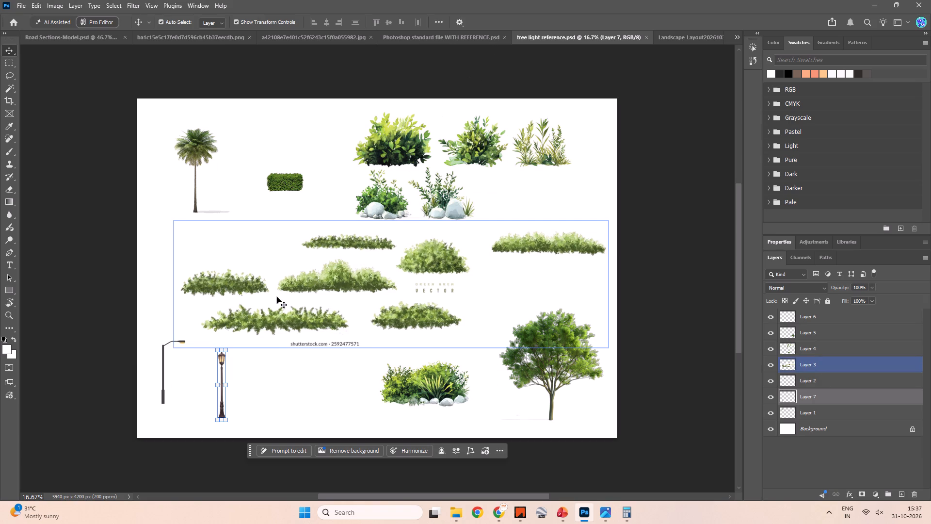
{"action": "left_click", "coordinate": [383, 295]}
{"action": "left_click", "coordinate": [648, 226]}
{"action": "scroll", "coordinate": [275, 347], "scroll_direction": "up", "scroll_amount": 4, "text": "alt"}
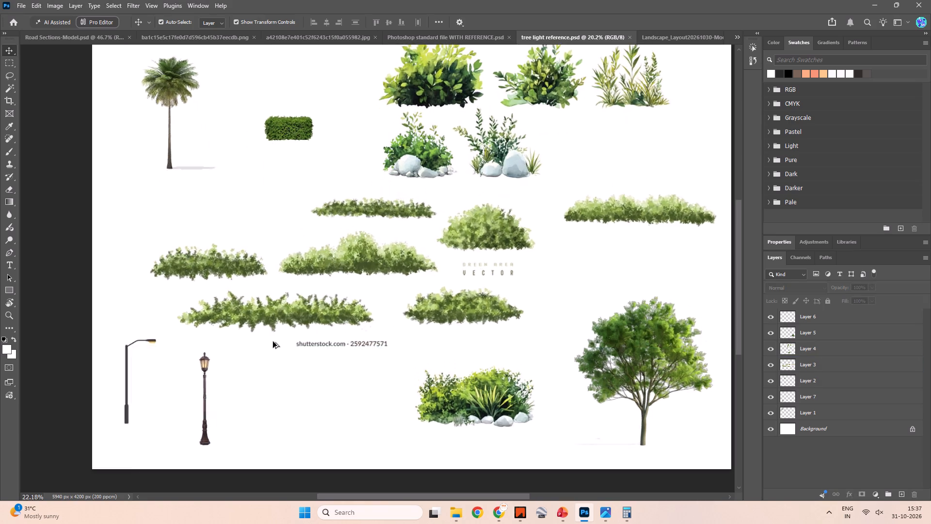
{"action": "scroll", "coordinate": [273, 342], "scroll_direction": "up", "scroll_amount": 2, "text": "alt"}
{"action": "scroll", "coordinate": [267, 283], "scroll_direction": "down", "scroll_amount": 5, "text": "alt"}
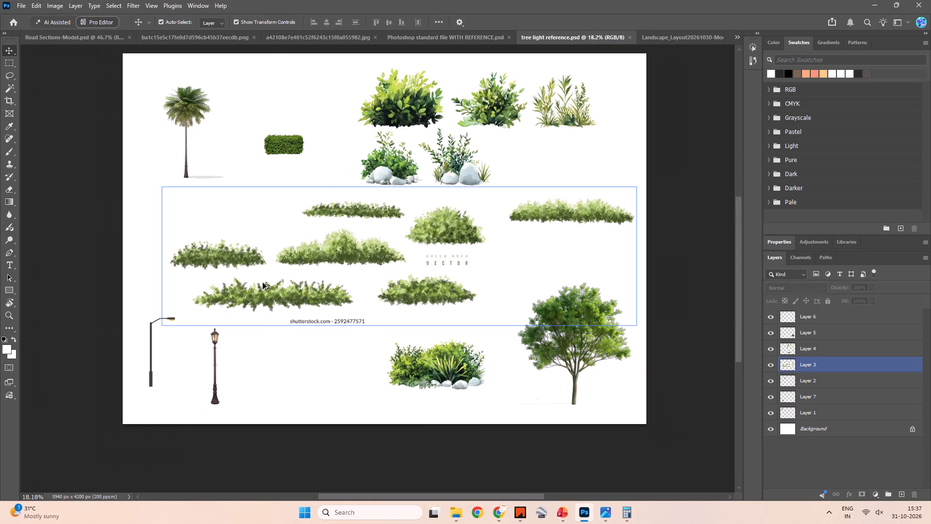
{"action": "left_click", "coordinate": [407, 365]}
Outline the shrub clump with white stones near the bottom of the sheet using a freehand Lasso selection.
{"action": "key", "text": "w"}
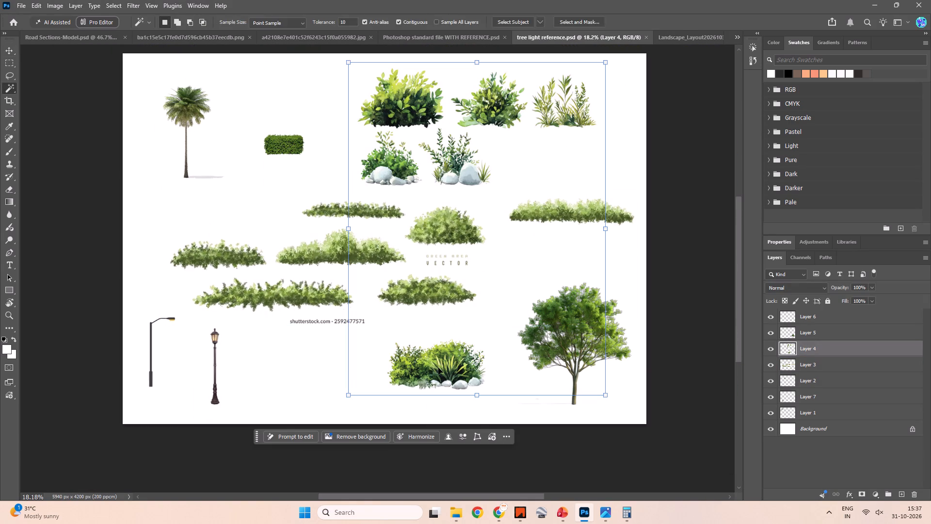
{"action": "right_click", "coordinate": [8, 75]}
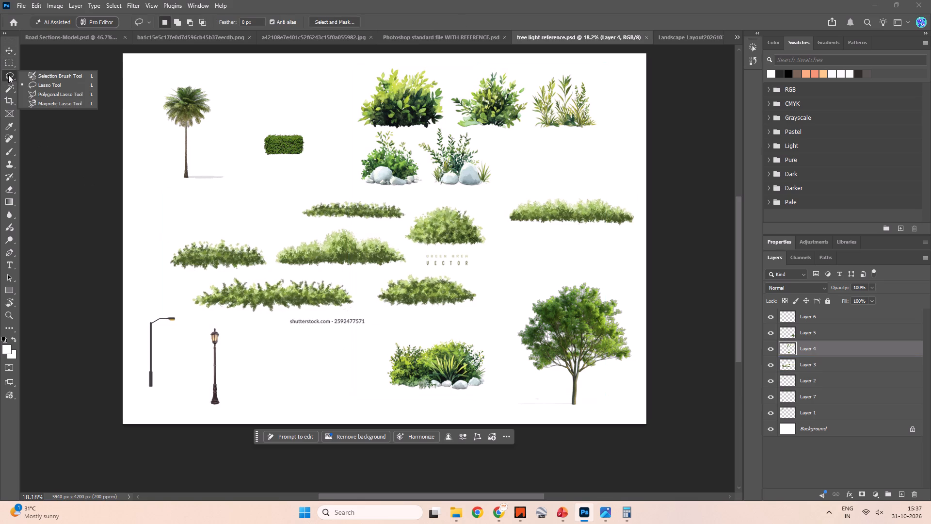
{"action": "left_click", "coordinate": [47, 86]}
{"action": "scroll", "coordinate": [419, 411], "scroll_direction": "up", "scroll_amount": 7, "text": "alt"}
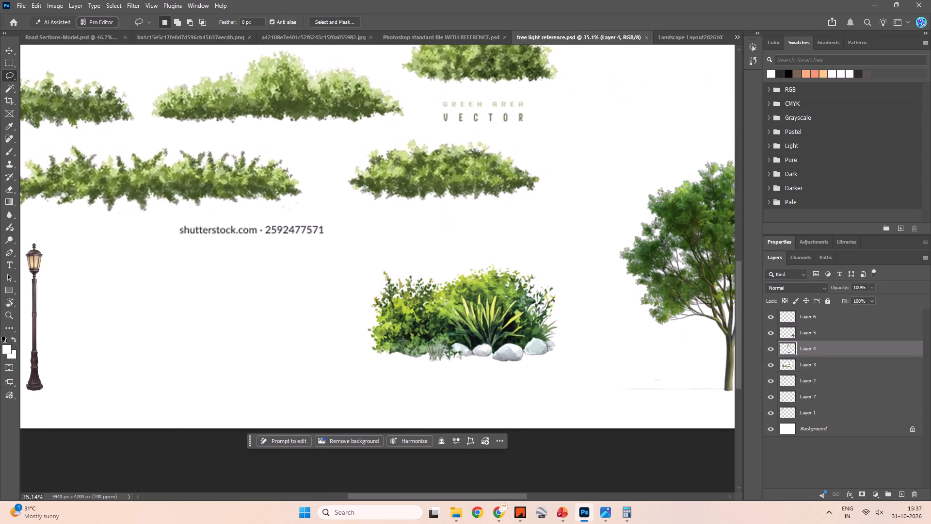
{"action": "scroll", "coordinate": [401, 340], "scroll_direction": "up", "scroll_amount": 4, "text": "alt"}
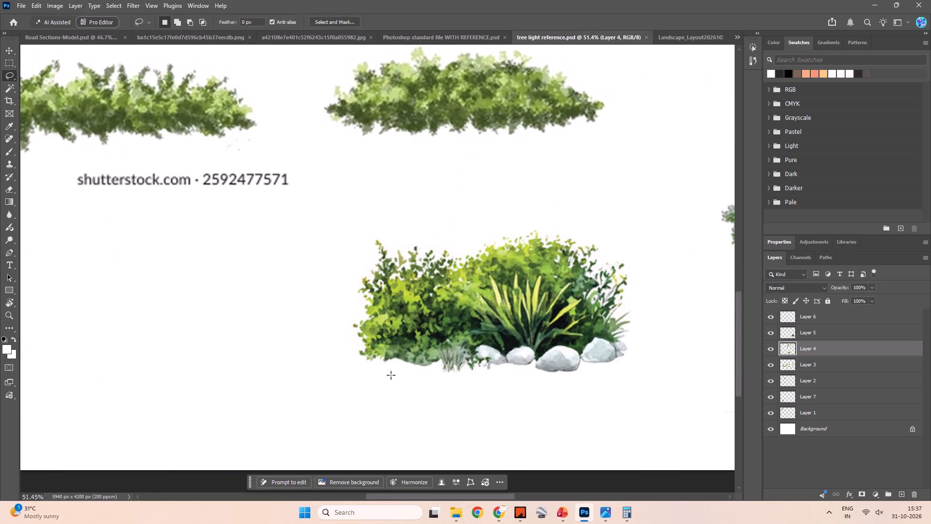
{"action": "key", "text": "l"}
{"action": "right_click", "coordinate": [9, 78]}
{"action": "left_click", "coordinate": [49, 83]}
{"action": "left_click", "coordinate": [366, 357]}
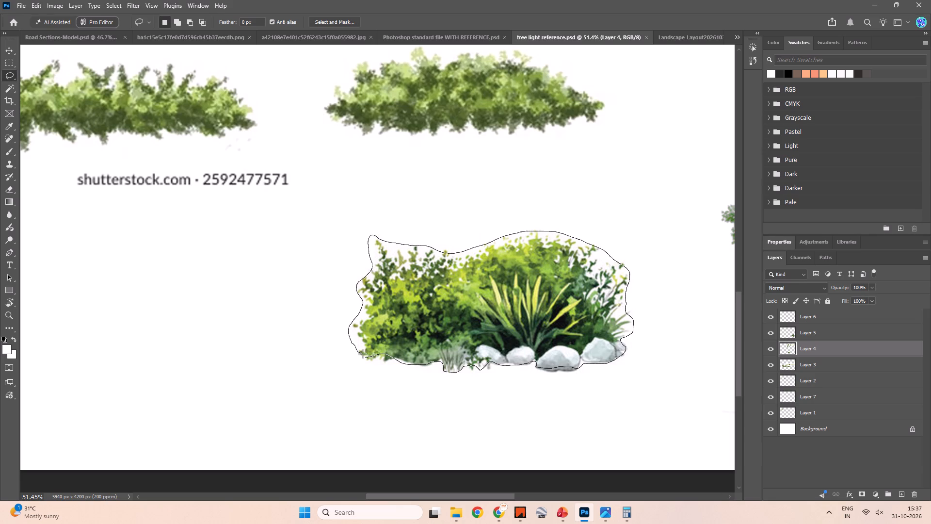
Copy the selected shrub clump into the Landscape_Layout20261030-Model document, placing it over the bioswale beside the car.
{"action": "scroll", "coordinate": [383, 276], "scroll_direction": "down", "scroll_amount": 3}
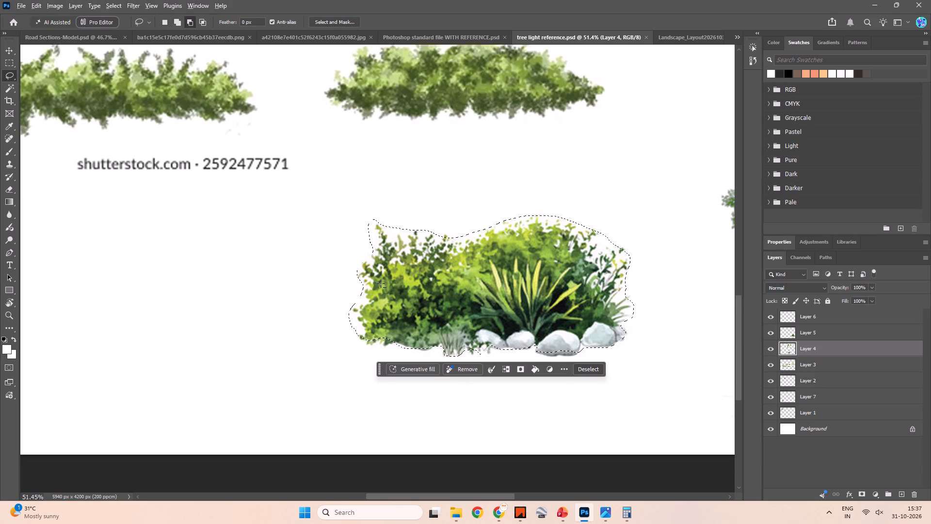
{"action": "scroll", "coordinate": [381, 283], "scroll_direction": "down", "scroll_amount": 2}
{"action": "scroll", "coordinate": [381, 283], "scroll_direction": "down", "scroll_amount": 6, "text": "alt"}
{"action": "key", "text": "v"}
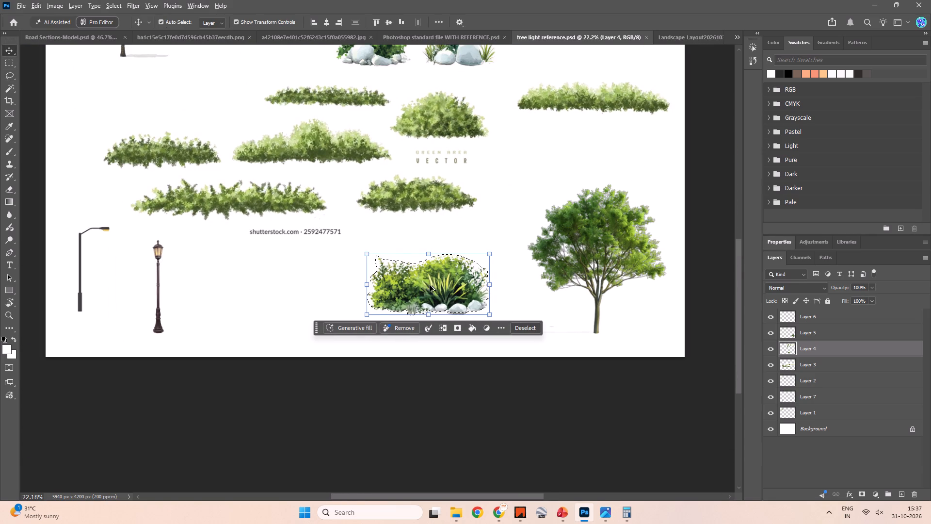
{"action": "left_click_drag", "start_coordinate": [426, 283], "coordinate": [62, 39], "text": "alt"}
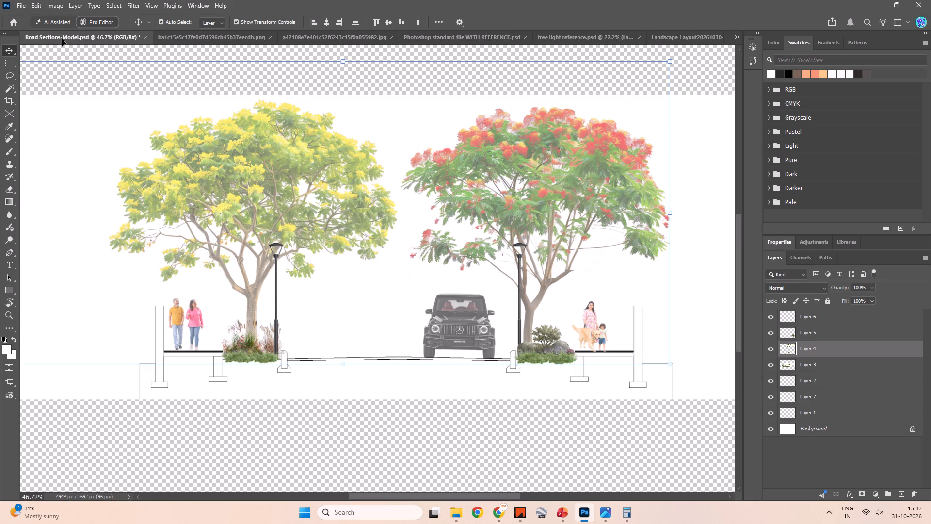
{"action": "left_click_drag", "start_coordinate": [62, 39], "coordinate": [668, 37], "text": "alt"}
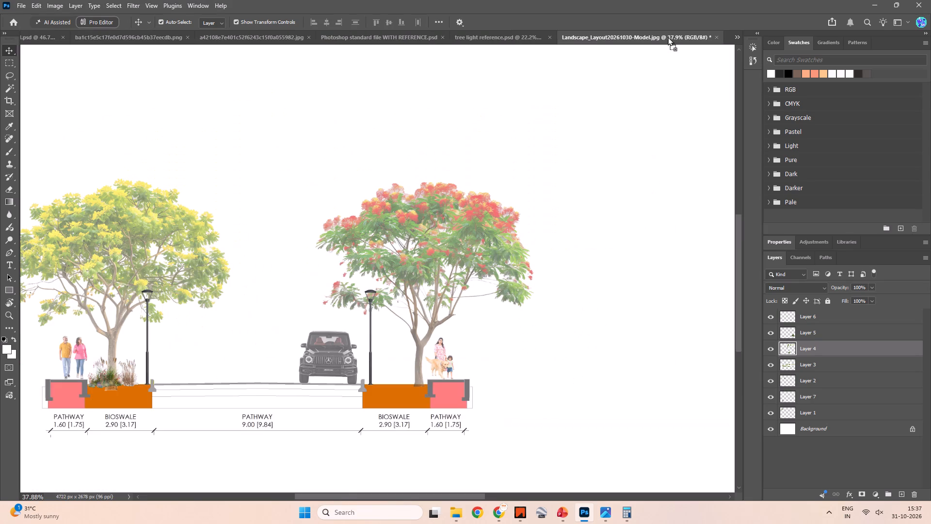
{"action": "left_click_drag", "start_coordinate": [668, 37], "coordinate": [370, 373], "text": "alt"}
{"action": "scroll", "coordinate": [388, 387], "scroll_direction": "up", "scroll_amount": 6, "text": "alt"}
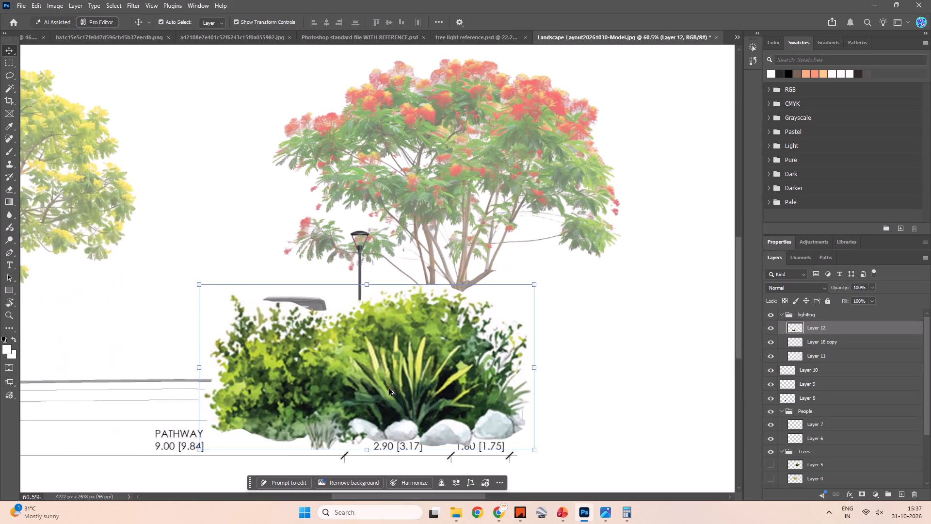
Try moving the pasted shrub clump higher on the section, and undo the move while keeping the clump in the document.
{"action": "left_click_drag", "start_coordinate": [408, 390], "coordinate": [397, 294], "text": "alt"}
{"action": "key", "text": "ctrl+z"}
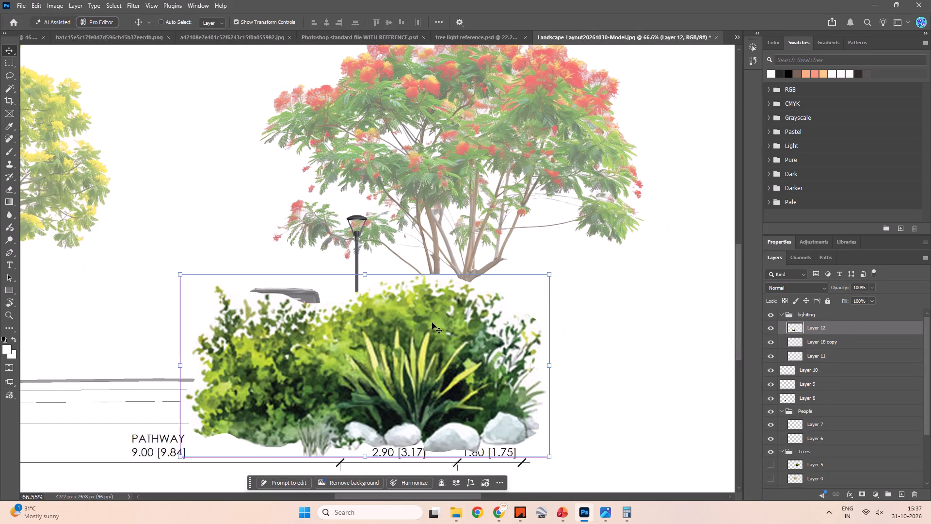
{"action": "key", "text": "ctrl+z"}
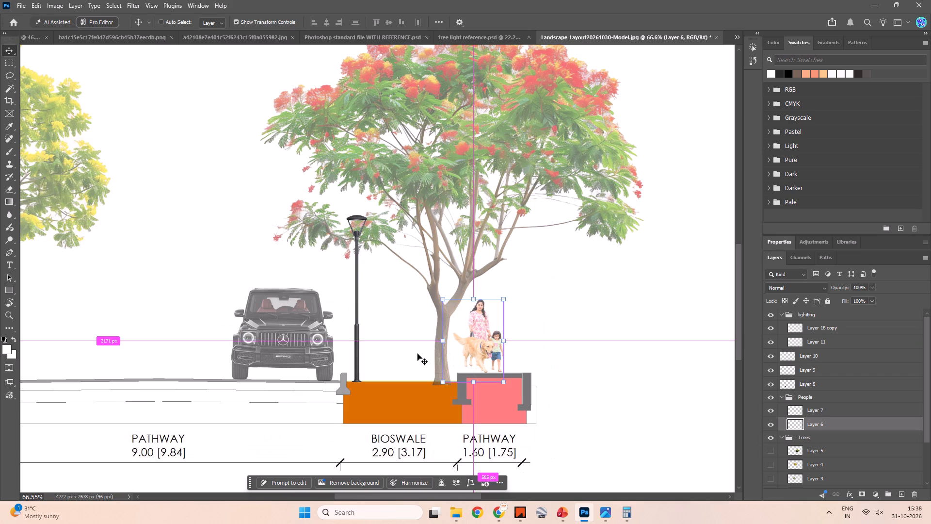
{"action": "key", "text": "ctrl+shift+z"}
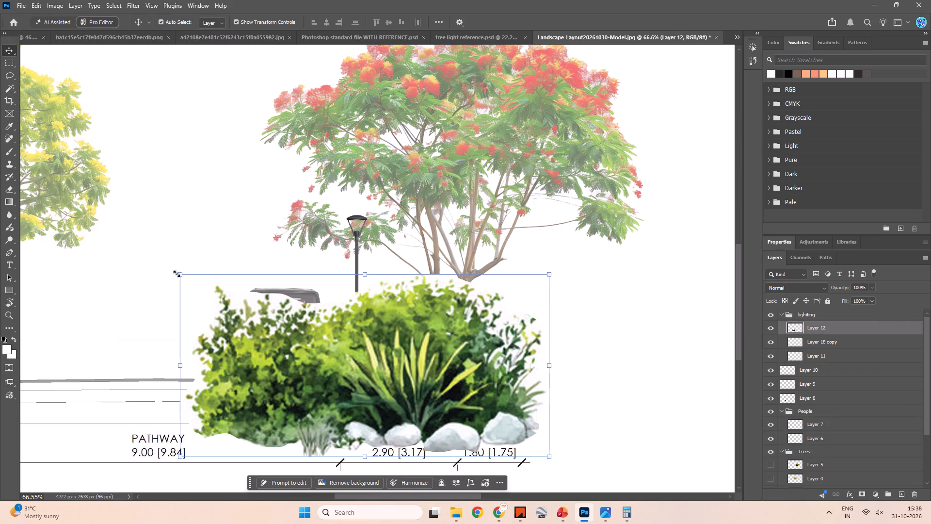
Scale the shrub clump to about 28% and place it on the right bioswale between the lamp and tree trunk.
{"action": "left_click_drag", "start_coordinate": [177, 274], "coordinate": [428, 434]}
{"action": "left_click_drag", "start_coordinate": [512, 449], "coordinate": [416, 376]}
{"action": "scroll", "coordinate": [412, 376], "scroll_direction": "up", "scroll_amount": 8, "text": "alt"}
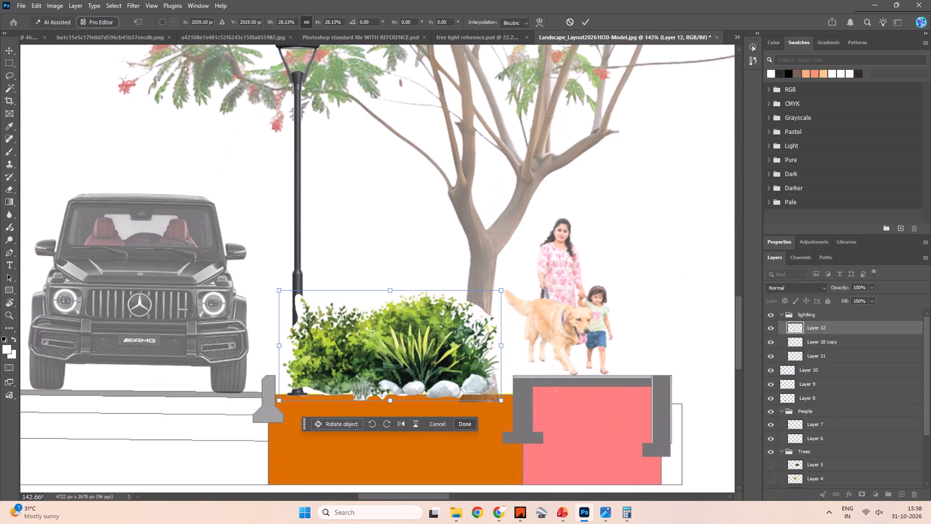
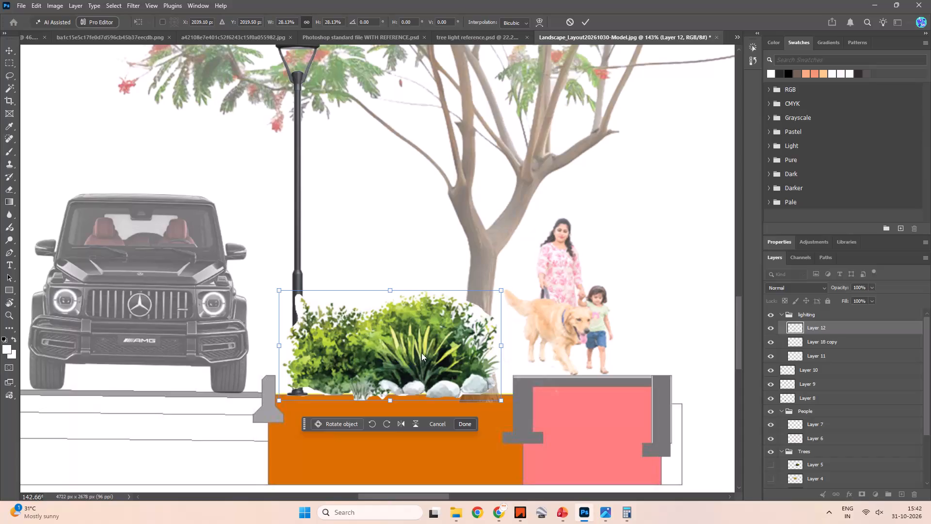
Look through the open reference documents, including the seasonal planting sheet, and return to the Landscape_Layout20261030-Model section.
{"action": "key", "text": "alt+Tab"}
{"action": "key", "text": "alt+Tab"}
{"action": "key", "text": "ctrl+Tab"}
{"action": "key", "text": "ctrl+Tab"}
{"action": "key", "text": "ctrl+Tab"}
{"action": "key", "text": "ctrl+Tab"}
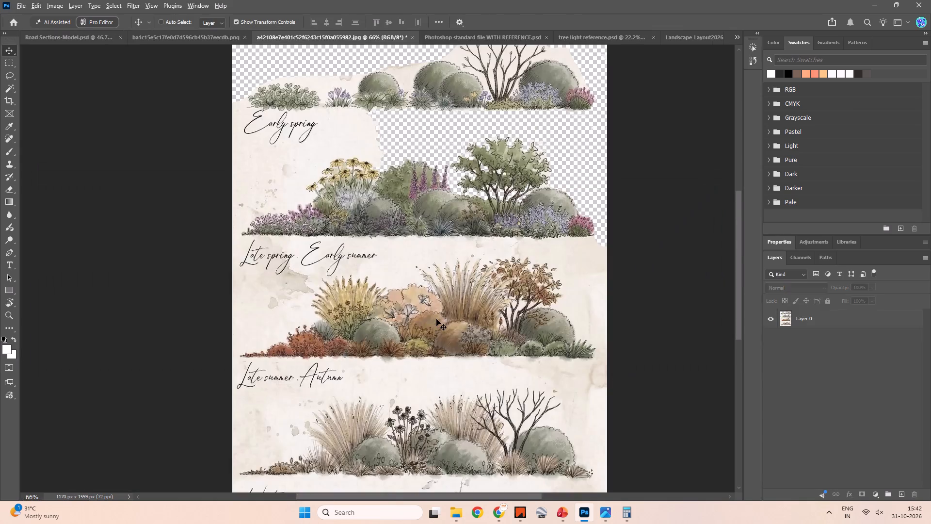
{"action": "key", "text": "ctrl+Tab"}
{"action": "key", "text": "ctrl+Tab"}
{"action": "key", "text": "ctrl+Tab"}
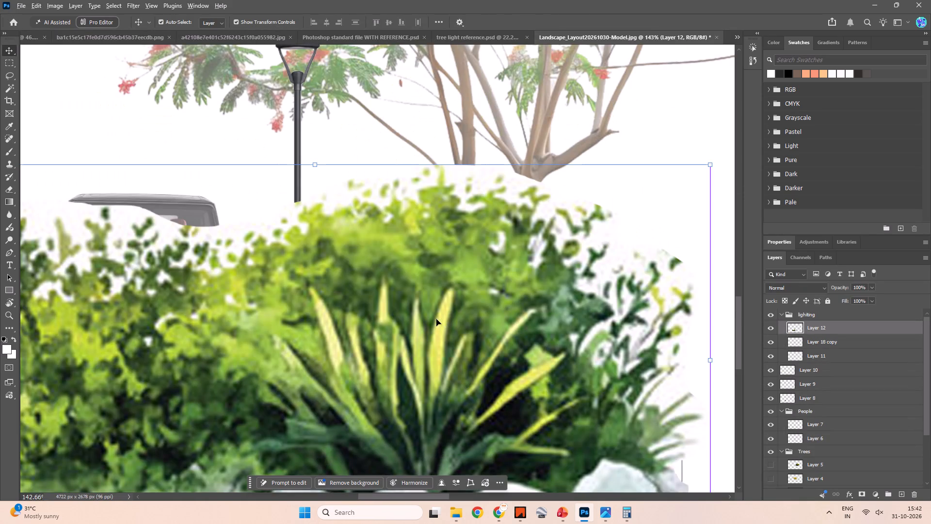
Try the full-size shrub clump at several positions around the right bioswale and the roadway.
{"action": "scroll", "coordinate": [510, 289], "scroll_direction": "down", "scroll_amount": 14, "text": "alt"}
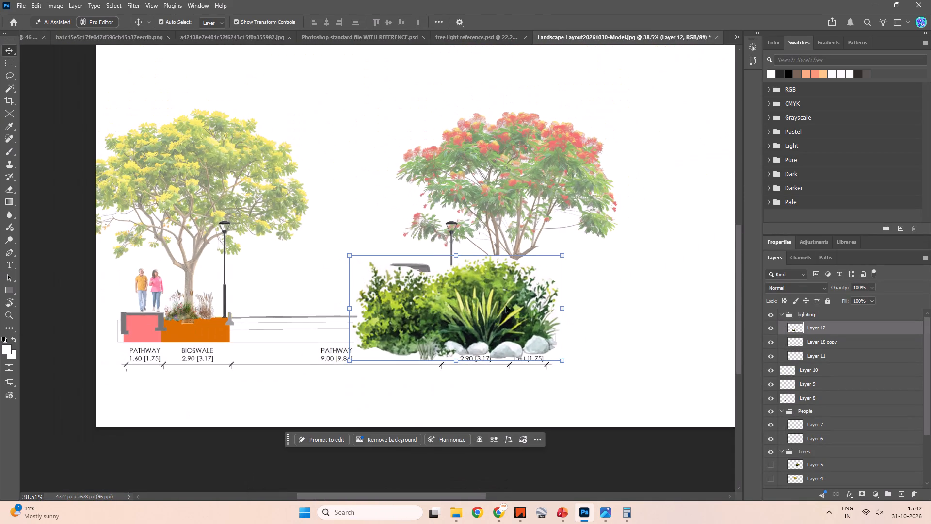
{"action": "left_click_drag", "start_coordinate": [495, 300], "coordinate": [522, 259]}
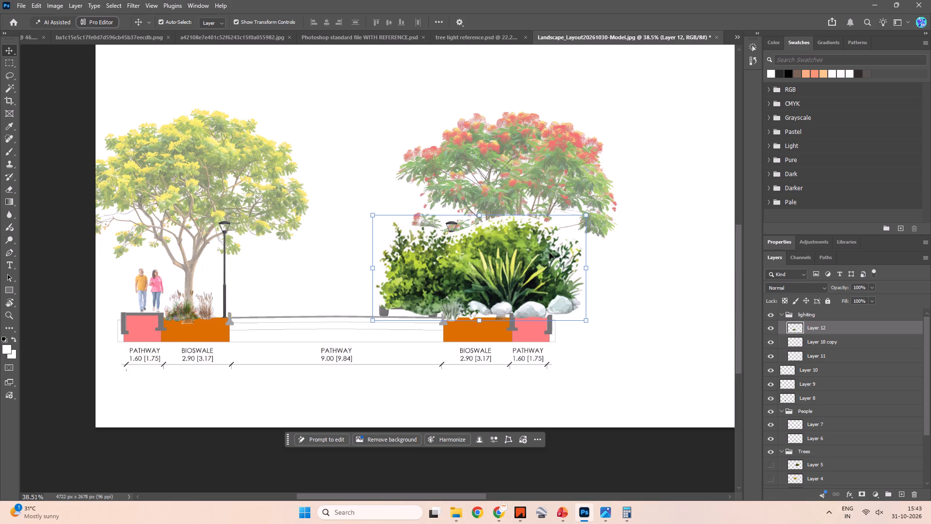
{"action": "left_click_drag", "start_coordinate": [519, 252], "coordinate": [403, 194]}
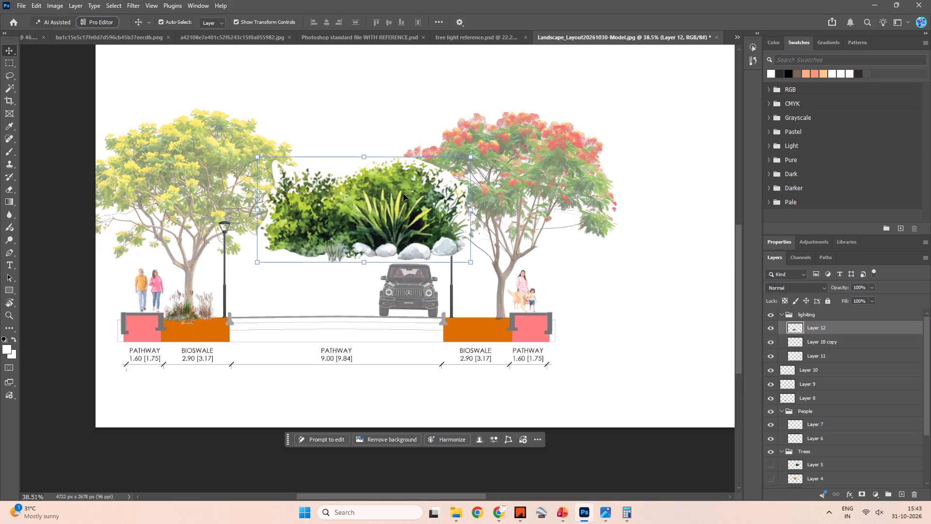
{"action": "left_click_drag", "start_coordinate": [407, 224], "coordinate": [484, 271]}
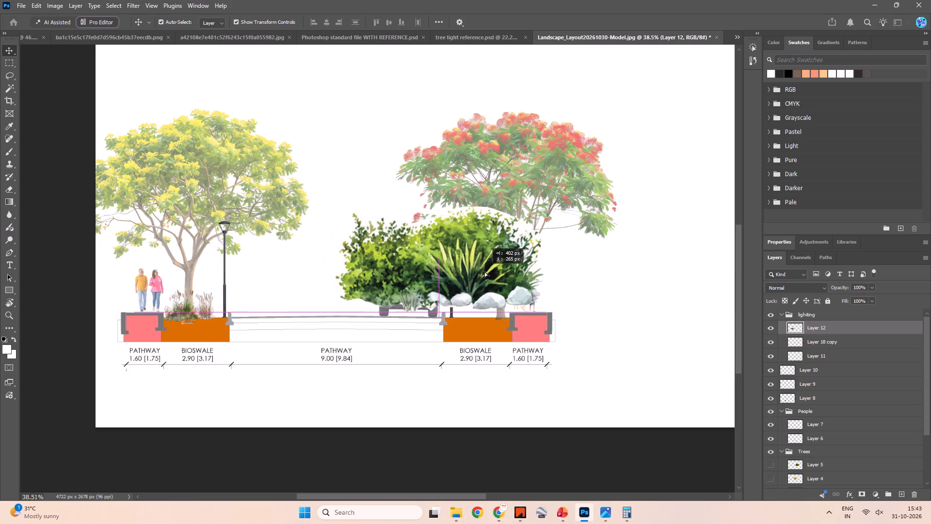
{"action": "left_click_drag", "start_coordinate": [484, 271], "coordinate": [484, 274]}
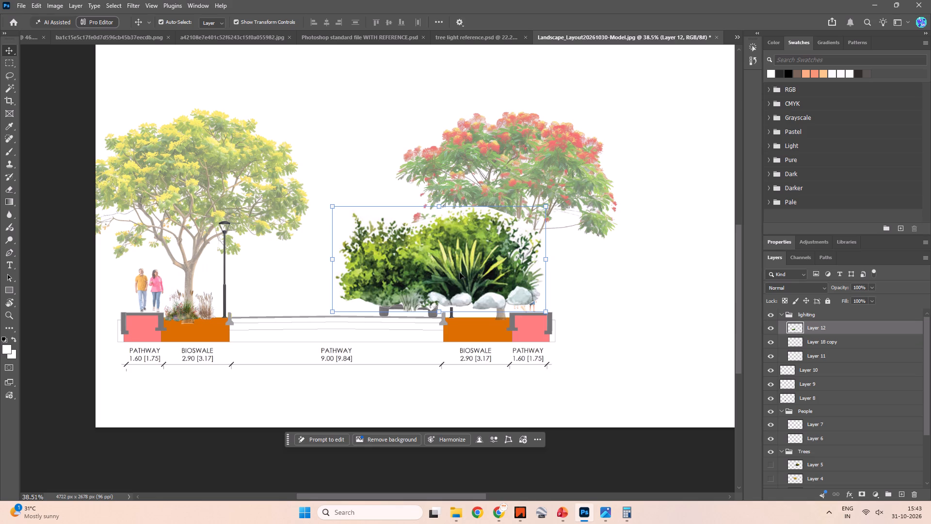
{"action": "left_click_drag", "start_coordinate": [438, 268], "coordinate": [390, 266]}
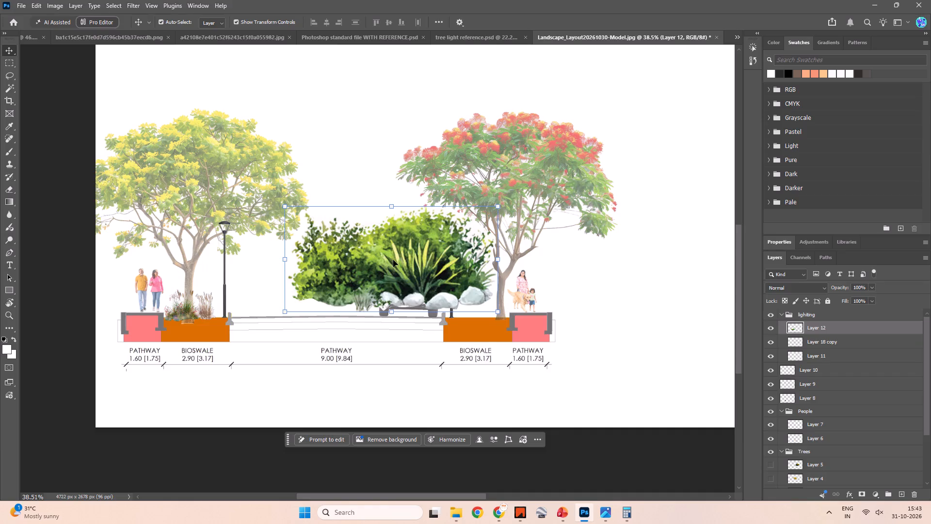
Examine the Road Sections rendering, grass strip, seasonal planting sheet and standard reference files for suitable bioswale planting.
{"action": "key", "text": "alt+Tab"}
{"action": "key", "text": "alt+Tab"}
{"action": "key", "text": "space"}
{"action": "key", "text": "space"}
{"action": "key", "text": "space"}
{"action": "key", "text": "space"}
{"action": "key", "text": "space"}
{"action": "key", "text": "space"}
{"action": "key", "text": "space"}
{"action": "key", "text": "space"}
{"action": "key", "text": "space"}
{"action": "key", "text": "space"}
{"action": "key", "text": "space"}
{"action": "key", "text": "space"}
{"action": "key", "text": "space"}
{"action": "key", "text": "space"}
{"action": "key", "text": "space"}
{"action": "key", "text": "space"}
{"action": "key", "text": "space"}
{"action": "key", "text": "space"}
{"action": "key", "text": "space"}
{"action": "key", "text": "space"}
{"action": "left_click_drag", "start_coordinate": [370, 159], "coordinate": [360, 233]}
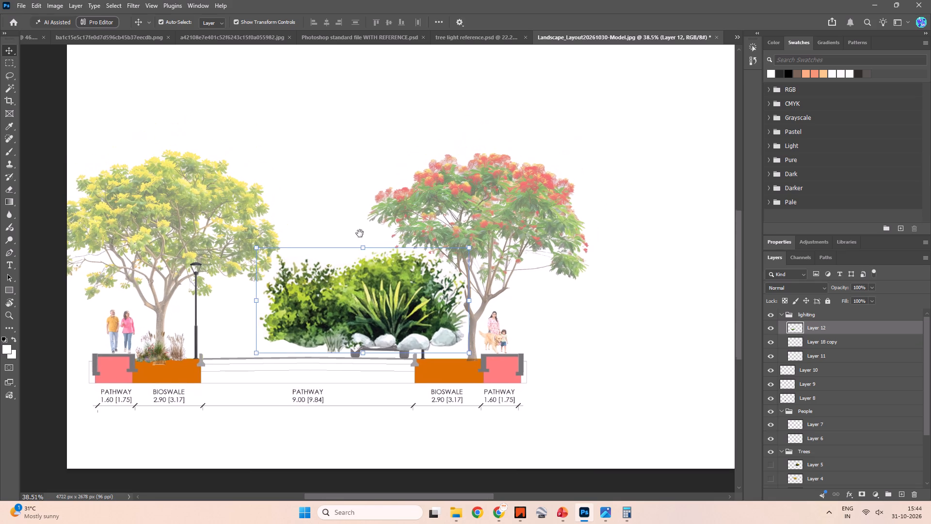
{"action": "left_click_drag", "start_coordinate": [360, 233], "coordinate": [343, 228]}
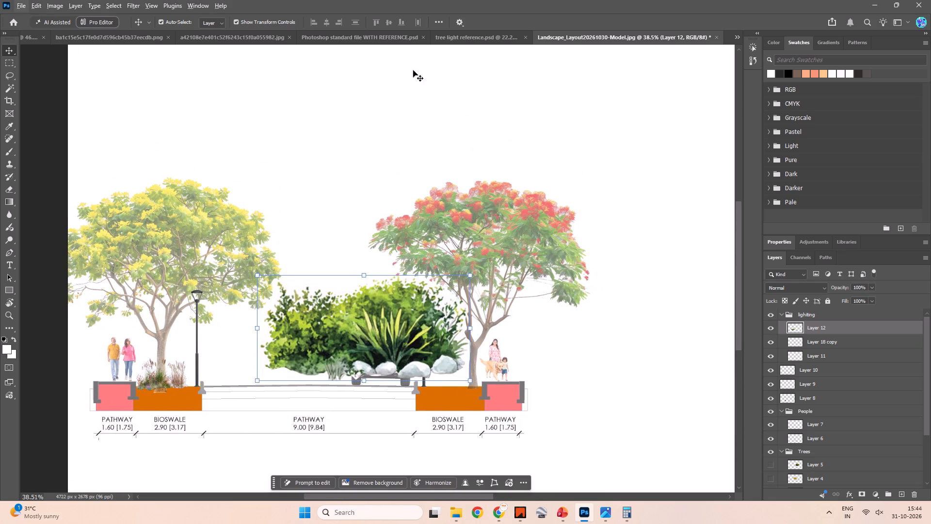
{"action": "left_click", "coordinate": [457, 41]}
{"action": "left_click", "coordinate": [331, 38]}
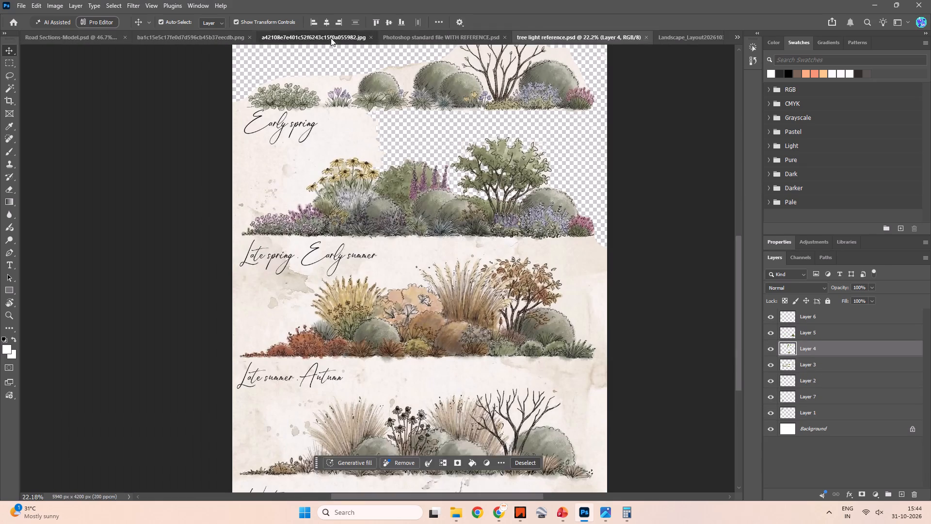
{"action": "left_click", "coordinate": [192, 33]}
{"action": "left_click", "coordinate": [88, 36]}
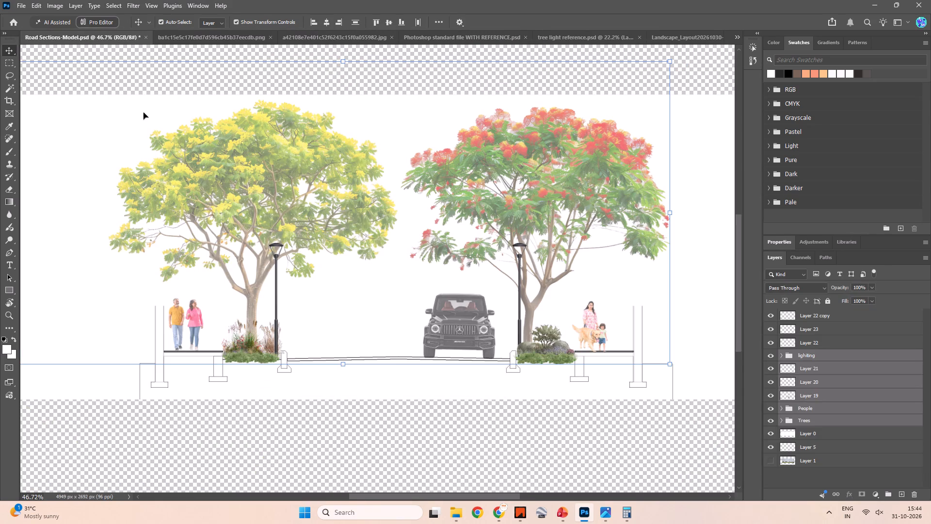
{"action": "left_click", "coordinate": [344, 92]}
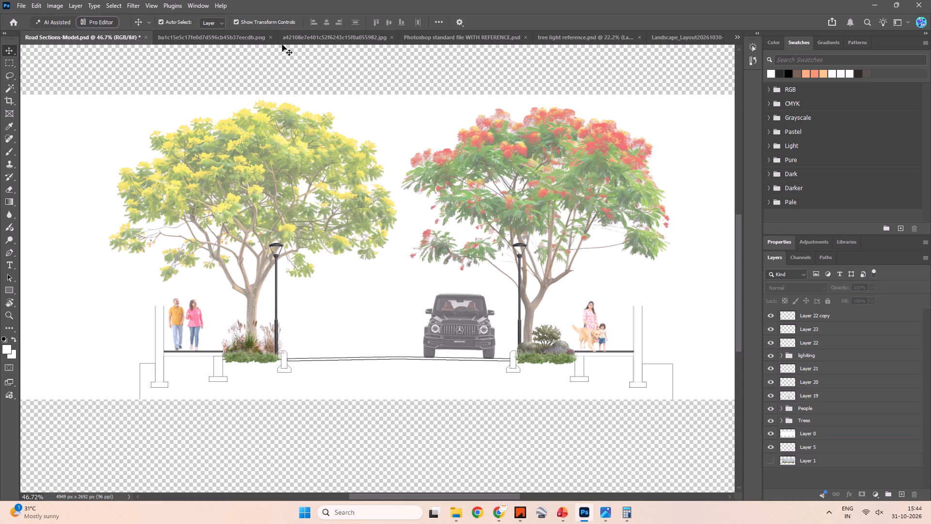
{"action": "left_click", "coordinate": [205, 42]}
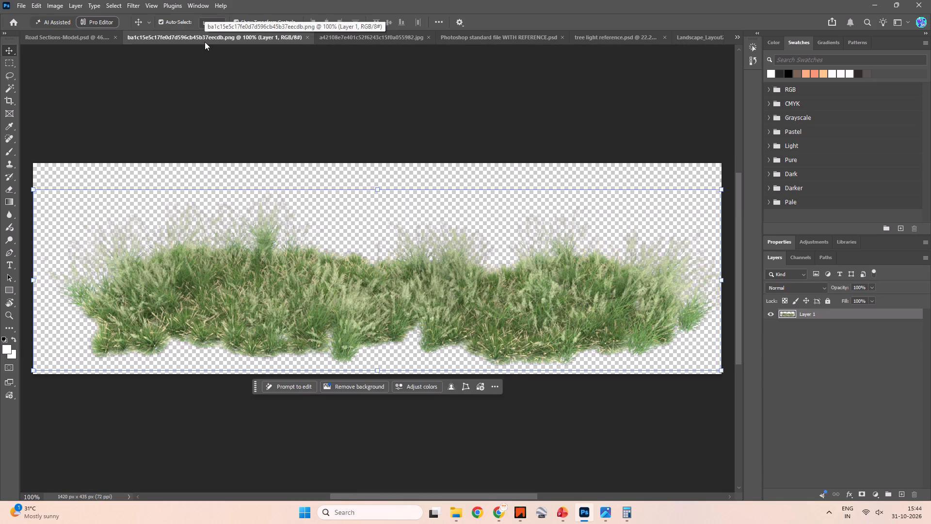
{"action": "left_click", "coordinate": [338, 37]}
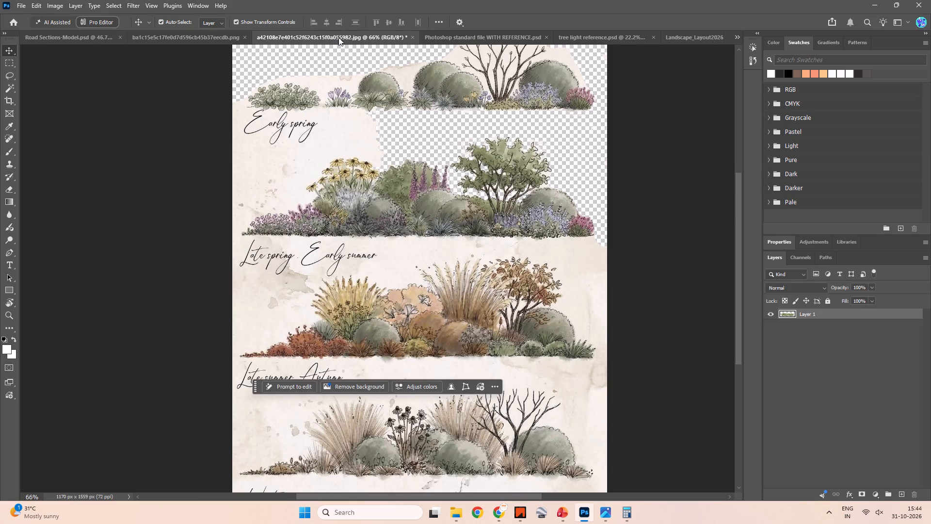
{"action": "key", "text": "space"}
{"action": "key", "text": "space"}
{"action": "key", "text": "space"}
{"action": "key", "text": "space"}
{"action": "key", "text": "space"}
{"action": "key", "text": "space"}
{"action": "key", "text": "space"}
{"action": "key", "text": "space"}
{"action": "key", "text": "space"}
{"action": "key", "text": "space"}
{"action": "key", "text": "space"}
{"action": "key", "text": "space"}
{"action": "key", "text": "space"}
{"action": "key", "text": "space"}
{"action": "key", "text": "space"}
{"action": "key", "text": "space"}
{"action": "key", "text": "space"}
{"action": "key", "text": "space"}
{"action": "key", "text": "space"}
{"action": "key", "text": "space"}
{"action": "left_click_drag", "start_coordinate": [451, 110], "coordinate": [401, 115]}
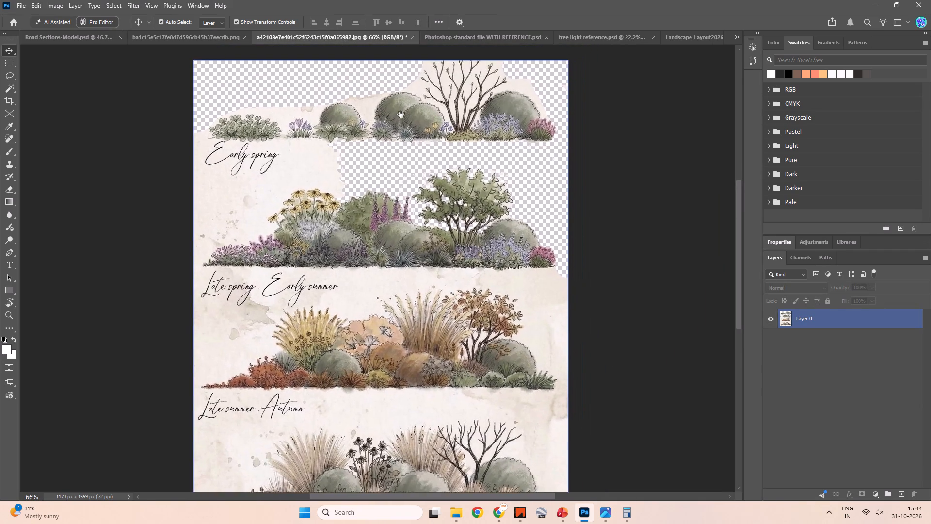
{"action": "left_click_drag", "start_coordinate": [401, 115], "coordinate": [386, 114]}
{"action": "left_click", "coordinate": [494, 41]}
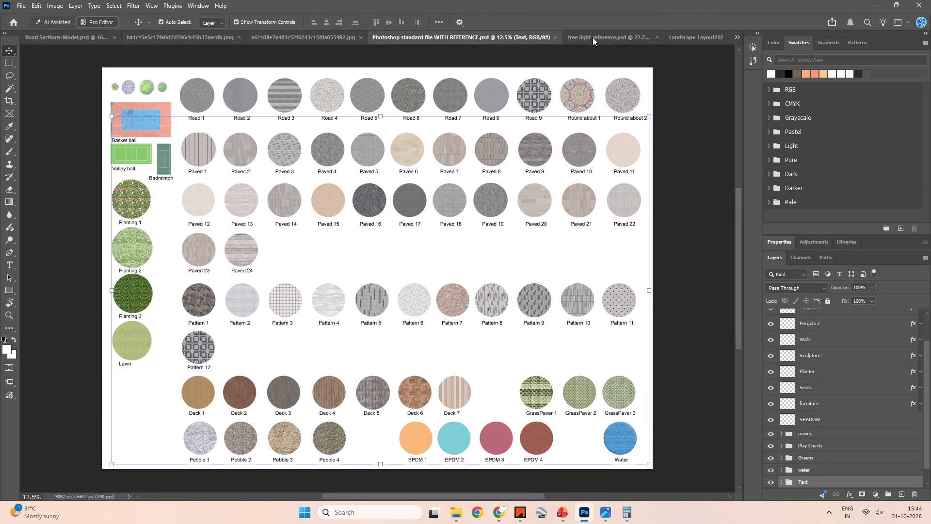
{"action": "left_click", "coordinate": [593, 37]}
{"action": "left_click", "coordinate": [673, 35]}
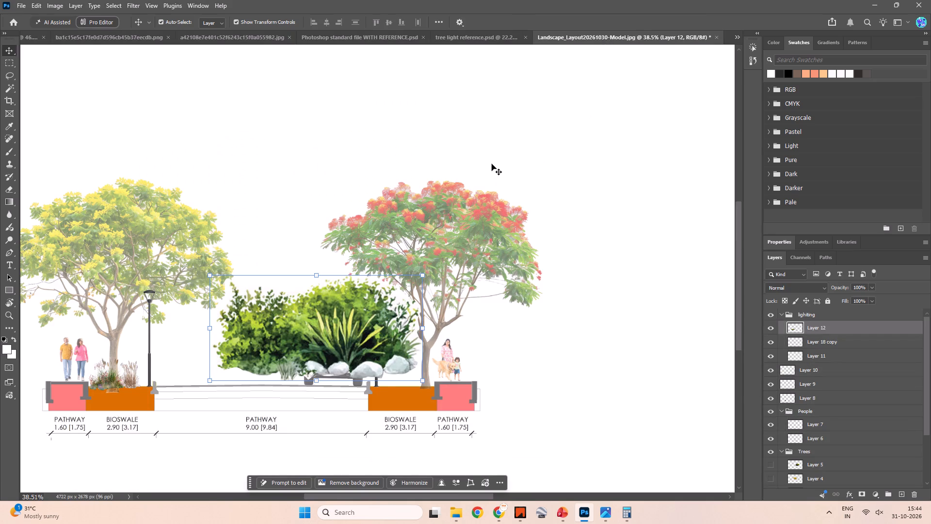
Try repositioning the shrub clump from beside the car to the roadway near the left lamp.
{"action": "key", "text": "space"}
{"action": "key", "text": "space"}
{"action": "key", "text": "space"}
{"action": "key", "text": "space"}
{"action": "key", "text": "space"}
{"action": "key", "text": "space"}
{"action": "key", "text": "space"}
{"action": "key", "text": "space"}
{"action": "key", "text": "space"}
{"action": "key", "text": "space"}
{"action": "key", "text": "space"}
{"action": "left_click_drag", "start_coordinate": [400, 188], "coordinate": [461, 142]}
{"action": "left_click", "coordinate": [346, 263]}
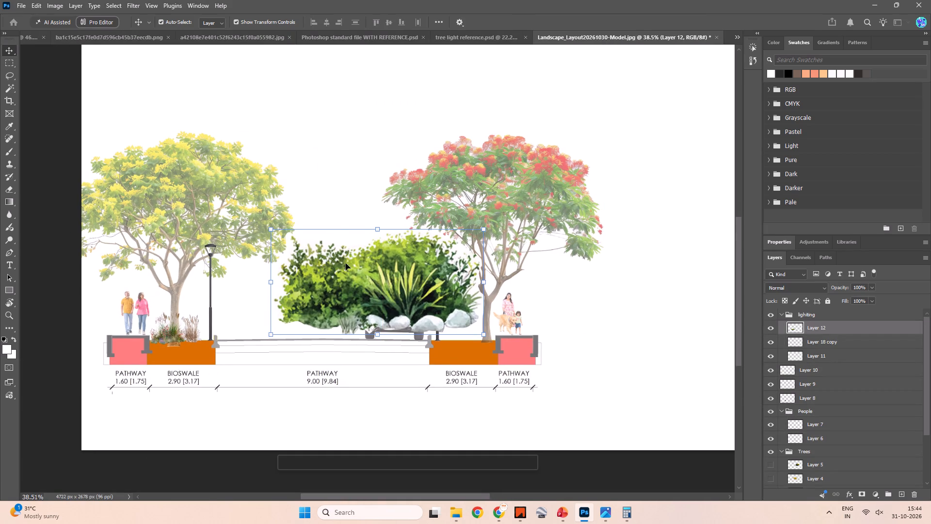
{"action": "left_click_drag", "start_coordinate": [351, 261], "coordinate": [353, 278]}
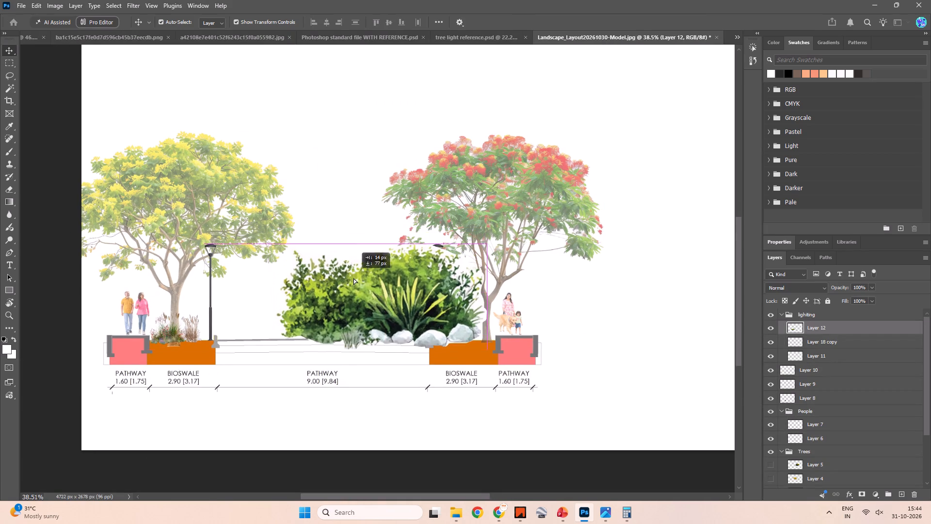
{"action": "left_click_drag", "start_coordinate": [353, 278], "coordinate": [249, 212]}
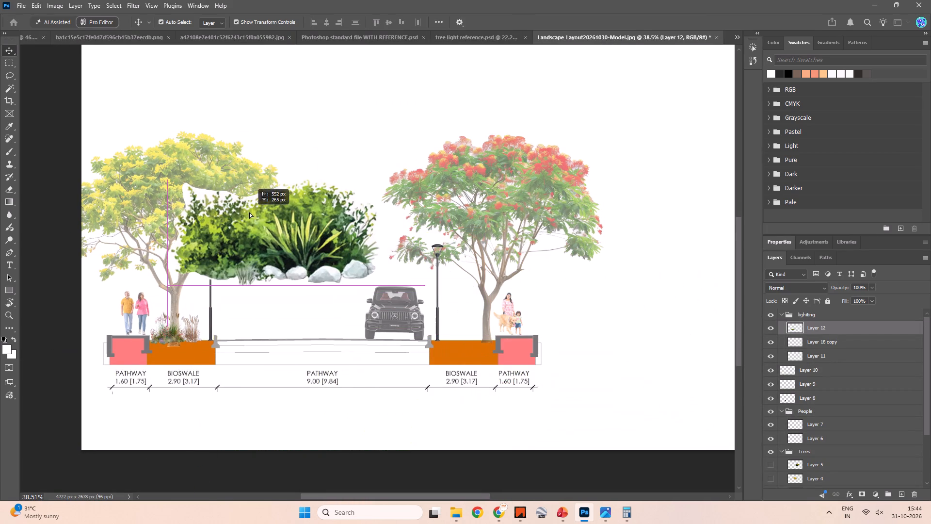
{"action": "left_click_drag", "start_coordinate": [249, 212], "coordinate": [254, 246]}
Delete the pasted shrub clump with white stones from the section and clear the layer selection.
{"action": "key", "text": "space"}
{"action": "key", "text": "space"}
{"action": "key", "text": "space"}
{"action": "key", "text": "space"}
{"action": "key", "text": "space"}
{"action": "key", "text": "space"}
{"action": "key", "text": "space"}
{"action": "key", "text": "space"}
{"action": "key", "text": "space"}
{"action": "left_click_drag", "start_coordinate": [295, 196], "coordinate": [284, 247]}
{"action": "key", "text": "space"}
{"action": "key", "text": "space"}
{"action": "key", "text": "space"}
{"action": "key", "text": "space"}
{"action": "key", "text": "space"}
{"action": "key", "text": "space"}
{"action": "key", "text": "space"}
{"action": "key", "text": "space"}
{"action": "key", "text": "space"}
{"action": "key", "text": "space"}
{"action": "key", "text": "space"}
{"action": "key", "text": "space"}
{"action": "key", "text": "space"}
{"action": "key", "text": "space"}
{"action": "key", "text": "space"}
{"action": "key", "text": "space"}
{"action": "key", "text": "space"}
{"action": "key", "text": "space"}
{"action": "key", "text": "space"}
{"action": "key", "text": "space"}
{"action": "left_click_drag", "start_coordinate": [318, 229], "coordinate": [288, 225]}
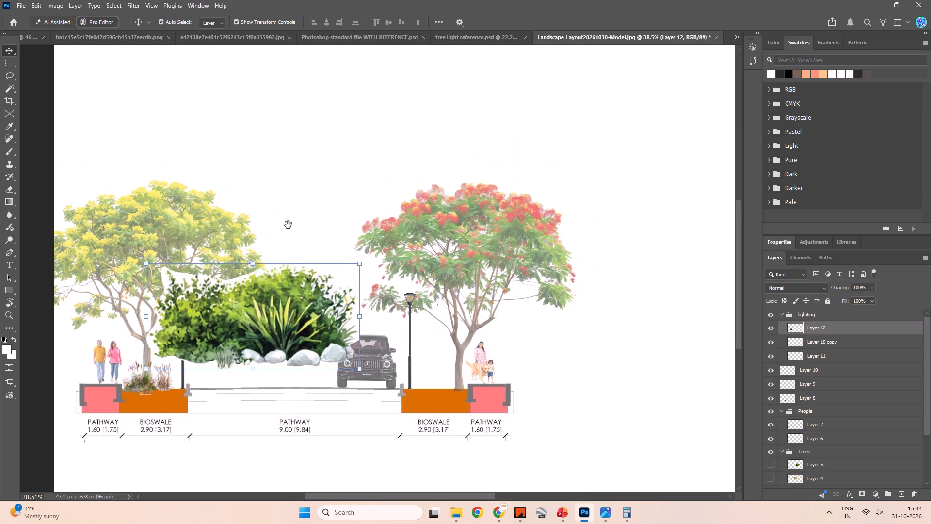
{"action": "left_click_drag", "start_coordinate": [288, 225], "coordinate": [265, 246]}
{"action": "left_click_drag", "start_coordinate": [235, 326], "coordinate": [291, 258]}
{"action": "key", "text": "Delete"}
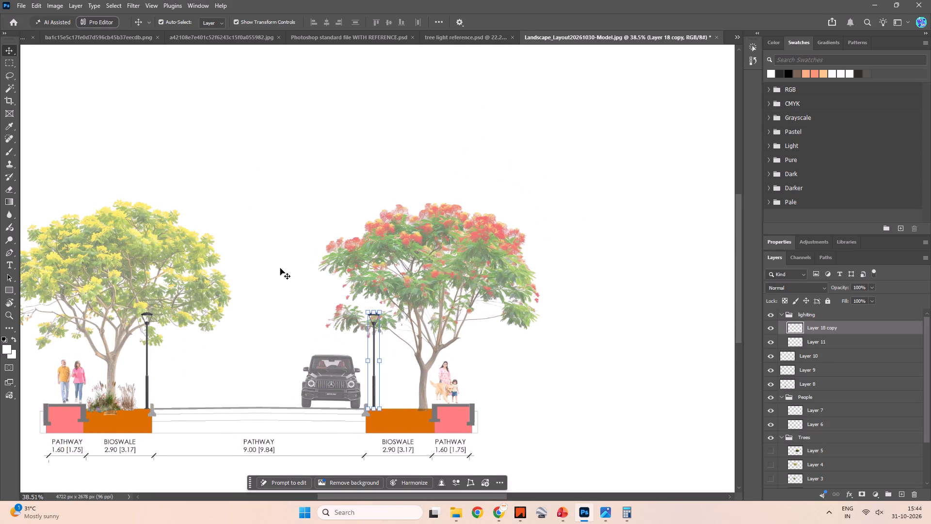
{"action": "left_click", "coordinate": [273, 196]}
Compare the bioswale section with the planted beds in the Road Sections-Model.psd rendering.
{"action": "key", "text": "space"}
{"action": "key", "text": "space"}
{"action": "key", "text": "space"}
{"action": "key", "text": "space"}
{"action": "key", "text": "space"}
{"action": "key", "text": "space"}
{"action": "key", "text": "space"}
{"action": "key", "text": "space"}
{"action": "key", "text": "space"}
{"action": "key", "text": "space"}
{"action": "key", "text": "space"}
{"action": "key", "text": "space"}
{"action": "key", "text": "space"}
{"action": "left_click_drag", "start_coordinate": [246, 244], "coordinate": [287, 191]}
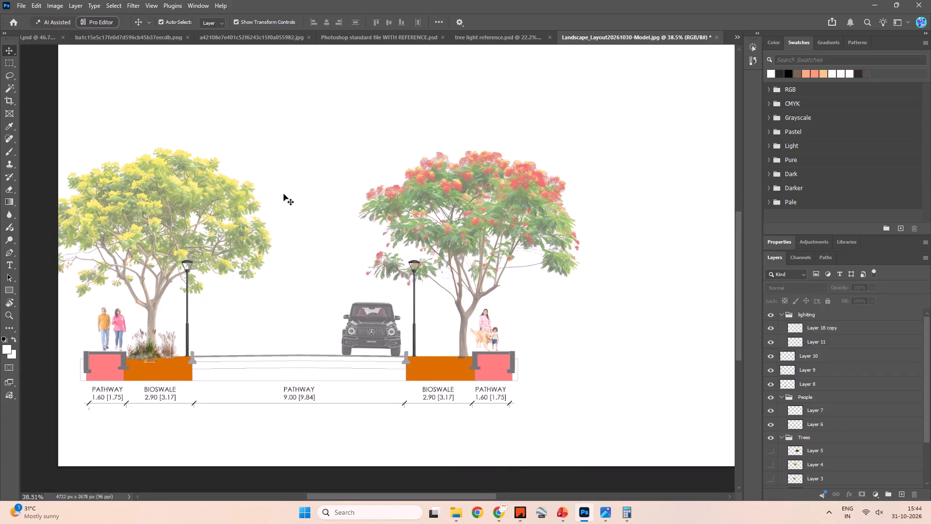
{"action": "scroll", "coordinate": [284, 348], "scroll_direction": "up", "scroll_amount": 3, "text": "alt"}
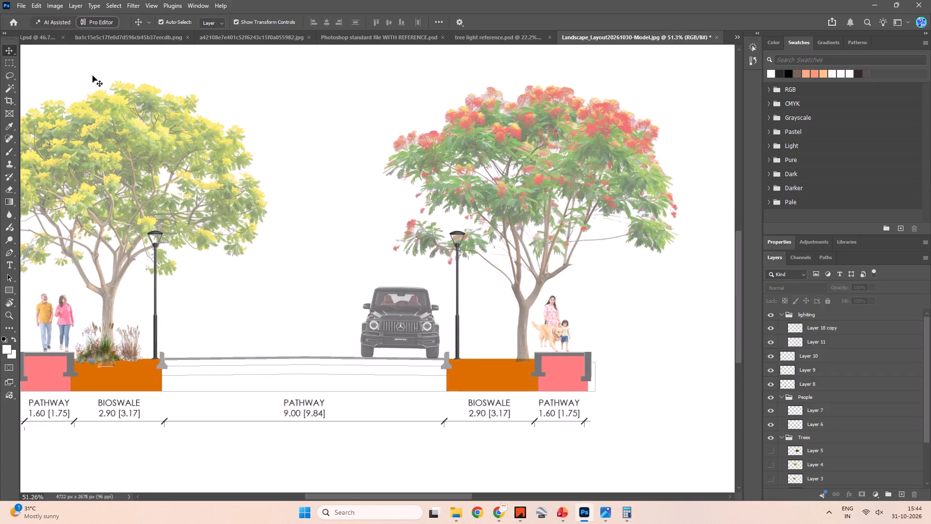
{"action": "left_click", "coordinate": [39, 39]}
{"action": "key", "text": "space"}
{"action": "key", "text": "space"}
{"action": "key", "text": "space"}
{"action": "key", "text": "space"}
{"action": "left_click_drag", "start_coordinate": [282, 268], "coordinate": [262, 293]}
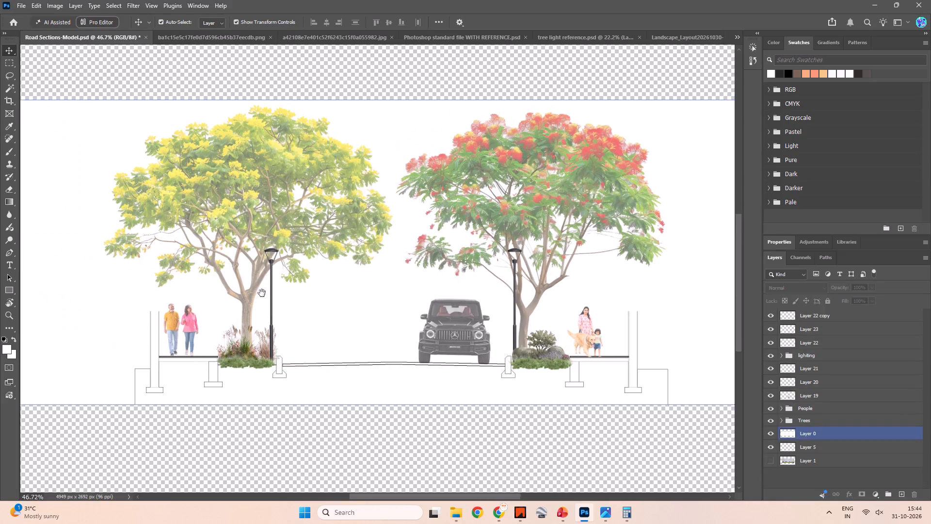
{"action": "left_click_drag", "start_coordinate": [262, 293], "coordinate": [249, 316]}
Switch to the CAD drawing and copy the dimensioned road section with orange bioswales 8 units straight down.
{"action": "key", "text": "alt+Tab"}
{"action": "key", "text": "alt+Tab"}
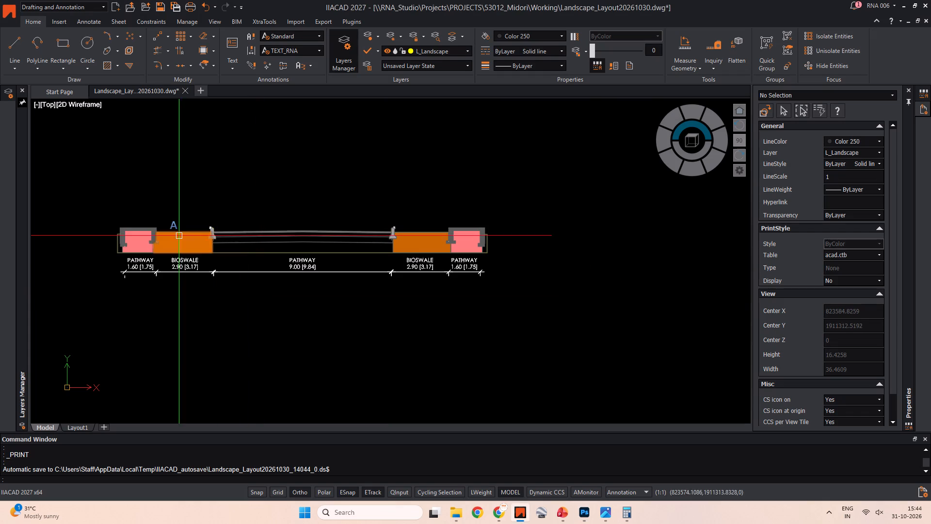
{"action": "scroll", "coordinate": [187, 214], "scroll_direction": "down", "scroll_amount": 4}
{"action": "middle_click_drag", "start_coordinate": [198, 202], "coordinate": [235, 272]}
{"action": "scroll", "coordinate": [241, 239], "scroll_direction": "up", "scroll_amount": 3}
{"action": "scroll", "coordinate": [239, 237], "scroll_direction": "down", "scroll_amount": 2}
{"action": "middle_click_drag", "start_coordinate": [239, 237], "coordinate": [247, 229]}
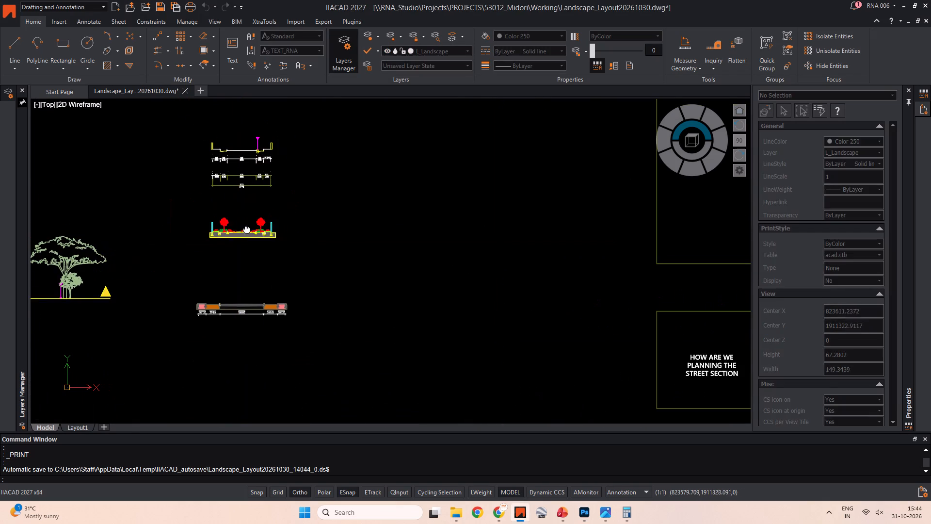
{"action": "middle_click_drag", "start_coordinate": [247, 229], "coordinate": [269, 212]}
{"action": "middle_click_drag", "start_coordinate": [259, 207], "coordinate": [262, 221]}
{"action": "scroll", "coordinate": [217, 313], "scroll_direction": "up", "scroll_amount": 3}
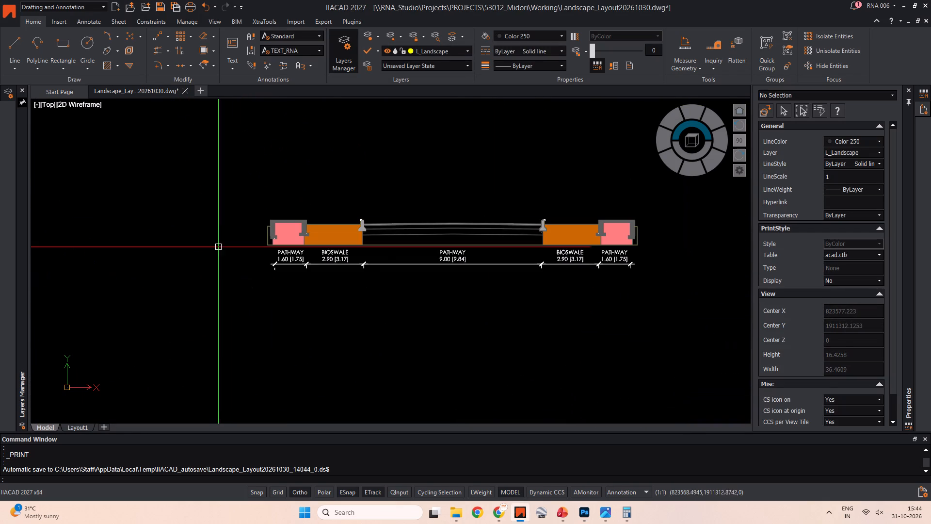
{"action": "left_click_drag", "start_coordinate": [219, 185], "coordinate": [235, 196]}
{"action": "middle_click_drag", "start_coordinate": [524, 316], "coordinate": [325, 298]}
{"action": "left_click", "coordinate": [469, 285]}
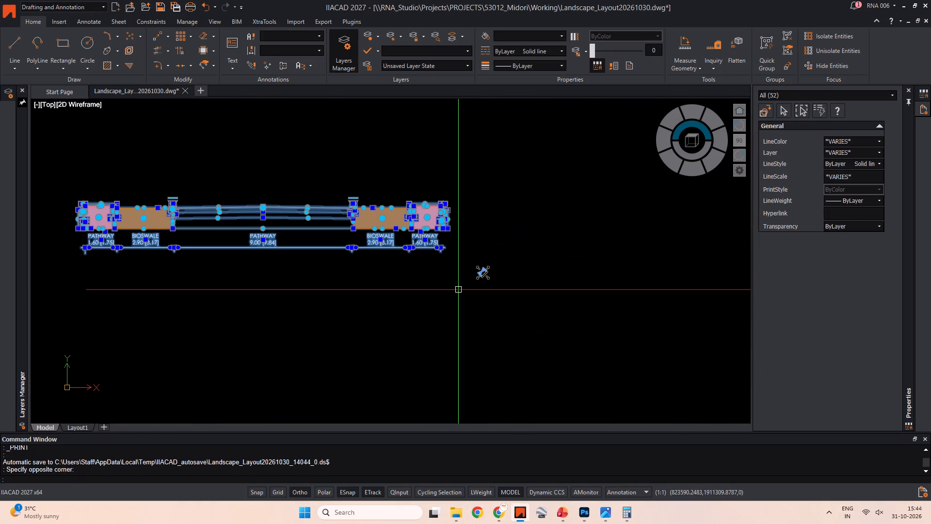
{"action": "key", "text": "c"}
{"action": "key", "text": "o"}
{"action": "key", "text": "space"}
{"action": "left_click_drag", "start_coordinate": [408, 287], "coordinate": [414, 287]}
{"action": "scroll", "coordinate": [580, 287], "scroll_direction": "down", "scroll_amount": 1}
{"action": "middle_click_drag", "start_coordinate": [580, 287], "coordinate": [384, 295]}
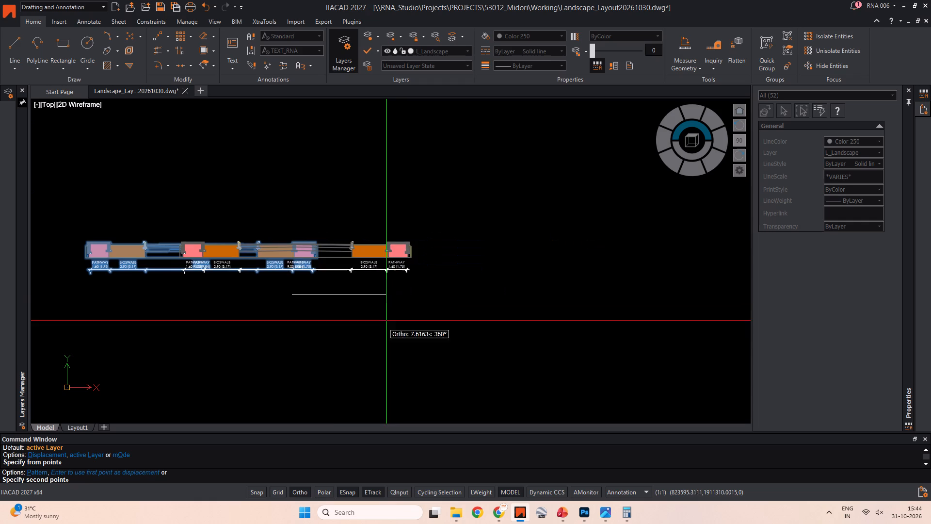
{"action": "middle_click_drag", "start_coordinate": [334, 359], "coordinate": [399, 271]}
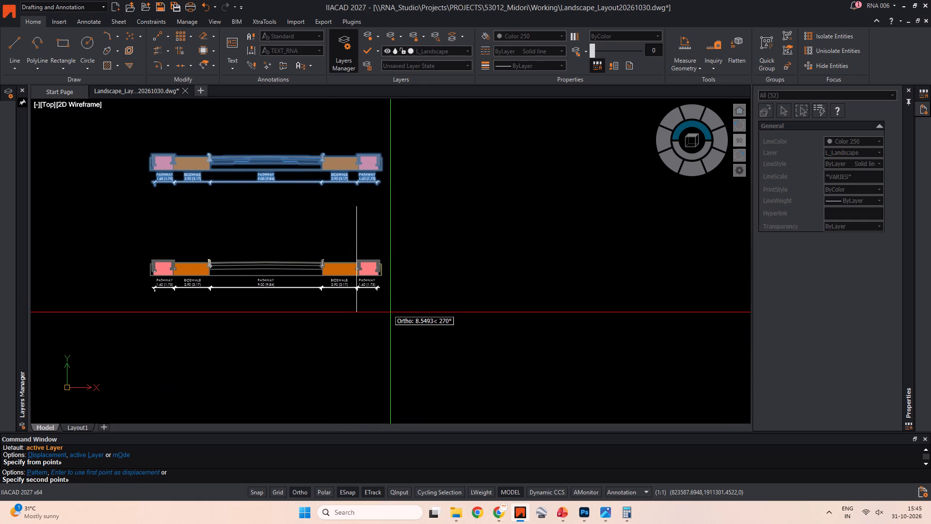
{"action": "key", "text": "8"}
{"action": "key", "text": "Return"}
{"action": "key", "text": "Escape"}
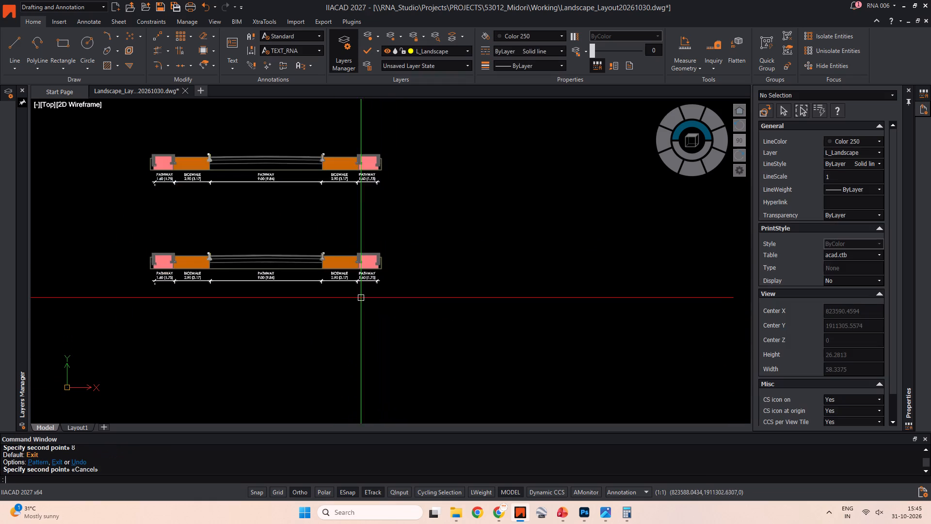
Stretch the right bioswale and pathway end of the copied section 1.25 units inward toward the road.
{"action": "scroll", "coordinate": [339, 269], "scroll_direction": "up", "scroll_amount": 2}
{"action": "left_click_drag", "start_coordinate": [467, 204], "coordinate": [463, 216]}
{"action": "left_click", "coordinate": [366, 332]}
{"action": "key", "text": "s"}
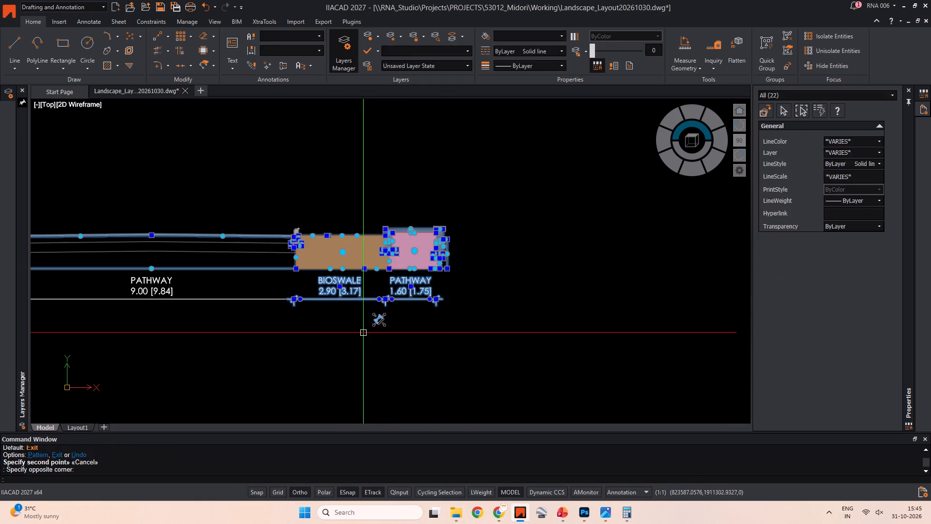
{"action": "key", "text": "space"}
{"action": "left_click", "coordinate": [366, 338]}
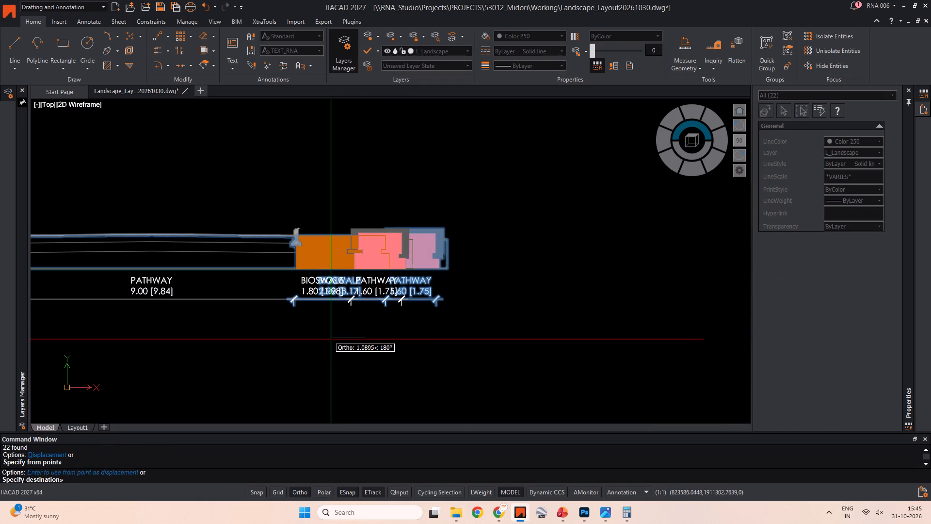
{"action": "type", "text": "1.25"}
{"action": "key", "text": "Return"}
Delete the orange bioswale hatches on both sides of the copied section.
{"action": "middle_click_drag", "start_coordinate": [288, 320], "coordinate": [361, 318]}
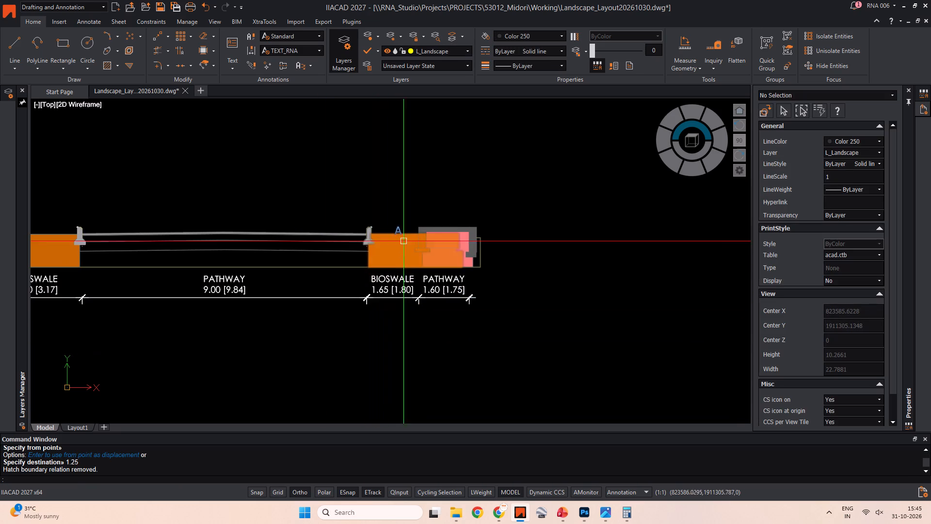
{"action": "left_click", "coordinate": [391, 244]}
{"action": "key", "text": "Delete"}
{"action": "middle_click_drag", "start_coordinate": [381, 245], "coordinate": [560, 221]}
{"action": "middle_click_drag", "start_coordinate": [157, 261], "coordinate": [271, 260]}
{"action": "scroll", "coordinate": [272, 198], "scroll_direction": "up", "scroll_amount": 2}
{"action": "left_click", "coordinate": [269, 251]}
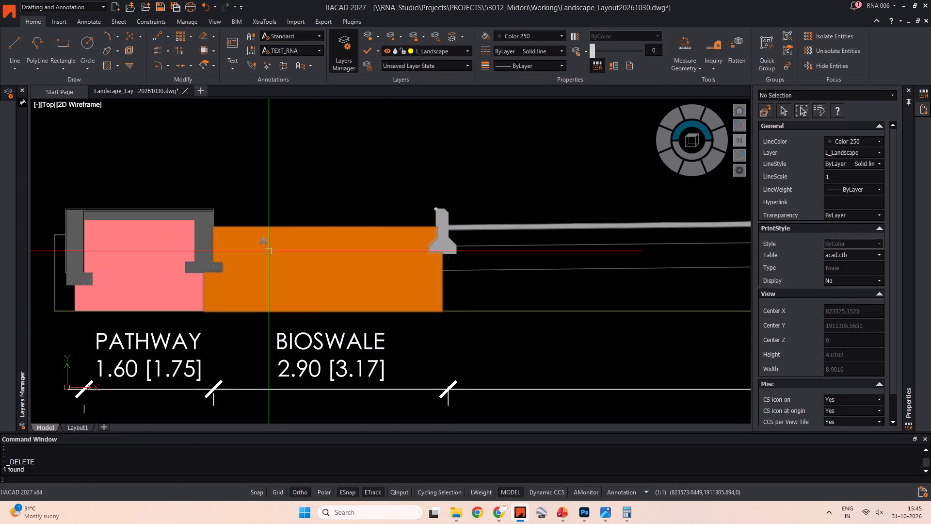
{"action": "key", "text": "Delete"}
Stretch the left bioswale and pathway end of the copied section 1.25 units inward toward the road.
{"action": "scroll", "coordinate": [249, 244], "scroll_direction": "down", "scroll_amount": 1}
{"action": "middle_click_drag", "start_coordinate": [256, 244], "coordinate": [280, 234]}
{"action": "left_click_drag", "start_coordinate": [281, 174], "coordinate": [244, 275]}
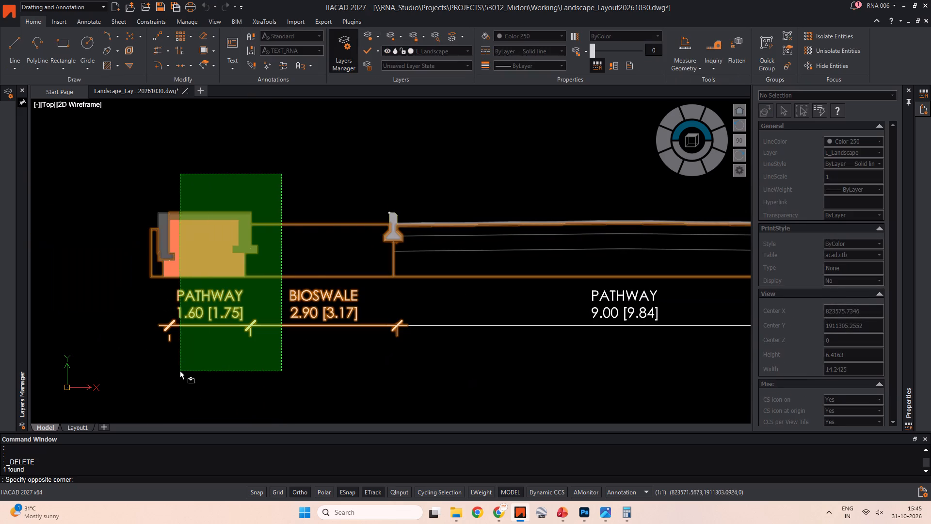
{"action": "left_click", "coordinate": [116, 360]}
{"action": "middle_click_drag", "start_coordinate": [205, 396], "coordinate": [228, 346]}
{"action": "key", "text": "s"}
{"action": "key", "text": "space"}
{"action": "left_click_drag", "start_coordinate": [212, 347], "coordinate": [225, 346]}
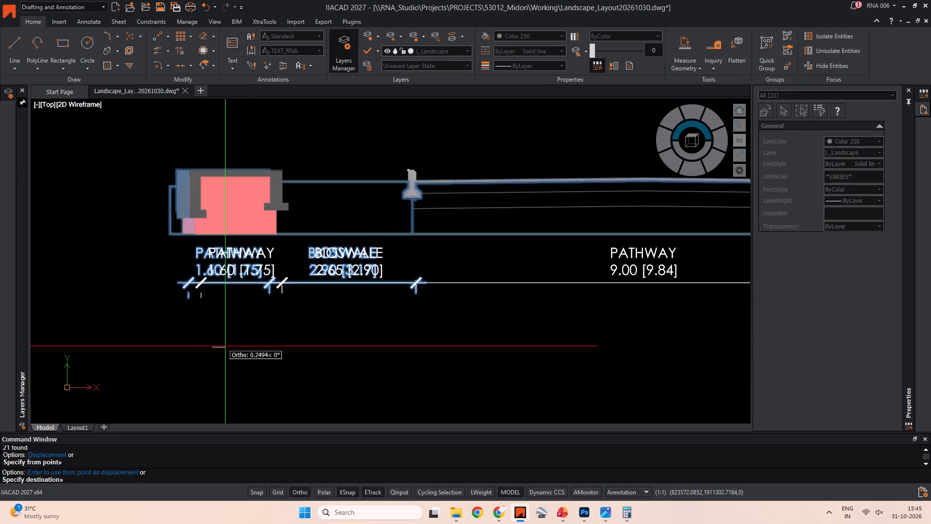
{"action": "type", "text": "1.25"}
{"action": "key", "text": "Return"}
Measure the left bioswale's clear width between the pathway wall and the road kerb with a temporary aligned dimension.
{"action": "middle_click_drag", "start_coordinate": [289, 308], "coordinate": [276, 310]}
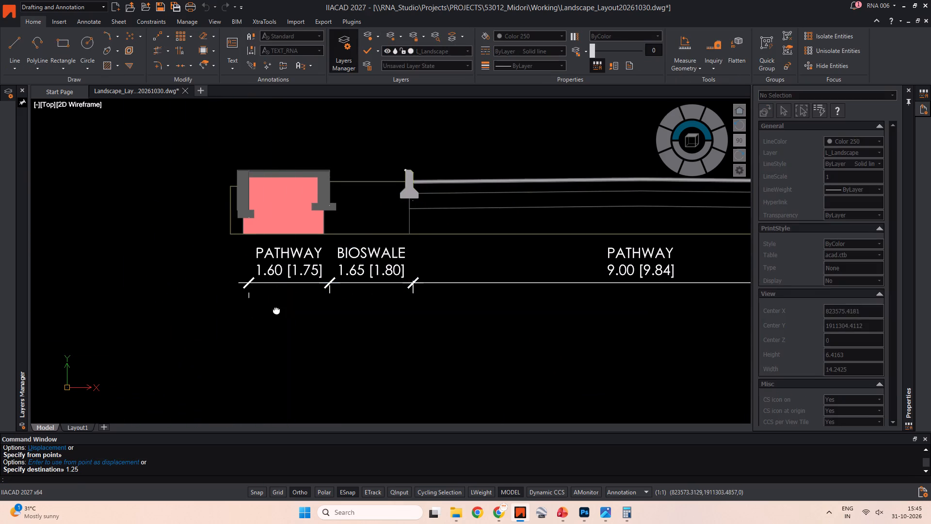
{"action": "middle_click_drag", "start_coordinate": [276, 310], "coordinate": [252, 308]}
{"action": "key", "text": "Escape"}
{"action": "key", "text": "Escape"}
{"action": "key", "text": "d"}
{"action": "key", "text": "a"}
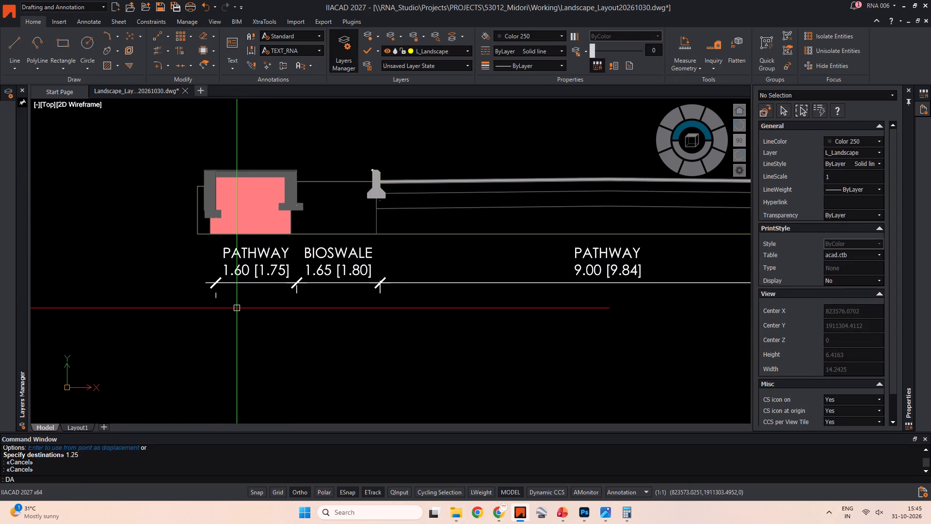
{"action": "key", "text": "space"}
{"action": "left_click", "coordinate": [294, 192]}
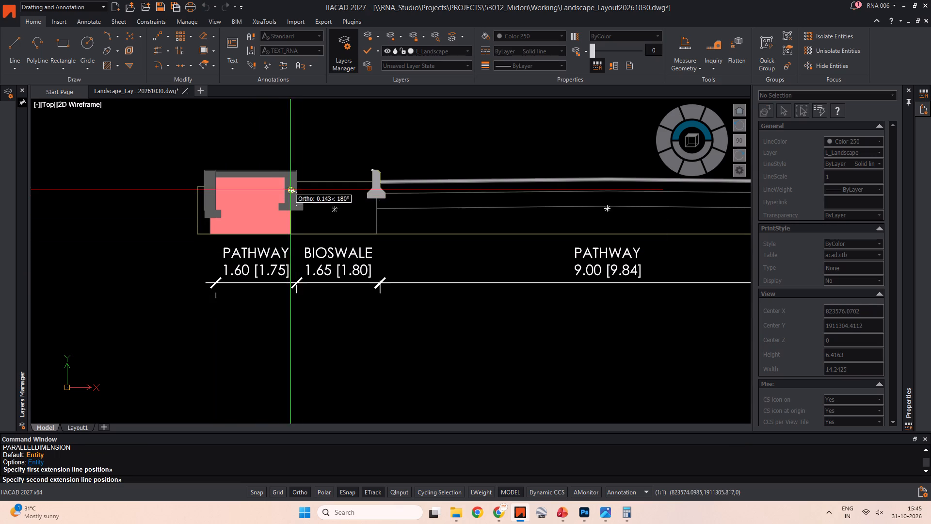
{"action": "scroll", "coordinate": [363, 178], "scroll_direction": "up", "scroll_amount": 1}
{"action": "left_click", "coordinate": [377, 182]}
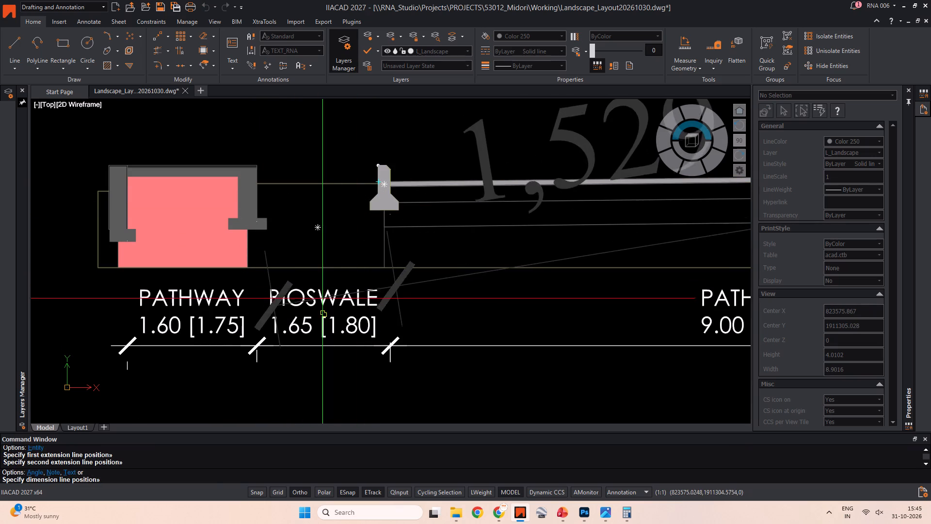
{"action": "key", "text": "Escape"}
{"action": "key", "text": "Escape"}
{"action": "key", "text": "d"}
{"action": "key", "text": "a"}
{"action": "key", "text": "l"}
{"action": "key", "text": "space"}
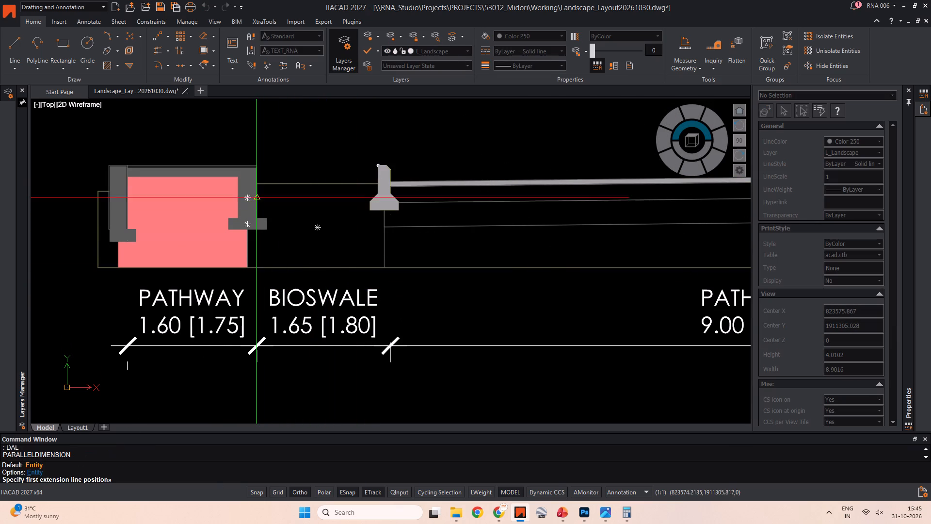
{"action": "left_click", "coordinate": [257, 183]}
{"action": "left_click", "coordinate": [377, 183]}
{"action": "scroll", "coordinate": [325, 223], "scroll_direction": "down", "scroll_amount": 3}
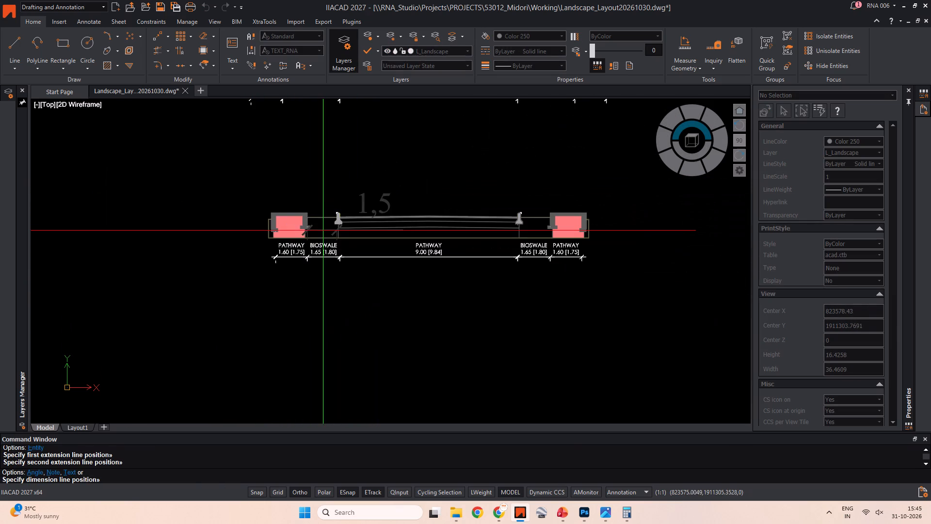
{"action": "key", "text": "Escape"}
{"action": "key", "text": "Escape"}
{"action": "key", "text": "Escape"}
Examine the planted section, the ROW proposals and the street planning sections for their pathway, bioswale and carriageway widths.
{"action": "scroll", "coordinate": [334, 171], "scroll_direction": "down", "scroll_amount": 3}
{"action": "middle_click_drag", "start_coordinate": [334, 171], "coordinate": [328, 277]}
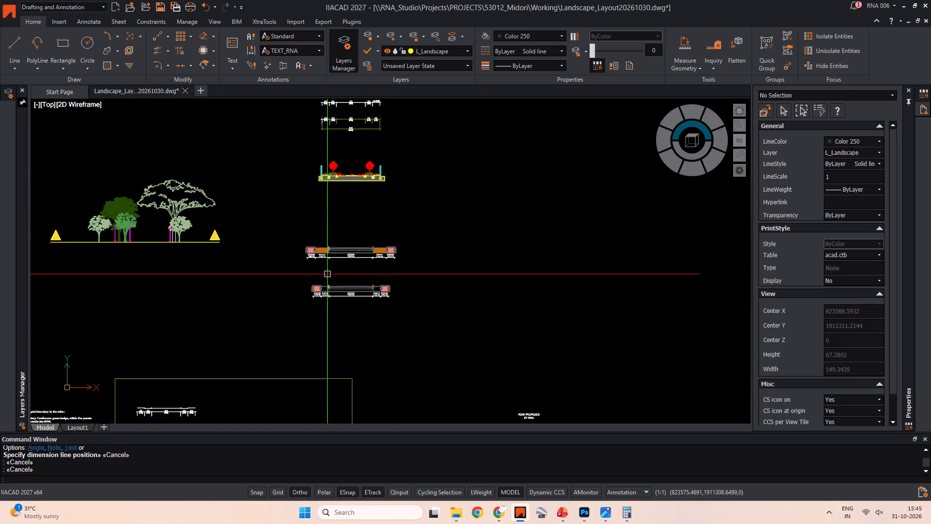
{"action": "middle_click_drag", "start_coordinate": [359, 336], "coordinate": [251, 168]}
{"action": "middle_click_drag", "start_coordinate": [225, 146], "coordinate": [278, 295]}
{"action": "scroll", "coordinate": [270, 147], "scroll_direction": "up", "scroll_amount": 5}
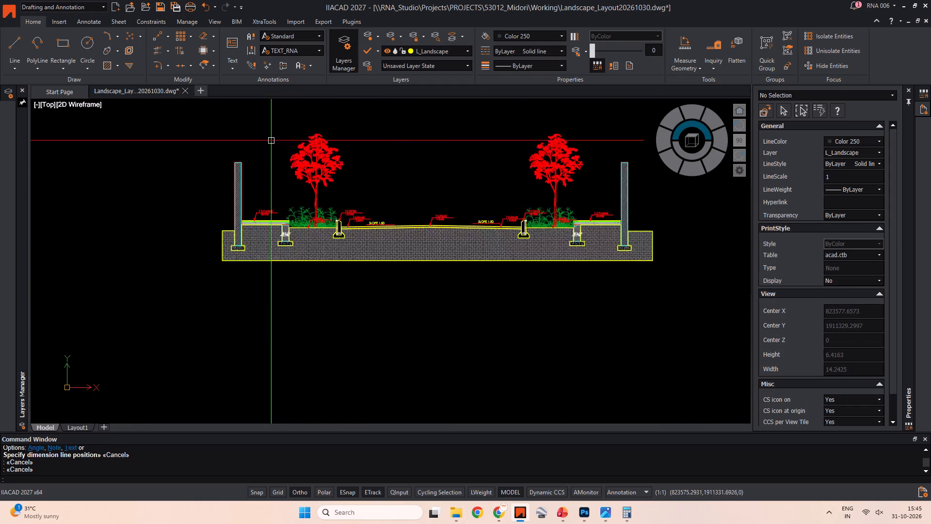
{"action": "scroll", "coordinate": [307, 230], "scroll_direction": "down", "scroll_amount": 5}
{"action": "middle_click_drag", "start_coordinate": [305, 231], "coordinate": [194, 96]}
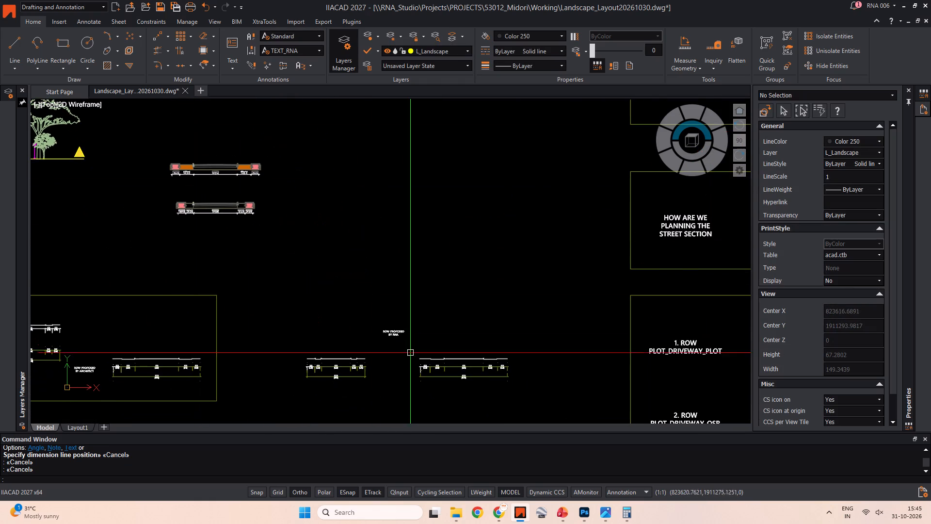
{"action": "scroll", "coordinate": [430, 390], "scroll_direction": "up", "scroll_amount": 5}
{"action": "scroll", "coordinate": [383, 294], "scroll_direction": "down", "scroll_amount": 3}
{"action": "middle_click_drag", "start_coordinate": [367, 290], "coordinate": [294, 261]}
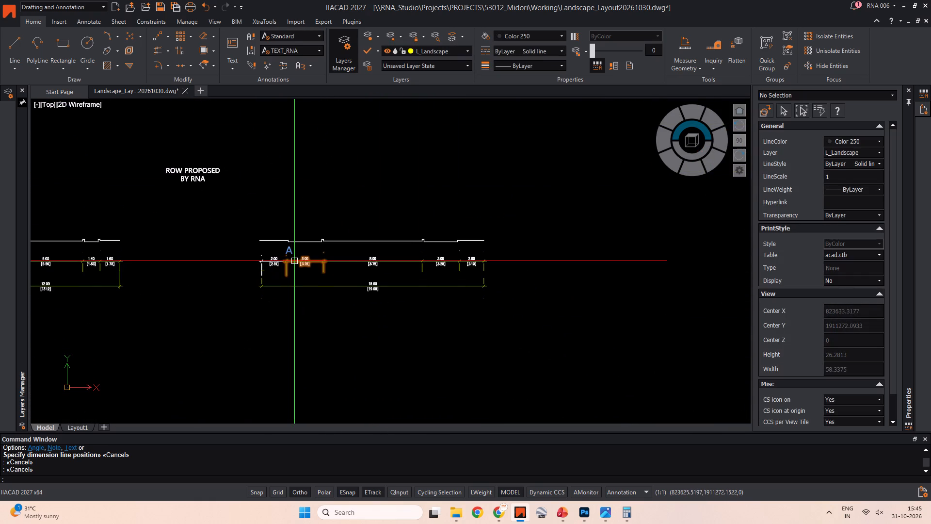
{"action": "scroll", "coordinate": [294, 261], "scroll_direction": "down", "scroll_amount": 1}
{"action": "middle_click_drag", "start_coordinate": [299, 261], "coordinate": [525, 247]}
{"action": "scroll", "coordinate": [476, 270], "scroll_direction": "down", "scroll_amount": 2}
{"action": "middle_click_drag", "start_coordinate": [471, 272], "coordinate": [321, 263]}
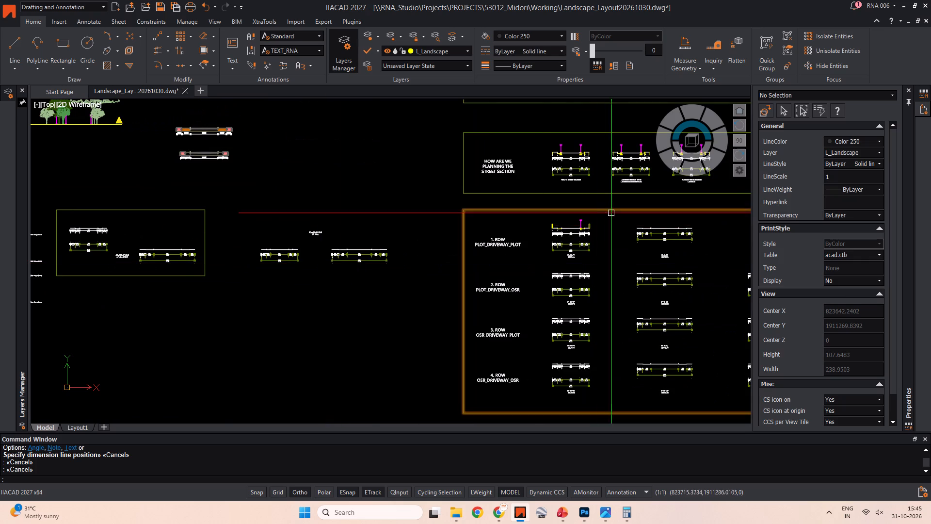
{"action": "scroll", "coordinate": [616, 214], "scroll_direction": "up", "scroll_amount": 2}
{"action": "middle_click_drag", "start_coordinate": [616, 216], "coordinate": [252, 235]}
{"action": "scroll", "coordinate": [526, 270], "scroll_direction": "down", "scroll_amount": 1}
{"action": "scroll", "coordinate": [337, 272], "scroll_direction": "up", "scroll_amount": 3}
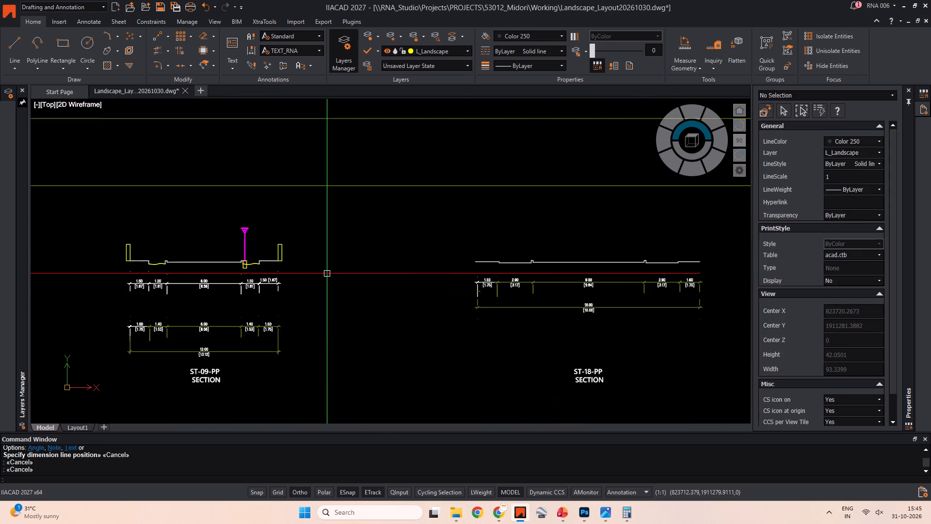
{"action": "middle_click_drag", "start_coordinate": [222, 281], "coordinate": [442, 273]}
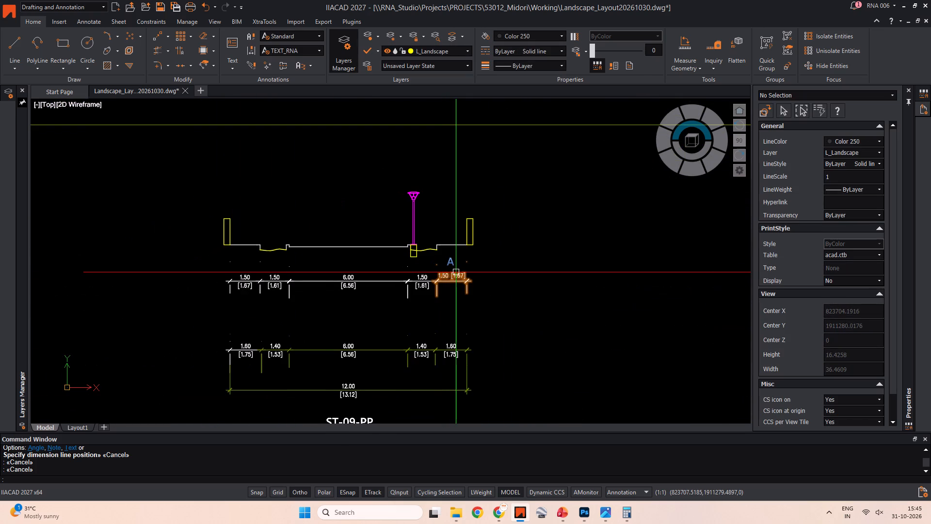
{"action": "scroll", "coordinate": [454, 275], "scroll_direction": "down", "scroll_amount": 4}
{"action": "middle_click_drag", "start_coordinate": [447, 276], "coordinate": [417, 326]}
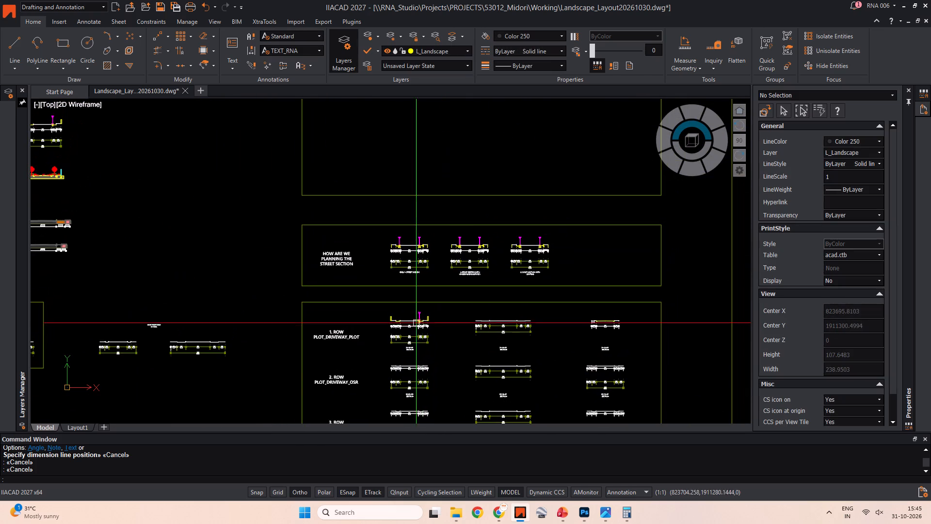
{"action": "scroll", "coordinate": [409, 249], "scroll_direction": "up", "scroll_amount": 5}
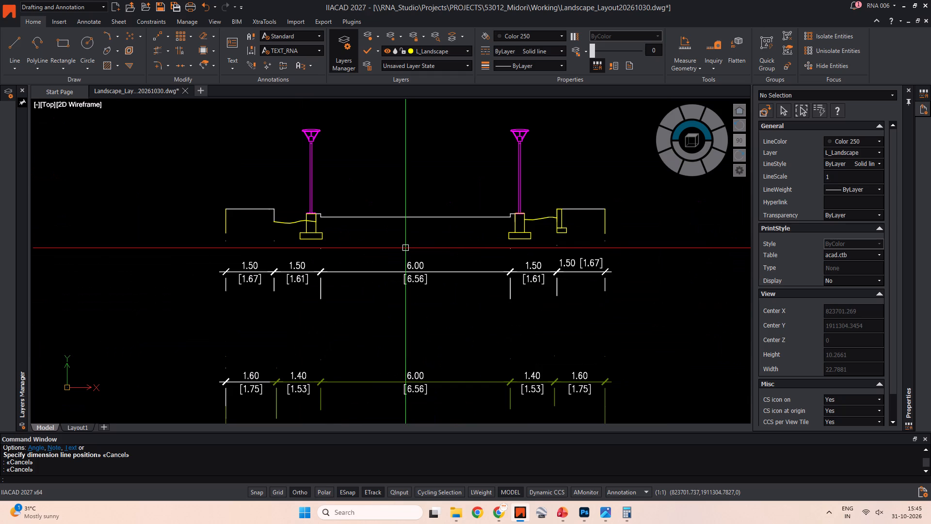
{"action": "scroll", "coordinate": [403, 247], "scroll_direction": "down", "scroll_amount": 4}
{"action": "scroll", "coordinate": [124, 226], "scroll_direction": "down", "scroll_amount": 3}
Examine the single-lamp road section above the planted section, checking its kerbs, swales and both dimension rows.
{"action": "middle_click_drag", "start_coordinate": [132, 231], "coordinate": [196, 267]}
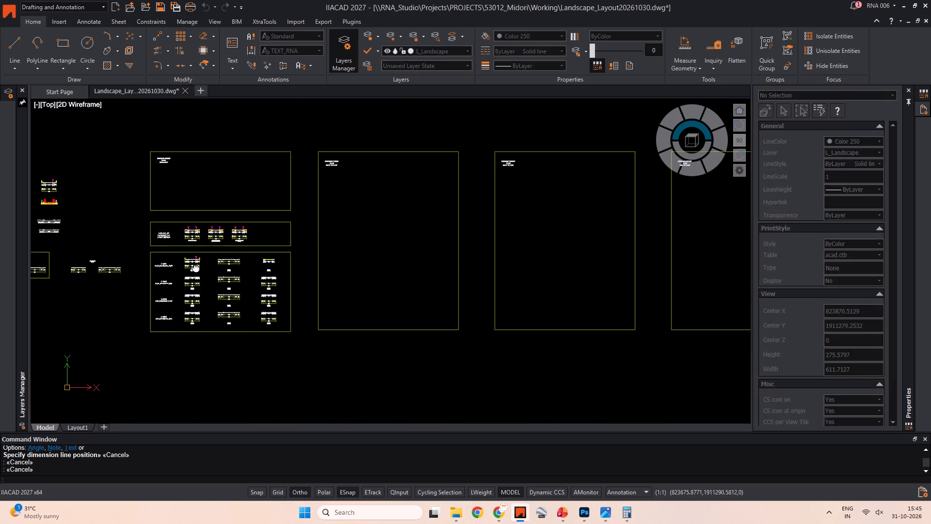
{"action": "middle_click_drag", "start_coordinate": [196, 267], "coordinate": [288, 325]}
{"action": "scroll", "coordinate": [147, 269], "scroll_direction": "up", "scroll_amount": 4}
{"action": "middle_click_drag", "start_coordinate": [266, 310], "coordinate": [271, 274]}
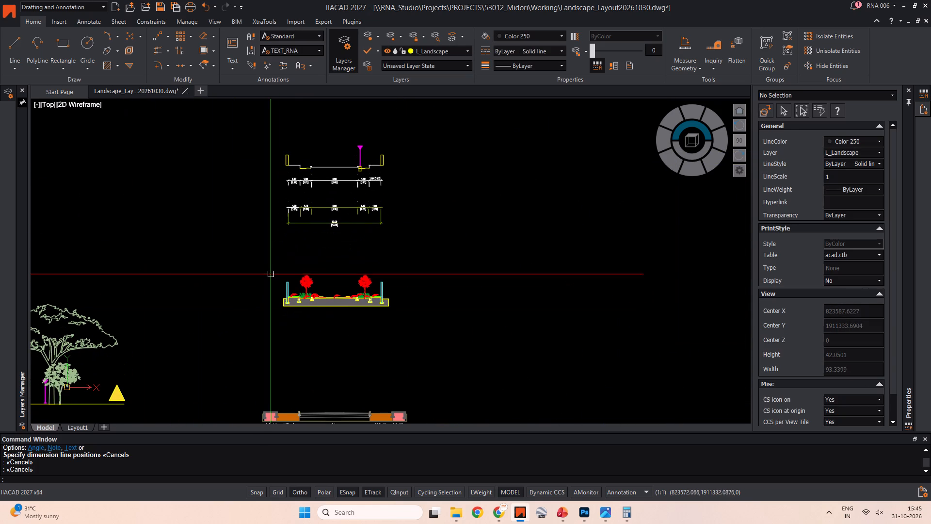
{"action": "scroll", "coordinate": [313, 142], "scroll_direction": "up", "scroll_amount": 2}
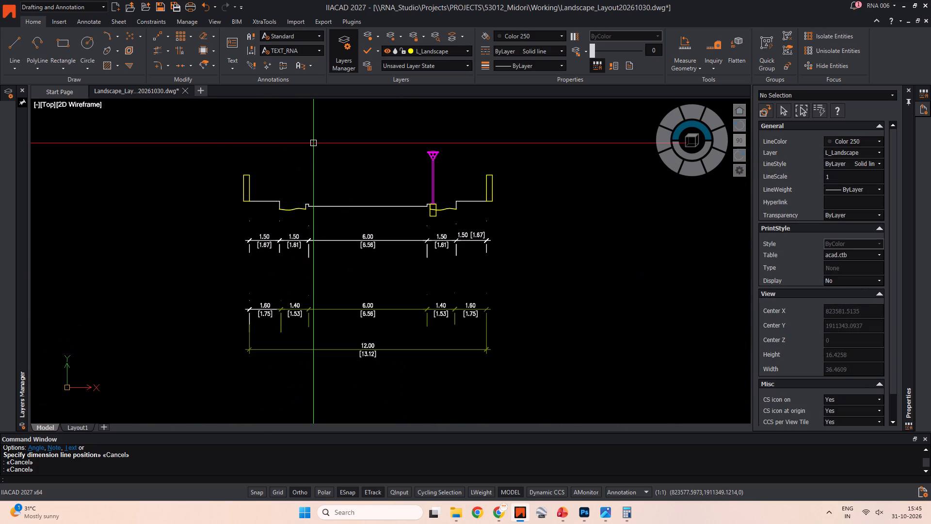
{"action": "scroll", "coordinate": [282, 193], "scroll_direction": "up", "scroll_amount": 3}
{"action": "scroll", "coordinate": [283, 199], "scroll_direction": "down", "scroll_amount": 2}
{"action": "middle_click_drag", "start_coordinate": [283, 201], "coordinate": [279, 225]}
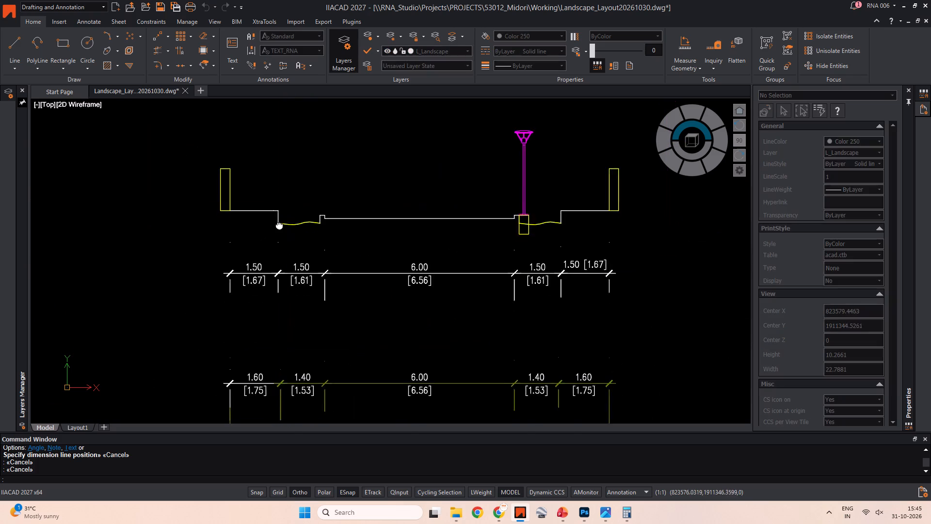
{"action": "middle_click_drag", "start_coordinate": [279, 225], "coordinate": [274, 251]}
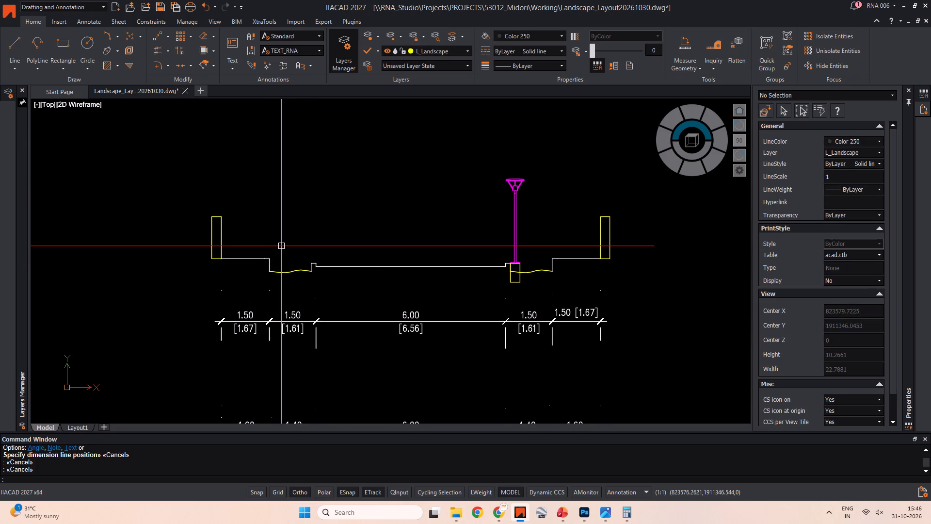
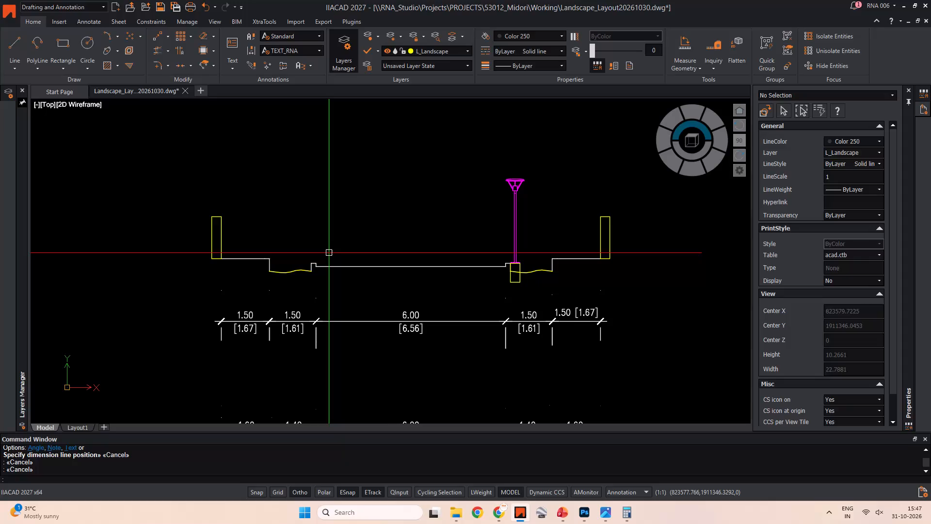
Delete the 9.00 [9.84] dimension labelled PATHWAY under the carriageway of the copied bioswale section.
{"action": "scroll", "coordinate": [322, 222], "scroll_direction": "down", "scroll_amount": 3}
{"action": "middle_click_drag", "start_coordinate": [331, 254], "coordinate": [352, 198]}
{"action": "scroll", "coordinate": [356, 303], "scroll_direction": "up", "scroll_amount": 1}
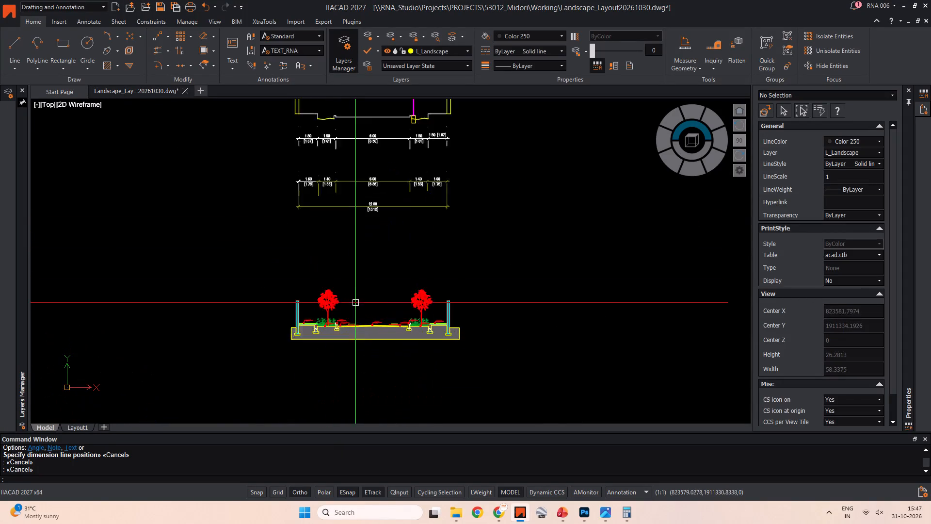
{"action": "scroll", "coordinate": [354, 302], "scroll_direction": "up", "scroll_amount": 1}
{"action": "middle_click_drag", "start_coordinate": [350, 295], "coordinate": [318, 222]}
{"action": "scroll", "coordinate": [318, 223], "scroll_direction": "down", "scroll_amount": 4}
{"action": "middle_click_drag", "start_coordinate": [330, 263], "coordinate": [307, 195]}
{"action": "scroll", "coordinate": [299, 255], "scroll_direction": "up", "scroll_amount": 3}
{"action": "scroll", "coordinate": [315, 308], "scroll_direction": "up", "scroll_amount": 3}
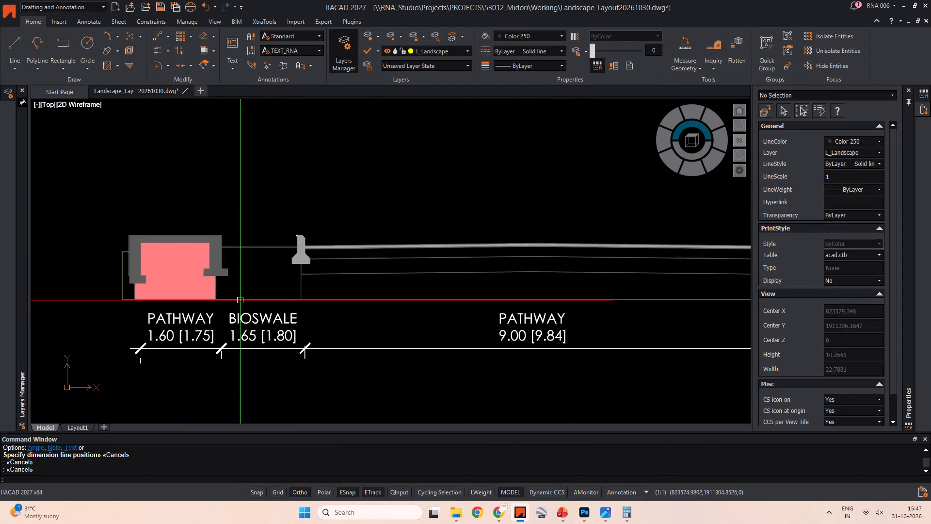
{"action": "scroll", "coordinate": [228, 294], "scroll_direction": "up", "scroll_amount": 1}
{"action": "scroll", "coordinate": [216, 249], "scroll_direction": "down", "scroll_amount": 2}
{"action": "middle_click_drag", "start_coordinate": [218, 248], "coordinate": [229, 261]}
{"action": "key", "text": "Escape"}
{"action": "key", "text": "Escape"}
{"action": "key", "text": "Escape"}
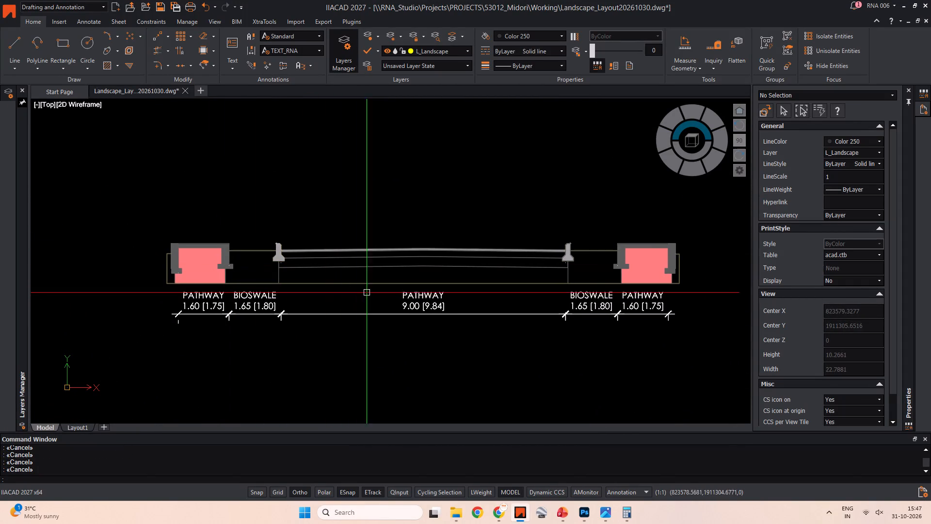
{"action": "left_click", "coordinate": [412, 299]}
{"action": "key", "text": "Delete"}
{"action": "middle_click_drag", "start_coordinate": [429, 273], "coordinate": [362, 264]}
{"action": "key", "text": "Escape"}
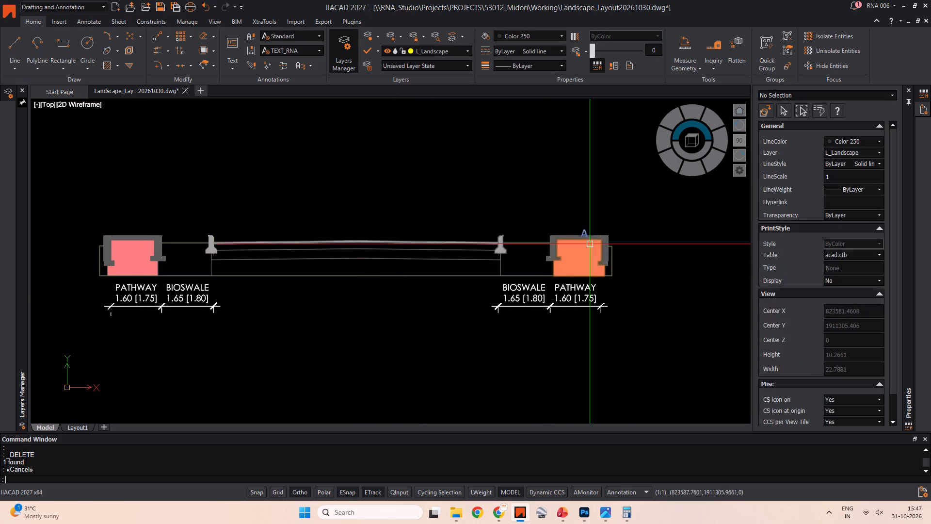
{"action": "key", "text": "Escape"}
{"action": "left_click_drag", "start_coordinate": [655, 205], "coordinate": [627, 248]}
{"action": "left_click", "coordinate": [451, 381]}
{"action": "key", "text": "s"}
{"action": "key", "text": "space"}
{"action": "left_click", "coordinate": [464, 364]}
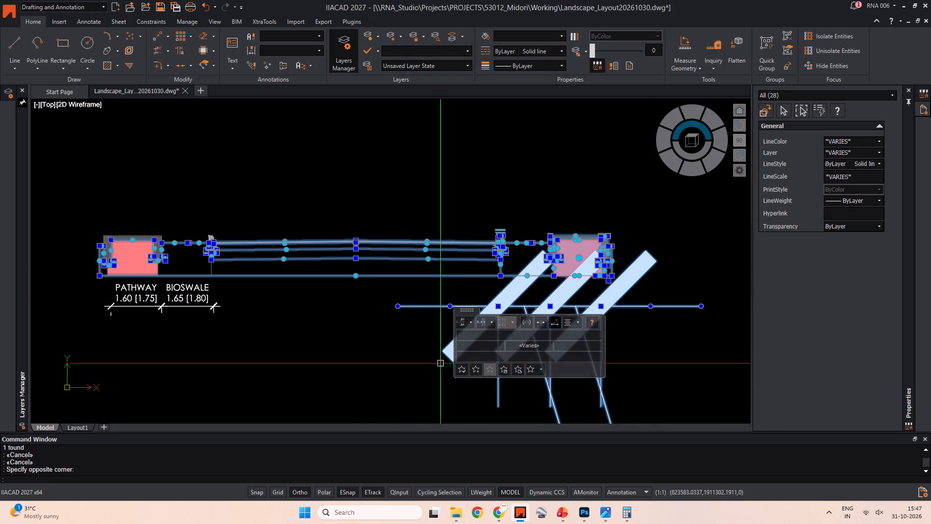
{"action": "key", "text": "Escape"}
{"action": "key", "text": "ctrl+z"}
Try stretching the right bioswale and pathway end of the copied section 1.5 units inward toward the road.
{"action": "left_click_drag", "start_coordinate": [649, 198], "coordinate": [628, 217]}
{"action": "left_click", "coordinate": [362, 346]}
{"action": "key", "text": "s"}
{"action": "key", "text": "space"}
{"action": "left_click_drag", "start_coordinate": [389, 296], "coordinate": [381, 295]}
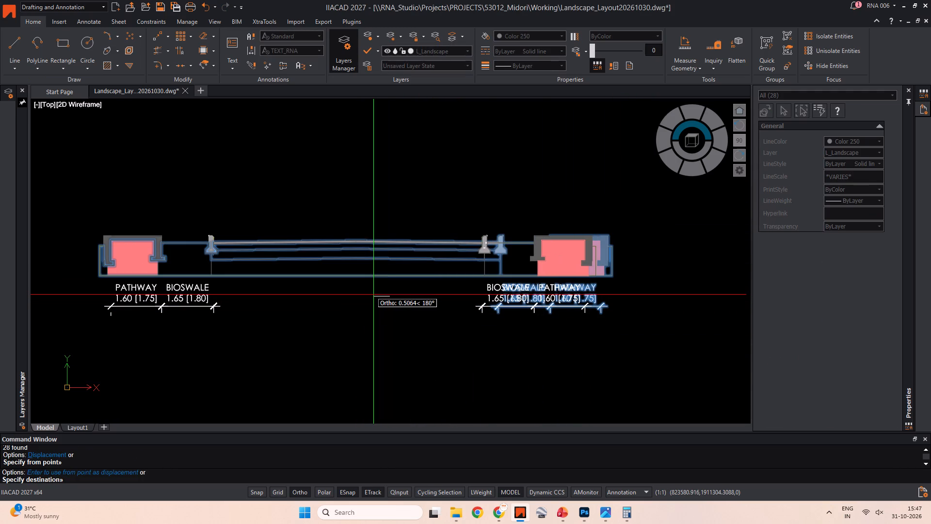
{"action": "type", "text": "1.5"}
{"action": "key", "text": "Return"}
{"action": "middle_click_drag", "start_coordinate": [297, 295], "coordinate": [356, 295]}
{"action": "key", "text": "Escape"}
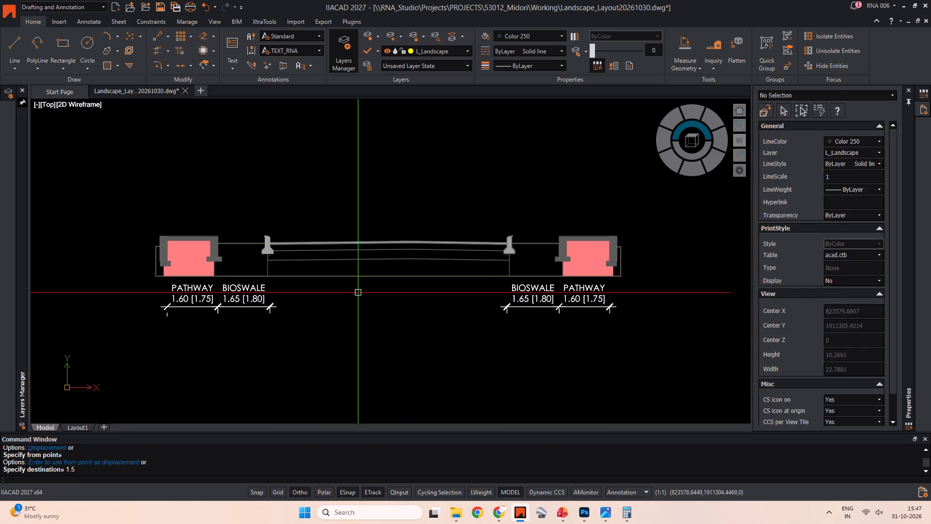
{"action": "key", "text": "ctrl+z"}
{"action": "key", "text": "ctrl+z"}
Stretch the right bioswale and pathway end of the copied section, including its dimensions, 0.75 units inward toward the road.
{"action": "left_click_drag", "start_coordinate": [654, 189], "coordinate": [628, 225]}
{"action": "left_click", "coordinate": [437, 344]}
{"action": "key", "text": "s"}
{"action": "key", "text": "space"}
{"action": "left_click_drag", "start_coordinate": [389, 321], "coordinate": [383, 321]}
{"action": "type", "text": ".75"}
{"action": "key", "text": "Return"}
Stretch the left bioswale and pathway end of the copied section, including its dimensions, 0.75 units inward toward the road.
{"action": "middle_click_drag", "start_coordinate": [331, 311], "coordinate": [391, 306]}
{"action": "left_click_drag", "start_coordinate": [322, 187], "coordinate": [290, 210]}
{"action": "left_click", "coordinate": [53, 353]}
{"action": "key", "text": "s"}
{"action": "key", "text": "space"}
{"action": "left_click_drag", "start_coordinate": [150, 356], "coordinate": [161, 356]}
{"action": "type", "text": ".75"}
{"action": "key", "text": "Return"}
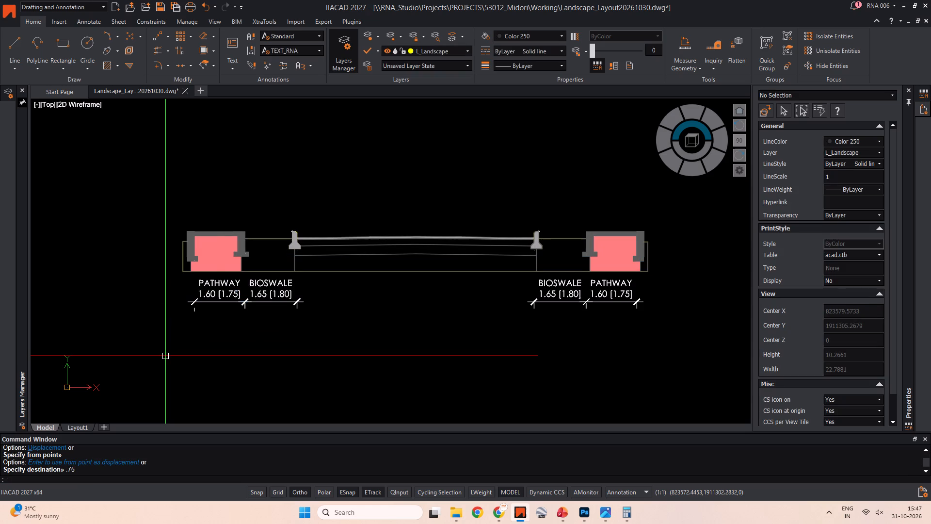
{"action": "key", "text": "Escape"}
{"action": "key", "text": "Escape"}
Measure the carriageway's clear width between the left and right road kerbs with a temporary linear dimension.
{"action": "key", "text": "d"}
{"action": "type", "text": "LI"}
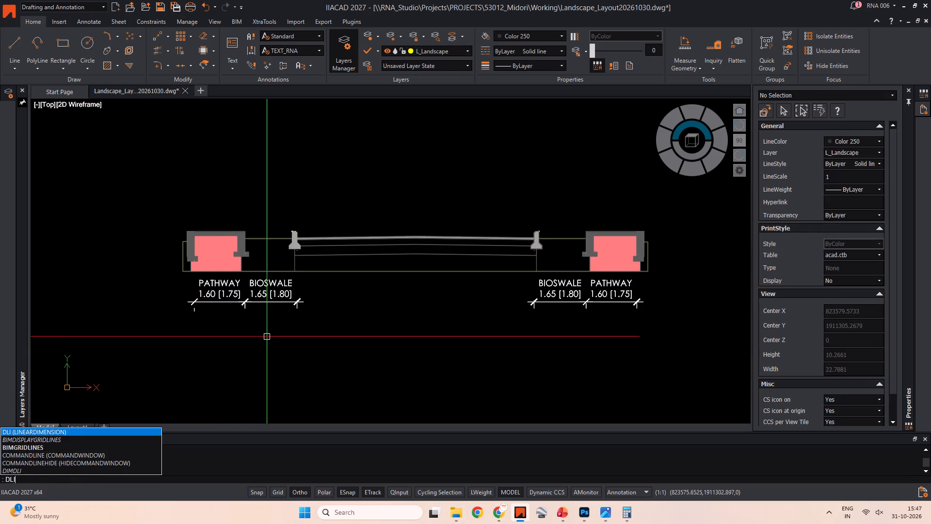
{"action": "key", "text": "space"}
{"action": "scroll", "coordinate": [295, 265], "scroll_direction": "up", "scroll_amount": 4}
{"action": "left_click", "coordinate": [308, 119]}
{"action": "scroll", "coordinate": [314, 129], "scroll_direction": "down", "scroll_amount": 2}
{"action": "middle_click_drag", "start_coordinate": [371, 145], "coordinate": [191, 250]}
{"action": "middle_click_drag", "start_coordinate": [465, 248], "coordinate": [248, 257]}
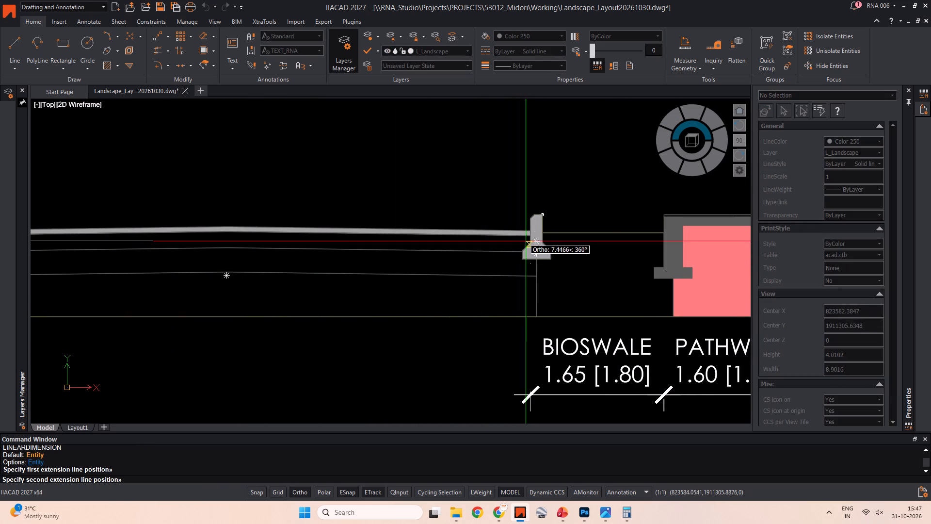
{"action": "left_click", "coordinate": [529, 241]}
{"action": "scroll", "coordinate": [399, 272], "scroll_direction": "down", "scroll_amount": 2}
{"action": "middle_click", "coordinate": [393, 273]}
{"action": "key", "text": "Escape"}
{"action": "key", "text": "Escape"}
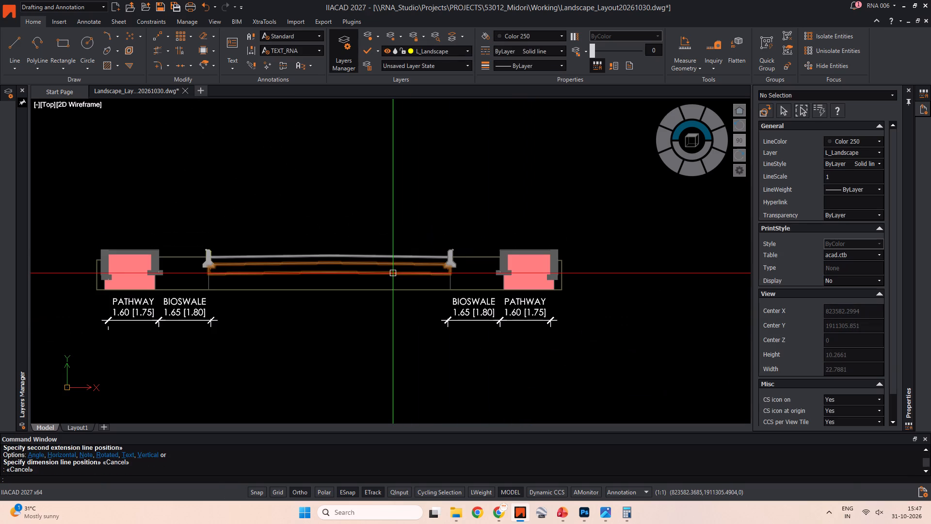
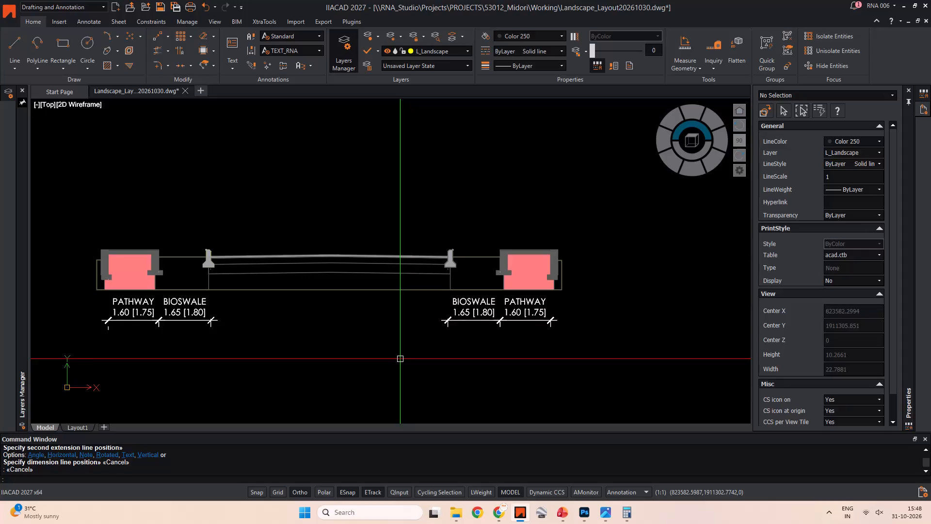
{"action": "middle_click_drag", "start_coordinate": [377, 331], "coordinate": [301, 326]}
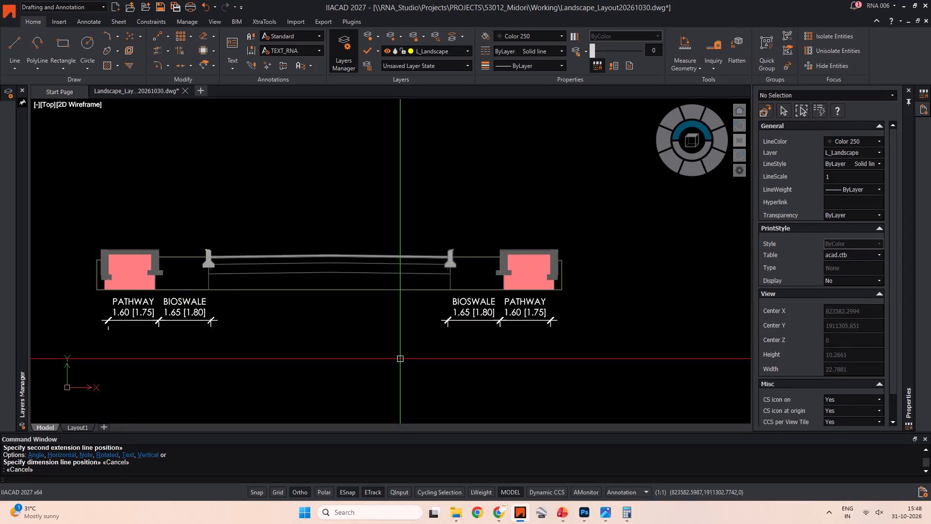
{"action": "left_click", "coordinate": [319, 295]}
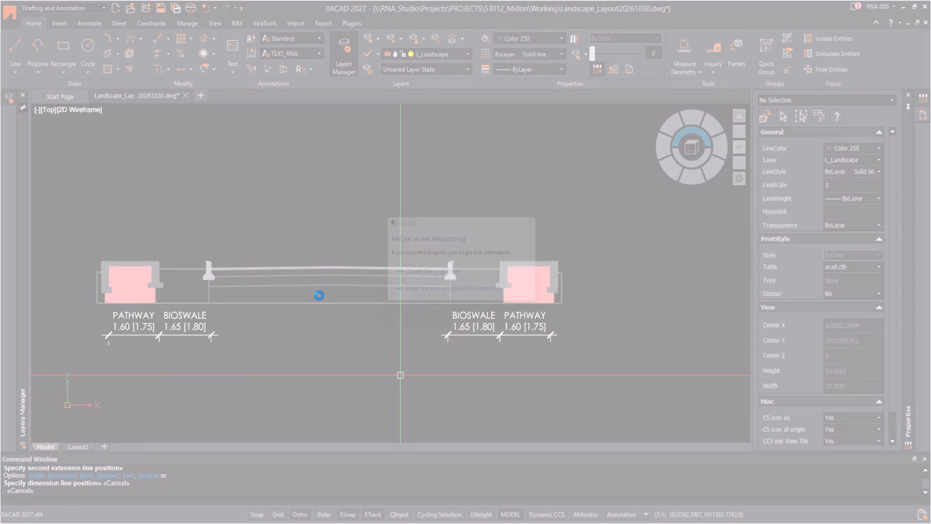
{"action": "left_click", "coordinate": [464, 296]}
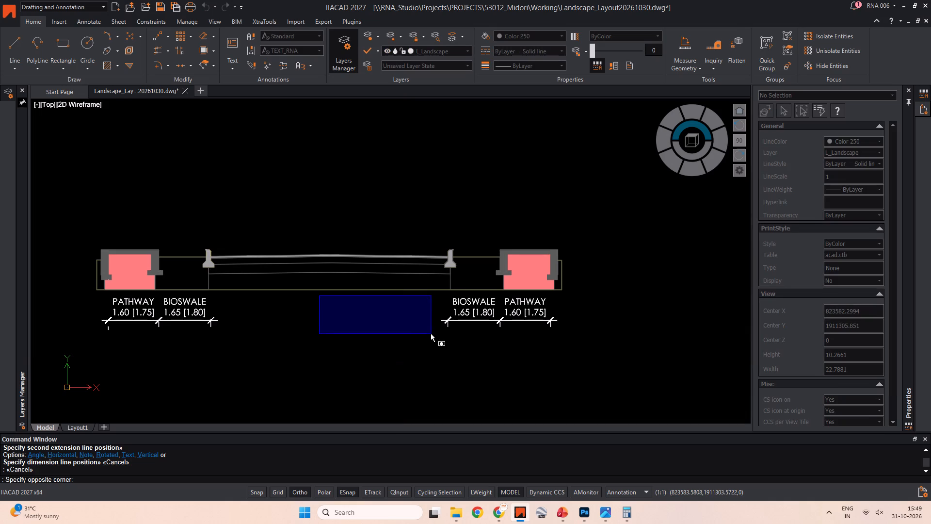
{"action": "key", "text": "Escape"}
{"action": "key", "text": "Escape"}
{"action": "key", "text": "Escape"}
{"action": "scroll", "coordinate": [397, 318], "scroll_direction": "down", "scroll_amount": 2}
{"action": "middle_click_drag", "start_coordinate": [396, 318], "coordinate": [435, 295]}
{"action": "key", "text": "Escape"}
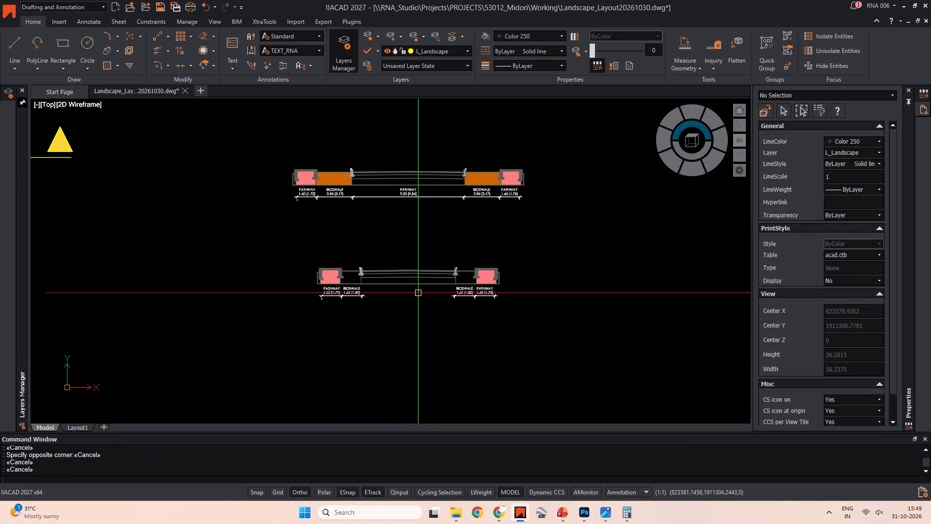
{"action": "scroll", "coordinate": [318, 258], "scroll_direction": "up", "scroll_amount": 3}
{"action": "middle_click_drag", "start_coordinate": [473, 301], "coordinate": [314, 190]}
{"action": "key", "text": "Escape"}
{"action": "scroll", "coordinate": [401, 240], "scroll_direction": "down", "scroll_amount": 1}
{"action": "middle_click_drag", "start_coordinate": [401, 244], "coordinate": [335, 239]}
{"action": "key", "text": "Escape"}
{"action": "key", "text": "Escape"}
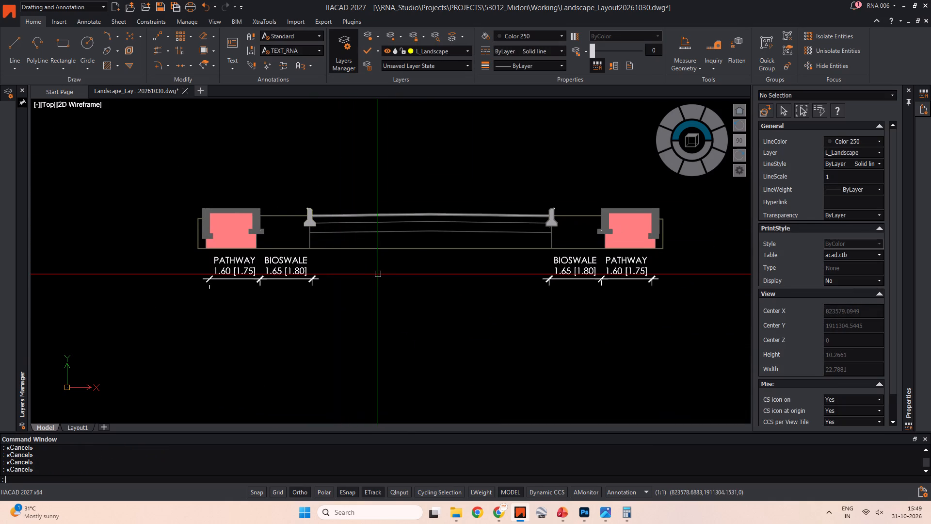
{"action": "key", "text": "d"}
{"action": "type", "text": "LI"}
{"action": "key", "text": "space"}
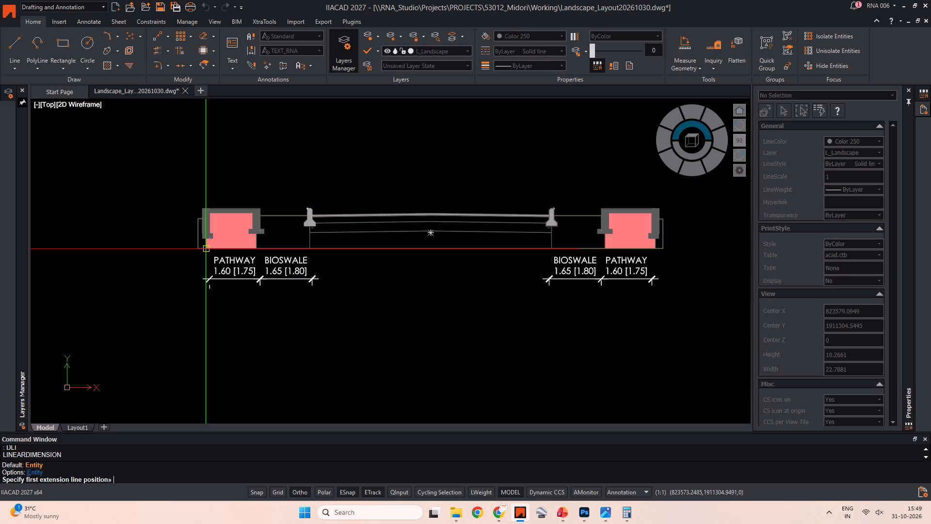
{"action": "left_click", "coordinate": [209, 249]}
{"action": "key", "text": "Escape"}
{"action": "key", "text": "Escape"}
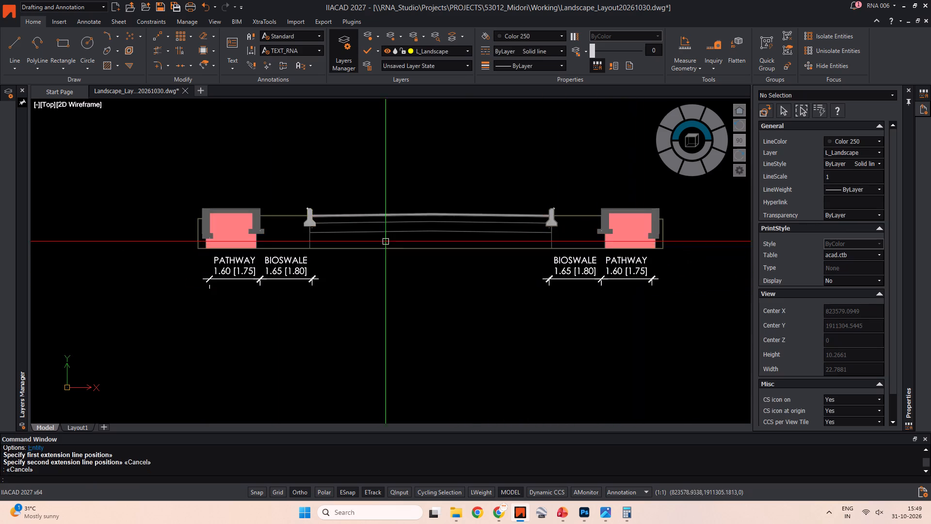
Add an overall linear dimension below the narrowed section, spanning the outer edges of the left and right pathway paving.
{"action": "key", "text": "space"}
{"action": "scroll", "coordinate": [212, 233], "scroll_direction": "up", "scroll_amount": 3}
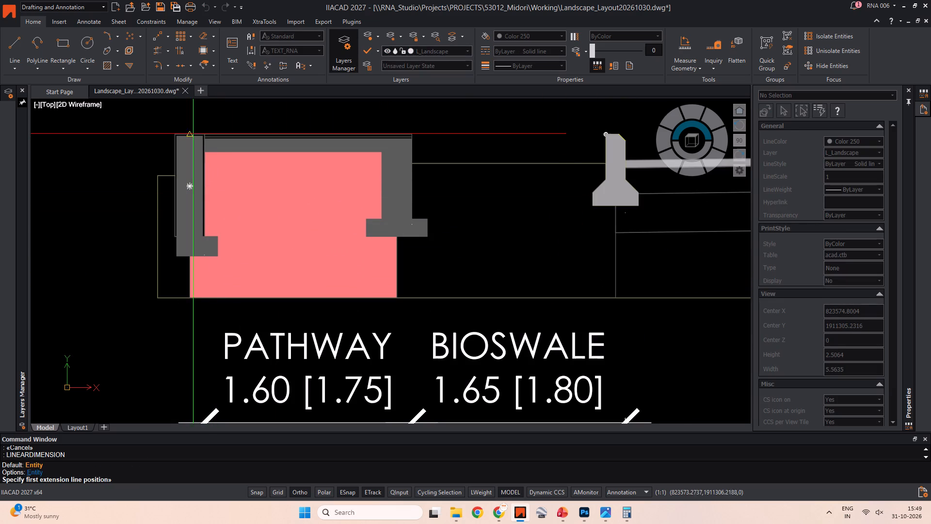
{"action": "scroll", "coordinate": [207, 131], "scroll_direction": "up", "scroll_amount": 3}
{"action": "left_click", "coordinate": [196, 154]}
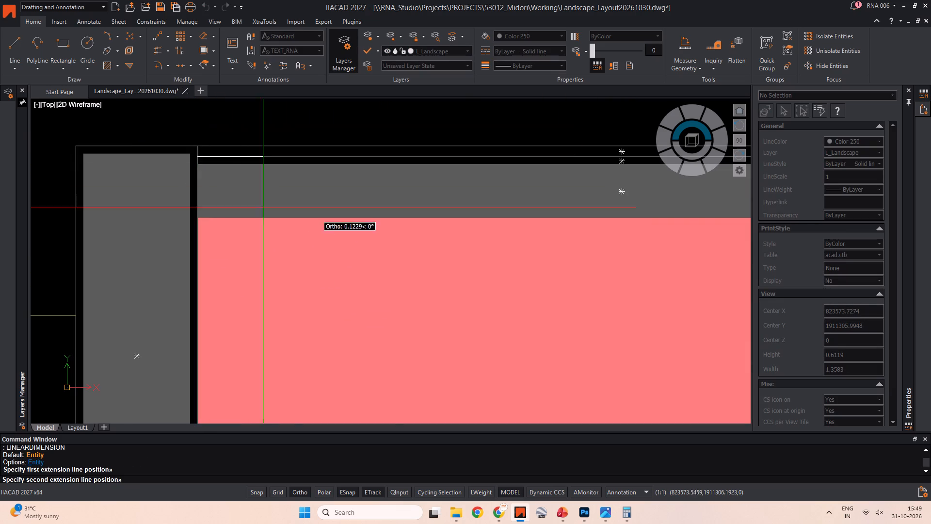
{"action": "scroll", "coordinate": [393, 226], "scroll_direction": "down", "scroll_amount": 5}
{"action": "middle_click_drag", "start_coordinate": [402, 228], "coordinate": [78, 213]}
{"action": "scroll", "coordinate": [404, 226], "scroll_direction": "down", "scroll_amount": 1}
{"action": "middle_click_drag", "start_coordinate": [405, 226], "coordinate": [282, 228]}
{"action": "scroll", "coordinate": [546, 221], "scroll_direction": "up", "scroll_amount": 3}
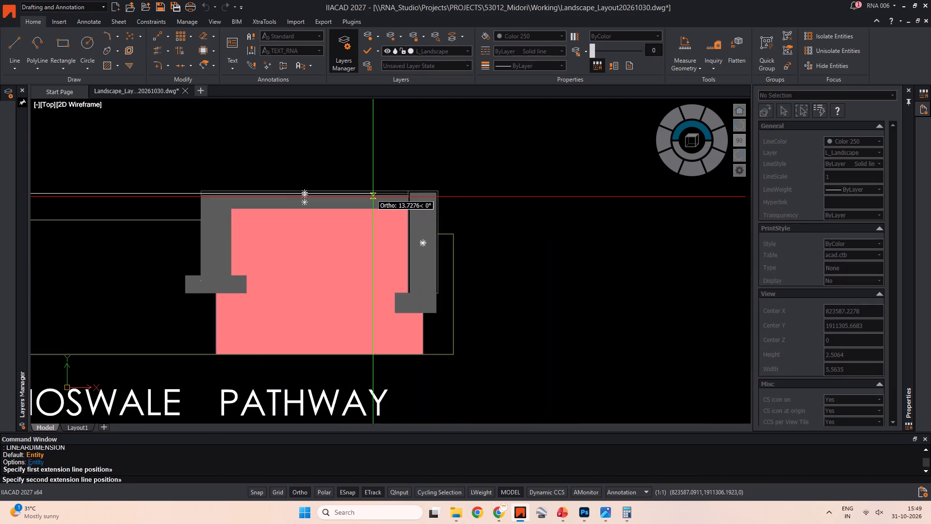
{"action": "scroll", "coordinate": [404, 193], "scroll_direction": "up", "scroll_amount": 3}
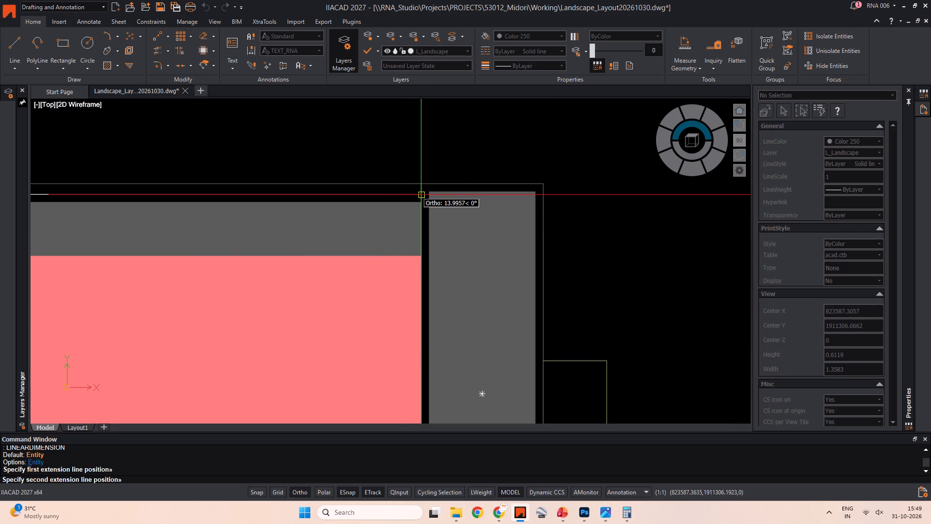
{"action": "left_click", "coordinate": [419, 194]}
{"action": "scroll", "coordinate": [339, 247], "scroll_direction": "down", "scroll_amount": 4}
{"action": "middle_click_drag", "start_coordinate": [331, 253], "coordinate": [463, 164]}
{"action": "scroll", "coordinate": [383, 227], "scroll_direction": "down", "scroll_amount": 4}
{"action": "middle_click_drag", "start_coordinate": [376, 234], "coordinate": [455, 193]}
{"action": "scroll", "coordinate": [409, 212], "scroll_direction": "up", "scroll_amount": 2}
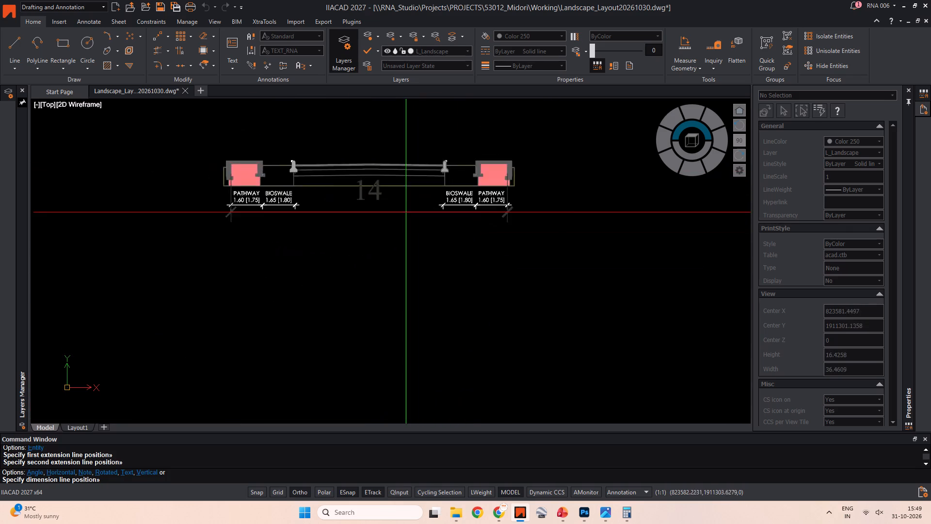
{"action": "left_click", "coordinate": [400, 223]}
{"action": "key", "text": "Escape"}
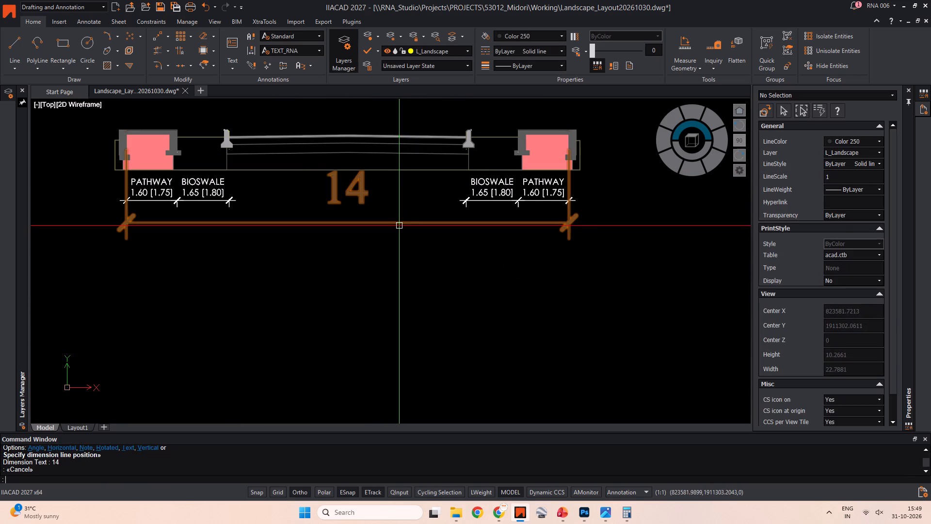
{"action": "key", "text": "Escape"}
Match the new overall dimension's properties to the left bioswale dimension.
{"action": "key", "text": "m"}
{"action": "key", "text": "a"}
{"action": "key", "text": "space"}
{"action": "left_click", "coordinate": [223, 197]}
{"action": "left_click_drag", "start_coordinate": [262, 204], "coordinate": [254, 228]}
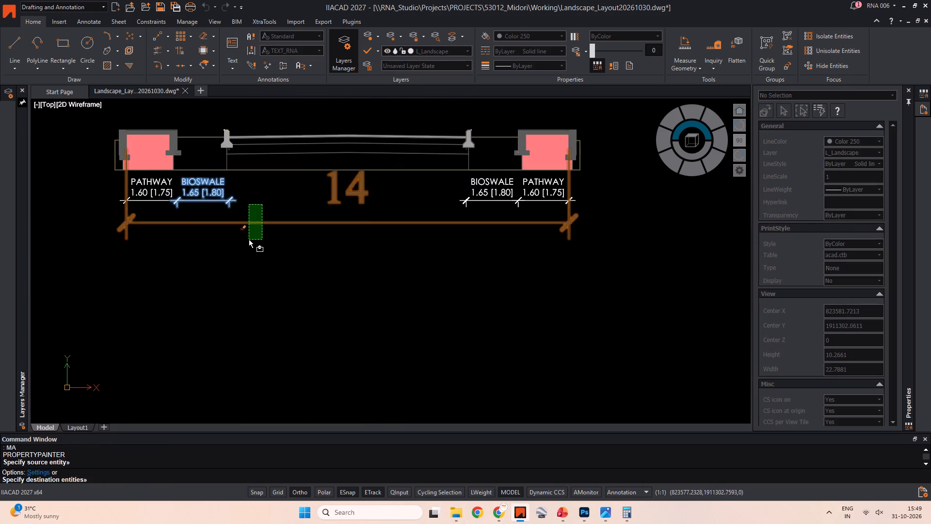
{"action": "left_click", "coordinate": [248, 243]}
{"action": "key", "text": "Escape"}
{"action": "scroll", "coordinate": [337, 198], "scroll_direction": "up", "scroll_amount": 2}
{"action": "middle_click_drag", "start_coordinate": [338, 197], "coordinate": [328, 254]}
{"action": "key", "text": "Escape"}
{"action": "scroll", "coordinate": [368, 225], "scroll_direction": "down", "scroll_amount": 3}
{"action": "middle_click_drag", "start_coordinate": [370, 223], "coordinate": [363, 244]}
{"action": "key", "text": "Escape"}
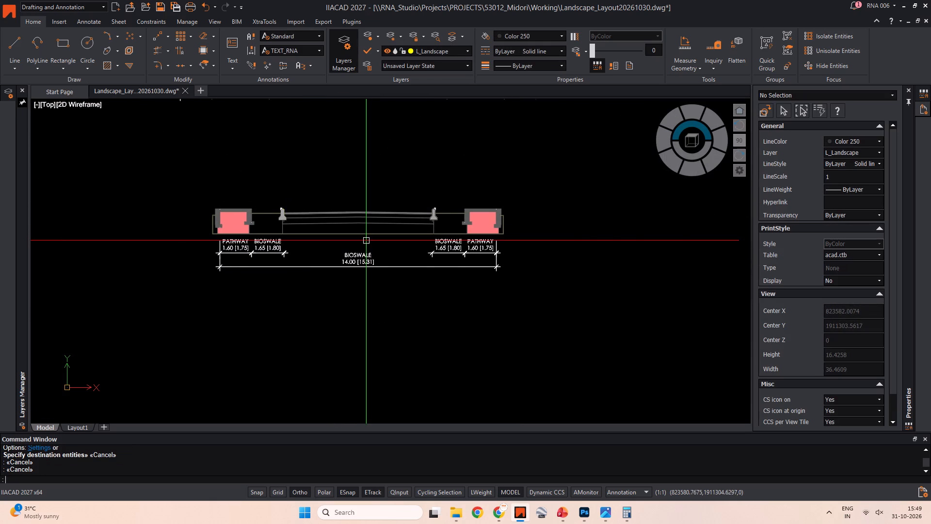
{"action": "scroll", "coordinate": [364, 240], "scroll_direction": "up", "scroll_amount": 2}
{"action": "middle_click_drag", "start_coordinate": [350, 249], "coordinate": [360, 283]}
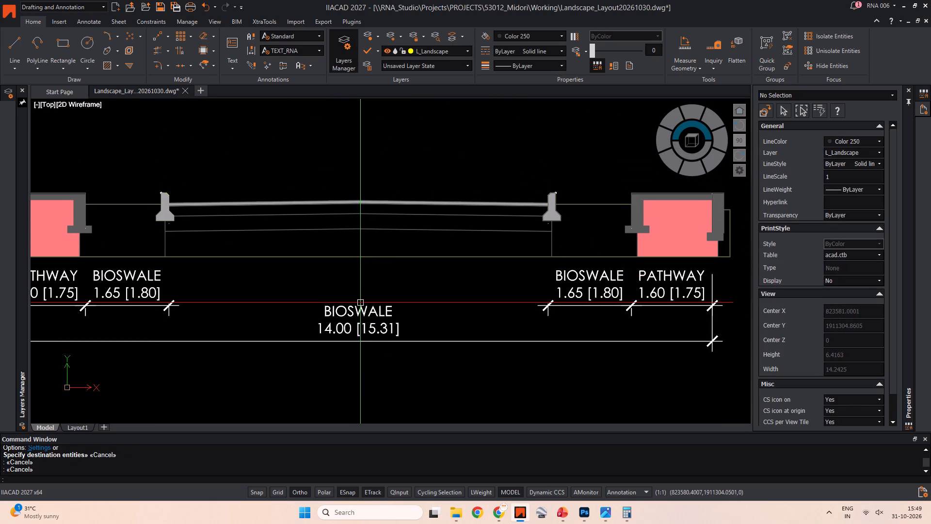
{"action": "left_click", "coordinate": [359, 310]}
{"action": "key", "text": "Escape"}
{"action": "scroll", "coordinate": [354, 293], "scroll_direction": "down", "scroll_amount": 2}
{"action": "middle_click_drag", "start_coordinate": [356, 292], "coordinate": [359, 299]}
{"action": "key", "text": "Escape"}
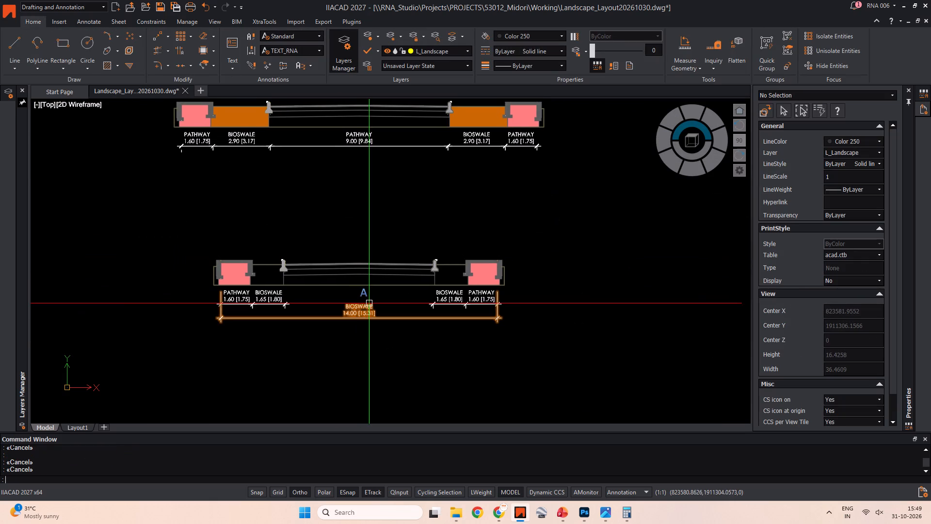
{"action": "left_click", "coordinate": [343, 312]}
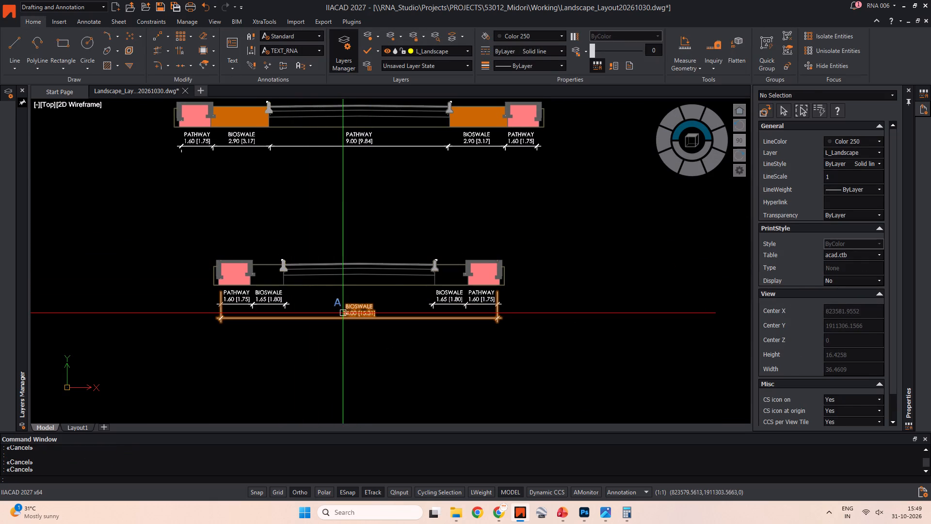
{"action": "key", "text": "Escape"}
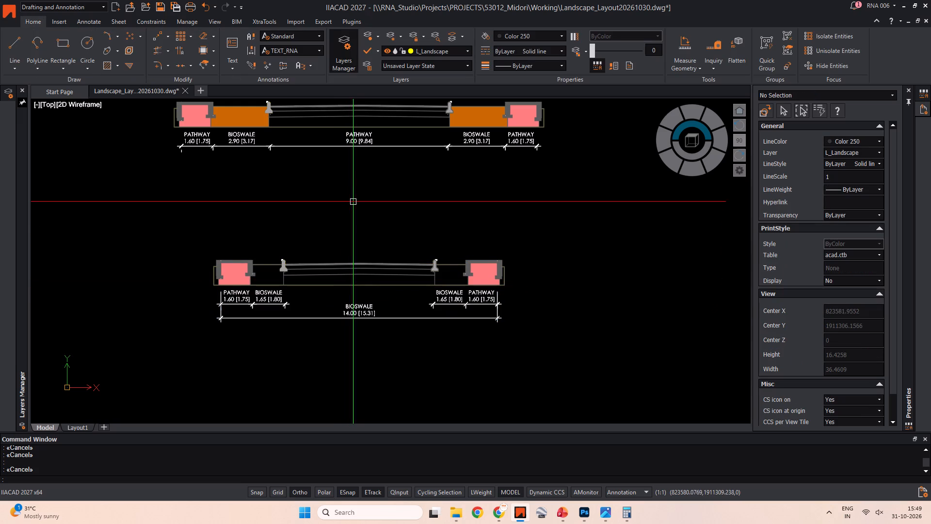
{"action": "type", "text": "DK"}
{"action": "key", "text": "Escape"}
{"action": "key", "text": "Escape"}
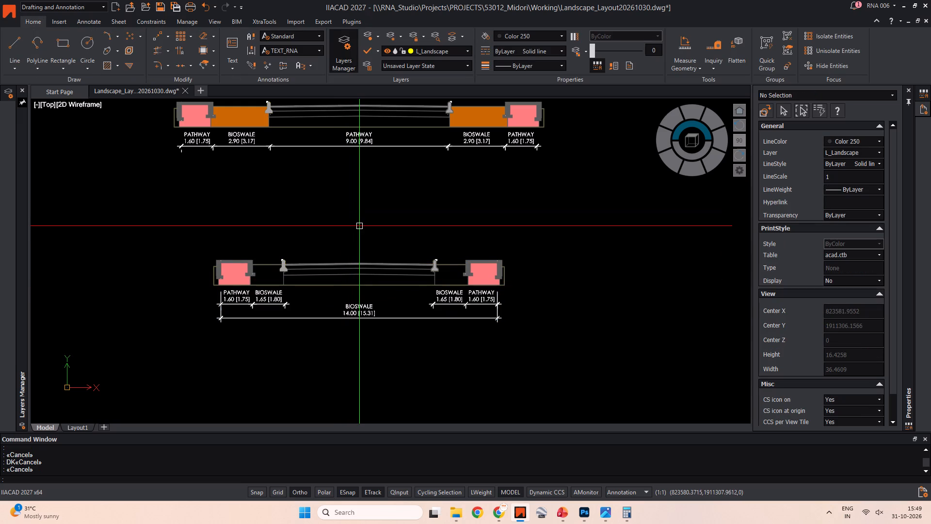
Measure the road base's width between the vertical edges under the left and right kerbs with a temporary linear dimension.
{"action": "type", "text": "DLI"}
{"action": "key", "text": "space"}
{"action": "scroll", "coordinate": [281, 265], "scroll_direction": "up", "scroll_amount": 4}
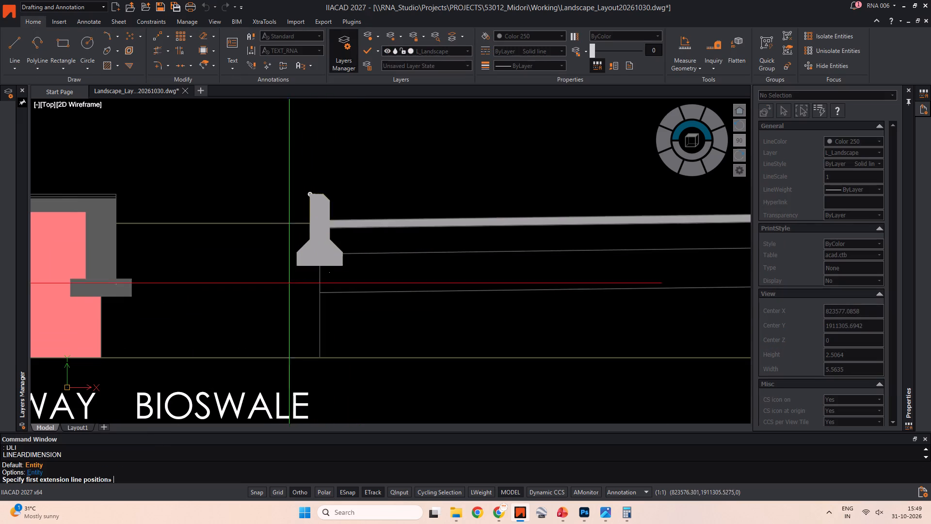
{"action": "left_click", "coordinate": [316, 285]}
{"action": "key", "text": "Escape"}
{"action": "key", "text": "space"}
{"action": "left_click", "coordinate": [320, 283]}
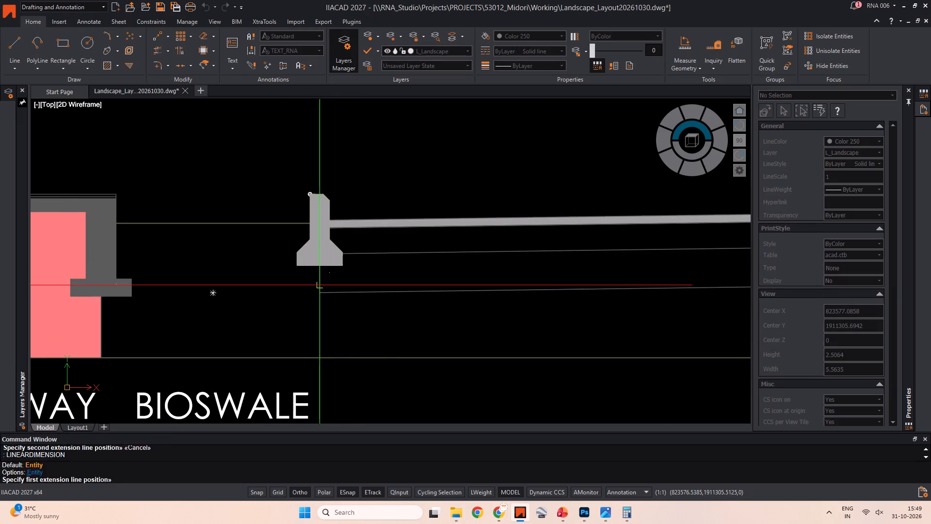
{"action": "scroll", "coordinate": [467, 280], "scroll_direction": "down", "scroll_amount": 2}
{"action": "middle_click_drag", "start_coordinate": [468, 280], "coordinate": [236, 292]}
{"action": "scroll", "coordinate": [565, 287], "scroll_direction": "up", "scroll_amount": 2}
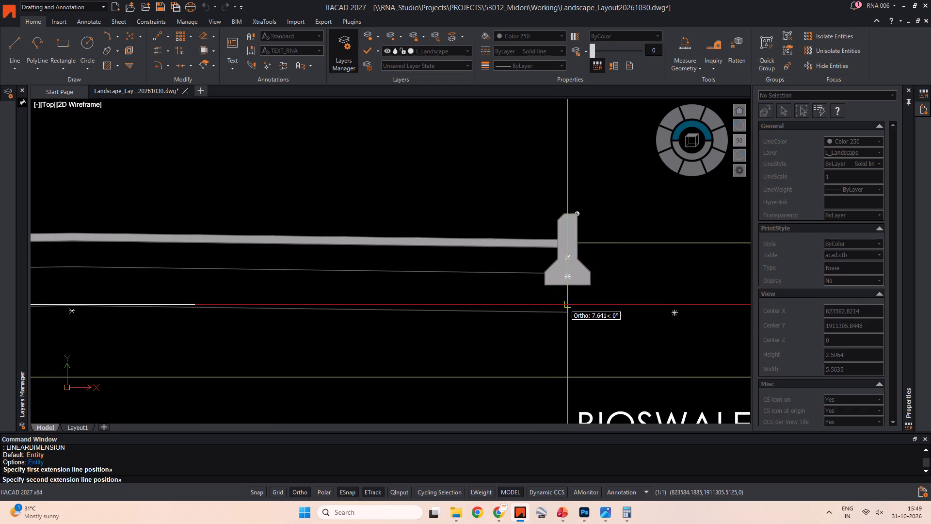
{"action": "left_click", "coordinate": [569, 306]}
{"action": "scroll", "coordinate": [411, 310], "scroll_direction": "down", "scroll_amount": 3}
{"action": "middle_click_drag", "start_coordinate": [406, 310], "coordinate": [466, 304]}
{"action": "scroll", "coordinate": [403, 274], "scroll_direction": "up", "scroll_amount": 1}
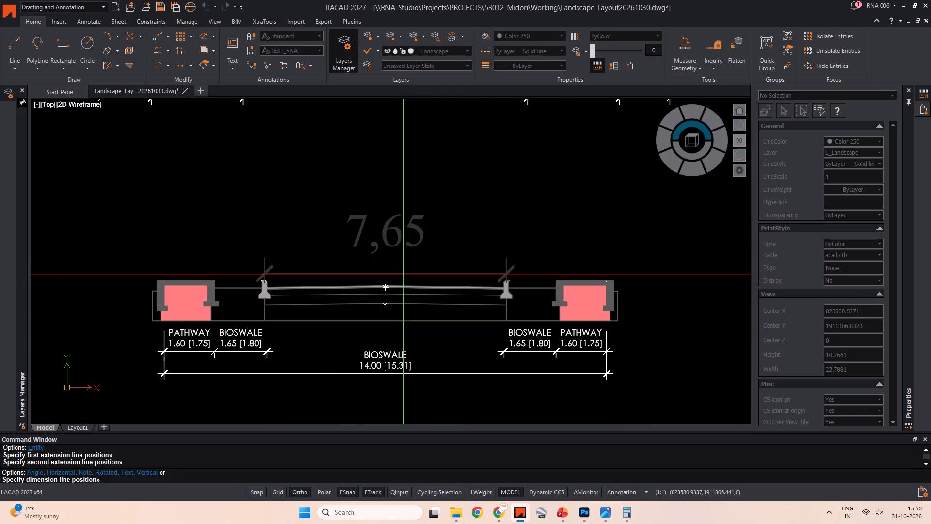
{"action": "key", "text": "Escape"}
{"action": "scroll", "coordinate": [404, 272], "scroll_direction": "down", "scroll_amount": 3}
{"action": "middle_click_drag", "start_coordinate": [404, 272], "coordinate": [390, 240]}
{"action": "key", "text": "Escape"}
{"action": "scroll", "coordinate": [395, 237], "scroll_direction": "up", "scroll_amount": 2}
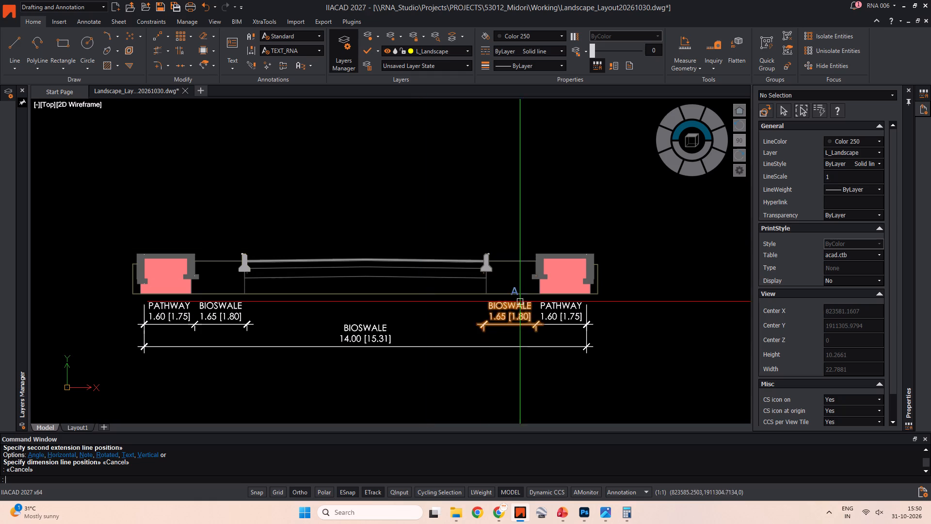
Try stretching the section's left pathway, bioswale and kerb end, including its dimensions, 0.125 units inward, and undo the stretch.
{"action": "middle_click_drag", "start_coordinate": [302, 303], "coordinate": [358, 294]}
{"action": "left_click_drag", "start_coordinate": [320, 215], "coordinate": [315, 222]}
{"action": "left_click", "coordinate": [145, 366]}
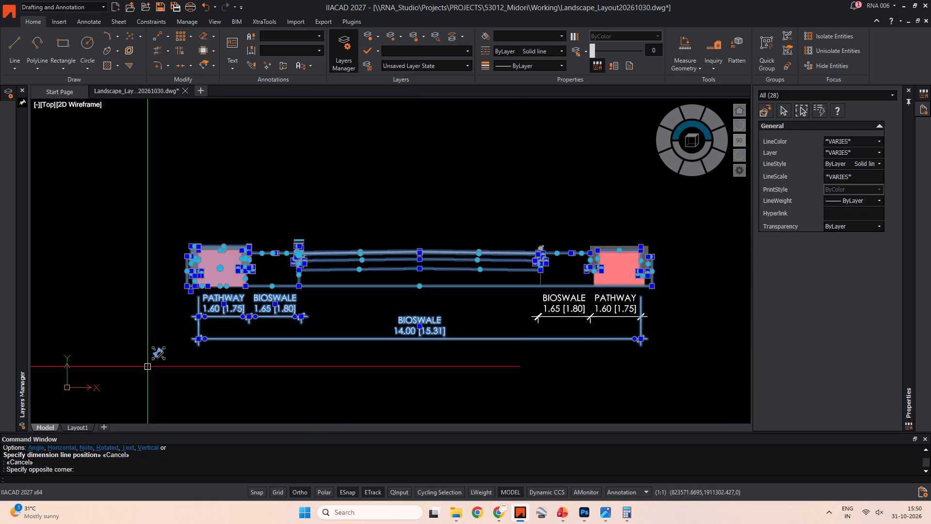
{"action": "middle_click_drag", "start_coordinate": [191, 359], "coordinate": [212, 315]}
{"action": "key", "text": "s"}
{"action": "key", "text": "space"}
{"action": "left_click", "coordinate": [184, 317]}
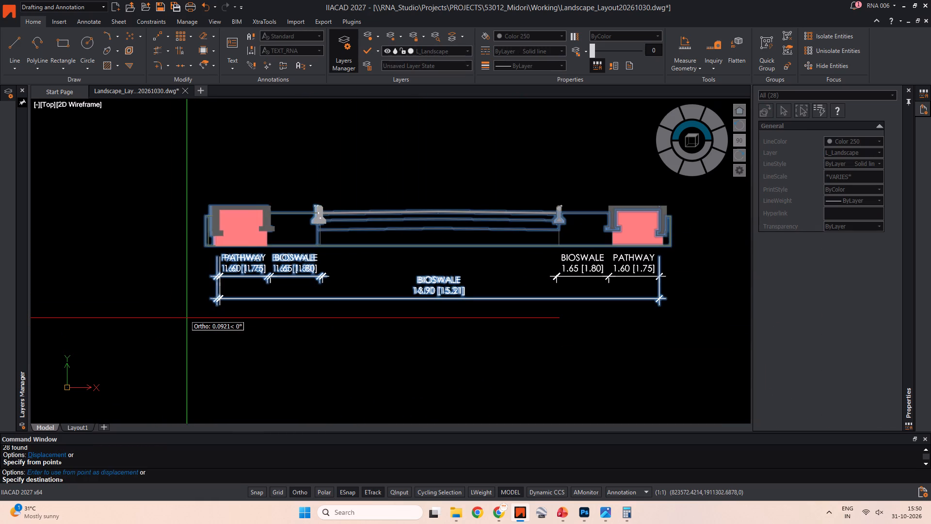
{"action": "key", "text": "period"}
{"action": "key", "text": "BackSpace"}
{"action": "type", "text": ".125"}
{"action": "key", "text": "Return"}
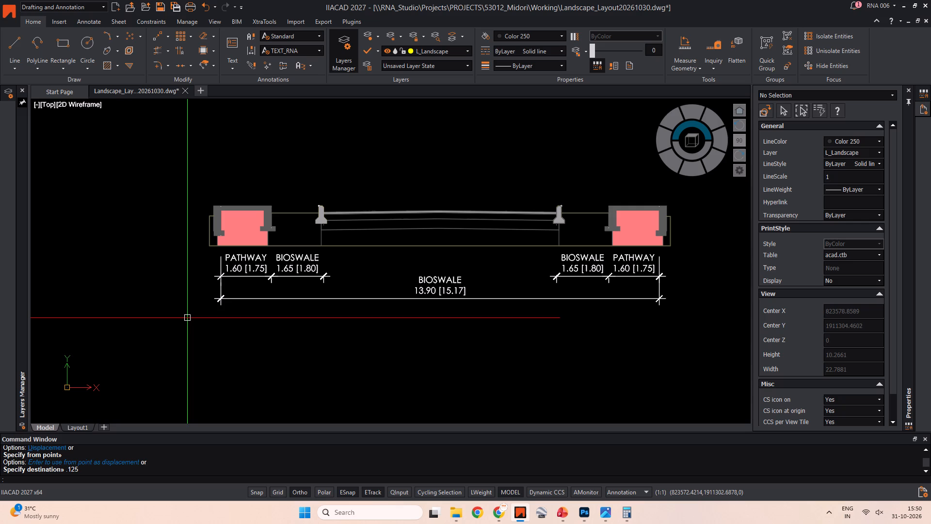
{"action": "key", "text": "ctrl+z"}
Stretch the section's left pathway, bioswale and kerb end, including its dimensions, 1.25 units inward toward the road.
{"action": "left_click", "coordinate": [343, 180]}
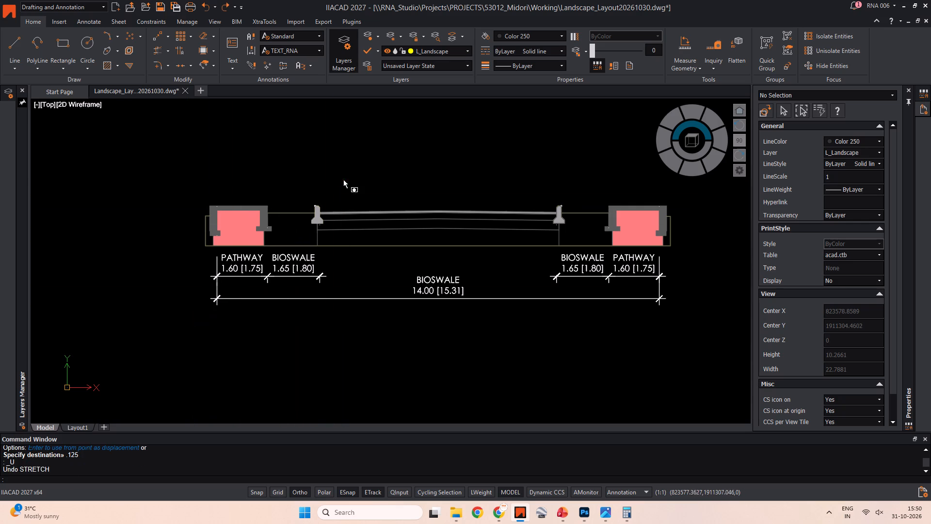
{"action": "left_click", "coordinate": [151, 339]}
{"action": "key", "text": "s"}
{"action": "key", "text": "space"}
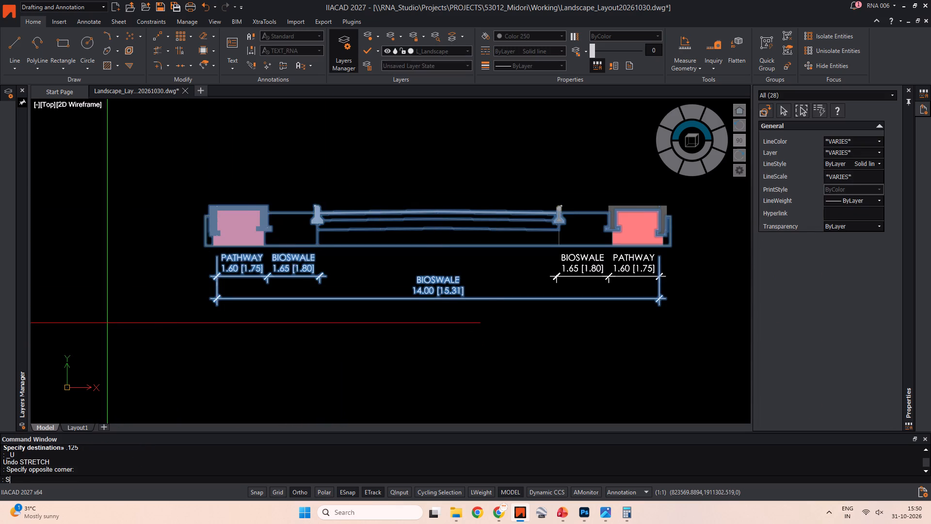
{"action": "left_click", "coordinate": [106, 317]}
{"action": "type", "text": "1.25"}
{"action": "key", "text": "Return"}
{"action": "key", "text": "Escape"}
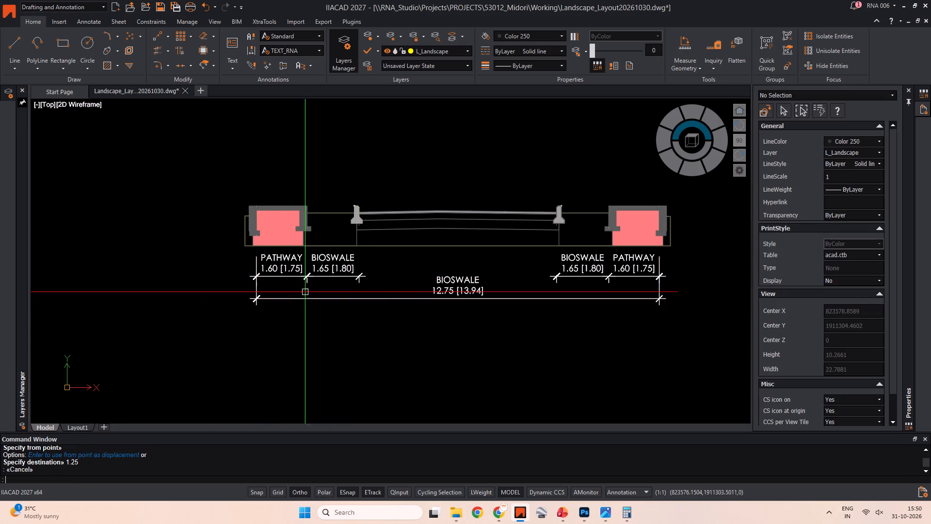
Measure the carriageway's clear width between the inner faces of the left and right kerbs with a temporary aligned dimension.
{"action": "middle_click_drag", "start_coordinate": [414, 254], "coordinate": [347, 246]}
{"action": "key", "text": "Escape"}
{"action": "scroll", "coordinate": [386, 251], "scroll_direction": "up", "scroll_amount": 2}
{"action": "middle_click_drag", "start_coordinate": [394, 251], "coordinate": [304, 304]}
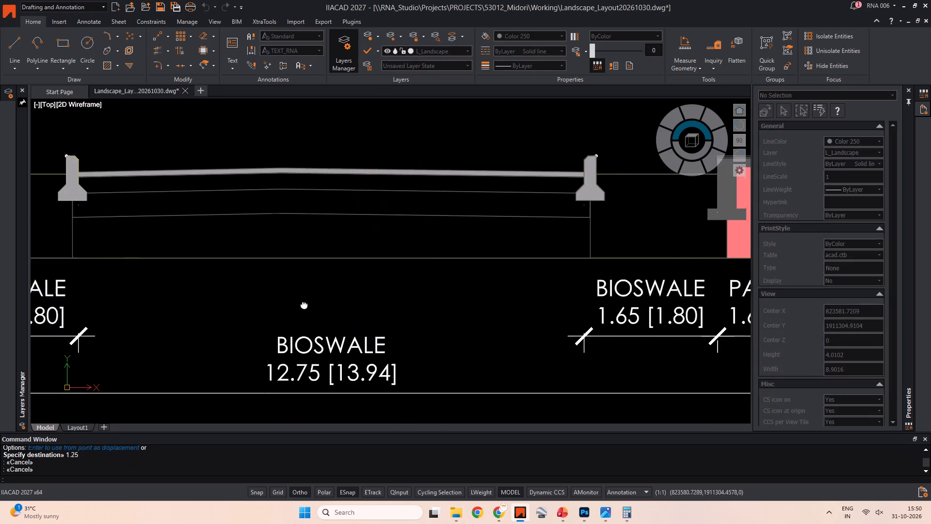
{"action": "middle_click_drag", "start_coordinate": [304, 304], "coordinate": [303, 305]}
{"action": "key", "text": "Escape"}
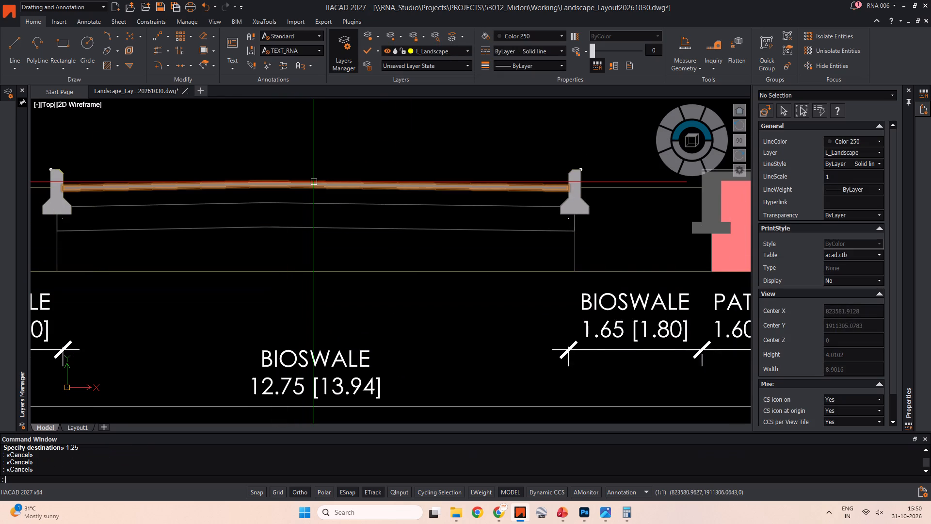
{"action": "key", "text": "Escape"}
{"action": "scroll", "coordinate": [322, 205], "scroll_direction": "down", "scroll_amount": 2}
{"action": "middle_click_drag", "start_coordinate": [323, 207], "coordinate": [342, 208]}
{"action": "type", "text": "DAL"}
{"action": "key", "text": "space"}
{"action": "scroll", "coordinate": [238, 230], "scroll_direction": "up", "scroll_amount": 1}
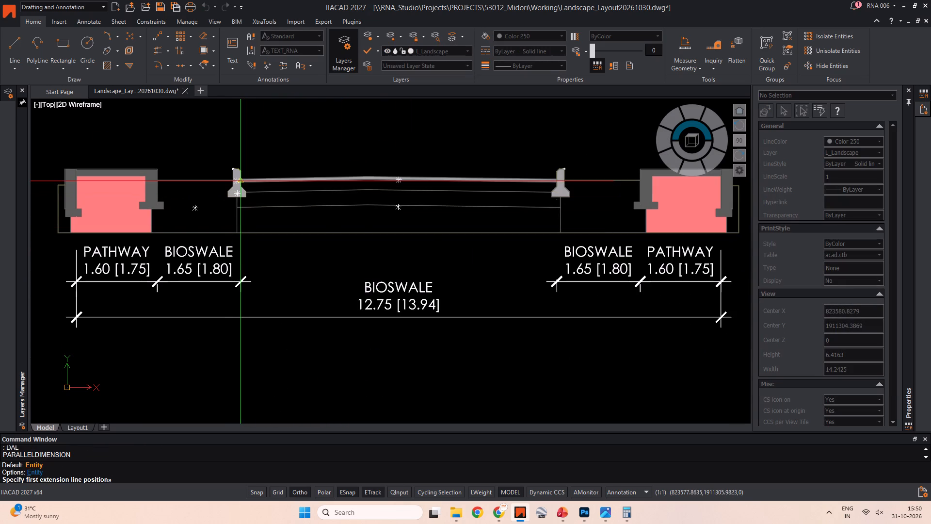
{"action": "left_click", "coordinate": [241, 181]}
{"action": "left_click", "coordinate": [557, 180]}
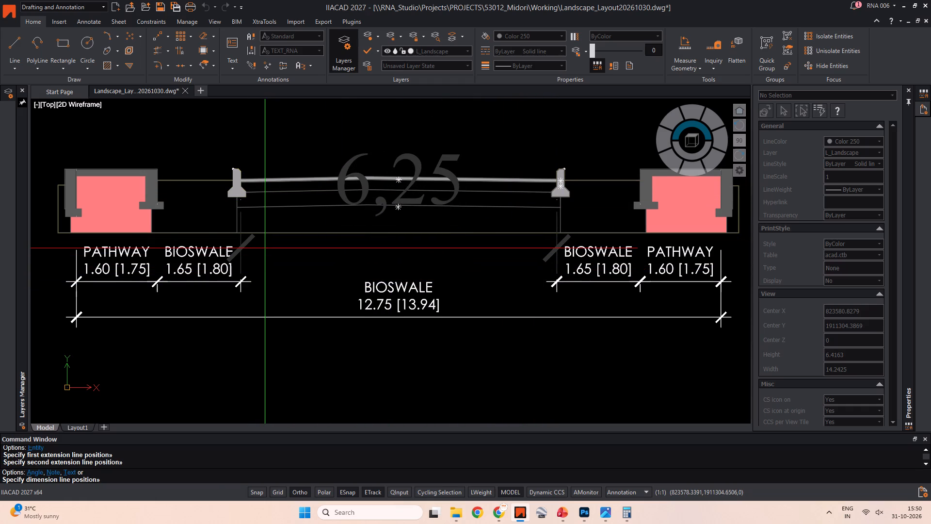
{"action": "key", "text": "Escape"}
{"action": "key", "text": "Escape"}
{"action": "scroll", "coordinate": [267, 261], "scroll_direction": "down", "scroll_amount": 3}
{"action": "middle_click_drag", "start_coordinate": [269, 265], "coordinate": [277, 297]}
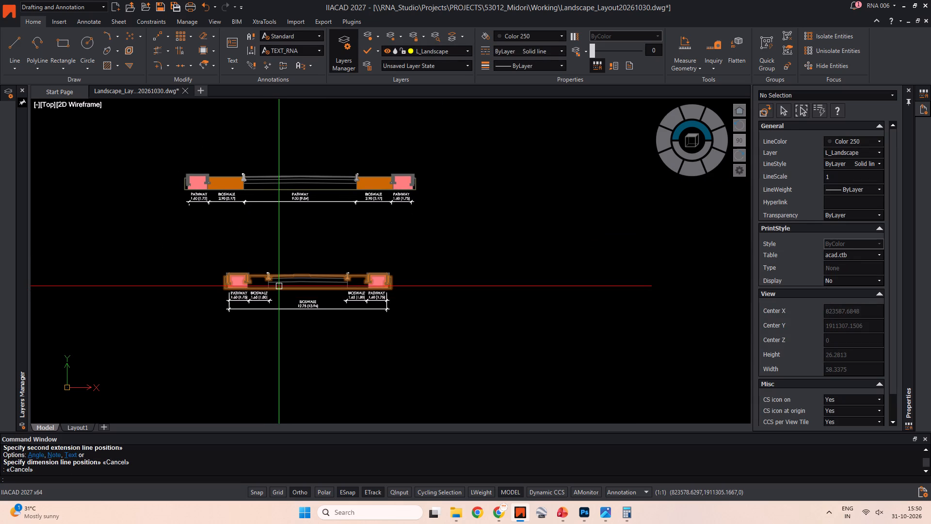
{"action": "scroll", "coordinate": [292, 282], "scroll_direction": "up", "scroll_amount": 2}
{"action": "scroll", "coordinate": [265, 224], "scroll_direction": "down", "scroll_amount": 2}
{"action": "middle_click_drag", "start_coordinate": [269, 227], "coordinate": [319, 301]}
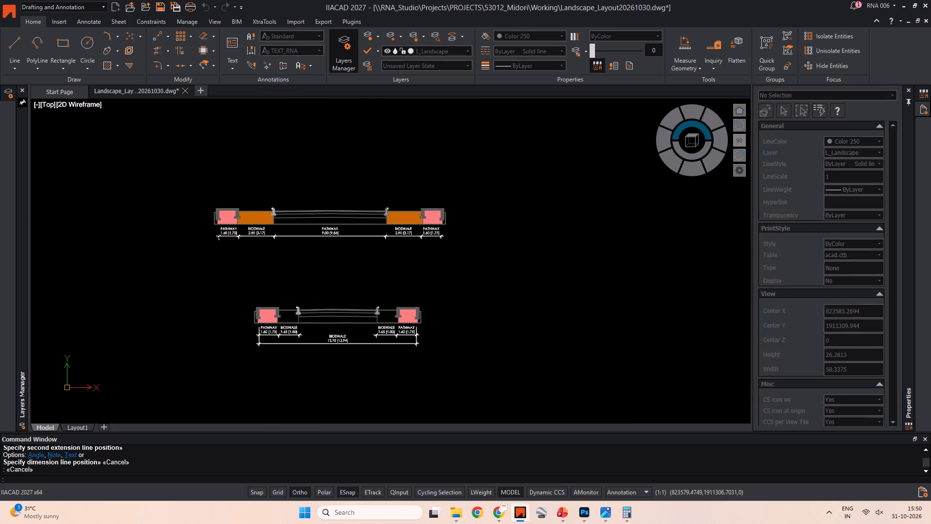
Switch to Photoshop and bring up the Landscape_Layout20261030-Model.jpg rendered section for review.
{"action": "left_click", "coordinate": [597, 514]}
{"action": "left_click", "coordinate": [586, 511]}
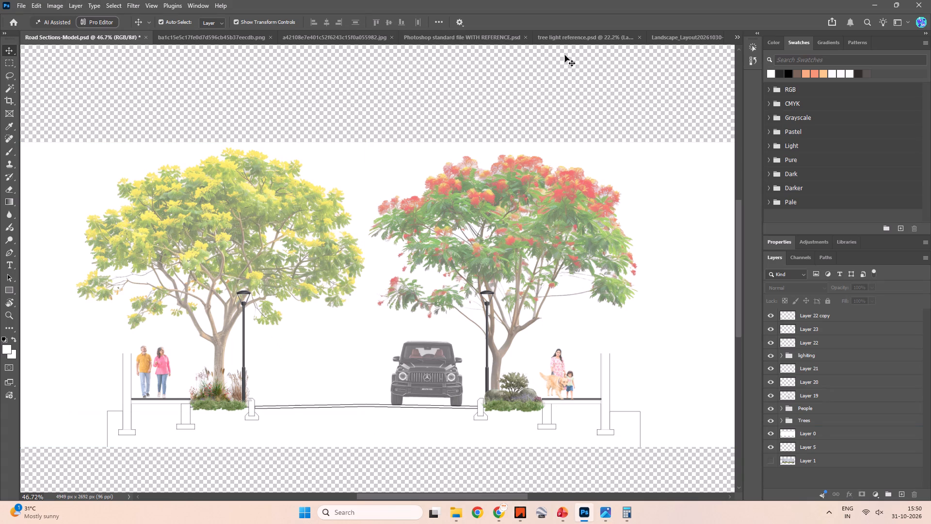
{"action": "left_click", "coordinate": [663, 44]}
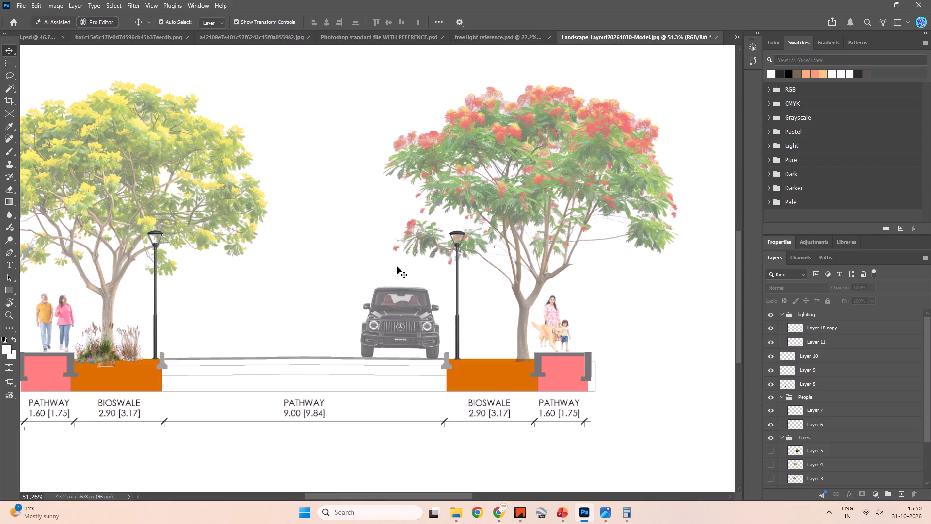
Switch to the Roads.pptx presentation in PowerPoint to consult its road section slide.
{"action": "key", "text": "alt+Tab"}
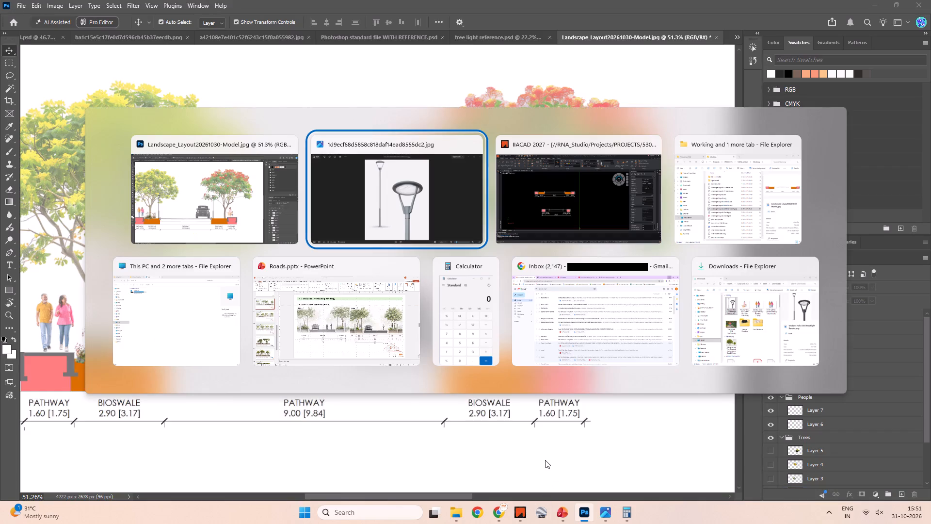
{"action": "key", "text": "alt+Tab"}
{"action": "key", "text": "alt+Tab"}
{"action": "key", "text": "alt+Tab"}
{"action": "key", "text": "alt+Tab"}
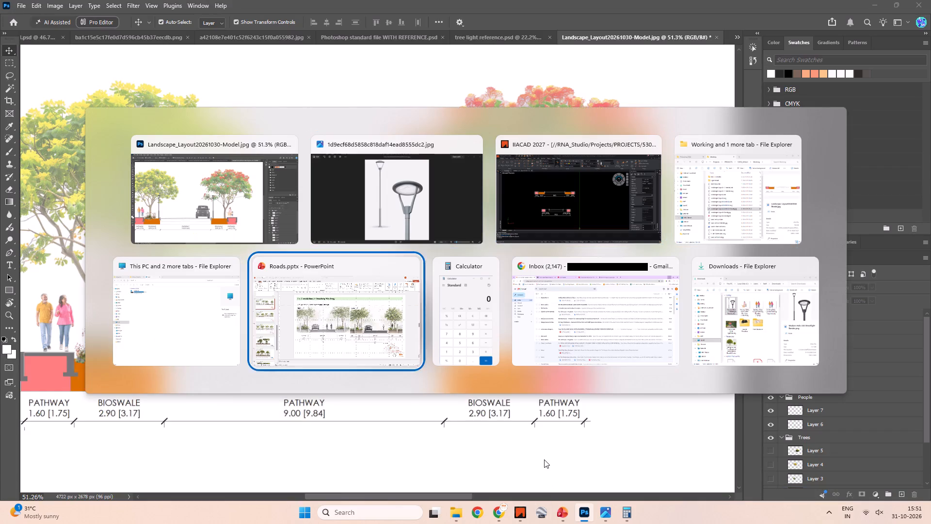
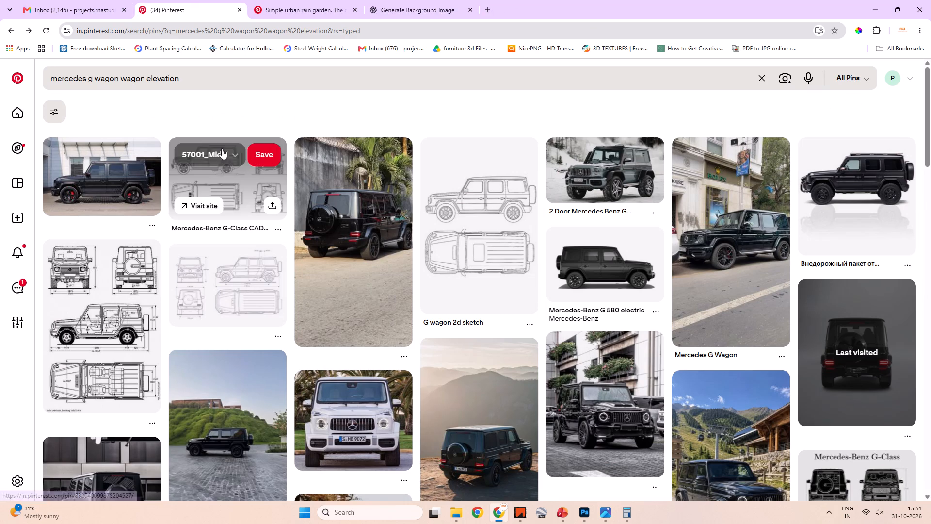
Close the two Pinterest pages in Chrome, the Mercedes G-Wagon elevation search and the simple urban rain garden pin.
{"action": "left_click", "coordinate": [265, 8]}
{"action": "left_click", "coordinate": [239, 9]}
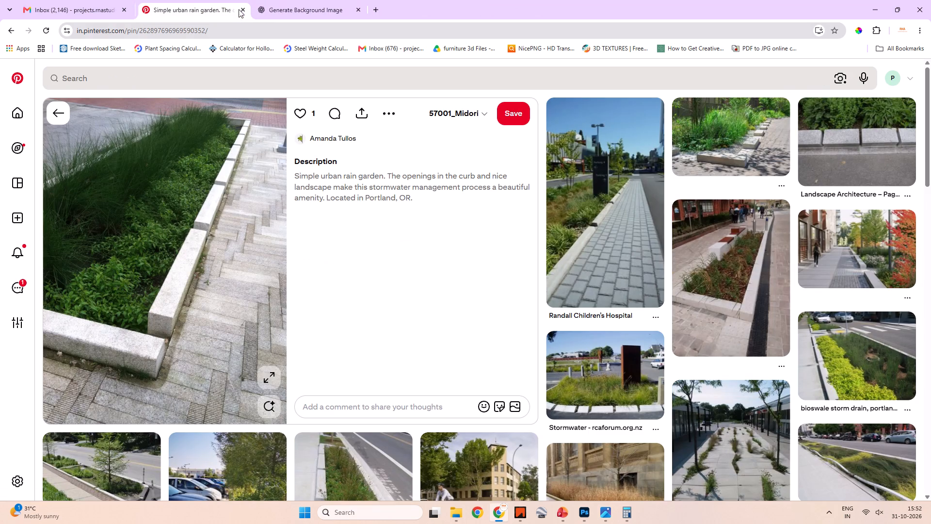
{"action": "left_click", "coordinate": [239, 9]}
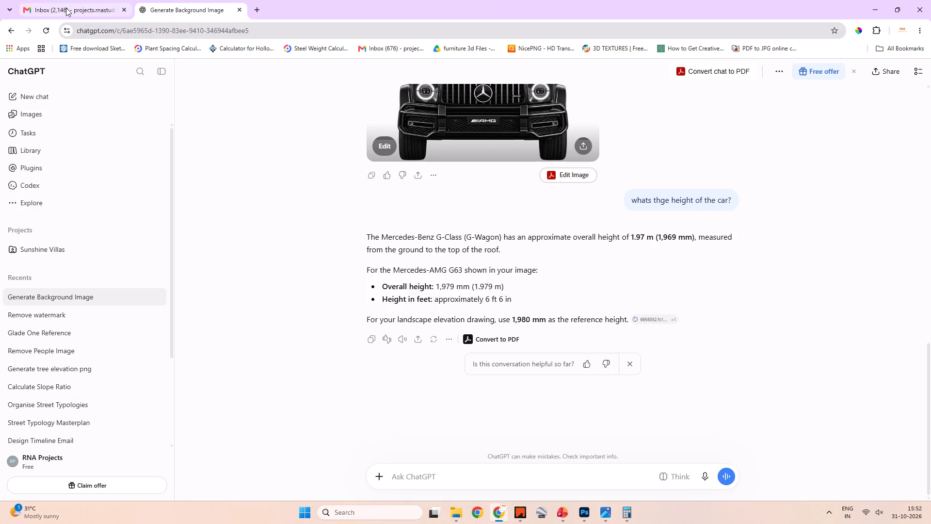
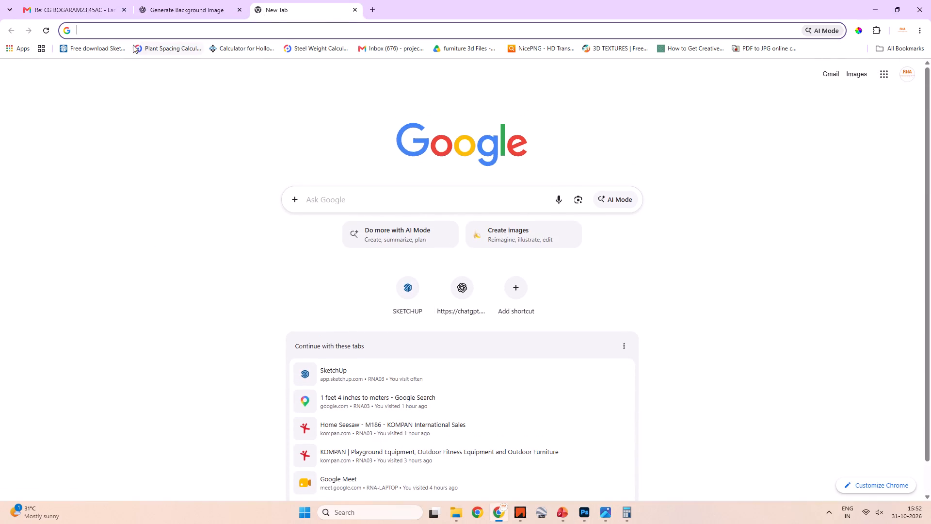
Look up Pinterest from the address bar of the new browser tab.
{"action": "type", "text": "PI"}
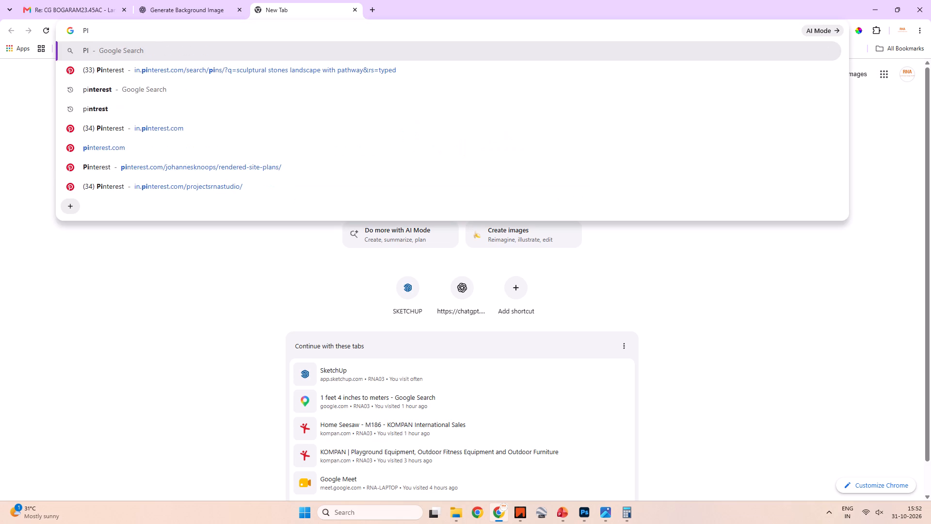
Search the web for PINTREST and open the Pinterest site.
{"action": "type", "text": "NTREST"}
{"action": "key", "text": "Return"}
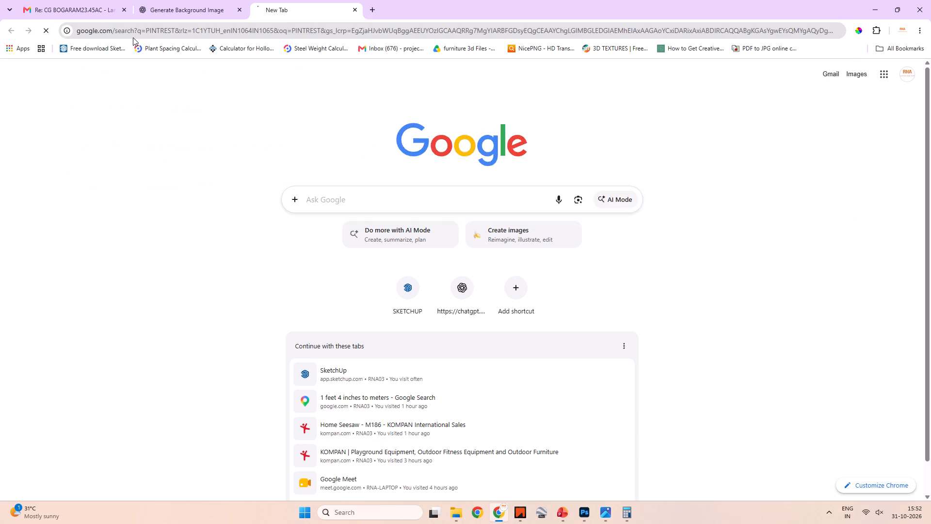
{"action": "left_click", "coordinate": [139, 206]}
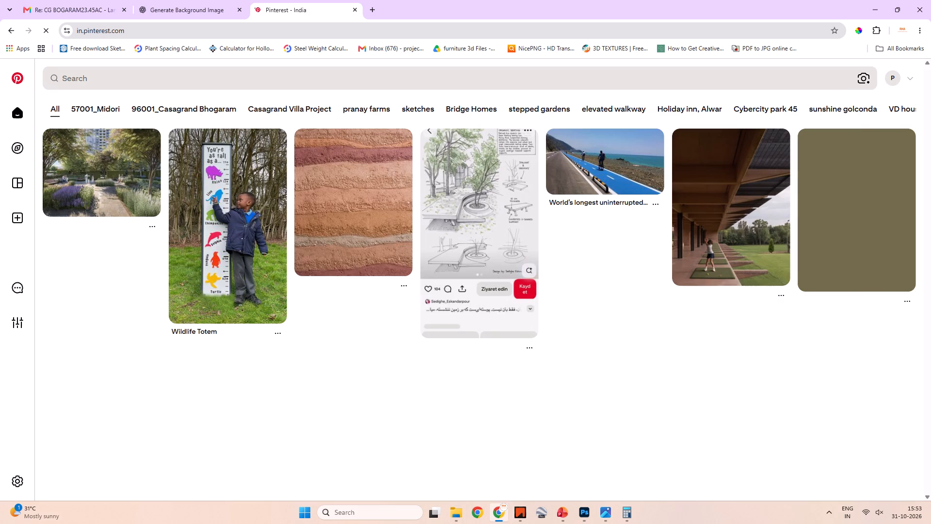
Search Pinterest for HEDGES.
{"action": "left_click", "coordinate": [280, 86]}
{"action": "type", "text": "HEDGES"}
{"action": "key", "text": "space"}
{"action": "key", "text": "Return"}
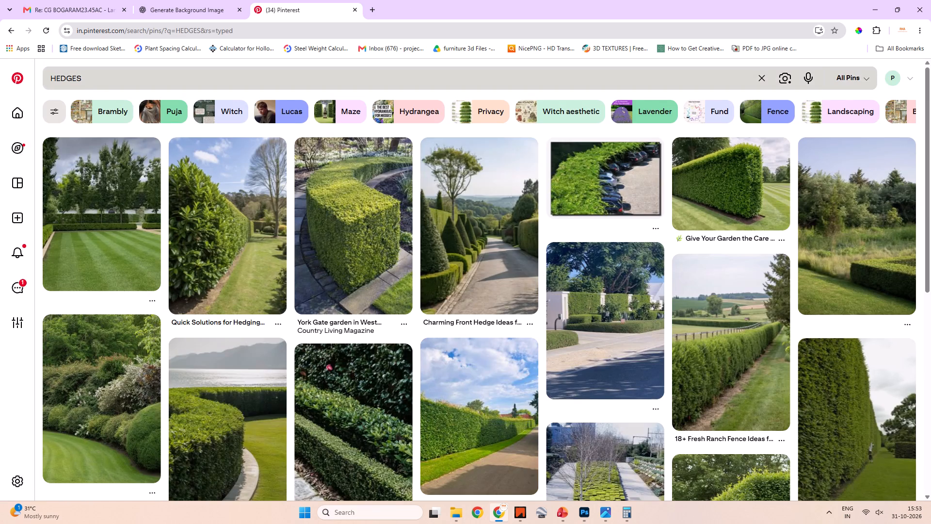
Refine the Pinterest search to HEDGES ISOLATED and look through the results for a hedge cut-out for the section rendering.
{"action": "left_click", "coordinate": [144, 81]}
{"action": "key", "text": "space"}
{"action": "type", "text": "ISOLATED"}
{"action": "key", "text": "Return"}
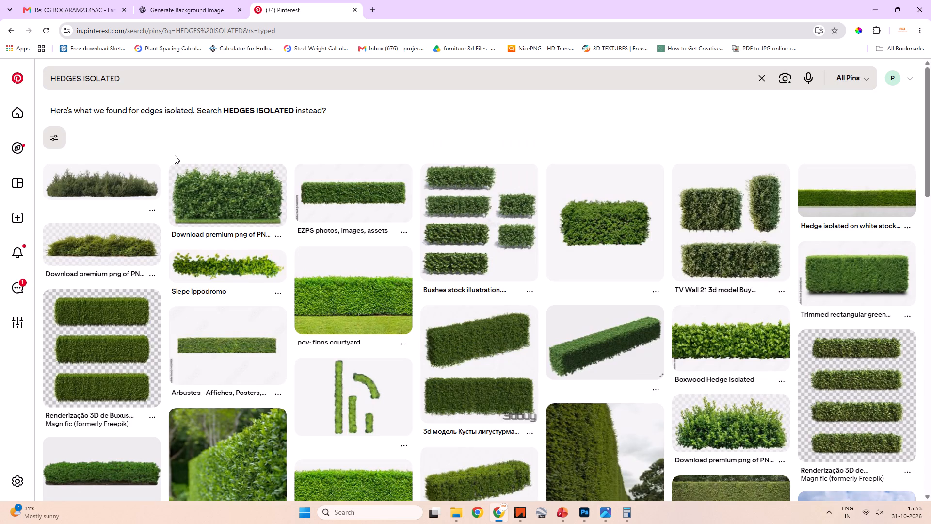
{"action": "scroll", "coordinate": [228, 219], "scroll_direction": "down", "scroll_amount": 6}
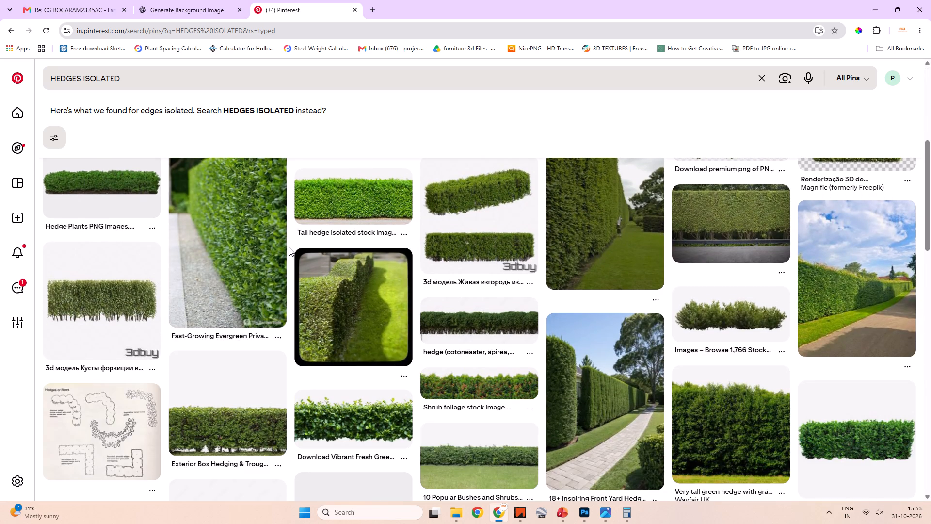
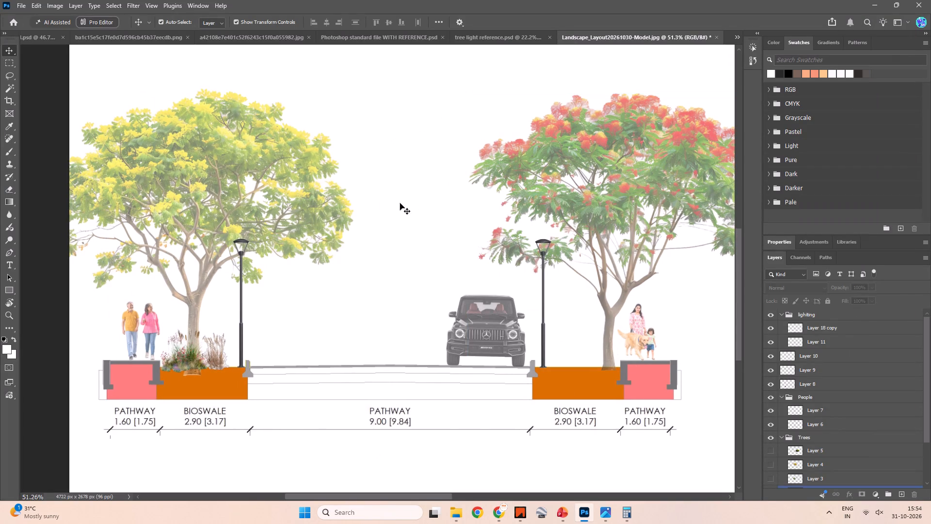
Nudge the red-flowering tree slightly up and left so its trunk meets the top of the right bioswale.
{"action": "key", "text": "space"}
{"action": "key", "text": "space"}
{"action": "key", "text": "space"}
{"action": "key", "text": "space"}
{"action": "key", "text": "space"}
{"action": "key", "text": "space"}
{"action": "left_click_drag", "start_coordinate": [409, 195], "coordinate": [376, 170]}
{"action": "left_click", "coordinate": [567, 206]}
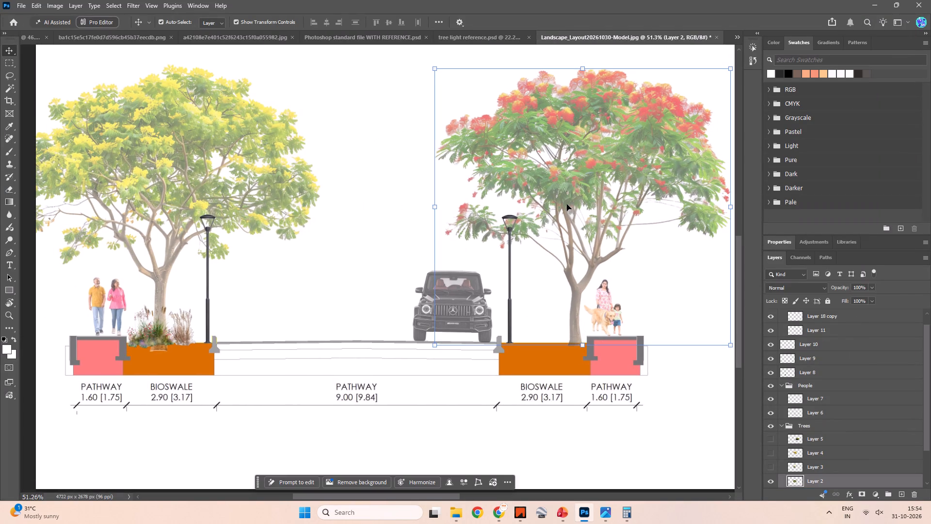
{"action": "key", "text": "Up"}
{"action": "key", "text": "Up"}
{"action": "key", "text": "Up"}
{"action": "key", "text": "Up"}
{"action": "key", "text": "Left"}
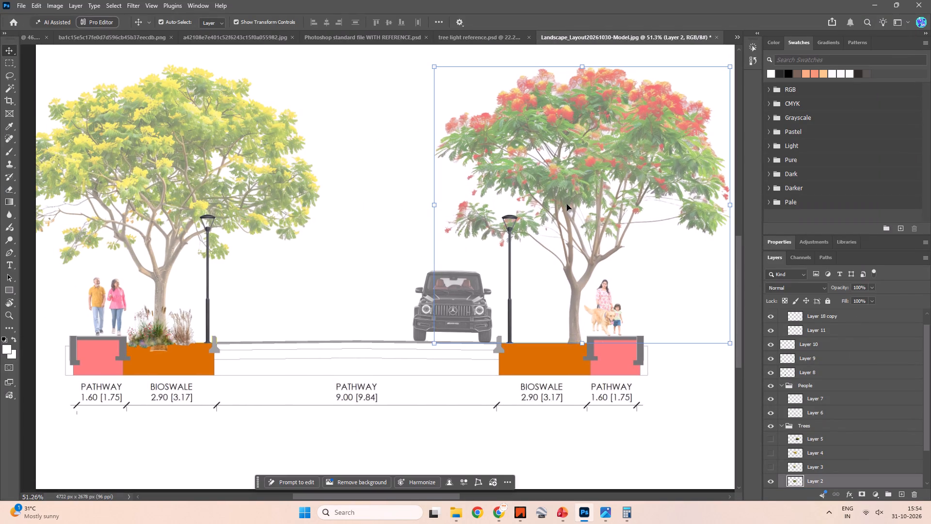
{"action": "key", "text": "Left"}
{"action": "left_click", "coordinate": [316, 81]}
Nudge the yellow-flowering tree and its base planting slightly upward on the left bioswale.
{"action": "left_click", "coordinate": [207, 178]}
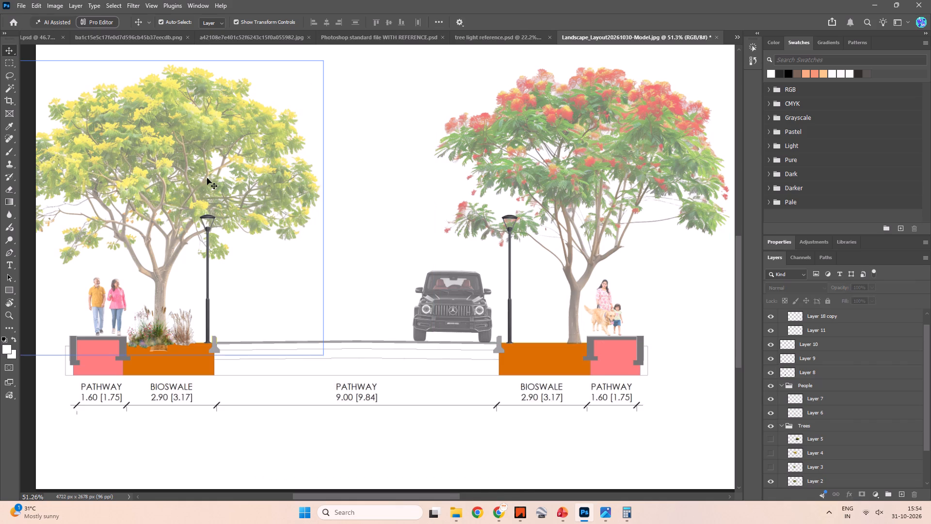
{"action": "key", "text": "Up"}
{"action": "key", "text": "Up"}
{"action": "key", "text": "Up"}
{"action": "key", "text": "Up"}
{"action": "key", "text": "Up"}
{"action": "key", "text": "Up"}
{"action": "key", "text": "Up"}
{"action": "key", "text": "Up"}
{"action": "key", "text": "Up"}
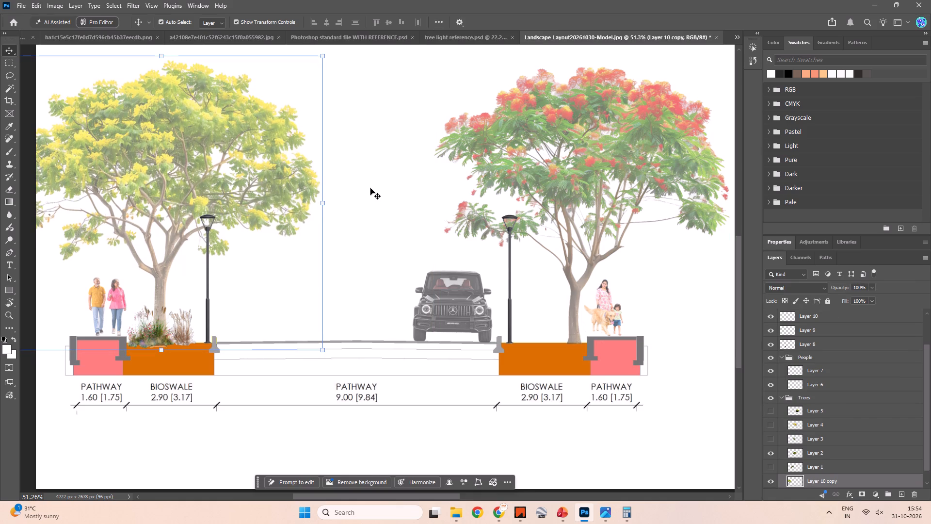
{"action": "key", "text": "Up"}
{"action": "key", "text": "Up"}
{"action": "key", "text": "Up"}
{"action": "key", "text": "Up"}
{"action": "left_click", "coordinate": [370, 188]}
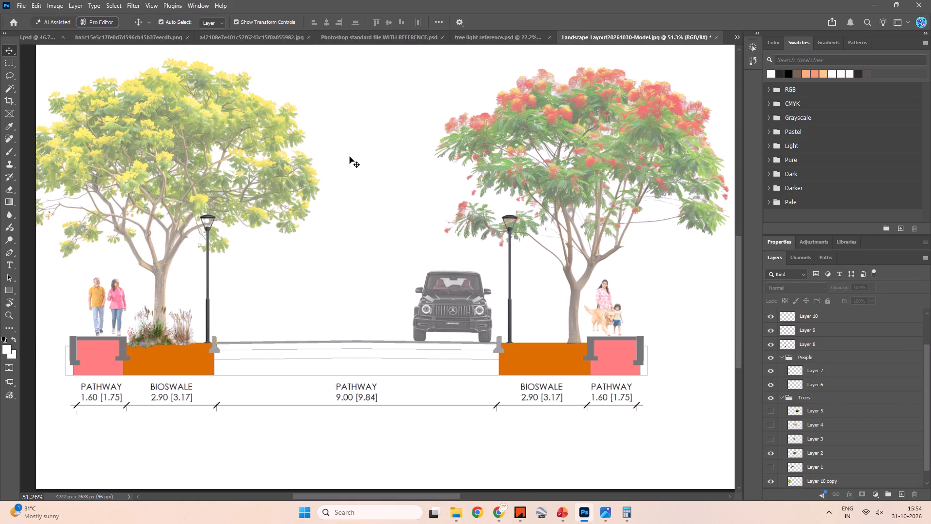
Start saving the section composition as a Photoshop PSD file in the project's Working folder.
{"action": "key", "text": "ctrl+s"}
{"action": "left_click", "coordinate": [465, 187]}
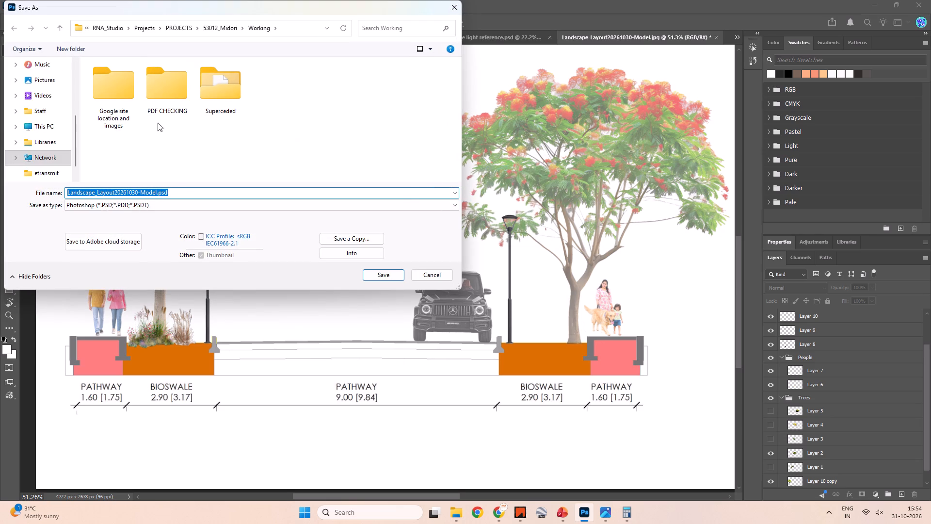
Set the save location of the road section rendering to the Presentation folder of the 53012_Midori project.
{"action": "left_click", "coordinate": [61, 25]}
{"action": "left_click", "coordinate": [123, 109]}
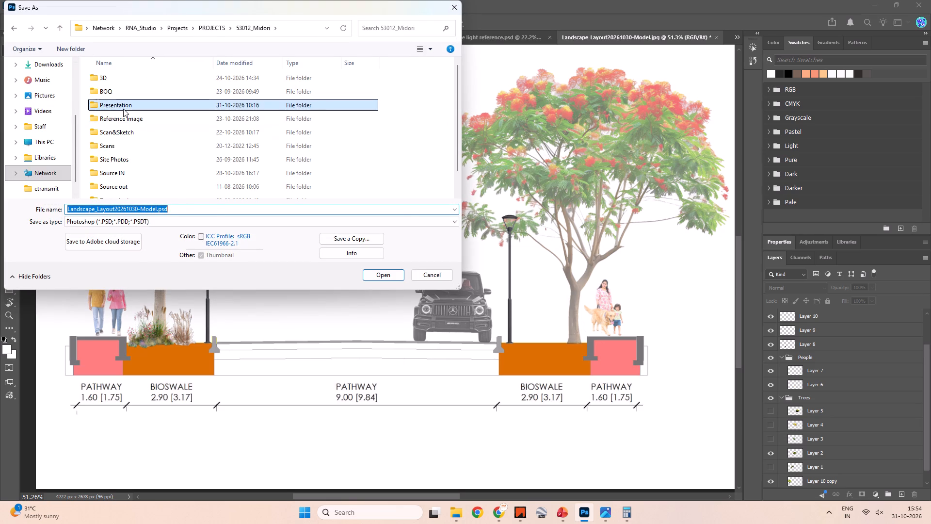
{"action": "left_click", "coordinate": [108, 69]}
{"action": "double_click", "coordinate": [107, 81]}
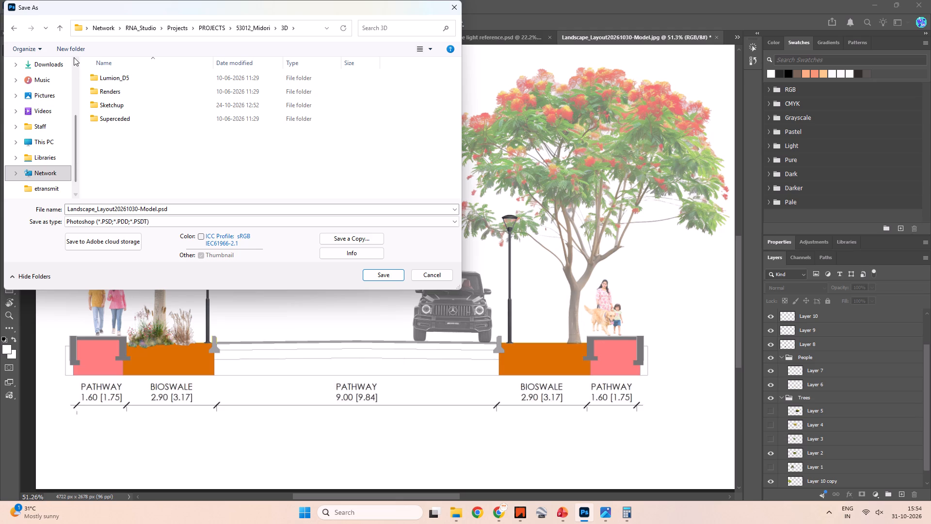
{"action": "left_click", "coordinate": [51, 31]}
{"action": "left_click", "coordinate": [57, 30]}
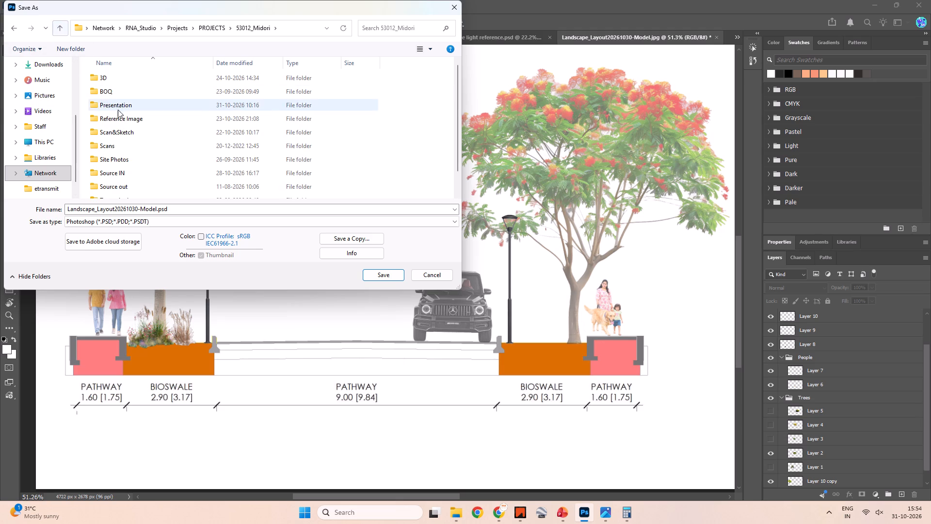
{"action": "double_click", "coordinate": [123, 105]}
{"action": "left_click", "coordinate": [144, 95]}
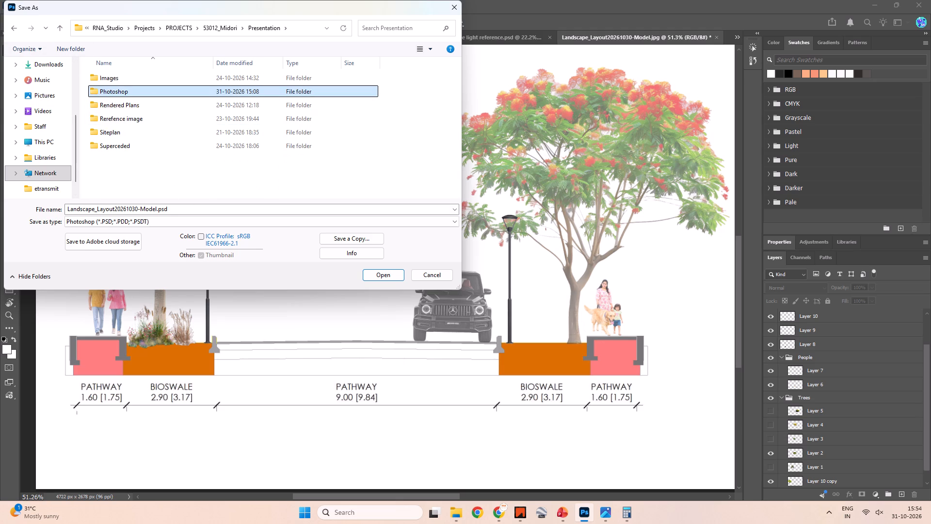
Save the section rendering as a Photoshop file named 18mts_wide-ROW, keeping Maximize Compatibility on.
{"action": "left_click", "coordinate": [189, 208]}
{"action": "type", "text": "18"}
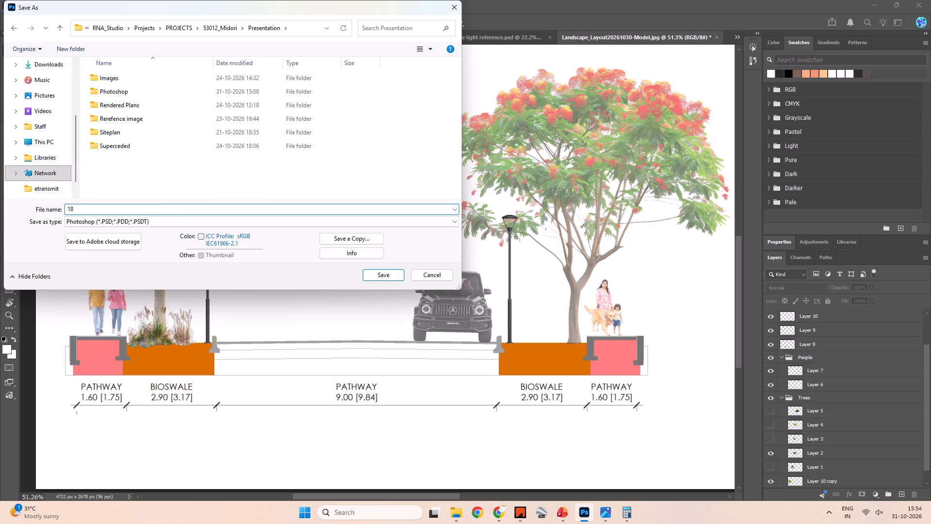
{"action": "type", "text": "mts wis"}
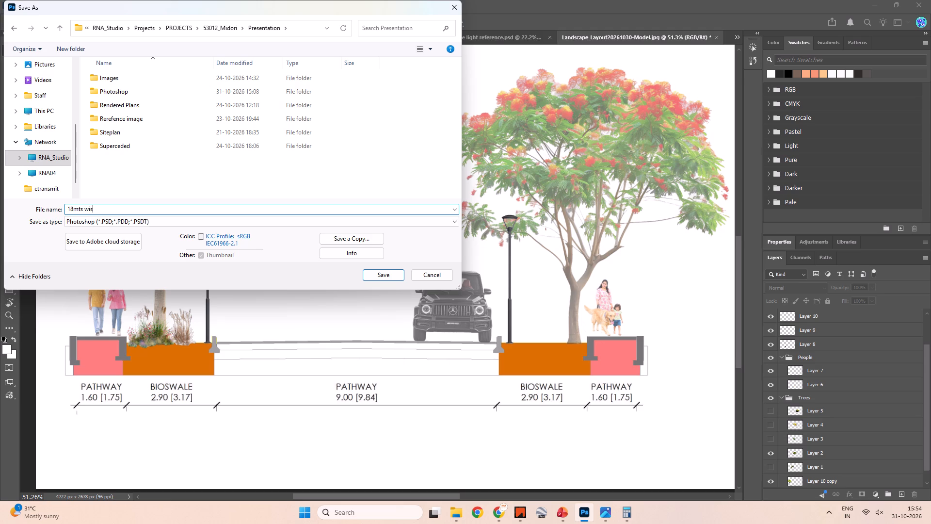
{"action": "key", "text": "BackSpace"}
{"action": "key", "text": "BackSpace"}
{"action": "key", "text": "BackSpace"}
{"action": "key", "text": "BackSpace"}
{"action": "key", "text": "shift+underscore"}
{"action": "type", "text": "wide"}
{"action": "type", "text": "ROw"}
{"action": "key", "text": "BackSpace"}
{"action": "key", "text": "BackSpace"}
{"action": "key", "text": "BackSpace"}
{"action": "type", "text": "-ROW"}
{"action": "key", "text": "Return"}
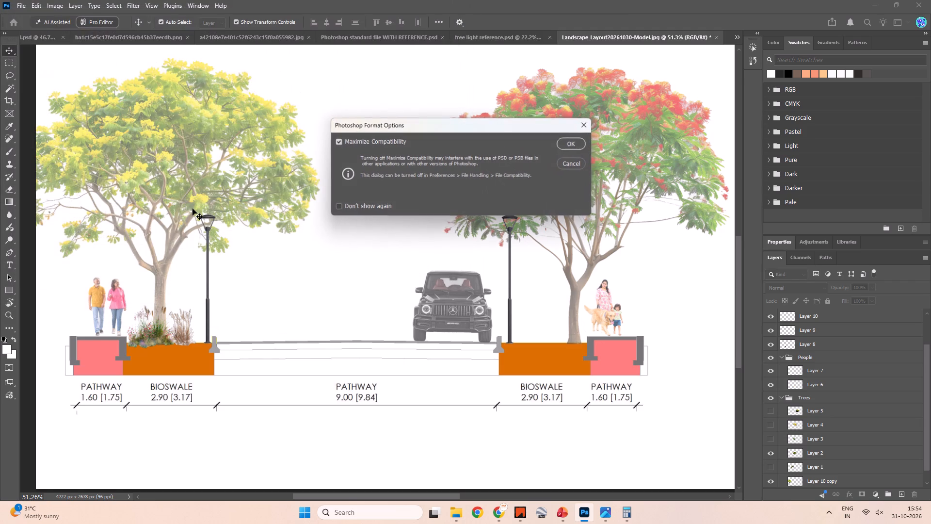
{"action": "key", "text": "Return"}
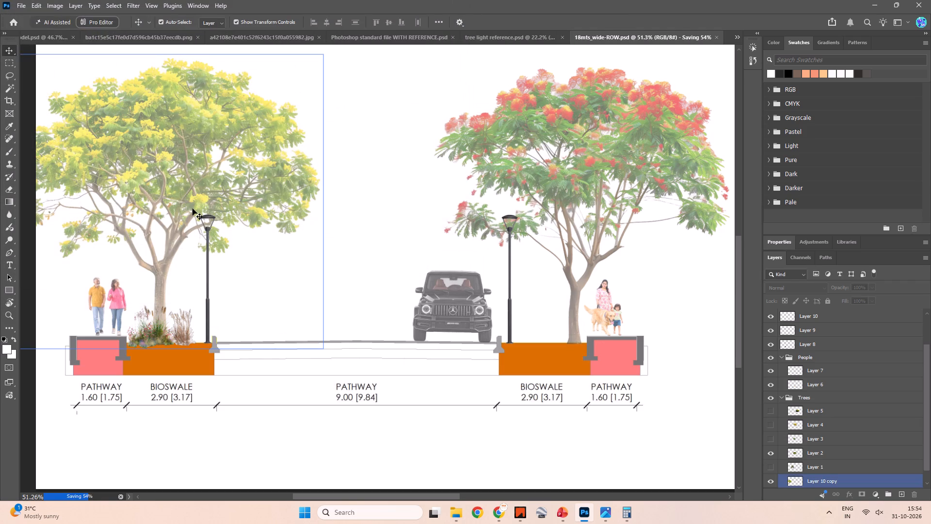
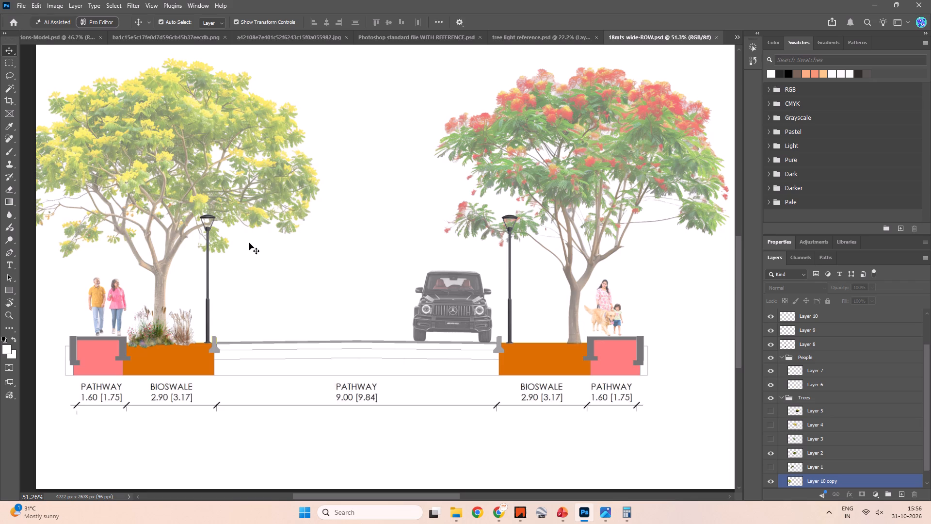
Nudge the walking couple slightly down and left so they stand on the raised pathway beside the yellow-flowering tree.
{"action": "left_click", "coordinate": [103, 285]}
{"action": "left_click", "coordinate": [96, 290]}
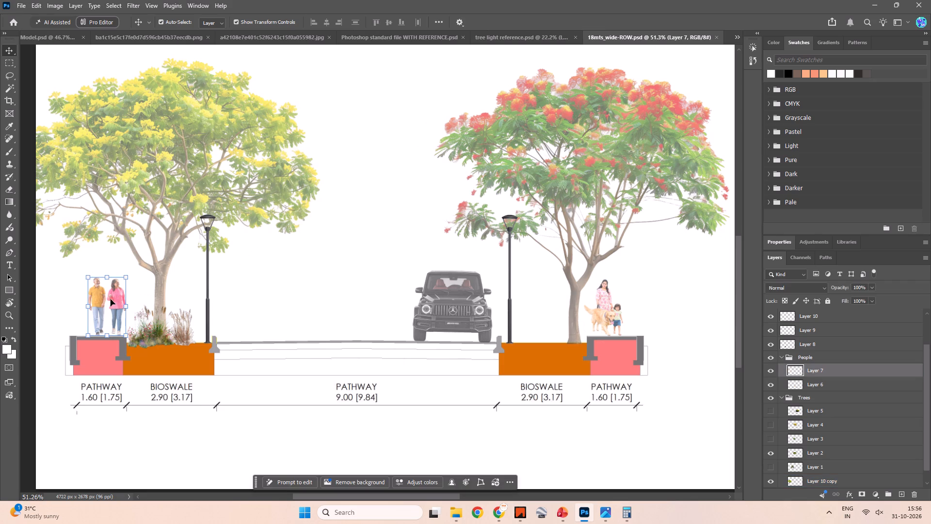
{"action": "key", "text": "Down"}
{"action": "key", "text": "Down"}
{"action": "key", "text": "Down"}
{"action": "key", "text": "Down"}
{"action": "key", "text": "Down"}
{"action": "key", "text": "Down"}
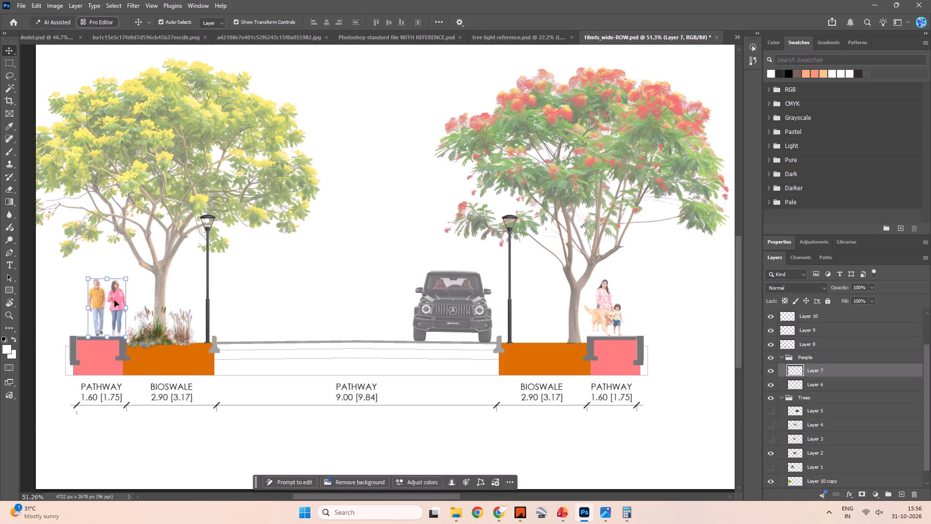
{"action": "key", "text": "Down"}
{"action": "key", "text": "Left"}
{"action": "key", "text": "Left"}
{"action": "key", "text": "Left"}
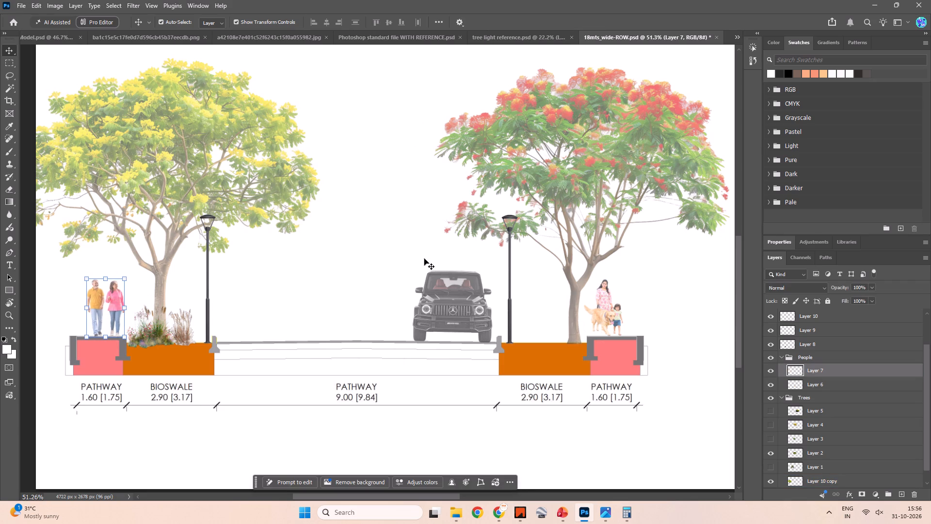
{"action": "left_click", "coordinate": [424, 259]}
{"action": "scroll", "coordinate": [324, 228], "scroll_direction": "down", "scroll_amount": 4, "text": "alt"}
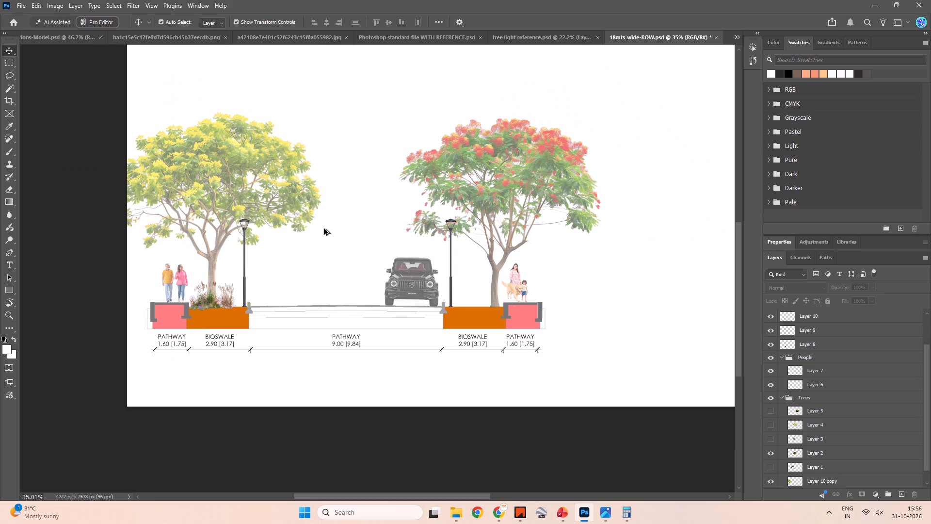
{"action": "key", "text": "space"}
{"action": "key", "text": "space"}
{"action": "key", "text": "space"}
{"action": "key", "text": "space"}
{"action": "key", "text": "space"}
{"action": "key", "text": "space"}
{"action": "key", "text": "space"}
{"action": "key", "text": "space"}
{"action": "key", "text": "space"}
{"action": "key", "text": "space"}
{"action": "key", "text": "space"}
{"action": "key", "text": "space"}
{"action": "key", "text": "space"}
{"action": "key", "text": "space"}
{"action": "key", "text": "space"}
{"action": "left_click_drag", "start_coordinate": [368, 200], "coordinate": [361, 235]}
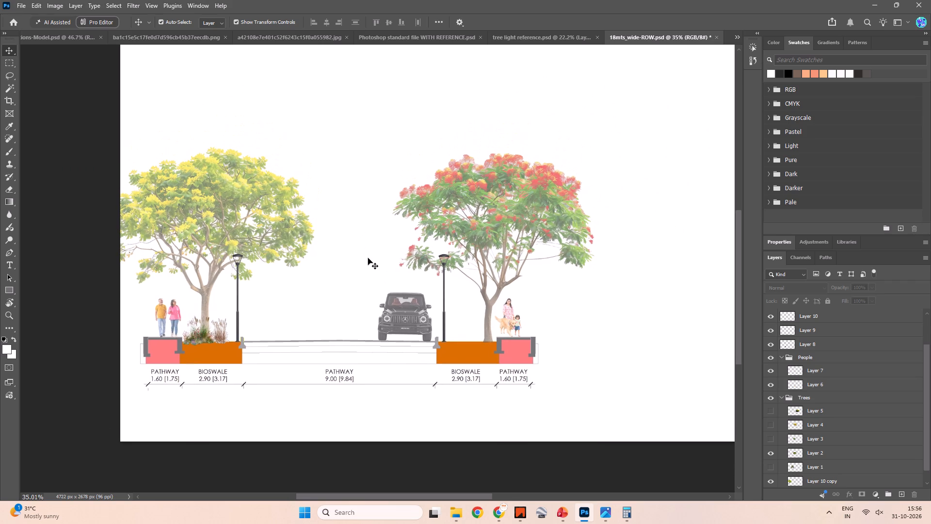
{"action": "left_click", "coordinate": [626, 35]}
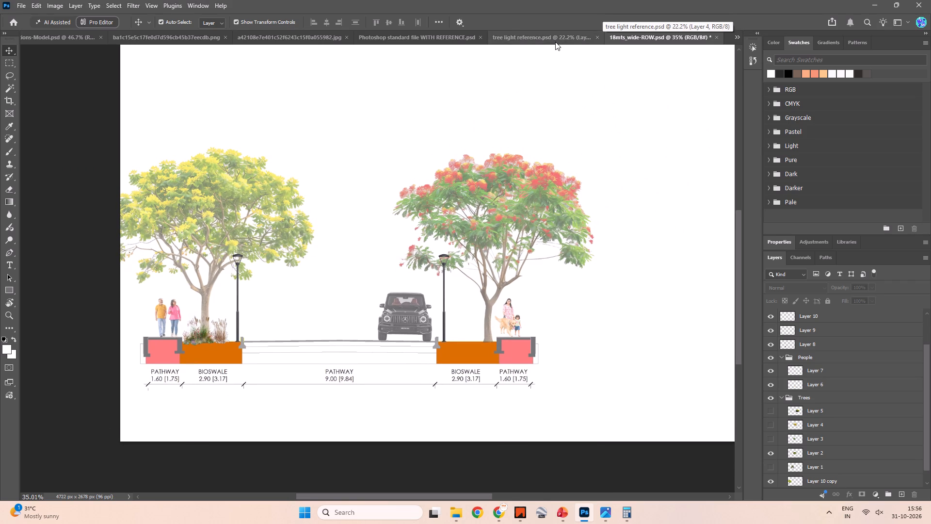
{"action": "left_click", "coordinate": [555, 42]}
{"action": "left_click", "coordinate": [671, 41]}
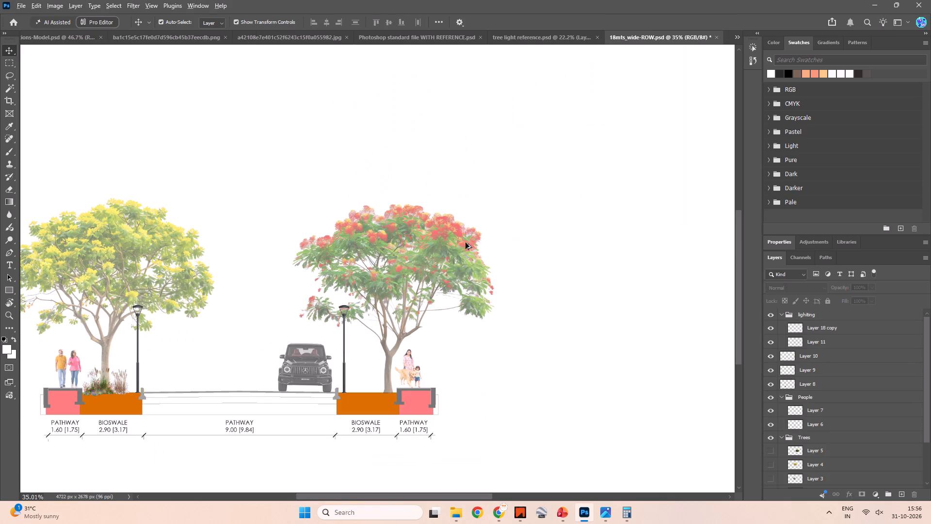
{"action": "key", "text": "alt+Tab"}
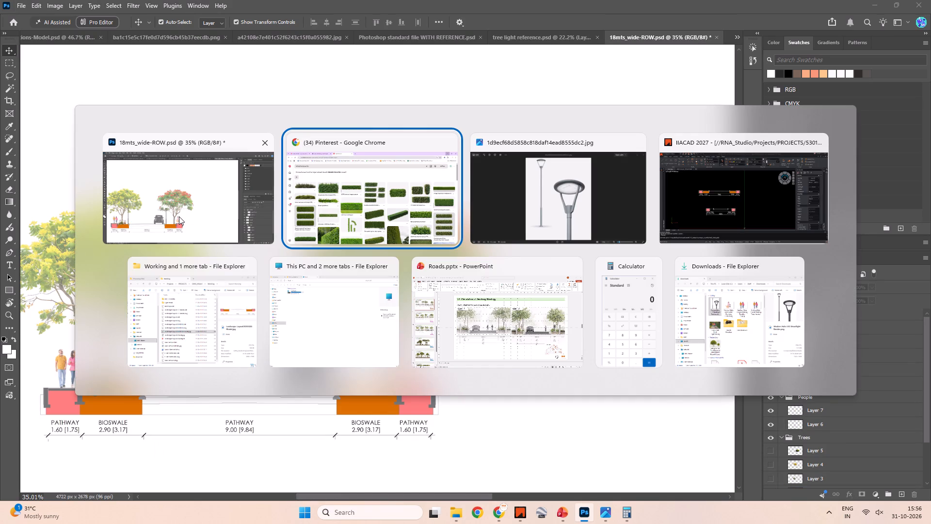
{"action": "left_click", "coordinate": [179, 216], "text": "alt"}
Fill the top road layer of the 9.00 m carriageway on the Background layer with a light grey Grayscale swatch, using the Paint Bucket.
{"action": "key", "text": "space"}
{"action": "key", "text": "space"}
{"action": "key", "text": "space"}
{"action": "key", "text": "space"}
{"action": "key", "text": "space"}
{"action": "left_click_drag", "start_coordinate": [311, 346], "coordinate": [495, 267]}
{"action": "scroll", "coordinate": [339, 337], "scroll_direction": "up", "scroll_amount": 6, "text": "alt"}
{"action": "scroll", "coordinate": [836, 462], "scroll_direction": "down", "scroll_amount": 12}
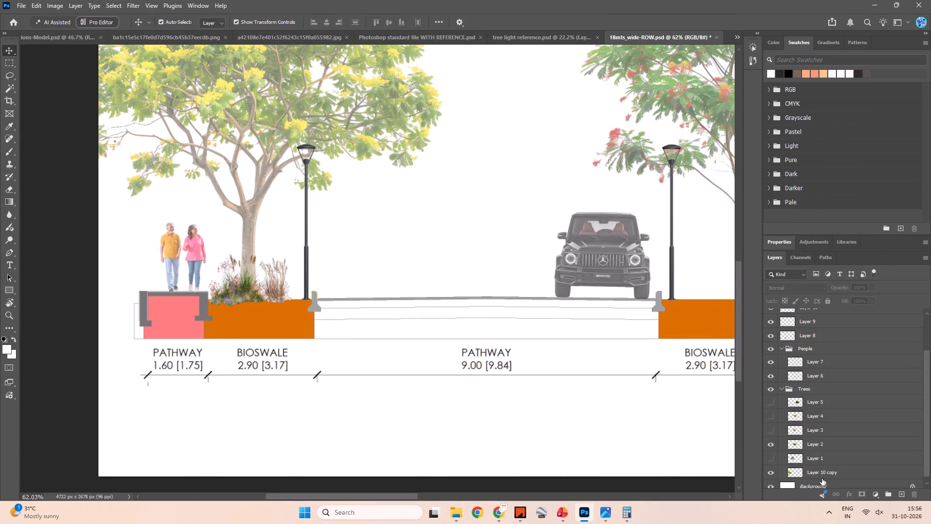
{"action": "left_click", "coordinate": [822, 478]}
{"action": "key", "text": "w"}
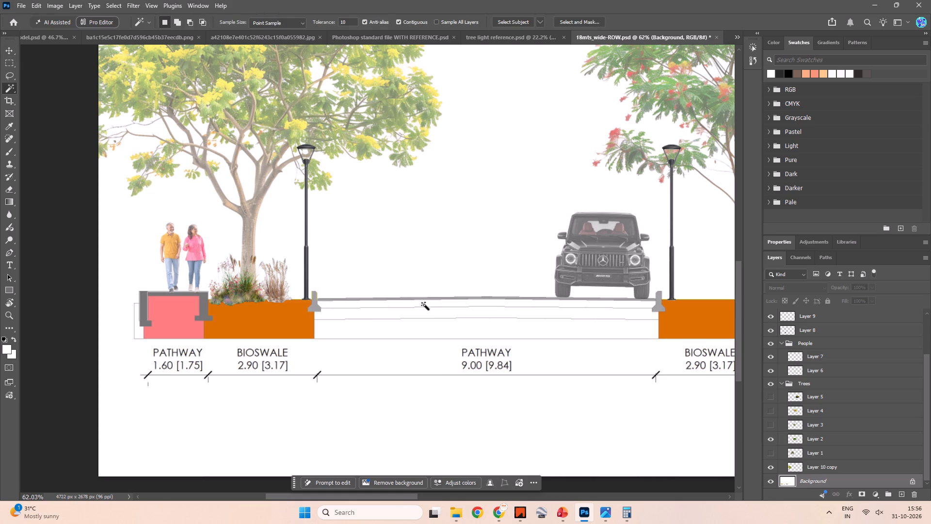
{"action": "left_click", "coordinate": [424, 305]}
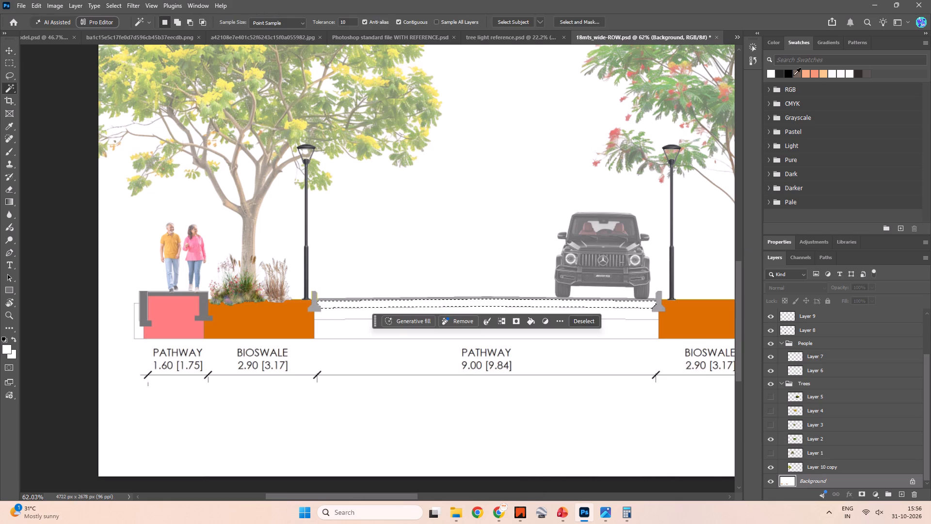
{"action": "left_click", "coordinate": [775, 40]}
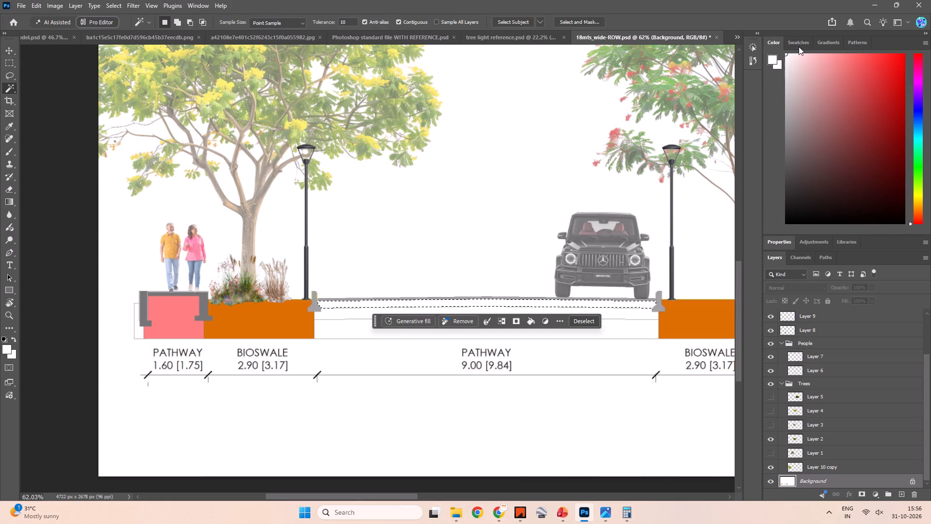
{"action": "left_click", "coordinate": [796, 44]}
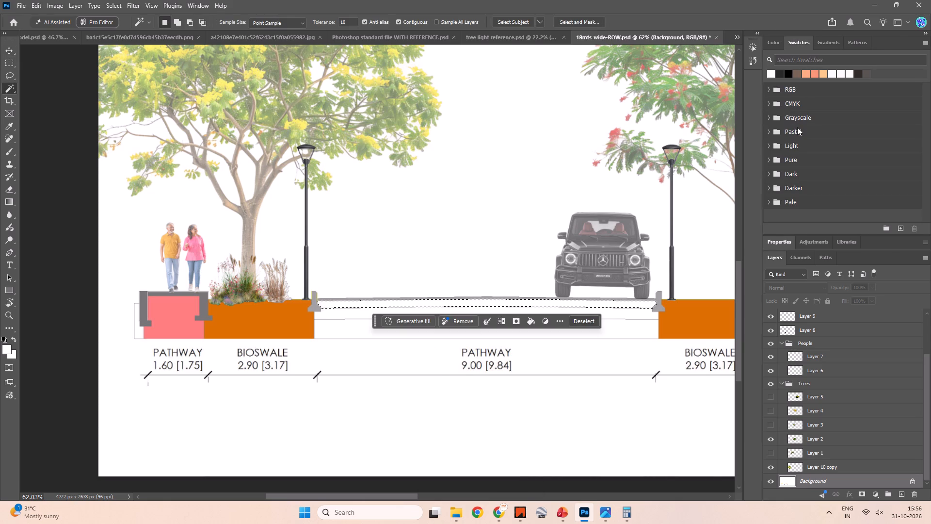
{"action": "left_click", "coordinate": [768, 118]}
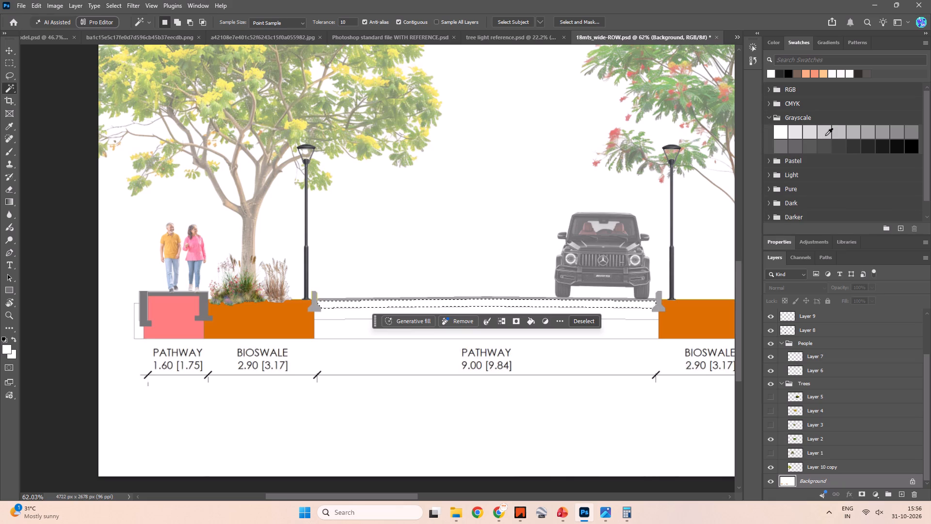
{"action": "left_click", "coordinate": [825, 135]}
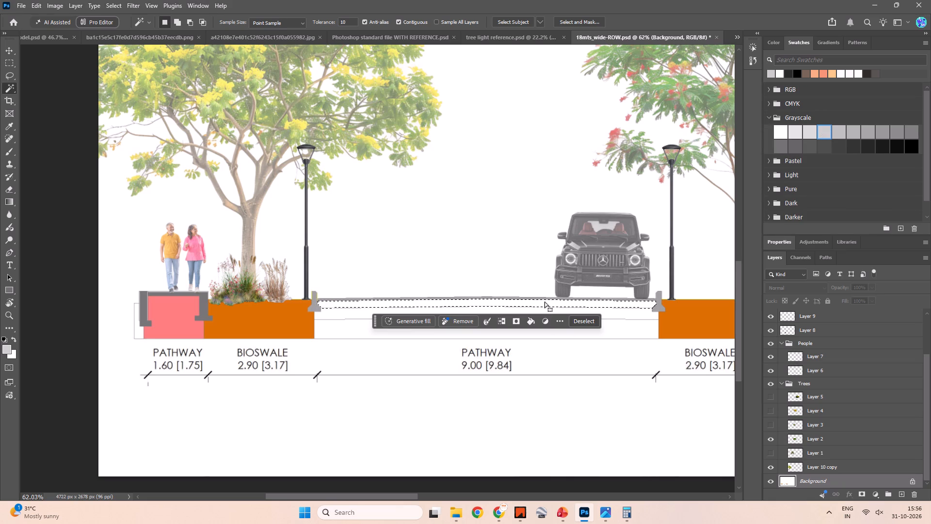
{"action": "key", "text": "g"}
{"action": "left_click", "coordinate": [545, 302]}
{"action": "left_click", "coordinate": [546, 306]}
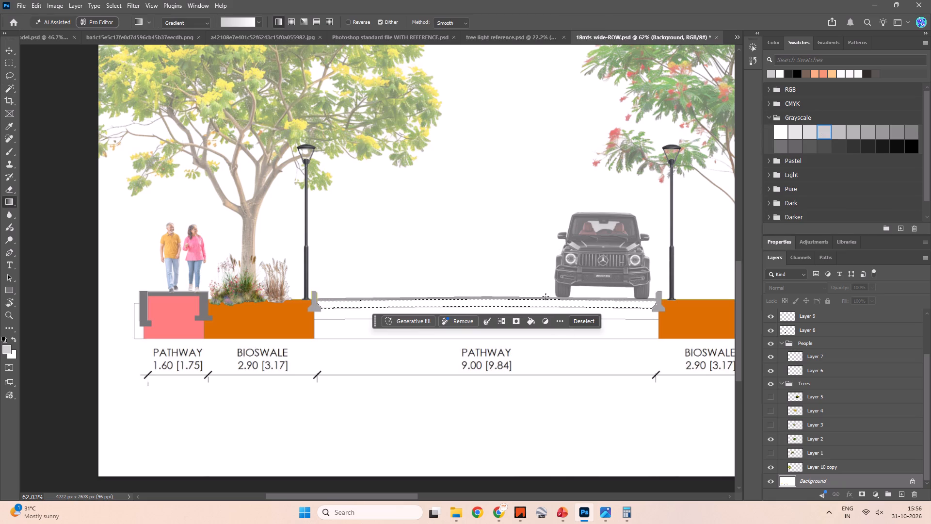
{"action": "key", "text": "g"}
{"action": "key", "text": "g"}
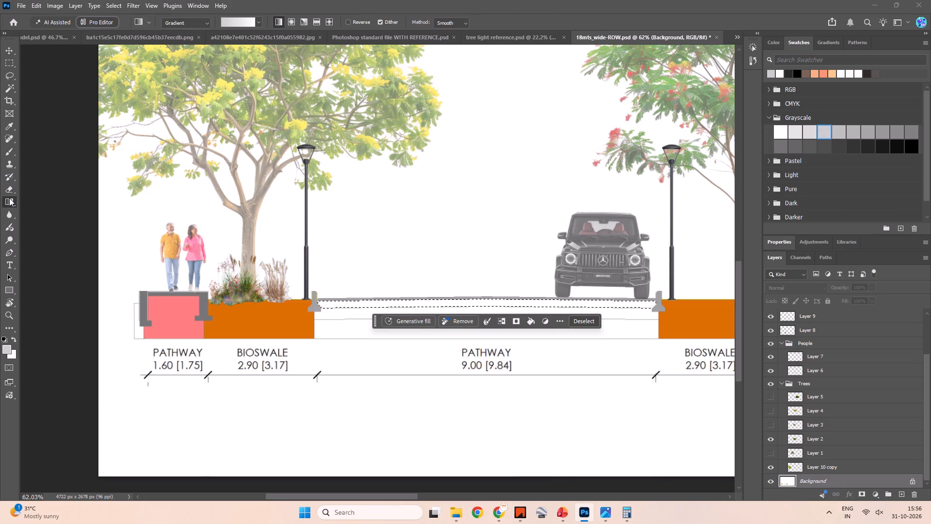
{"action": "right_click", "coordinate": [9, 198]}
{"action": "left_click", "coordinate": [52, 211]}
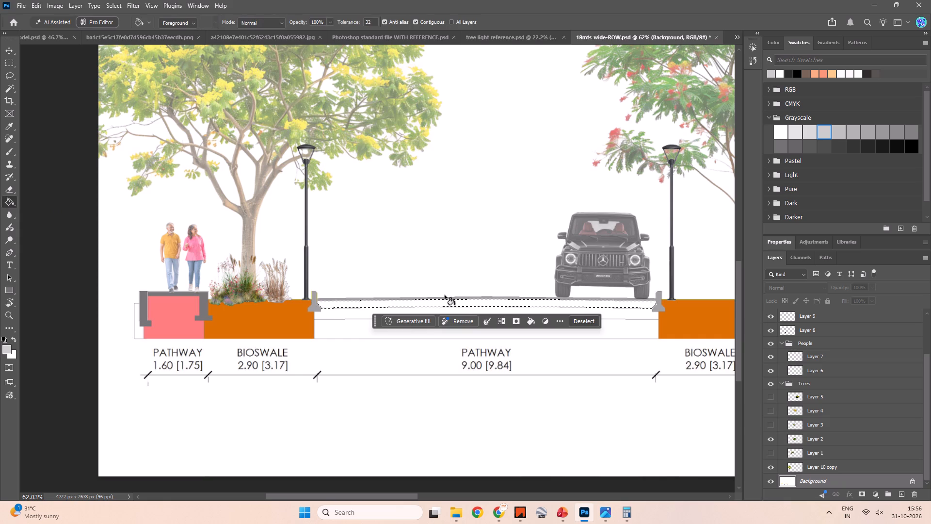
{"action": "left_click", "coordinate": [459, 302]}
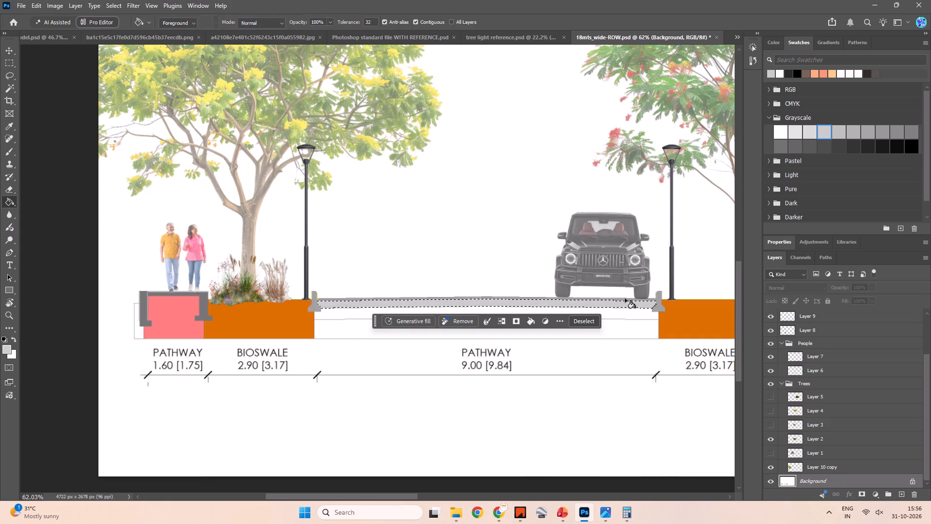
Fill the two remaining lower road layers of the 9.00 m carriageway with the same light grey and clear the selection.
{"action": "left_click", "coordinate": [636, 313]}
{"action": "key", "text": "w"}
{"action": "left_click", "coordinate": [635, 314]}
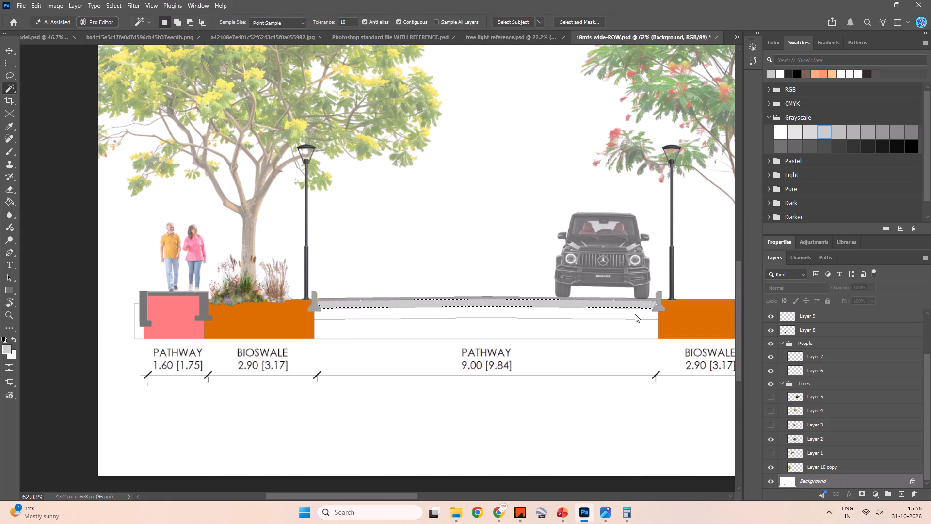
{"action": "key", "text": "g"}
{"action": "left_click", "coordinate": [624, 316]}
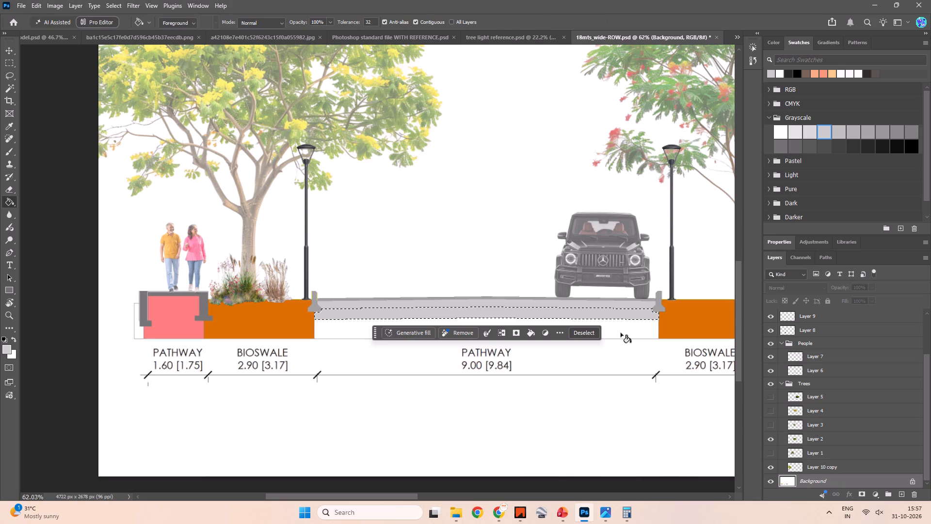
{"action": "key", "text": "w"}
{"action": "left_click", "coordinate": [621, 327]}
{"action": "key", "text": "g"}
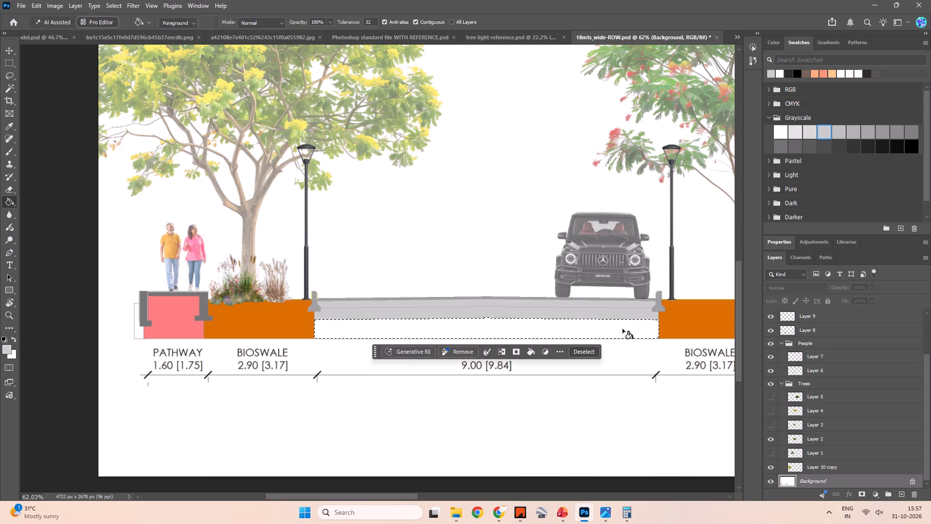
{"action": "left_click", "coordinate": [623, 329]}
{"action": "key", "text": "m"}
{"action": "left_click", "coordinate": [633, 368]}
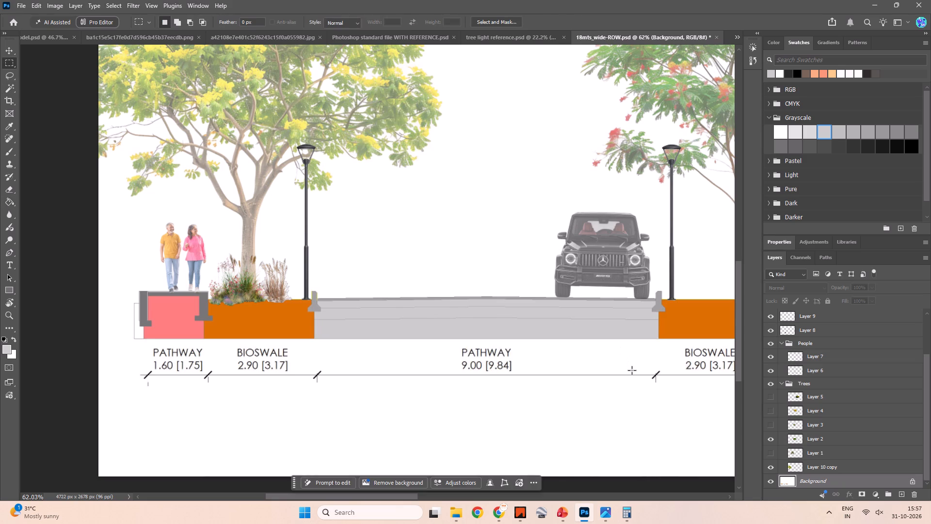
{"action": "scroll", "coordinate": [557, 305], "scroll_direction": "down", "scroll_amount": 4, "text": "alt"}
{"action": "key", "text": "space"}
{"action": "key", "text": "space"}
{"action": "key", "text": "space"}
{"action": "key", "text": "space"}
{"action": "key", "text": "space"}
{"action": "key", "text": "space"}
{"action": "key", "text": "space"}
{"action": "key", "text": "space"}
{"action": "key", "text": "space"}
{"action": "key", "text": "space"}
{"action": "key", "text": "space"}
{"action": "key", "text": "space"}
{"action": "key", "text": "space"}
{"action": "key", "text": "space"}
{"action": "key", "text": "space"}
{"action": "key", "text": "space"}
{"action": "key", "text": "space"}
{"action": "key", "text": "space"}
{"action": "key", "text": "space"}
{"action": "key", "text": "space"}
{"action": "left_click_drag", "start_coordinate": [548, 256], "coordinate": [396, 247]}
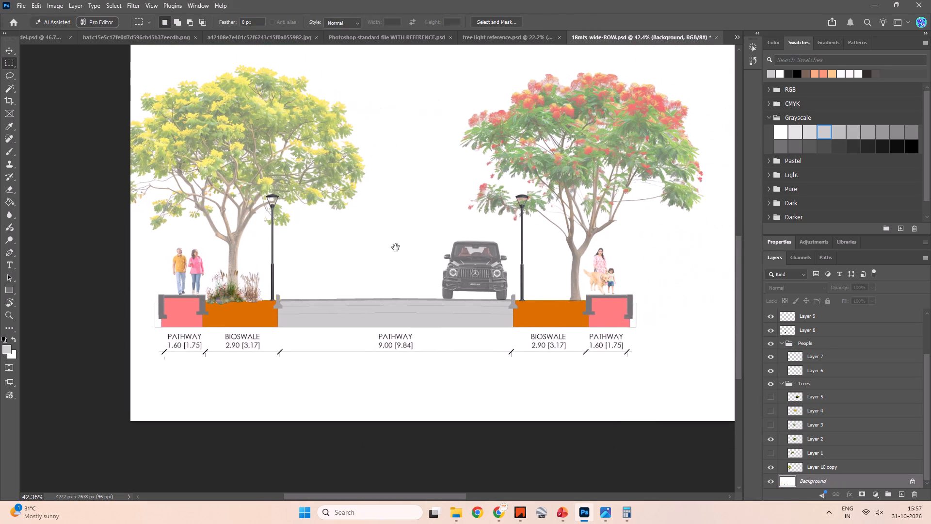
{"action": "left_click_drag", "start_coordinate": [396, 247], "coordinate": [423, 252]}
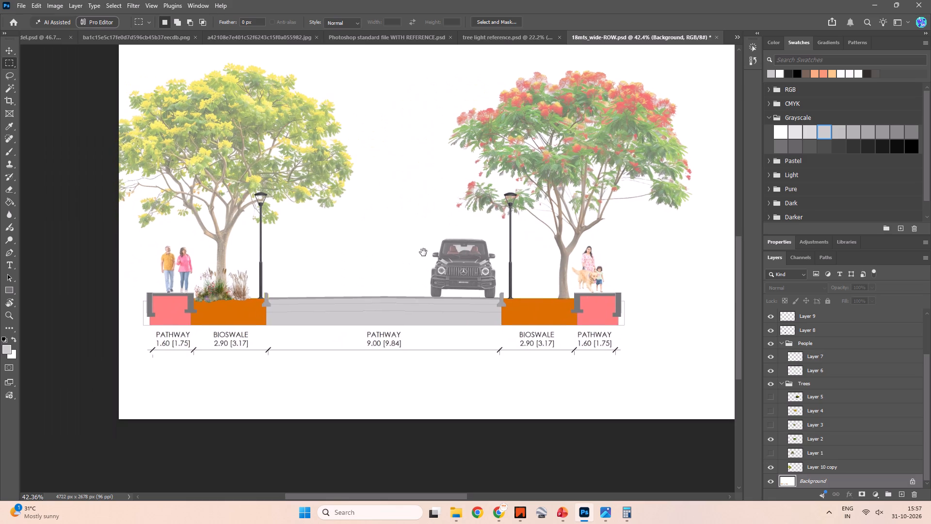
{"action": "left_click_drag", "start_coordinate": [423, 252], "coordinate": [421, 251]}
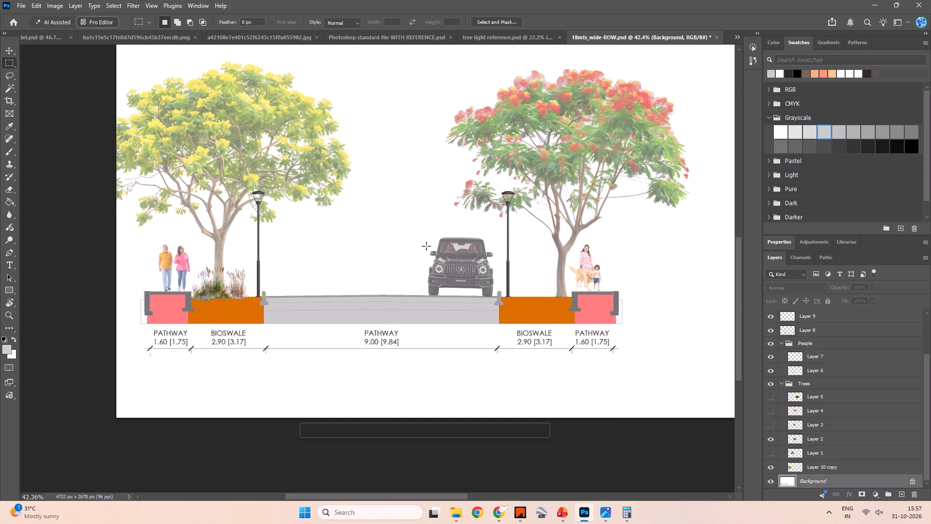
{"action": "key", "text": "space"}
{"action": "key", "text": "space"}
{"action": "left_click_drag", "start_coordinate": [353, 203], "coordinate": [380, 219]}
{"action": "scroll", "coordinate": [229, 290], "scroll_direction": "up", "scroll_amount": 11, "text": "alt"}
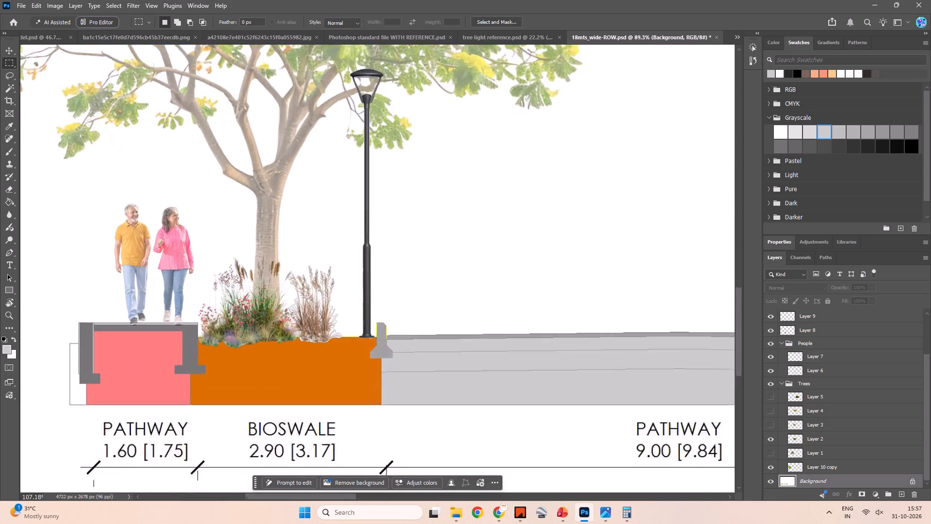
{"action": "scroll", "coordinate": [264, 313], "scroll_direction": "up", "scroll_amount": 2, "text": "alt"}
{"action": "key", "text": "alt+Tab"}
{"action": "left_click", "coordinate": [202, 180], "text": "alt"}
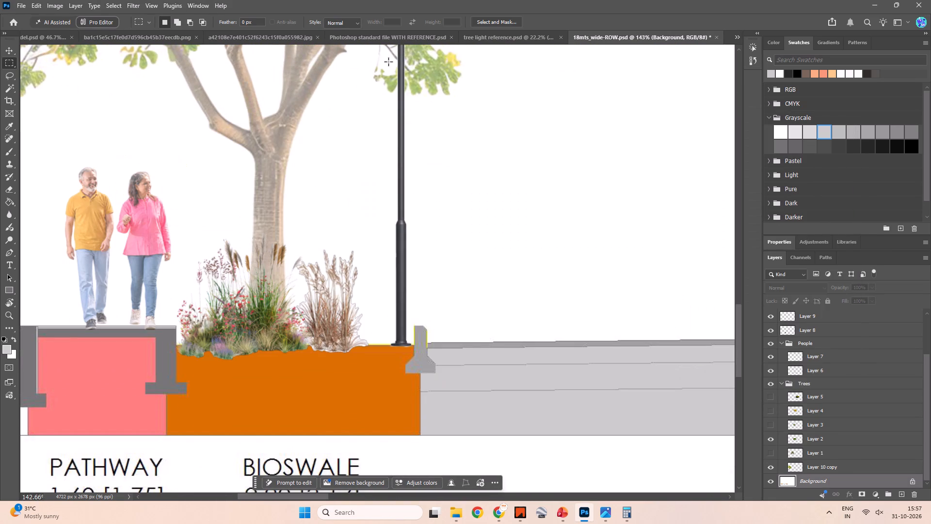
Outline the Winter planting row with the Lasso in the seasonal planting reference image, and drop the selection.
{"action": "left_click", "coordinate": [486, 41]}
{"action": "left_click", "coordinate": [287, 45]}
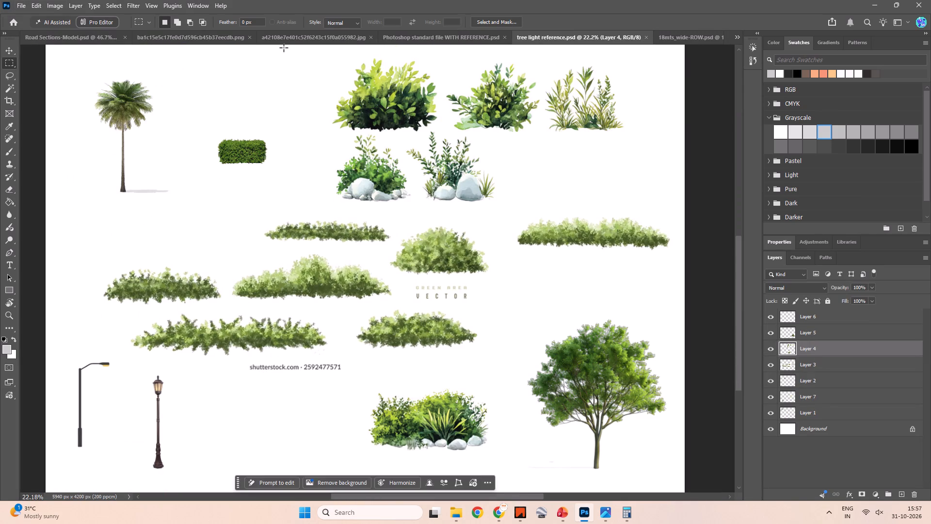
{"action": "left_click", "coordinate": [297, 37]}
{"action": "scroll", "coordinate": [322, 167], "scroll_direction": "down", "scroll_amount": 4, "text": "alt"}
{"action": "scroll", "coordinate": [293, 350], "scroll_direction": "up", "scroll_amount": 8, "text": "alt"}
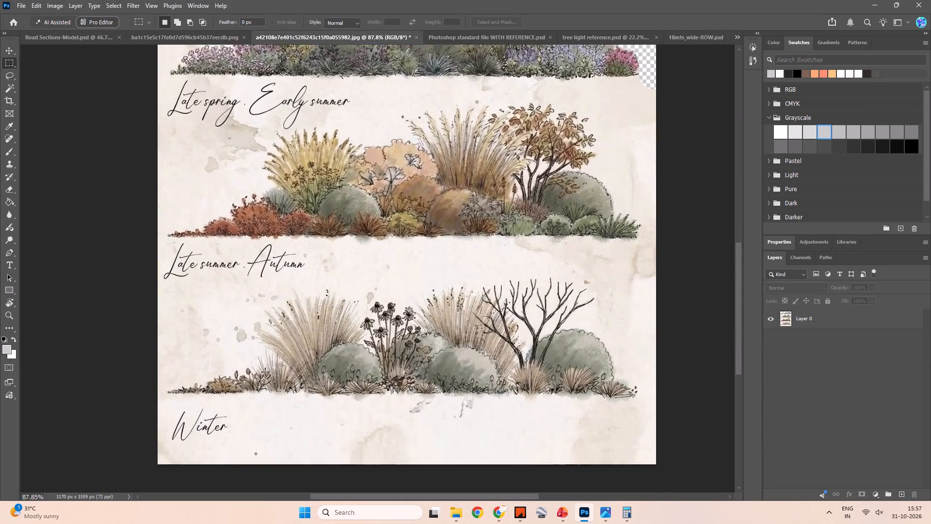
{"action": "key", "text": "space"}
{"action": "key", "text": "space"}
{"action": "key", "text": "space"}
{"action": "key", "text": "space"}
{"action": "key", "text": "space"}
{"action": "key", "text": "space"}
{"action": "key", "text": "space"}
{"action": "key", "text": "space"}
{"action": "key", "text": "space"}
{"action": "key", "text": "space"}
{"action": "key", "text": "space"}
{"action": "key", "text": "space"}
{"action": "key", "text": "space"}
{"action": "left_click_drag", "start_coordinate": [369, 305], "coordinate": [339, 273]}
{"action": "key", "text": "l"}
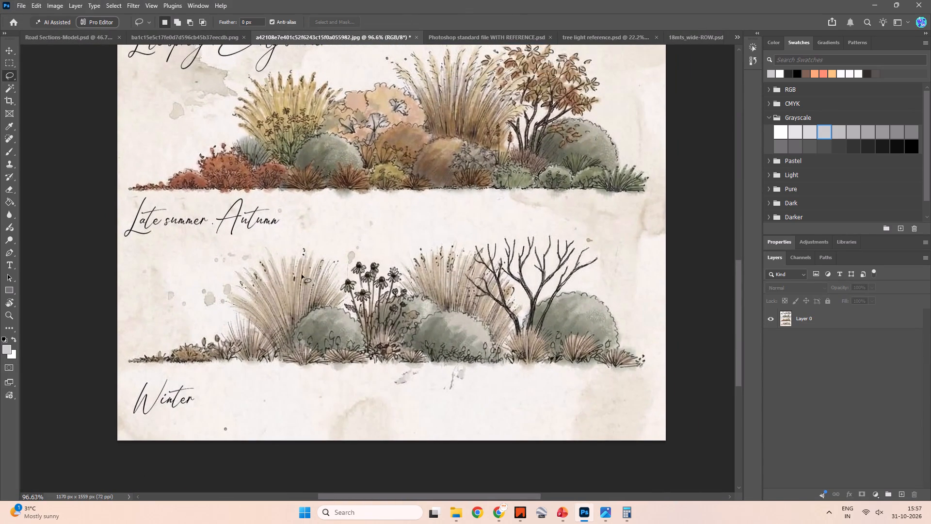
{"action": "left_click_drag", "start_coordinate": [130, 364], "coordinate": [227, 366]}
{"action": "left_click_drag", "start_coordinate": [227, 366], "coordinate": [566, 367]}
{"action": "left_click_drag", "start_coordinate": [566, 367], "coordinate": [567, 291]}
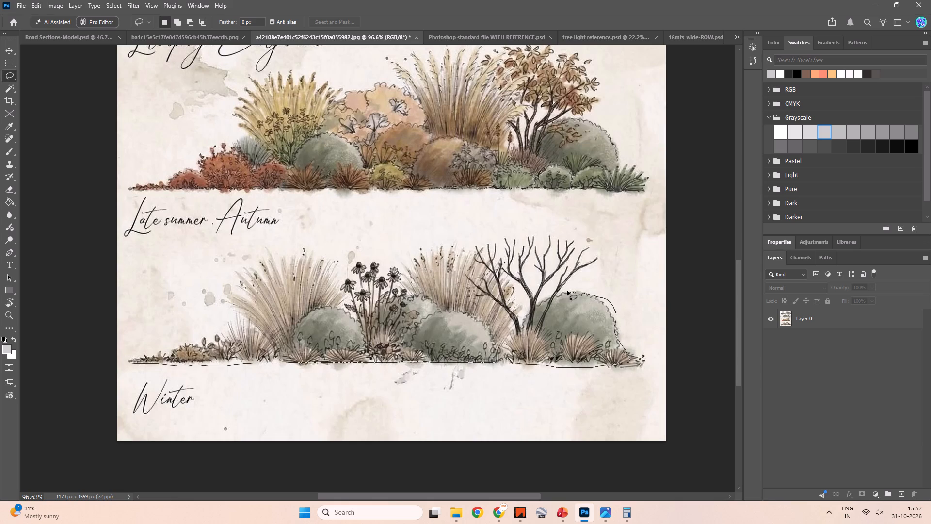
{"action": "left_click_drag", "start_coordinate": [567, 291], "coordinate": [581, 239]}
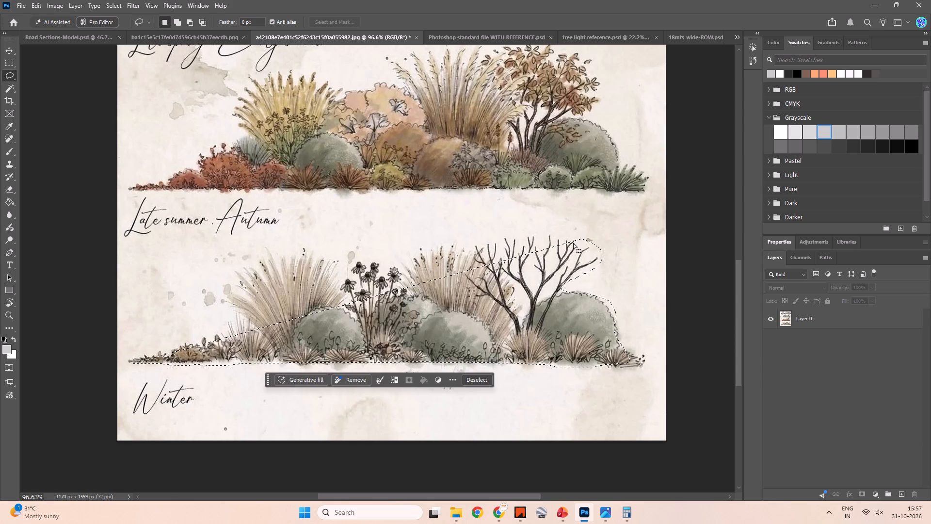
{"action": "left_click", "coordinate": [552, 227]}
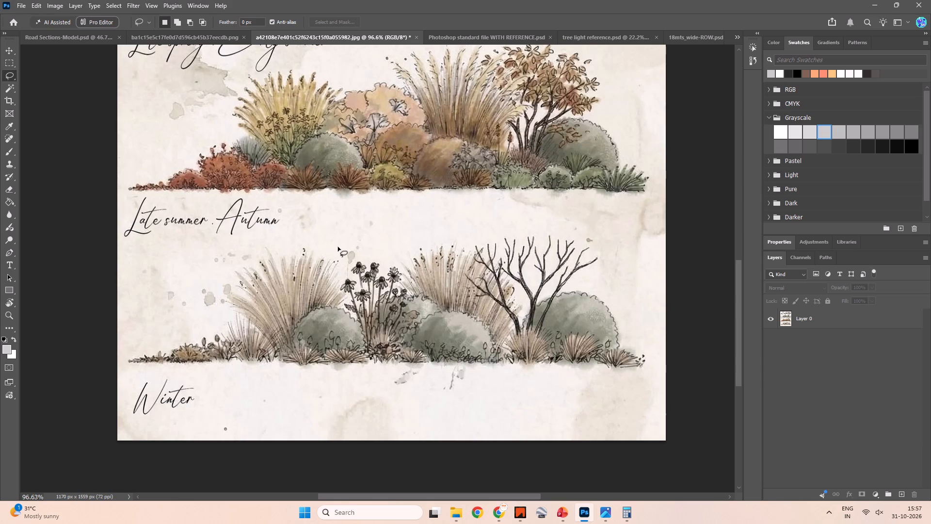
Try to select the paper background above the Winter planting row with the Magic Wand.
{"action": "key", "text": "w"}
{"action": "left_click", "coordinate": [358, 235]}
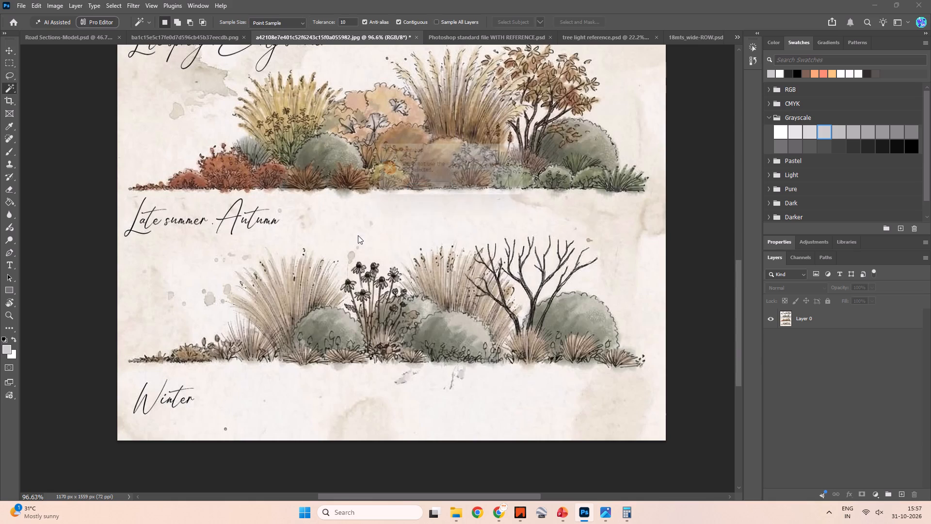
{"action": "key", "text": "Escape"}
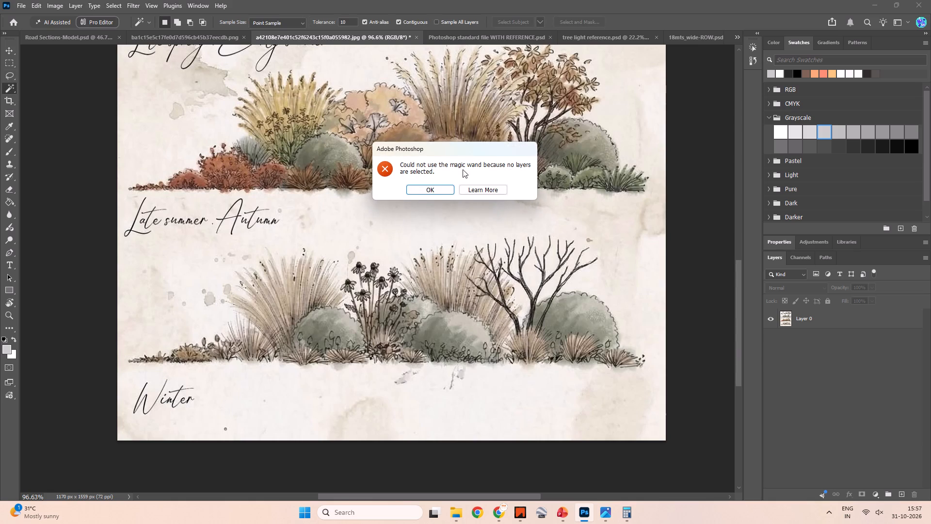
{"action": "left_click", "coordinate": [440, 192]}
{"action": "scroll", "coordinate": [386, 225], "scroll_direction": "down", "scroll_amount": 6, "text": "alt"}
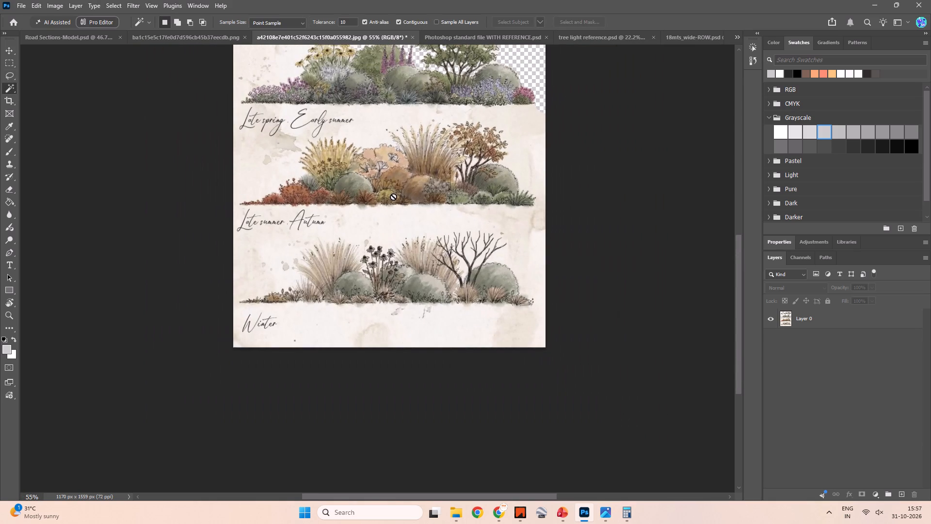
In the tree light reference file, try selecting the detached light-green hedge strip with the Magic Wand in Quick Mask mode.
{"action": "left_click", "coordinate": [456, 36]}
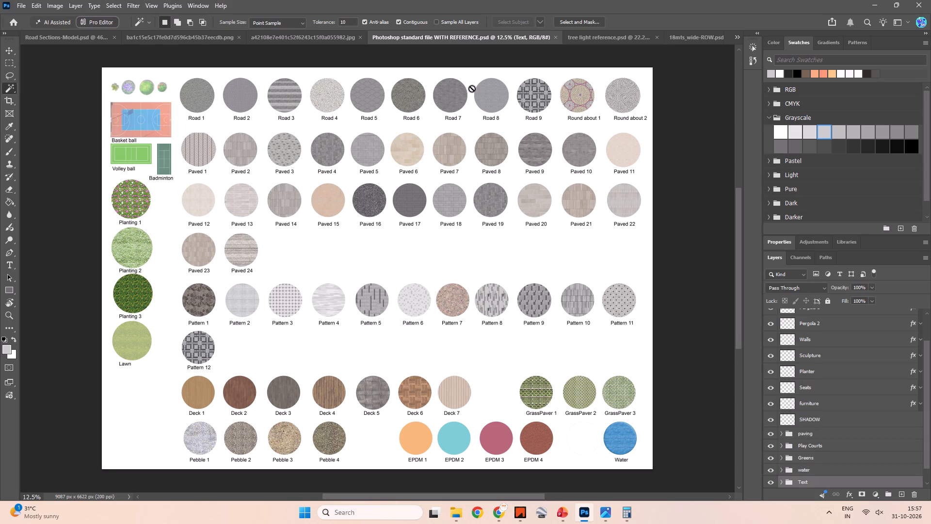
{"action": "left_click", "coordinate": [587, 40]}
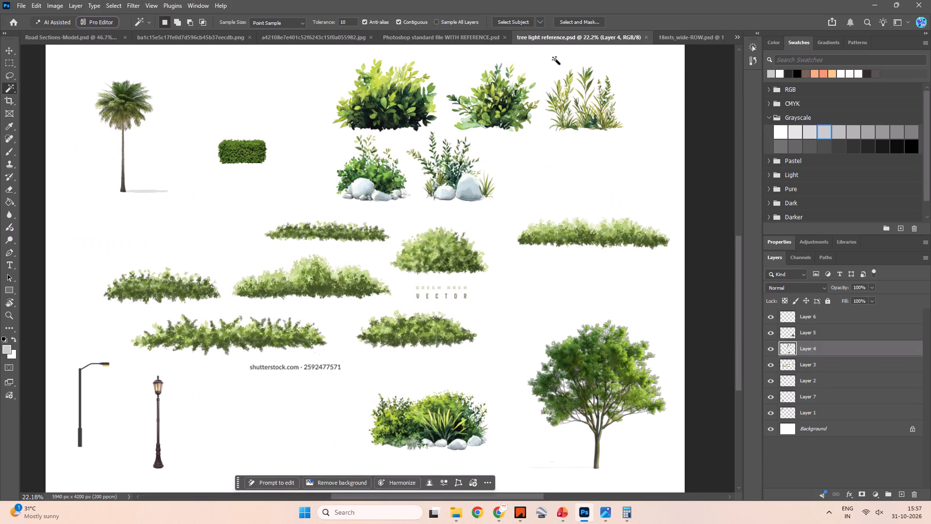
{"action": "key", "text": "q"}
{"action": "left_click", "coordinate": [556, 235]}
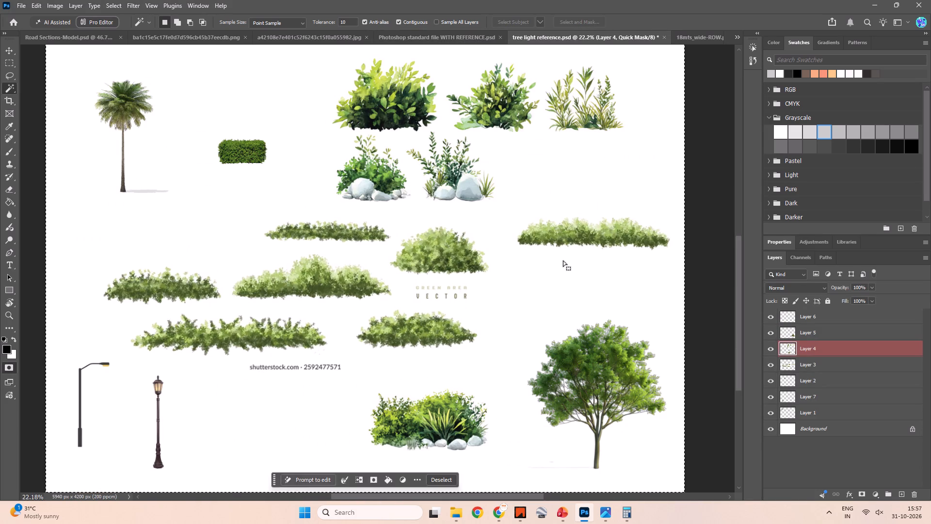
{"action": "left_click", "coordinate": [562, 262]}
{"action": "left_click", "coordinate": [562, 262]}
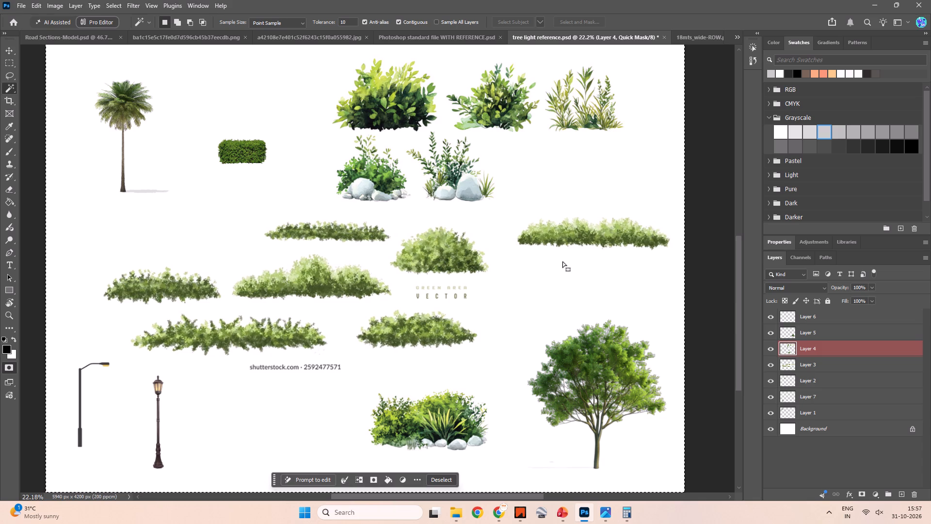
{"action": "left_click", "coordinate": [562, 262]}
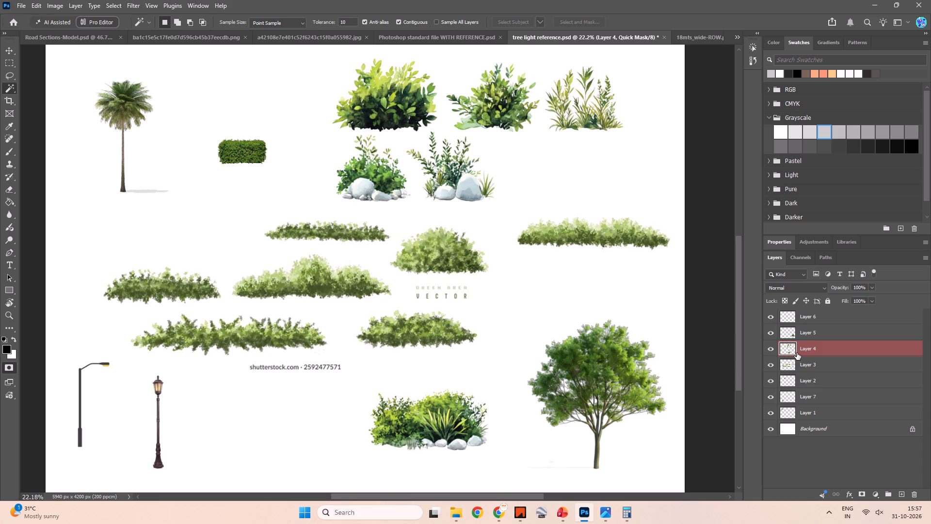
Toggle the visibility of Layers 3 to 6 in the tree light reference file to check which plants each holds.
{"action": "left_click", "coordinate": [769, 369]}
{"action": "left_click", "coordinate": [769, 368]}
{"action": "left_click", "coordinate": [770, 343]}
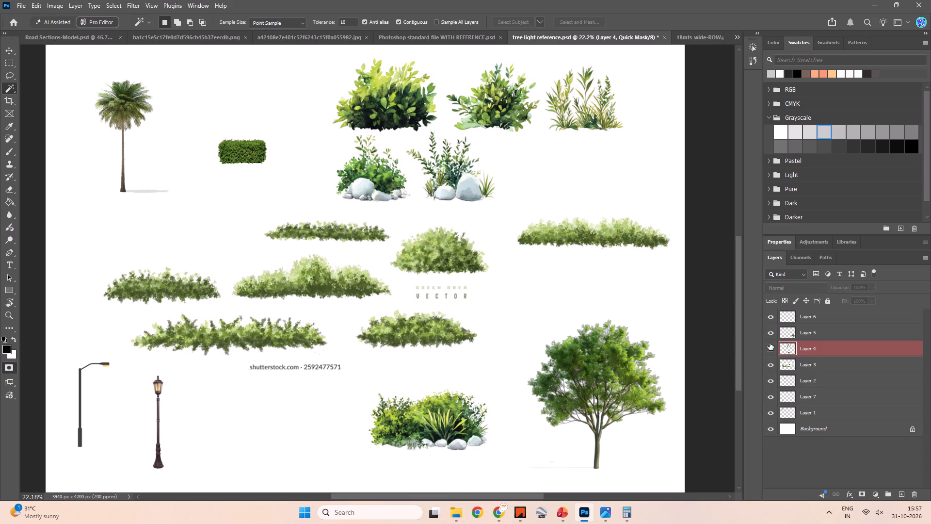
{"action": "left_click", "coordinate": [770, 343]}
{"action": "left_click", "coordinate": [770, 330]}
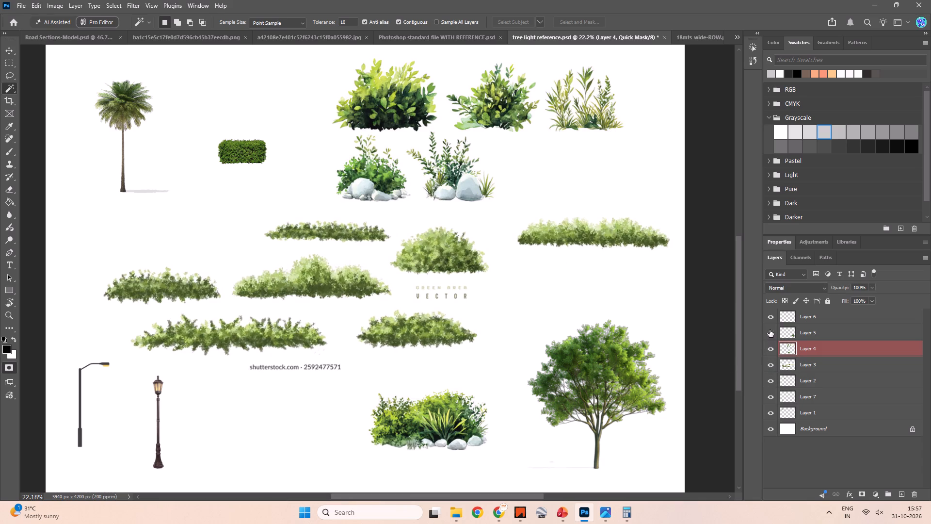
{"action": "left_click", "coordinate": [768, 317]}
{"action": "left_click", "coordinate": [770, 334]}
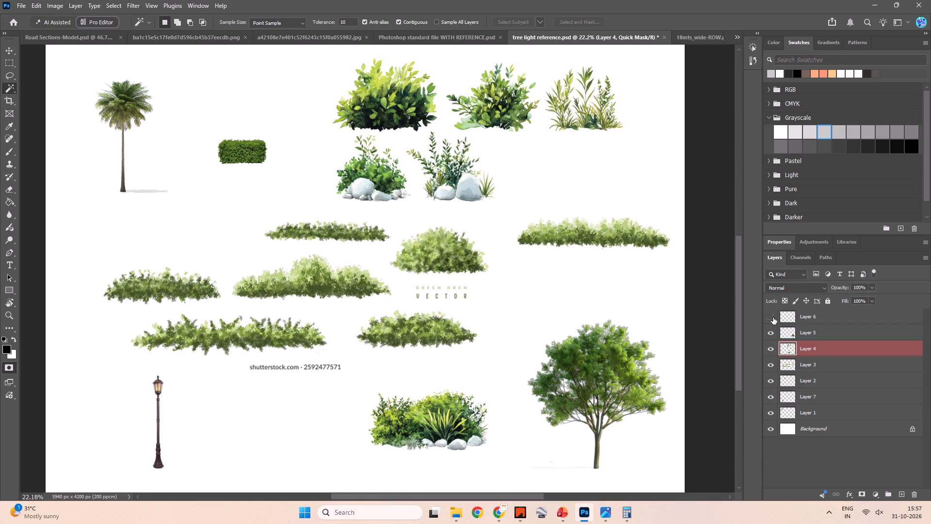
{"action": "left_click", "coordinate": [773, 317]}
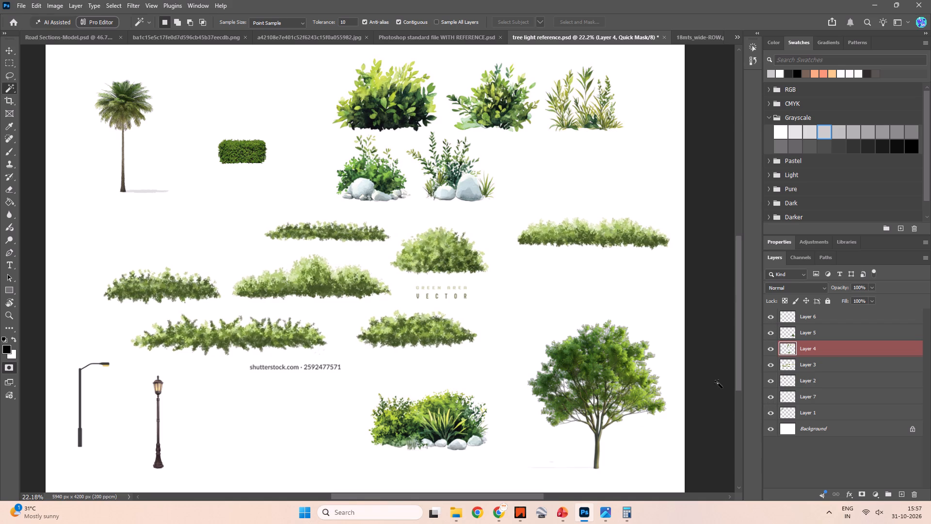
{"action": "left_click", "coordinate": [720, 382]}
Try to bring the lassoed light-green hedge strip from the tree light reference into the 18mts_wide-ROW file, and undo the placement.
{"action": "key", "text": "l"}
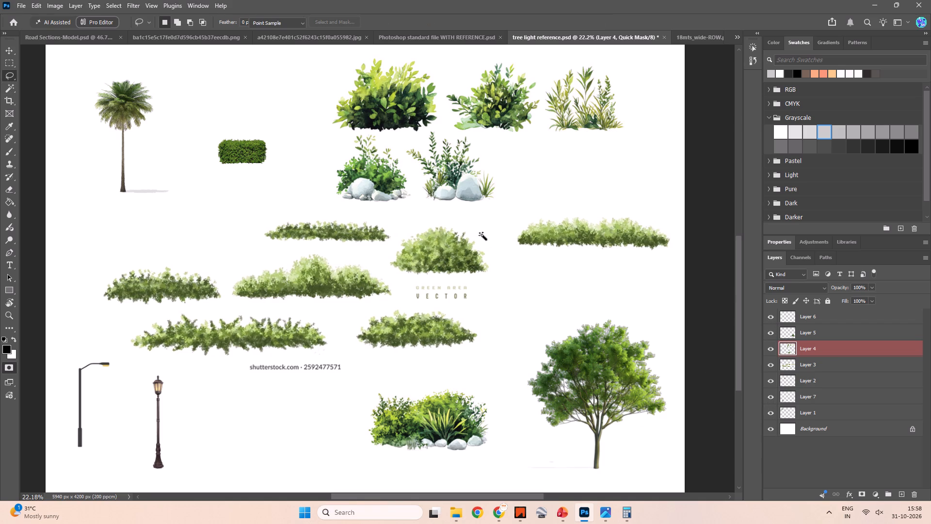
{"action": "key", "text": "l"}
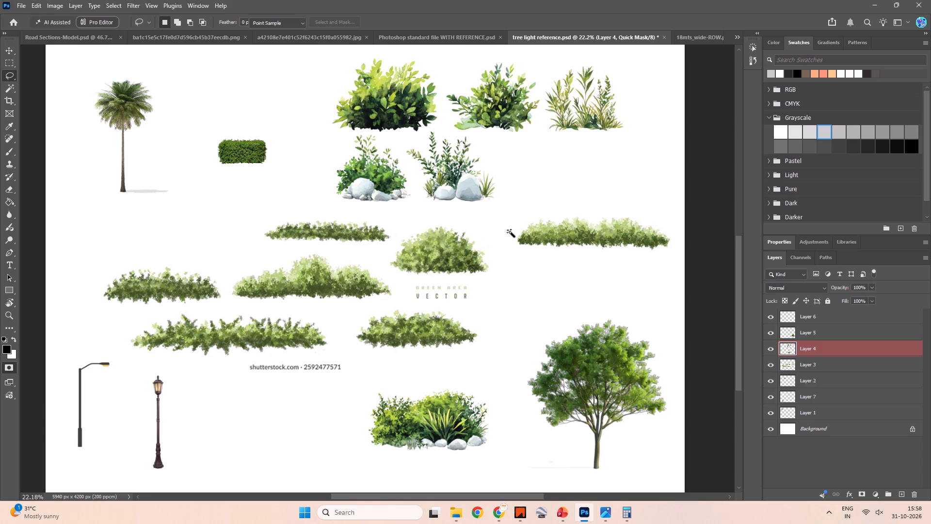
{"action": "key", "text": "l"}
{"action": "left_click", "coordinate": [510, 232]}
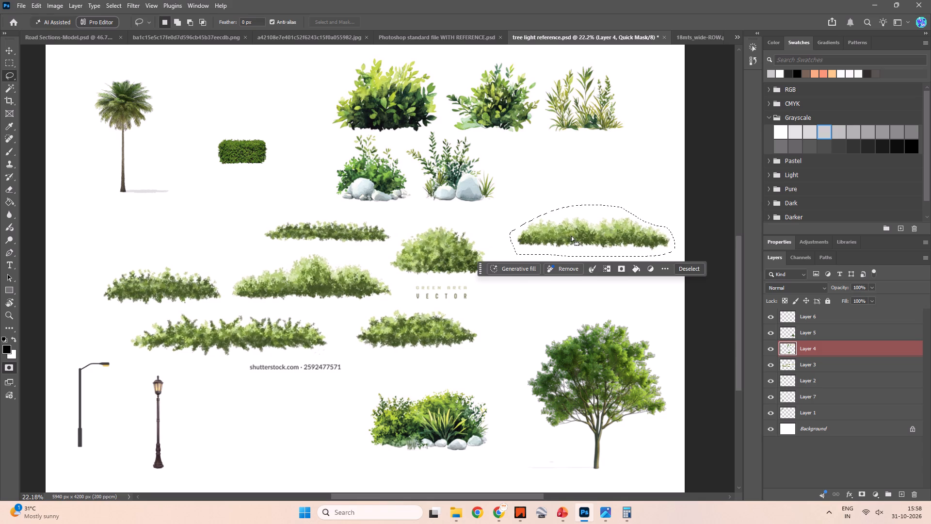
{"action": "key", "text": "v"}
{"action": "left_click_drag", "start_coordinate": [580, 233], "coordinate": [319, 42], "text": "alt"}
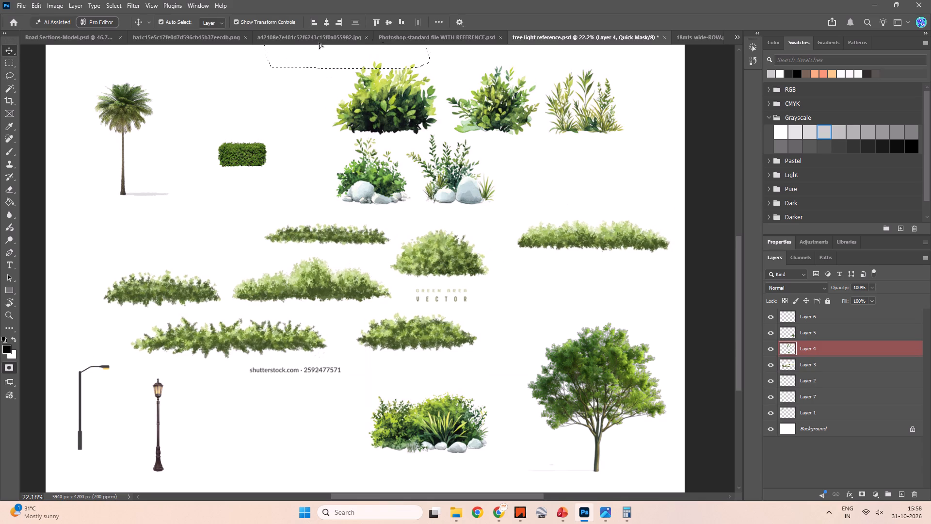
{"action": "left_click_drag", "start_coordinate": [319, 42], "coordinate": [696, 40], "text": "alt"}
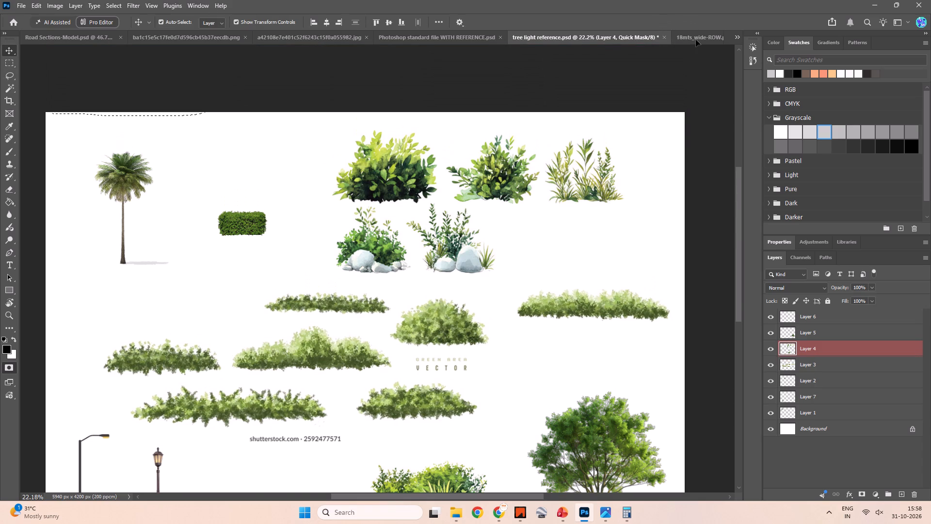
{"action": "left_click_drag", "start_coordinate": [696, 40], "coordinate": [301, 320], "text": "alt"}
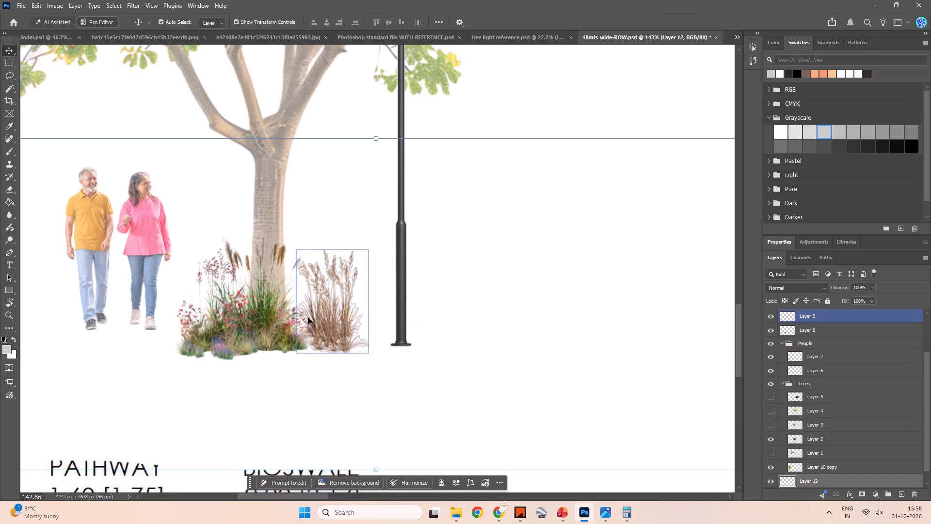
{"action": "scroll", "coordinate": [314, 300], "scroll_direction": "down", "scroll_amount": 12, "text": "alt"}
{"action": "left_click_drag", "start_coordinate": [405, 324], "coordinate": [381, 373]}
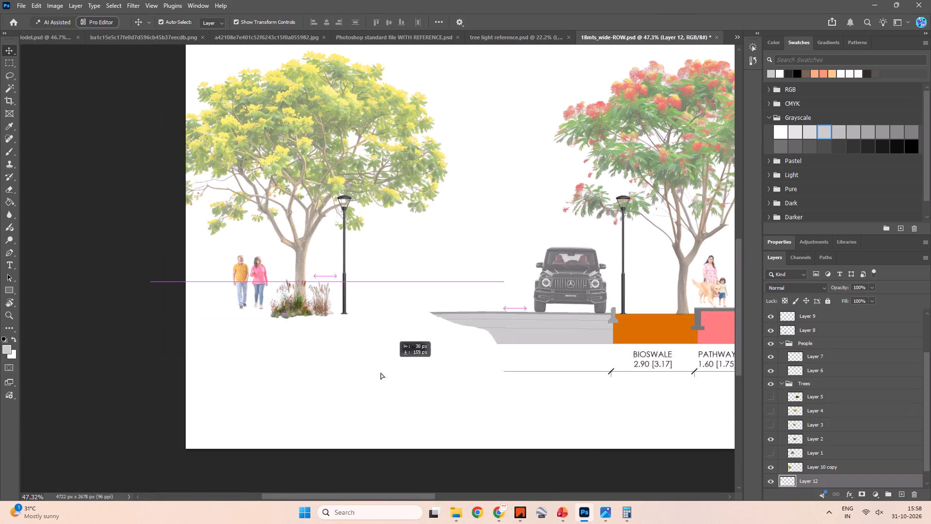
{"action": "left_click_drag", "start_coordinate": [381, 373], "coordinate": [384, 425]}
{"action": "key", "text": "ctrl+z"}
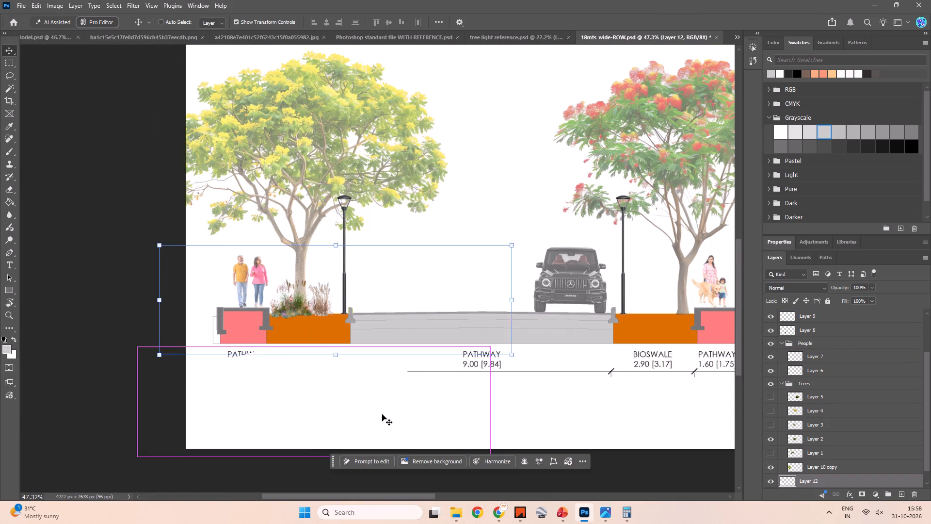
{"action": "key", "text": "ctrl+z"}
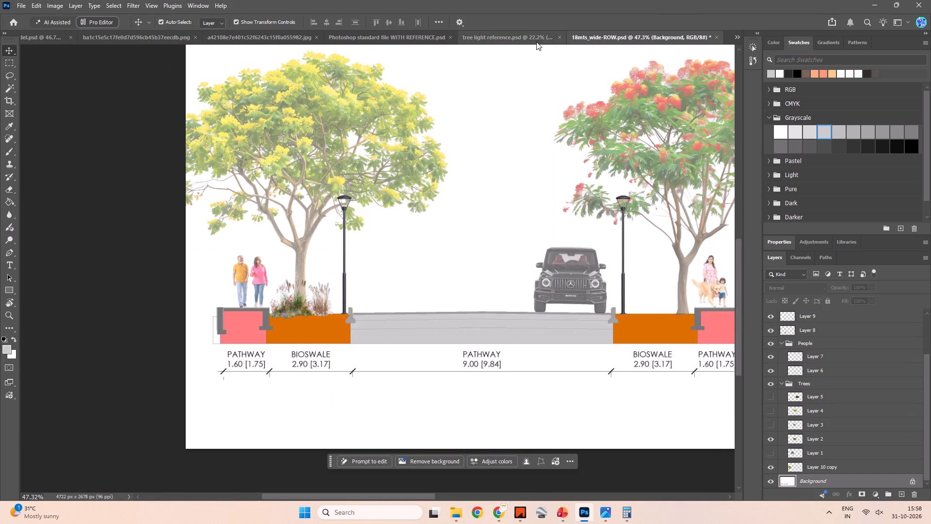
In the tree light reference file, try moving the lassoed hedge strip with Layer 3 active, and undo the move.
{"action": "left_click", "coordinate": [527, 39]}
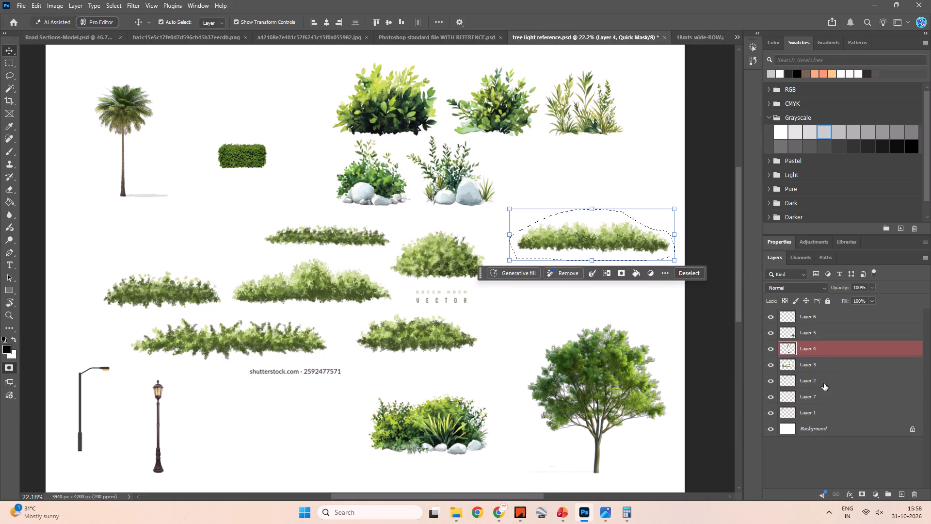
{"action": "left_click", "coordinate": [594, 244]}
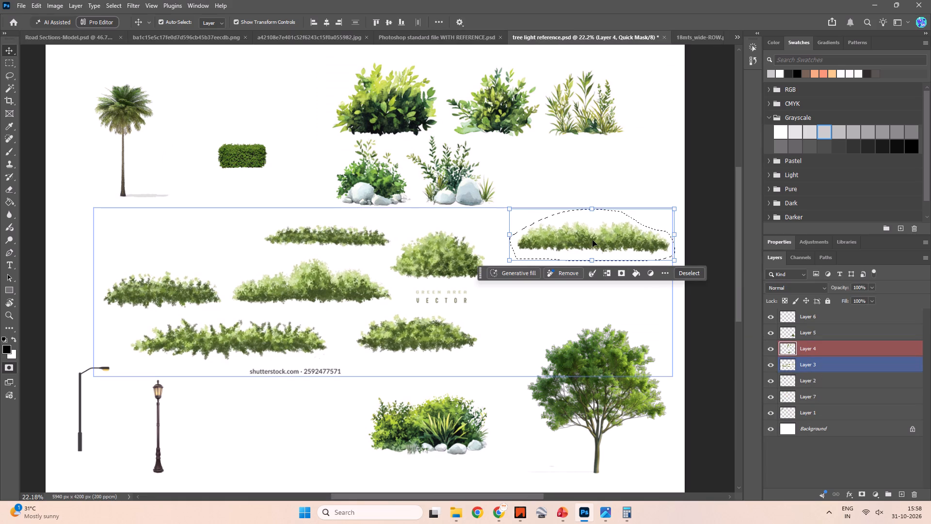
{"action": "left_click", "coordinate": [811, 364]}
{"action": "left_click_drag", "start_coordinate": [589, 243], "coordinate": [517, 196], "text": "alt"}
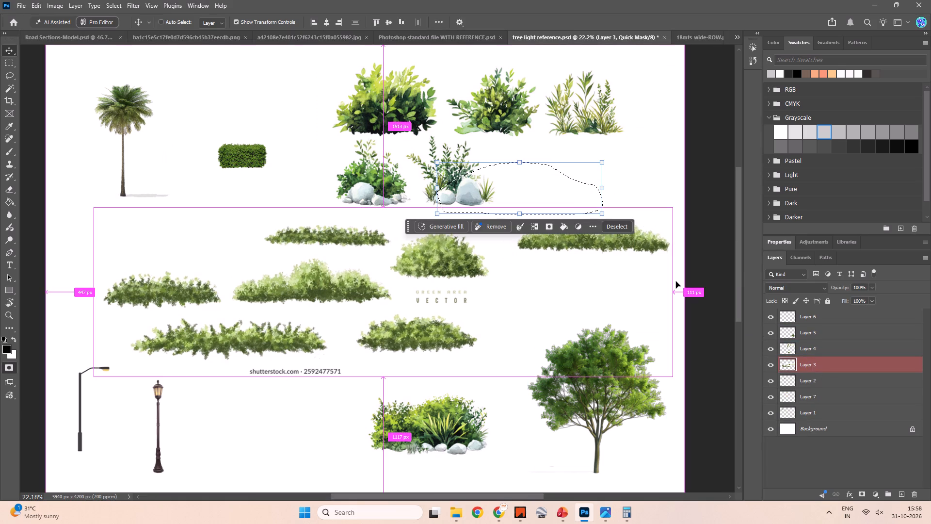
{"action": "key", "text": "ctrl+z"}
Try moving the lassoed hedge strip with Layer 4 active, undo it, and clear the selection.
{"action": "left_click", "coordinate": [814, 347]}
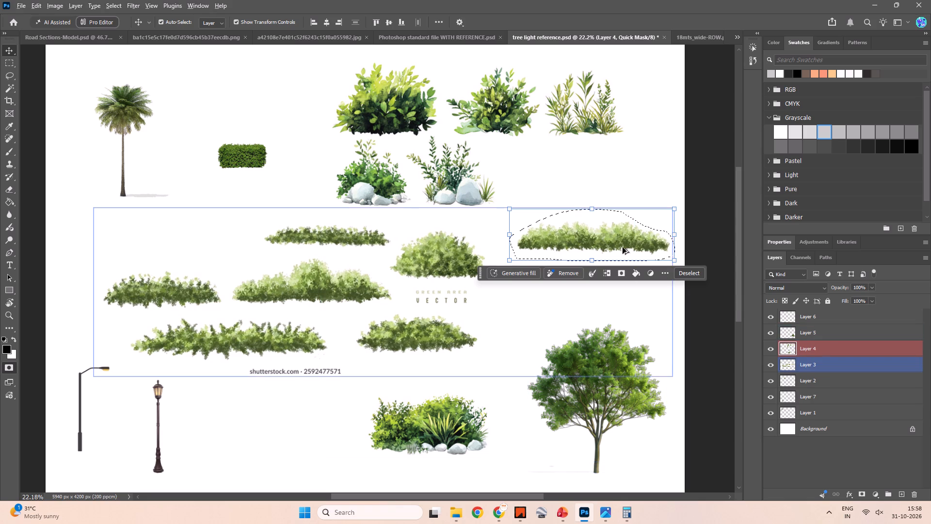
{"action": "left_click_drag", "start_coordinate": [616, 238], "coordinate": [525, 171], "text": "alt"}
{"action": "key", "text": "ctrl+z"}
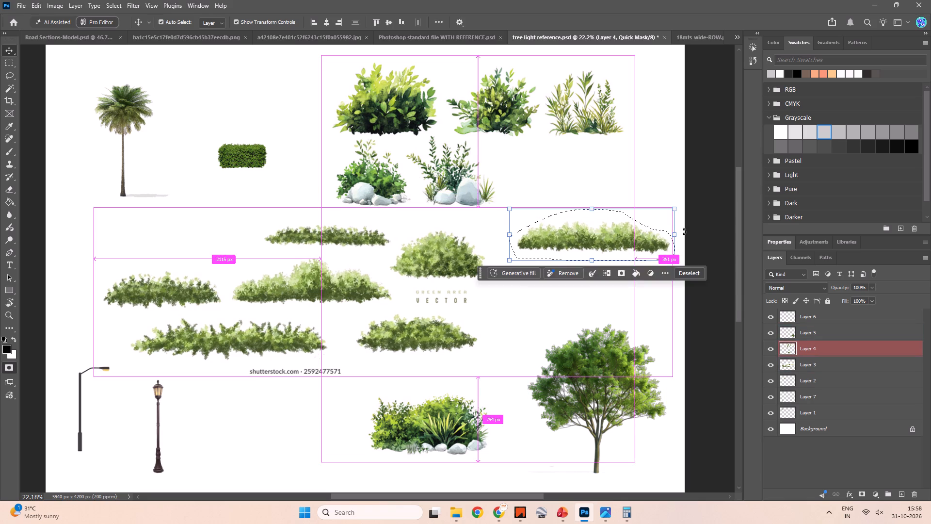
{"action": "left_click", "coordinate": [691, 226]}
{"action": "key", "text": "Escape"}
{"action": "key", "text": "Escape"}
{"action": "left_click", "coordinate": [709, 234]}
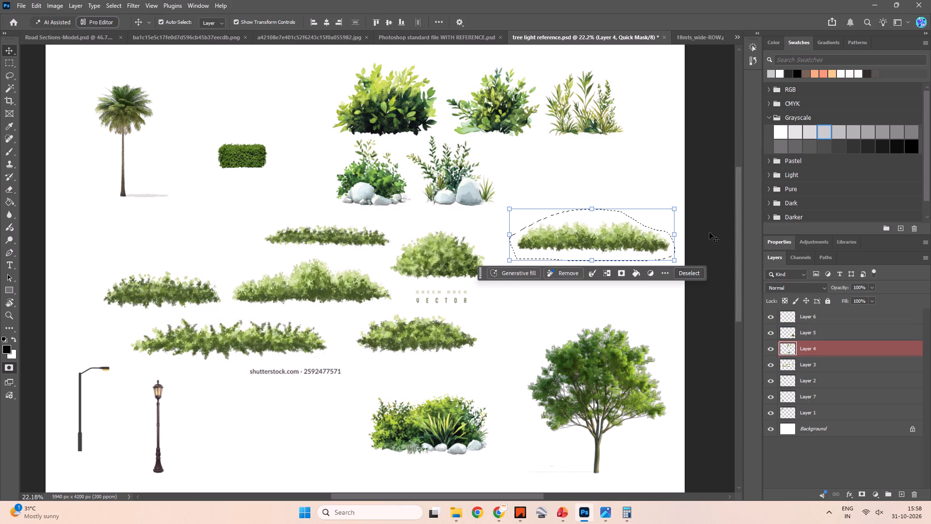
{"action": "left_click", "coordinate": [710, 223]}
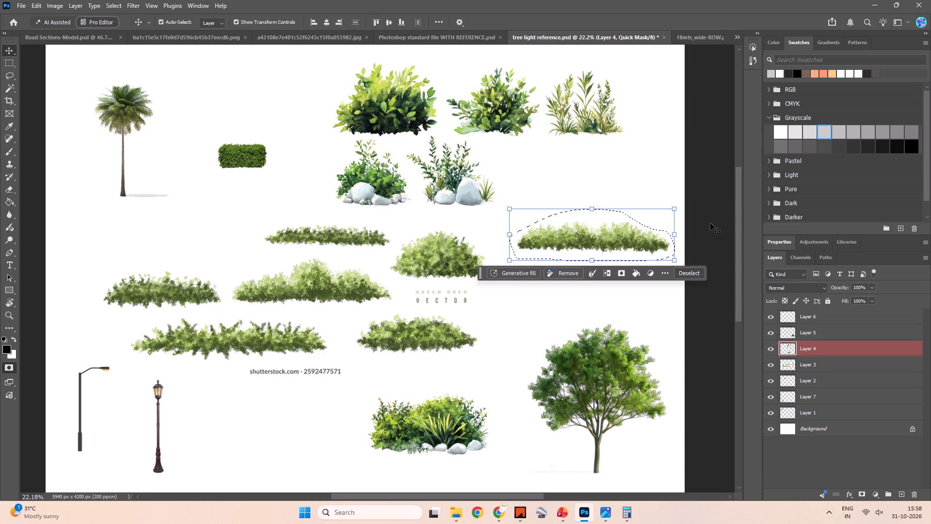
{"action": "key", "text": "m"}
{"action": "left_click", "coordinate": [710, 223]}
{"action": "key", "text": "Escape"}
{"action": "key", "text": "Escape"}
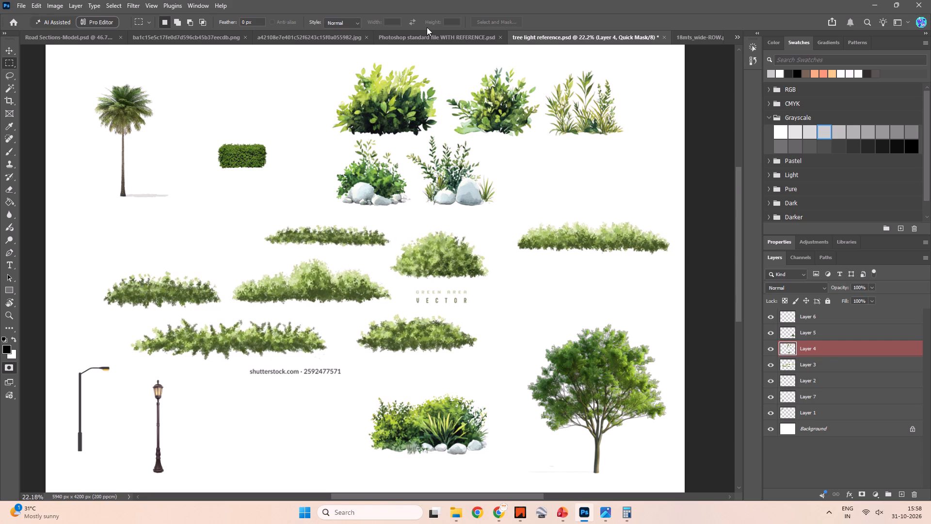
Switch back to the seasonal planting reference image.
{"action": "left_click", "coordinate": [424, 34]}
{"action": "left_click", "coordinate": [289, 39]}
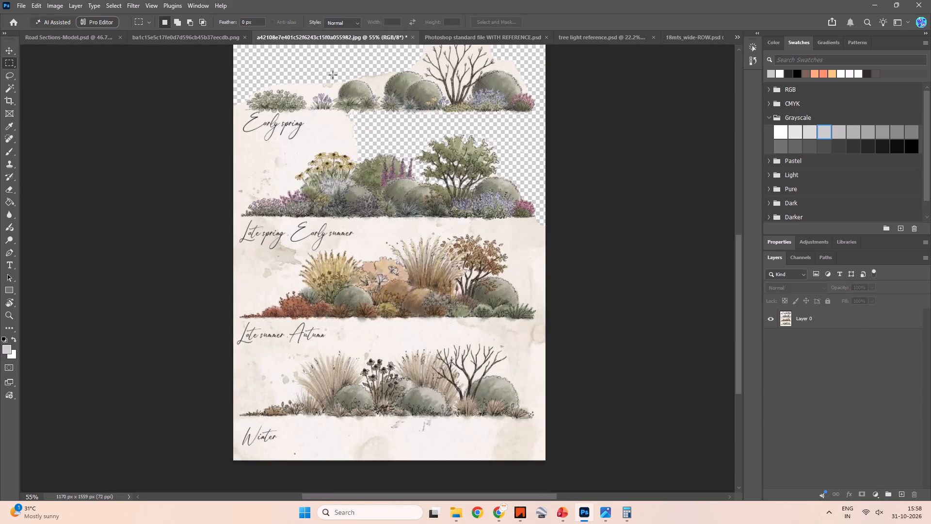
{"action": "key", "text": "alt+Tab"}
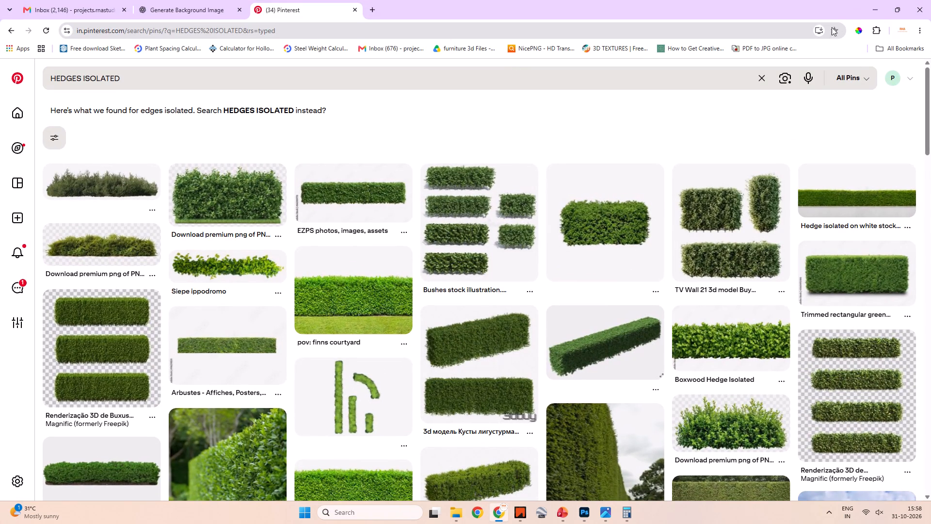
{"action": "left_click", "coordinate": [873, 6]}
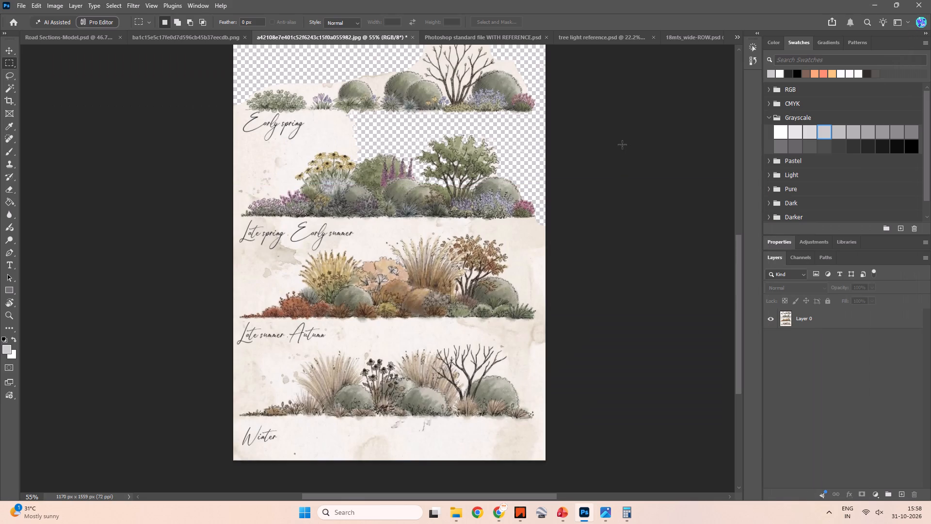
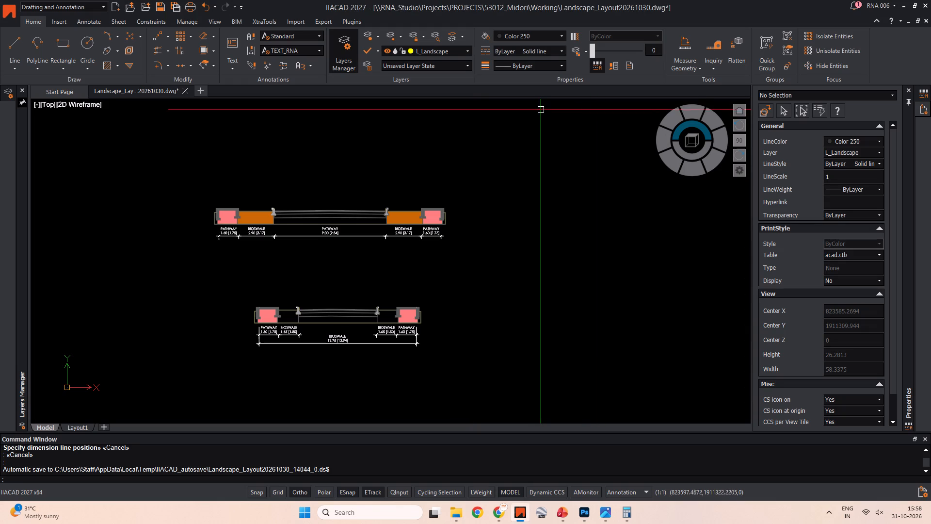
Examine the two bioswale street sections in the landscape layout drawing, especially the pathway and bioswale widths of the narrower one.
{"action": "scroll", "coordinate": [469, 180], "scroll_direction": "down", "scroll_amount": 2}
{"action": "middle_click_drag", "start_coordinate": [467, 181], "coordinate": [553, 180]}
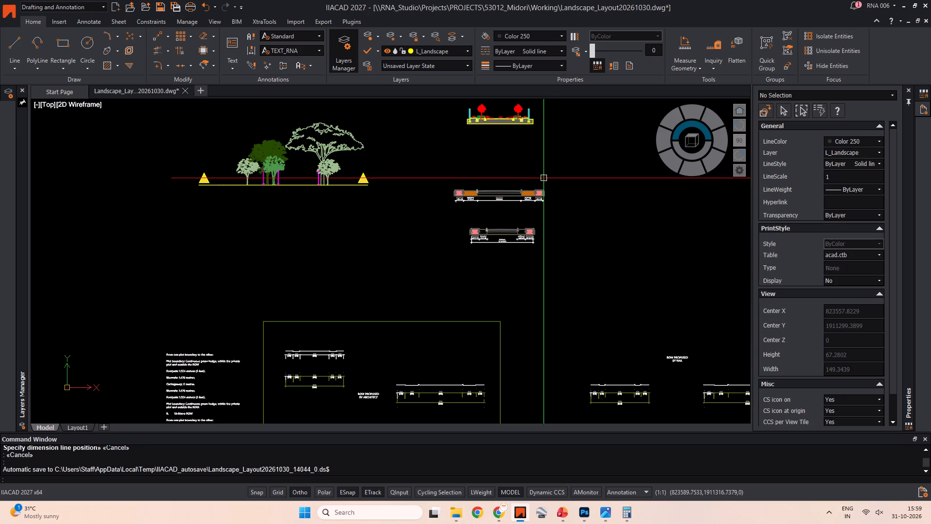
{"action": "middle_click_drag", "start_coordinate": [459, 177], "coordinate": [456, 197]}
{"action": "scroll", "coordinate": [465, 236], "scroll_direction": "up", "scroll_amount": 3}
{"action": "middle_click_drag", "start_coordinate": [534, 202], "coordinate": [529, 206]}
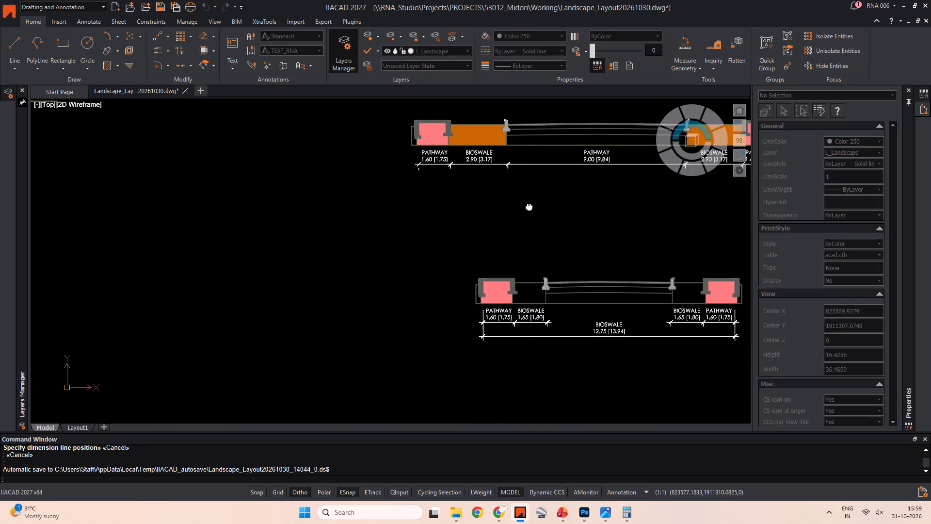
{"action": "middle_click_drag", "start_coordinate": [529, 206], "coordinate": [362, 214]}
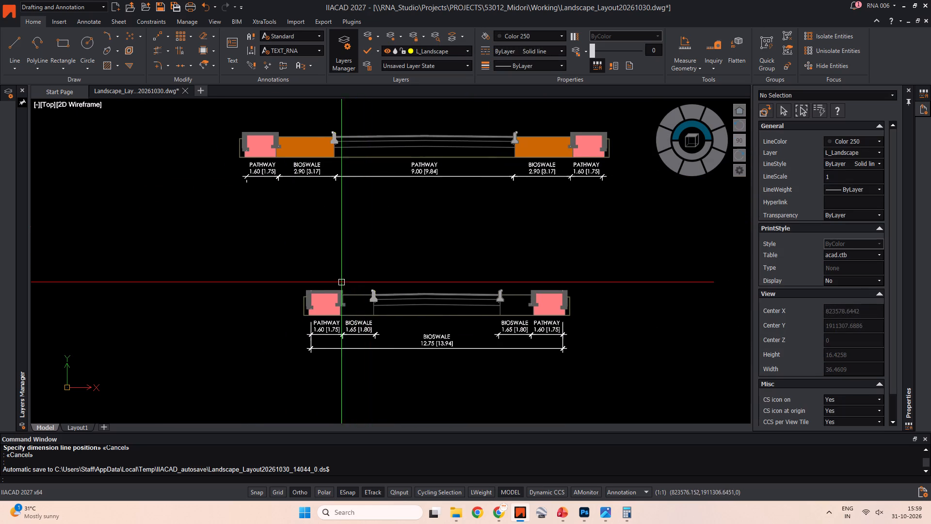
{"action": "scroll", "coordinate": [324, 297], "scroll_direction": "up", "scroll_amount": 5}
{"action": "scroll", "coordinate": [385, 311], "scroll_direction": "down", "scroll_amount": 1}
{"action": "middle_click_drag", "start_coordinate": [380, 307], "coordinate": [323, 245]}
{"action": "scroll", "coordinate": [399, 242], "scroll_direction": "down", "scroll_amount": 2}
{"action": "middle_click_drag", "start_coordinate": [400, 242], "coordinate": [371, 245]}
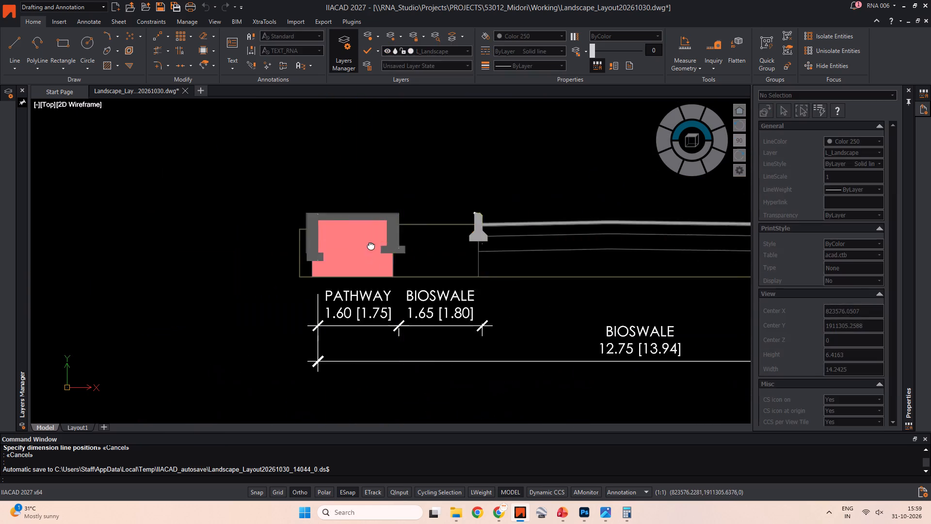
{"action": "middle_click_drag", "start_coordinate": [371, 245], "coordinate": [271, 232]}
{"action": "scroll", "coordinate": [334, 235], "scroll_direction": "down", "scroll_amount": 3}
{"action": "middle_click_drag", "start_coordinate": [334, 235], "coordinate": [299, 241]}
{"action": "scroll", "coordinate": [350, 249], "scroll_direction": "up", "scroll_amount": 2}
{"action": "middle_click_drag", "start_coordinate": [242, 243], "coordinate": [312, 249]}
{"action": "key", "text": "Escape"}
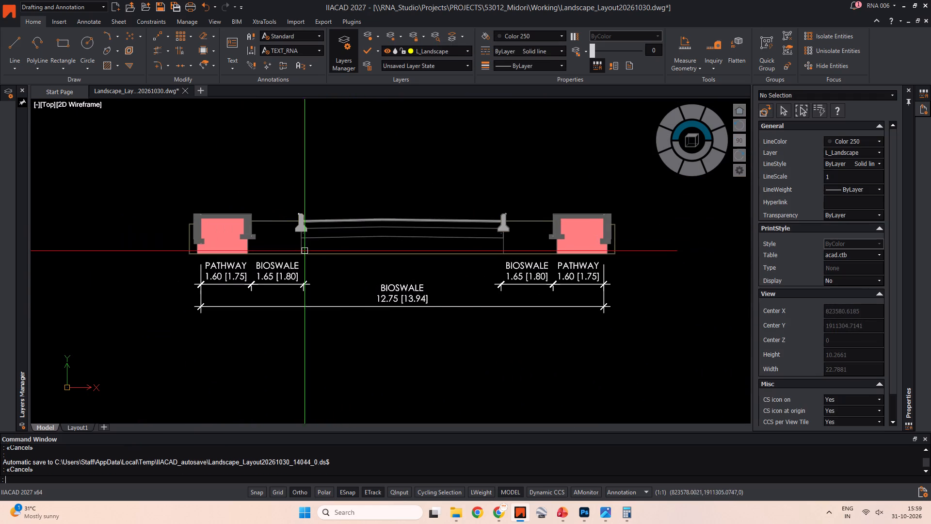
{"action": "key", "text": "Escape"}
{"action": "key", "text": "Escape"}
{"action": "key", "text": "Escape"}
{"action": "key", "text": "Escape"}
{"action": "middle_click_drag", "start_coordinate": [380, 274], "coordinate": [372, 246]}
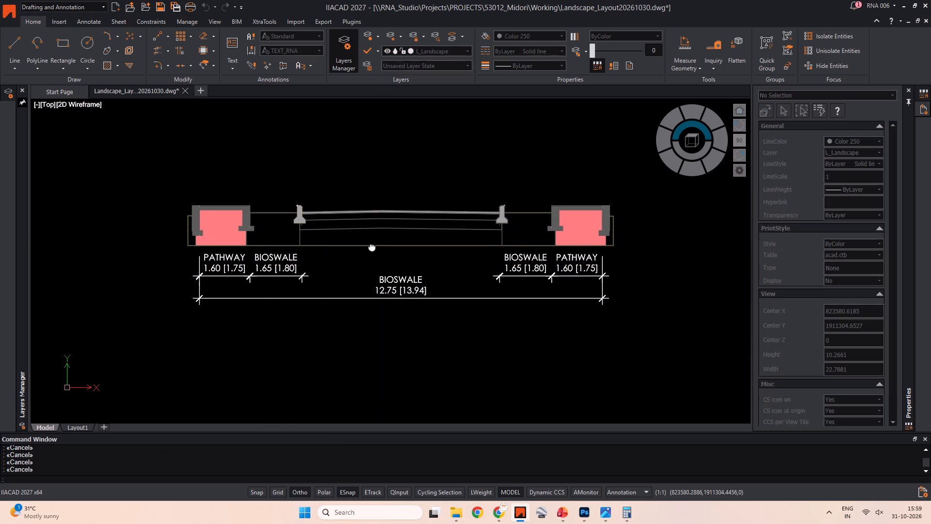
{"action": "middle_click_drag", "start_coordinate": [372, 246], "coordinate": [369, 241]}
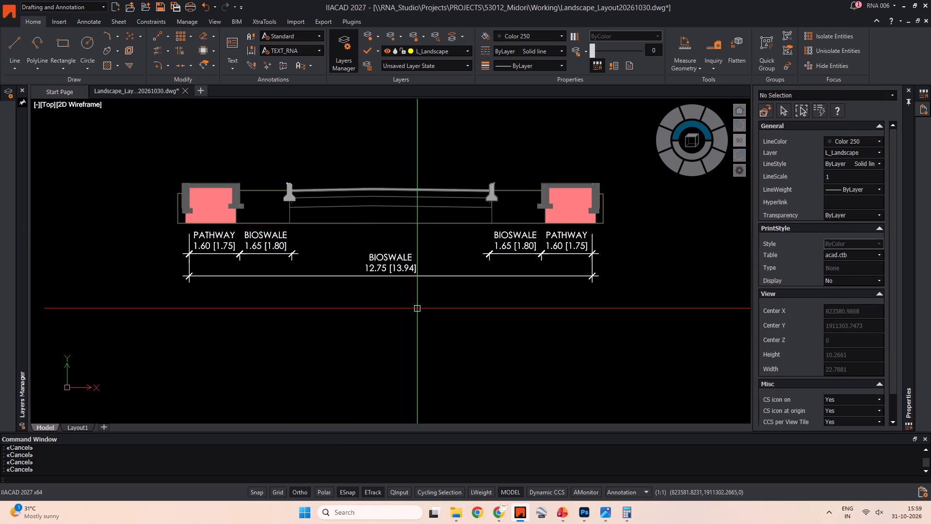
{"action": "middle_click_drag", "start_coordinate": [204, 213], "coordinate": [265, 233]}
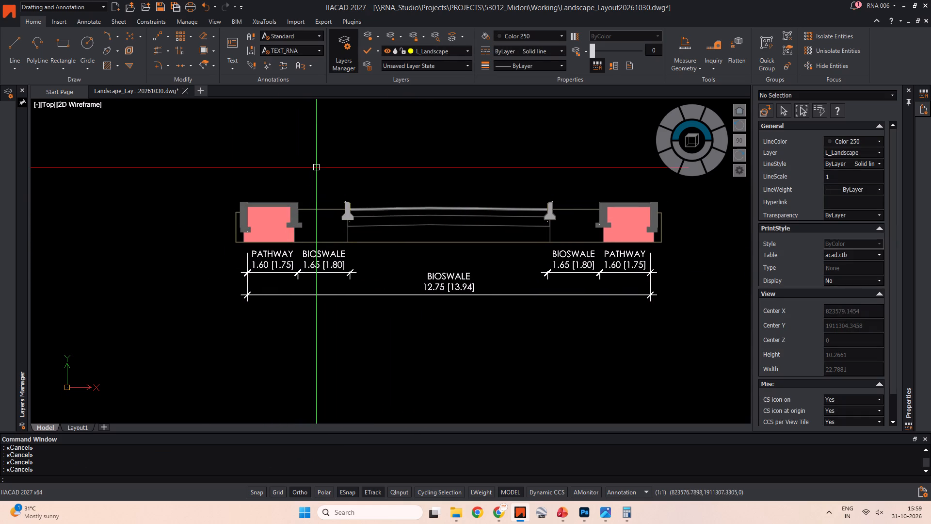
Compare the narrower bioswale section's widths with the dimensioned 12 m and 18 m ROW sections elsewhere in the drawing.
{"action": "scroll", "coordinate": [306, 173], "scroll_direction": "down", "scroll_amount": 5}
{"action": "middle_click_drag", "start_coordinate": [595, 305], "coordinate": [400, 284]}
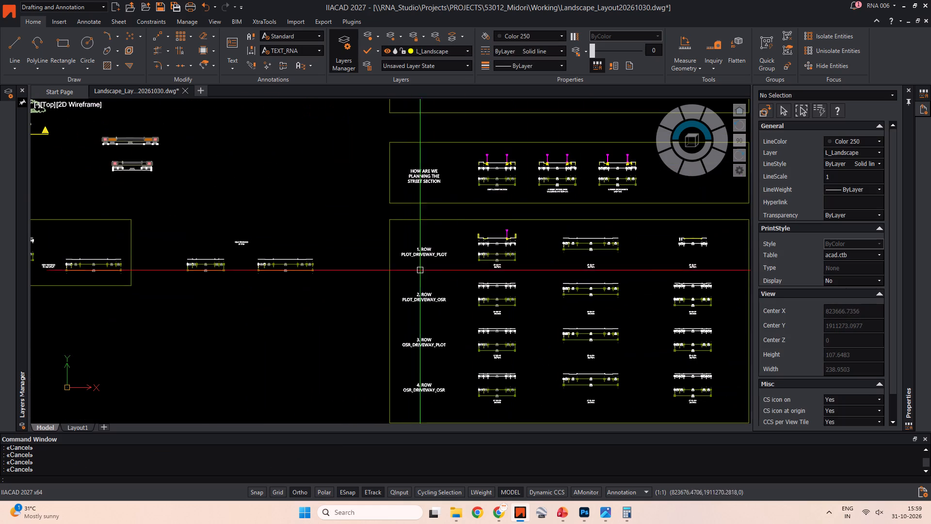
{"action": "scroll", "coordinate": [189, 272], "scroll_direction": "up", "scroll_amount": 5}
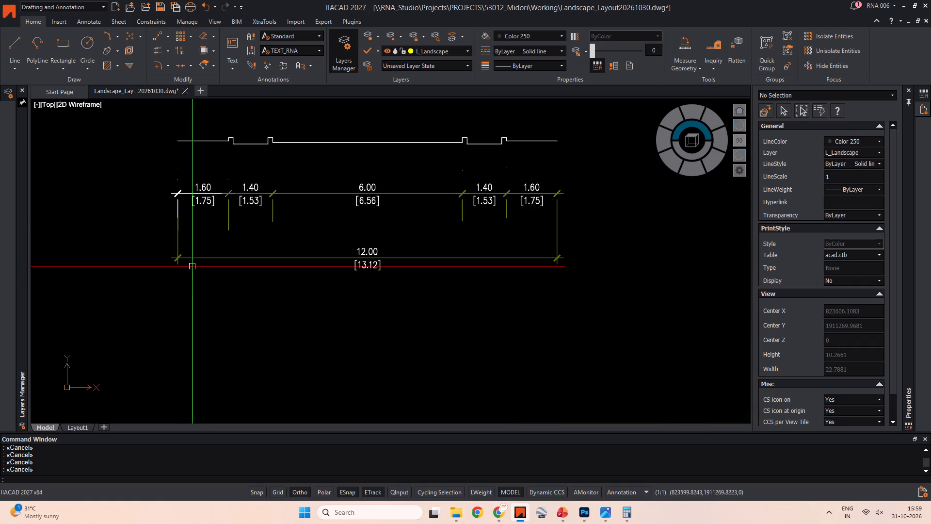
{"action": "scroll", "coordinate": [195, 220], "scroll_direction": "down", "scroll_amount": 5}
{"action": "middle_click_drag", "start_coordinate": [195, 220], "coordinate": [254, 306]}
{"action": "scroll", "coordinate": [178, 167], "scroll_direction": "up", "scroll_amount": 4}
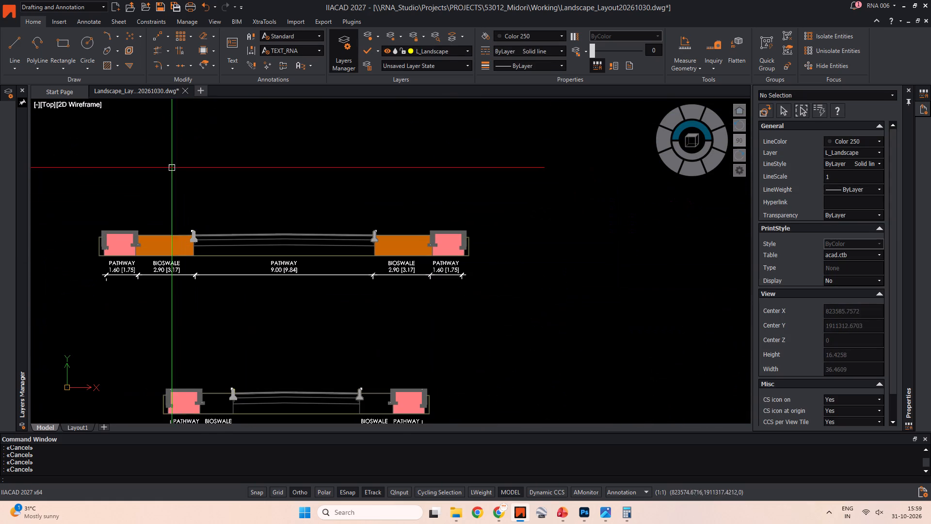
{"action": "scroll", "coordinate": [242, 227], "scroll_direction": "down", "scroll_amount": 1}
{"action": "middle_click_drag", "start_coordinate": [242, 228], "coordinate": [256, 179]}
{"action": "scroll", "coordinate": [236, 299], "scroll_direction": "up", "scroll_amount": 3}
{"action": "middle_click_drag", "start_coordinate": [232, 300], "coordinate": [240, 277]}
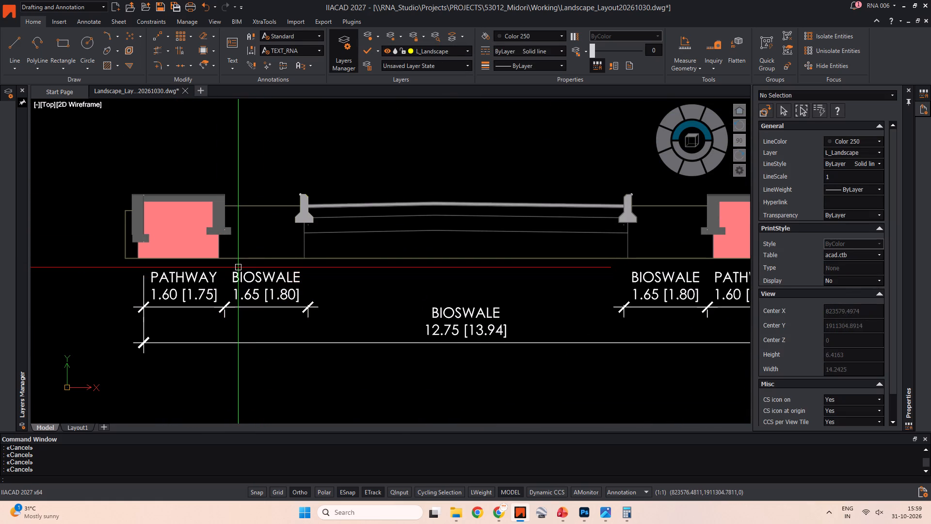
{"action": "scroll", "coordinate": [254, 264], "scroll_direction": "down", "scroll_amount": 4}
{"action": "middle_click_drag", "start_coordinate": [318, 270], "coordinate": [84, 134]}
{"action": "scroll", "coordinate": [425, 276], "scroll_direction": "down", "scroll_amount": 2}
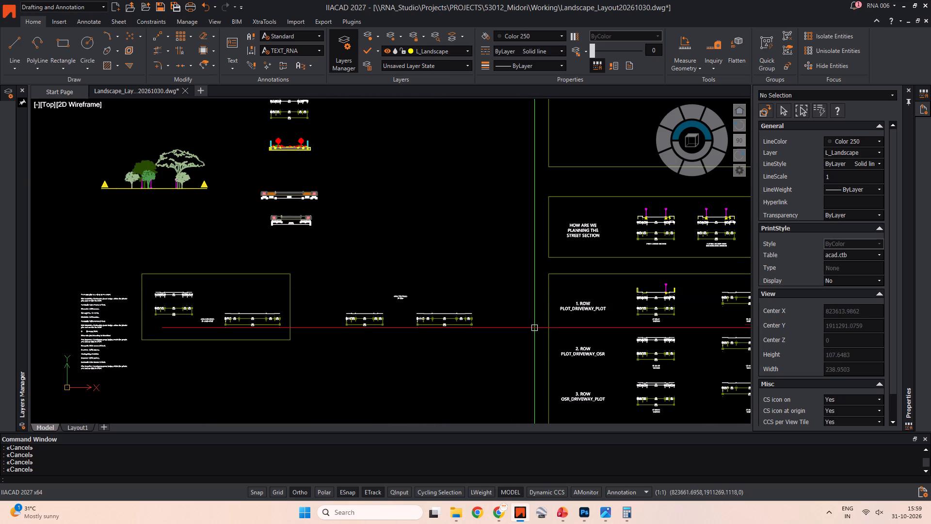
{"action": "middle_click_drag", "start_coordinate": [533, 327], "coordinate": [408, 275]}
{"action": "scroll", "coordinate": [549, 323], "scroll_direction": "up", "scroll_amount": 3}
{"action": "scroll", "coordinate": [473, 253], "scroll_direction": "up", "scroll_amount": 3}
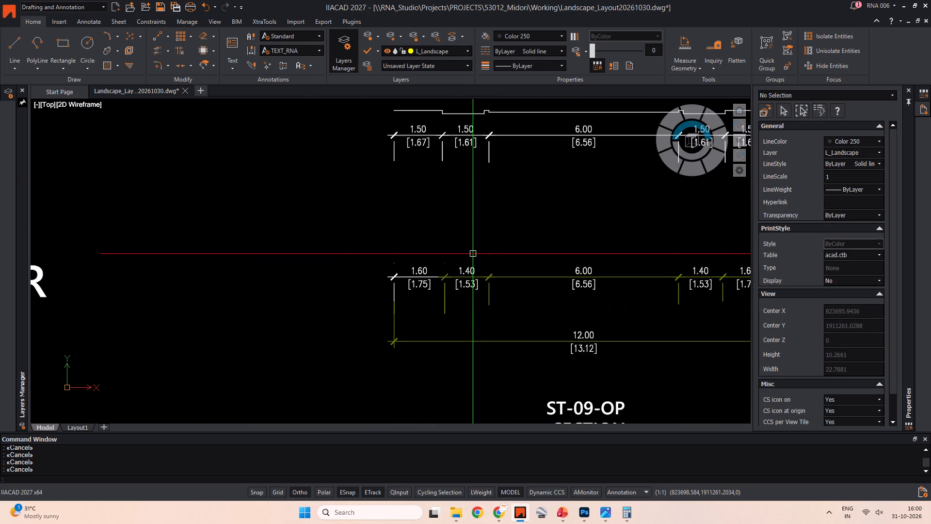
{"action": "scroll", "coordinate": [470, 252], "scroll_direction": "down", "scroll_amount": 3}
{"action": "middle_click_drag", "start_coordinate": [470, 252], "coordinate": [387, 228]}
{"action": "scroll", "coordinate": [390, 232], "scroll_direction": "up", "scroll_amount": 3}
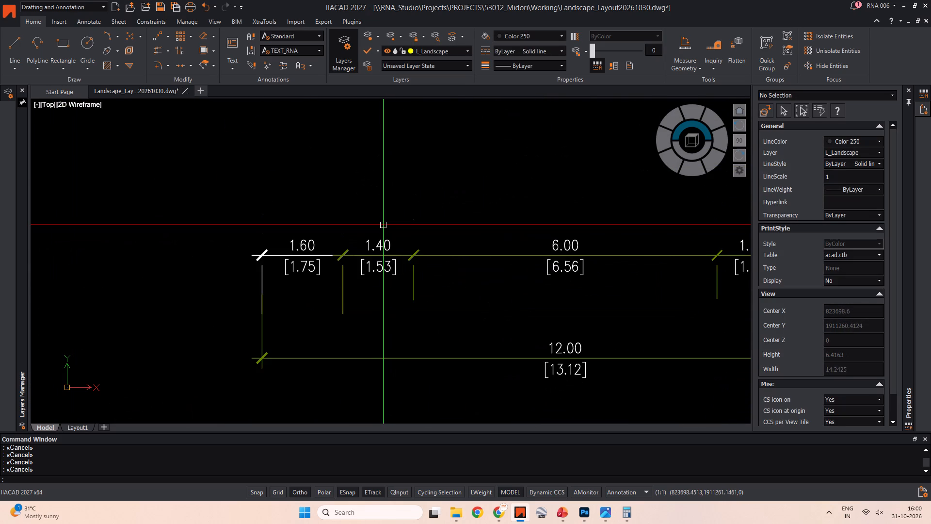
{"action": "scroll", "coordinate": [384, 224], "scroll_direction": "down", "scroll_amount": 5}
{"action": "middle_click_drag", "start_coordinate": [365, 225], "coordinate": [507, 282]}
{"action": "scroll", "coordinate": [201, 224], "scroll_direction": "up", "scroll_amount": 4}
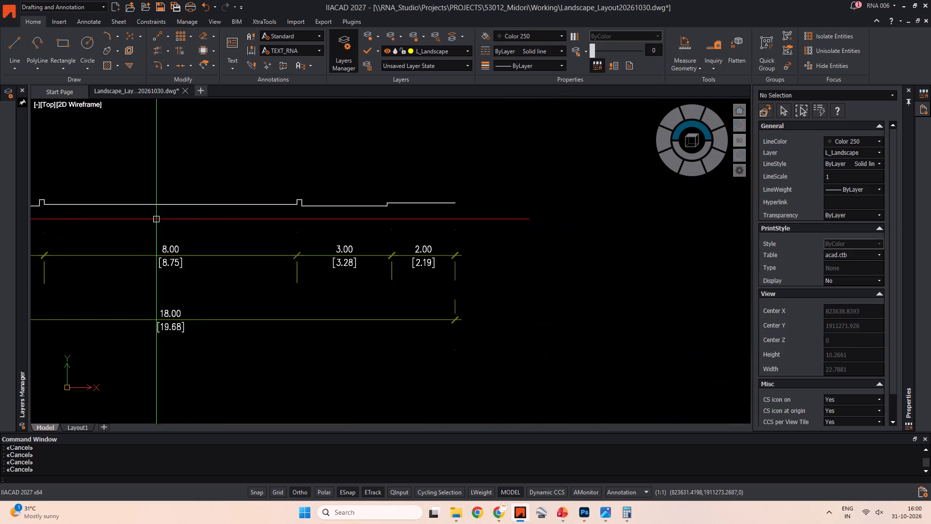
{"action": "middle_click_drag", "start_coordinate": [145, 215], "coordinate": [372, 199]}
{"action": "scroll", "coordinate": [353, 202], "scroll_direction": "down", "scroll_amount": 4}
{"action": "middle_click_drag", "start_coordinate": [351, 200], "coordinate": [443, 276]}
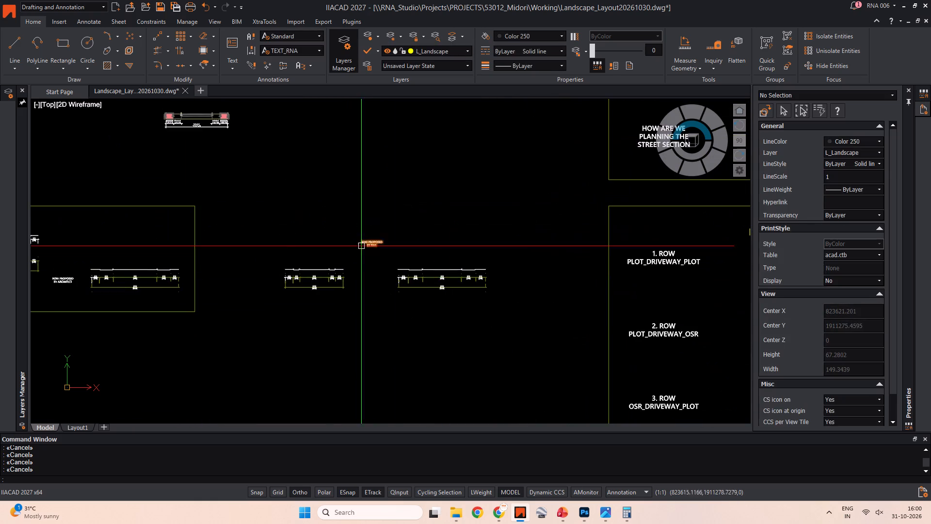
{"action": "middle_click_drag", "start_coordinate": [336, 241], "coordinate": [436, 278]}
{"action": "scroll", "coordinate": [253, 134], "scroll_direction": "up", "scroll_amount": 3}
{"action": "middle_click_drag", "start_coordinate": [345, 180], "coordinate": [364, 225]}
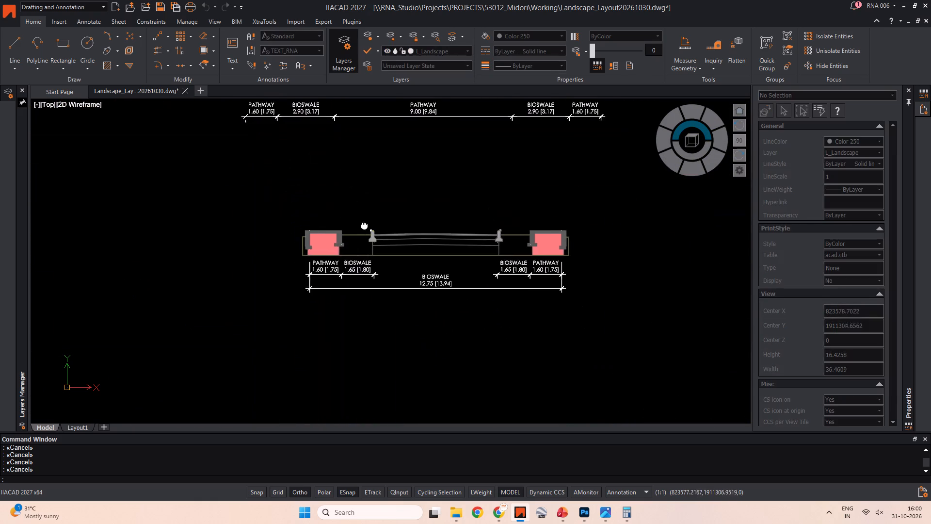
{"action": "middle_click_drag", "start_coordinate": [364, 225], "coordinate": [366, 228]}
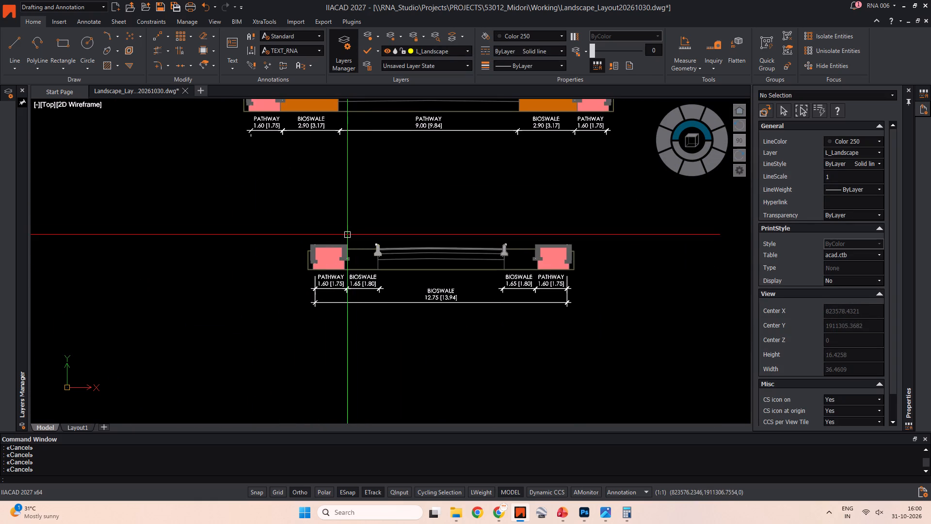
{"action": "scroll", "coordinate": [347, 234], "scroll_direction": "up", "scroll_amount": 1}
{"action": "scroll", "coordinate": [346, 227], "scroll_direction": "down", "scroll_amount": 3}
{"action": "middle_click_drag", "start_coordinate": [345, 226], "coordinate": [356, 273]}
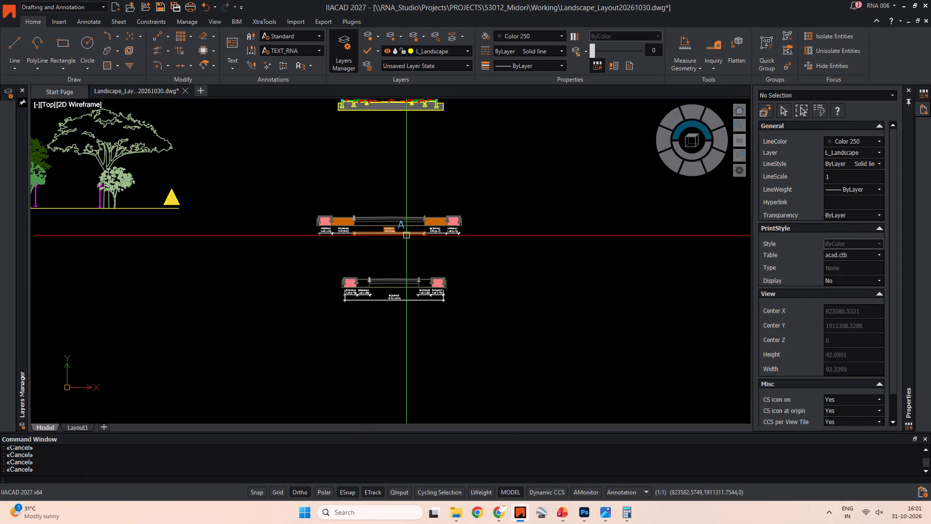
Inspect both detailed street sections again and check the left bioswale outline of the narrower one.
{"action": "scroll", "coordinate": [364, 228], "scroll_direction": "up", "scroll_amount": 2}
{"action": "middle_click_drag", "start_coordinate": [403, 196], "coordinate": [354, 179]}
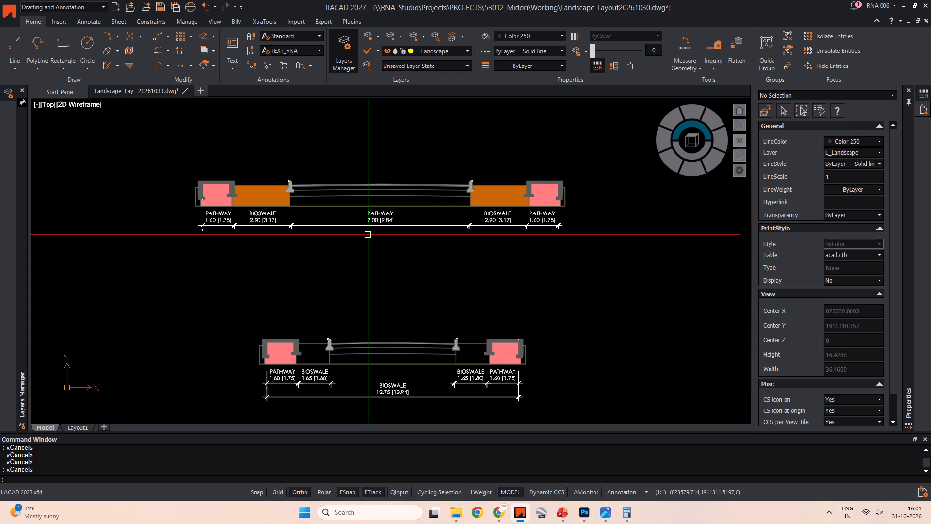
{"action": "middle_click_drag", "start_coordinate": [351, 266], "coordinate": [335, 225]}
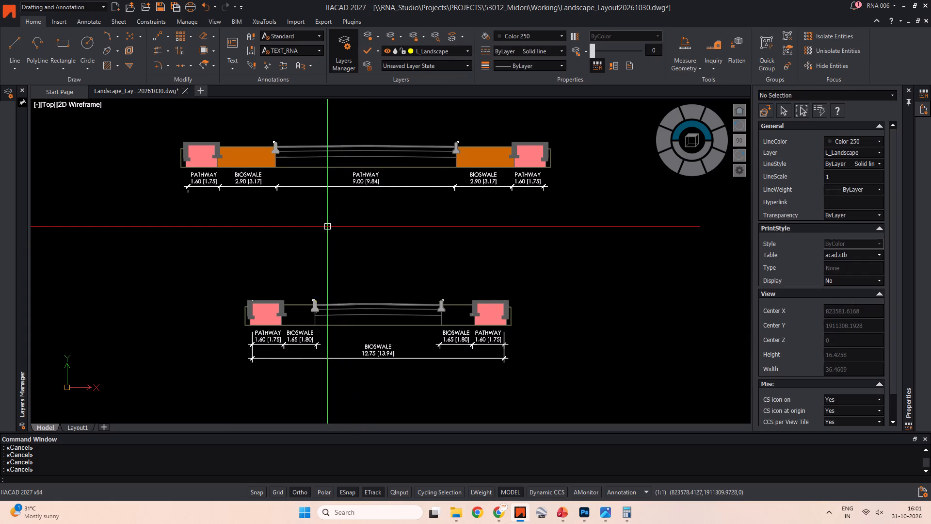
{"action": "scroll", "coordinate": [291, 333], "scroll_direction": "up", "scroll_amount": 2}
{"action": "left_click", "coordinate": [297, 319]}
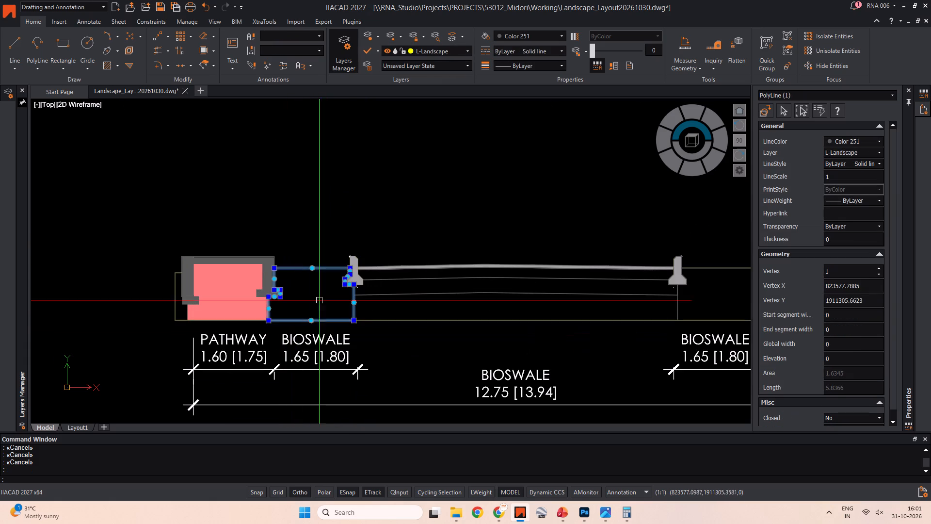
{"action": "key", "text": "Escape"}
{"action": "key", "text": "Escape"}
{"action": "scroll", "coordinate": [312, 238], "scroll_direction": "down", "scroll_amount": 3}
{"action": "middle_click_drag", "start_coordinate": [315, 232], "coordinate": [319, 301]}
{"action": "middle_click_drag", "start_coordinate": [335, 272], "coordinate": [328, 246]}
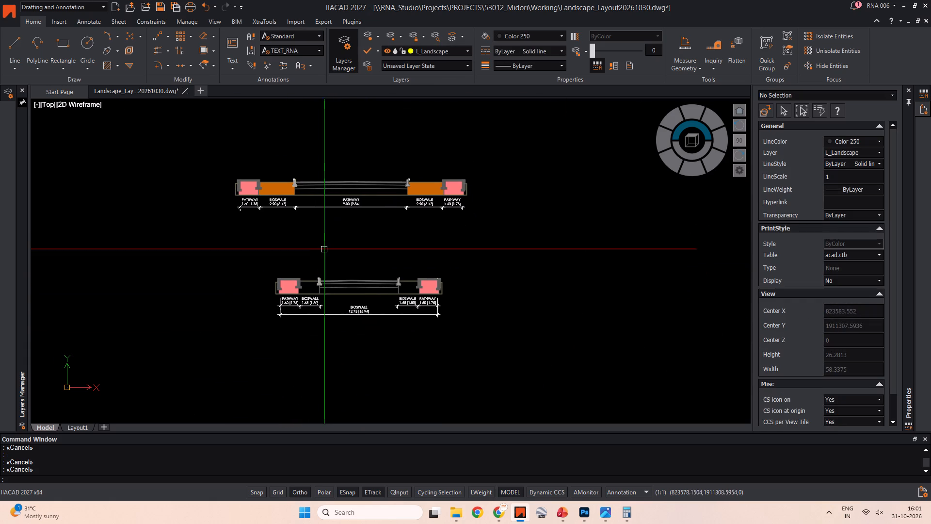
{"action": "scroll", "coordinate": [353, 294], "scroll_direction": "up", "scroll_amount": 2}
{"action": "middle_click_drag", "start_coordinate": [292, 307], "coordinate": [352, 261]}
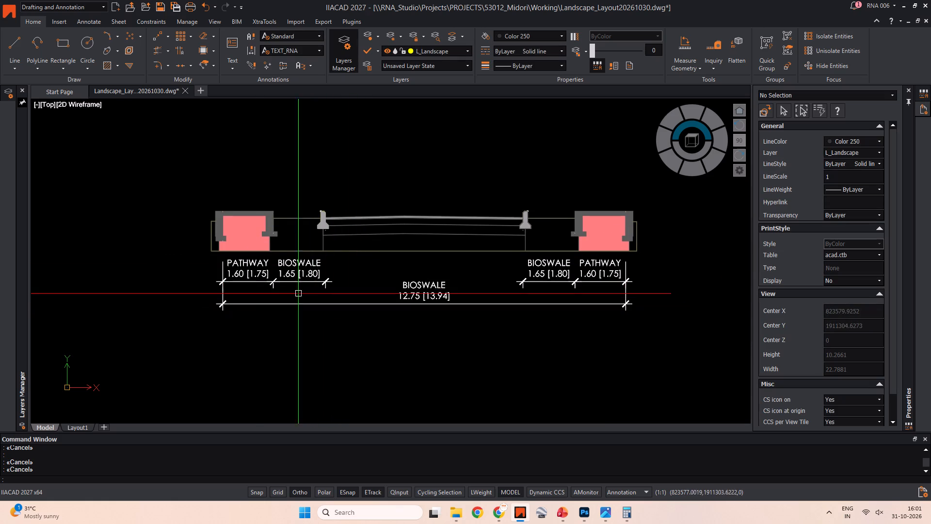
Check the pathway, bioswale and carriageway dimensions of the 12 m ROW section proposed by the architect against the narrower detailed section.
{"action": "scroll", "coordinate": [262, 217], "scroll_direction": "down", "scroll_amount": 2}
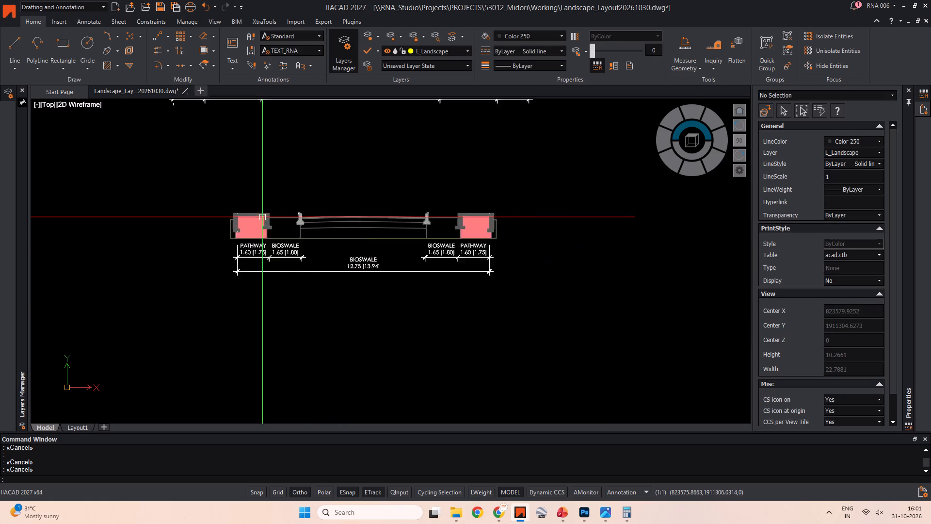
{"action": "scroll", "coordinate": [262, 217], "scroll_direction": "down", "scroll_amount": 2}
{"action": "middle_click_drag", "start_coordinate": [248, 195], "coordinate": [299, 254]}
{"action": "scroll", "coordinate": [238, 226], "scroll_direction": "down", "scroll_amount": 2}
{"action": "middle_click_drag", "start_coordinate": [243, 222], "coordinate": [325, 191]}
{"action": "scroll", "coordinate": [290, 273], "scroll_direction": "up", "scroll_amount": 4}
{"action": "scroll", "coordinate": [234, 276], "scroll_direction": "up", "scroll_amount": 2}
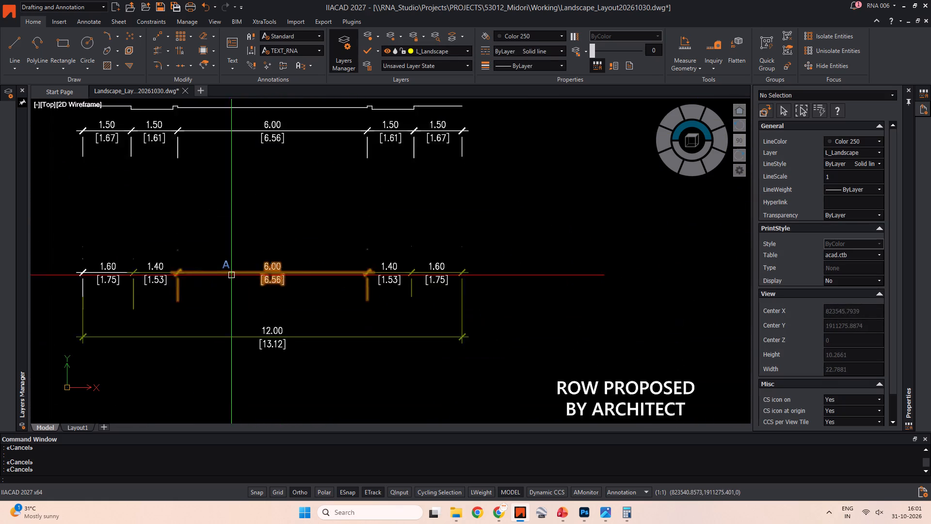
{"action": "scroll", "coordinate": [230, 274], "scroll_direction": "up", "scroll_amount": 1}
{"action": "scroll", "coordinate": [230, 244], "scroll_direction": "down", "scroll_amount": 2}
{"action": "middle_click_drag", "start_coordinate": [234, 242], "coordinate": [243, 249]}
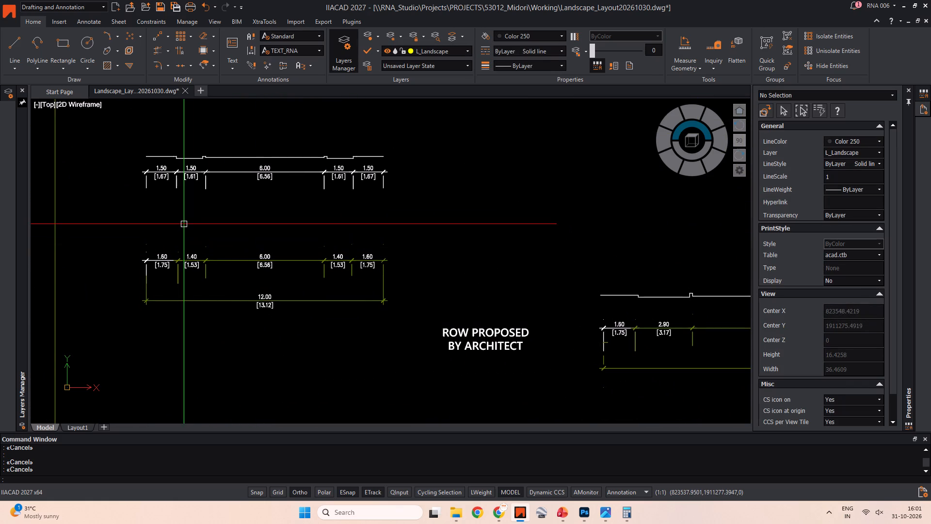
{"action": "scroll", "coordinate": [313, 225], "scroll_direction": "down", "scroll_amount": 2}
{"action": "middle_click_drag", "start_coordinate": [314, 225], "coordinate": [309, 256]}
{"action": "scroll", "coordinate": [280, 271], "scroll_direction": "up", "scroll_amount": 3}
{"action": "scroll", "coordinate": [284, 220], "scroll_direction": "down", "scroll_amount": 4}
{"action": "middle_click_drag", "start_coordinate": [284, 220], "coordinate": [251, 316]}
{"action": "middle_click_drag", "start_coordinate": [406, 200], "coordinate": [401, 211]}
{"action": "scroll", "coordinate": [427, 161], "scroll_direction": "up", "scroll_amount": 4}
{"action": "middle_click_drag", "start_coordinate": [369, 248], "coordinate": [350, 181]}
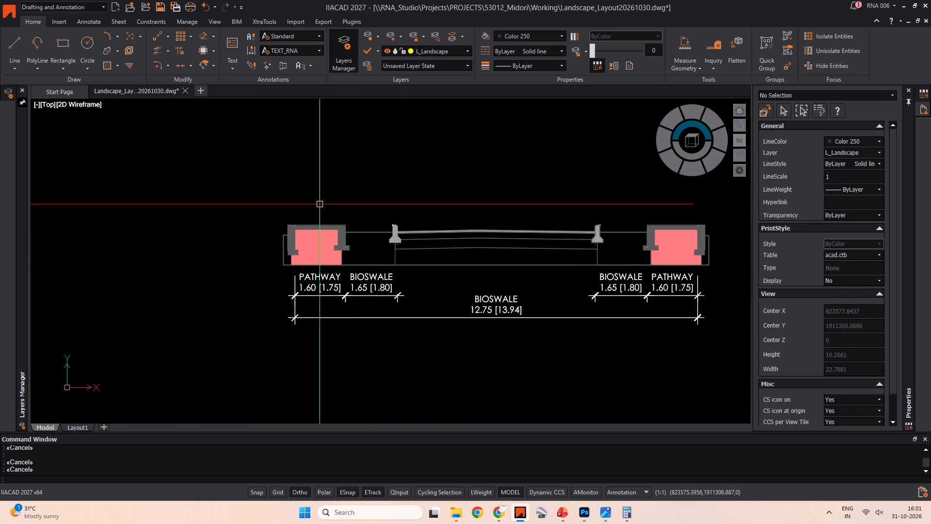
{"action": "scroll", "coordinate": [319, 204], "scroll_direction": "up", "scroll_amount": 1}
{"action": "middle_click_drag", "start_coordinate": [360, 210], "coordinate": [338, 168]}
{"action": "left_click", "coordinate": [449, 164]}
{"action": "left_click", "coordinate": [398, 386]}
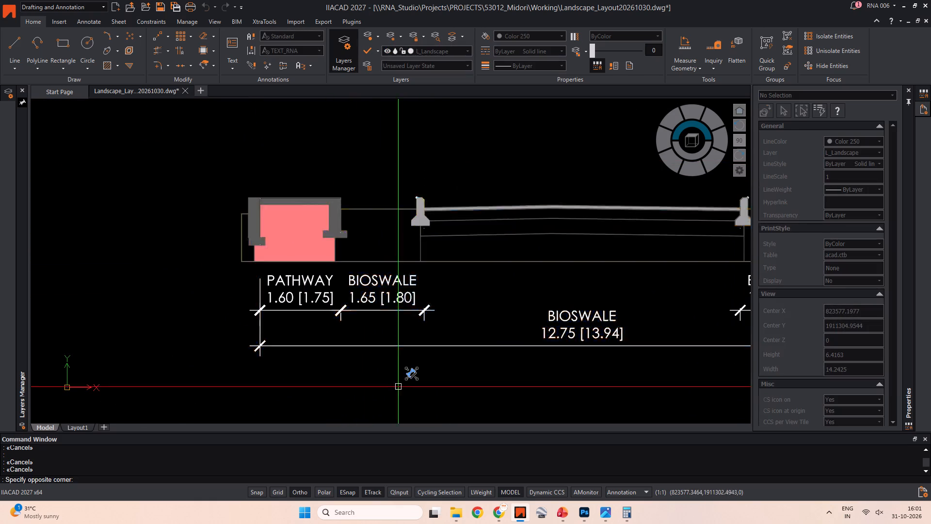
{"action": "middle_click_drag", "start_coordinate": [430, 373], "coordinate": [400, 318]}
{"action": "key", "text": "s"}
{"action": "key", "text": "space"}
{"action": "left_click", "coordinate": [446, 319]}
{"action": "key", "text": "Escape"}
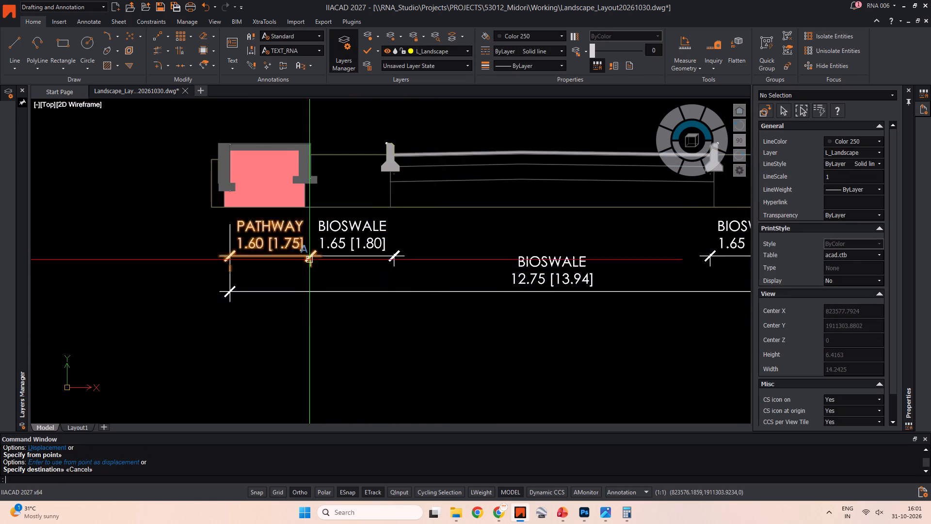
Stretch the left pathway end of the narrower section 0.2 m toward the road, reducing the left bioswale to 1.45 m.
{"action": "left_click_drag", "start_coordinate": [329, 112], "coordinate": [313, 140]}
{"action": "left_click", "coordinate": [174, 343]}
{"action": "key", "text": "s"}
{"action": "key", "text": "space"}
{"action": "left_click", "coordinate": [191, 341]}
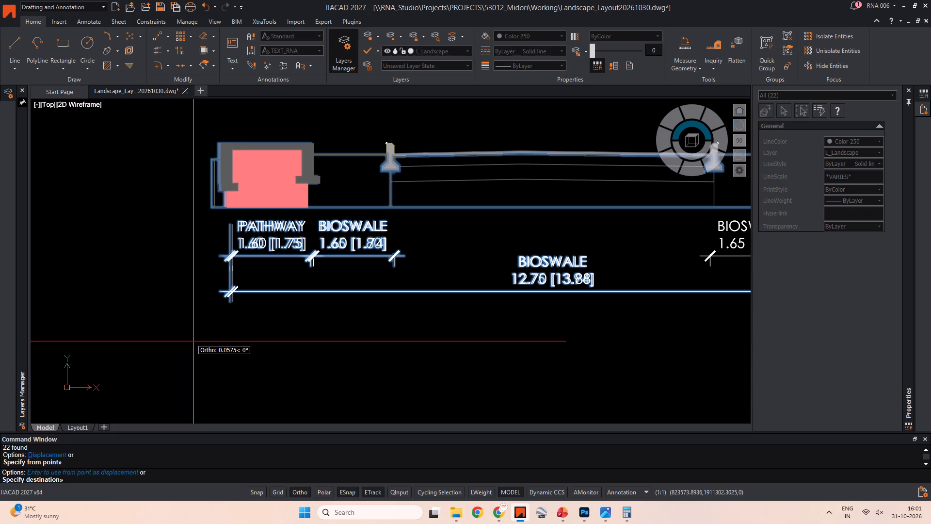
{"action": "type", "text": ".2"}
{"action": "key", "text": "Return"}
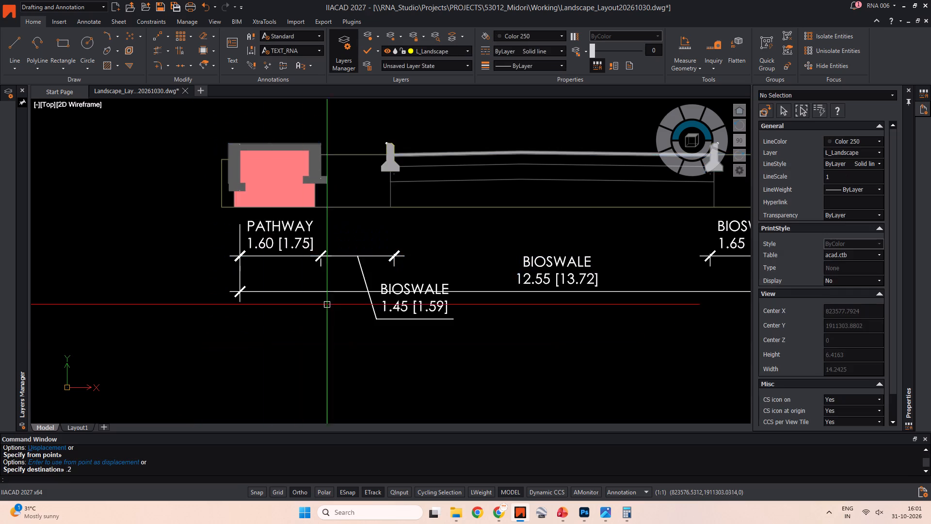
Stretch the same left pathway end a further 0.05 m toward the road, bringing the left bioswale to 1.40 m.
{"action": "scroll", "coordinate": [373, 273], "scroll_direction": "down", "scroll_amount": 1}
{"action": "middle_click_drag", "start_coordinate": [381, 270], "coordinate": [332, 264]}
{"action": "key", "text": "Escape"}
{"action": "left_click", "coordinate": [307, 150]}
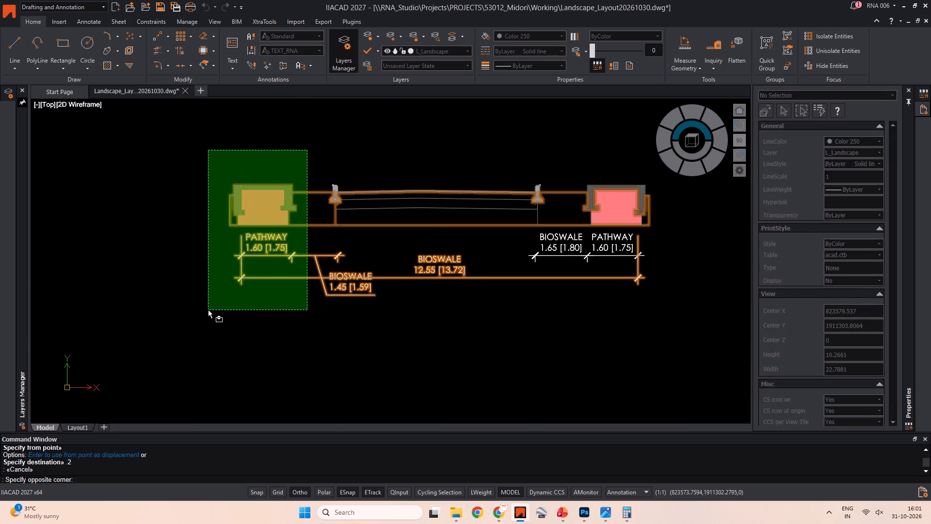
{"action": "left_click", "coordinate": [208, 310]}
{"action": "key", "text": "s"}
{"action": "key", "text": "space"}
{"action": "left_click", "coordinate": [235, 311]}
{"action": "type", "text": ".05"}
{"action": "key", "text": "Return"}
Move the left bioswale dimension's text back onto its dimension line in the narrower section.
{"action": "left_click", "coordinate": [344, 296]}
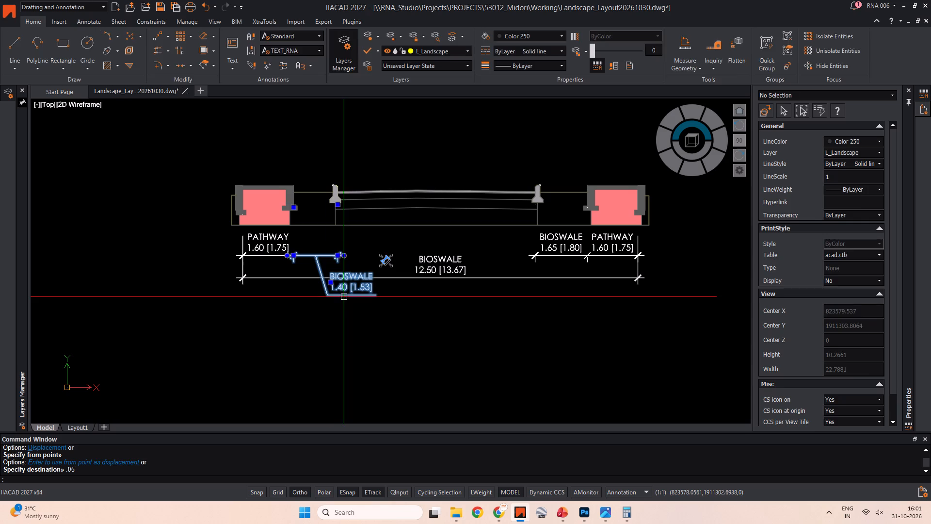
{"action": "left_click", "coordinate": [328, 282]}
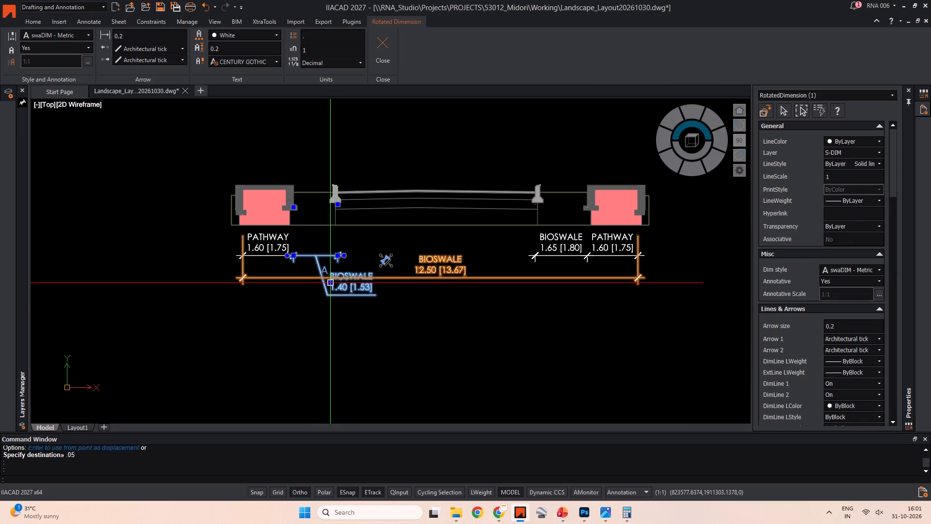
{"action": "left_click", "coordinate": [330, 281]}
{"action": "left_click", "coordinate": [318, 258]}
{"action": "key", "text": "Escape"}
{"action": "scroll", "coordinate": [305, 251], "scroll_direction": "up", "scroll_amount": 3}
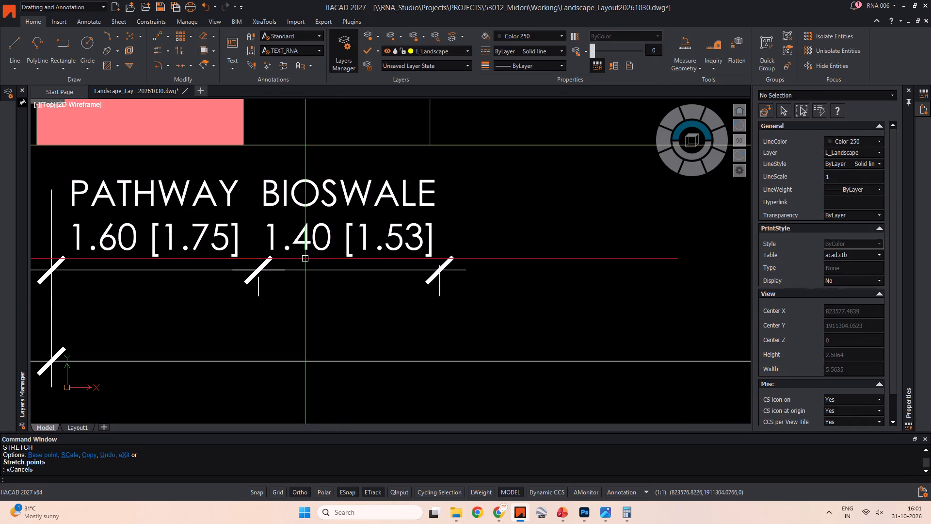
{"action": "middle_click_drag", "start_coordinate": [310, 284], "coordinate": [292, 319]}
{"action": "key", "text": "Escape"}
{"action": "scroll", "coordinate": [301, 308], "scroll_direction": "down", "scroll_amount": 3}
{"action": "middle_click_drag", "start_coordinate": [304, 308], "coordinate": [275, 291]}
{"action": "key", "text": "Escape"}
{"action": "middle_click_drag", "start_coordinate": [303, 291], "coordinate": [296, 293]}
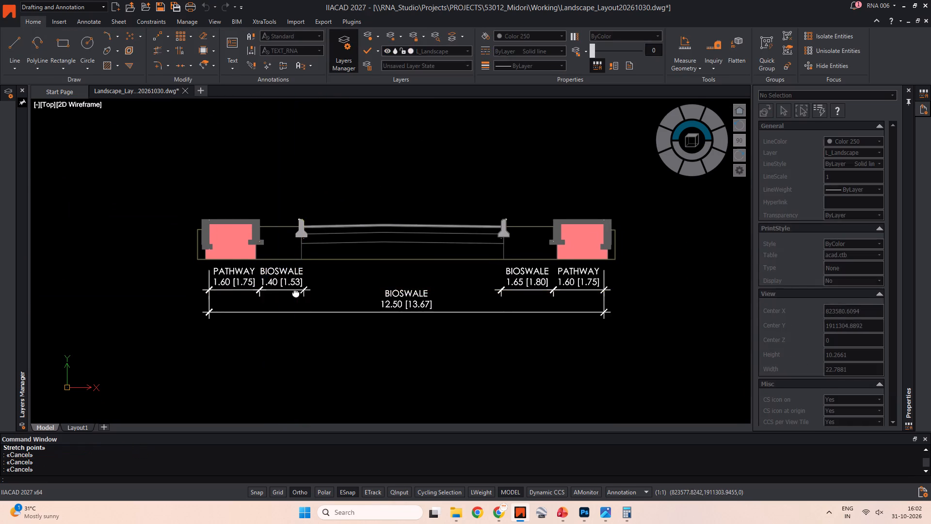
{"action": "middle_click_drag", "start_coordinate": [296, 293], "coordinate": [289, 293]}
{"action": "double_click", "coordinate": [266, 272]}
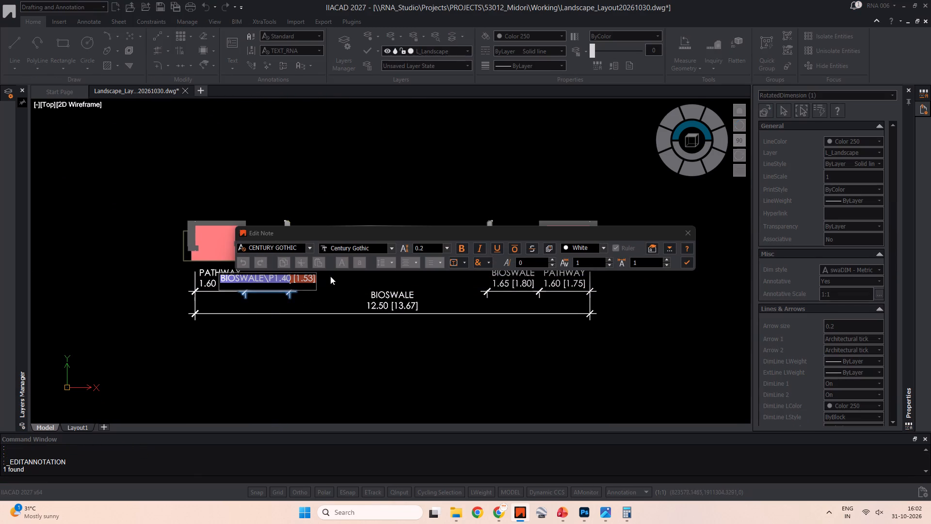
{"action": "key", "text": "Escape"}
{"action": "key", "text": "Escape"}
Change the label of the 1.40 m dimension beside the left pathway from BIOSWALE to PLANTER.
{"action": "left_click", "coordinate": [275, 275]}
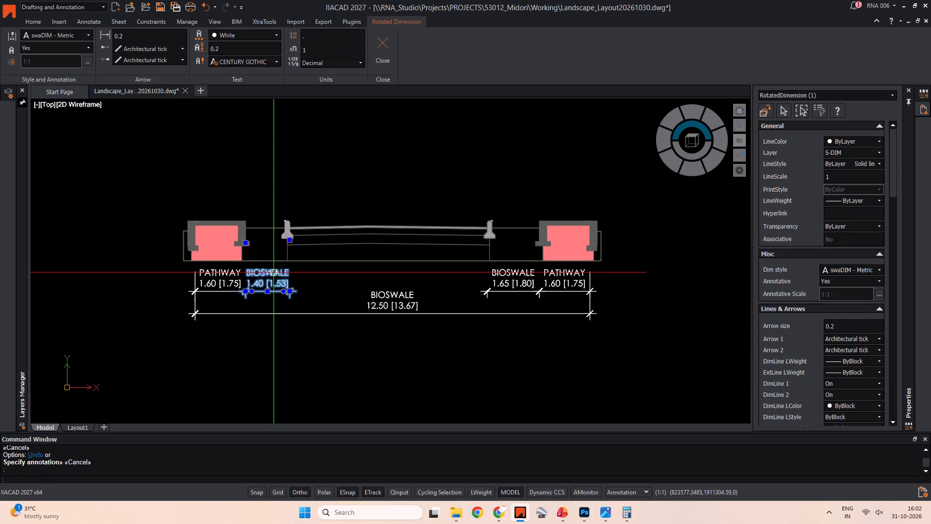
{"action": "left_click", "coordinate": [270, 271]}
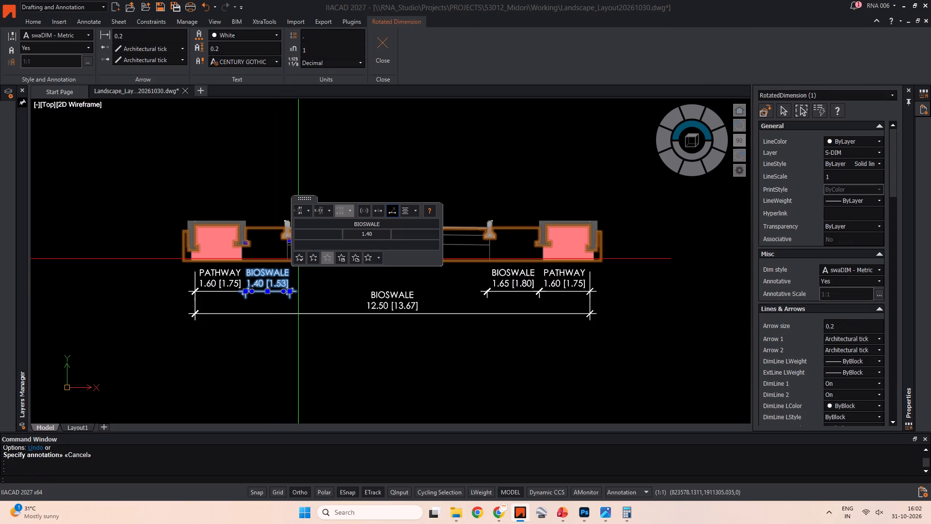
{"action": "left_click_drag", "start_coordinate": [369, 222], "coordinate": [376, 223]}
{"action": "left_click_drag", "start_coordinate": [385, 223], "coordinate": [322, 219]}
{"action": "type", "text": "planter"}
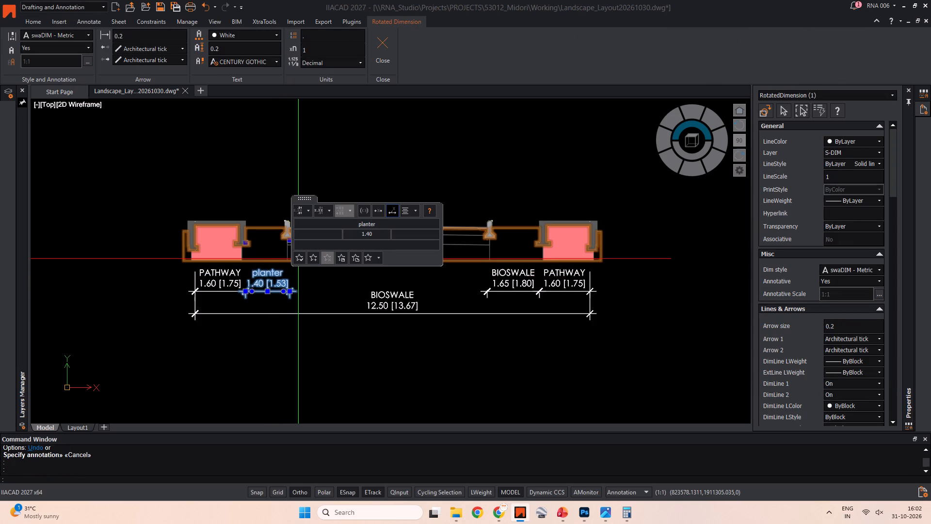
{"action": "key", "text": "ctrl+a"}
{"action": "key", "text": "BackSpace"}
{"action": "key", "text": "BackSpace"}
{"action": "key", "text": "BackSpace"}
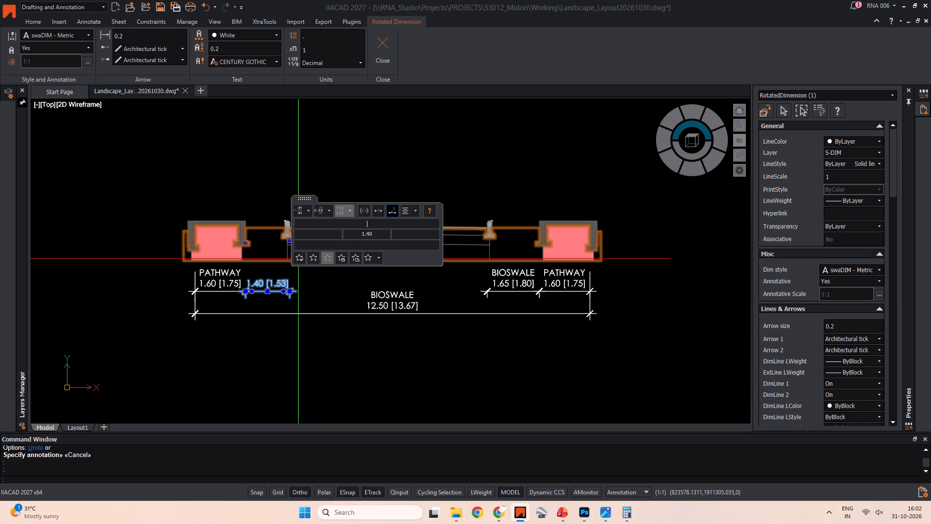
{"action": "type", "text": "PLANTER"}
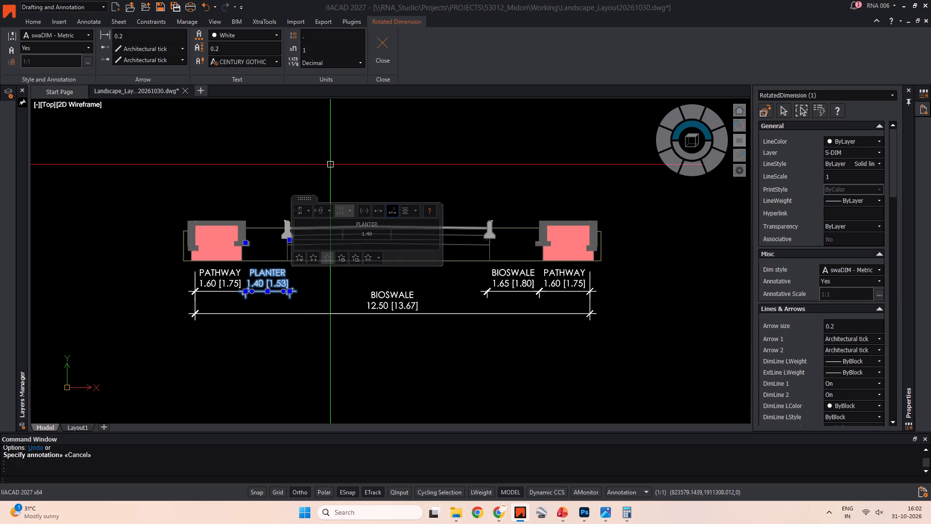
{"action": "left_click", "coordinate": [331, 156]}
{"action": "key", "text": "Escape"}
{"action": "key", "text": "Escape"}
{"action": "key", "text": "Escape"}
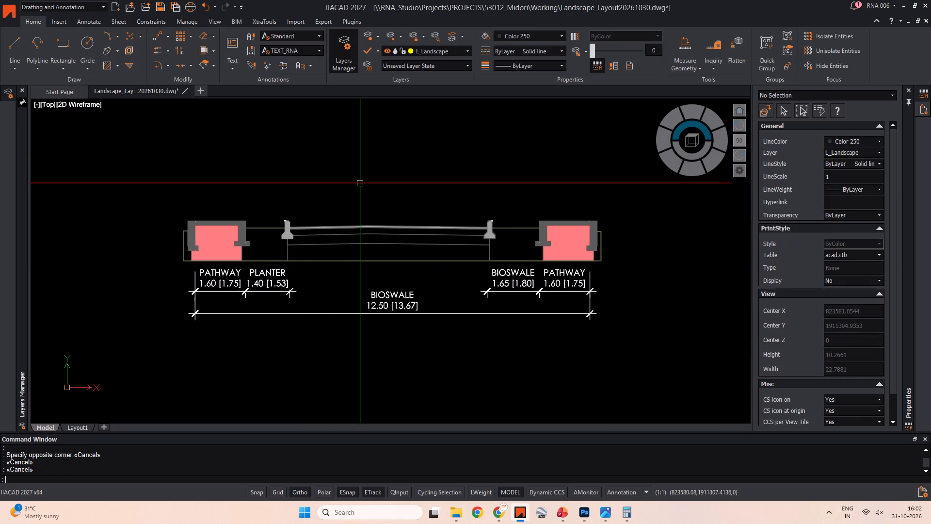
Stretch the right pathway end of the narrower section 0.25 m toward the road, reducing the right bioswale to 1.40 m.
{"action": "left_click", "coordinate": [400, 299]}
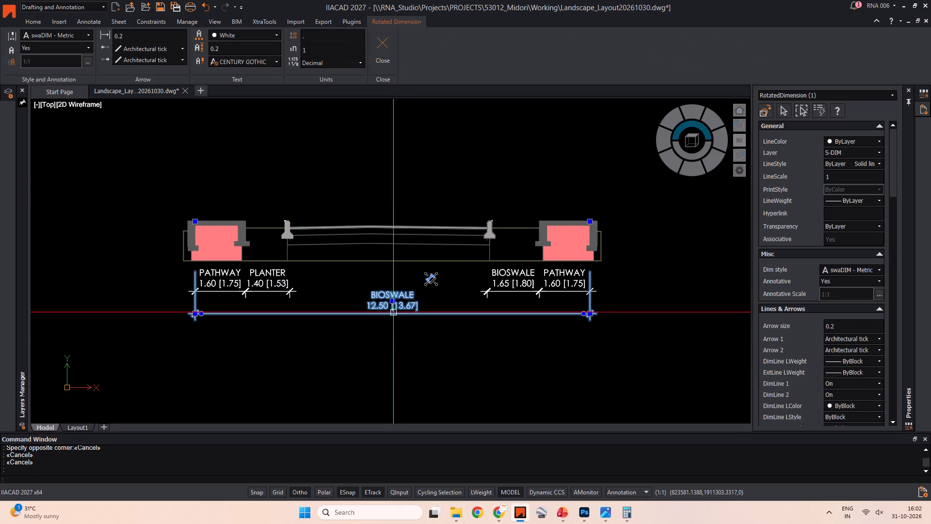
{"action": "key", "text": "Escape"}
{"action": "middle_click_drag", "start_coordinate": [424, 309], "coordinate": [344, 294]}
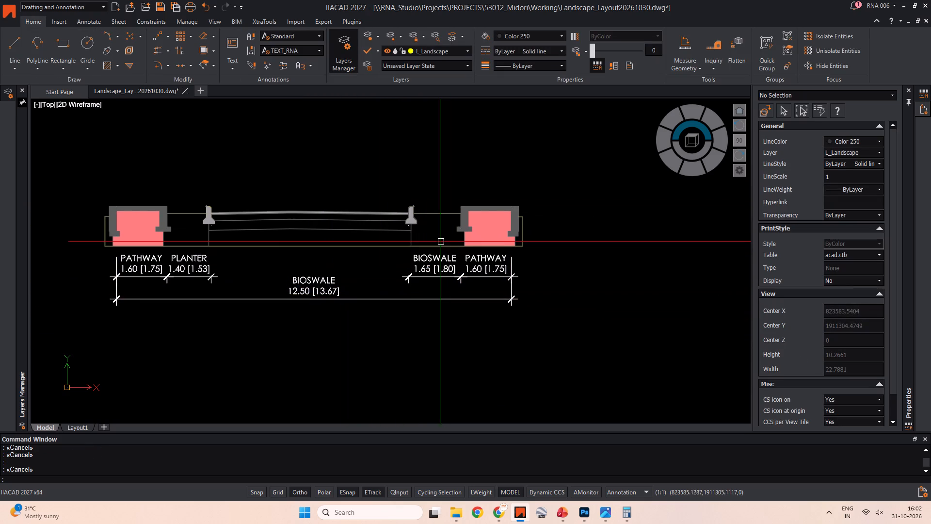
{"action": "scroll", "coordinate": [425, 231], "scroll_direction": "up", "scroll_amount": 1}
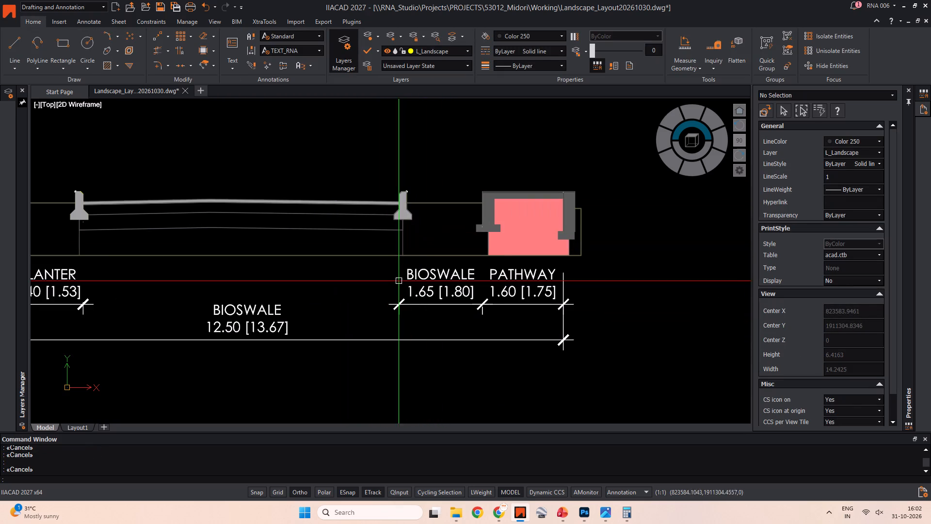
{"action": "scroll", "coordinate": [391, 230], "scroll_direction": "down", "scroll_amount": 1}
{"action": "left_click_drag", "start_coordinate": [528, 193], "coordinate": [524, 199]}
{"action": "left_click", "coordinate": [419, 350]}
{"action": "key", "text": "s"}
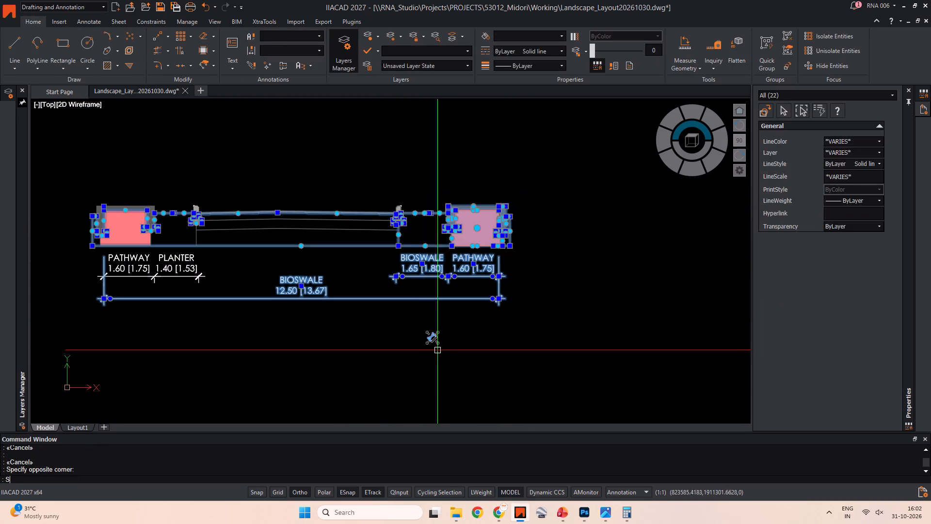
{"action": "key", "text": "space"}
{"action": "left_click", "coordinate": [446, 345]}
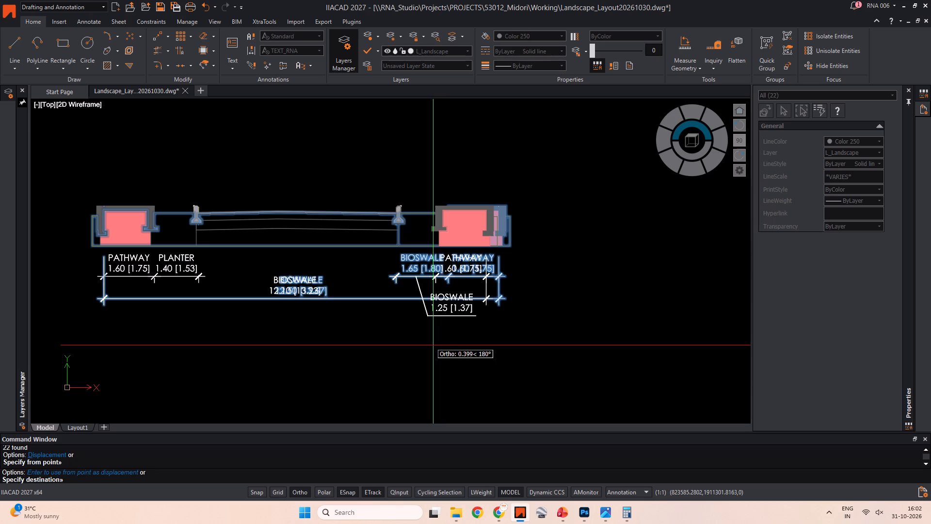
{"action": "type", "text": ".25"}
{"action": "key", "text": "Return"}
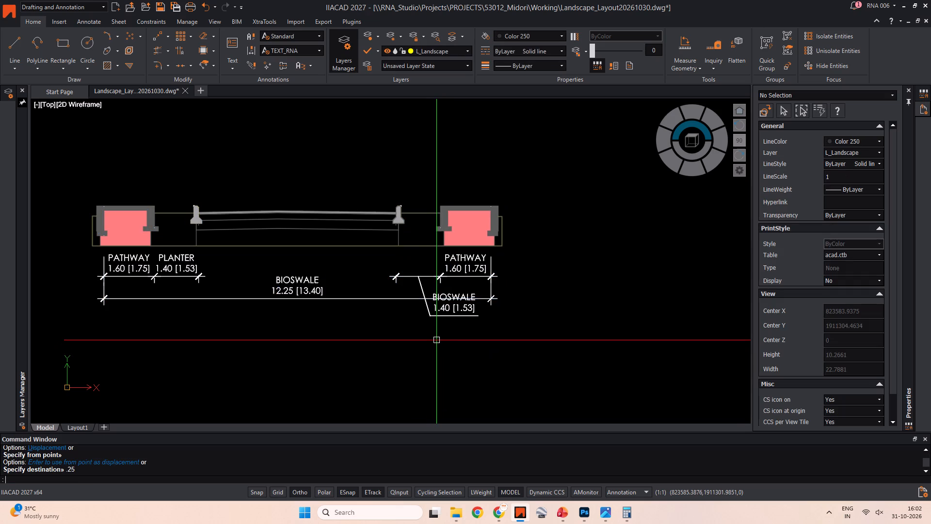
{"action": "key", "text": "Escape"}
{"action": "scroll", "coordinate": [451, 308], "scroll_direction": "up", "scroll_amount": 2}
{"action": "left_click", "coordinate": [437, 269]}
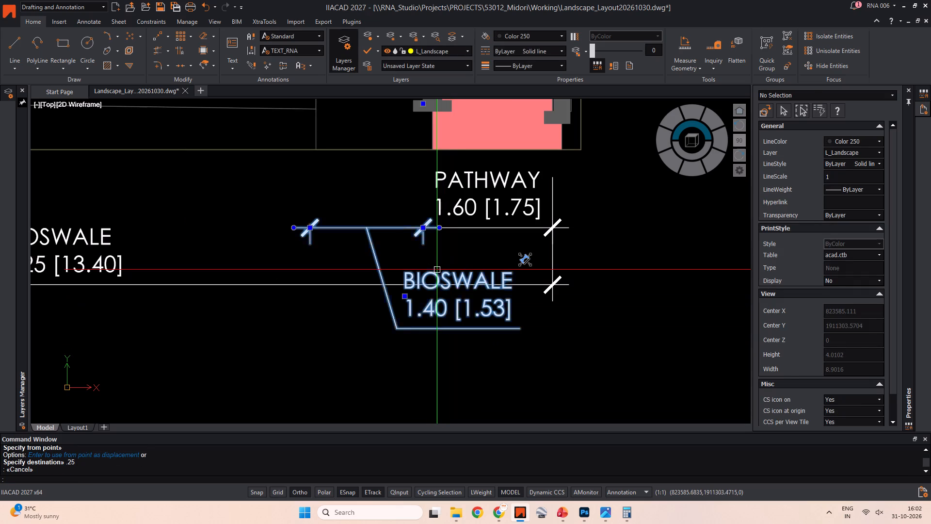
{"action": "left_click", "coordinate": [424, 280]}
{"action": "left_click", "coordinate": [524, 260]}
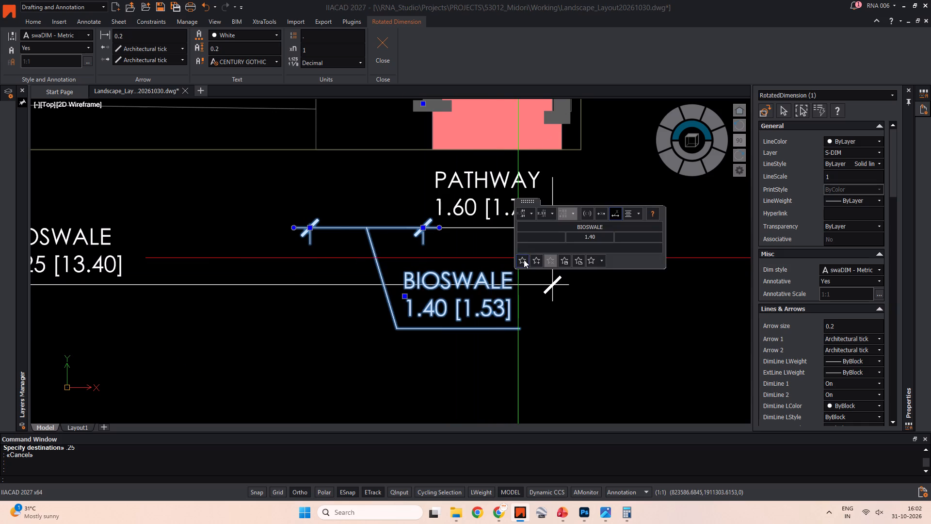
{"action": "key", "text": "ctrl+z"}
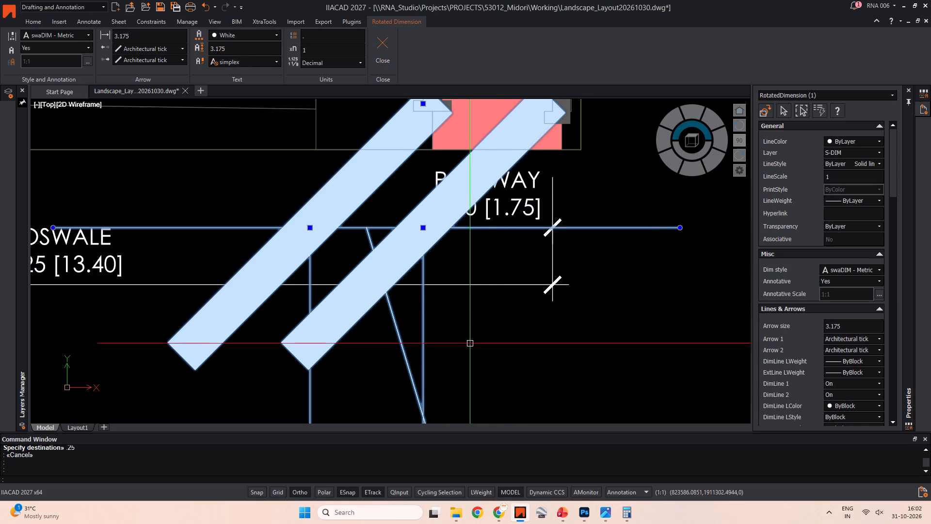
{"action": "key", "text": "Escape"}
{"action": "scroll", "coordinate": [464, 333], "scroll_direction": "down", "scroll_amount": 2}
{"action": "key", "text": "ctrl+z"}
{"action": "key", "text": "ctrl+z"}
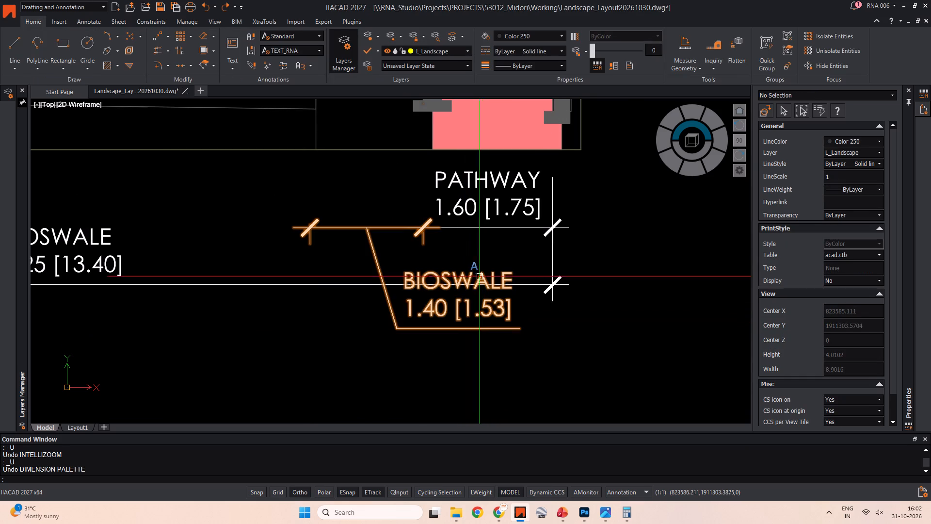
Change the label of the 1.40 m dimension beside the right pathway from BIOSWALE to PLANTER.
{"action": "left_click", "coordinate": [477, 273]}
{"action": "left_click", "coordinate": [498, 270]}
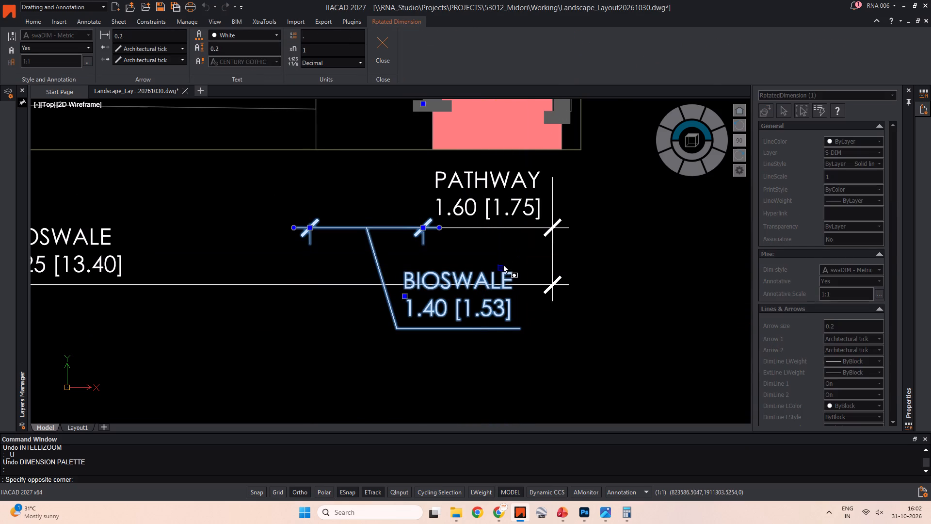
{"action": "left_click", "coordinate": [487, 266]}
{"action": "left_click", "coordinate": [476, 273]}
{"action": "left_click", "coordinate": [454, 276]}
{"action": "left_click", "coordinate": [453, 272]}
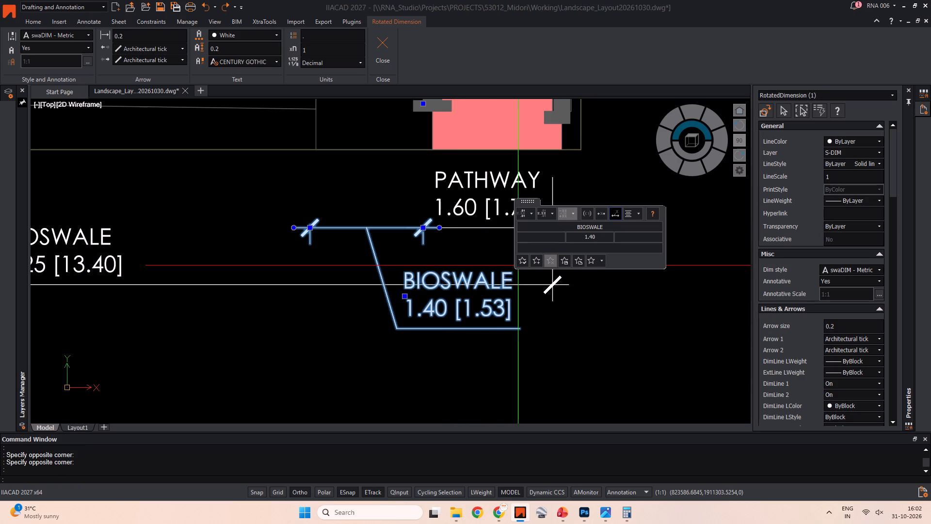
{"action": "left_click_drag", "start_coordinate": [611, 227], "coordinate": [546, 223]}
{"action": "type", "text": "plA"}
{"action": "key", "text": "BackSpace"}
{"action": "key", "text": "BackSpace"}
{"action": "key", "text": "BackSpace"}
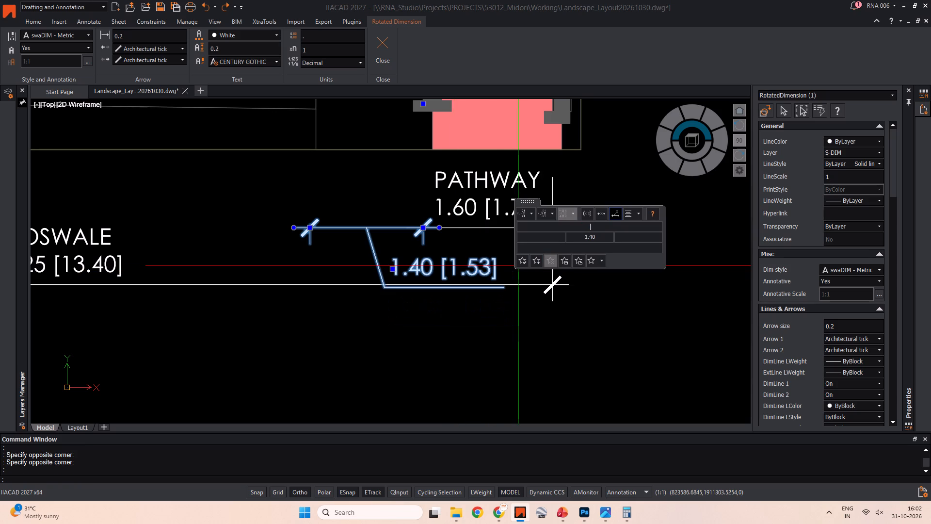
{"action": "type", "text": "PLAN"}
{"action": "type", "text": "TER"}
{"action": "left_click", "coordinate": [590, 317]}
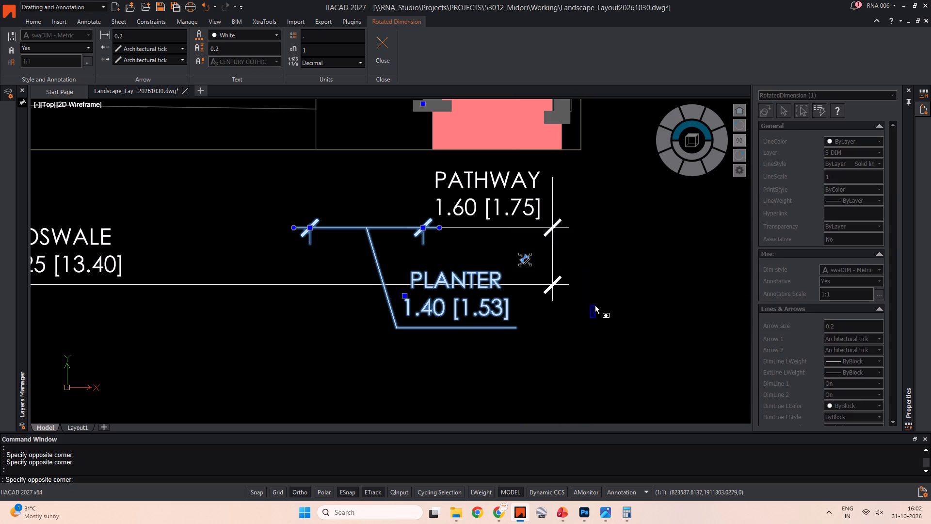
{"action": "key", "text": "Escape"}
{"action": "key", "text": "Escape"}
{"action": "key", "text": "Escape"}
{"action": "key", "text": "Escape"}
Move the right planter dimension's text back onto its dimension line.
{"action": "left_click", "coordinate": [447, 275]}
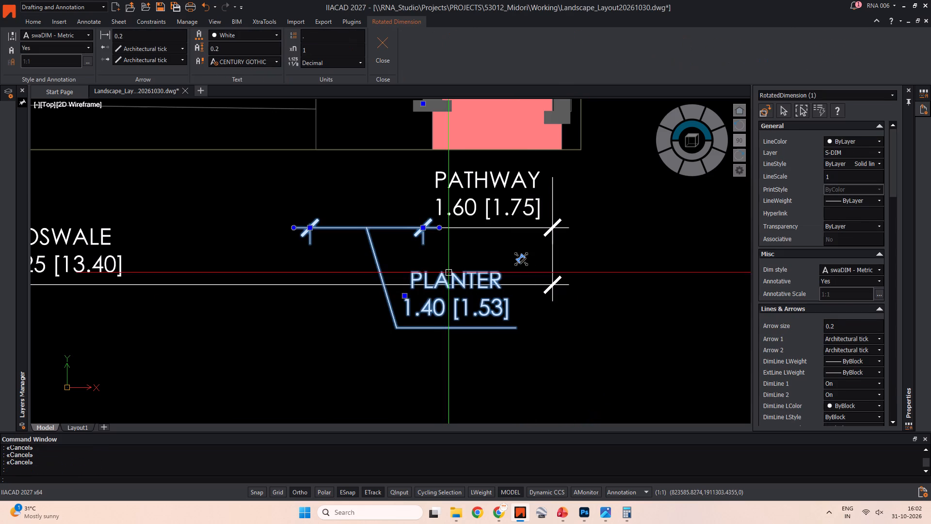
{"action": "left_click", "coordinate": [401, 295]}
{"action": "key", "text": "Escape"}
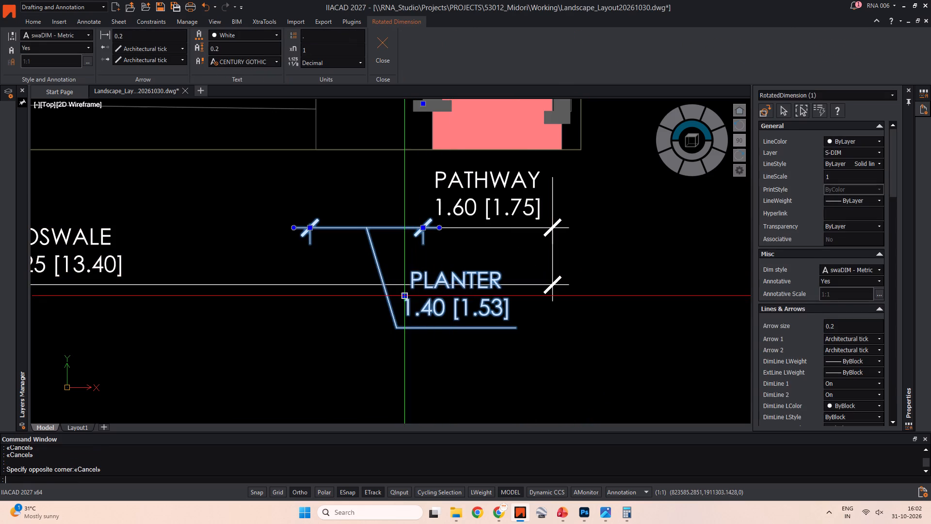
{"action": "left_click", "coordinate": [405, 295]}
{"action": "left_click", "coordinate": [369, 230]}
{"action": "key", "text": "Escape"}
Check the pathway, planter and overall width dimensions across the revised narrower section.
{"action": "scroll", "coordinate": [425, 250], "scroll_direction": "down", "scroll_amount": 2}
{"action": "middle_click_drag", "start_coordinate": [426, 250], "coordinate": [427, 256]}
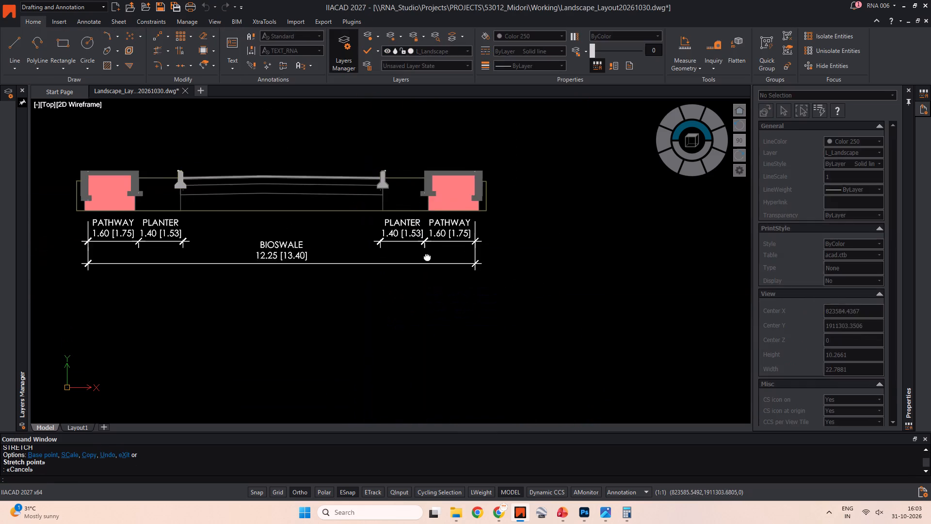
{"action": "middle_click_drag", "start_coordinate": [427, 256], "coordinate": [430, 262]}
{"action": "key", "text": "Escape"}
{"action": "key", "text": "Escape"}
{"action": "scroll", "coordinate": [391, 254], "scroll_direction": "up", "scroll_amount": 2}
{"action": "scroll", "coordinate": [386, 254], "scroll_direction": "down", "scroll_amount": 1}
{"action": "middle_click_drag", "start_coordinate": [386, 256], "coordinate": [389, 262]}
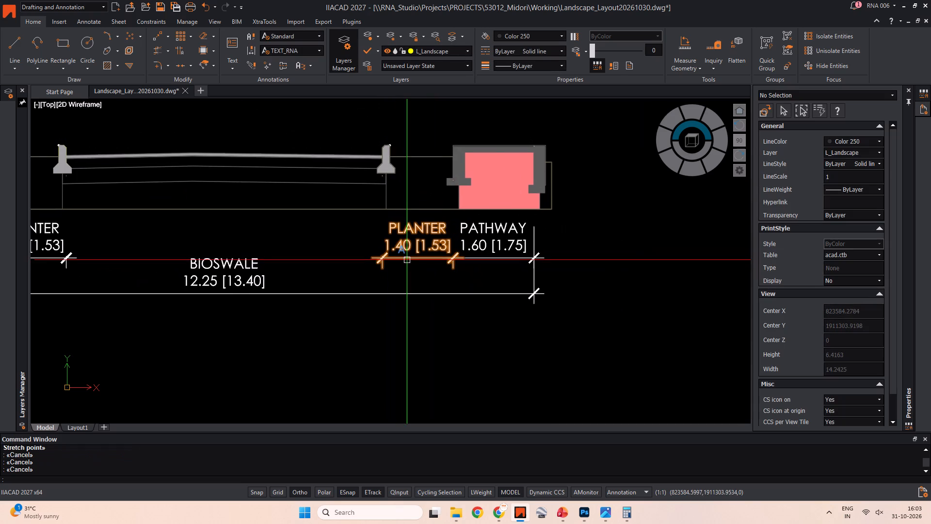
{"action": "middle_click_drag", "start_coordinate": [409, 264], "coordinate": [488, 263]}
{"action": "middle_click_drag", "start_coordinate": [364, 262], "coordinate": [421, 264]}
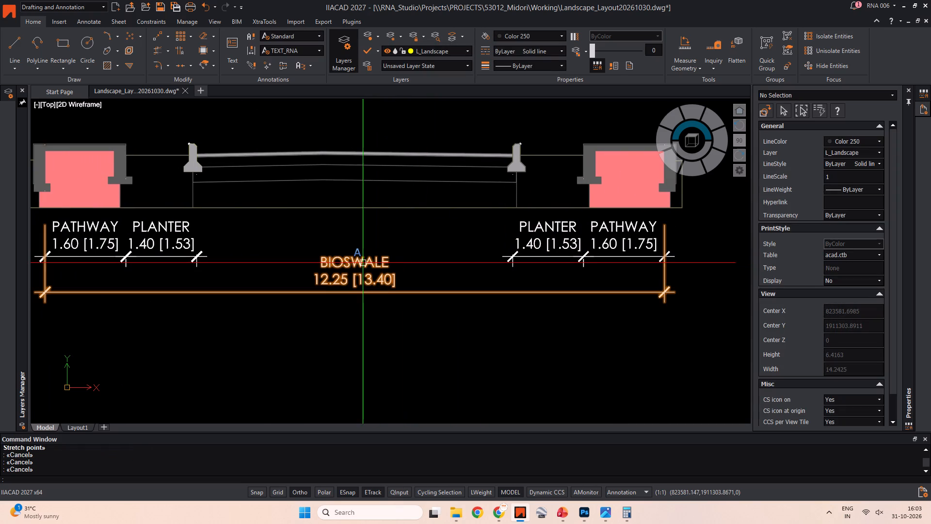
{"action": "scroll", "coordinate": [363, 262], "scroll_direction": "down", "scroll_amount": 1}
{"action": "left_click", "coordinate": [361, 265]}
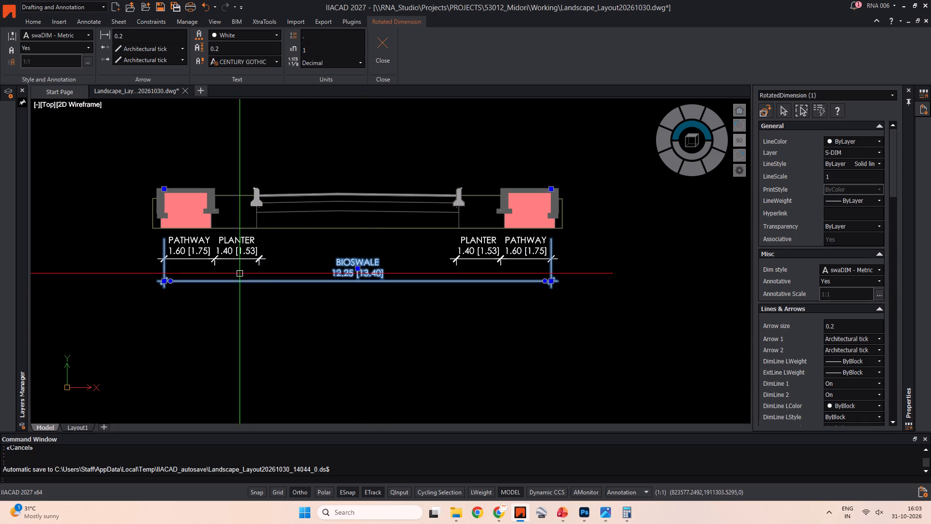
{"action": "scroll", "coordinate": [211, 256], "scroll_direction": "up", "scroll_amount": 2}
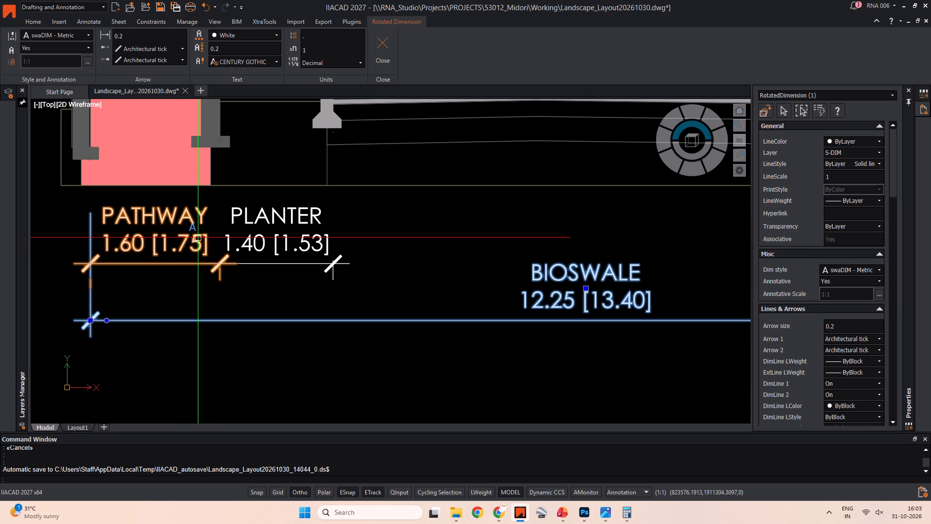
{"action": "scroll", "coordinate": [432, 270], "scroll_direction": "down", "scroll_amount": 4}
Delete the two dimensioned street sections and the ROW PROPOSED BY RNA label beside the architect's framed sections.
{"action": "middle_click_drag", "start_coordinate": [440, 258], "coordinate": [328, 183]}
{"action": "scroll", "coordinate": [329, 184], "scroll_direction": "down", "scroll_amount": 2}
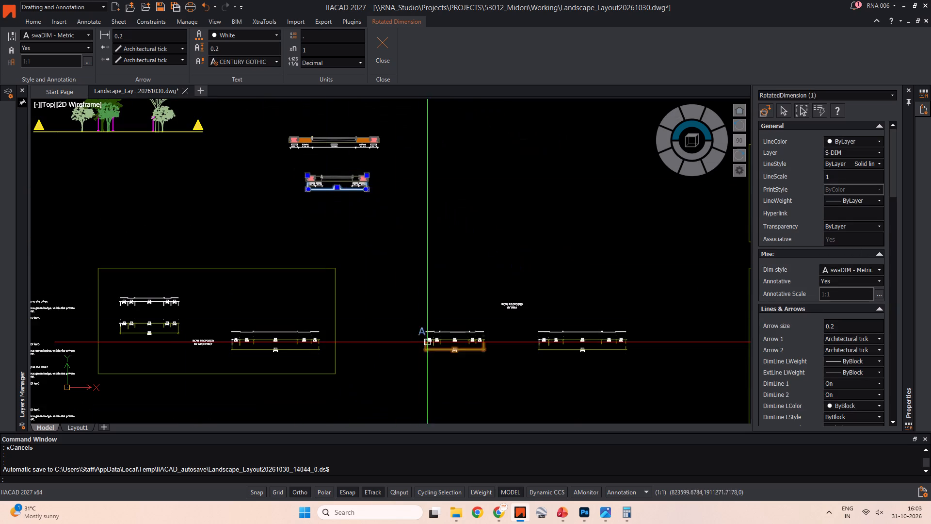
{"action": "scroll", "coordinate": [443, 365], "scroll_direction": "up", "scroll_amount": 4}
{"action": "scroll", "coordinate": [351, 212], "scroll_direction": "up", "scroll_amount": 1}
{"action": "scroll", "coordinate": [347, 221], "scroll_direction": "down", "scroll_amount": 4}
{"action": "scroll", "coordinate": [383, 236], "scroll_direction": "down", "scroll_amount": 2}
{"action": "middle_click_drag", "start_coordinate": [395, 236], "coordinate": [553, 242]}
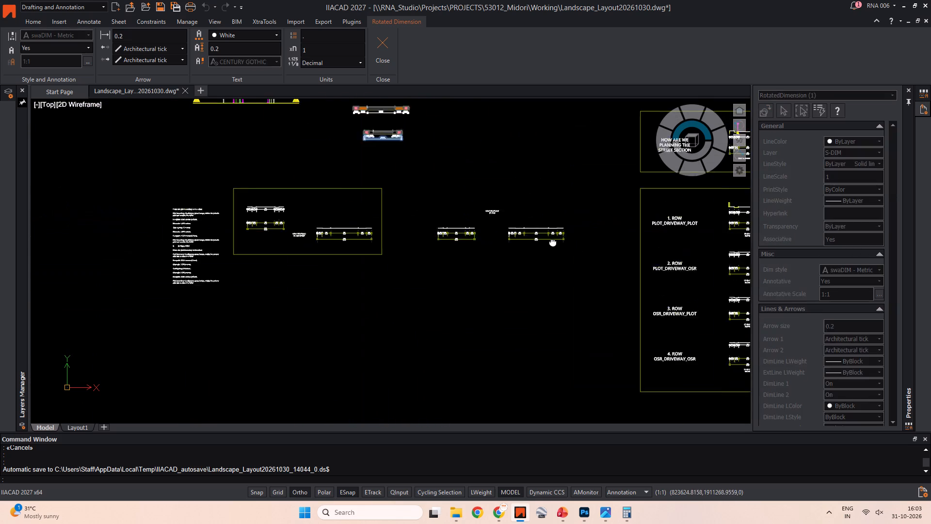
{"action": "middle_click_drag", "start_coordinate": [553, 242], "coordinate": [577, 239]}
{"action": "scroll", "coordinate": [349, 224], "scroll_direction": "up", "scroll_amount": 3}
{"action": "middle_click_drag", "start_coordinate": [411, 227], "coordinate": [269, 229]}
{"action": "scroll", "coordinate": [293, 229], "scroll_direction": "down", "scroll_amount": 2}
{"action": "middle_click_drag", "start_coordinate": [498, 236], "coordinate": [343, 240]}
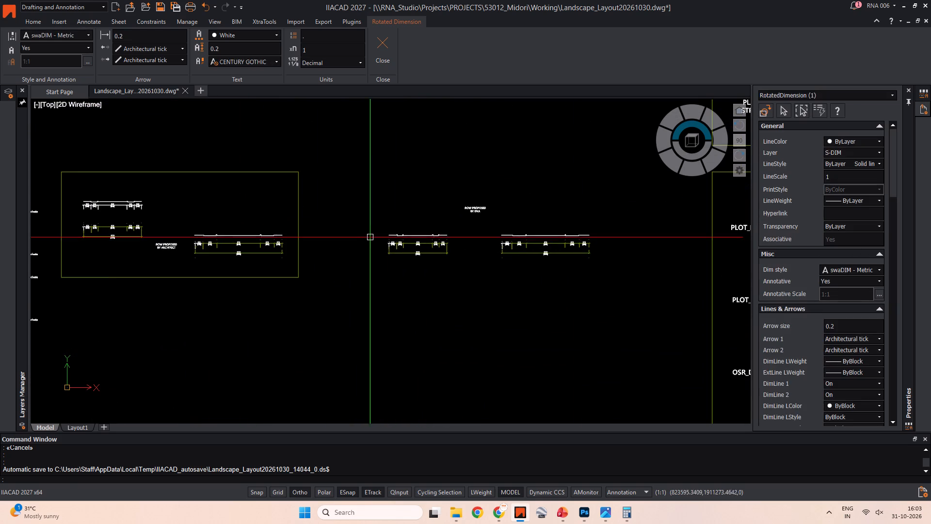
{"action": "left_click_drag", "start_coordinate": [364, 166], "coordinate": [403, 203]}
{"action": "left_click", "coordinate": [642, 298]}
{"action": "key", "text": "Delete"}
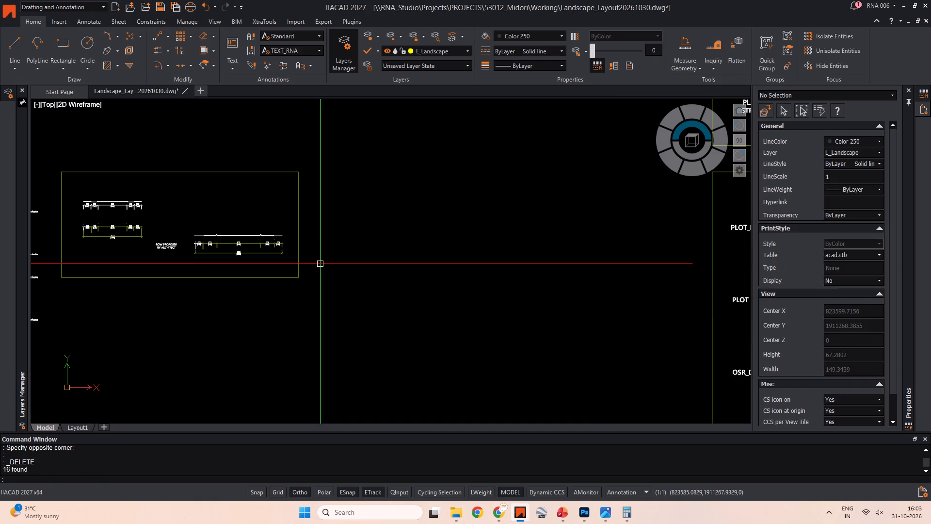
Examine the dimensions of the architect's proposed 12 m ROW sections inside the frame.
{"action": "middle_click_drag", "start_coordinate": [301, 260], "coordinate": [384, 257]}
{"action": "scroll", "coordinate": [192, 225], "scroll_direction": "up", "scroll_amount": 3}
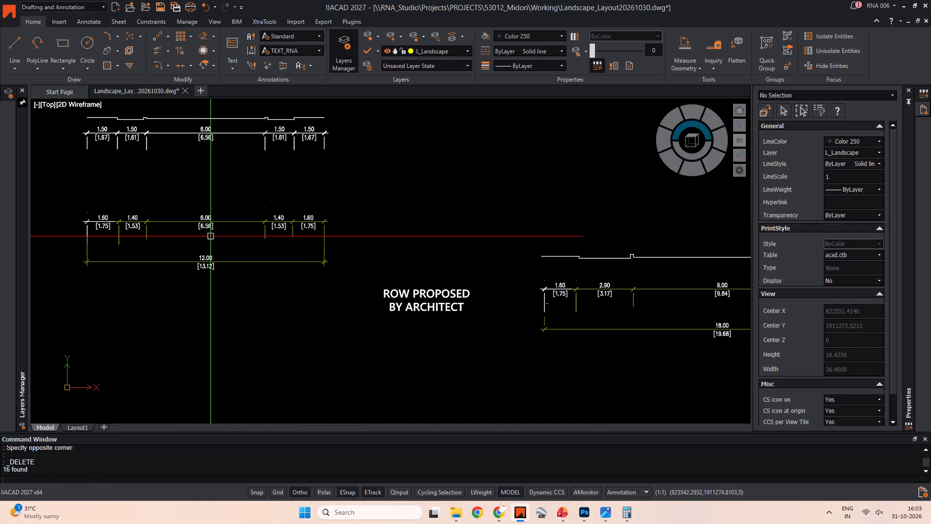
{"action": "scroll", "coordinate": [113, 217], "scroll_direction": "up", "scroll_amount": 2}
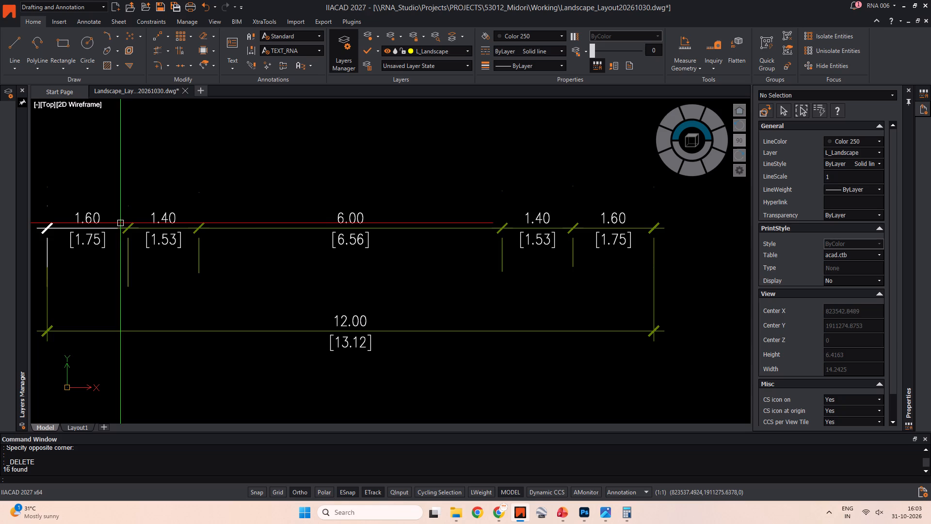
{"action": "scroll", "coordinate": [127, 225], "scroll_direction": "down", "scroll_amount": 3}
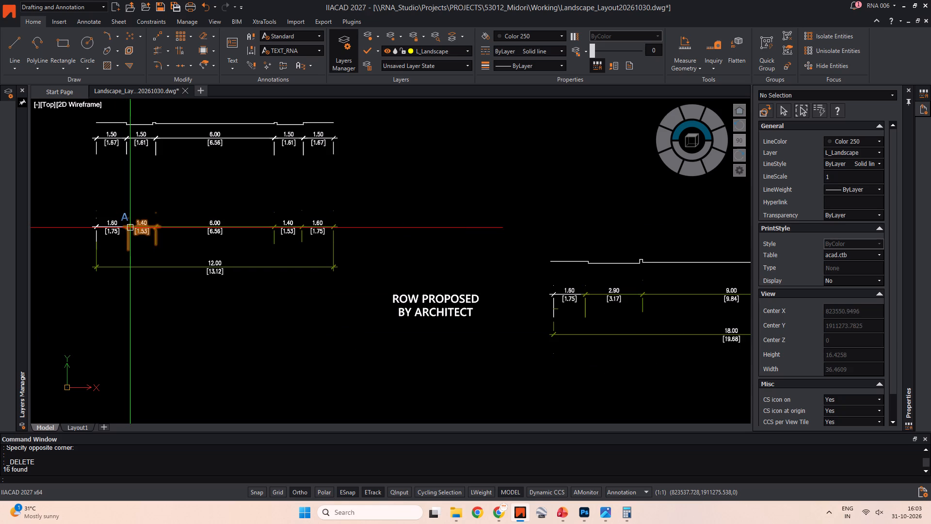
{"action": "left_click", "coordinate": [280, 387]}
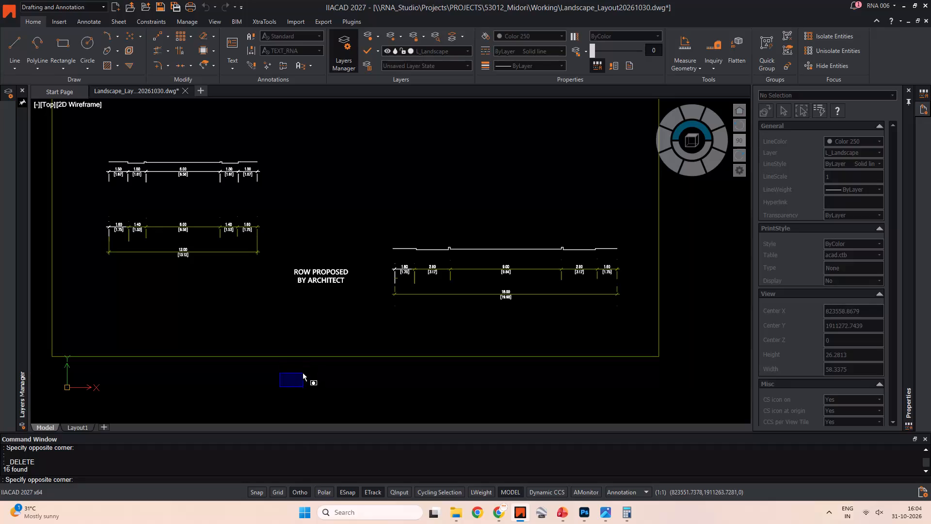
{"action": "key", "text": "Escape"}
{"action": "key", "text": "Escape"}
{"action": "key", "text": "Escape"}
{"action": "key", "text": "Escape"}
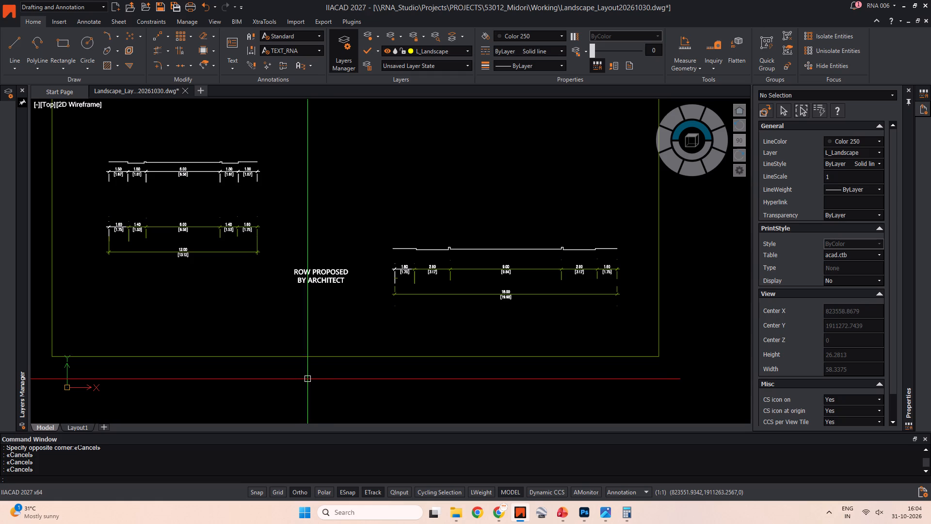
{"action": "middle_click_drag", "start_coordinate": [224, 307], "coordinate": [350, 293]}
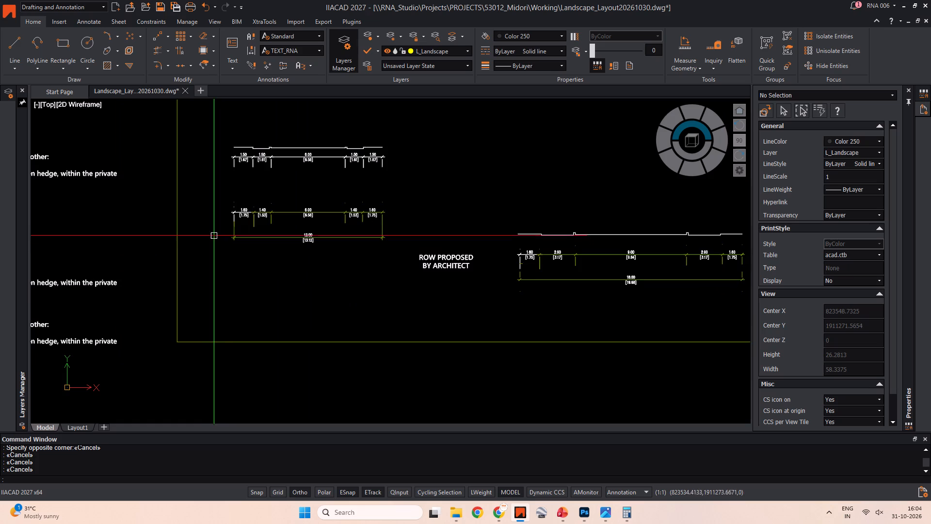
{"action": "scroll", "coordinate": [257, 209], "scroll_direction": "up", "scroll_amount": 2}
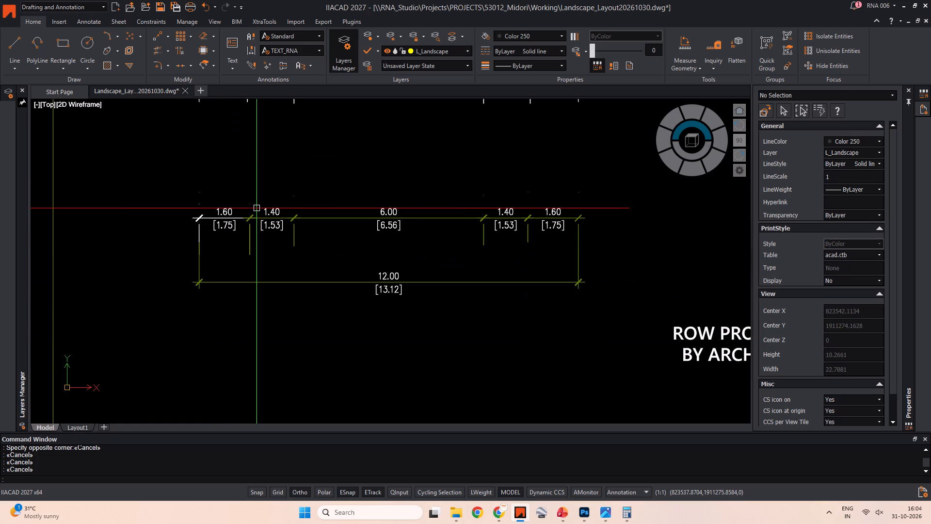
{"action": "key", "text": "alt+Tab"}
{"action": "key", "text": "alt+Tab"}
{"action": "key", "text": "alt+Tab"}
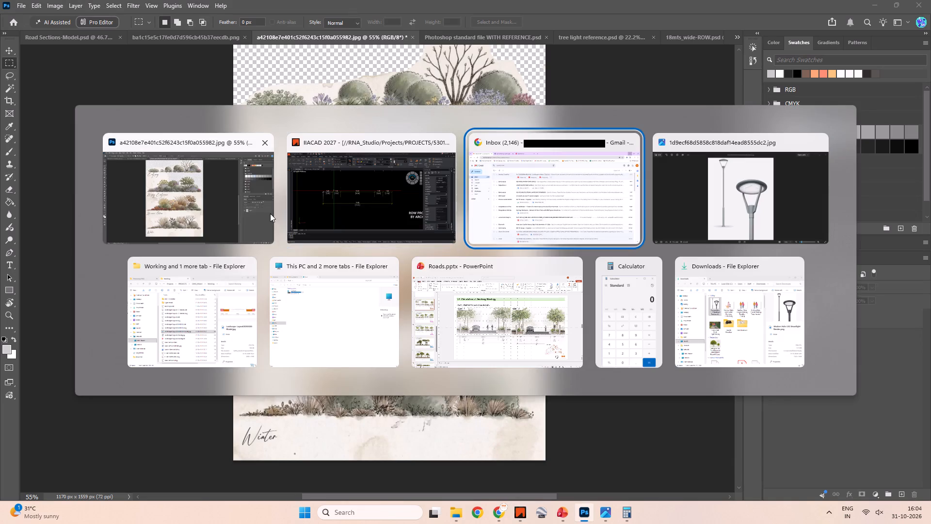
{"action": "left_click", "coordinate": [352, 198], "text": "alt"}
{"action": "scroll", "coordinate": [183, 119], "scroll_direction": "down", "scroll_amount": 1}
{"action": "middle_click_drag", "start_coordinate": [183, 119], "coordinate": [223, 162]}
{"action": "key", "text": "Escape"}
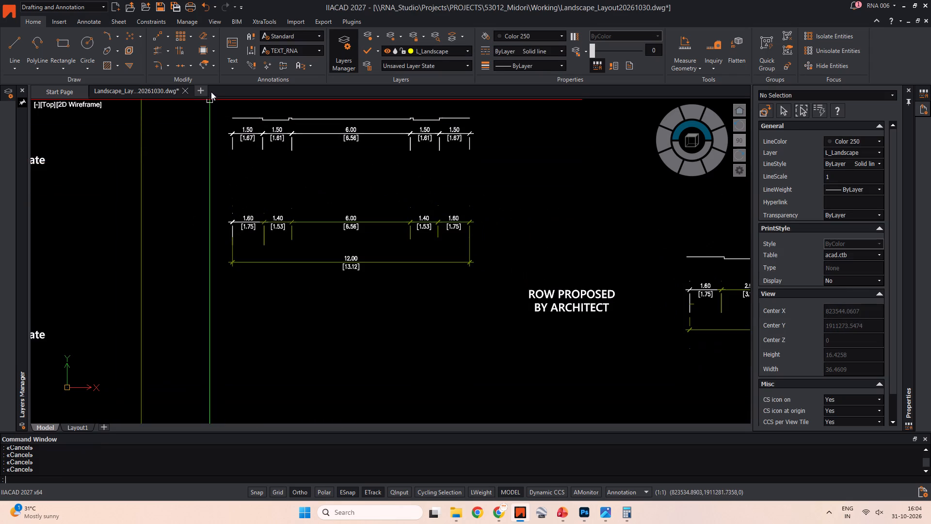
Start a new drawing with decimal length units, 0.000 precision and millimetres as the block units format.
{"action": "left_click", "coordinate": [204, 87]}
{"action": "type", "text": "UN"}
{"action": "key", "text": "space"}
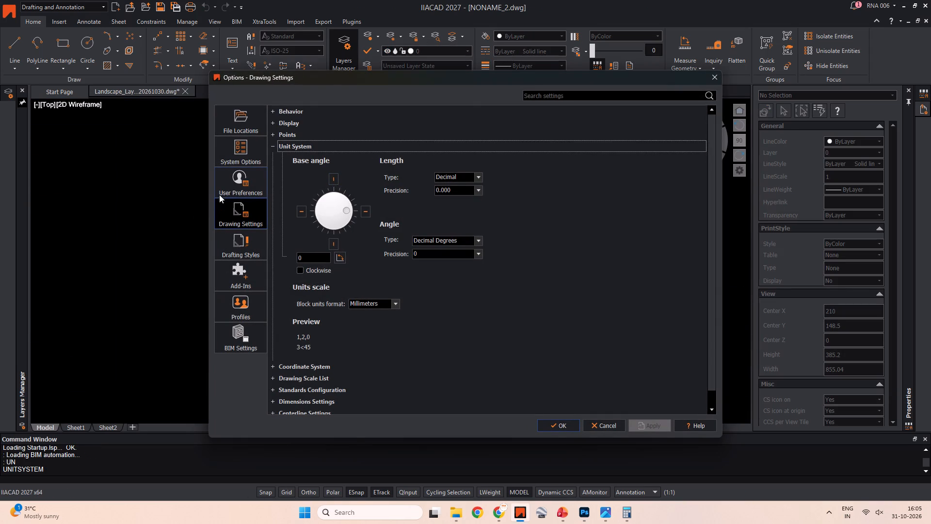
{"action": "left_click", "coordinate": [476, 176]}
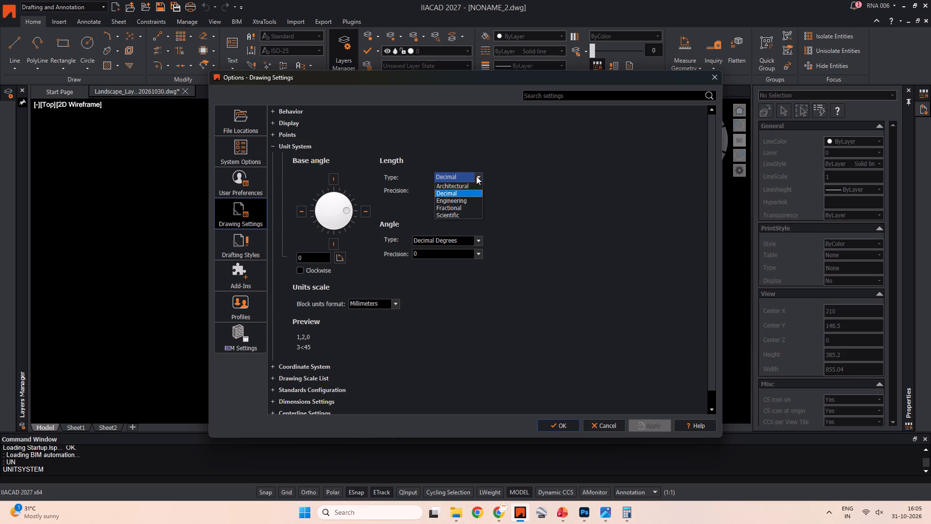
{"action": "left_click", "coordinate": [476, 176]}
{"action": "left_click", "coordinate": [493, 214]}
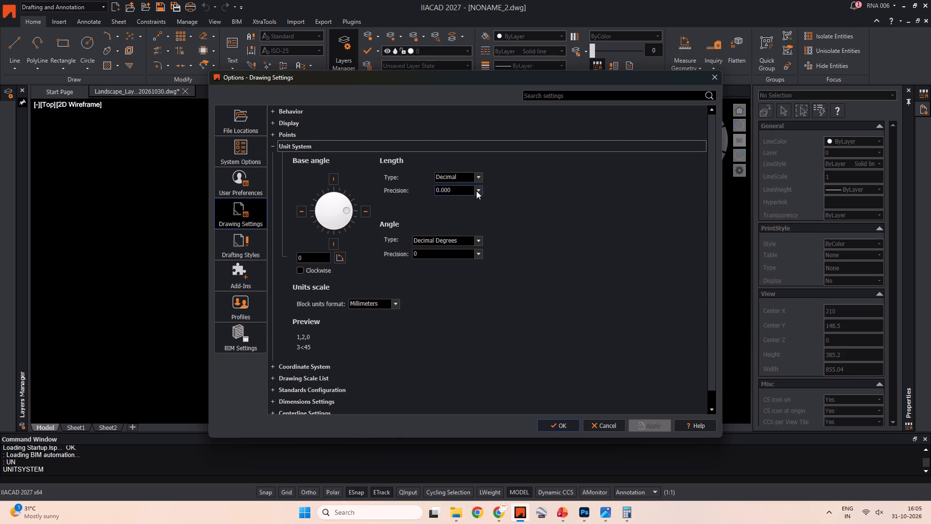
{"action": "left_click", "coordinate": [476, 191]}
{"action": "left_click", "coordinate": [476, 190]}
{"action": "left_click", "coordinate": [471, 206]}
{"action": "left_click", "coordinate": [396, 300]}
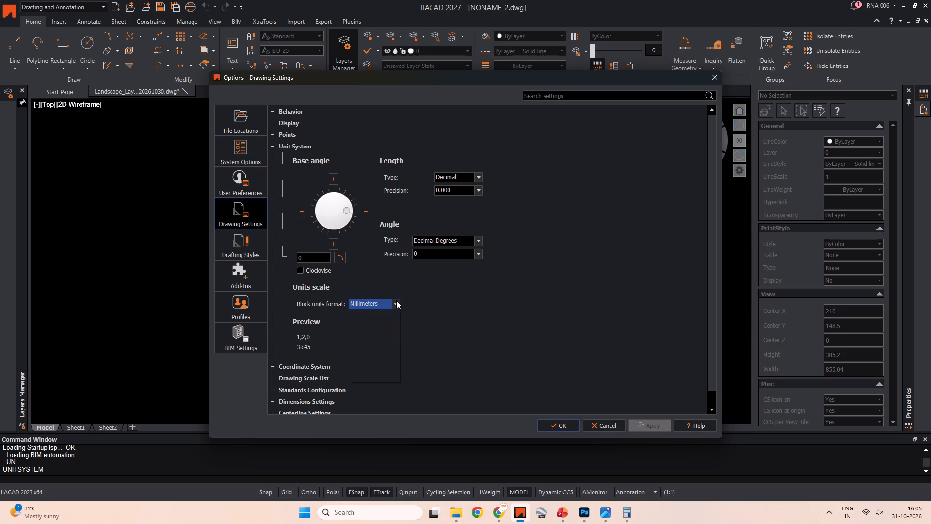
{"action": "left_click", "coordinate": [375, 343]}
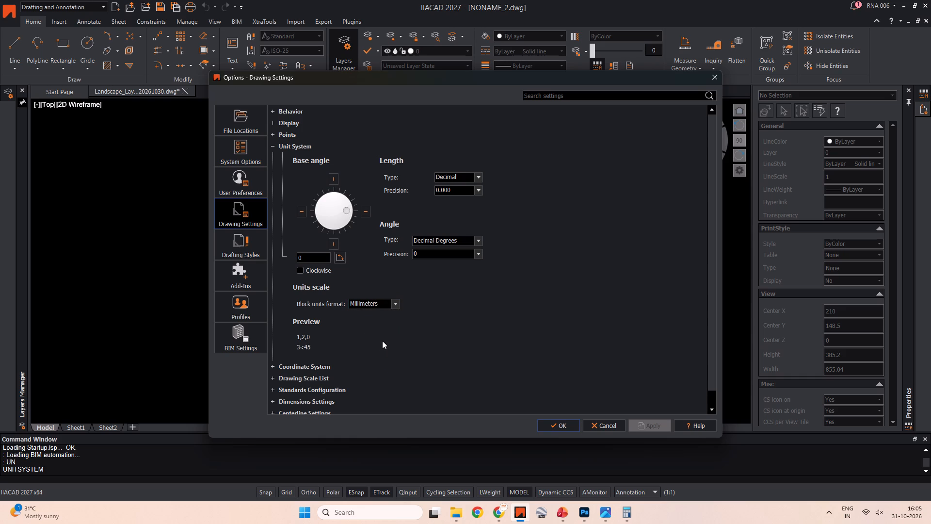
{"action": "left_click", "coordinate": [564, 430]}
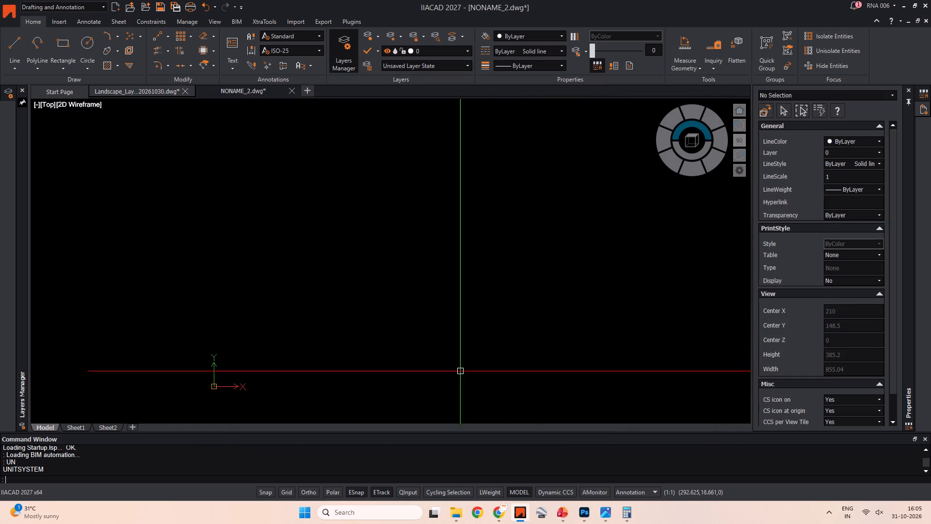
Draw a horizontal polyline 6000 mm long near the origin with Ortho on.
{"action": "scroll", "coordinate": [344, 268], "scroll_direction": "down", "scroll_amount": 2}
{"action": "middle_click_drag", "start_coordinate": [356, 264], "coordinate": [362, 265]}
{"action": "key", "text": "Escape"}
{"action": "key", "text": "Escape"}
{"action": "type", "text": "PL"}
{"action": "key", "text": "space"}
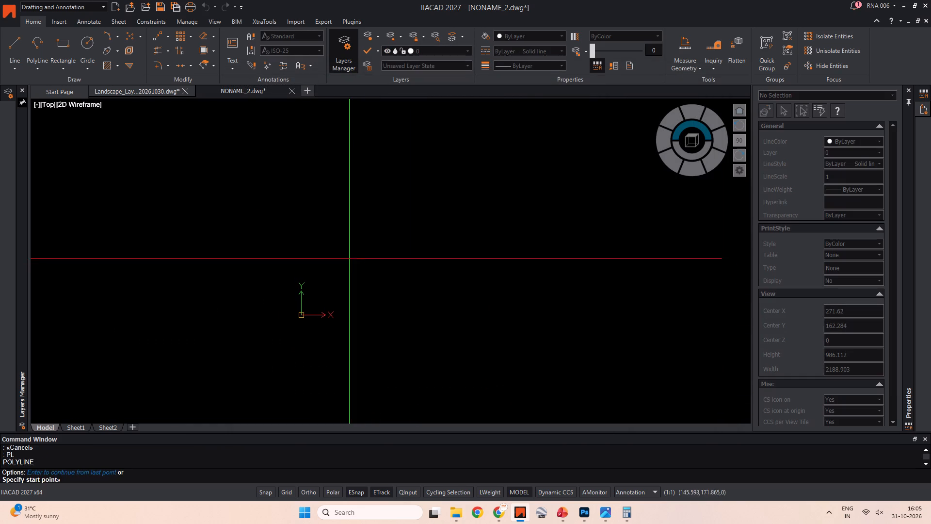
{"action": "left_click", "coordinate": [349, 257]}
{"action": "key", "text": "F8"}
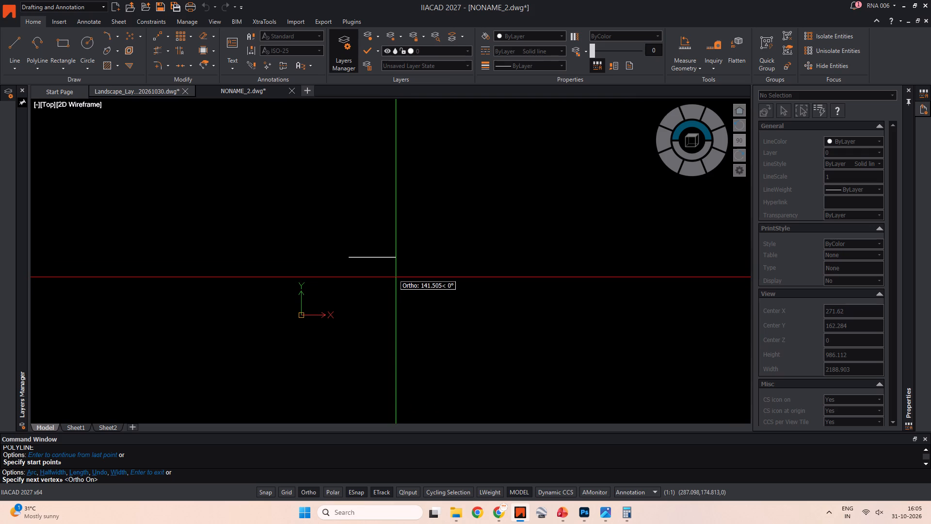
{"action": "scroll", "coordinate": [390, 265], "scroll_direction": "up", "scroll_amount": 2}
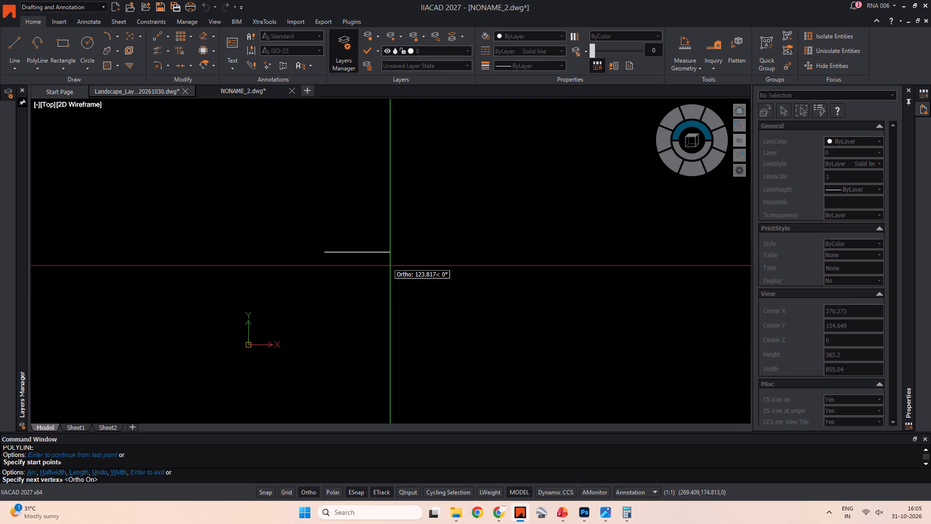
{"action": "type", "text": "6000"}
{"action": "key", "text": "Return"}
{"action": "scroll", "coordinate": [440, 296], "scroll_direction": "down", "scroll_amount": 5}
{"action": "middle_click_drag", "start_coordinate": [442, 282], "coordinate": [342, 286]}
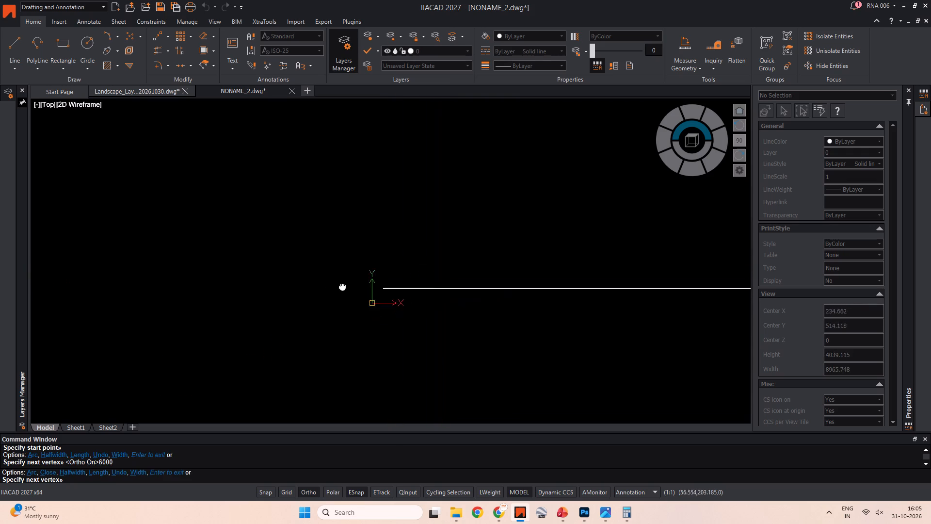
{"action": "middle_click_drag", "start_coordinate": [342, 286], "coordinate": [338, 291]}
{"action": "key", "text": "Escape"}
{"action": "scroll", "coordinate": [474, 325], "scroll_direction": "down", "scroll_amount": 5}
{"action": "scroll", "coordinate": [487, 327], "scroll_direction": "up", "scroll_amount": 4}
{"action": "key", "text": "Escape"}
Move the horizontal polyline diagonally up and to the right, away from the origin.
{"action": "left_click_drag", "start_coordinate": [509, 317], "coordinate": [494, 282]}
{"action": "left_click", "coordinate": [489, 266]}
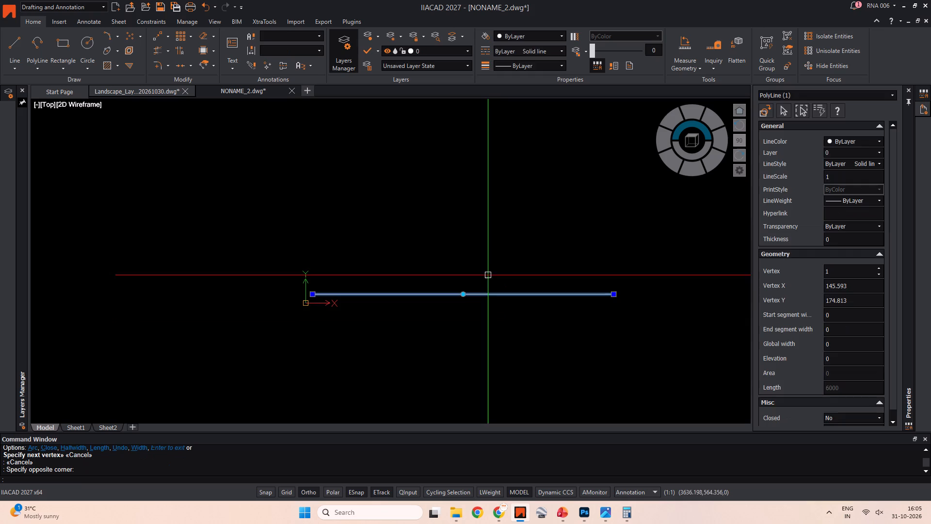
{"action": "middle_click_drag", "start_coordinate": [487, 311], "coordinate": [348, 331]}
{"action": "key", "text": "m"}
{"action": "key", "text": "space"}
{"action": "left_click_drag", "start_coordinate": [345, 348], "coordinate": [357, 337]}
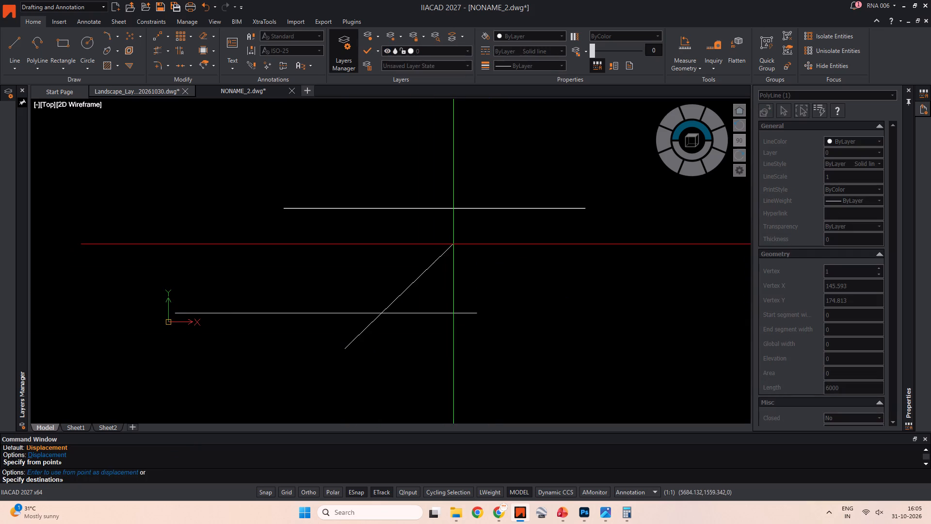
{"action": "left_click", "coordinate": [497, 231], "text": "shift"}
{"action": "key", "text": "Escape"}
{"action": "middle_click_drag", "start_coordinate": [471, 242], "coordinate": [437, 300]}
Add a linear dimension along the full length of the polyline, placed close to it.
{"action": "key", "text": "Escape"}
{"action": "key", "text": "Escape"}
{"action": "key", "text": "d"}
{"action": "type", "text": "LI"}
{"action": "key", "text": "space"}
{"action": "left_click", "coordinate": [301, 240]}
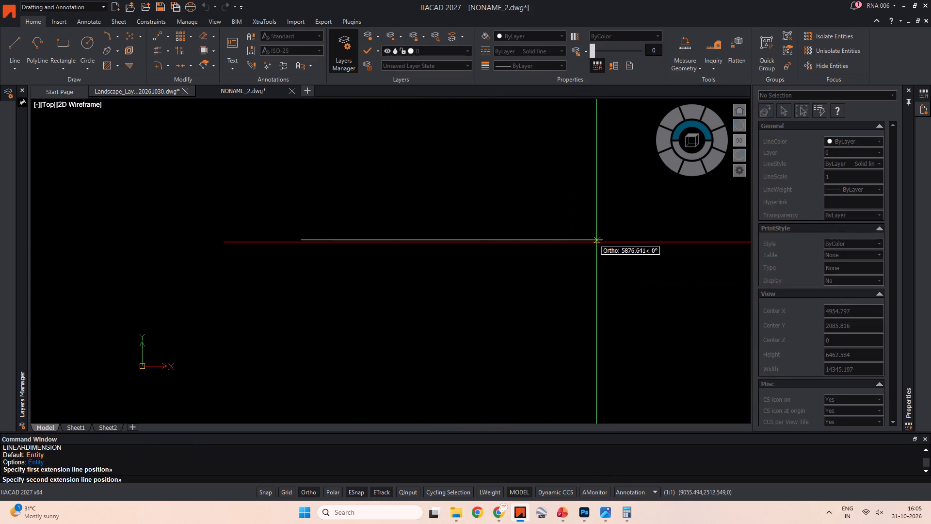
{"action": "left_click", "coordinate": [603, 240]}
{"action": "scroll", "coordinate": [534, 255], "scroll_direction": "up", "scroll_amount": 2}
{"action": "left_click", "coordinate": [529, 251]}
{"action": "key", "text": "Escape"}
Examine the dimension text at the middle of the newly dimensioned polyline up close.
{"action": "scroll", "coordinate": [440, 243], "scroll_direction": "up", "scroll_amount": 3}
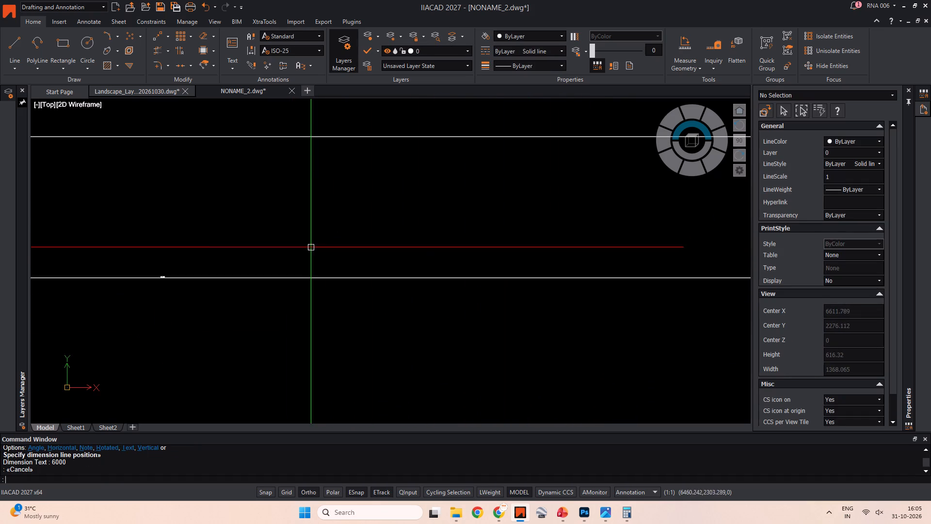
{"action": "middle_click_drag", "start_coordinate": [219, 283], "coordinate": [353, 246]}
{"action": "scroll", "coordinate": [289, 243], "scroll_direction": "up", "scroll_amount": 6}
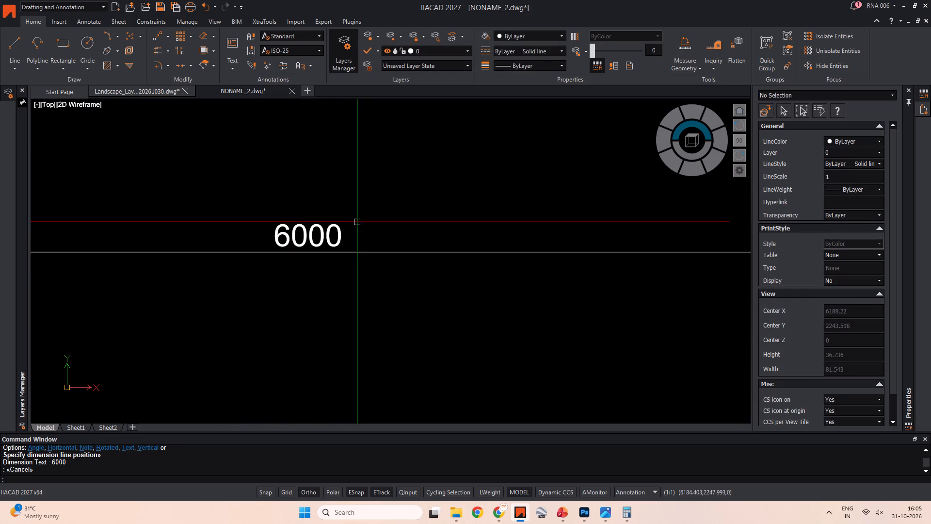
{"action": "scroll", "coordinate": [358, 223], "scroll_direction": "down", "scroll_amount": 9}
{"action": "middle_click_drag", "start_coordinate": [380, 200], "coordinate": [370, 239]}
Set the linear dimension precision of the ISO-25 dimension style to 0.000 in its primary units.
{"action": "key", "text": "Escape"}
{"action": "key", "text": "Escape"}
{"action": "key", "text": "d"}
{"action": "key", "text": "space"}
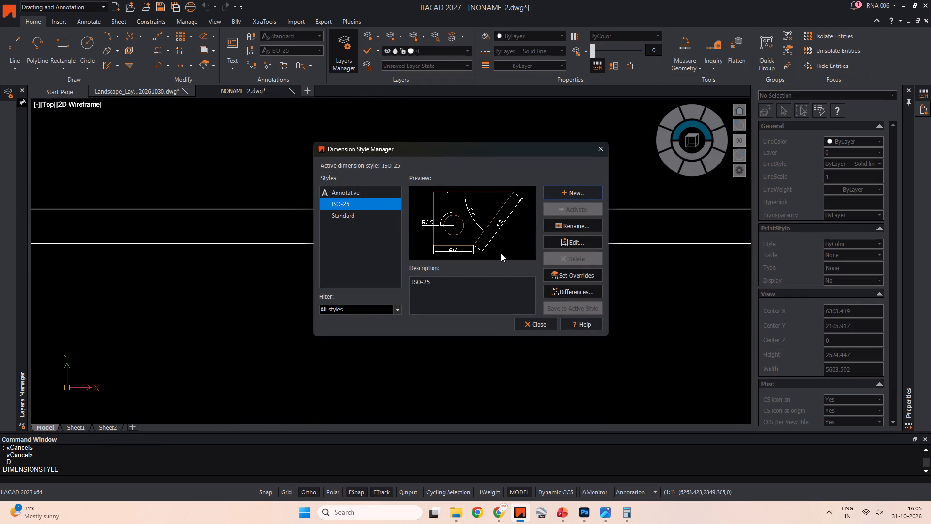
{"action": "left_click", "coordinate": [562, 244]}
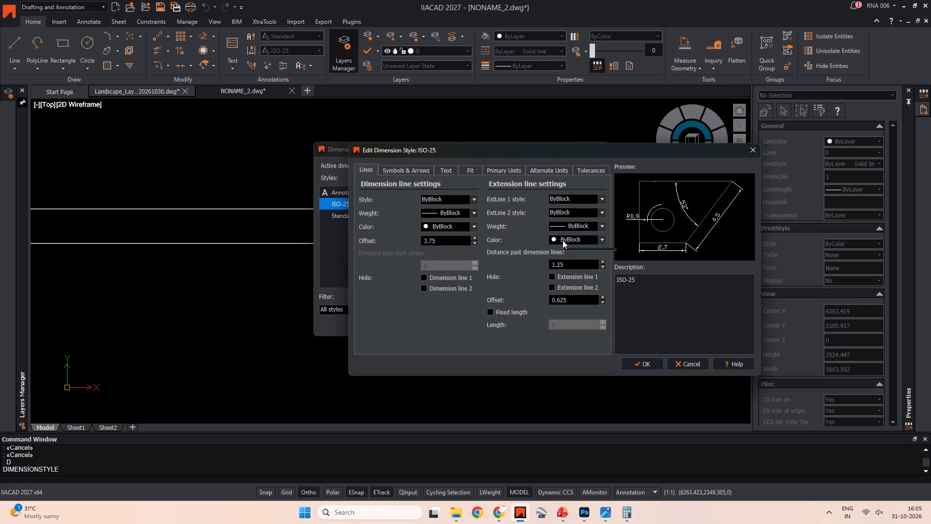
{"action": "left_click", "coordinate": [439, 169]}
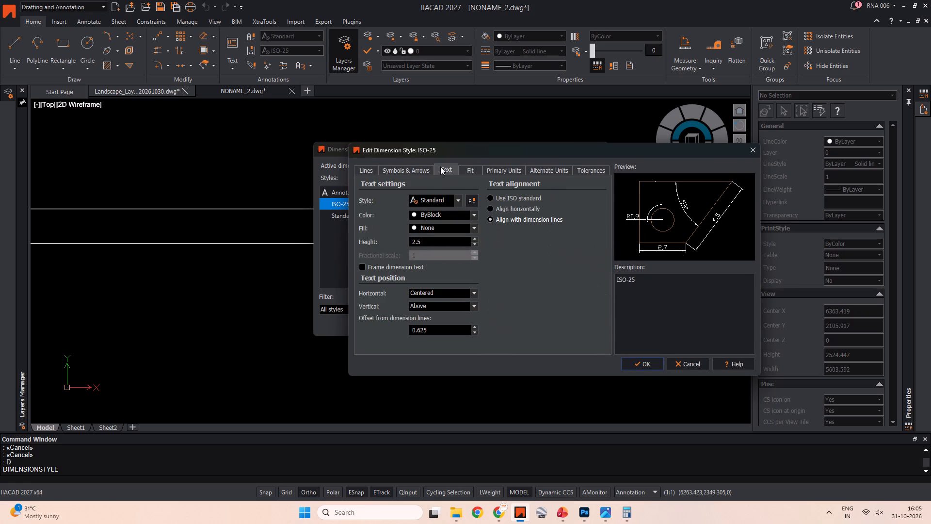
{"action": "left_click", "coordinate": [474, 166]}
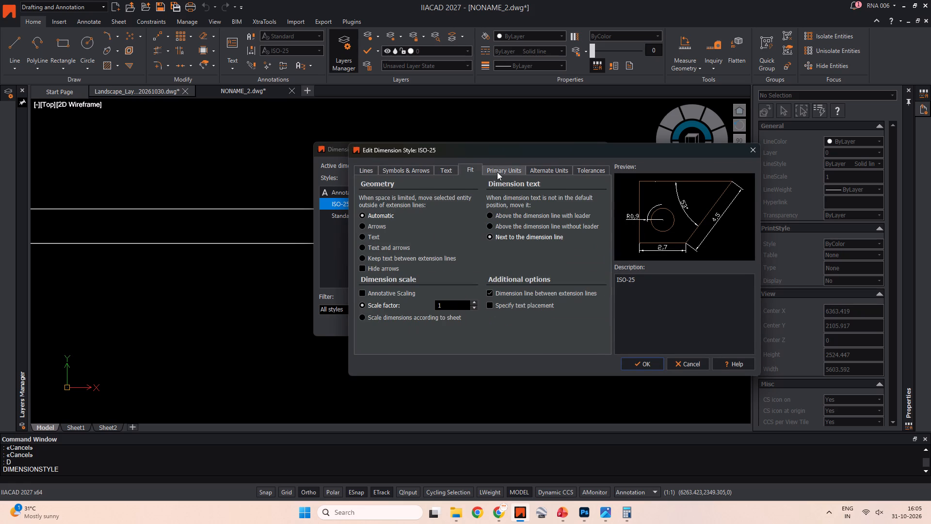
{"action": "left_click", "coordinate": [501, 172]}
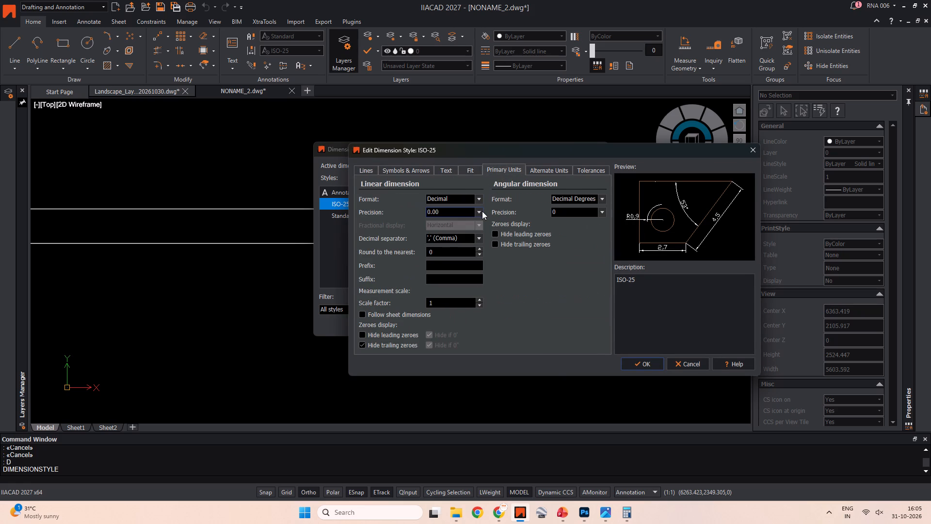
{"action": "left_click", "coordinate": [482, 211]}
{"action": "left_click", "coordinate": [457, 241]}
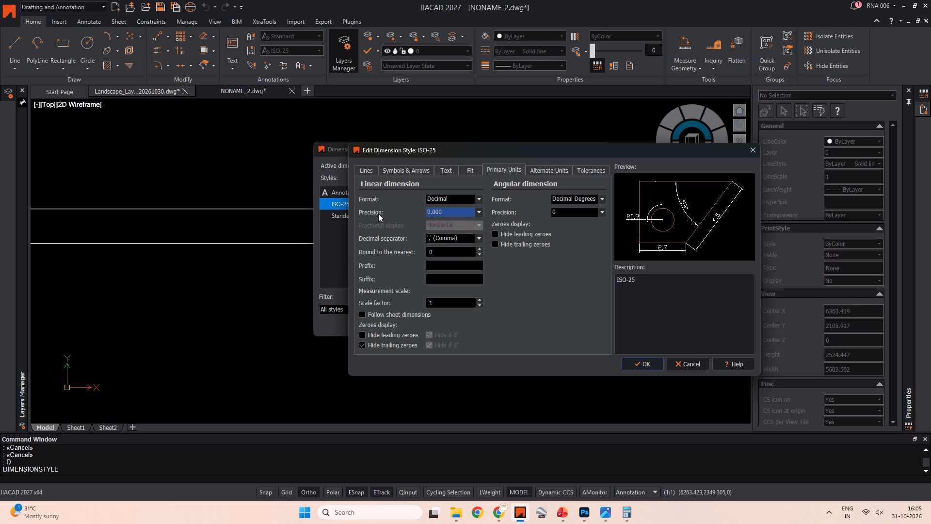
{"action": "left_click", "coordinate": [513, 292]}
Review the ISO-25 style's alternate units, tolerances, arrows, lines and text settings, and save the edited style.
{"action": "left_click", "coordinate": [544, 174]}
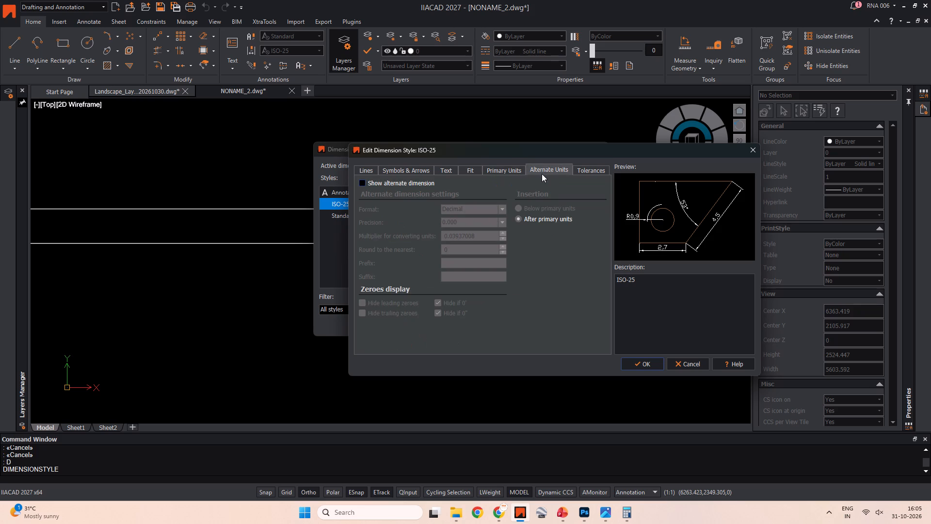
{"action": "left_click", "coordinate": [594, 170]}
{"action": "left_click", "coordinate": [538, 170]}
{"action": "left_click", "coordinate": [509, 168]}
{"action": "left_click", "coordinate": [459, 166]}
{"action": "left_click", "coordinate": [443, 169]}
{"action": "left_click", "coordinate": [403, 169]}
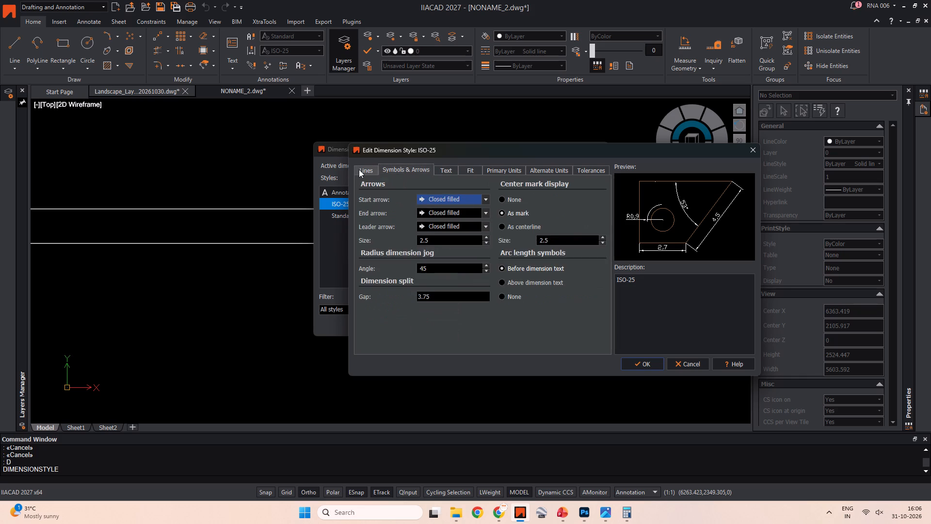
{"action": "left_click", "coordinate": [359, 169]}
{"action": "left_click", "coordinate": [395, 173]}
{"action": "left_click", "coordinate": [456, 174]}
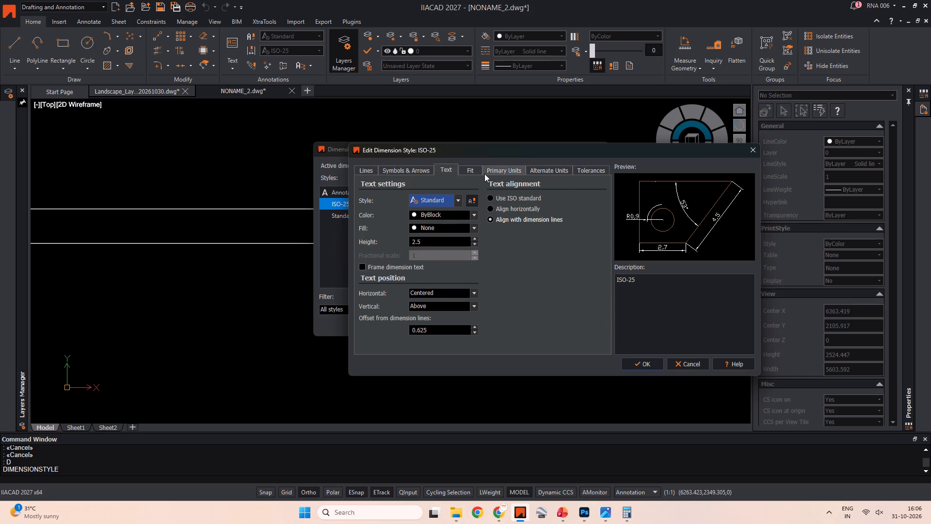
{"action": "left_click", "coordinate": [650, 370]}
{"action": "left_click", "coordinate": [645, 361]}
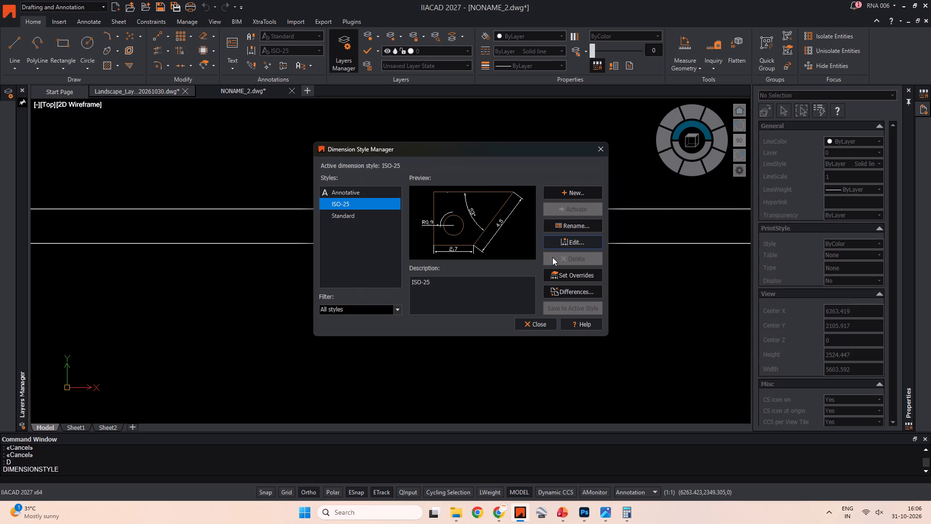
{"action": "key", "text": "Escape"}
Copy the overall 12.00 dimension below the road section in the Landscape_Layout drawing.
{"action": "scroll", "coordinate": [429, 312], "scroll_direction": "down", "scroll_amount": 4}
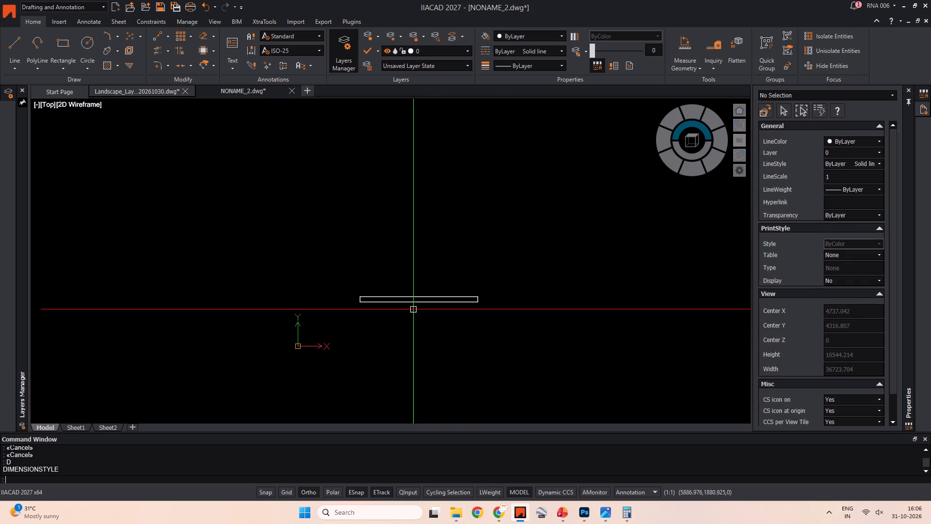
{"action": "left_click", "coordinate": [134, 92]}
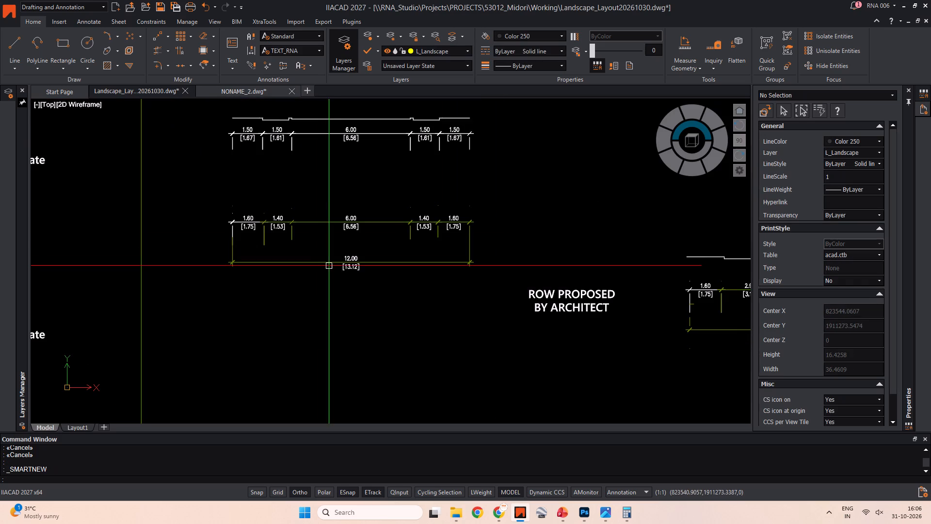
{"action": "left_click", "coordinate": [337, 257]}
{"action": "left_click", "coordinate": [300, 283]}
{"action": "key", "text": "ctrl+c"}
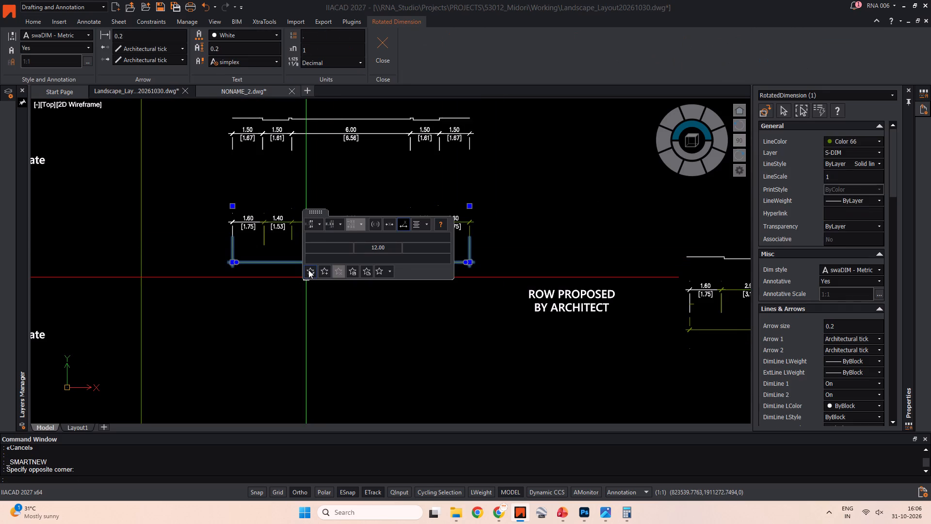
{"action": "key", "text": "ctrl+c"}
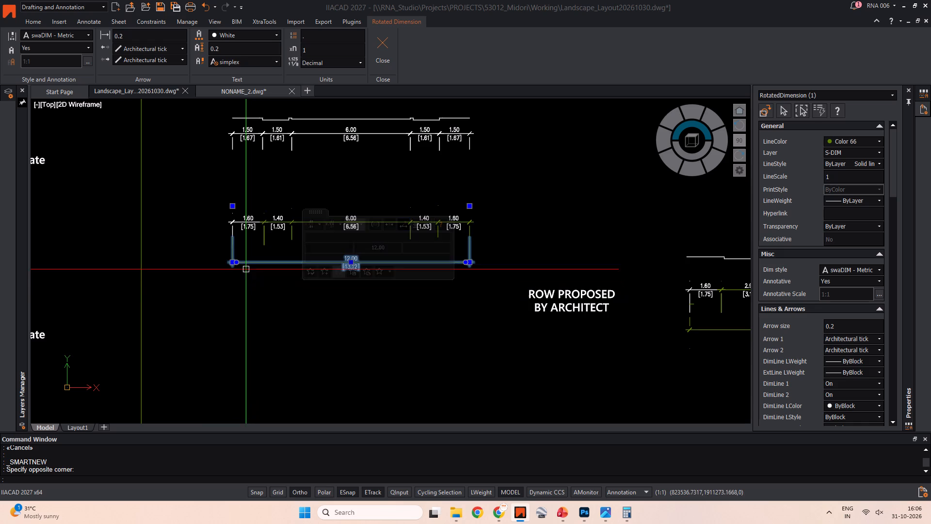
Paste the clipboard's street sections into the NONAME_2 drawing, just left of the dimensioned polyline's start.
{"action": "left_click", "coordinate": [219, 91]}
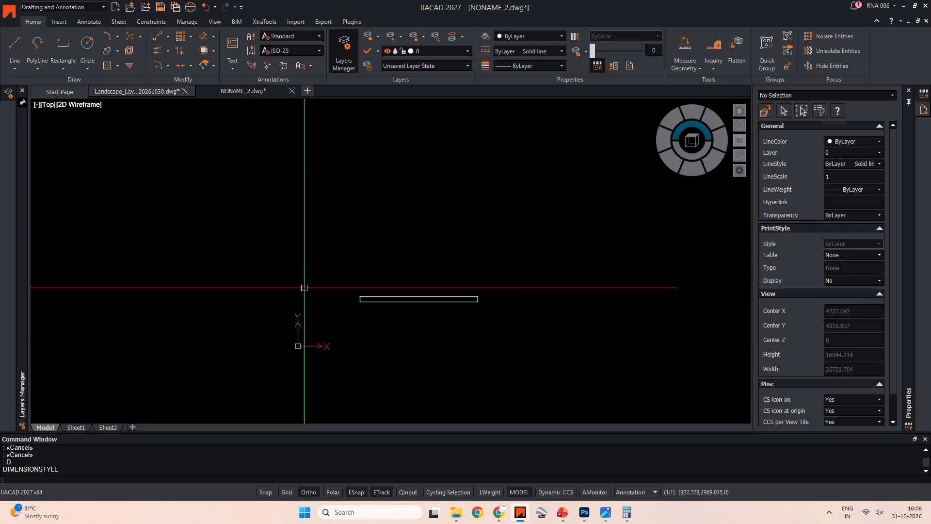
{"action": "key", "text": "ctrl+v"}
{"action": "scroll", "coordinate": [346, 302], "scroll_direction": "up", "scroll_amount": 5}
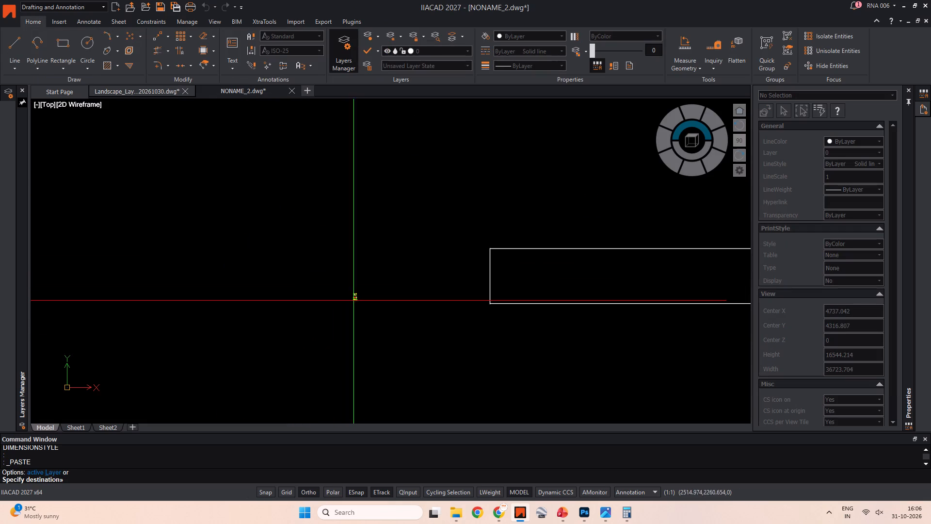
{"action": "scroll", "coordinate": [501, 303], "scroll_direction": "up", "scroll_amount": 4}
{"action": "left_click", "coordinate": [352, 297]}
{"action": "key", "text": "Escape"}
Measure the full width of the lowest pasted section's base with a trial linear dimension, without placing it.
{"action": "scroll", "coordinate": [360, 293], "scroll_direction": "up", "scroll_amount": 2}
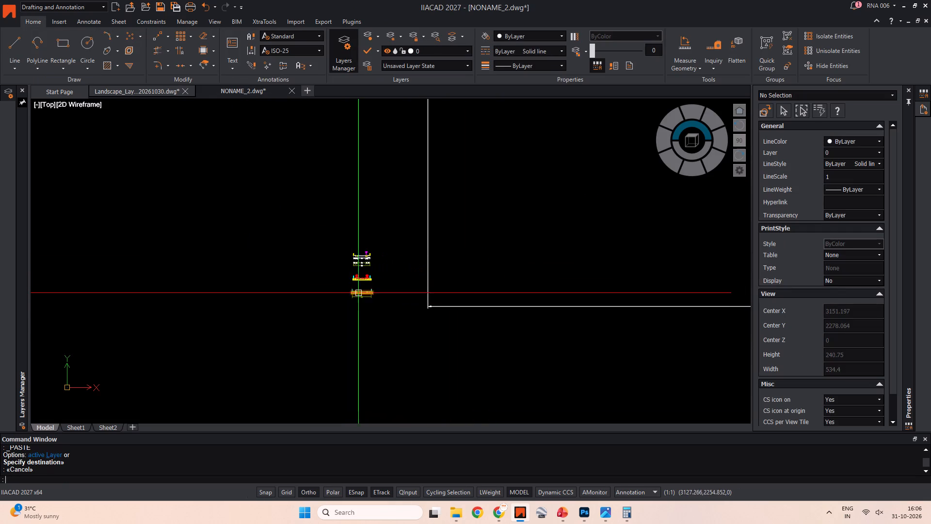
{"action": "scroll", "coordinate": [367, 291], "scroll_direction": "up", "scroll_amount": 4}
{"action": "key", "text": "d"}
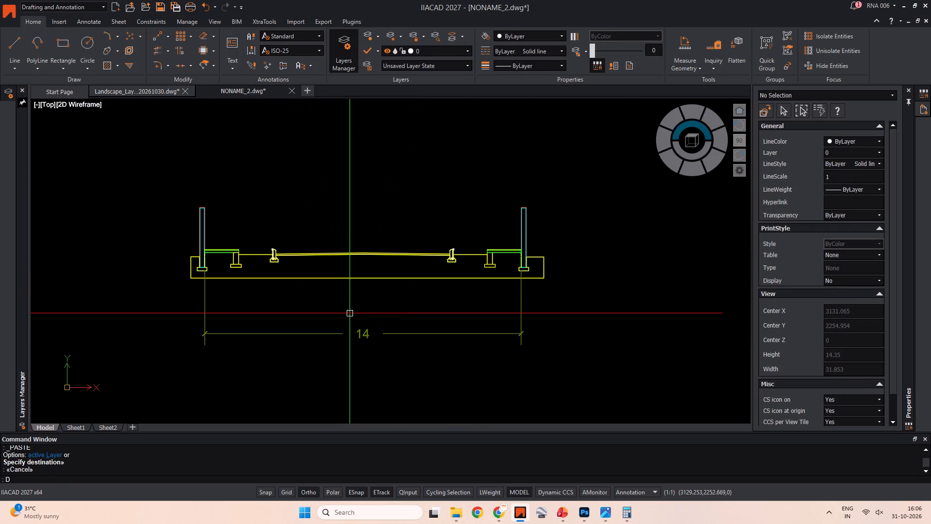
{"action": "key", "text": "l"}
{"action": "key", "text": "i"}
{"action": "key", "text": "space"}
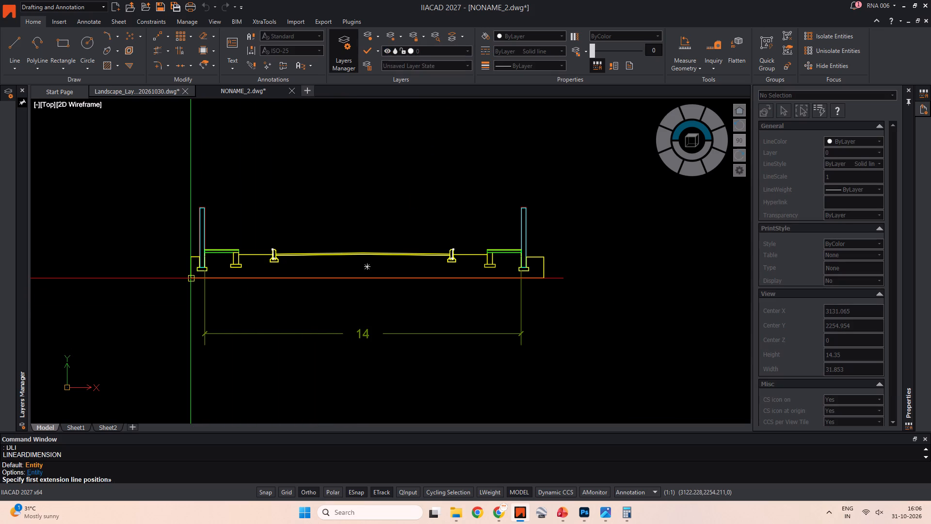
{"action": "left_click", "coordinate": [189, 279]}
{"action": "left_click", "coordinate": [543, 277]}
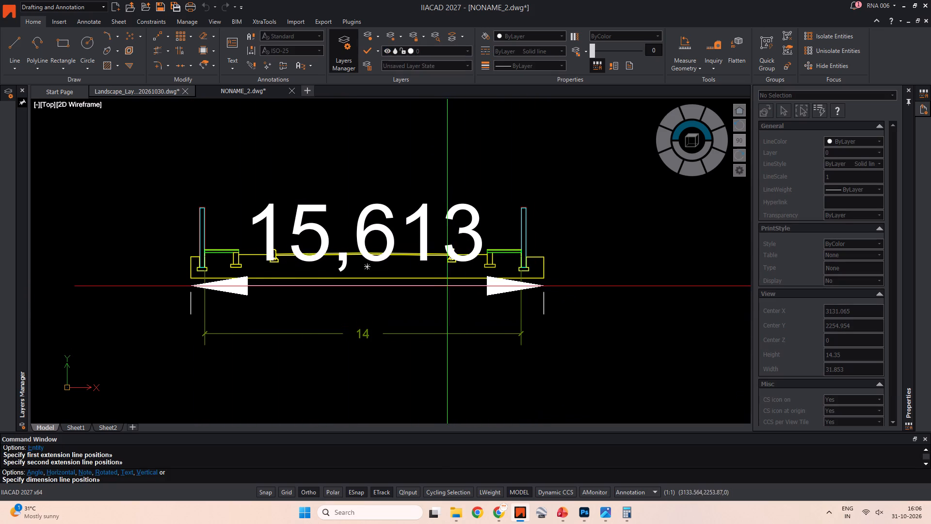
{"action": "scroll", "coordinate": [442, 292], "scroll_direction": "down", "scroll_amount": 1}
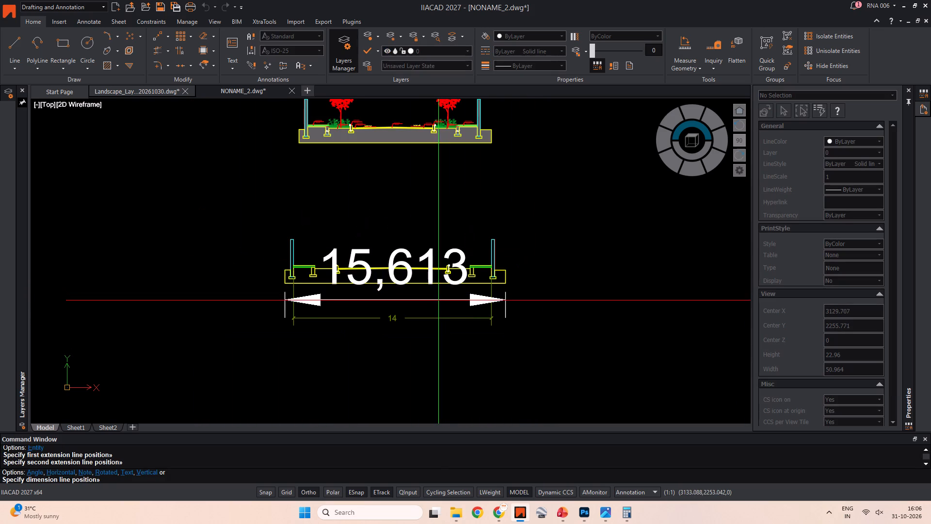
{"action": "key", "text": "Escape"}
Measure the distance between the inner faces of the lowest section's boundary walls with a trial linear dimension.
{"action": "scroll", "coordinate": [270, 281], "scroll_direction": "up", "scroll_amount": 2}
{"action": "key", "text": "space"}
{"action": "left_click", "coordinate": [332, 285]}
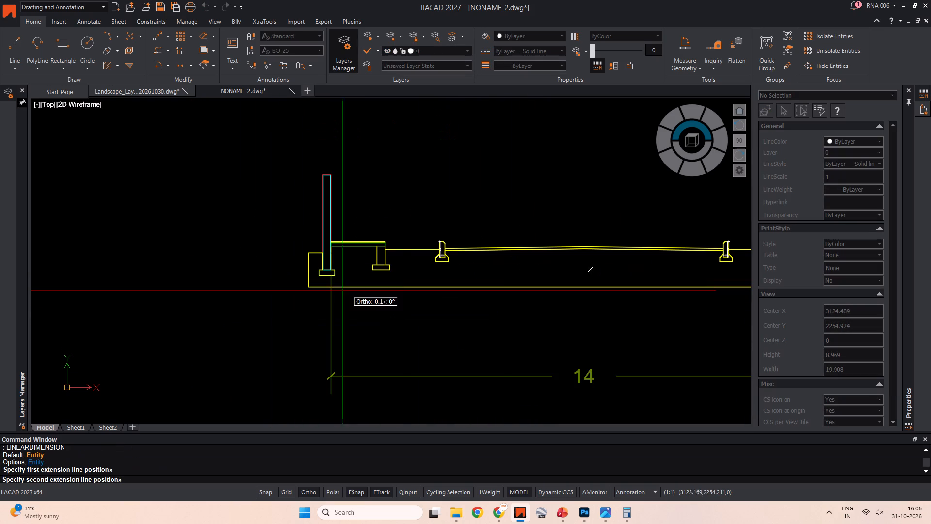
{"action": "middle_click_drag", "start_coordinate": [572, 332], "coordinate": [363, 326]}
{"action": "left_click", "coordinate": [629, 280]}
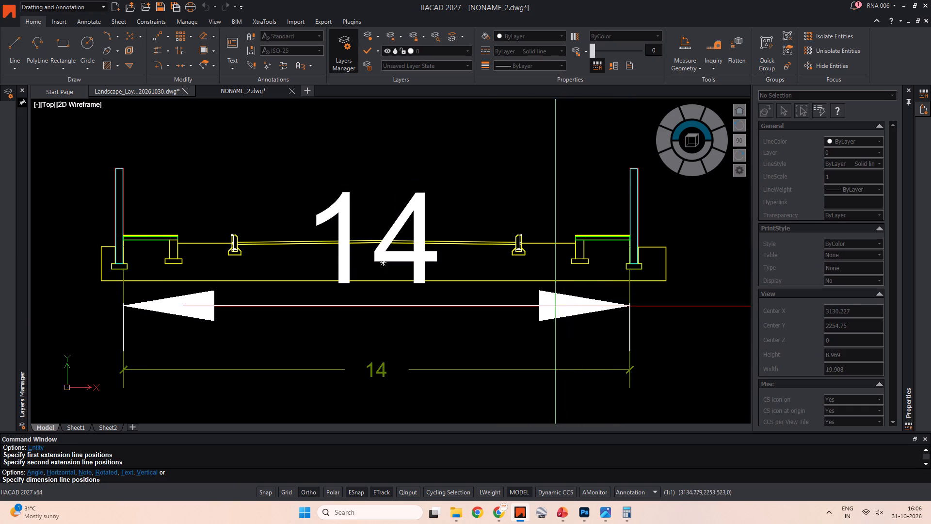
{"action": "scroll", "coordinate": [539, 308], "scroll_direction": "down", "scroll_amount": 2}
{"action": "middle_click_drag", "start_coordinate": [535, 311], "coordinate": [507, 324]}
{"action": "key", "text": "Escape"}
{"action": "key", "text": "Escape"}
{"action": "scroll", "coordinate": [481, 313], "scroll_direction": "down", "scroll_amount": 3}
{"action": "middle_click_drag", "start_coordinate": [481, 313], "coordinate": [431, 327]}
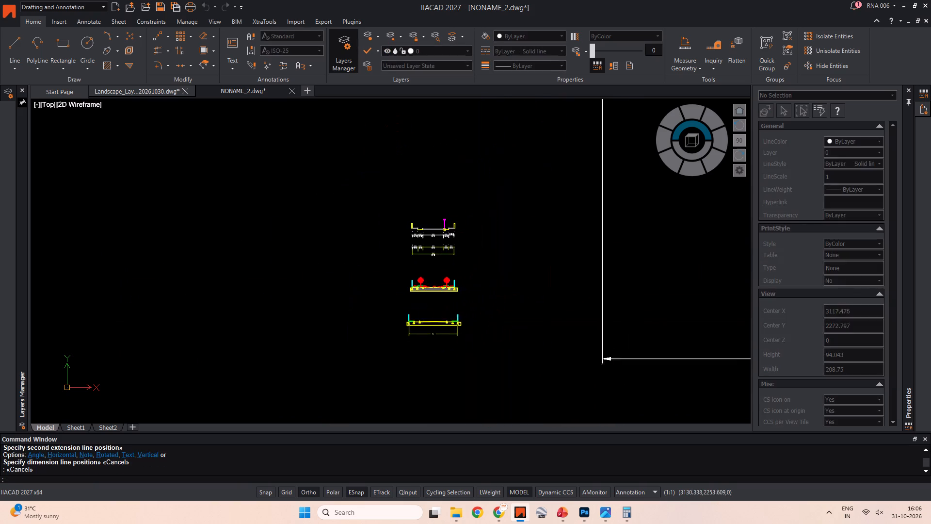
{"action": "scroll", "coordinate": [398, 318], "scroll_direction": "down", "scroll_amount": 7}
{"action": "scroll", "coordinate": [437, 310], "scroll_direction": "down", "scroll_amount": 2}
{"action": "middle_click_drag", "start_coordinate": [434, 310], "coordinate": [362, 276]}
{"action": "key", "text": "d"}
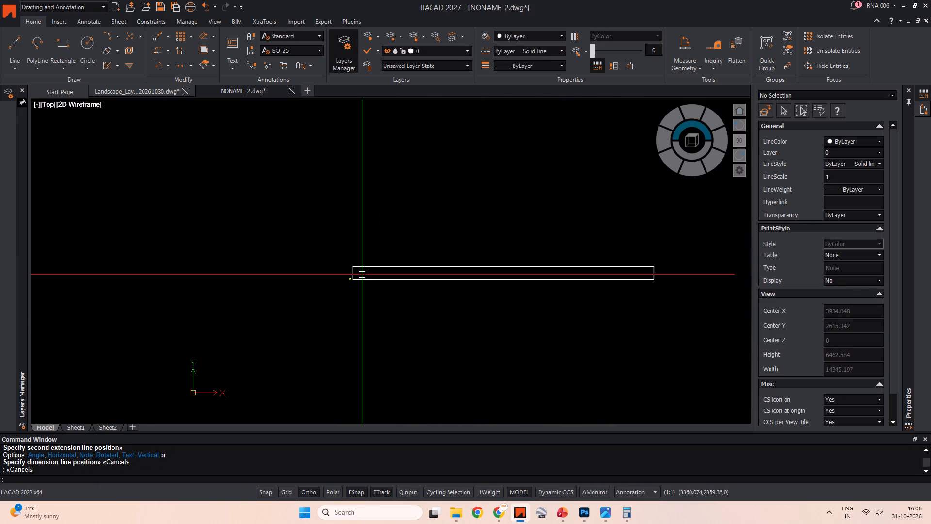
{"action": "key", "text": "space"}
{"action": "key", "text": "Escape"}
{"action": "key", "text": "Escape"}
Measure the width of the lowest section's right-hand footpath slab with a trial linear dimension, without placing it.
{"action": "scroll", "coordinate": [359, 286], "scroll_direction": "up", "scroll_amount": 4}
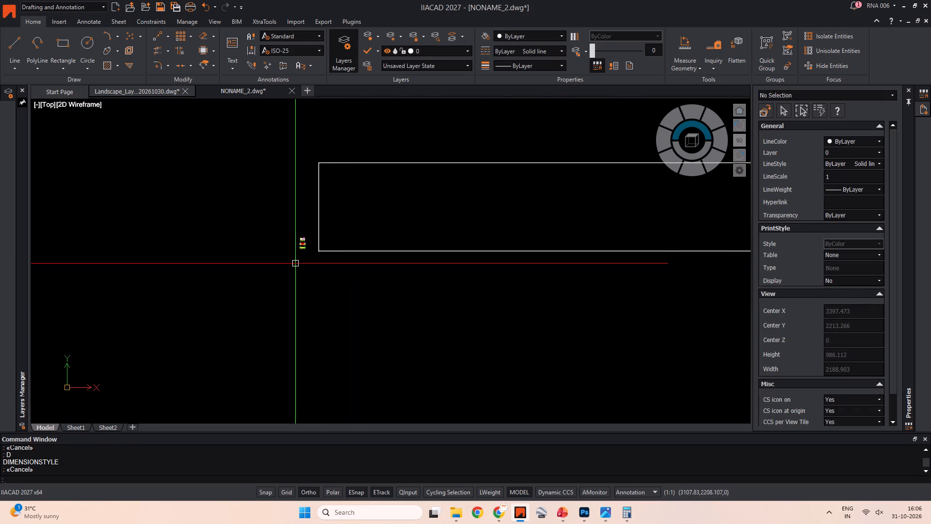
{"action": "scroll", "coordinate": [290, 247], "scroll_direction": "up", "scroll_amount": 3}
{"action": "scroll", "coordinate": [364, 225], "scroll_direction": "down", "scroll_amount": 1}
{"action": "scroll", "coordinate": [364, 229], "scroll_direction": "up", "scroll_amount": 5}
{"action": "middle_click_drag", "start_coordinate": [326, 242], "coordinate": [377, 231]}
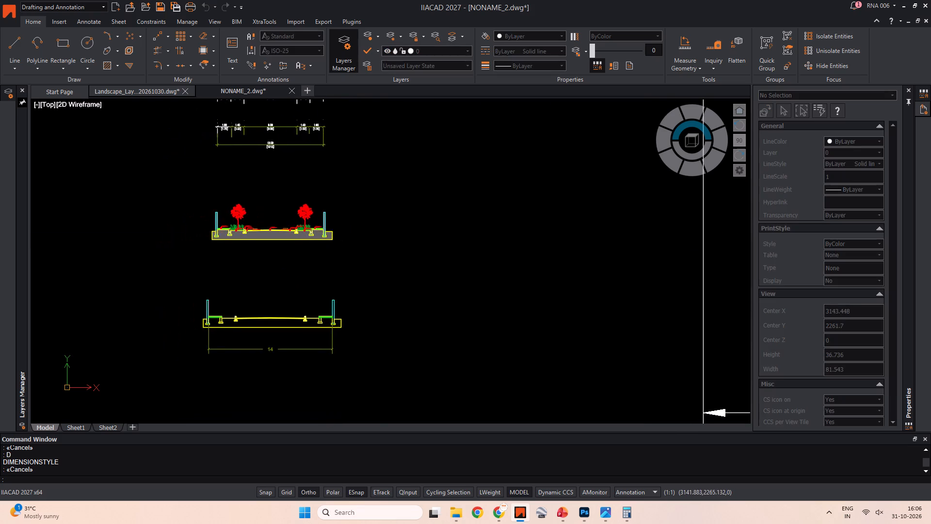
{"action": "middle_click_drag", "start_coordinate": [300, 335], "coordinate": [308, 331]}
{"action": "scroll", "coordinate": [307, 332], "scroll_direction": "up", "scroll_amount": 3}
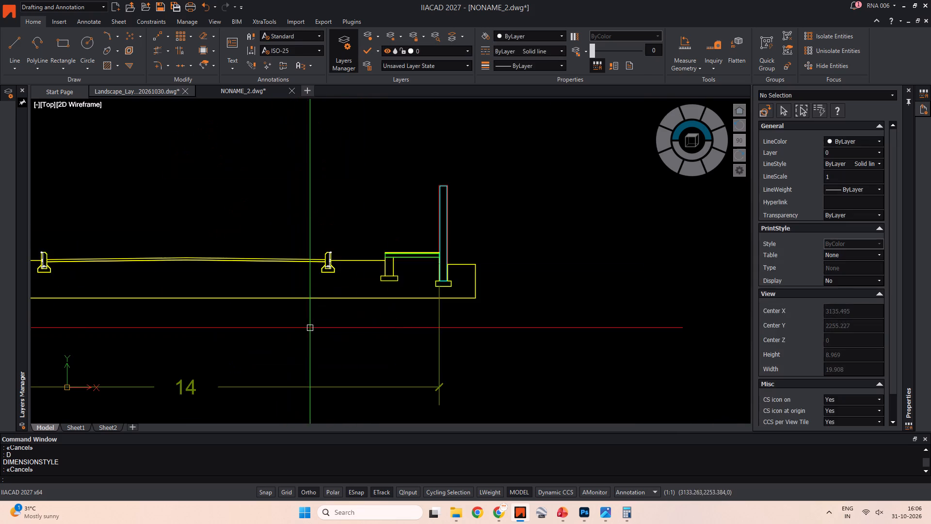
{"action": "middle_click_drag", "start_coordinate": [321, 317], "coordinate": [420, 255]}
{"action": "key", "text": "d"}
{"action": "type", "text": "LI"}
{"action": "key", "text": "space"}
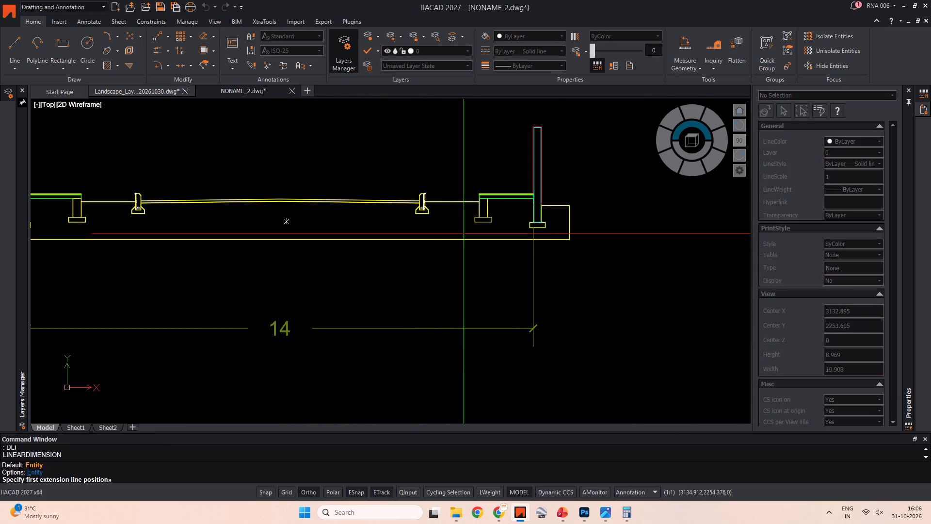
{"action": "scroll", "coordinate": [493, 214], "scroll_direction": "up", "scroll_amount": 3}
{"action": "middle_click_drag", "start_coordinate": [462, 172], "coordinate": [387, 267]}
{"action": "left_click", "coordinate": [361, 226]}
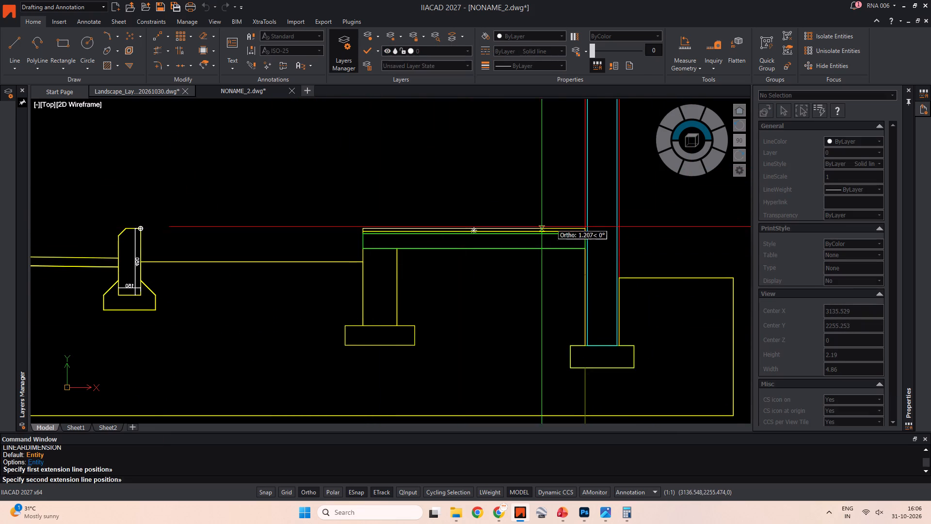
{"action": "left_click", "coordinate": [585, 227]}
{"action": "scroll", "coordinate": [480, 205], "scroll_direction": "down", "scroll_amount": 8}
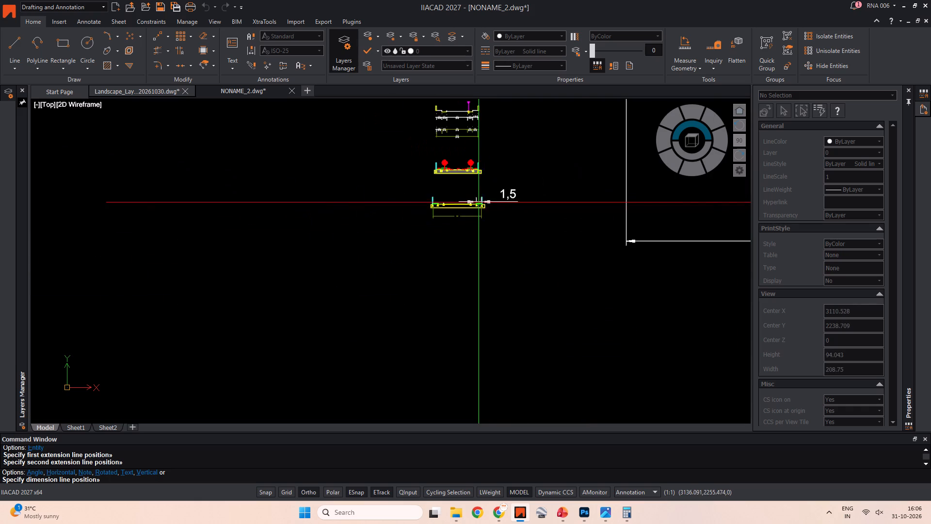
{"action": "scroll", "coordinate": [483, 196], "scroll_direction": "up", "scroll_amount": 3}
{"action": "key", "text": "Escape"}
{"action": "key", "text": "Escape"}
{"action": "scroll", "coordinate": [478, 194], "scroll_direction": "down", "scroll_amount": 5}
{"action": "middle_click_drag", "start_coordinate": [478, 194], "coordinate": [387, 235]}
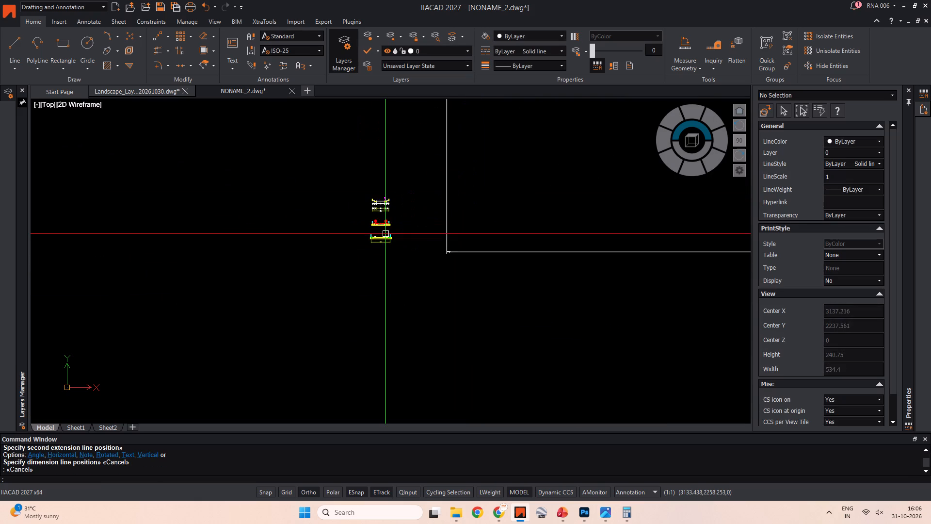
{"action": "scroll", "coordinate": [385, 233], "scroll_direction": "down", "scroll_amount": 5}
Switch to the Landscape_Layout drawing and look over the area around its section sheets.
{"action": "left_click", "coordinate": [153, 98]}
{"action": "left_click", "coordinate": [157, 92]}
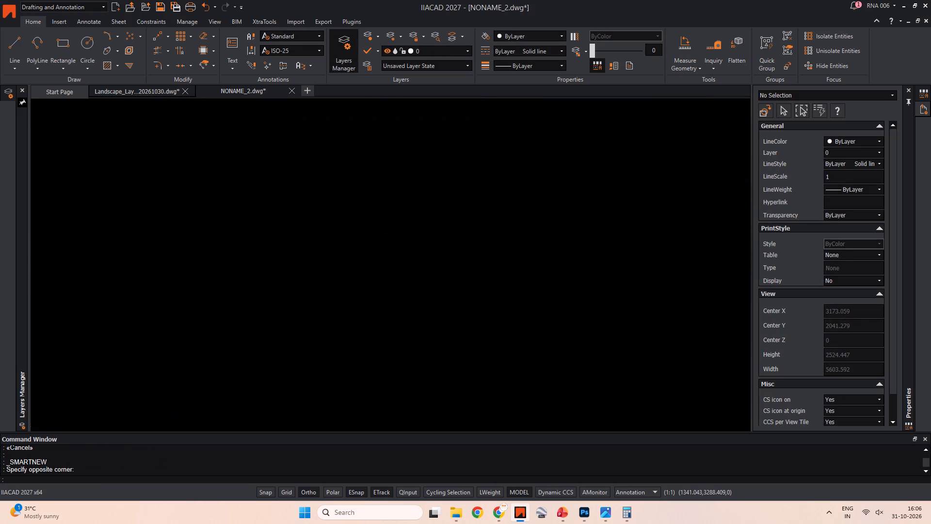
{"action": "scroll", "coordinate": [380, 234], "scroll_direction": "down", "scroll_amount": 5}
{"action": "scroll", "coordinate": [355, 200], "scroll_direction": "down", "scroll_amount": 5}
{"action": "middle_click_drag", "start_coordinate": [345, 212], "coordinate": [342, 236]}
{"action": "scroll", "coordinate": [335, 218], "scroll_direction": "up", "scroll_amount": 2}
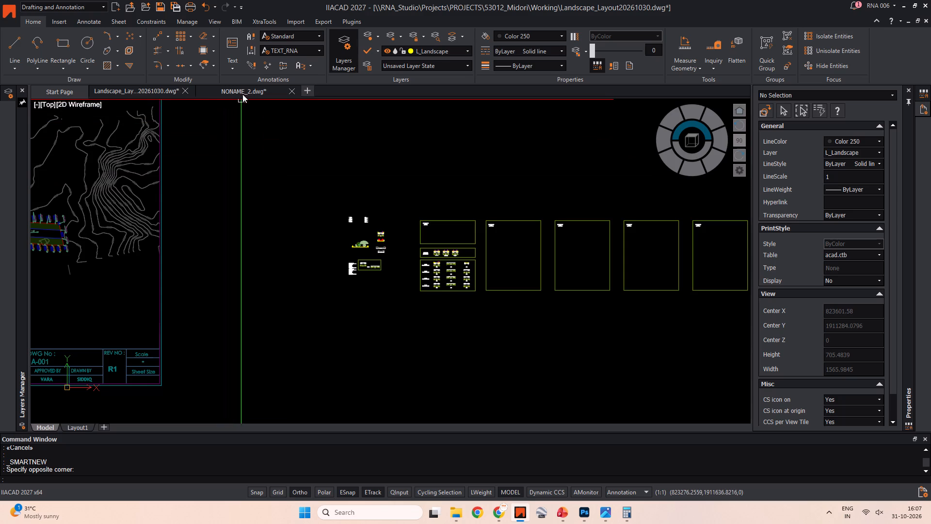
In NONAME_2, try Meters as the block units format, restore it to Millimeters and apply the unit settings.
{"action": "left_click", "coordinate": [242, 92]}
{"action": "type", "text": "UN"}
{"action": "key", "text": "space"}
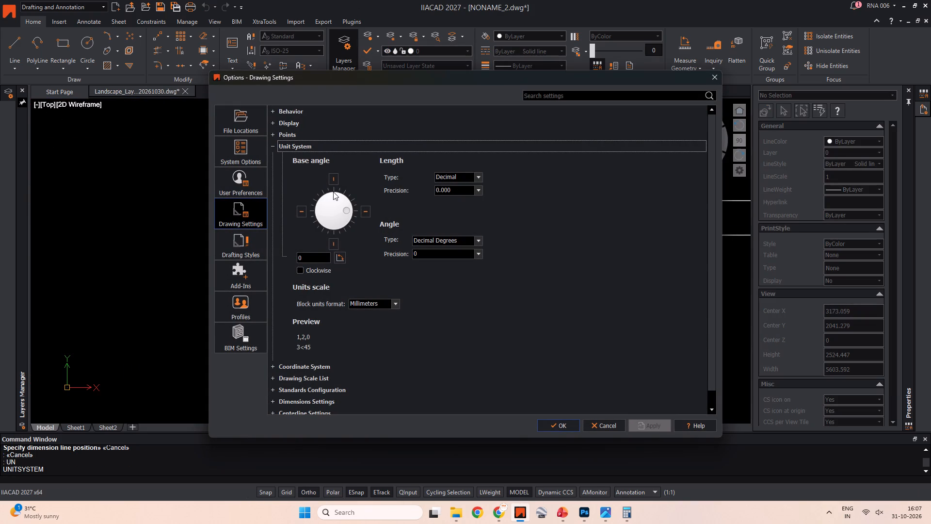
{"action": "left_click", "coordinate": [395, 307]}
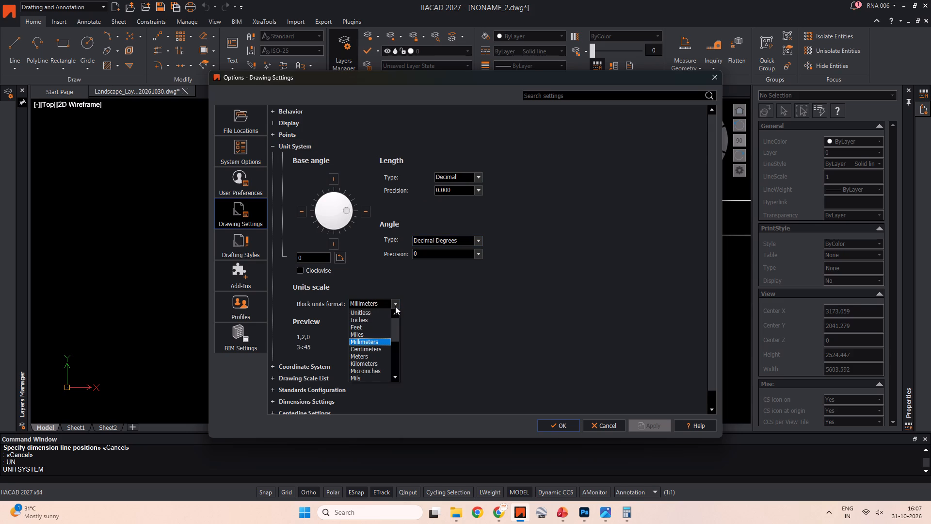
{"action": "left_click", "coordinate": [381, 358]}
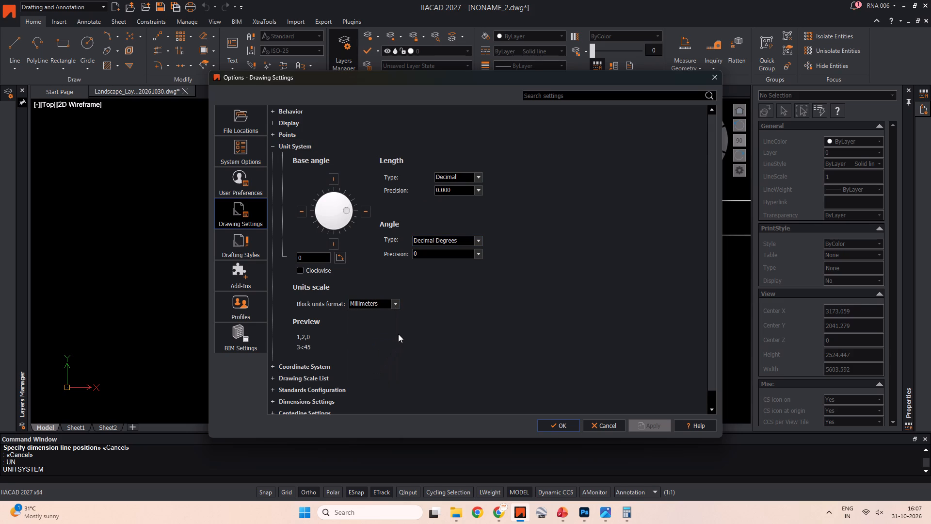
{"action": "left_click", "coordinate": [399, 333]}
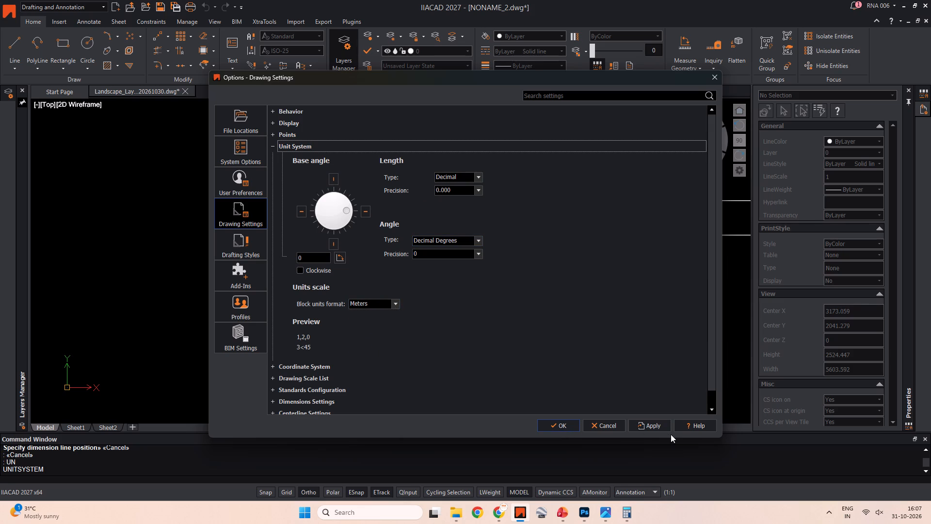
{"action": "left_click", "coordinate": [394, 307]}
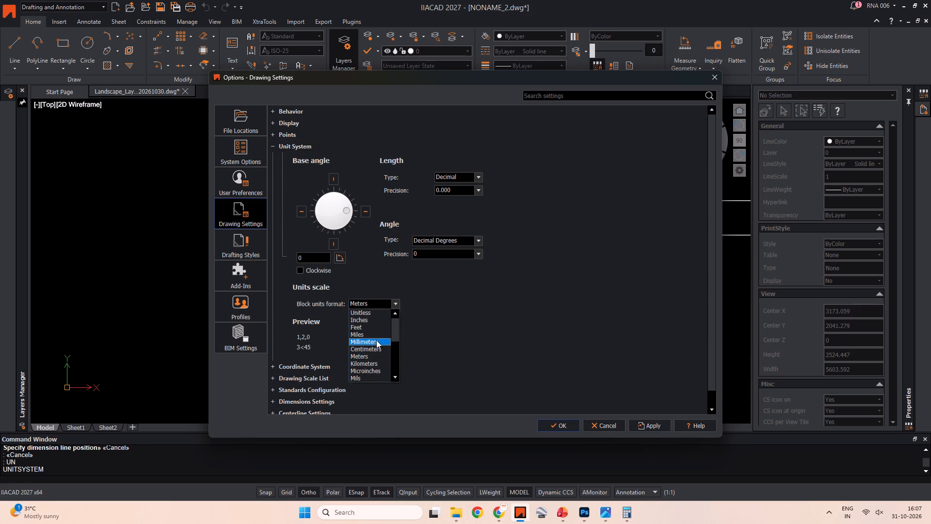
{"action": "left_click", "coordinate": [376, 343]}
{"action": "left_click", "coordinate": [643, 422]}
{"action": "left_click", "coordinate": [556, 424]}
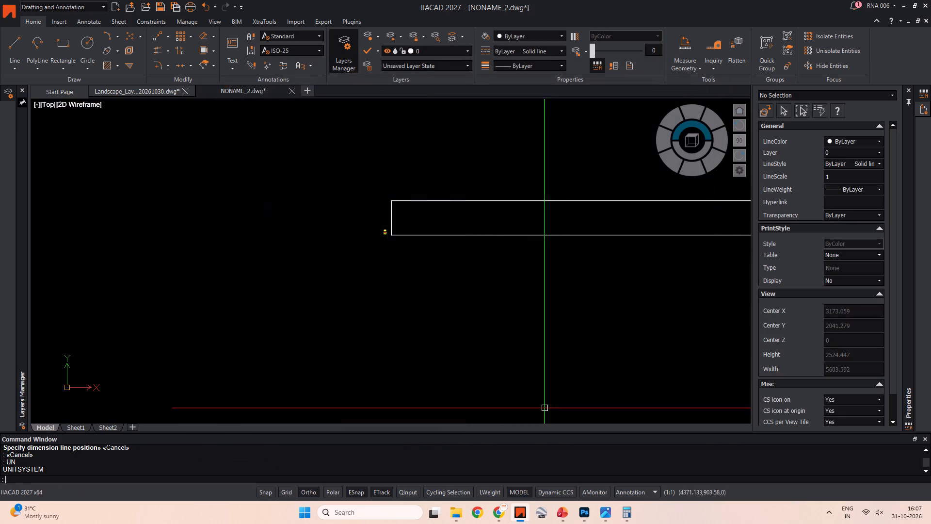
Measure the height of the lowest section's right-hand footpath support wall with a trial linear dimension, without placing it.
{"action": "scroll", "coordinate": [379, 227], "scroll_direction": "up", "scroll_amount": 4}
{"action": "scroll", "coordinate": [425, 276], "scroll_direction": "up", "scroll_amount": 5}
{"action": "scroll", "coordinate": [373, 266], "scroll_direction": "up", "scroll_amount": 2}
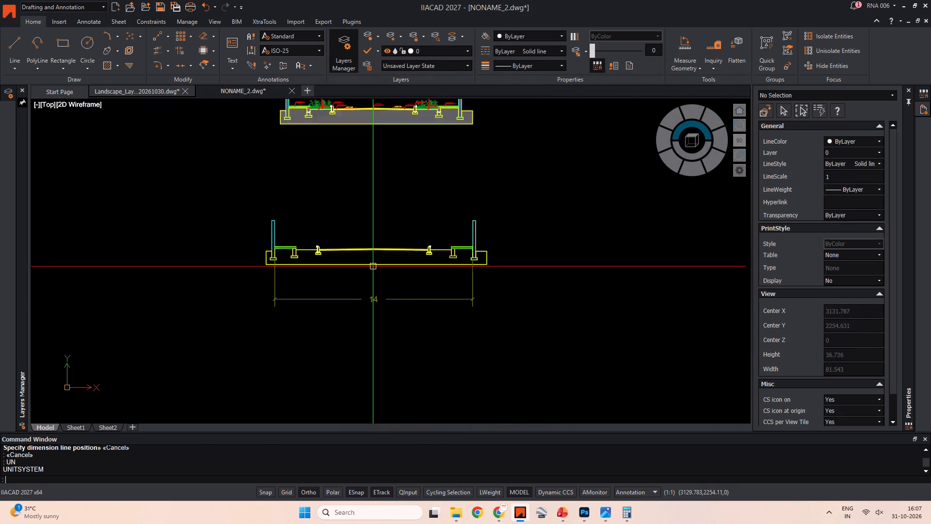
{"action": "scroll", "coordinate": [369, 273], "scroll_direction": "up", "scroll_amount": 2}
{"action": "scroll", "coordinate": [362, 271], "scroll_direction": "down", "scroll_amount": 2}
{"action": "middle_click_drag", "start_coordinate": [367, 269], "coordinate": [378, 286]}
{"action": "key", "text": "Escape"}
{"action": "key", "text": "Escape"}
{"action": "key", "text": "Escape"}
{"action": "key", "text": "d"}
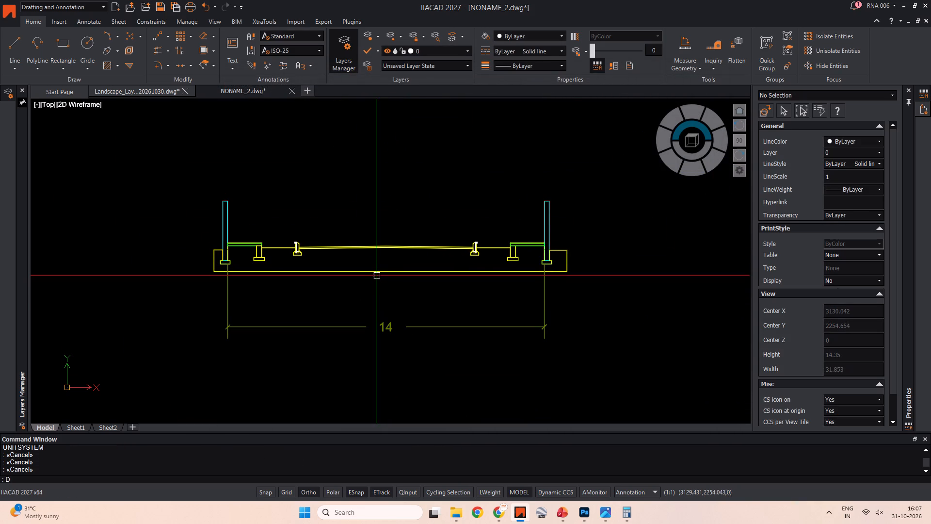
{"action": "key", "text": "l"}
{"action": "key", "text": "i"}
{"action": "key", "text": "space"}
{"action": "scroll", "coordinate": [521, 253], "scroll_direction": "up", "scroll_amount": 3}
{"action": "left_click", "coordinate": [507, 285]}
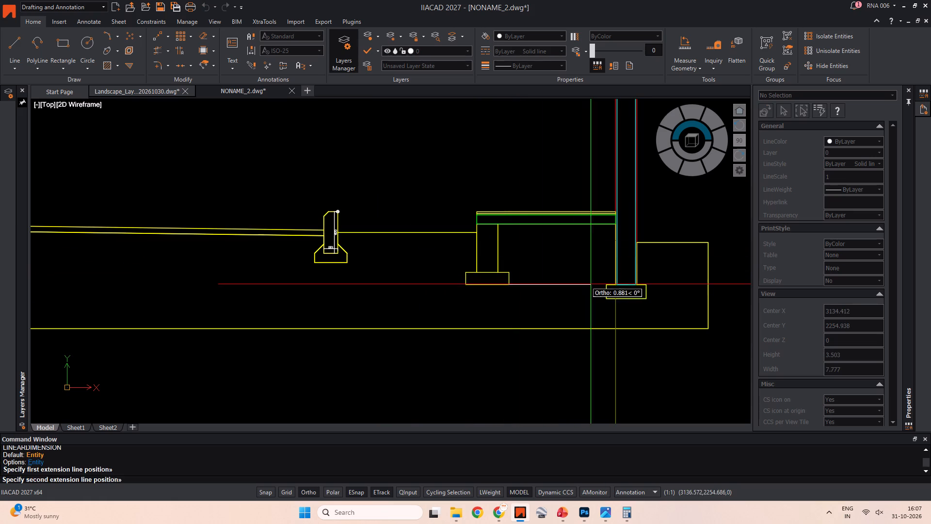
{"action": "key", "text": "Escape"}
{"action": "key", "text": "space"}
{"action": "left_click", "coordinate": [480, 223]}
{"action": "left_click", "coordinate": [479, 273]}
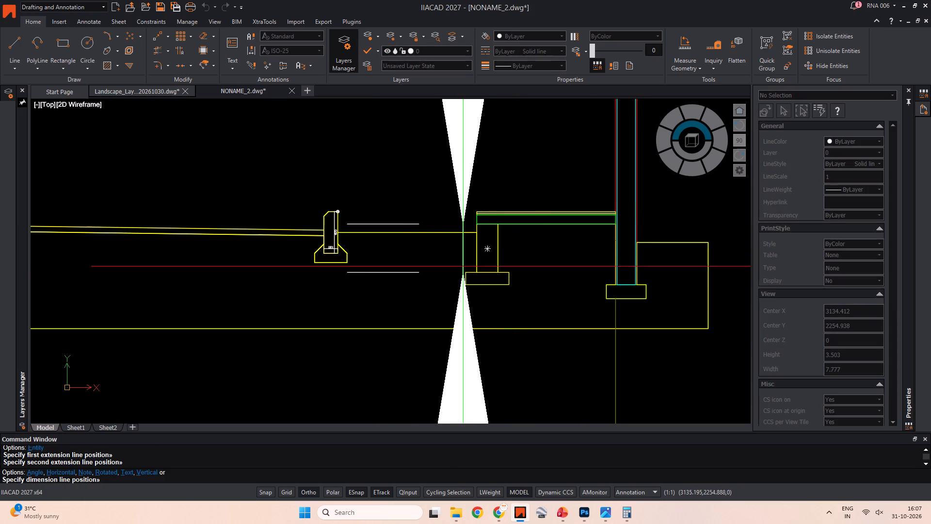
{"action": "scroll", "coordinate": [411, 249], "scroll_direction": "down", "scroll_amount": 5}
{"action": "scroll", "coordinate": [412, 246], "scroll_direction": "up", "scroll_amount": 3}
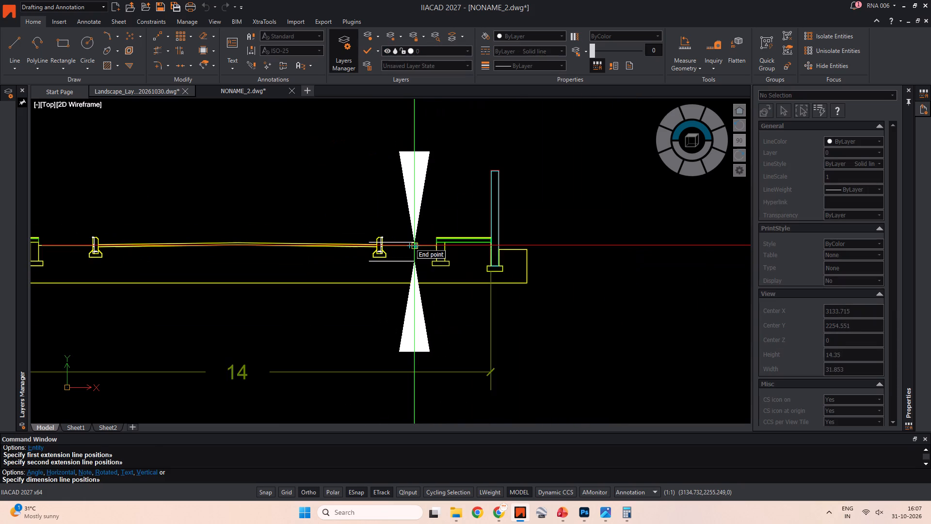
{"action": "key", "text": "Escape"}
Measure the thickness of the footing under that footpath support wall with a trial linear dimension, without placing it.
{"action": "scroll", "coordinate": [425, 261], "scroll_direction": "up", "scroll_amount": 4}
{"action": "key", "text": "space"}
{"action": "left_click", "coordinate": [469, 295]}
{"action": "left_click", "coordinate": [466, 264]}
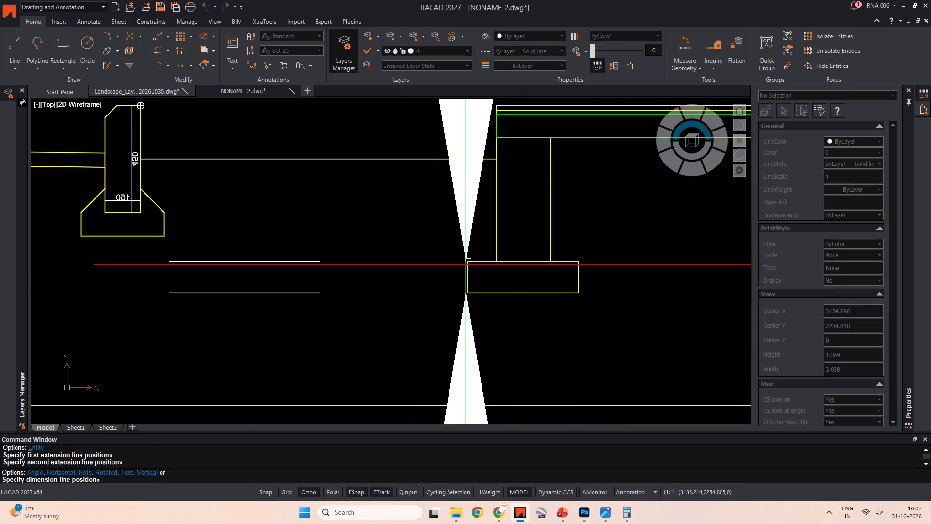
{"action": "scroll", "coordinate": [389, 269], "scroll_direction": "down", "scroll_amount": 7}
{"action": "scroll", "coordinate": [388, 266], "scroll_direction": "up", "scroll_amount": 2}
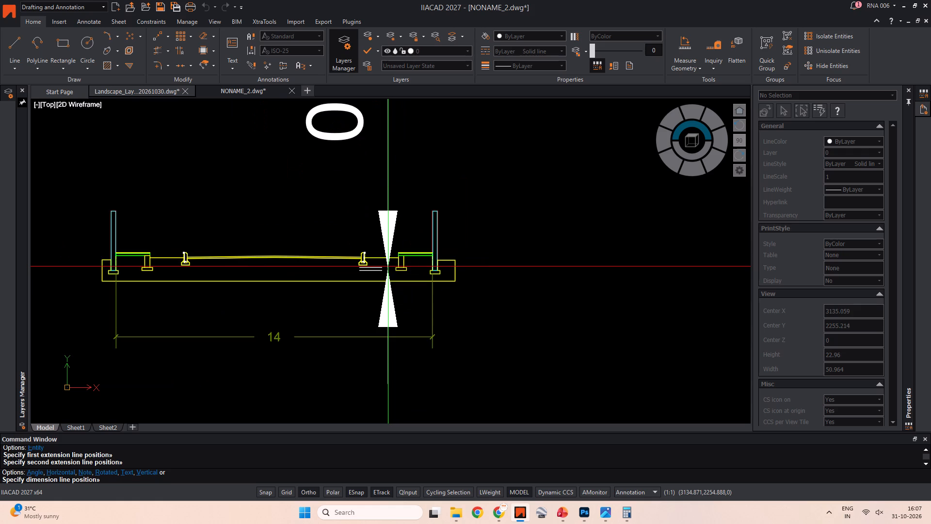
{"action": "key", "text": "Escape"}
{"action": "scroll", "coordinate": [393, 257], "scroll_direction": "up", "scroll_amount": 3}
{"action": "key", "text": "Escape"}
{"action": "key", "text": "Escape"}
Edit the ISO-25 dimension style so its linear dimensions use a period as the decimal separator.
{"action": "type", "text": "FD"}
{"action": "key", "text": "Escape"}
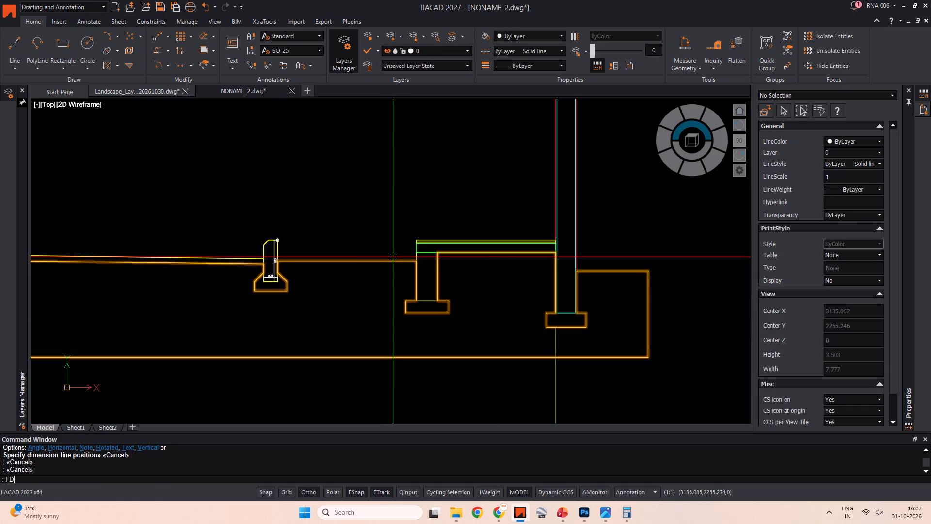
{"action": "key", "text": "Escape"}
{"action": "type", "text": "D"}
{"action": "key", "text": "space"}
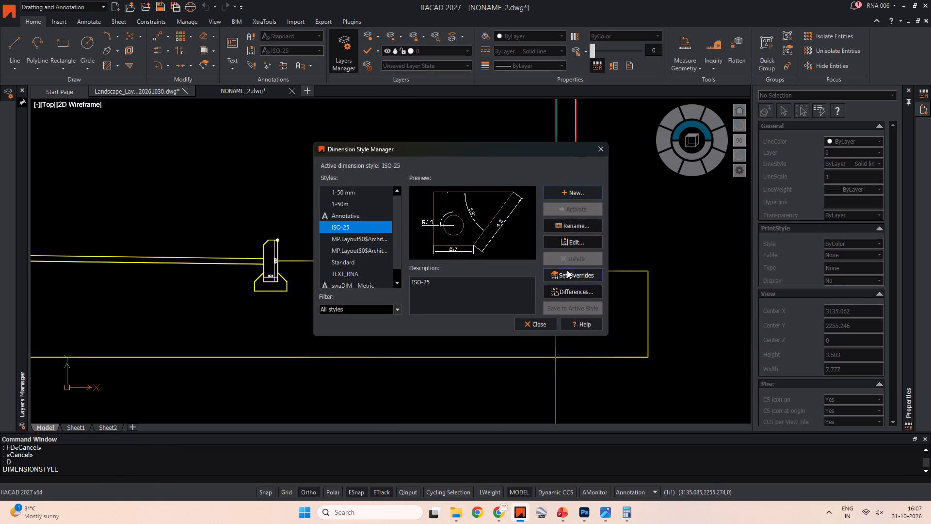
{"action": "left_click", "coordinate": [562, 241]}
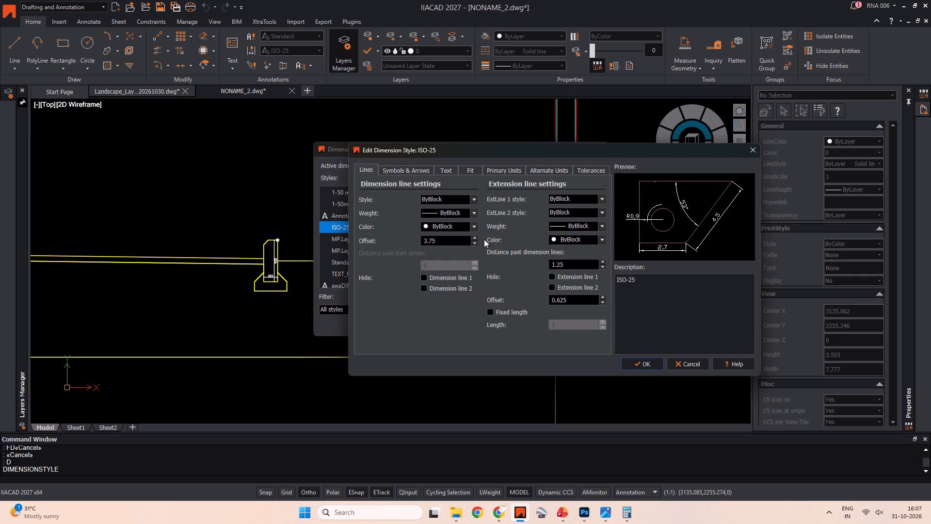
{"action": "left_click", "coordinate": [412, 172]}
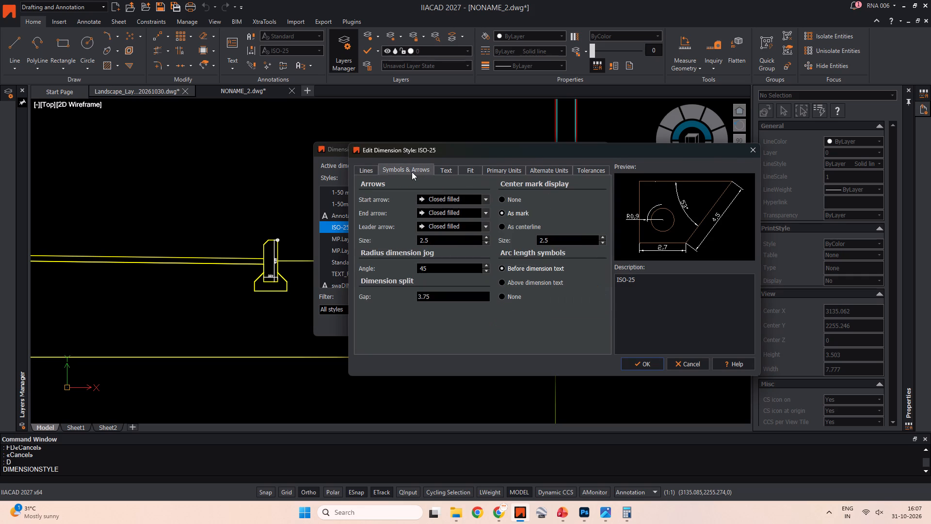
{"action": "left_click", "coordinate": [432, 169]}
{"action": "left_click", "coordinate": [442, 168]}
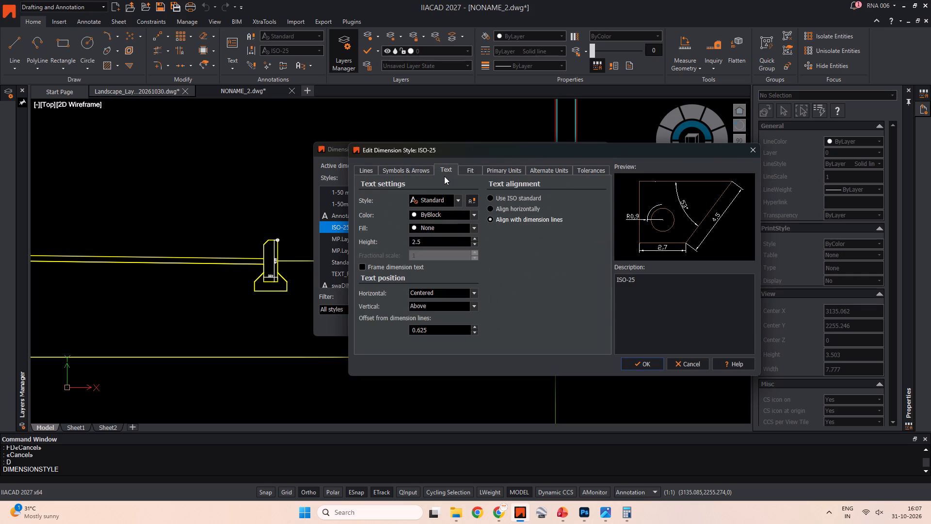
{"action": "left_click", "coordinate": [466, 173]}
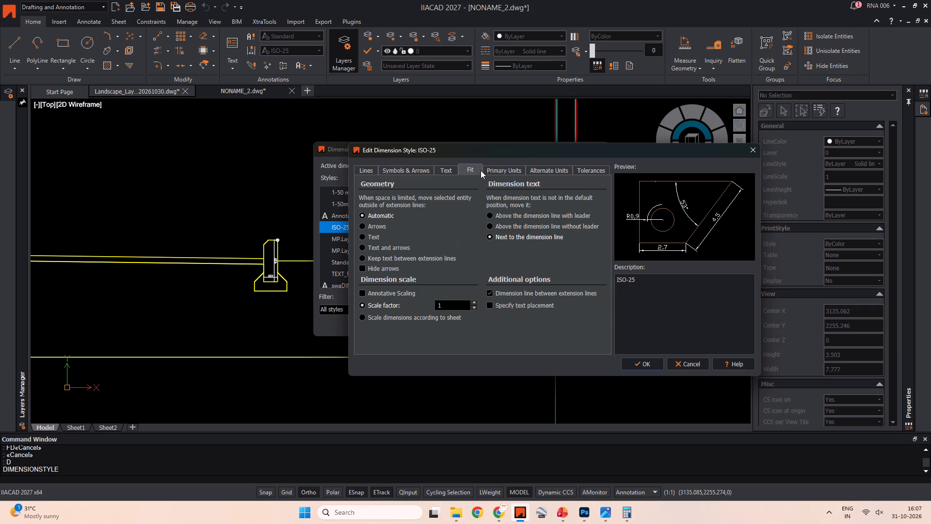
{"action": "left_click", "coordinate": [496, 169]}
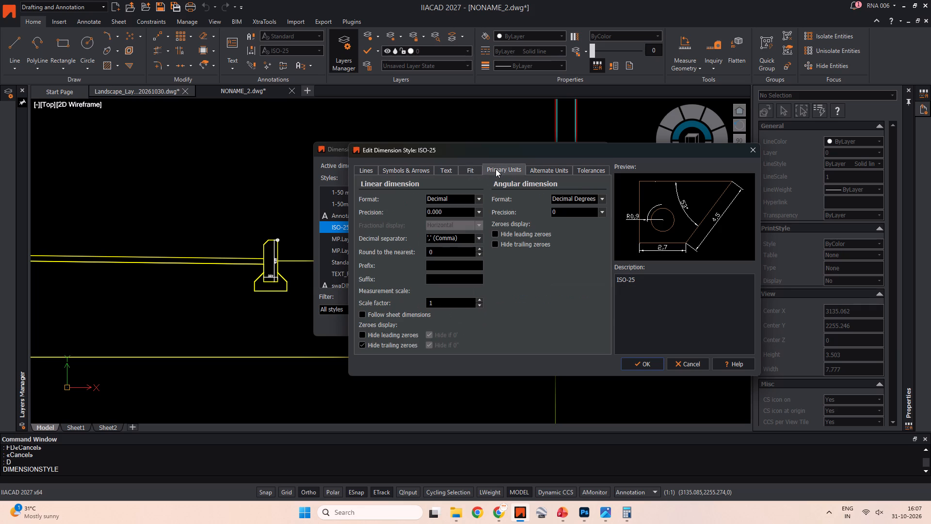
{"action": "left_click", "coordinate": [480, 237]}
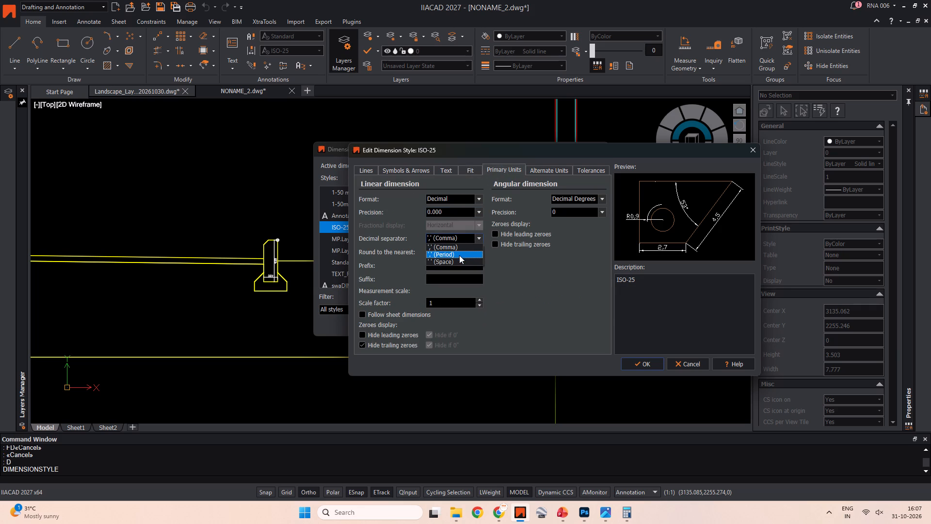
{"action": "left_click", "coordinate": [459, 257]}
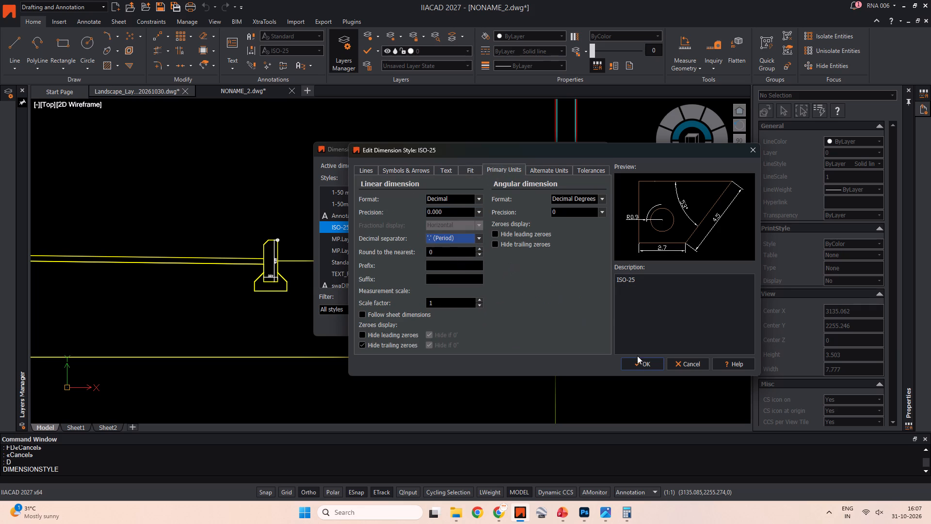
{"action": "left_click", "coordinate": [644, 365]}
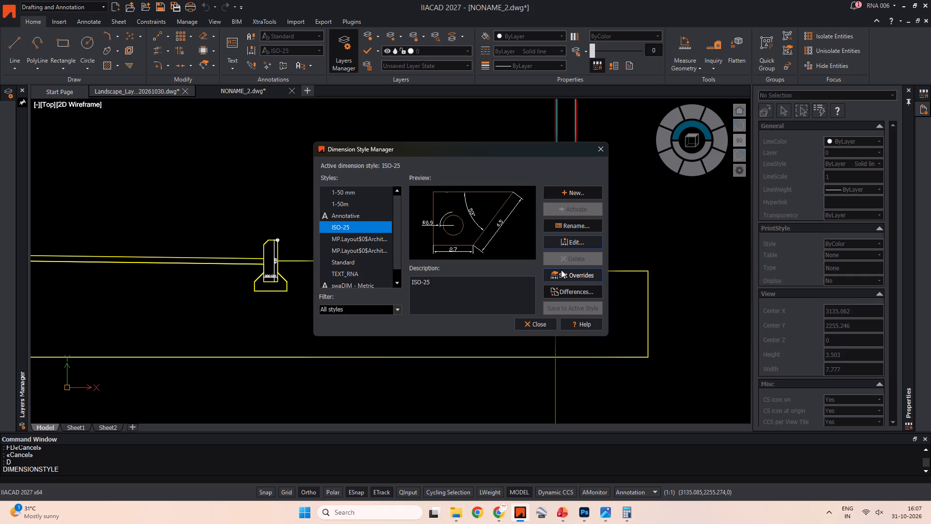
{"action": "left_click", "coordinate": [526, 327]}
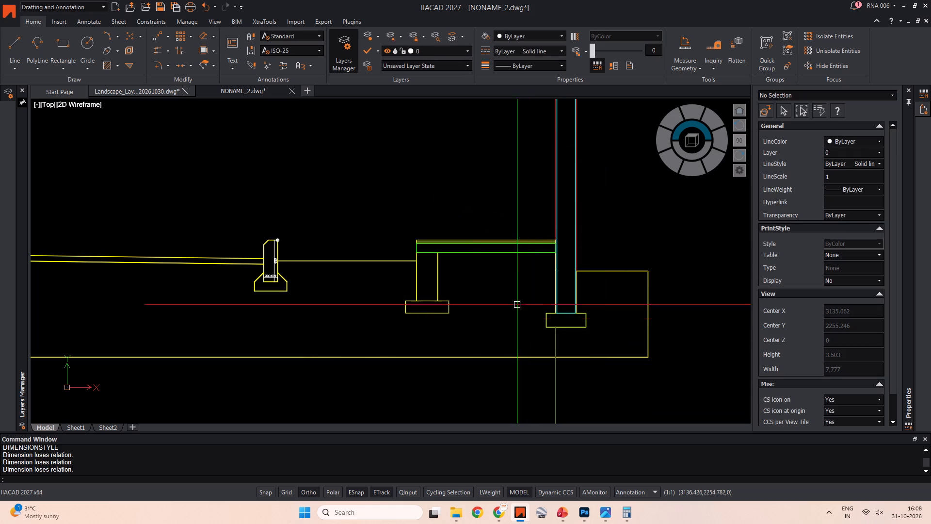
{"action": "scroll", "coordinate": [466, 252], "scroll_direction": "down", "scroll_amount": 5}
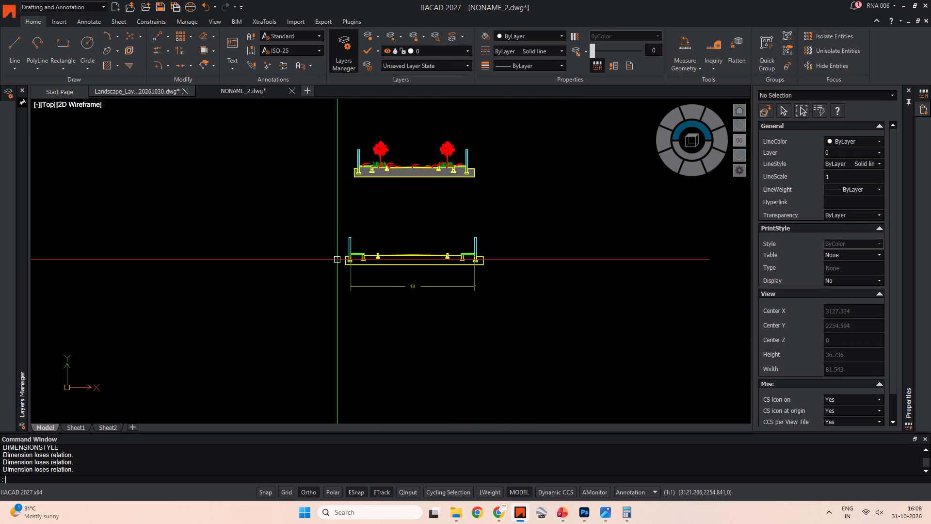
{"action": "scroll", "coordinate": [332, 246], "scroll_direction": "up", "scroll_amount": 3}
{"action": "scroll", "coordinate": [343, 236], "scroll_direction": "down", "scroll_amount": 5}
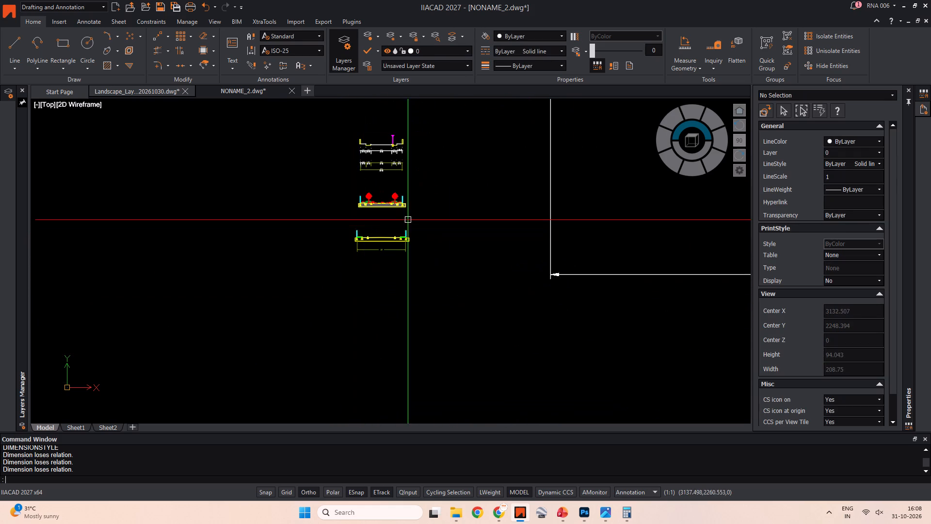
Scale all the street sections by reference, taking the lowest section's right-hand kerb width as reference length and 150 as new length.
{"action": "scroll", "coordinate": [409, 219], "scroll_direction": "down", "scroll_amount": 3}
{"action": "middle_click_drag", "start_coordinate": [408, 225], "coordinate": [378, 239]}
{"action": "scroll", "coordinate": [343, 214], "scroll_direction": "up", "scroll_amount": 3}
{"action": "left_click_drag", "start_coordinate": [390, 192], "coordinate": [412, 214]}
{"action": "left_click", "coordinate": [529, 353]}
{"action": "middle_click_drag", "start_coordinate": [486, 339], "coordinate": [431, 310]}
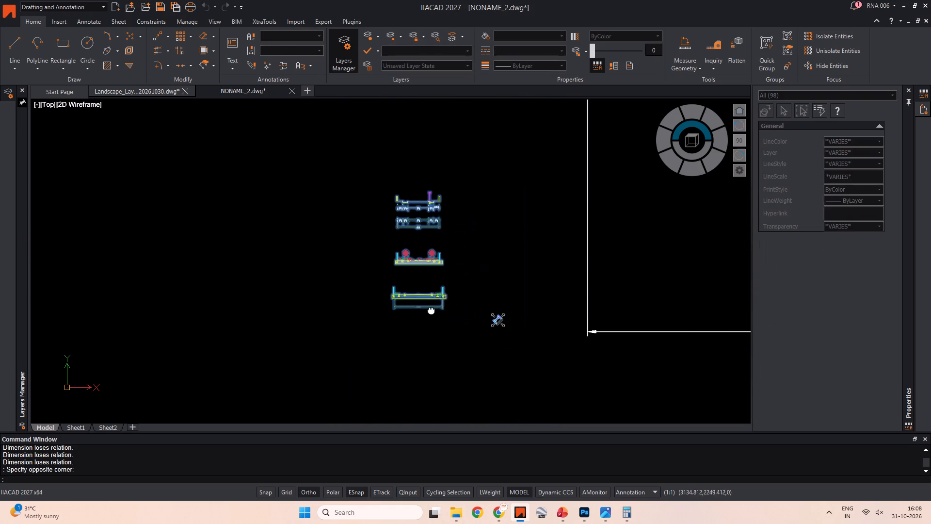
{"action": "middle_click_drag", "start_coordinate": [431, 310], "coordinate": [430, 308]}
{"action": "key", "text": "s"}
{"action": "key", "text": "c"}
{"action": "key", "text": "space"}
{"action": "scroll", "coordinate": [414, 283], "scroll_direction": "up", "scroll_amount": 4}
{"action": "scroll", "coordinate": [277, 298], "scroll_direction": "up", "scroll_amount": 3}
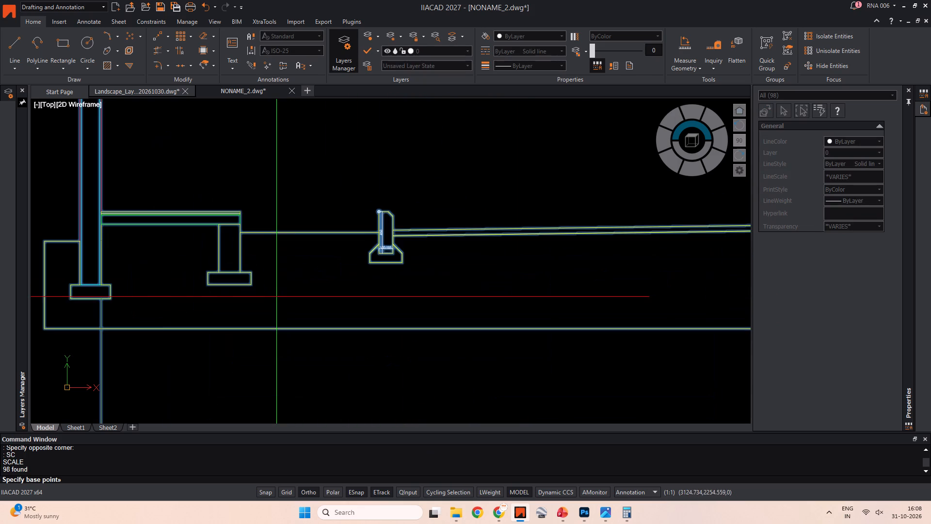
{"action": "middle_click_drag", "start_coordinate": [289, 291], "coordinate": [409, 293]}
{"action": "scroll", "coordinate": [395, 286], "scroll_direction": "down", "scroll_amount": 3}
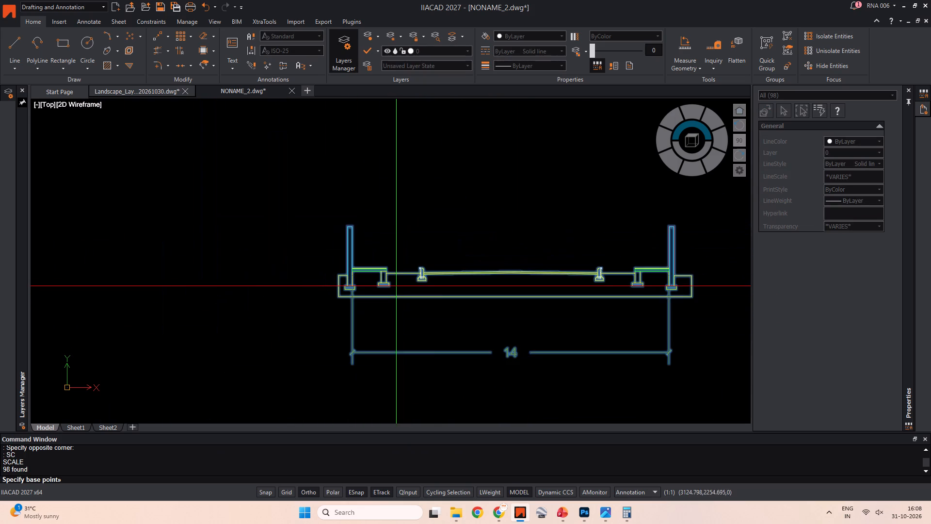
{"action": "middle_click_drag", "start_coordinate": [439, 298], "coordinate": [272, 291]}
{"action": "scroll", "coordinate": [443, 263], "scroll_direction": "up", "scroll_amount": 3}
{"action": "middle_click_drag", "start_coordinate": [535, 298], "coordinate": [502, 301]}
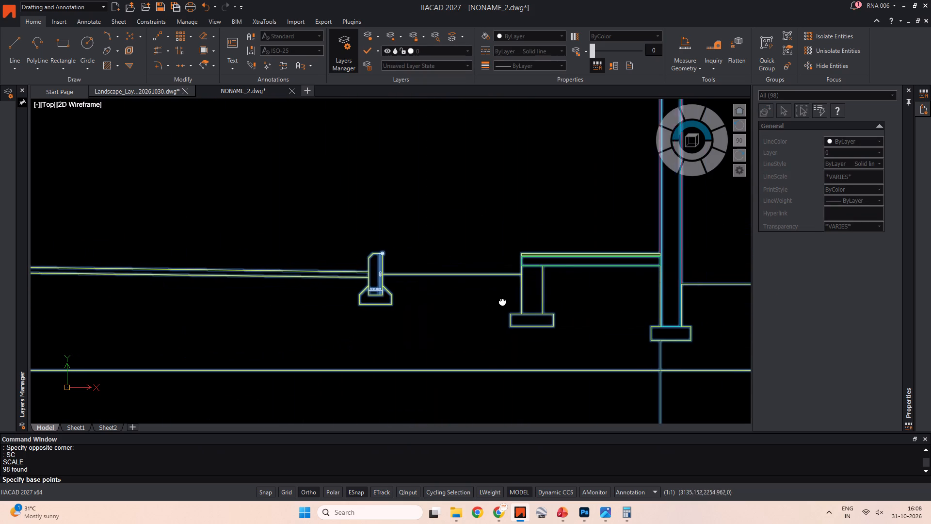
{"action": "middle_click_drag", "start_coordinate": [502, 301], "coordinate": [502, 301]}
{"action": "scroll", "coordinate": [382, 254], "scroll_direction": "up", "scroll_amount": 4}
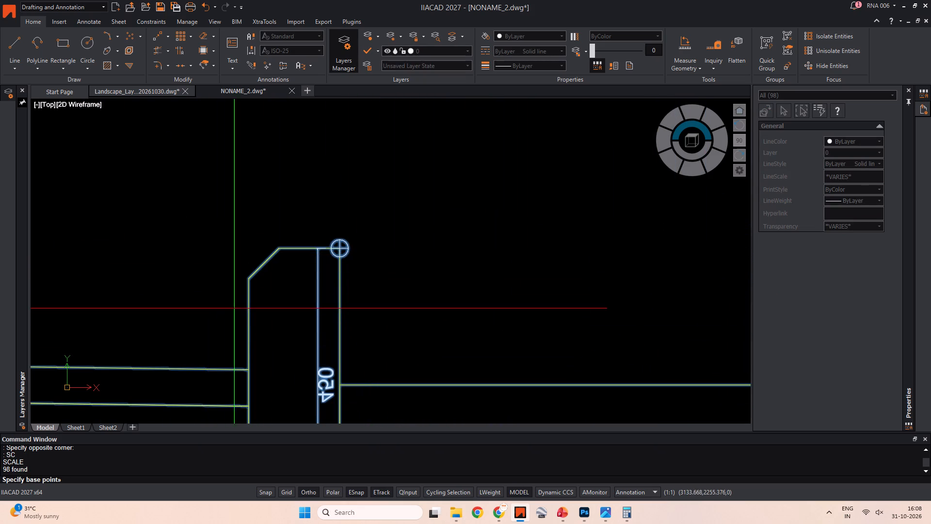
{"action": "left_click", "coordinate": [248, 306]}
{"action": "type", "text": "REF"}
{"action": "key", "text": "space"}
{"action": "left_click", "coordinate": [248, 306]}
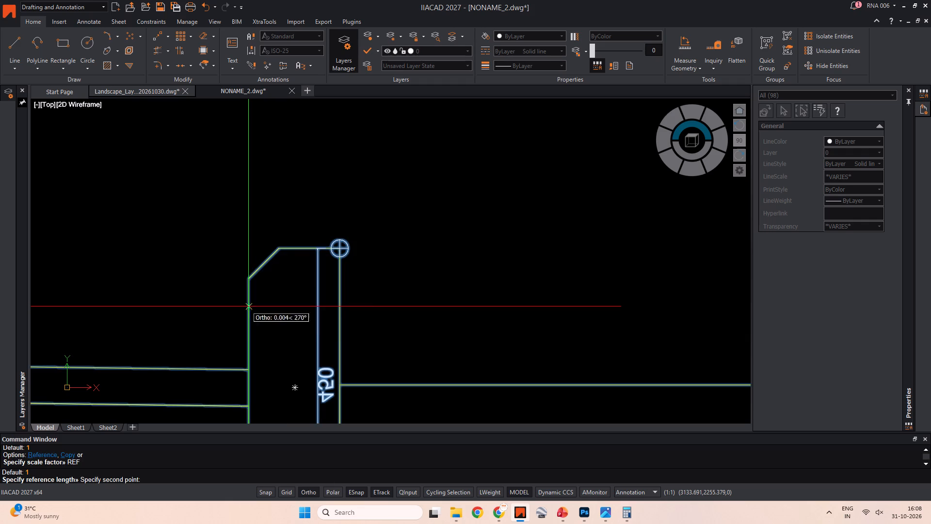
{"action": "left_click", "coordinate": [340, 307]}
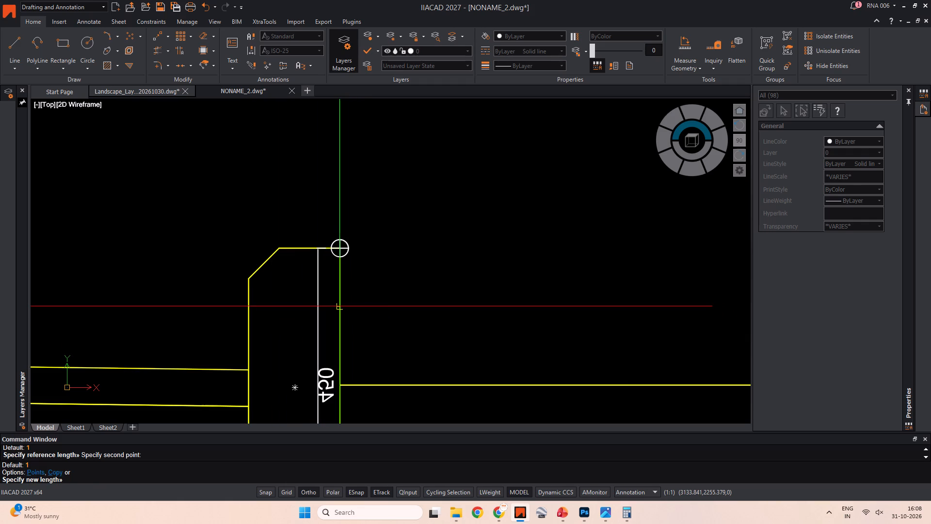
{"action": "type", "text": "150"}
{"action": "key", "text": "Return"}
Delete the two stray white polylines running from the lowest section's right-hand kerb across the footpath and boundary wall.
{"action": "scroll", "coordinate": [347, 311], "scroll_direction": "down", "scroll_amount": 20}
{"action": "scroll", "coordinate": [347, 311], "scroll_direction": "down", "scroll_amount": 3}
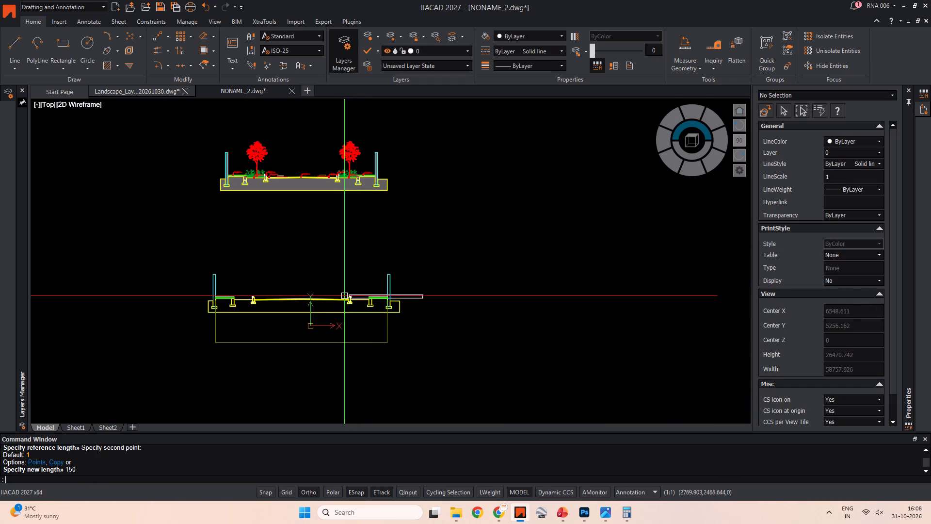
{"action": "scroll", "coordinate": [366, 299], "scroll_direction": "down", "scroll_amount": 6}
{"action": "scroll", "coordinate": [366, 302], "scroll_direction": "up", "scroll_amount": 5}
{"action": "middle_click_drag", "start_coordinate": [329, 290], "coordinate": [287, 306]}
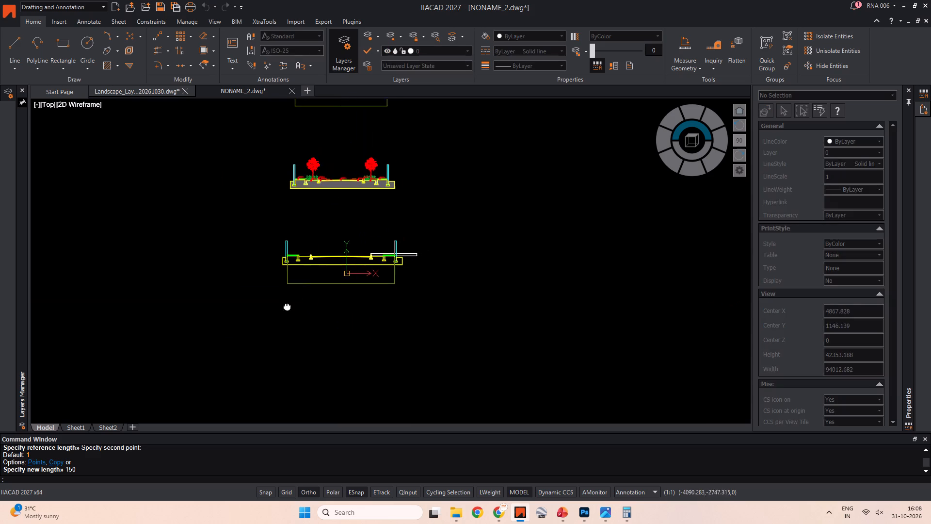
{"action": "middle_click_drag", "start_coordinate": [287, 306], "coordinate": [274, 312]}
{"action": "key", "text": "Escape"}
{"action": "key", "text": "Escape"}
{"action": "scroll", "coordinate": [217, 261], "scroll_direction": "up", "scroll_amount": 2}
{"action": "scroll", "coordinate": [528, 297], "scroll_direction": "up", "scroll_amount": 1}
{"action": "middle_click_drag", "start_coordinate": [525, 298], "coordinate": [470, 307]}
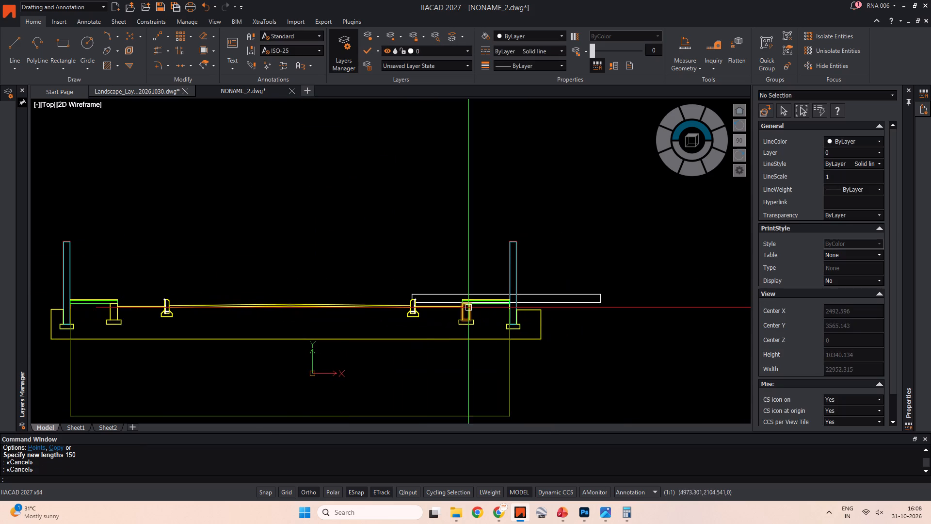
{"action": "left_click", "coordinate": [436, 291]}
{"action": "key", "text": "Escape"}
{"action": "left_click", "coordinate": [428, 293]}
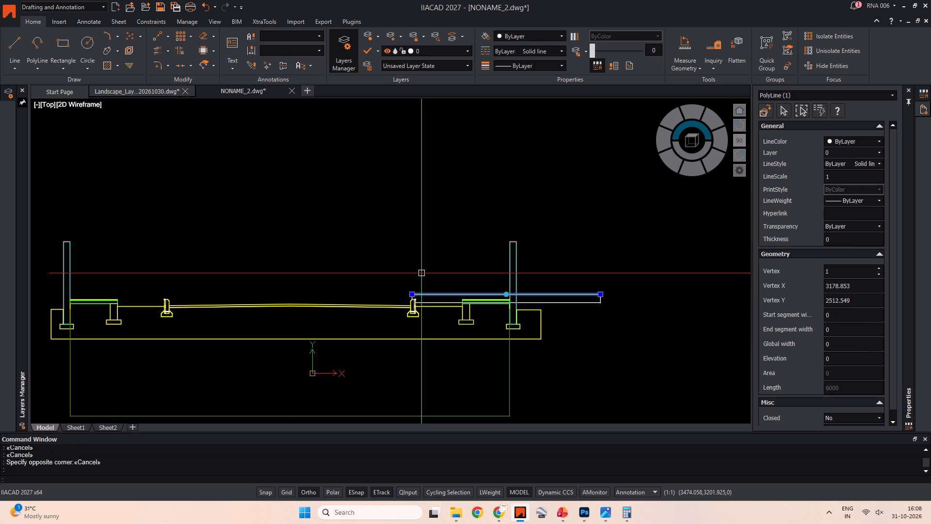
{"action": "key", "text": "Escape"}
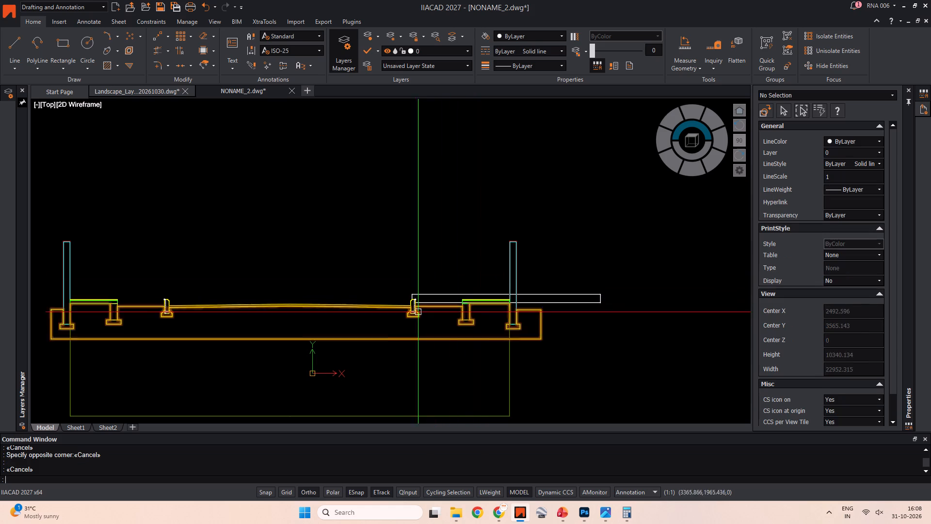
{"action": "scroll", "coordinate": [386, 320], "scroll_direction": "down", "scroll_amount": 1}
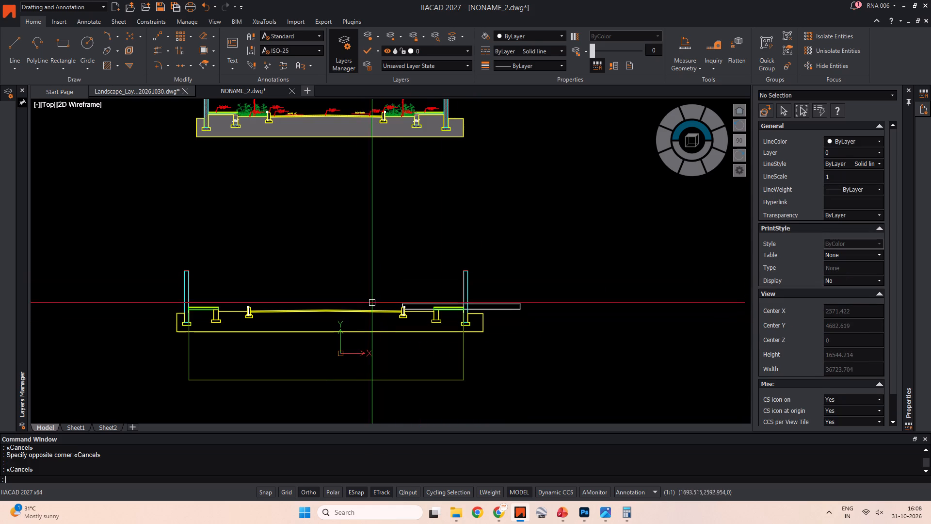
{"action": "scroll", "coordinate": [395, 302], "scroll_direction": "up", "scroll_amount": 4}
{"action": "left_click", "coordinate": [421, 313]}
{"action": "left_click", "coordinate": [404, 325]}
{"action": "scroll", "coordinate": [404, 297], "scroll_direction": "down", "scroll_amount": 2}
{"action": "middle_click_drag", "start_coordinate": [402, 294], "coordinate": [330, 262]}
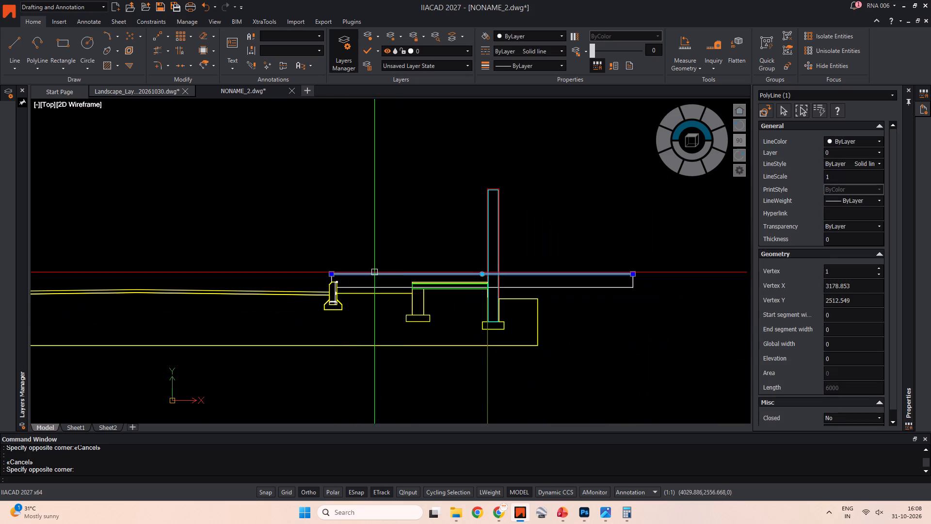
{"action": "key", "text": "Escape"}
{"action": "left_click_drag", "start_coordinate": [659, 269], "coordinate": [647, 281]}
{"action": "left_click", "coordinate": [616, 300]}
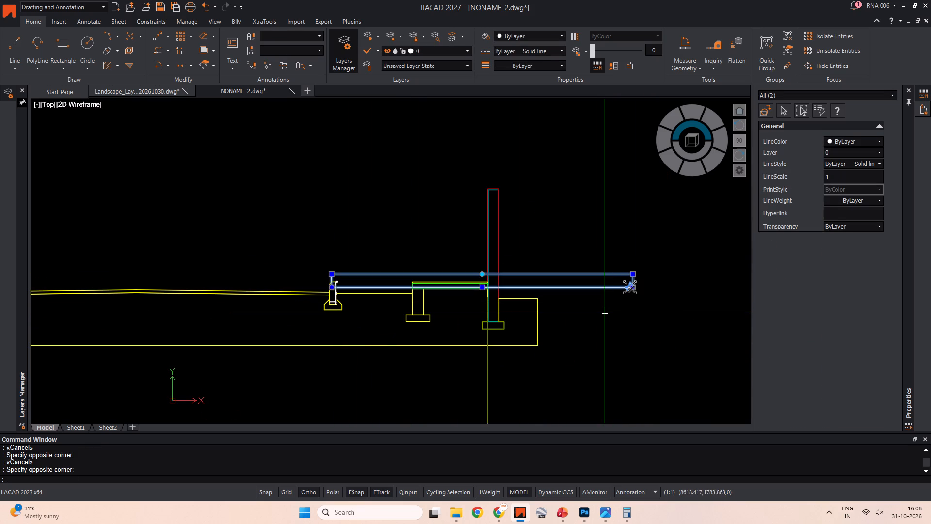
{"action": "key", "text": "Delete"}
Move all the street sections together horizontally to the right, clear of the drawing origin.
{"action": "middle_click_drag", "start_coordinate": [325, 280], "coordinate": [482, 307]}
{"action": "scroll", "coordinate": [443, 266], "scroll_direction": "down", "scroll_amount": 4}
{"action": "middle_click_drag", "start_coordinate": [412, 240], "coordinate": [445, 257]}
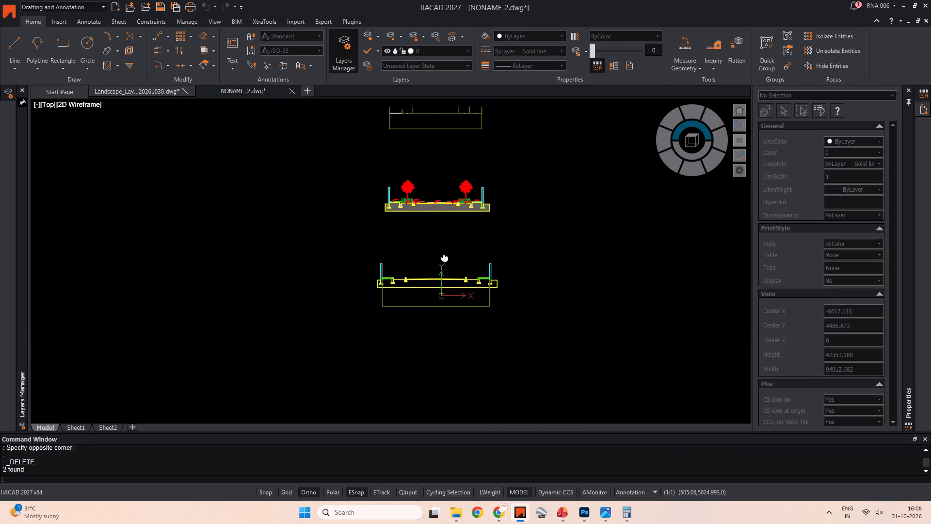
{"action": "middle_click_drag", "start_coordinate": [445, 257], "coordinate": [444, 257]}
{"action": "key", "text": "Escape"}
{"action": "scroll", "coordinate": [440, 237], "scroll_direction": "down", "scroll_amount": 4}
{"action": "scroll", "coordinate": [430, 244], "scroll_direction": "up", "scroll_amount": 5}
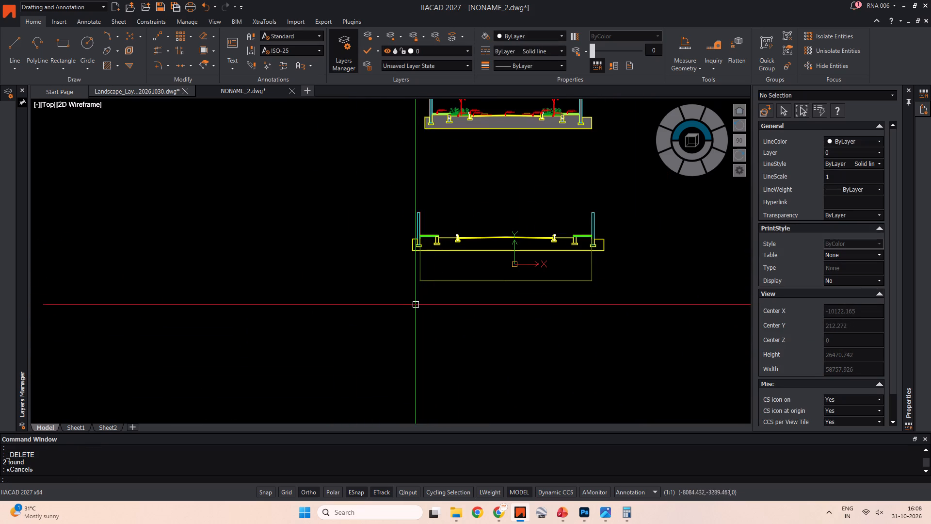
{"action": "middle_click_drag", "start_coordinate": [496, 267], "coordinate": [337, 347]}
{"action": "scroll", "coordinate": [344, 296], "scroll_direction": "down", "scroll_amount": 3}
{"action": "left_click_drag", "start_coordinate": [271, 175], "coordinate": [279, 176]}
{"action": "left_click", "coordinate": [472, 345]}
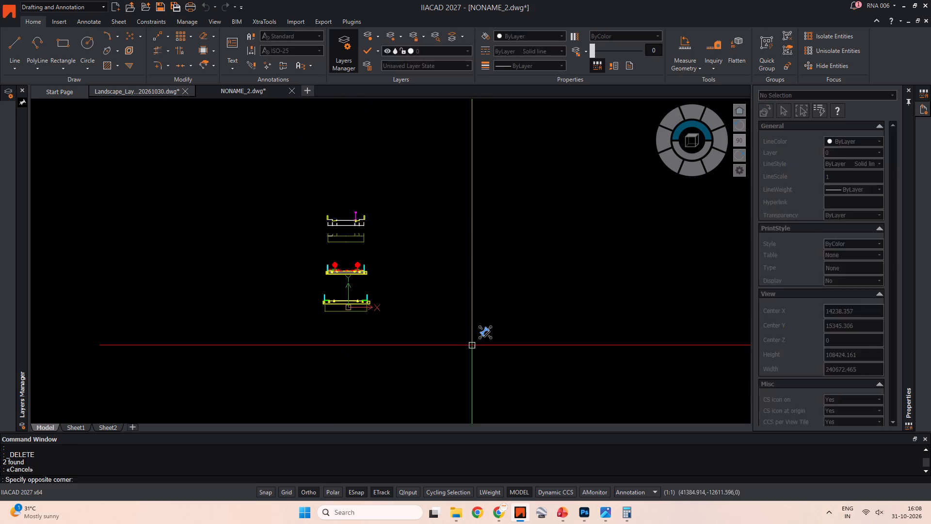
{"action": "middle_click_drag", "start_coordinate": [421, 342], "coordinate": [333, 333]}
{"action": "key", "text": "m"}
{"action": "key", "text": "space"}
{"action": "left_click", "coordinate": [321, 334]}
{"action": "left_click", "coordinate": [381, 317]}
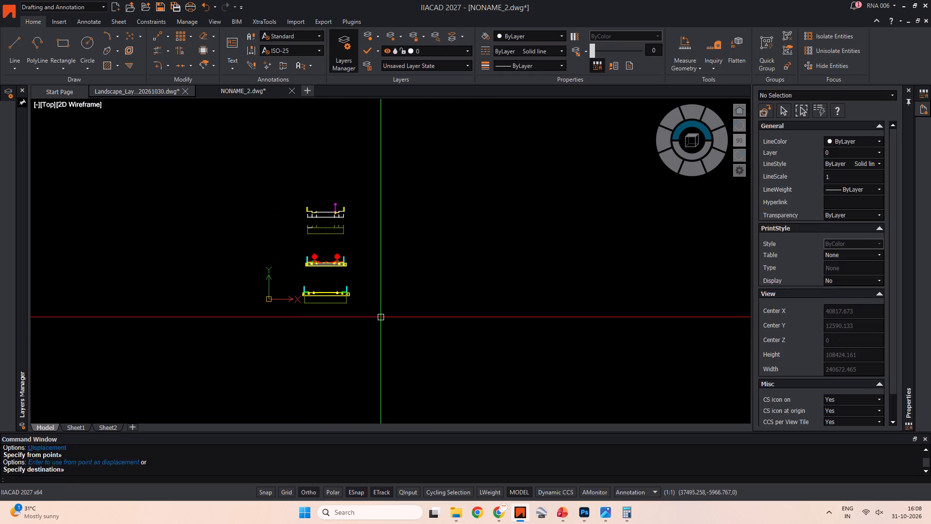
Move all the street sections together vertically upward, above the origin level.
{"action": "key", "text": "Escape"}
{"action": "left_click_drag", "start_coordinate": [300, 181], "coordinate": [301, 187]}
{"action": "left_click", "coordinate": [420, 341]}
{"action": "middle_click_drag", "start_coordinate": [320, 314], "coordinate": [334, 333]}
{"action": "key", "text": "m"}
{"action": "key", "text": "space"}
{"action": "scroll", "coordinate": [328, 318], "scroll_direction": "up", "scroll_amount": 3}
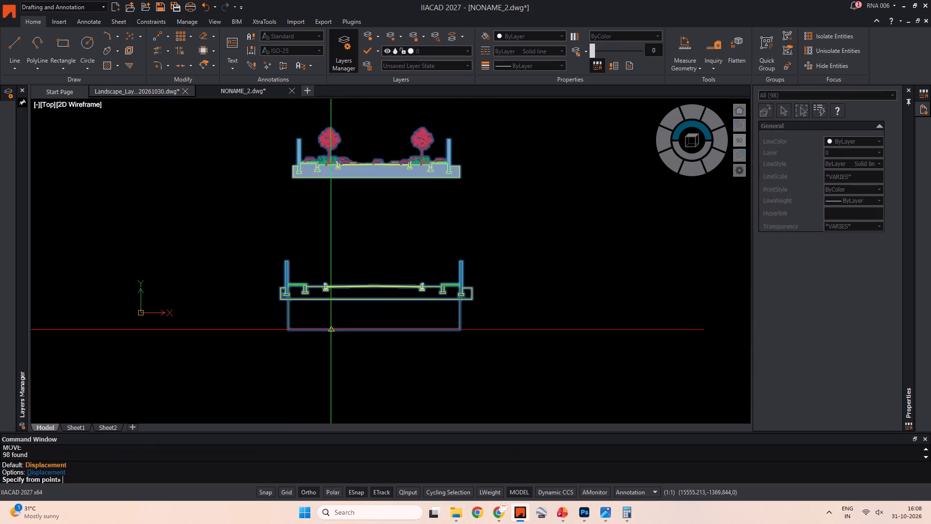
{"action": "left_click_drag", "start_coordinate": [353, 369], "coordinate": [353, 352]}
{"action": "left_click", "coordinate": [354, 315]}
{"action": "key", "text": "Escape"}
Place a horizontal linear dimension just above the lowest section's left-hand footpath slab, spanning its full width.
{"action": "scroll", "coordinate": [306, 258], "scroll_direction": "up", "scroll_amount": 3}
{"action": "key", "text": "Escape"}
{"action": "middle_click_drag", "start_coordinate": [298, 244], "coordinate": [305, 320]}
{"action": "key", "text": "Escape"}
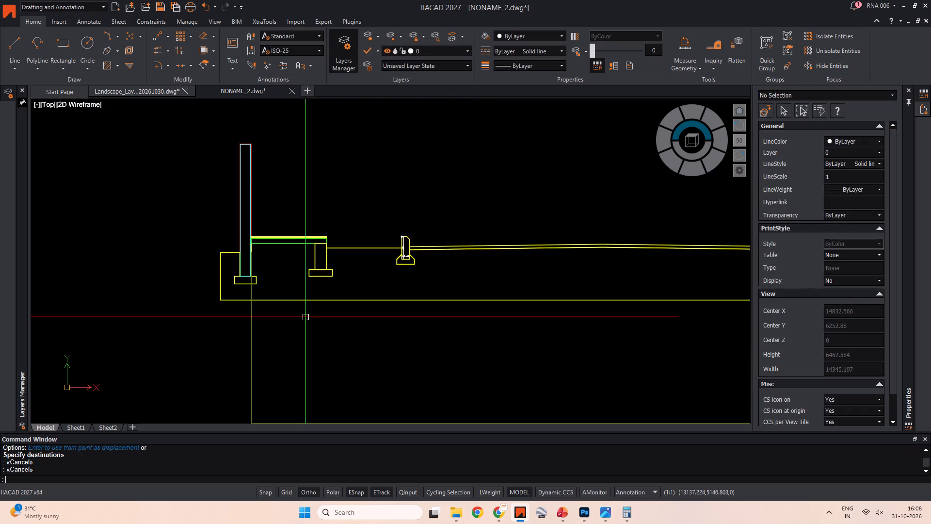
{"action": "key", "text": "Escape"}
{"action": "key", "text": "Escape"}
{"action": "key", "text": "d"}
{"action": "type", "text": "LI"}
{"action": "key", "text": "space"}
{"action": "scroll", "coordinate": [267, 244], "scroll_direction": "up", "scroll_amount": 3}
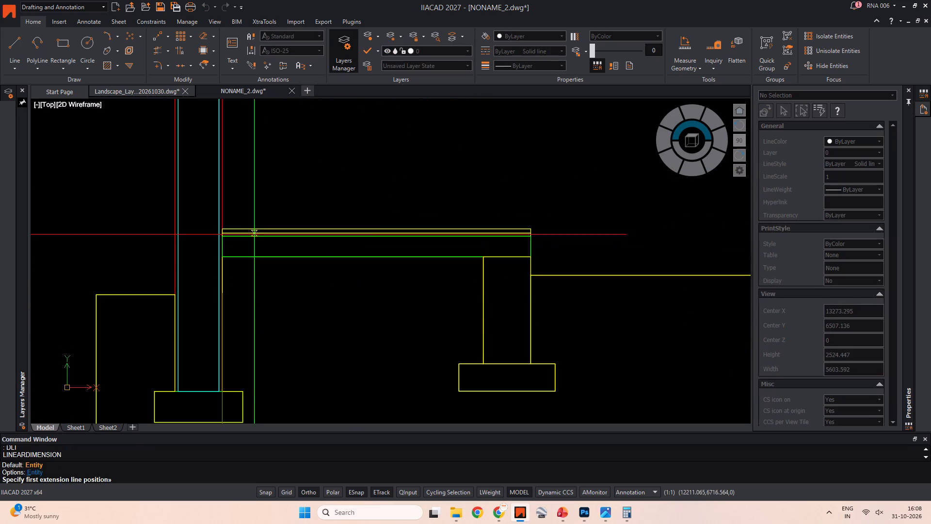
{"action": "left_click", "coordinate": [222, 225]}
{"action": "key", "text": "Escape"}
{"action": "key", "text": "space"}
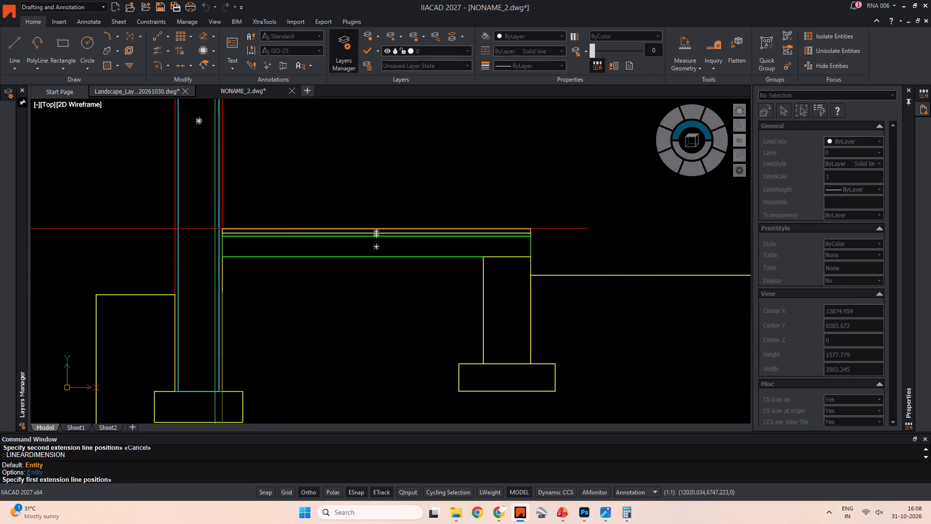
{"action": "left_click", "coordinate": [223, 227]}
{"action": "left_click", "coordinate": [531, 229]}
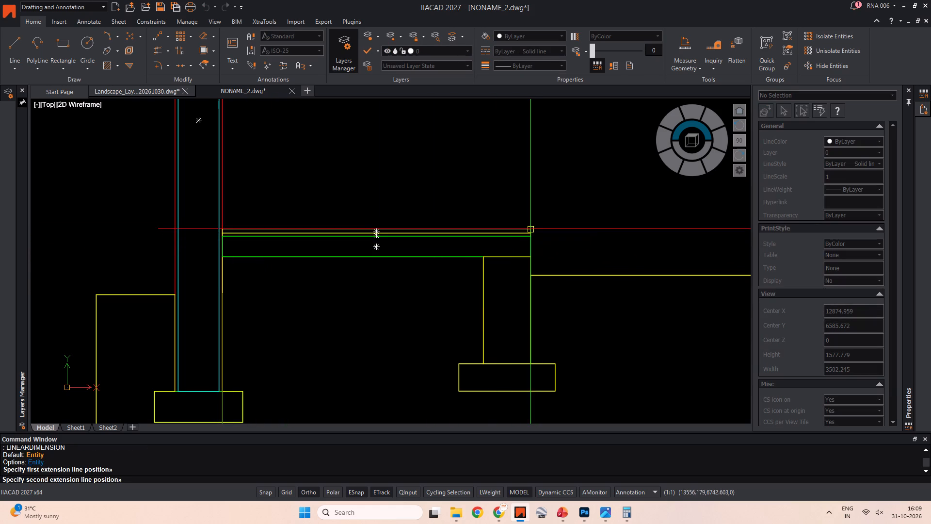
{"action": "left_click", "coordinate": [473, 203]}
{"action": "key", "text": "Escape"}
{"action": "key", "text": "Escape"}
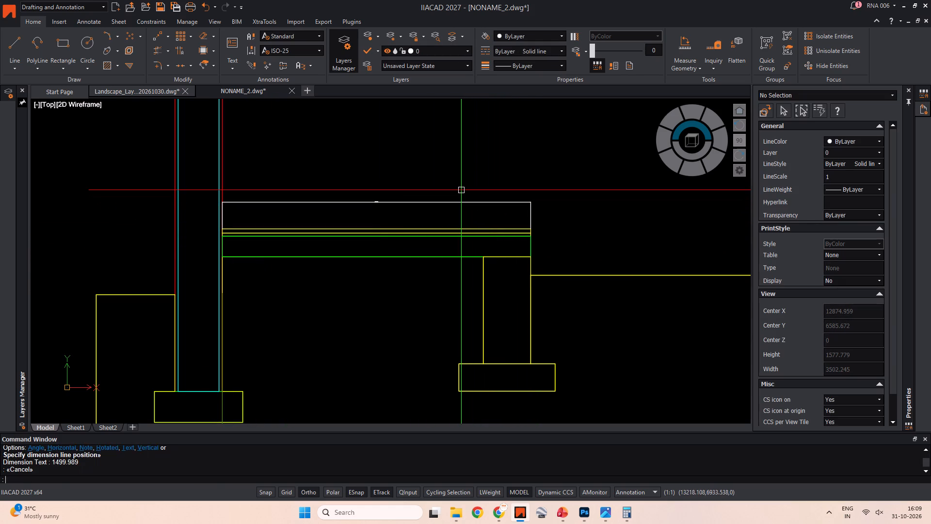
Set the ISO-25 dimension style's text height to 500.
{"action": "type", "text": "D"}
{"action": "key", "text": "space"}
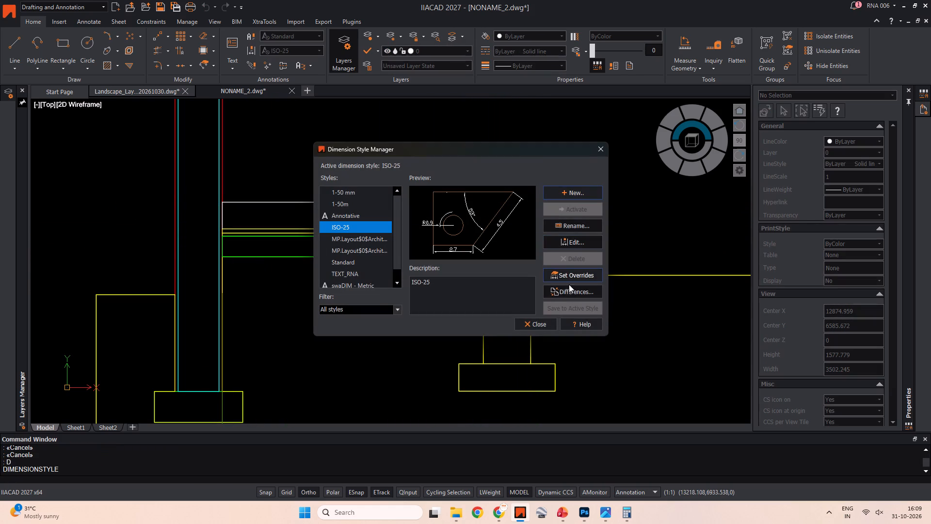
{"action": "left_click", "coordinate": [570, 240]}
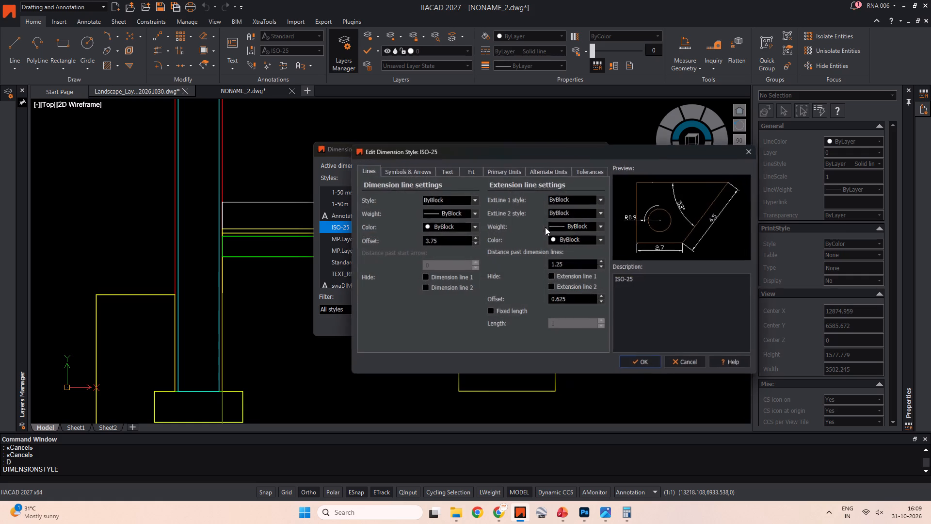
{"action": "left_click", "coordinate": [443, 170]}
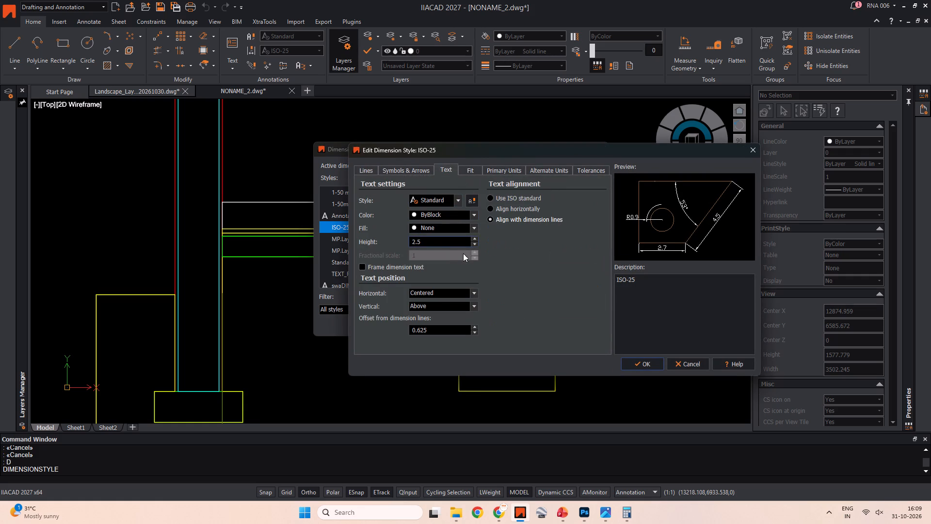
{"action": "left_click_drag", "start_coordinate": [425, 237], "coordinate": [402, 241]}
{"action": "left_click_drag", "start_coordinate": [428, 241], "coordinate": [395, 239]}
{"action": "type", "text": "500"}
{"action": "key", "text": "Return"}
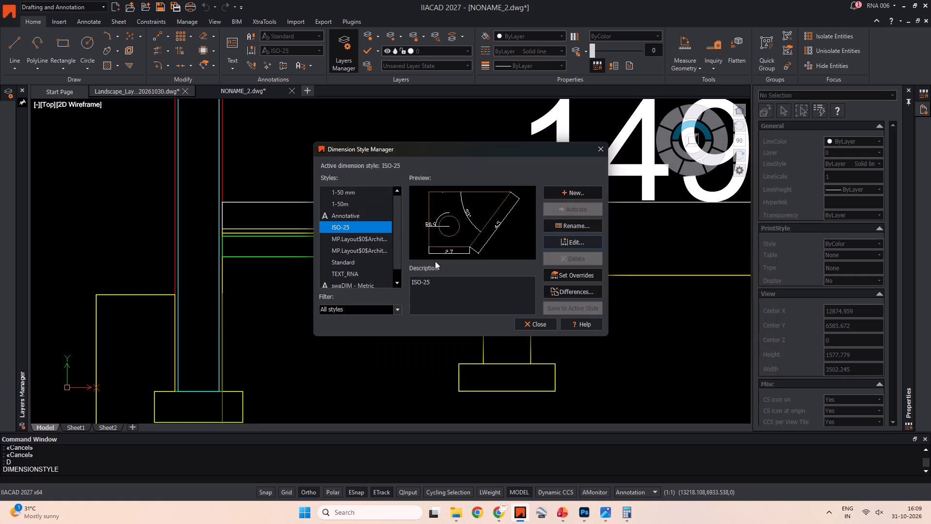
{"action": "key", "text": "Escape"}
Set the ISO-25 dimension style's text height to 50.
{"action": "scroll", "coordinate": [460, 243], "scroll_direction": "down", "scroll_amount": 3}
{"action": "middle_click_drag", "start_coordinate": [466, 238], "coordinate": [452, 264]}
{"action": "key", "text": "Escape"}
{"action": "scroll", "coordinate": [479, 245], "scroll_direction": "up", "scroll_amount": 2}
{"action": "key", "text": "Escape"}
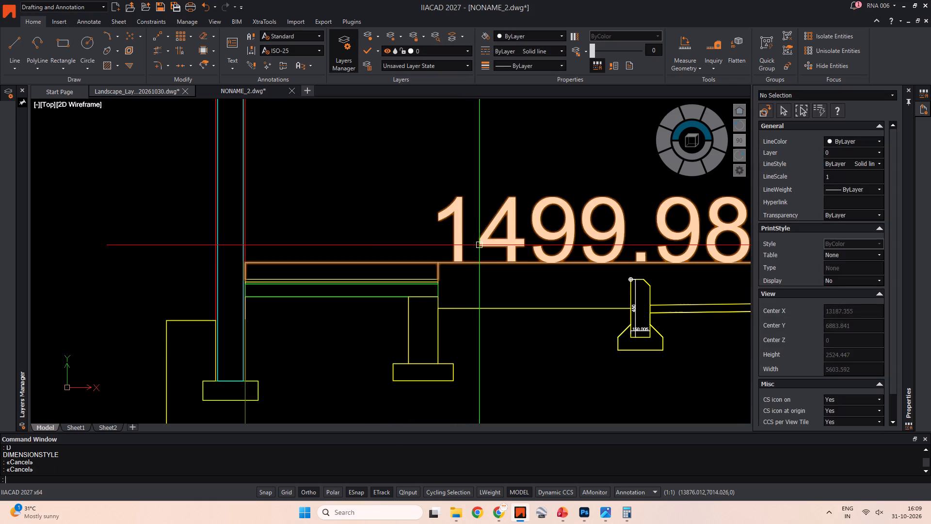
{"action": "left_click", "coordinate": [476, 235]}
{"action": "key", "text": "Escape"}
{"action": "type", "text": "D"}
{"action": "key", "text": "space"}
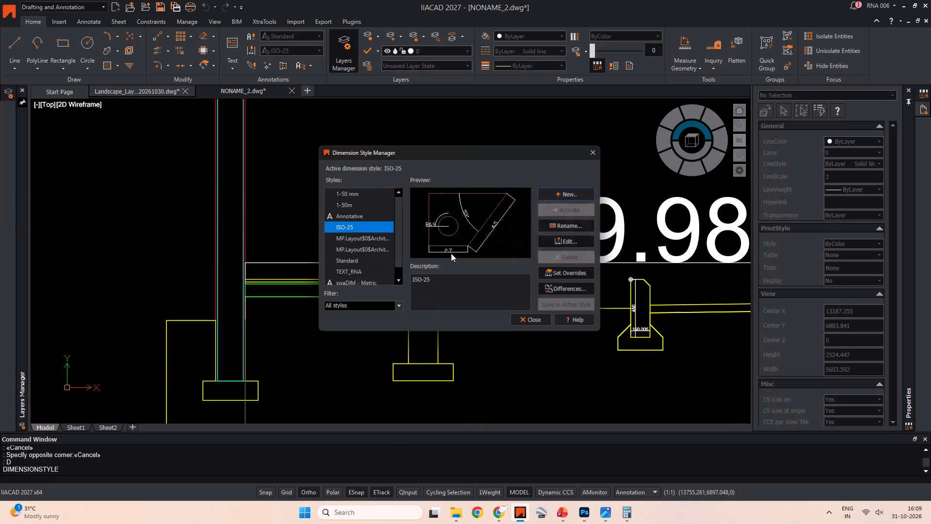
{"action": "left_click", "coordinate": [565, 242]}
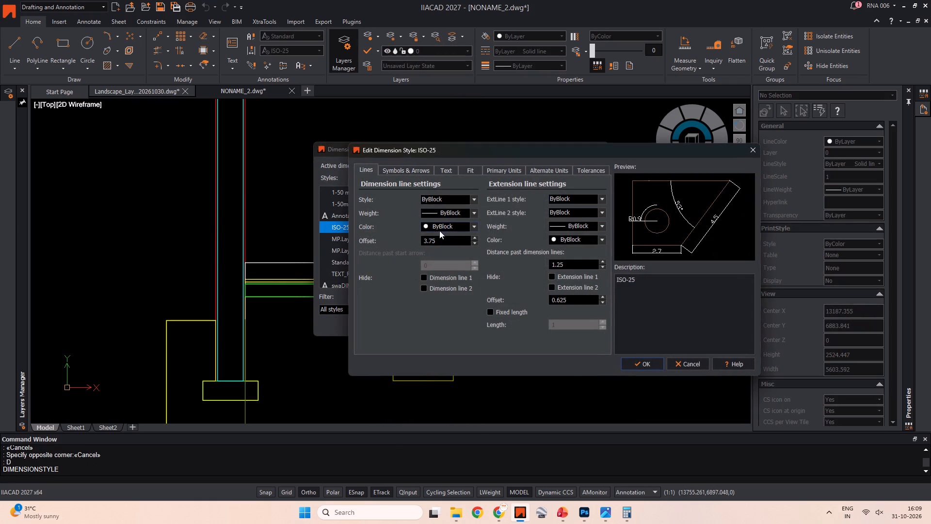
{"action": "left_click", "coordinate": [400, 169]}
{"action": "left_click", "coordinate": [447, 173]}
{"action": "left_click_drag", "start_coordinate": [431, 245], "coordinate": [419, 243]}
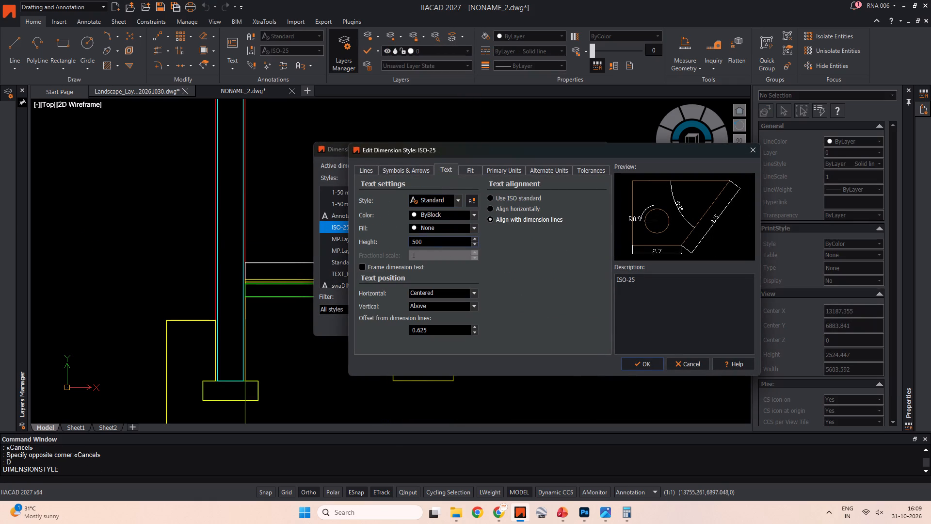
{"action": "left_click_drag", "start_coordinate": [419, 243], "coordinate": [393, 244]}
{"action": "key", "text": "5"}
{"action": "key", "text": "0"}
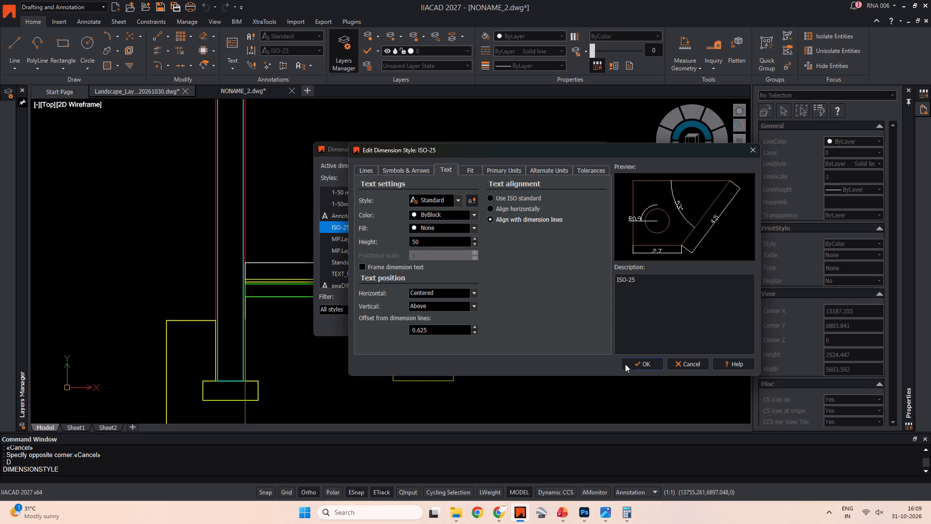
{"action": "left_click", "coordinate": [639, 364]}
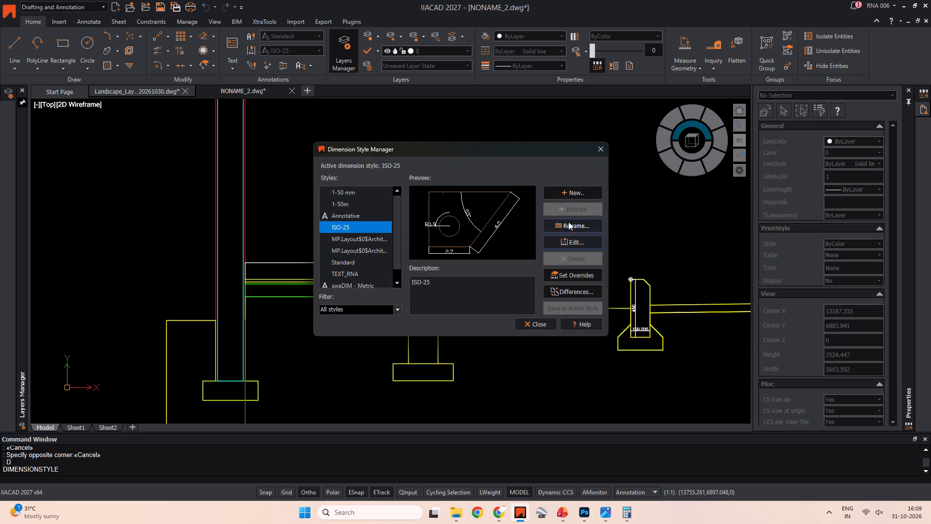
{"action": "left_click", "coordinate": [532, 319]}
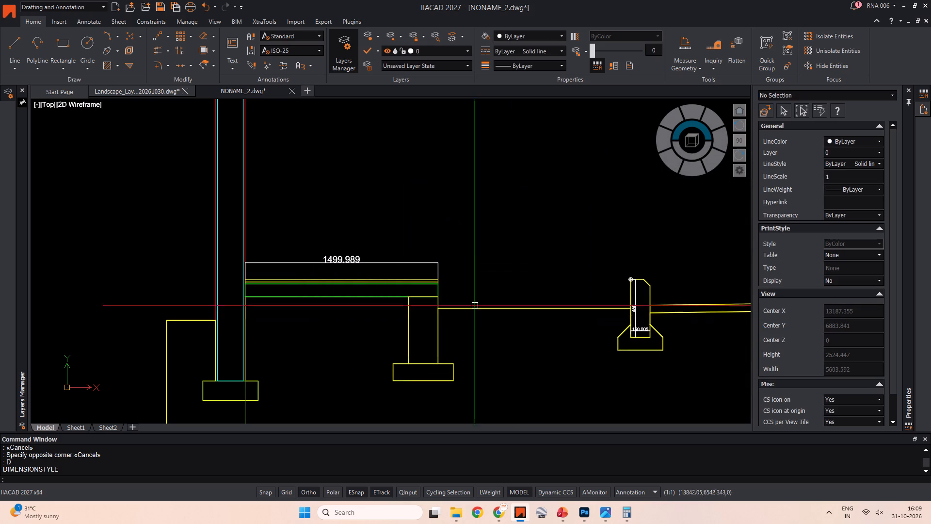
Set the ISO-25 dimension style's start and end arrows to Architectural tick.
{"action": "key", "text": "Escape"}
{"action": "scroll", "coordinate": [377, 259], "scroll_direction": "up", "scroll_amount": 2}
{"action": "scroll", "coordinate": [381, 258], "scroll_direction": "down", "scroll_amount": 2}
{"action": "middle_click_drag", "start_coordinate": [383, 259], "coordinate": [483, 262]}
{"action": "key", "text": "Escape"}
{"action": "key", "text": "Escape"}
{"action": "key", "text": "Escape"}
{"action": "scroll", "coordinate": [450, 271], "scroll_direction": "up", "scroll_amount": 1}
{"action": "key", "text": "Escape"}
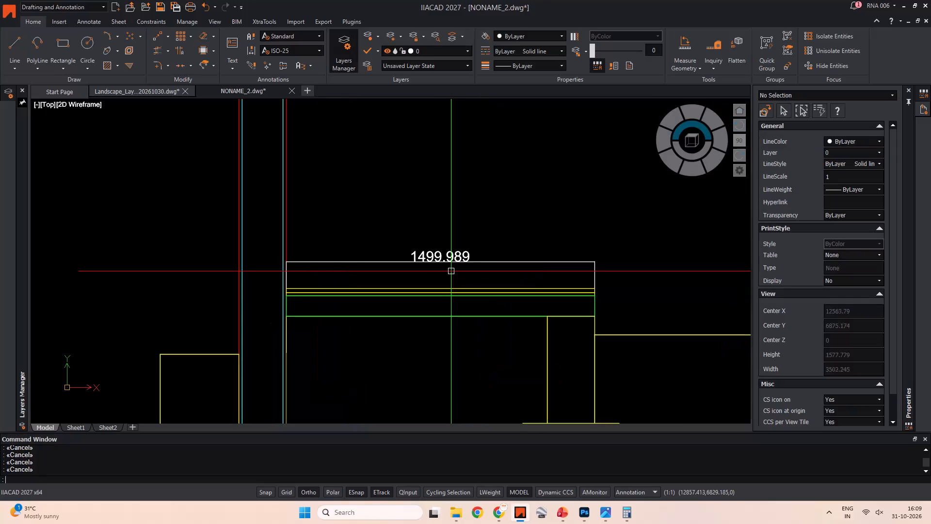
{"action": "scroll", "coordinate": [451, 272], "scroll_direction": "down", "scroll_amount": 4}
{"action": "middle_click_drag", "start_coordinate": [451, 274], "coordinate": [468, 303]}
{"action": "scroll", "coordinate": [471, 303], "scroll_direction": "up", "scroll_amount": 4}
{"action": "left_click_drag", "start_coordinate": [479, 294], "coordinate": [473, 278]}
{"action": "left_click", "coordinate": [465, 255]}
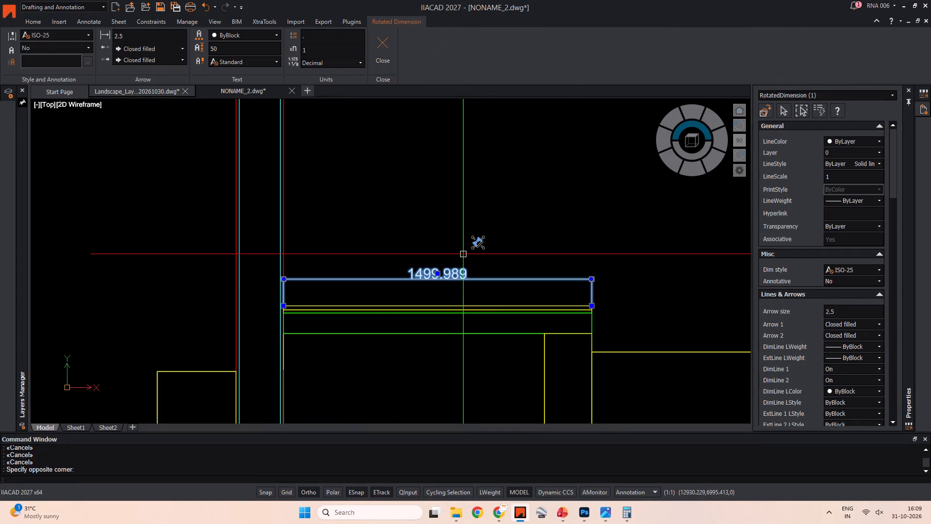
{"action": "key", "text": "d"}
{"action": "key", "text": "space"}
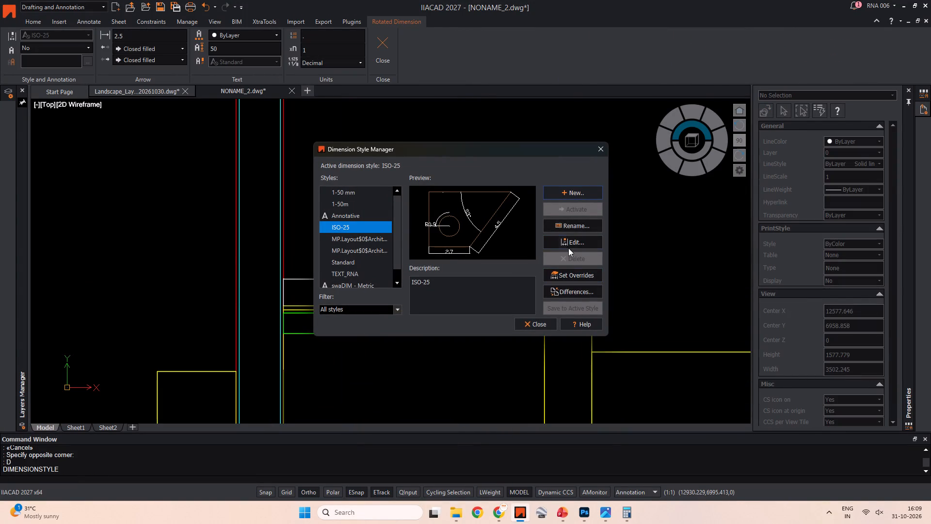
{"action": "left_click", "coordinate": [568, 241]}
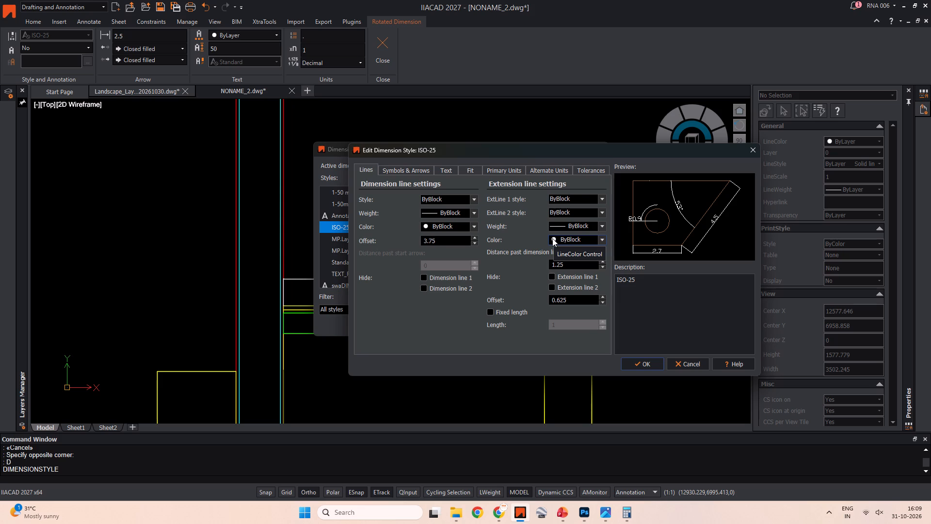
{"action": "left_click", "coordinate": [476, 170]}
{"action": "left_click", "coordinate": [442, 168]}
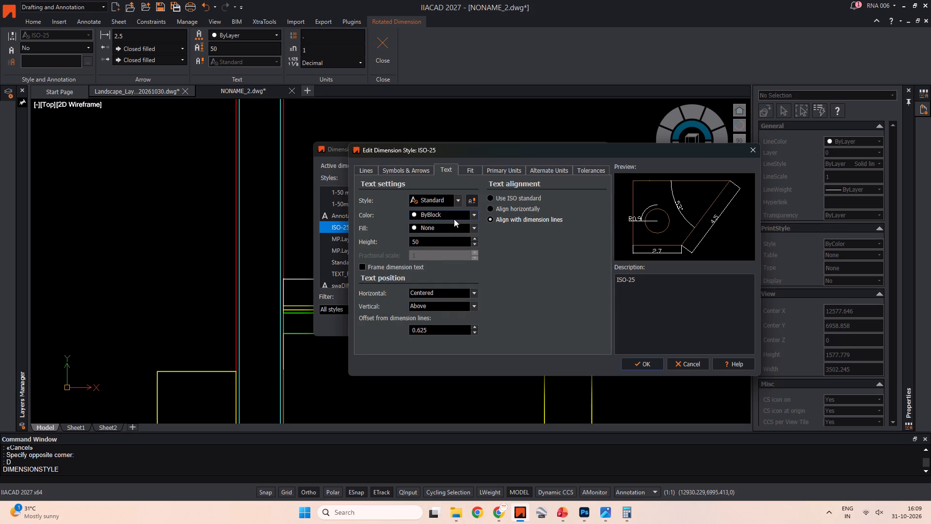
{"action": "left_click", "coordinate": [473, 294]}
{"action": "left_click", "coordinate": [473, 294]}
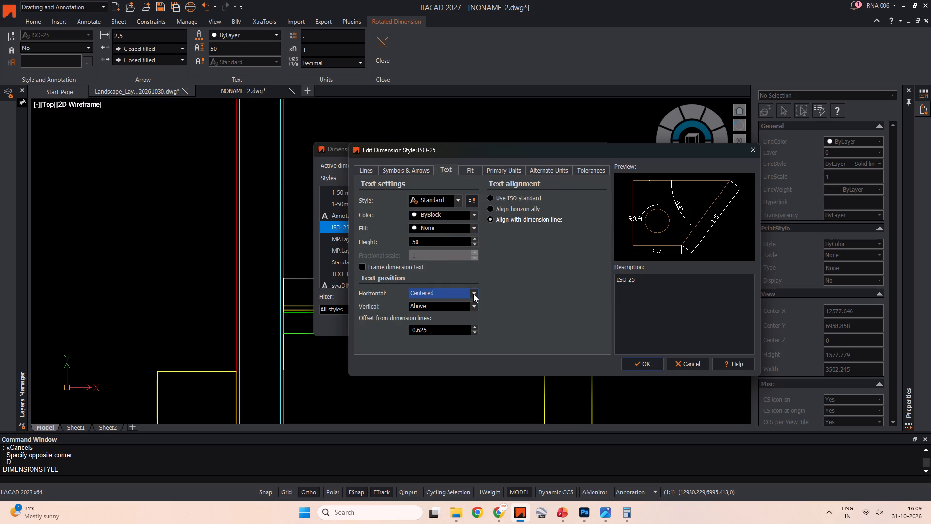
{"action": "left_click", "coordinate": [396, 171]}
{"action": "left_click", "coordinate": [485, 199]}
{"action": "left_click", "coordinate": [463, 209]}
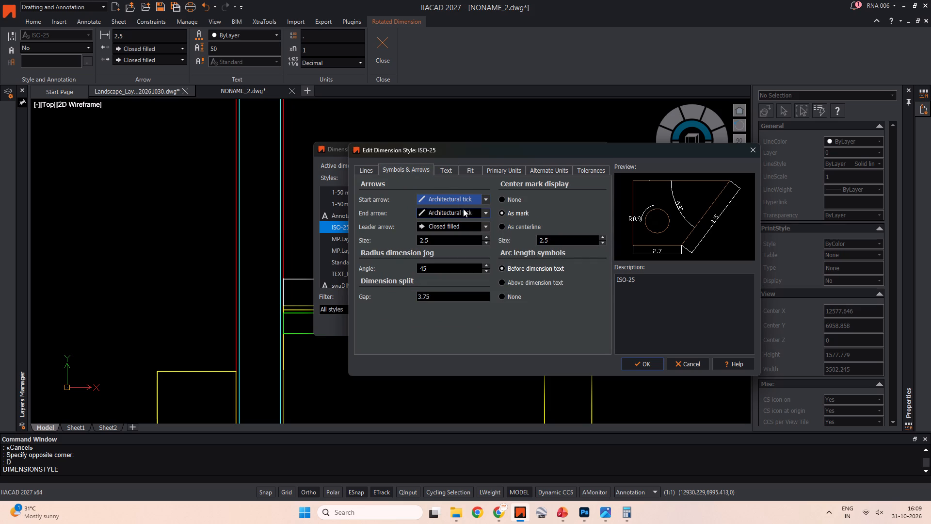
{"action": "left_click", "coordinate": [490, 206]}
{"action": "left_click", "coordinate": [486, 212]}
{"action": "left_click", "coordinate": [465, 219]}
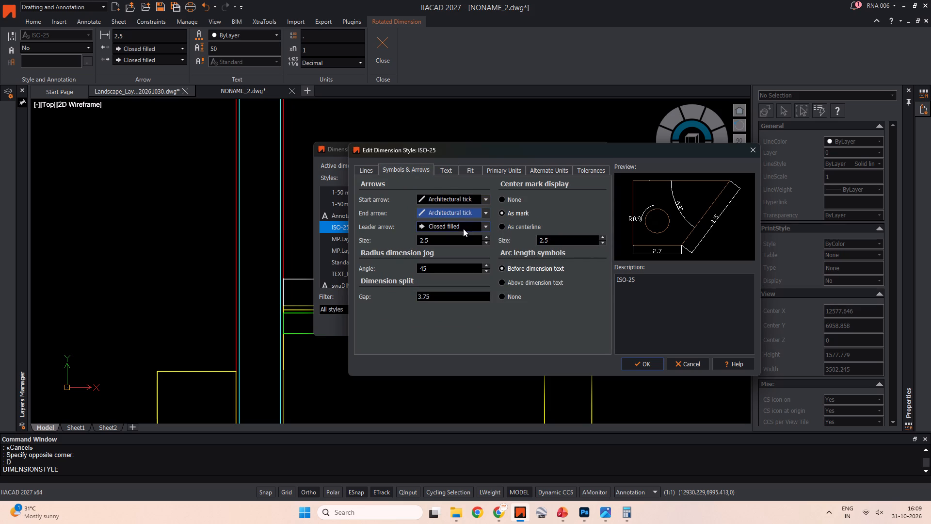
Set the ISO-25 dimension style's arrow size to 35.
{"action": "left_click", "coordinate": [457, 240]}
{"action": "left_click_drag", "start_coordinate": [454, 241], "coordinate": [385, 243]}
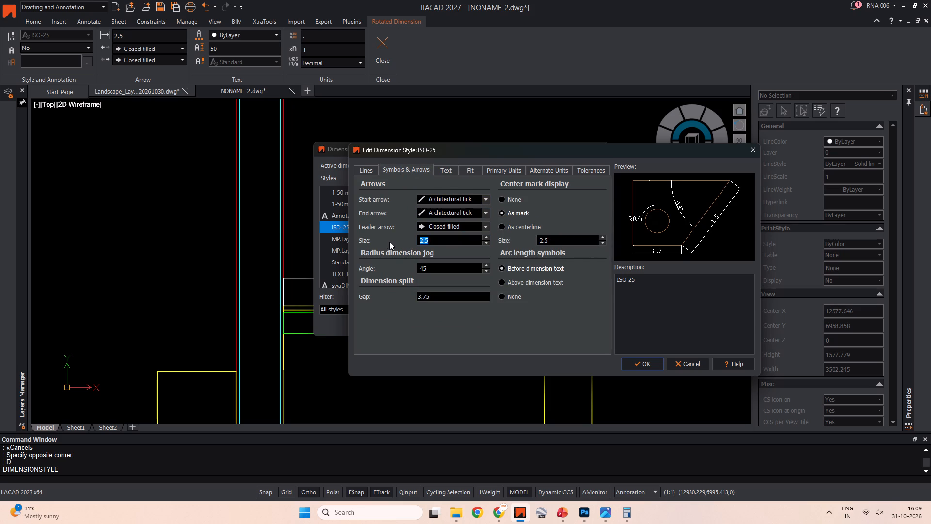
{"action": "type", "text": "35"}
{"action": "key", "text": "Return"}
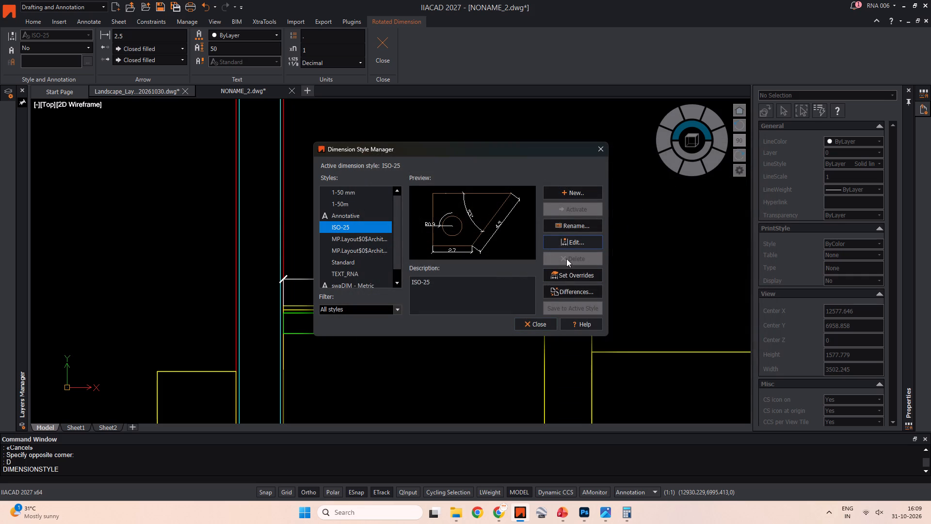
{"action": "left_click", "coordinate": [563, 276]}
{"action": "key", "text": "Escape"}
{"action": "left_click", "coordinate": [533, 318]}
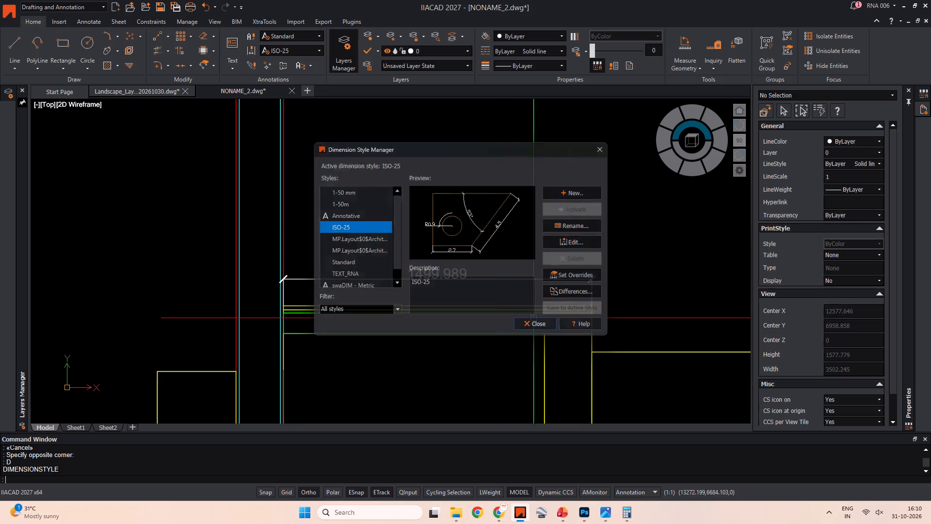
Delete the horizontal dimension above the lowest section's left-hand footpath slab.
{"action": "middle_click_drag", "start_coordinate": [456, 287], "coordinate": [410, 293]}
{"action": "key", "text": "Escape"}
{"action": "key", "text": "Escape"}
{"action": "scroll", "coordinate": [398, 288], "scroll_direction": "up", "scroll_amount": 2}
{"action": "left_click_drag", "start_coordinate": [458, 299], "coordinate": [443, 258]}
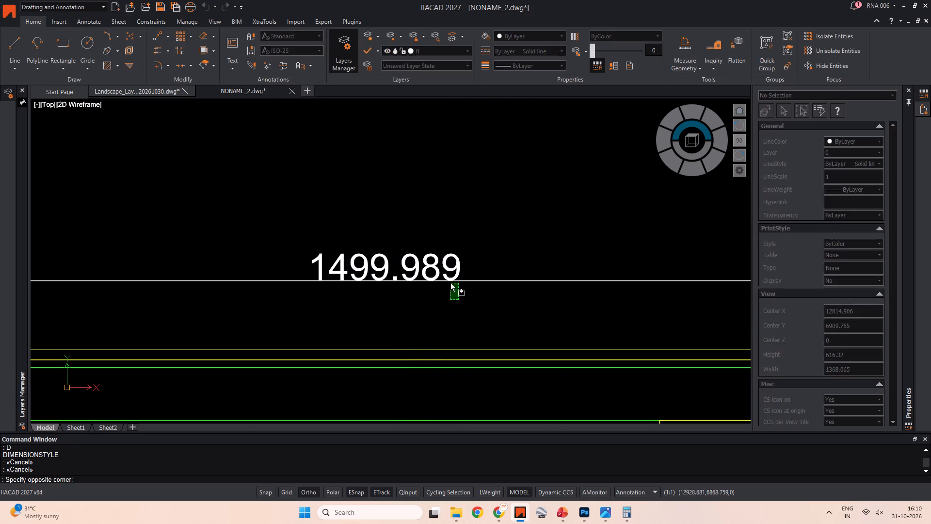
{"action": "left_click", "coordinate": [441, 237]}
{"action": "scroll", "coordinate": [435, 247], "scroll_direction": "down", "scroll_amount": 2}
{"action": "key", "text": "Delete"}
Place a new horizontal linear dimension just above the left-hand footpath slab, spanning its full width.
{"action": "scroll", "coordinate": [428, 252], "scroll_direction": "down", "scroll_amount": 2}
{"action": "middle_click_drag", "start_coordinate": [431, 251], "coordinate": [456, 240]}
{"action": "key", "text": "Escape"}
{"action": "scroll", "coordinate": [436, 251], "scroll_direction": "up", "scroll_amount": 2}
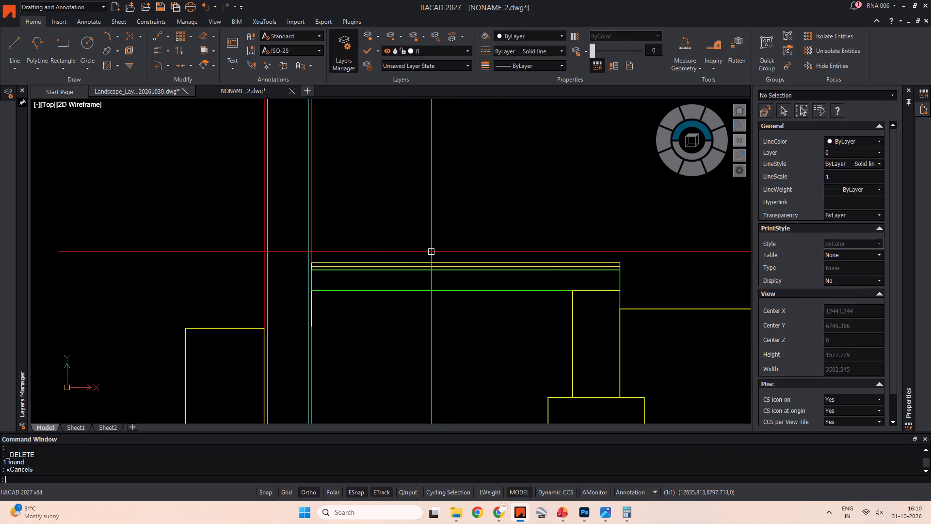
{"action": "key", "text": "Escape"}
{"action": "key", "text": "Escape"}
{"action": "key", "text": "Escape"}
{"action": "key", "text": "d"}
{"action": "type", "text": "LI"}
{"action": "key", "text": "space"}
{"action": "scroll", "coordinate": [318, 262], "scroll_direction": "up", "scroll_amount": 2}
{"action": "left_click", "coordinate": [301, 263]}
{"action": "scroll", "coordinate": [516, 248], "scroll_direction": "down", "scroll_amount": 2}
{"action": "middle_click_drag", "start_coordinate": [516, 248], "coordinate": [388, 263]}
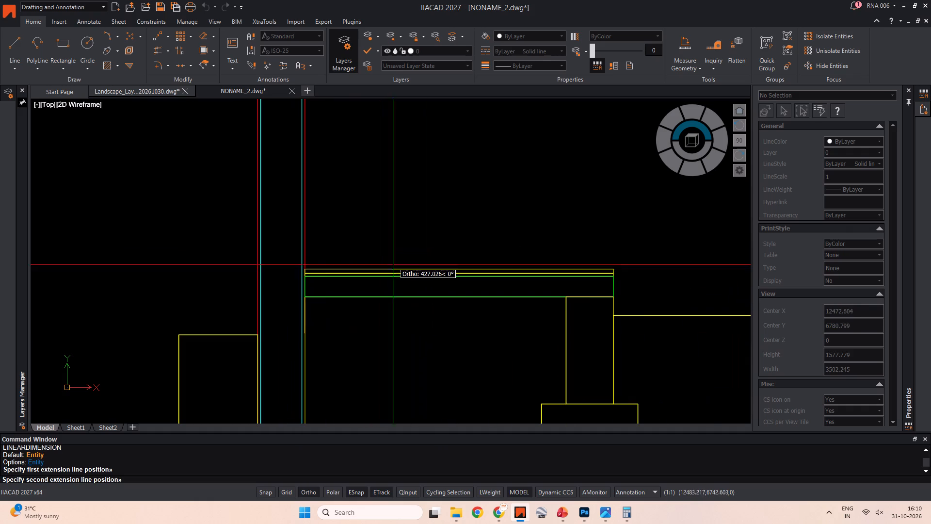
{"action": "left_click", "coordinate": [613, 270]}
{"action": "left_click", "coordinate": [577, 246]}
{"action": "key", "text": "Escape"}
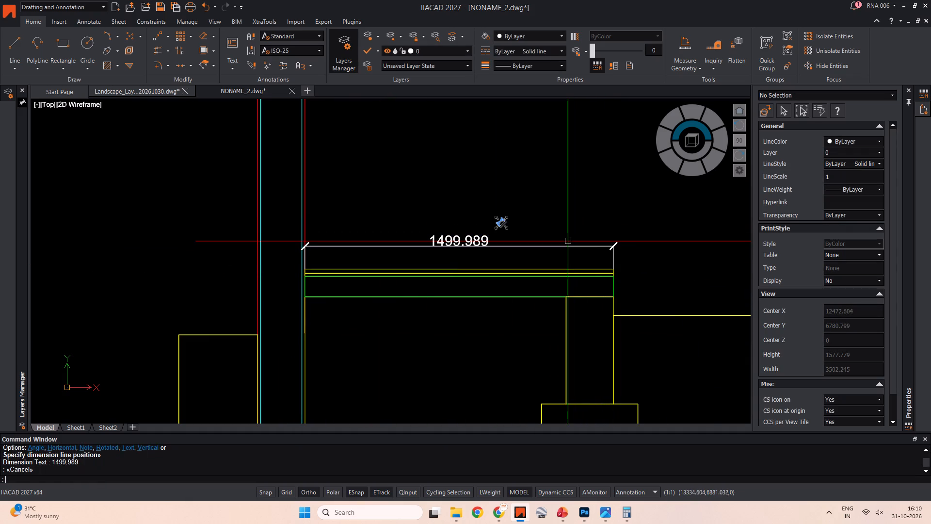
Set the ISO-25 dimension style's linear precision to two decimal places (0.00).
{"action": "key", "text": "Escape"}
{"action": "type", "text": "DF"}
{"action": "key", "text": "space"}
{"action": "key", "text": "Escape"}
{"action": "key", "text": "Escape"}
{"action": "key", "text": "Escape"}
{"action": "type", "text": "D"}
{"action": "key", "text": "space"}
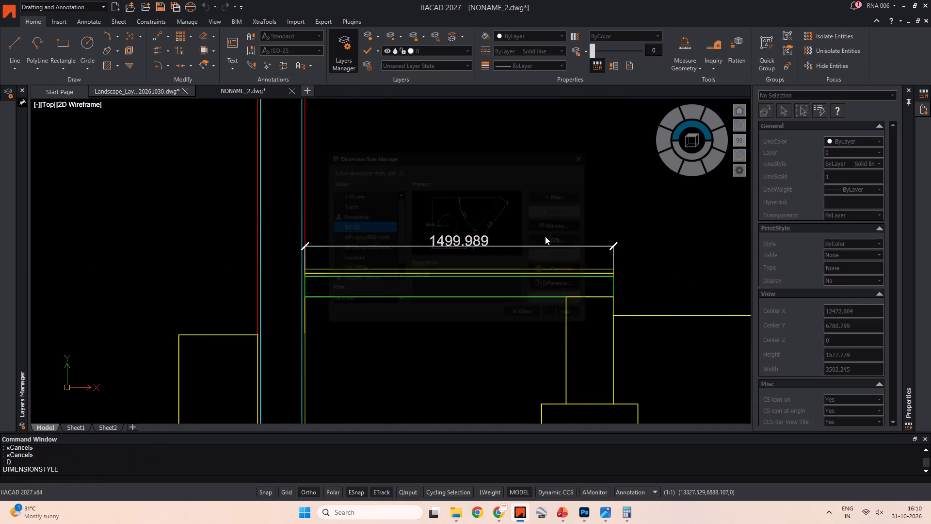
{"action": "left_click", "coordinate": [574, 240]}
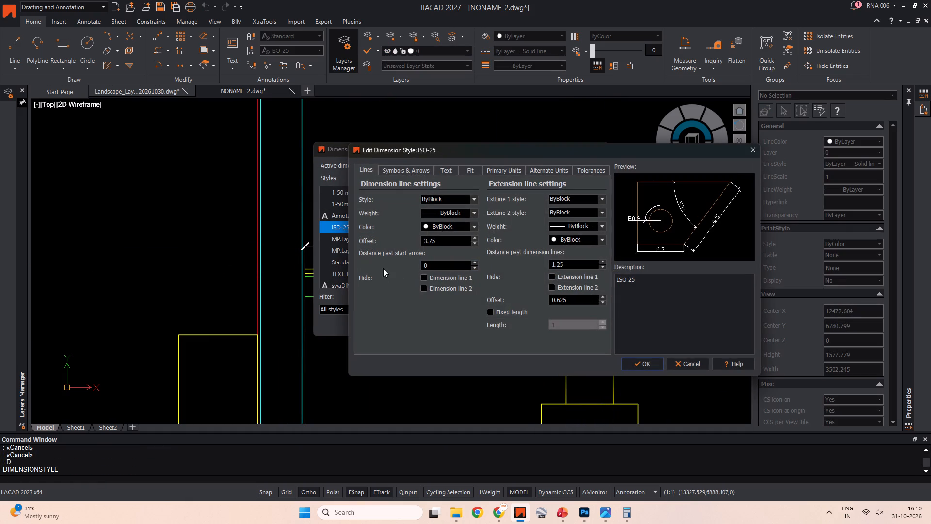
{"action": "left_click", "coordinate": [445, 171]}
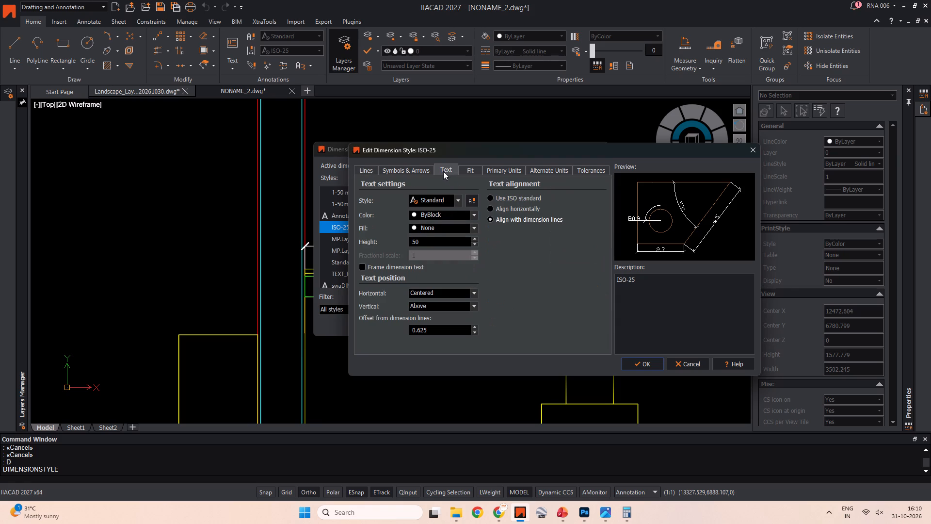
{"action": "left_click", "coordinate": [412, 168]}
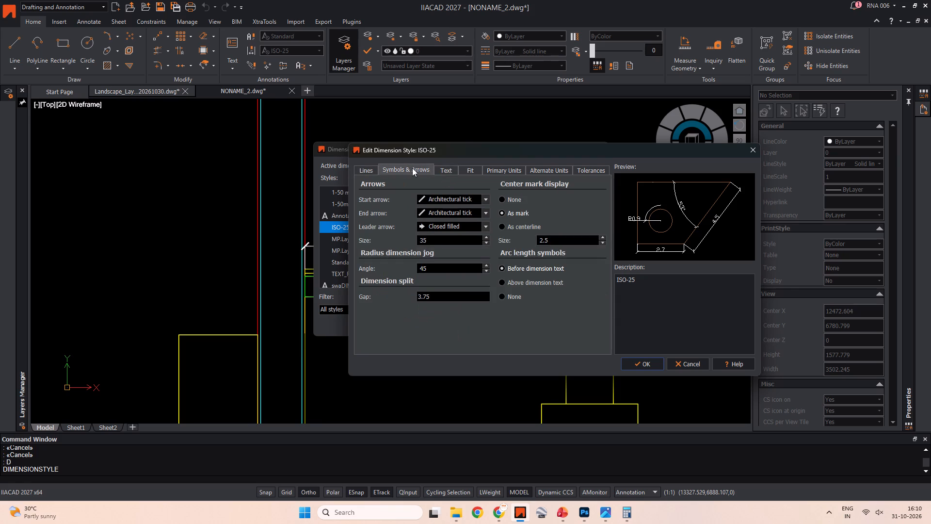
{"action": "left_click", "coordinate": [454, 168]}
{"action": "left_click", "coordinate": [468, 169]}
{"action": "left_click", "coordinate": [500, 169]}
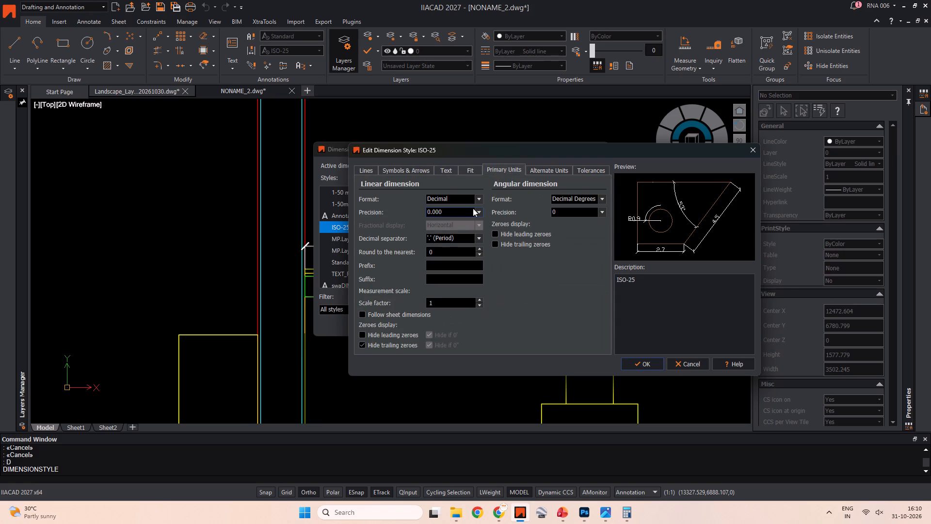
{"action": "left_click", "coordinate": [478, 213]}
{"action": "left_click", "coordinate": [466, 232]}
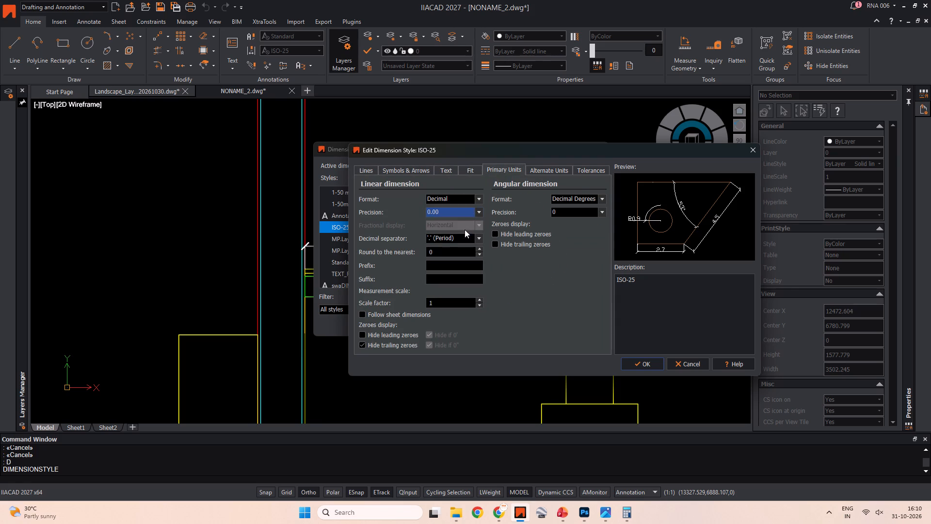
{"action": "left_click", "coordinate": [642, 362]}
{"action": "left_click", "coordinate": [539, 327]}
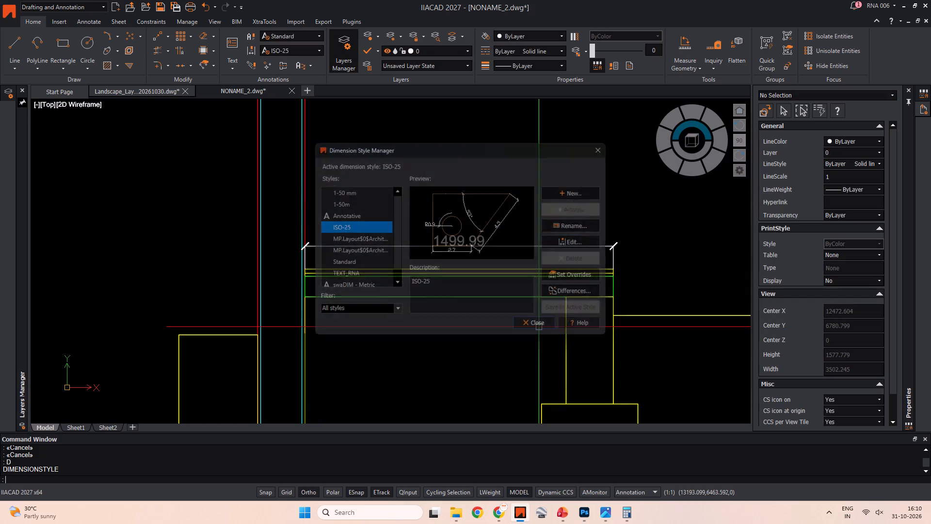
Check the written ROW width requirements in the Landscape_Layout20261030 drawing and return to the left-hand footpath in NONAME_2.
{"action": "scroll", "coordinate": [427, 237], "scroll_direction": "down", "scroll_amount": 3}
{"action": "middle_click_drag", "start_coordinate": [427, 239], "coordinate": [415, 271]}
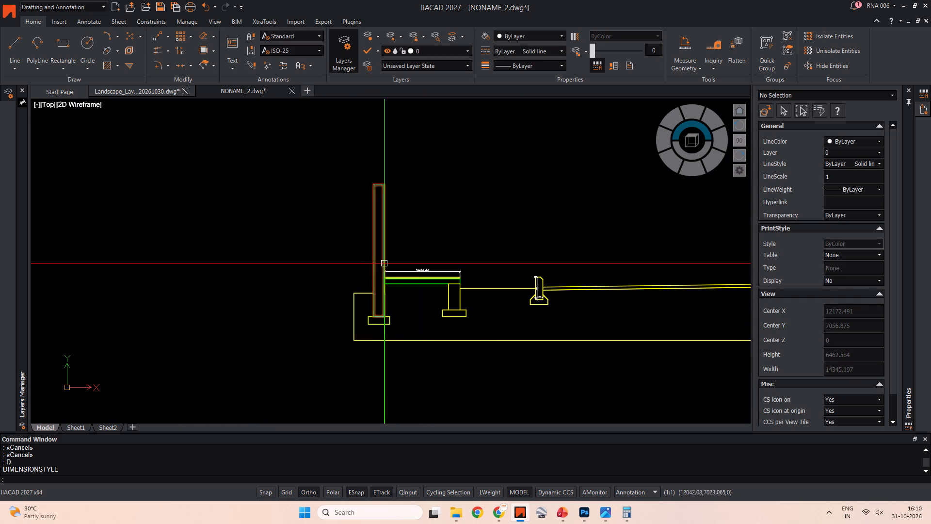
{"action": "left_click", "coordinate": [233, 95]}
{"action": "left_click", "coordinate": [131, 88]}
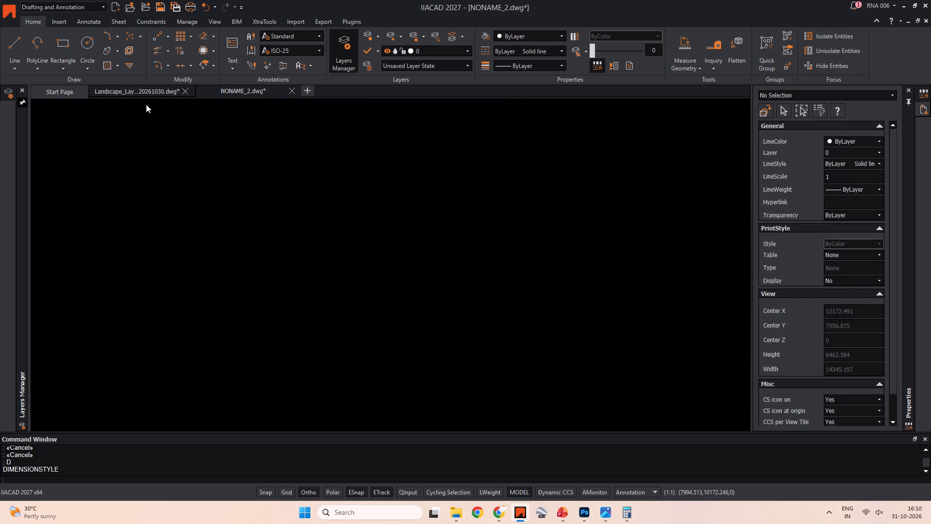
{"action": "scroll", "coordinate": [446, 267], "scroll_direction": "up", "scroll_amount": 3}
{"action": "scroll", "coordinate": [308, 271], "scroll_direction": "up", "scroll_amount": 4}
{"action": "middle_click_drag", "start_coordinate": [291, 273], "coordinate": [283, 224]}
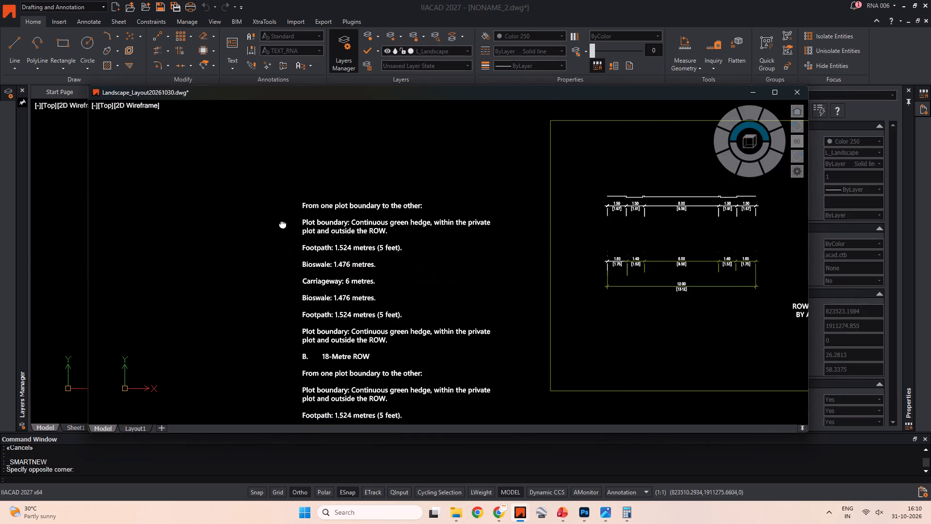
{"action": "middle_click_drag", "start_coordinate": [283, 224], "coordinate": [275, 198]}
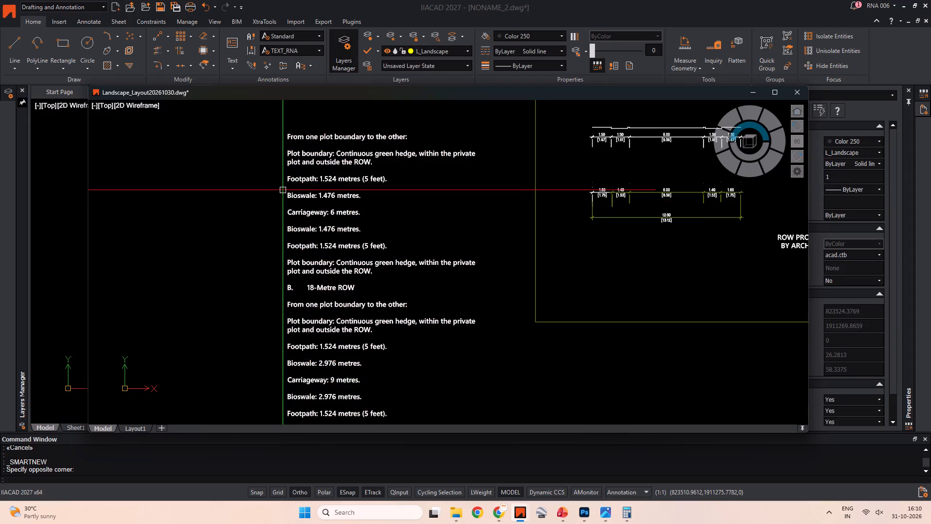
{"action": "scroll", "coordinate": [283, 190], "scroll_direction": "down", "scroll_amount": 5}
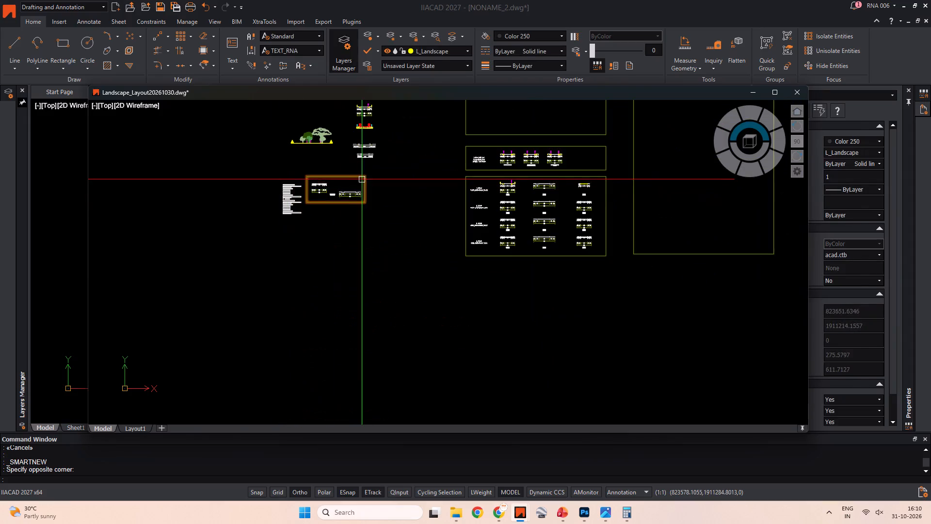
{"action": "key", "text": "alt+Tab"}
{"action": "left_click", "coordinate": [274, 207], "text": "alt"}
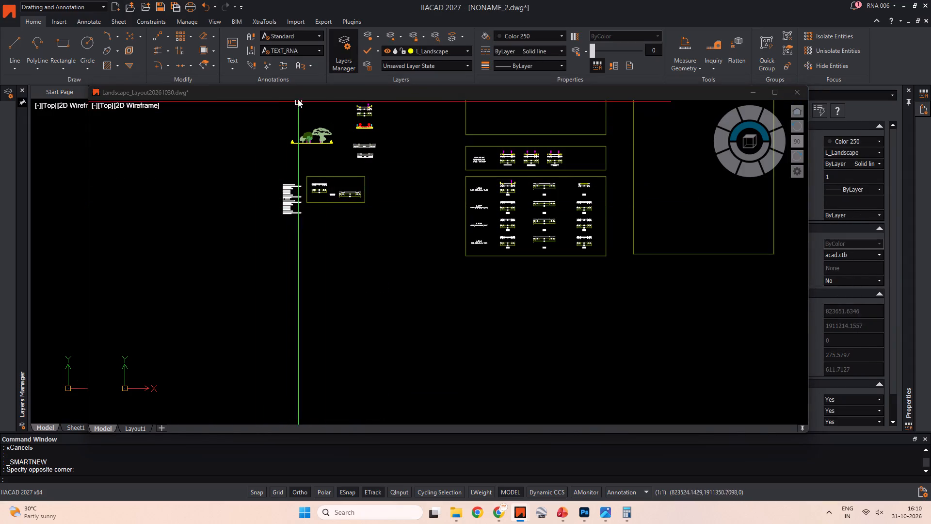
{"action": "left_click_drag", "start_coordinate": [296, 98], "coordinate": [304, 94]}
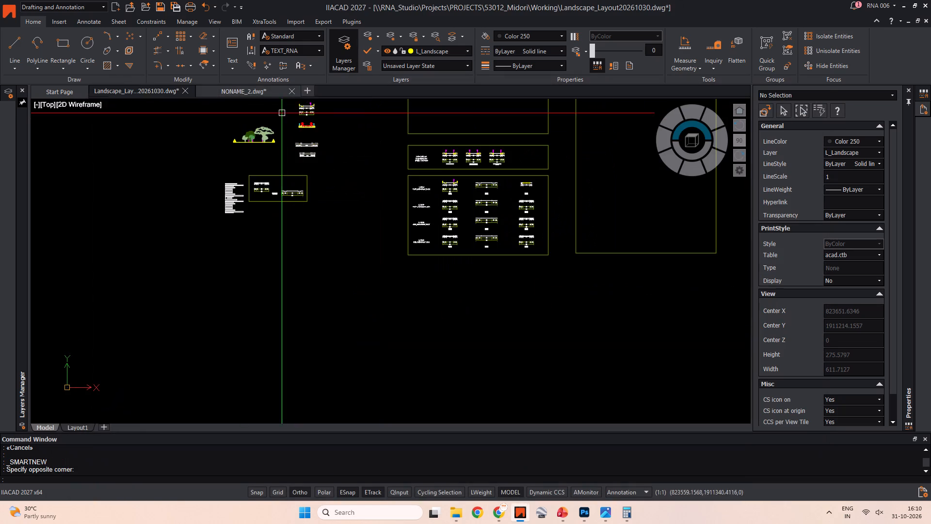
{"action": "left_click", "coordinate": [247, 94]}
{"action": "middle_click_drag", "start_coordinate": [410, 270], "coordinate": [310, 226]}
{"action": "scroll", "coordinate": [380, 241], "scroll_direction": "up", "scroll_amount": 2}
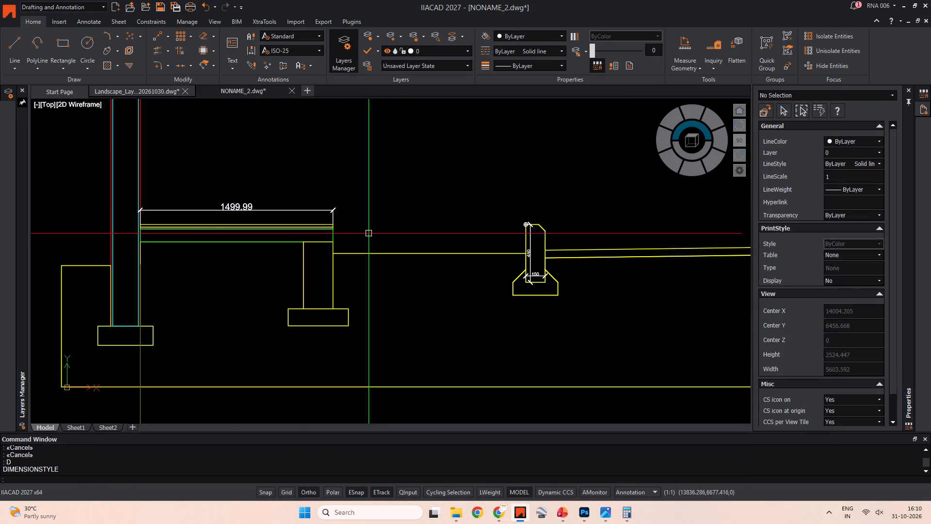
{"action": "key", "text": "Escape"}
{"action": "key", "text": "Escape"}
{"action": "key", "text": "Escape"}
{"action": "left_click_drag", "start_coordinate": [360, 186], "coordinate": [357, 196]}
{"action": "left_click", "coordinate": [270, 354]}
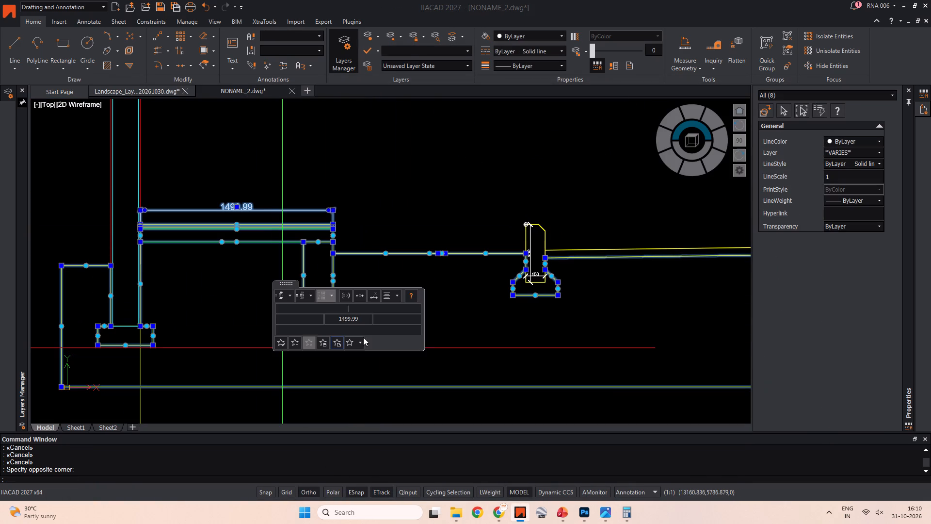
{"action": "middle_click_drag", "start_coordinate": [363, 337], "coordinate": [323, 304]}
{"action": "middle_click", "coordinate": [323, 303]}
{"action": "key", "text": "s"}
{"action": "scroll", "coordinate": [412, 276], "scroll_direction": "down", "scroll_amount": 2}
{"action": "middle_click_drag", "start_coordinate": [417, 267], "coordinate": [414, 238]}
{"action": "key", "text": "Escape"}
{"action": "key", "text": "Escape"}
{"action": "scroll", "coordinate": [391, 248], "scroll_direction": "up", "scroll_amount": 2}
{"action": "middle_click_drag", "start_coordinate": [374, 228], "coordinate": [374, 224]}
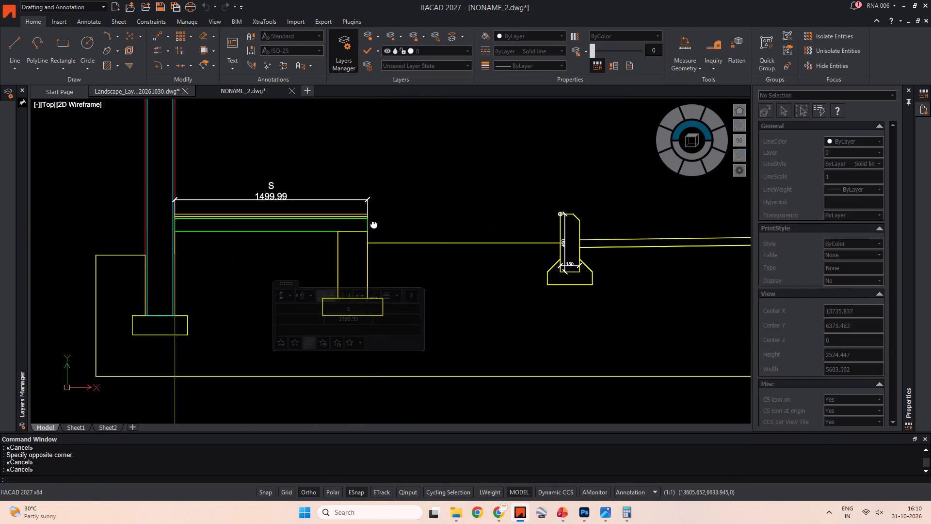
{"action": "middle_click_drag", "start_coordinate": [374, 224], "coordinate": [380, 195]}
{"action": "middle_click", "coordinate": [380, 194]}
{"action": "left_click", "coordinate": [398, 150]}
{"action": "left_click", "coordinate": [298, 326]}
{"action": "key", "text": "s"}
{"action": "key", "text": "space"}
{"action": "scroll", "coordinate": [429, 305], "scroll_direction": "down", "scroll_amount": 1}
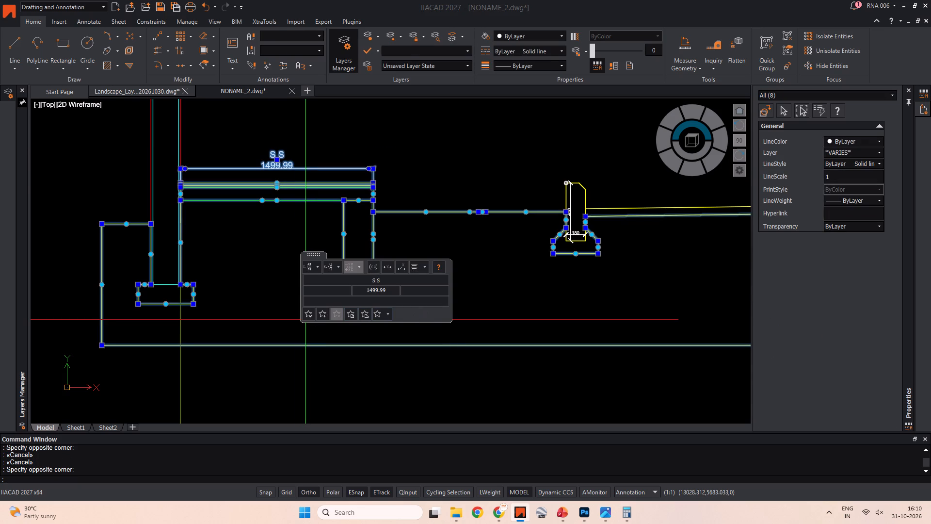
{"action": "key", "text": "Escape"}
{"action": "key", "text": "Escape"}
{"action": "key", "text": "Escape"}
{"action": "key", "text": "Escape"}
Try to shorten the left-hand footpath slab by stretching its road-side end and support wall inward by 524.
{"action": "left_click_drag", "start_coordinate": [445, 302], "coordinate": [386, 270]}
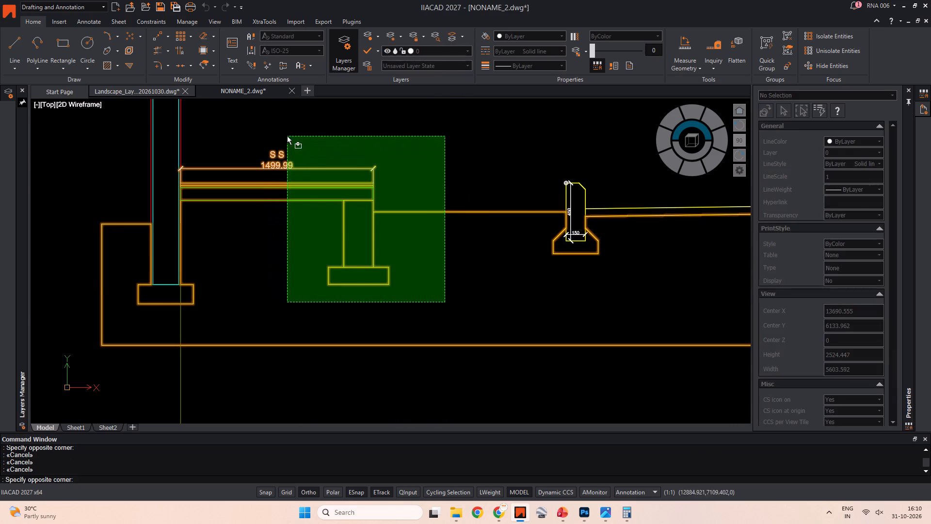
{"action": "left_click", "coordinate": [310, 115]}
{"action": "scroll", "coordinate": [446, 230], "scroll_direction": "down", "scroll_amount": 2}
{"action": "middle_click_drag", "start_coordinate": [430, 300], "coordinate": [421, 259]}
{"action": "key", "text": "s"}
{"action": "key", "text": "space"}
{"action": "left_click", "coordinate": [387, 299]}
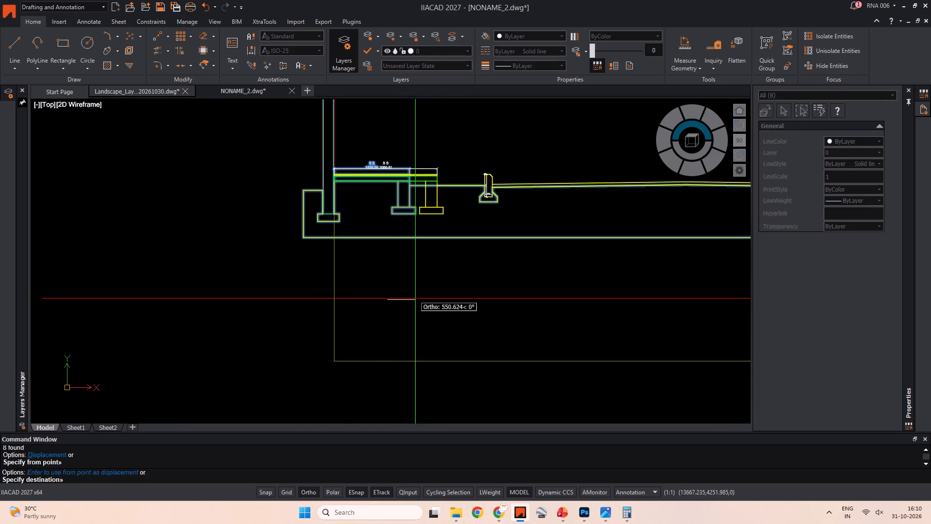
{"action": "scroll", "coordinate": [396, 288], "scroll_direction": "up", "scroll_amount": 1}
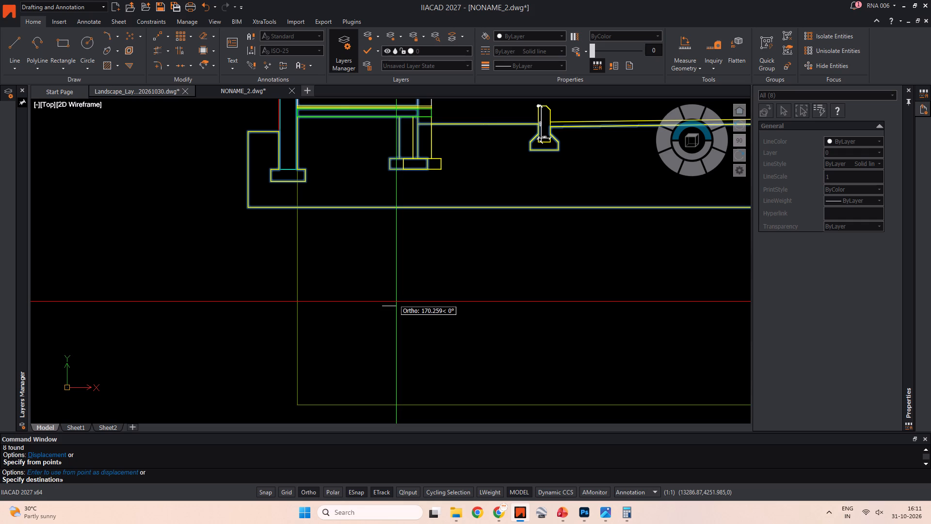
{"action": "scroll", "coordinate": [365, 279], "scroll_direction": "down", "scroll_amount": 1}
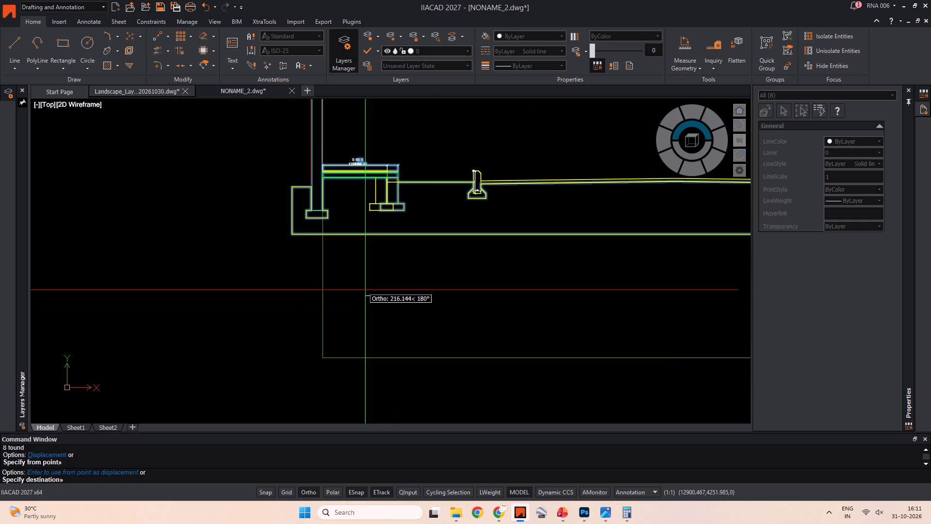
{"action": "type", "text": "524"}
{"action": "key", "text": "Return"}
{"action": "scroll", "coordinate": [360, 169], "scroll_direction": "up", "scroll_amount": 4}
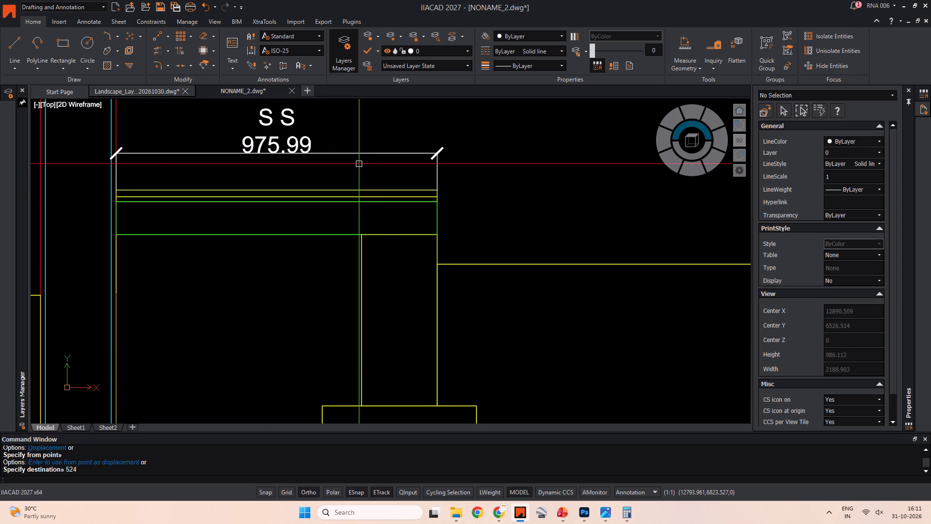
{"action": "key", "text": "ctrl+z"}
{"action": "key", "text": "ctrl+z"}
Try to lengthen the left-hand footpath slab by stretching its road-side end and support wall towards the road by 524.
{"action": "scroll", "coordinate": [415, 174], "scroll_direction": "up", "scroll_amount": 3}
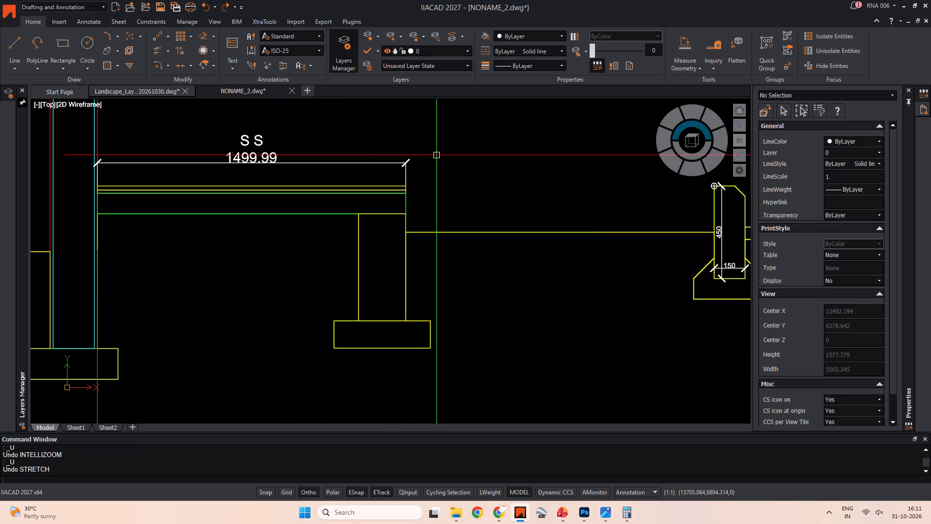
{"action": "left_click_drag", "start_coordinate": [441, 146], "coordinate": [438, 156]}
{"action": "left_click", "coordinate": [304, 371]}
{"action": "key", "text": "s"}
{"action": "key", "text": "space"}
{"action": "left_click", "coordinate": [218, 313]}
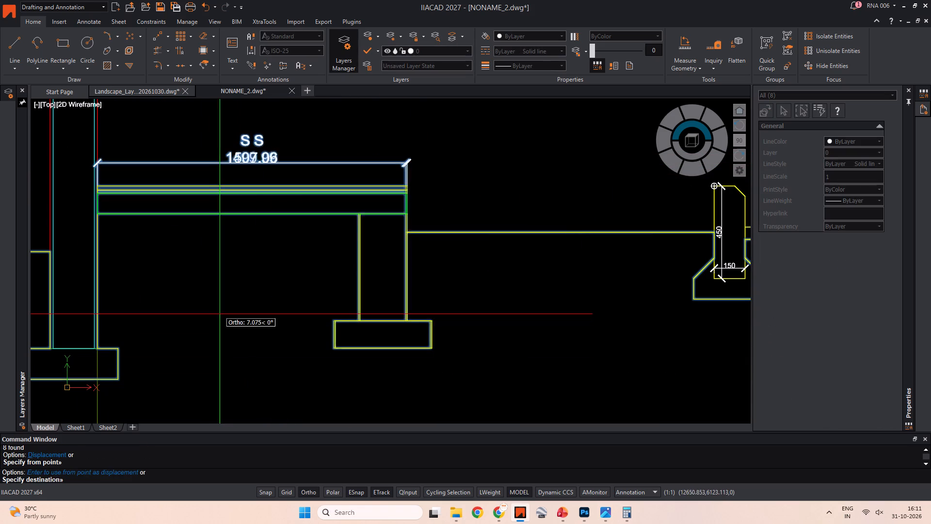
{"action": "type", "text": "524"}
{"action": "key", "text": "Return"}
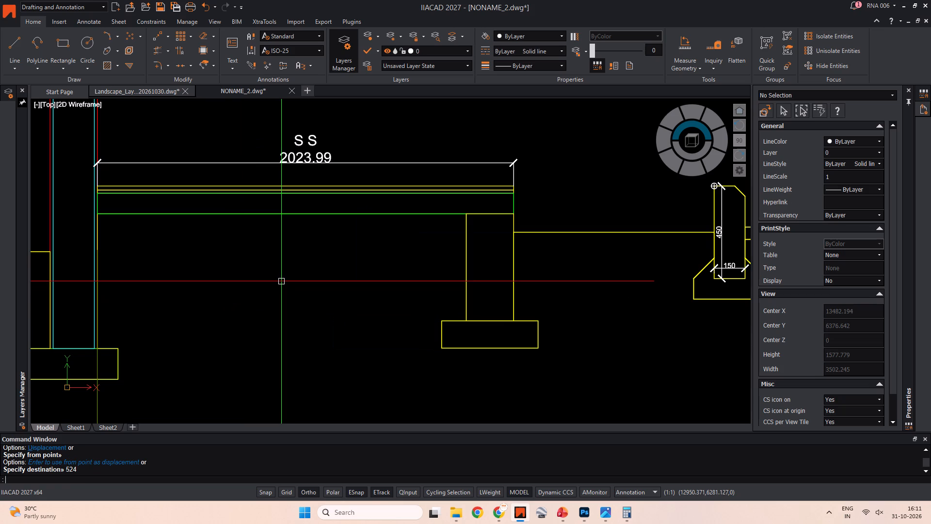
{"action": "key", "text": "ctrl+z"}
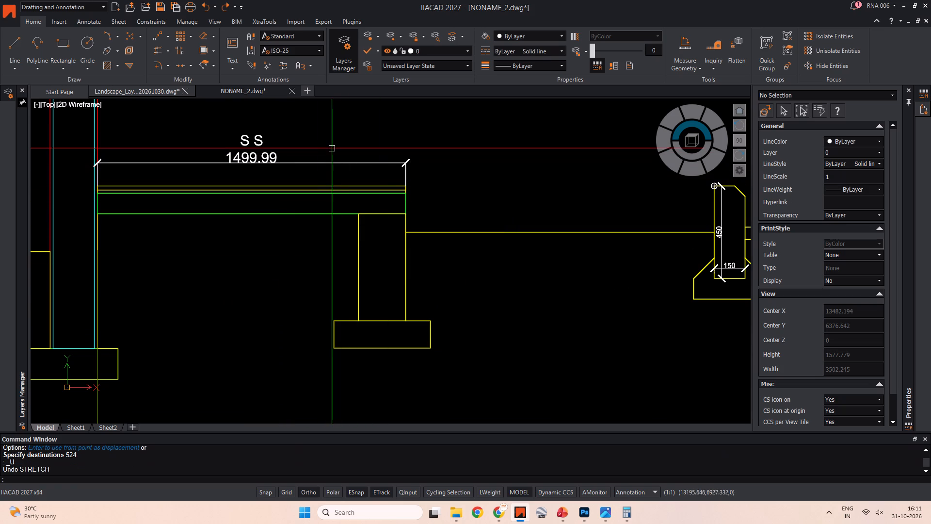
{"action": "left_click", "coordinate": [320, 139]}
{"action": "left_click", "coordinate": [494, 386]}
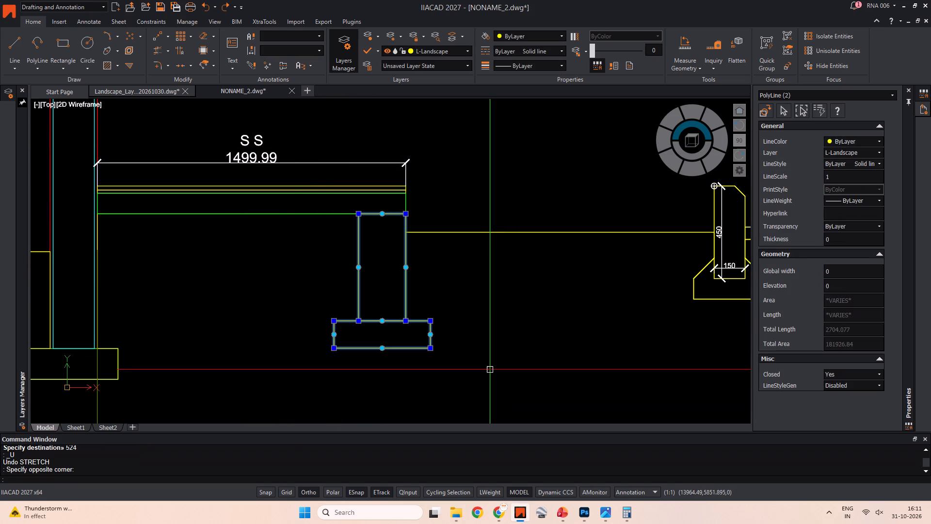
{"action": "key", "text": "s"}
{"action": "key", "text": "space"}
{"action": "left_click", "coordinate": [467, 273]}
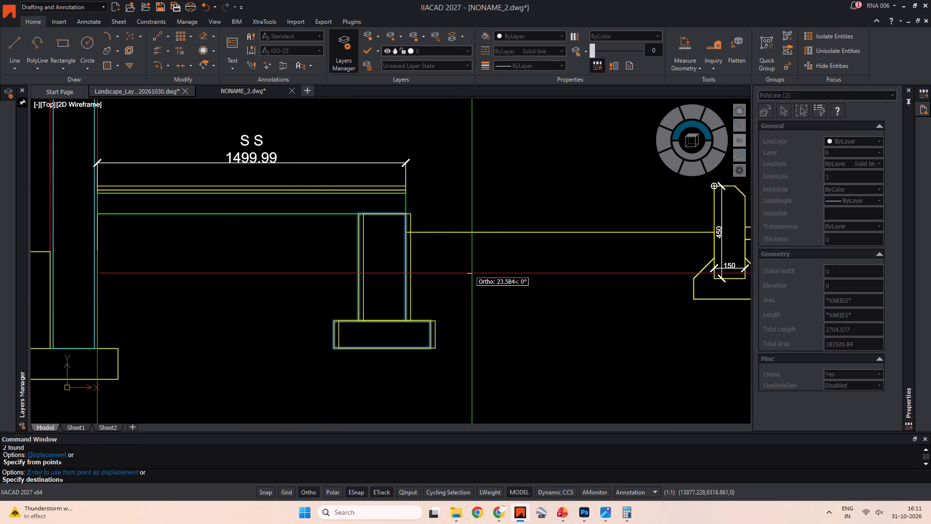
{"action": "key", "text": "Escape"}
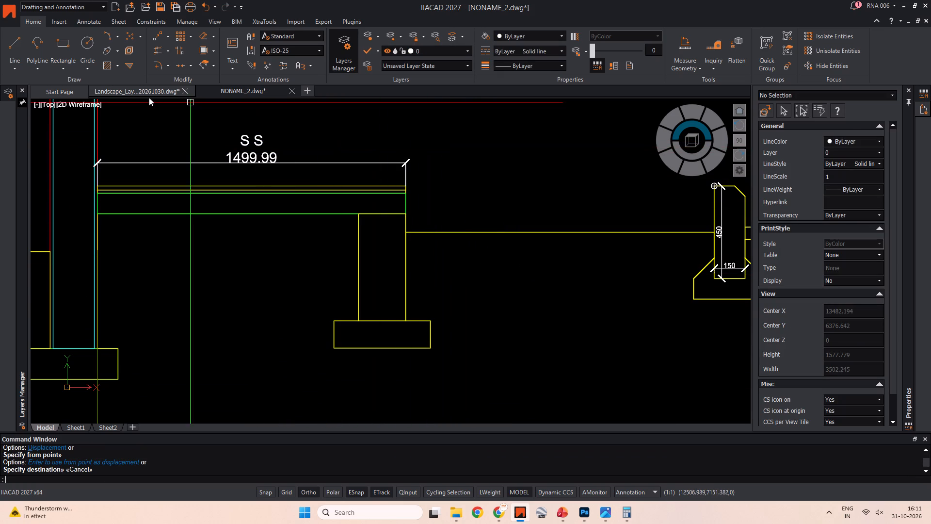
Examine the street sections in the Landscape_Layout20261030 drawing, closing in on the lowest one with pathways and planters.
{"action": "left_click", "coordinate": [147, 97]}
{"action": "scroll", "coordinate": [262, 169], "scroll_direction": "up", "scroll_amount": 2}
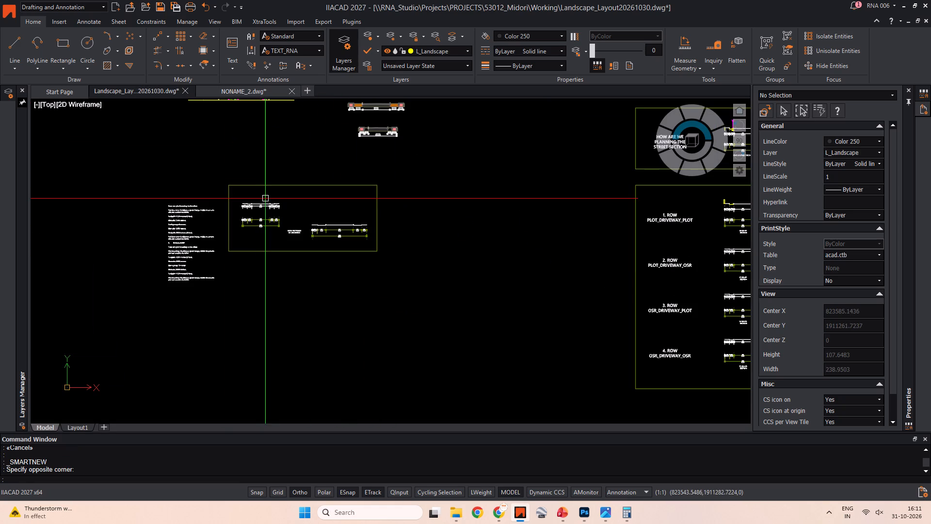
{"action": "middle_click_drag", "start_coordinate": [242, 172], "coordinate": [363, 267]}
{"action": "middle_click_drag", "start_coordinate": [308, 218], "coordinate": [418, 232]}
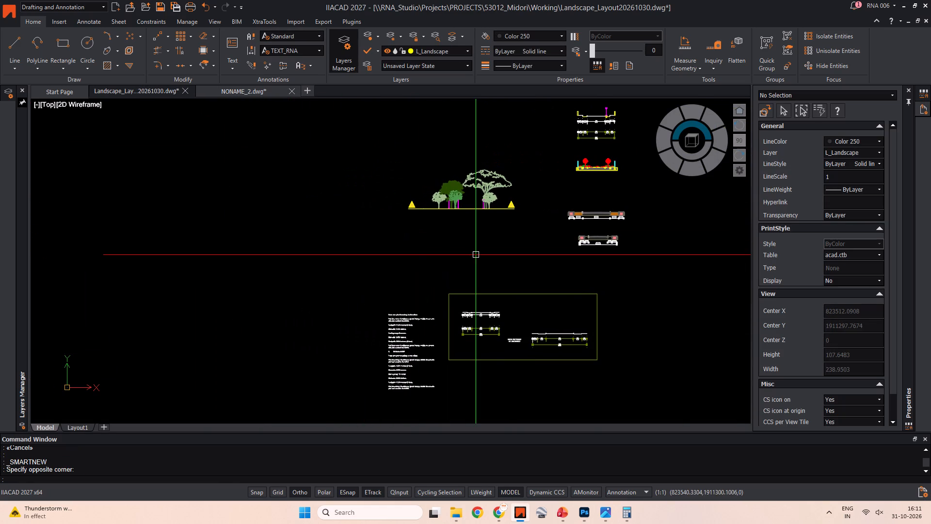
{"action": "middle_click_drag", "start_coordinate": [526, 248], "coordinate": [433, 285]}
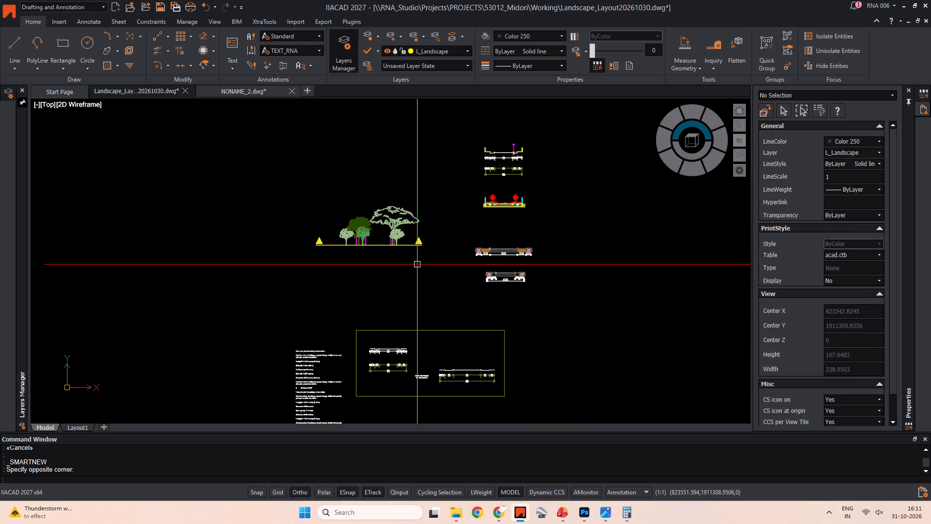
{"action": "scroll", "coordinate": [426, 214], "scroll_direction": "up", "scroll_amount": 2}
{"action": "middle_click_drag", "start_coordinate": [413, 224], "coordinate": [74, 228]}
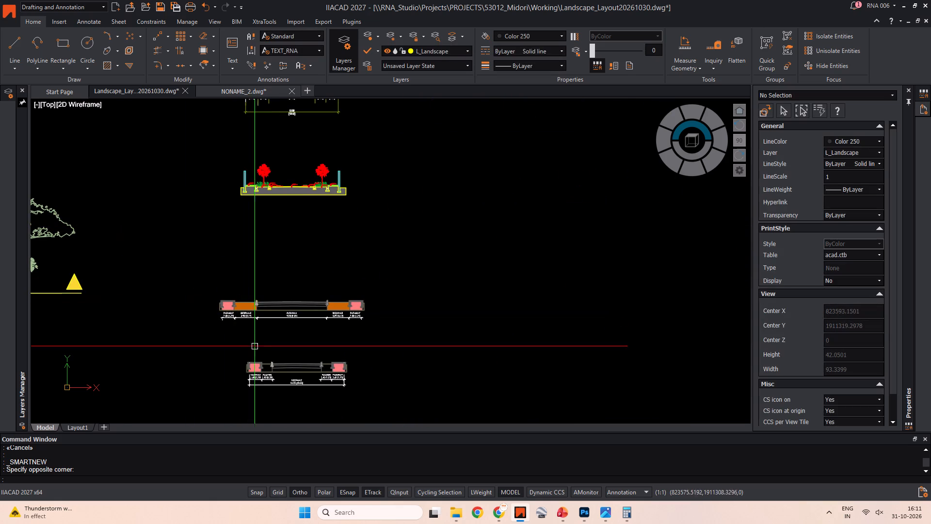
{"action": "middle_click_drag", "start_coordinate": [261, 371], "coordinate": [248, 301]}
{"action": "scroll", "coordinate": [255, 304], "scroll_direction": "up", "scroll_amount": 3}
{"action": "middle_click_drag", "start_coordinate": [282, 287], "coordinate": [210, 296]}
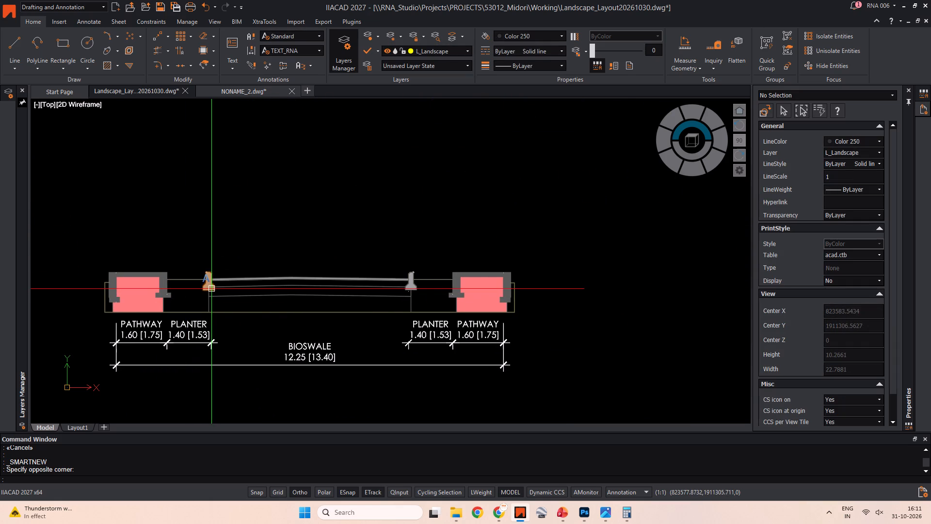
{"action": "scroll", "coordinate": [240, 268], "scroll_direction": "down", "scroll_amount": 1}
{"action": "middle_click_drag", "start_coordinate": [234, 236], "coordinate": [232, 273]}
{"action": "scroll", "coordinate": [320, 316], "scroll_direction": "up", "scroll_amount": 1}
{"action": "middle_click_drag", "start_coordinate": [237, 322], "coordinate": [300, 304]}
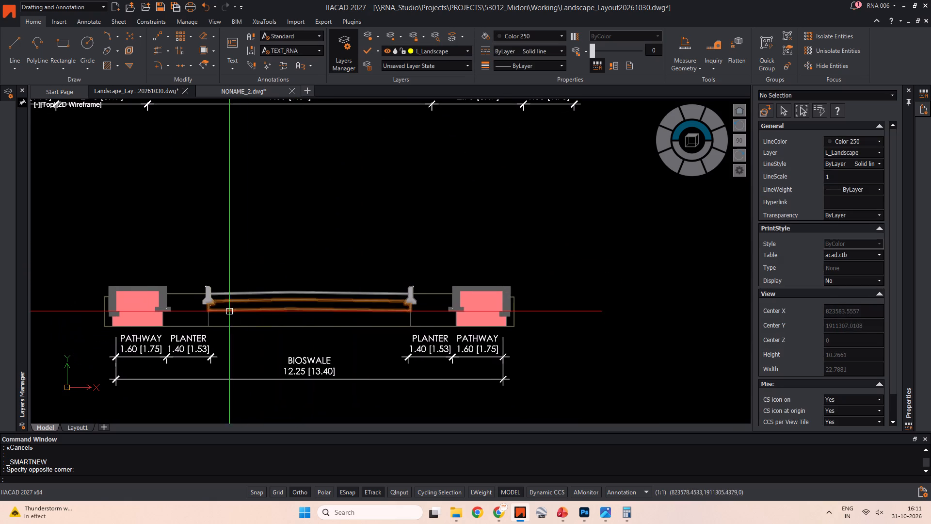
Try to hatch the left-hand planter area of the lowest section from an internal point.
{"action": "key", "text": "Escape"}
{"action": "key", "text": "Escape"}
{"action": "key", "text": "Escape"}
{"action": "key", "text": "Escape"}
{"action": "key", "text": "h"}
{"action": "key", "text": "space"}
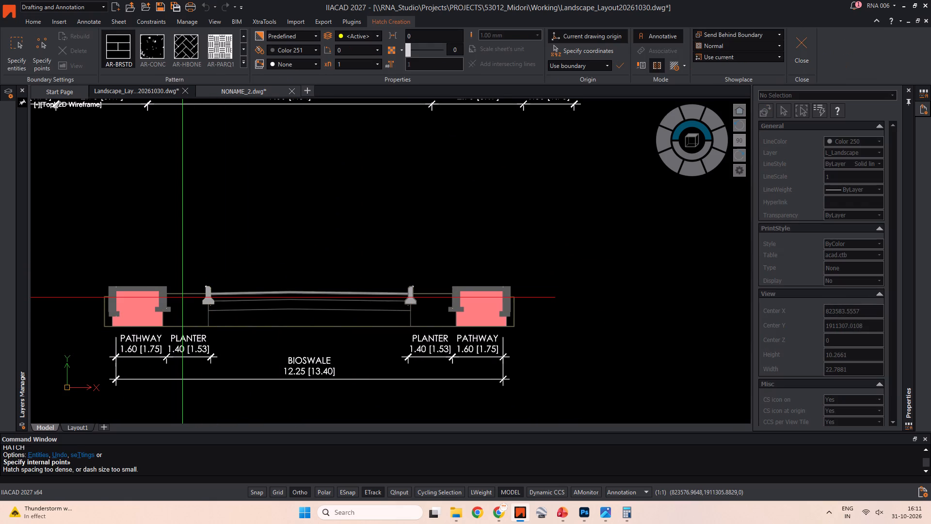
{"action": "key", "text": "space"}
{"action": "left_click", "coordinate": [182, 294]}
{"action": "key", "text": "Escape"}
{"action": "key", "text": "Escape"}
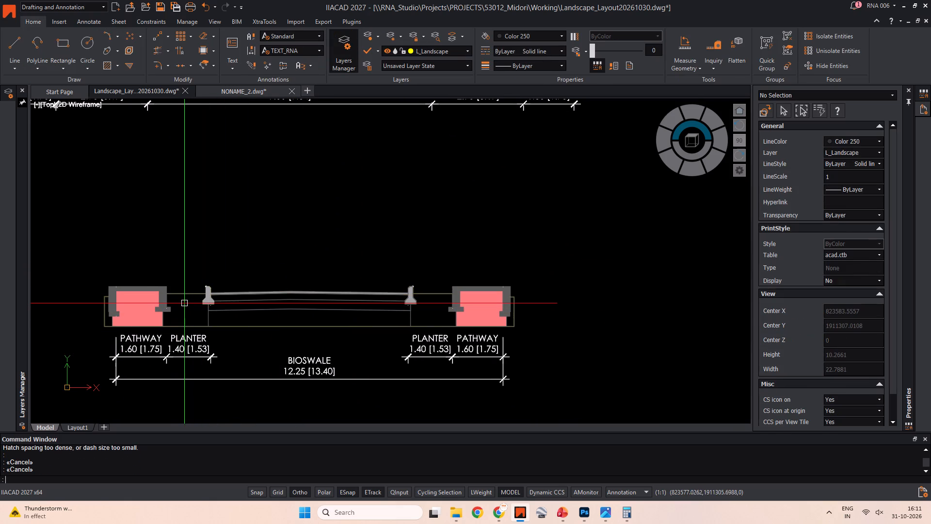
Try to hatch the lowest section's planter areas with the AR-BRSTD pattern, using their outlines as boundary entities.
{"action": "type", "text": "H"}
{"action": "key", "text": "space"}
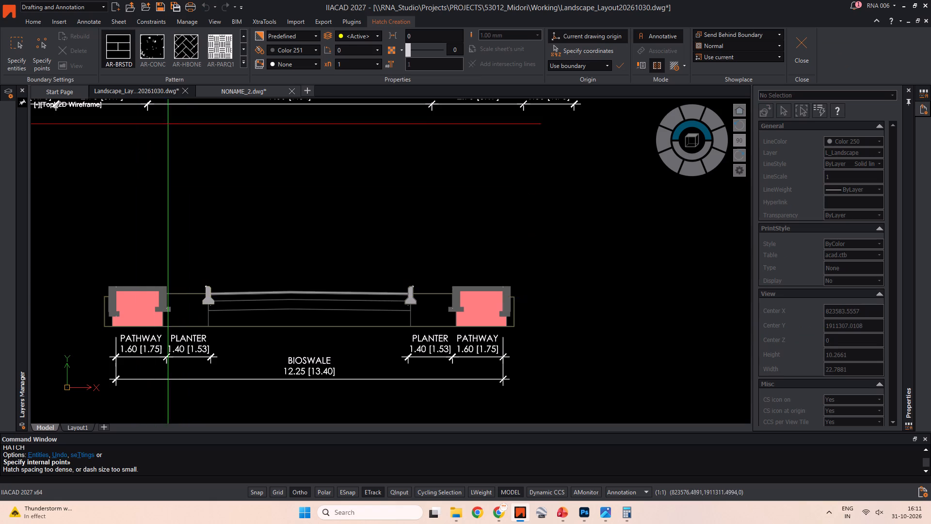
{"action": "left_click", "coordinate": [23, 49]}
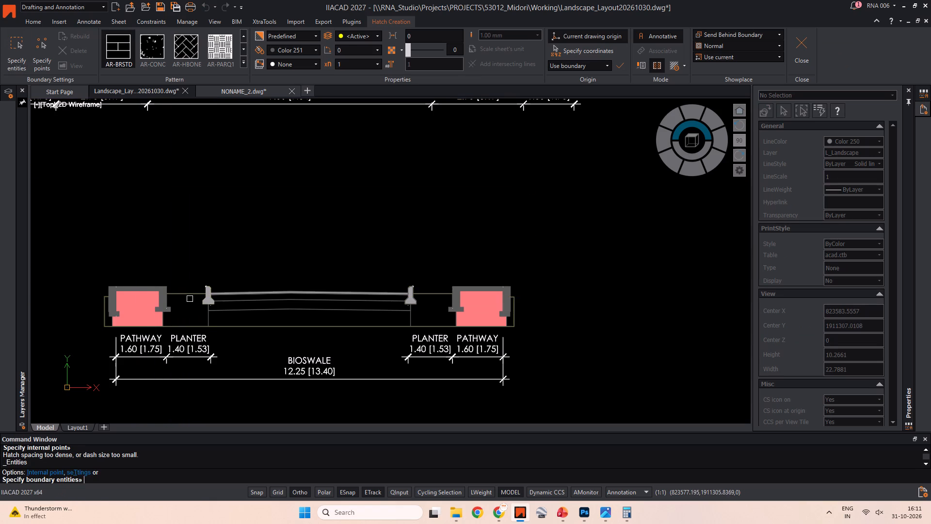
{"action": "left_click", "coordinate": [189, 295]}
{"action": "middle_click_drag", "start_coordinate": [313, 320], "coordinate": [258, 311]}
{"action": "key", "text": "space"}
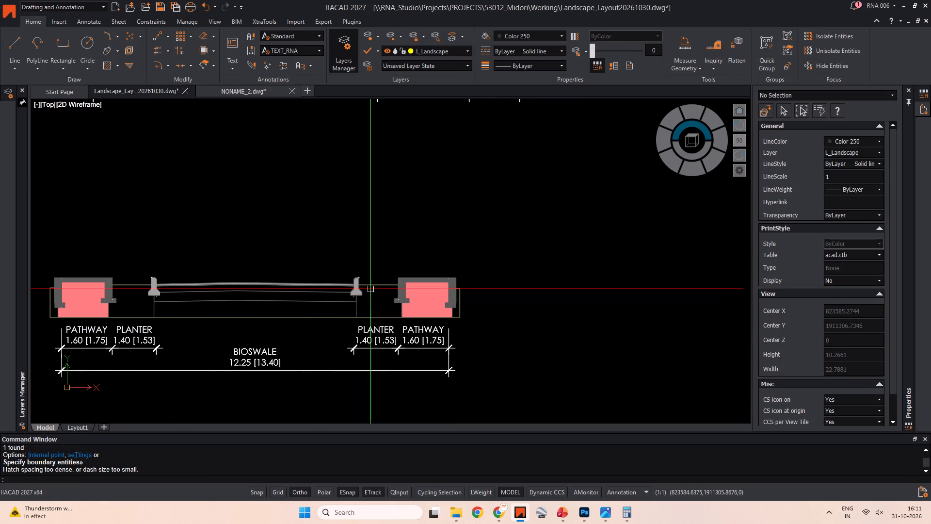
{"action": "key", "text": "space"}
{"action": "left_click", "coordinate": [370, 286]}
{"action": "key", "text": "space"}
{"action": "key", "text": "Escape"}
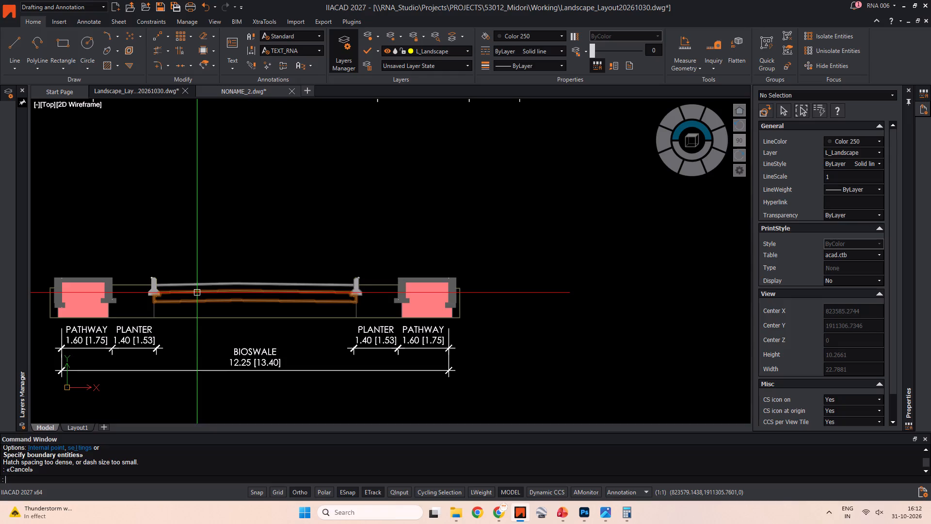
Switch to Photoshop and bring up the green shrub cut-outs in tree light reference.psd.
{"action": "key", "text": "alt+Tab"}
{"action": "key", "text": "alt+Tab"}
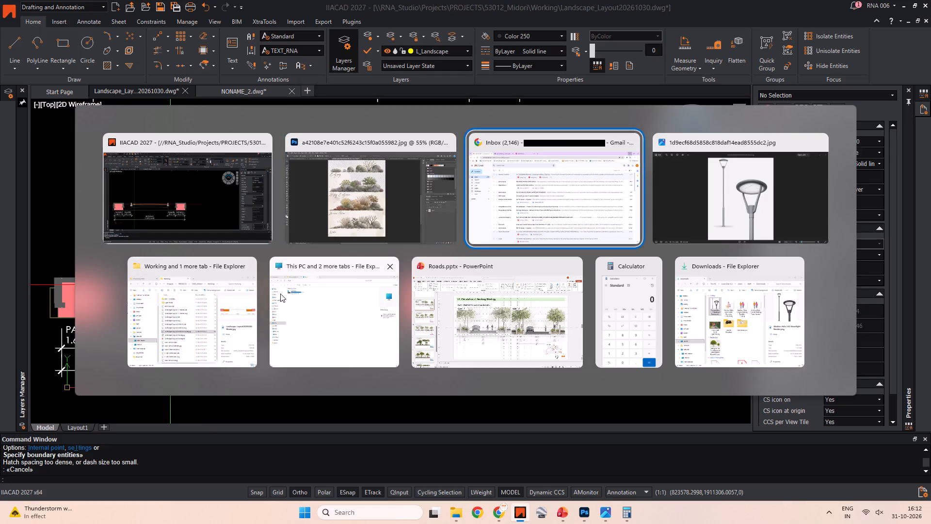
{"action": "key", "text": "alt+Tab"}
{"action": "left_click", "coordinate": [350, 217], "text": "alt"}
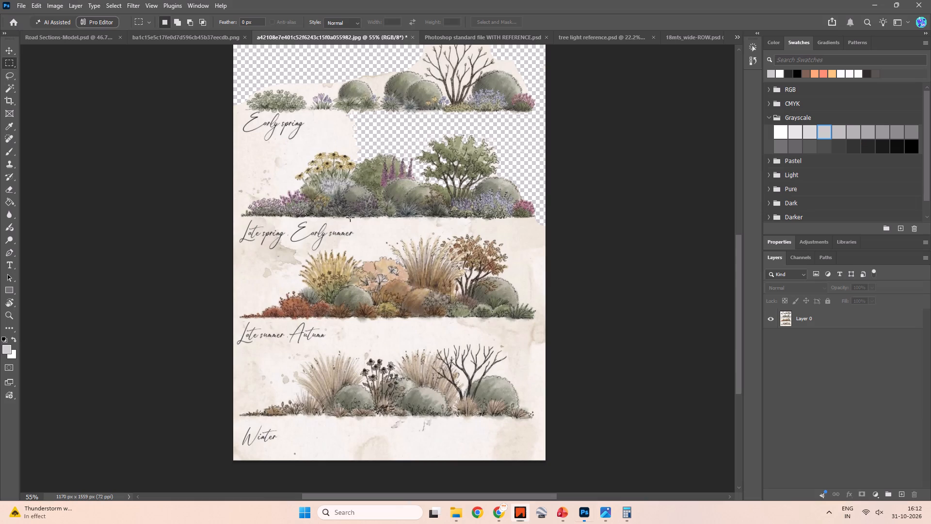
{"action": "scroll", "coordinate": [353, 218], "scroll_direction": "up", "scroll_amount": 2}
{"action": "left_click", "coordinate": [478, 41]}
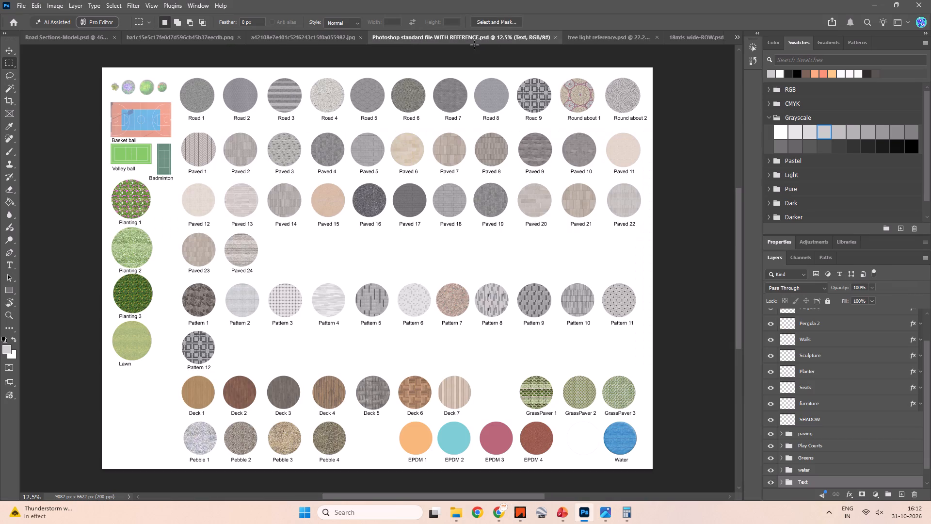
{"action": "left_click", "coordinate": [595, 39]}
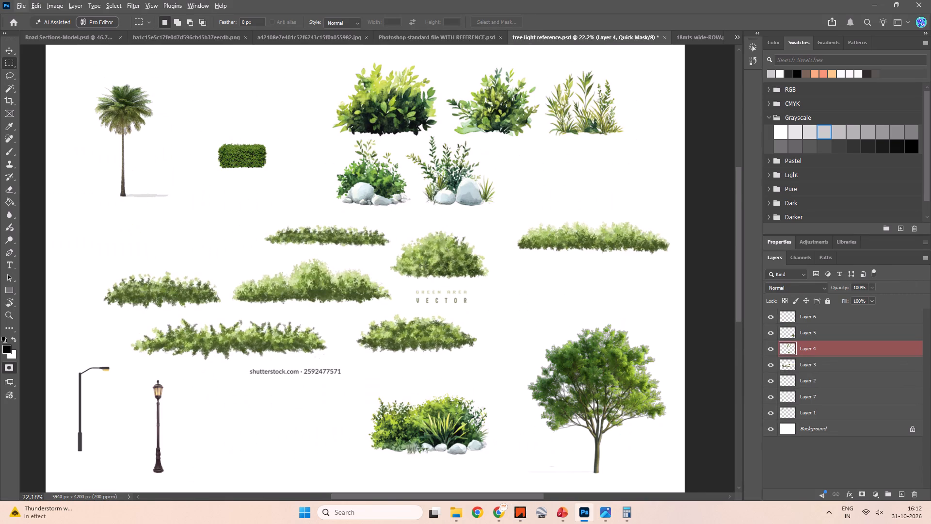
{"action": "scroll", "coordinate": [424, 264], "scroll_direction": "up", "scroll_amount": 8, "text": "alt"}
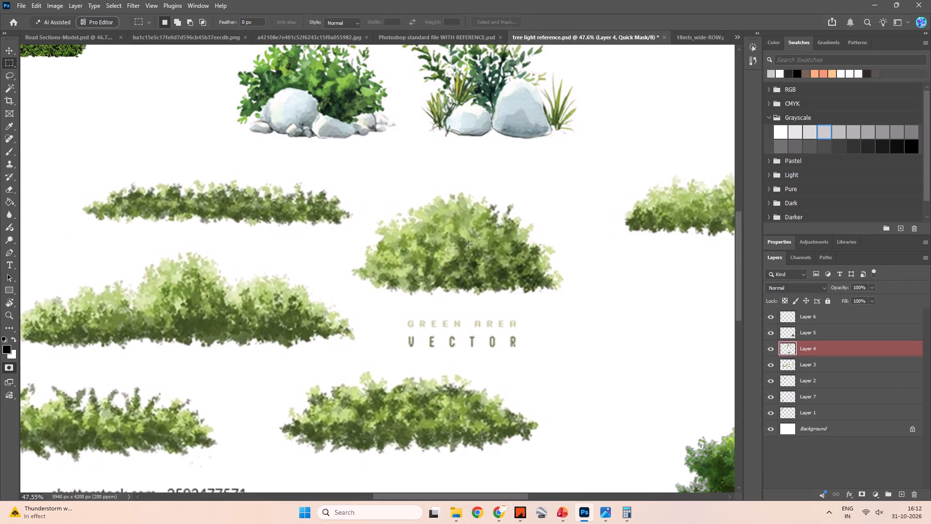
Identify the layer holding the green shrubs, make Layer 3 active, and leave Quick Mask mode.
{"action": "left_click", "coordinate": [468, 245]}
{"action": "key", "text": "v"}
{"action": "left_click", "coordinate": [468, 245]}
{"action": "left_click", "coordinate": [472, 256]}
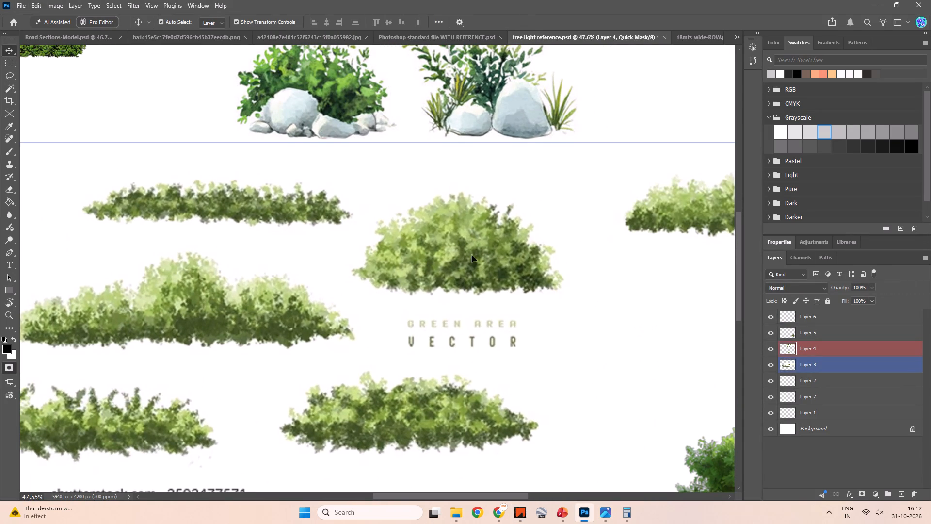
{"action": "left_click", "coordinate": [472, 256]}
{"action": "left_click", "coordinate": [768, 364]}
{"action": "left_click", "coordinate": [770, 364]}
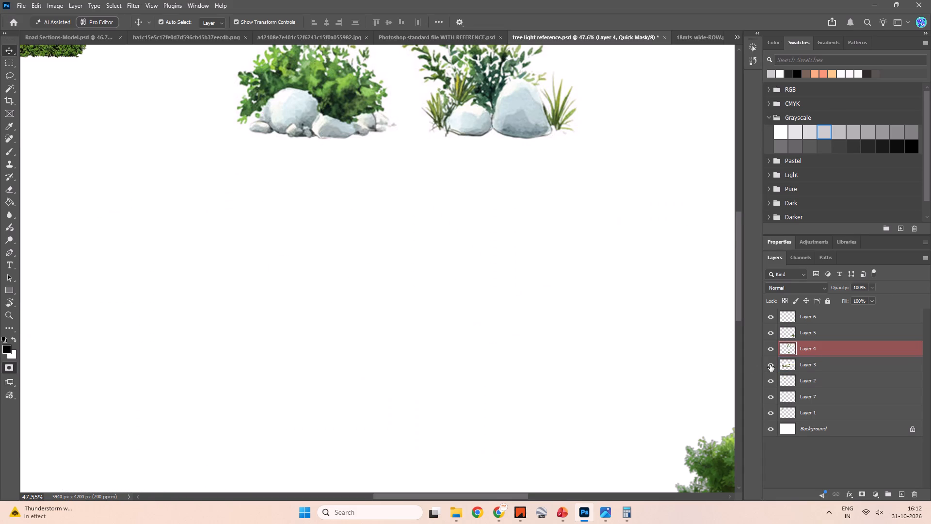
{"action": "left_click", "coordinate": [831, 363]}
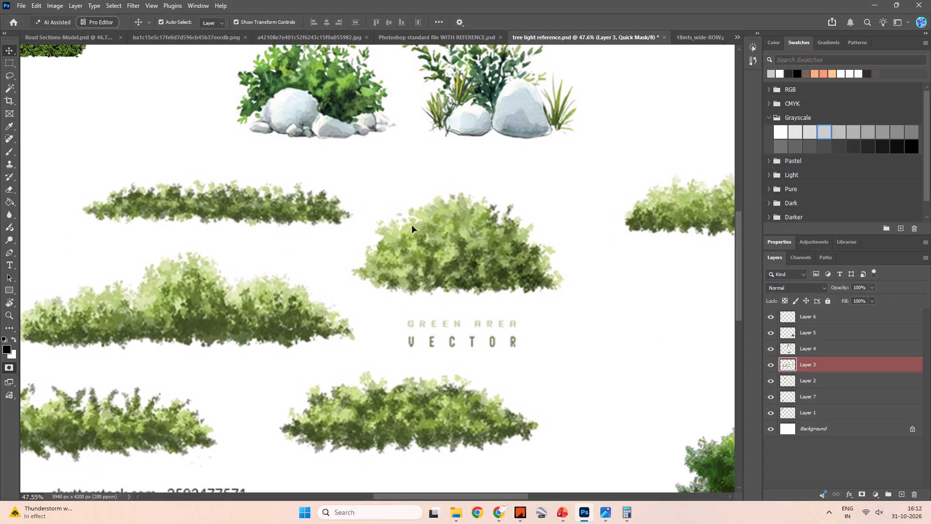
{"action": "key", "text": "l"}
{"action": "key", "text": "l"}
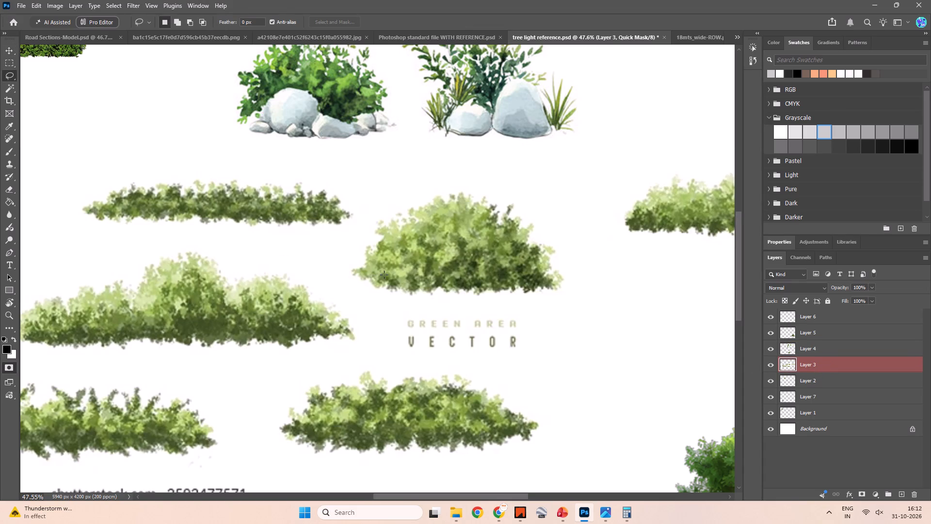
{"action": "key", "text": "q"}
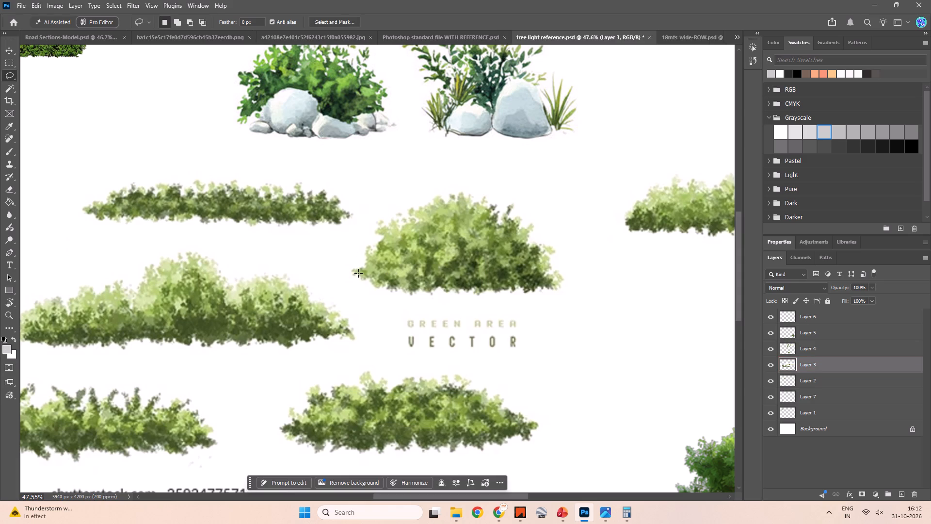
Select the rounded shrub above the GREEN AREA VECTOR text with the Quick Selection tool, out to its right-hand edge.
{"action": "key", "text": "w"}
{"action": "right_click", "coordinate": [8, 85]}
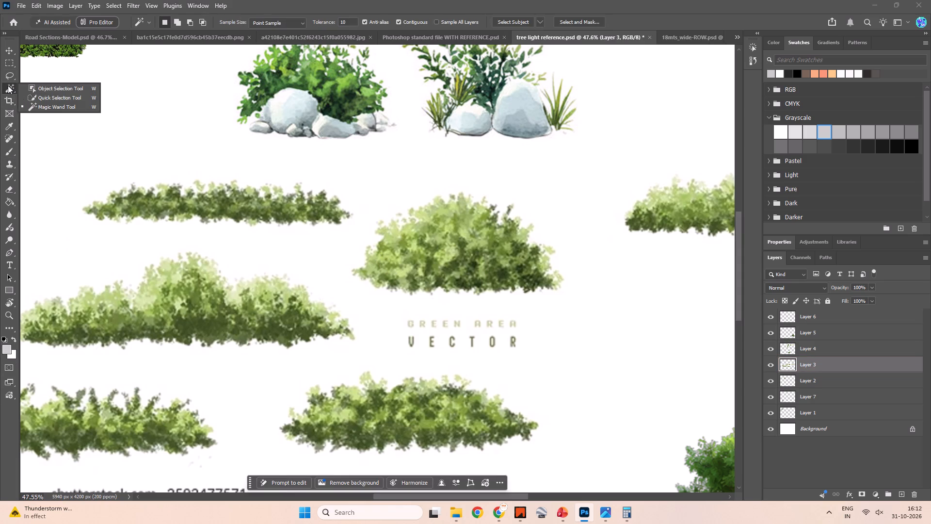
{"action": "left_click", "coordinate": [47, 101]}
{"action": "left_click_drag", "start_coordinate": [391, 253], "coordinate": [391, 250]}
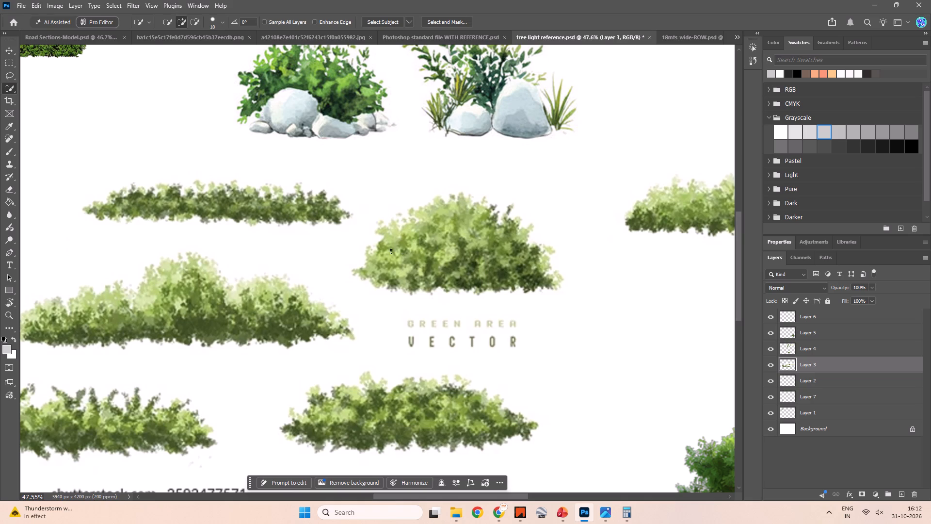
{"action": "left_click_drag", "start_coordinate": [391, 250], "coordinate": [424, 218]}
{"action": "left_click_drag", "start_coordinate": [448, 214], "coordinate": [509, 213]}
{"action": "left_click_drag", "start_coordinate": [506, 225], "coordinate": [515, 233]}
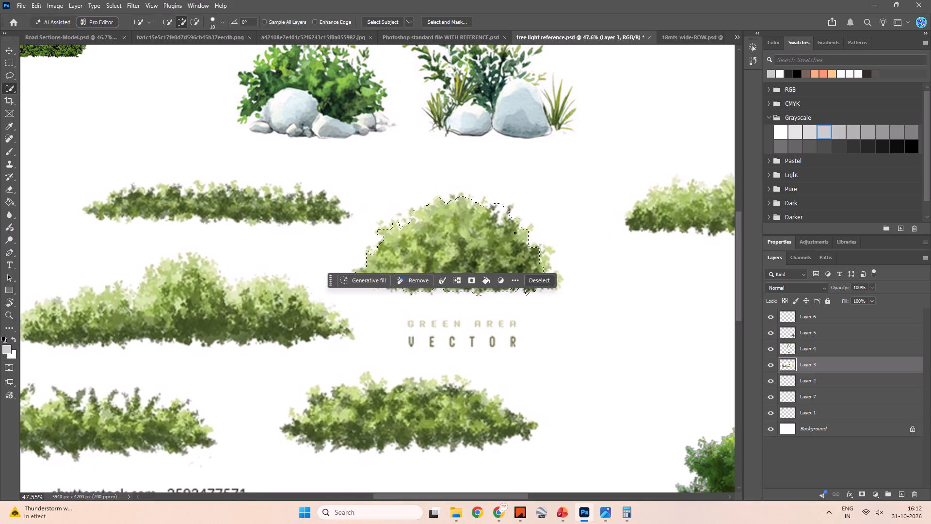
{"action": "left_click_drag", "start_coordinate": [515, 233], "coordinate": [530, 252]}
{"action": "left_click_drag", "start_coordinate": [535, 245], "coordinate": [546, 260]}
{"action": "left_click_drag", "start_coordinate": [548, 271], "coordinate": [555, 280]}
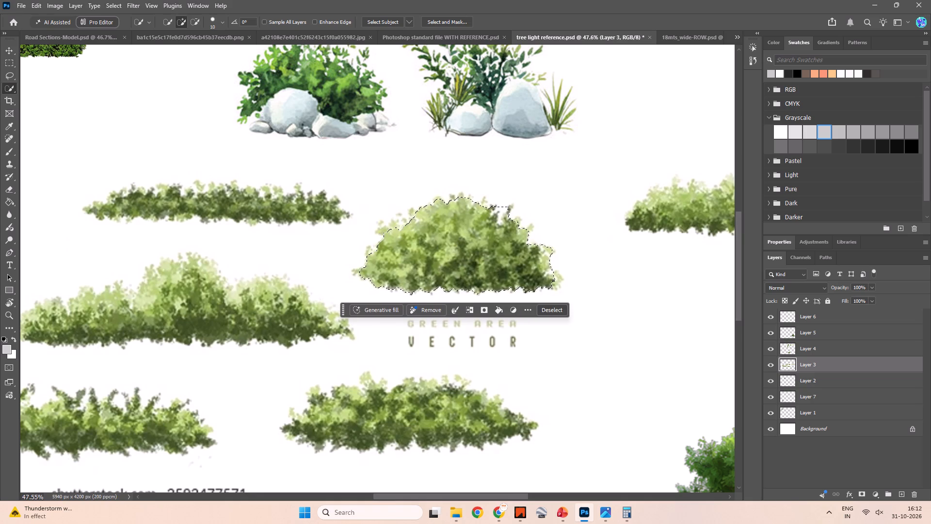
{"action": "left_click_drag", "start_coordinate": [558, 280], "coordinate": [555, 286]}
Add the missed leaf clusters along the rounded shrub's left and upper-left edge to the selection.
{"action": "left_click", "coordinate": [356, 274]}
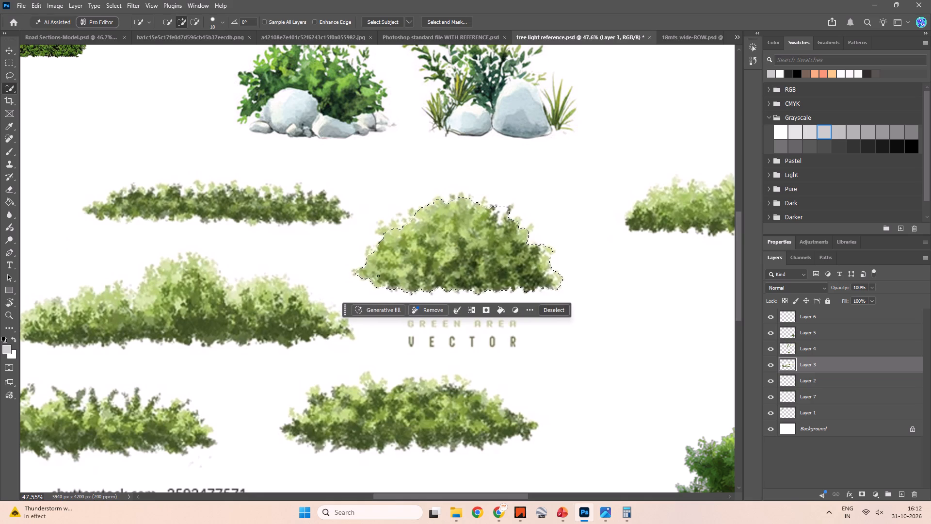
{"action": "left_click", "coordinate": [369, 248]}
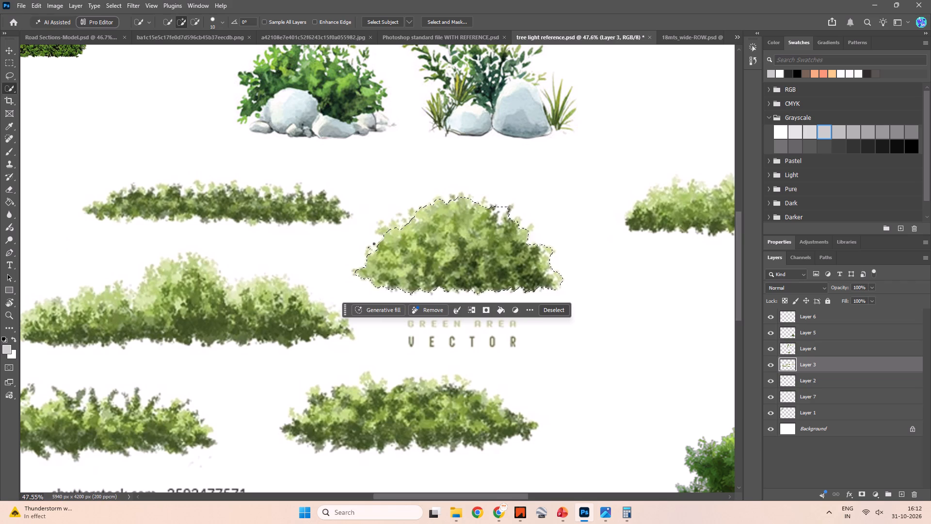
{"action": "left_click_drag", "start_coordinate": [371, 251], "coordinate": [370, 257]}
{"action": "left_click_drag", "start_coordinate": [382, 231], "coordinate": [390, 231]}
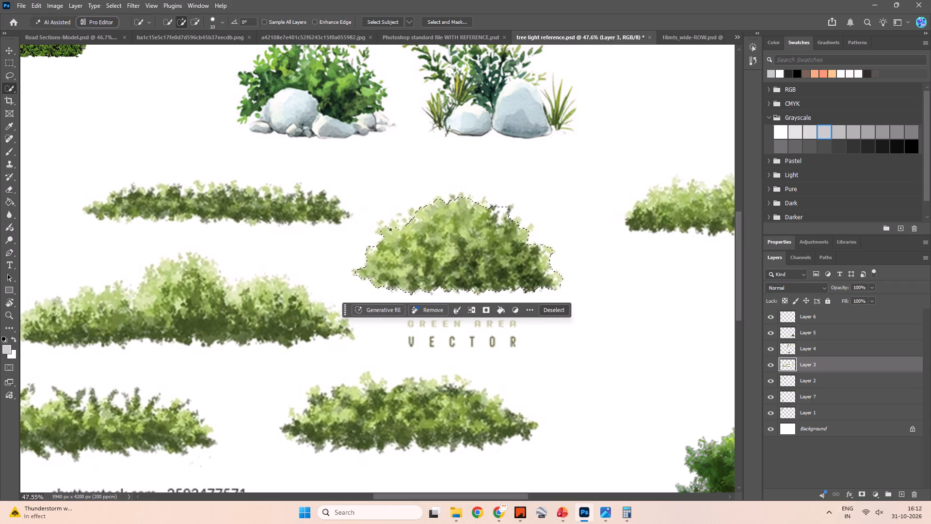
{"action": "left_click", "coordinate": [384, 226]}
{"action": "left_click", "coordinate": [381, 222]}
{"action": "left_click_drag", "start_coordinate": [381, 223], "coordinate": [377, 226]}
{"action": "left_click", "coordinate": [406, 223]}
{"action": "left_click", "coordinate": [411, 211]}
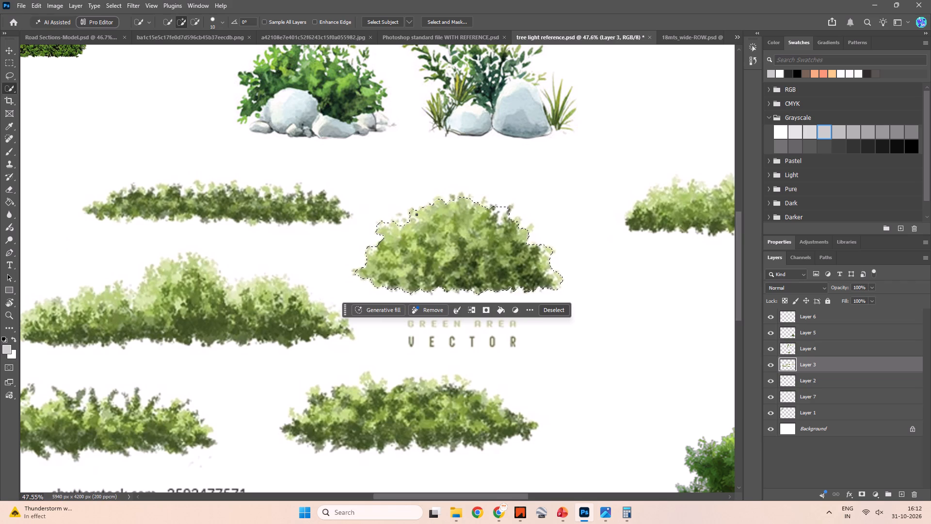
{"action": "left_click", "coordinate": [413, 212]}
Copy the selected shrub into 18mts_wide-ROW.psd, placing it over the right-hand bioswale.
{"action": "key", "text": "v"}
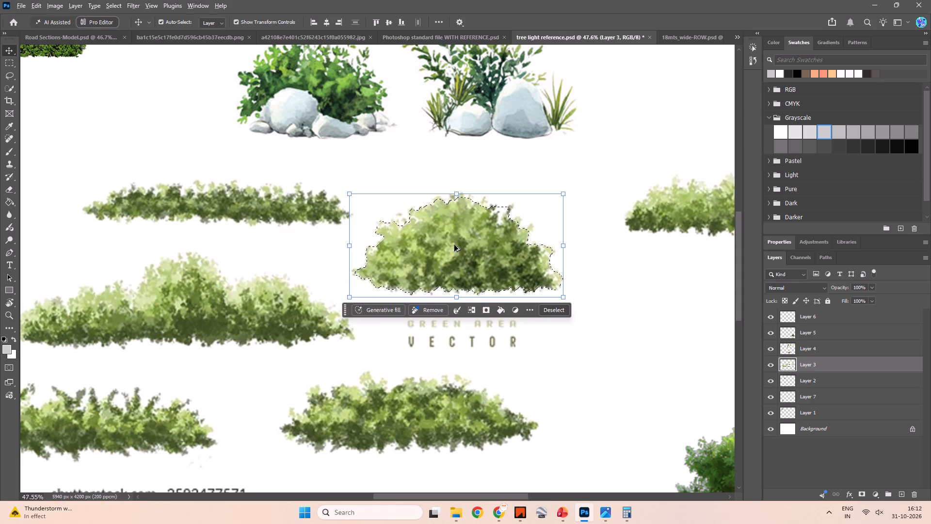
{"action": "left_click_drag", "start_coordinate": [455, 246], "coordinate": [80, 34], "text": "alt"}
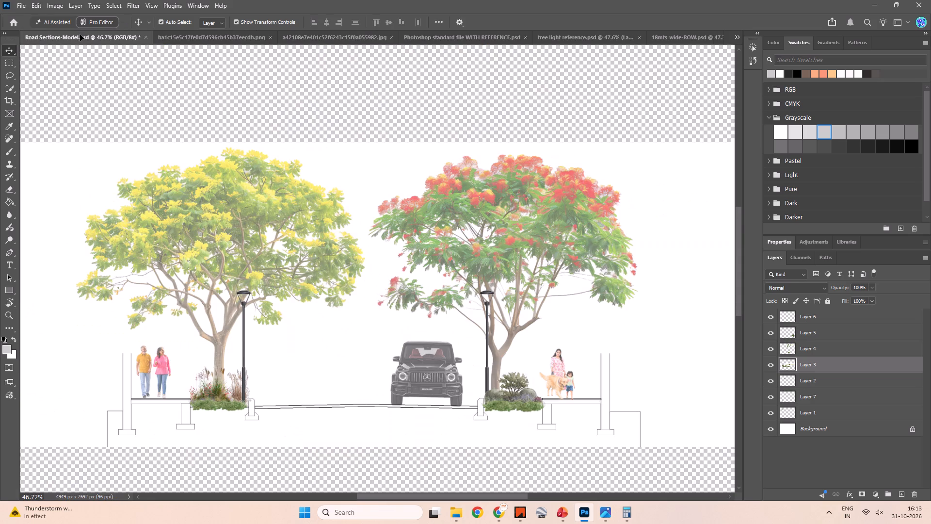
{"action": "left_click_drag", "start_coordinate": [80, 34], "coordinate": [637, 33], "text": "alt"}
{"action": "left_click_drag", "start_coordinate": [637, 33], "coordinate": [687, 43], "text": "alt"}
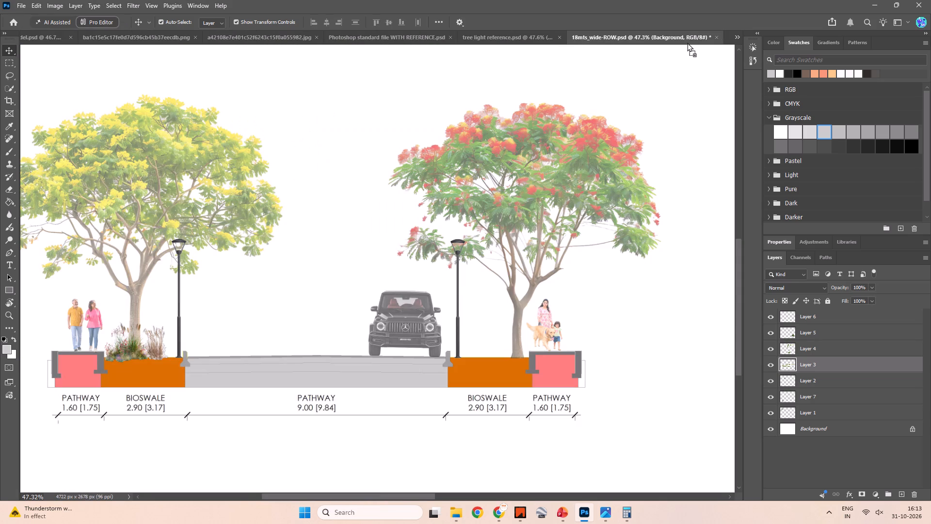
{"action": "left_click_drag", "start_coordinate": [687, 43], "coordinate": [501, 359], "text": "alt"}
{"action": "scroll", "coordinate": [498, 367], "scroll_direction": "up", "scroll_amount": 6, "text": "alt"}
{"action": "left_click_drag", "start_coordinate": [513, 359], "coordinate": [345, 254], "text": "alt"}
{"action": "key", "text": "ctrl+z"}
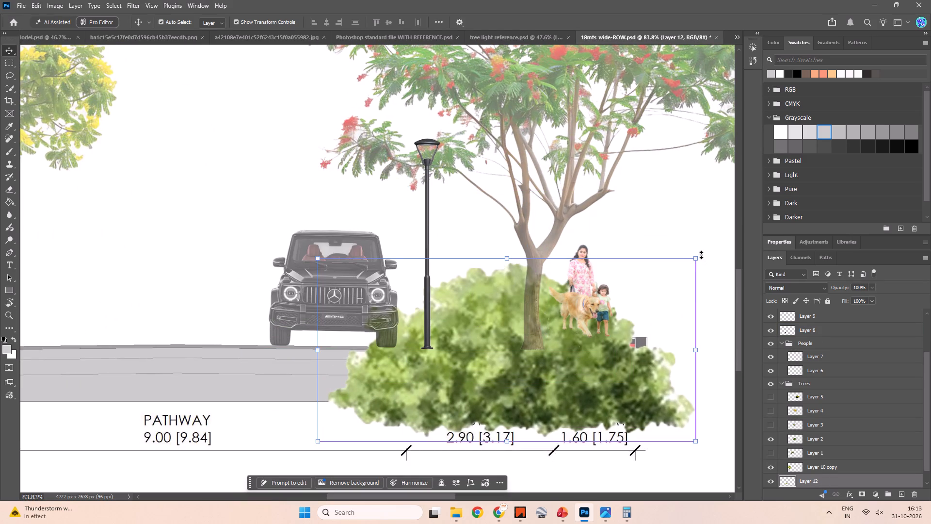
Scale the shrub down to about 31% and set it on the right-hand bioswale at the tree trunk's base.
{"action": "left_click_drag", "start_coordinate": [699, 260], "coordinate": [441, 387]}
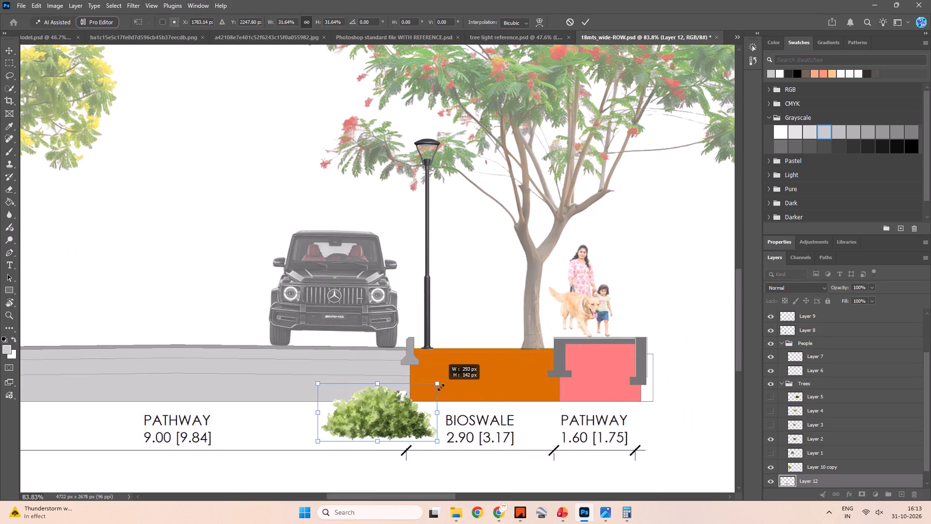
{"action": "left_click_drag", "start_coordinate": [441, 387], "coordinate": [438, 389]}
{"action": "left_click_drag", "start_coordinate": [372, 427], "coordinate": [491, 339]}
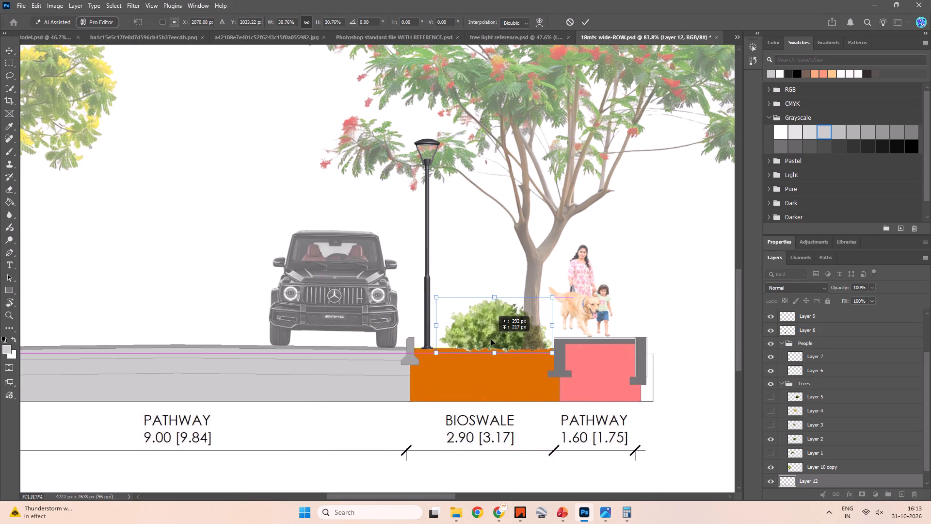
{"action": "left_click_drag", "start_coordinate": [491, 339], "coordinate": [494, 339]}
{"action": "scroll", "coordinate": [485, 339], "scroll_direction": "up", "scroll_amount": 7, "text": "alt"}
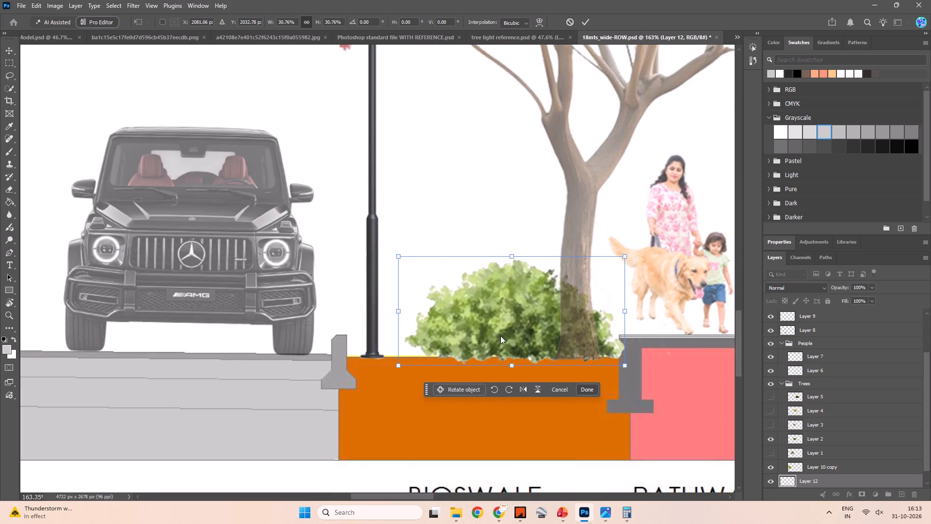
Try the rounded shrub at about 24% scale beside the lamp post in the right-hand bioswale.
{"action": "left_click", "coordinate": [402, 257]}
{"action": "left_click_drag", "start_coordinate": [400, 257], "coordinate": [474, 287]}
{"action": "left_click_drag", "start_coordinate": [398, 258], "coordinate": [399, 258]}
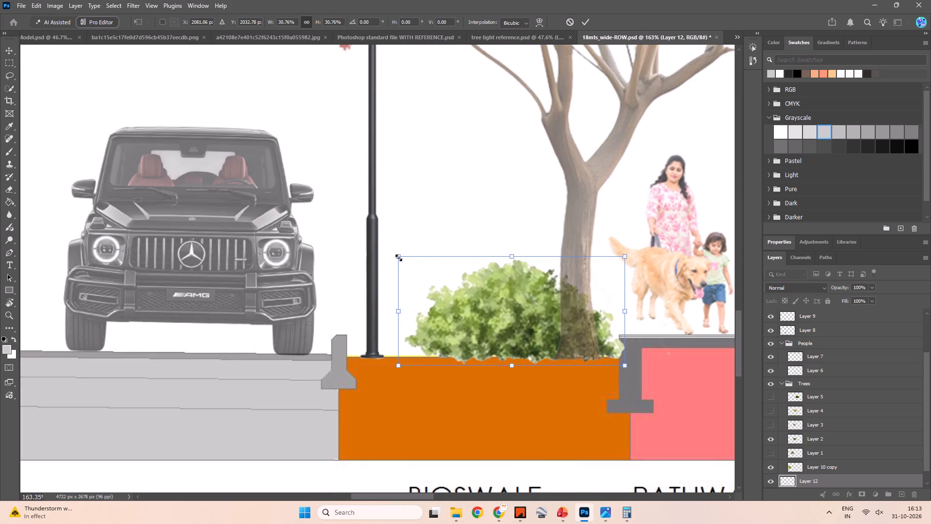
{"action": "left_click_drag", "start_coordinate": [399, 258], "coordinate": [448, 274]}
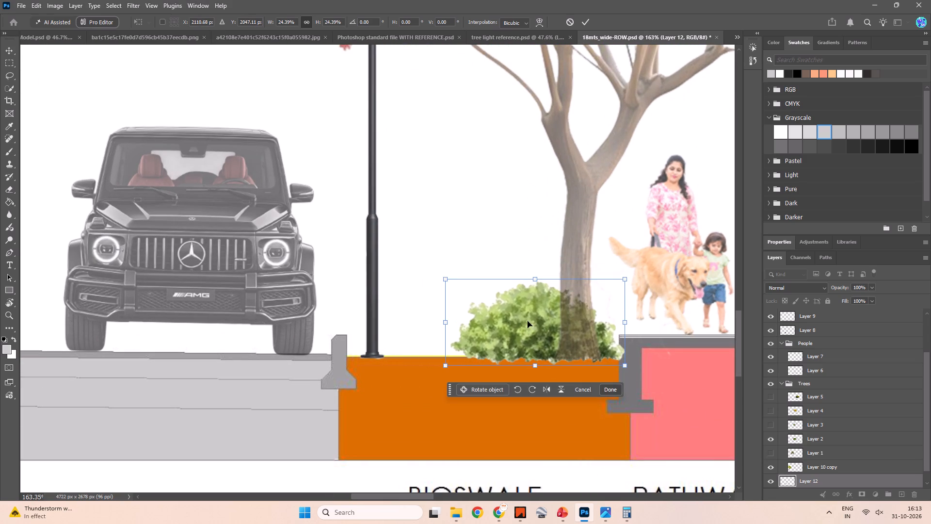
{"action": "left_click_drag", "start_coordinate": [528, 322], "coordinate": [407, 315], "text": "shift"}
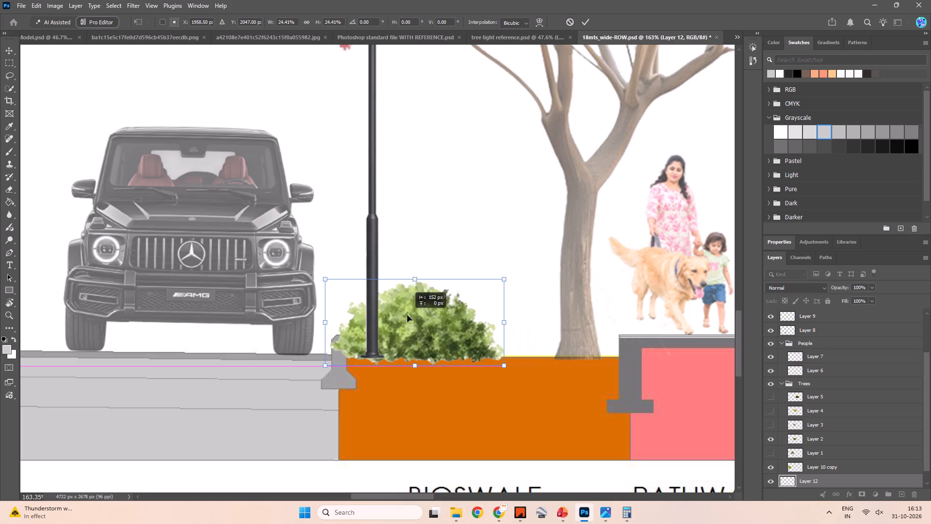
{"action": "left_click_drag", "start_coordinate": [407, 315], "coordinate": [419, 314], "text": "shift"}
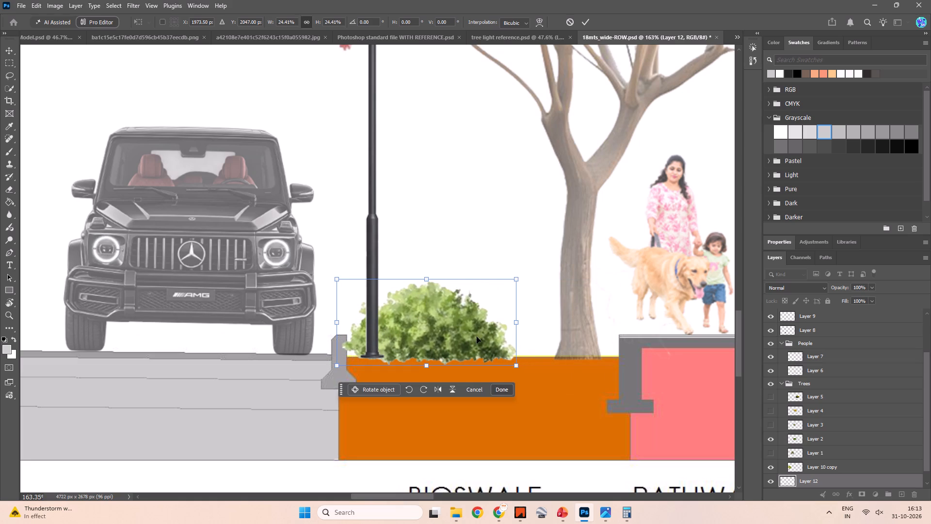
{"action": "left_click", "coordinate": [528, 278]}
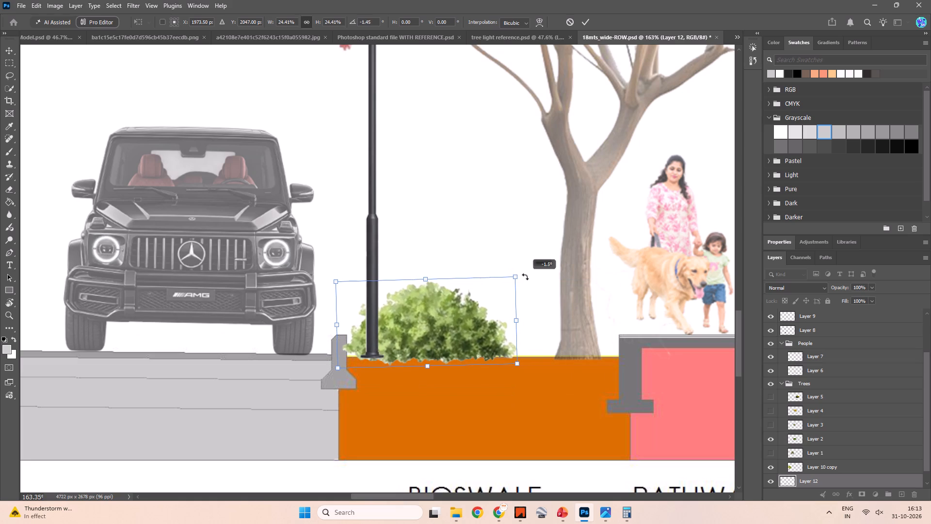
Discard the shrub's transform and undo its placement in the section.
{"action": "key", "text": "Delete"}
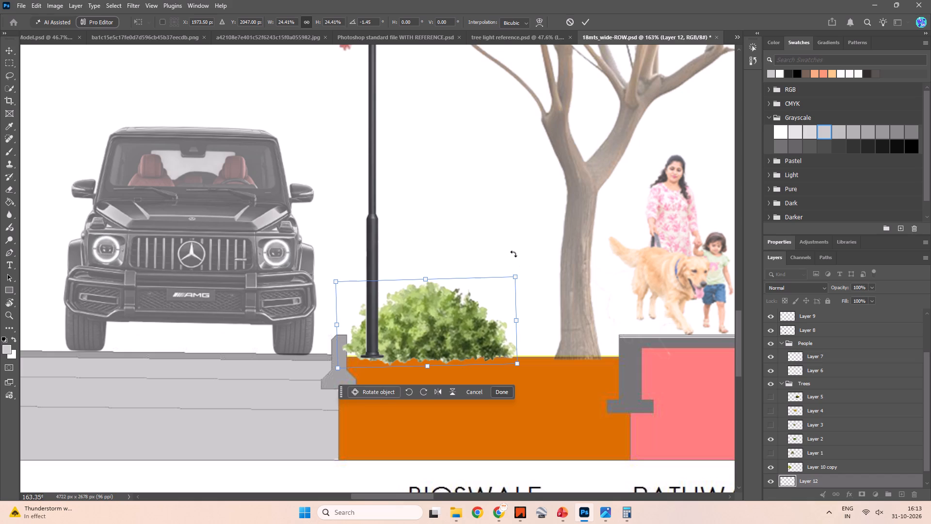
{"action": "key", "text": "Delete"}
{"action": "left_click", "coordinate": [567, 19]}
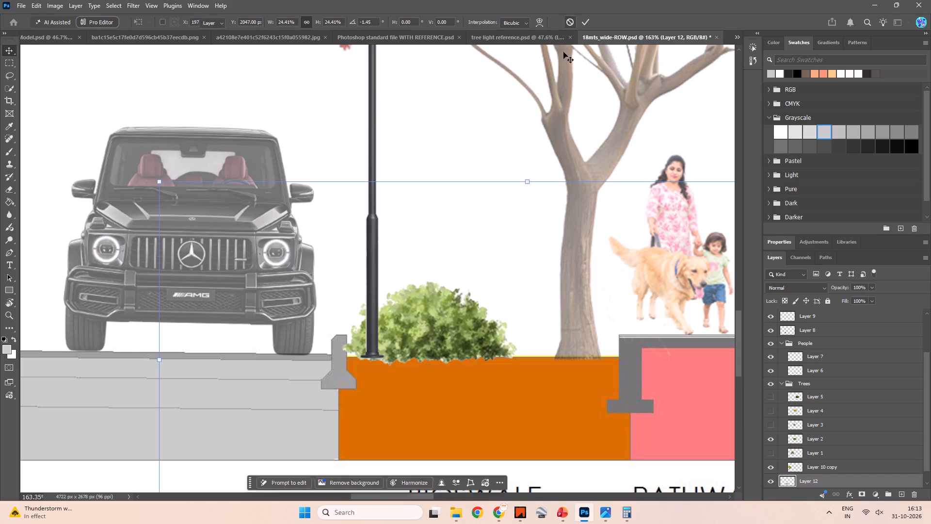
{"action": "key", "text": "ctrl+z"}
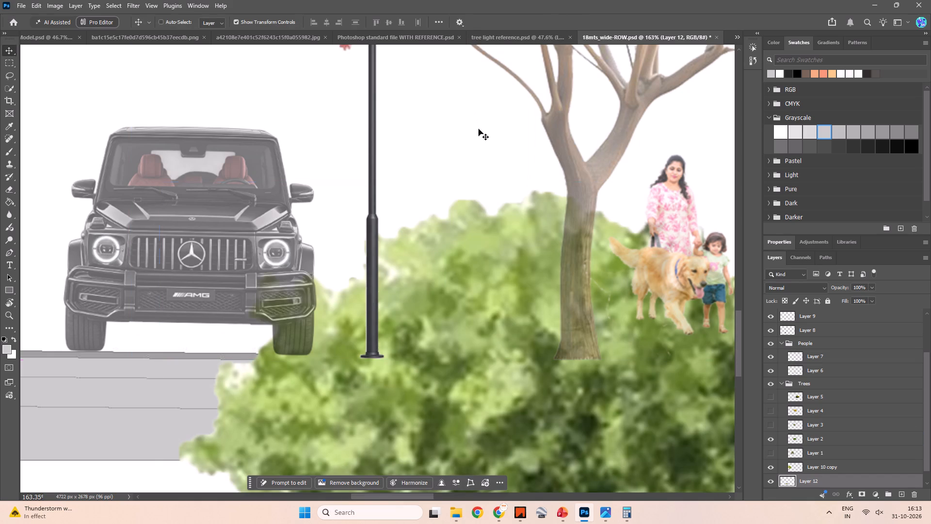
In tree light reference.psd, select Layer 4, which holds the tall grassy plants in the upper row.
{"action": "left_click", "coordinate": [498, 38]}
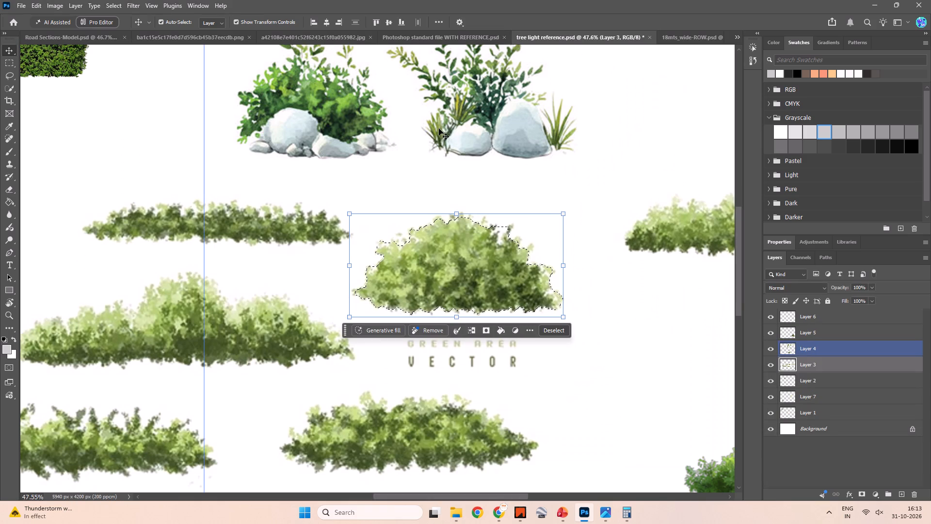
{"action": "scroll", "coordinate": [438, 129], "scroll_direction": "down", "scroll_amount": 5}
{"action": "key", "text": "space"}
{"action": "key", "text": "space"}
{"action": "key", "text": "space"}
{"action": "key", "text": "space"}
{"action": "key", "text": "space"}
{"action": "key", "text": "space"}
{"action": "key", "text": "space"}
{"action": "key", "text": "space"}
{"action": "key", "text": "space"}
{"action": "key", "text": "space"}
{"action": "key", "text": "space"}
{"action": "key", "text": "space"}
{"action": "key", "text": "space"}
{"action": "key", "text": "space"}
{"action": "key", "text": "space"}
{"action": "key", "text": "space"}
{"action": "key", "text": "space"}
{"action": "key", "text": "space"}
{"action": "key", "text": "space"}
{"action": "key", "text": "space"}
{"action": "left_click_drag", "start_coordinate": [482, 103], "coordinate": [408, 295]}
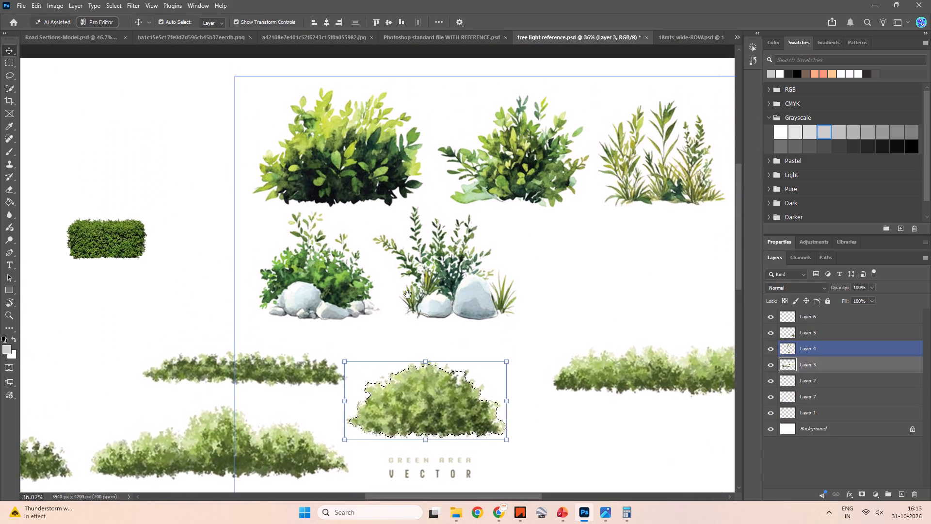
{"action": "left_click_drag", "start_coordinate": [408, 295], "coordinate": [319, 325]}
{"action": "key", "text": "space"}
{"action": "left_click_drag", "start_coordinate": [513, 220], "coordinate": [471, 233]}
{"action": "scroll", "coordinate": [459, 249], "scroll_direction": "up", "scroll_amount": 4, "text": "alt"}
{"action": "left_click", "coordinate": [438, 219]}
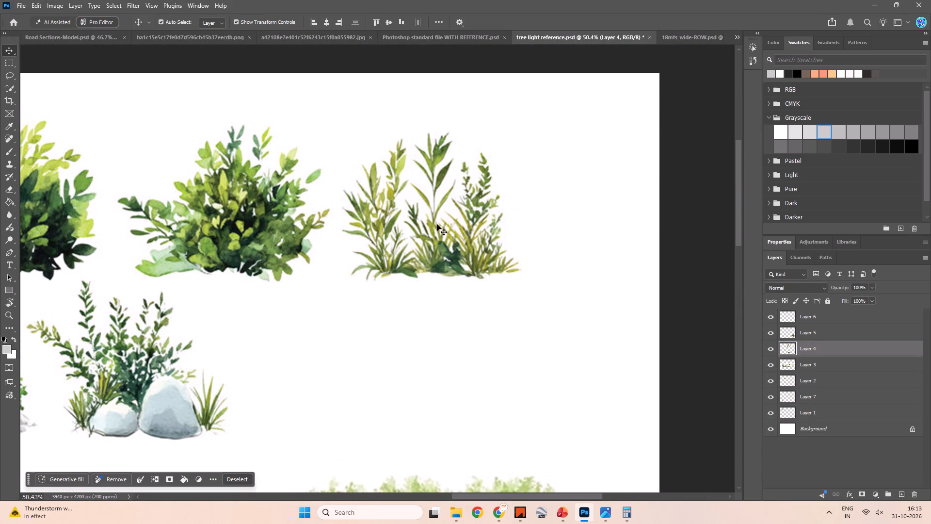
{"action": "left_click", "coordinate": [443, 236]}
{"action": "double_click", "coordinate": [437, 233]}
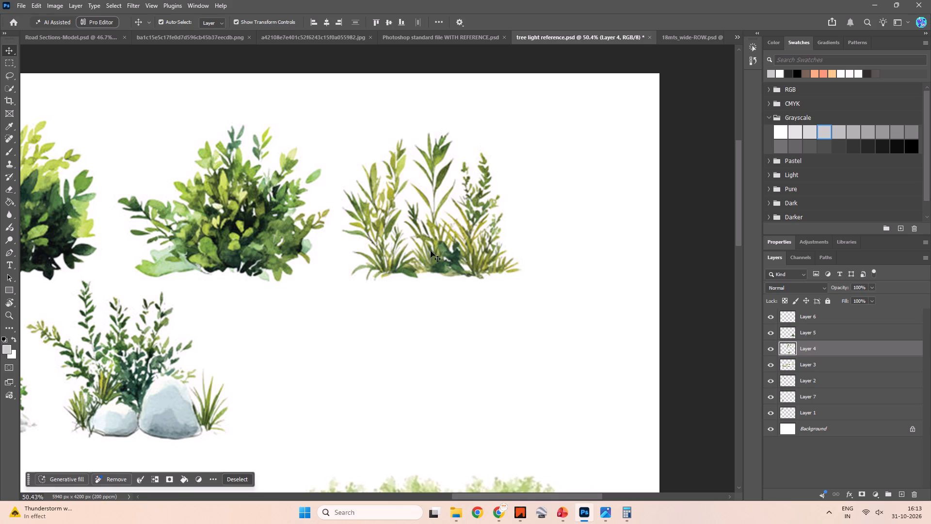
{"action": "left_click", "coordinate": [430, 257]}
{"action": "triple_click", "coordinate": [439, 264]}
Convert the locked Background to a regular layer, reselect Layer 4 and hide Layer 0.
{"action": "left_click", "coordinate": [917, 437]}
{"action": "left_click", "coordinate": [909, 431]}
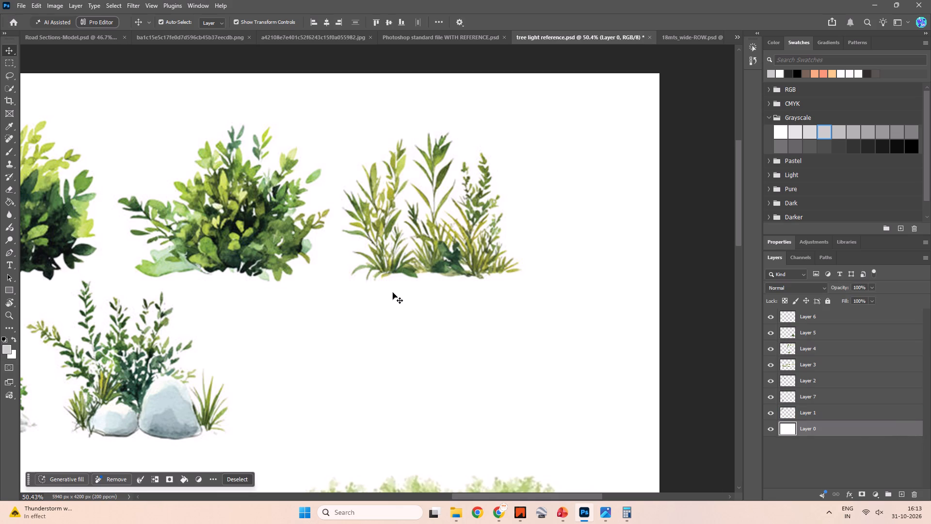
{"action": "left_click", "coordinate": [429, 262]}
{"action": "left_click", "coordinate": [431, 262]}
{"action": "double_click", "coordinate": [438, 270]}
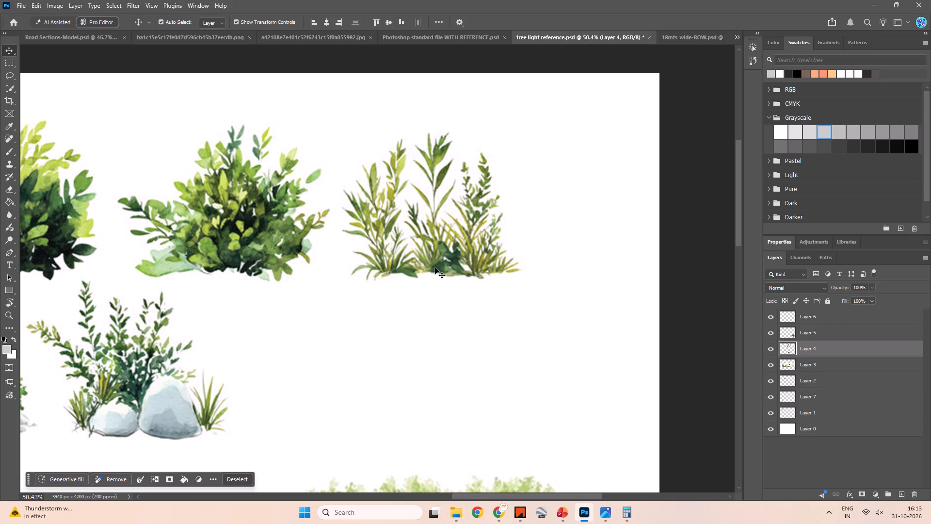
{"action": "left_click", "coordinate": [772, 432]}
Delete the white background around Layer 4's plants using the Magic Wand, clear the selection and show Layer 0 again.
{"action": "key", "text": "w"}
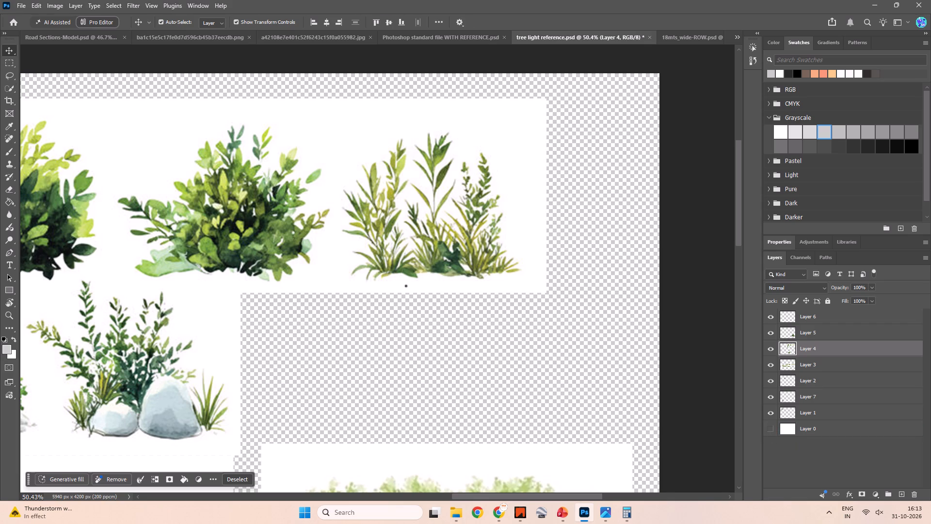
{"action": "left_click", "coordinate": [334, 140]}
{"action": "key", "text": "w"}
{"action": "left_click", "coordinate": [325, 141]}
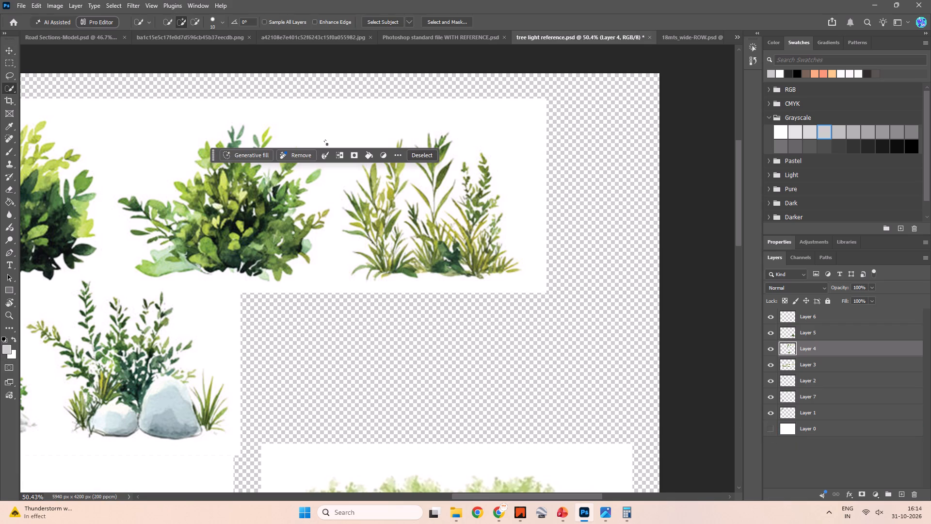
{"action": "right_click", "coordinate": [10, 89]}
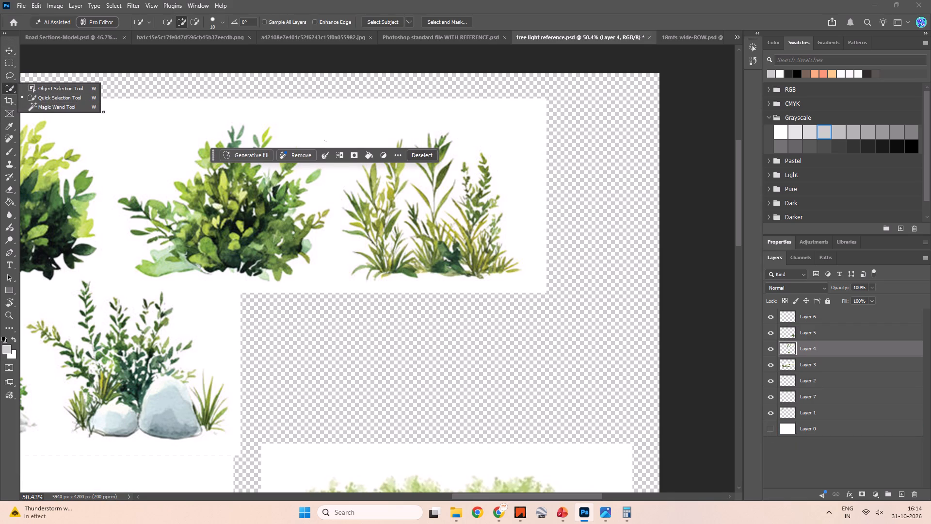
{"action": "left_click", "coordinate": [20, 105]}
{"action": "left_click", "coordinate": [419, 131]}
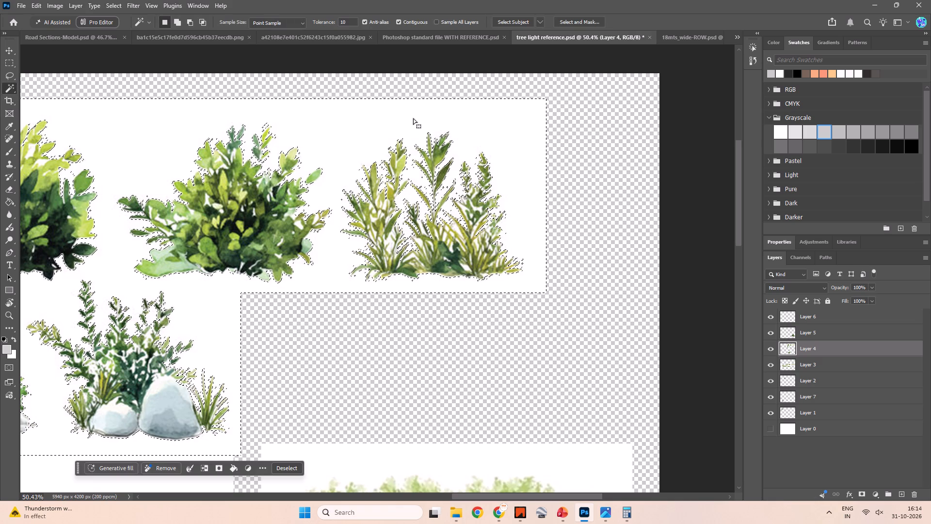
{"action": "key", "text": "Delete"}
{"action": "left_click", "coordinate": [540, 300]}
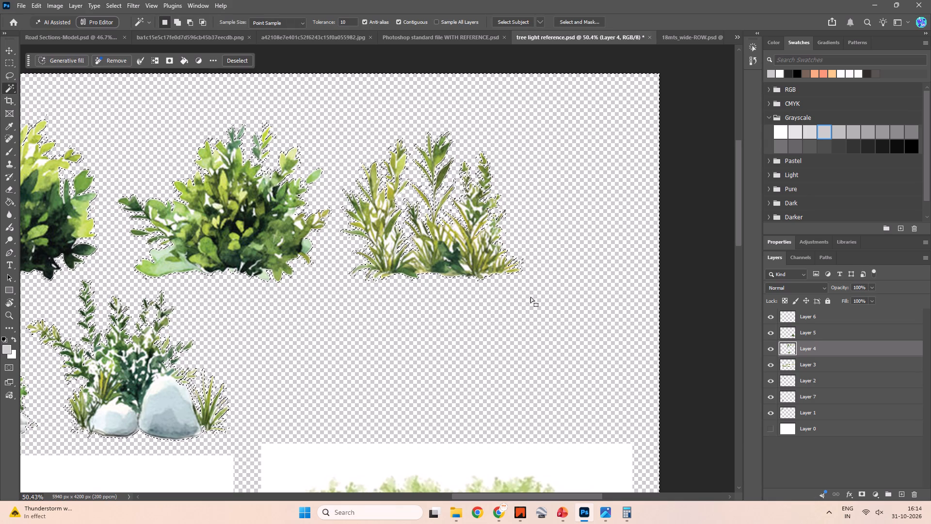
{"action": "left_click", "coordinate": [768, 431]}
{"action": "left_click", "coordinate": [709, 308]}
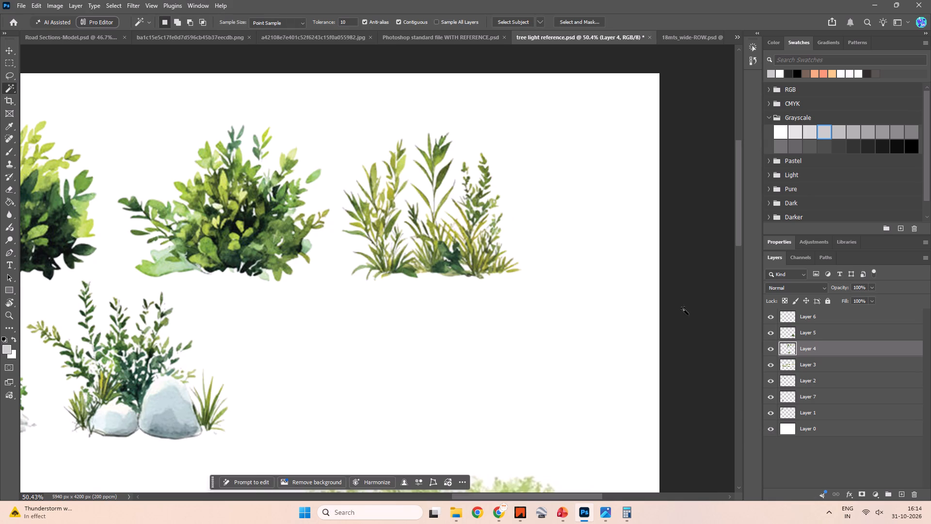
Marquee-select the tall grassy plants and copy them into 18mts_wide-ROW.psd over the right-hand bioswale.
{"action": "key", "text": "m"}
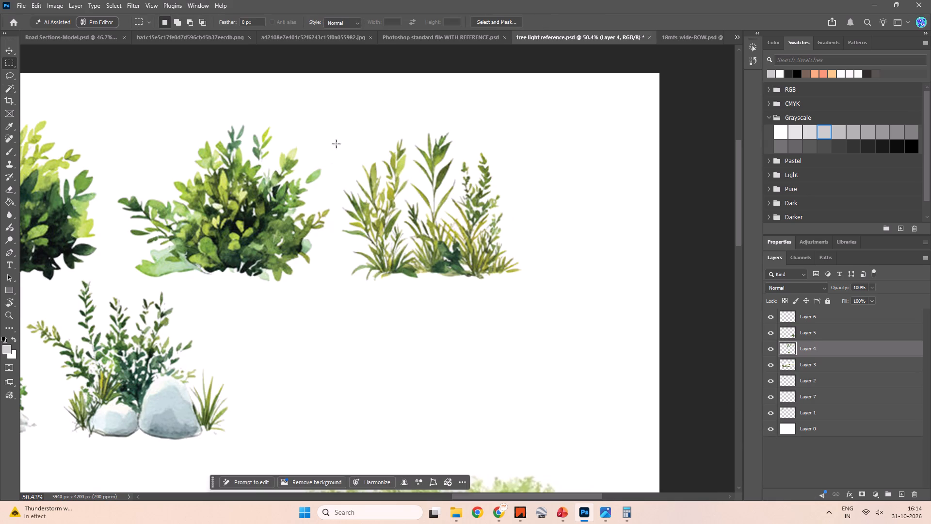
{"action": "left_click_drag", "start_coordinate": [333, 128], "coordinate": [540, 286]}
{"action": "key", "text": "v"}
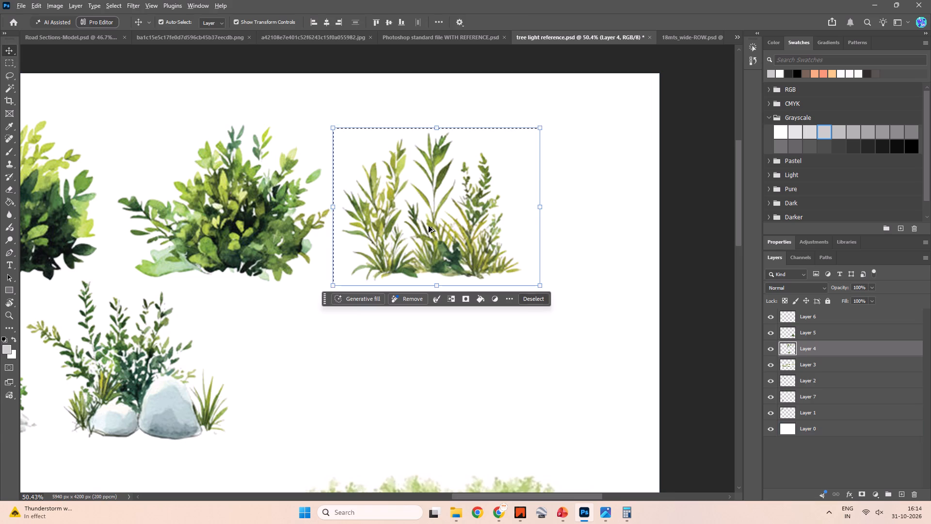
{"action": "left_click_drag", "start_coordinate": [429, 226], "coordinate": [591, 87], "text": "alt"}
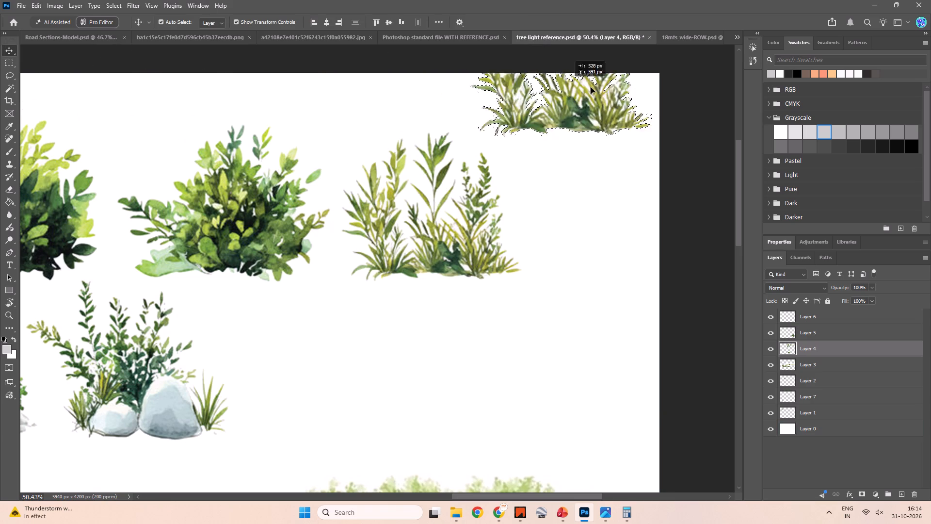
{"action": "left_click_drag", "start_coordinate": [591, 87], "coordinate": [674, 33], "text": "alt"}
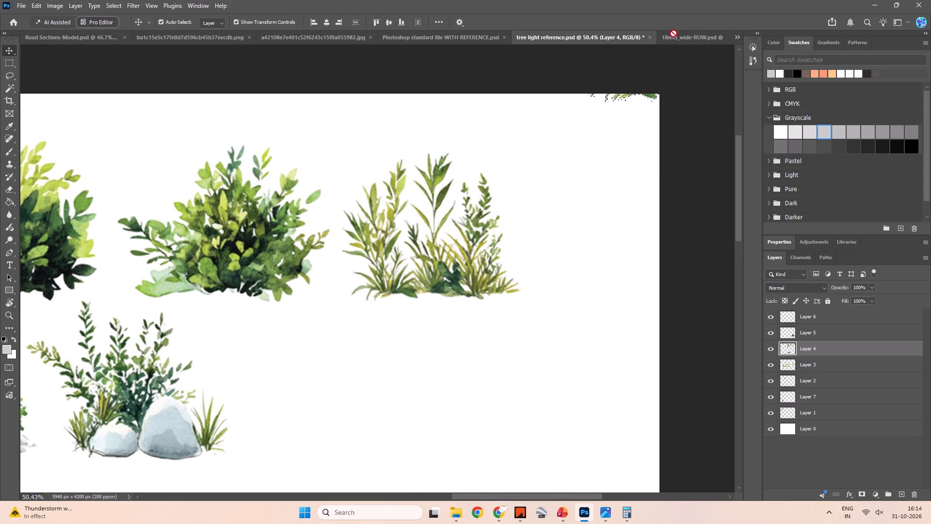
{"action": "left_click_drag", "start_coordinate": [674, 33], "coordinate": [407, 309], "text": "alt"}
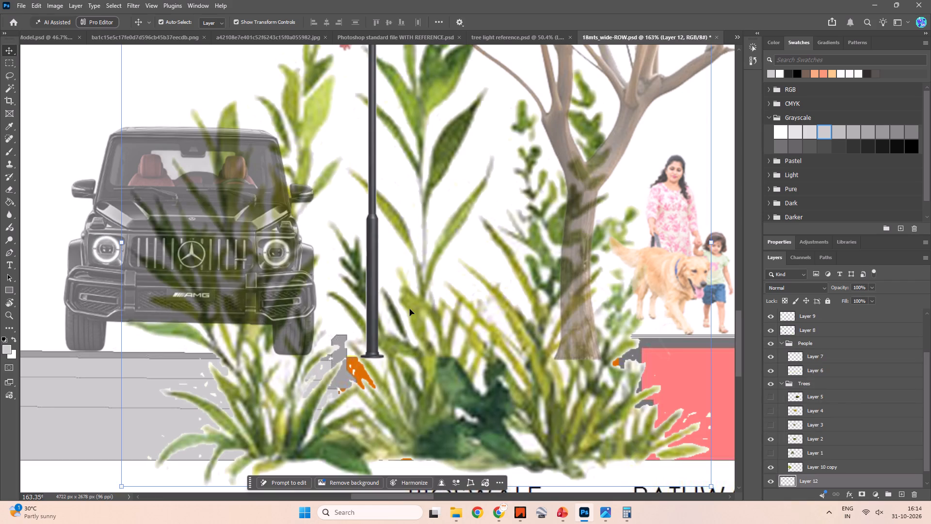
Scale the grassy plants down to about 15% and set them at the tree trunk's base in the right-hand bioswale.
{"action": "scroll", "coordinate": [422, 309], "scroll_direction": "down", "scroll_amount": 3}
{"action": "scroll", "coordinate": [423, 305], "scroll_direction": "down", "scroll_amount": 6, "text": "alt"}
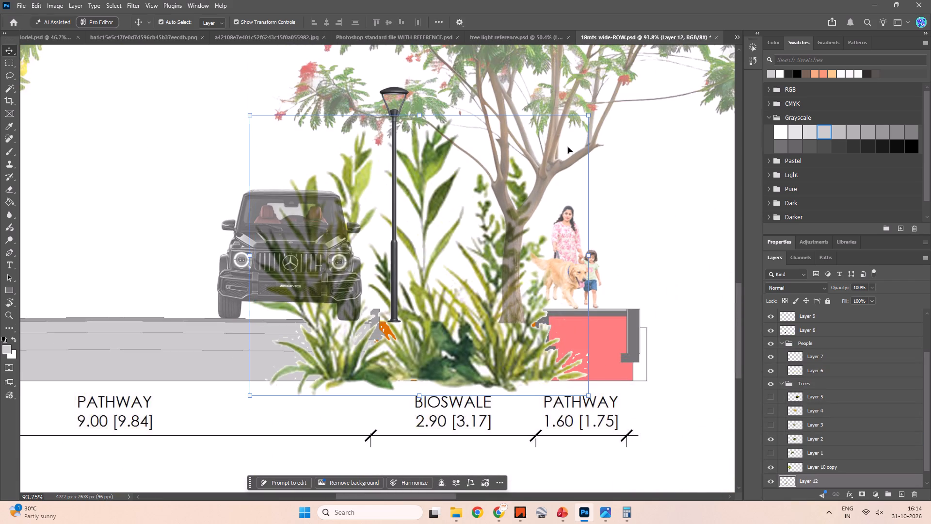
{"action": "left_click_drag", "start_coordinate": [590, 115], "coordinate": [318, 371]}
{"action": "left_click_drag", "start_coordinate": [264, 388], "coordinate": [505, 312]}
{"action": "scroll", "coordinate": [867, 351], "scroll_direction": "down", "scroll_amount": 5}
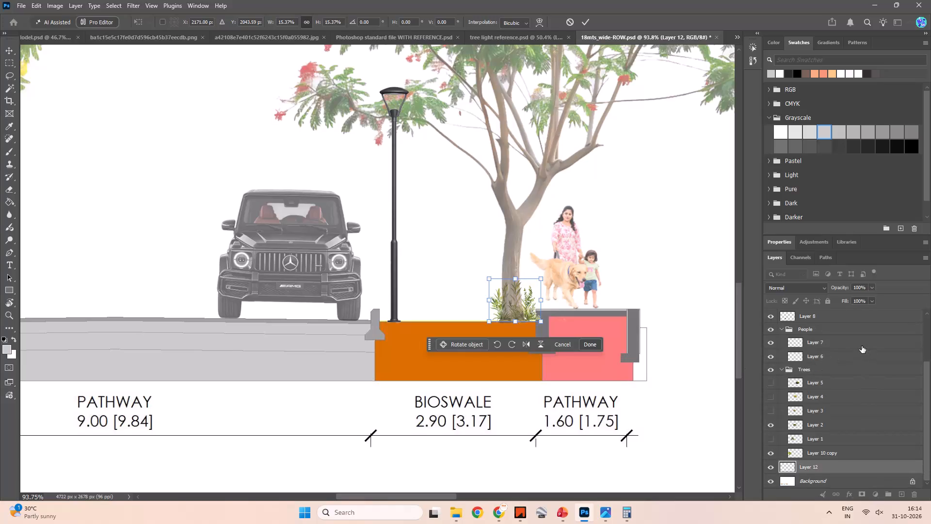
{"action": "left_click", "coordinate": [647, 273]}
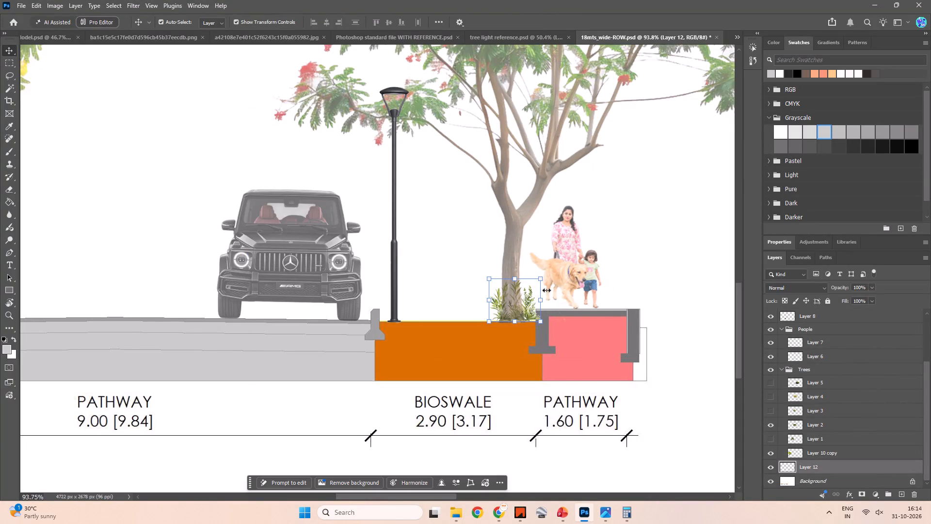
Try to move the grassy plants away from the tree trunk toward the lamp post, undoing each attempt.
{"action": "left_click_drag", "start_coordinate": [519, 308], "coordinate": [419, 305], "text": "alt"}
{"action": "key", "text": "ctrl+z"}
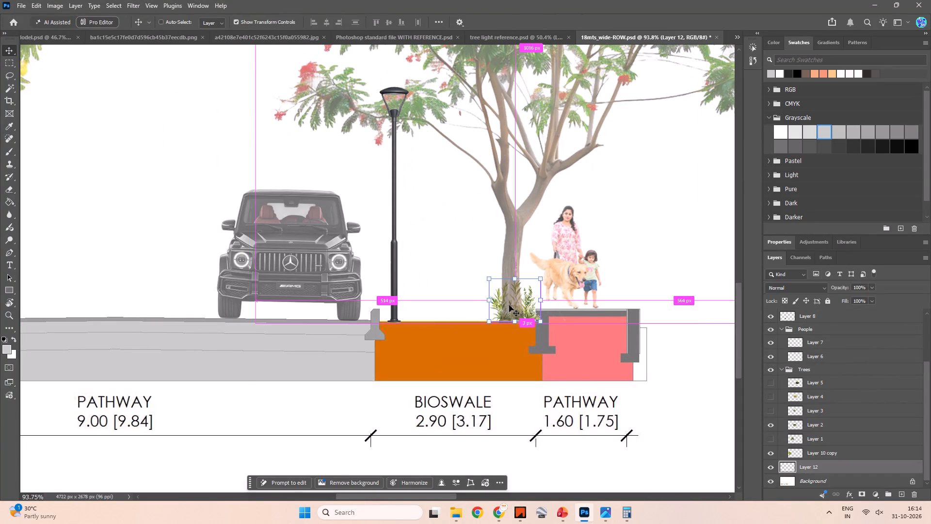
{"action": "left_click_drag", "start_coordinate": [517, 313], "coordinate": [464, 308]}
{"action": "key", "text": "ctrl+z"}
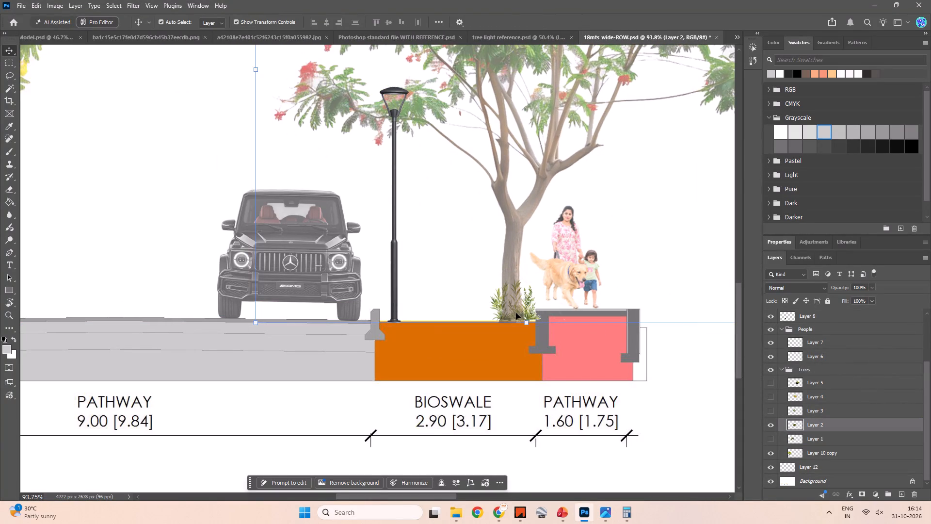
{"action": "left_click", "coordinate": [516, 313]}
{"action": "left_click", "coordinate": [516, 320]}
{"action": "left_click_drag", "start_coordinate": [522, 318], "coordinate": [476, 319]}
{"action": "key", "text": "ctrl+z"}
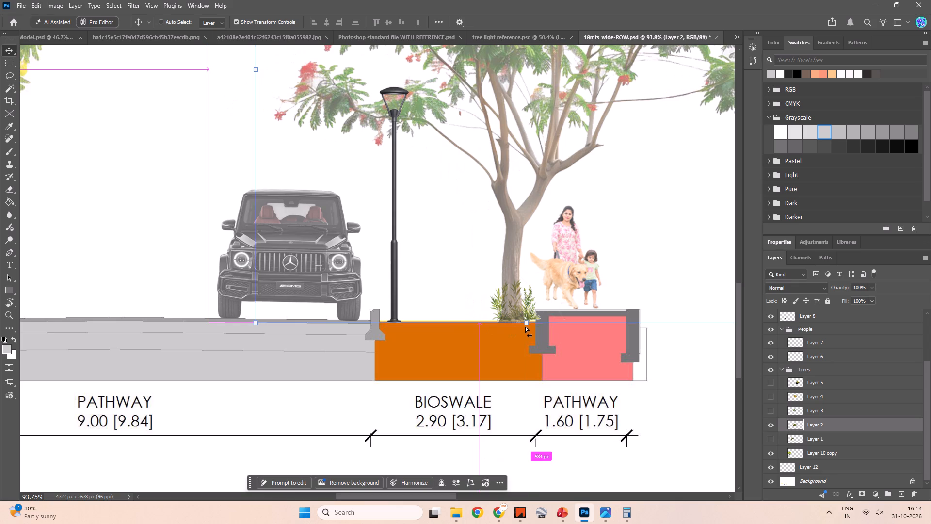
Move Layer 12's grassy plants slightly away from the pathway kerb, keeping them around the tree trunk's base in the right-hand bioswale.
{"action": "left_click", "coordinate": [834, 429]}
{"action": "scroll", "coordinate": [824, 452], "scroll_direction": "down", "scroll_amount": 4}
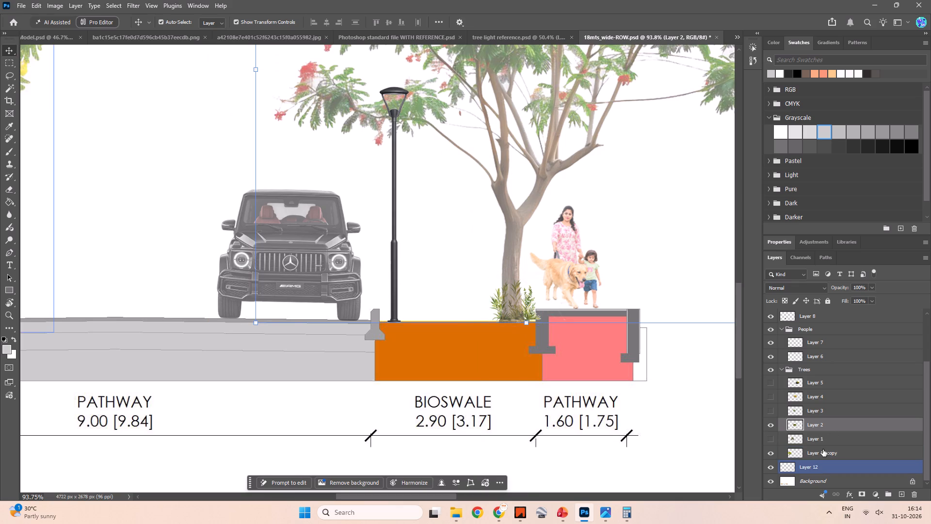
{"action": "scroll", "coordinate": [579, 350], "scroll_direction": "up", "scroll_amount": 6, "text": "alt"}
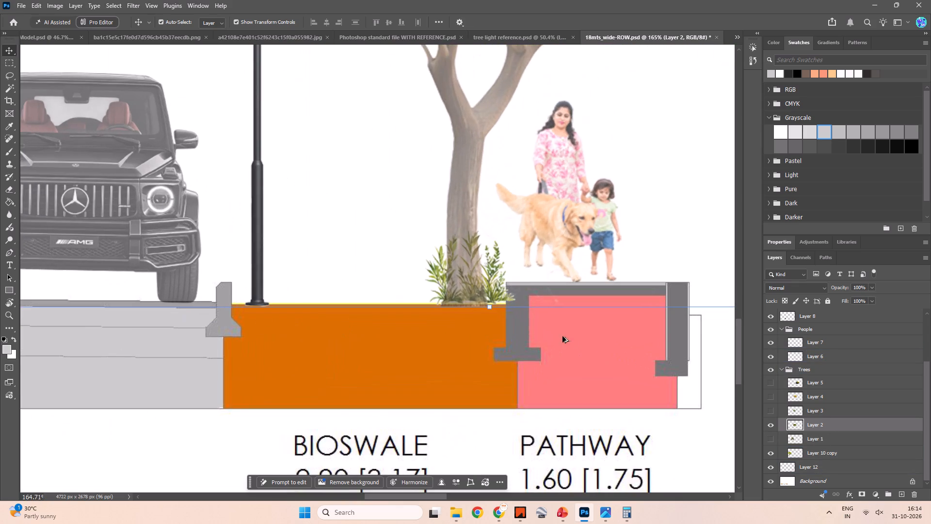
{"action": "scroll", "coordinate": [499, 302], "scroll_direction": "up", "scroll_amount": 6, "text": "alt"}
{"action": "left_click", "coordinate": [520, 296]}
{"action": "left_click_drag", "start_coordinate": [513, 294], "coordinate": [450, 306]}
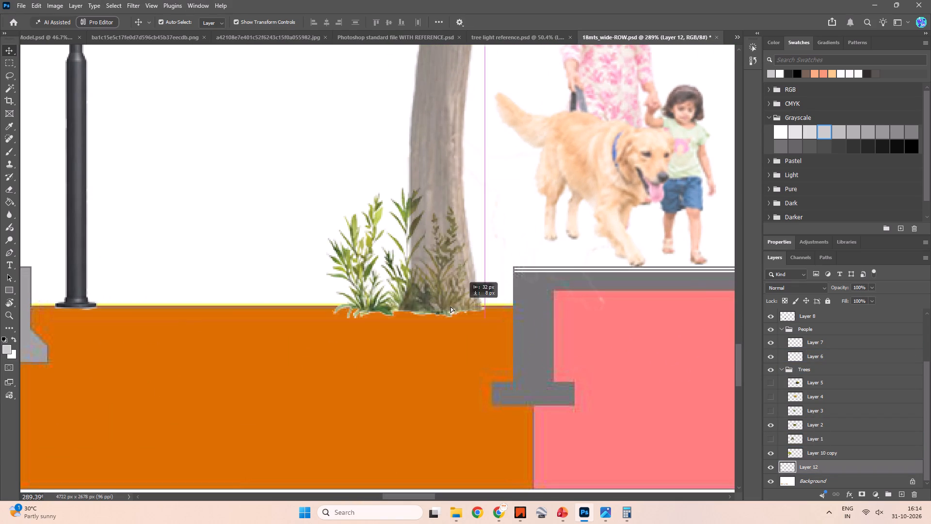
{"action": "left_click_drag", "start_coordinate": [450, 306], "coordinate": [503, 297]}
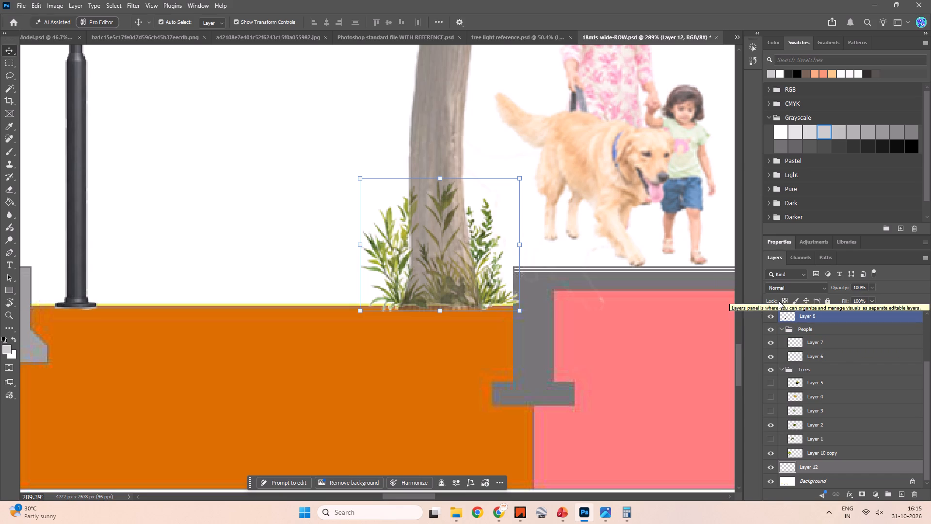
{"action": "scroll", "coordinate": [407, 222], "scroll_direction": "down", "scroll_amount": 4, "text": "alt"}
{"action": "left_click", "coordinate": [318, 176]}
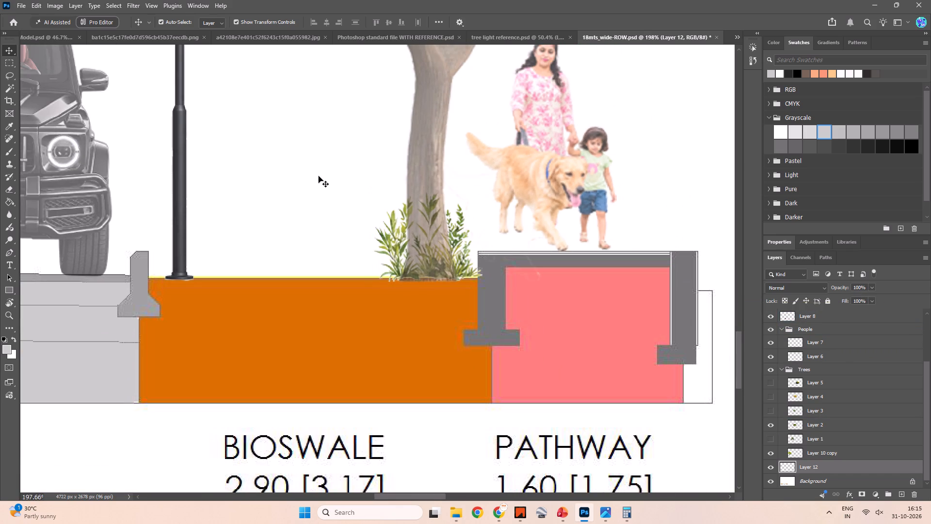
Examine the planting around the tree and lamp post in the left-hand bioswale.
{"action": "key", "text": "space"}
{"action": "key", "text": "space"}
{"action": "key", "text": "space"}
{"action": "key", "text": "space"}
{"action": "key", "text": "space"}
{"action": "key", "text": "space"}
{"action": "key", "text": "space"}
{"action": "key", "text": "space"}
{"action": "key", "text": "space"}
{"action": "key", "text": "space"}
{"action": "key", "text": "space"}
{"action": "key", "text": "space"}
{"action": "key", "text": "space"}
{"action": "left_click_drag", "start_coordinate": [264, 163], "coordinate": [367, 243]}
{"action": "left_click", "coordinate": [368, 243]}
{"action": "scroll", "coordinate": [353, 230], "scroll_direction": "down", "scroll_amount": 6, "text": "alt"}
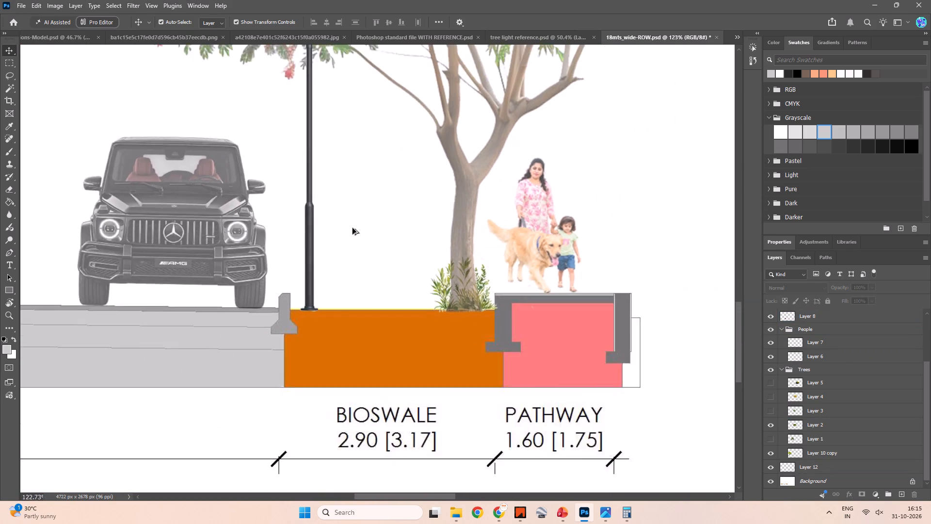
{"action": "scroll", "coordinate": [353, 228], "scroll_direction": "down", "scroll_amount": 3, "text": "alt"}
{"action": "key", "text": "space"}
{"action": "key", "text": "space"}
{"action": "key", "text": "space"}
{"action": "key", "text": "space"}
{"action": "key", "text": "space"}
{"action": "key", "text": "space"}
{"action": "key", "text": "space"}
{"action": "key", "text": "space"}
{"action": "key", "text": "space"}
{"action": "key", "text": "space"}
{"action": "key", "text": "space"}
{"action": "key", "text": "space"}
{"action": "key", "text": "space"}
{"action": "key", "text": "space"}
{"action": "key", "text": "space"}
{"action": "key", "text": "space"}
{"action": "key", "text": "space"}
{"action": "key", "text": "space"}
{"action": "key", "text": "space"}
{"action": "key", "text": "space"}
{"action": "left_click_drag", "start_coordinate": [361, 232], "coordinate": [674, 271]}
{"action": "left_click_drag", "start_coordinate": [180, 247], "coordinate": [265, 262]}
{"action": "left_click", "coordinate": [232, 332]}
{"action": "scroll", "coordinate": [320, 275], "scroll_direction": "down", "scroll_amount": 4}
{"action": "key", "text": "space"}
{"action": "key", "text": "space"}
{"action": "key", "text": "space"}
{"action": "key", "text": "space"}
{"action": "key", "text": "space"}
{"action": "key", "text": "space"}
{"action": "key", "text": "space"}
{"action": "key", "text": "space"}
{"action": "key", "text": "space"}
{"action": "key", "text": "space"}
{"action": "key", "text": "space"}
{"action": "key", "text": "space"}
{"action": "key", "text": "space"}
{"action": "key", "text": "space"}
{"action": "key", "text": "space"}
{"action": "key", "text": "space"}
{"action": "key", "text": "space"}
{"action": "key", "text": "space"}
{"action": "key", "text": "space"}
{"action": "key", "text": "space"}
{"action": "left_click_drag", "start_coordinate": [441, 222], "coordinate": [267, 294]}
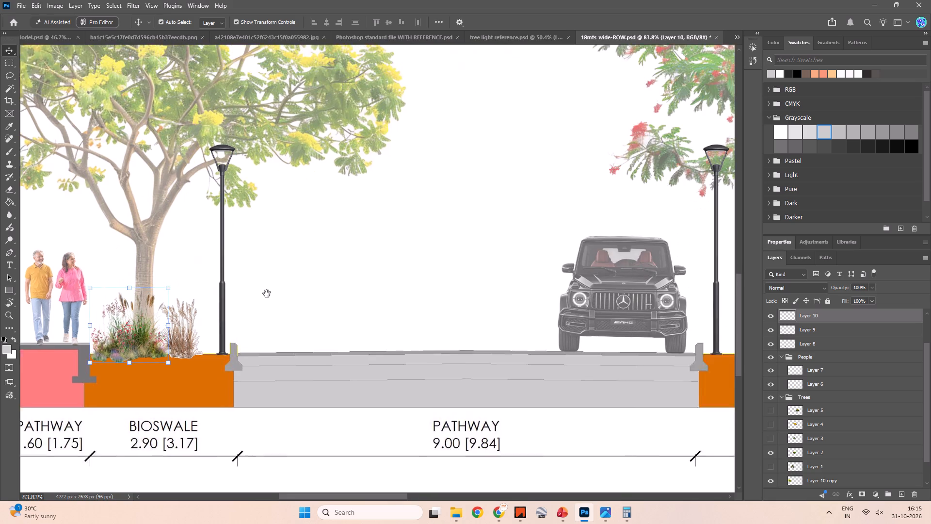
{"action": "left_click_drag", "start_coordinate": [267, 294], "coordinate": [372, 295]}
Duplicate Layer 12's grassy plants and place the copy at the lamp post's base in the left-hand bioswale, beside the brown grasses.
{"action": "left_click_drag", "start_coordinate": [541, 324], "coordinate": [193, 299]}
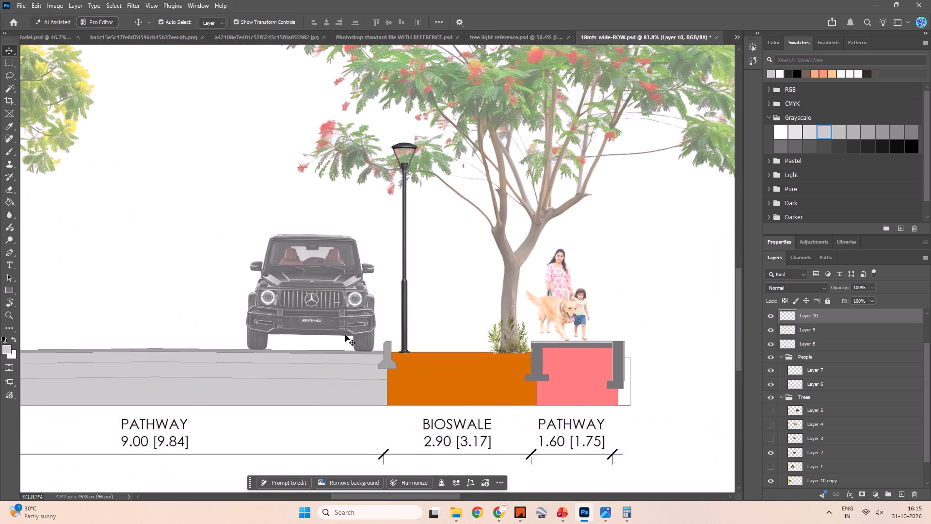
{"action": "left_click_drag", "start_coordinate": [498, 343], "coordinate": [136, 306], "text": "alt"}
{"action": "key", "text": "space"}
{"action": "key", "text": "space"}
{"action": "key", "text": "space"}
{"action": "key", "text": "space"}
{"action": "key", "text": "space"}
{"action": "key", "text": "space"}
{"action": "key", "text": "space"}
{"action": "key", "text": "space"}
{"action": "key", "text": "space"}
{"action": "key", "text": "space"}
{"action": "key", "text": "space"}
{"action": "left_click_drag", "start_coordinate": [205, 347], "coordinate": [372, 352]}
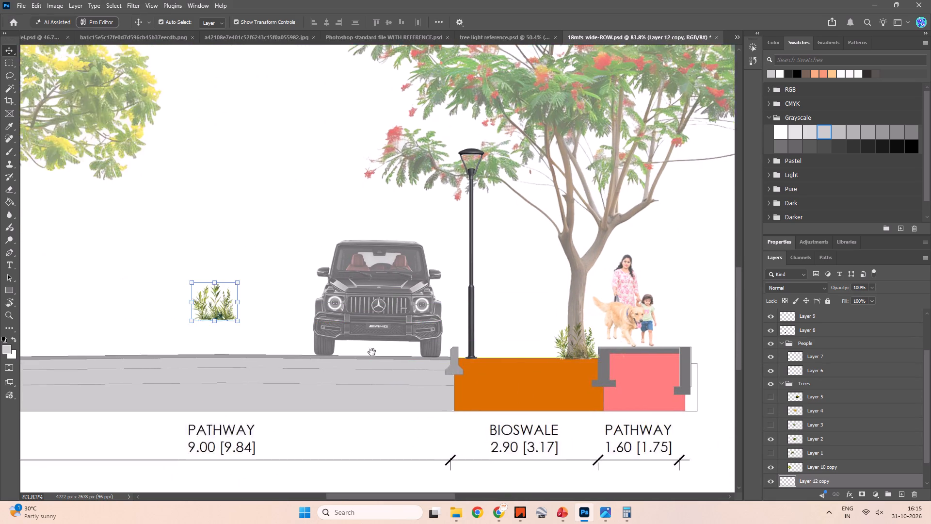
{"action": "left_click_drag", "start_coordinate": [372, 352], "coordinate": [495, 348]}
{"action": "left_click_drag", "start_coordinate": [444, 310], "coordinate": [195, 347]}
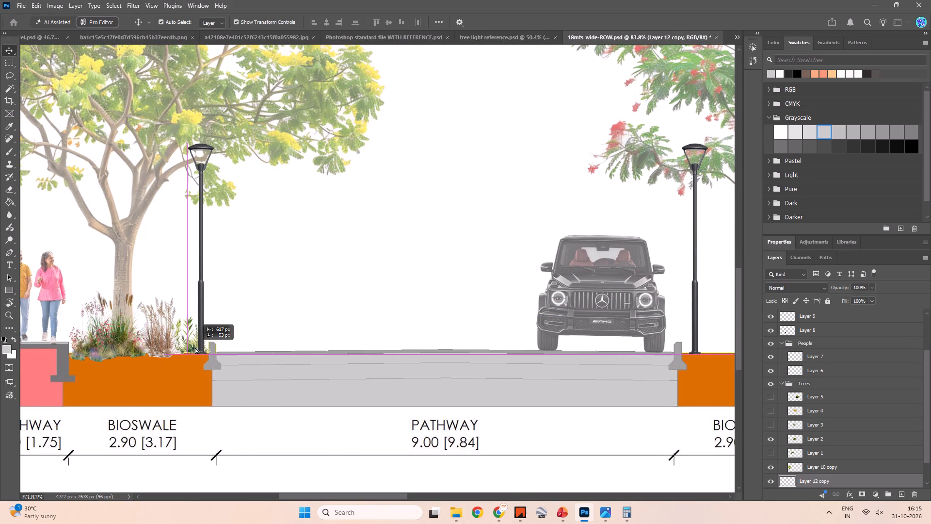
{"action": "left_click_drag", "start_coordinate": [195, 347], "coordinate": [197, 347]}
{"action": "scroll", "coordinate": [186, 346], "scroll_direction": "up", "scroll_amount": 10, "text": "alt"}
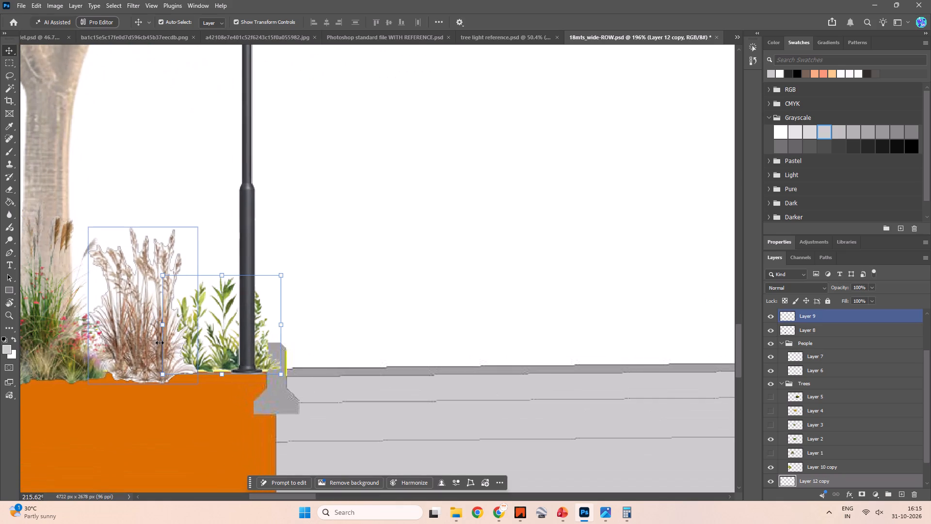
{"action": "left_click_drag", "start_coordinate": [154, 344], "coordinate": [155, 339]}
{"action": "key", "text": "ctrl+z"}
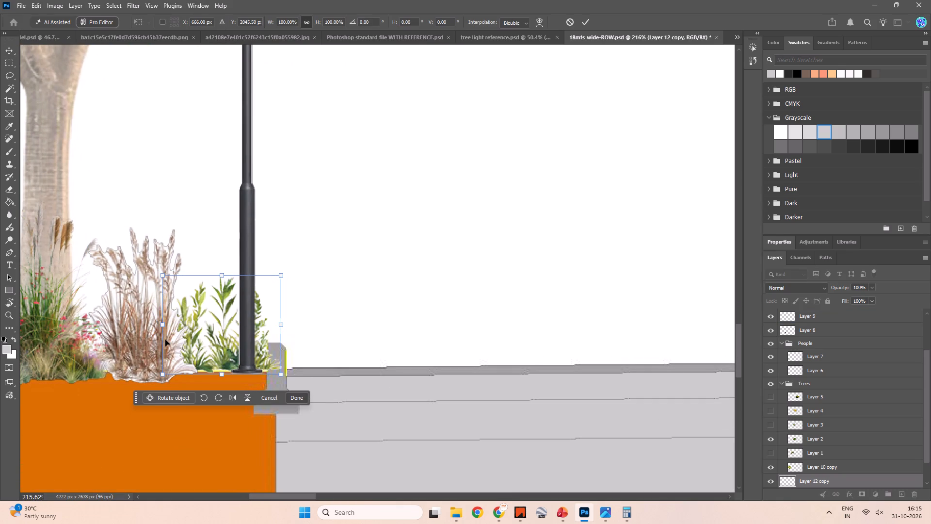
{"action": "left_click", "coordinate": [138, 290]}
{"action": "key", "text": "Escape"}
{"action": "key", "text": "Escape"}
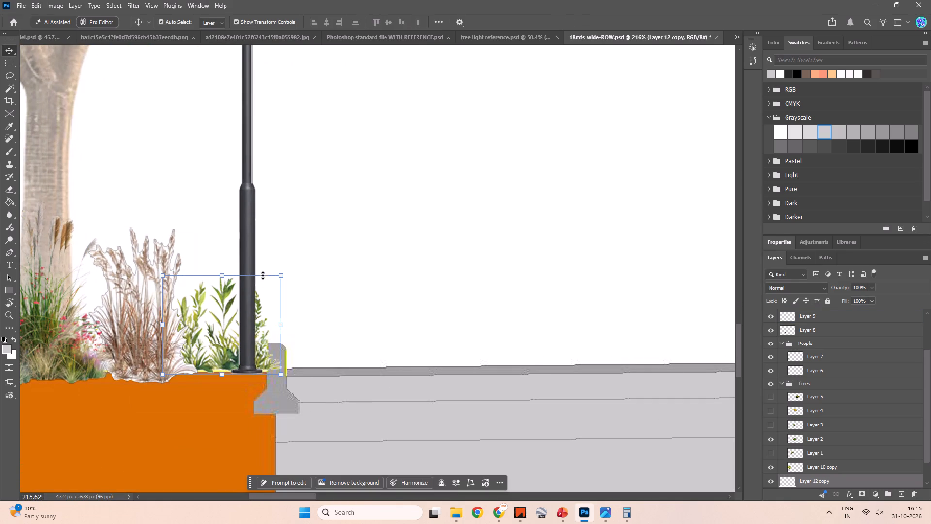
Reposition Layer 9's brown grasses slightly in the left-hand bioswale, keeping them on the soil between the flowering grasses and lamp-post plants.
{"action": "key", "text": "Escape"}
{"action": "left_click", "coordinate": [262, 242]}
{"action": "left_click", "coordinate": [168, 278]}
{"action": "left_click_drag", "start_coordinate": [159, 304], "coordinate": [168, 286]}
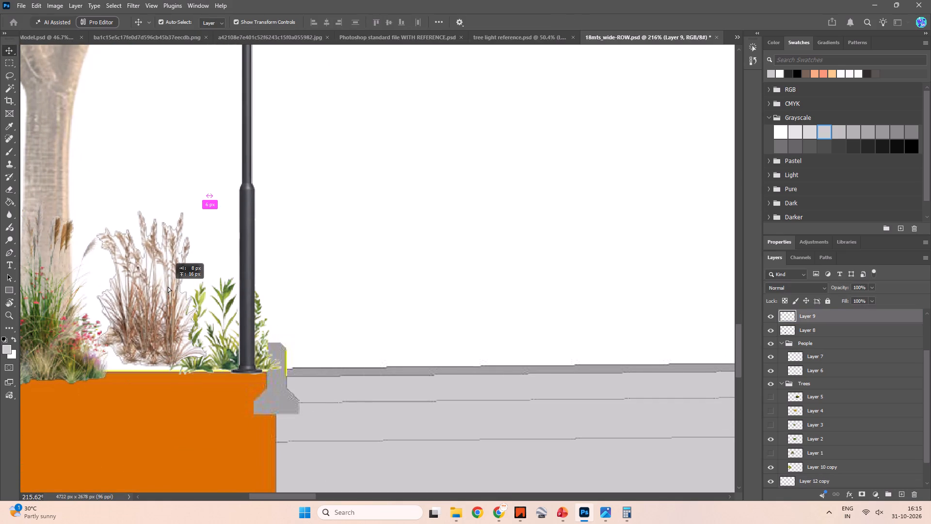
{"action": "left_click_drag", "start_coordinate": [168, 286], "coordinate": [158, 299]}
{"action": "scroll", "coordinate": [259, 317], "scroll_direction": "down", "scroll_amount": 7, "text": "alt"}
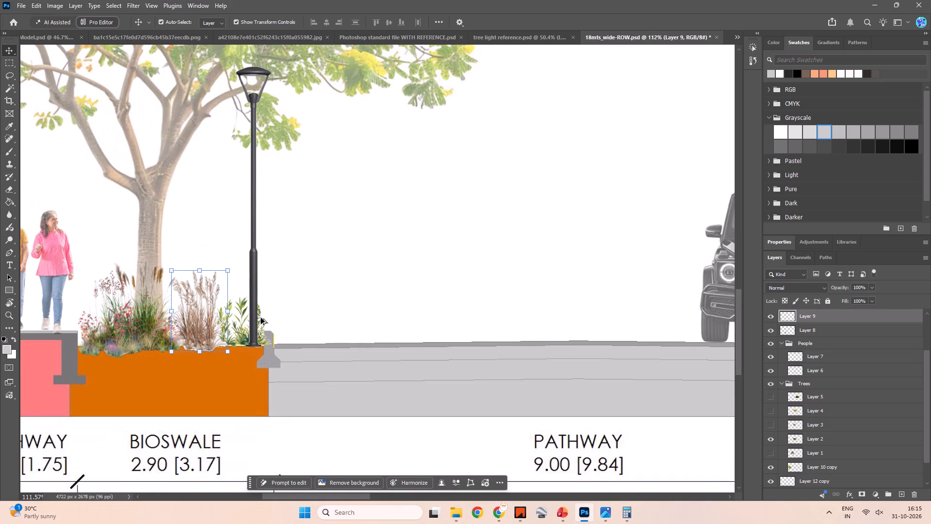
{"action": "left_click", "coordinate": [229, 378]}
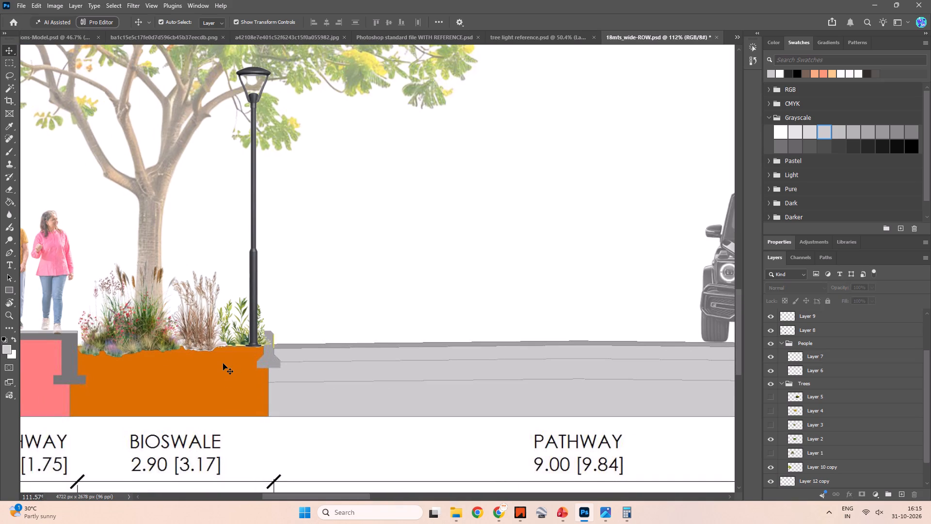
Examine the planting in the left-hand bioswale, followed by the right-hand bioswale around its lamp post and tree.
{"action": "scroll", "coordinate": [116, 364], "scroll_direction": "up", "scroll_amount": 7, "text": "alt"}
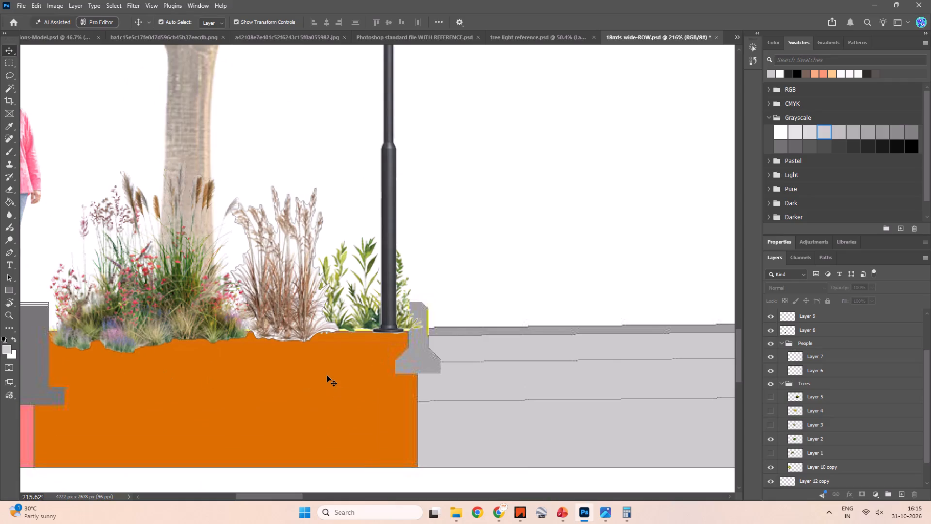
{"action": "scroll", "coordinate": [319, 325], "scroll_direction": "down", "scroll_amount": 10, "text": "alt"}
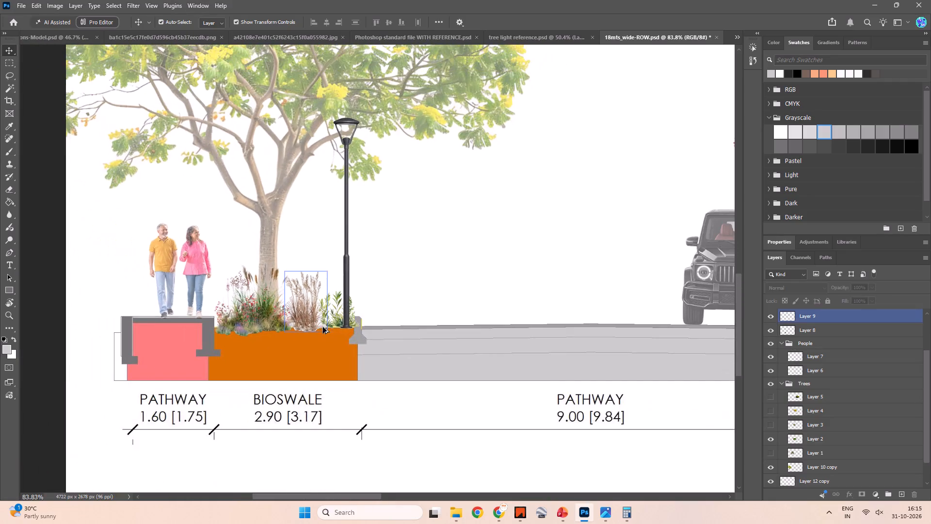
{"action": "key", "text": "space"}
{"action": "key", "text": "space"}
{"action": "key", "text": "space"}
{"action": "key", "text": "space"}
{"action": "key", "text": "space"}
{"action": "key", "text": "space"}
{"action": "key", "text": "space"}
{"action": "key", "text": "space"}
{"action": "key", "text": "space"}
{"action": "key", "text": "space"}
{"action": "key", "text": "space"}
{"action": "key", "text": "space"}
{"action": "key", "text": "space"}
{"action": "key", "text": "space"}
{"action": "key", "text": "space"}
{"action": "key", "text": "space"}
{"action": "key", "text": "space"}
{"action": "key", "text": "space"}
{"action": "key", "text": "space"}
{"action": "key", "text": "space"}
{"action": "left_click_drag", "start_coordinate": [400, 341], "coordinate": [226, 364]}
{"action": "left_click_drag", "start_coordinate": [449, 367], "coordinate": [167, 353]}
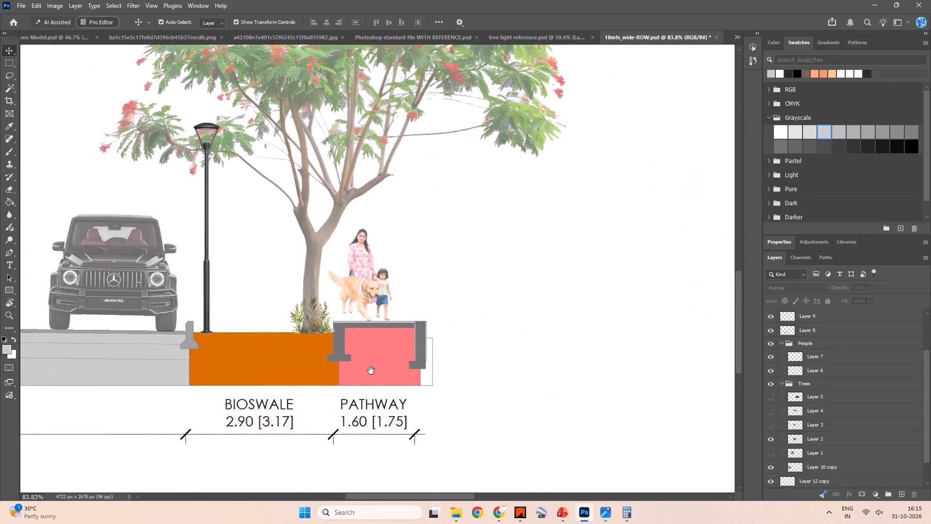
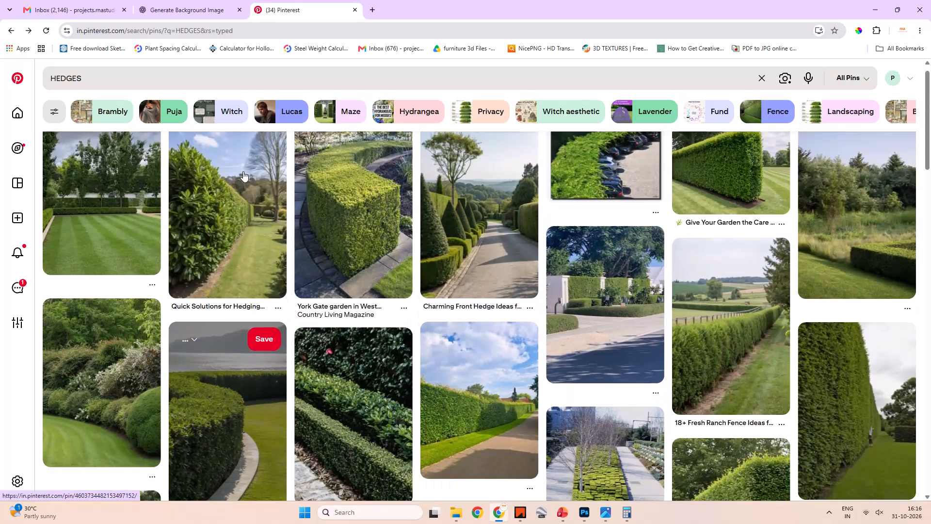
Browse the hedge pins and refine the Pinterest search to "HEDGES isolated".
{"action": "scroll", "coordinate": [242, 165], "scroll_direction": "up", "scroll_amount": 10}
{"action": "scroll", "coordinate": [248, 194], "scroll_direction": "down", "scroll_amount": 6}
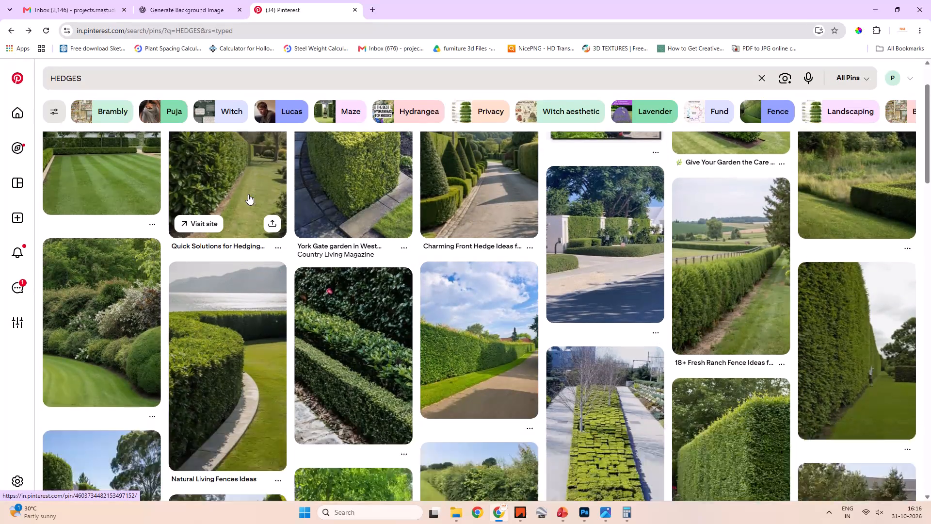
{"action": "scroll", "coordinate": [248, 194], "scroll_direction": "down", "scroll_amount": 11}
{"action": "scroll", "coordinate": [247, 194], "scroll_direction": "up", "scroll_amount": 13}
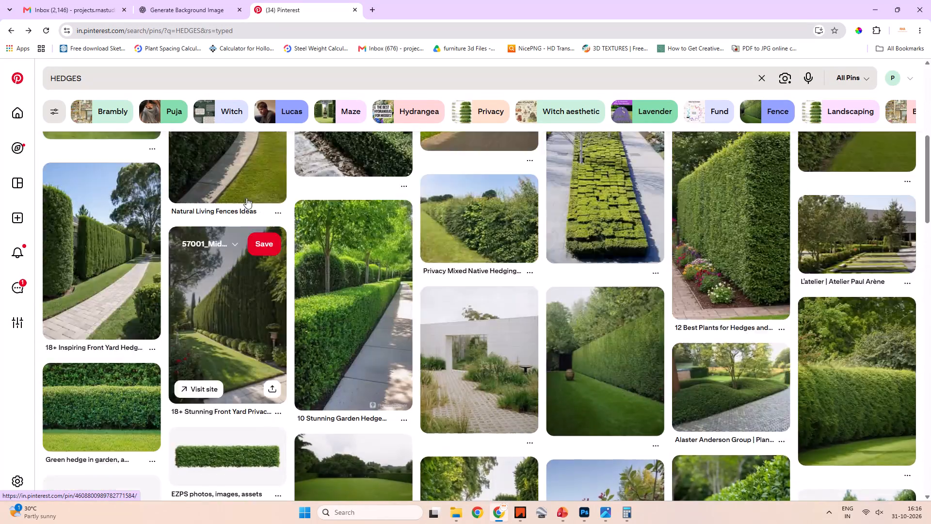
{"action": "scroll", "coordinate": [246, 198], "scroll_direction": "up", "scroll_amount": 6}
{"action": "left_click", "coordinate": [125, 75]}
{"action": "key", "text": "space"}
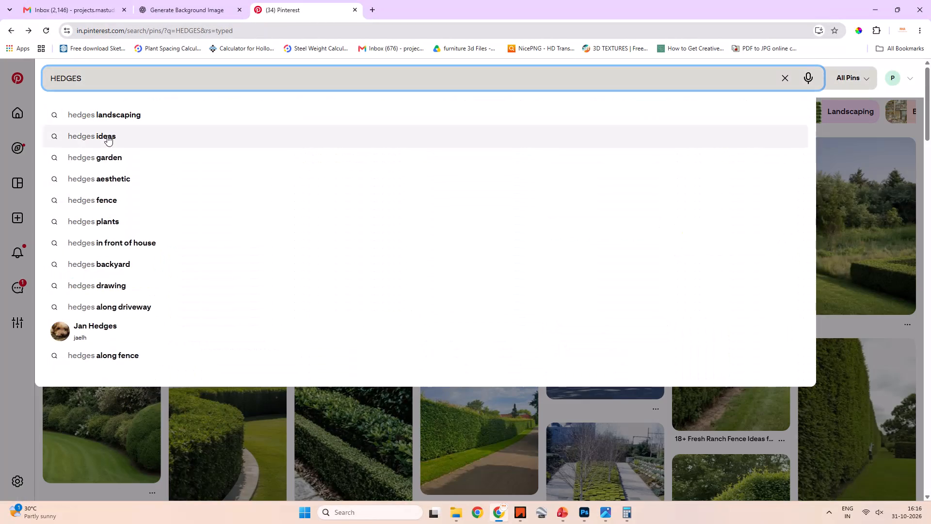
{"action": "type", "text": "isolated"}
{"action": "key", "text": "Return"}
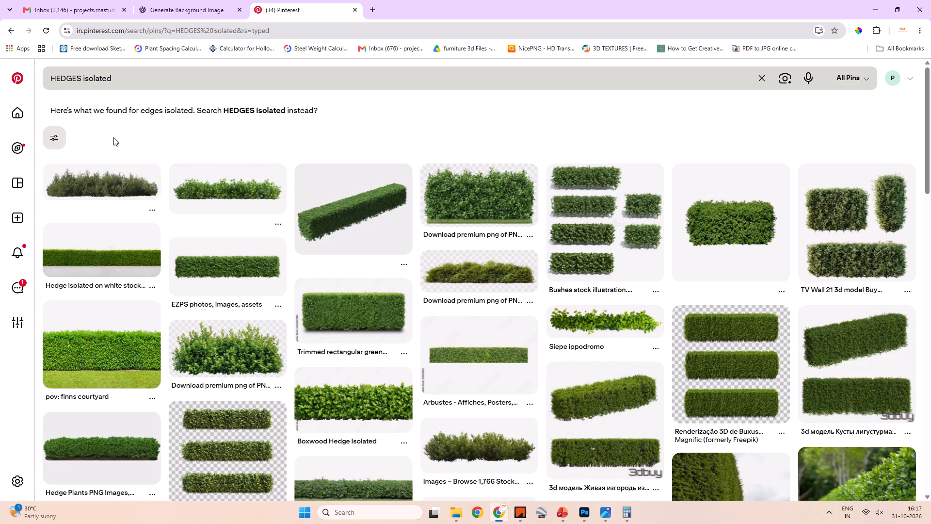
Switch to 18mts_wide-ROW.psd in Photoshop and add a new layer directly above the Background layer.
{"action": "key", "text": "alt+Tab"}
{"action": "key", "text": "alt+grave"}
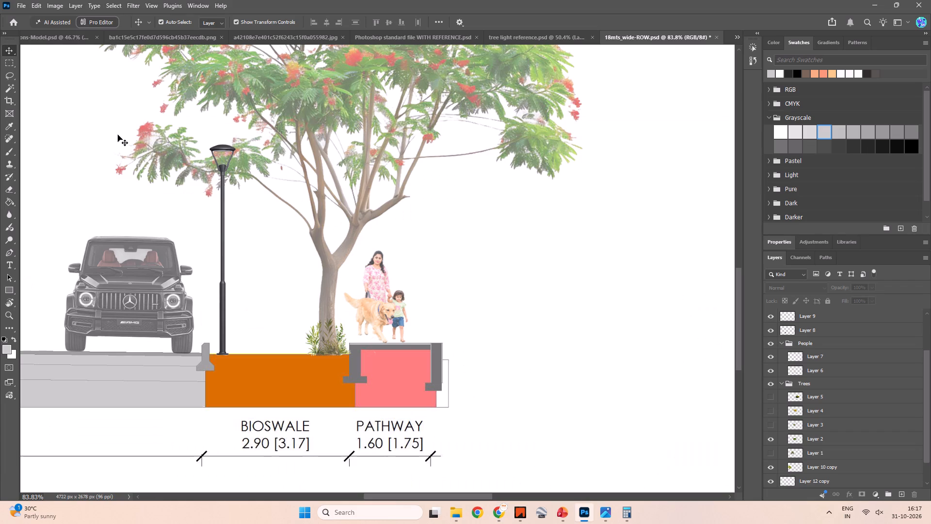
{"action": "key", "text": "space"}
{"action": "key", "text": "space"}
{"action": "key", "text": "space"}
{"action": "key", "text": "space"}
{"action": "key", "text": "space"}
{"action": "key", "text": "space"}
{"action": "key", "text": "space"}
{"action": "key", "text": "space"}
{"action": "key", "text": "space"}
{"action": "key", "text": "space"}
{"action": "key", "text": "space"}
{"action": "key", "text": "space"}
{"action": "left_click_drag", "start_coordinate": [353, 310], "coordinate": [413, 300]}
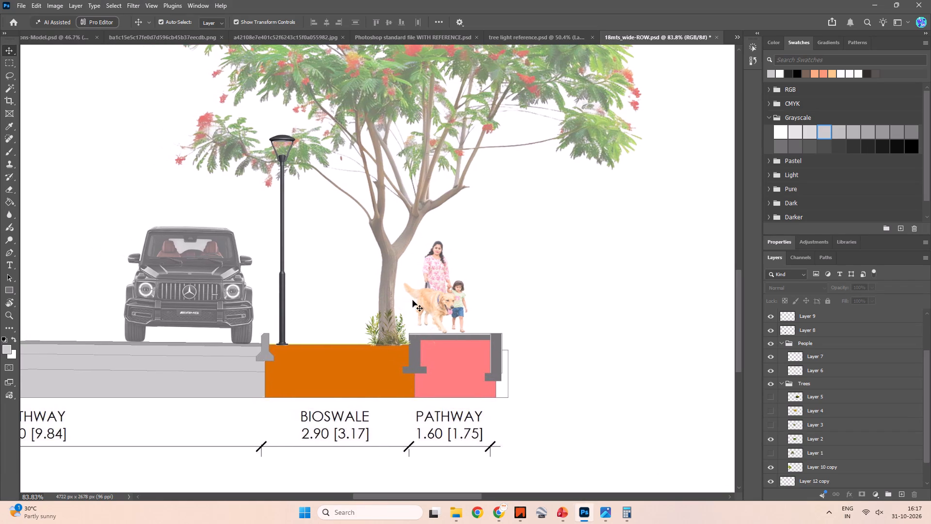
{"action": "key", "text": "r"}
{"action": "scroll", "coordinate": [818, 450], "scroll_direction": "down", "scroll_amount": 6}
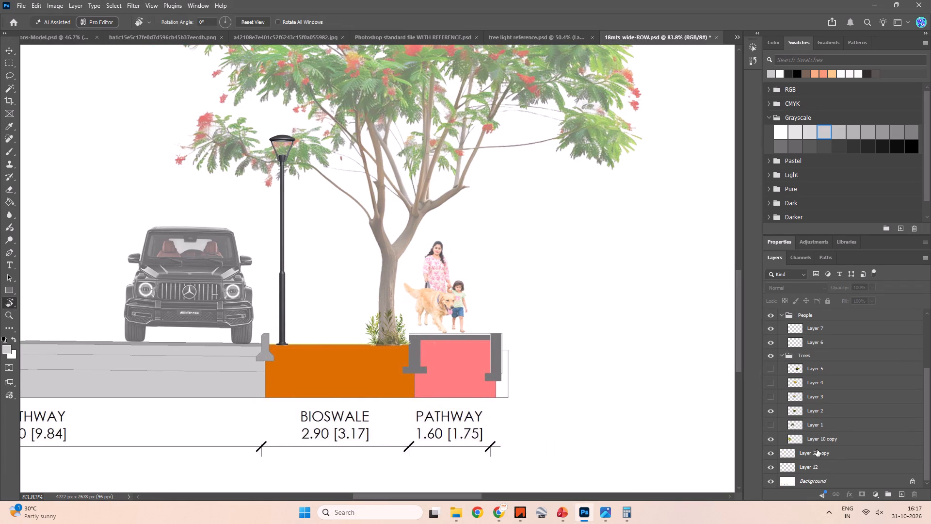
{"action": "scroll", "coordinate": [816, 446], "scroll_direction": "down", "scroll_amount": 4}
{"action": "left_click", "coordinate": [824, 479]}
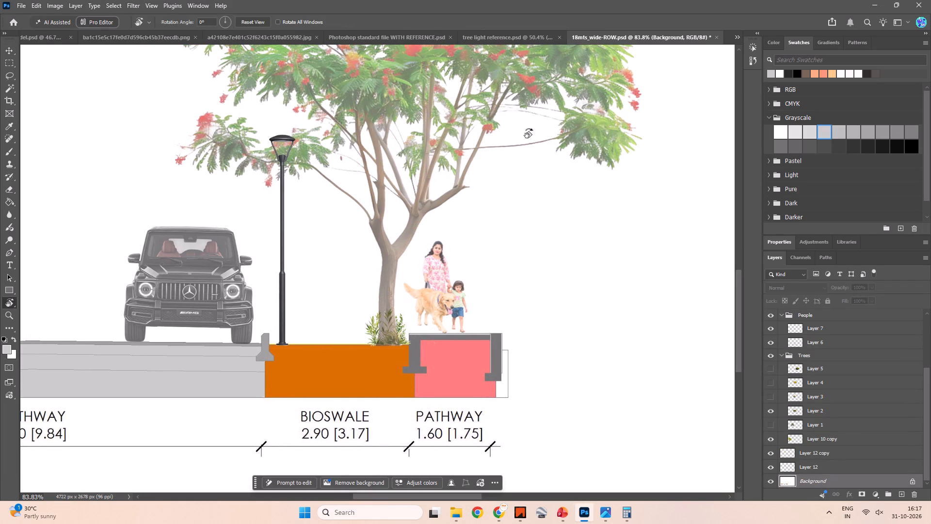
{"action": "left_click", "coordinate": [905, 498]}
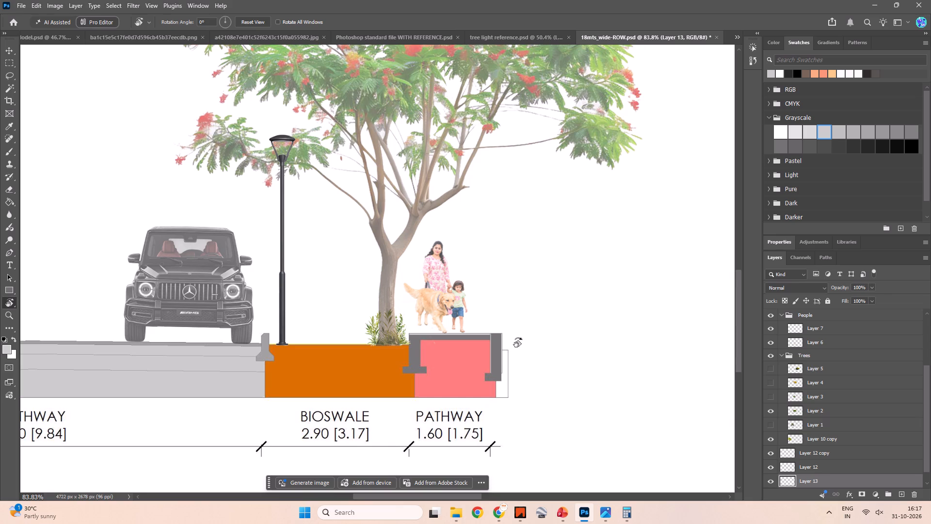
Draw a rectangle shape about 87 by 177 px standing just beyond the pathway's outer retaining wall.
{"action": "key", "text": "r"}
{"action": "right_click", "coordinate": [12, 288]}
{"action": "left_click", "coordinate": [12, 288]}
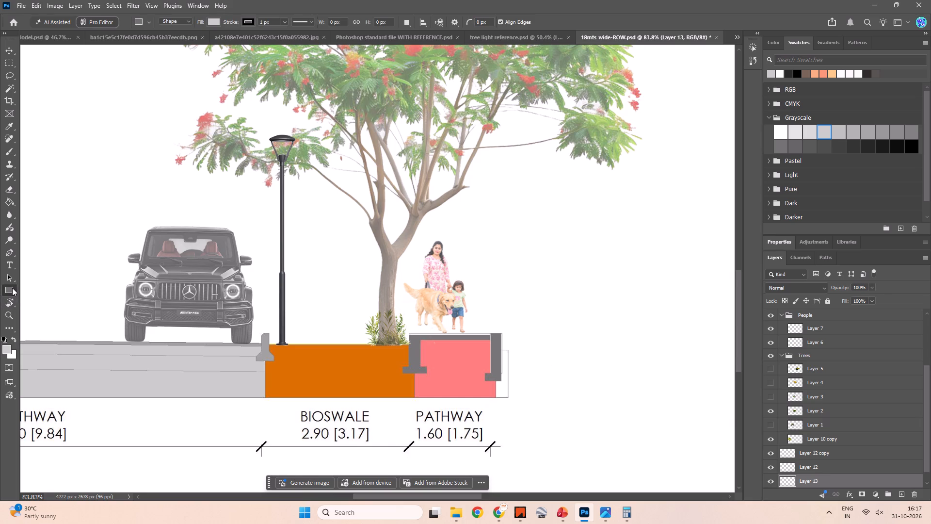
{"action": "left_click", "coordinate": [7, 288]}
{"action": "right_click", "coordinate": [9, 290]}
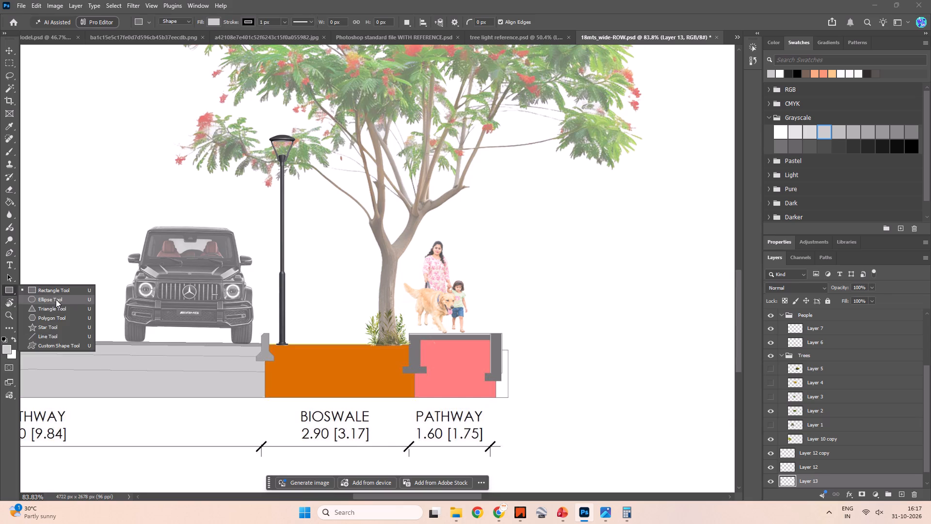
{"action": "left_click", "coordinate": [56, 299]}
{"action": "right_click", "coordinate": [13, 287]}
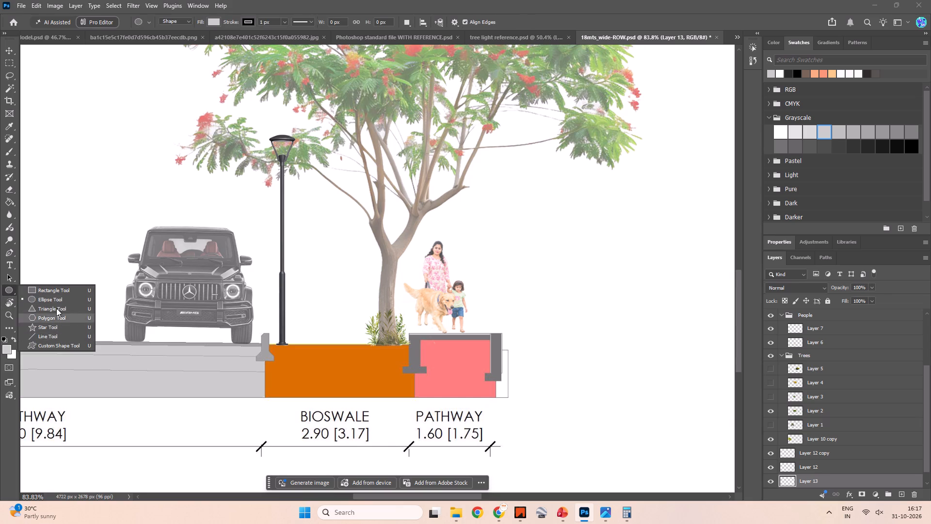
{"action": "left_click", "coordinate": [56, 292]}
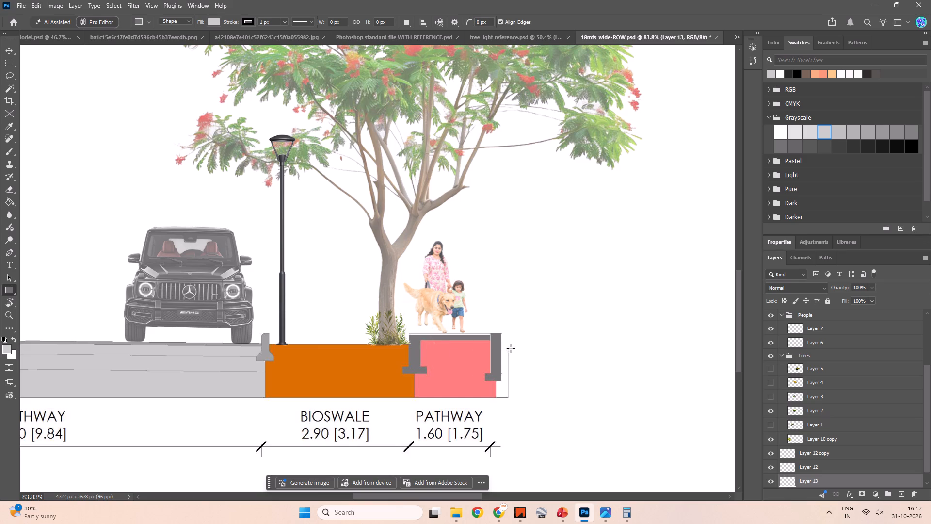
{"action": "left_click_drag", "start_coordinate": [503, 348], "coordinate": [531, 276]}
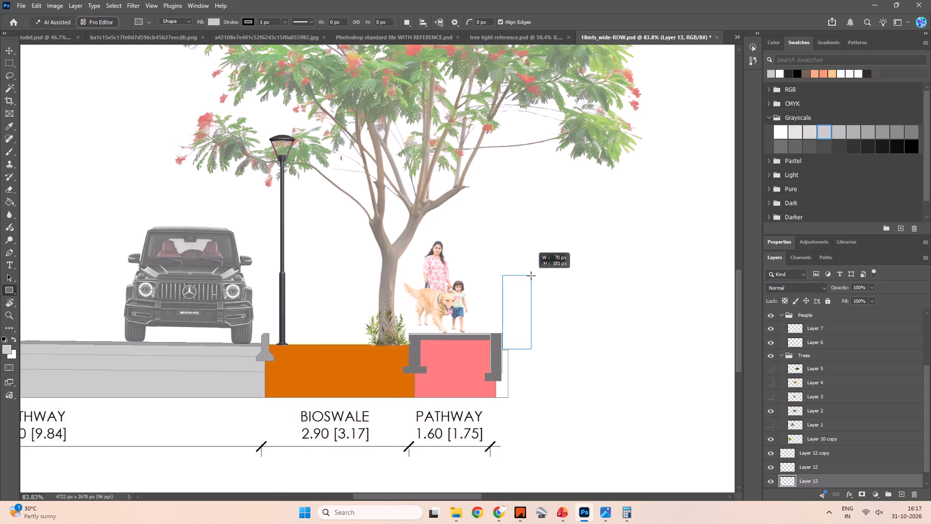
{"action": "left_click_drag", "start_coordinate": [531, 276], "coordinate": [538, 277]}
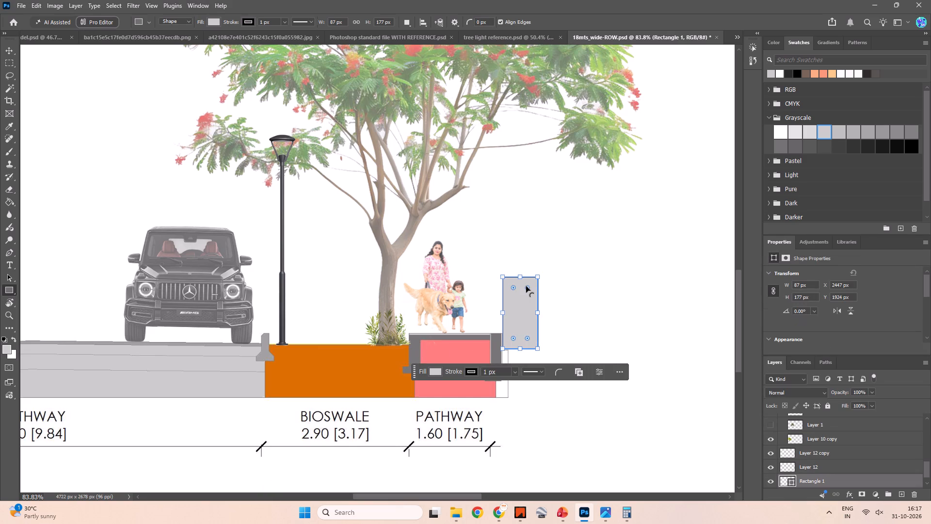
Look through the open reference documents for a suitable planting texture or hedge graphic.
{"action": "left_click", "coordinate": [638, 33]}
{"action": "left_click", "coordinate": [526, 35]}
{"action": "left_click", "coordinate": [412, 39]}
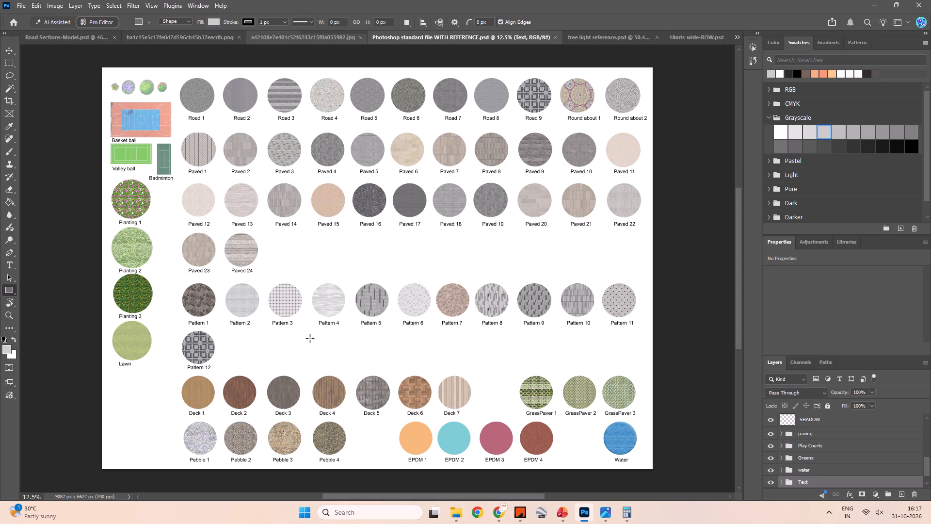
{"action": "left_click", "coordinate": [335, 38]}
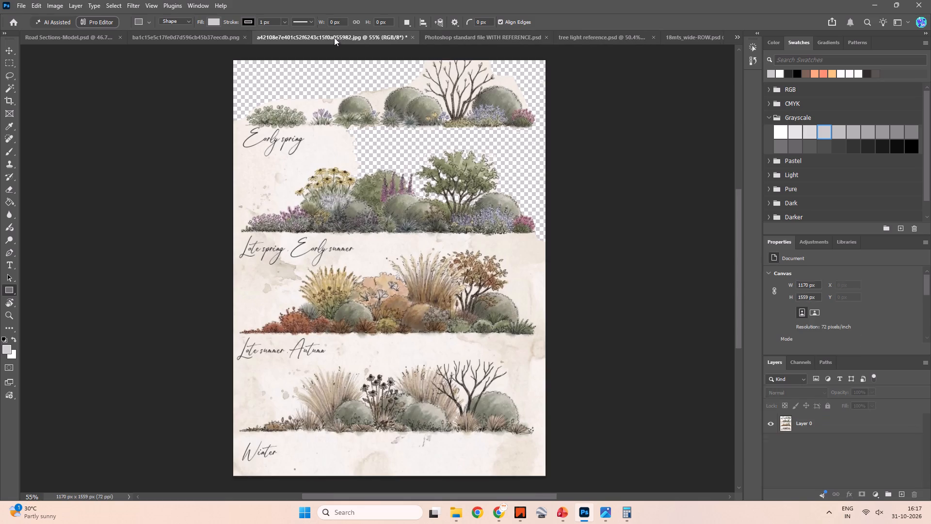
{"action": "left_click", "coordinate": [470, 38]}
{"action": "left_click", "coordinate": [592, 36]}
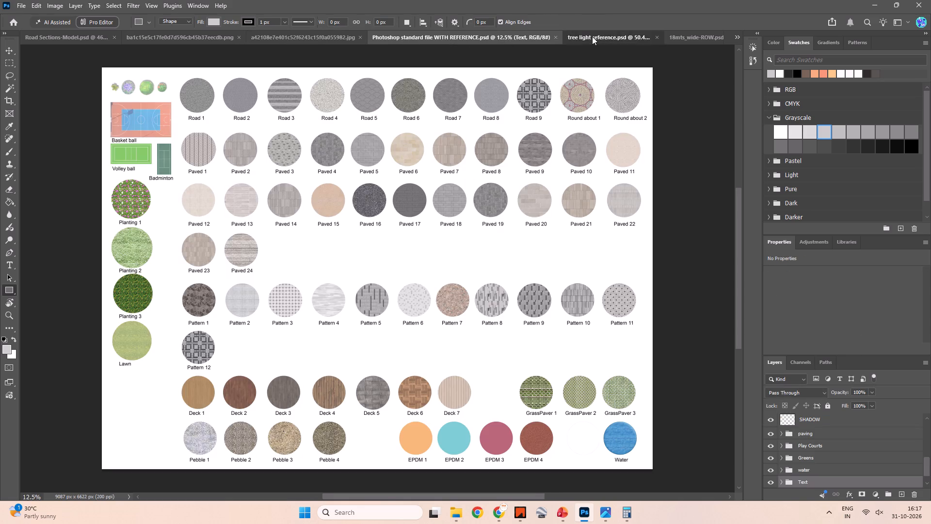
{"action": "left_click", "coordinate": [668, 38]}
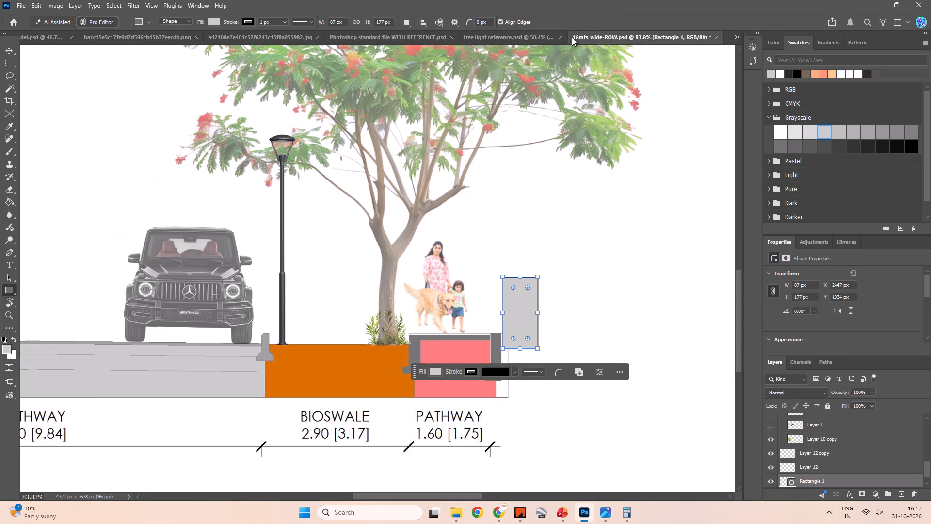
Close the tree light reference.psd document.
{"action": "left_click", "coordinate": [526, 41]}
{"action": "left_click", "coordinate": [645, 35]}
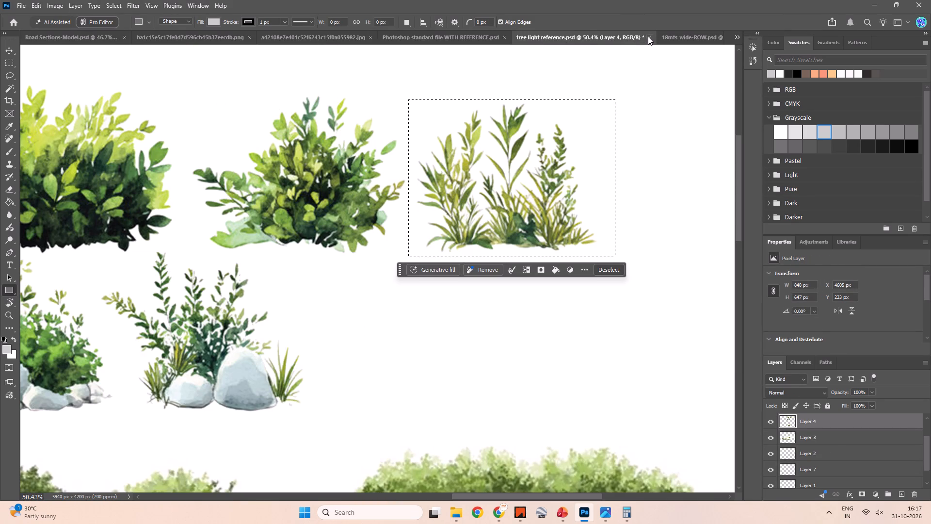
{"action": "left_click", "coordinate": [648, 36]}
{"action": "left_click", "coordinate": [456, 188]}
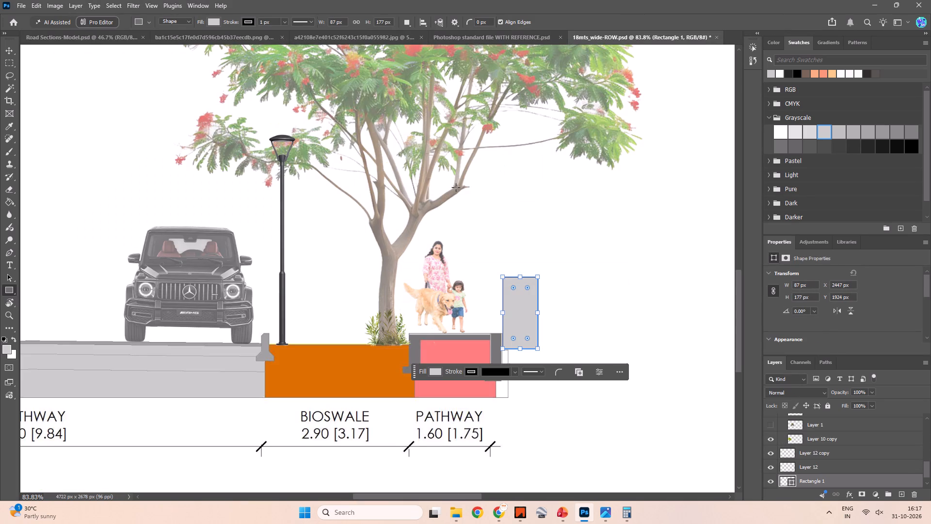
Copy the layer style of the Planting 2 sample in Photoshop standard file WITH REFERENCE.psd.
{"action": "left_click", "coordinate": [470, 36]}
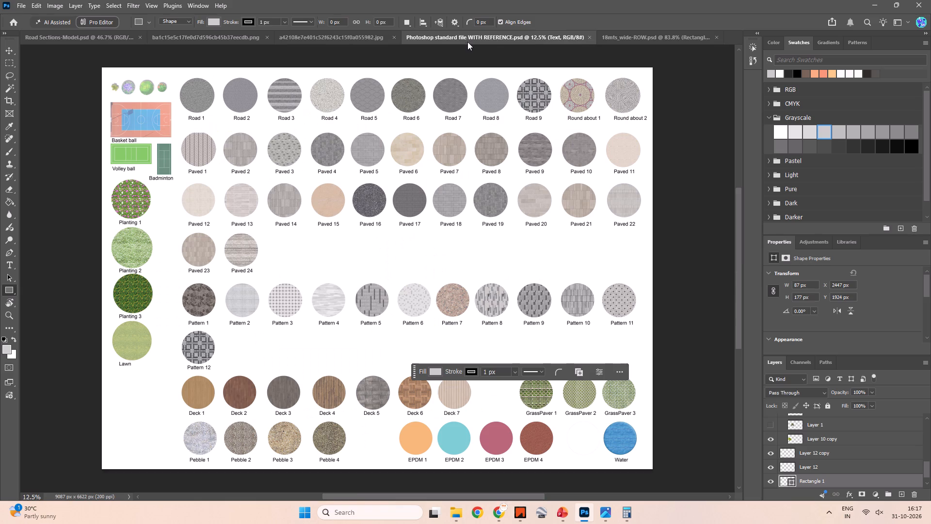
{"action": "left_click", "coordinate": [344, 36]}
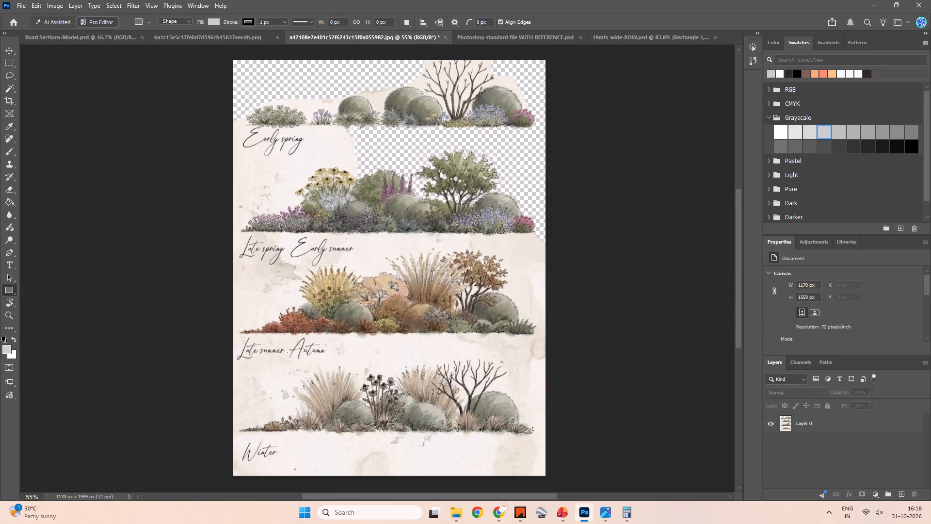
{"action": "left_click", "coordinate": [520, 37]}
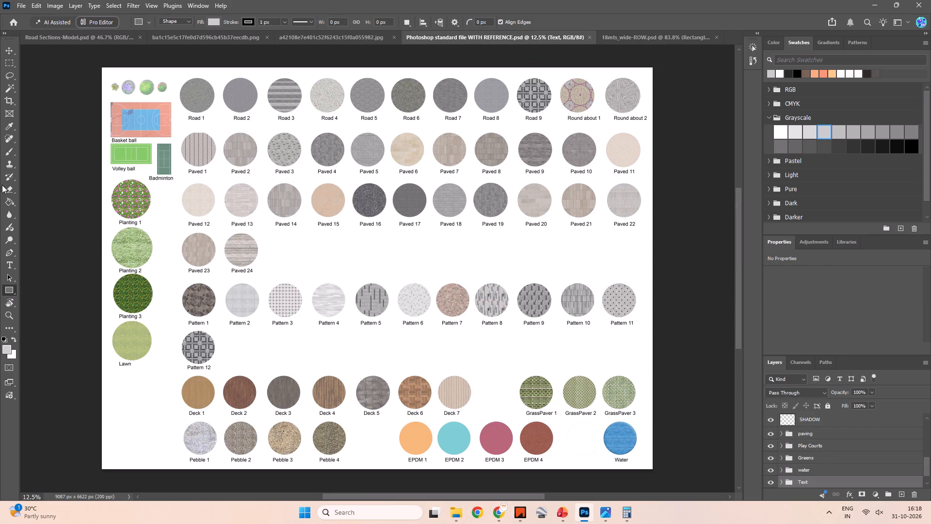
{"action": "scroll", "coordinate": [104, 252], "scroll_direction": "up", "scroll_amount": 8, "text": "alt"}
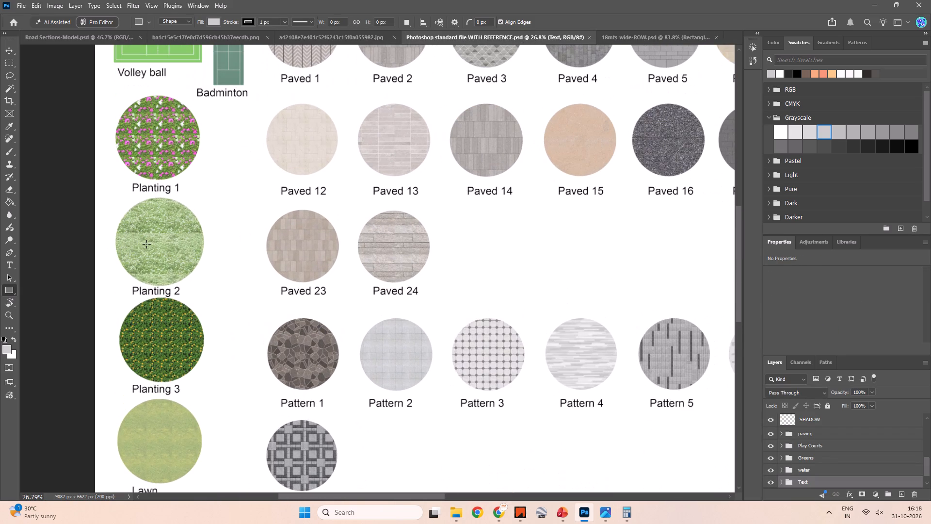
{"action": "right_click", "coordinate": [152, 243]}
{"action": "left_click", "coordinate": [145, 232]}
{"action": "key", "text": "v"}
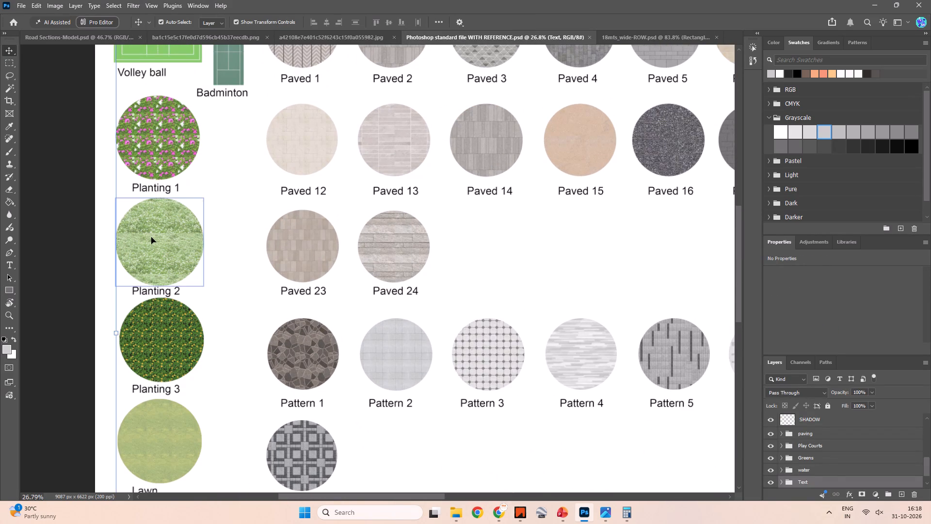
{"action": "left_click", "coordinate": [151, 237]}
{"action": "right_click", "coordinate": [153, 238]}
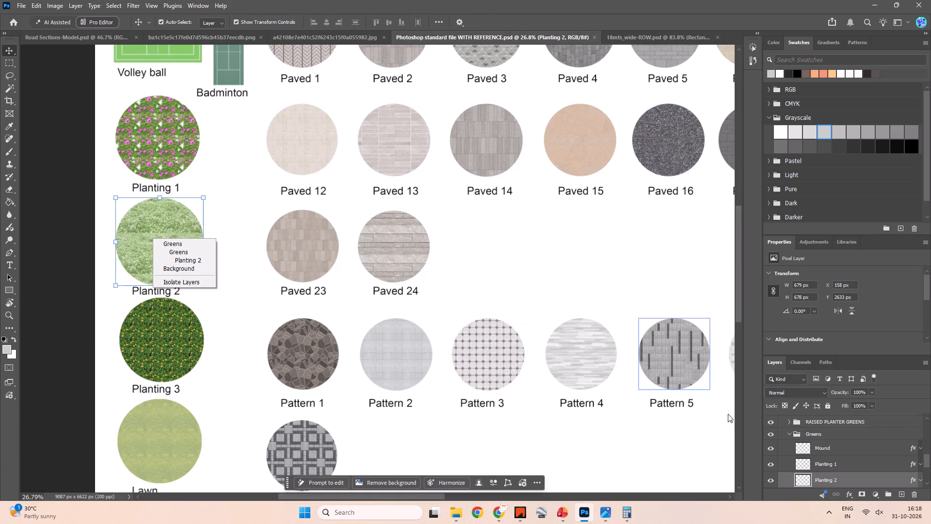
{"action": "right_click", "coordinate": [857, 477]}
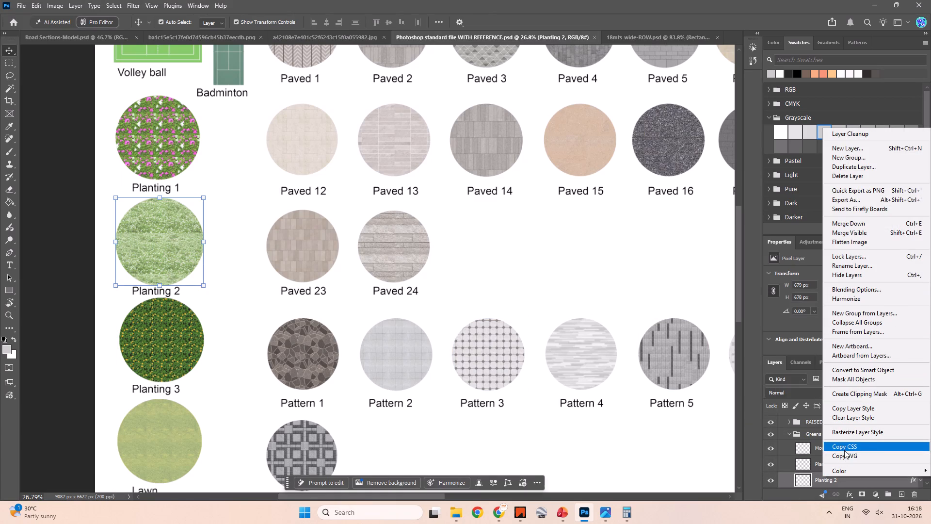
{"action": "left_click", "coordinate": [846, 409]}
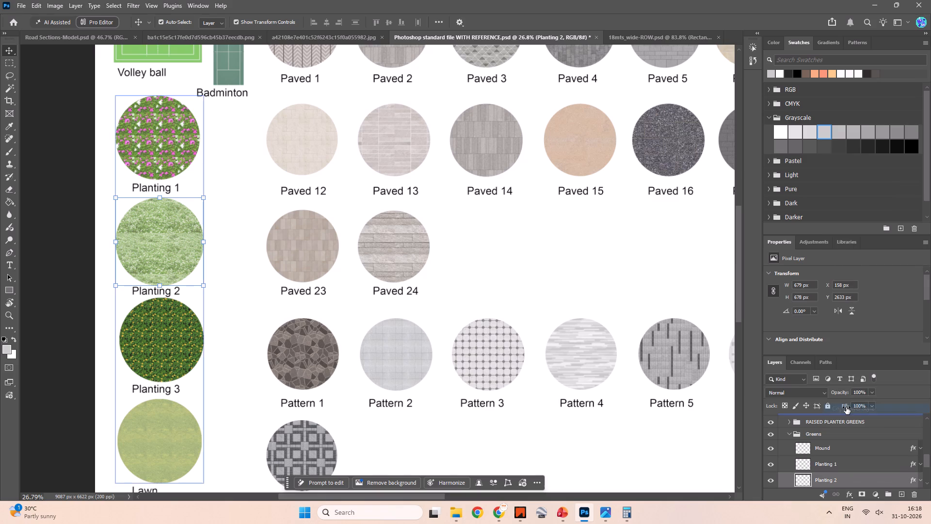
Paste the copied Planting 2 layer style onto the rectangle beside the pathway in 18mts_wide-ROW.psd.
{"action": "key", "text": "alt+Tab"}
{"action": "left_click", "coordinate": [241, 220], "text": "alt"}
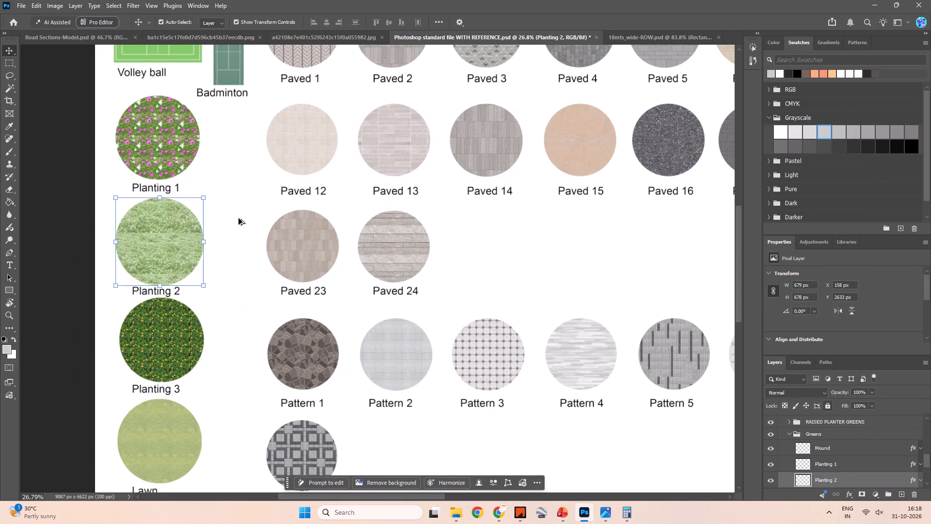
{"action": "left_click", "coordinate": [669, 34]}
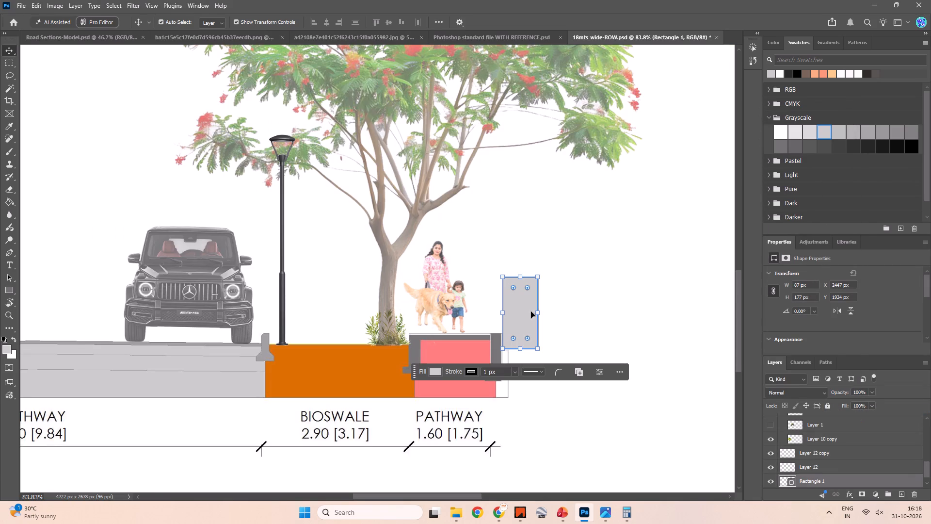
{"action": "right_click", "coordinate": [824, 479]}
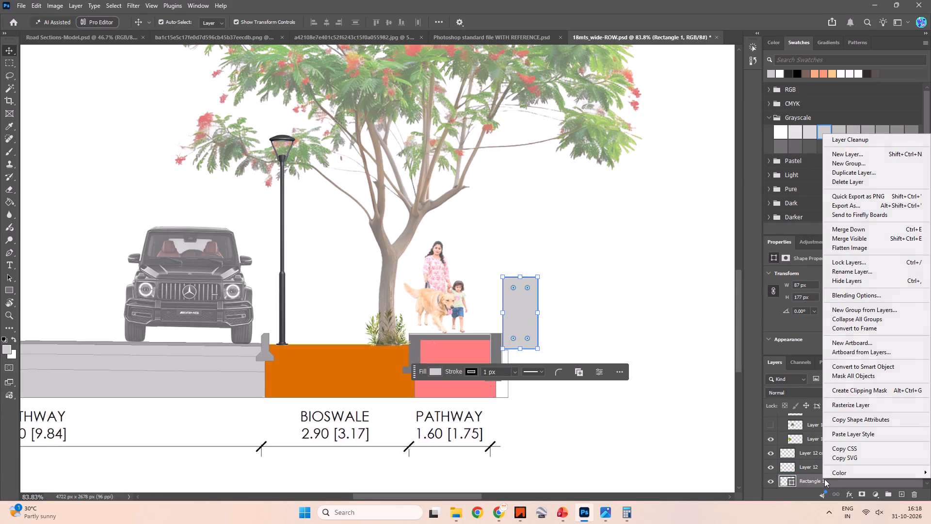
{"action": "left_click", "coordinate": [839, 432]}
Enlarge the green rectangle beside the pathway to about 150% width and 124% height.
{"action": "key", "text": "space"}
{"action": "key", "text": "space"}
{"action": "key", "text": "space"}
{"action": "key", "text": "space"}
{"action": "key", "text": "space"}
{"action": "key", "text": "space"}
{"action": "key", "text": "space"}
{"action": "key", "text": "space"}
{"action": "key", "text": "space"}
{"action": "key", "text": "space"}
{"action": "key", "text": "space"}
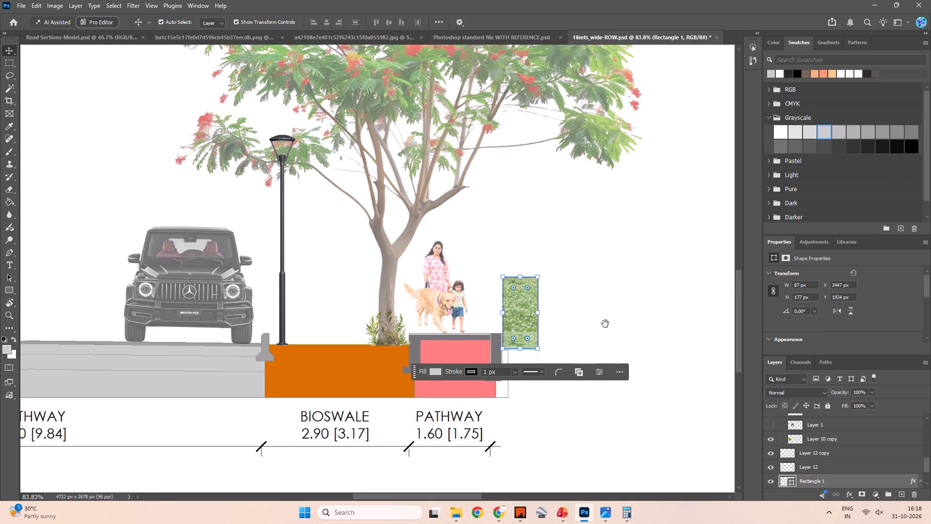
{"action": "left_click_drag", "start_coordinate": [588, 308], "coordinate": [560, 287]}
{"action": "left_click_drag", "start_coordinate": [506, 253], "coordinate": [524, 235], "text": "shift"}
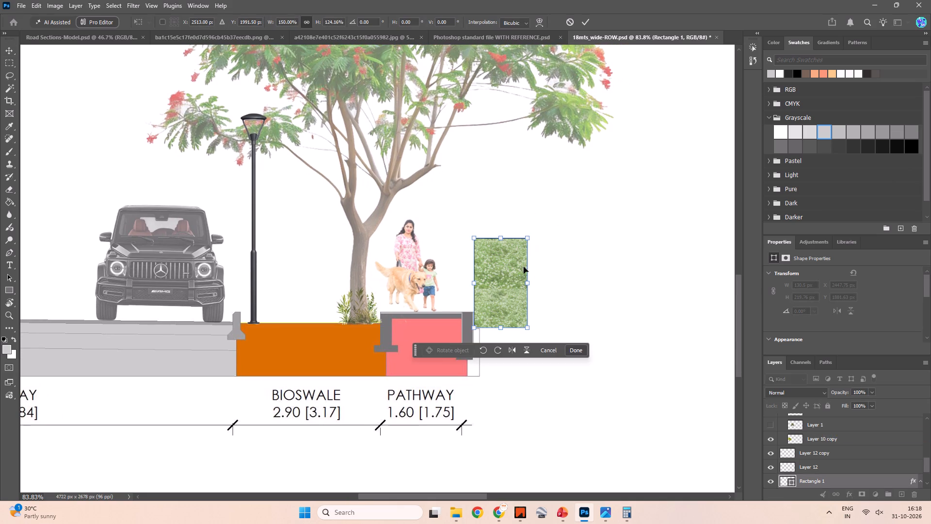
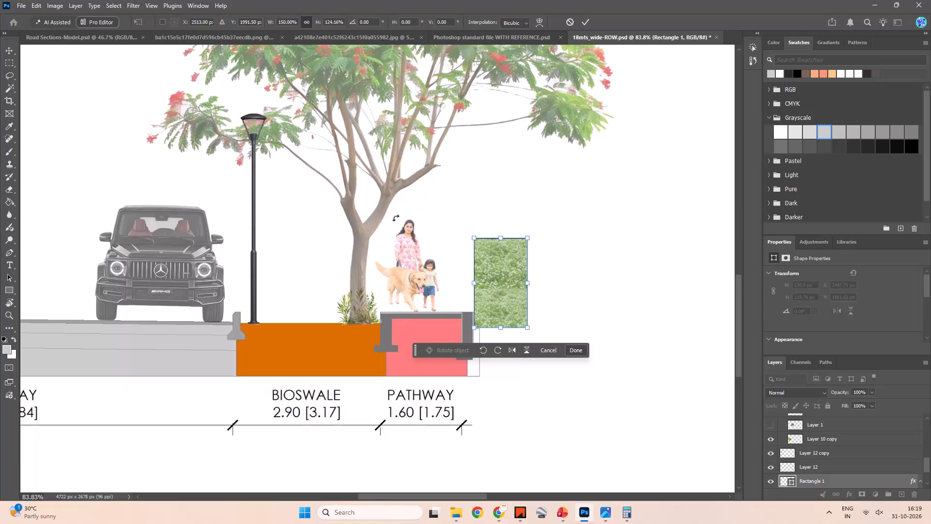
Examine the enlarged green rectangle against the whole road section and the area around the pathway.
{"action": "scroll", "coordinate": [391, 213], "scroll_direction": "down", "scroll_amount": 5, "text": "alt"}
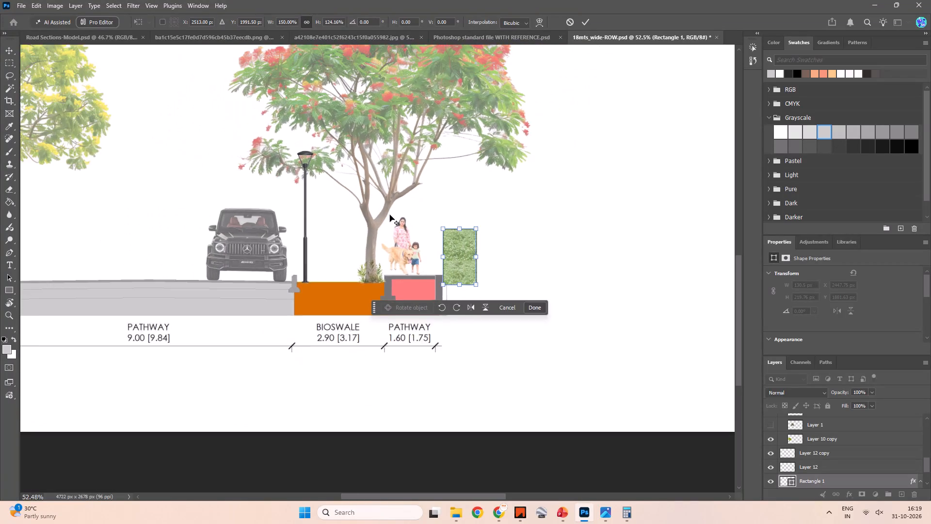
{"action": "scroll", "coordinate": [389, 217], "scroll_direction": "down", "scroll_amount": 4, "text": "alt"}
{"action": "key", "text": "space"}
{"action": "key", "text": "space"}
{"action": "key", "text": "space"}
{"action": "key", "text": "space"}
{"action": "key", "text": "space"}
{"action": "key", "text": "space"}
{"action": "key", "text": "space"}
{"action": "key", "text": "space"}
{"action": "key", "text": "space"}
{"action": "key", "text": "space"}
{"action": "key", "text": "space"}
{"action": "key", "text": "space"}
{"action": "key", "text": "space"}
{"action": "key", "text": "space"}
{"action": "left_click_drag", "start_coordinate": [279, 189], "coordinate": [330, 233]}
{"action": "key", "text": "space"}
{"action": "key", "text": "space"}
{"action": "key", "text": "space"}
{"action": "key", "text": "space"}
{"action": "key", "text": "space"}
{"action": "key", "text": "space"}
{"action": "key", "text": "space"}
{"action": "key", "text": "space"}
{"action": "key", "text": "space"}
{"action": "key", "text": "space"}
{"action": "key", "text": "space"}
{"action": "key", "text": "space"}
{"action": "key", "text": "space"}
{"action": "key", "text": "space"}
{"action": "key", "text": "space"}
{"action": "key", "text": "space"}
{"action": "key", "text": "space"}
{"action": "key", "text": "space"}
{"action": "key", "text": "space"}
{"action": "key", "text": "space"}
{"action": "left_click_drag", "start_coordinate": [296, 193], "coordinate": [402, 237]}
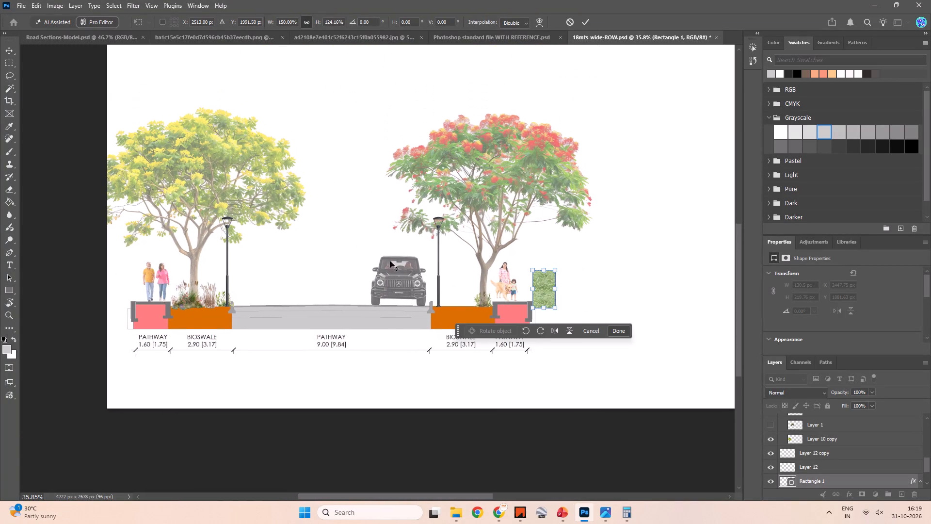
{"action": "scroll", "coordinate": [389, 265], "scroll_direction": "up", "scroll_amount": 3, "text": "alt"}
{"action": "scroll", "coordinate": [375, 232], "scroll_direction": "down", "scroll_amount": 3, "text": "alt"}
{"action": "key", "text": "space"}
{"action": "key", "text": "space"}
{"action": "key", "text": "space"}
{"action": "key", "text": "space"}
{"action": "key", "text": "space"}
{"action": "key", "text": "space"}
{"action": "key", "text": "space"}
{"action": "key", "text": "space"}
{"action": "key", "text": "space"}
{"action": "key", "text": "space"}
{"action": "left_click_drag", "start_coordinate": [386, 208], "coordinate": [342, 232]}
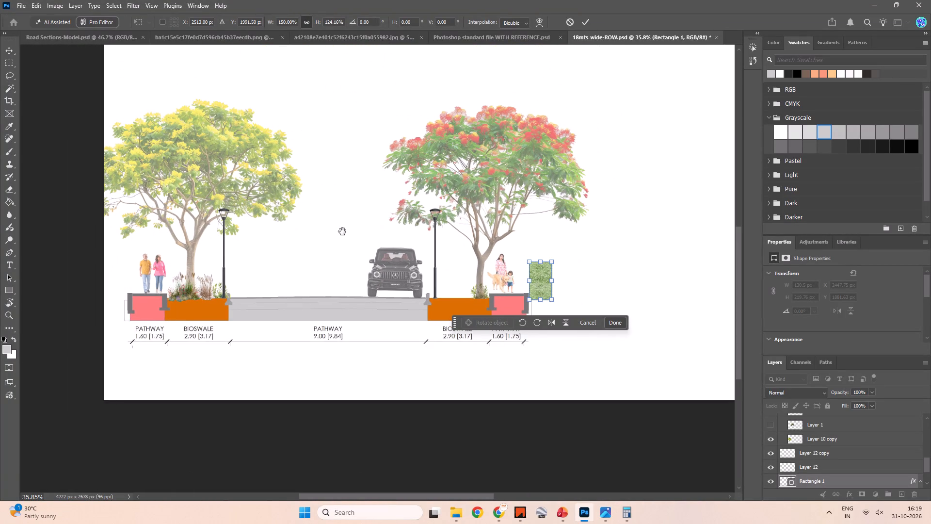
{"action": "key", "text": "space"}
{"action": "key", "text": "space"}
{"action": "key", "text": "space"}
{"action": "key", "text": "space"}
{"action": "key", "text": "space"}
{"action": "key", "text": "space"}
{"action": "key", "text": "space"}
{"action": "key", "text": "space"}
{"action": "key", "text": "space"}
{"action": "key", "text": "space"}
{"action": "left_click_drag", "start_coordinate": [402, 209], "coordinate": [343, 244]}
{"action": "scroll", "coordinate": [421, 310], "scroll_direction": "up", "scroll_amount": 5, "text": "alt"}
{"action": "key", "text": "space"}
{"action": "key", "text": "space"}
{"action": "key", "text": "space"}
{"action": "key", "text": "space"}
{"action": "key", "text": "space"}
{"action": "key", "text": "space"}
{"action": "key", "text": "space"}
{"action": "key", "text": "space"}
{"action": "key", "text": "space"}
{"action": "key", "text": "space"}
{"action": "key", "text": "space"}
{"action": "left_click_drag", "start_coordinate": [419, 242], "coordinate": [413, 237]}
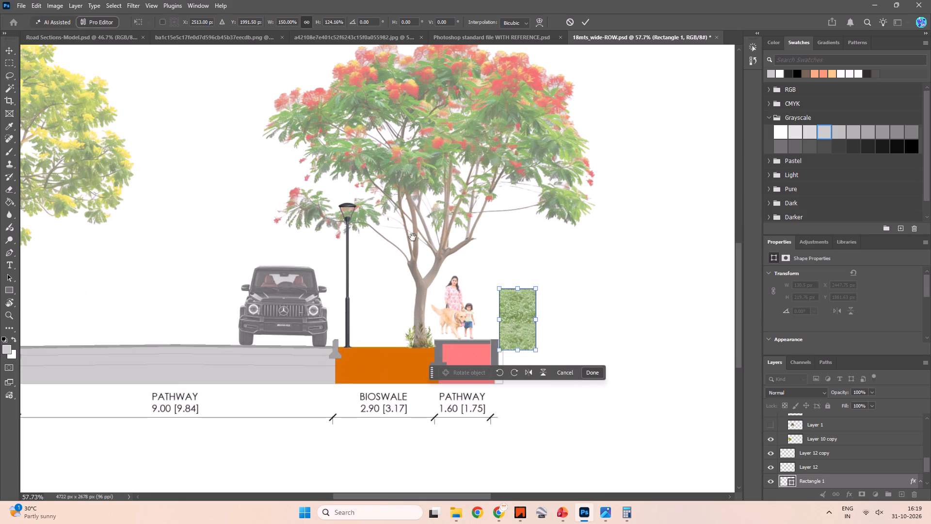
{"action": "left_click_drag", "start_coordinate": [413, 237], "coordinate": [354, 204]}
{"action": "key", "text": "space"}
{"action": "key", "text": "space"}
{"action": "key", "text": "space"}
{"action": "key", "text": "space"}
{"action": "key", "text": "space"}
{"action": "key", "text": "space"}
{"action": "key", "text": "space"}
{"action": "key", "text": "space"}
{"action": "key", "text": "space"}
{"action": "key", "text": "space"}
{"action": "key", "text": "space"}
{"action": "key", "text": "space"}
{"action": "key", "text": "space"}
{"action": "left_click_drag", "start_coordinate": [420, 254], "coordinate": [349, 234]}
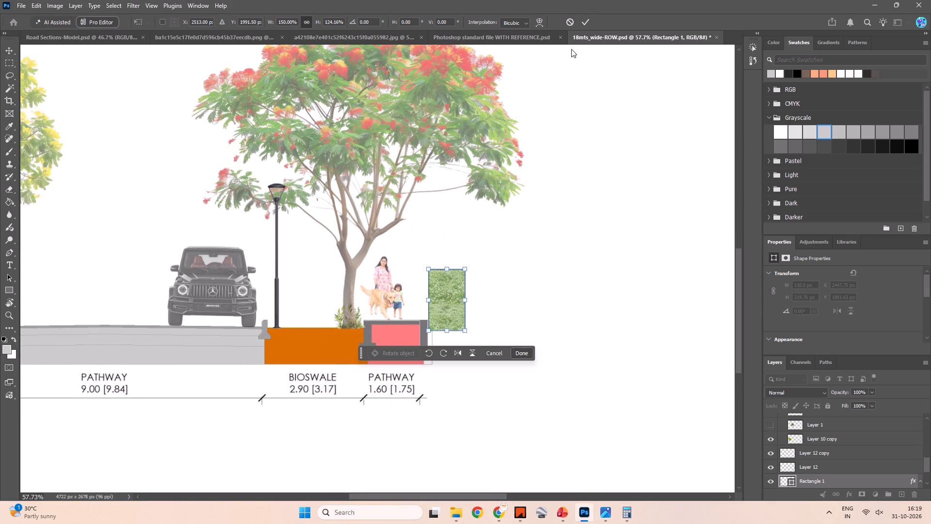
Delete the resized green rectangle beside the pathway.
{"action": "left_click", "coordinate": [585, 25]}
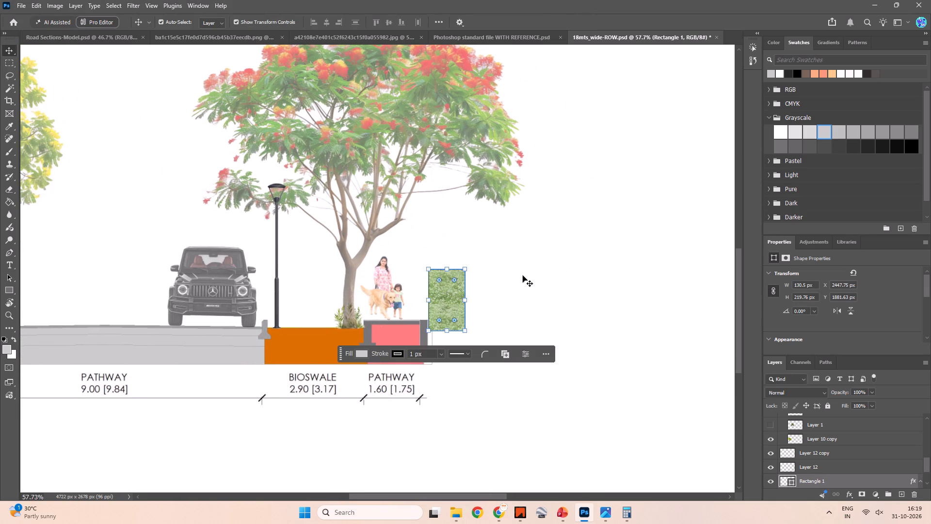
{"action": "key", "text": "Delete"}
Switch to Chrome and save the trimmed rectangular green garden hedge image from Pinterest into the tree_Elevations folder in Downloads.
{"action": "key", "text": "alt+Tab"}
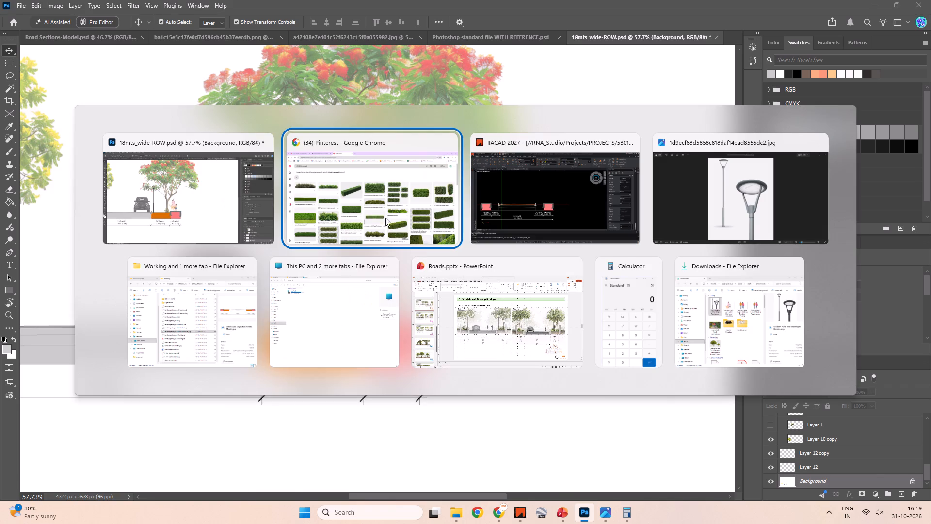
{"action": "scroll", "coordinate": [369, 214], "scroll_direction": "down", "scroll_amount": 2}
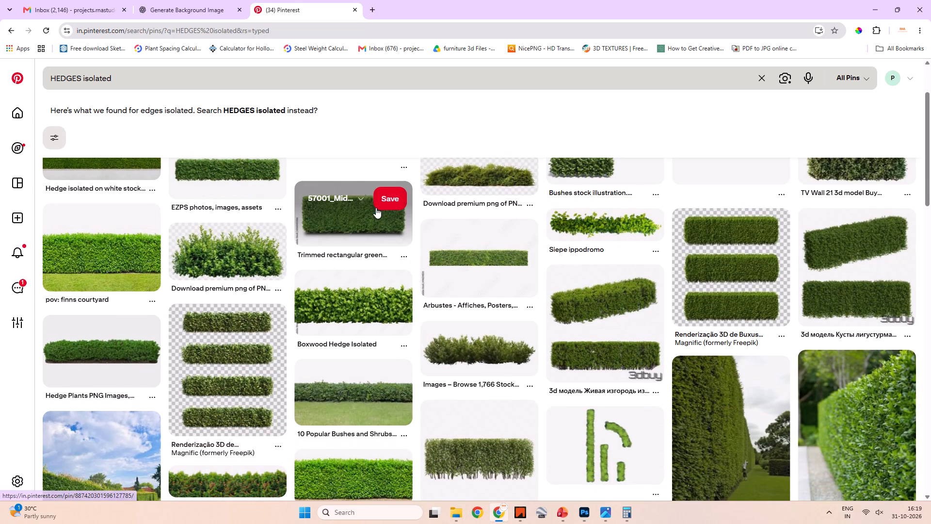
{"action": "left_click", "coordinate": [368, 232]}
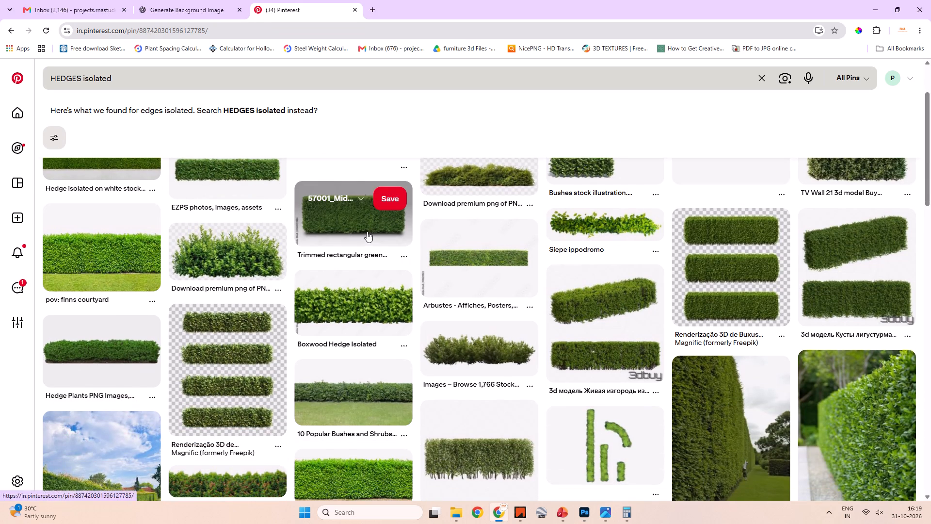
{"action": "left_click", "coordinate": [264, 252]}
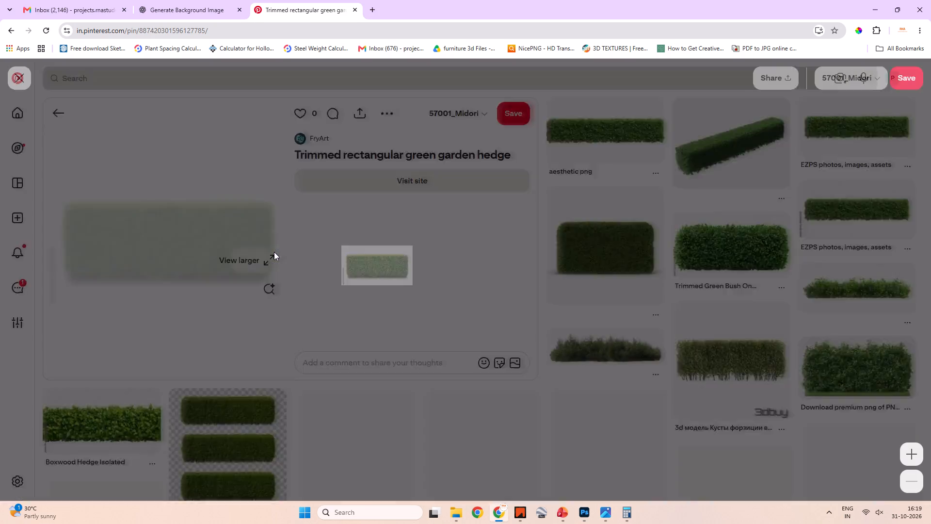
{"action": "right_click", "coordinate": [429, 266]}
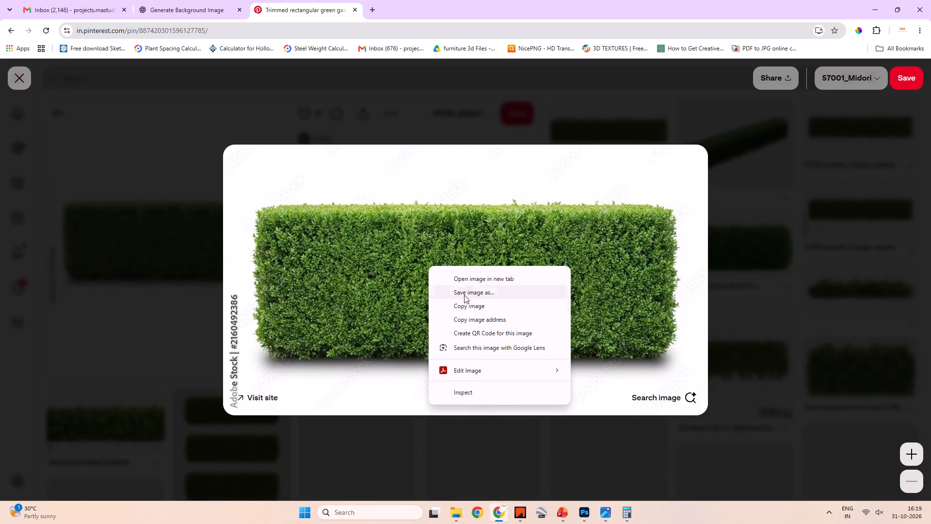
{"action": "left_click", "coordinate": [463, 292]}
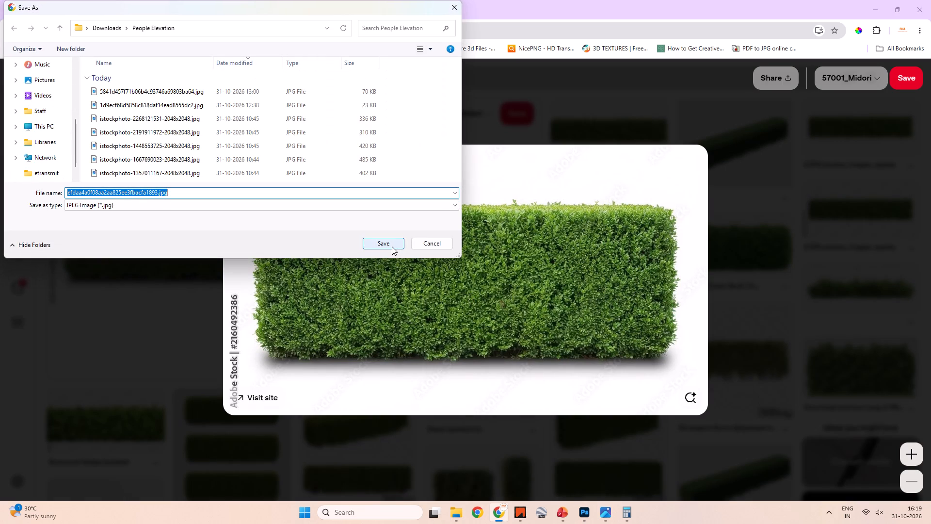
{"action": "left_click", "coordinate": [60, 32]}
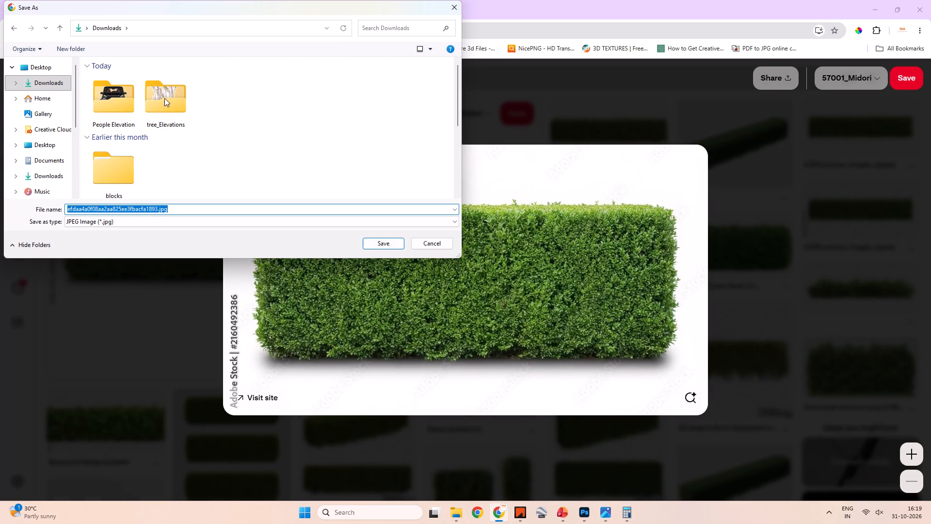
{"action": "double_click", "coordinate": [164, 98]}
{"action": "left_click", "coordinate": [399, 246]}
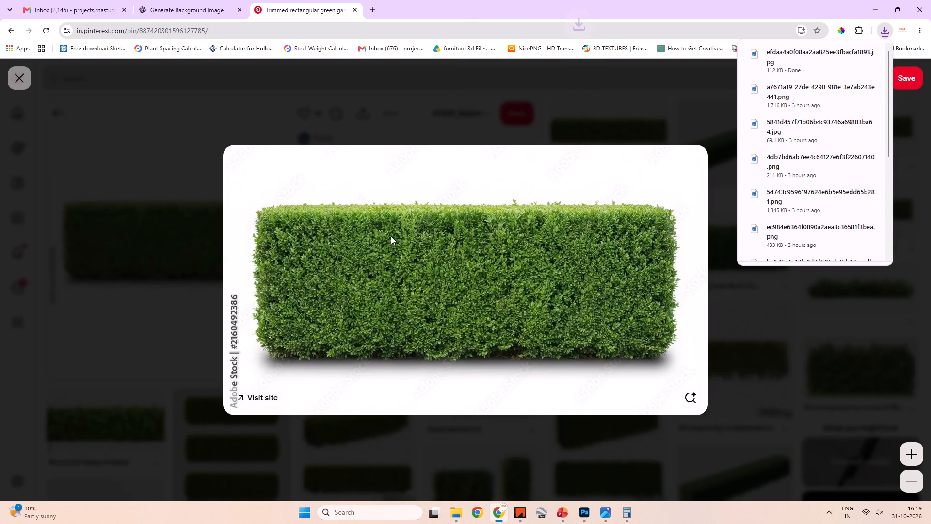
Open the newly saved hedge image from the tree_Elevations folder in Downloads in Photoshop.
{"action": "key", "text": "alt+Tab"}
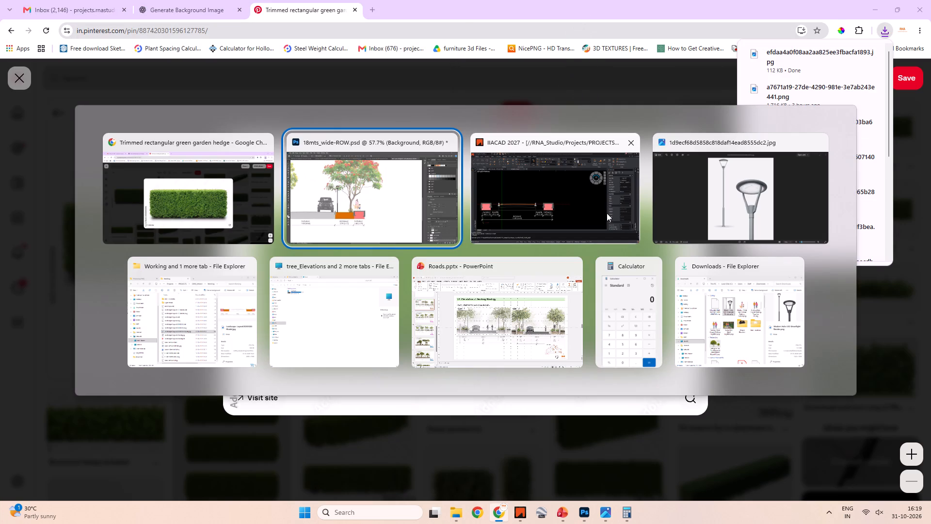
{"action": "left_click", "coordinate": [208, 201], "text": "alt"}
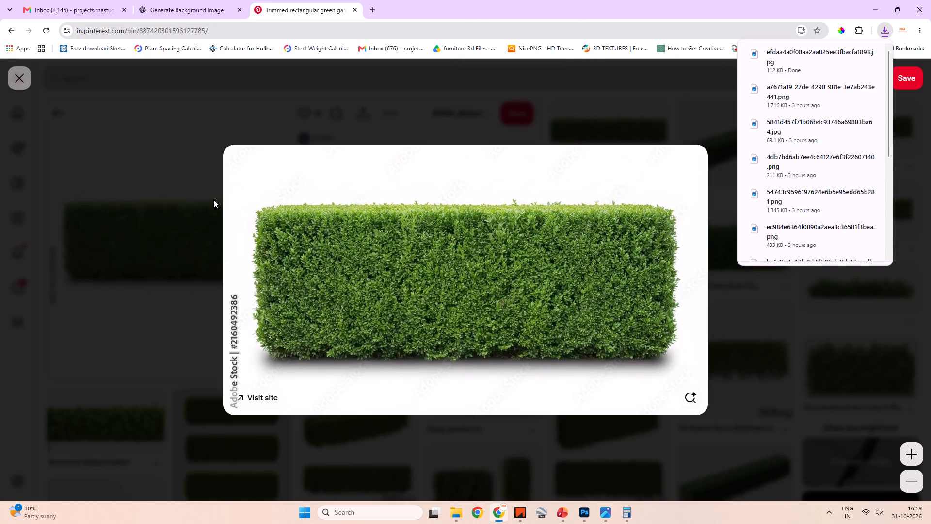
{"action": "left_click", "coordinate": [851, 56]}
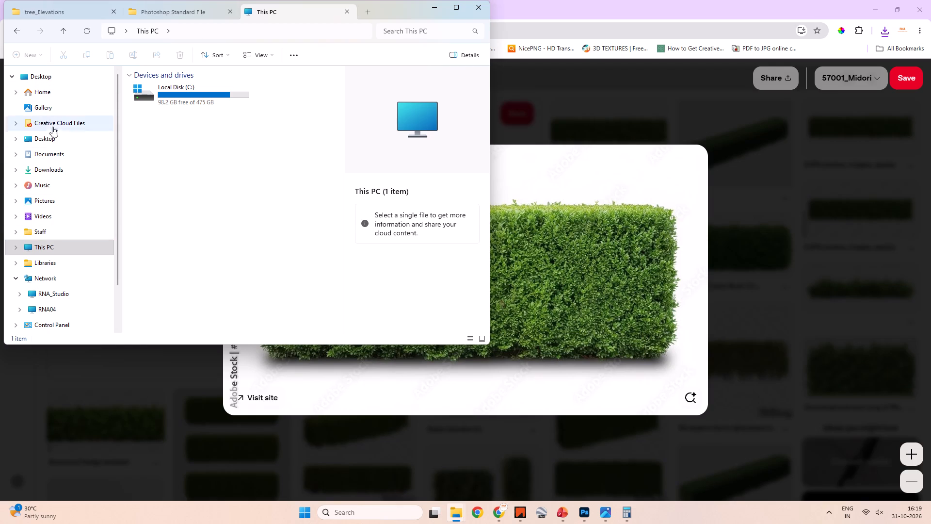
{"action": "left_click", "coordinate": [58, 167]}
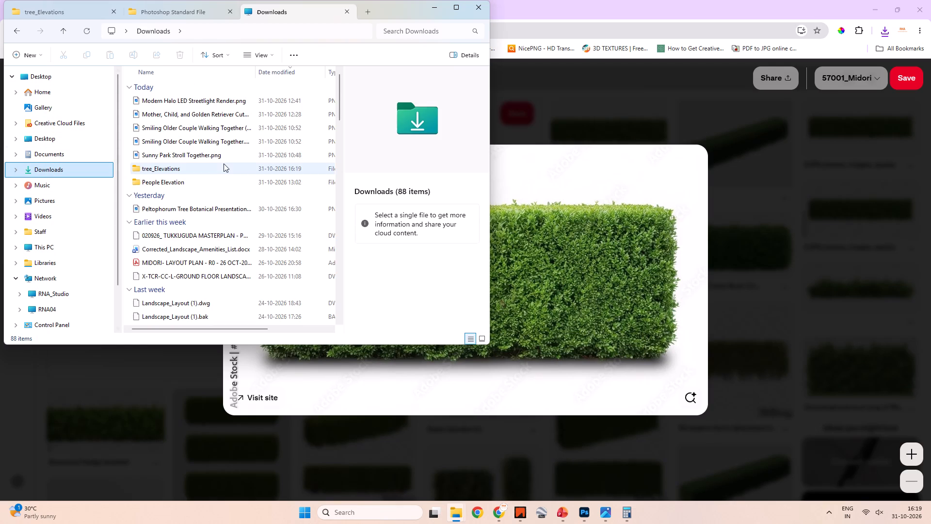
{"action": "scroll", "coordinate": [193, 129], "scroll_direction": "up", "scroll_amount": 6}
{"action": "left_click", "coordinate": [196, 170]}
{"action": "double_click", "coordinate": [198, 169]}
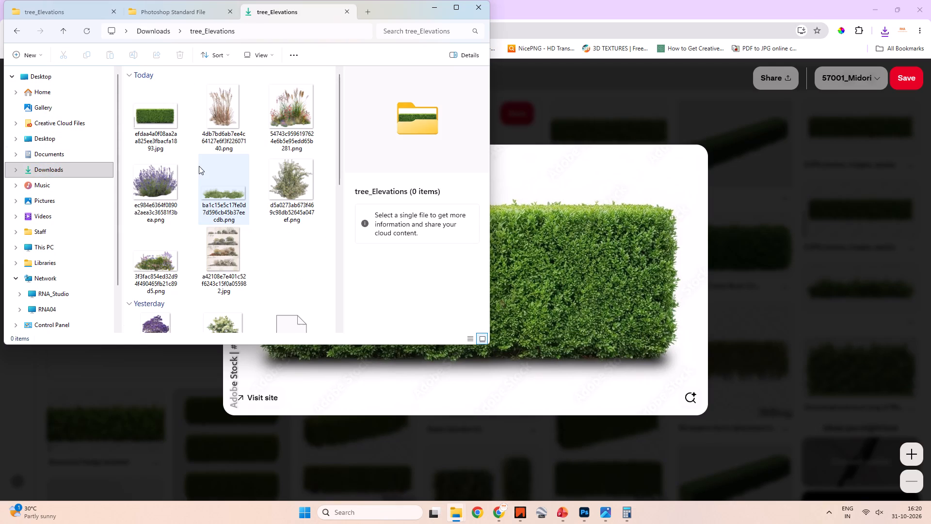
{"action": "left_click", "coordinate": [149, 114]}
{"action": "right_click", "coordinate": [149, 114]}
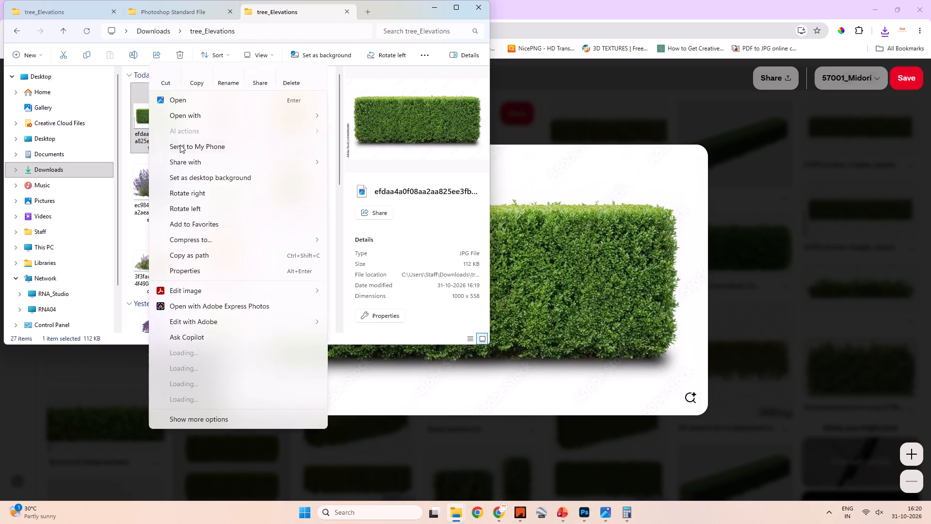
{"action": "left_click", "coordinate": [197, 111]}
{"action": "left_click", "coordinate": [361, 131]}
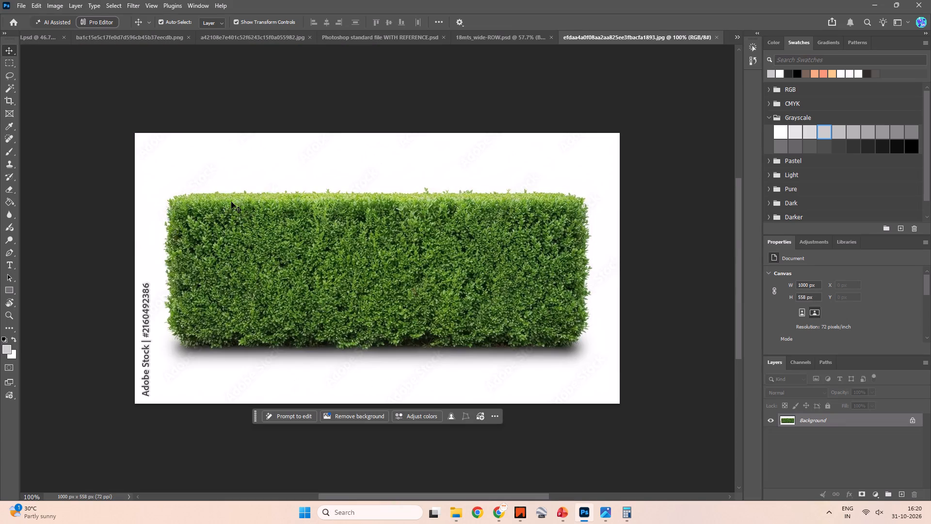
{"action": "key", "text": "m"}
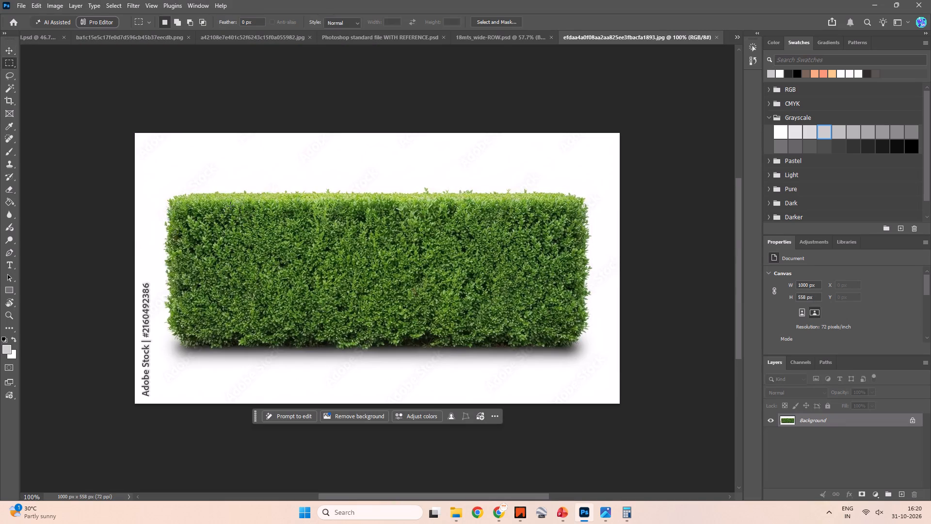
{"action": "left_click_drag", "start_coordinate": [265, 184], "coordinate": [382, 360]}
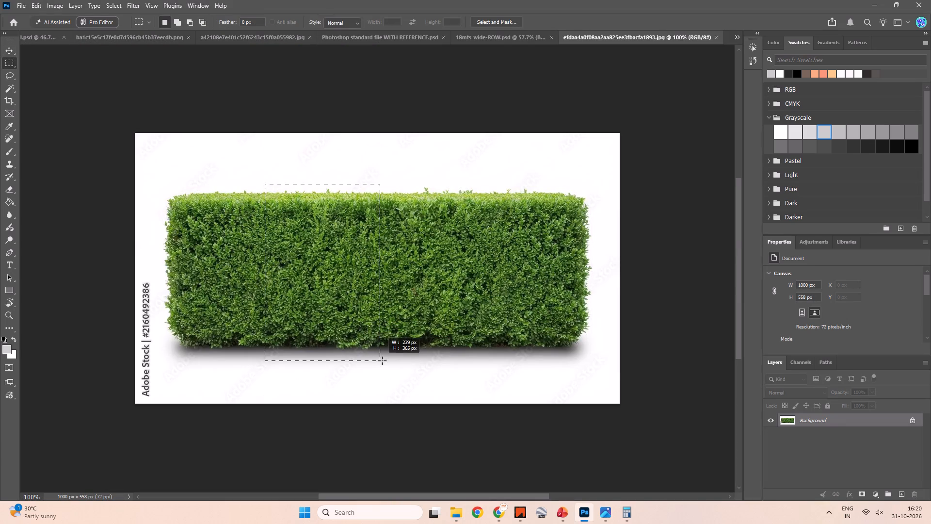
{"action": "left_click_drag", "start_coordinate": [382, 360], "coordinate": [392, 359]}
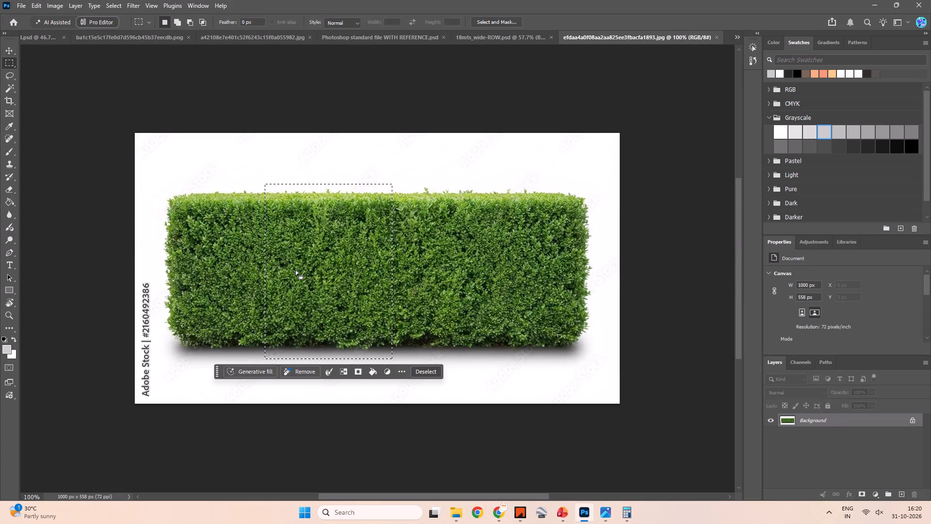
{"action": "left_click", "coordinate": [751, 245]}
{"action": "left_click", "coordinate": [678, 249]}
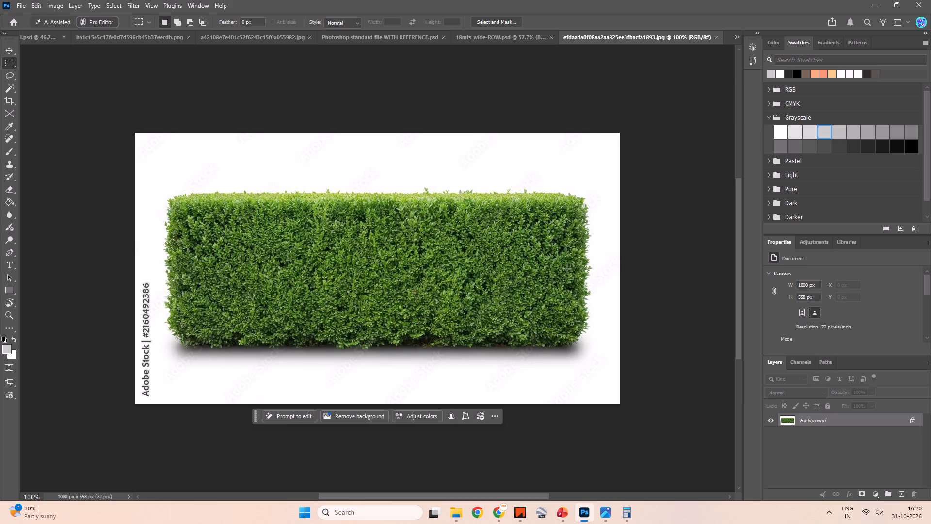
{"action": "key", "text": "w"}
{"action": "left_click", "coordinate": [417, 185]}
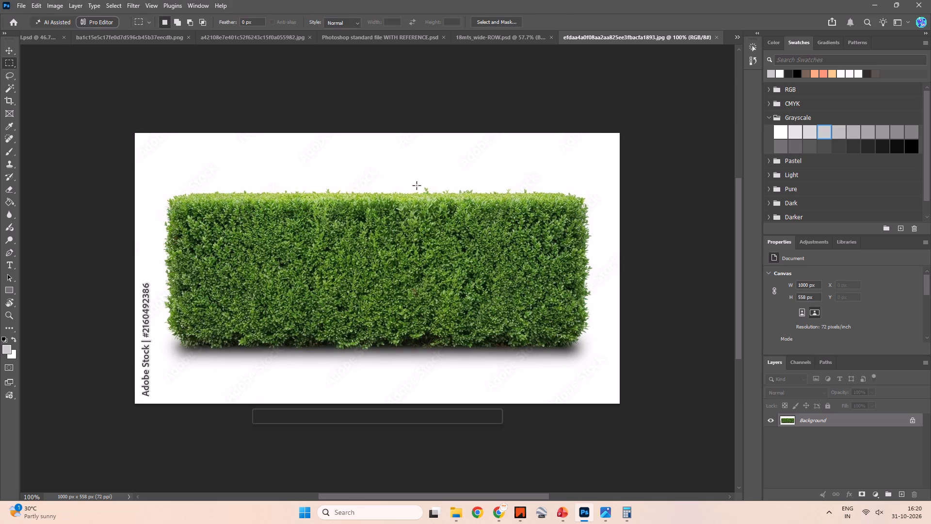
Make a rectangular marquee selection of about 785 × 317 px around the main body of the hedge.
{"action": "left_click_drag", "start_coordinate": [191, 193], "coordinate": [492, 319]}
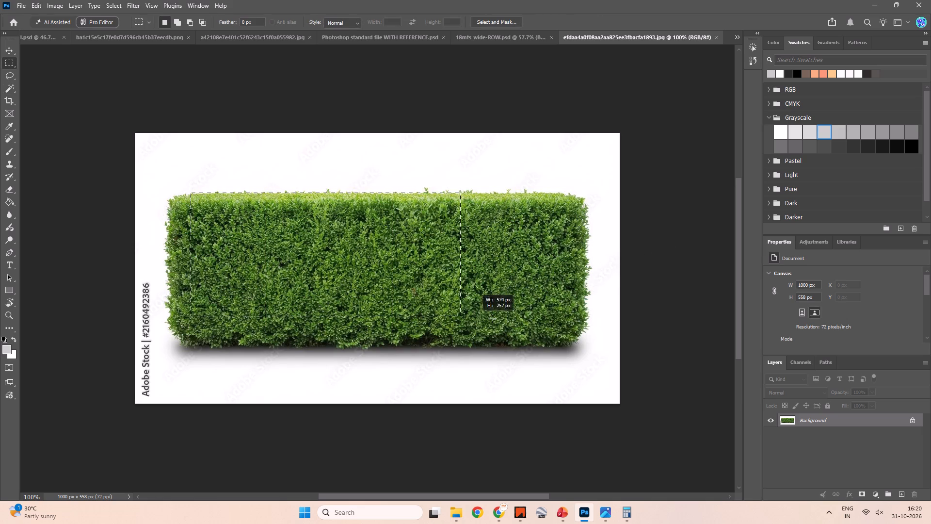
{"action": "left_click_drag", "start_coordinate": [492, 319], "coordinate": [571, 346]}
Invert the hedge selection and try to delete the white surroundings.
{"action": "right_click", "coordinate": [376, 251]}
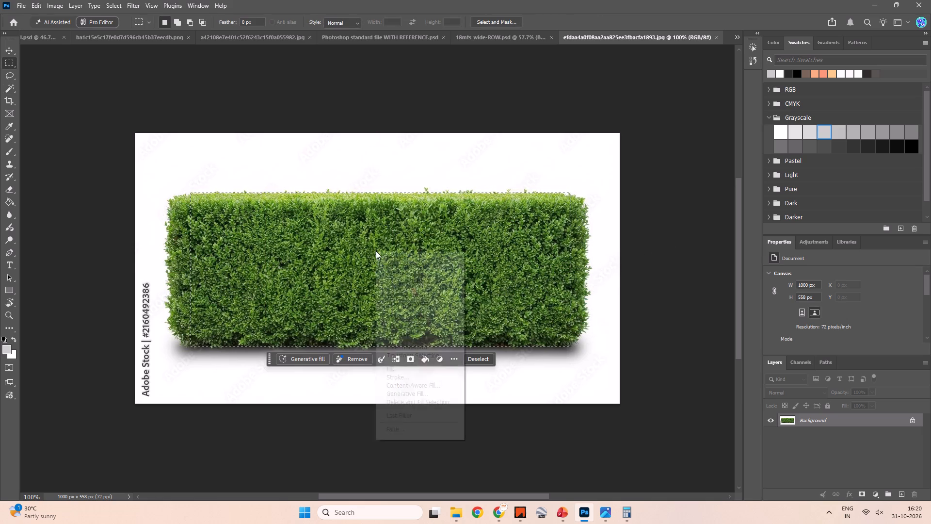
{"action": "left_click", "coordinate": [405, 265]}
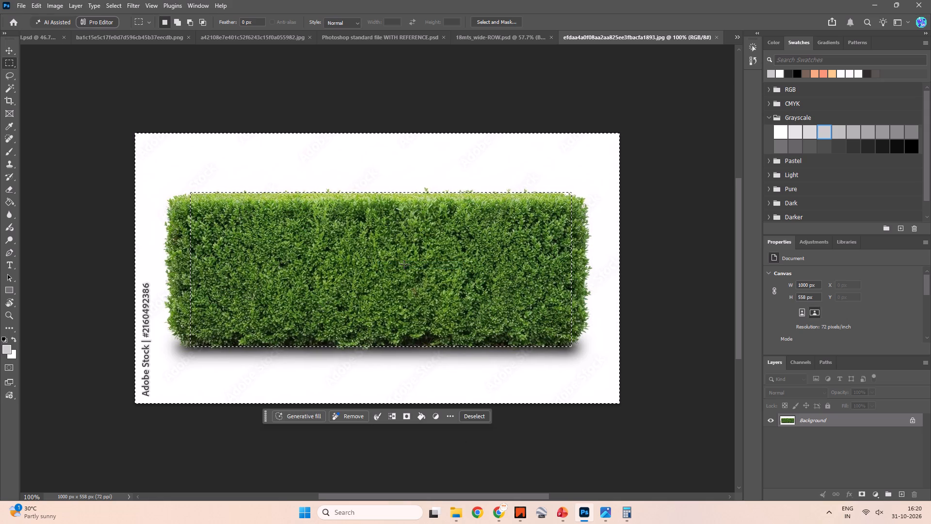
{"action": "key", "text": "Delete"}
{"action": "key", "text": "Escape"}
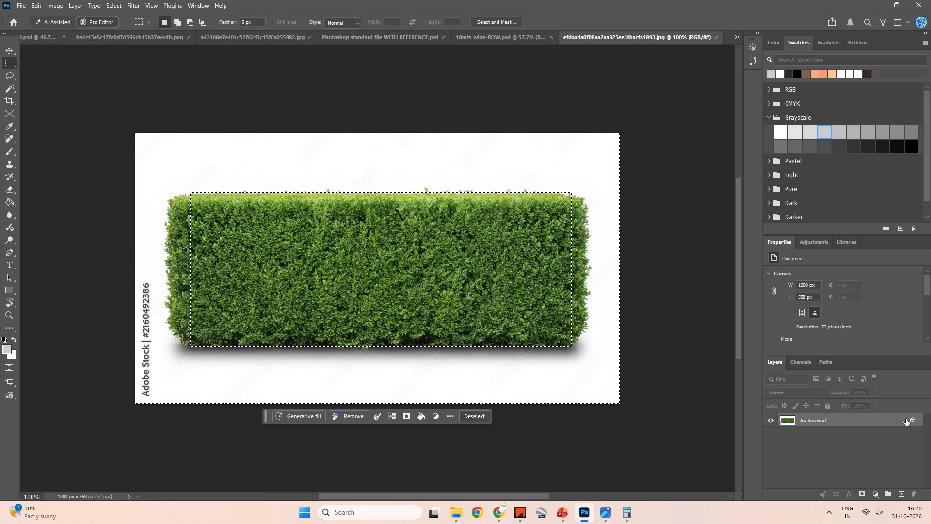
Unlock the Background layer of the hedge image.
{"action": "left_click", "coordinate": [912, 419]}
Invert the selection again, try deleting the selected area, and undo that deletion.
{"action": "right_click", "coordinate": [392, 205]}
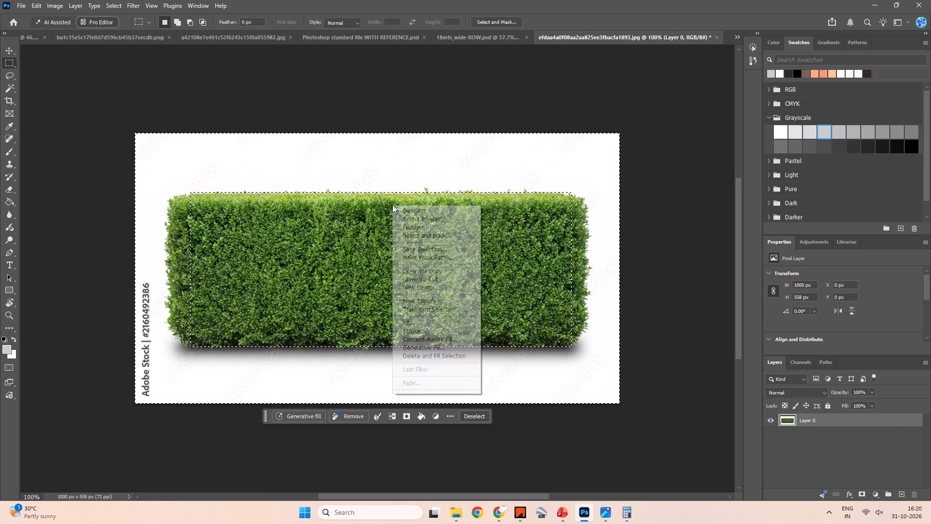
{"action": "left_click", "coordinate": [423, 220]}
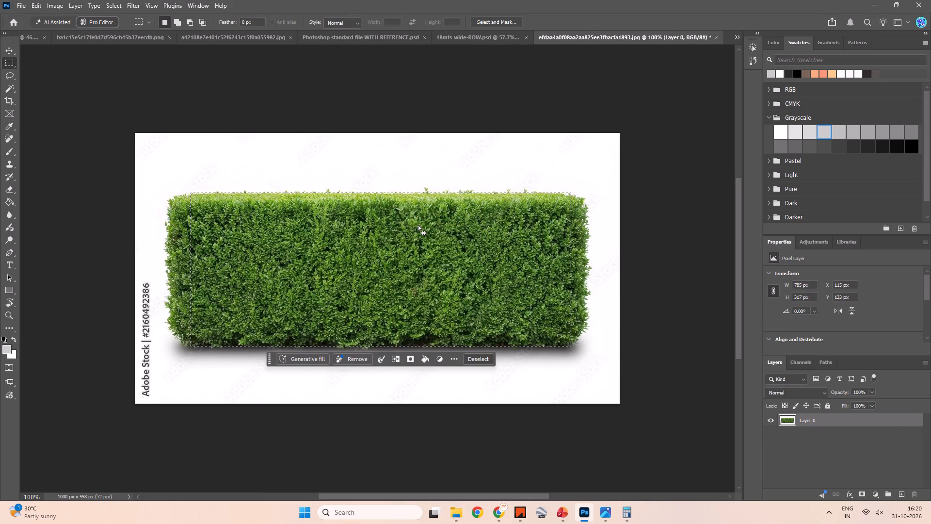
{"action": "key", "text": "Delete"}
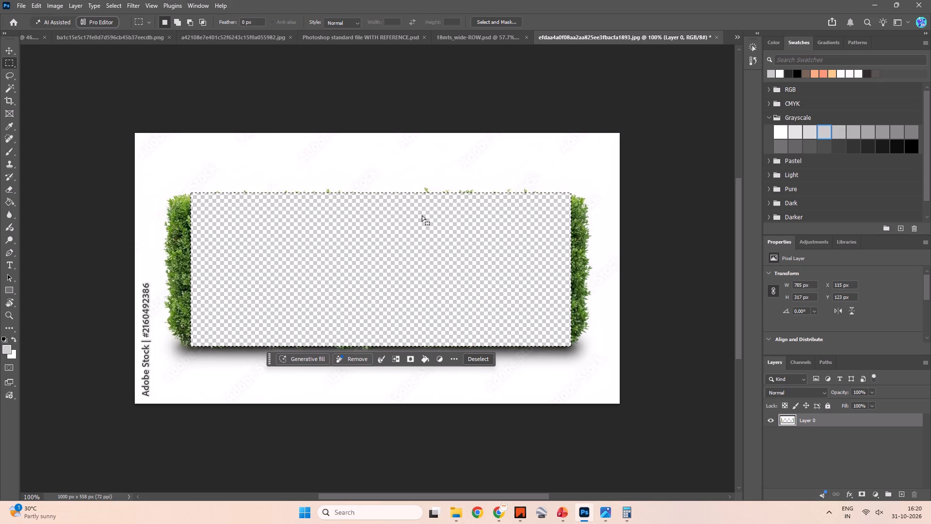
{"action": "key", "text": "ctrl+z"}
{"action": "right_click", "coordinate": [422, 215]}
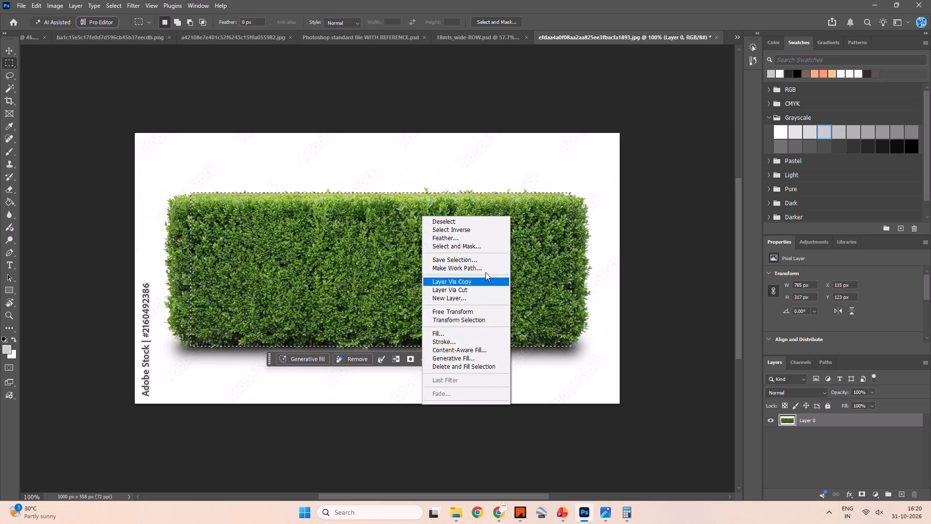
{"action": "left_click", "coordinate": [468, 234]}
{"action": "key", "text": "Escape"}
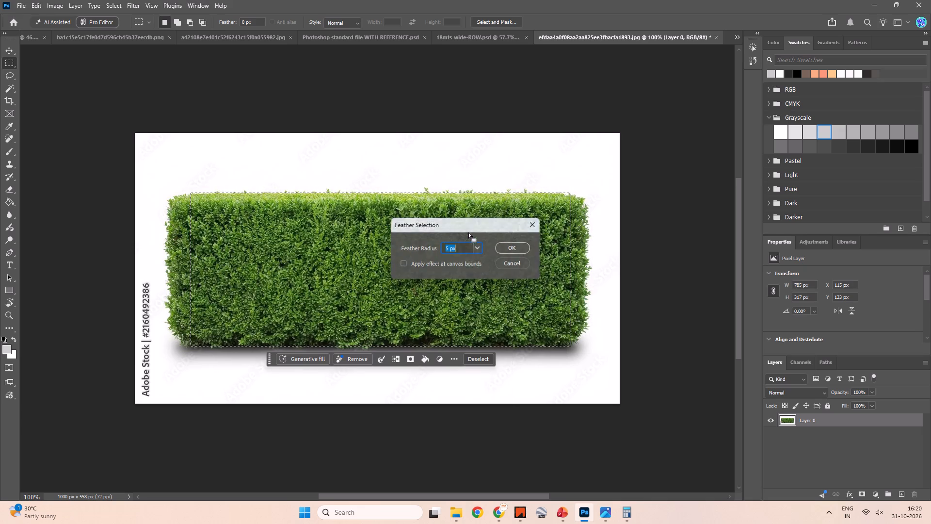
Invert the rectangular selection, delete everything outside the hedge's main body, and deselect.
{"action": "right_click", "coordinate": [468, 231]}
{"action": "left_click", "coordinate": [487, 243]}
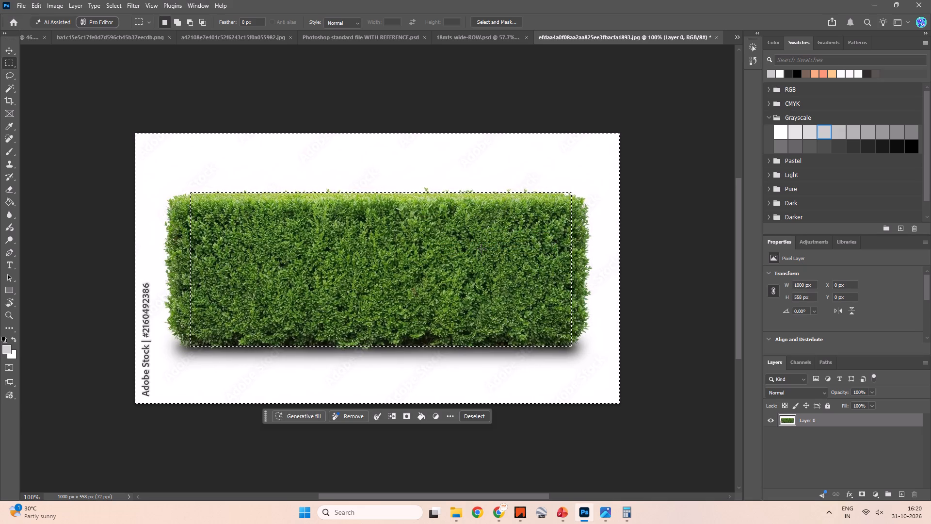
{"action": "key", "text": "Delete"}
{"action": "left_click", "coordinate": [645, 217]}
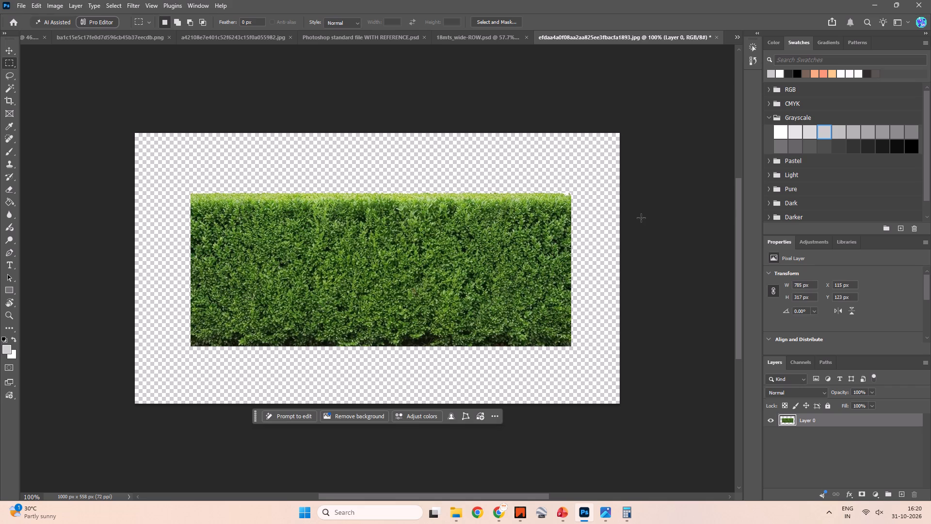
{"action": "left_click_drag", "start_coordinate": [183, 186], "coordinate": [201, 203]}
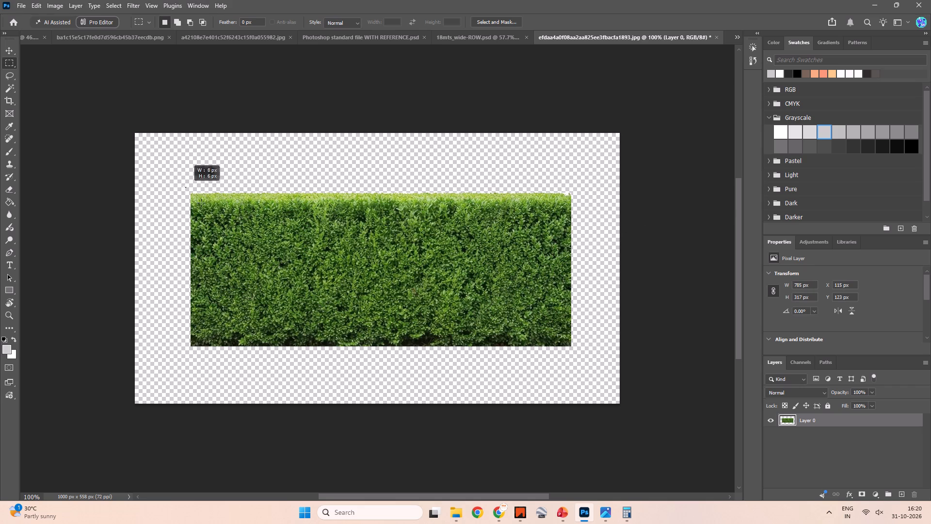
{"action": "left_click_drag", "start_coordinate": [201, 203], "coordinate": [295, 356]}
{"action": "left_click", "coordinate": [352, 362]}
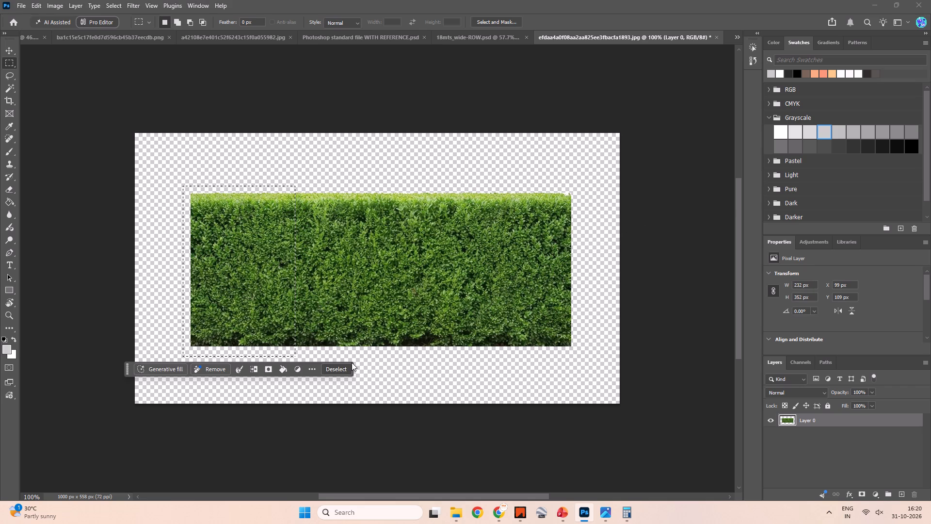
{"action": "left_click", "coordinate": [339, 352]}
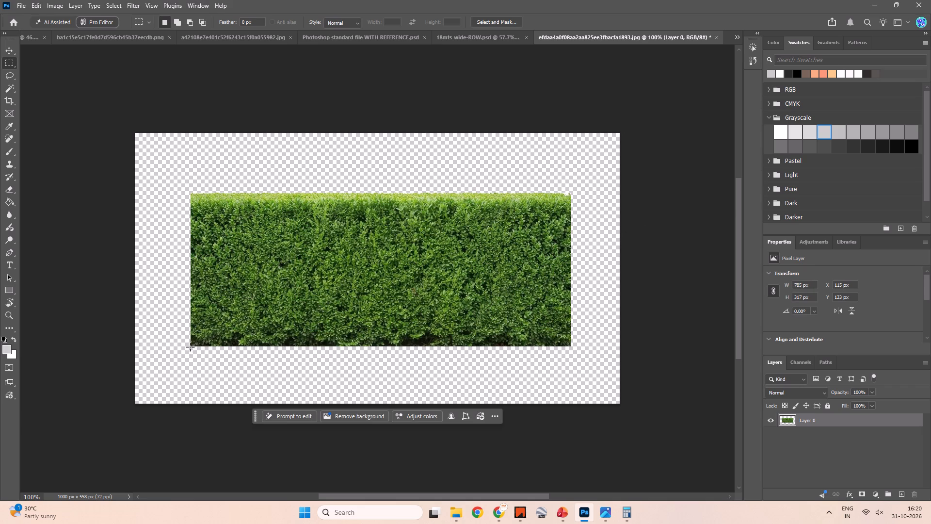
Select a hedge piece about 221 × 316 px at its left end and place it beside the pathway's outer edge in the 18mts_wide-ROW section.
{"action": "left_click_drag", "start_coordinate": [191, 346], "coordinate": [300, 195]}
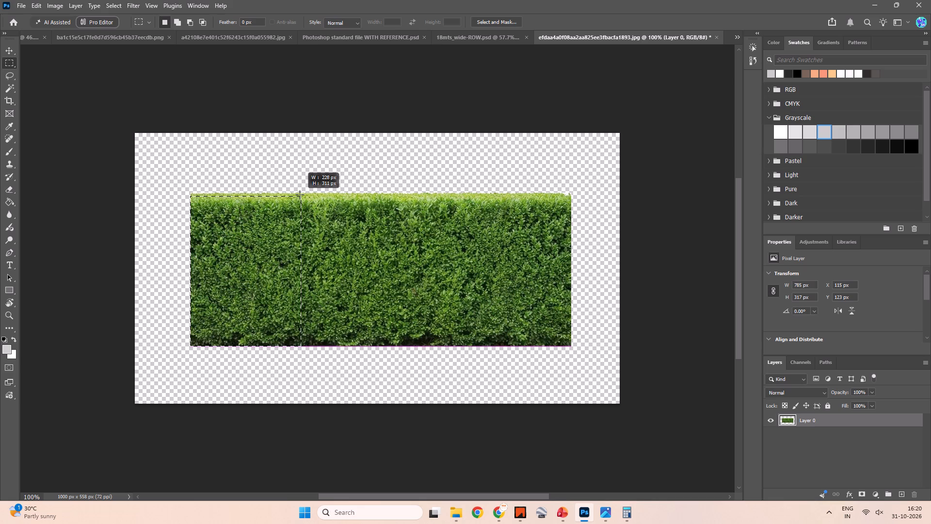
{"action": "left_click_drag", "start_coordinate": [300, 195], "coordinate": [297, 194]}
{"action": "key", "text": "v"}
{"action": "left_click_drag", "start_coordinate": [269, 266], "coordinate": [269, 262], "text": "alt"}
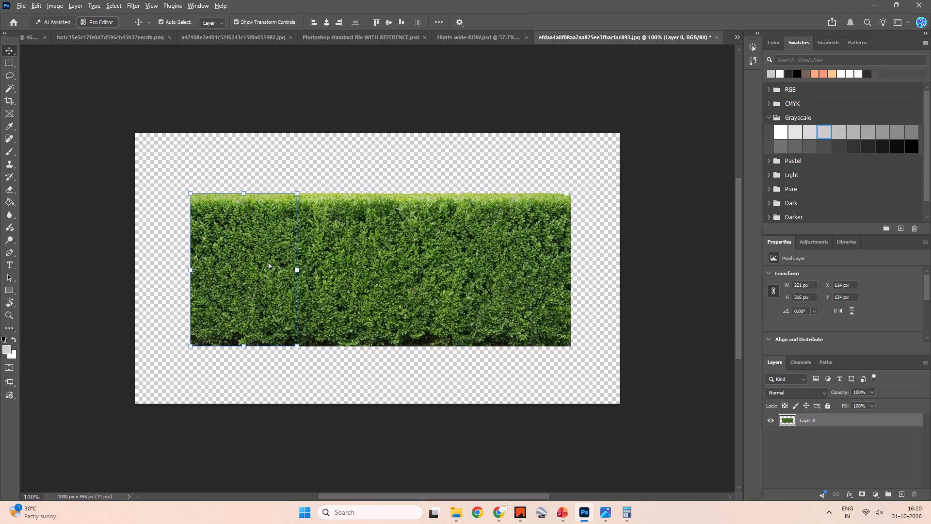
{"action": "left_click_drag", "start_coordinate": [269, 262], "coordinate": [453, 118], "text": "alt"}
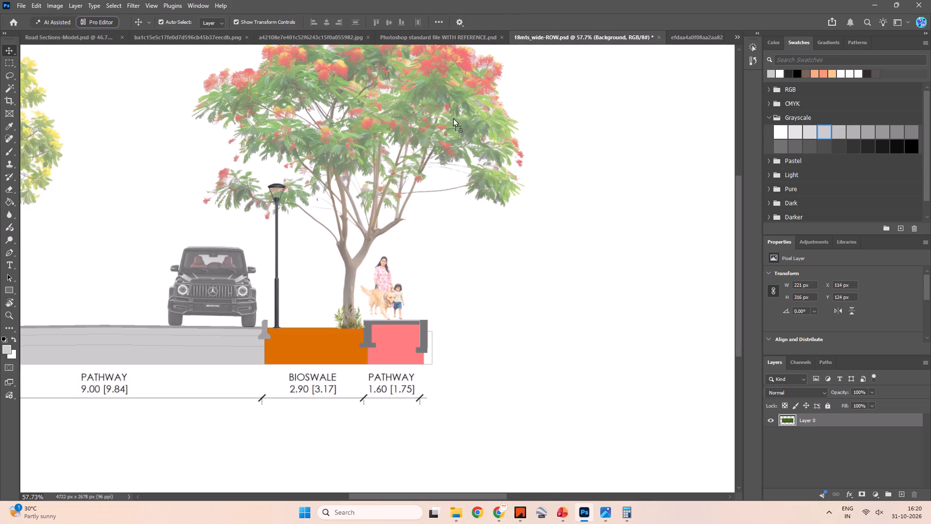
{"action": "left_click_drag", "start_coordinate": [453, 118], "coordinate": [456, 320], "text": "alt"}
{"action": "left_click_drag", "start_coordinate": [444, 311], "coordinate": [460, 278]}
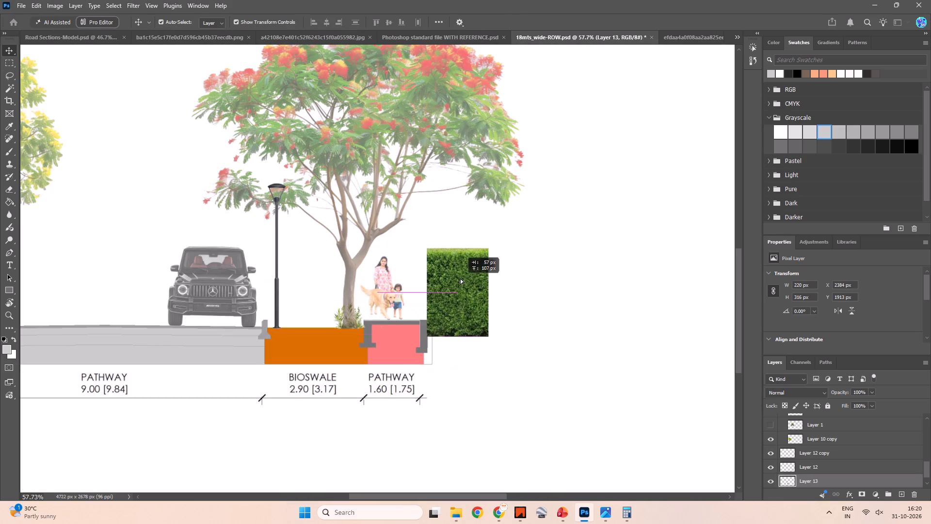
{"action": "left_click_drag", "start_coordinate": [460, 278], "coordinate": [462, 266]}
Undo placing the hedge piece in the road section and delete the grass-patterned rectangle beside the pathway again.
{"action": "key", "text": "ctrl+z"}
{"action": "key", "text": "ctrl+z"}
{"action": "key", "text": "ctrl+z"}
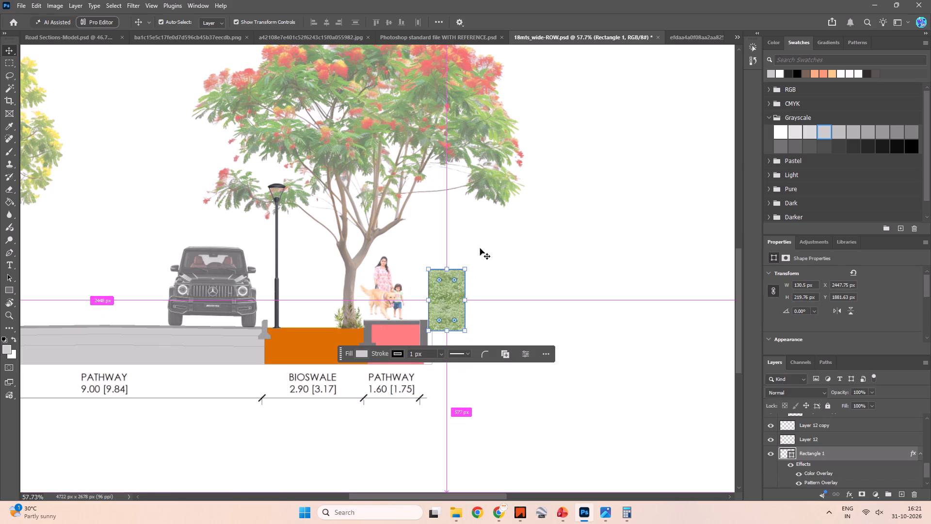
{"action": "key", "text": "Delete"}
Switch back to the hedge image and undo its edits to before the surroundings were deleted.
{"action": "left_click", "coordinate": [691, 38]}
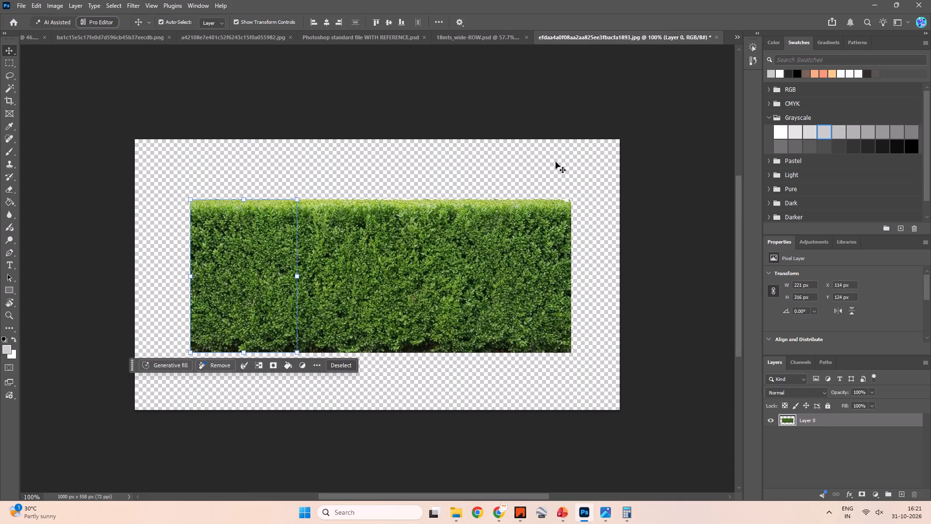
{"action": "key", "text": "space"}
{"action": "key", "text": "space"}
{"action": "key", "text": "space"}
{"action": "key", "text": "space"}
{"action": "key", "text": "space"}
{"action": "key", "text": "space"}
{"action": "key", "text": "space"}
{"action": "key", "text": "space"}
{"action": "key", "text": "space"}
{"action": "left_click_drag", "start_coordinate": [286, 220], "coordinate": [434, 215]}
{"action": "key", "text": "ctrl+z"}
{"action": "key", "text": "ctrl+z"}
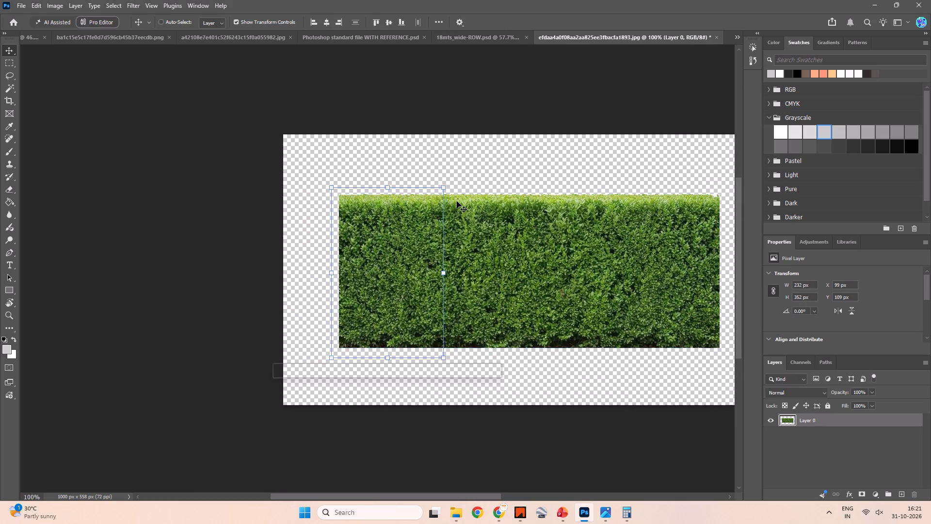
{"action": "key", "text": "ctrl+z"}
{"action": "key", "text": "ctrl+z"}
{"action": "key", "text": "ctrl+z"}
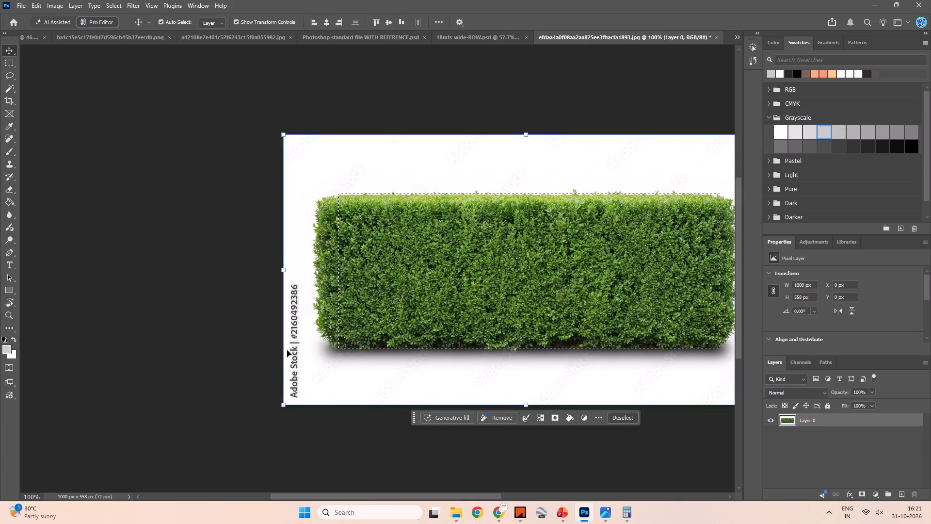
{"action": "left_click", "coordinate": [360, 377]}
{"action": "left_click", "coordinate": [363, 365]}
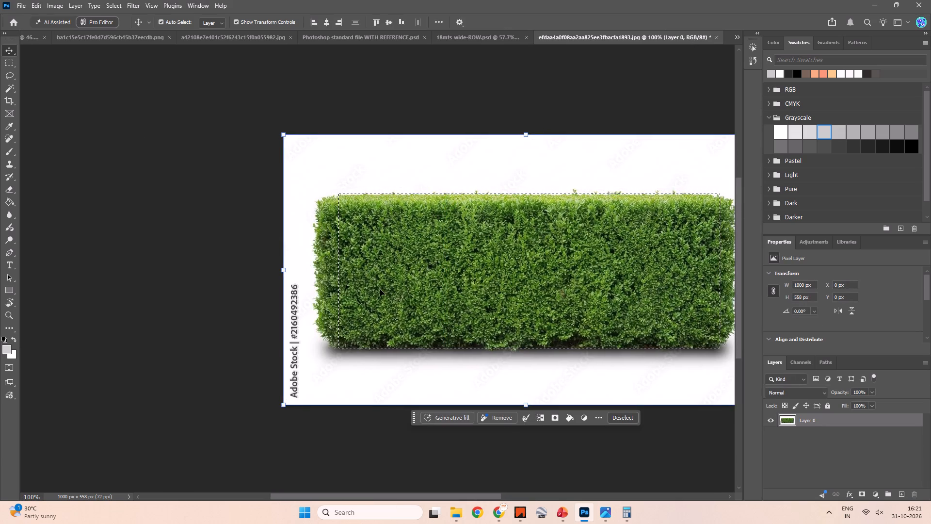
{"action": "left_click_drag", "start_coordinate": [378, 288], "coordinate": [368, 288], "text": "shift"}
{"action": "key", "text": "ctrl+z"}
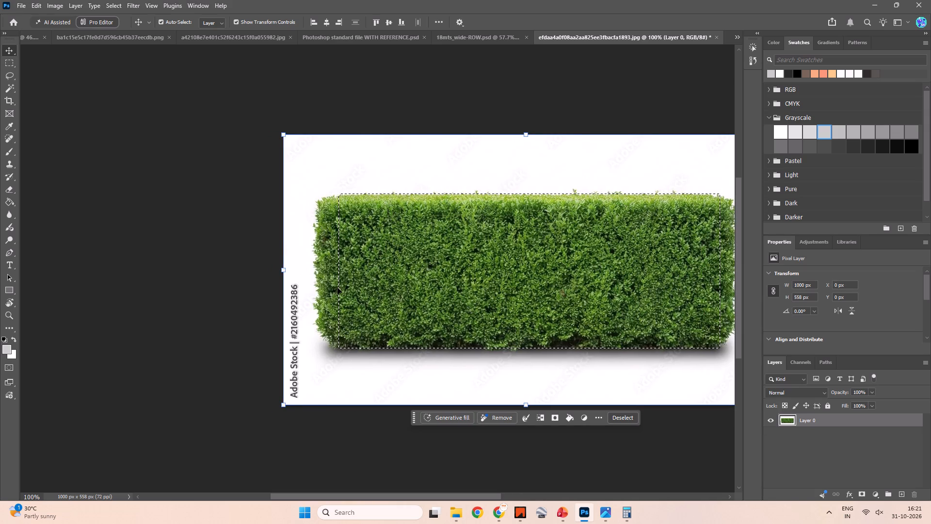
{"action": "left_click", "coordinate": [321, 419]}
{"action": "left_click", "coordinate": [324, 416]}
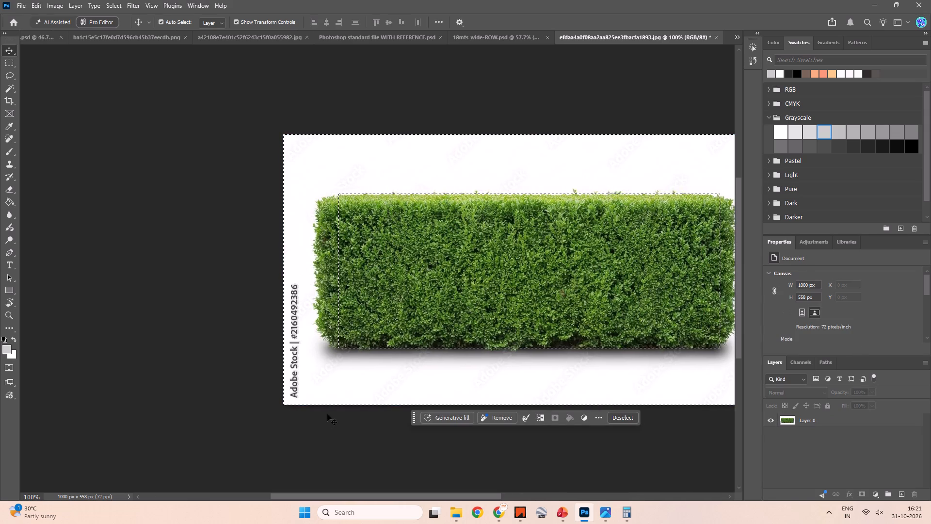
Drop the rectangular selection, select the white surroundings on Layer 0 with the Magic Wand, delete them, and deselect.
{"action": "key", "text": "m"}
{"action": "left_click", "coordinate": [327, 414]}
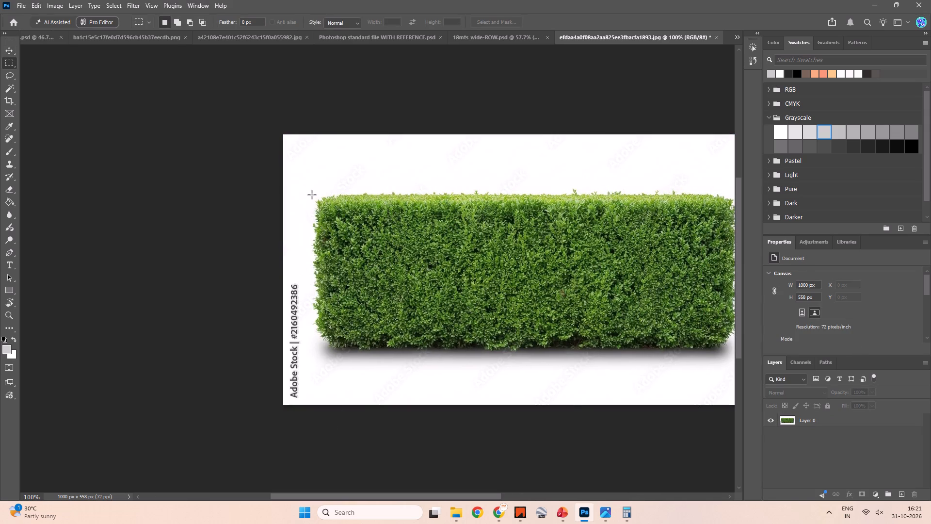
{"action": "key", "text": "w"}
{"action": "left_click", "coordinate": [321, 180]}
{"action": "key", "text": "Escape"}
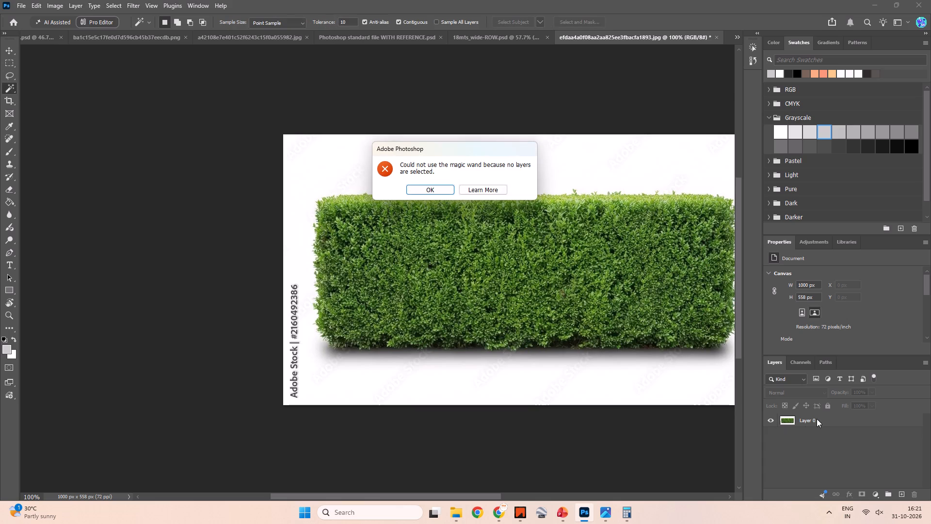
{"action": "left_click", "coordinate": [817, 419]}
{"action": "key", "text": "Escape"}
{"action": "left_click", "coordinate": [415, 194]}
{"action": "left_click", "coordinate": [829, 423]}
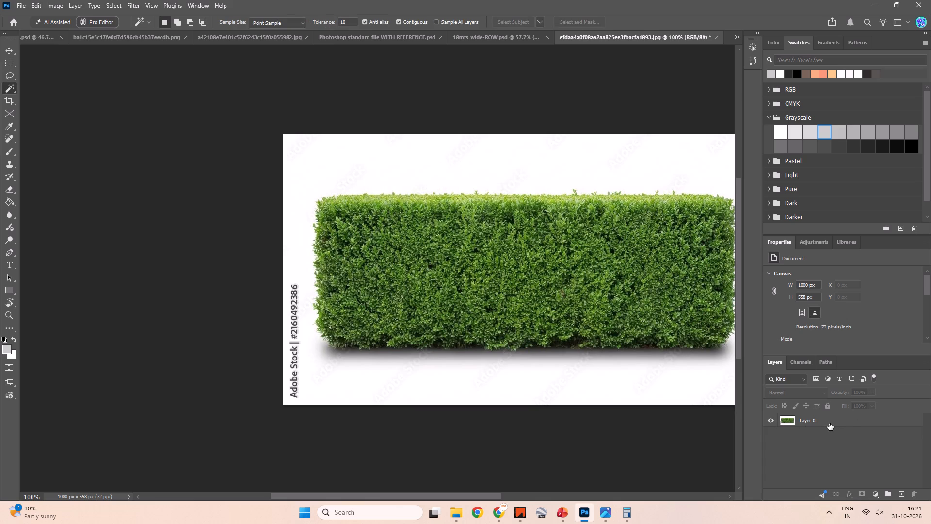
{"action": "left_click", "coordinate": [394, 165]}
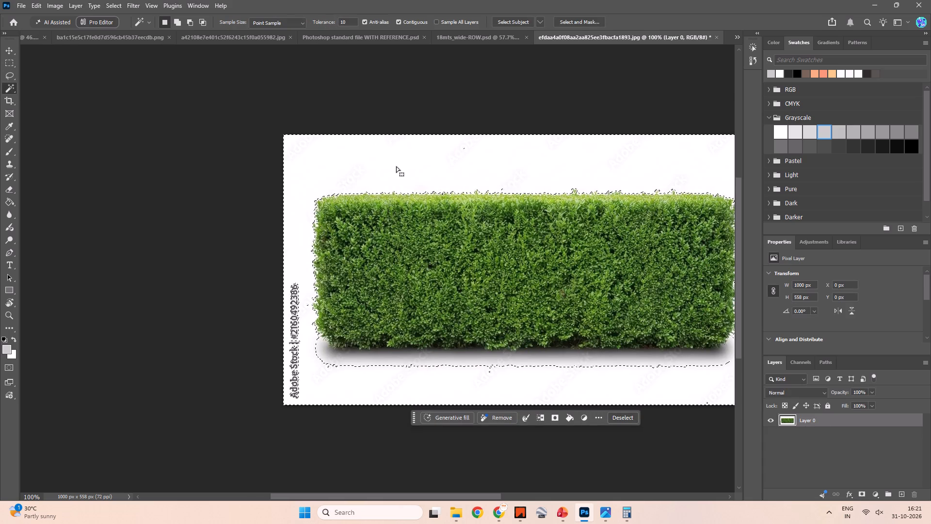
{"action": "key", "text": "Delete"}
{"action": "left_click", "coordinate": [415, 376]}
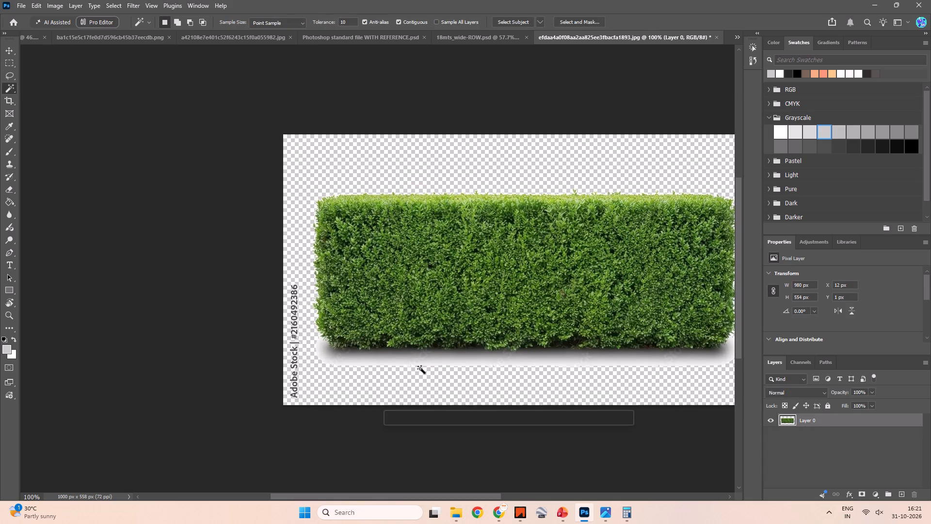
Crop the hedge image to about 954 × 438 px, trimming away the ground shadow and the Adobe Stock text.
{"action": "key", "text": "space"}
{"action": "key", "text": "space"}
{"action": "key", "text": "space"}
{"action": "key", "text": "space"}
{"action": "key", "text": "space"}
{"action": "key", "text": "space"}
{"action": "key", "text": "space"}
{"action": "key", "text": "space"}
{"action": "key", "text": "space"}
{"action": "key", "text": "space"}
{"action": "key", "text": "space"}
{"action": "key", "text": "space"}
{"action": "key", "text": "space"}
{"action": "left_click_drag", "start_coordinate": [468, 336], "coordinate": [371, 305]}
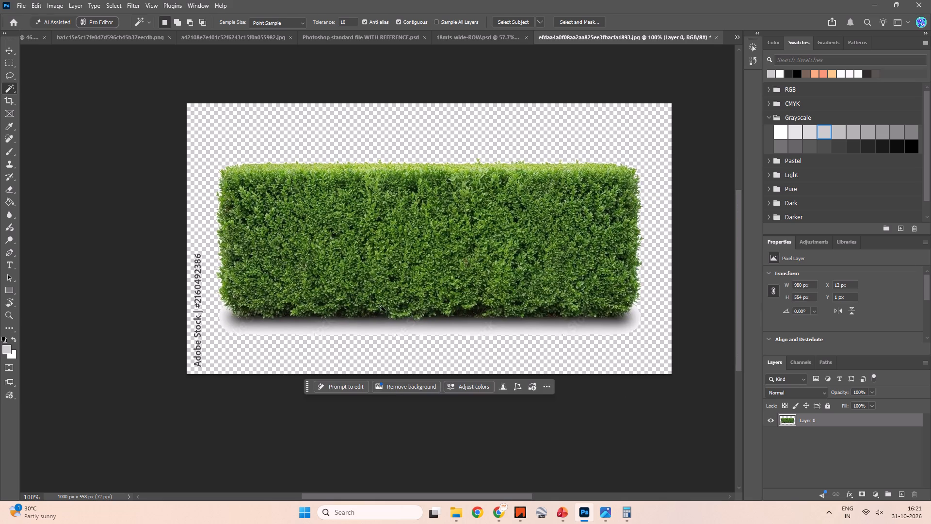
{"action": "key", "text": "c"}
{"action": "left_click_drag", "start_coordinate": [424, 374], "coordinate": [417, 346]}
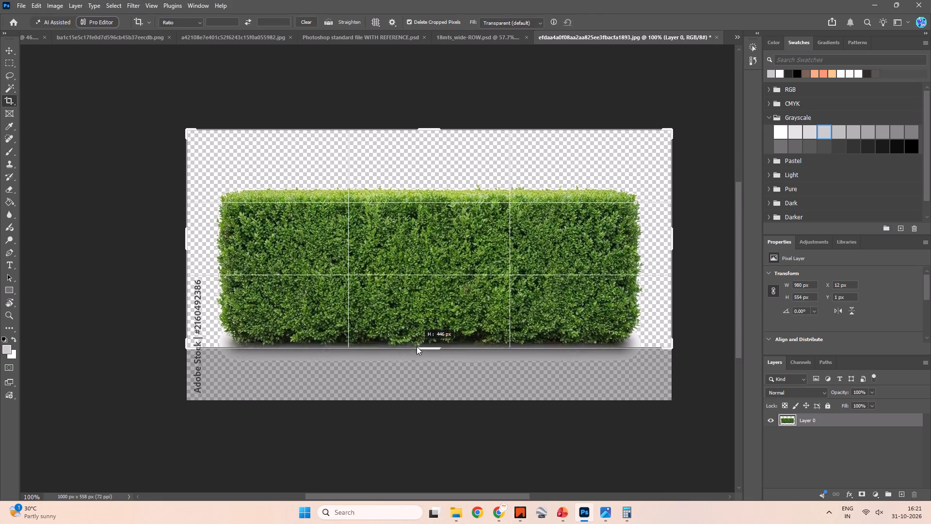
{"action": "left_click_drag", "start_coordinate": [417, 346], "coordinate": [415, 344]}
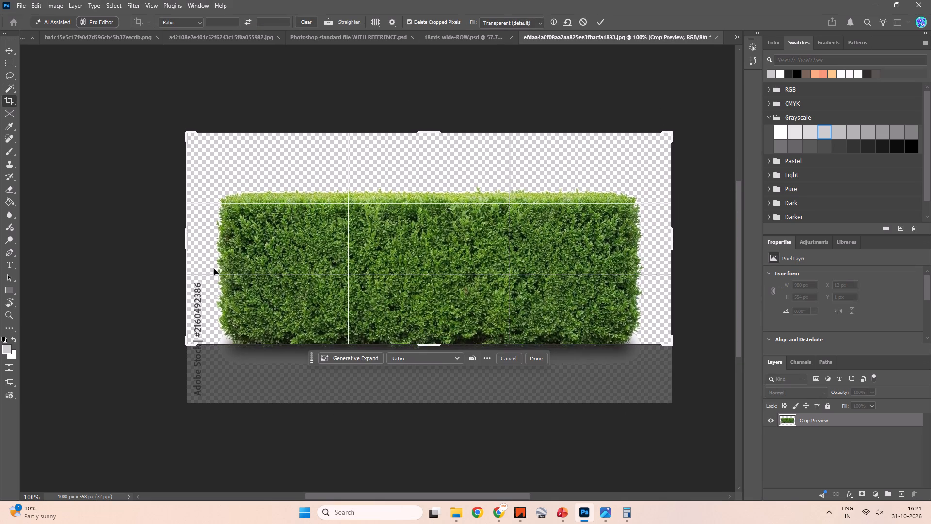
{"action": "left_click_drag", "start_coordinate": [185, 238], "coordinate": [196, 239]}
{"action": "left_click", "coordinate": [127, 216]}
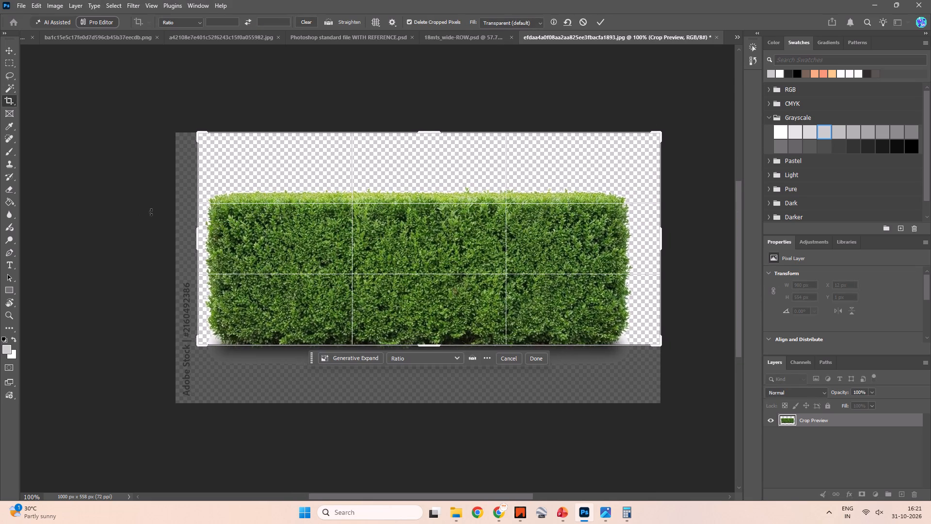
{"action": "left_click", "coordinate": [605, 20]}
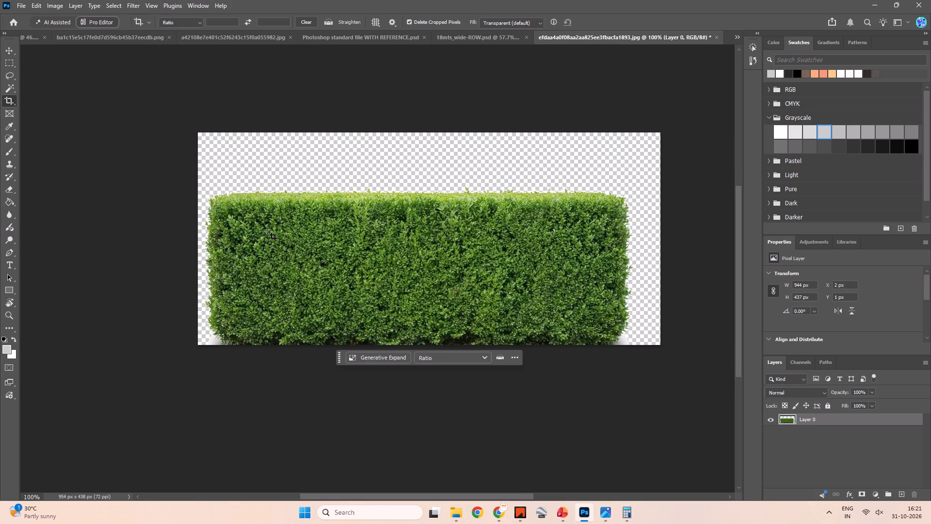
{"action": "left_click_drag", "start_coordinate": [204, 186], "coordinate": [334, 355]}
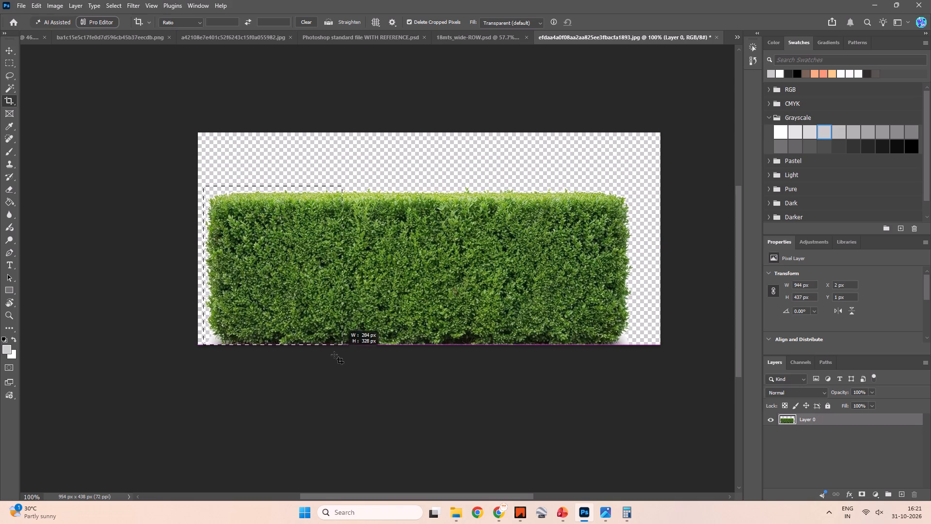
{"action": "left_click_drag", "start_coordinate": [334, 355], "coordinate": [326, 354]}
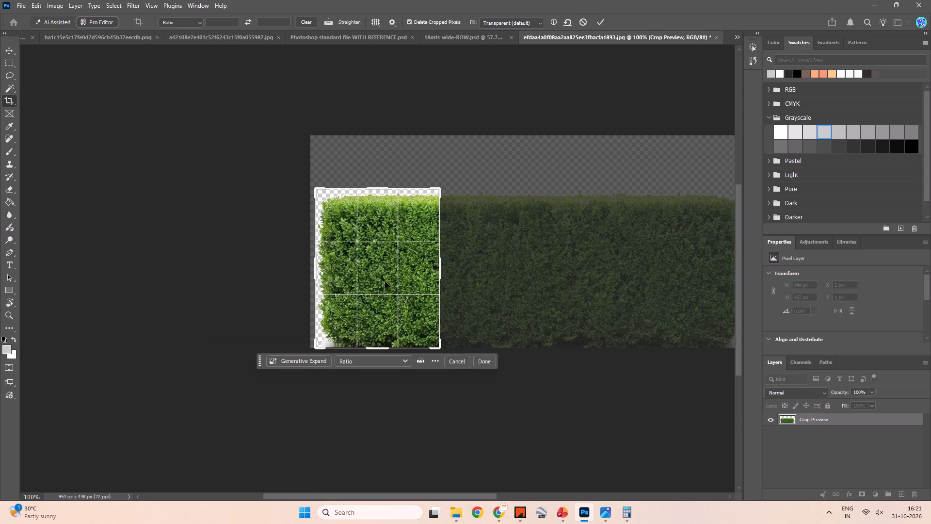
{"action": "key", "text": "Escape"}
Select a piece of the hedge about 286 × 320 px at its left end and move it into the 18 m road section beside the pathway.
{"action": "key", "text": "m"}
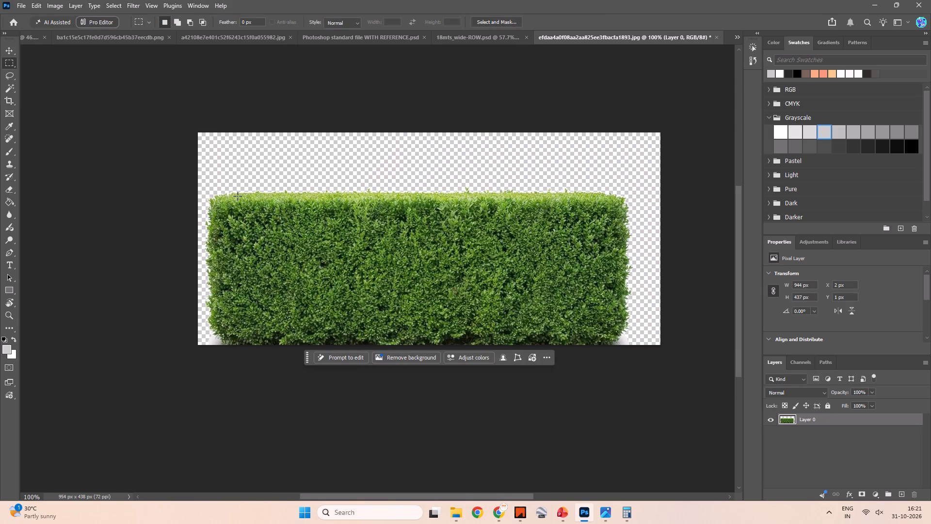
{"action": "left_click_drag", "start_coordinate": [196, 190], "coordinate": [310, 316]}
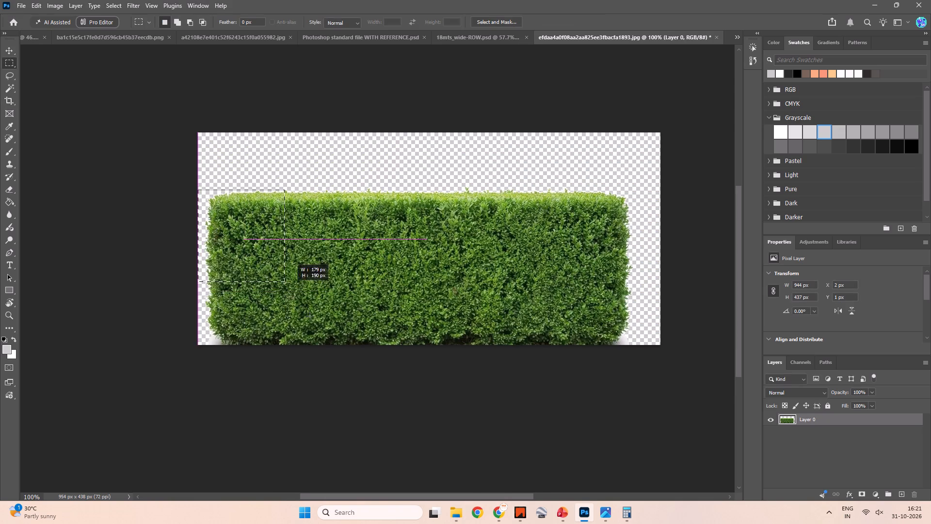
{"action": "left_click_drag", "start_coordinate": [310, 316], "coordinate": [336, 347]}
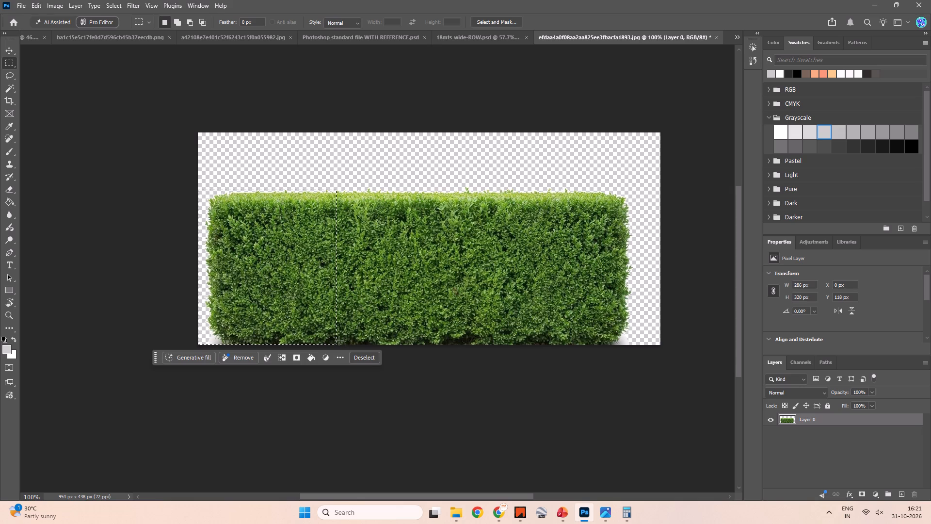
{"action": "key", "text": "v"}
{"action": "left_click_drag", "start_coordinate": [292, 263], "coordinate": [225, 118], "text": "alt"}
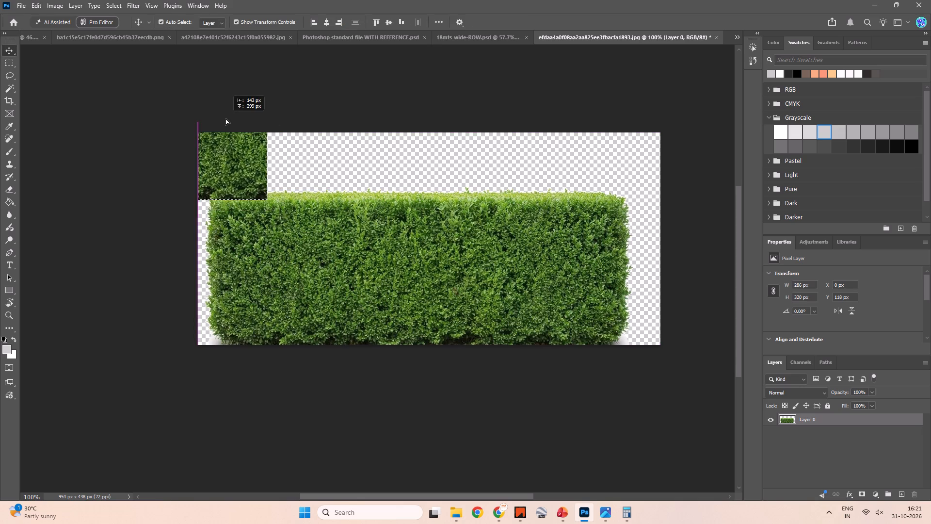
{"action": "left_click_drag", "start_coordinate": [225, 118], "coordinate": [410, 319], "text": "alt"}
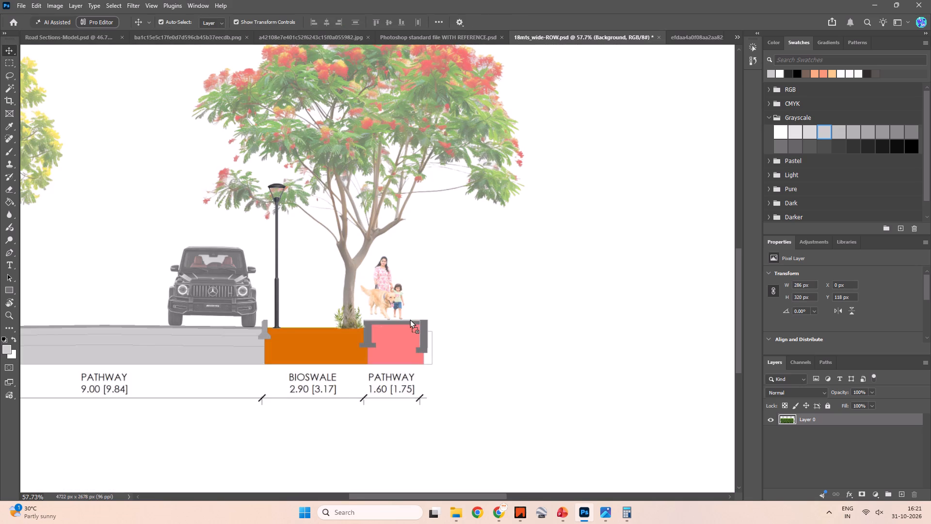
{"action": "left_click_drag", "start_coordinate": [410, 319], "coordinate": [445, 316], "text": "alt"}
{"action": "left_click_drag", "start_coordinate": [443, 314], "coordinate": [458, 273]}
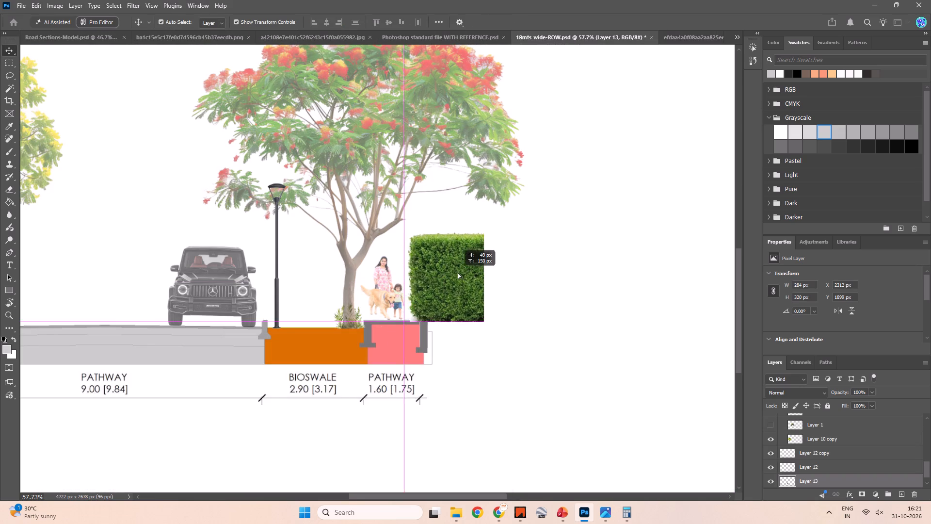
{"action": "left_click_drag", "start_coordinate": [458, 273], "coordinate": [464, 273]}
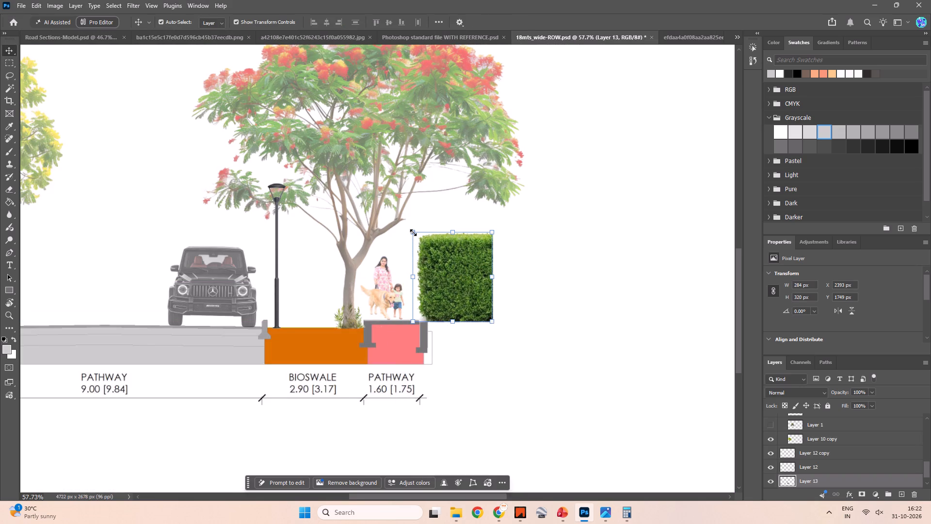
Scale the hedge piece to about 49% and position it on the outer wall of the pathway, beside the woman and child.
{"action": "left_click_drag", "start_coordinate": [413, 232], "coordinate": [465, 285], "text": "shift"}
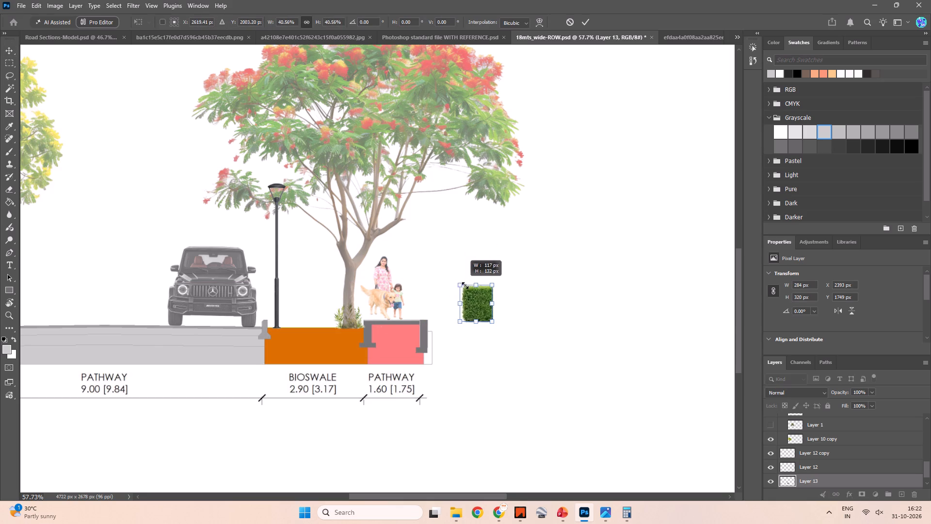
{"action": "left_click_drag", "start_coordinate": [465, 285], "coordinate": [457, 275], "text": "shift"}
{"action": "left_click_drag", "start_coordinate": [476, 316], "coordinate": [441, 315]}
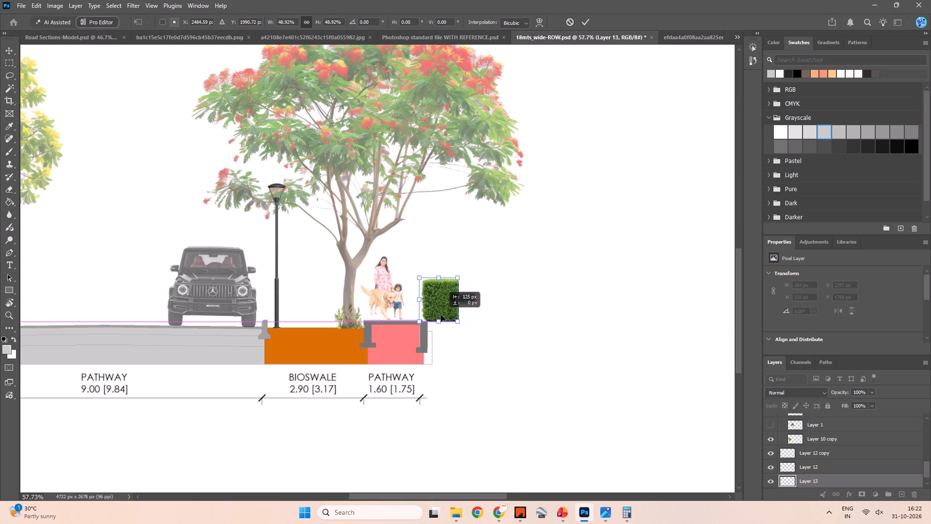
{"action": "left_click_drag", "start_coordinate": [441, 315], "coordinate": [439, 315]}
{"action": "left_click", "coordinate": [478, 308]}
{"action": "left_click", "coordinate": [580, 24]}
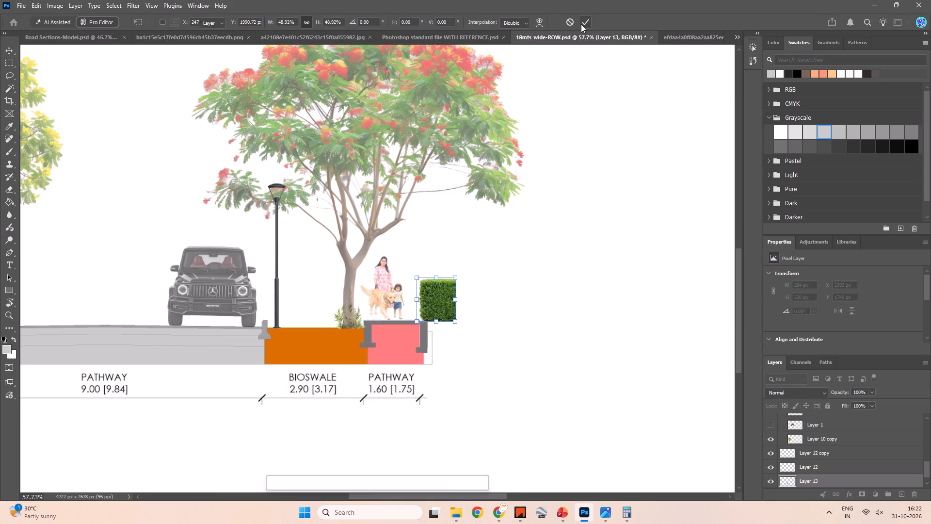
{"action": "scroll", "coordinate": [420, 356], "scroll_direction": "up", "scroll_amount": 6, "text": "alt"}
{"action": "left_click", "coordinate": [498, 310], "text": "alt"}
{"action": "left_click", "coordinate": [491, 342]}
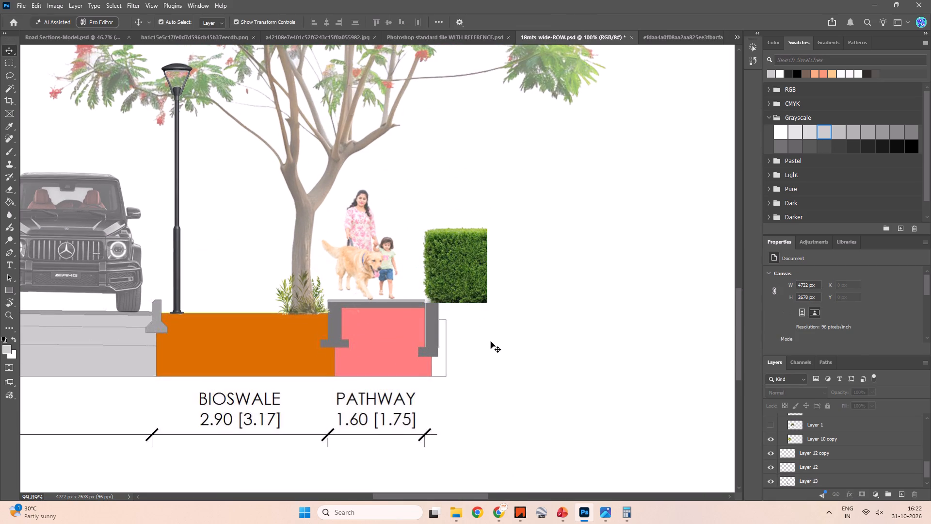
{"action": "left_click", "coordinate": [439, 278]}
{"action": "left_click_drag", "start_coordinate": [453, 274], "coordinate": [449, 274]}
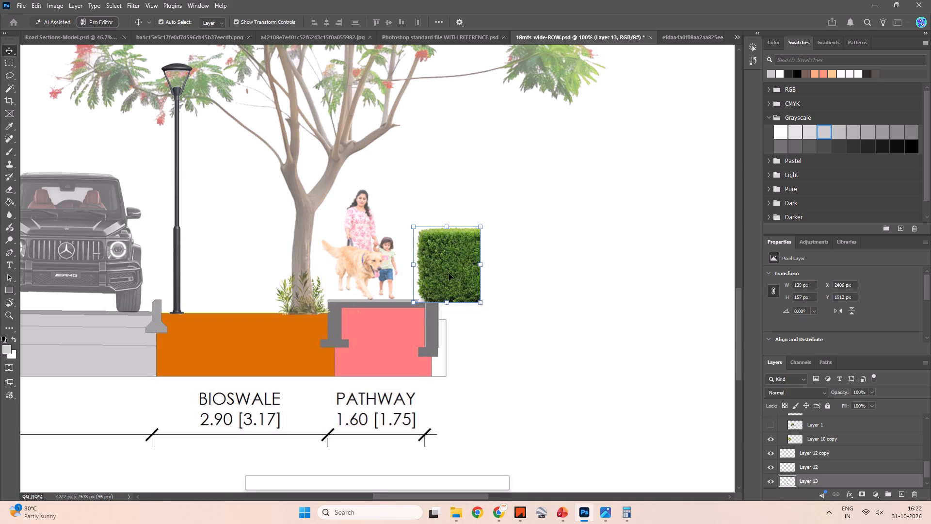
Erase the leftover pale shadow at the hedge's lower-left corner, rounding the corner and trimming its left edge.
{"action": "scroll", "coordinate": [439, 303], "scroll_direction": "up", "scroll_amount": 12, "text": "alt"}
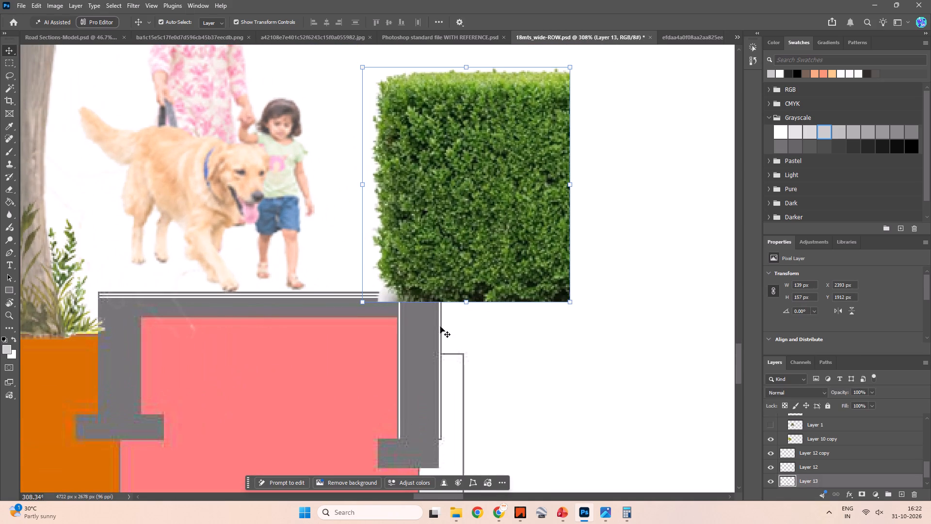
{"action": "key", "text": "e"}
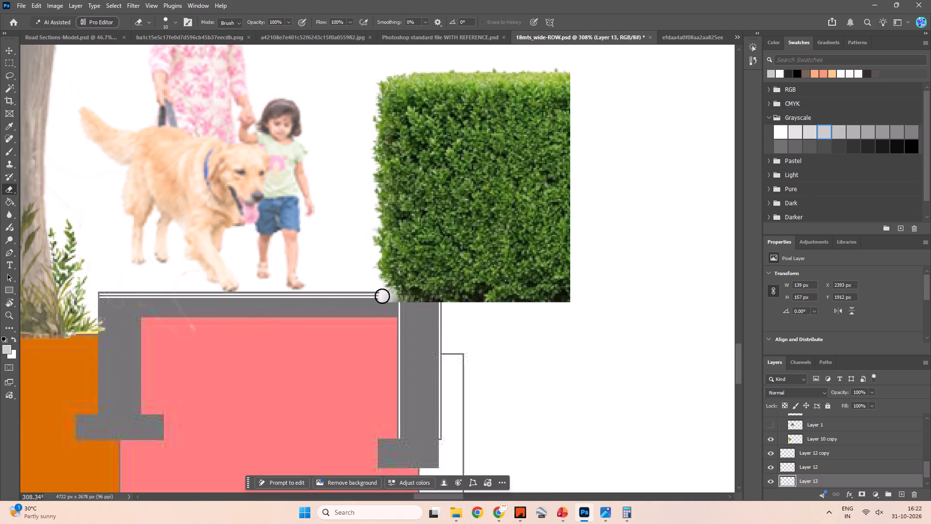
{"action": "left_click_drag", "start_coordinate": [384, 296], "coordinate": [396, 307]}
{"action": "left_click_drag", "start_coordinate": [382, 297], "coordinate": [392, 311]}
{"action": "left_click_drag", "start_coordinate": [412, 308], "coordinate": [417, 310]}
{"action": "left_click_drag", "start_coordinate": [397, 301], "coordinate": [404, 304]}
{"action": "left_click_drag", "start_coordinate": [404, 304], "coordinate": [420, 306]}
{"action": "left_click_drag", "start_coordinate": [405, 300], "coordinate": [423, 307]}
{"action": "left_click_drag", "start_coordinate": [423, 307], "coordinate": [380, 286]}
{"action": "left_click_drag", "start_coordinate": [380, 286], "coordinate": [372, 246]}
Round off the hedge's lower-right corner with the Eraser.
{"action": "left_click_drag", "start_coordinate": [567, 301], "coordinate": [564, 303]}
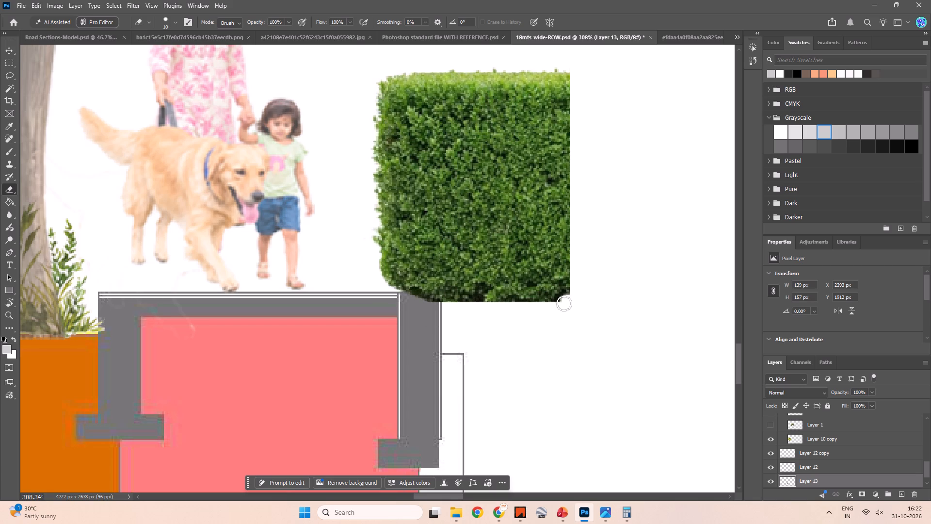
{"action": "left_click_drag", "start_coordinate": [564, 303], "coordinate": [560, 305]}
{"action": "left_click", "coordinate": [550, 308]}
{"action": "left_click_drag", "start_coordinate": [580, 291], "coordinate": [546, 306]}
{"action": "left_click_drag", "start_coordinate": [546, 306], "coordinate": [553, 307]}
{"action": "left_click_drag", "start_coordinate": [574, 295], "coordinate": [567, 300]}
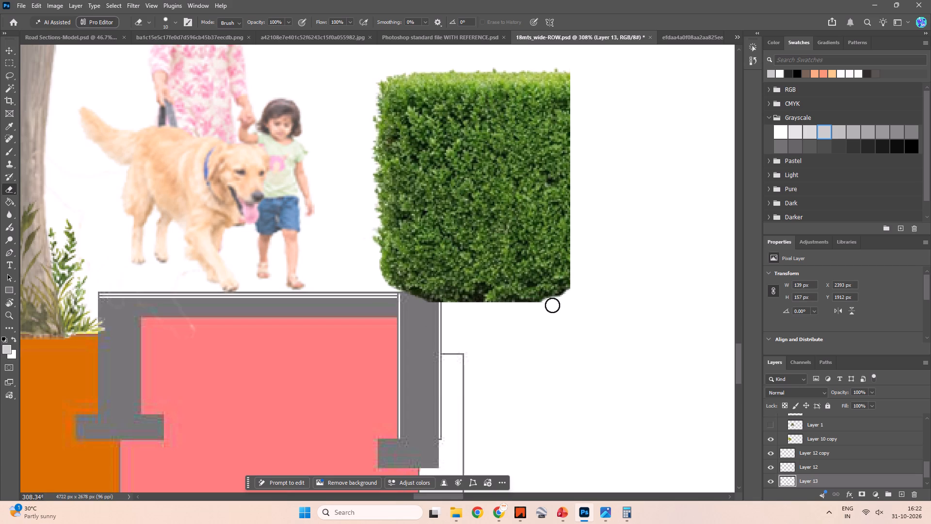
{"action": "left_click", "coordinate": [540, 310]}
Erase small bits along the hedge's upper-right corner and right edge to soften the straight cut.
{"action": "scroll", "coordinate": [557, 328], "scroll_direction": "down", "scroll_amount": 5, "text": "alt"}
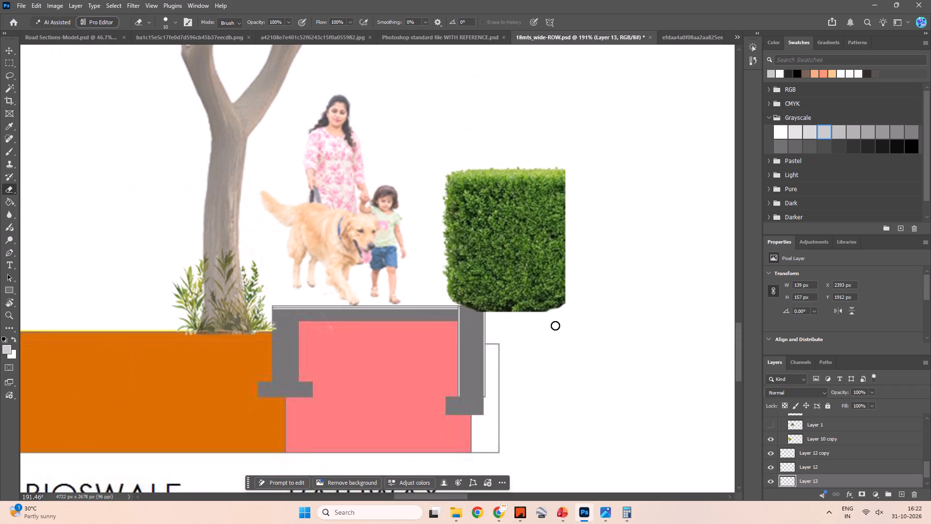
{"action": "scroll", "coordinate": [555, 326], "scroll_direction": "down", "scroll_amount": 1, "text": "alt"}
{"action": "left_click", "coordinate": [565, 178]}
{"action": "left_click", "coordinate": [565, 186]}
{"action": "left_click", "coordinate": [560, 178]}
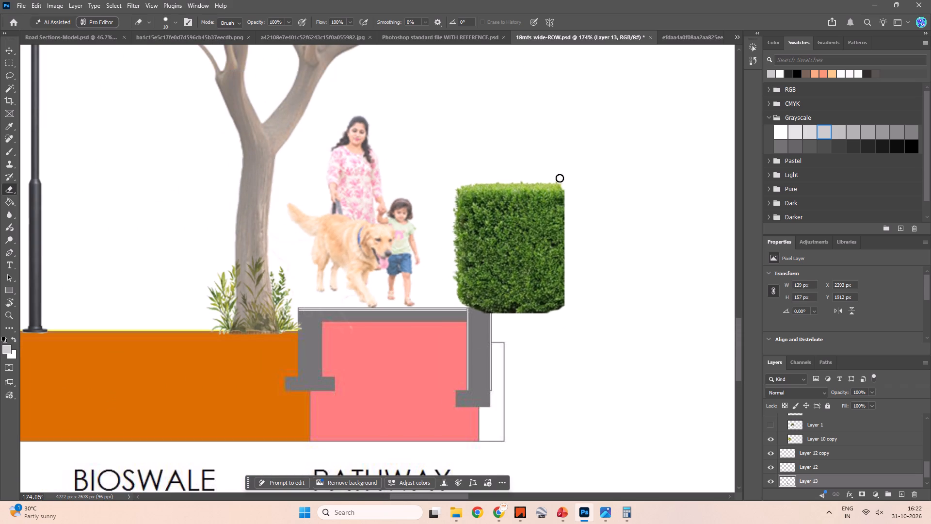
{"action": "left_click", "coordinate": [564, 184]}
{"action": "left_click", "coordinate": [557, 180]}
{"action": "left_click", "coordinate": [551, 180]}
{"action": "left_click", "coordinate": [560, 181]}
{"action": "left_click", "coordinate": [563, 185]}
{"action": "left_click", "coordinate": [567, 191]}
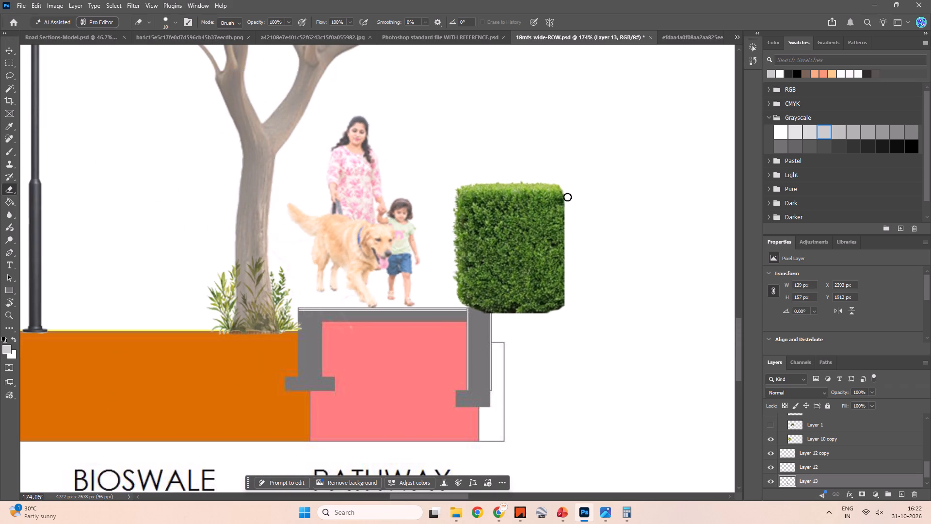
{"action": "left_click", "coordinate": [567, 197]}
{"action": "left_click", "coordinate": [567, 305]}
{"action": "left_click", "coordinate": [565, 311]}
{"action": "left_click_drag", "start_coordinate": [567, 303], "coordinate": [568, 297]}
{"action": "left_click", "coordinate": [568, 296]}
{"action": "left_click", "coordinate": [568, 291]}
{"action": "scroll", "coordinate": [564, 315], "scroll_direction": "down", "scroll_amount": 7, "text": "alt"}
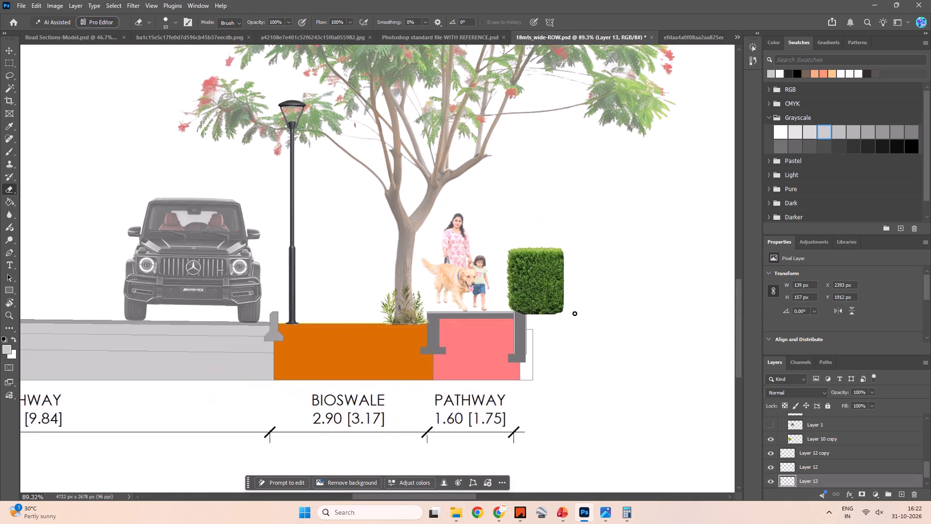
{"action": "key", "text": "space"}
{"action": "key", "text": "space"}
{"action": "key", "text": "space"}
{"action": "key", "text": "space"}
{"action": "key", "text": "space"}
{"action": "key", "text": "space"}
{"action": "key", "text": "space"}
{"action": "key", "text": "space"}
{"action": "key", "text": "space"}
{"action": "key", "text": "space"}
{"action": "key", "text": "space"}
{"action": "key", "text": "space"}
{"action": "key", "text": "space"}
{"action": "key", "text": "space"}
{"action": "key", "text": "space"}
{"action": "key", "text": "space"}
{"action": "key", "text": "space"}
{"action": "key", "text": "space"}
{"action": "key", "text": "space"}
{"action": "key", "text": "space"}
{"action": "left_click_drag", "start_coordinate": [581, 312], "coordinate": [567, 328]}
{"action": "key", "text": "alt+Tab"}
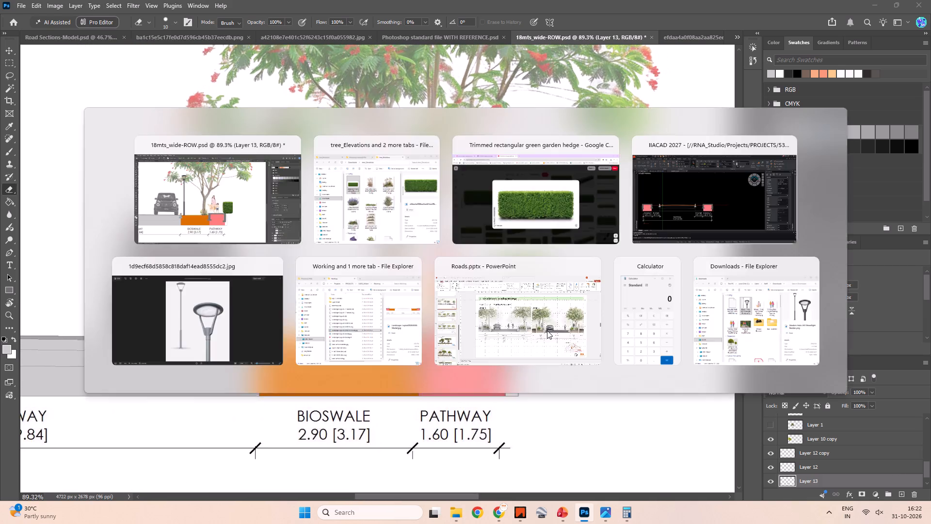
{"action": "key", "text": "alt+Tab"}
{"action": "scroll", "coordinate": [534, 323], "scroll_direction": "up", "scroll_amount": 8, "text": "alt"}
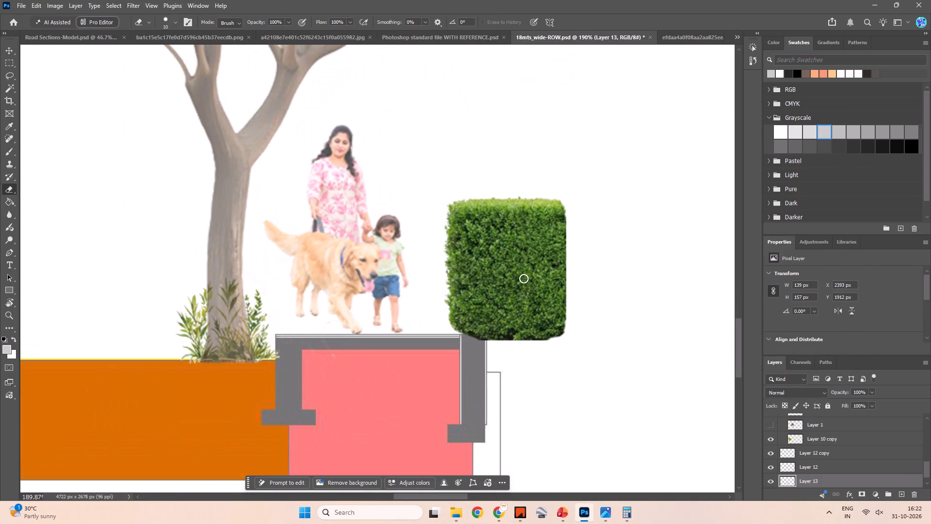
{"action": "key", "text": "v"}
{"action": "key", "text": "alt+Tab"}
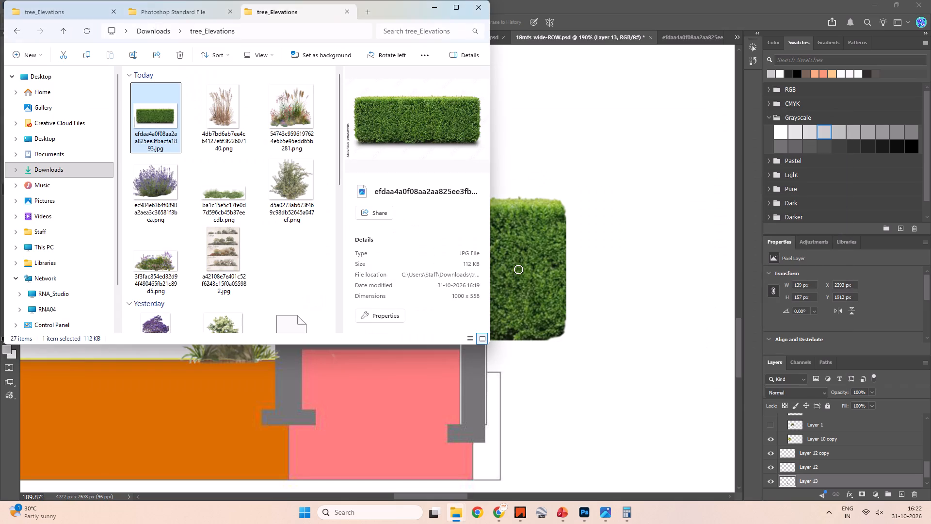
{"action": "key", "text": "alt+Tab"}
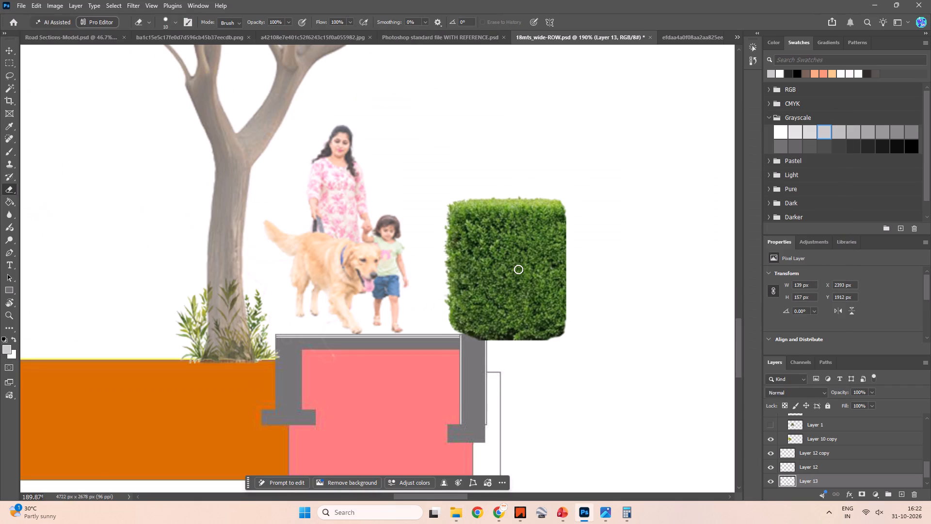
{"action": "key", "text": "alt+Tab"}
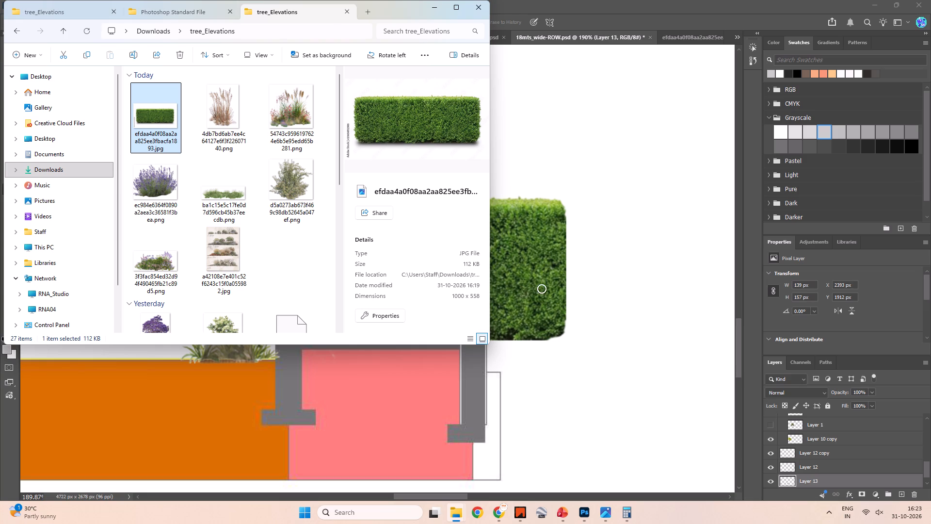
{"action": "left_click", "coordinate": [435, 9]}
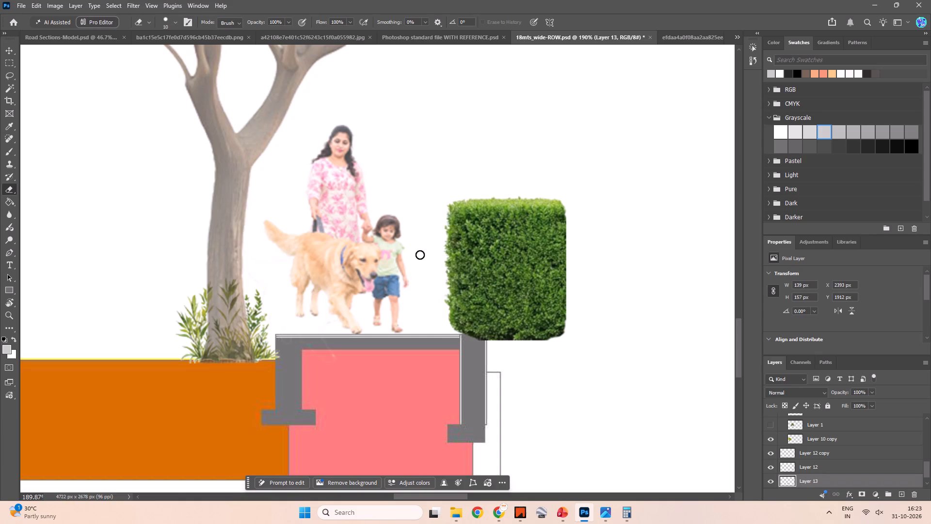
Examine the hedge's size and placement against the whole road section and up close beside the pathway.
{"action": "scroll", "coordinate": [378, 245], "scroll_direction": "down", "scroll_amount": 11, "text": "alt"}
{"action": "scroll", "coordinate": [427, 287], "scroll_direction": "down", "scroll_amount": 6, "text": "alt"}
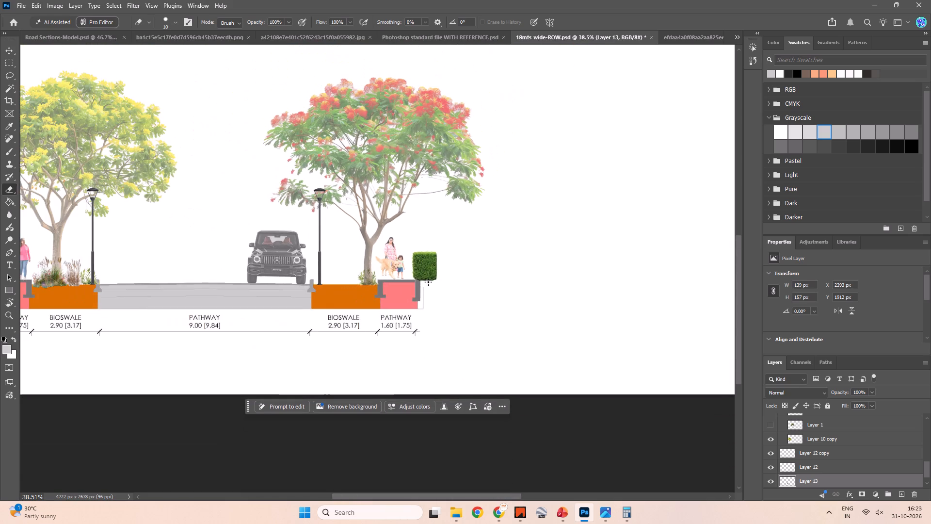
{"action": "key", "text": "space"}
{"action": "key", "text": "space"}
{"action": "key", "text": "space"}
{"action": "key", "text": "space"}
{"action": "key", "text": "space"}
{"action": "key", "text": "space"}
{"action": "key", "text": "space"}
{"action": "key", "text": "space"}
{"action": "key", "text": "space"}
{"action": "key", "text": "space"}
{"action": "key", "text": "space"}
{"action": "key", "text": "space"}
{"action": "key", "text": "space"}
{"action": "key", "text": "space"}
{"action": "key", "text": "space"}
{"action": "left_click_drag", "start_coordinate": [442, 298], "coordinate": [575, 285]}
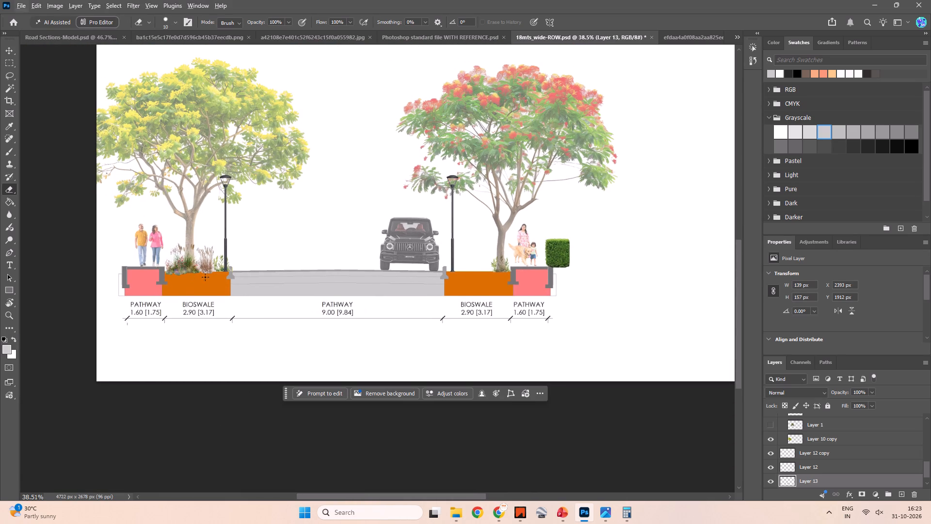
{"action": "key", "text": "space"}
{"action": "key", "text": "space"}
{"action": "key", "text": "space"}
{"action": "key", "text": "space"}
{"action": "key", "text": "space"}
{"action": "key", "text": "space"}
{"action": "key", "text": "space"}
{"action": "key", "text": "space"}
{"action": "key", "text": "space"}
{"action": "key", "text": "space"}
{"action": "key", "text": "space"}
{"action": "key", "text": "space"}
{"action": "key", "text": "space"}
{"action": "key", "text": "space"}
{"action": "key", "text": "space"}
{"action": "key", "text": "space"}
{"action": "key", "text": "space"}
{"action": "key", "text": "space"}
{"action": "key", "text": "space"}
{"action": "left_click_drag", "start_coordinate": [265, 266], "coordinate": [313, 286]}
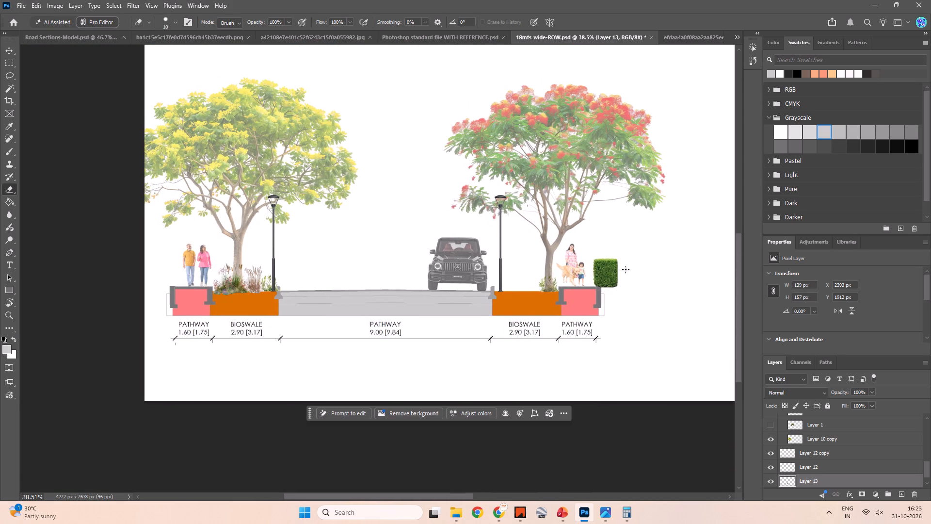
{"action": "scroll", "coordinate": [588, 279], "scroll_direction": "up", "scroll_amount": 13, "text": "alt"}
{"action": "key", "text": "space"}
{"action": "key", "text": "space"}
{"action": "key", "text": "space"}
{"action": "key", "text": "space"}
{"action": "key", "text": "space"}
{"action": "key", "text": "space"}
{"action": "key", "text": "space"}
{"action": "key", "text": "space"}
{"action": "key", "text": "space"}
{"action": "key", "text": "space"}
{"action": "key", "text": "space"}
{"action": "left_click_drag", "start_coordinate": [638, 258], "coordinate": [556, 267]}
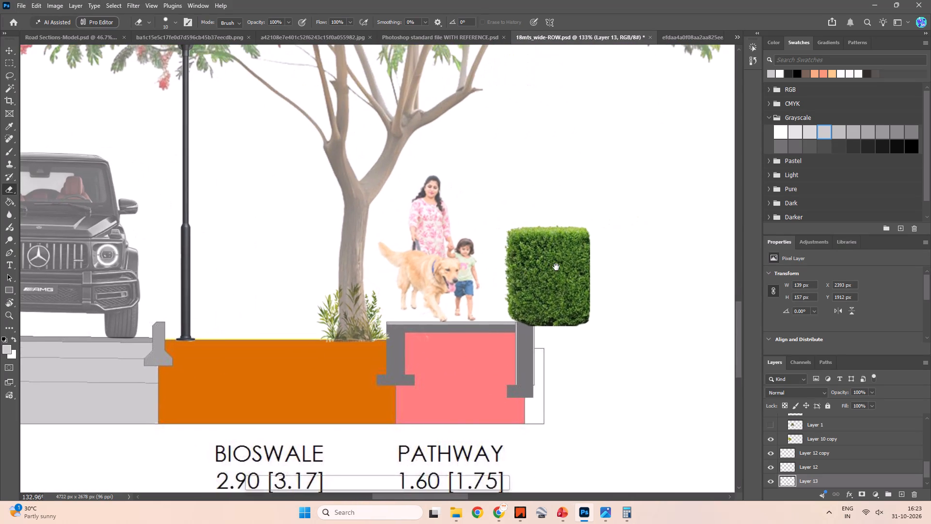
{"action": "left_click", "coordinate": [556, 267]}
{"action": "key", "text": "ctrl+z"}
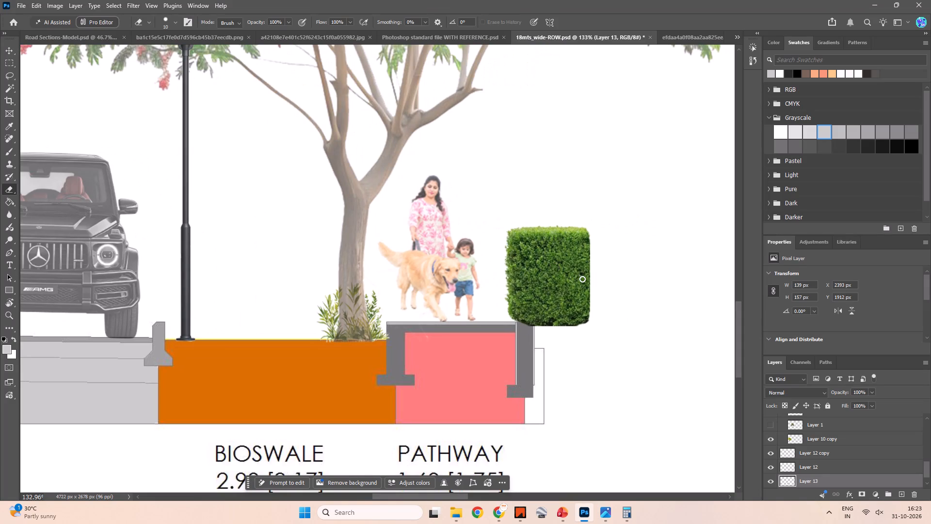
Scale the hedge down proportionally to about 106 by 120 px and rest it on the pathway's outer edge beside the woman and child.
{"action": "key", "text": "Escape"}
{"action": "key", "text": "v"}
{"action": "type", "text": "c"}
{"action": "key", "text": "space"}
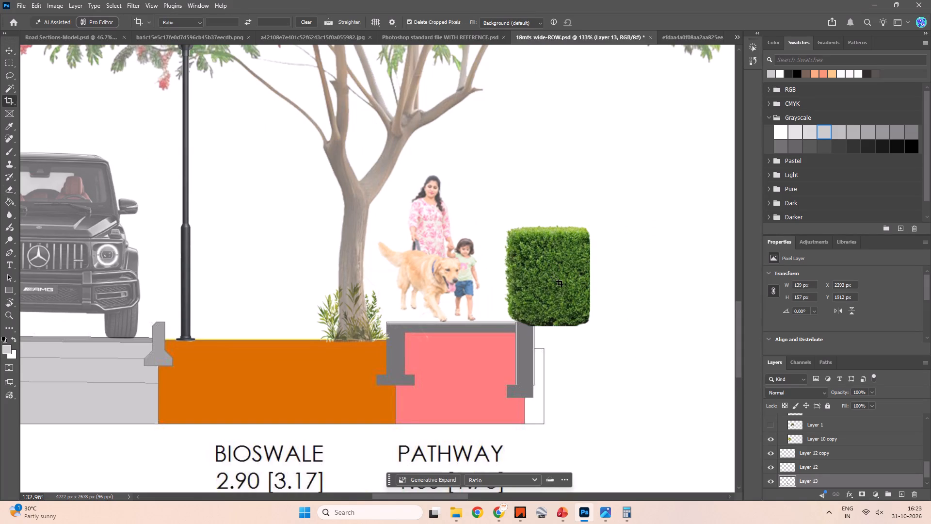
{"action": "key", "text": "v"}
{"action": "left_click", "coordinate": [554, 274]}
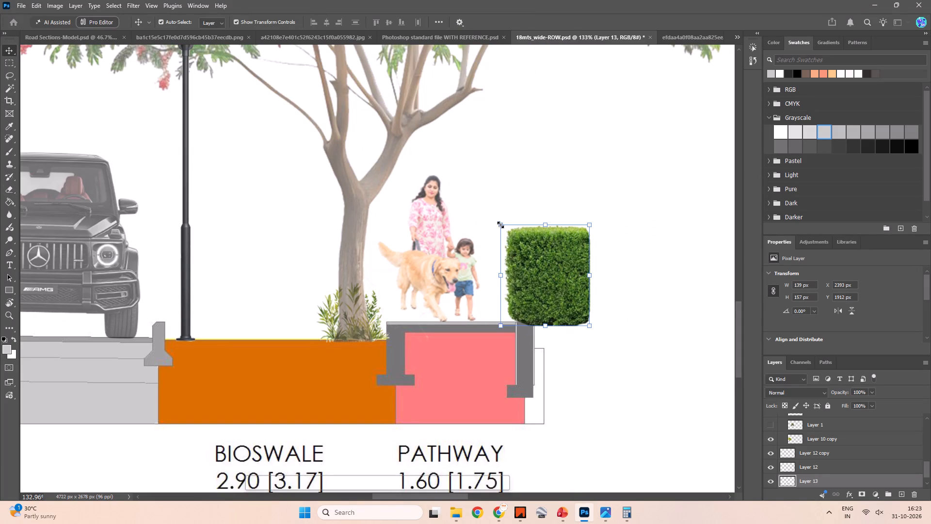
{"action": "left_click_drag", "start_coordinate": [500, 225], "coordinate": [521, 236], "text": "shift"}
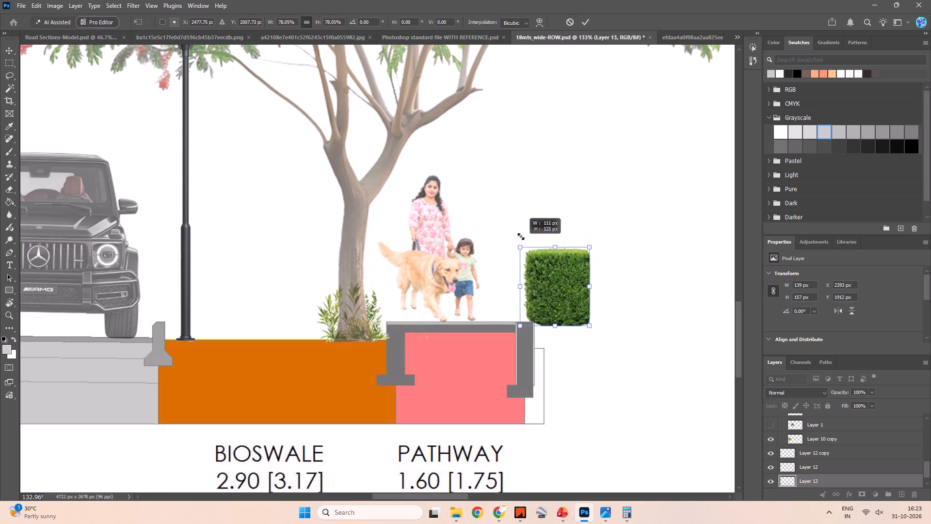
{"action": "left_click_drag", "start_coordinate": [521, 236], "coordinate": [512, 219], "text": "shift"}
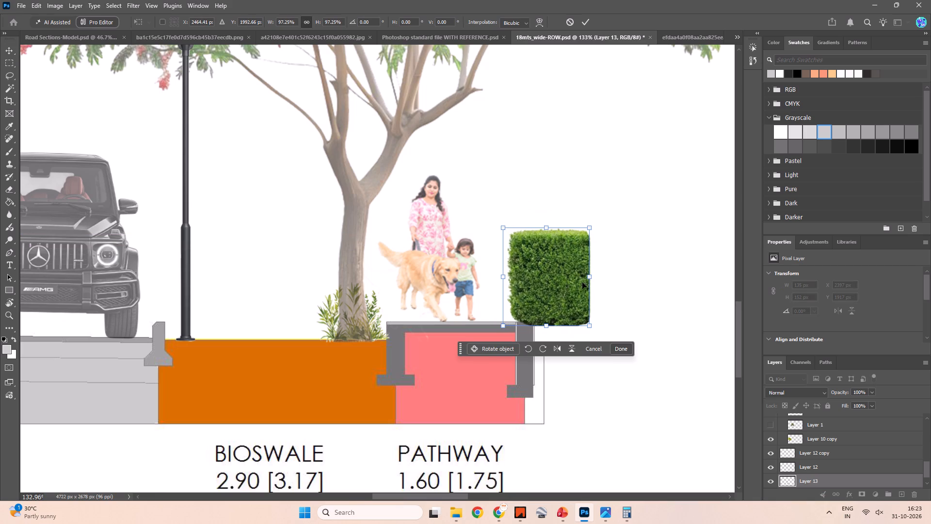
{"action": "left_click_drag", "start_coordinate": [590, 278], "coordinate": [571, 277]}
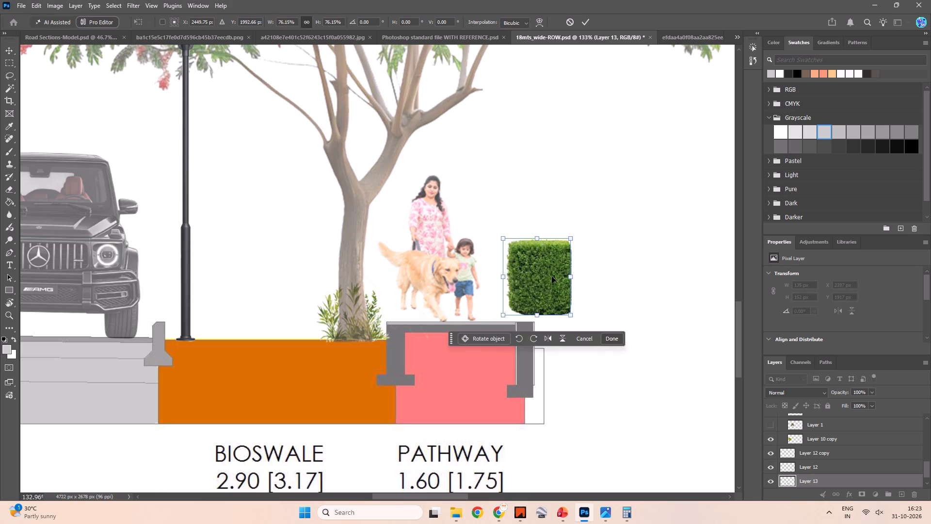
{"action": "left_click_drag", "start_coordinate": [552, 277], "coordinate": [551, 282]}
{"action": "left_click", "coordinate": [612, 263]}
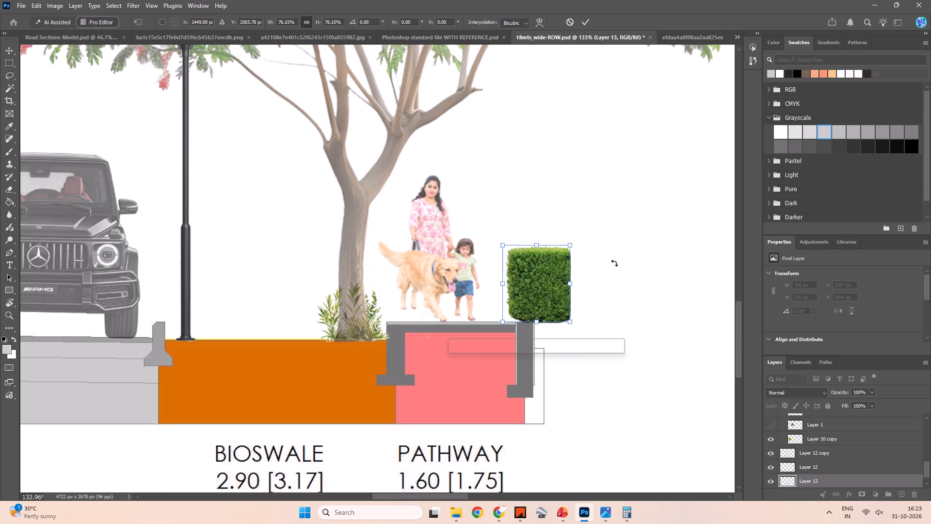
{"action": "left_click", "coordinate": [588, 16]}
{"action": "scroll", "coordinate": [563, 209], "scroll_direction": "down", "scroll_amount": 6, "text": "alt"}
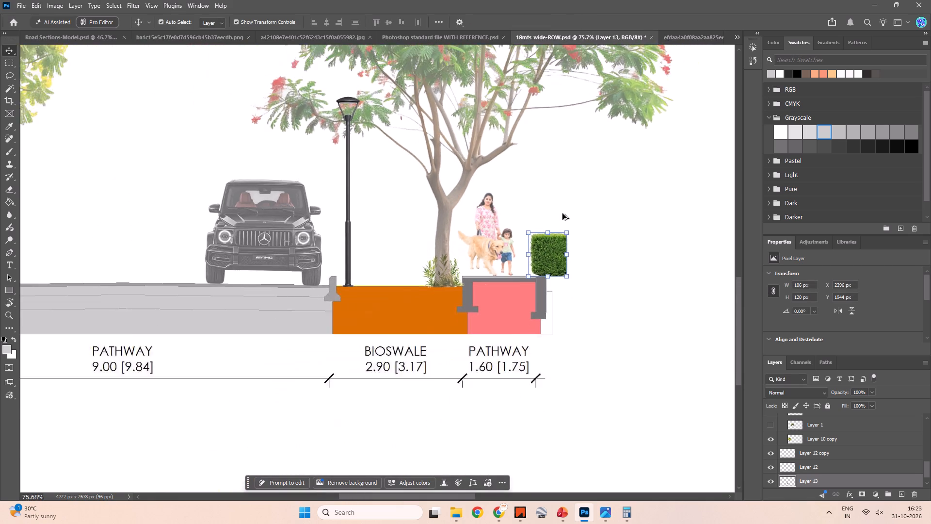
{"action": "scroll", "coordinate": [562, 213], "scroll_direction": "down", "scroll_amount": 4, "text": "alt"}
{"action": "left_click", "coordinate": [561, 211]}
{"action": "left_click", "coordinate": [559, 200]}
{"action": "key", "text": "Escape"}
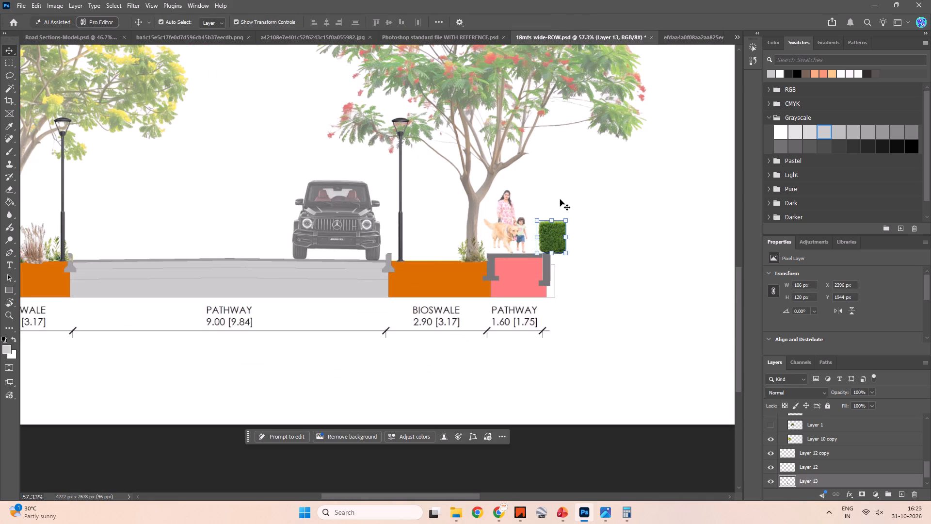
{"action": "key", "text": "Escape"}
{"action": "left_click", "coordinate": [560, 199]}
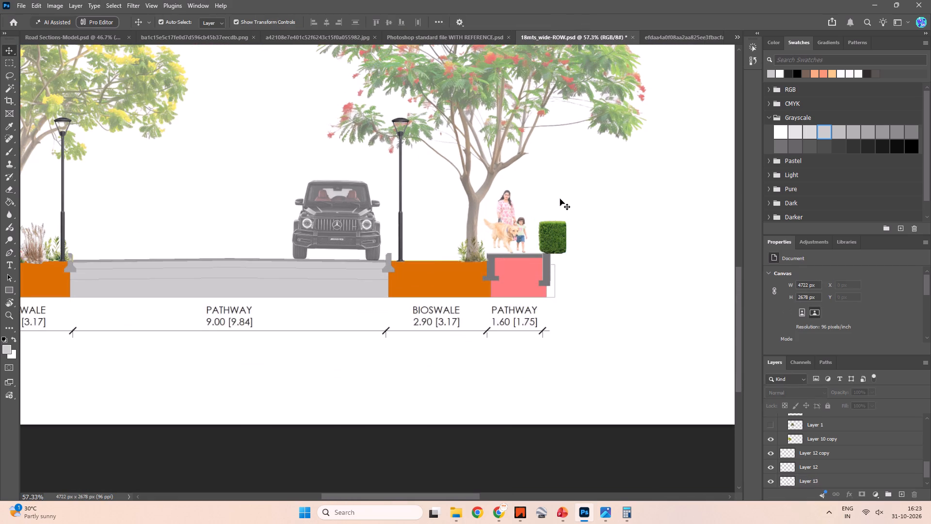
Duplicate the hedge to the opposite end of the road section, beside the outer edge of the pathway with the walking couple.
{"action": "key", "text": "space"}
{"action": "key", "text": "space"}
{"action": "key", "text": "space"}
{"action": "key", "text": "space"}
{"action": "key", "text": "space"}
{"action": "key", "text": "space"}
{"action": "key", "text": "space"}
{"action": "key", "text": "space"}
{"action": "key", "text": "space"}
{"action": "left_click_drag", "start_coordinate": [530, 186], "coordinate": [629, 192]}
{"action": "left_click_drag", "start_coordinate": [663, 232], "coordinate": [223, 226], "text": "alt"}
{"action": "key", "text": "space"}
{"action": "key", "text": "space"}
{"action": "key", "text": "space"}
{"action": "key", "text": "space"}
{"action": "key", "text": "space"}
{"action": "key", "text": "space"}
{"action": "key", "text": "space"}
{"action": "key", "text": "space"}
{"action": "left_click_drag", "start_coordinate": [337, 207], "coordinate": [632, 215]}
{"action": "left_click_drag", "start_coordinate": [510, 249], "coordinate": [301, 250]}
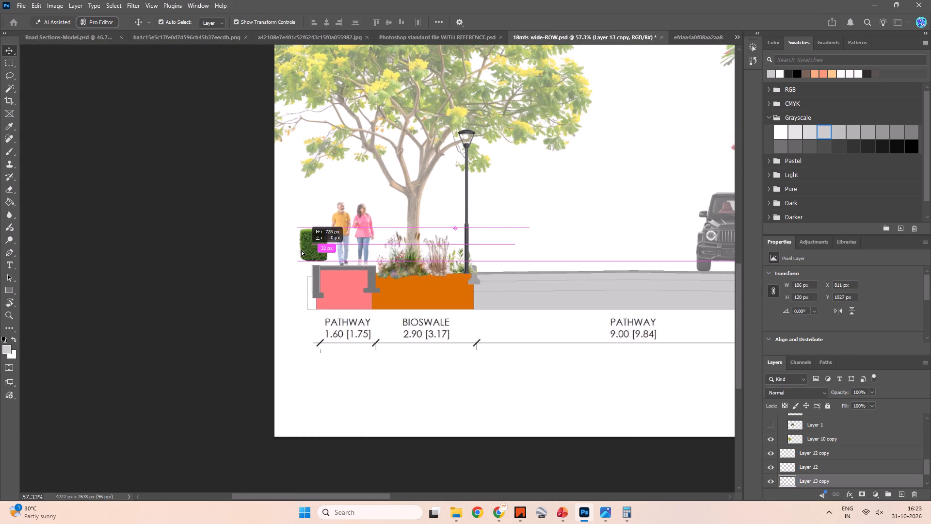
{"action": "left_click_drag", "start_coordinate": [301, 250], "coordinate": [301, 253]}
Flip the duplicated hedge horizontally.
{"action": "right_click", "coordinate": [308, 250]}
{"action": "left_click", "coordinate": [309, 326]}
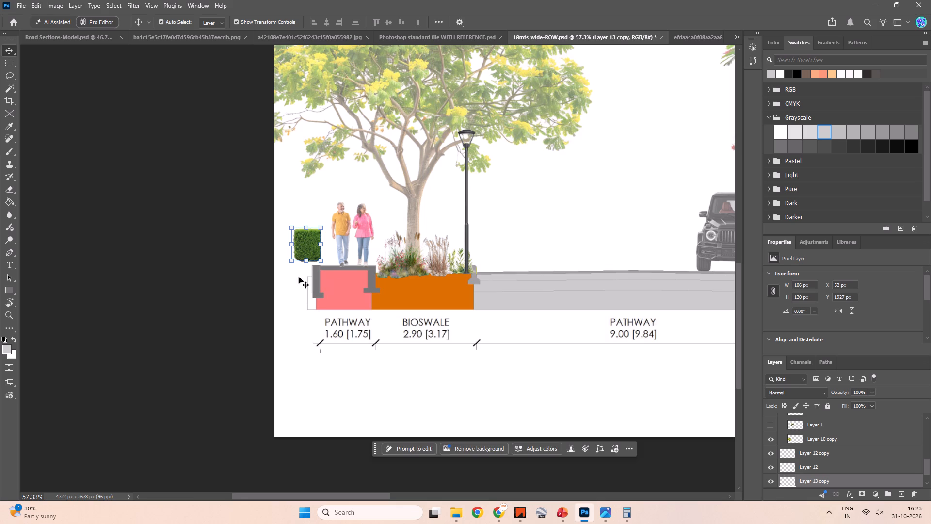
{"action": "left_click", "coordinate": [306, 242]}
{"action": "right_click", "coordinate": [306, 242]}
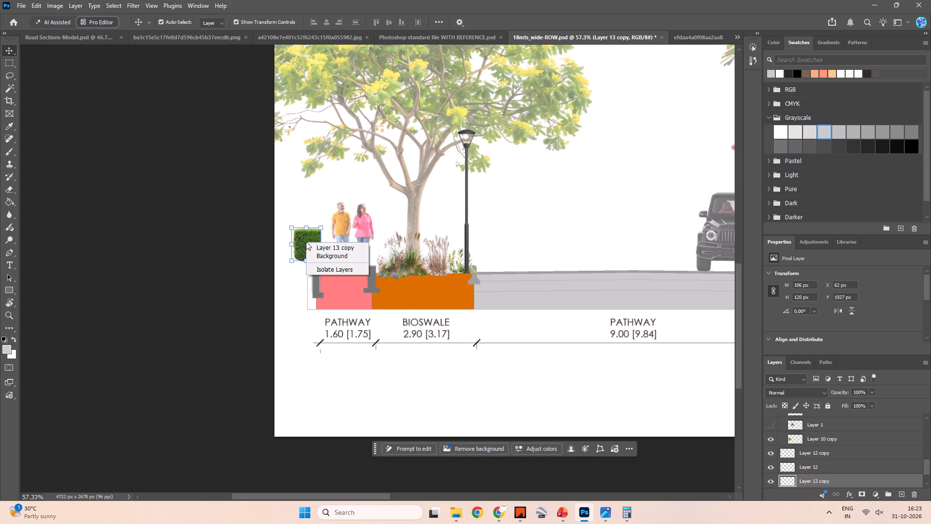
{"action": "key", "text": "Escape"}
{"action": "key", "text": "ctrl+t"}
{"action": "right_click", "coordinate": [313, 256]}
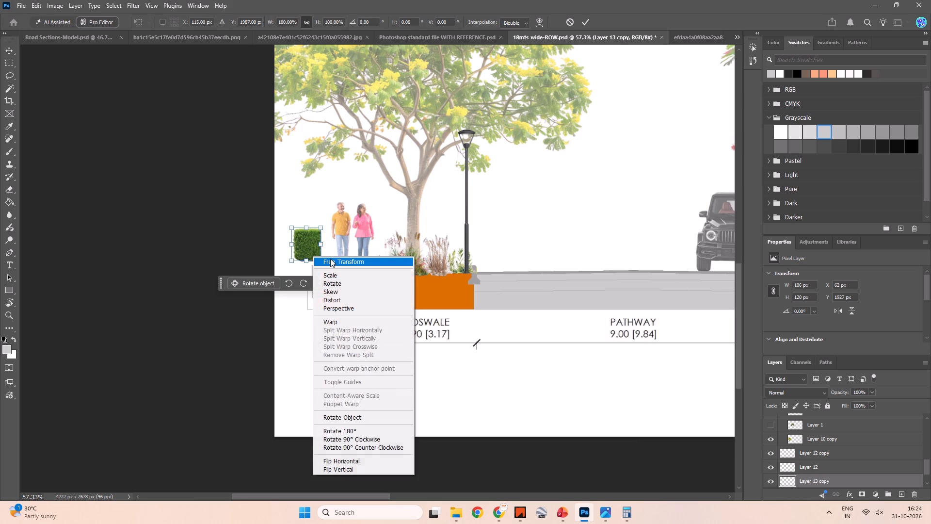
{"action": "left_click", "coordinate": [362, 458]}
{"action": "left_click", "coordinate": [277, 183]}
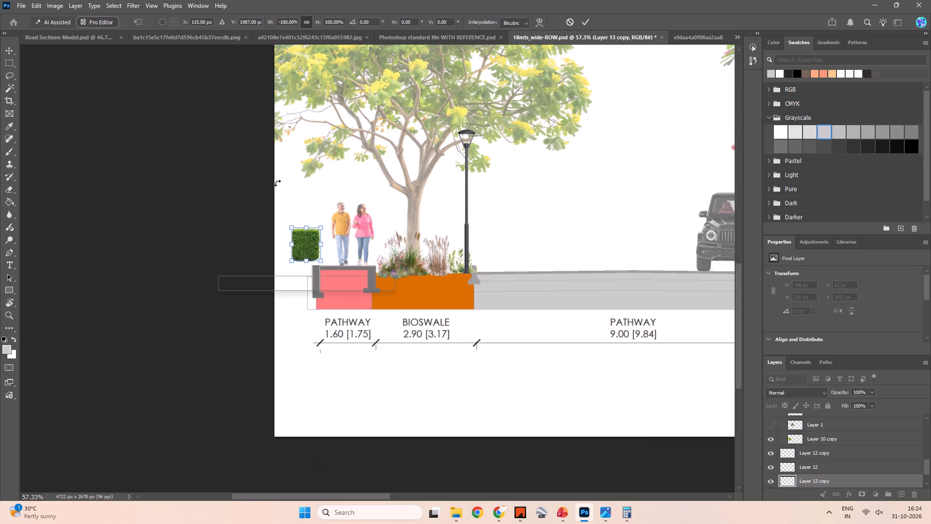
{"action": "left_click", "coordinate": [213, 239]}
{"action": "left_click", "coordinate": [583, 21]}
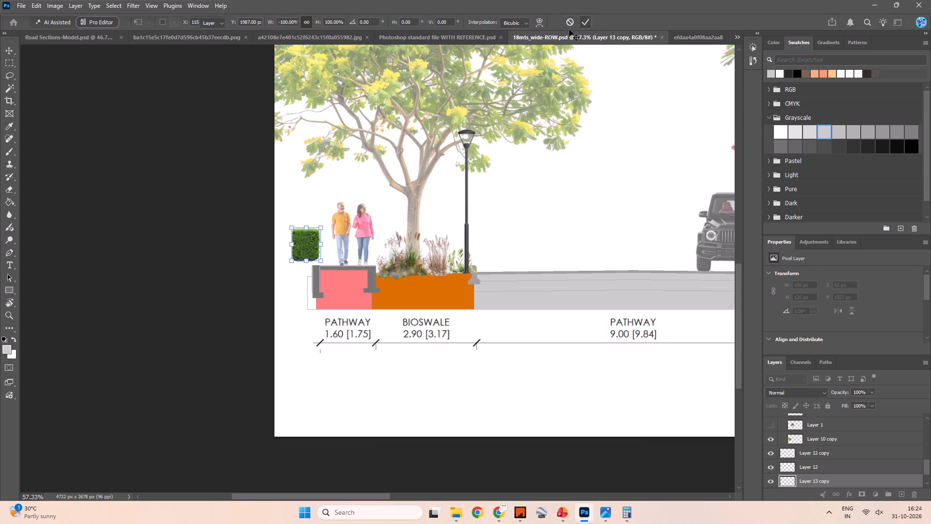
Move the flipped hedge down about 17 px and slightly toward the couple so it rests on the pathway's outer edge.
{"action": "scroll", "coordinate": [312, 278], "scroll_direction": "up", "scroll_amount": 8, "text": "alt"}
{"action": "scroll", "coordinate": [293, 222], "scroll_direction": "up", "scroll_amount": 4, "text": "alt"}
{"action": "left_click_drag", "start_coordinate": [305, 201], "coordinate": [305, 213]}
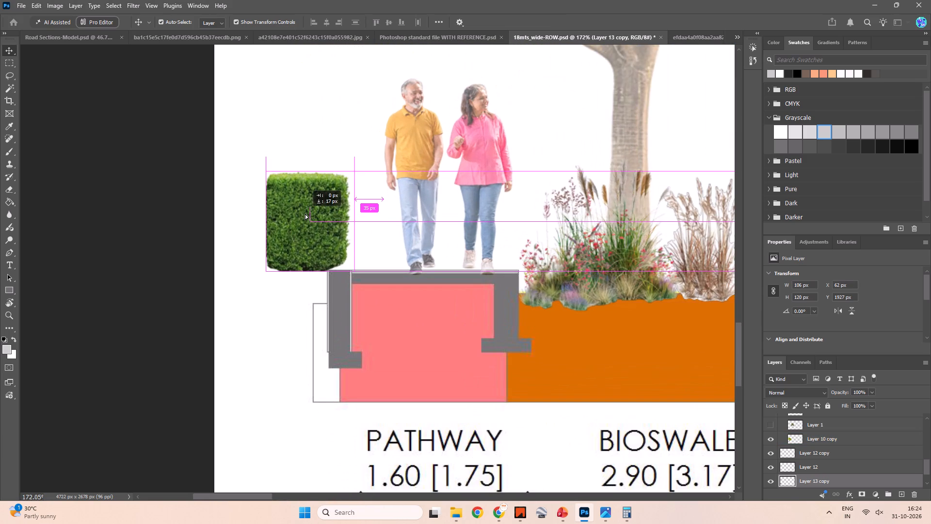
{"action": "left_click_drag", "start_coordinate": [305, 213], "coordinate": [315, 213]}
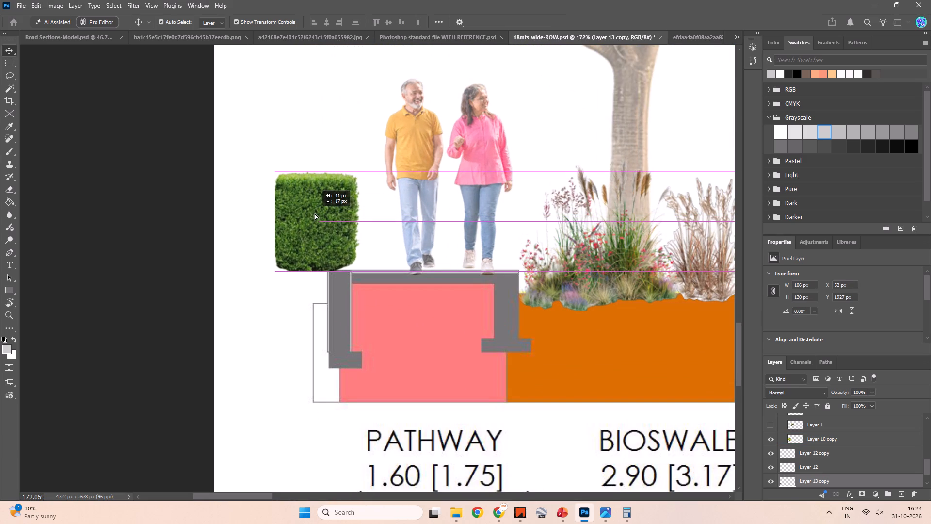
{"action": "left_click_drag", "start_coordinate": [315, 213], "coordinate": [312, 213]}
{"action": "left_click", "coordinate": [189, 180]}
{"action": "scroll", "coordinate": [204, 205], "scroll_direction": "down", "scroll_amount": 9, "text": "alt"}
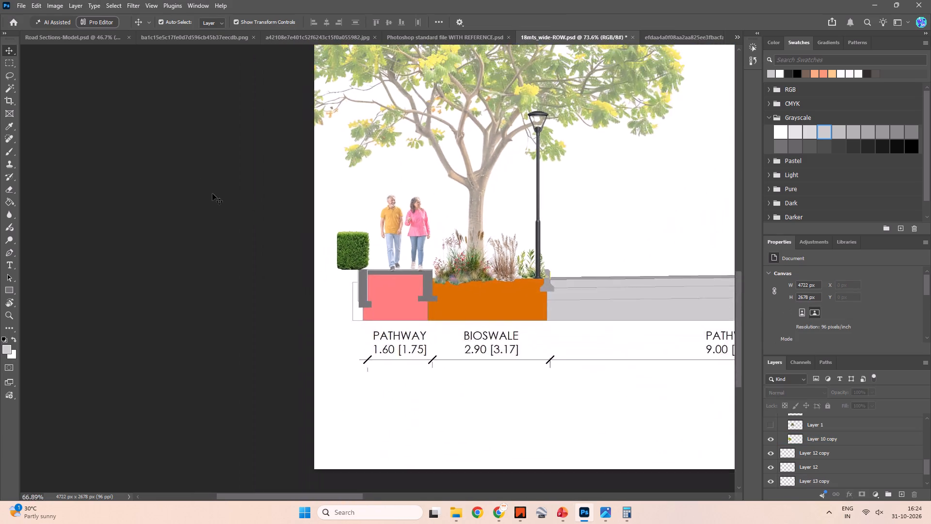
{"action": "scroll", "coordinate": [212, 194], "scroll_direction": "down", "scroll_amount": 11, "text": "alt"}
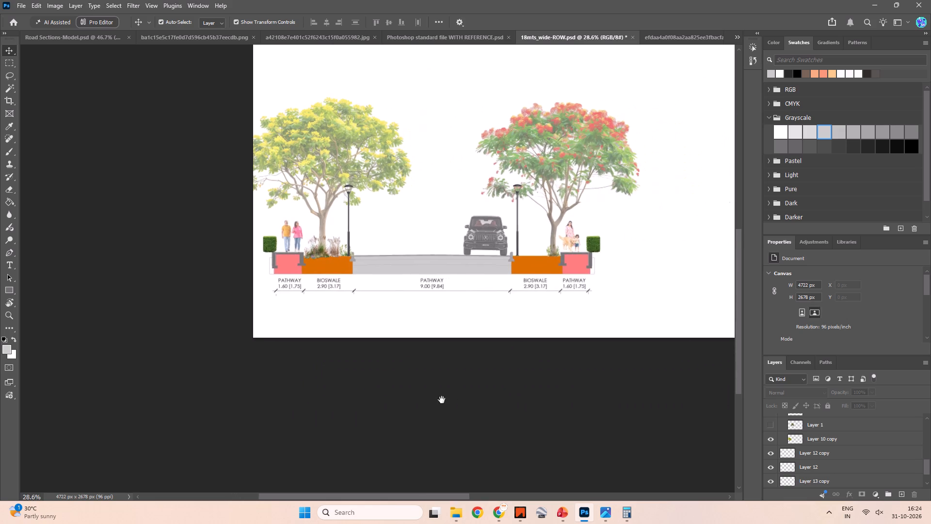
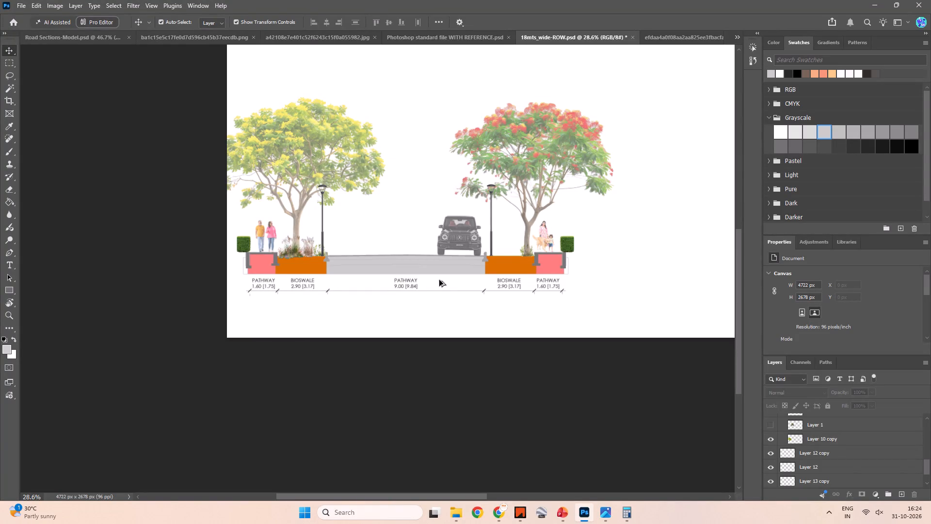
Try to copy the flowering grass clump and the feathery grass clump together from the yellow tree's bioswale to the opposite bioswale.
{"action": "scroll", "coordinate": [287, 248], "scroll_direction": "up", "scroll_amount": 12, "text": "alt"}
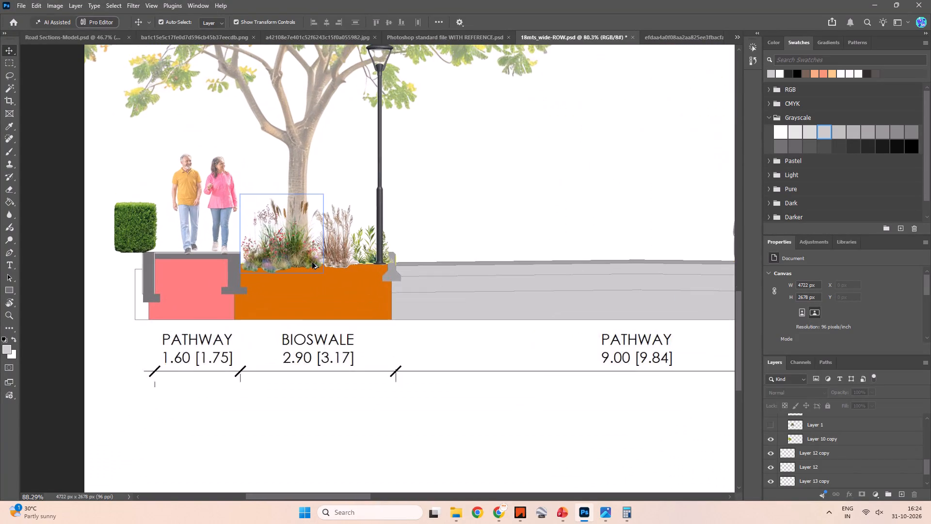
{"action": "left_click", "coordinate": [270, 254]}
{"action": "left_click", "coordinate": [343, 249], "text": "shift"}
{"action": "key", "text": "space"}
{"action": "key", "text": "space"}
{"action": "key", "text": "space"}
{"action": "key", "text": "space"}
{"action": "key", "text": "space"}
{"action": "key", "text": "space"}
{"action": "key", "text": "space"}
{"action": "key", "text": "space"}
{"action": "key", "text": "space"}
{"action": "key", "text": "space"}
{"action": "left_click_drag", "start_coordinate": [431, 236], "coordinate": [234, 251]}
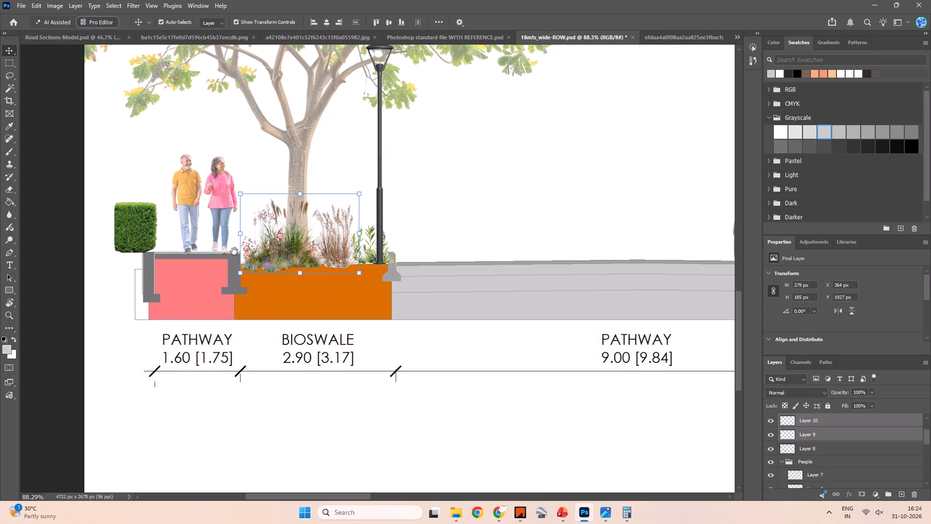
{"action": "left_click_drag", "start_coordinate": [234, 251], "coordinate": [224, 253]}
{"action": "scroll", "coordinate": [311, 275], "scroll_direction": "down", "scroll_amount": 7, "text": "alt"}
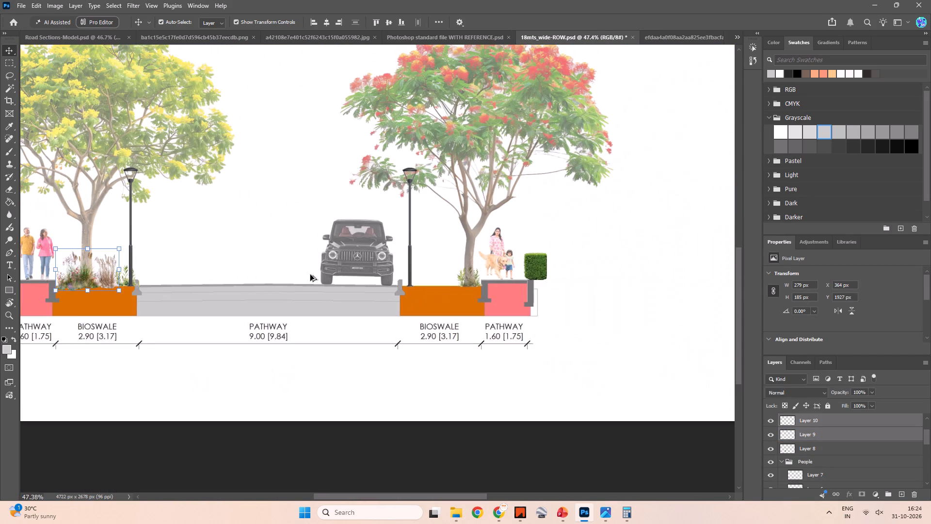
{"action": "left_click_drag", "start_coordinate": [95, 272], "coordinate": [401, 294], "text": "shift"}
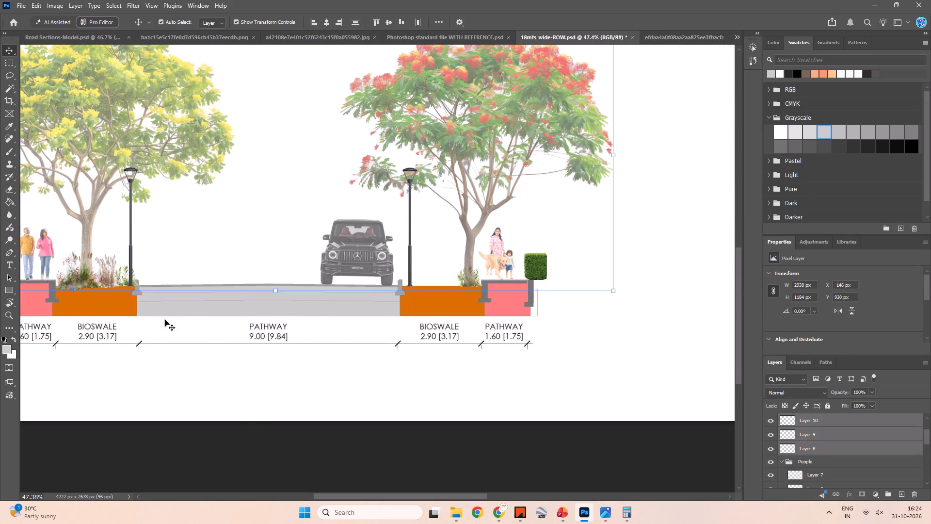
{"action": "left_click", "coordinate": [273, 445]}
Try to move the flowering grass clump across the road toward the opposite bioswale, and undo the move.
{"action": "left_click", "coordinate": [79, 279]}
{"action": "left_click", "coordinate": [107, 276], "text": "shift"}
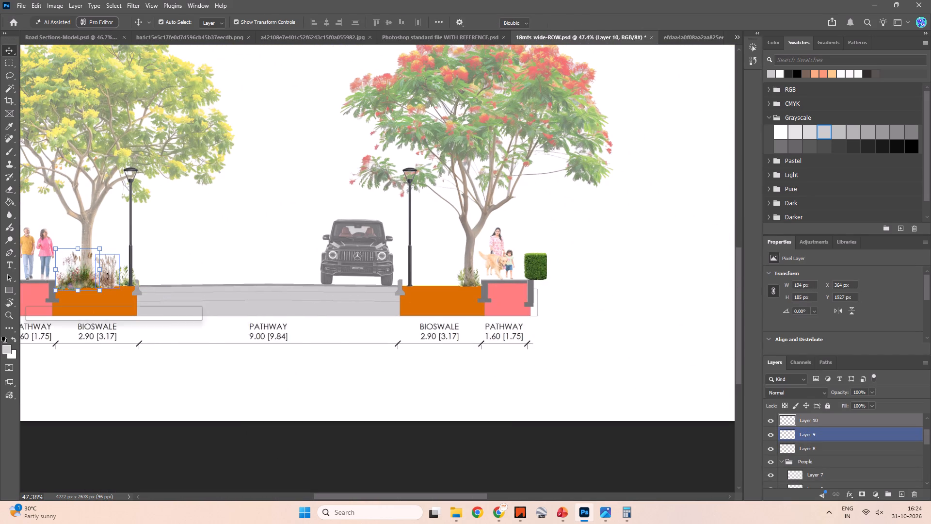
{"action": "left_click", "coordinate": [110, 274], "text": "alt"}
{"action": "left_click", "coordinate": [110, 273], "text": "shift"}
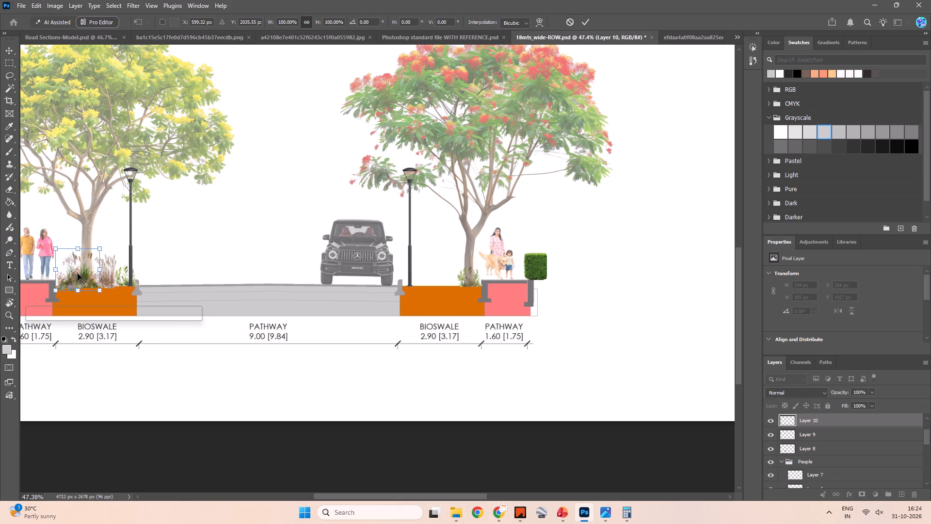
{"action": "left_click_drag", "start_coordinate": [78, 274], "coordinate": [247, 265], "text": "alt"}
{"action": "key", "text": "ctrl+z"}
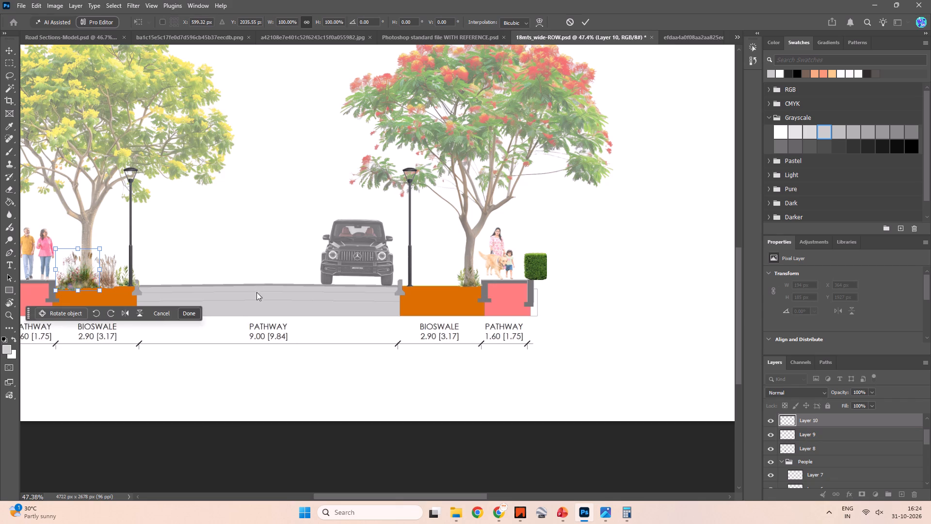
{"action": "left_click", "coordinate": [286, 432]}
Duplicate the flowering grass clump level, about 1498 px across the road, to the lamp post's base in the red-flowering tree's bioswale.
{"action": "left_click", "coordinate": [85, 272]}
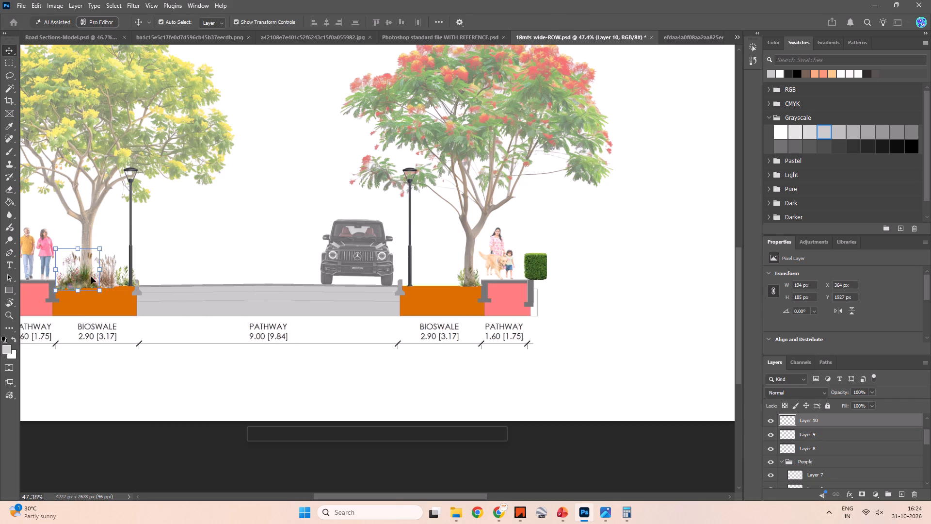
{"action": "key", "text": "v"}
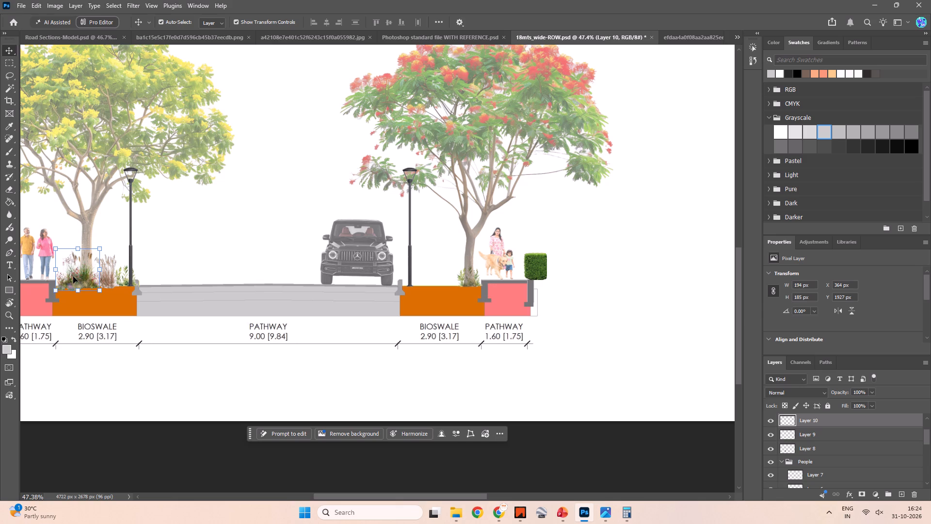
{"action": "key", "text": "v"}
{"action": "left_click_drag", "start_coordinate": [70, 275], "coordinate": [109, 280], "text": "alt"}
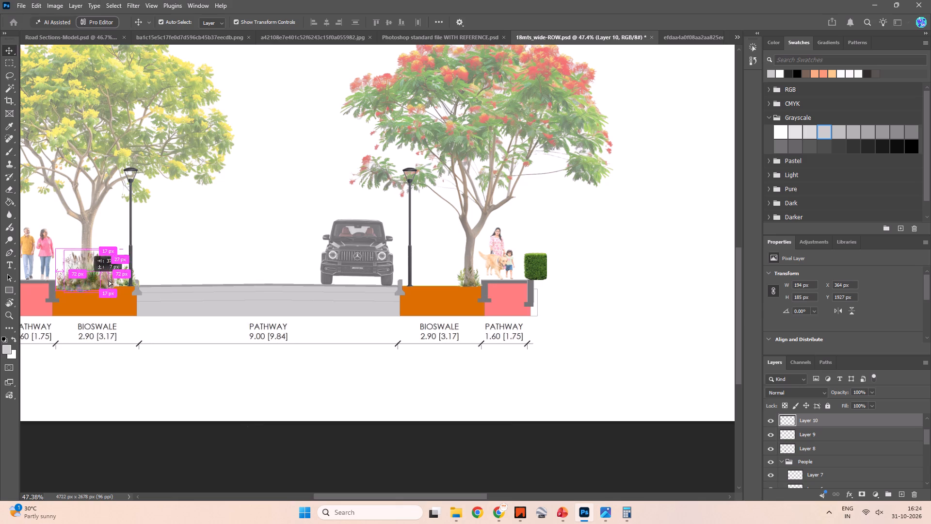
{"action": "left_click_drag", "start_coordinate": [109, 280], "coordinate": [414, 272], "text": "alt"}
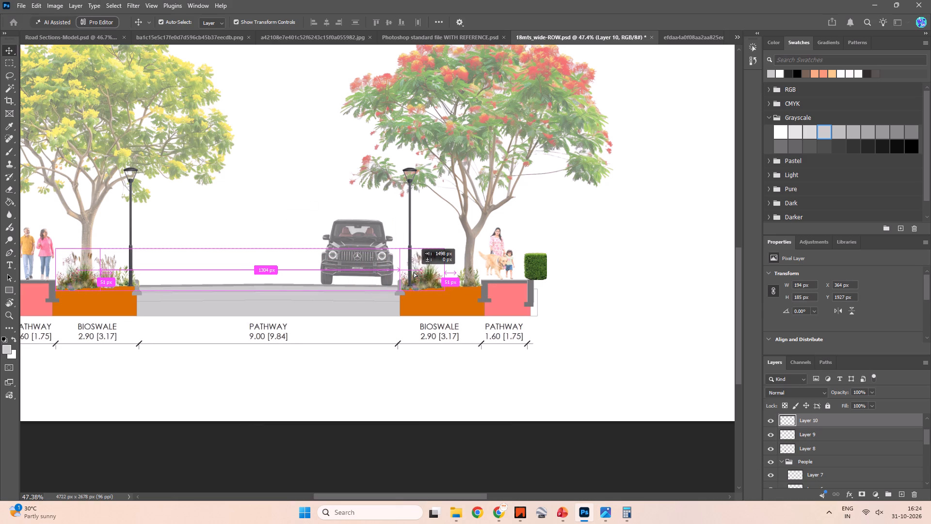
{"action": "left_click_drag", "start_coordinate": [414, 272], "coordinate": [413, 272], "text": "alt"}
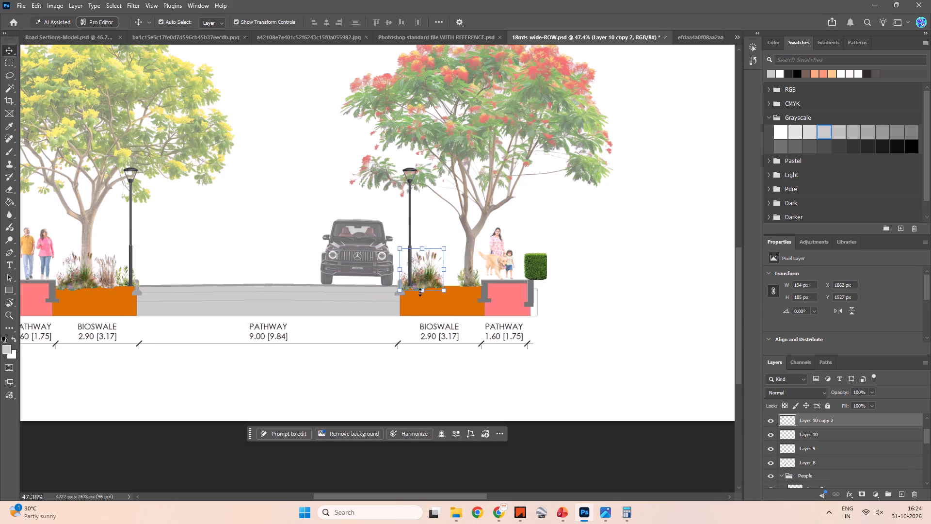
Duplicate the feathery grass clump into the red-flowering tree's bioswale, between the copied flowering grasses and the tree trunk.
{"action": "left_click", "coordinate": [103, 274]}
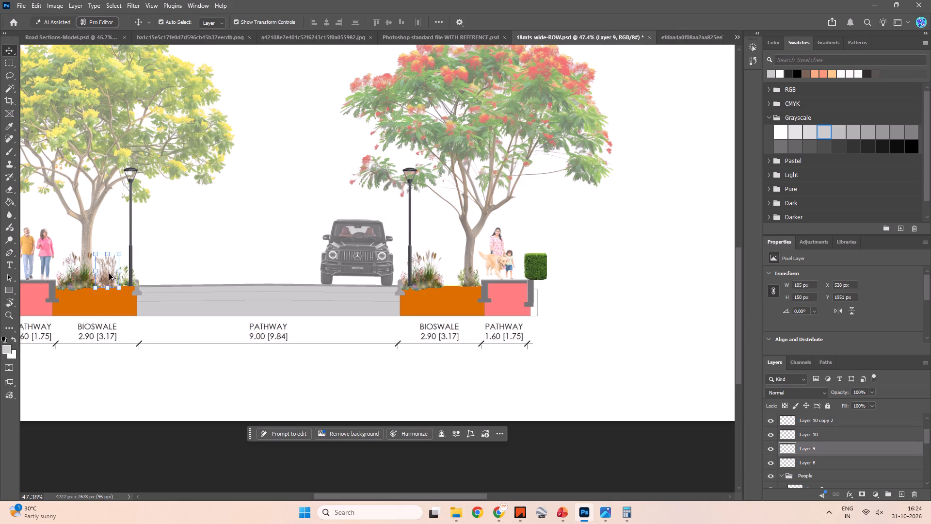
{"action": "left_click_drag", "start_coordinate": [109, 274], "coordinate": [455, 267], "text": "alt+shift"}
{"action": "left_click", "coordinate": [659, 303]}
{"action": "scroll", "coordinate": [561, 324], "scroll_direction": "down", "scroll_amount": 4, "text": "alt"}
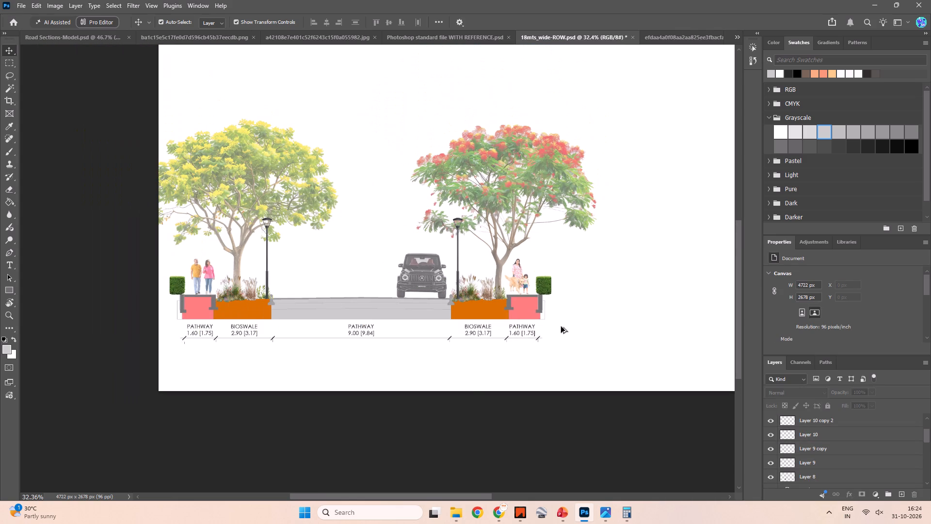
{"action": "scroll", "coordinate": [556, 329], "scroll_direction": "up", "scroll_amount": 2, "text": "alt"}
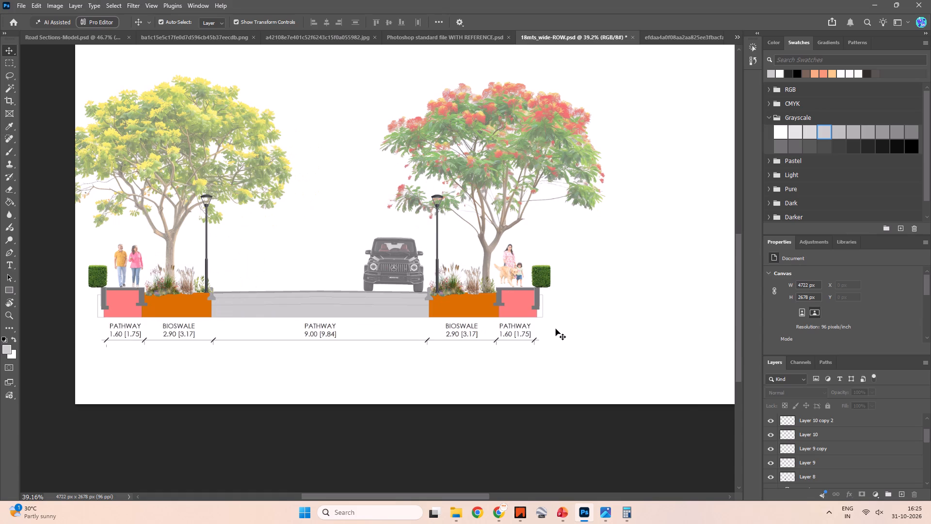
{"action": "left_click", "coordinate": [565, 290]}
Look through the tree_Elevations image folder and the saved Pinterest boards for reference material, and return to the road section.
{"action": "key", "text": "alt+Tab"}
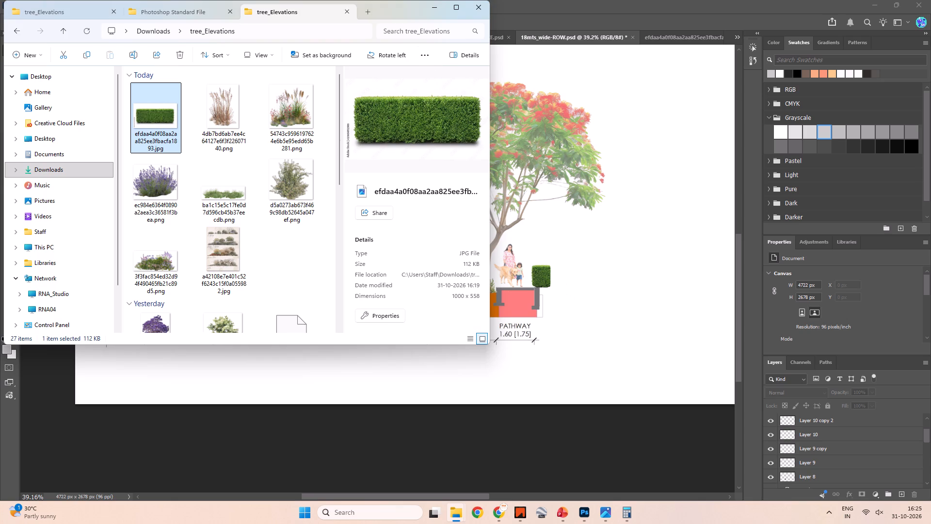
{"action": "left_click", "coordinate": [435, 10]}
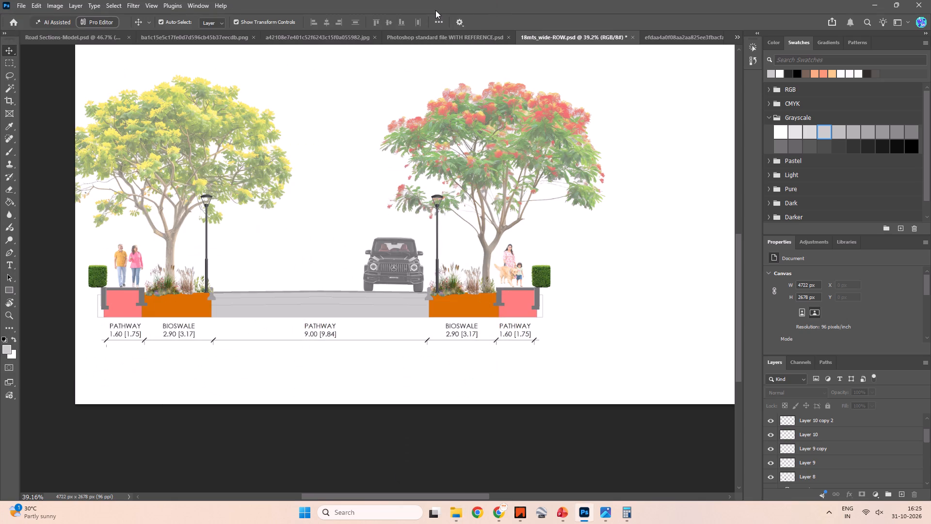
{"action": "key", "text": "alt+Tab"}
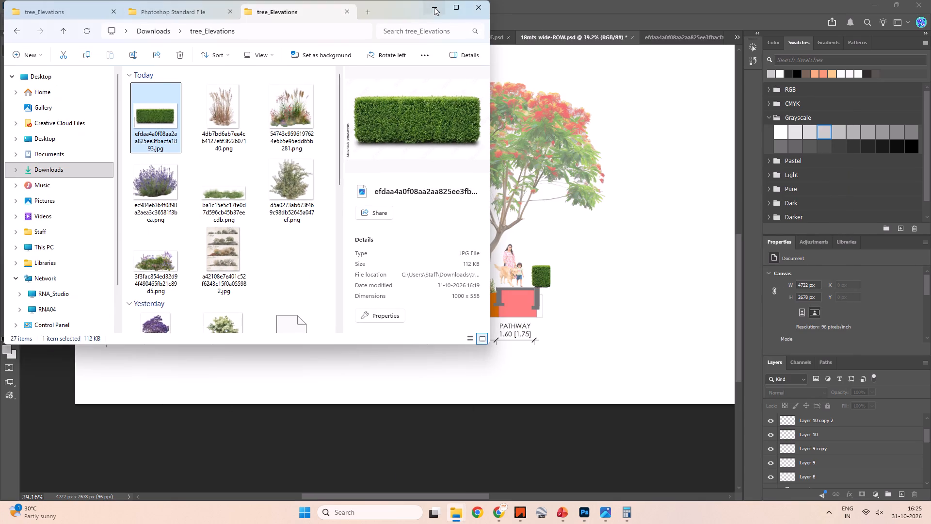
{"action": "key", "text": "alt+Tab"}
{"action": "key", "text": "alt+Tab"}
{"action": "key", "text": "Escape"}
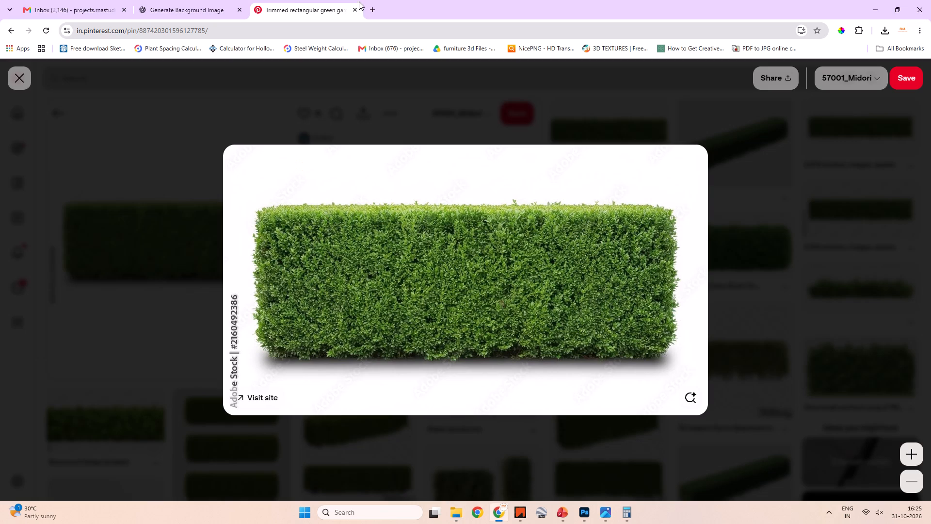
{"action": "left_click", "coordinate": [191, 126]}
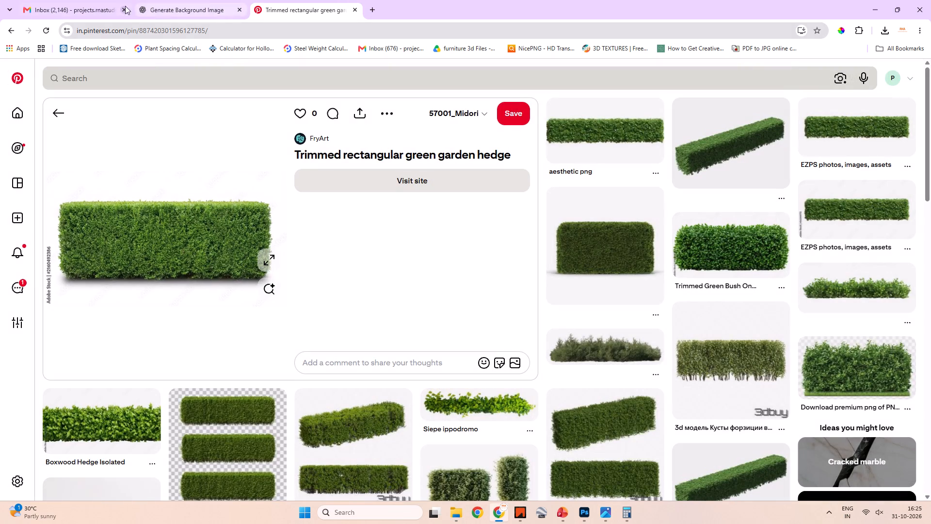
{"action": "scroll", "coordinate": [270, 178], "scroll_direction": "up", "scroll_amount": 6}
{"action": "left_click", "coordinate": [24, 180]}
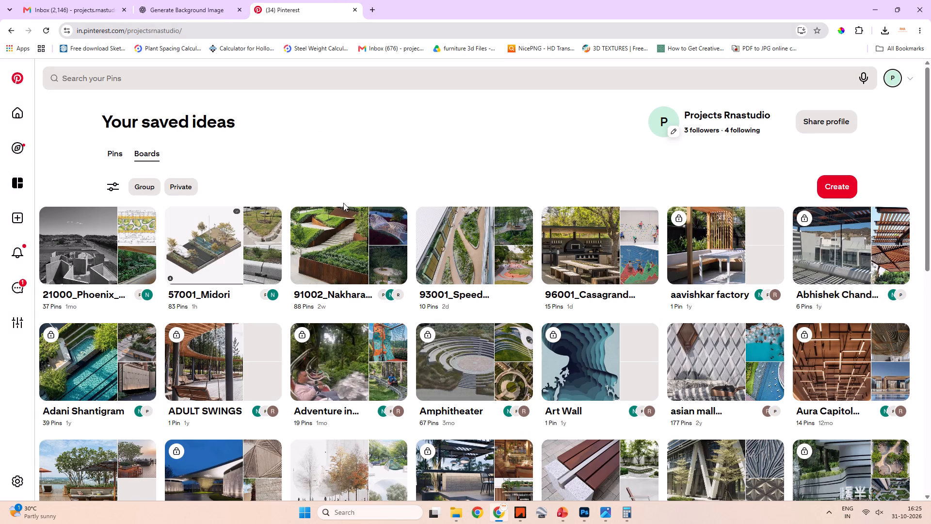
{"action": "key", "text": "alt+Tab"}
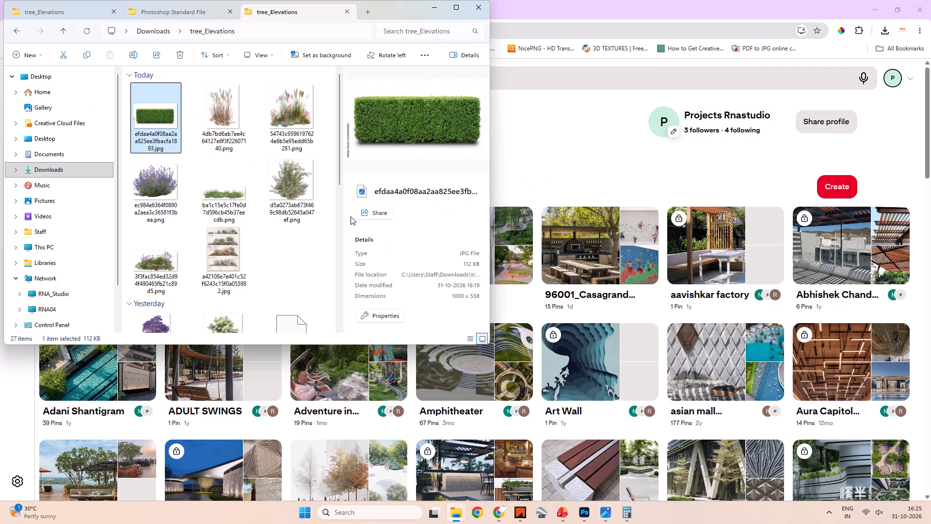
{"action": "key", "text": "alt+Tab"}
{"action": "key", "text": "alt+Tab"}
Shift the hedge beside the woman and child slightly outward, keeping it resting on the pathway's outer edge.
{"action": "scroll", "coordinate": [537, 321], "scroll_direction": "up", "scroll_amount": 7, "text": "alt"}
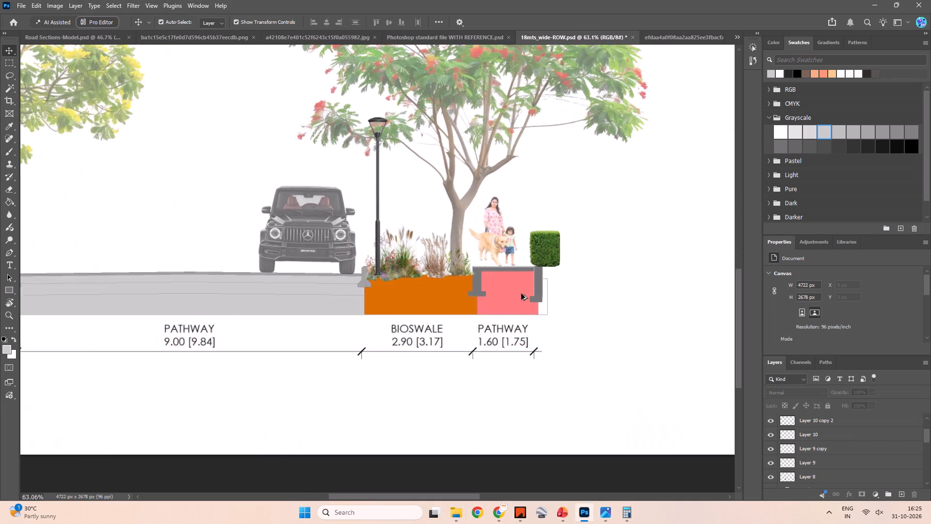
{"action": "scroll", "coordinate": [519, 265], "scroll_direction": "up", "scroll_amount": 6, "text": "alt"}
{"action": "key", "text": "space"}
{"action": "key", "text": "space"}
{"action": "key", "text": "space"}
{"action": "key", "text": "space"}
{"action": "key", "text": "space"}
{"action": "key", "text": "space"}
{"action": "key", "text": "space"}
{"action": "key", "text": "space"}
{"action": "key", "text": "space"}
{"action": "left_click_drag", "start_coordinate": [540, 263], "coordinate": [512, 311]}
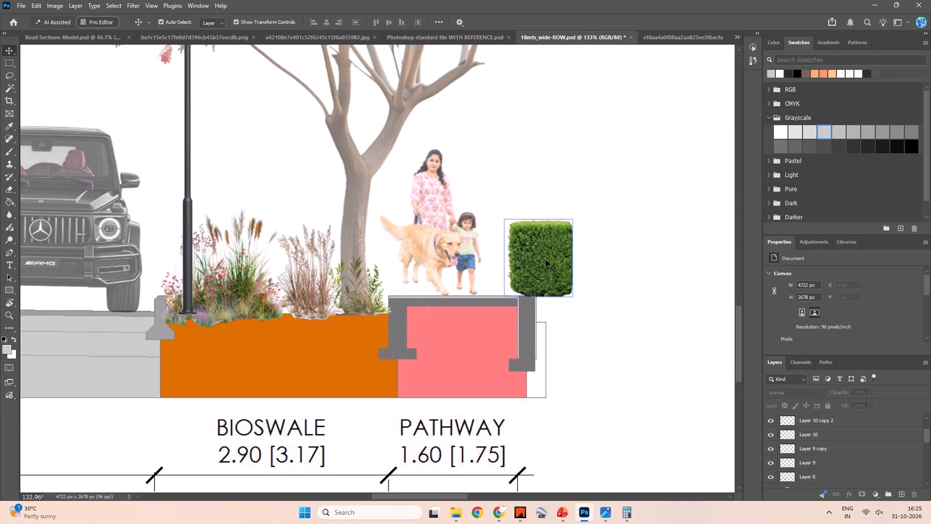
{"action": "left_click", "coordinate": [546, 260]}
{"action": "left_click_drag", "start_coordinate": [546, 260], "coordinate": [543, 260]}
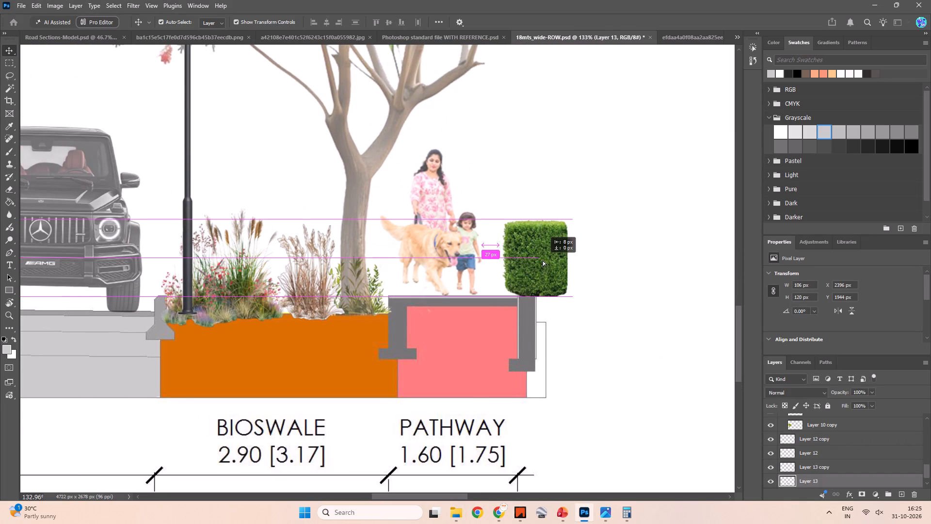
{"action": "left_click_drag", "start_coordinate": [543, 260], "coordinate": [552, 262]}
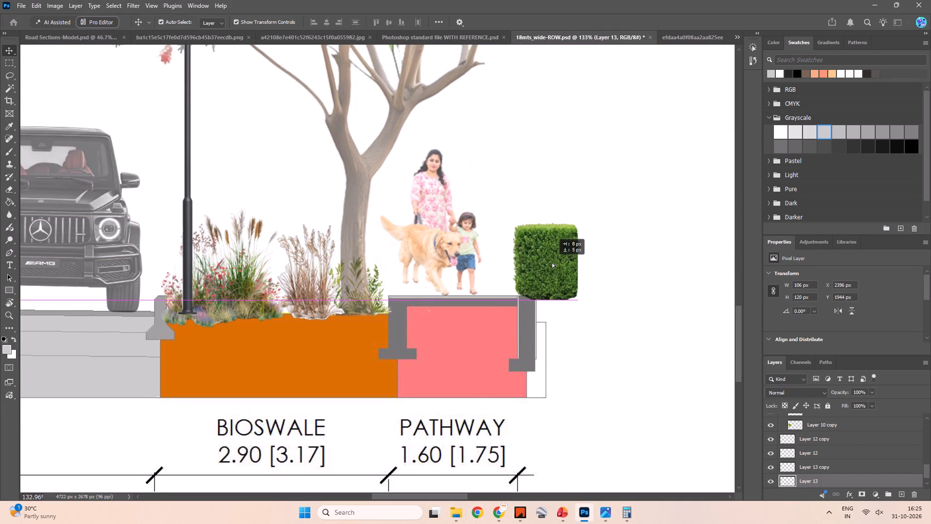
{"action": "left_click_drag", "start_coordinate": [552, 262], "coordinate": [557, 260]}
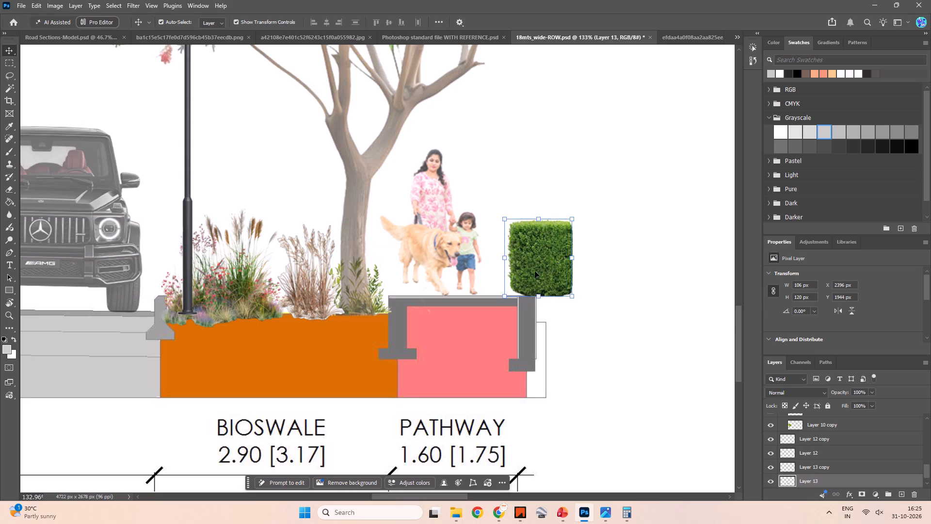
{"action": "left_click_drag", "start_coordinate": [532, 267], "coordinate": [537, 267], "text": "shift"}
{"action": "left_click", "coordinate": [734, 328]}
Save the 18 m road section file.
{"action": "key", "text": "ctrl+s"}
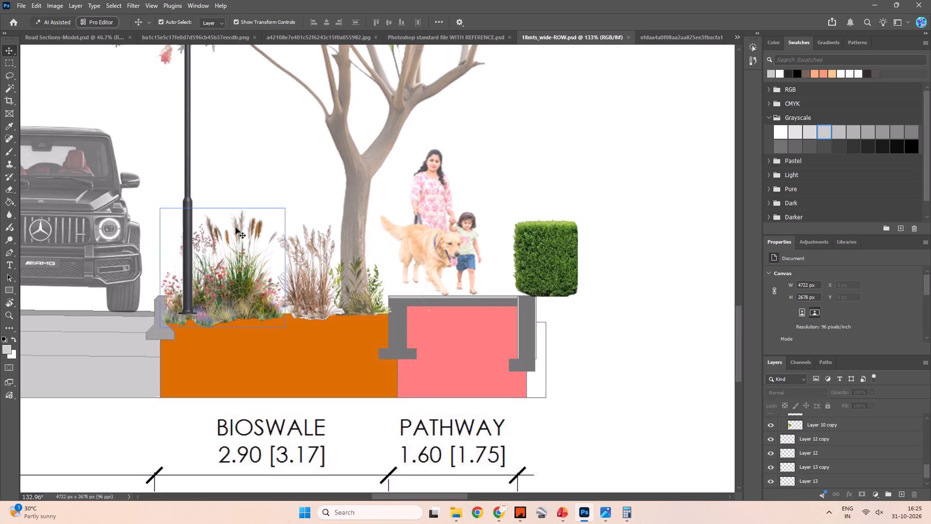
Locate the layers of the lamp post and of the duplicated flowering grass clump at its base.
{"action": "left_click", "coordinate": [186, 203]}
{"action": "right_click", "coordinate": [186, 203]}
{"action": "key", "text": "Escape"}
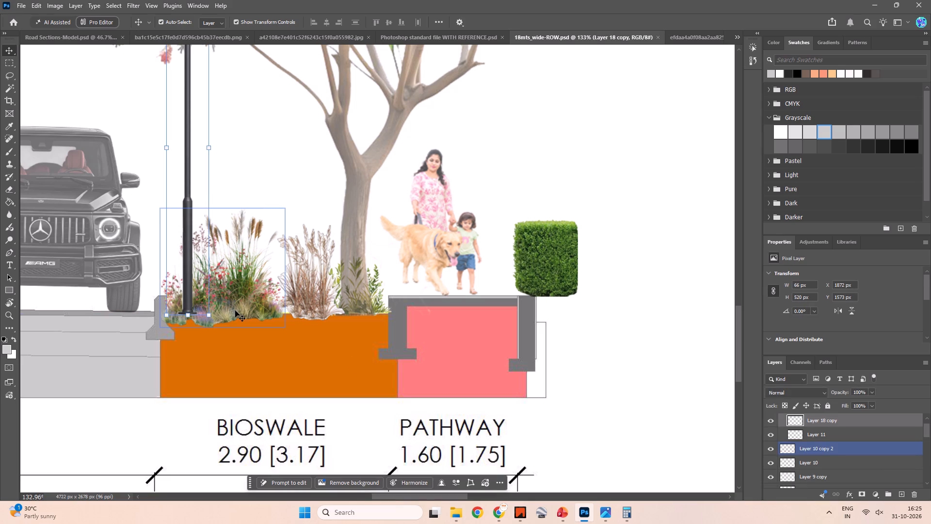
{"action": "left_click", "coordinate": [224, 304]}
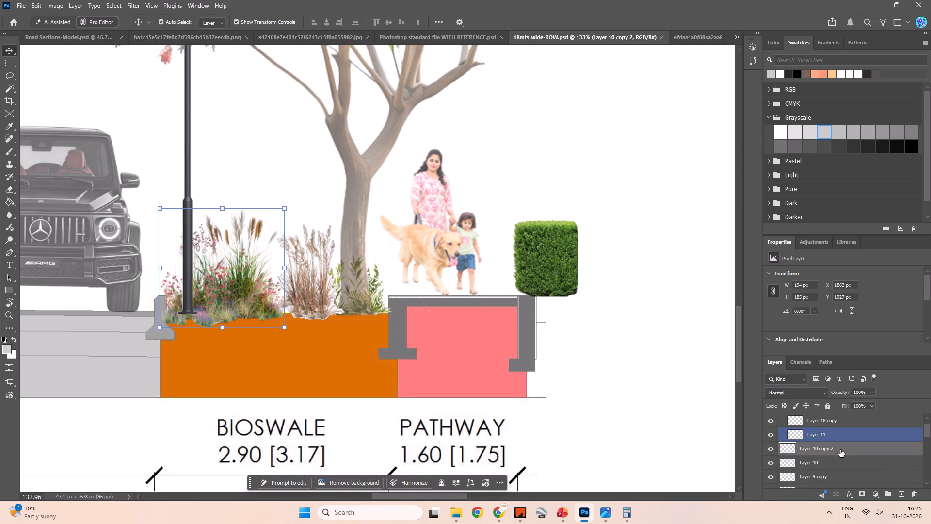
{"action": "scroll", "coordinate": [830, 431], "scroll_direction": "down", "scroll_amount": 2, "text": "ctrl"}
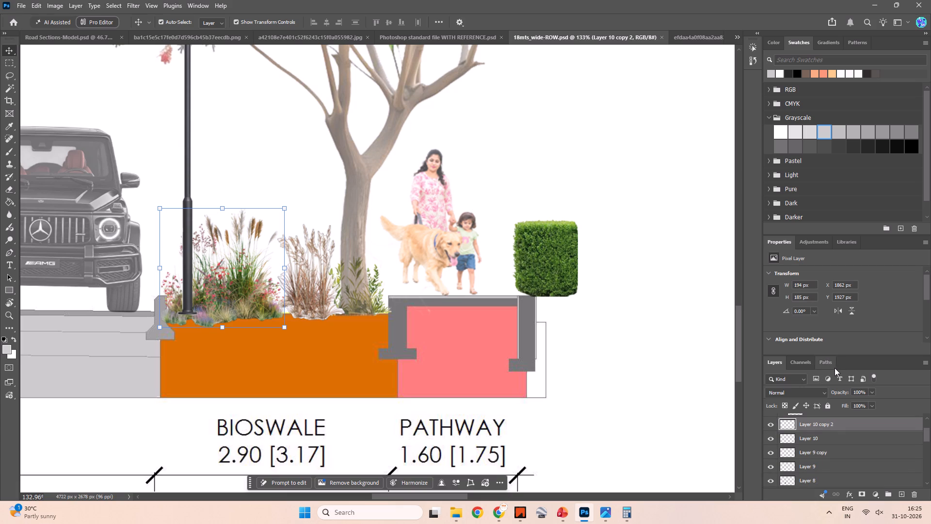
Minimize the Properties area to enlarge the layer list around the lighting group and the copied grass layer.
{"action": "left_click", "coordinate": [779, 241]}
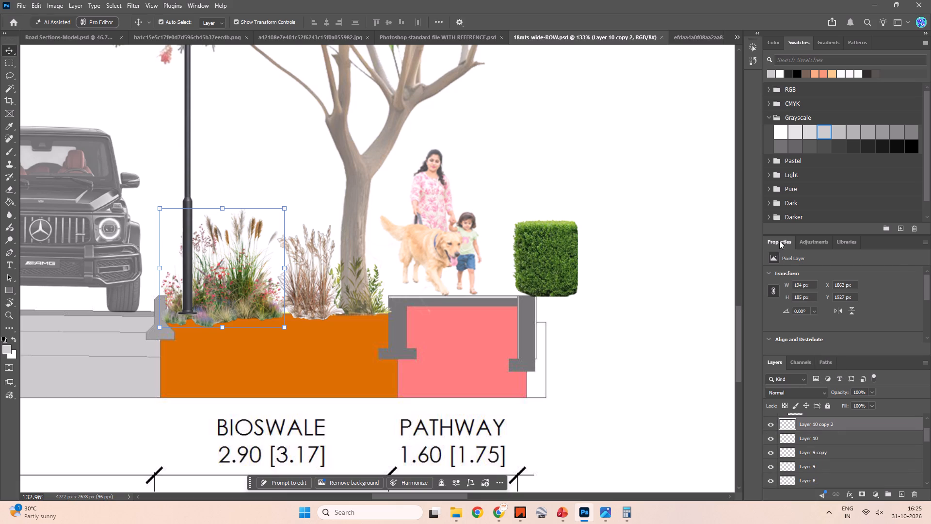
{"action": "right_click", "coordinate": [779, 241]}
{"action": "left_click", "coordinate": [792, 266]}
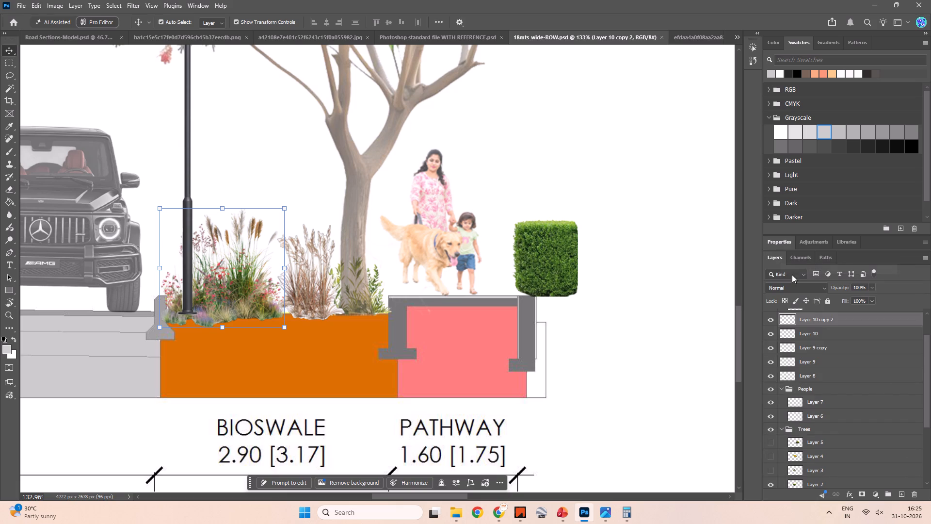
{"action": "scroll", "coordinate": [810, 332], "scroll_direction": "up", "scroll_amount": 5}
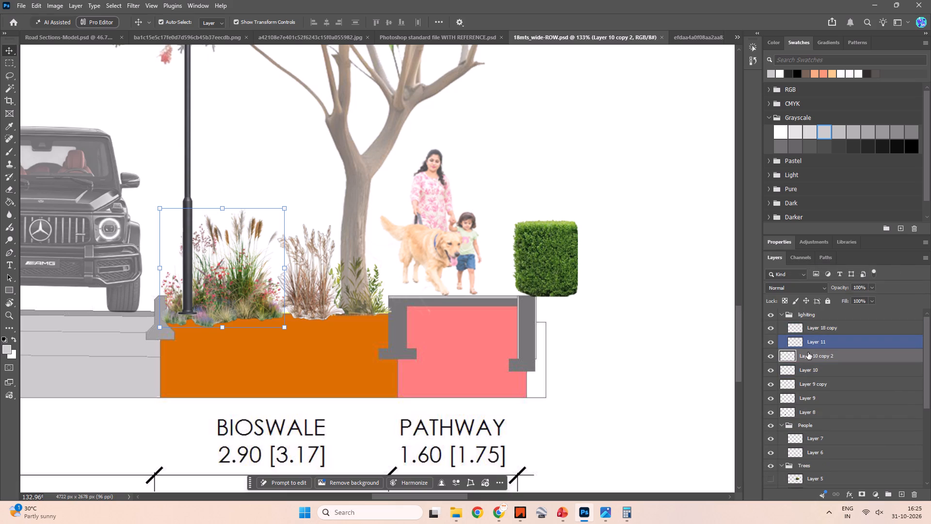
Check which flowering grass clump Layer 10 copy 2 and Layer 10 each hold, and review the groups further down the layer list.
{"action": "left_click", "coordinate": [770, 356]}
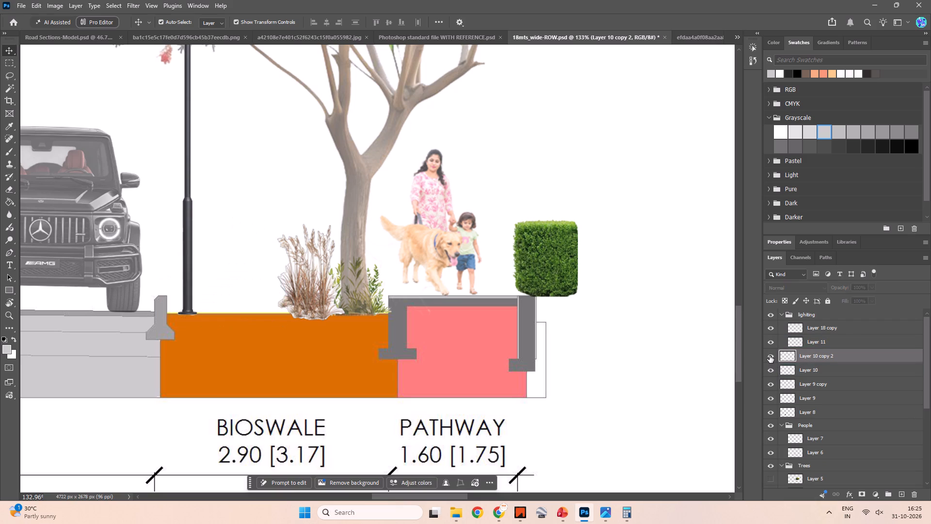
{"action": "left_click", "coordinate": [770, 356]}
{"action": "left_click", "coordinate": [821, 371]}
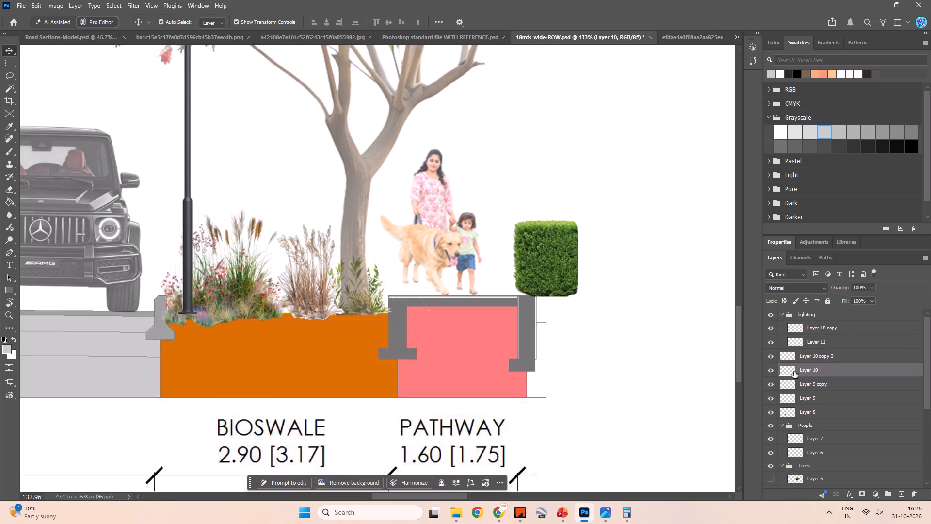
{"action": "left_click", "coordinate": [770, 369]}
{"action": "left_click", "coordinate": [770, 369]}
{"action": "scroll", "coordinate": [801, 359], "scroll_direction": "down", "scroll_amount": 3, "text": "ctrl"}
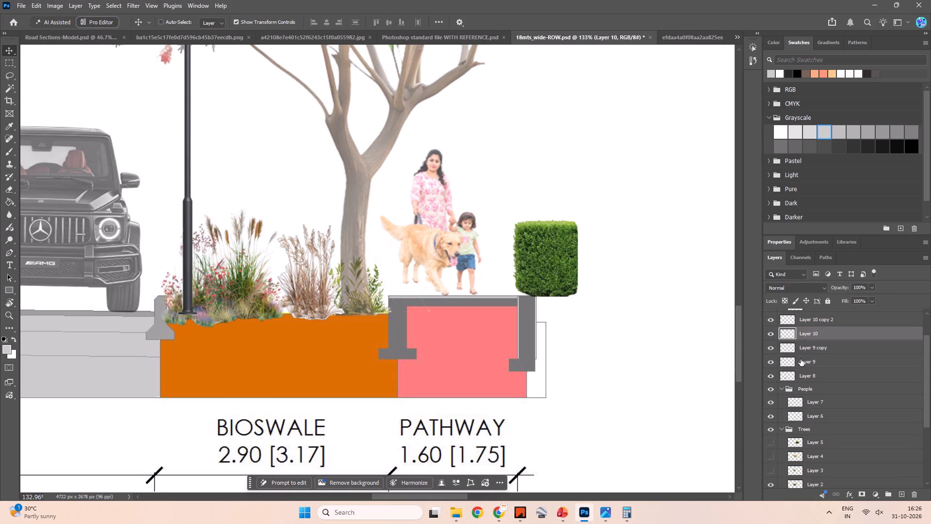
{"action": "scroll", "coordinate": [800, 389], "scroll_direction": "down", "scroll_amount": 4, "text": "ctrl"}
{"action": "scroll", "coordinate": [799, 384], "scroll_direction": "down", "scroll_amount": 3, "text": "alt"}
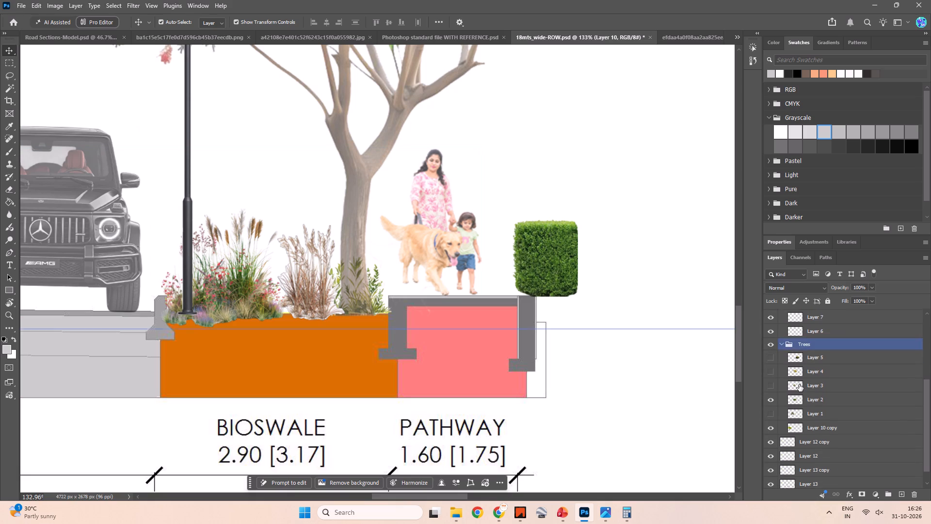
{"action": "scroll", "coordinate": [799, 381], "scroll_direction": "up", "scroll_amount": 5, "text": "alt"}
{"action": "scroll", "coordinate": [797, 377], "scroll_direction": "up", "scroll_amount": 3}
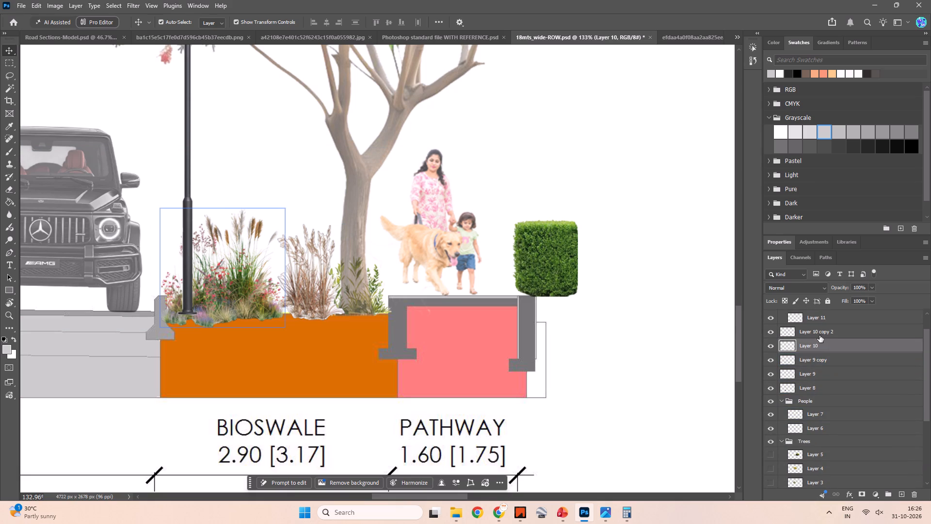
Move the grass and car layers, from Layer 10 copy 2 through Layer 8, into the top of the Trees group.
{"action": "left_click", "coordinate": [819, 335]}
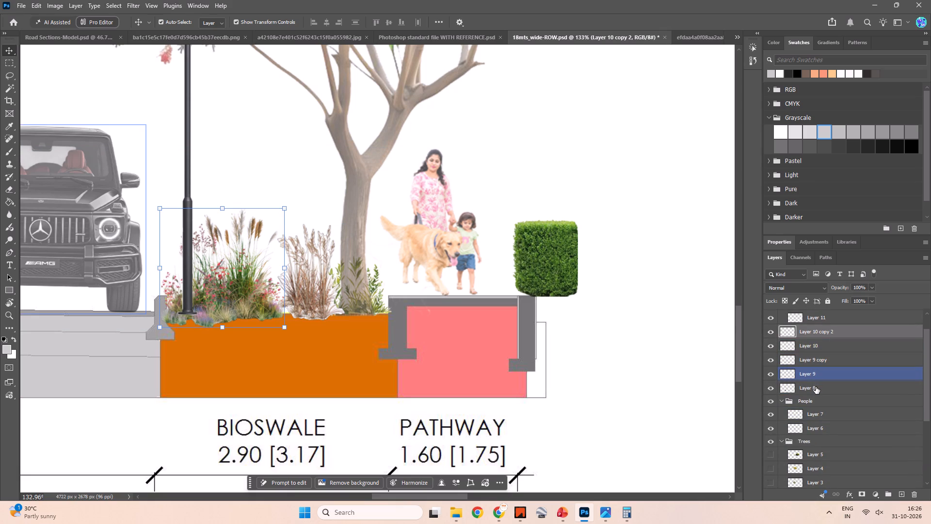
{"action": "left_click", "coordinate": [816, 387], "text": "shift"}
{"action": "left_click_drag", "start_coordinate": [816, 330], "coordinate": [819, 464]}
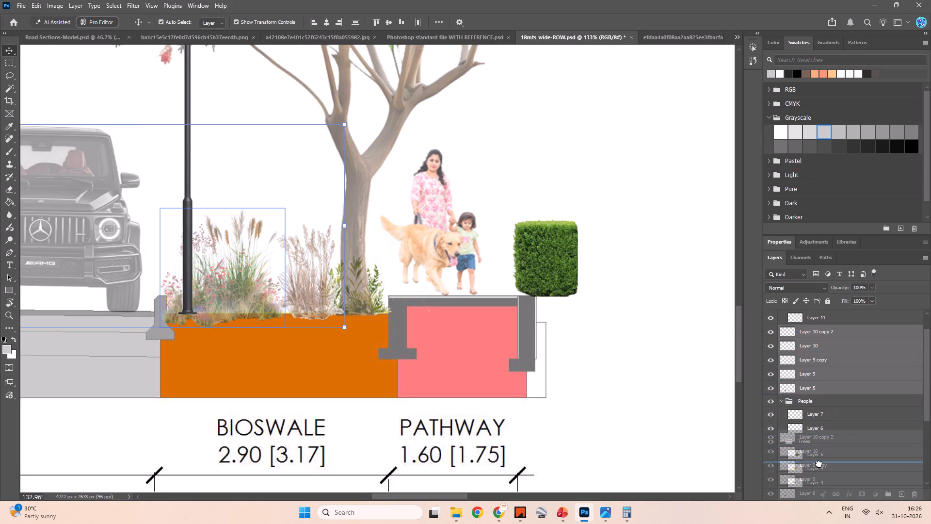
{"action": "left_click_drag", "start_coordinate": [819, 464], "coordinate": [814, 444]}
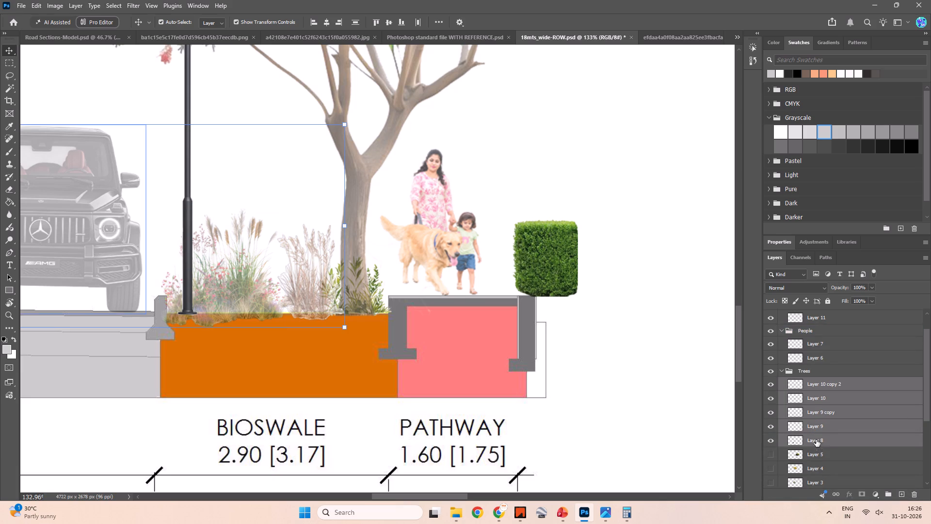
Deselect the moved layers and review the whole road section across both pathways and bioswales.
{"action": "scroll", "coordinate": [399, 322], "scroll_direction": "down", "scroll_amount": 5, "text": "ctrl"}
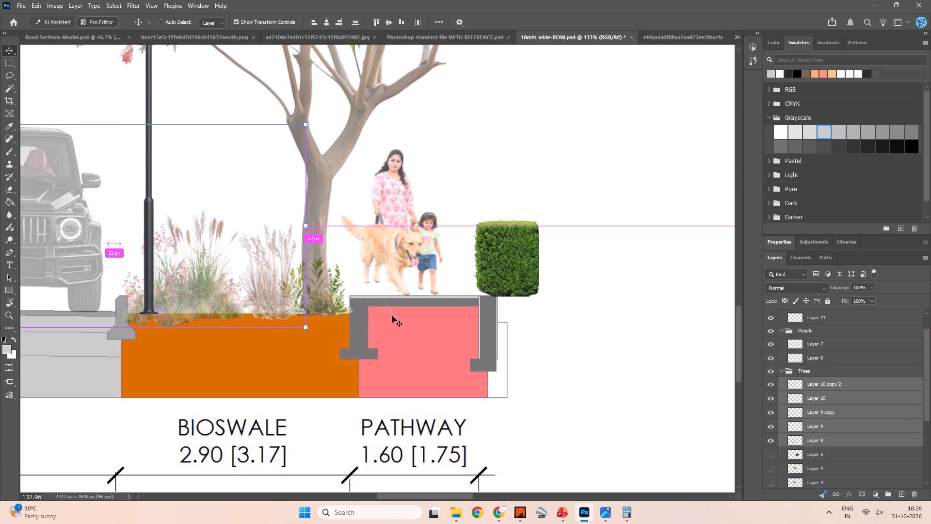
{"action": "left_click", "coordinate": [567, 245]}
{"action": "scroll", "coordinate": [390, 273], "scroll_direction": "down", "scroll_amount": 9, "text": "alt"}
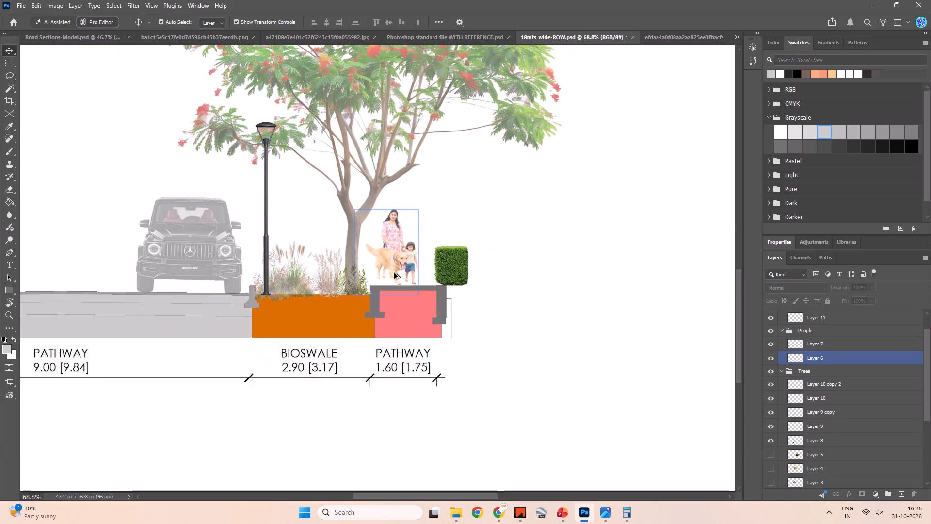
{"action": "key", "text": "space"}
{"action": "key", "text": "space"}
{"action": "key", "text": "space"}
{"action": "key", "text": "space"}
{"action": "key", "text": "space"}
{"action": "key", "text": "space"}
{"action": "key", "text": "space"}
{"action": "key", "text": "space"}
{"action": "key", "text": "space"}
{"action": "key", "text": "space"}
{"action": "key", "text": "space"}
{"action": "key", "text": "space"}
{"action": "key", "text": "space"}
{"action": "key", "text": "space"}
{"action": "key", "text": "space"}
{"action": "key", "text": "space"}
{"action": "key", "text": "space"}
{"action": "key", "text": "space"}
{"action": "key", "text": "space"}
{"action": "key", "text": "space"}
{"action": "left_click_drag", "start_coordinate": [382, 227], "coordinate": [624, 223]}
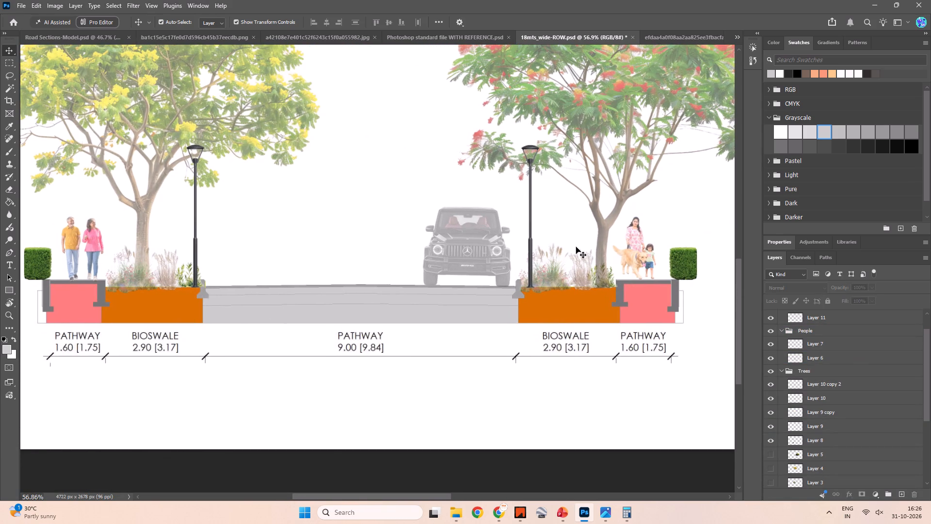
{"action": "key", "text": "space"}
{"action": "key", "text": "space"}
{"action": "key", "text": "space"}
{"action": "key", "text": "space"}
{"action": "key", "text": "space"}
{"action": "key", "text": "space"}
{"action": "key", "text": "space"}
{"action": "key", "text": "space"}
{"action": "key", "text": "space"}
{"action": "key", "text": "space"}
{"action": "key", "text": "space"}
{"action": "key", "text": "space"}
{"action": "key", "text": "space"}
{"action": "key", "text": "space"}
{"action": "key", "text": "space"}
{"action": "key", "text": "space"}
{"action": "left_click_drag", "start_coordinate": [465, 260], "coordinate": [428, 257]}
Check which objects the two lighting group layers and Layer 8 hold by hiding and showing them.
{"action": "scroll", "coordinate": [808, 327], "scroll_direction": "up", "scroll_amount": 7}
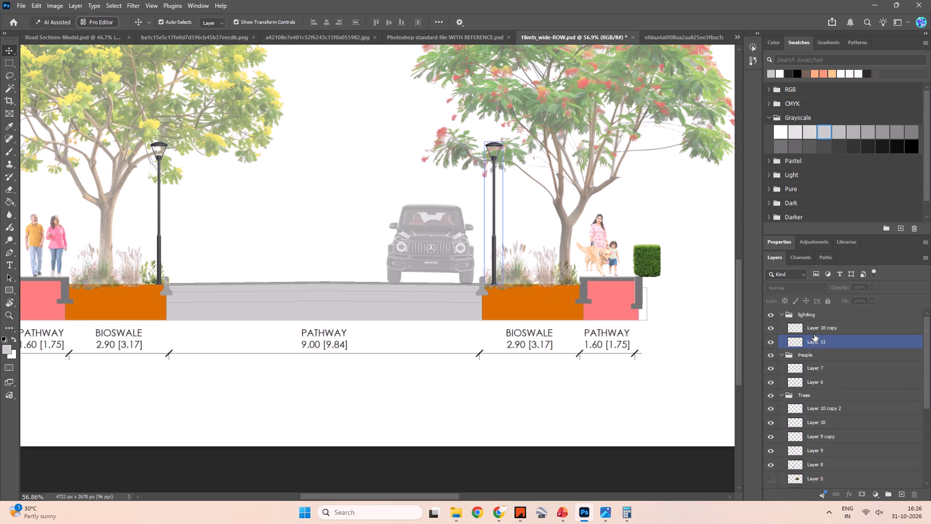
{"action": "left_click", "coordinate": [813, 338]}
{"action": "left_click", "coordinate": [817, 327], "text": "ctrl"}
{"action": "left_click_drag", "start_coordinate": [824, 327], "coordinate": [824, 331]}
{"action": "left_click", "coordinate": [770, 329]}
{"action": "left_click", "coordinate": [770, 329]}
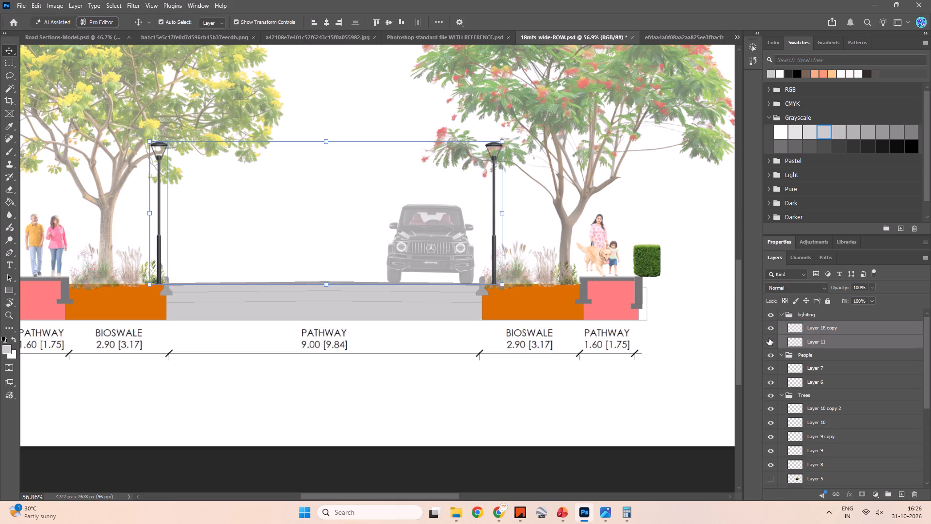
{"action": "left_click", "coordinate": [769, 338]}
{"action": "left_click", "coordinate": [772, 341]}
{"action": "scroll", "coordinate": [800, 363], "scroll_direction": "up", "scroll_amount": 7}
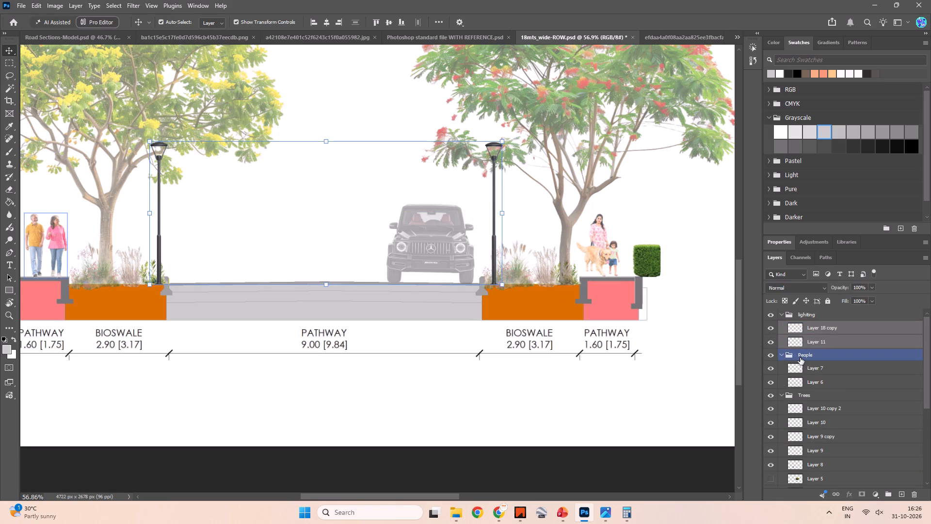
{"action": "scroll", "coordinate": [807, 367], "scroll_direction": "down", "scroll_amount": 6}
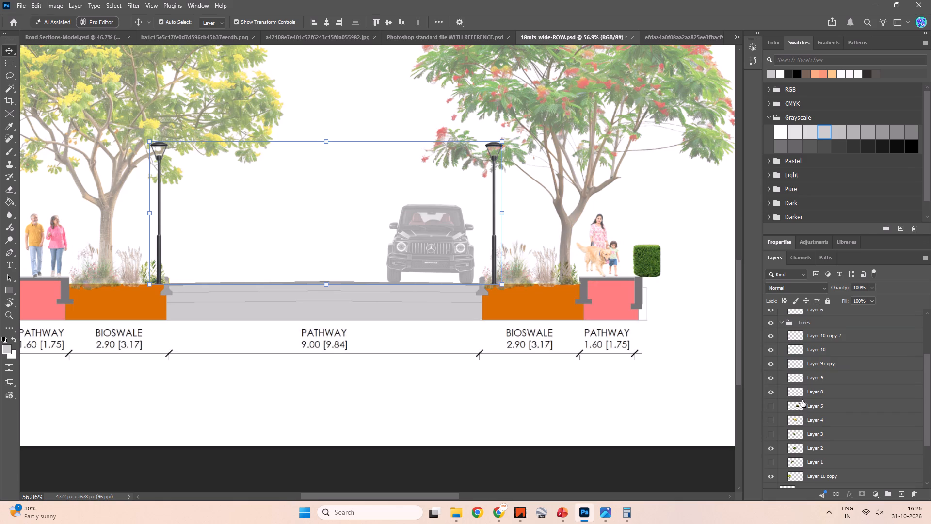
{"action": "scroll", "coordinate": [803, 411], "scroll_direction": "down", "scroll_amount": 4}
{"action": "left_click", "coordinate": [803, 345]}
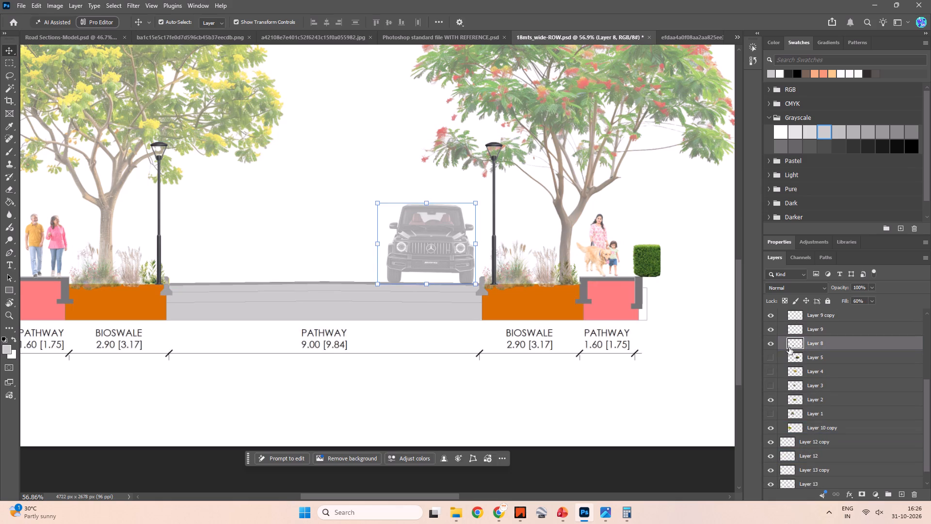
{"action": "left_click", "coordinate": [770, 344]}
{"action": "left_click", "coordinate": [770, 344]}
Examine both sides of the section and toggle Layer 12 copy, Layer 12, the lamp post layers and Layer 10 copy 2 to identify them.
{"action": "key", "text": "space"}
{"action": "key", "text": "space"}
{"action": "key", "text": "space"}
{"action": "key", "text": "space"}
{"action": "key", "text": "space"}
{"action": "key", "text": "space"}
{"action": "key", "text": "space"}
{"action": "key", "text": "space"}
{"action": "key", "text": "space"}
{"action": "key", "text": "space"}
{"action": "key", "text": "space"}
{"action": "key", "text": "space"}
{"action": "key", "text": "space"}
{"action": "key", "text": "space"}
{"action": "key", "text": "space"}
{"action": "key", "text": "space"}
{"action": "key", "text": "space"}
{"action": "key", "text": "space"}
{"action": "key", "text": "space"}
{"action": "key", "text": "space"}
{"action": "left_click_drag", "start_coordinate": [508, 321], "coordinate": [584, 344]}
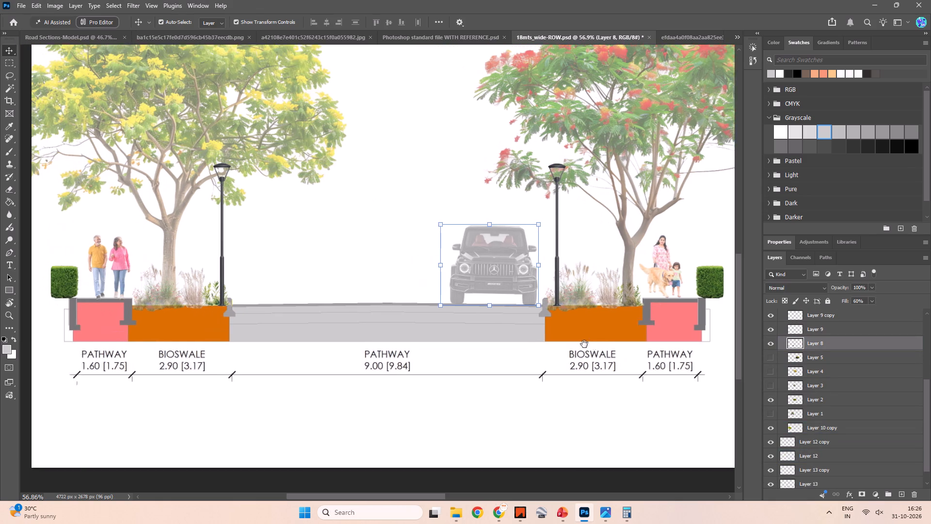
{"action": "left_click_drag", "start_coordinate": [584, 344], "coordinate": [452, 304]}
{"action": "scroll", "coordinate": [837, 378], "scroll_direction": "down", "scroll_amount": 9}
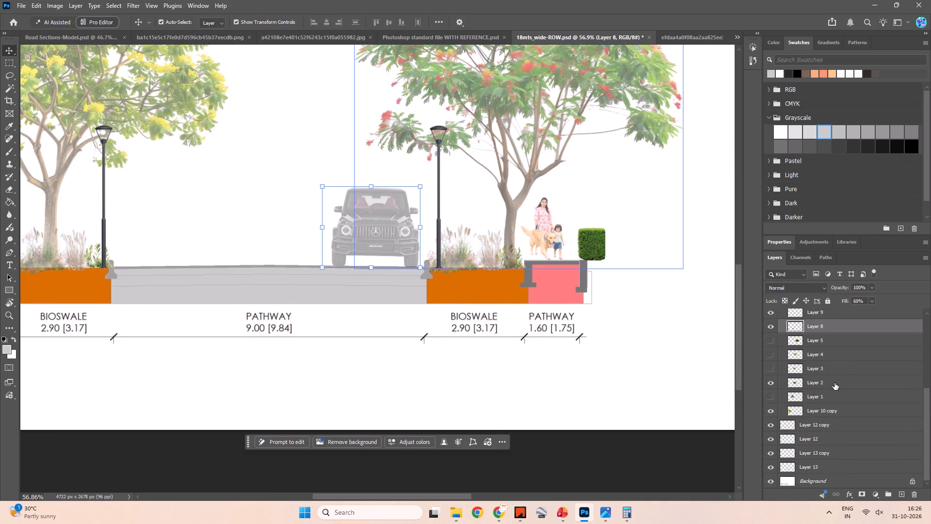
{"action": "scroll", "coordinate": [822, 382], "scroll_direction": "up", "scroll_amount": 1}
{"action": "scroll", "coordinate": [822, 382], "scroll_direction": "down", "scroll_amount": 4}
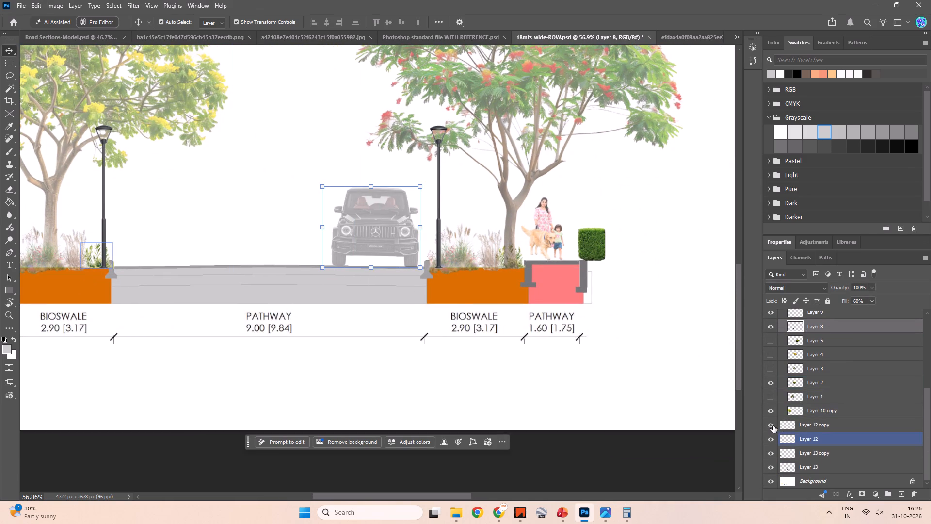
{"action": "left_click", "coordinate": [772, 426]}
{"action": "left_click", "coordinate": [772, 426]}
{"action": "left_click", "coordinate": [771, 438]}
{"action": "left_click", "coordinate": [771, 438]}
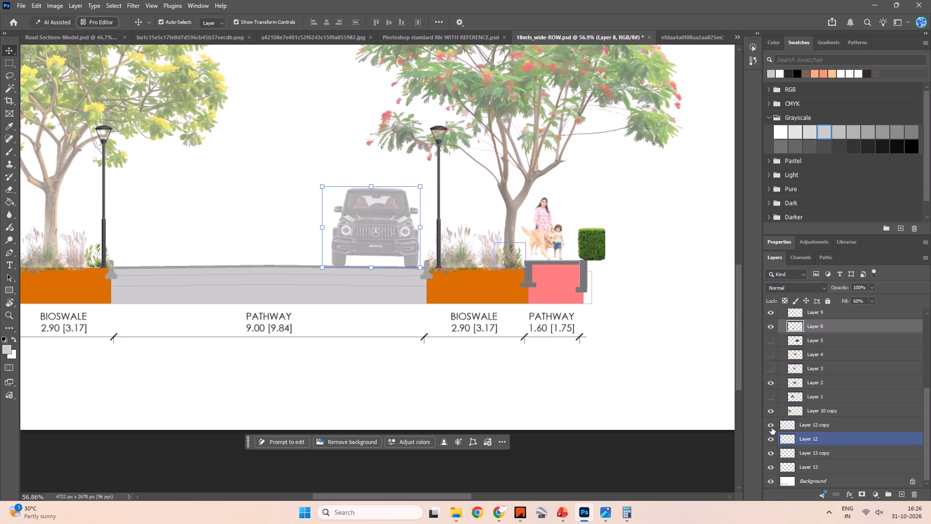
{"action": "scroll", "coordinate": [806, 386], "scroll_direction": "up", "scroll_amount": 12}
{"action": "left_click", "coordinate": [774, 341]}
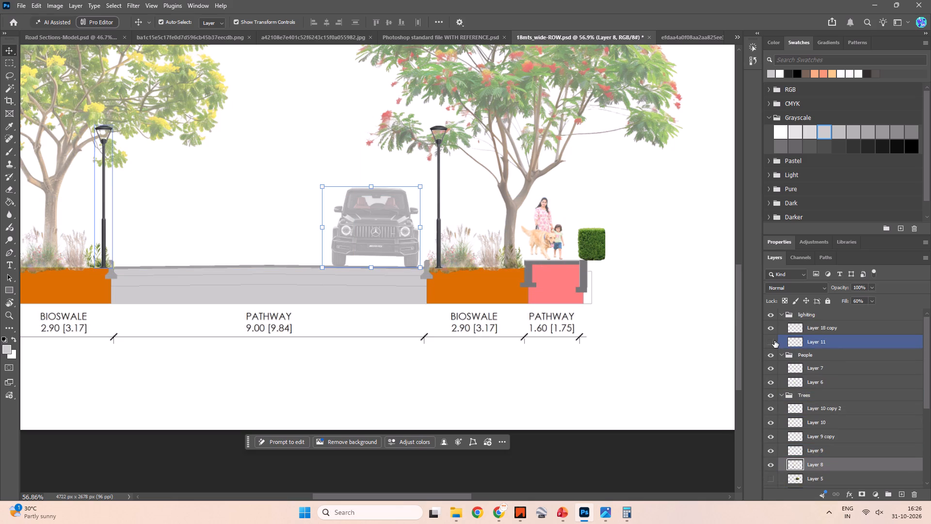
{"action": "left_click", "coordinate": [772, 341]}
{"action": "left_click", "coordinate": [767, 325]}
{"action": "left_click", "coordinate": [767, 325]}
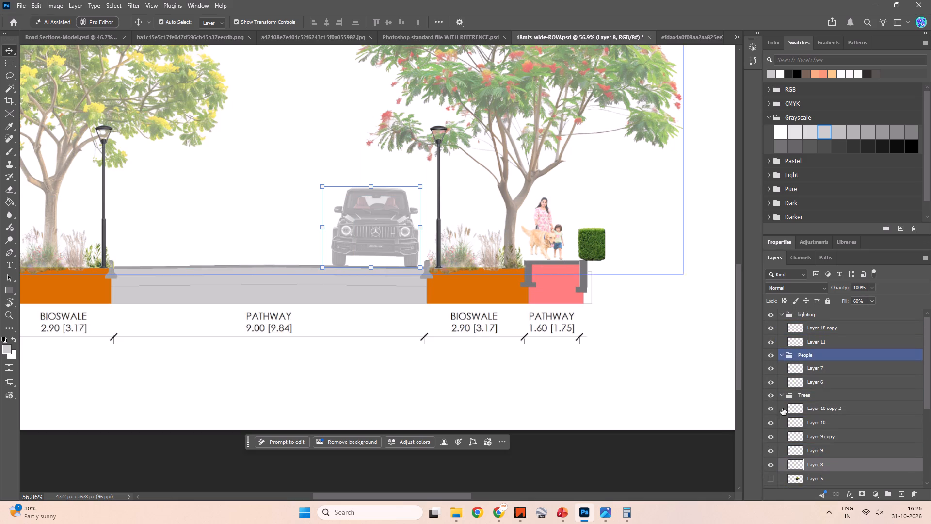
{"action": "left_click", "coordinate": [770, 407]}
{"action": "left_click", "coordinate": [770, 407]}
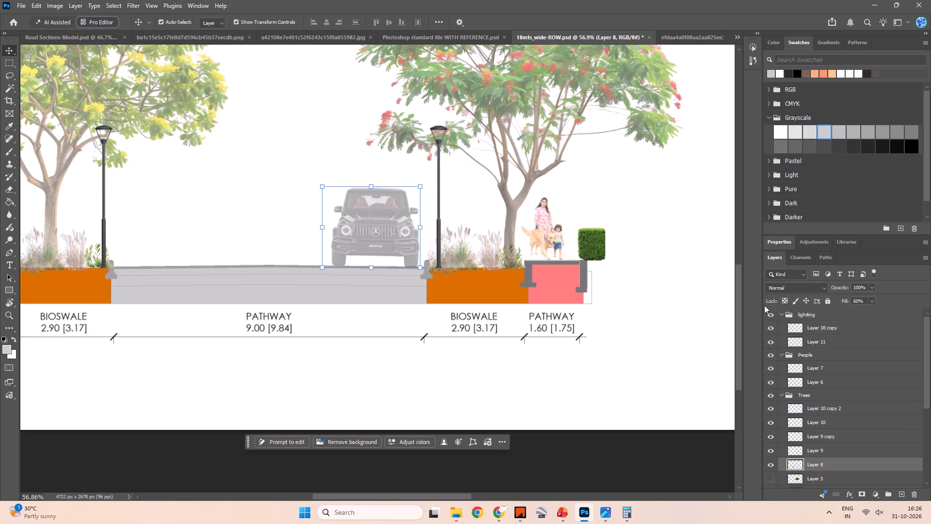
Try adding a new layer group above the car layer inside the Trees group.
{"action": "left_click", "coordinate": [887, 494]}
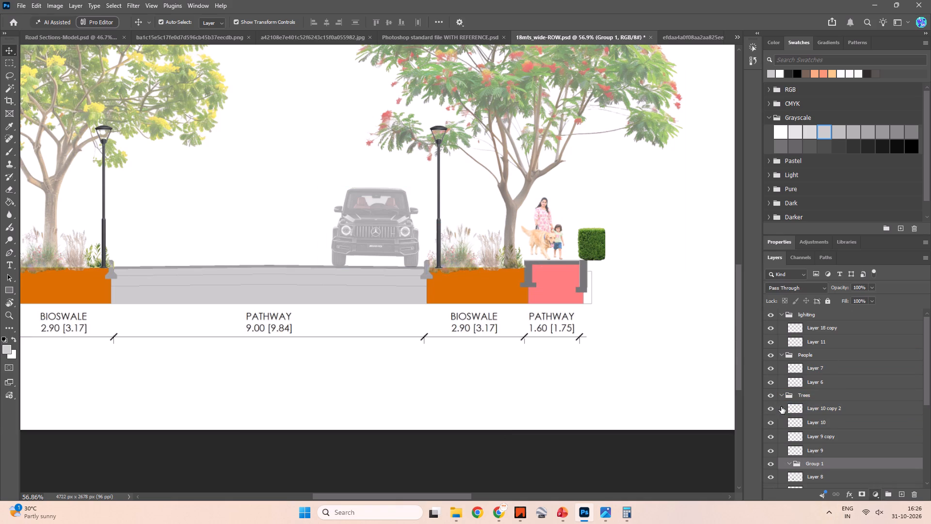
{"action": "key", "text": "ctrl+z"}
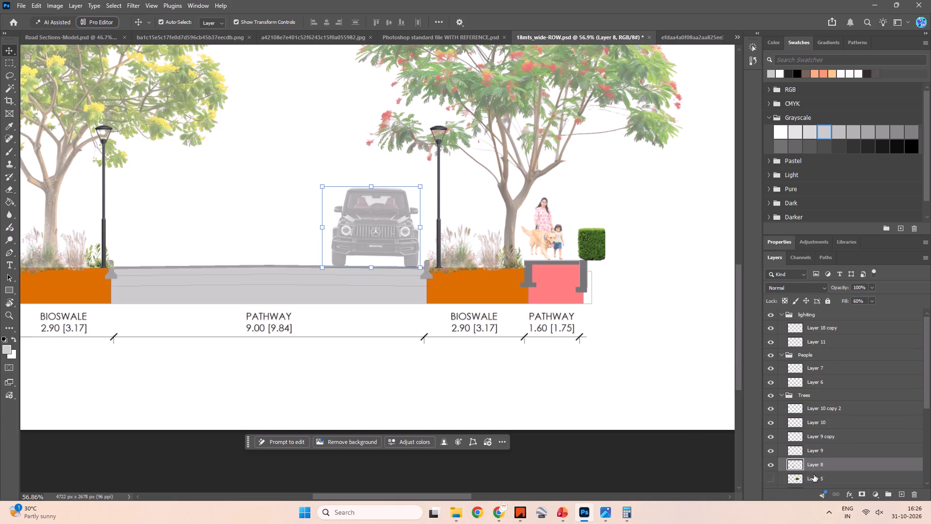
Create a new group above the lighting group and name it Shrubs.
{"action": "left_click", "coordinate": [785, 389]}
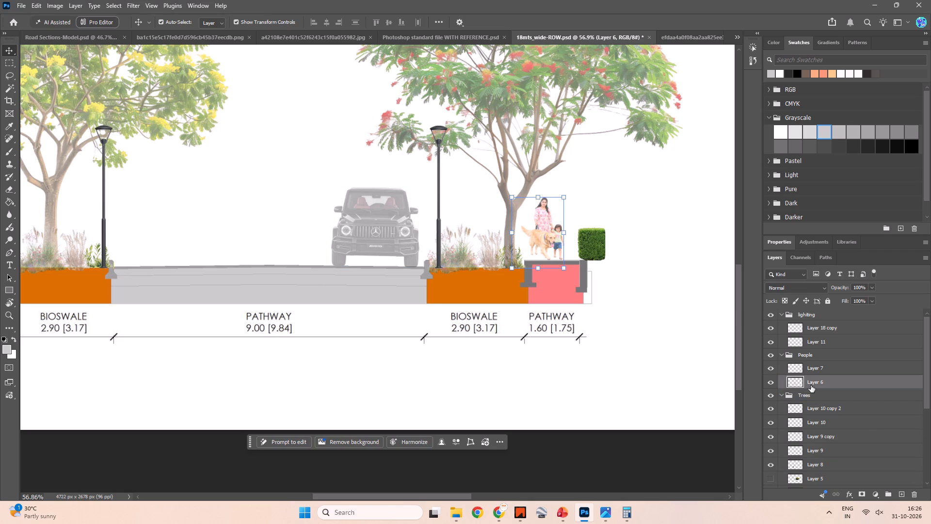
{"action": "left_click", "coordinate": [786, 310]}
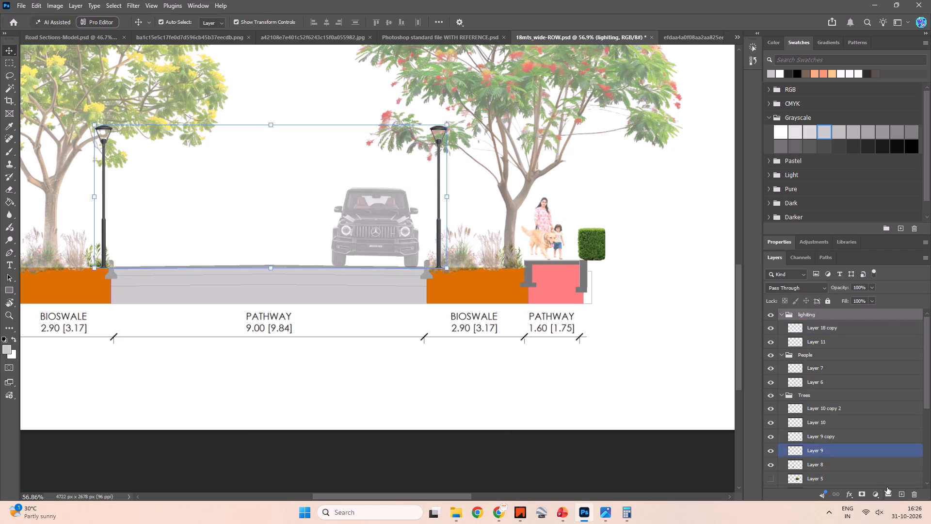
{"action": "left_click", "coordinate": [897, 496]}
{"action": "key", "text": "ctrl+z"}
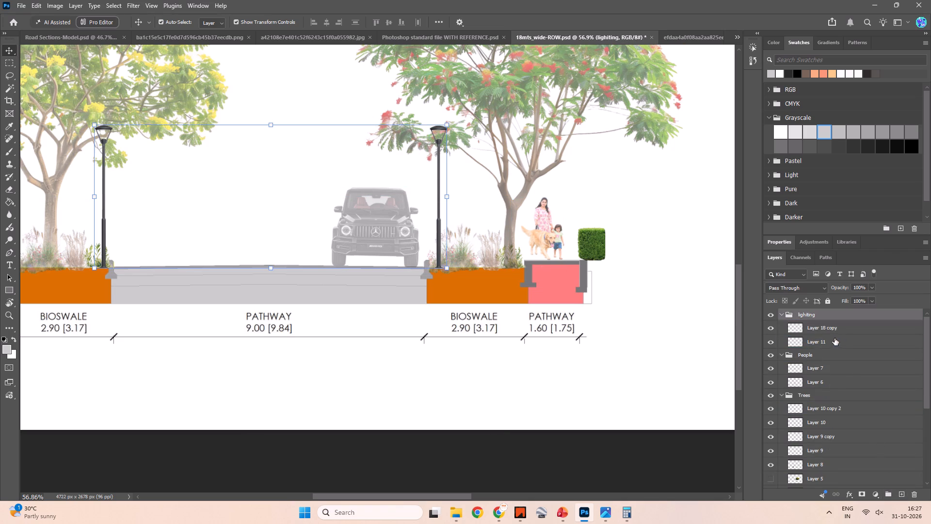
{"action": "left_click", "coordinate": [889, 493]}
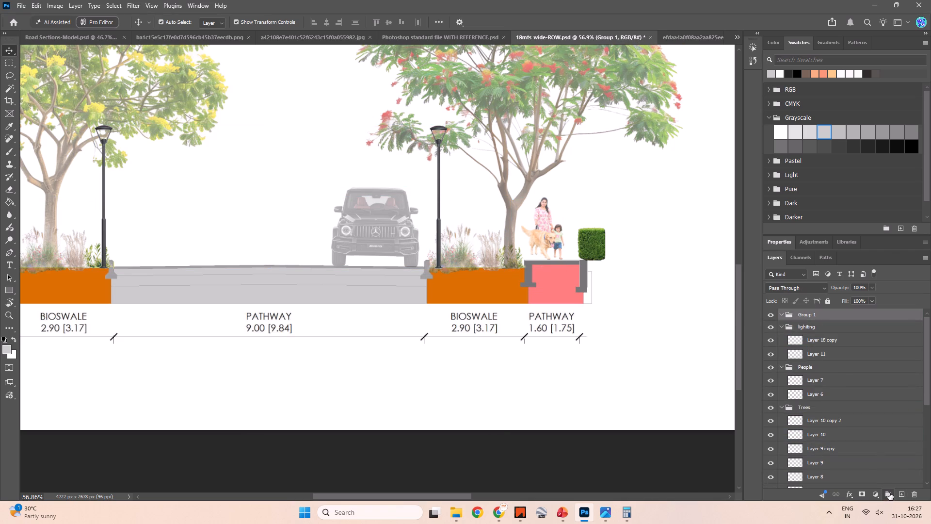
{"action": "double_click", "coordinate": [803, 315]}
{"action": "key", "text": "shift+s"}
{"action": "type", "text": "hrubs"}
{"action": "key", "text": "space"}
{"action": "key", "text": "Return"}
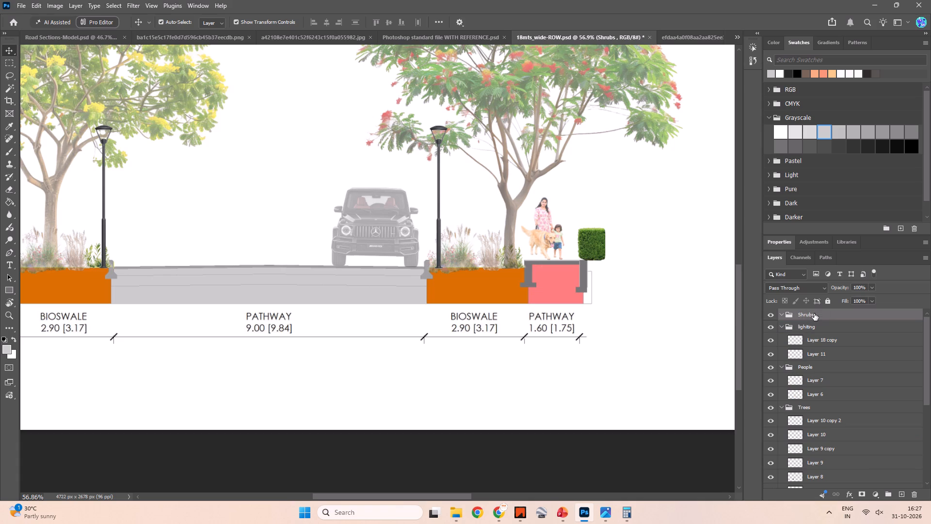
Move Layer 10 copy 2, Layer 10, Layer 9 copy and Layer 9 from the Trees group into the Shrubs group.
{"action": "left_click", "coordinate": [823, 423]}
{"action": "left_click", "coordinate": [820, 433], "text": "shift"}
{"action": "left_click", "coordinate": [828, 442], "text": "shift"}
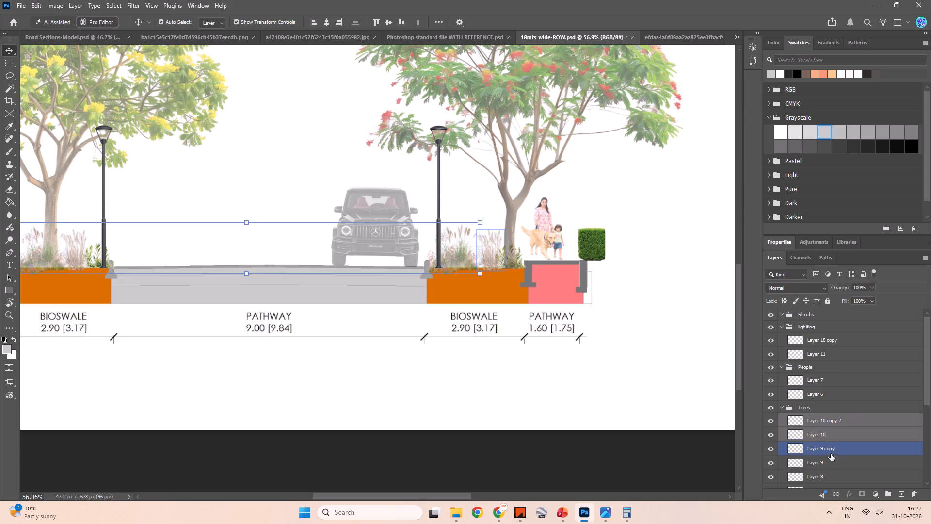
{"action": "left_click", "coordinate": [831, 456], "text": "shift"}
{"action": "scroll", "coordinate": [823, 426], "scroll_direction": "down", "scroll_amount": 2}
{"action": "left_click", "coordinate": [828, 435], "text": "shift"}
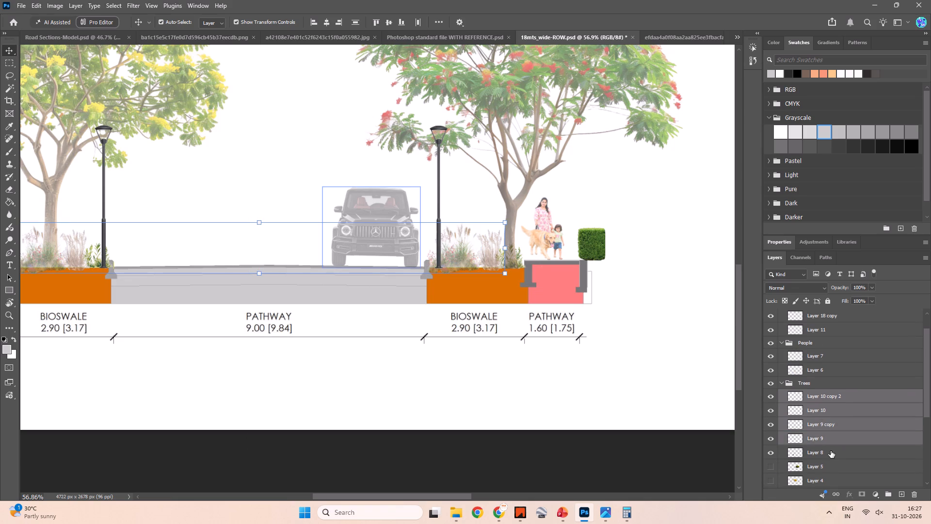
{"action": "left_click", "coordinate": [773, 441]}
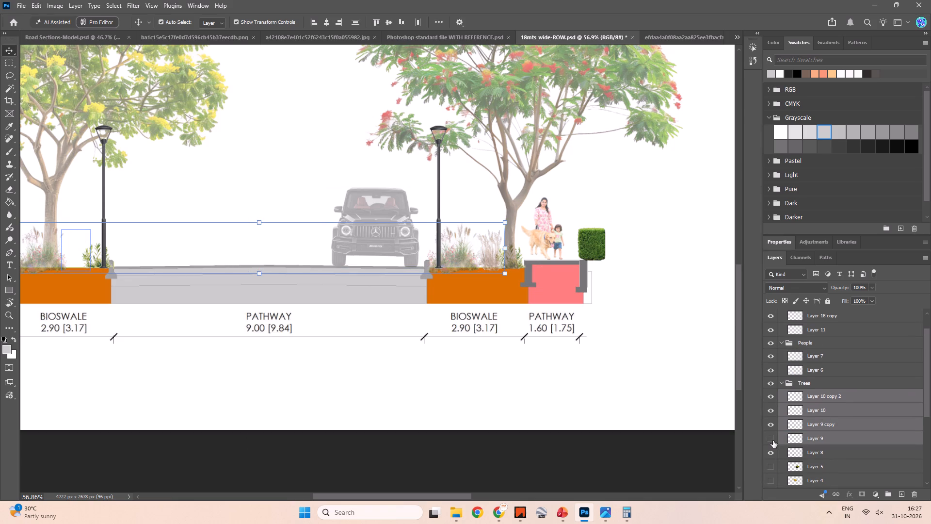
{"action": "left_click", "coordinate": [773, 441]}
{"action": "left_click_drag", "start_coordinate": [826, 434], "coordinate": [811, 341]}
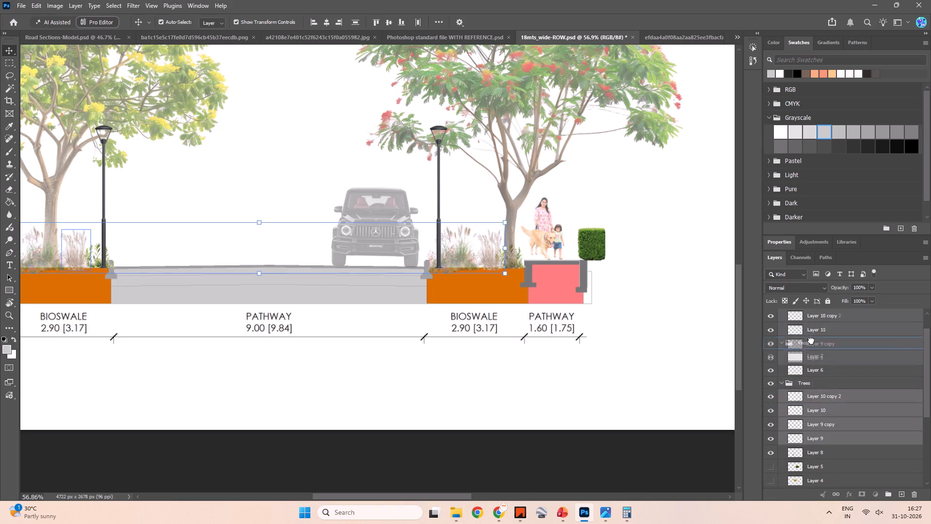
{"action": "left_click_drag", "start_coordinate": [811, 341], "coordinate": [820, 321]}
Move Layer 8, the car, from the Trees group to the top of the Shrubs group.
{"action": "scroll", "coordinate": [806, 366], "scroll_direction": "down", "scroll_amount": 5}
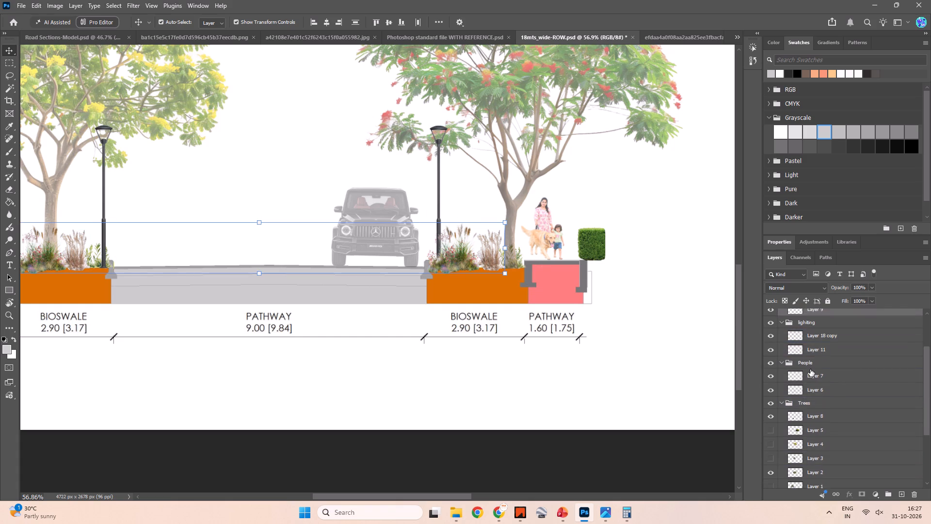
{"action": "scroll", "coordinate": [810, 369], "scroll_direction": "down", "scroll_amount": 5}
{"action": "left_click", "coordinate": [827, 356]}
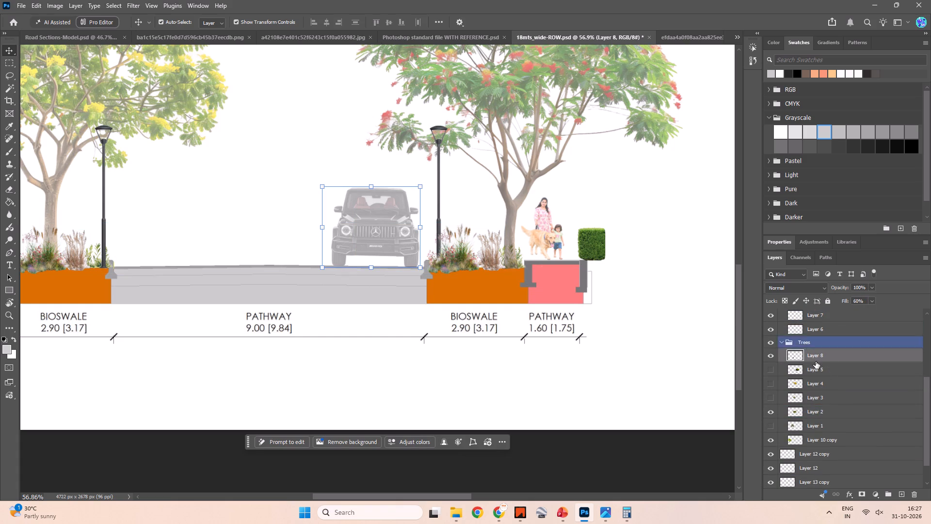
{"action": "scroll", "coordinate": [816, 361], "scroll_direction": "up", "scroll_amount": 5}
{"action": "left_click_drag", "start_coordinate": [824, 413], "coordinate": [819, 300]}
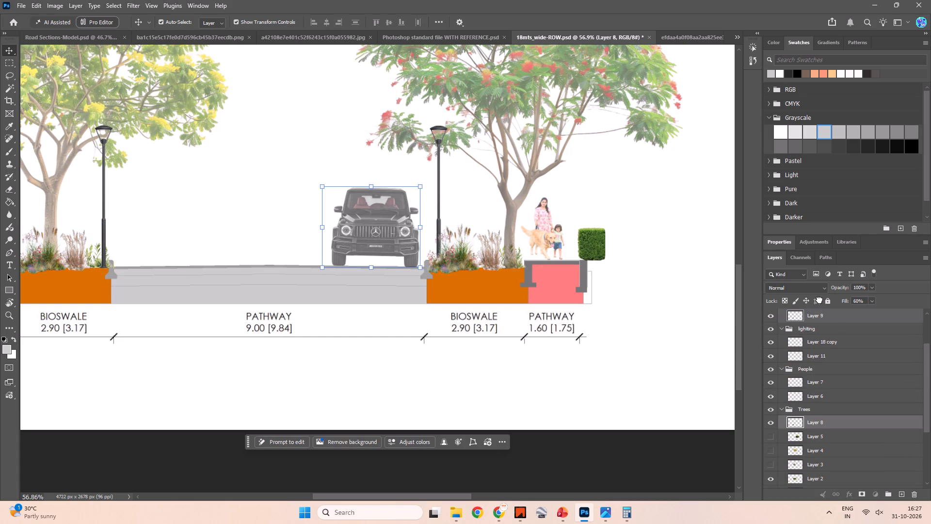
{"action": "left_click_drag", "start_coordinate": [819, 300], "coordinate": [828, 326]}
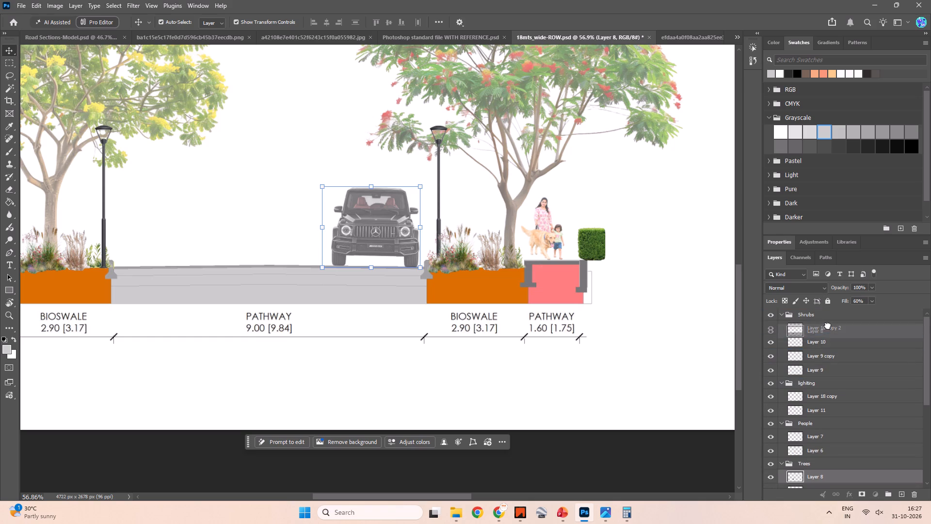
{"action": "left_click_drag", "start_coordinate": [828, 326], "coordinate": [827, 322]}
Check which objects Layer 13 copy, Layer 12 and Layer 13 hold by hiding and showing them.
{"action": "scroll", "coordinate": [351, 283], "scroll_direction": "down", "scroll_amount": 2, "text": "ctrl"}
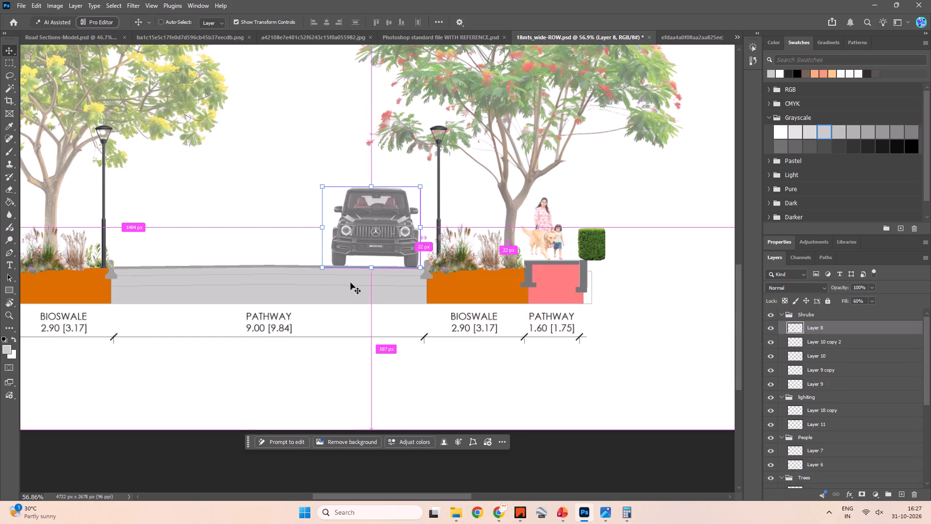
{"action": "scroll", "coordinate": [351, 283], "scroll_direction": "down", "scroll_amount": 3, "text": "ctrl"}
{"action": "scroll", "coordinate": [355, 286], "scroll_direction": "down", "scroll_amount": 8, "text": "alt"}
{"action": "key", "text": "space"}
{"action": "key", "text": "space"}
{"action": "key", "text": "space"}
{"action": "key", "text": "space"}
{"action": "key", "text": "space"}
{"action": "key", "text": "space"}
{"action": "key", "text": "space"}
{"action": "key", "text": "space"}
{"action": "left_click_drag", "start_coordinate": [273, 308], "coordinate": [358, 312]}
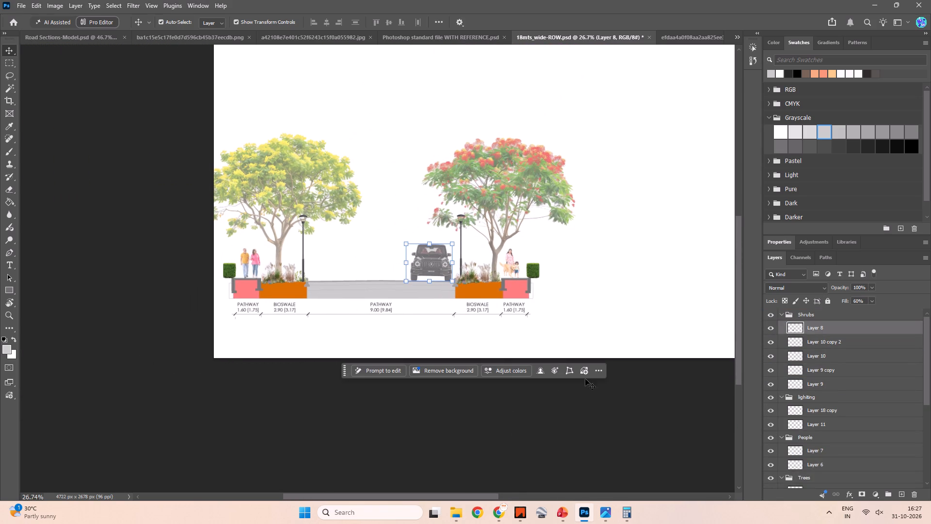
{"action": "scroll", "coordinate": [769, 403], "scroll_direction": "down", "scroll_amount": 20}
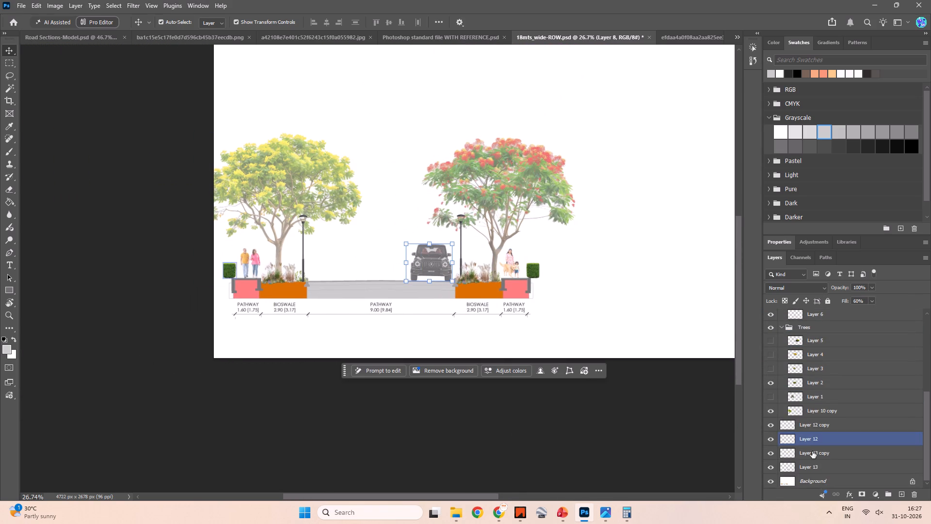
{"action": "left_click", "coordinate": [769, 454]}
{"action": "left_click", "coordinate": [769, 454]}
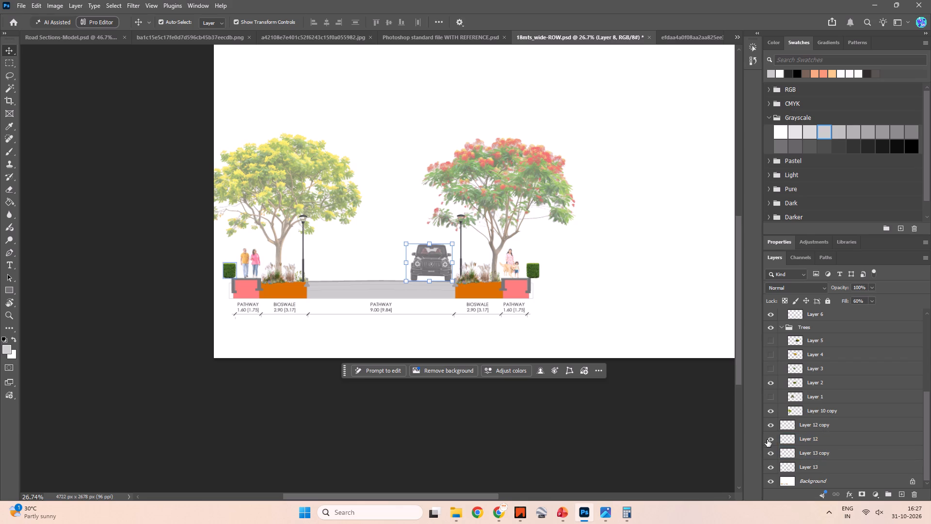
{"action": "left_click", "coordinate": [767, 438]}
{"action": "left_click", "coordinate": [769, 439]}
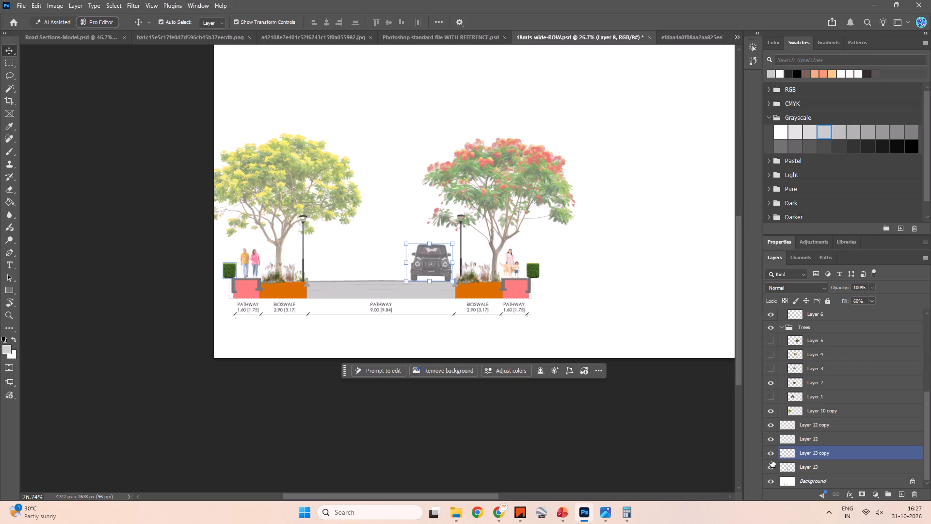
{"action": "left_click", "coordinate": [770, 456]}
{"action": "left_click", "coordinate": [770, 456]}
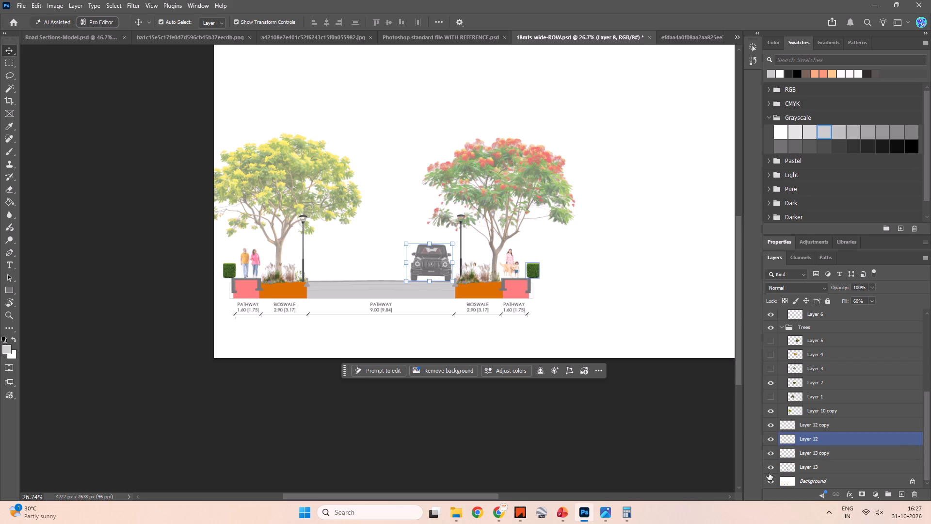
{"action": "left_click", "coordinate": [769, 469]}
{"action": "left_click", "coordinate": [769, 469]}
Move Layer 12 copy, Layer 12, Layer 13 copy and Layer 13 together to the top of the Shrubs group.
{"action": "left_click", "coordinate": [811, 467], "text": "shift"}
{"action": "left_click", "coordinate": [809, 446], "text": "shift"}
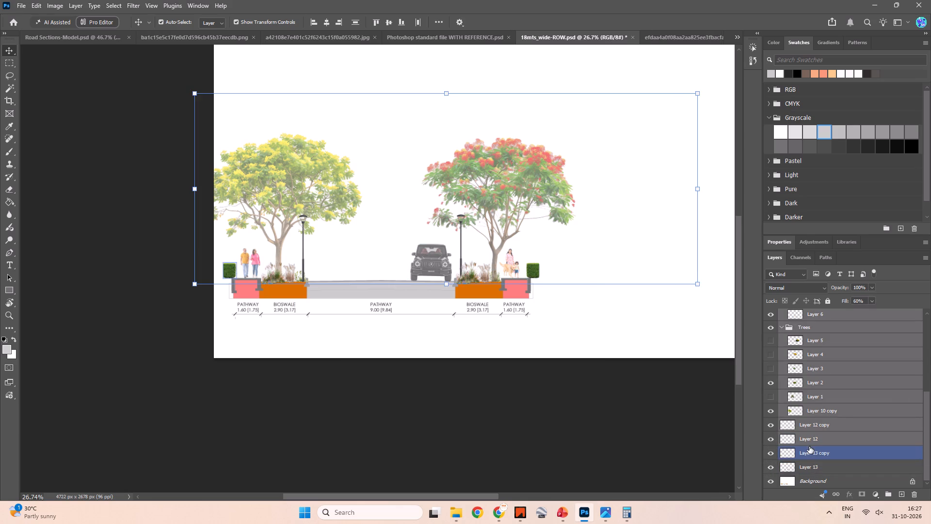
{"action": "left_click", "coordinate": [808, 469]}
{"action": "left_click", "coordinate": [816, 429], "text": "shift"}
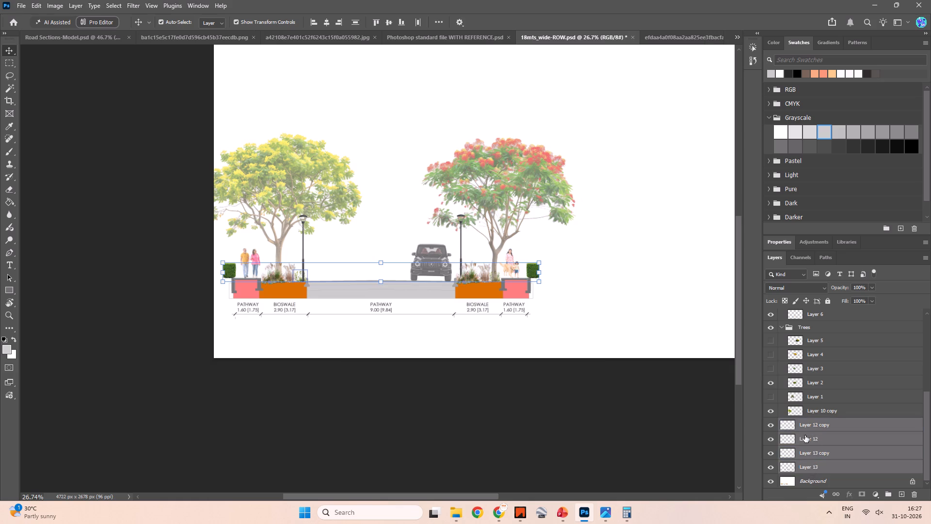
{"action": "left_click_drag", "start_coordinate": [826, 426], "coordinate": [824, 313]}
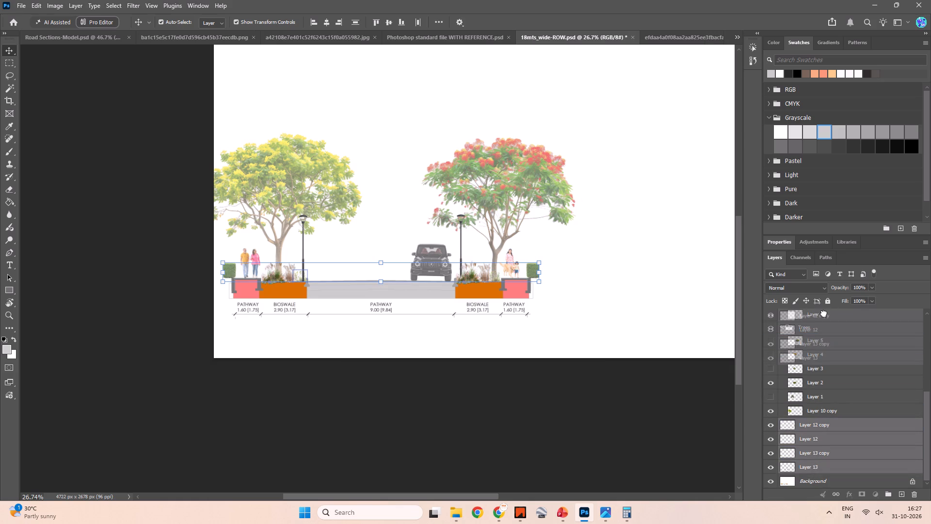
{"action": "left_click_drag", "start_coordinate": [824, 313], "coordinate": [829, 292]}
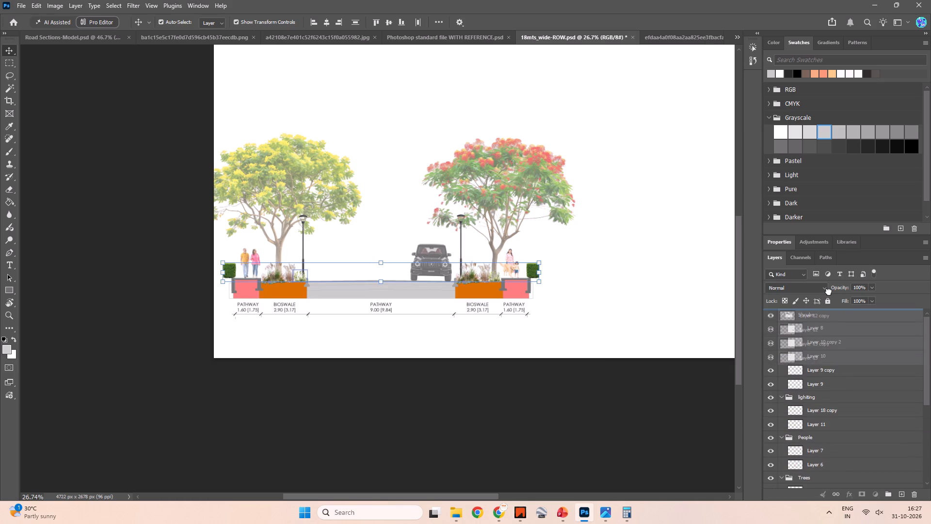
{"action": "left_click_drag", "start_coordinate": [829, 292], "coordinate": [829, 319]}
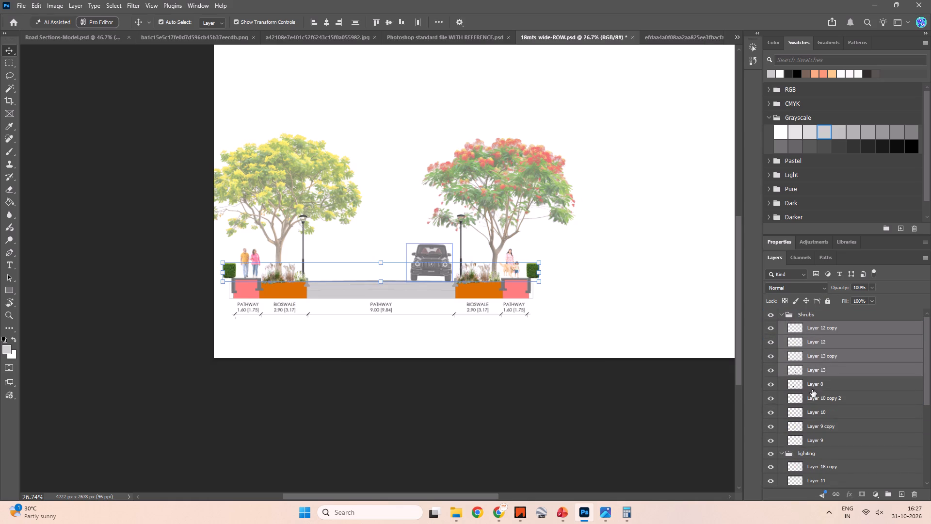
Check the contents of the Shrubs group and of Layer 8 by hiding and showing each.
{"action": "left_click", "coordinate": [771, 315]}
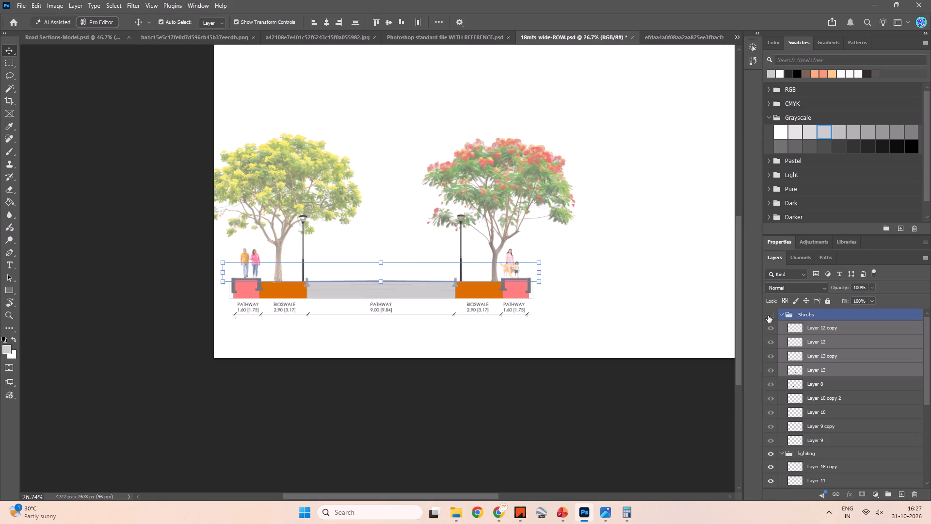
{"action": "left_click", "coordinate": [768, 315]}
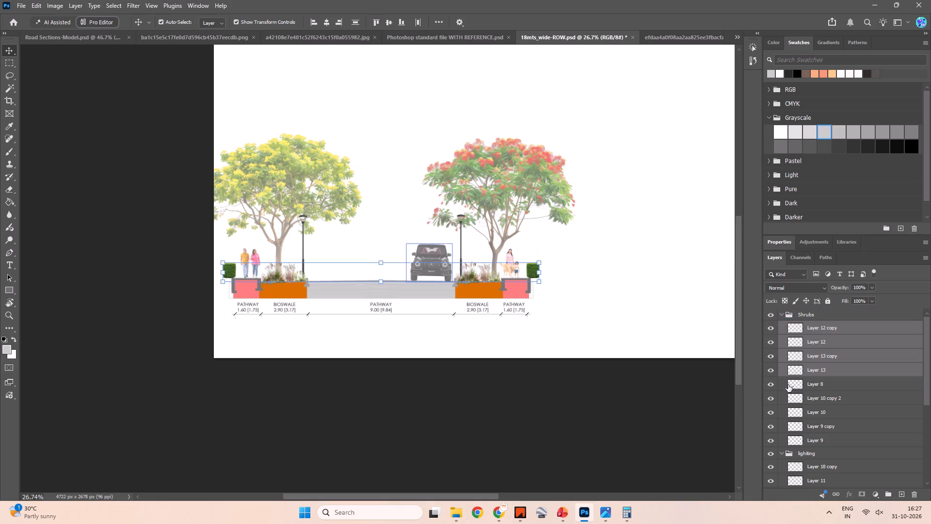
{"action": "scroll", "coordinate": [831, 408], "scroll_direction": "down", "scroll_amount": 1}
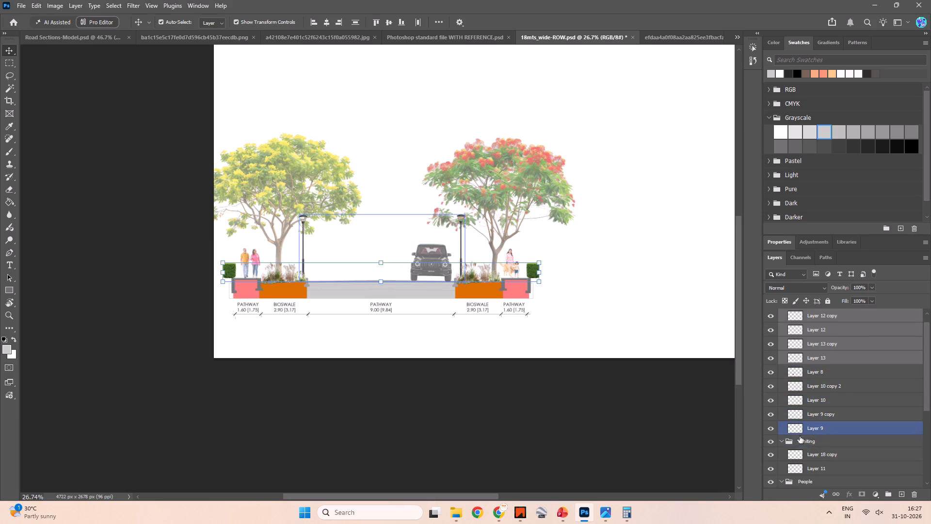
{"action": "scroll", "coordinate": [798, 417], "scroll_direction": "up", "scroll_amount": 4}
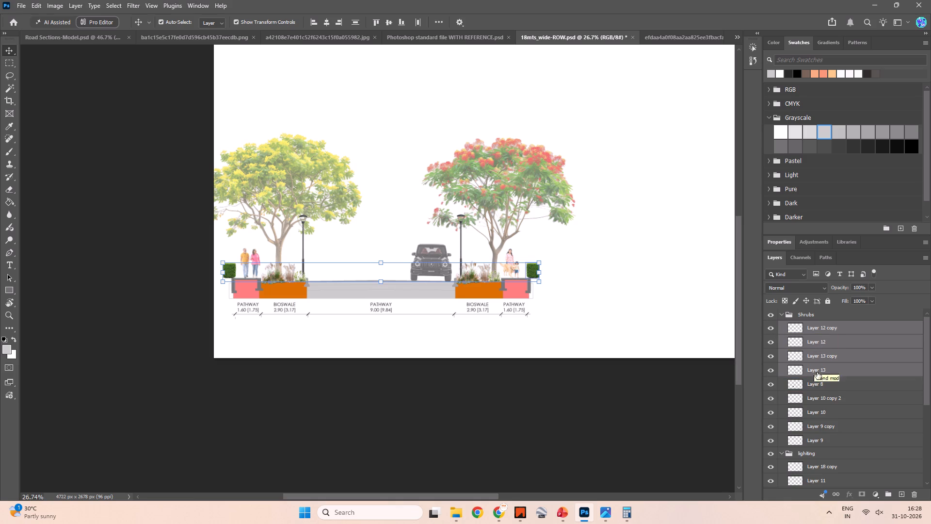
{"action": "scroll", "coordinate": [818, 376], "scroll_direction": "down", "scroll_amount": 3}
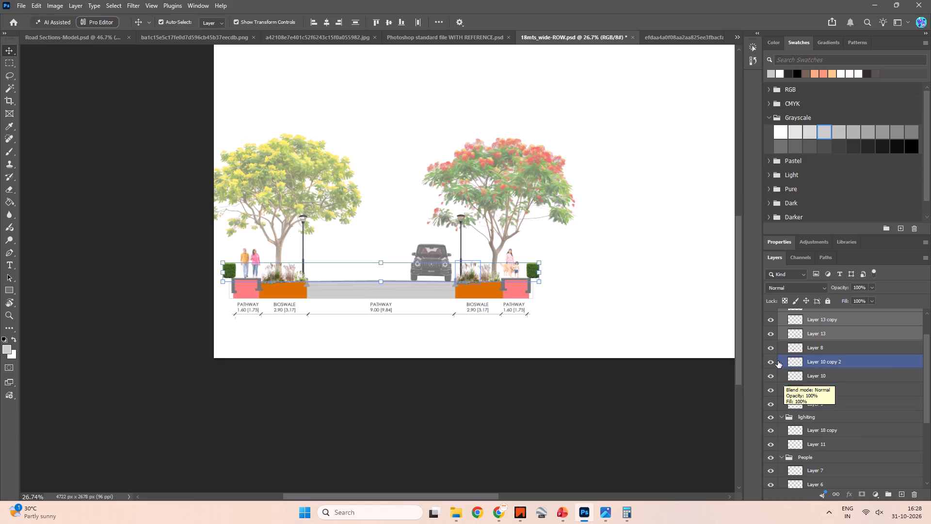
{"action": "left_click", "coordinate": [771, 352]}
{"action": "left_click", "coordinate": [771, 350]}
Move Layer 8, the car, out of the Shrubs group to the top of the lighting group and deselect all layers.
{"action": "left_click", "coordinate": [820, 349]}
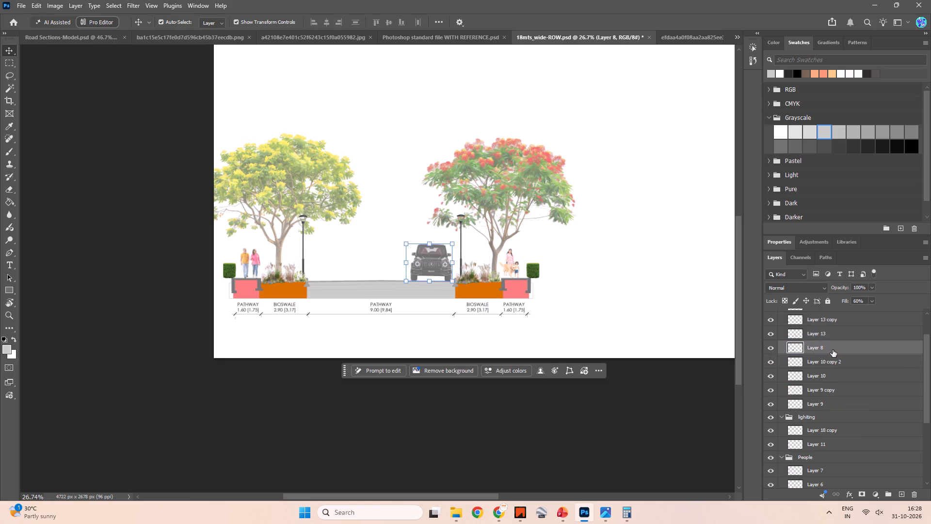
{"action": "left_click", "coordinate": [773, 349]}
{"action": "left_click", "coordinate": [772, 349]}
{"action": "left_click_drag", "start_coordinate": [825, 348], "coordinate": [823, 420]}
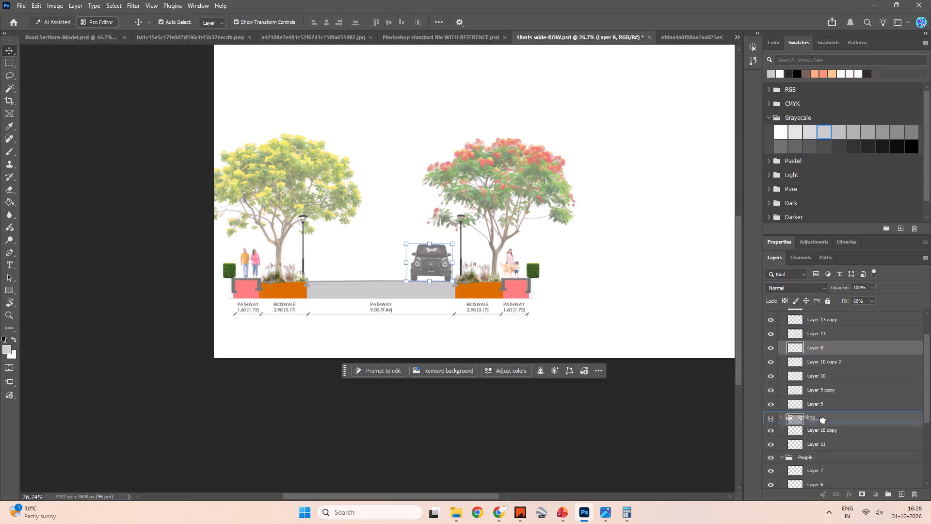
{"action": "left_click_drag", "start_coordinate": [823, 420], "coordinate": [823, 424]}
{"action": "left_click", "coordinate": [592, 421]}
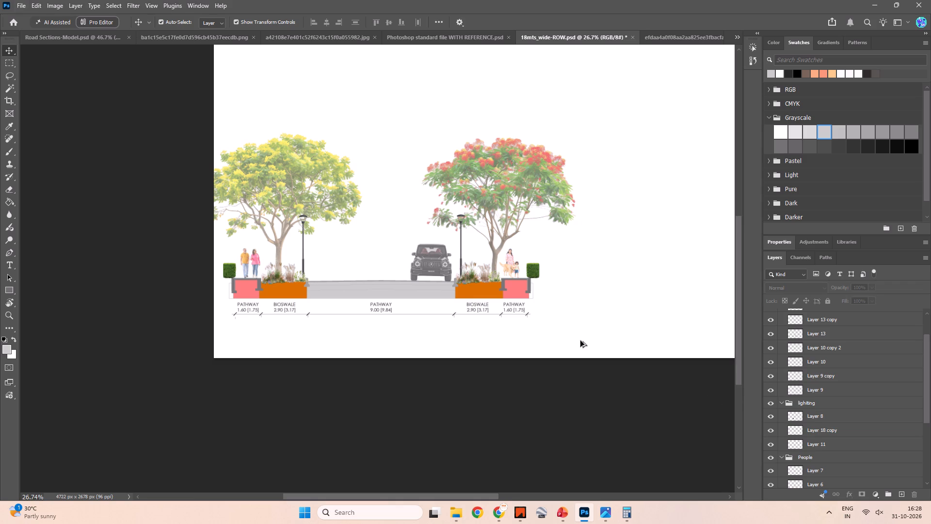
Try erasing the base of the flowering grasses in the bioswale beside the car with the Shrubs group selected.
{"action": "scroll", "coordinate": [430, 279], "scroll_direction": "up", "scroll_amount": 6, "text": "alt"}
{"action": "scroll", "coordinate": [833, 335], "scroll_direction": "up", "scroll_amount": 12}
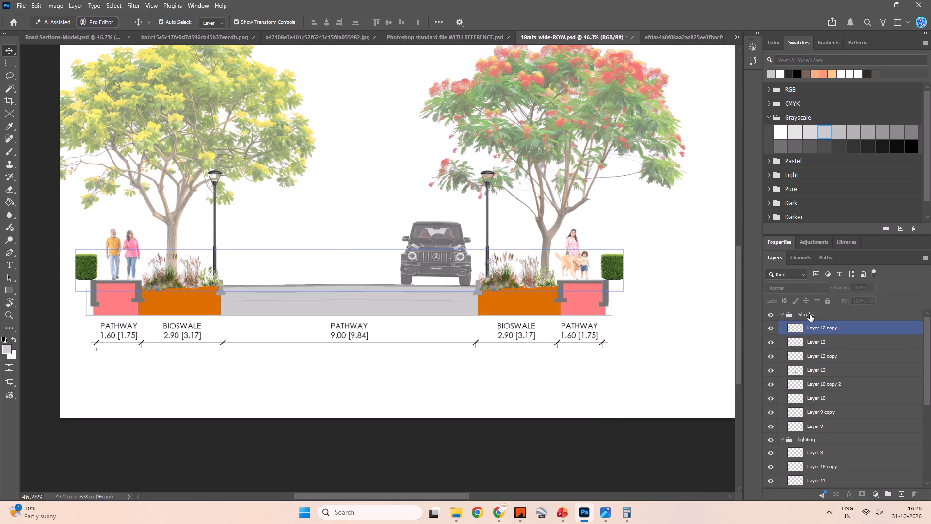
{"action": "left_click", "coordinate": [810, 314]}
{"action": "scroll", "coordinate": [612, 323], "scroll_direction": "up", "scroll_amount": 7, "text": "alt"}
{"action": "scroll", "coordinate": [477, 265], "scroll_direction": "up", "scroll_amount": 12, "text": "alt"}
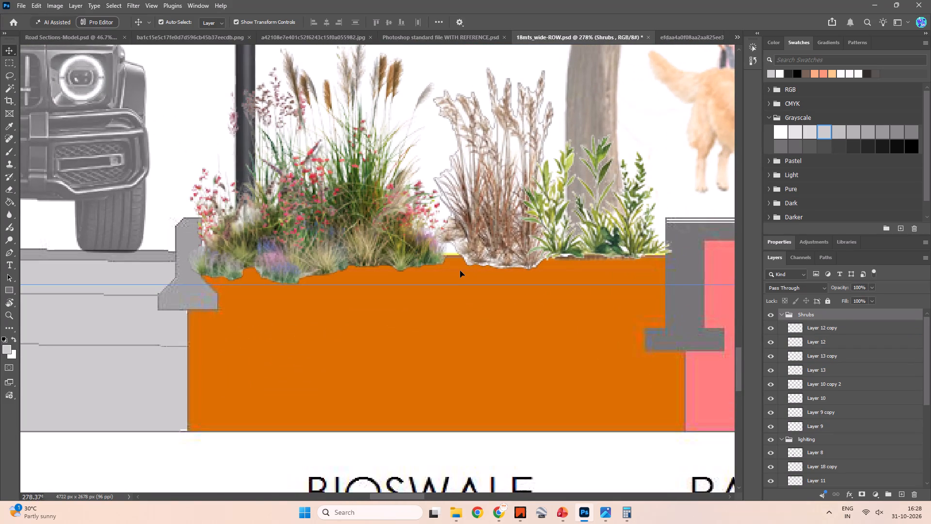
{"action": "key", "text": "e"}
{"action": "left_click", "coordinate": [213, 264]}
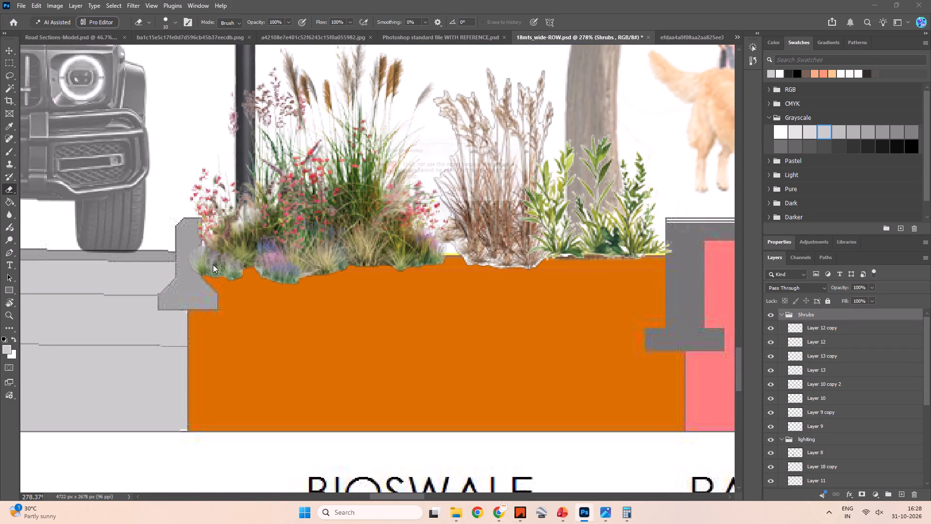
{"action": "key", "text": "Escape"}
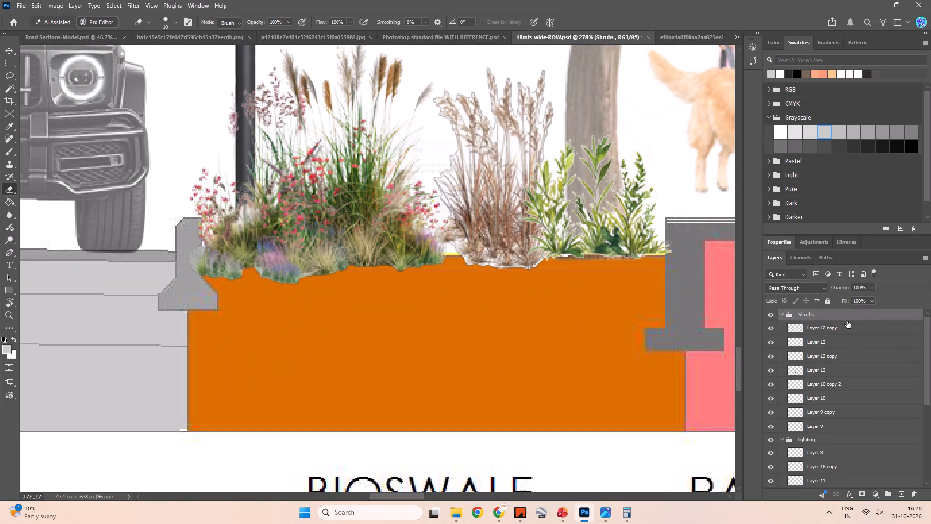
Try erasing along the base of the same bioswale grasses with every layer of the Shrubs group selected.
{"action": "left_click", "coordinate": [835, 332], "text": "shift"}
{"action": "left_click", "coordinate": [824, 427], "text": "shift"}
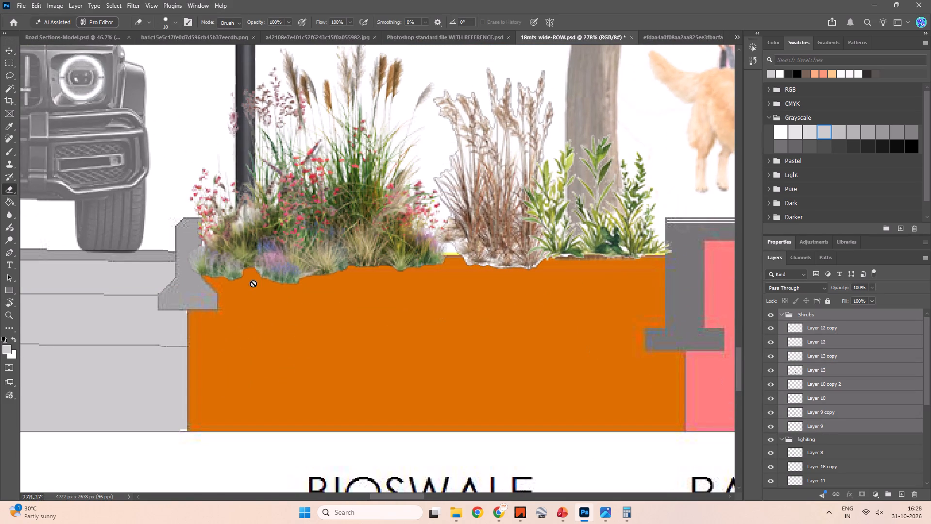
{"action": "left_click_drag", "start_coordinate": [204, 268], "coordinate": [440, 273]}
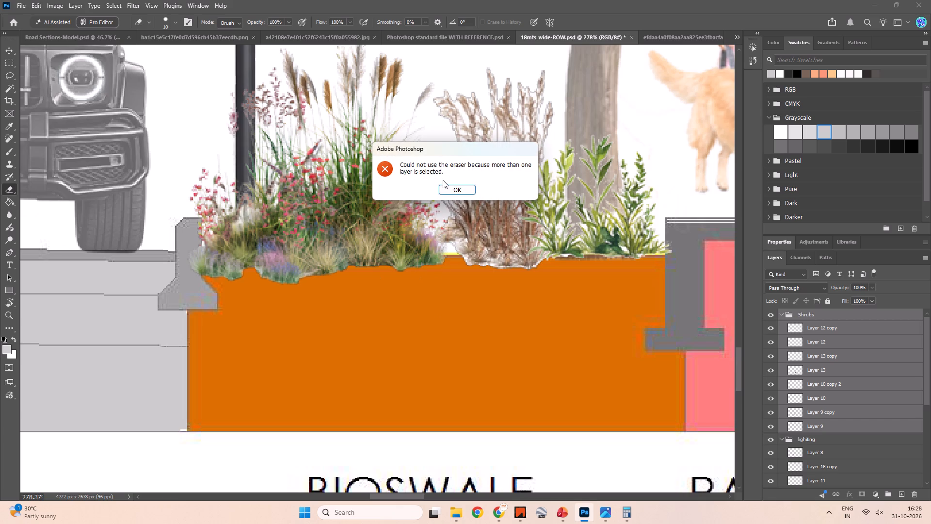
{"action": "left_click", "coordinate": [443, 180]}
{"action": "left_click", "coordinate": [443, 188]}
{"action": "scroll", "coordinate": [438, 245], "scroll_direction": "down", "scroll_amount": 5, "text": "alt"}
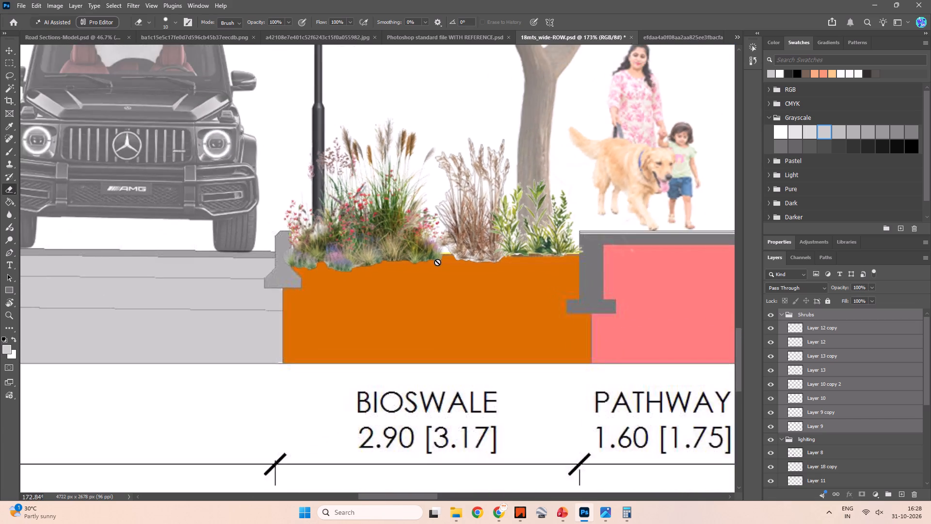
Collapse the Shrubs group in the layer list after bringing the whole road section into view.
{"action": "scroll", "coordinate": [437, 262], "scroll_direction": "down", "scroll_amount": 5, "text": "alt"}
{"action": "scroll", "coordinate": [413, 310], "scroll_direction": "down", "scroll_amount": 5, "text": "alt"}
{"action": "key", "text": "space"}
{"action": "key", "text": "space"}
{"action": "key", "text": "space"}
{"action": "key", "text": "space"}
{"action": "left_click_drag", "start_coordinate": [343, 269], "coordinate": [453, 253]}
{"action": "scroll", "coordinate": [417, 273], "scroll_direction": "down", "scroll_amount": 5, "text": "alt"}
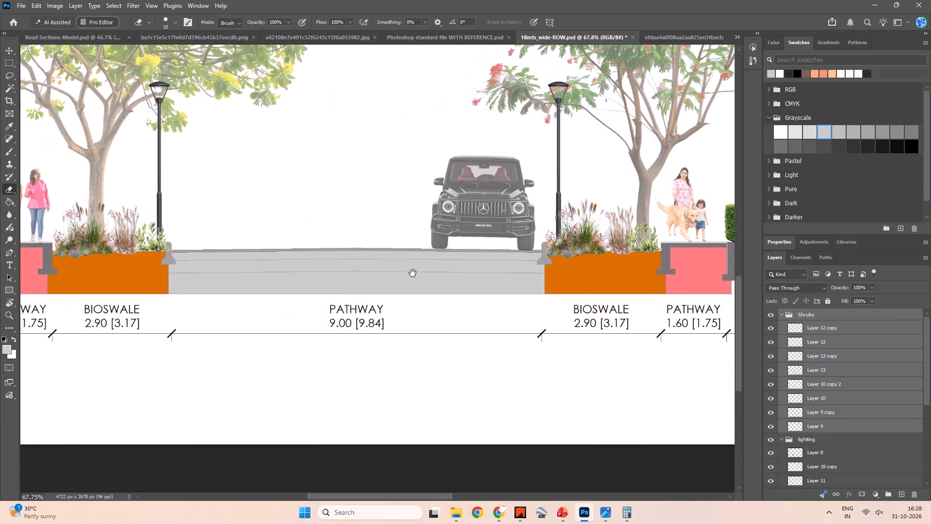
{"action": "scroll", "coordinate": [412, 271], "scroll_direction": "down", "scroll_amount": 5, "text": "alt"}
{"action": "key", "text": "space"}
{"action": "key", "text": "space"}
{"action": "key", "text": "space"}
{"action": "key", "text": "space"}
{"action": "key", "text": "space"}
{"action": "key", "text": "space"}
{"action": "key", "text": "space"}
{"action": "key", "text": "space"}
{"action": "key", "text": "space"}
{"action": "key", "text": "space"}
{"action": "key", "text": "space"}
{"action": "left_click_drag", "start_coordinate": [433, 270], "coordinate": [433, 303]}
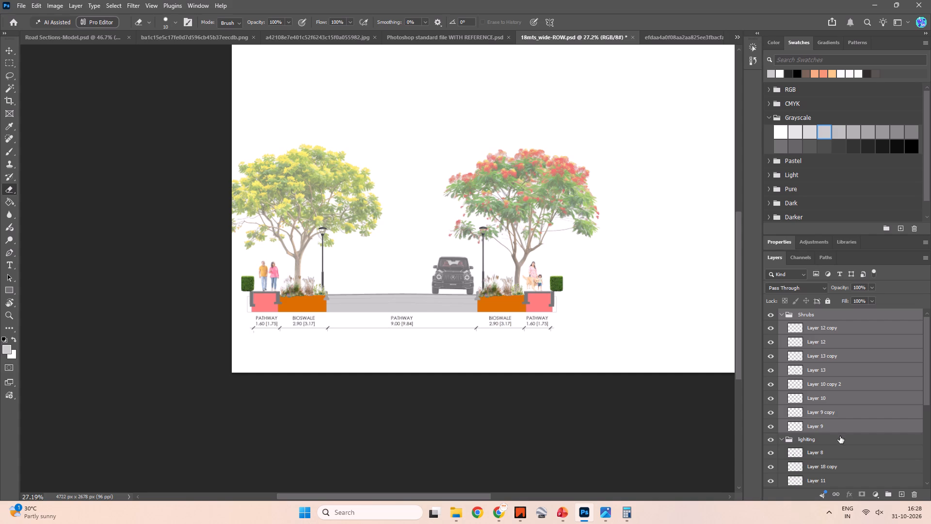
{"action": "left_click", "coordinate": [783, 312]}
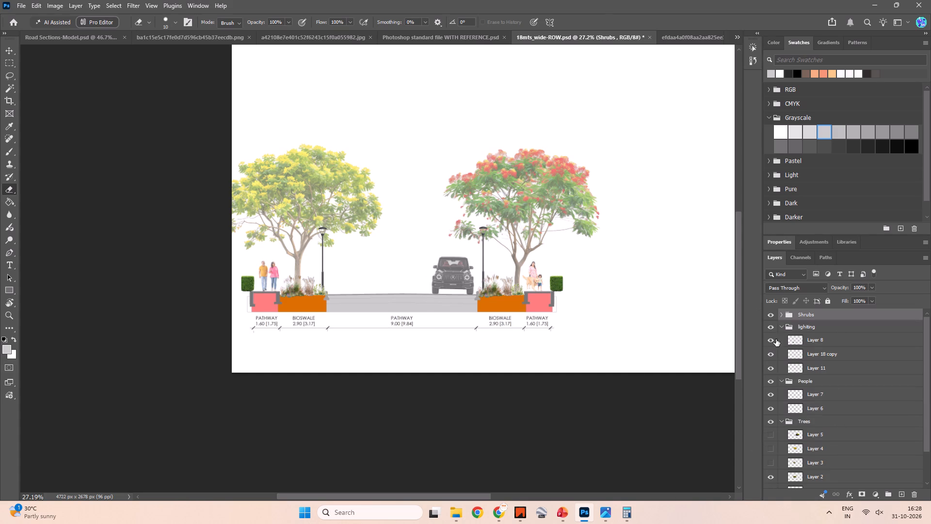
Preview the hidden yellow tree on Layer 4 of the Trees group by showing and hiding it.
{"action": "scroll", "coordinate": [813, 368], "scroll_direction": "down", "scroll_amount": 4}
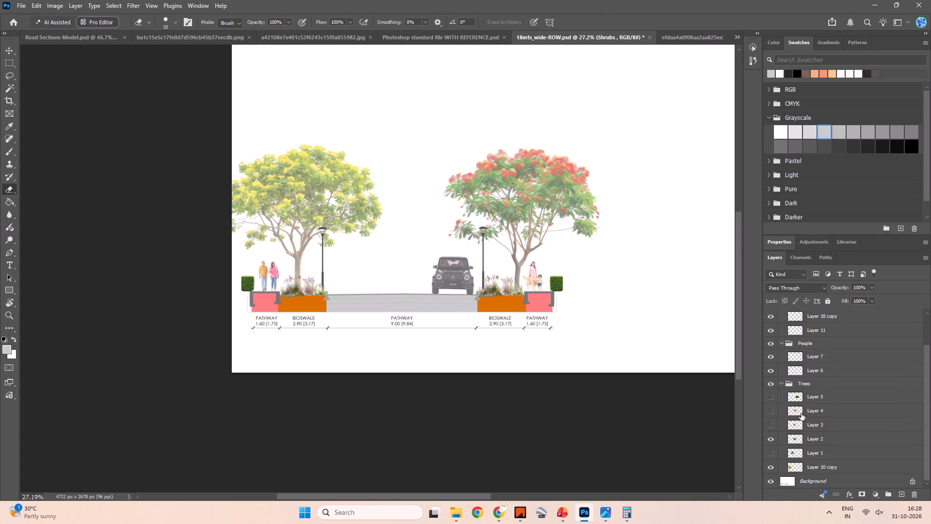
{"action": "left_click", "coordinate": [775, 412]}
{"action": "left_click", "coordinate": [773, 411]}
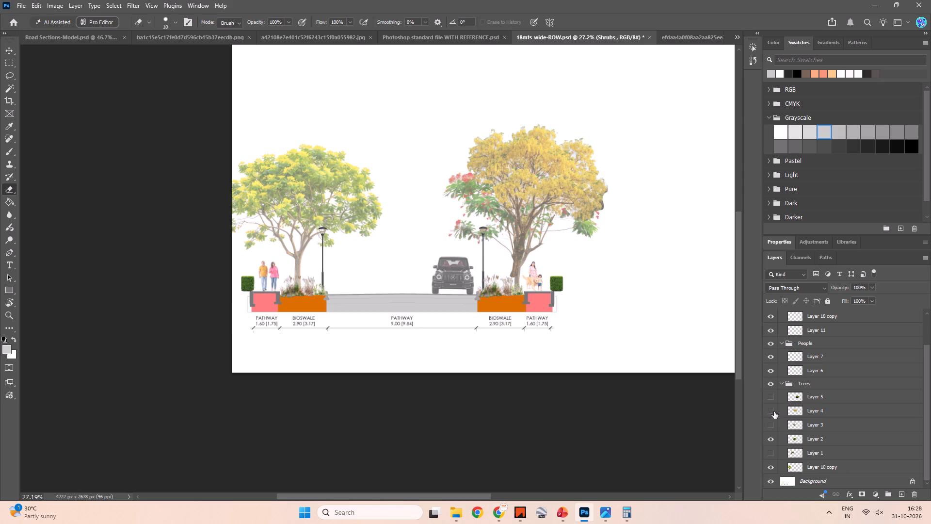
Show Layer 3, the purple-flowering tree, and place it in the bioswale between the car and the red-flowering tree.
{"action": "left_click", "coordinate": [771, 426]}
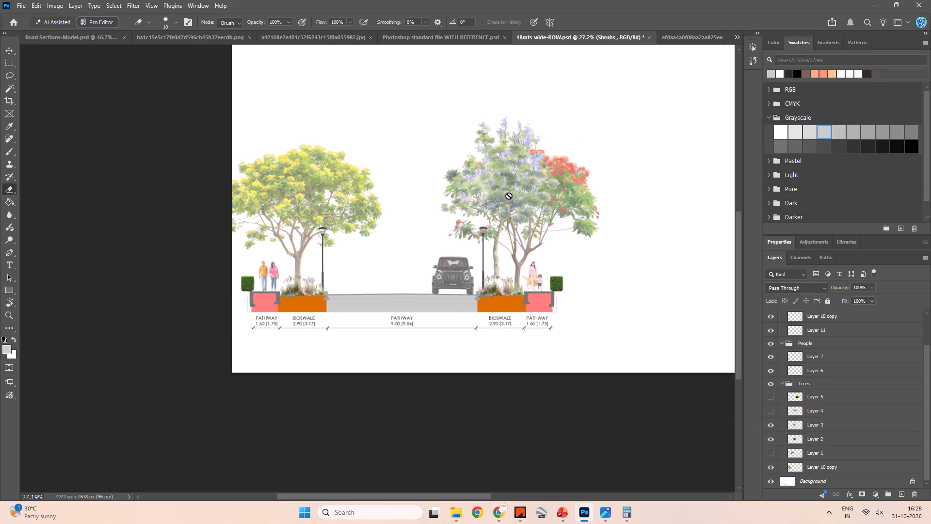
{"action": "key", "text": "v"}
{"action": "left_click_drag", "start_coordinate": [510, 201], "coordinate": [324, 209]}
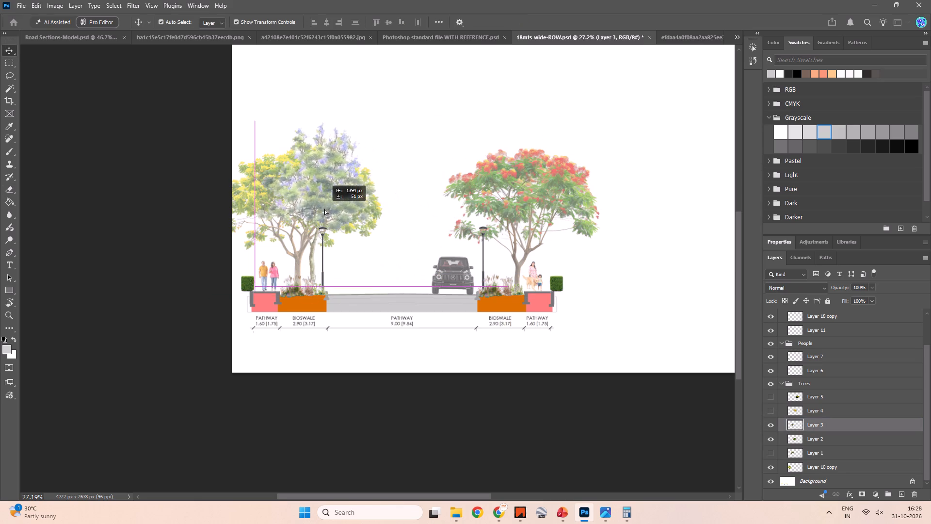
{"action": "left_click_drag", "start_coordinate": [324, 209], "coordinate": [504, 209]}
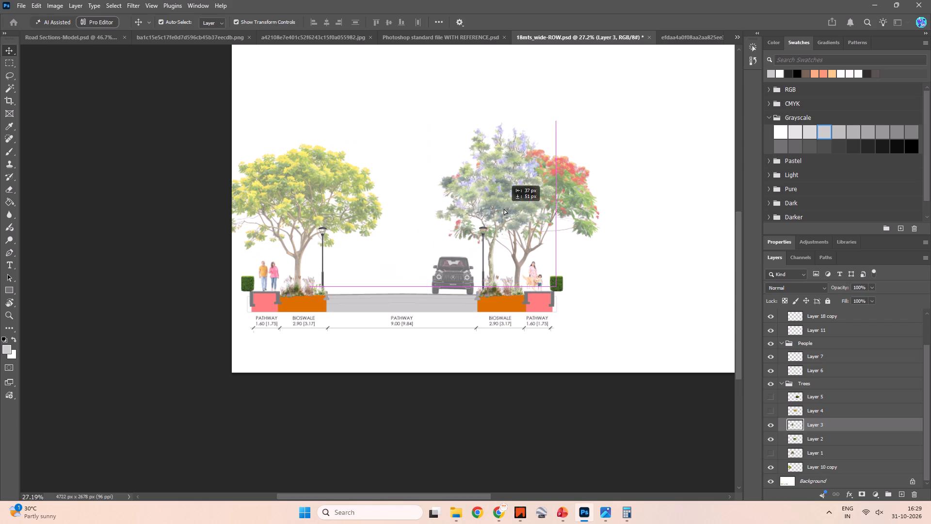
{"action": "left_click_drag", "start_coordinate": [504, 209], "coordinate": [501, 214]}
{"action": "double_click", "coordinate": [501, 214]}
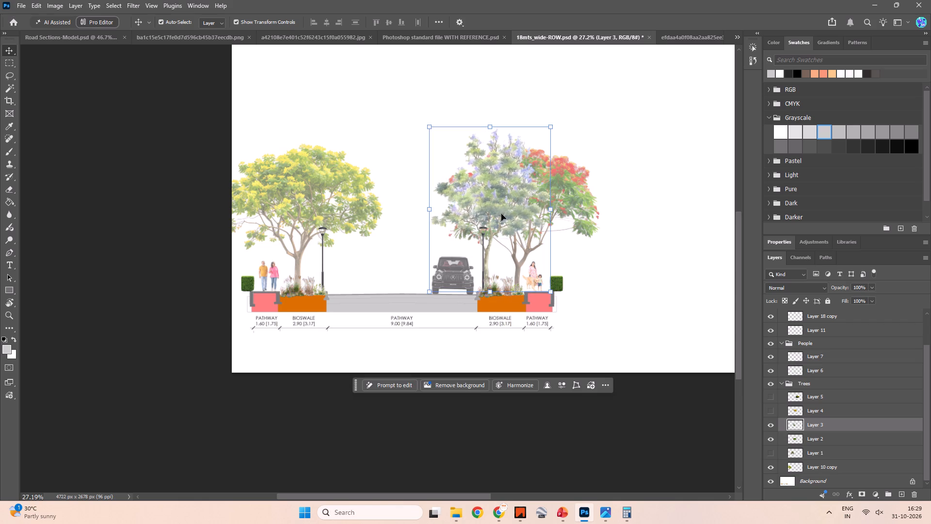
{"action": "left_click", "coordinate": [488, 217]}
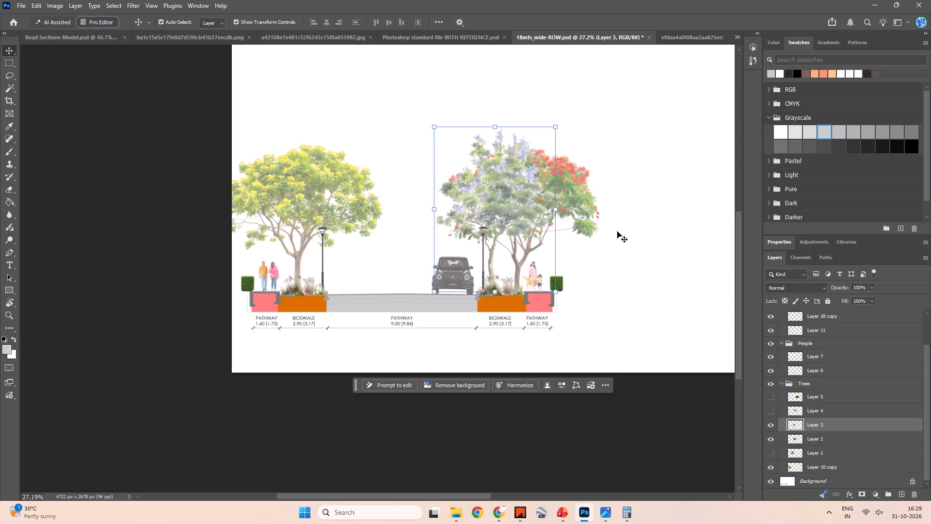
Deselect the tree layer and save the document.
{"action": "left_click", "coordinate": [625, 152]}
{"action": "key", "text": "ctrl+s"}
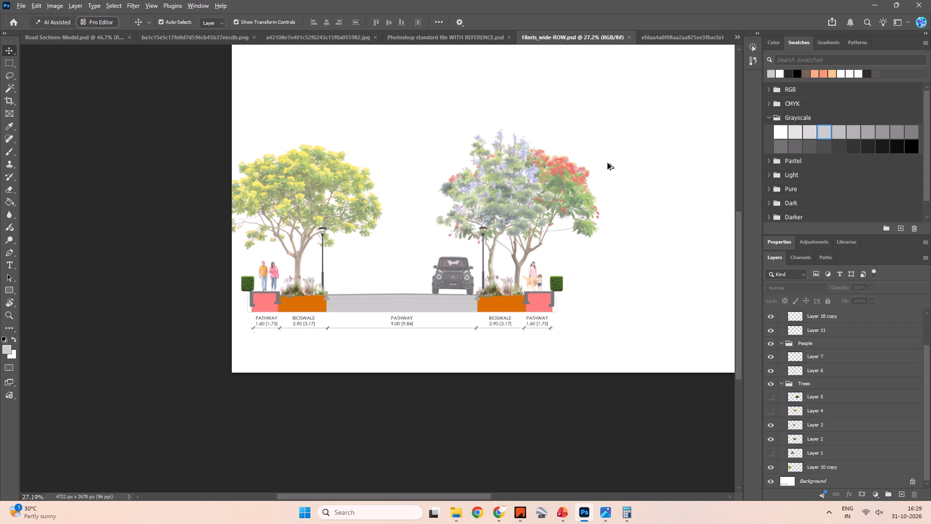
Crop the canvas's empty side area to about 2976 px wide, keeping the full crowns of both outer trees inside.
{"action": "scroll", "coordinate": [607, 164], "scroll_direction": "down", "scroll_amount": 4, "text": "alt"}
{"action": "key", "text": "space"}
{"action": "key", "text": "space"}
{"action": "key", "text": "space"}
{"action": "key", "text": "space"}
{"action": "key", "text": "space"}
{"action": "key", "text": "space"}
{"action": "key", "text": "space"}
{"action": "key", "text": "space"}
{"action": "key", "text": "space"}
{"action": "key", "text": "space"}
{"action": "key", "text": "space"}
{"action": "key", "text": "space"}
{"action": "key", "text": "space"}
{"action": "key", "text": "space"}
{"action": "key", "text": "space"}
{"action": "key", "text": "space"}
{"action": "key", "text": "space"}
{"action": "key", "text": "space"}
{"action": "key", "text": "space"}
{"action": "key", "text": "space"}
{"action": "left_click_drag", "start_coordinate": [616, 170], "coordinate": [451, 226]}
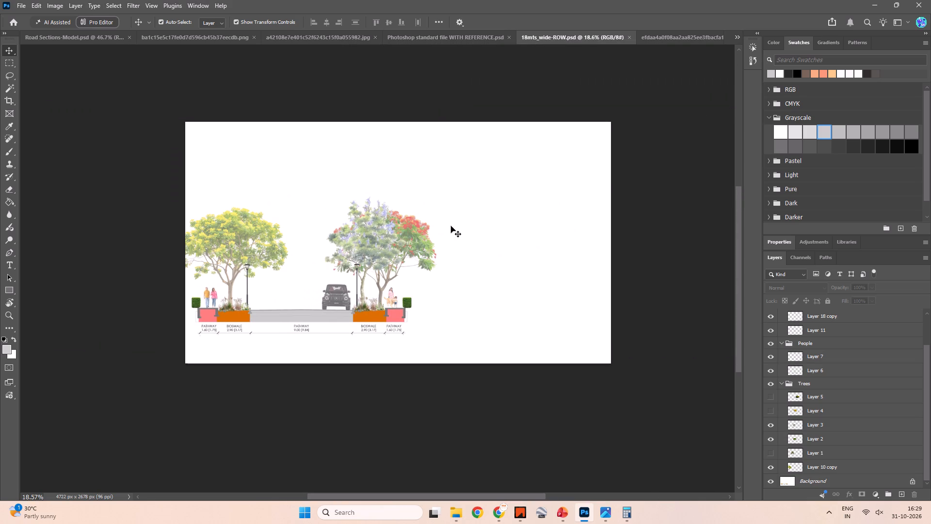
{"action": "key", "text": "c"}
{"action": "left_click_drag", "start_coordinate": [611, 239], "coordinate": [501, 240]}
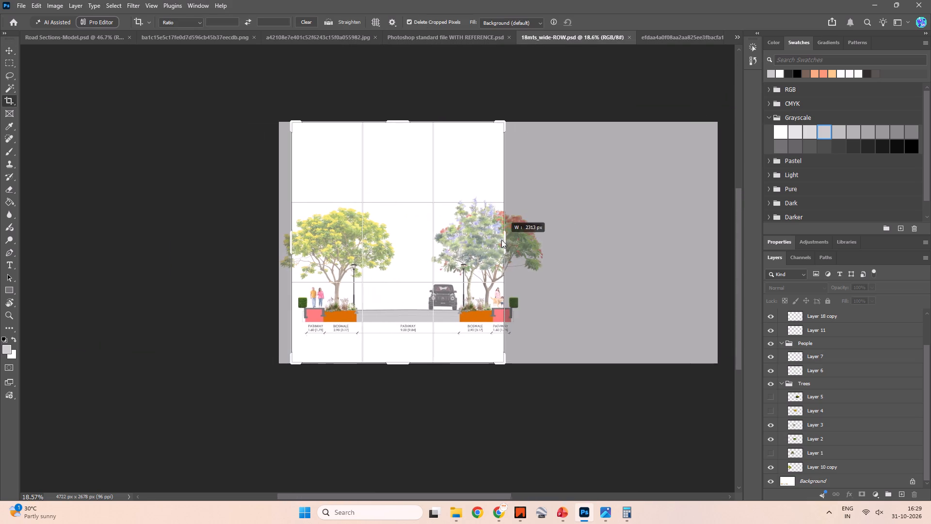
{"action": "left_click_drag", "start_coordinate": [501, 240], "coordinate": [527, 237]}
{"action": "scroll", "coordinate": [326, 360], "scroll_direction": "up", "scroll_amount": 1, "text": "alt"}
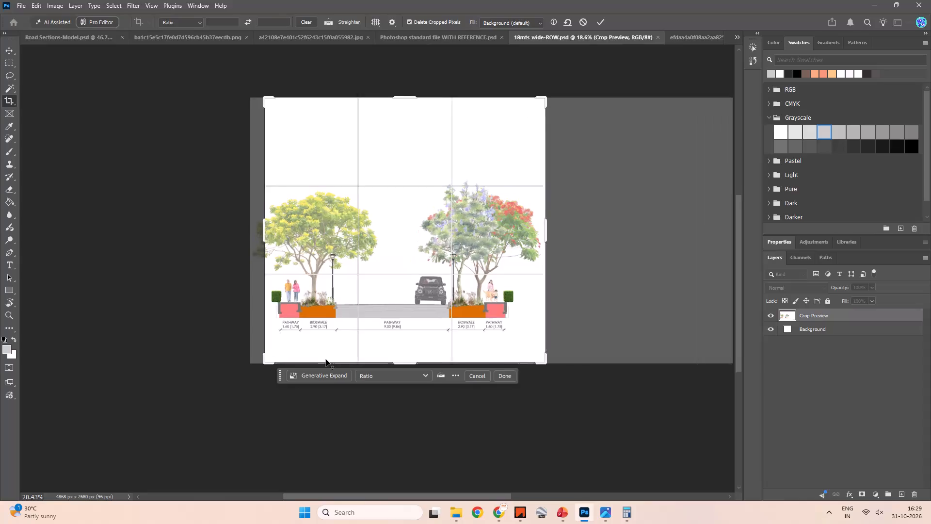
{"action": "scroll", "coordinate": [326, 360], "scroll_direction": "up", "scroll_amount": 2, "text": "alt"}
{"action": "left_click", "coordinate": [250, 199]}
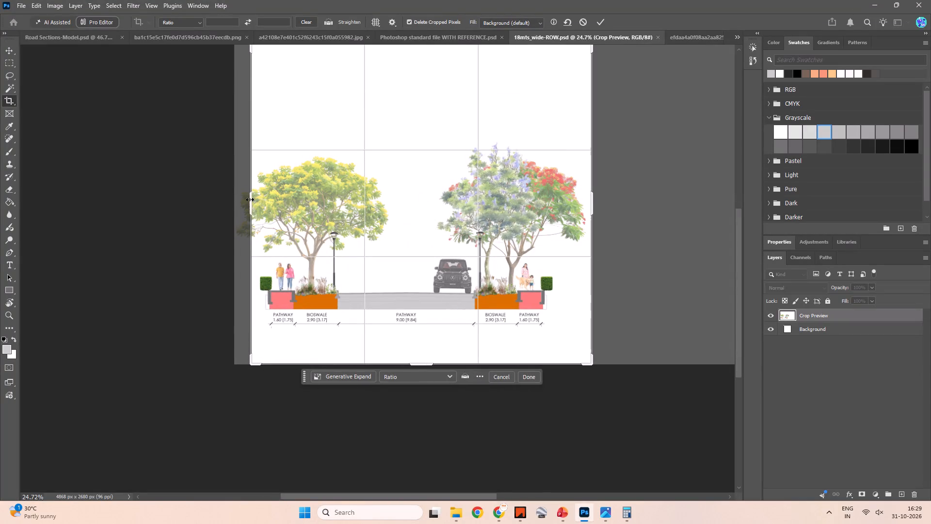
{"action": "left_click_drag", "start_coordinate": [251, 204], "coordinate": [243, 203]}
{"action": "left_click", "coordinate": [384, 408]}
{"action": "left_click", "coordinate": [378, 441]}
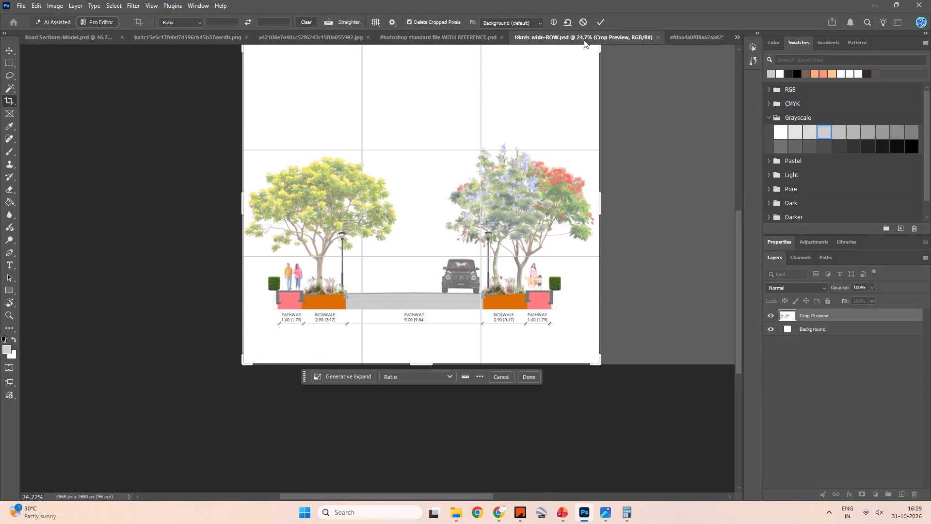
{"action": "left_click", "coordinate": [596, 17]}
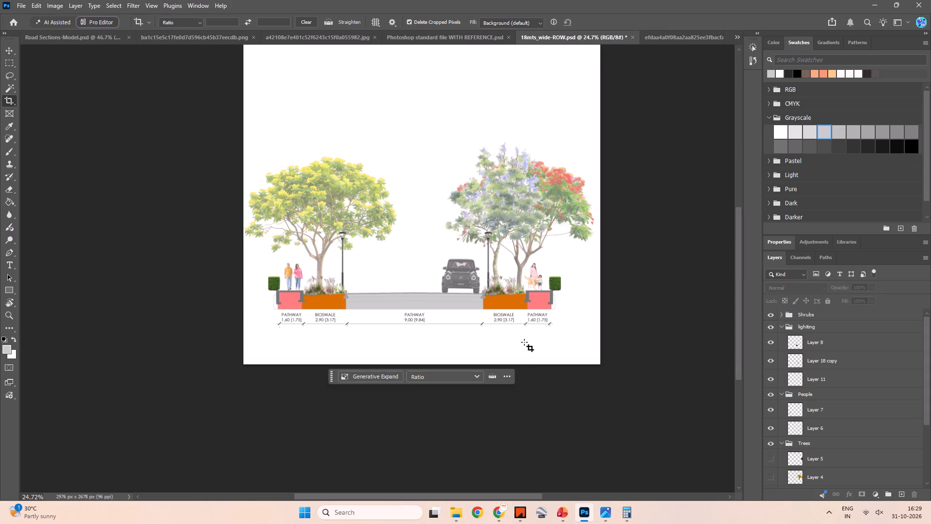
Check the cropped road section up close and save the document.
{"action": "scroll", "coordinate": [491, 264], "scroll_direction": "up", "scroll_amount": 5, "text": "alt"}
{"action": "key", "text": "space"}
{"action": "key", "text": "space"}
{"action": "key", "text": "space"}
{"action": "key", "text": "space"}
{"action": "key", "text": "space"}
{"action": "key", "text": "space"}
{"action": "key", "text": "space"}
{"action": "key", "text": "space"}
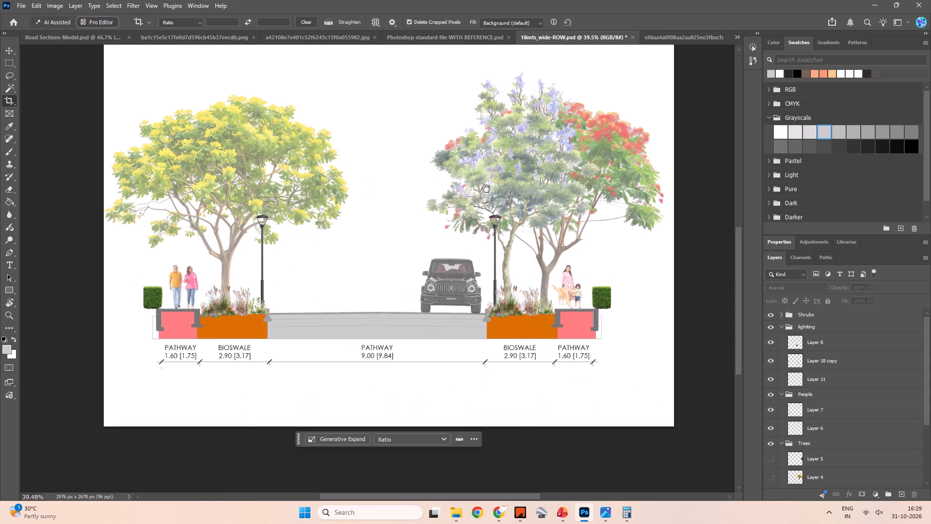
{"action": "left_click_drag", "start_coordinate": [486, 189], "coordinate": [477, 245]}
{"action": "key", "text": "ctrl+s"}
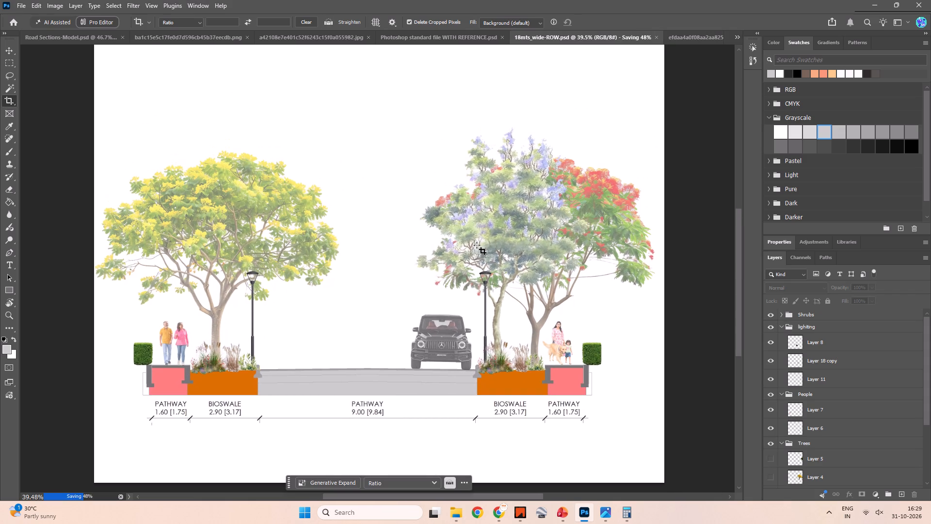